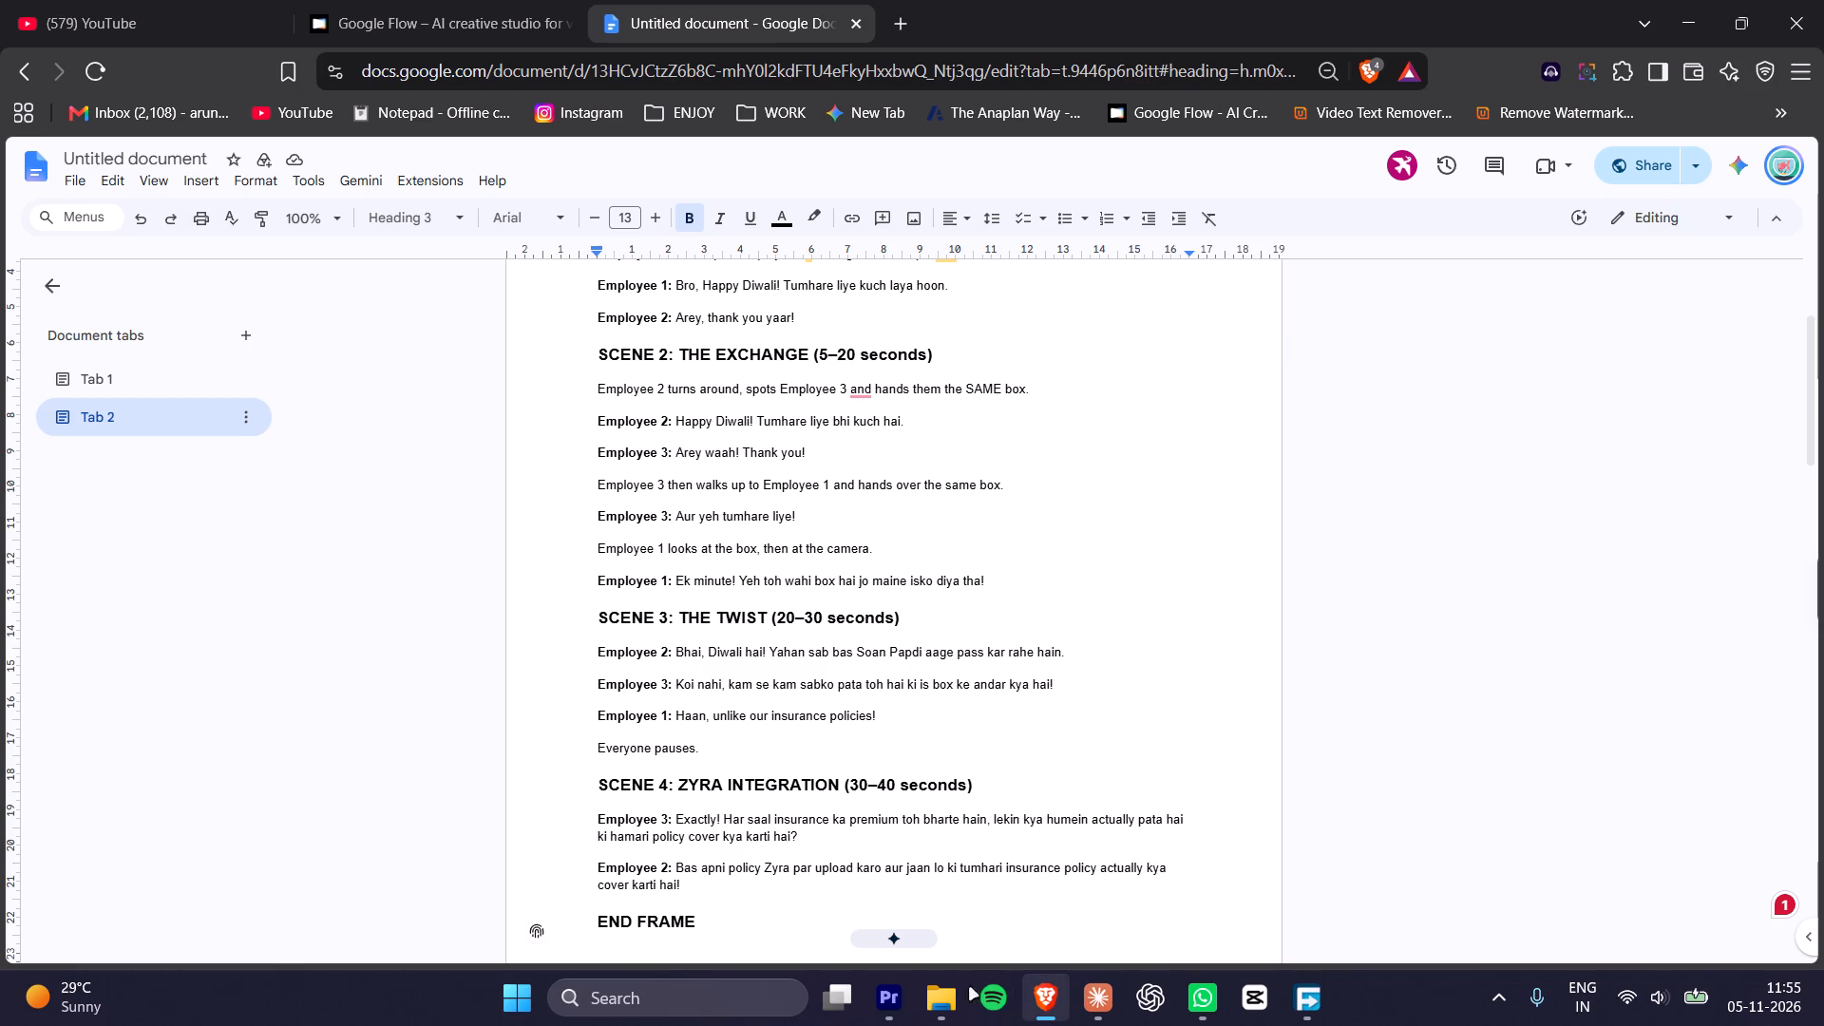
Switch to Premiere and create a new project named "zyra reel 01" in the default location without a template.
{"action": "left_click", "coordinate": [907, 1002]}
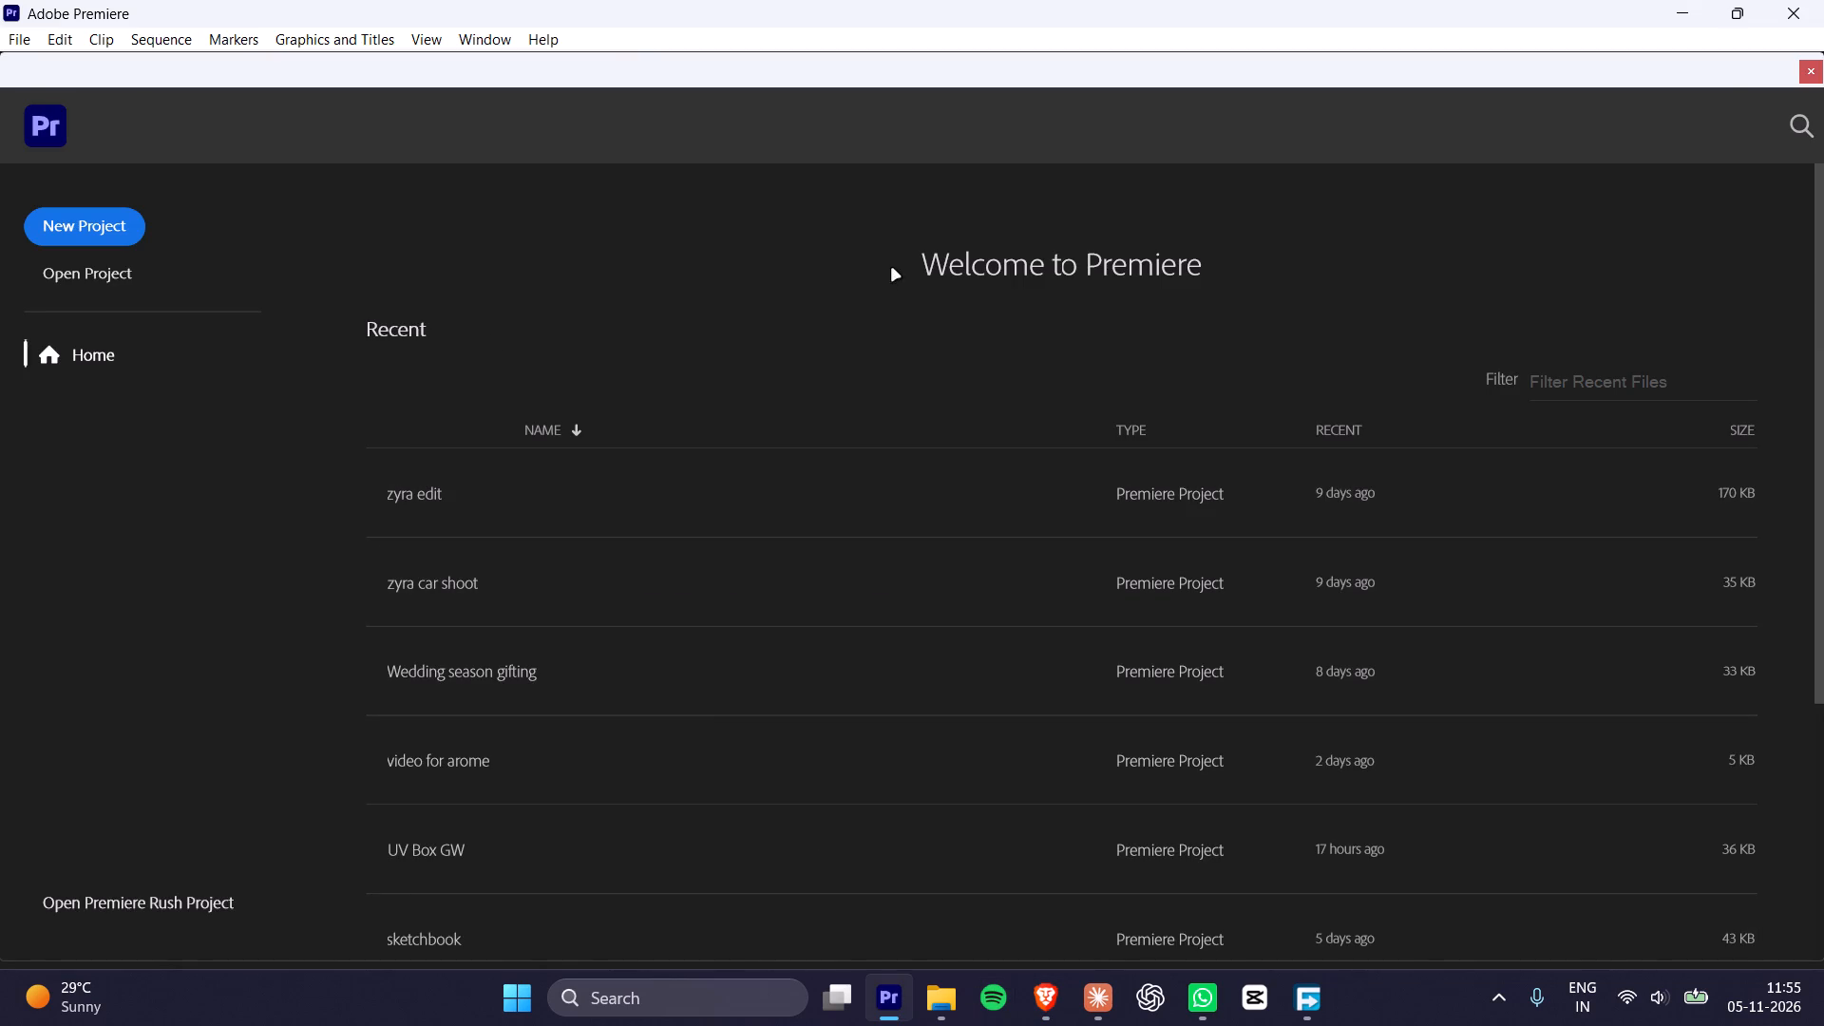
{"action": "key", "text": "alt+Tab"}
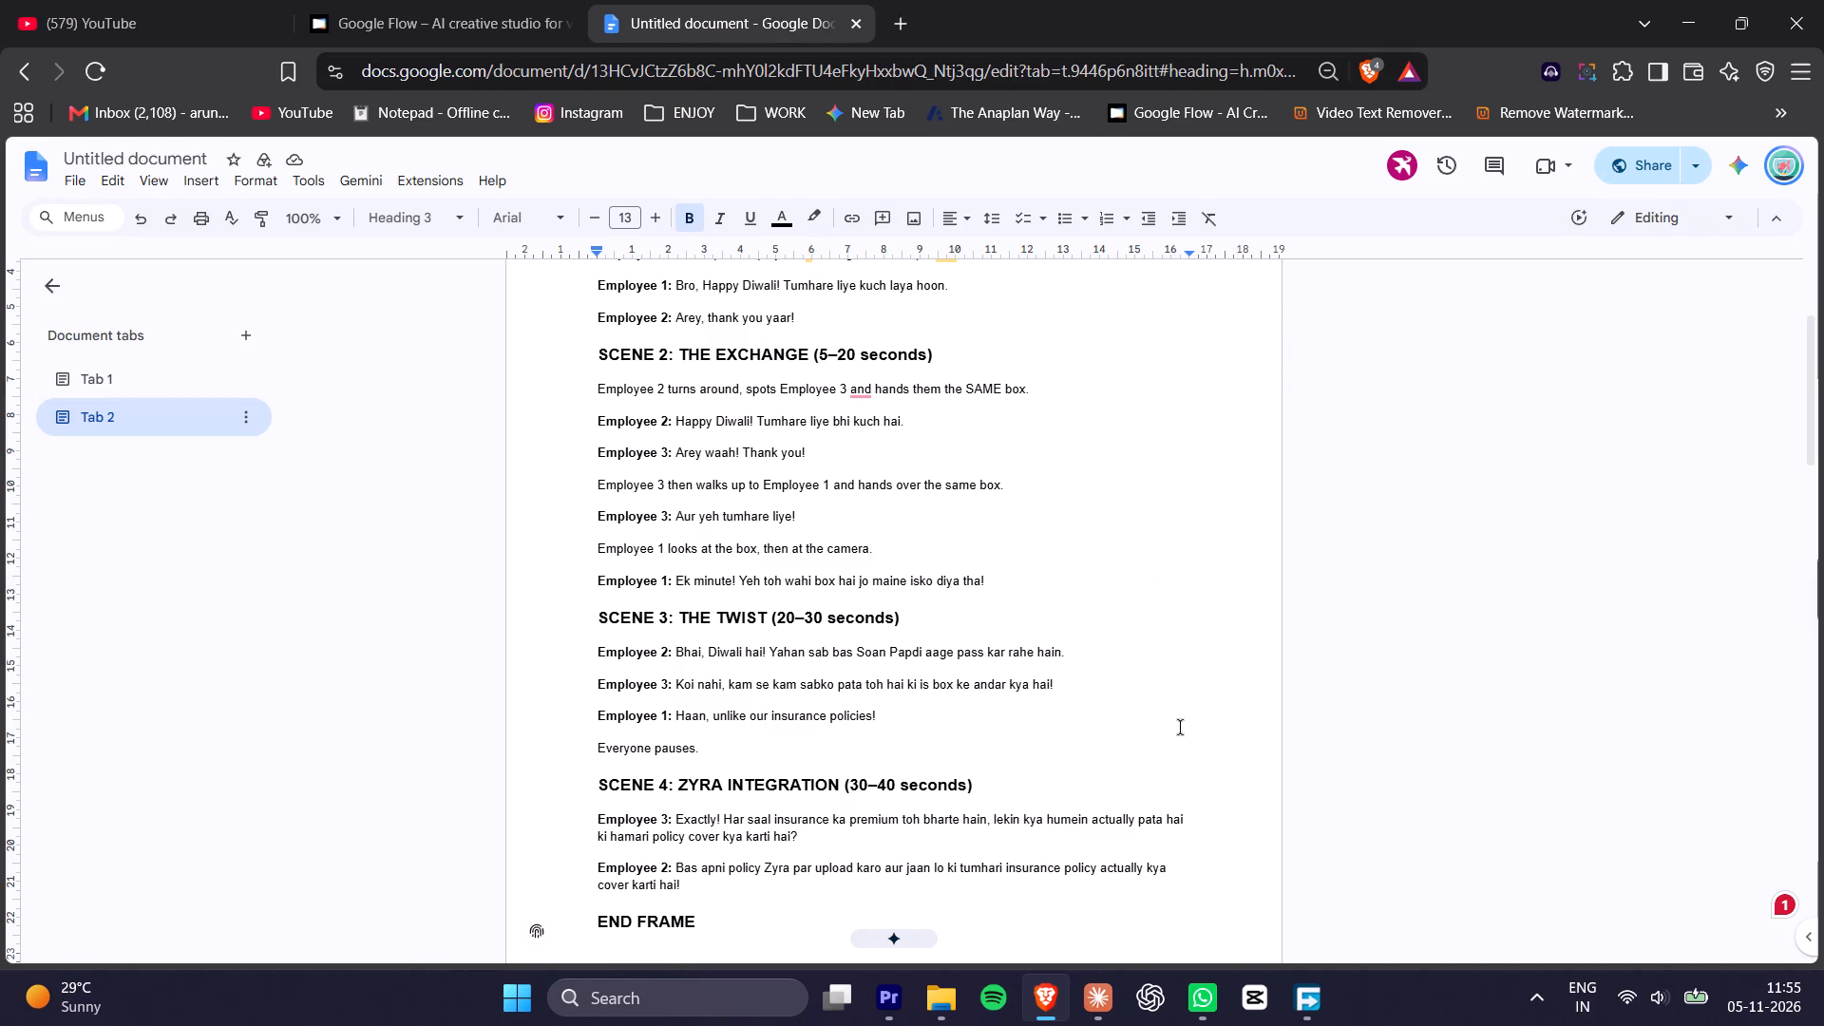
{"action": "left_click", "coordinate": [900, 1000]}
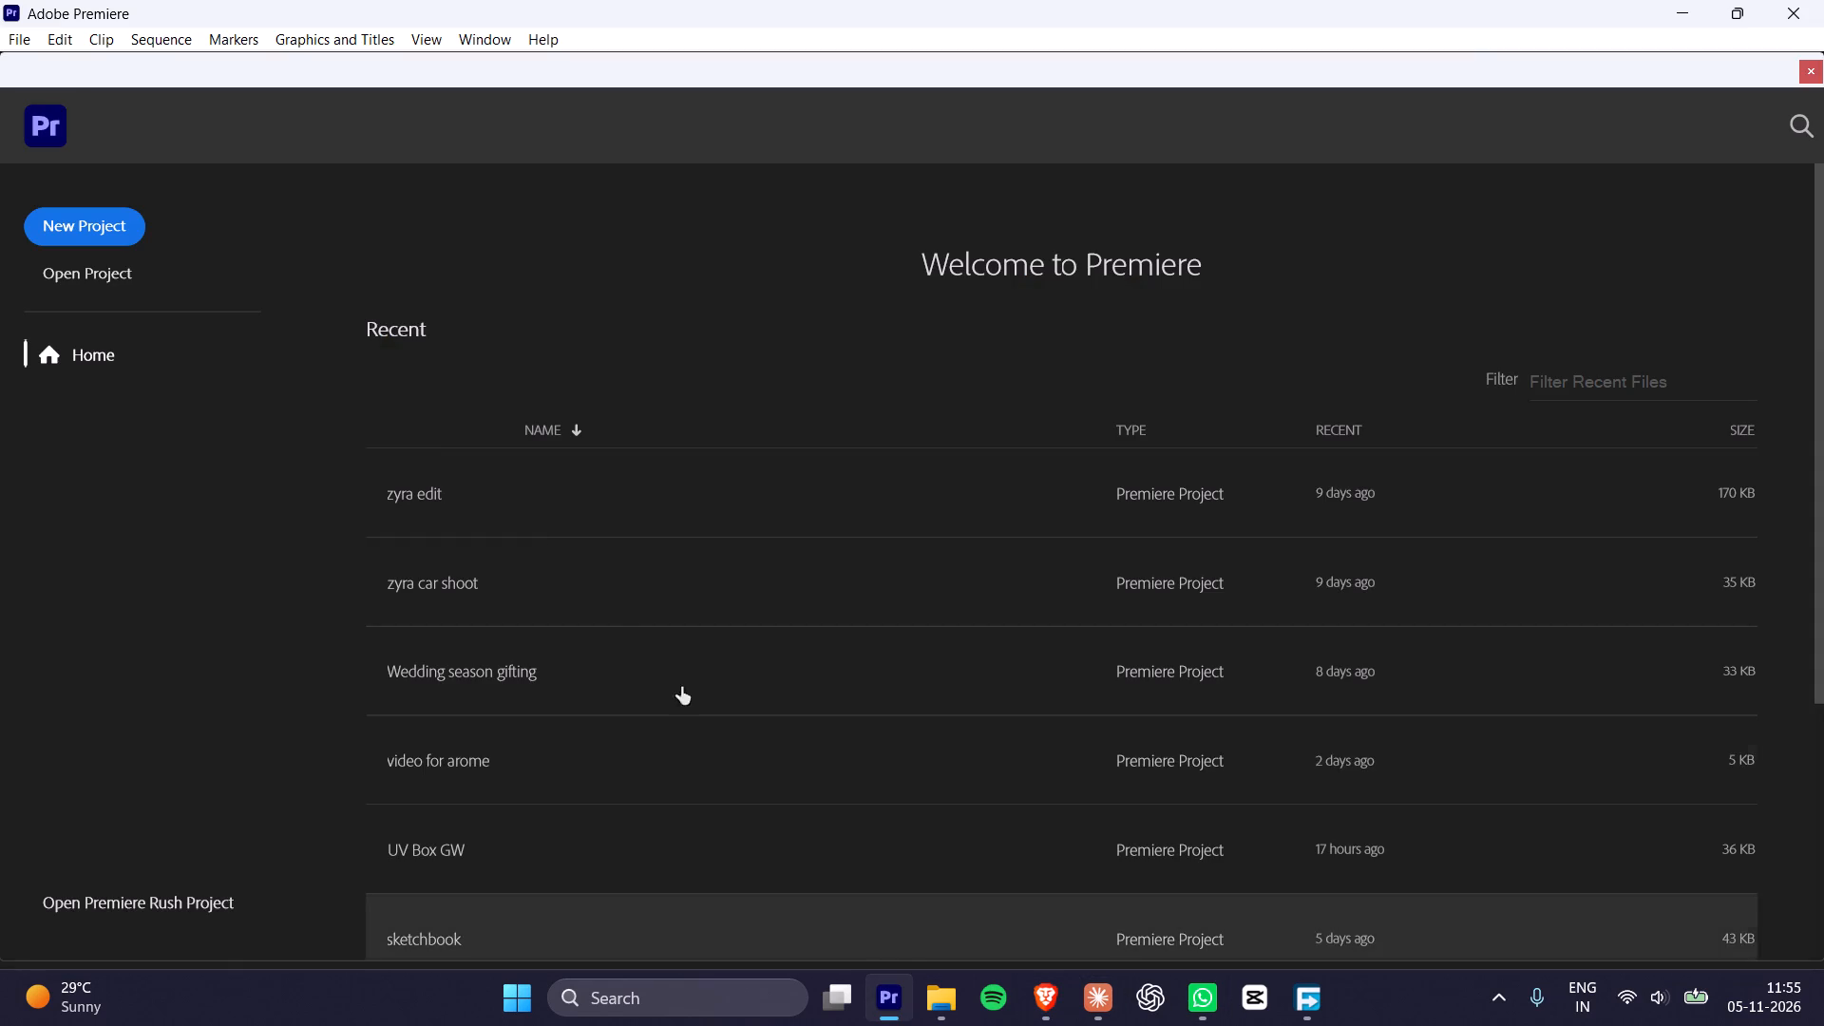
{"action": "left_click", "coordinate": [94, 229]}
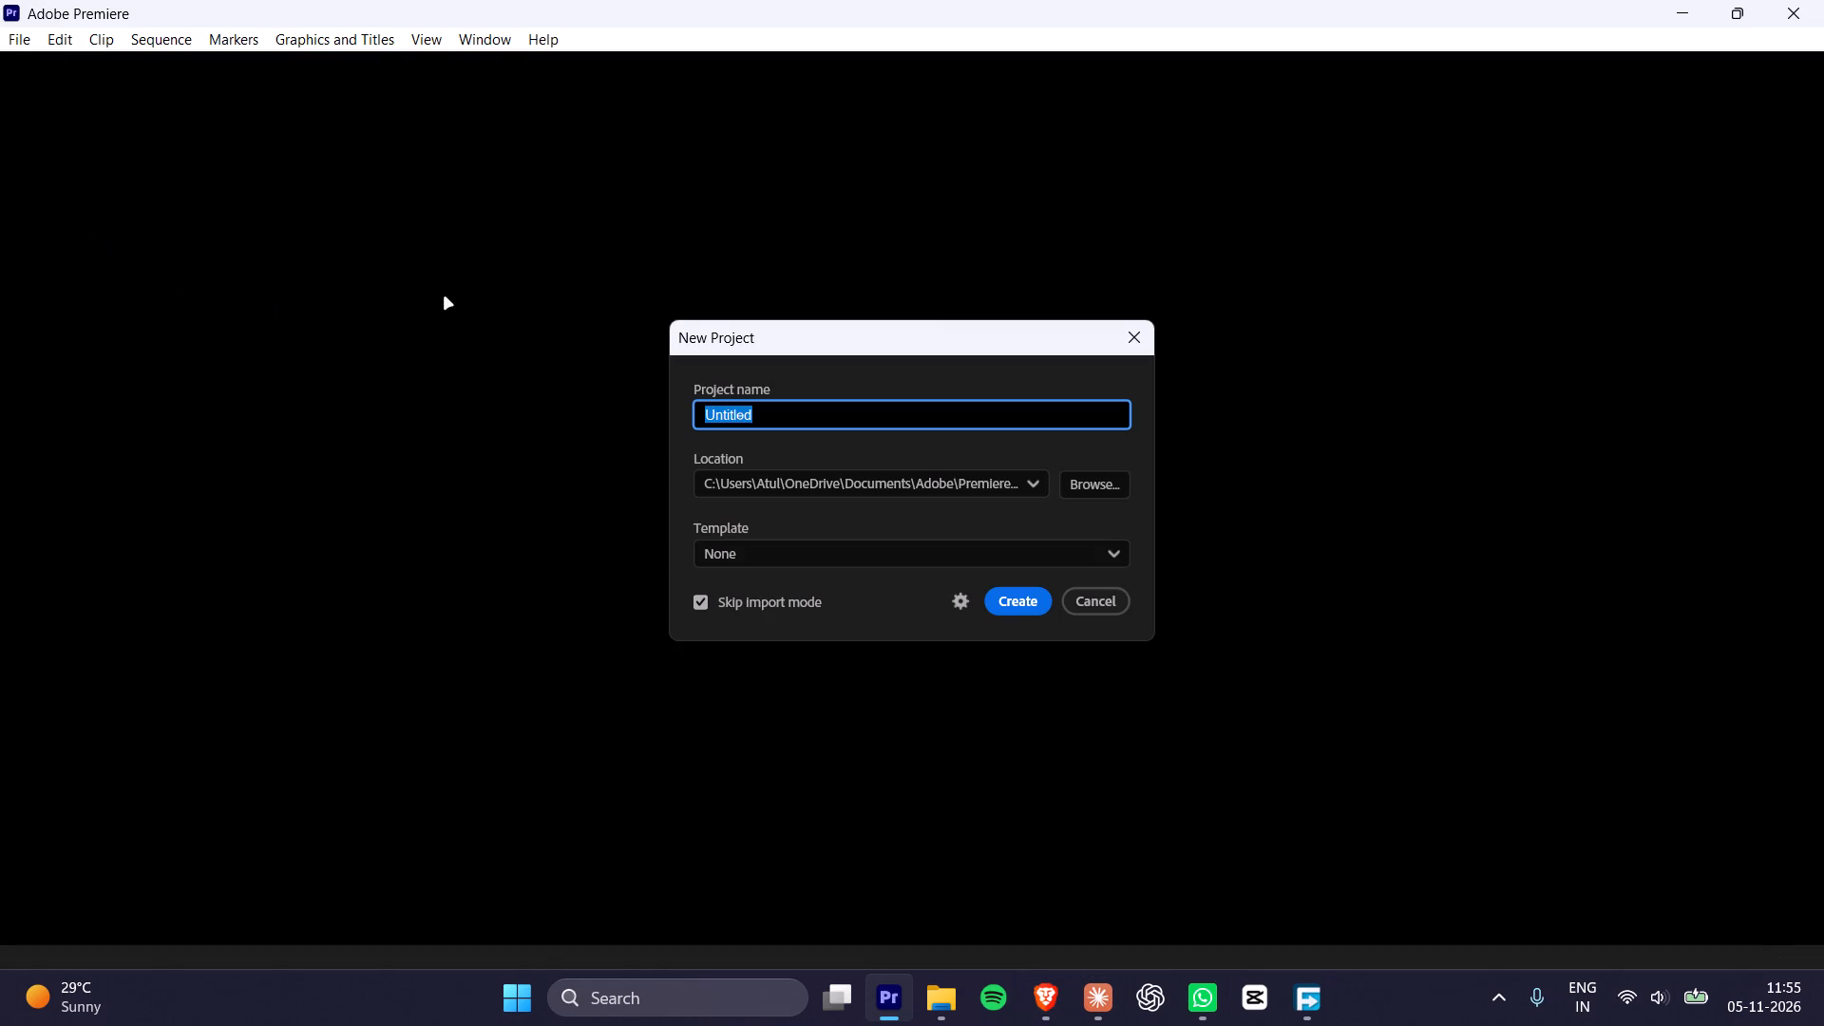
{"action": "type", "text": "zyra"}
{"action": "key", "text": "space"}
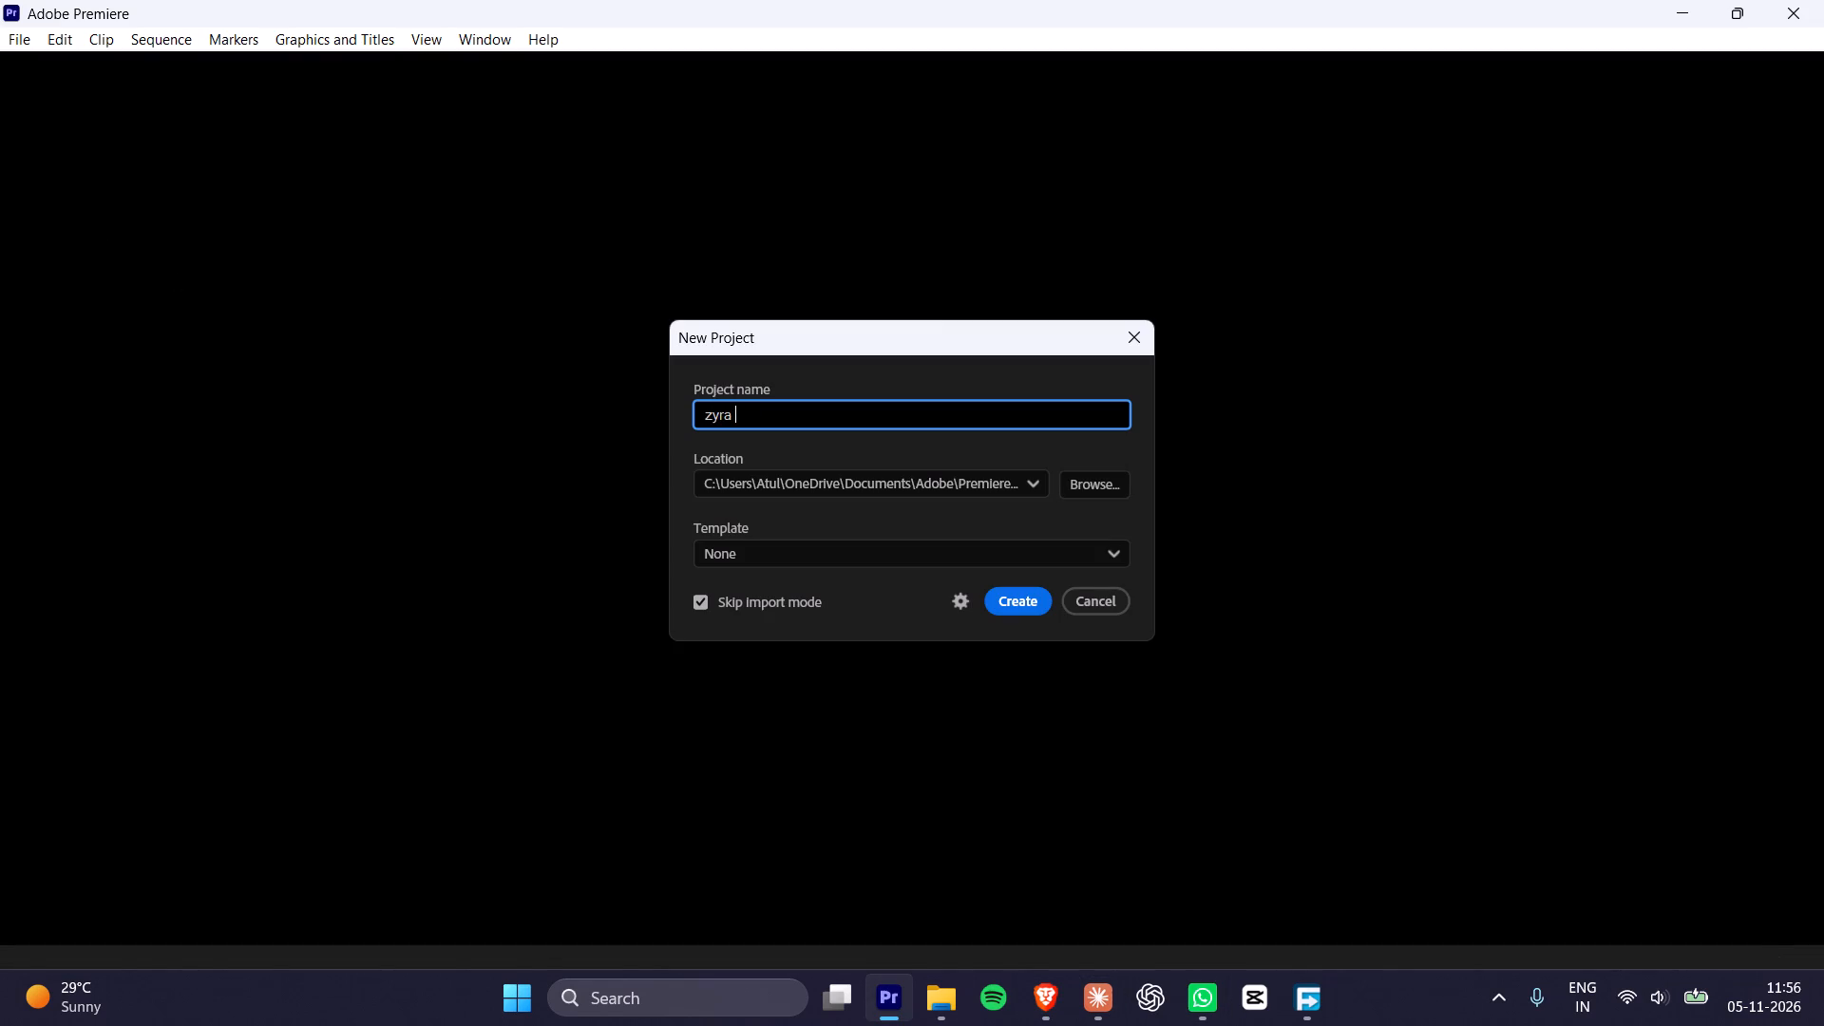
{"action": "type", "text": "reel 01"}
{"action": "key", "text": "Return"}
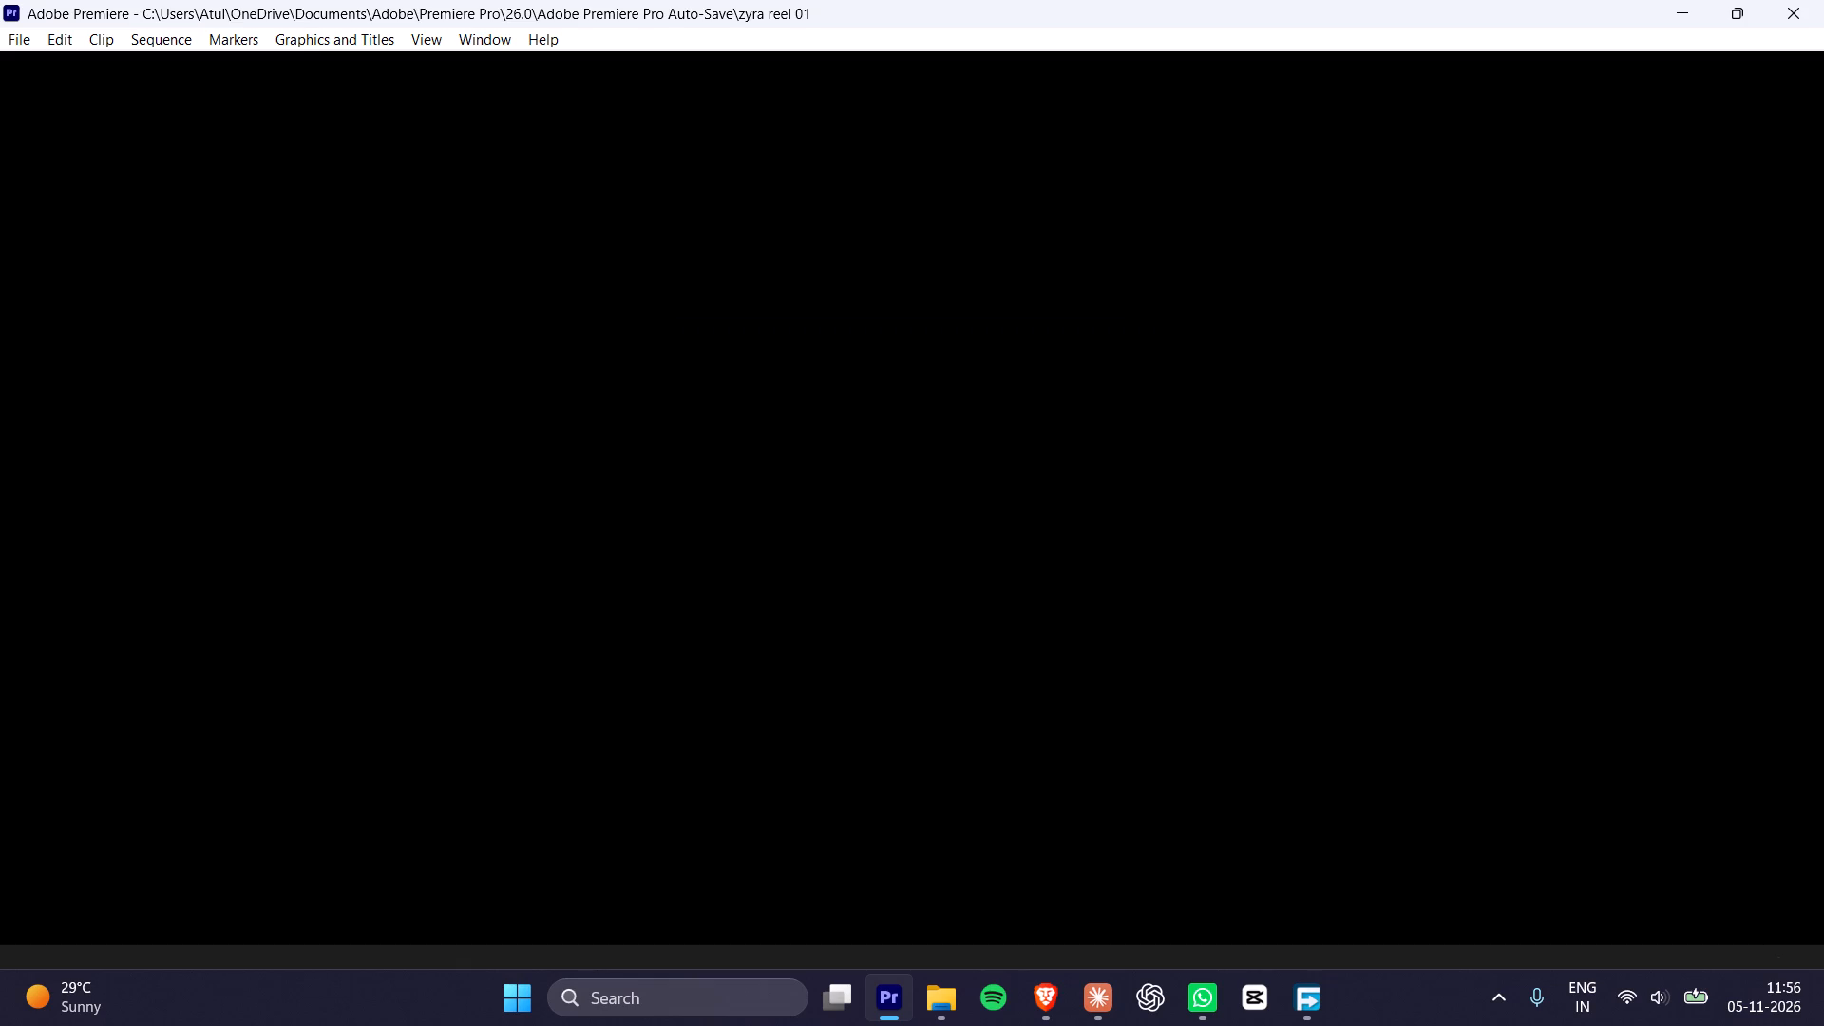
Check the Zyra Diwali download in Free Download Manager and open the Downloads folder in File Explorer.
{"action": "left_click", "coordinate": [1320, 998]}
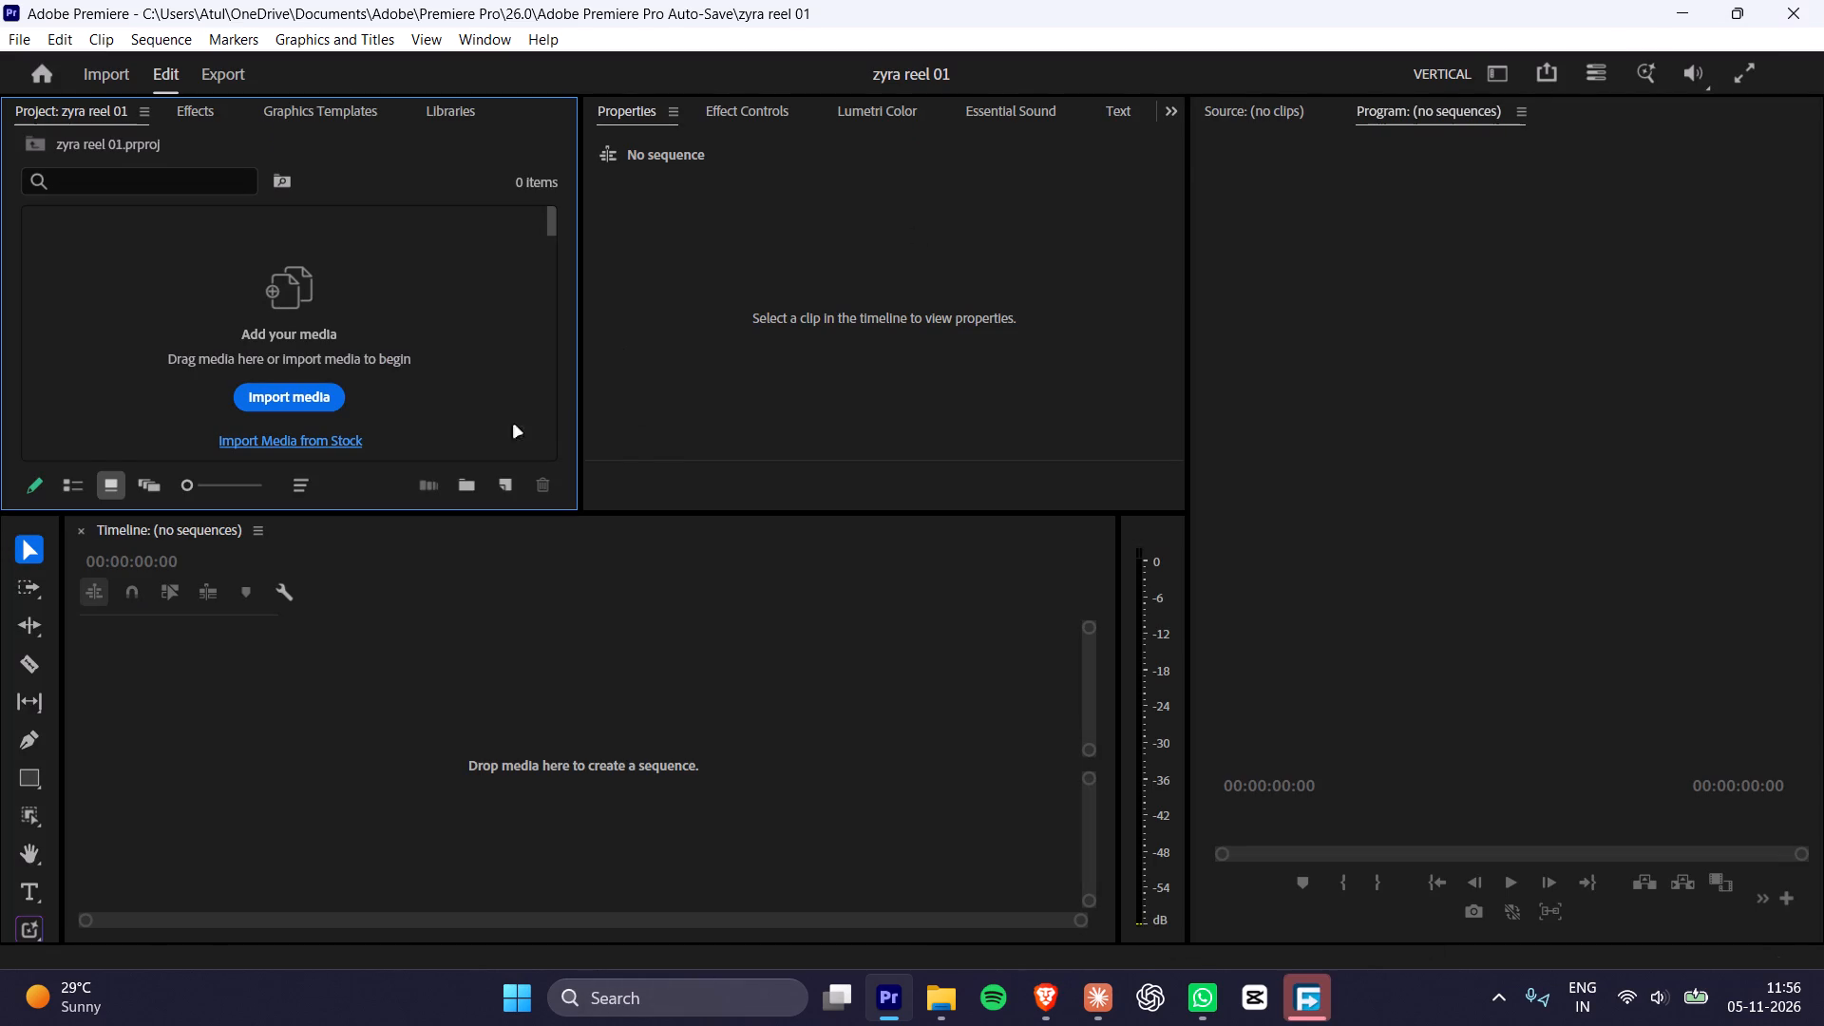
{"action": "left_click", "coordinate": [938, 1005]}
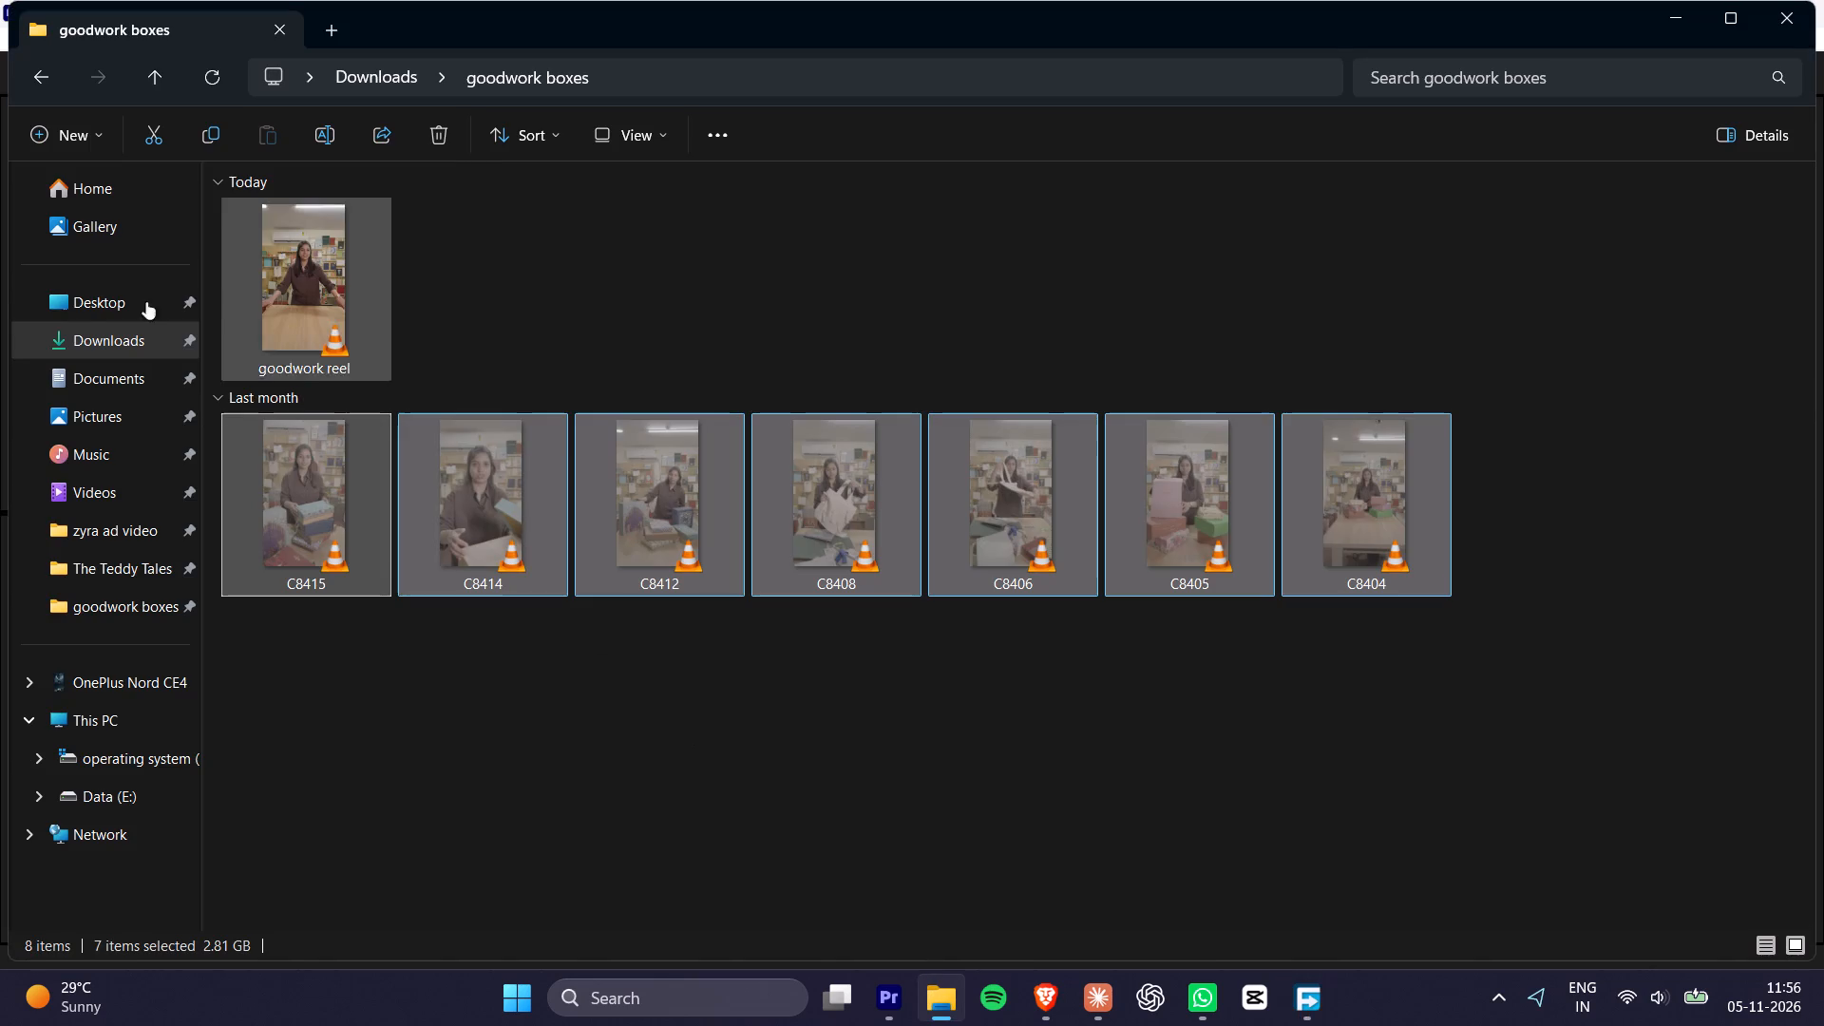
{"action": "left_click", "coordinate": [99, 332]}
{"action": "left_click", "coordinate": [793, 278]}
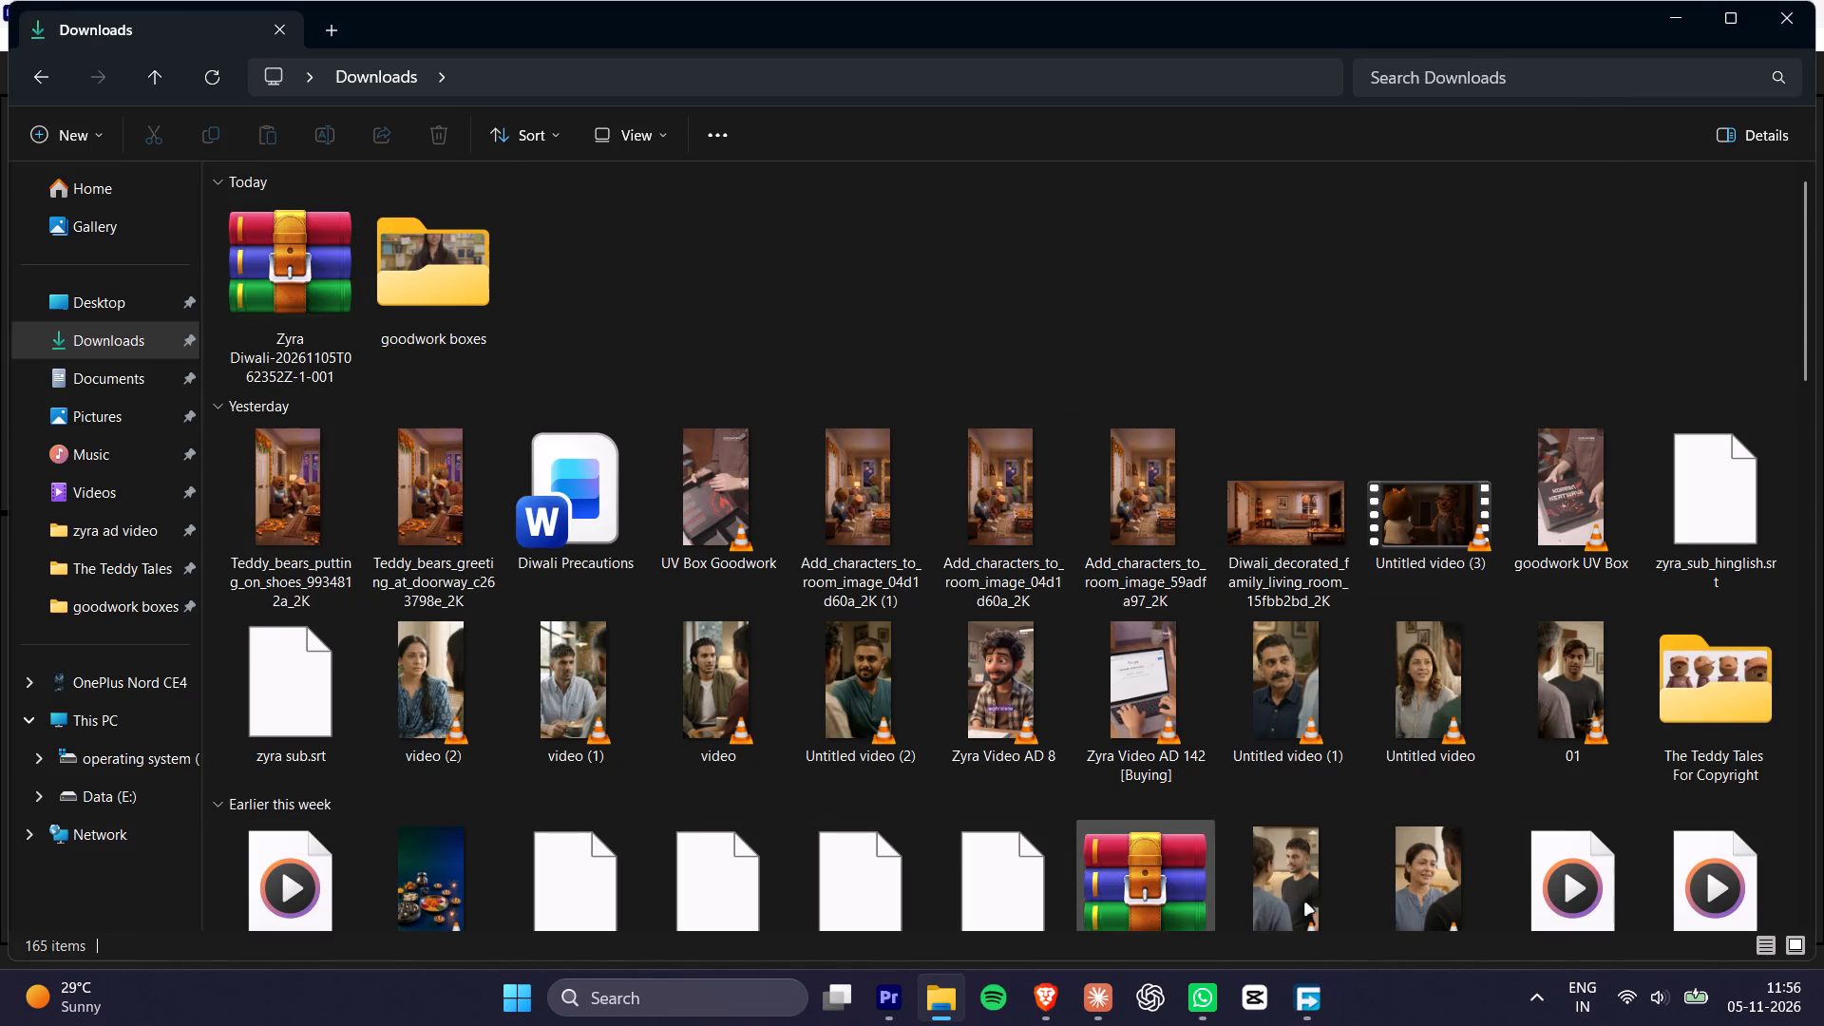
Close the Free Download Manager window and exit the program completely from the background.
{"action": "left_click", "coordinate": [1315, 1001]}
{"action": "left_click", "coordinate": [1813, 2]}
{"action": "left_click", "coordinate": [1532, 1020]}
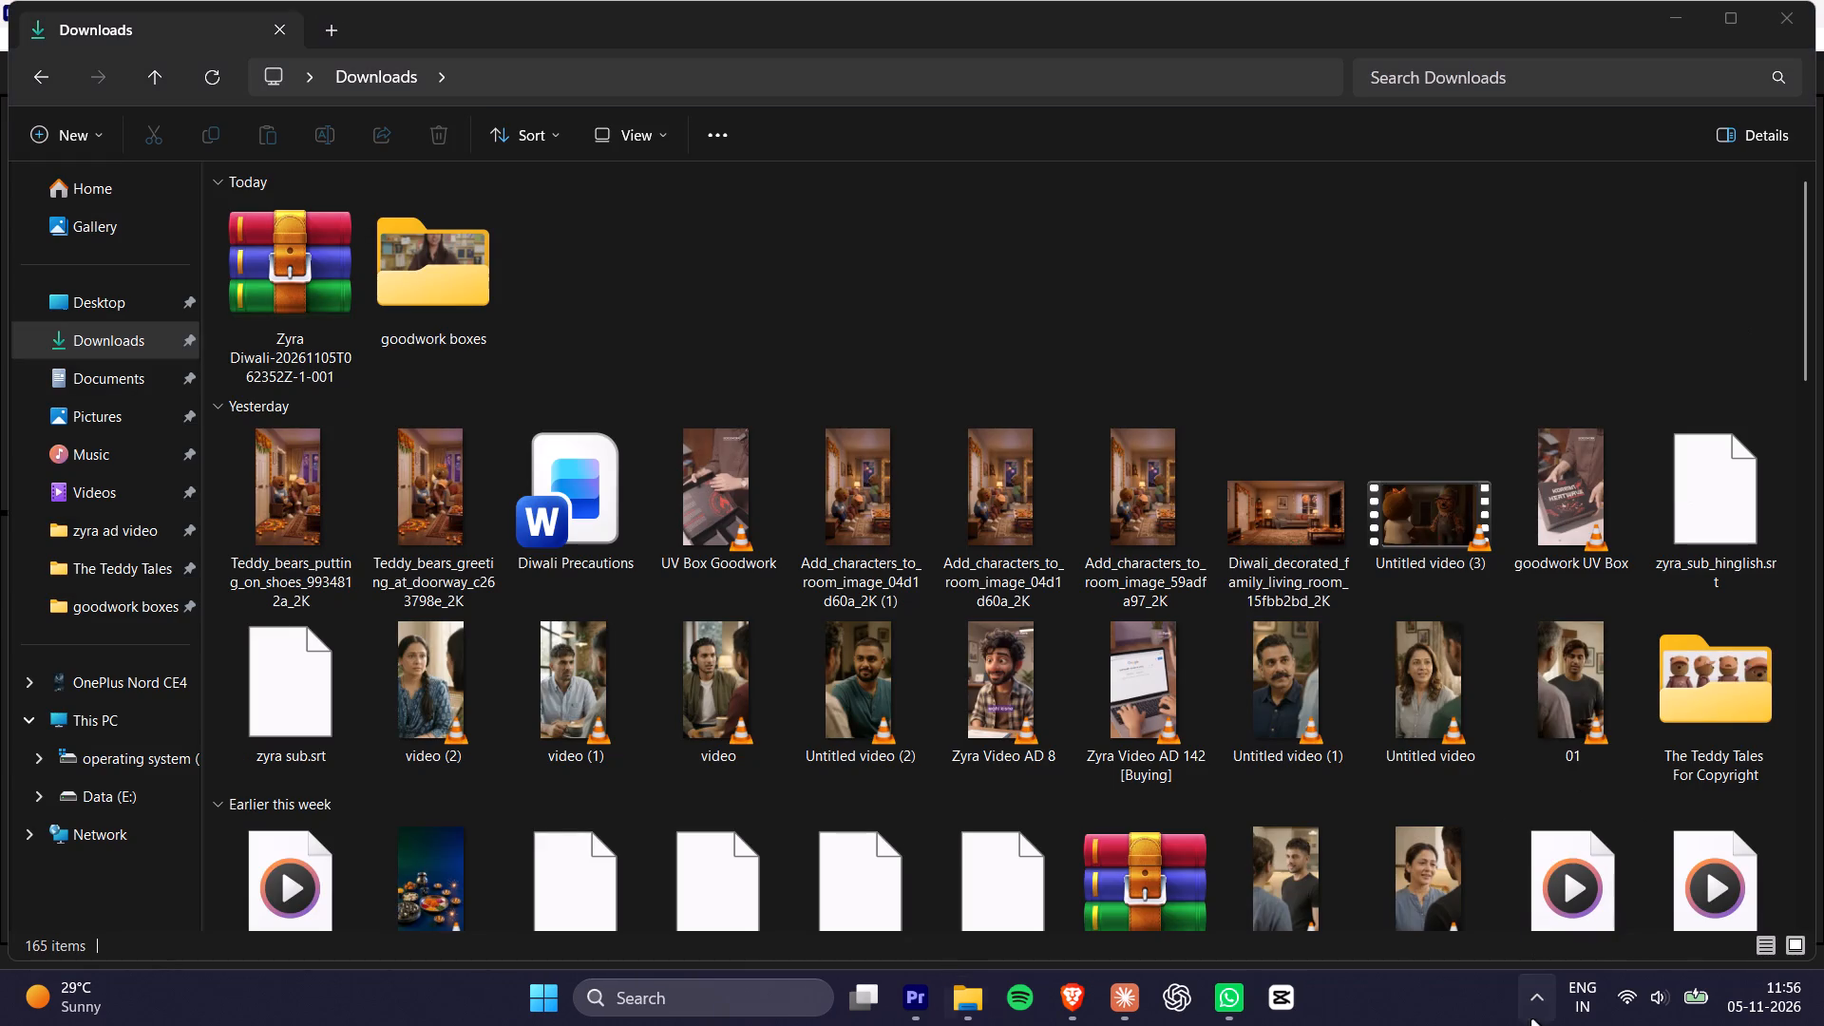
{"action": "right_click", "coordinate": [1593, 884]}
{"action": "left_click", "coordinate": [1609, 865]}
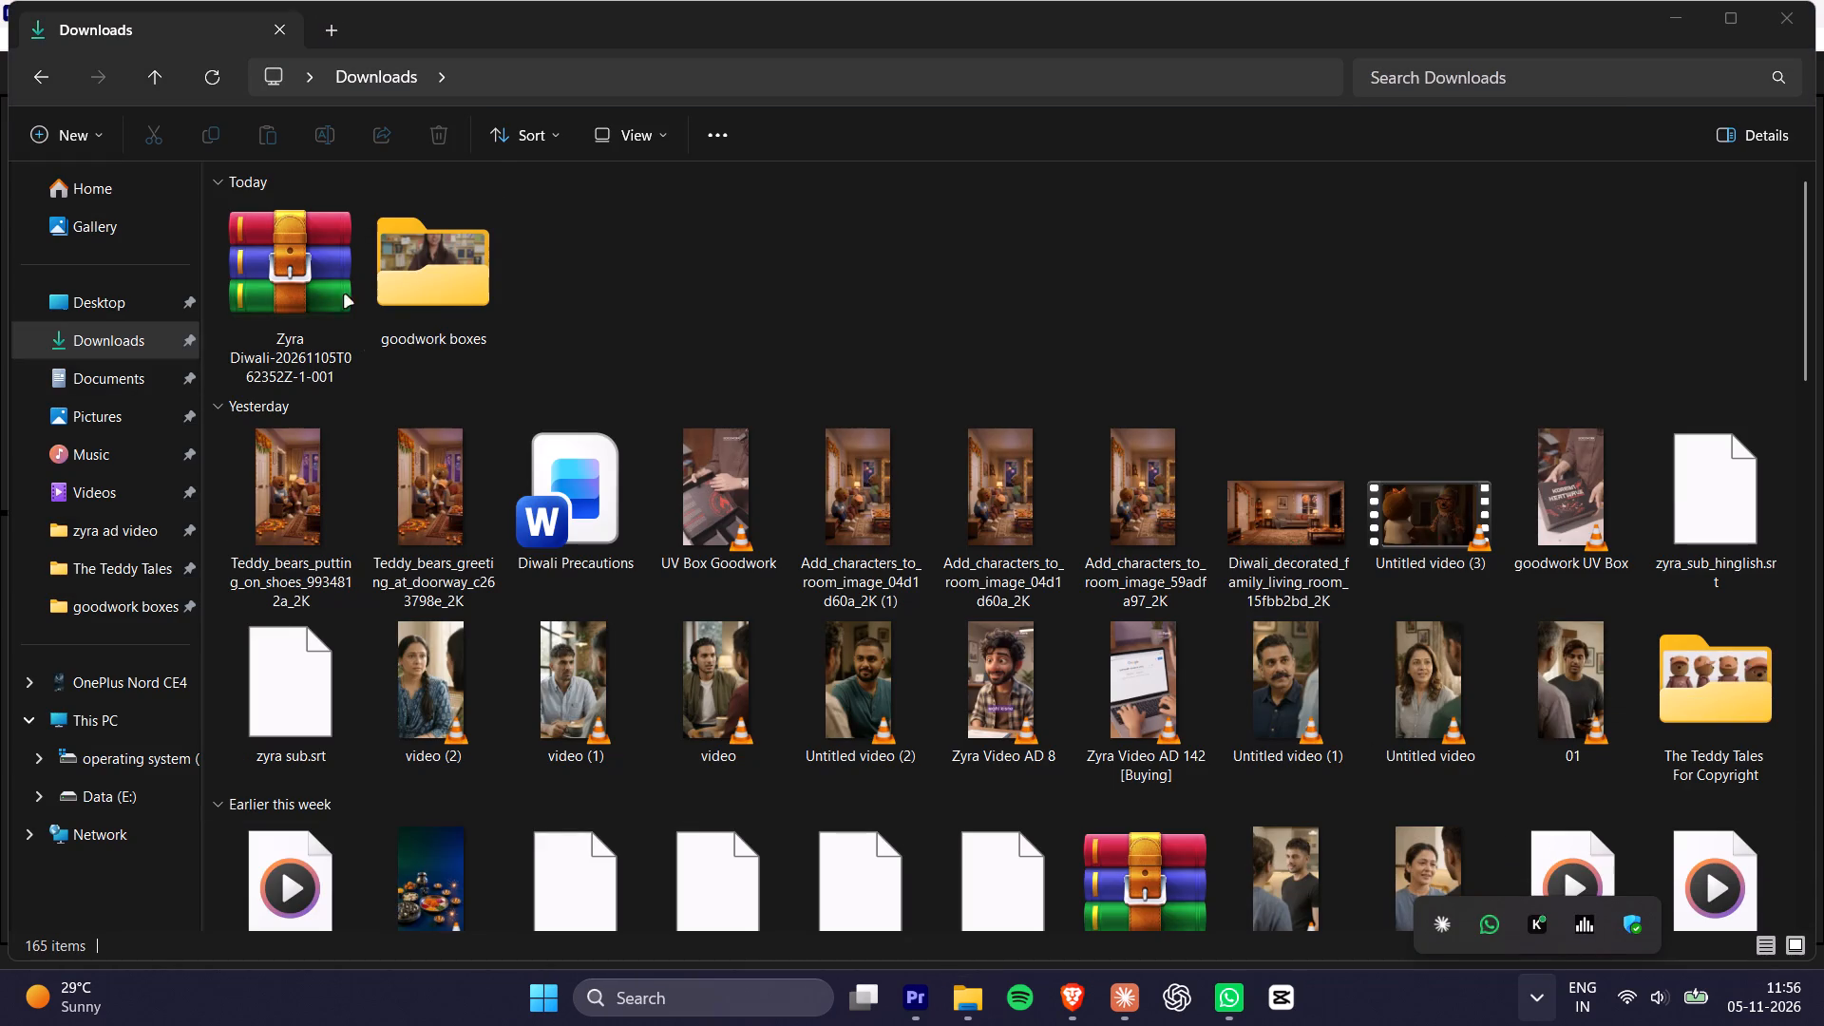
Open the Zyra Diwali archive in WinRAR, extract it to the default folder in Downloads, and close WinRAR.
{"action": "double_click", "coordinate": [333, 291]}
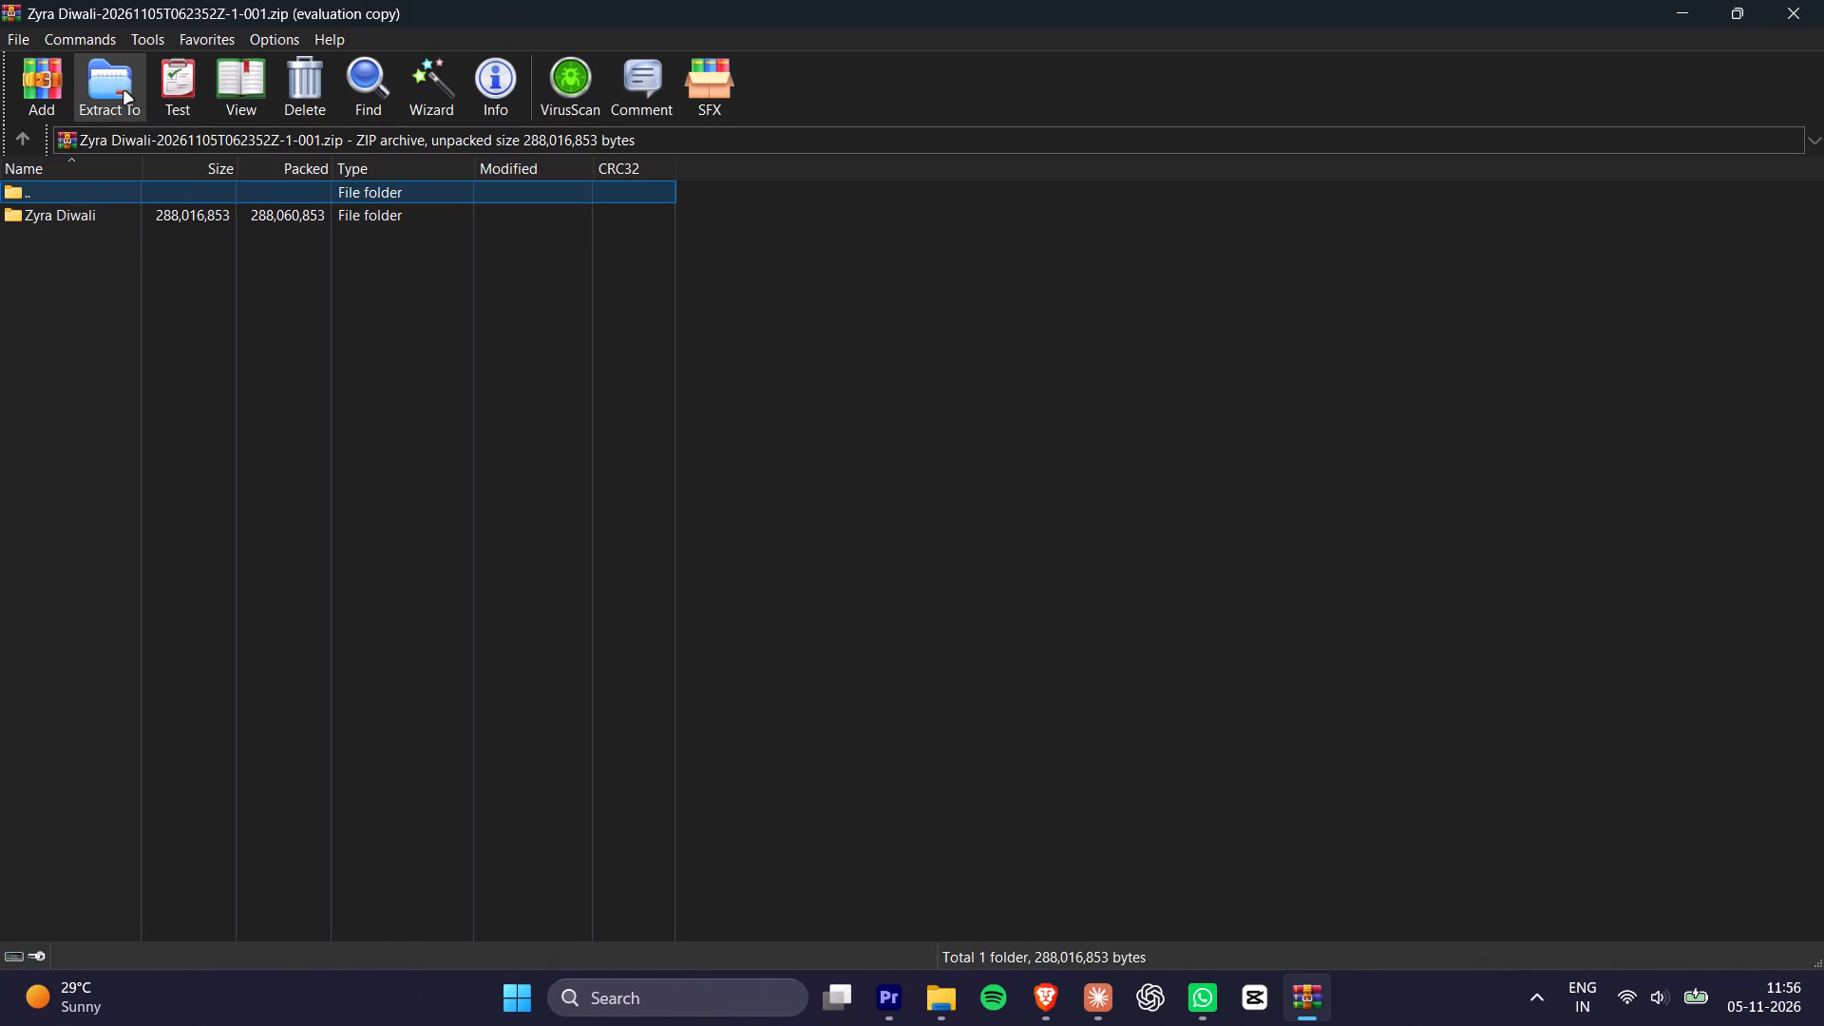
{"action": "left_click", "coordinate": [122, 92]}
{"action": "left_click", "coordinate": [992, 727]}
{"action": "left_click", "coordinate": [1035, 500]}
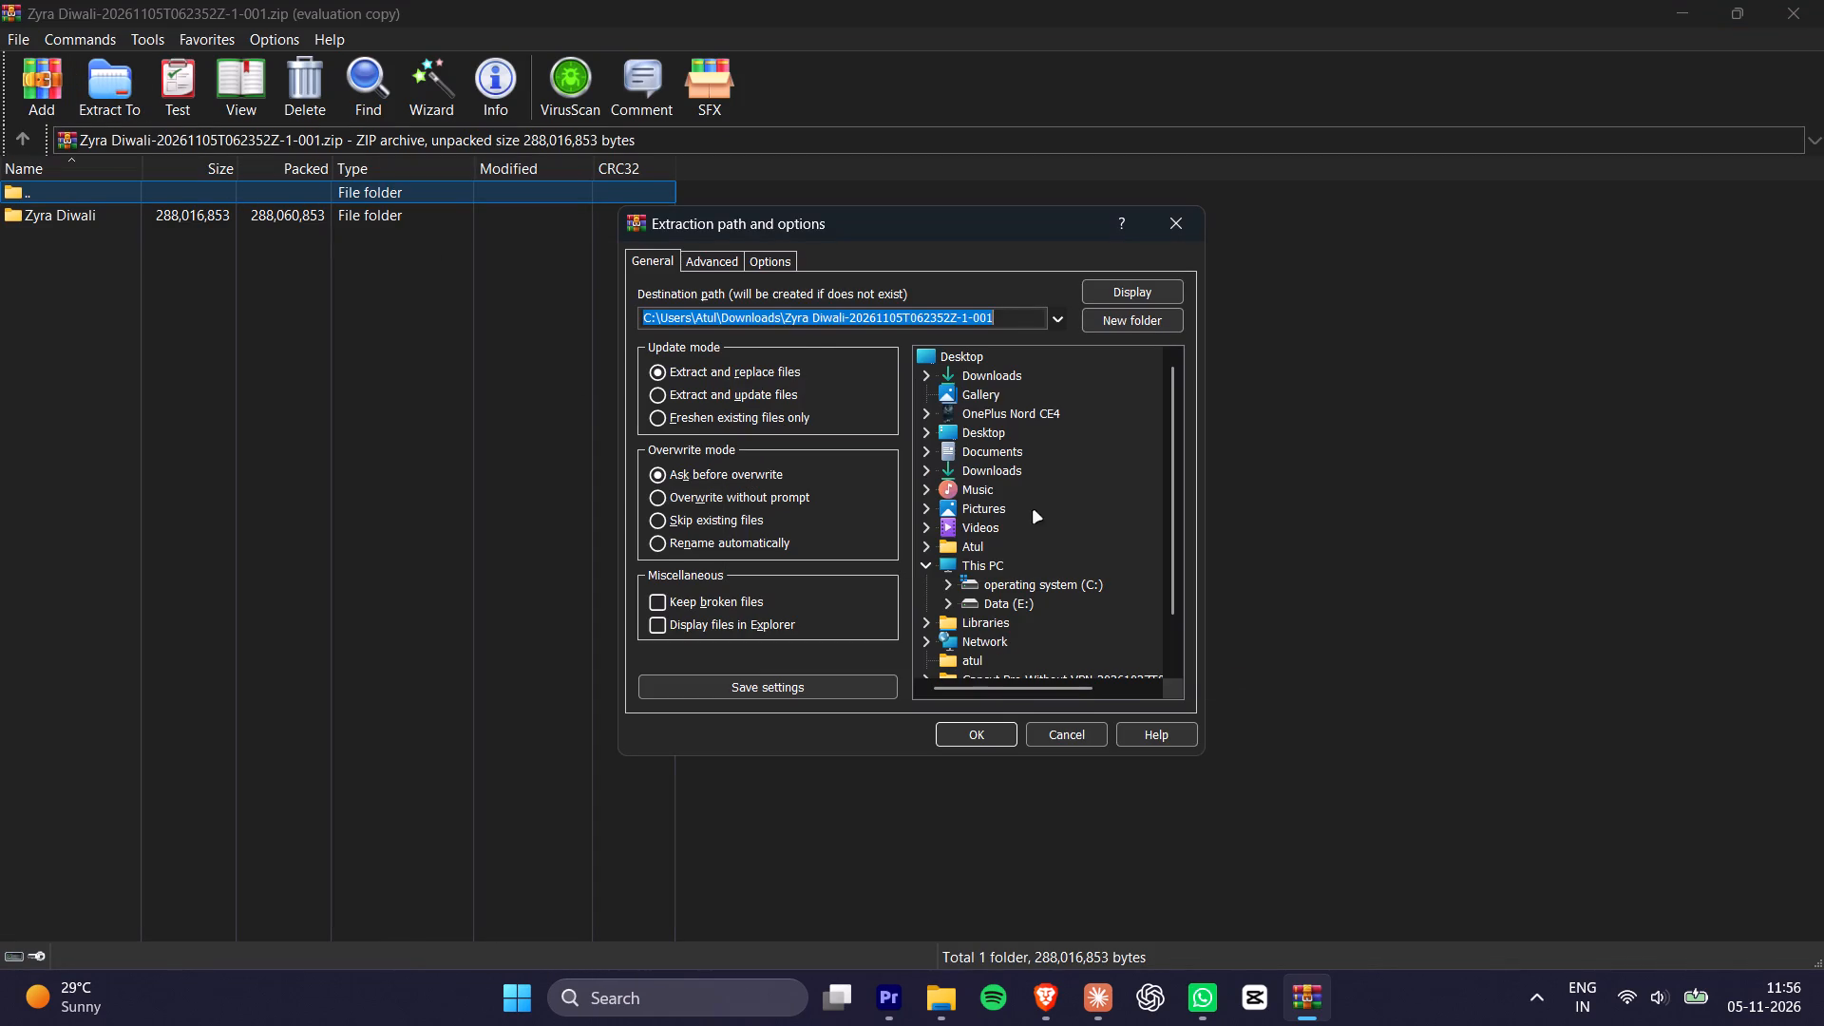
{"action": "left_click", "coordinate": [997, 731]}
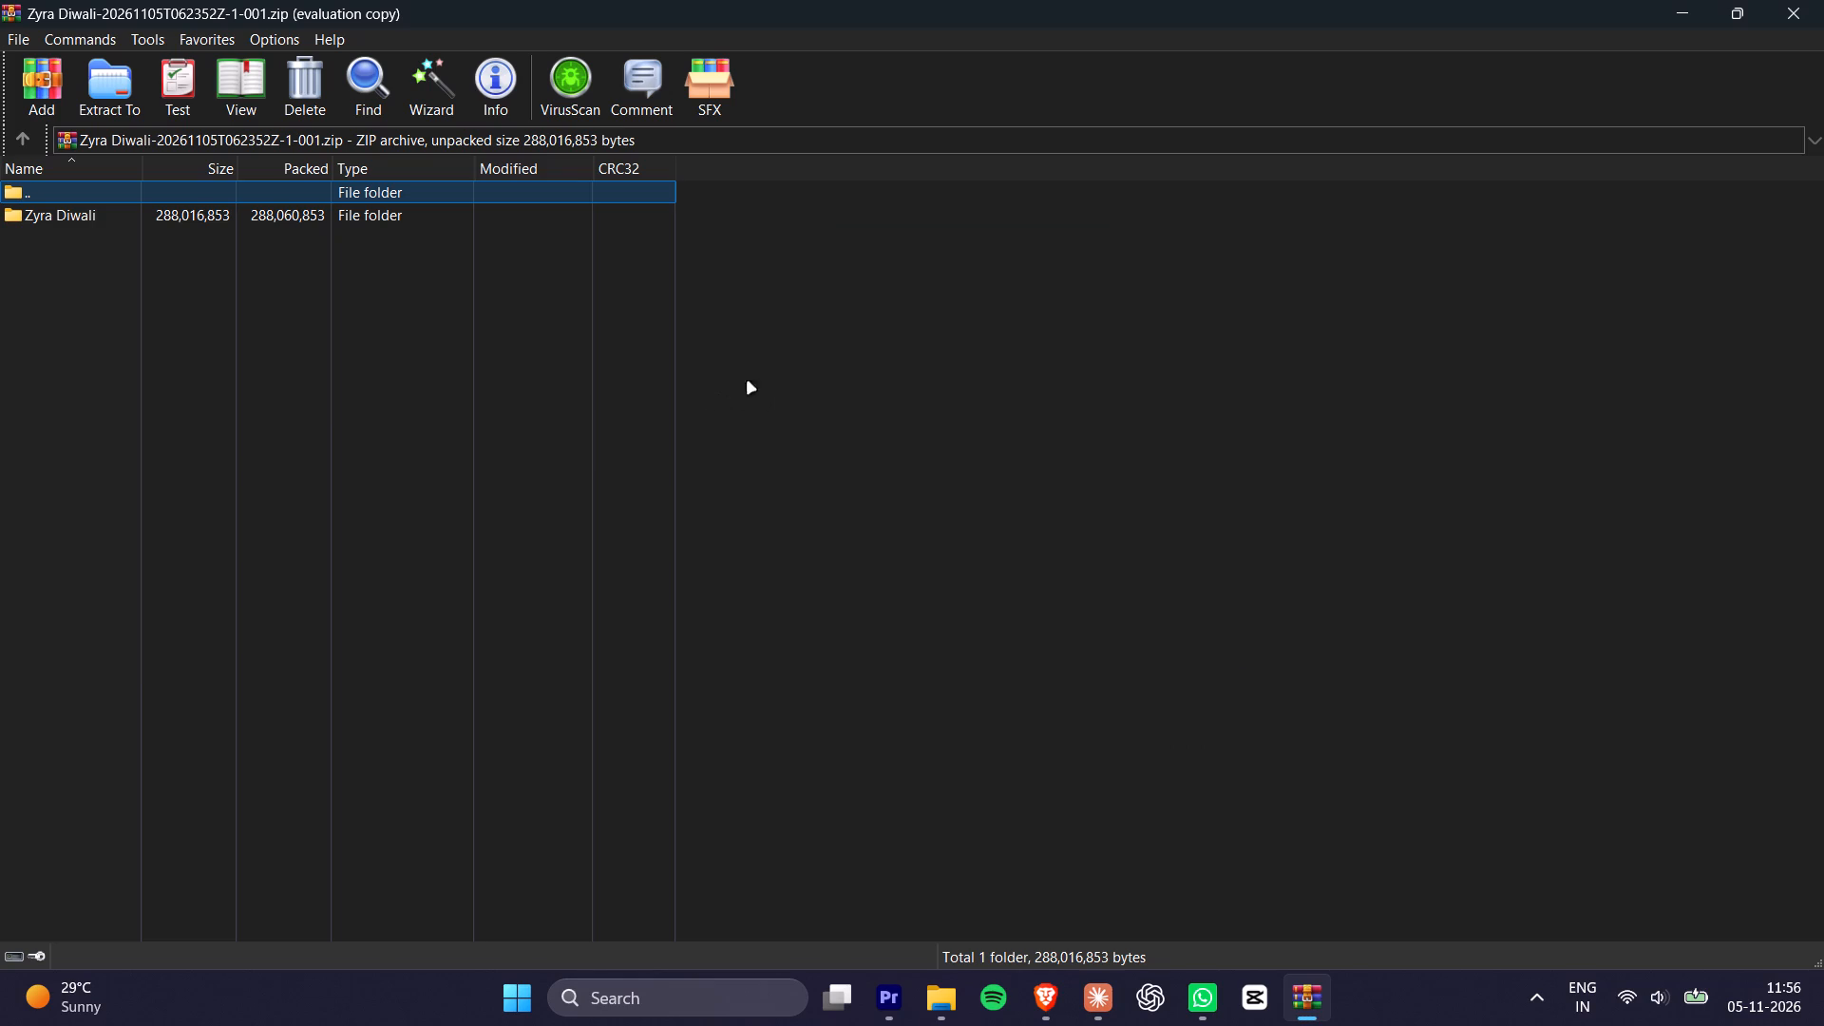
{"action": "left_click", "coordinate": [1812, 0]}
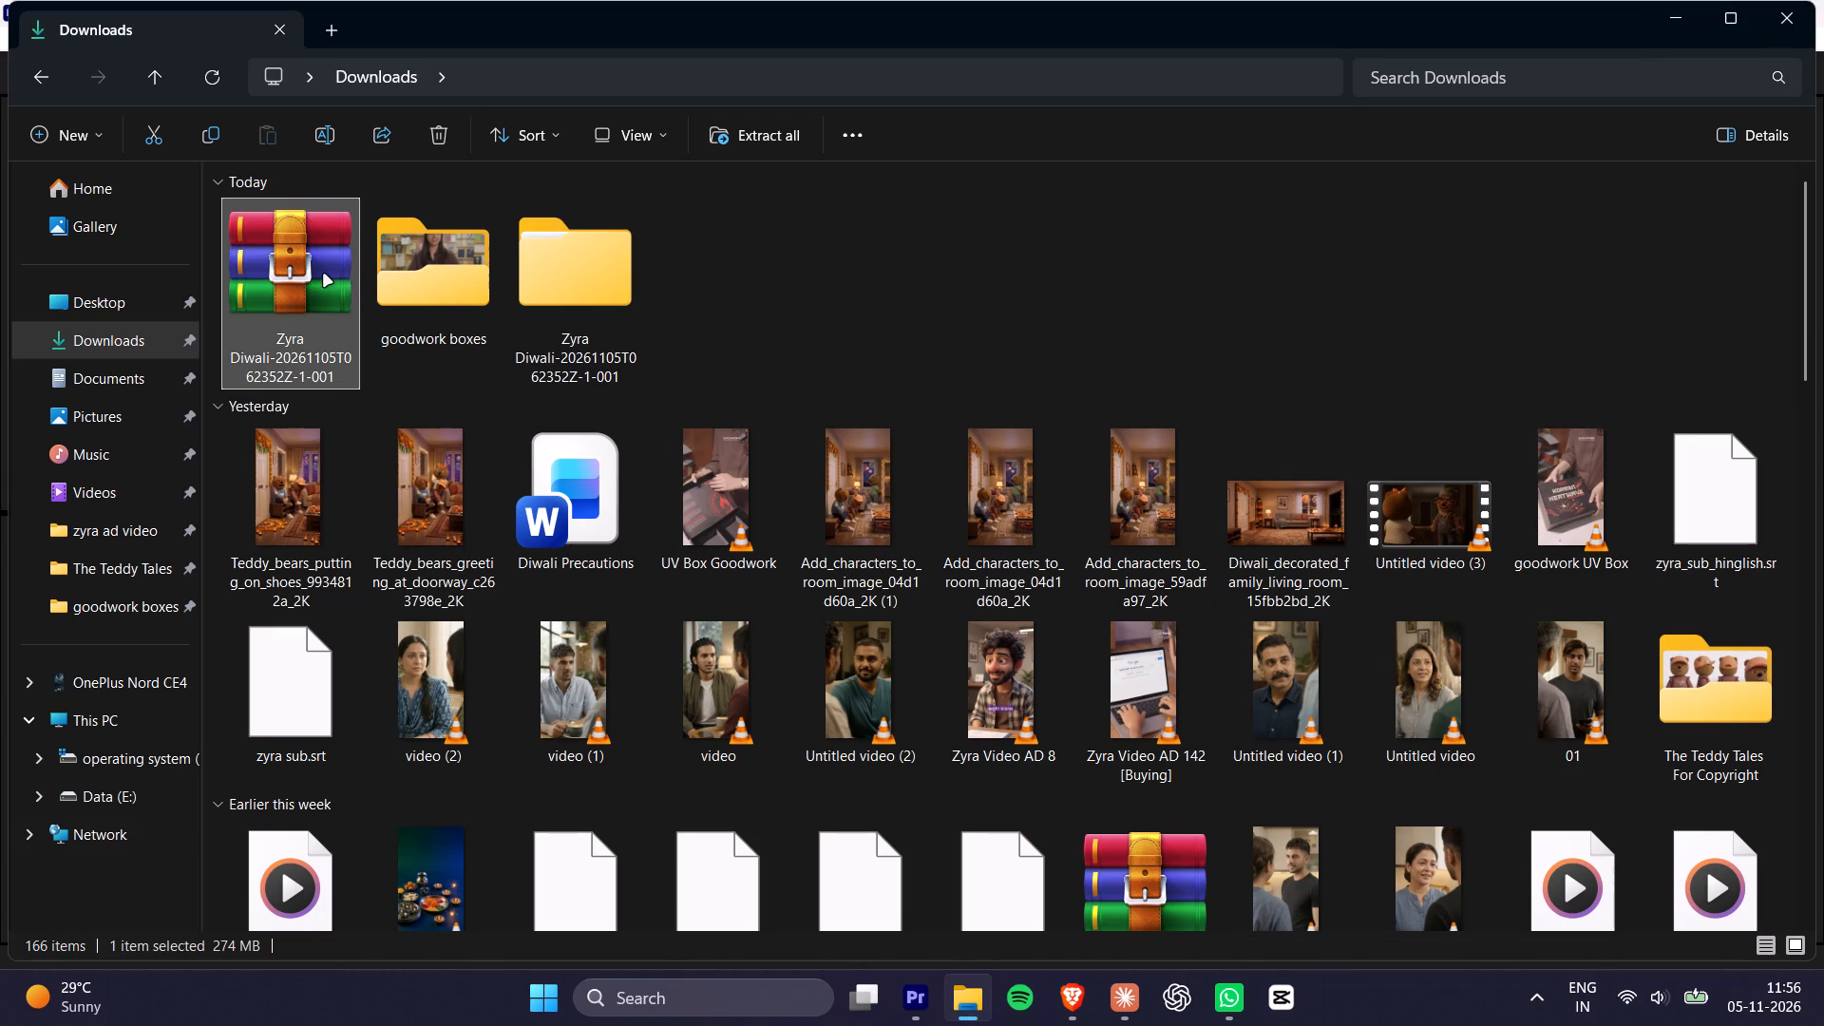
Delete the Zyra Diwali ZIP archive from the Downloads folder.
{"action": "left_click", "coordinate": [308, 275]}
{"action": "key", "text": "Delete"}
Open the extracted Zyra Diwali subfolder and import all of its files into the "zyra reel 01" project in Premiere.
{"action": "double_click", "coordinate": [429, 281]}
{"action": "left_click", "coordinate": [348, 237]}
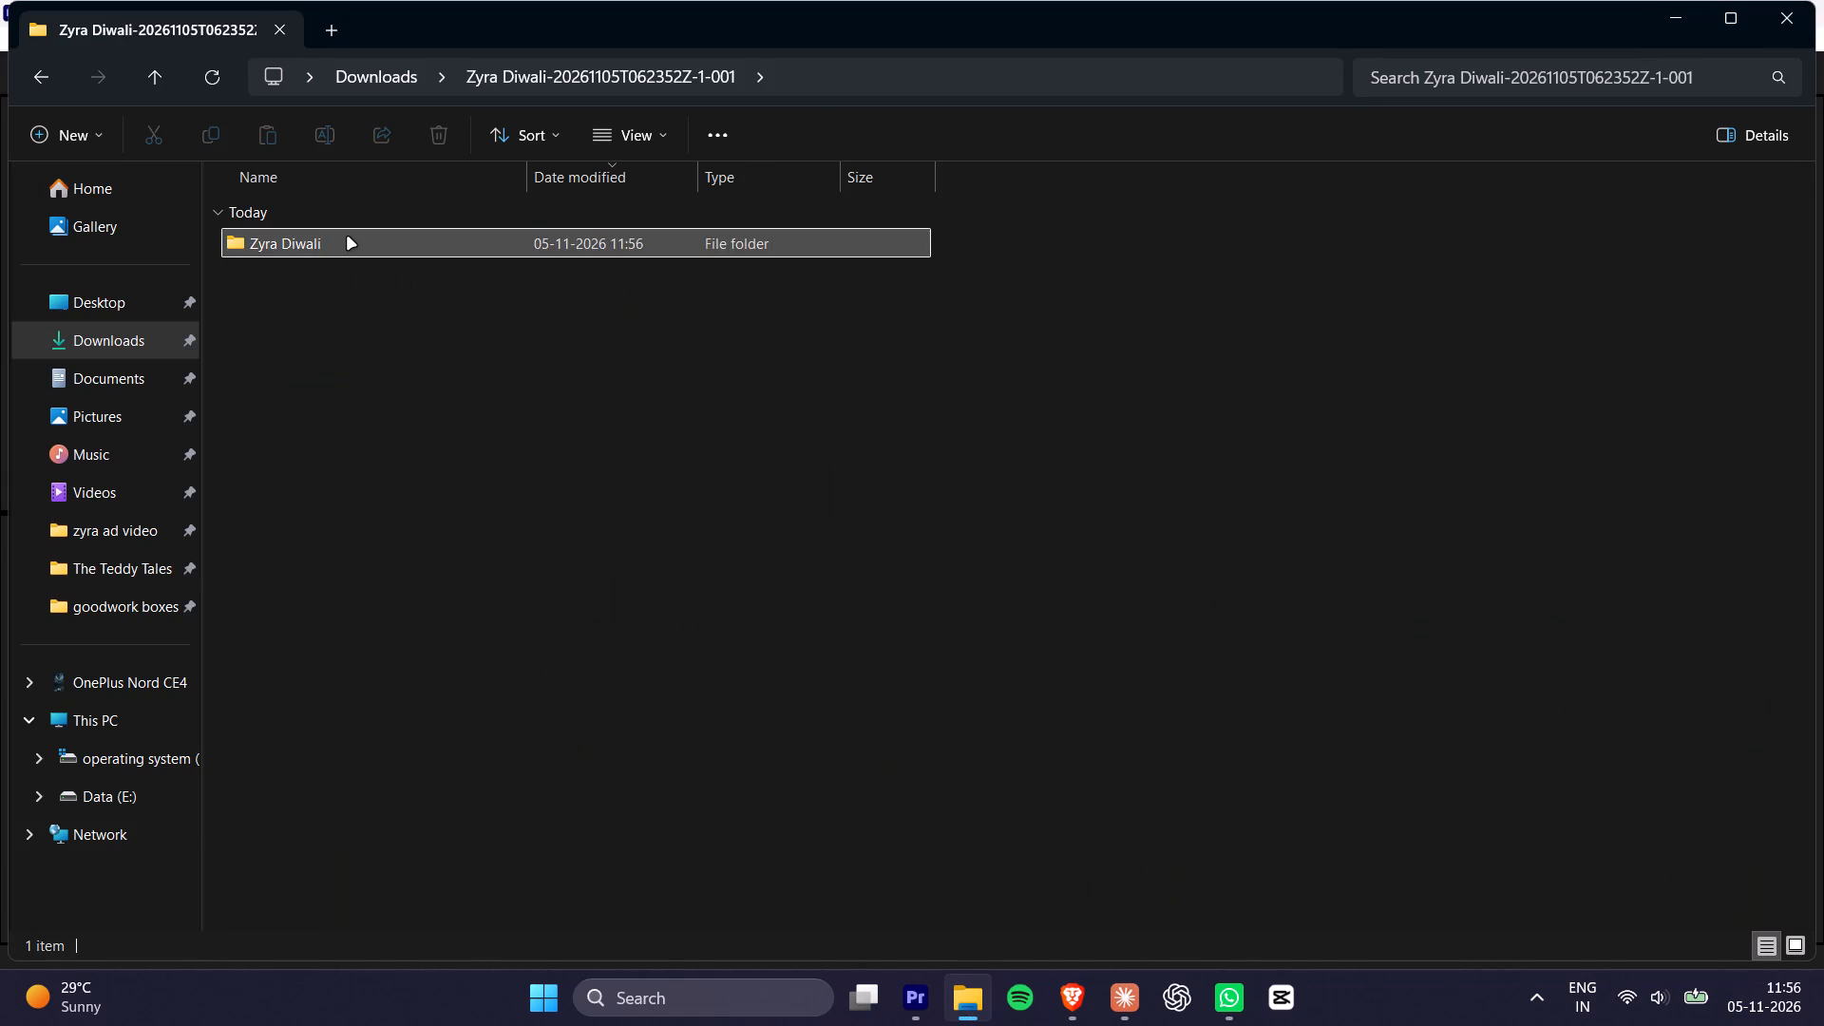
{"action": "left_click", "coordinate": [348, 237]}
{"action": "left_click", "coordinate": [600, 489]}
{"action": "key", "text": "ctrl+a"}
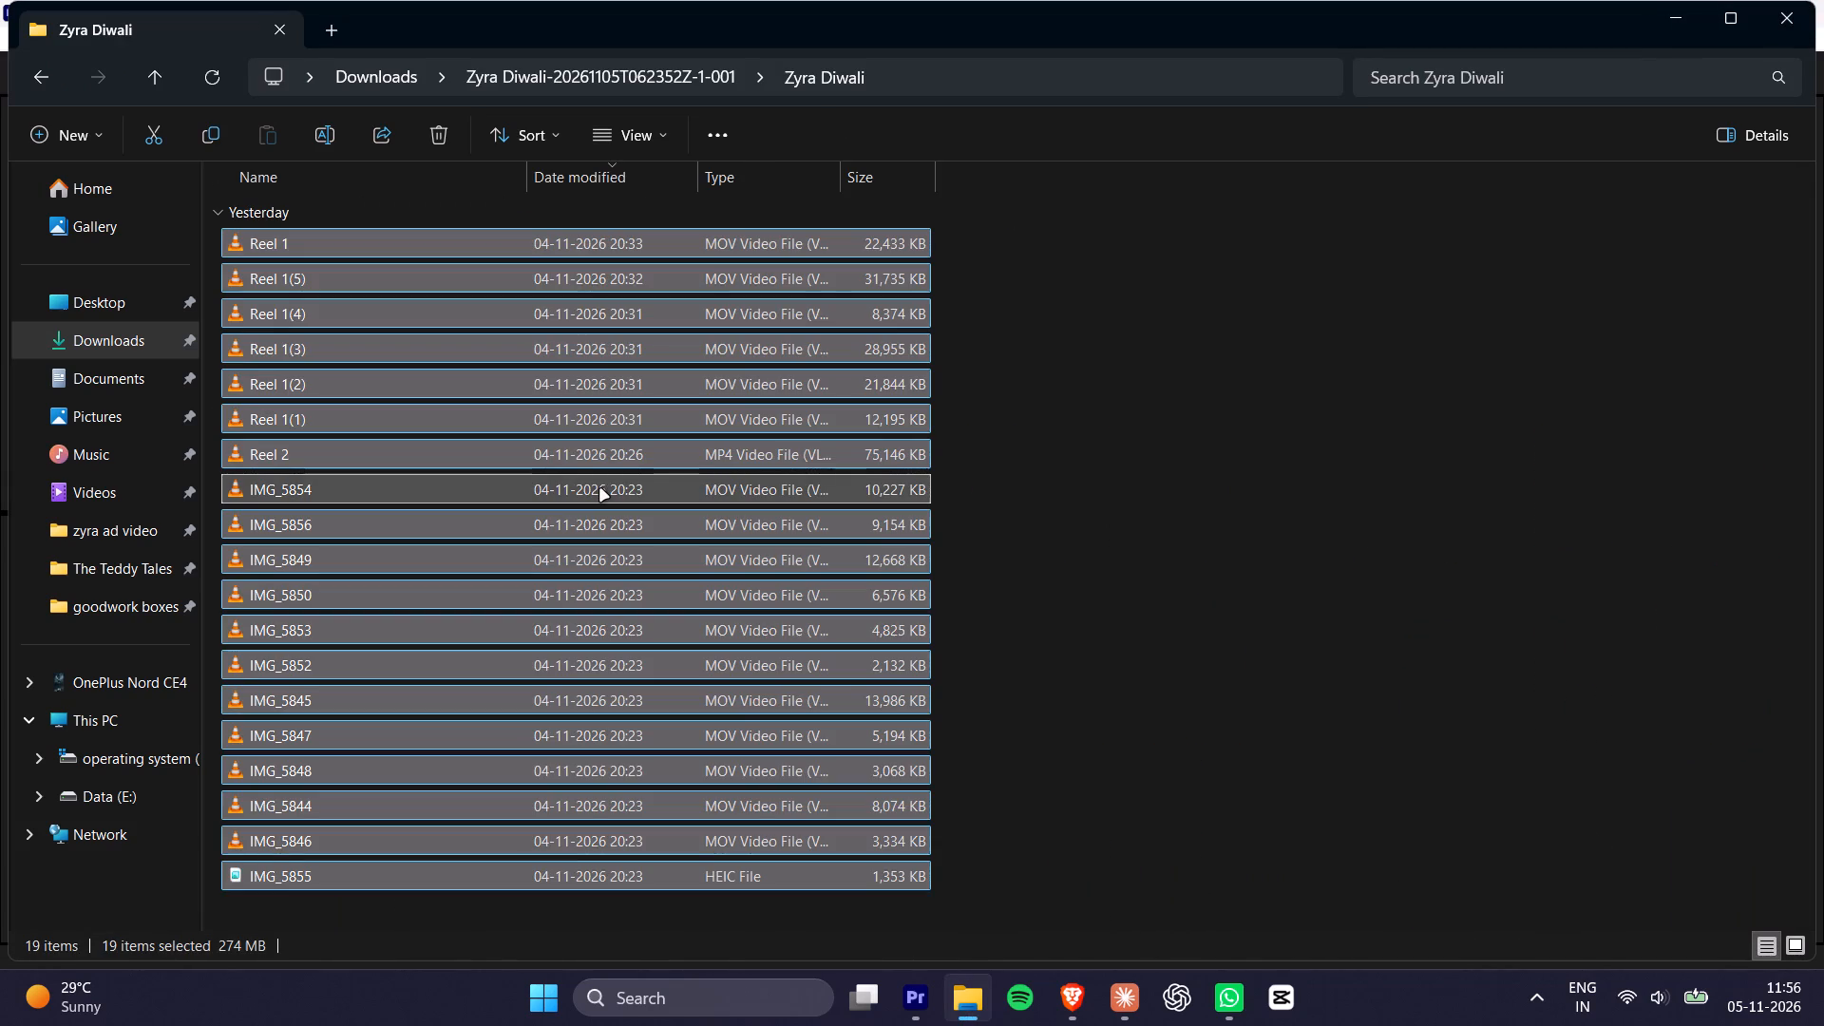
{"action": "left_click", "coordinate": [967, 371]}
{"action": "key", "text": "ctrl+a"}
{"action": "left_click_drag", "start_coordinate": [355, 379], "coordinate": [410, 342]}
{"action": "key", "text": "alt+Tab"}
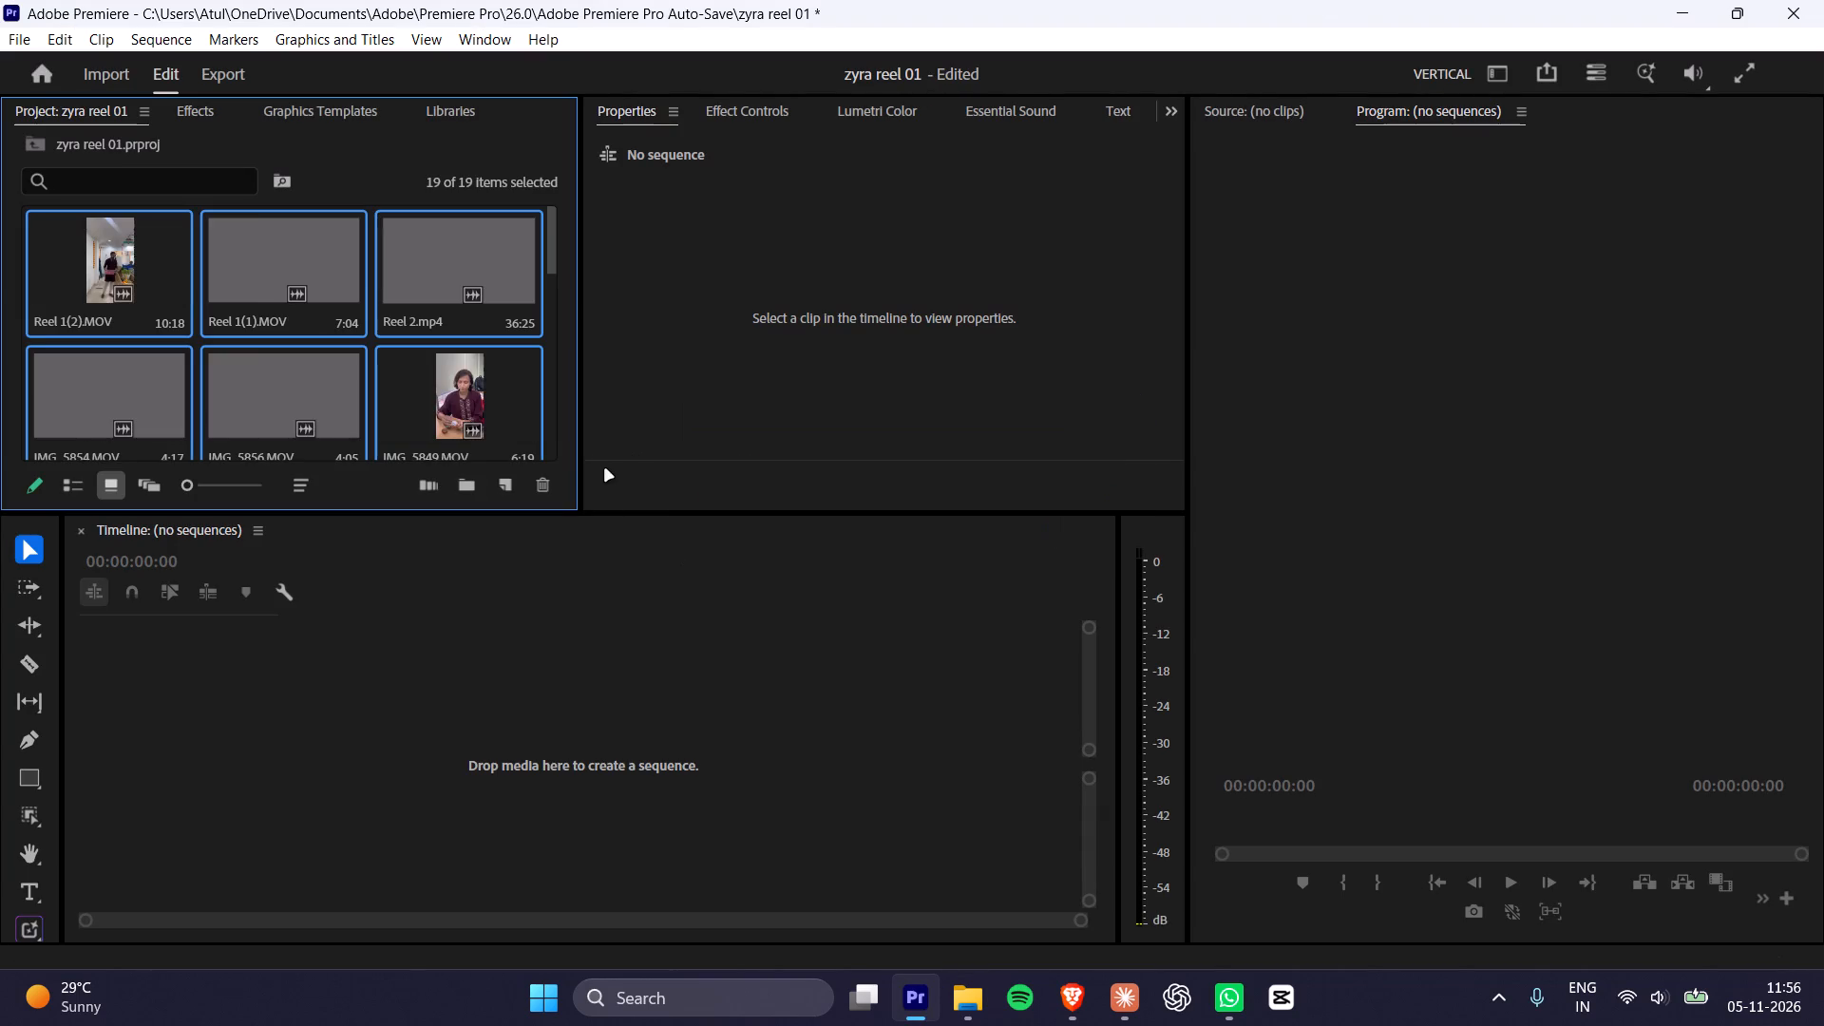
Look through the thumbnails of the imported Zyra Diwali clips in the project bin.
{"action": "scroll", "coordinate": [434, 368], "scroll_direction": "down", "scroll_amount": 9}
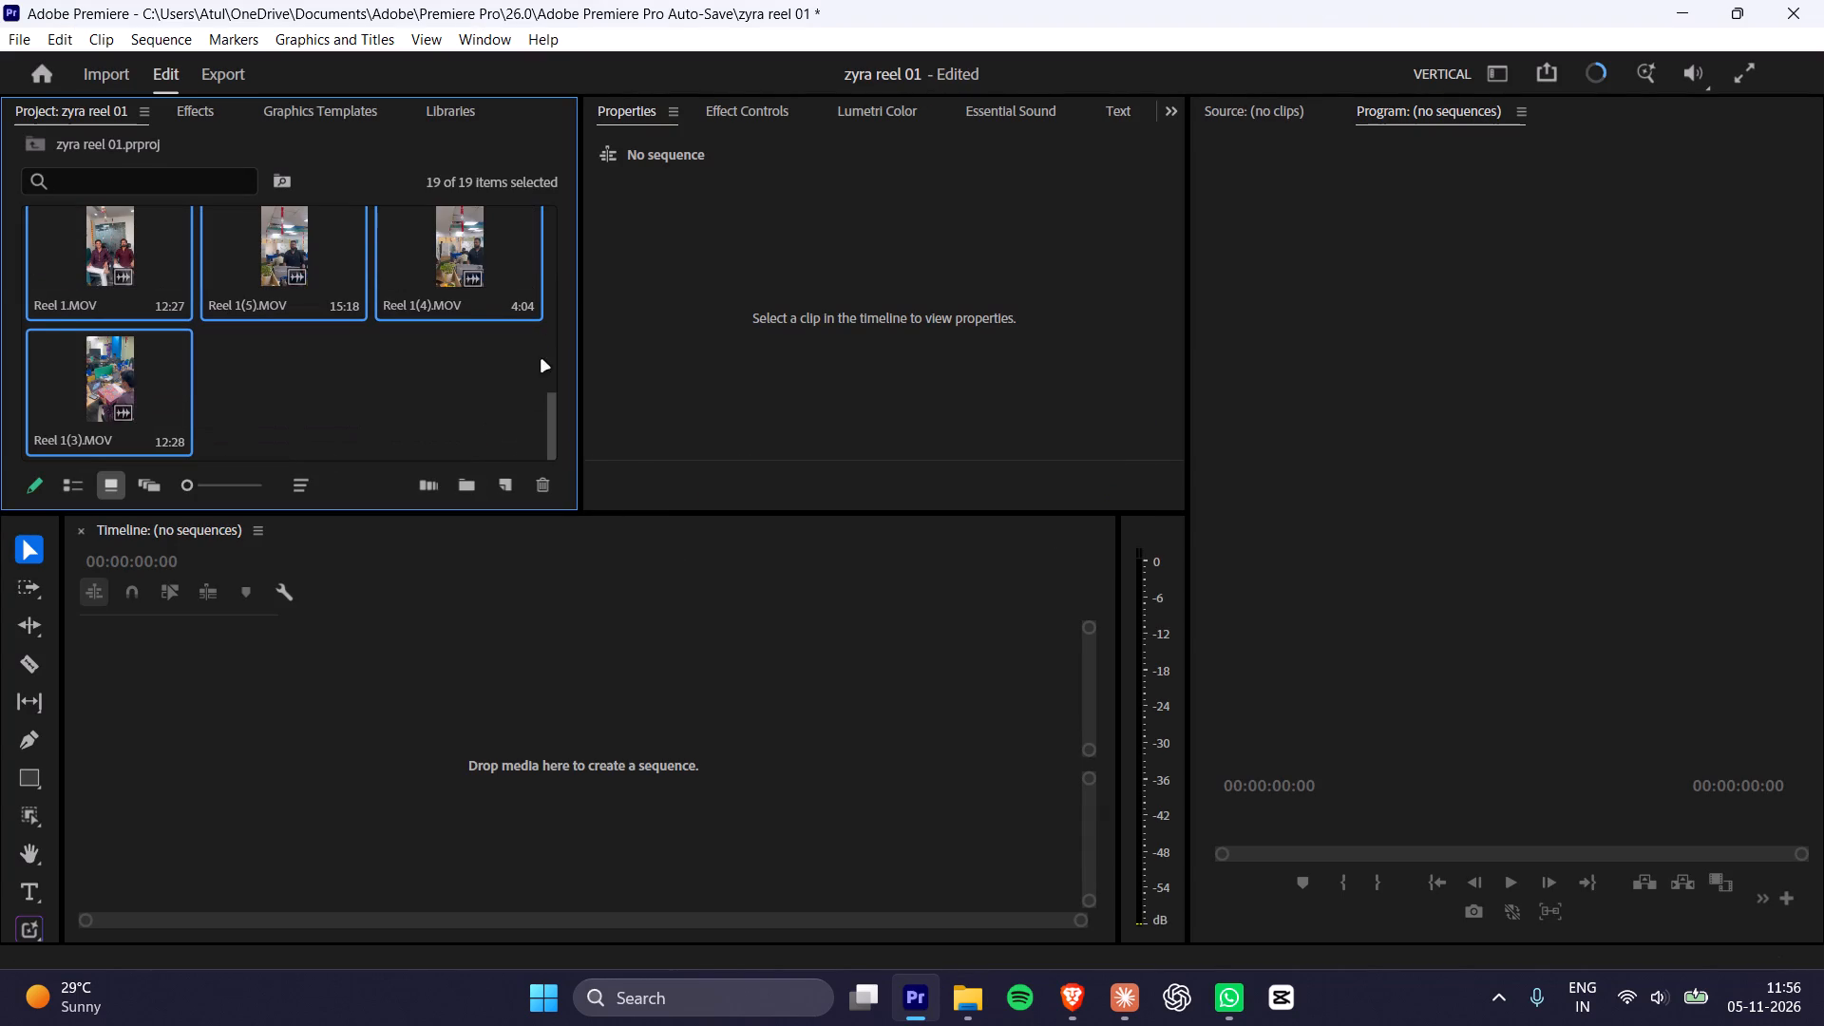
{"action": "left_click", "coordinate": [465, 387]}
{"action": "scroll", "coordinate": [233, 387], "scroll_direction": "up", "scroll_amount": 9}
{"action": "left_click", "coordinate": [108, 247]}
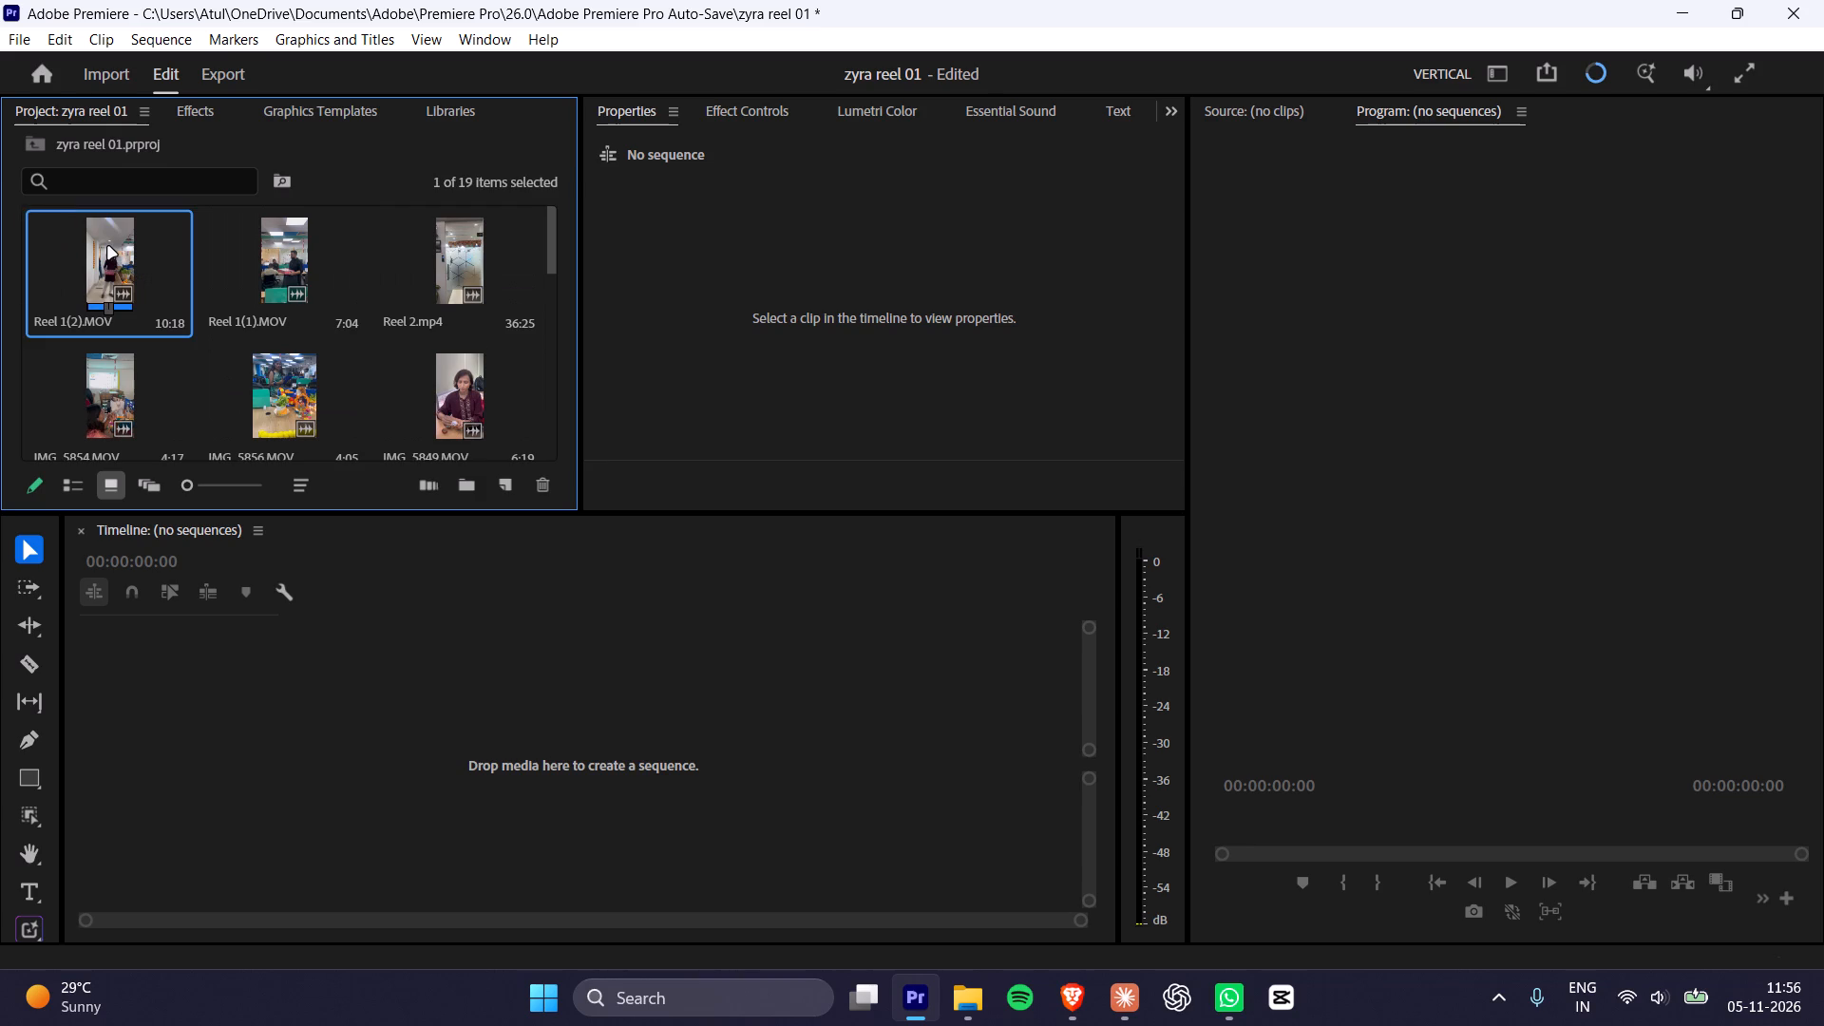
{"action": "left_click", "coordinate": [284, 260]}
{"action": "left_click", "coordinate": [436, 251]}
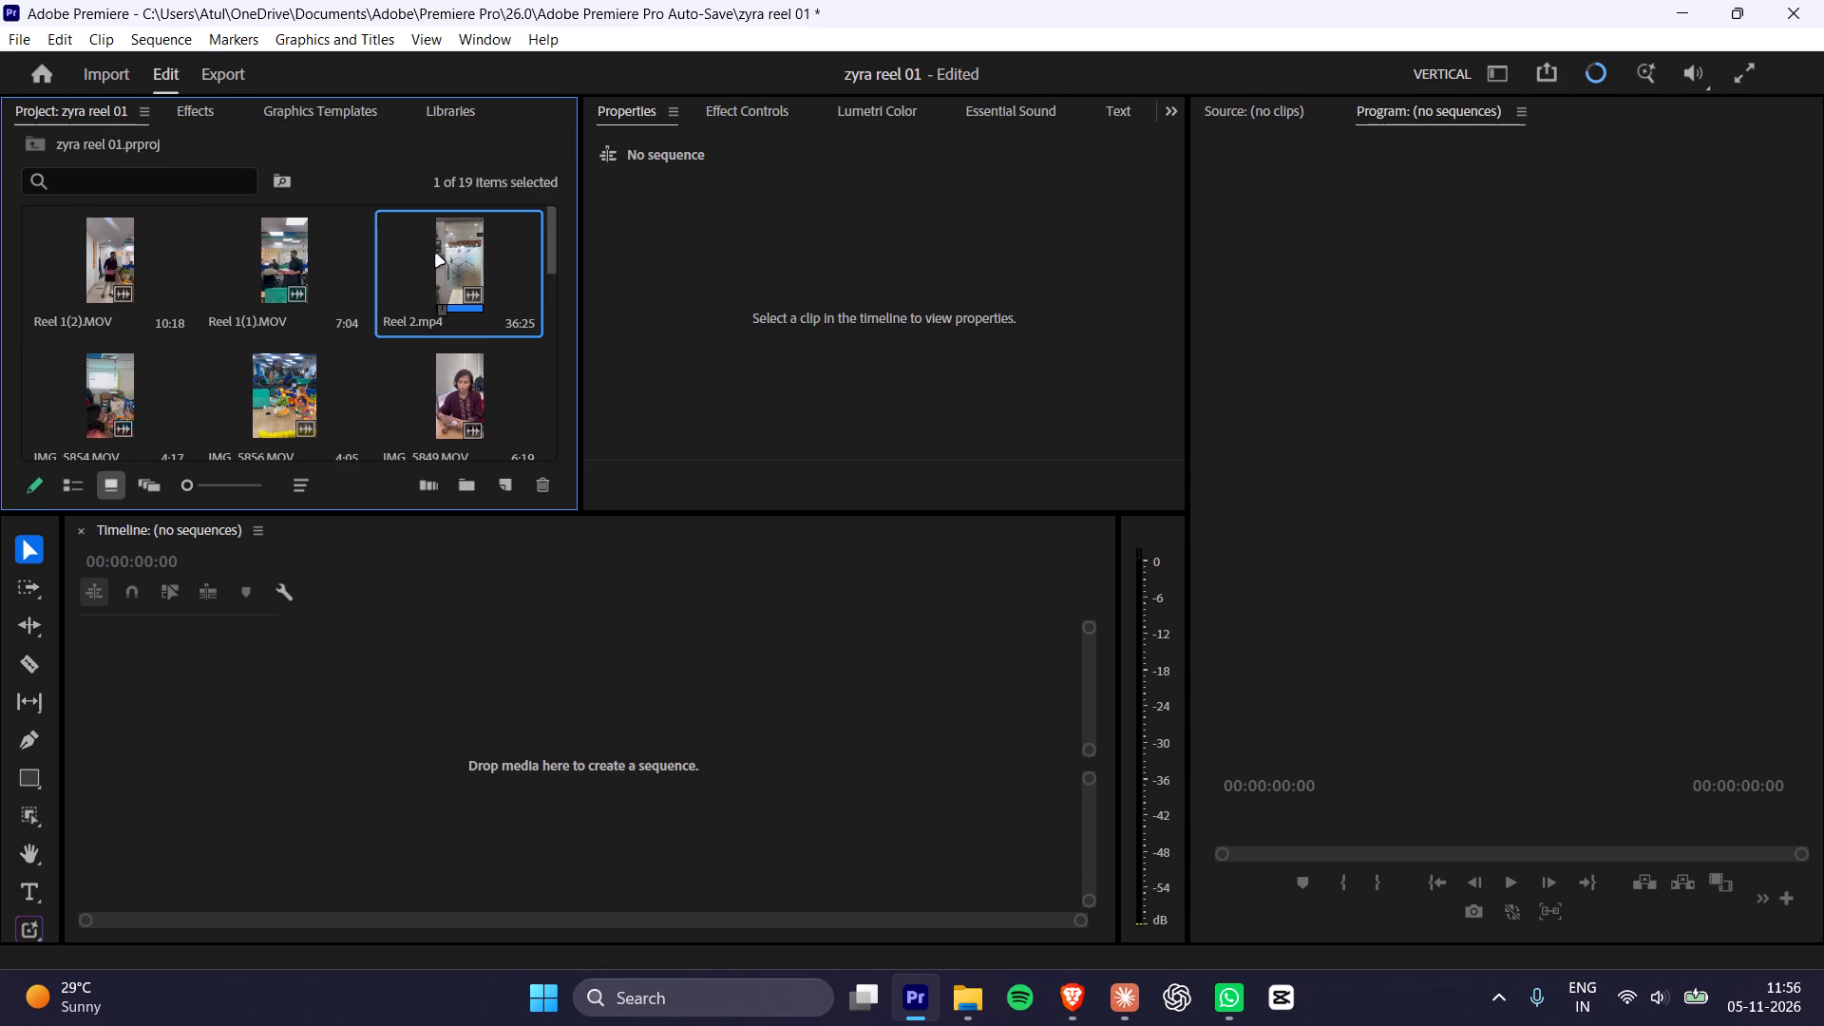
{"action": "scroll", "coordinate": [436, 256], "scroll_direction": "down", "scroll_amount": 1}
{"action": "scroll", "coordinate": [332, 276], "scroll_direction": "down", "scroll_amount": 3}
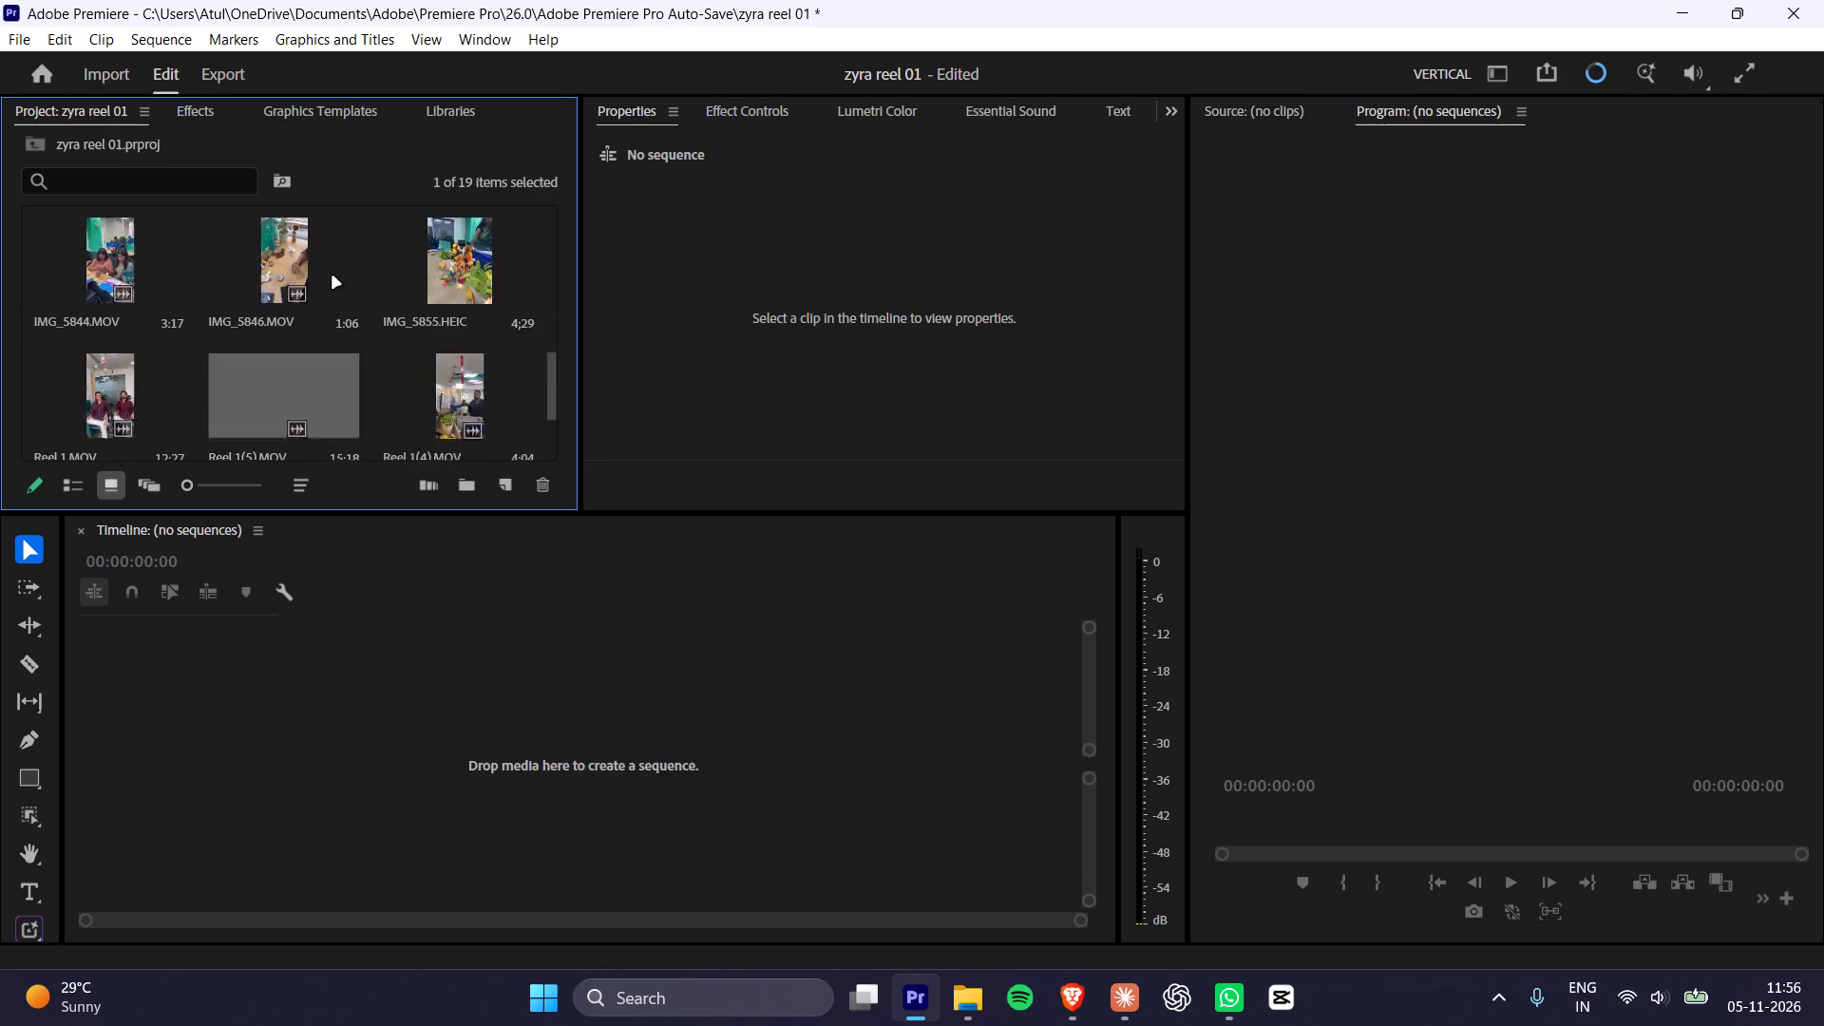
{"action": "scroll", "coordinate": [332, 276], "scroll_direction": "down", "scroll_amount": 1}
{"action": "scroll", "coordinate": [408, 266], "scroll_direction": "up", "scroll_amount": 8}
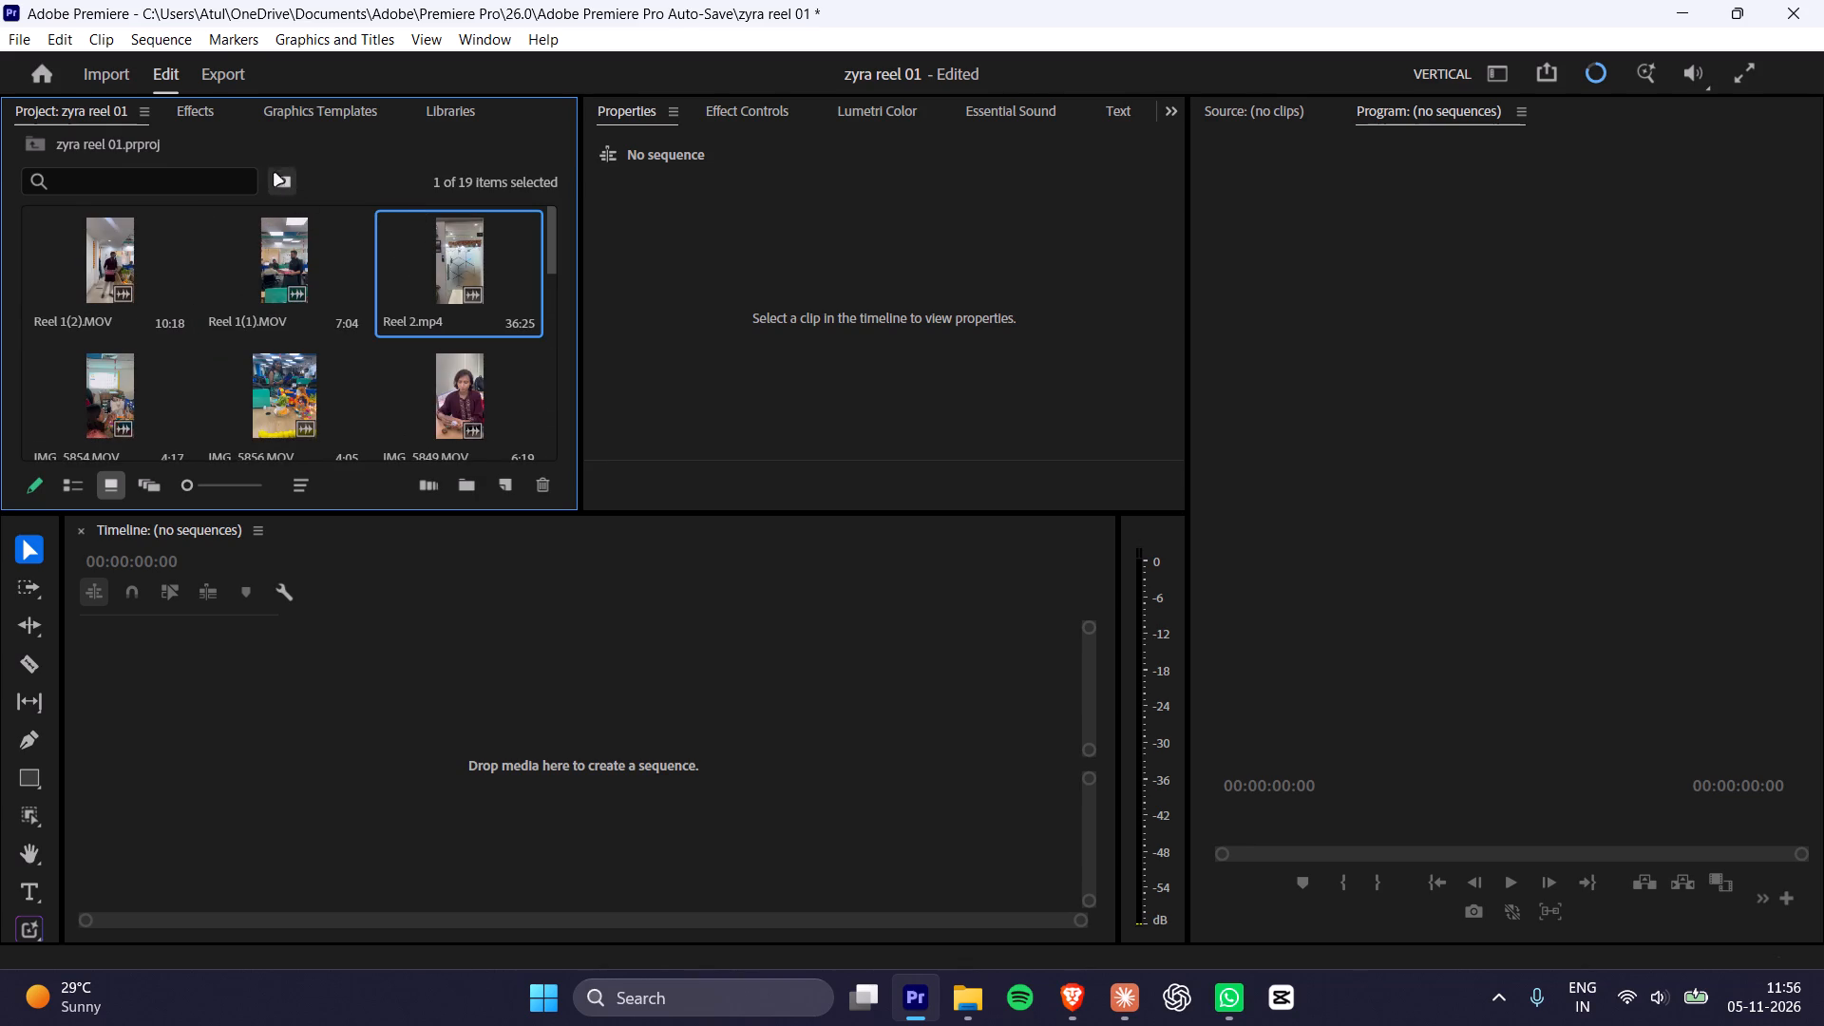
Browse the imported clips in freeform and list views, return to icon view, and clear the selection.
{"action": "left_click", "coordinate": [494, 181]}
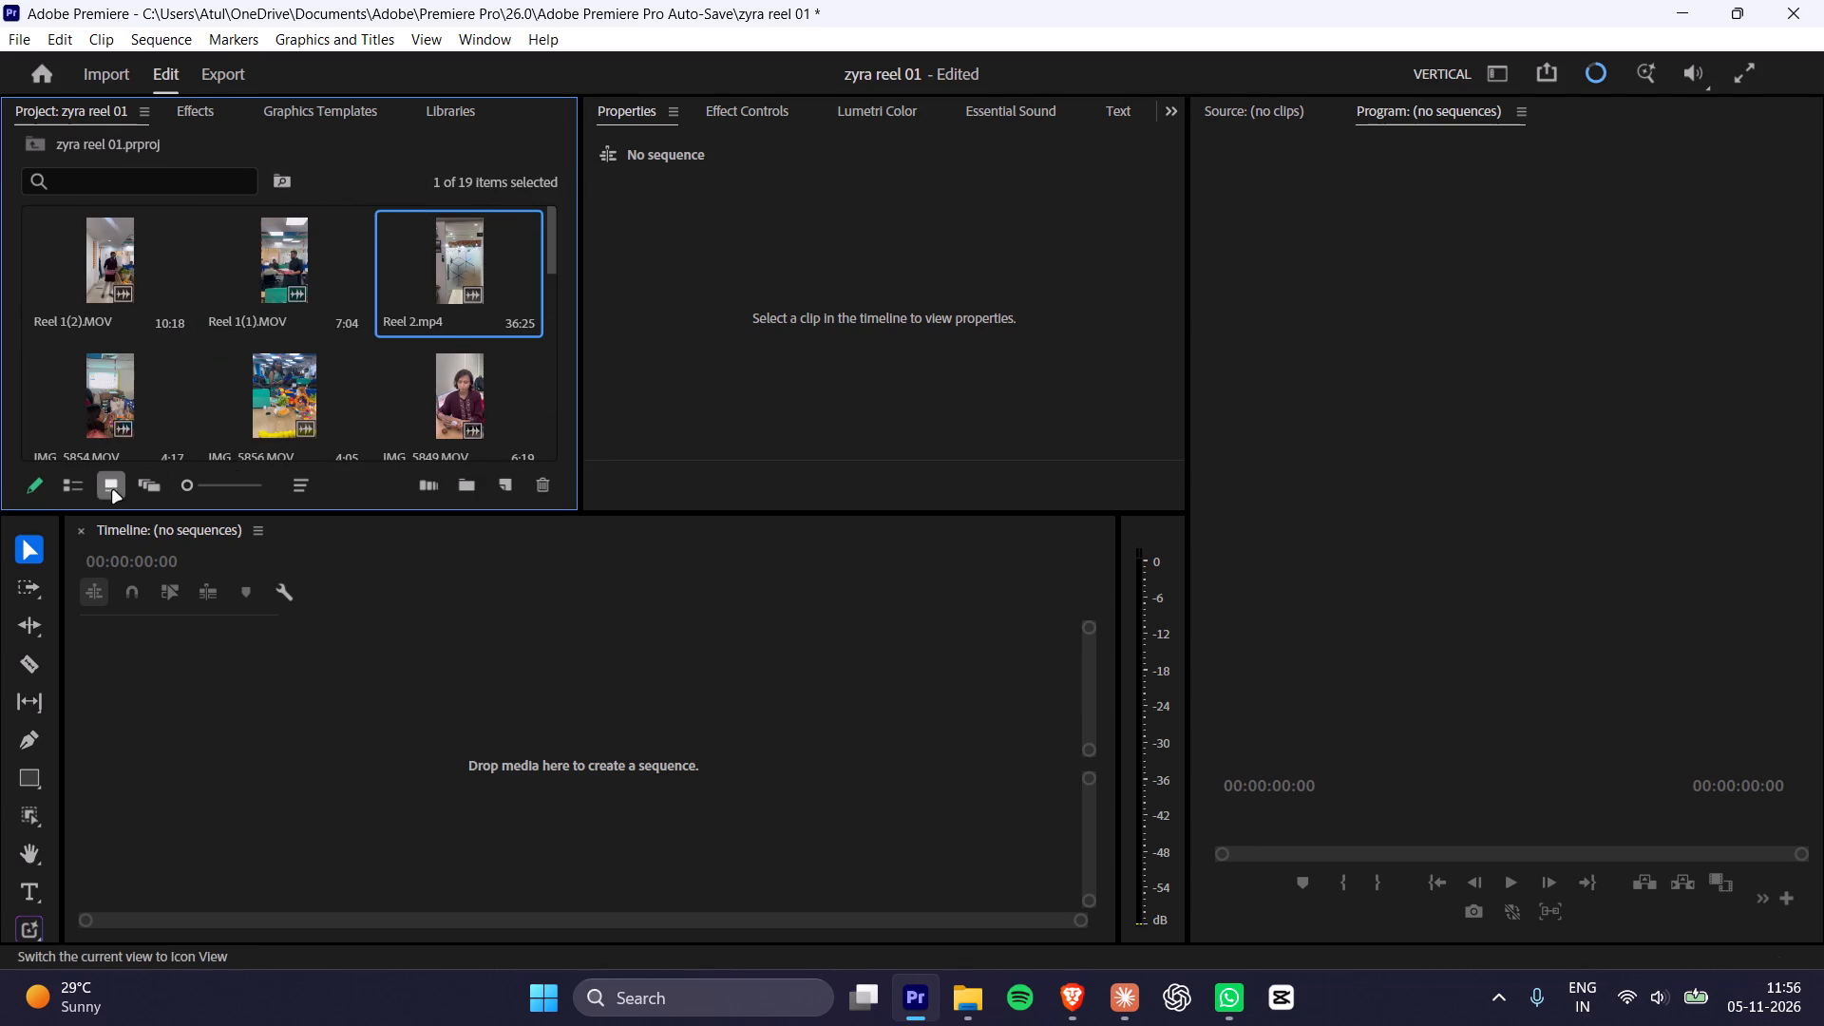
{"action": "left_click", "coordinate": [144, 485]}
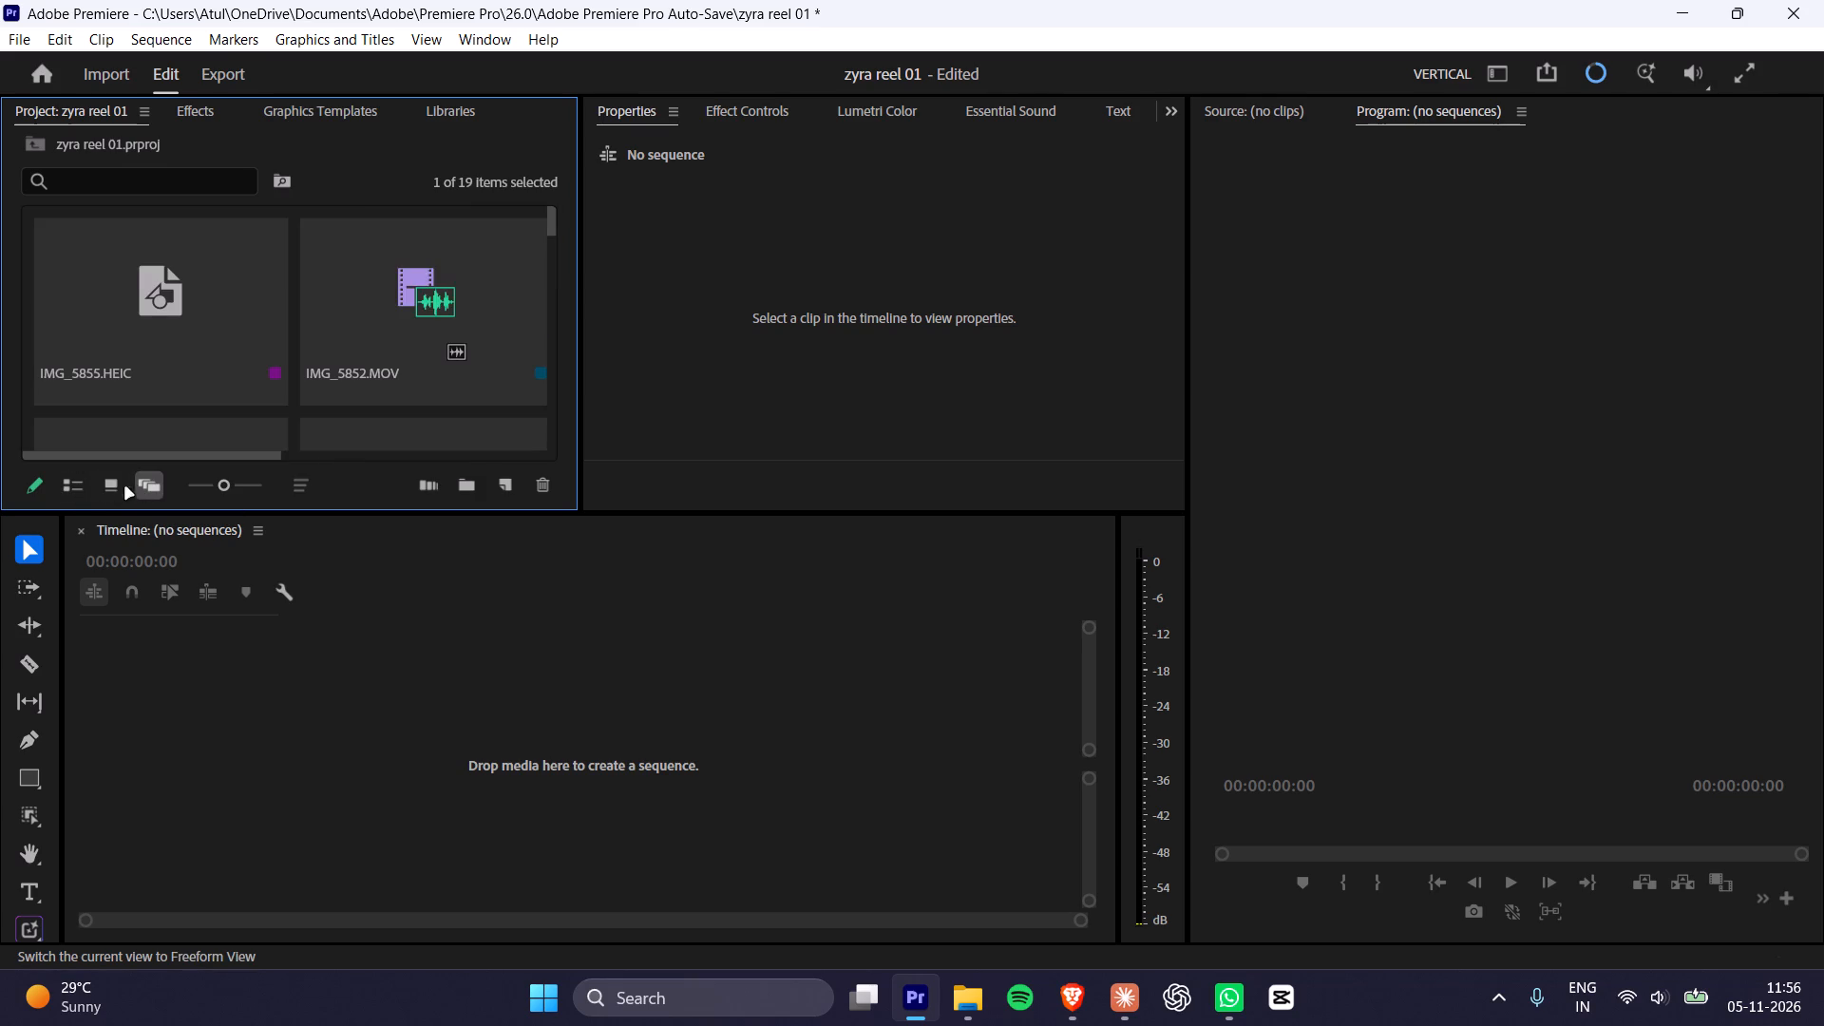
{"action": "left_click", "coordinate": [66, 490]}
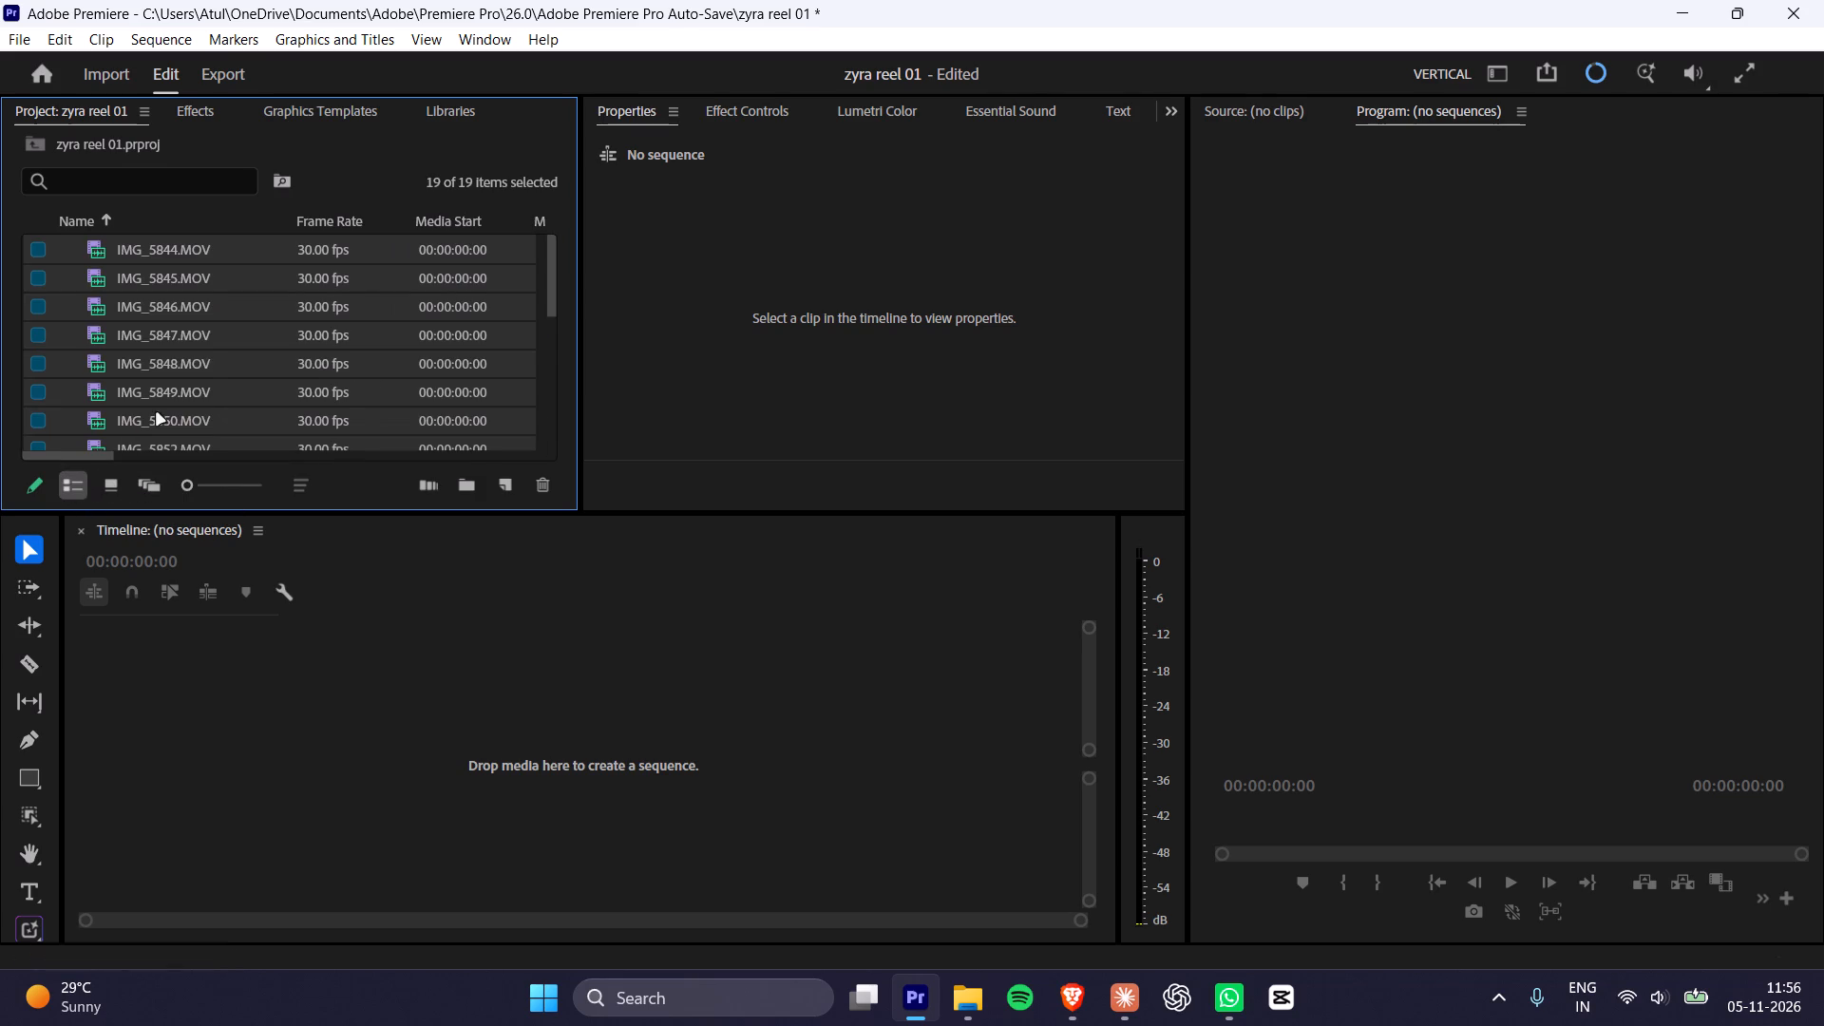
{"action": "scroll", "coordinate": [199, 327], "scroll_direction": "up", "scroll_amount": 2}
{"action": "scroll", "coordinate": [199, 327], "scroll_direction": "down", "scroll_amount": 10}
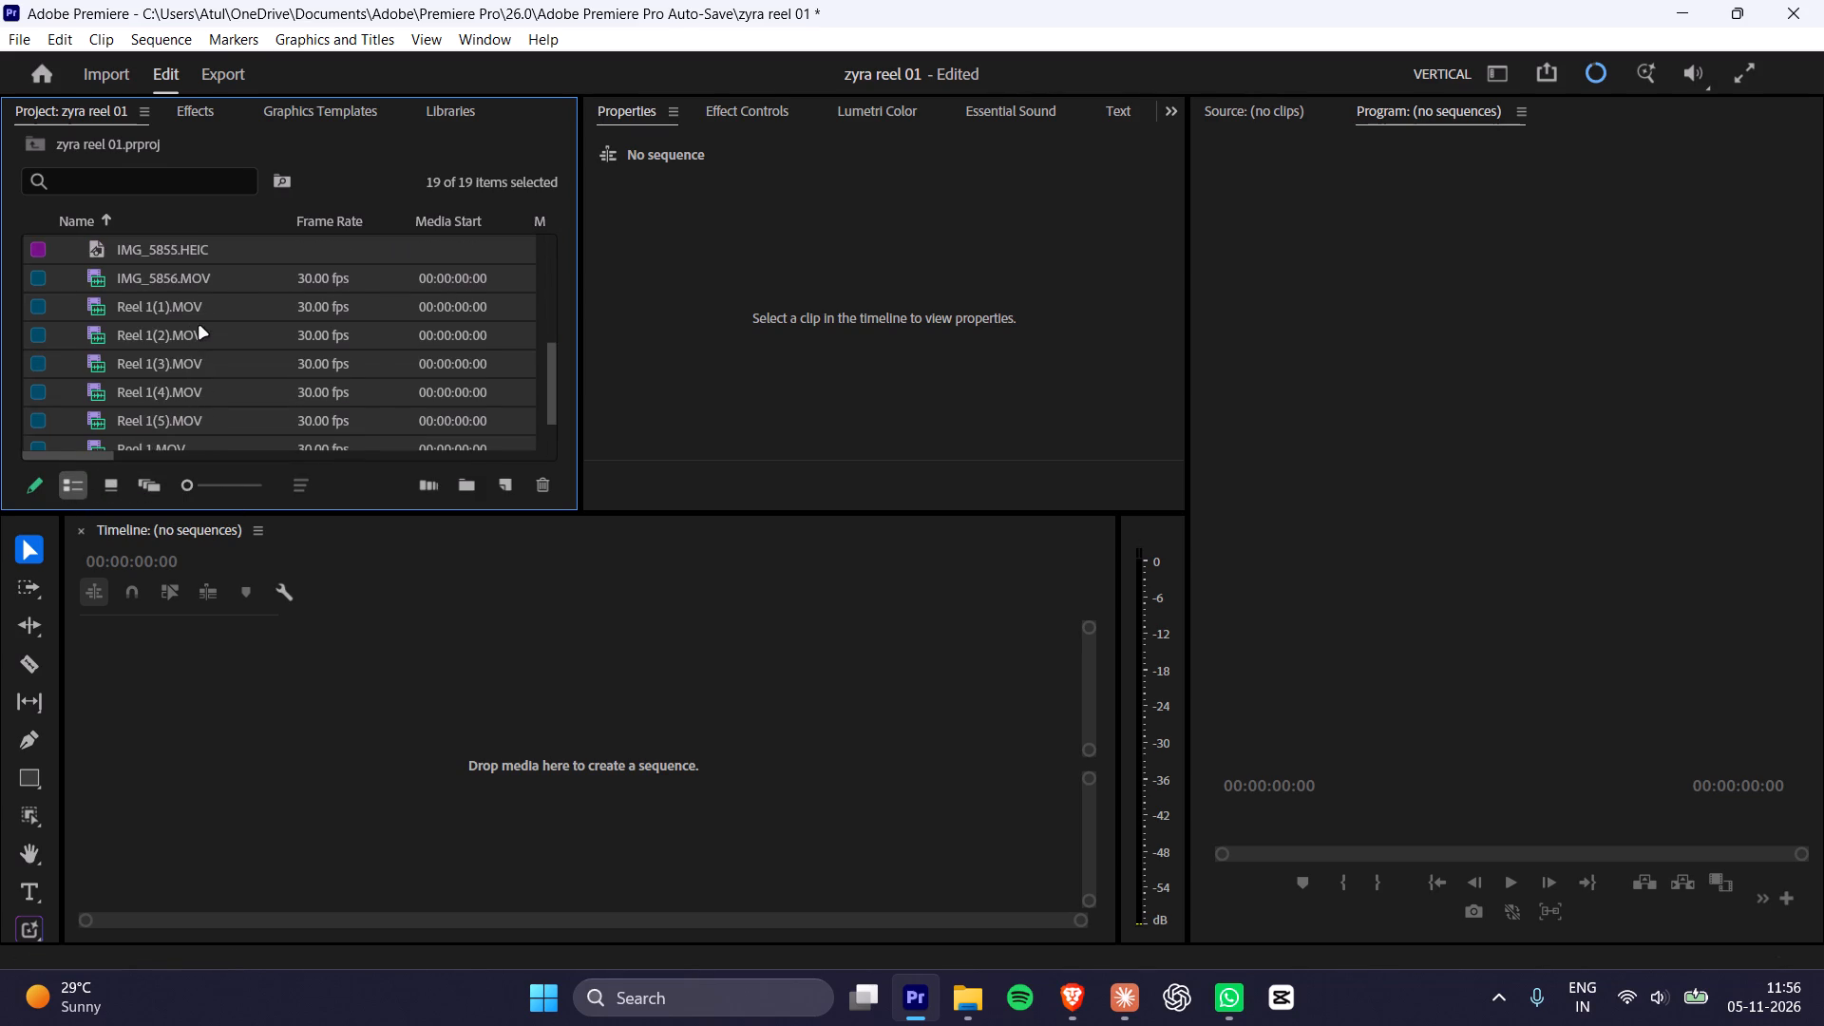
{"action": "scroll", "coordinate": [199, 327], "scroll_direction": "down", "scroll_amount": 6}
{"action": "left_click", "coordinate": [102, 494]}
{"action": "scroll", "coordinate": [201, 385], "scroll_direction": "down", "scroll_amount": 3}
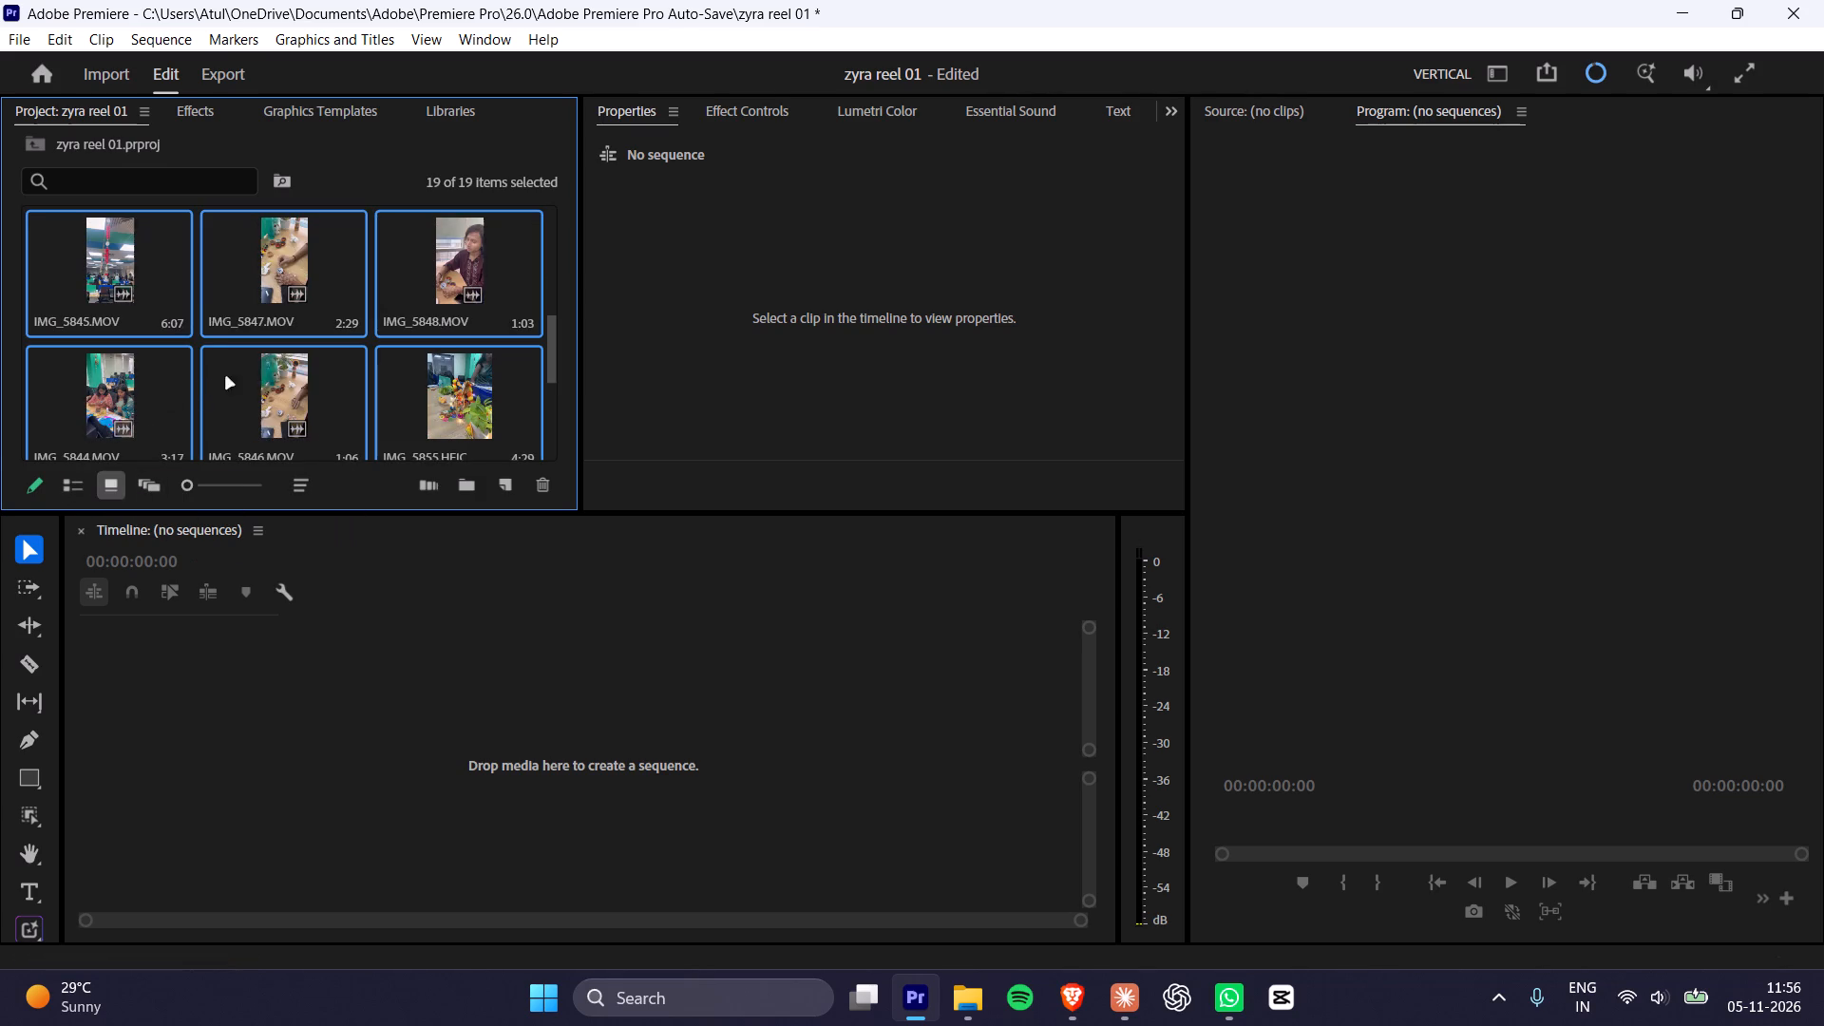
{"action": "left_click", "coordinate": [410, 372]}
{"action": "scroll", "coordinate": [411, 403], "scroll_direction": "down", "scroll_amount": 6}
{"action": "left_click", "coordinate": [360, 366]}
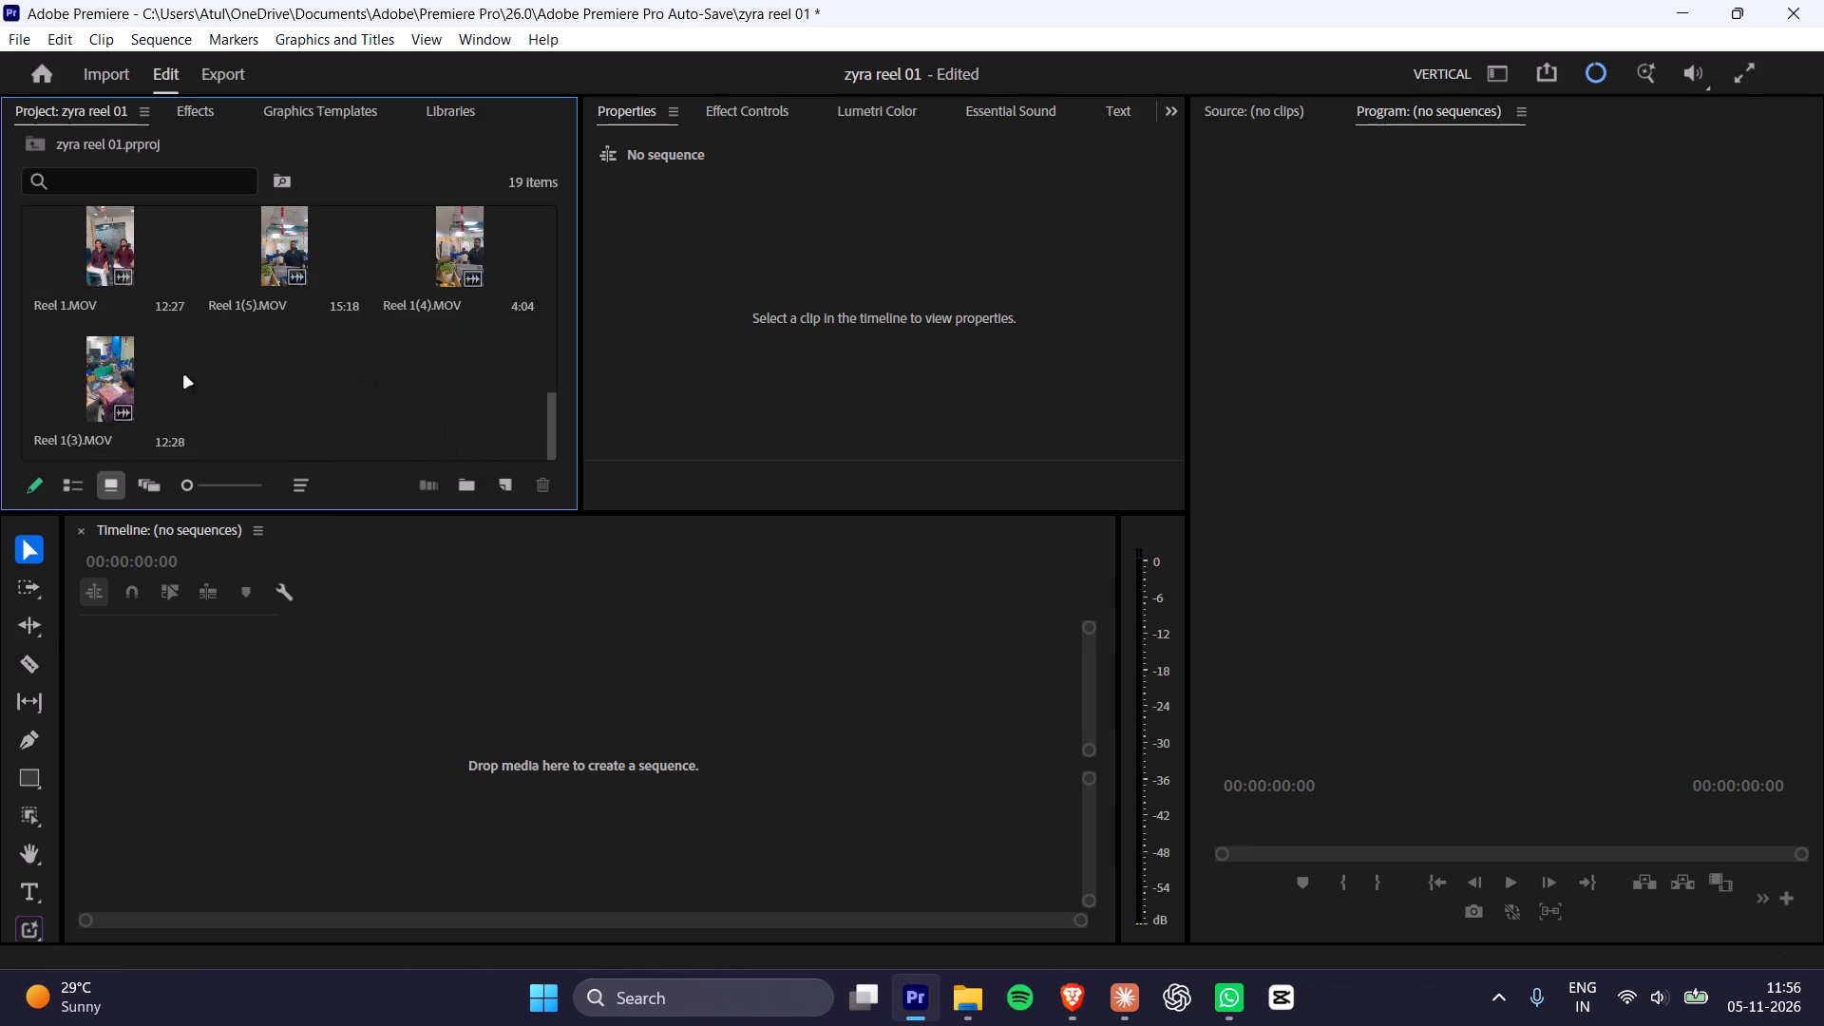
Load Reel 1.MOV in the Source Monitor and preview it from the start.
{"action": "left_click_drag", "start_coordinate": [113, 246], "coordinate": [104, 254]}
{"action": "double_click", "coordinate": [104, 254]}
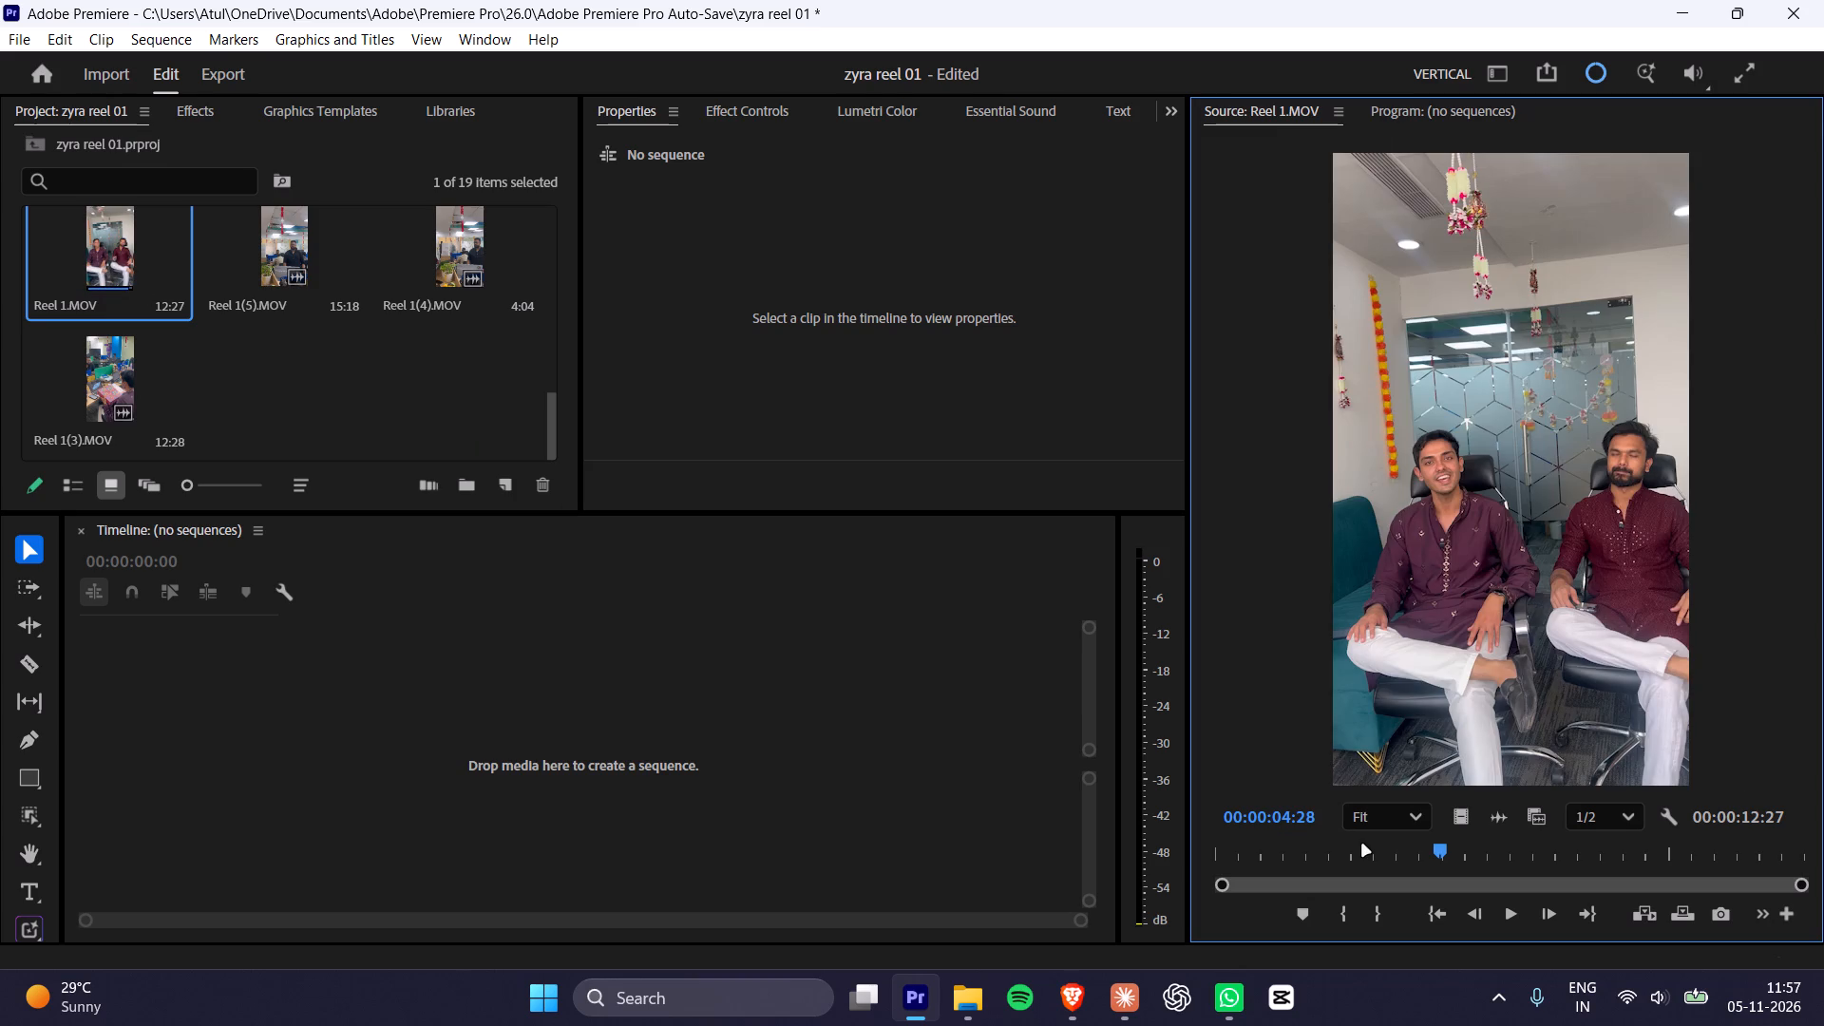
{"action": "left_click_drag", "start_coordinate": [1339, 849], "coordinate": [1127, 842]}
{"action": "left_click", "coordinate": [1506, 910]}
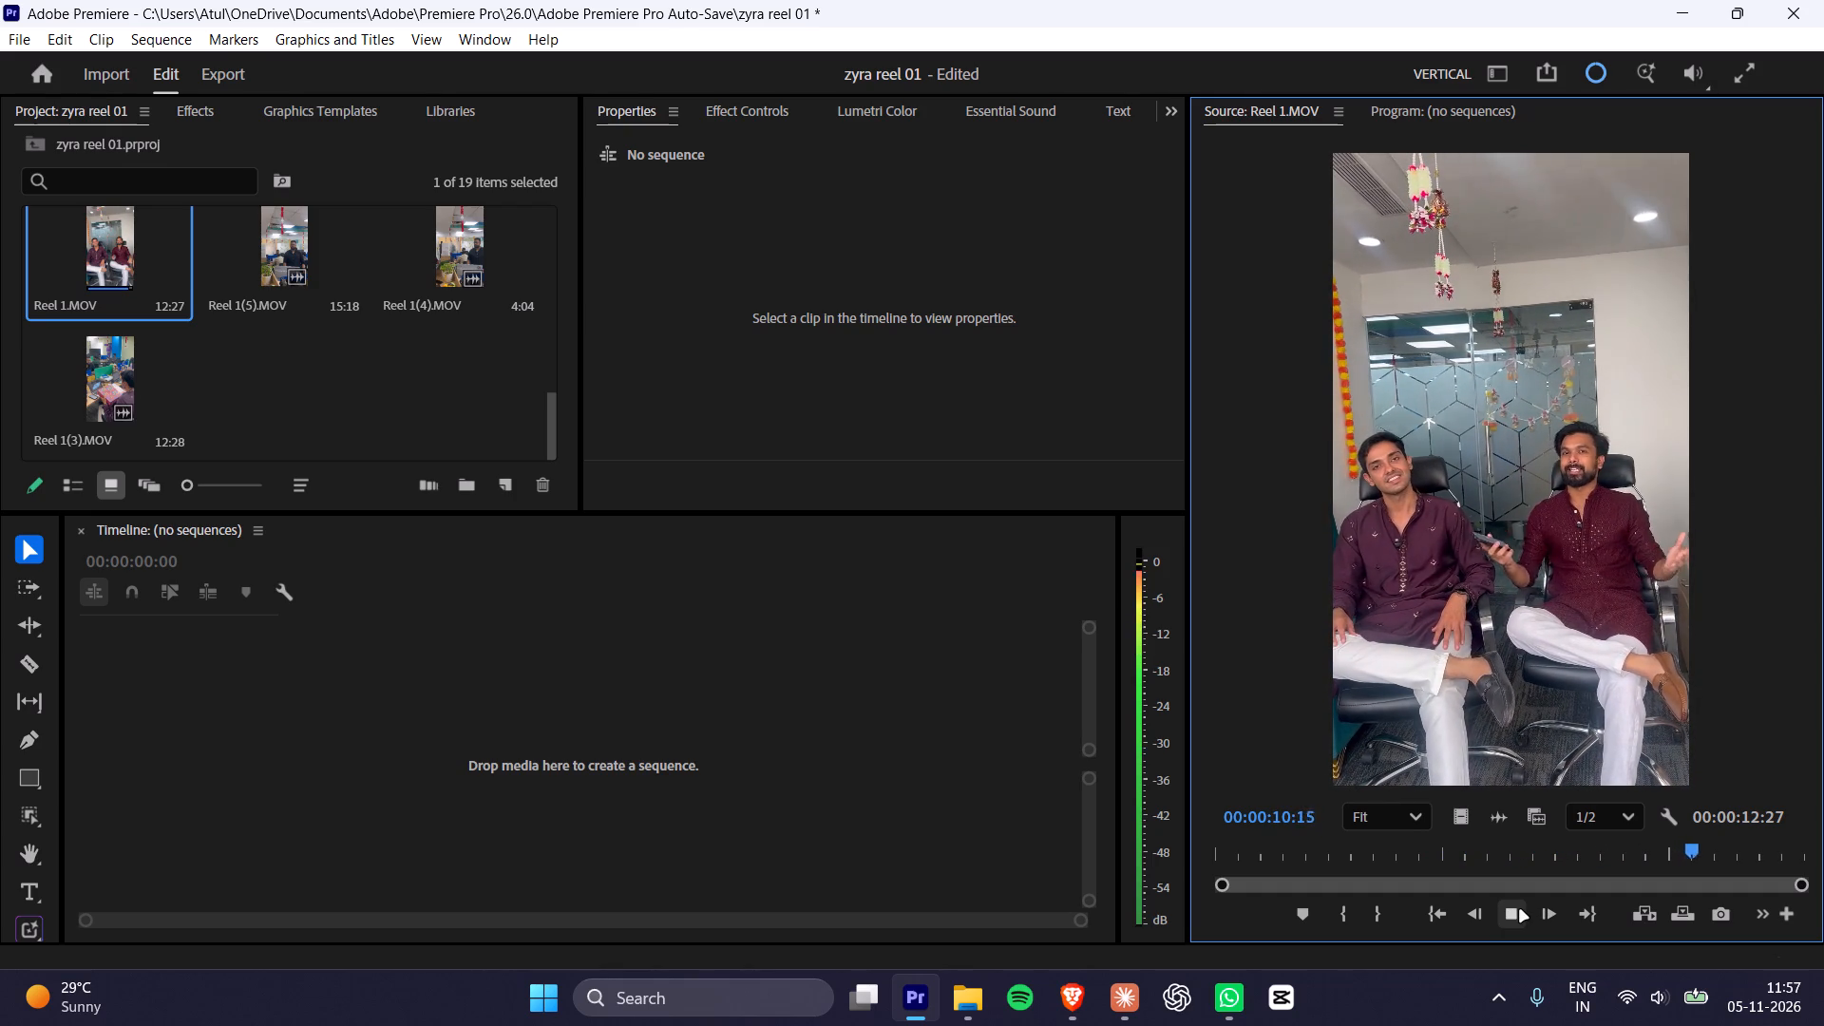
{"action": "left_click", "coordinate": [1520, 910]}
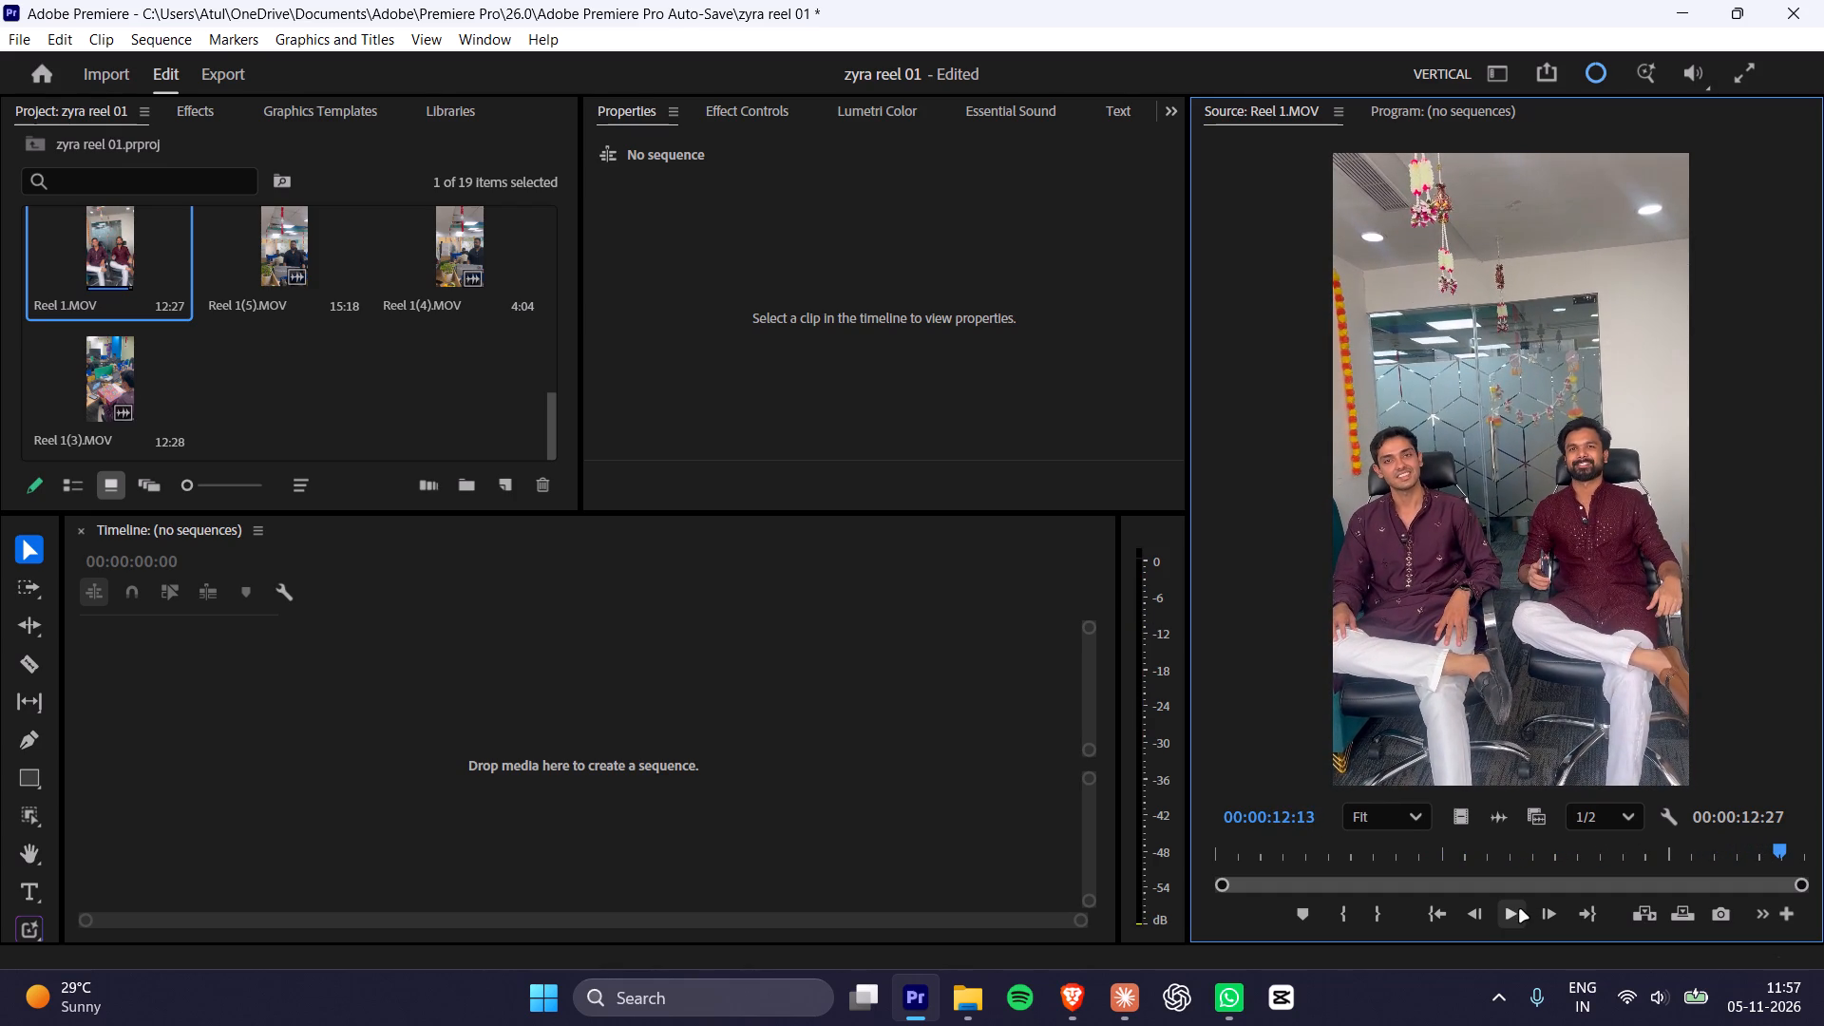
{"action": "left_click", "coordinate": [1520, 910]}
{"action": "left_click", "coordinate": [1520, 910]}
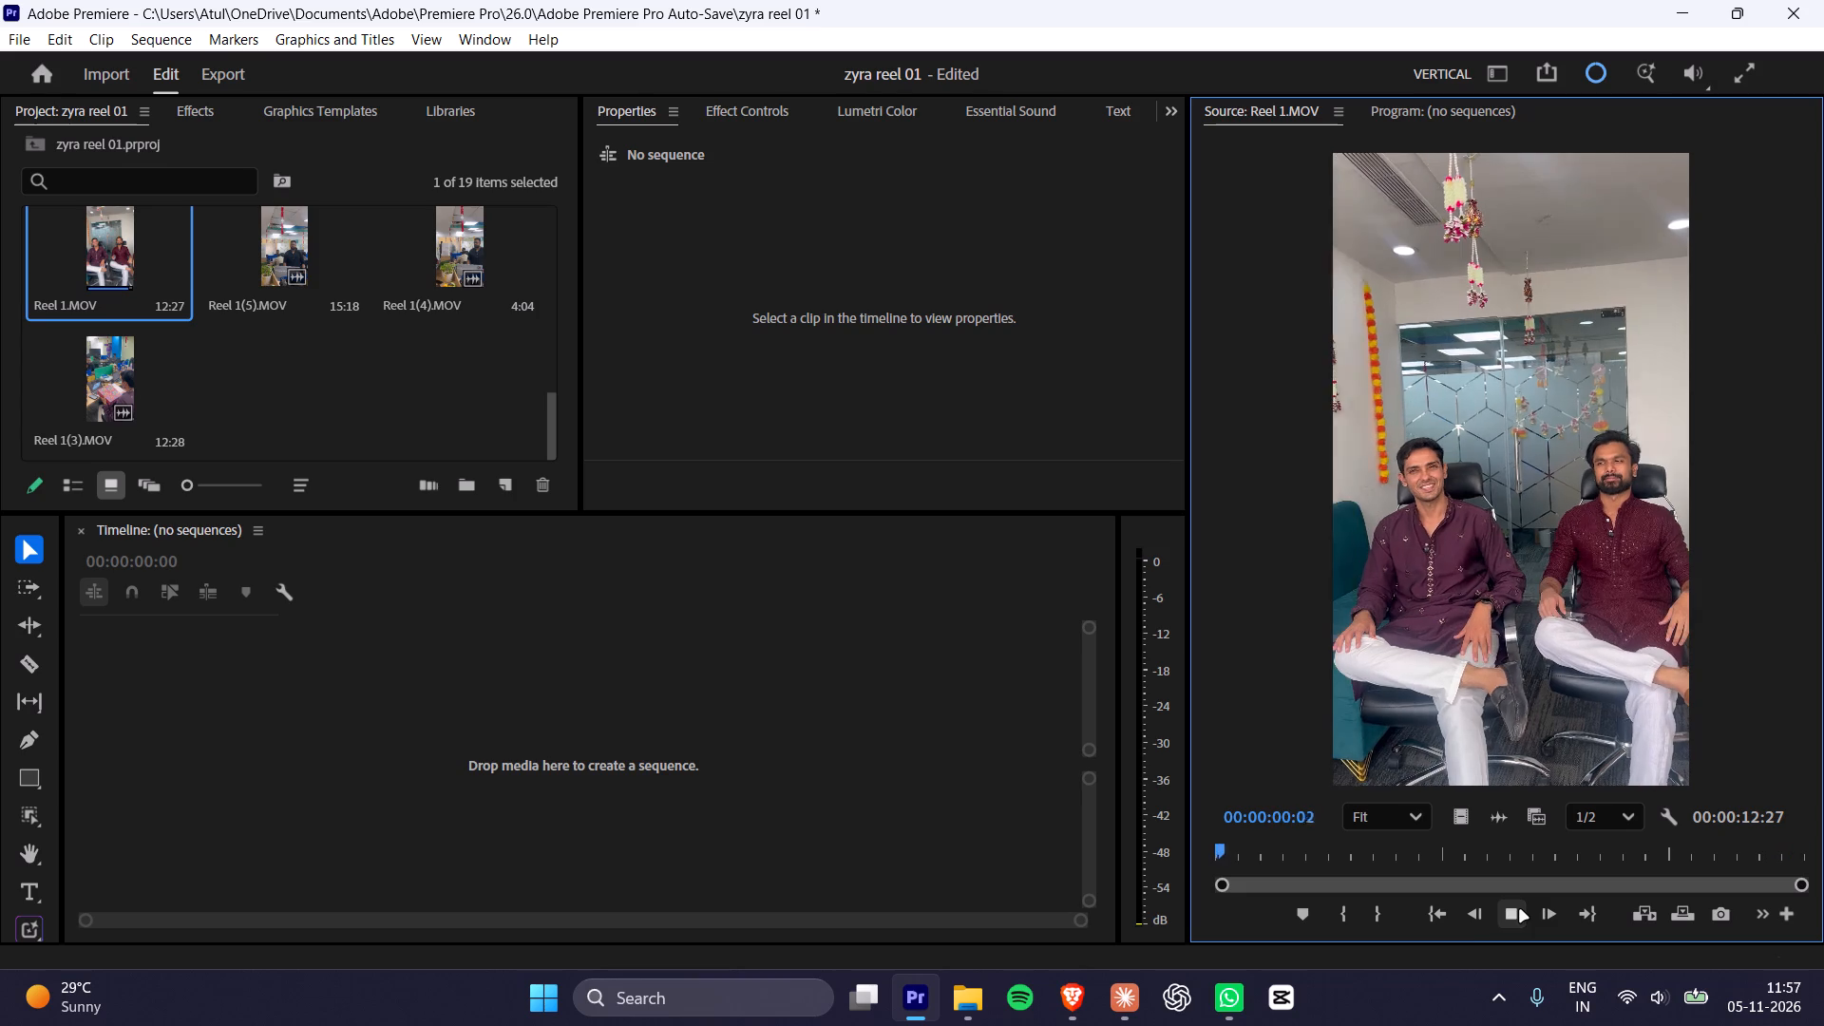
{"action": "left_click", "coordinate": [1520, 910]}
Check the extracted Zyra Diwali files in File Explorer, and return to Premiere to review the Reel 1 clips in the bin.
{"action": "key", "text": "alt+Tab"}
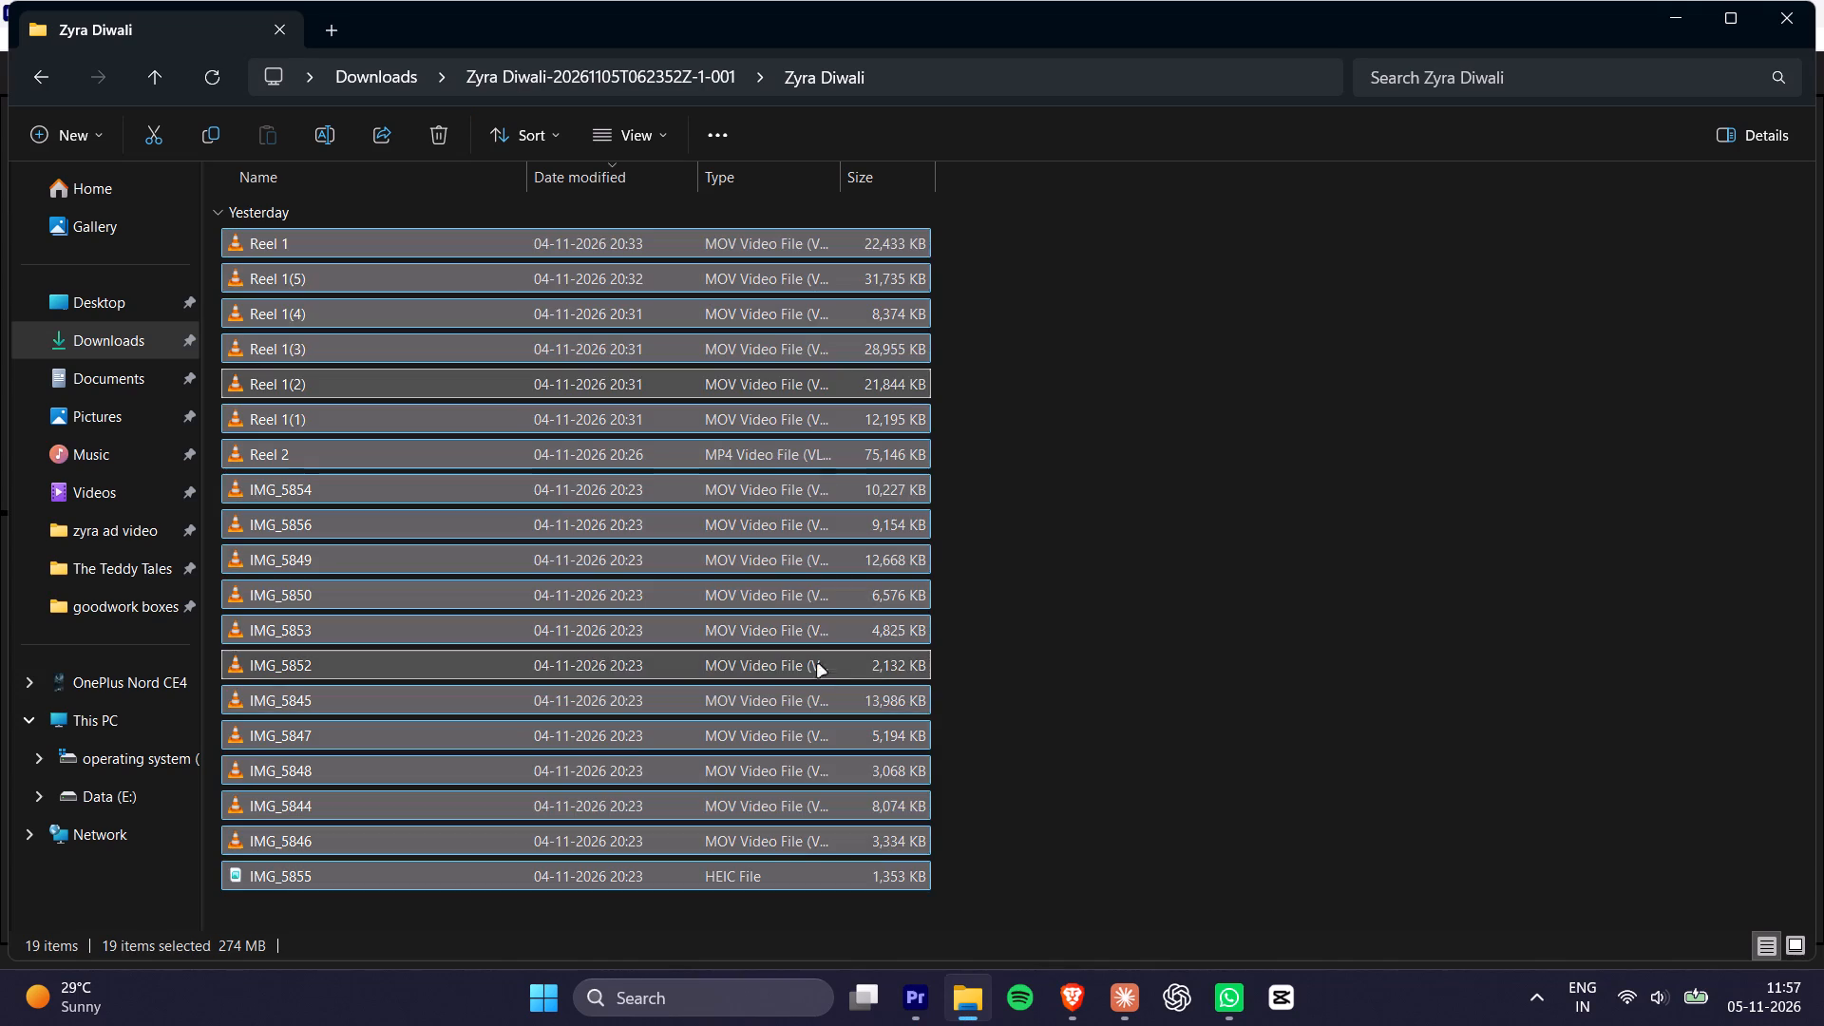
{"action": "left_click", "coordinate": [1281, 503]}
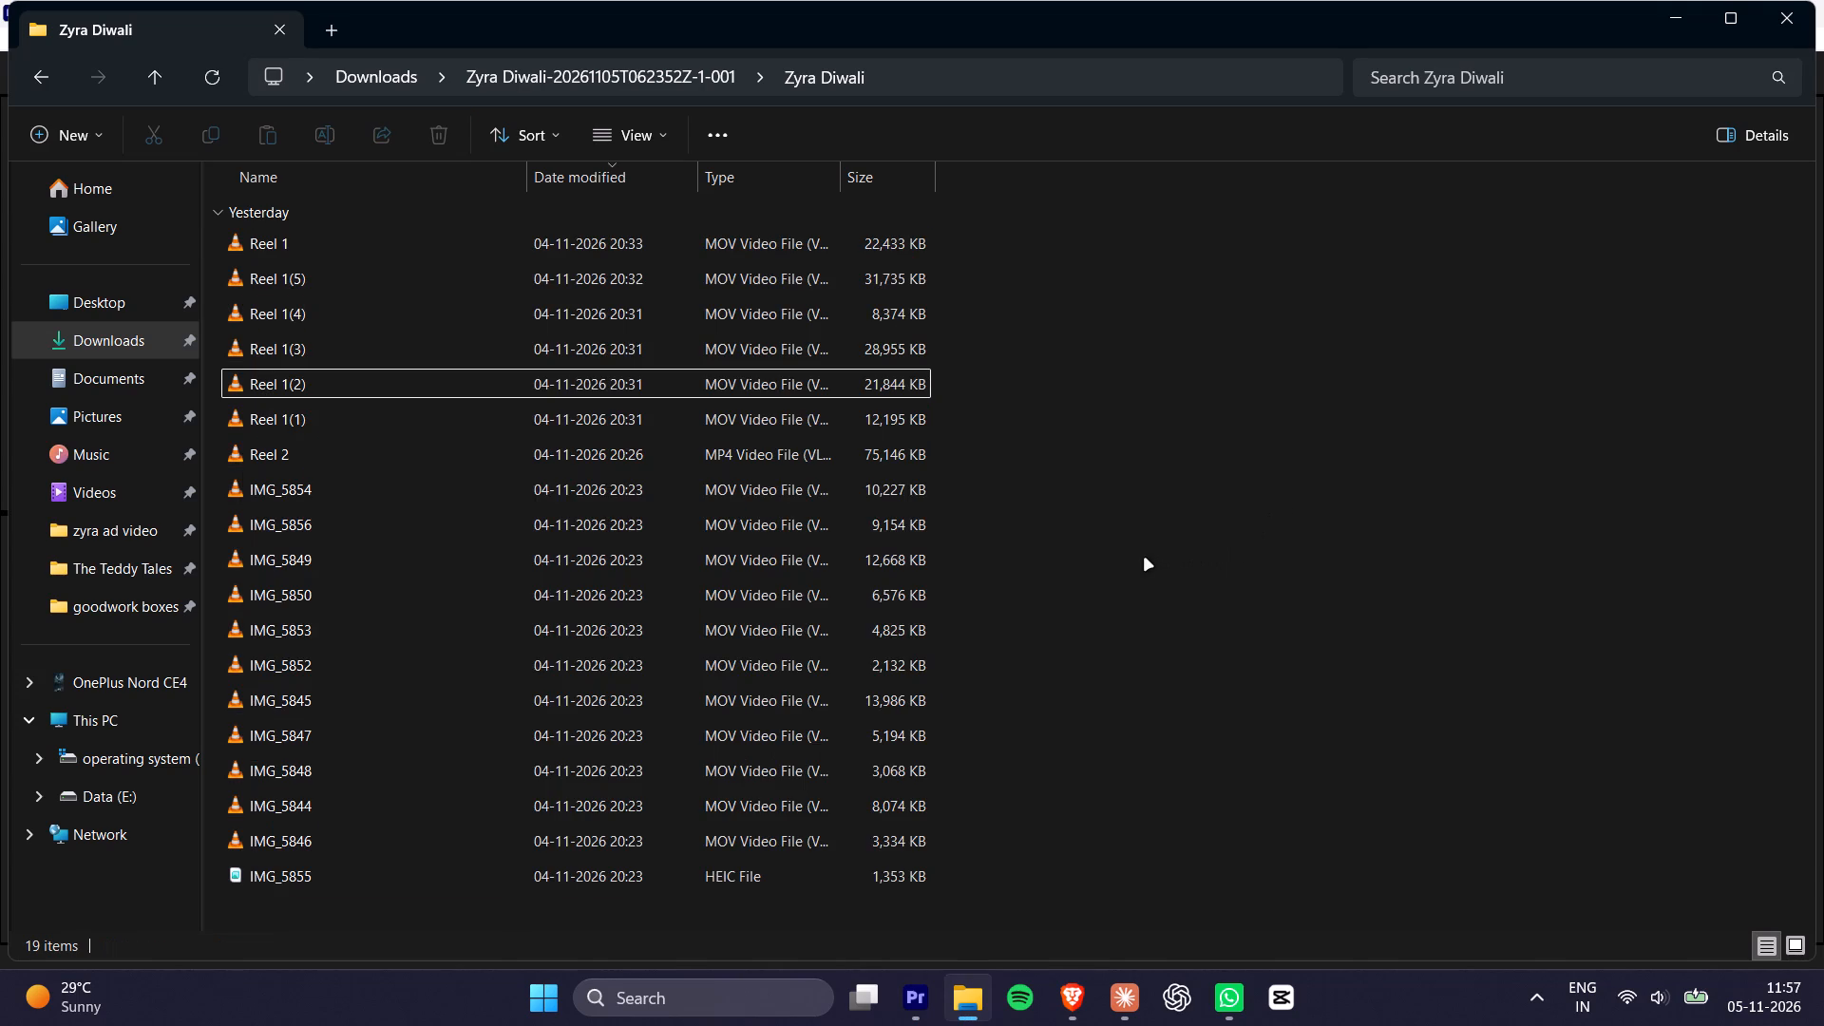
{"action": "key", "text": "alt+Tab"}
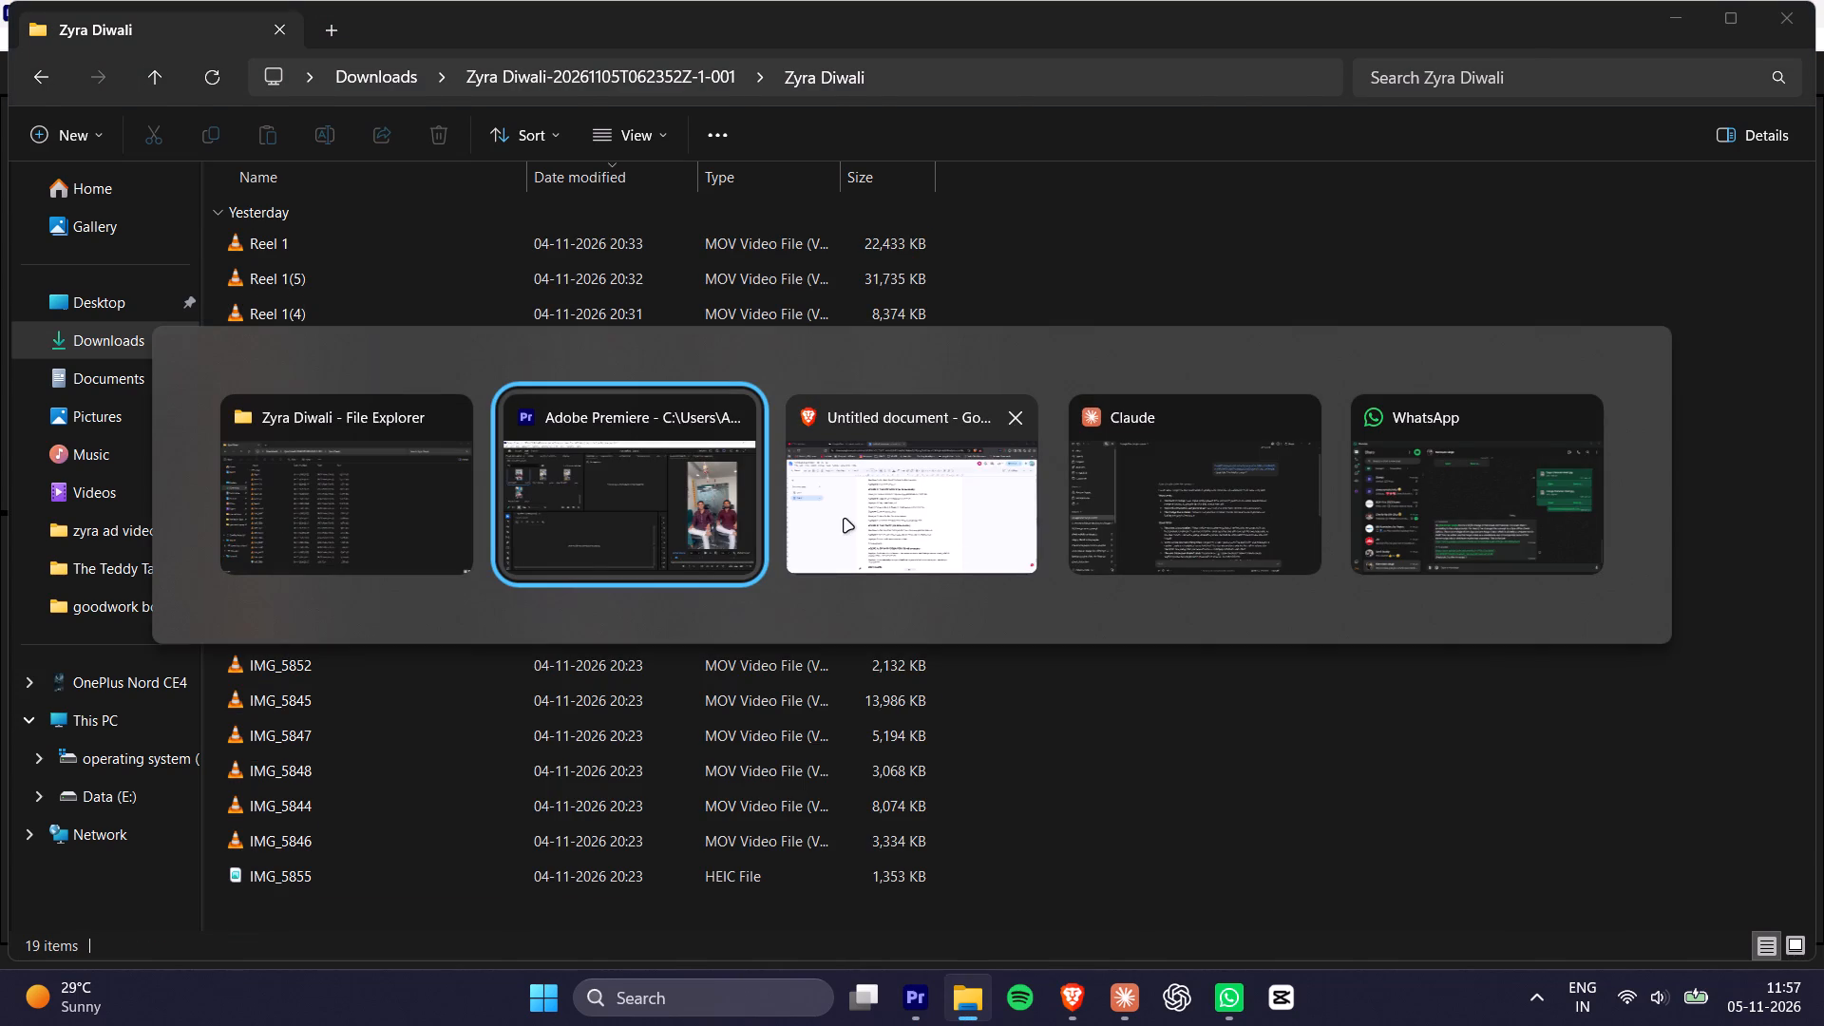
{"action": "scroll", "coordinate": [209, 360], "scroll_direction": "up", "scroll_amount": 1}
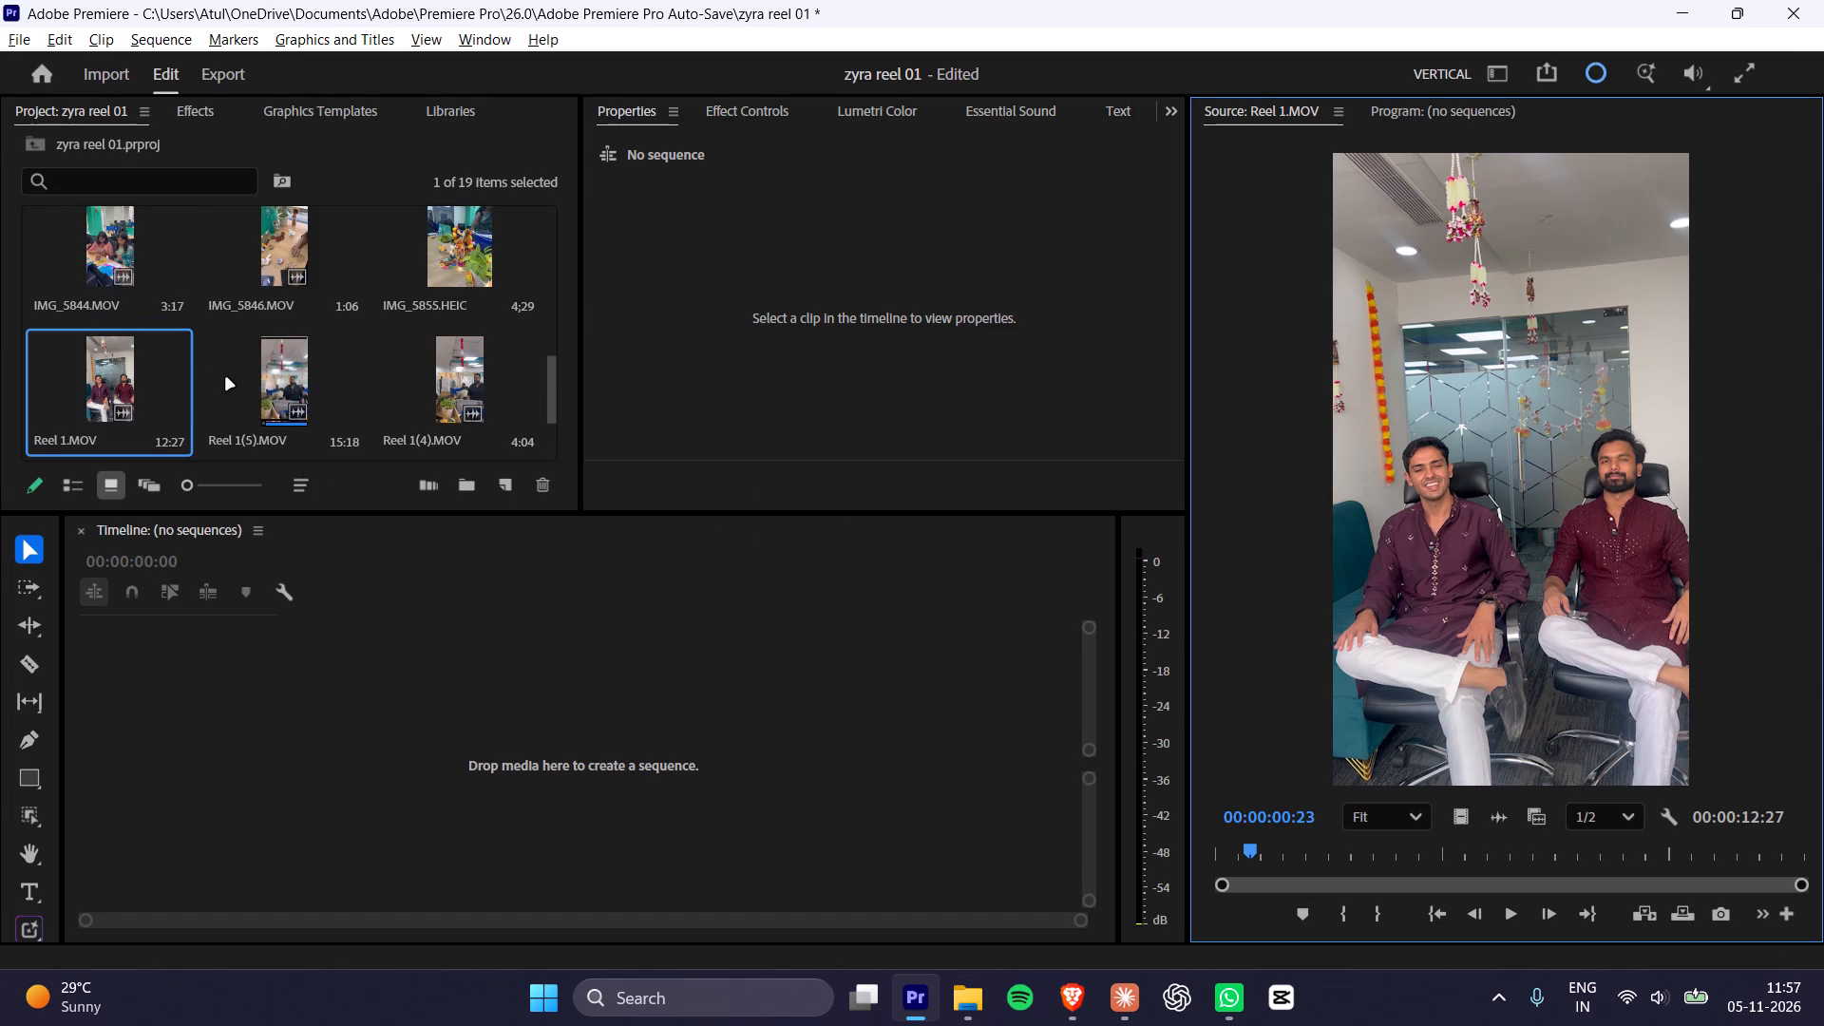
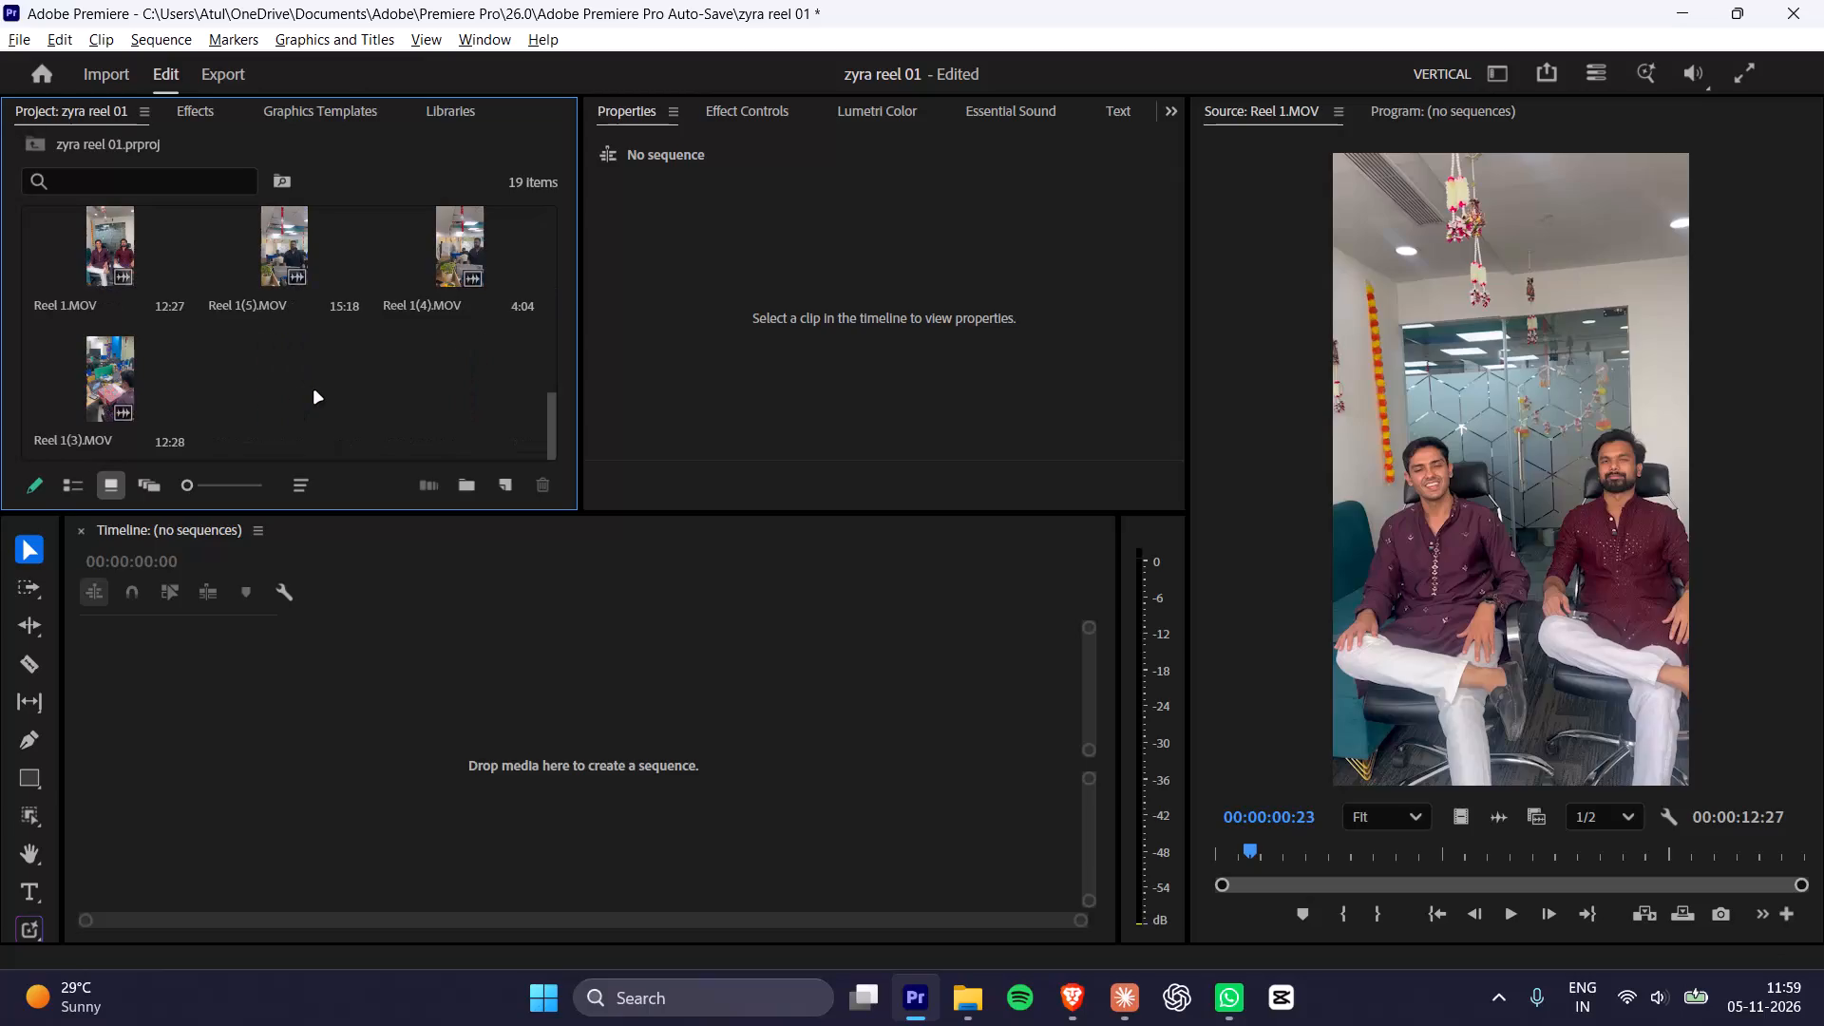
Create a new sequence from the Reel 1.MOV clip.
{"action": "left_click", "coordinate": [232, 368]}
{"action": "left_click_drag", "start_coordinate": [105, 256], "coordinate": [172, 778]}
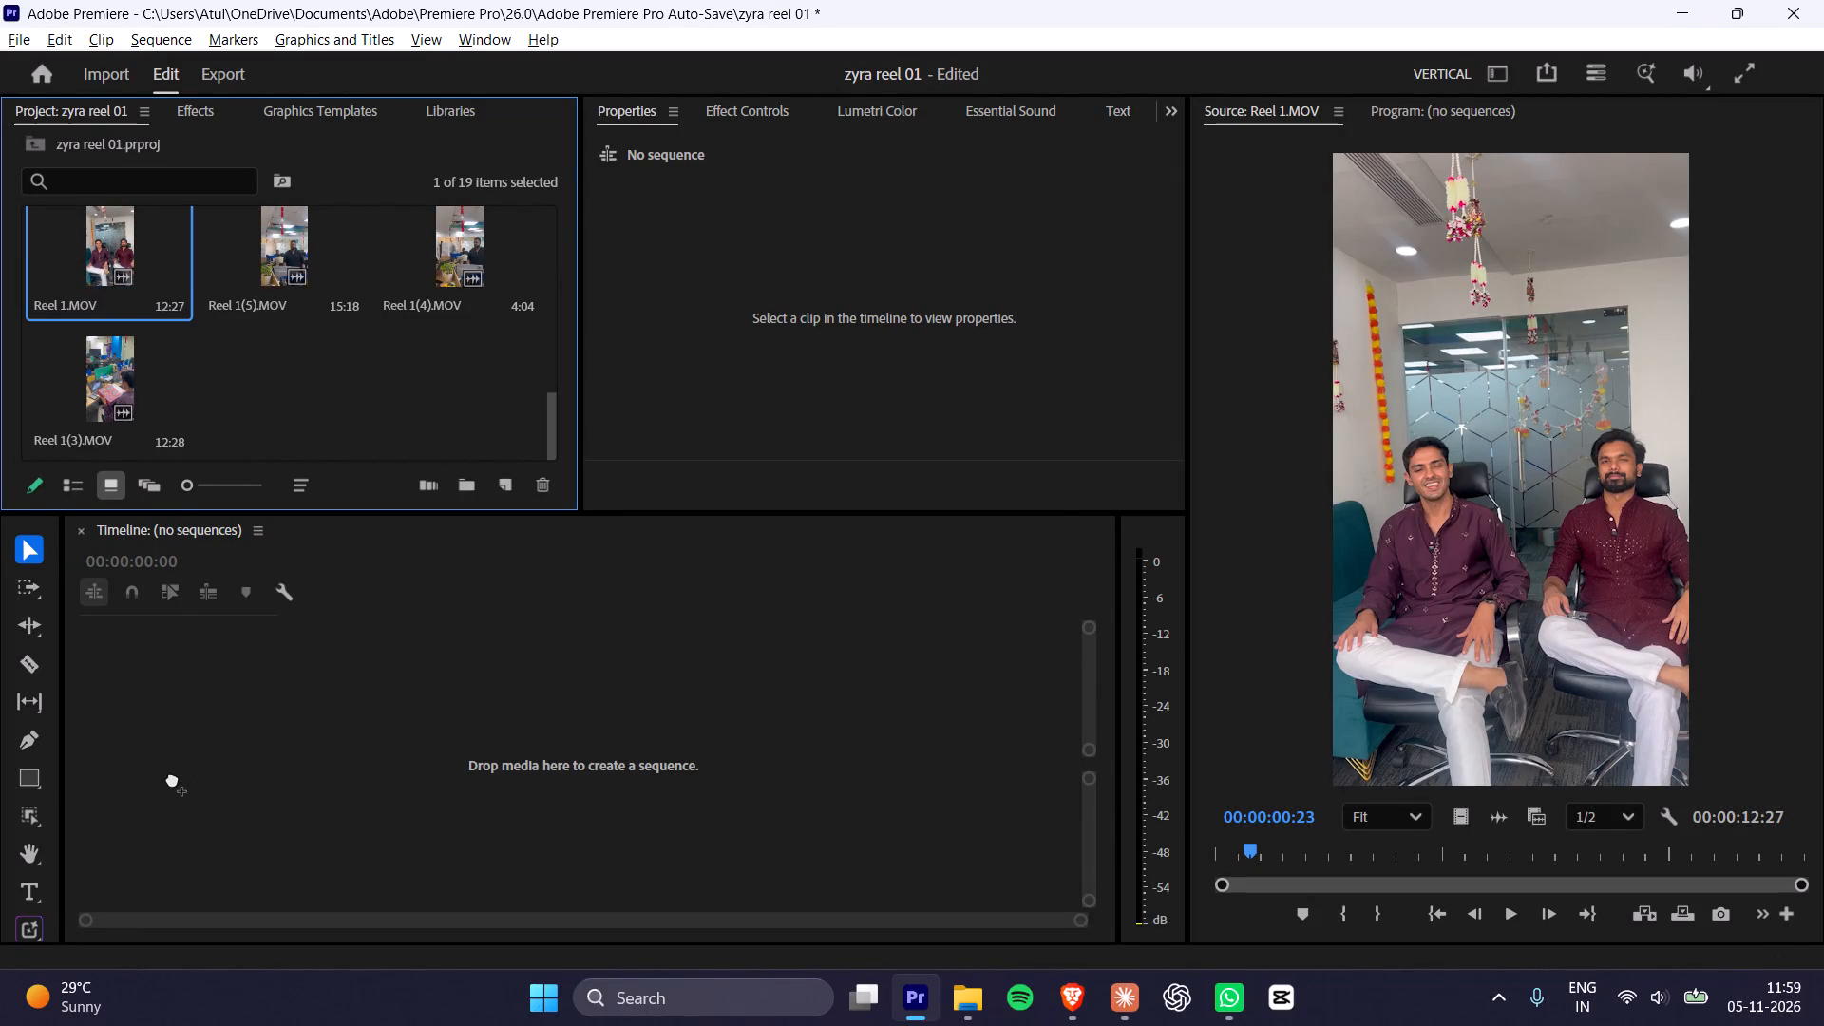
{"action": "left_click_drag", "start_coordinate": [172, 778], "coordinate": [146, 698]}
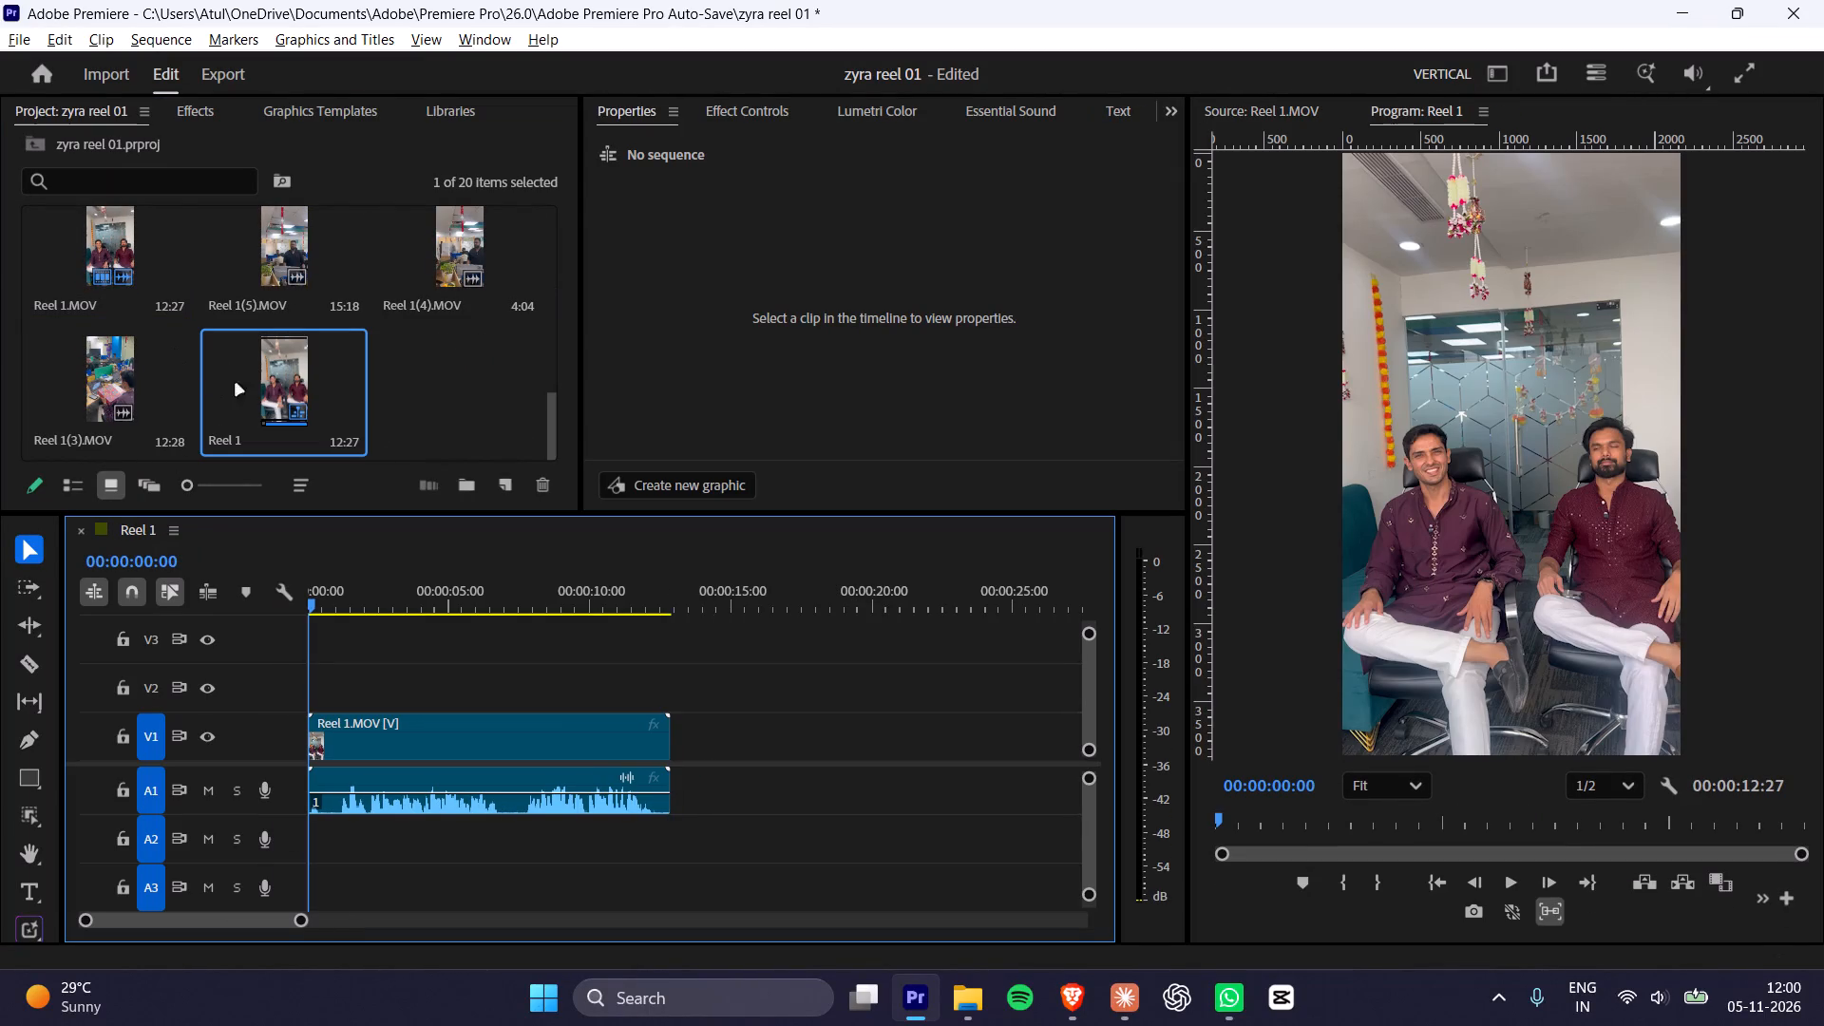
Append Reel 1(3).MOV, Reel 1(4).MOV and Reel 1(5).MOV in that order, end to end after Reel 1.MOV on V1.
{"action": "left_click_drag", "start_coordinate": [113, 360], "coordinate": [738, 730]}
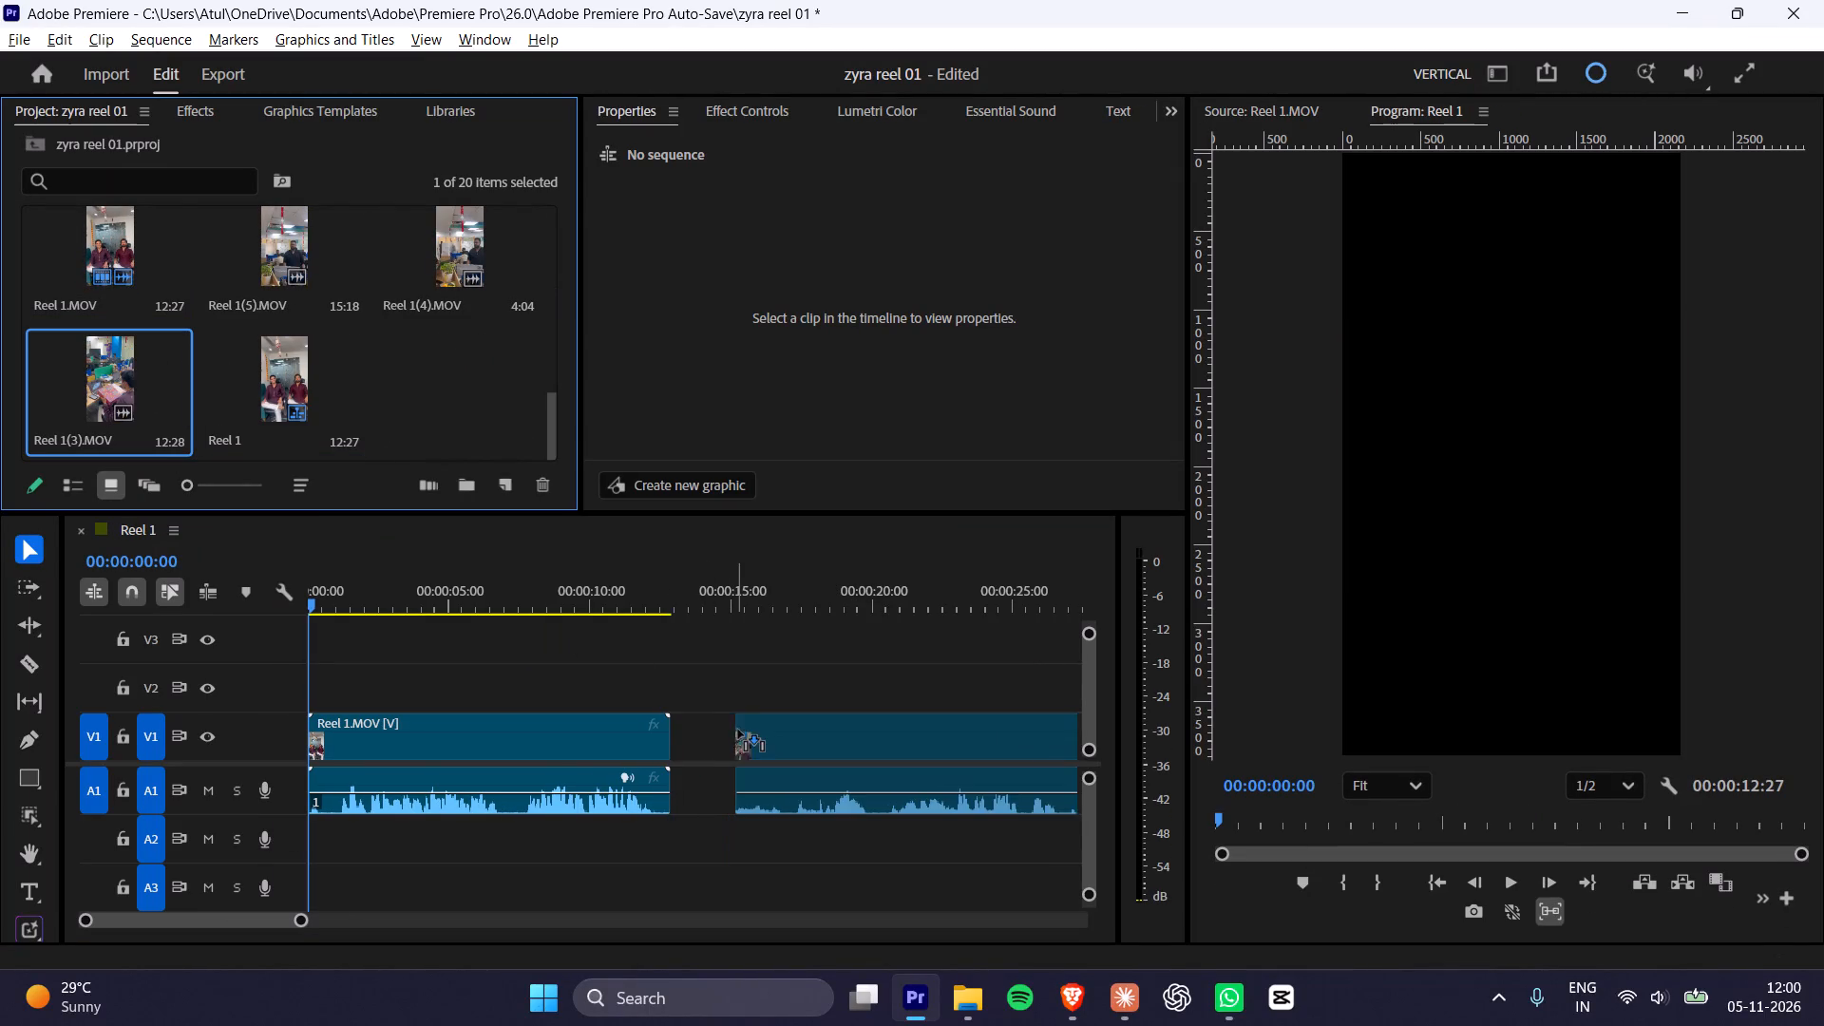
{"action": "left_click_drag", "start_coordinate": [738, 730], "coordinate": [670, 744]}
{"action": "scroll", "coordinate": [695, 741], "scroll_direction": "down", "scroll_amount": 4, "text": "ctrl"}
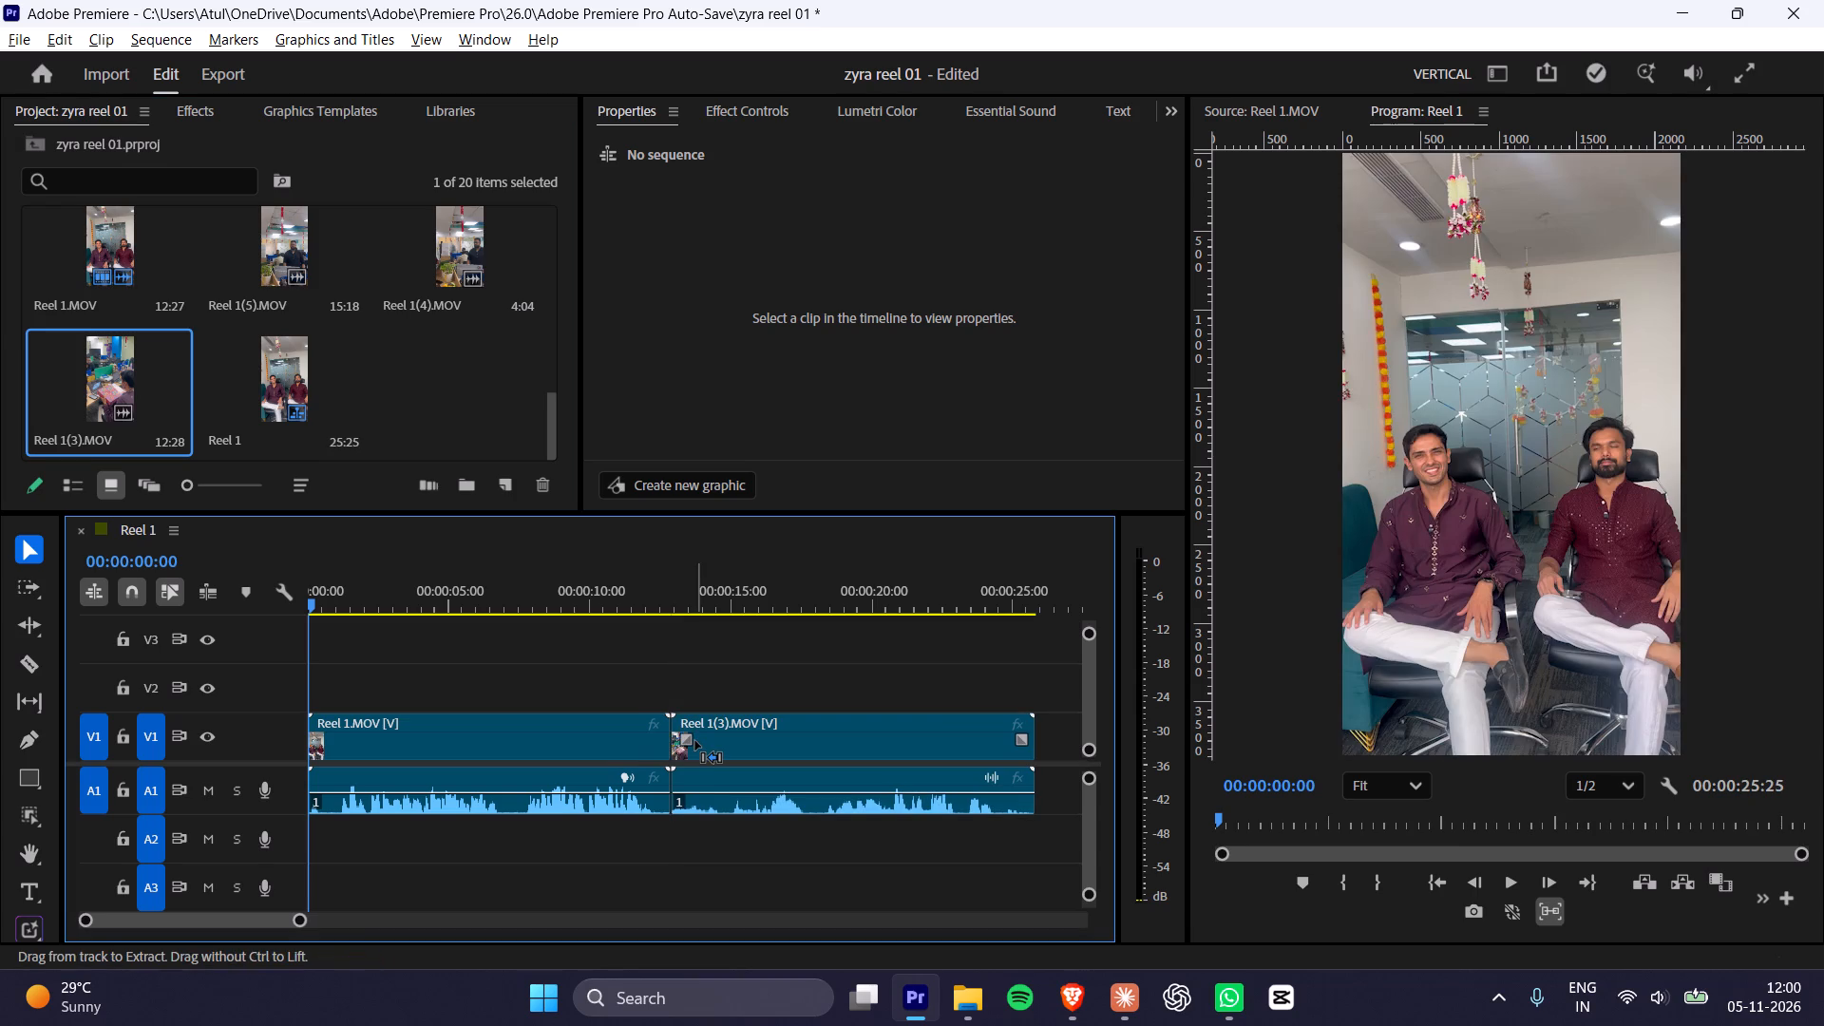
{"action": "scroll", "coordinate": [695, 741], "scroll_direction": "down", "scroll_amount": 8, "text": "alt"}
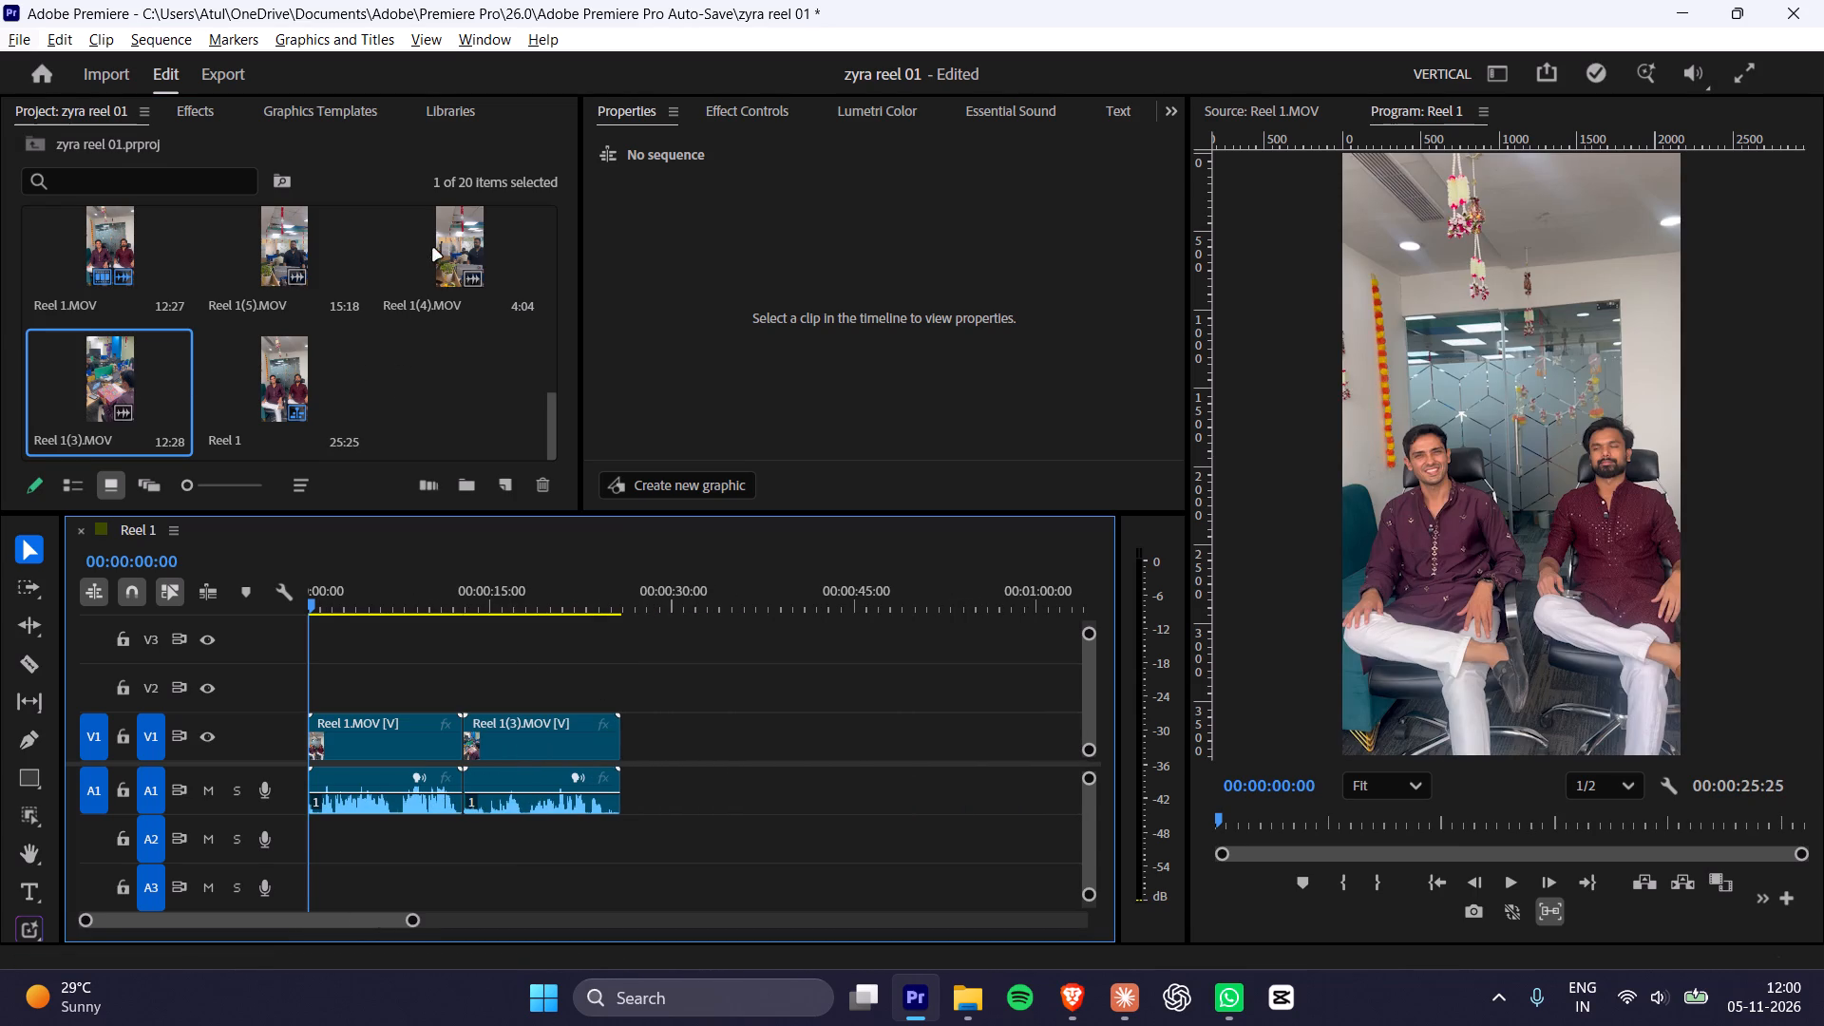
{"action": "left_click_drag", "start_coordinate": [433, 249], "coordinate": [629, 746]}
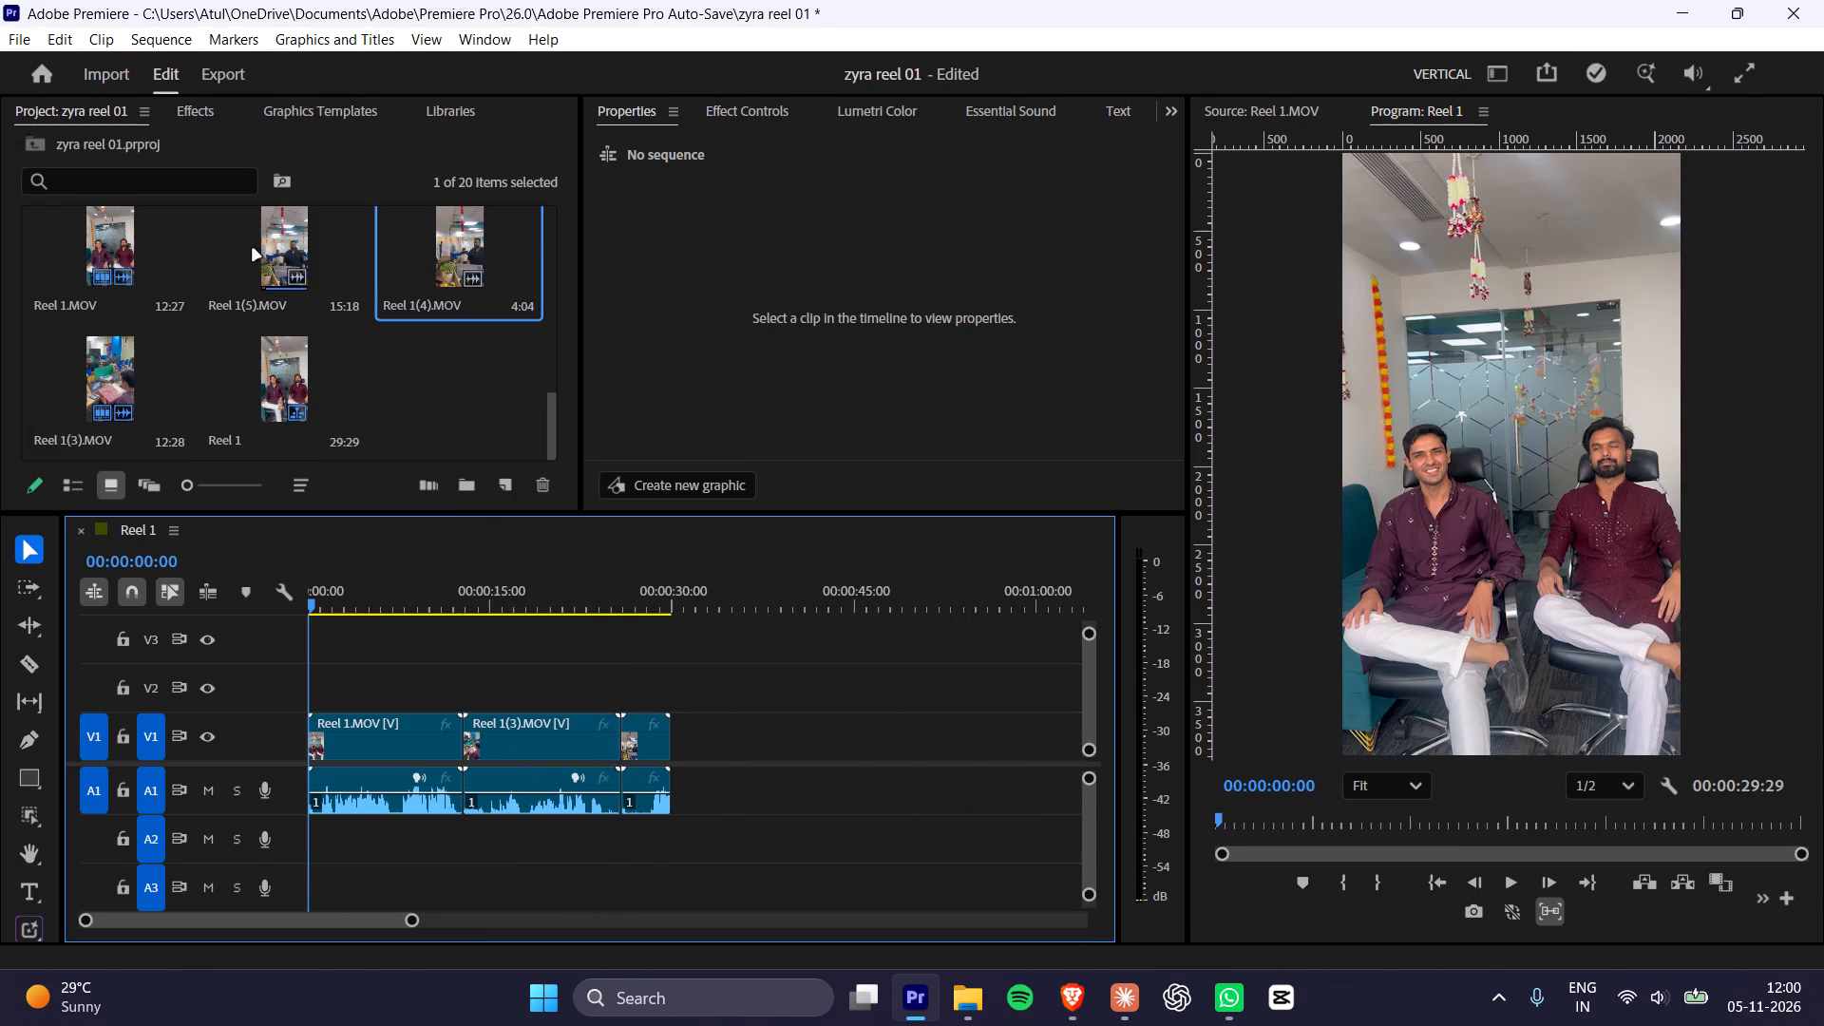
{"action": "left_click_drag", "start_coordinate": [255, 251], "coordinate": [666, 741]}
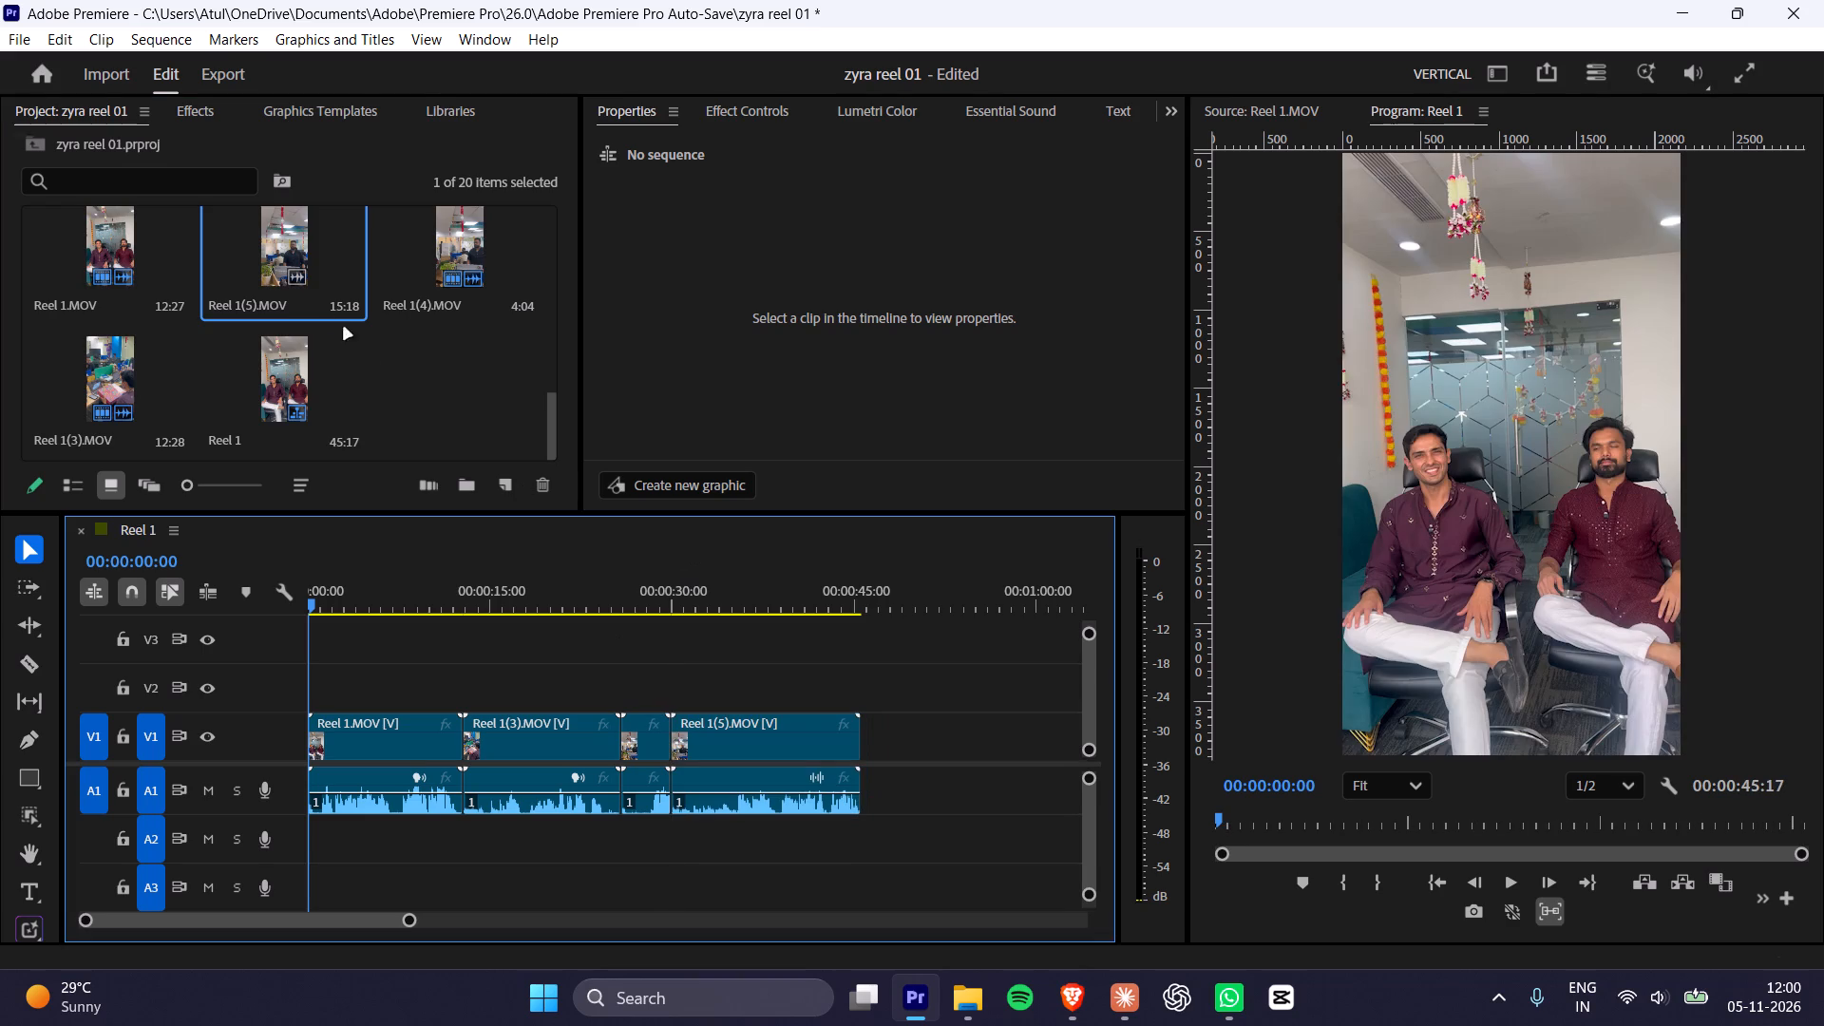
Append Reel 1(1).MOV and Reel 1(2).MOV together, in that order, after Reel 1(5).MOV at the end of the sequence.
{"action": "scroll", "coordinate": [318, 306], "scroll_direction": "up", "scroll_amount": 1}
{"action": "scroll", "coordinate": [75, 256], "scroll_direction": "up", "scroll_amount": 1}
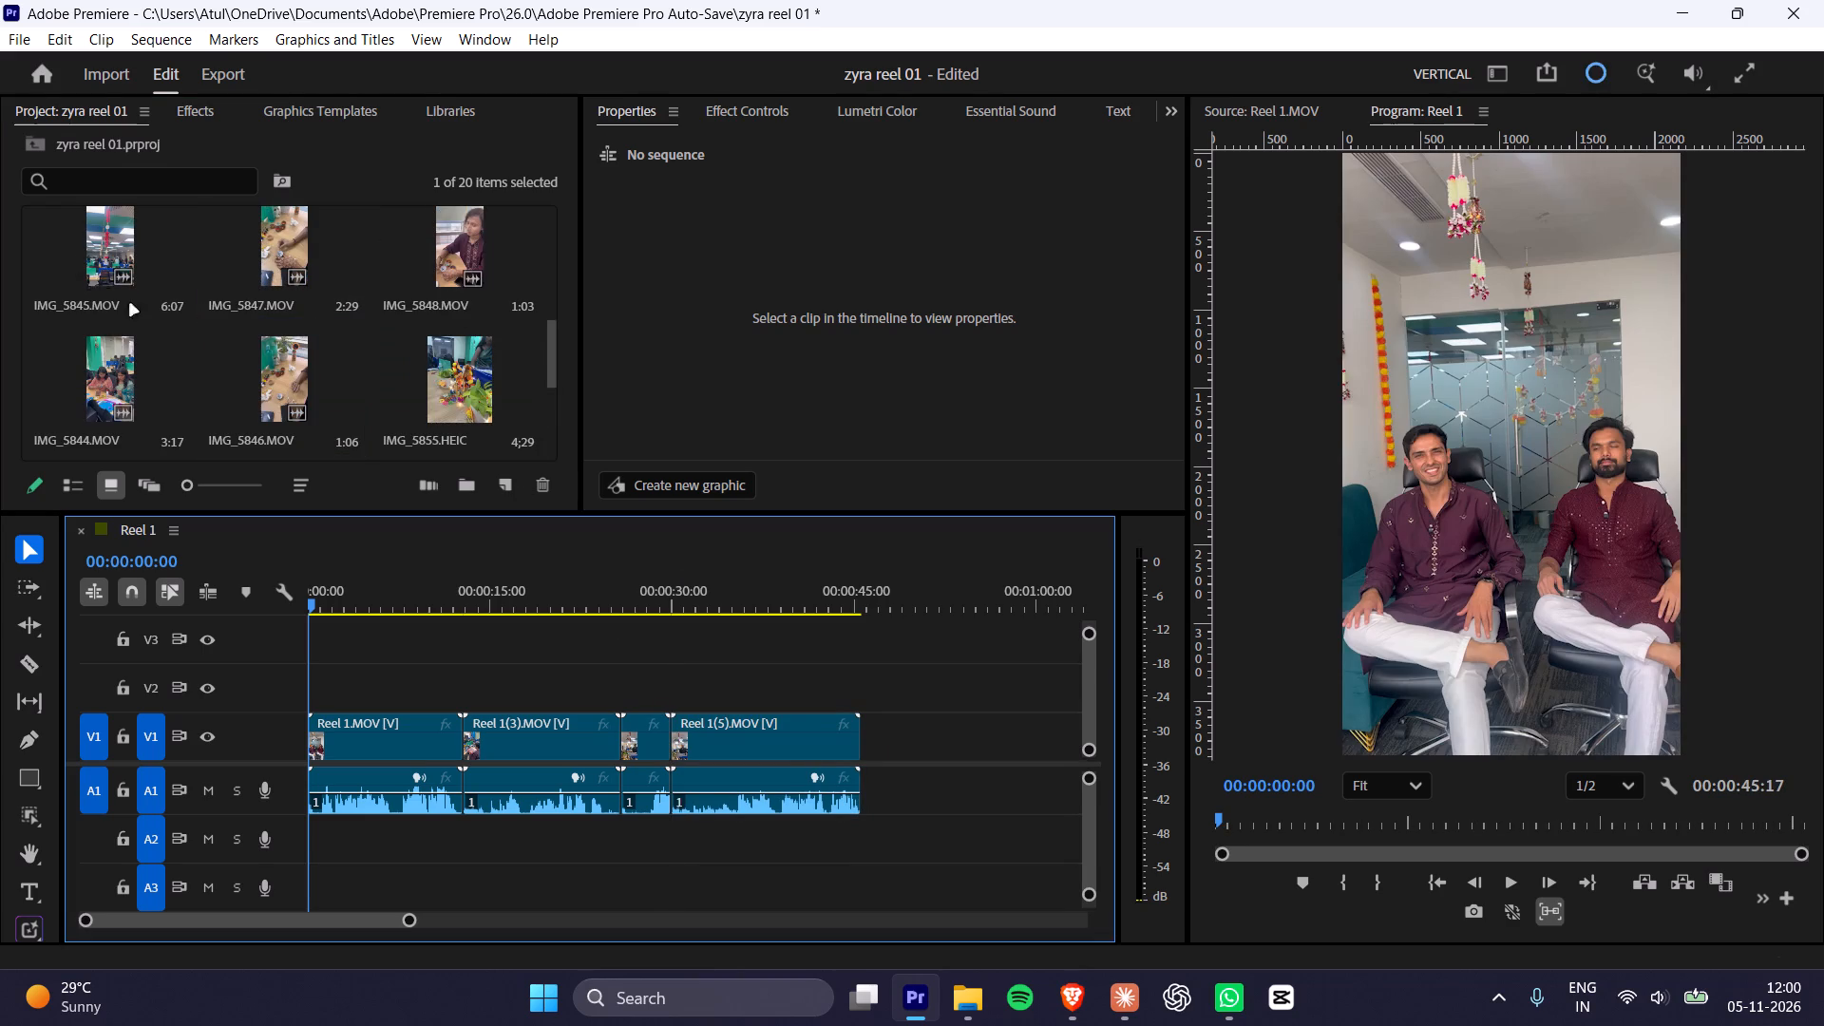
{"action": "scroll", "coordinate": [163, 245], "scroll_direction": "up", "scroll_amount": 2}
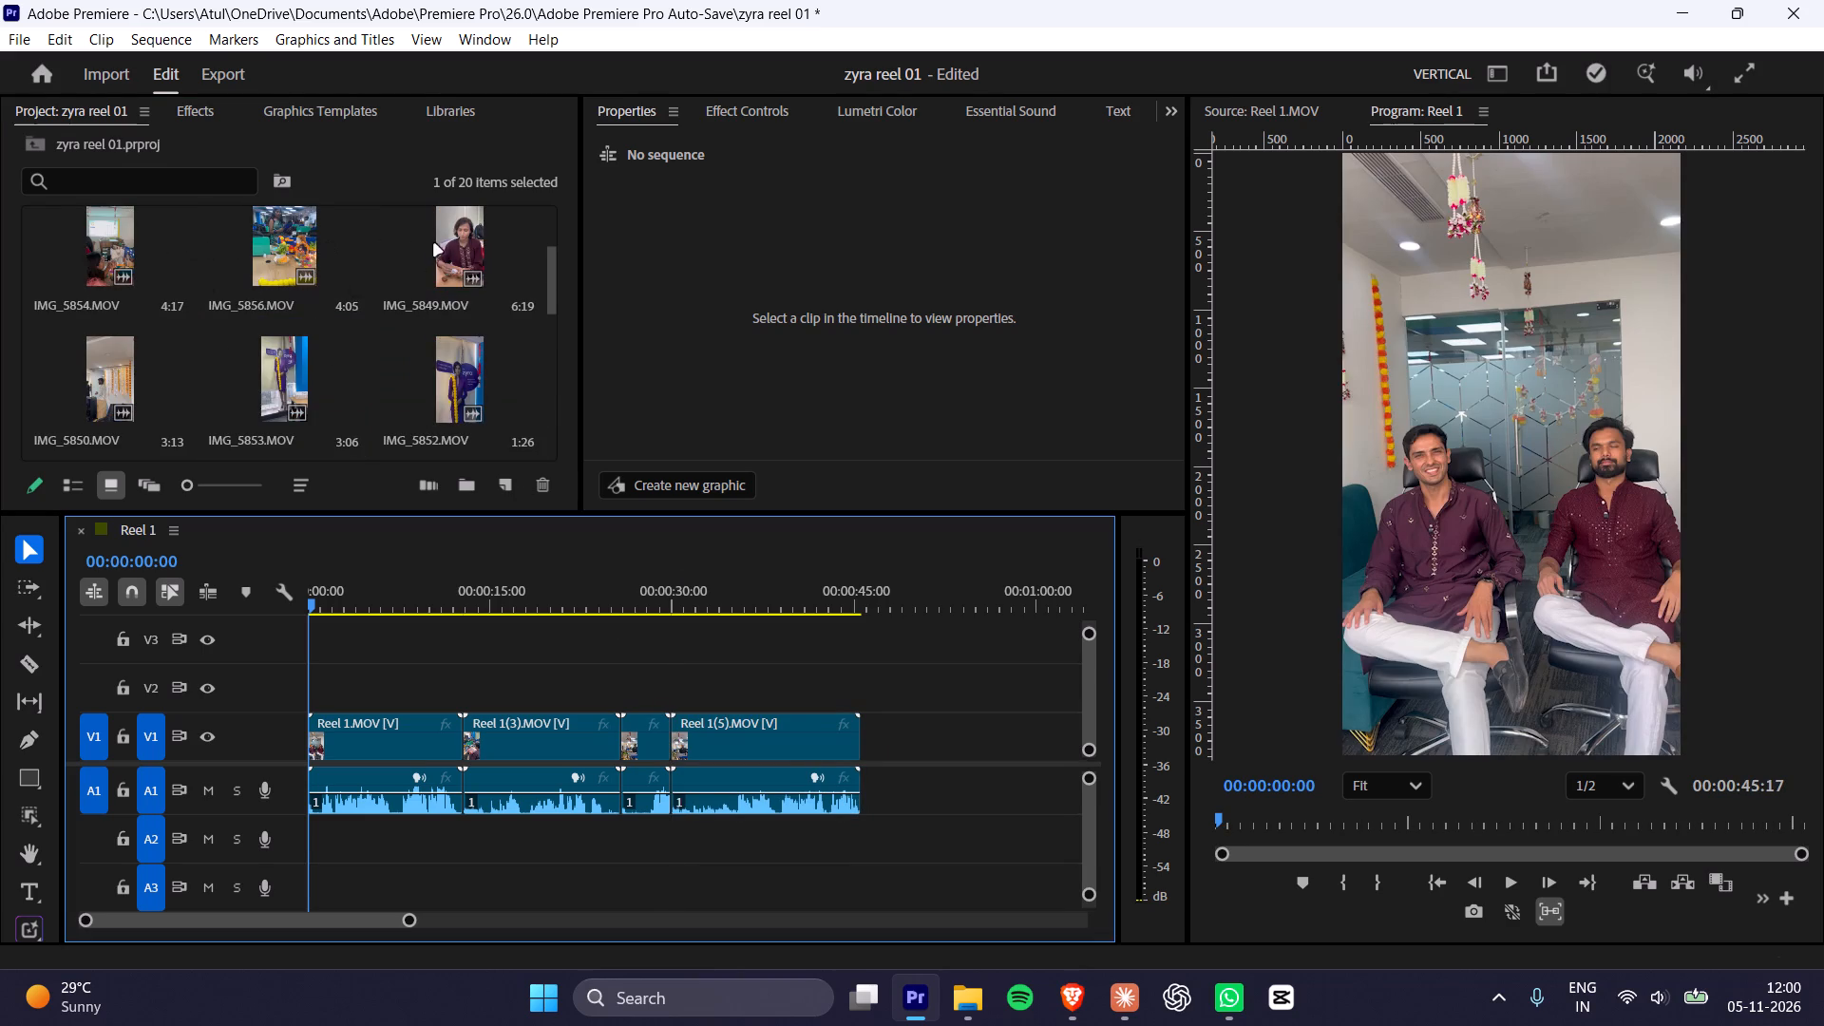
{"action": "scroll", "coordinate": [137, 239], "scroll_direction": "up", "scroll_amount": 1}
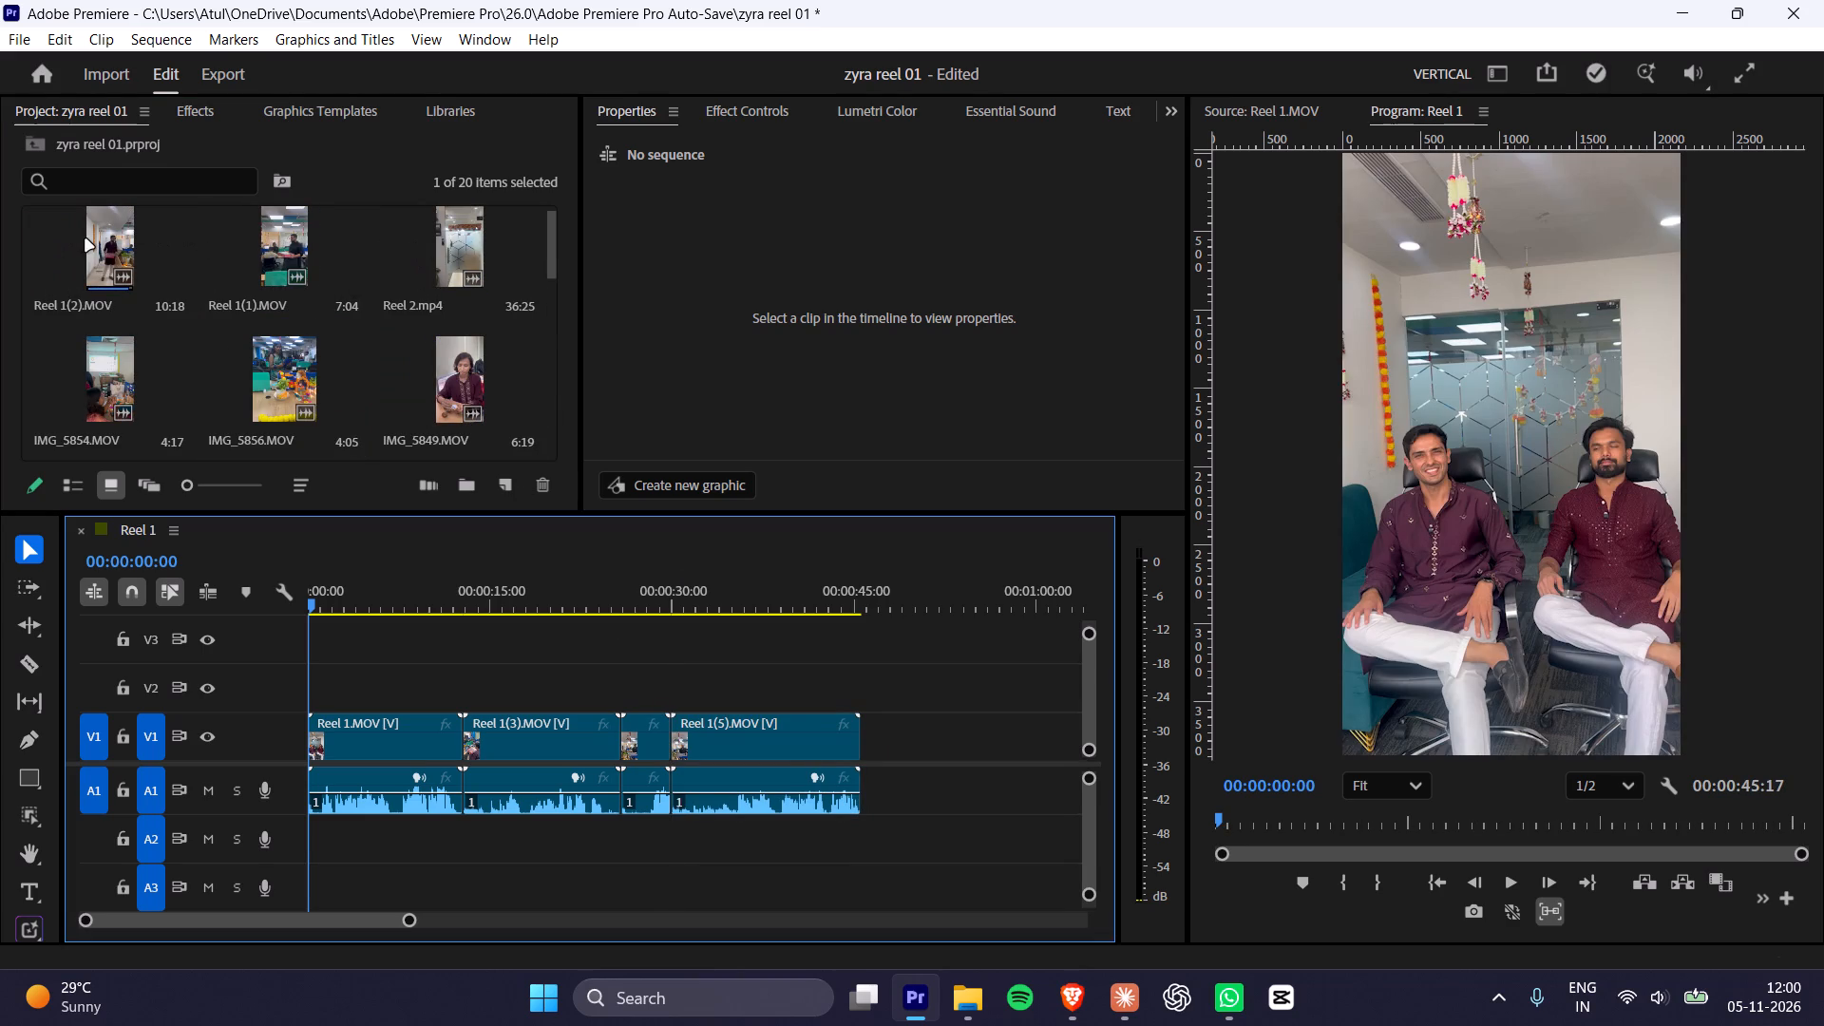
{"action": "left_click", "coordinate": [273, 239]}
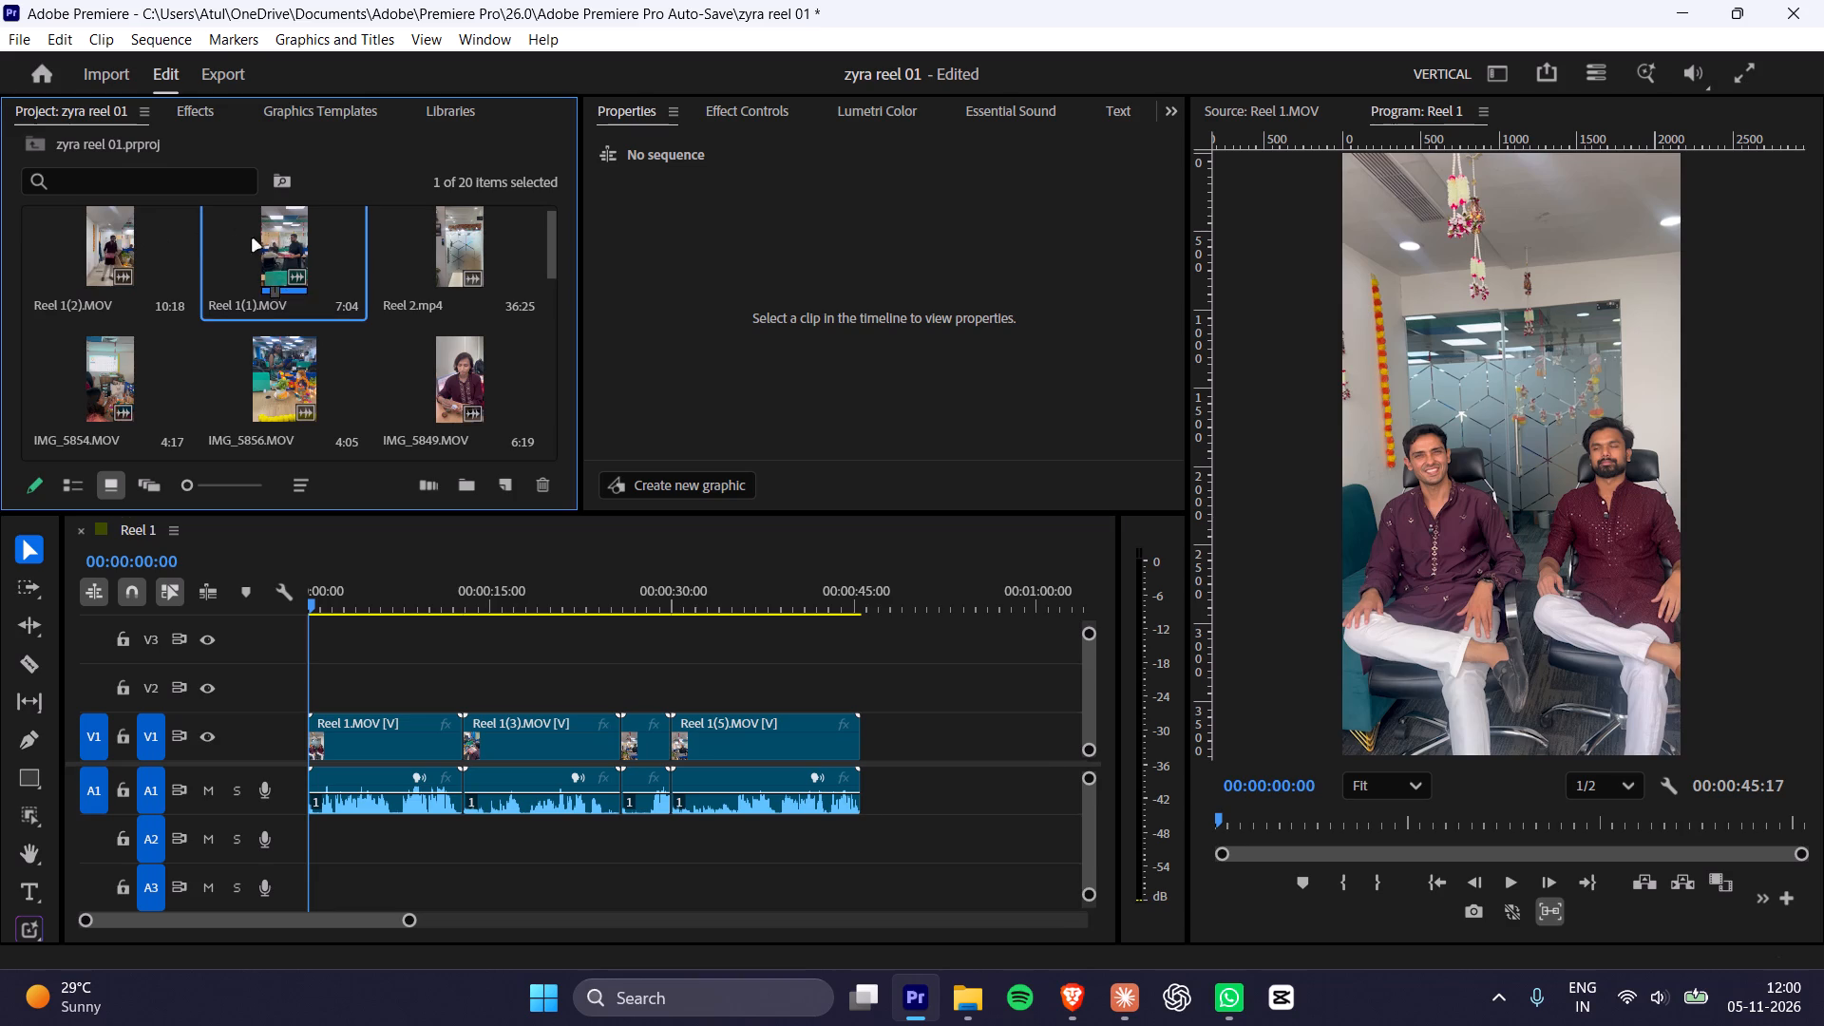
{"action": "left_click", "coordinate": [111, 241], "text": "ctrl"}
{"action": "left_click_drag", "start_coordinate": [100, 233], "coordinate": [929, 744]}
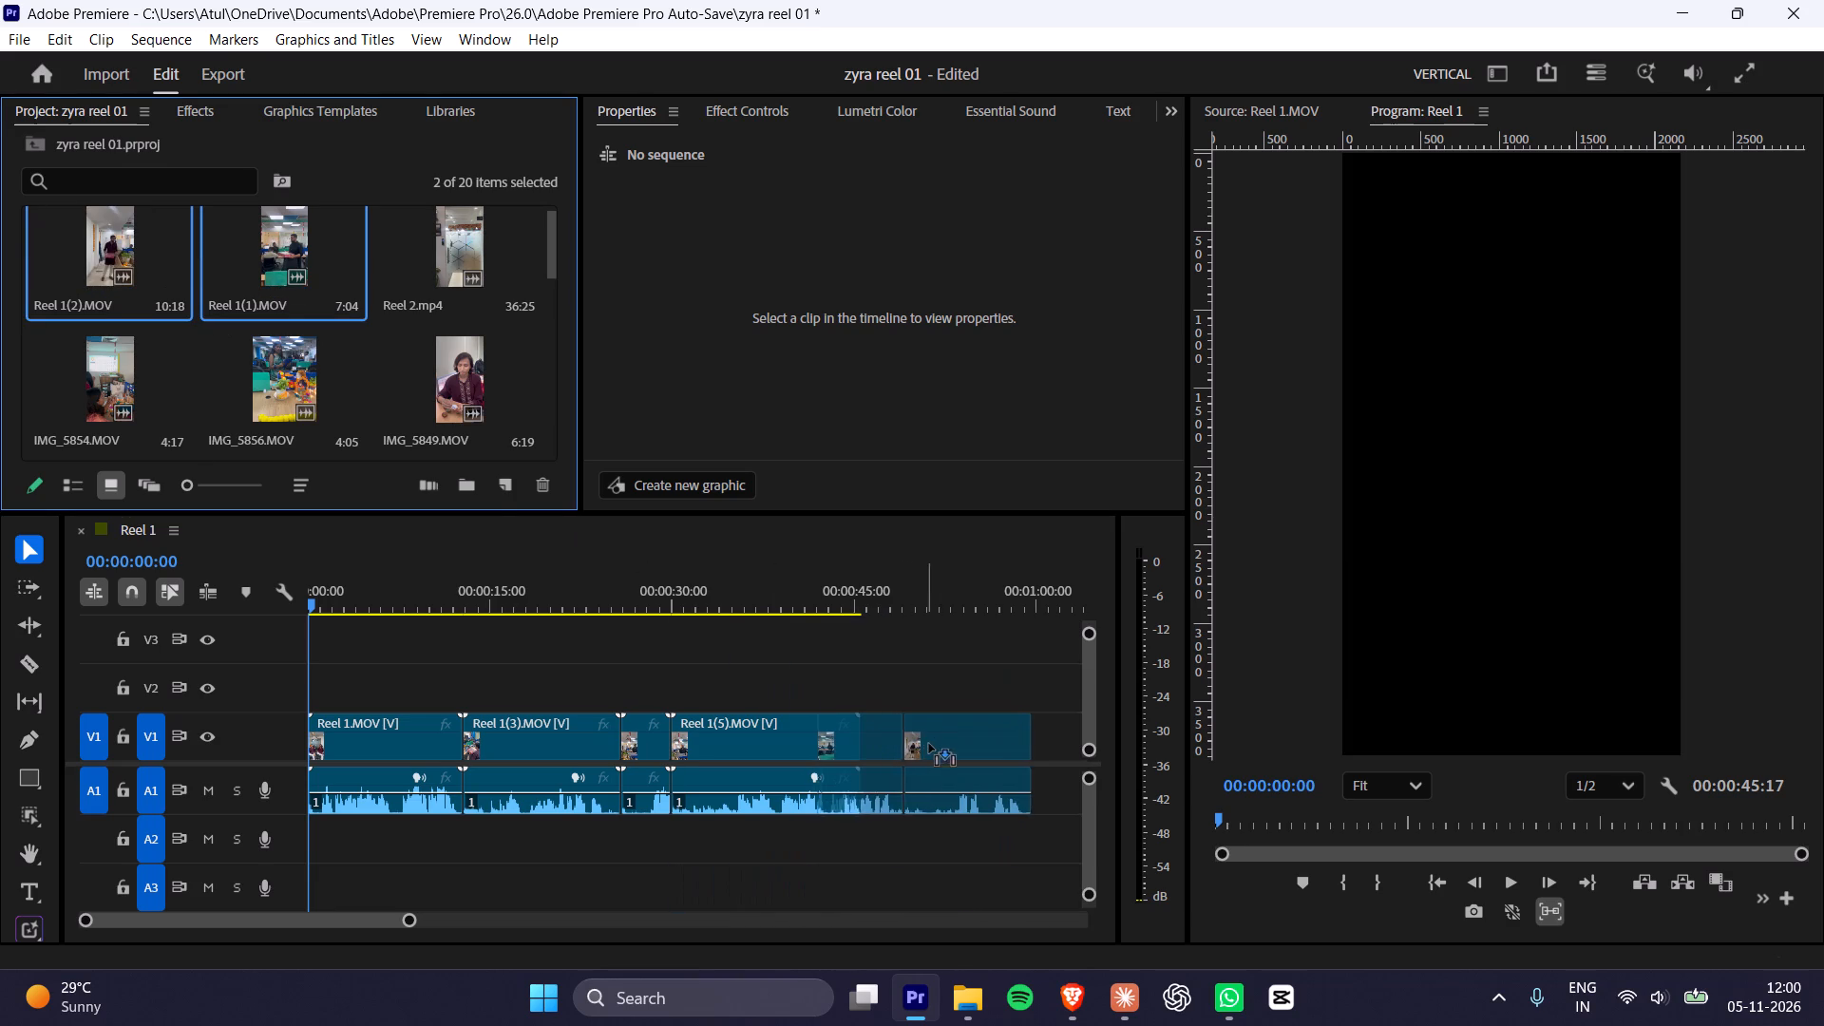
{"action": "left_click_drag", "start_coordinate": [929, 744], "coordinate": [976, 759]}
{"action": "scroll", "coordinate": [319, 349], "scroll_direction": "up", "scroll_amount": 2}
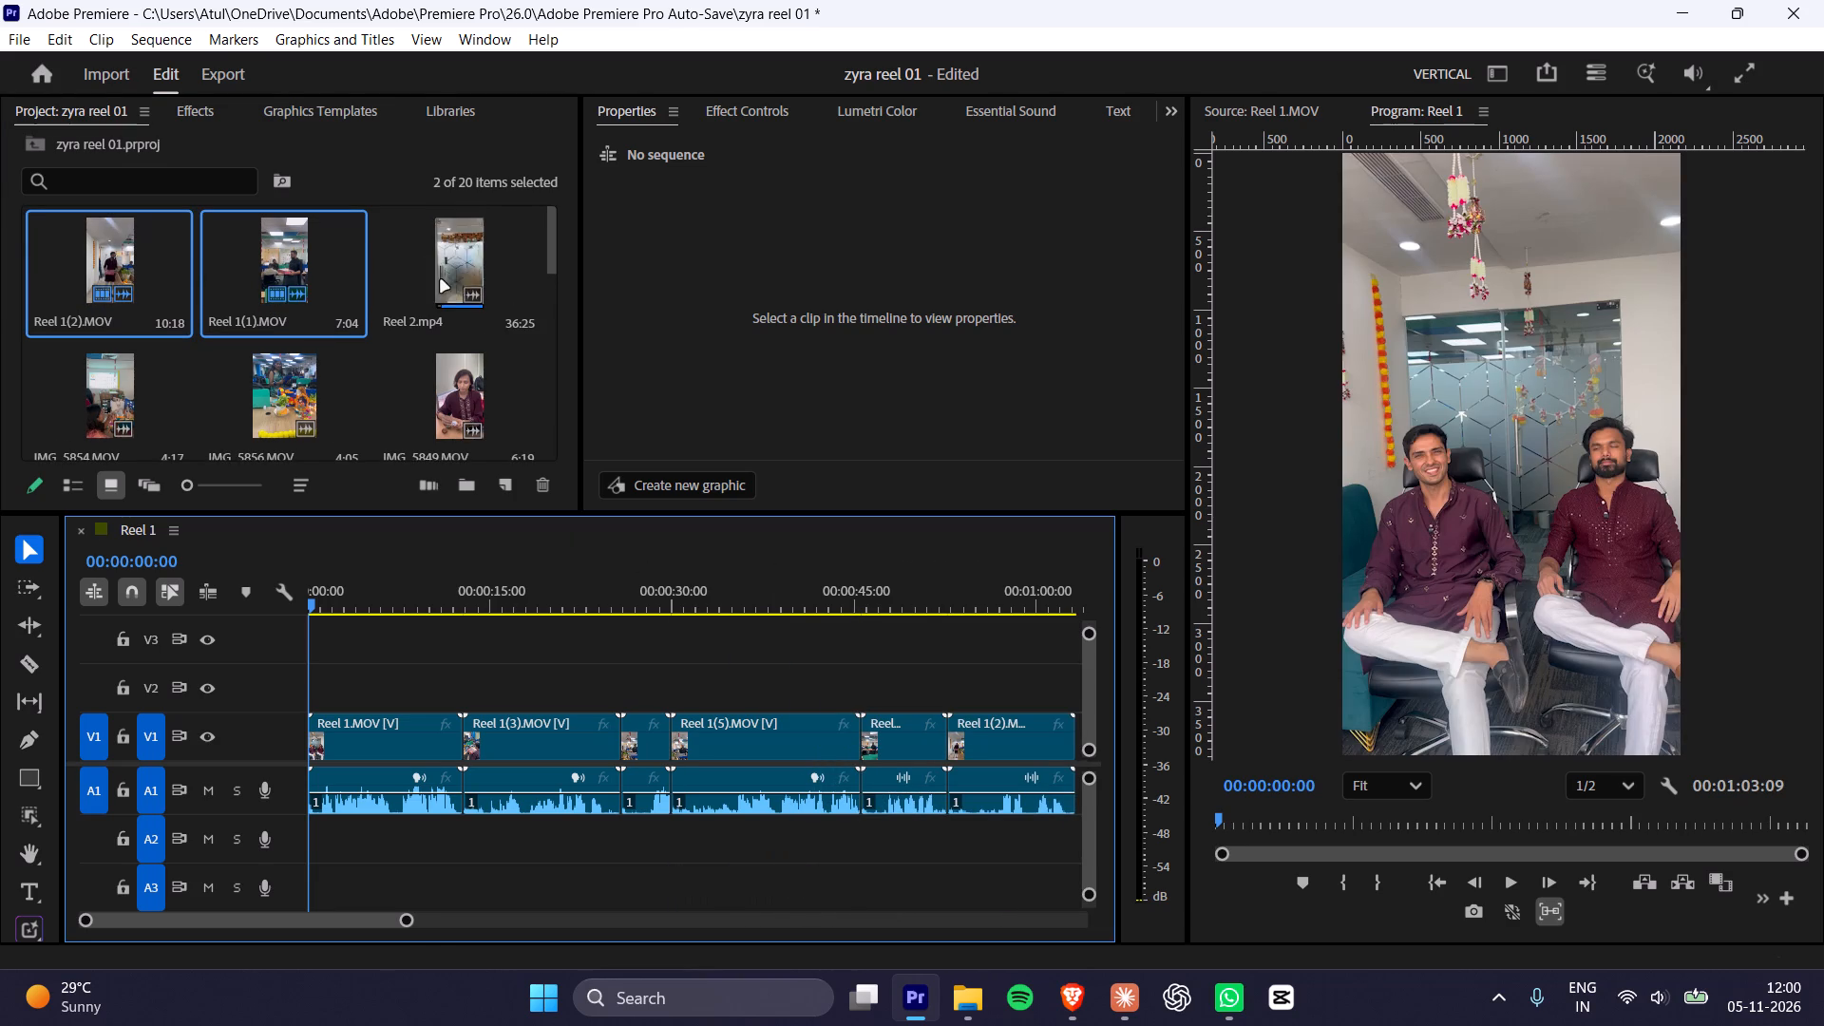
Play the sequence from the start, split Reel 1.MOV at 00:00:01:01, and remove the opening piece and the gap it leaves.
{"action": "left_click_drag", "start_coordinate": [365, 603], "coordinate": [237, 599]}
{"action": "key", "text": "space"}
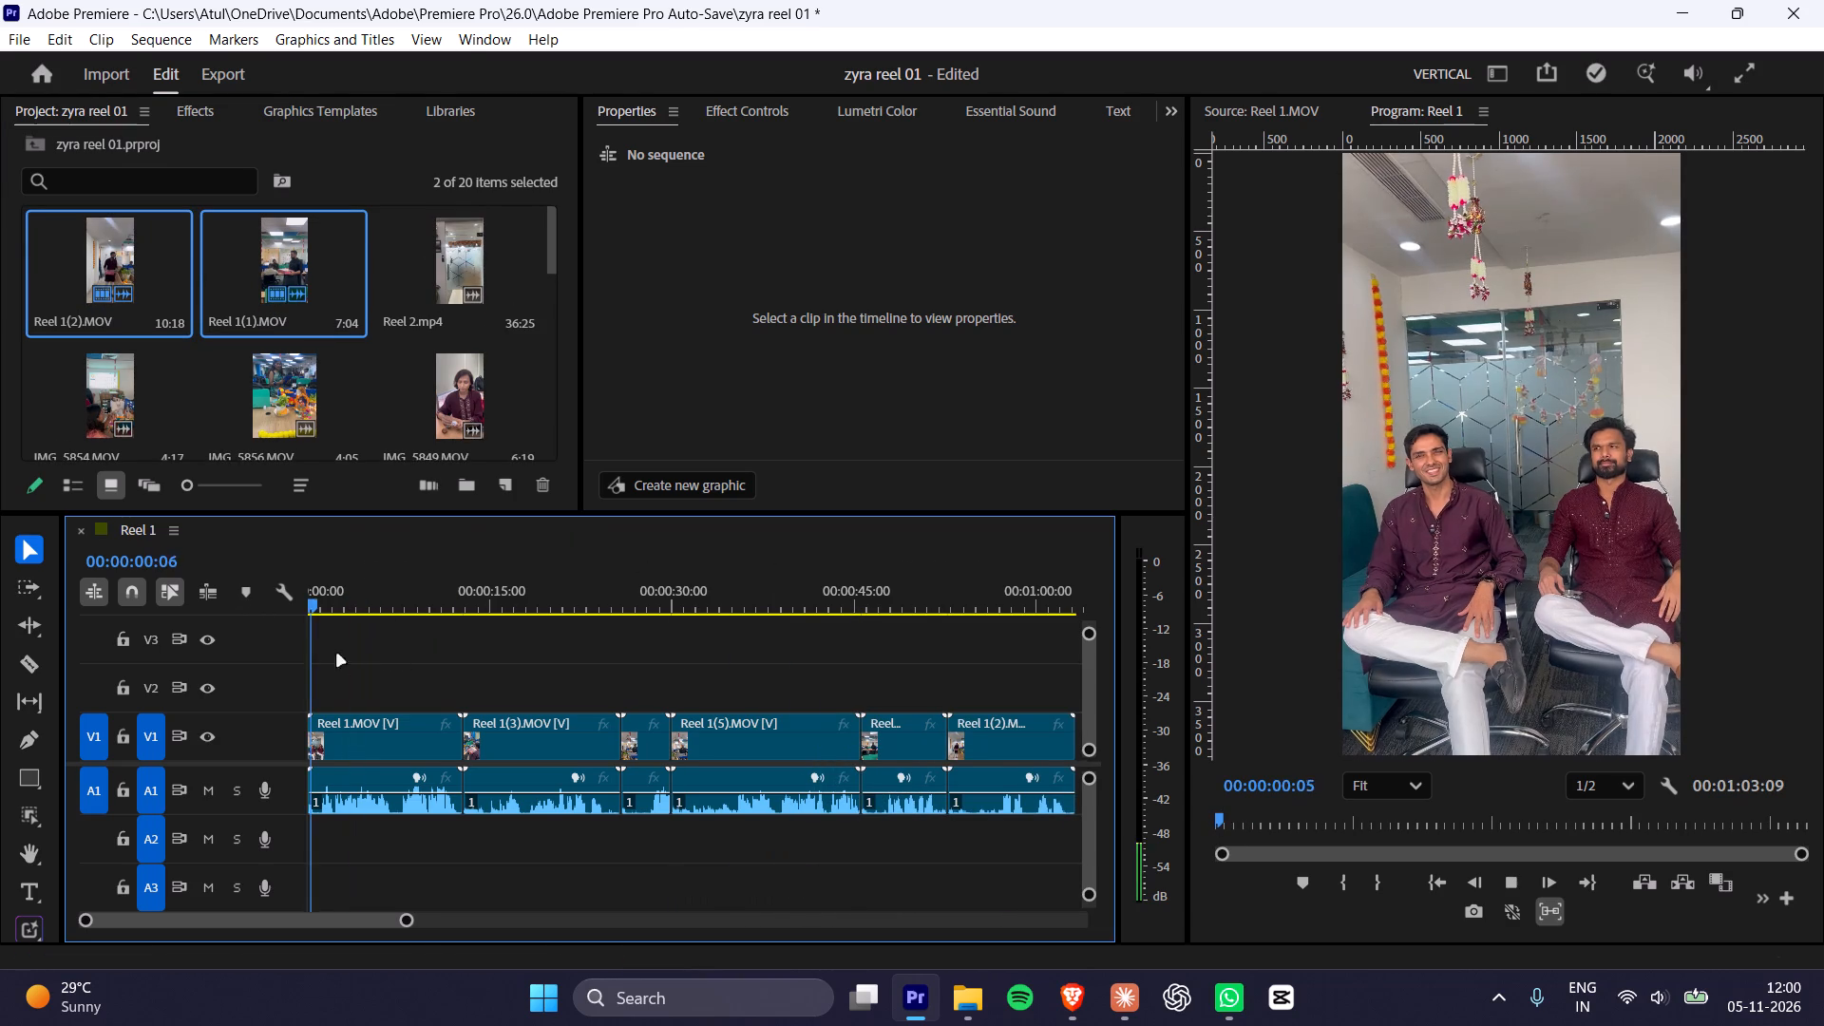
{"action": "scroll", "coordinate": [426, 731], "scroll_direction": "up", "scroll_amount": 9, "text": "alt"}
{"action": "left_click_drag", "start_coordinate": [371, 607], "coordinate": [159, 606]}
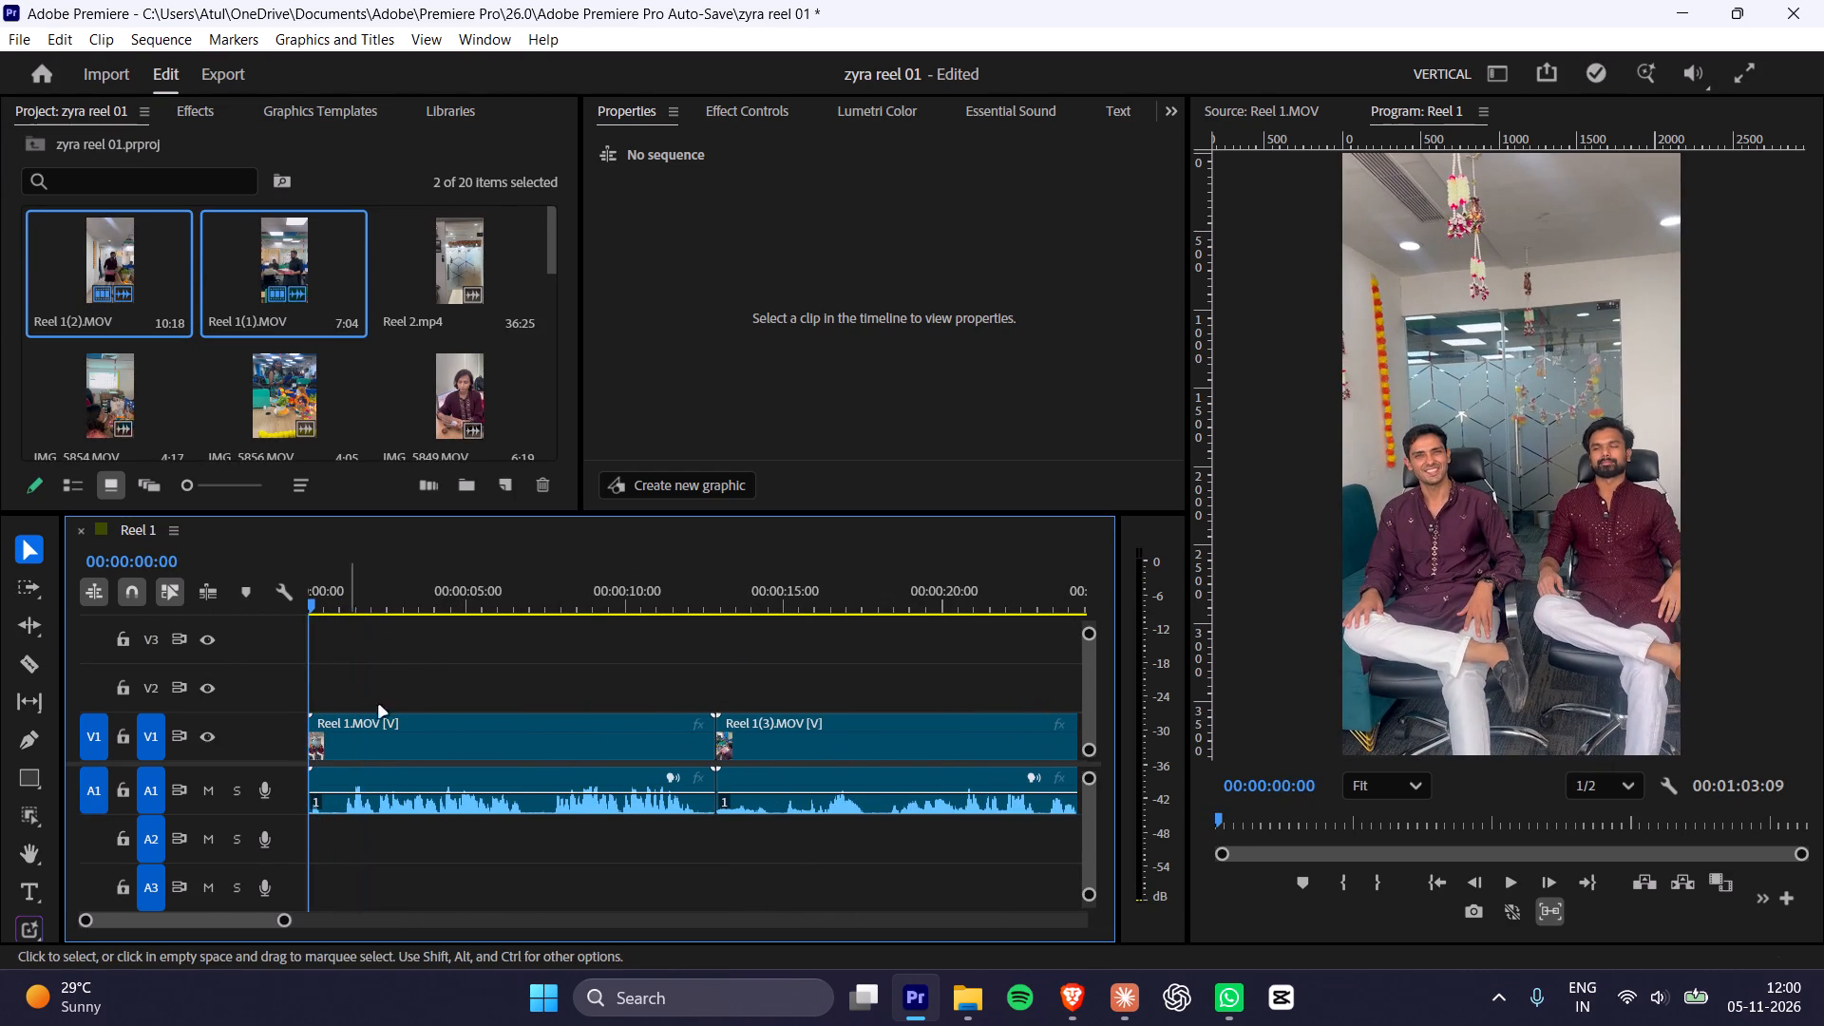
{"action": "scroll", "coordinate": [404, 716], "scroll_direction": "up", "scroll_amount": 8, "text": "alt"}
{"action": "left_click_drag", "start_coordinate": [367, 597], "coordinate": [25, 621]}
{"action": "key", "text": "space"}
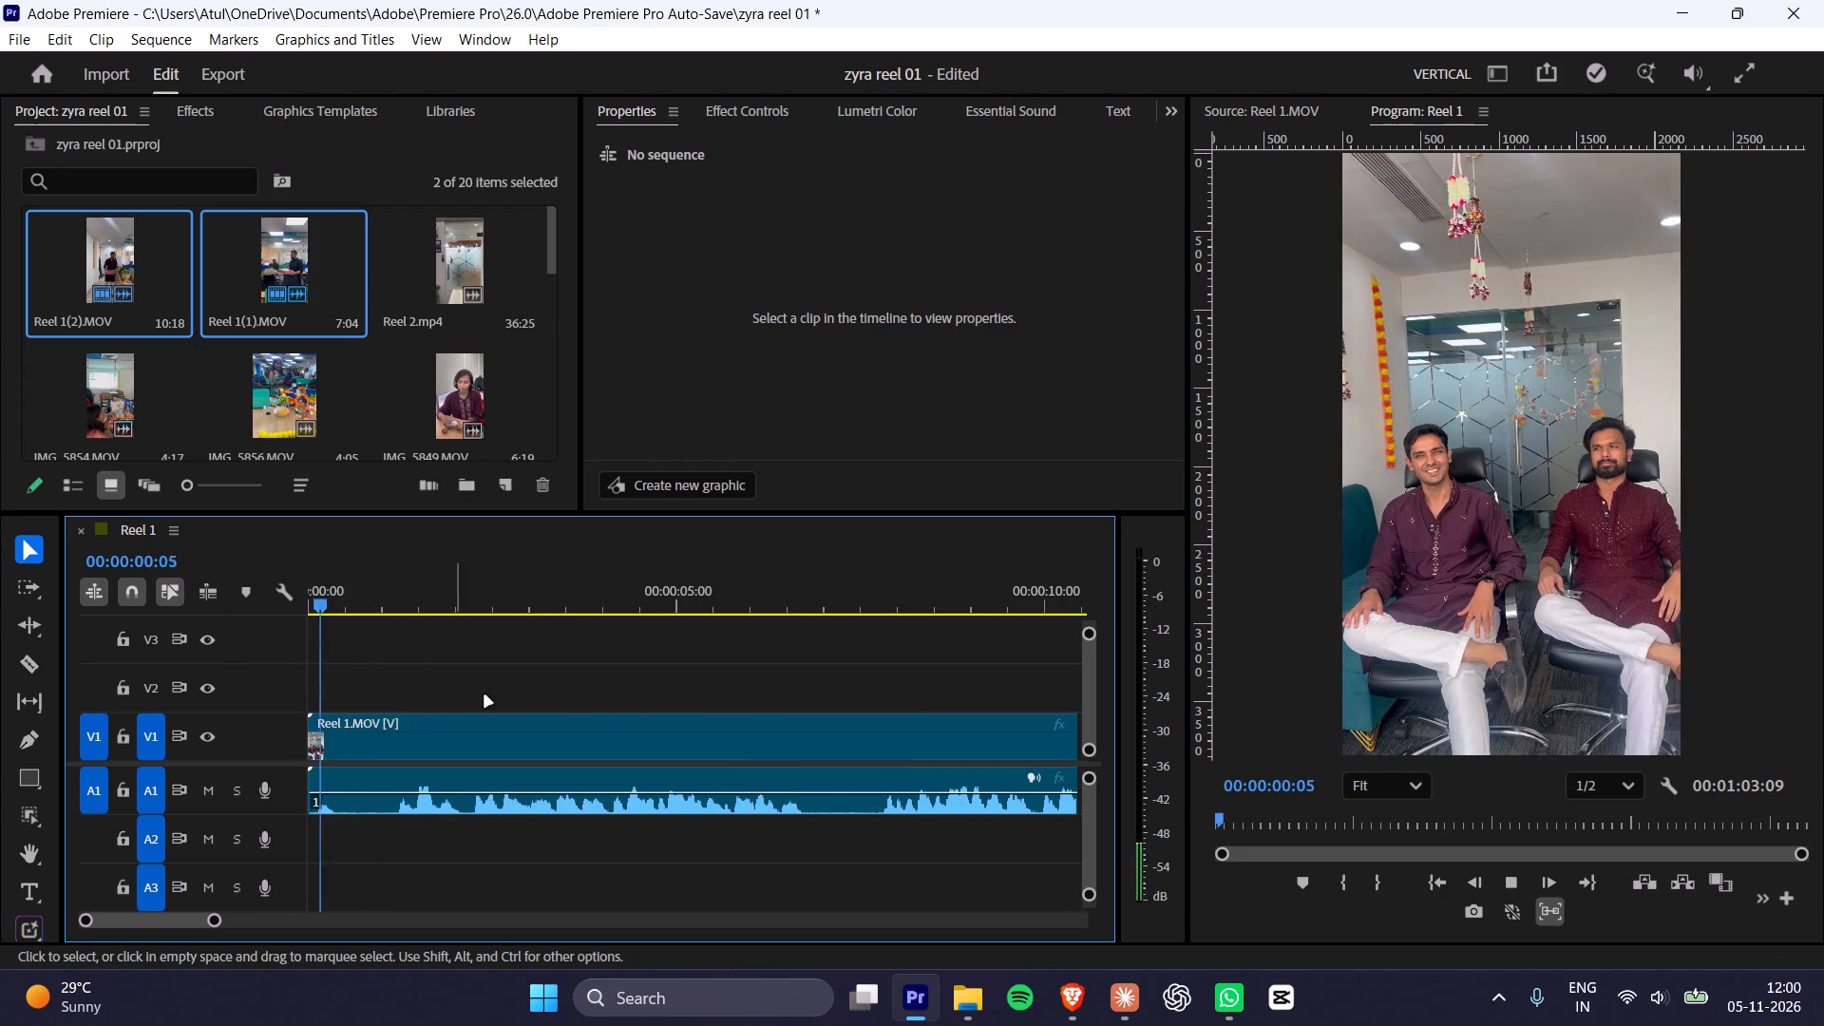
{"action": "key", "text": "space"}
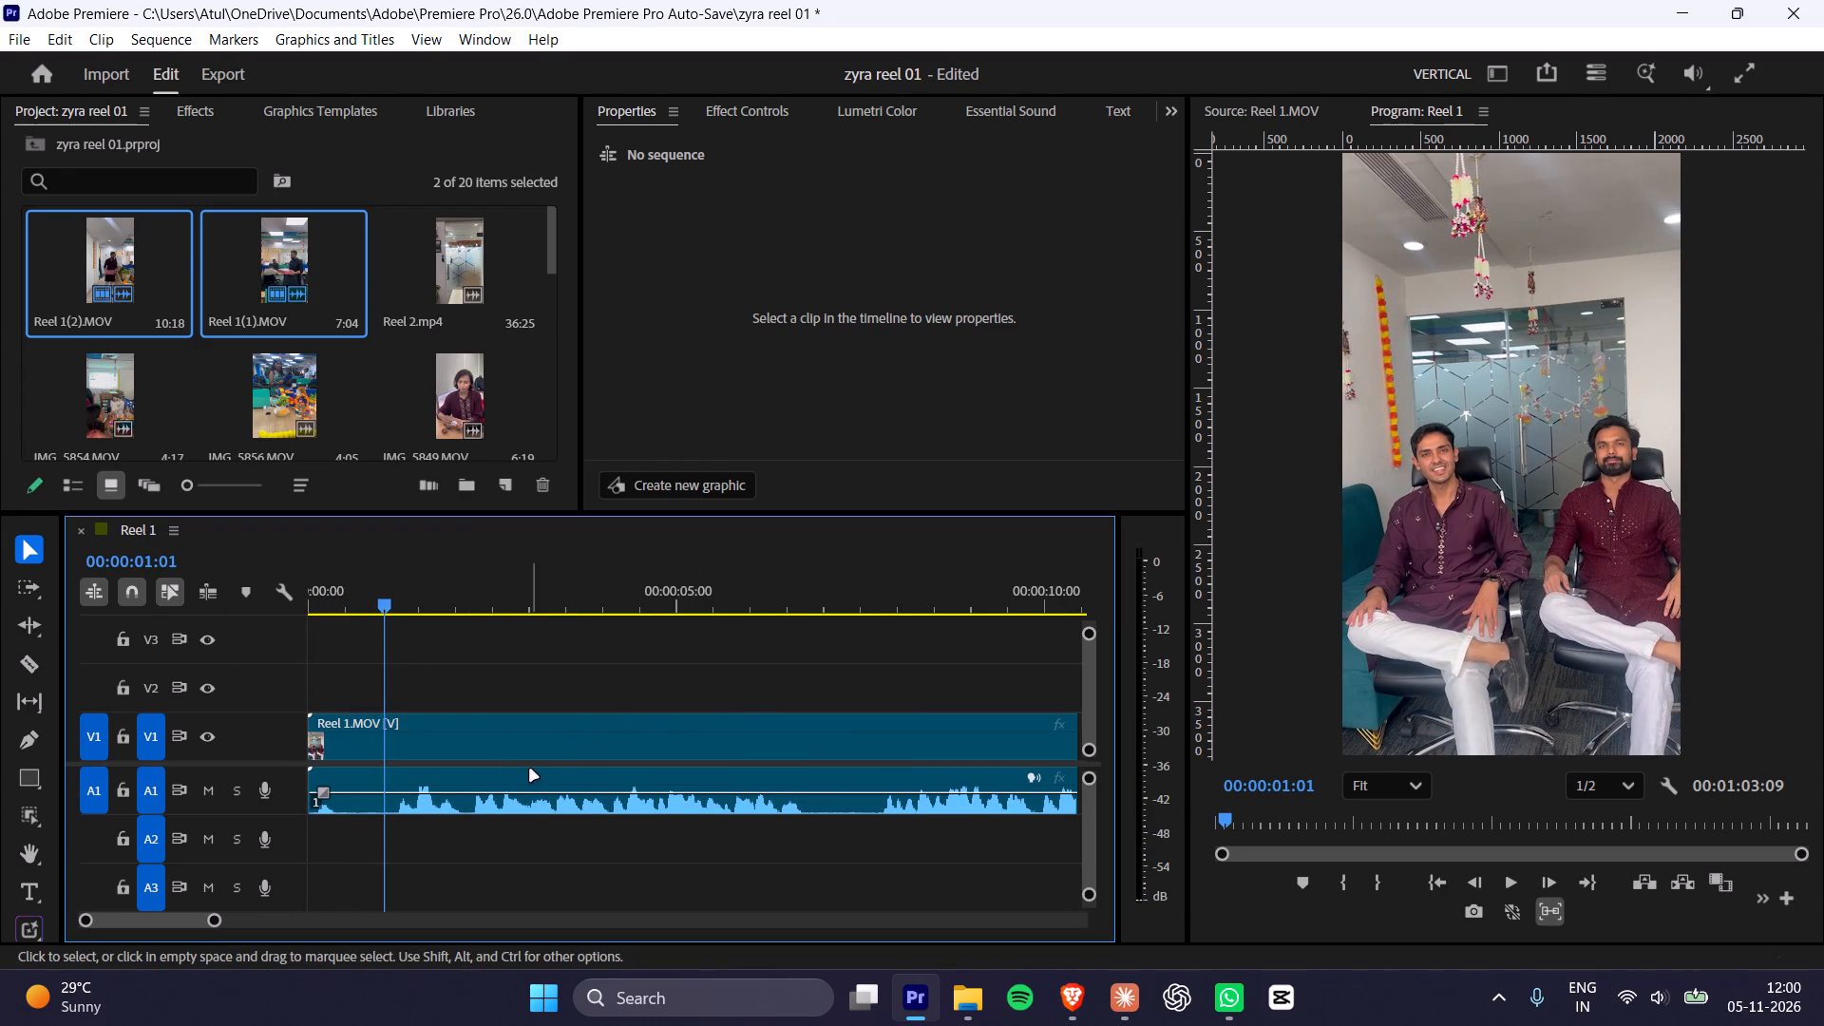
{"action": "key", "text": "ctrl+k"}
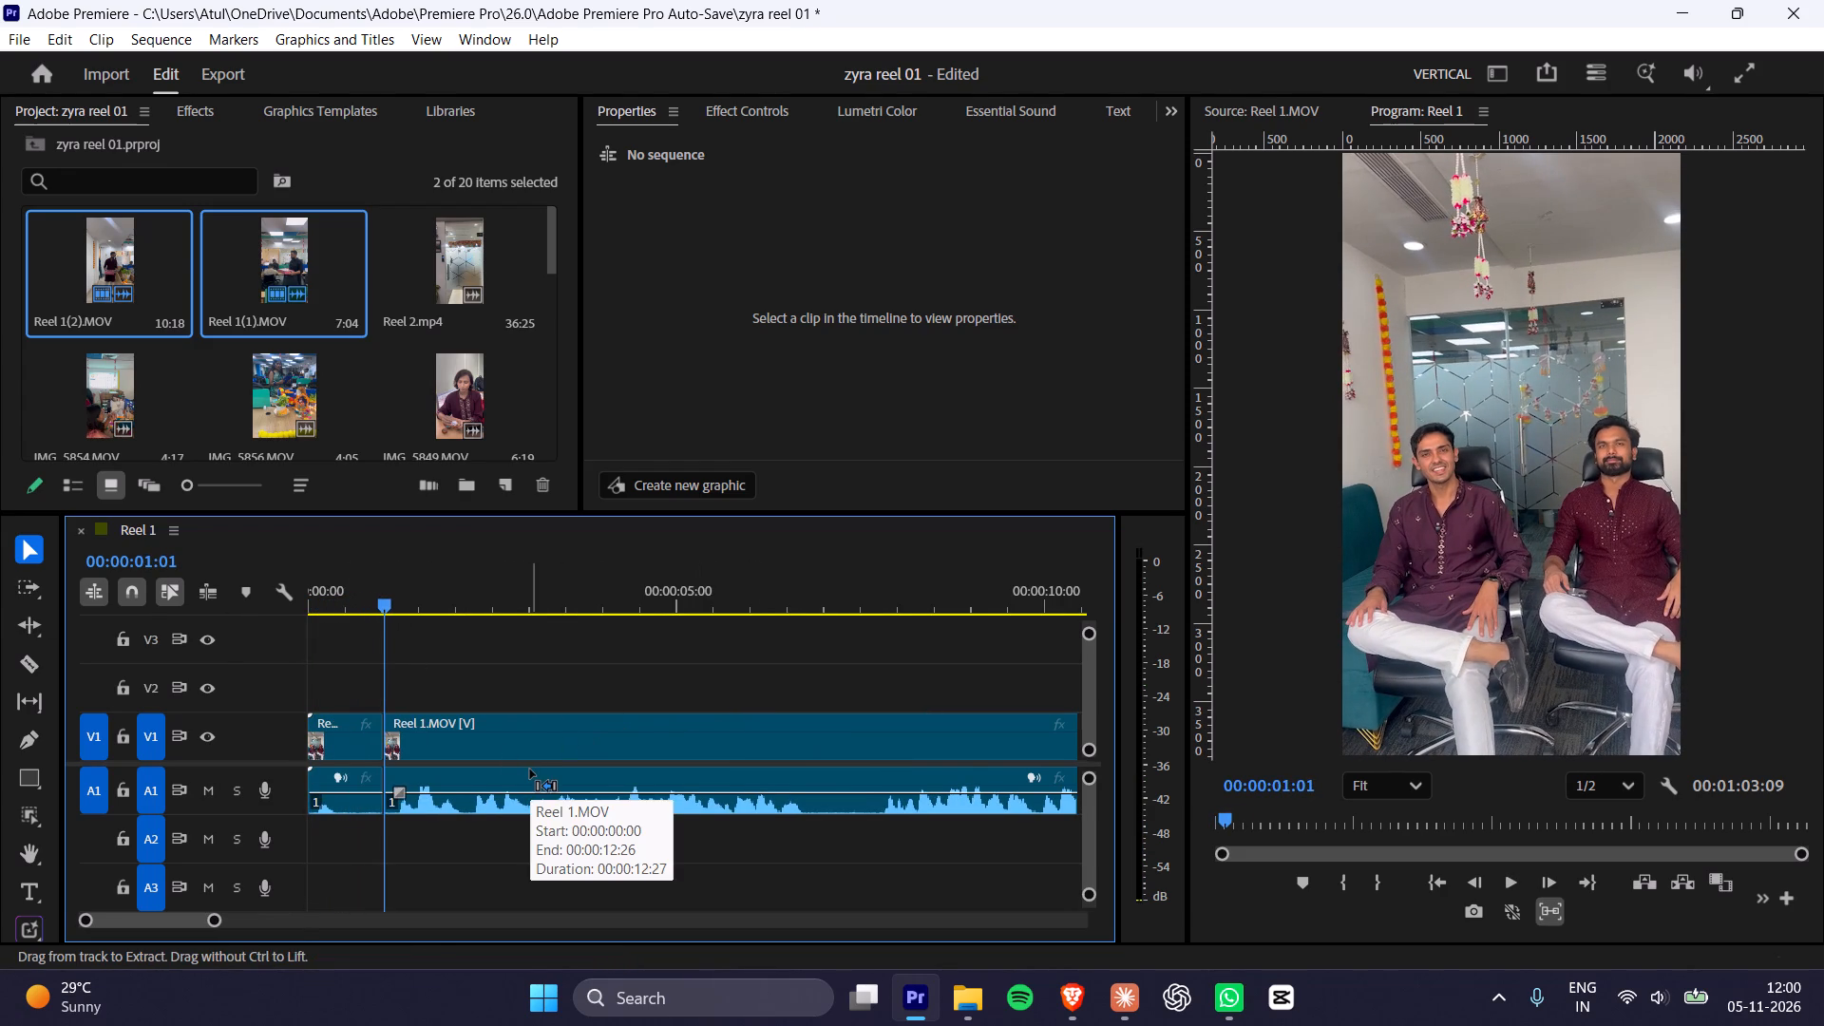
{"action": "left_click", "coordinate": [334, 731]}
{"action": "key", "text": "Delete"}
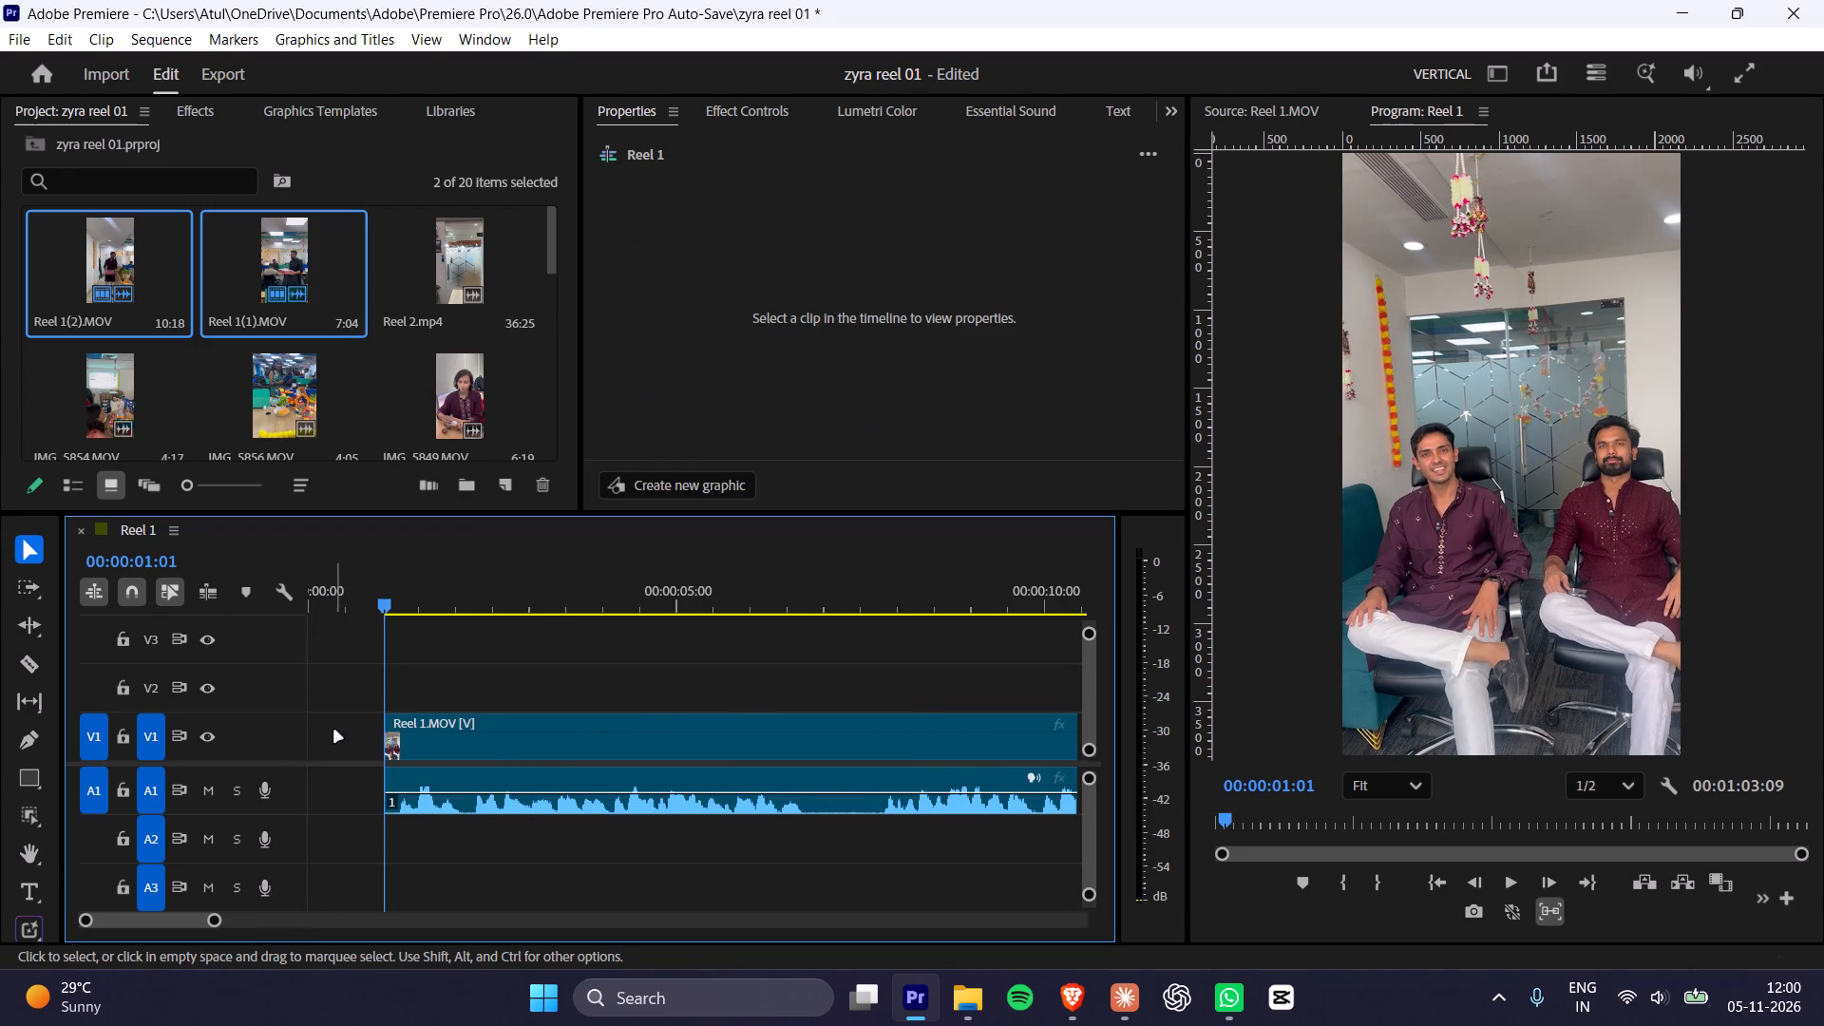
{"action": "right_click", "coordinate": [334, 731]}
{"action": "left_click", "coordinate": [365, 748]}
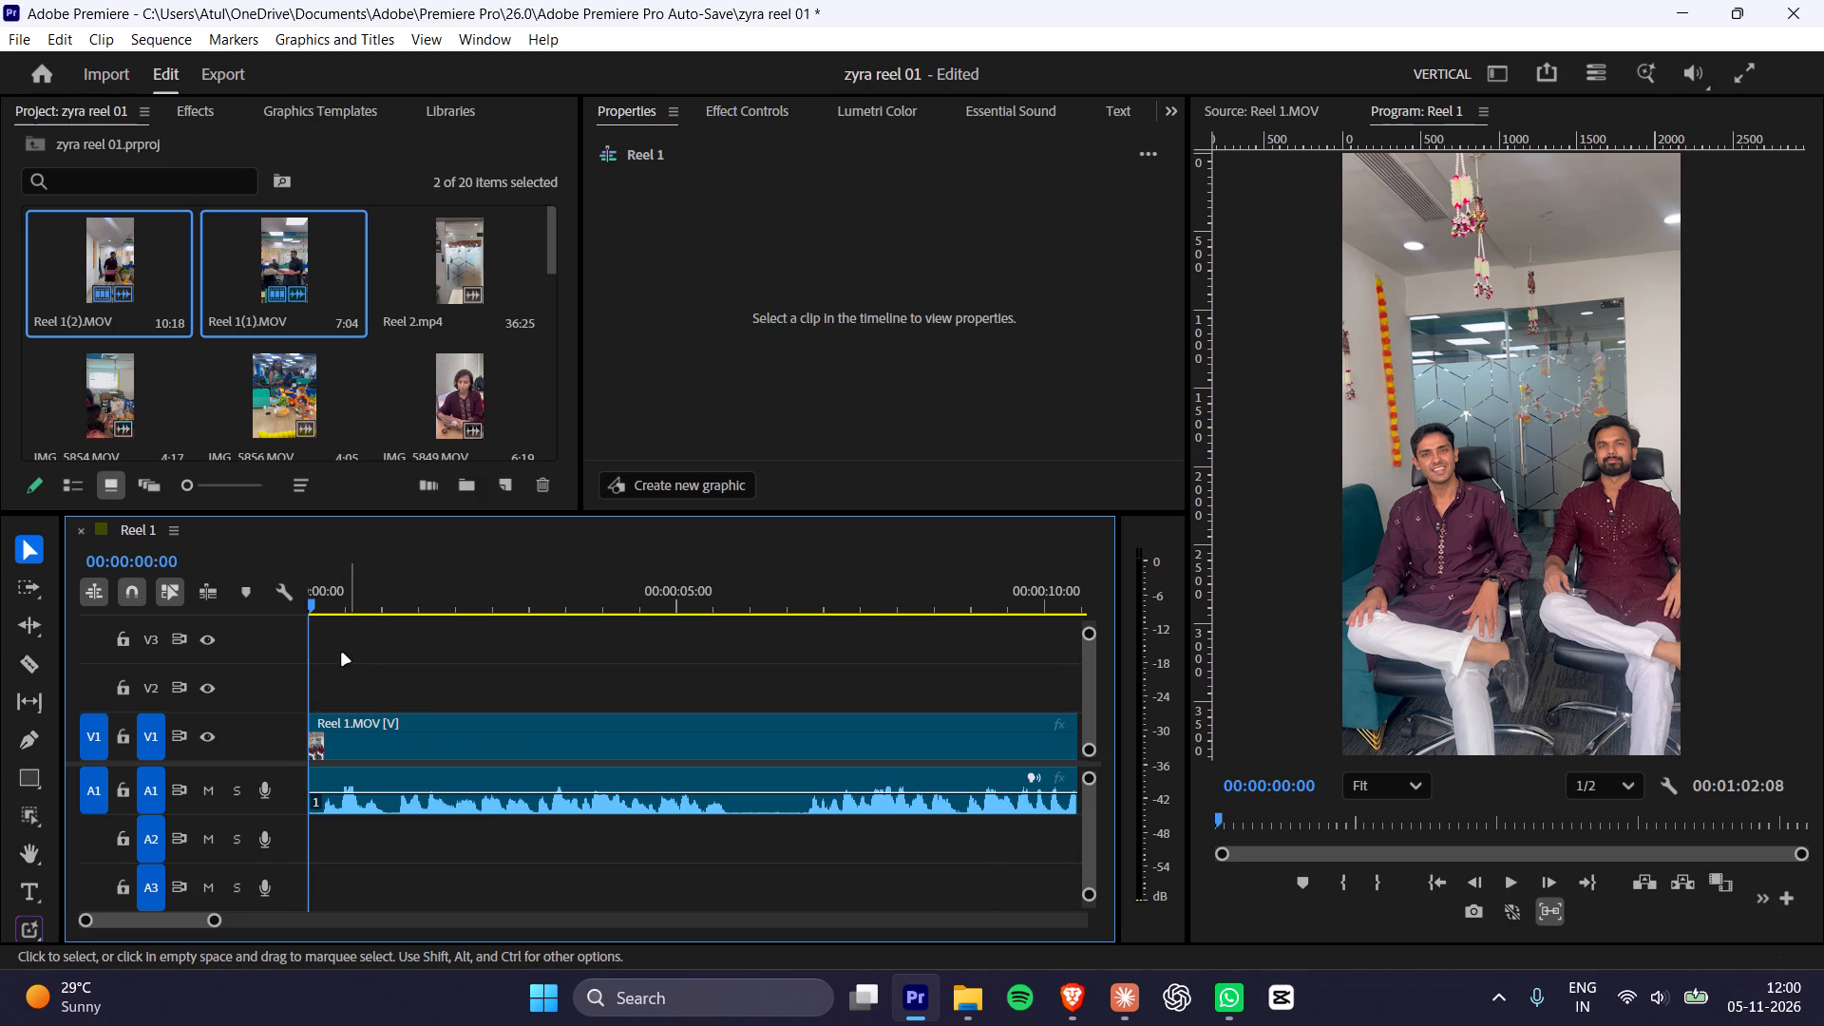
Cut the silent pause from 00:00:05:23 to 00:00:06:20 out of Reel 1.MOV and close the gap.
{"action": "key", "text": "space"}
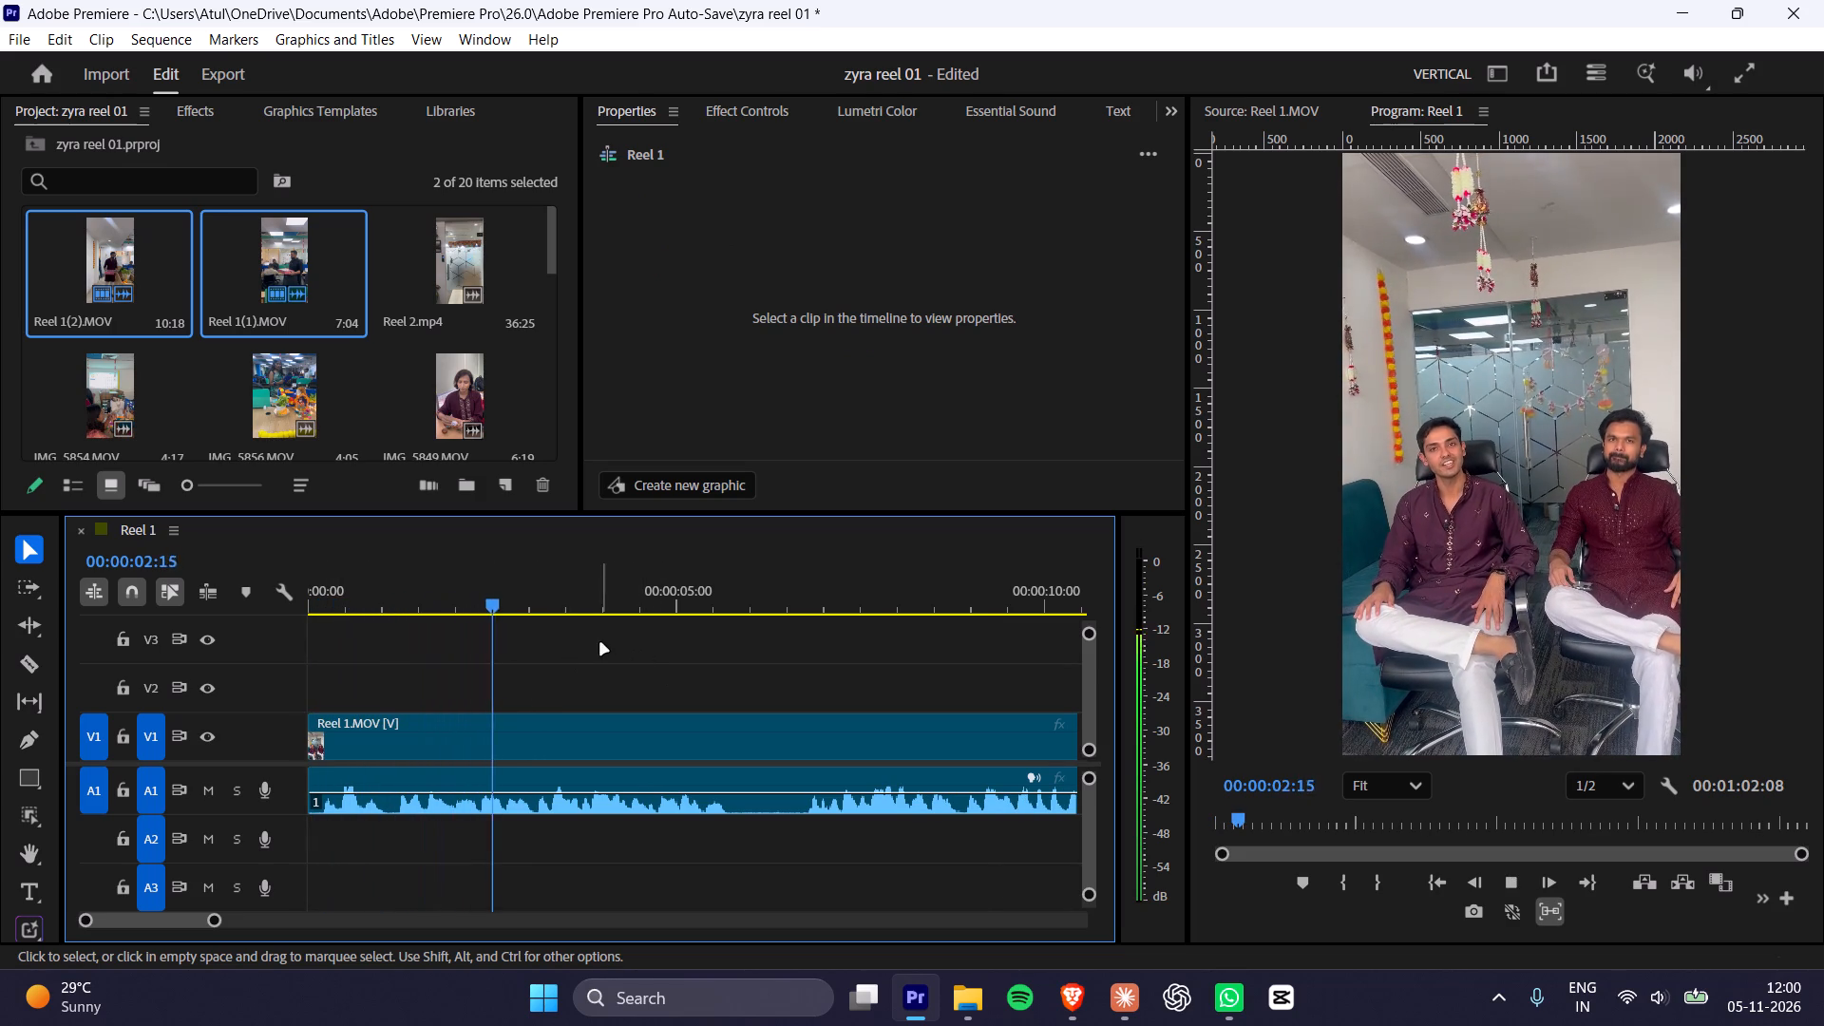
{"action": "left_click", "coordinate": [768, 764]}
{"action": "left_click", "coordinate": [779, 736]}
{"action": "key", "text": "space"}
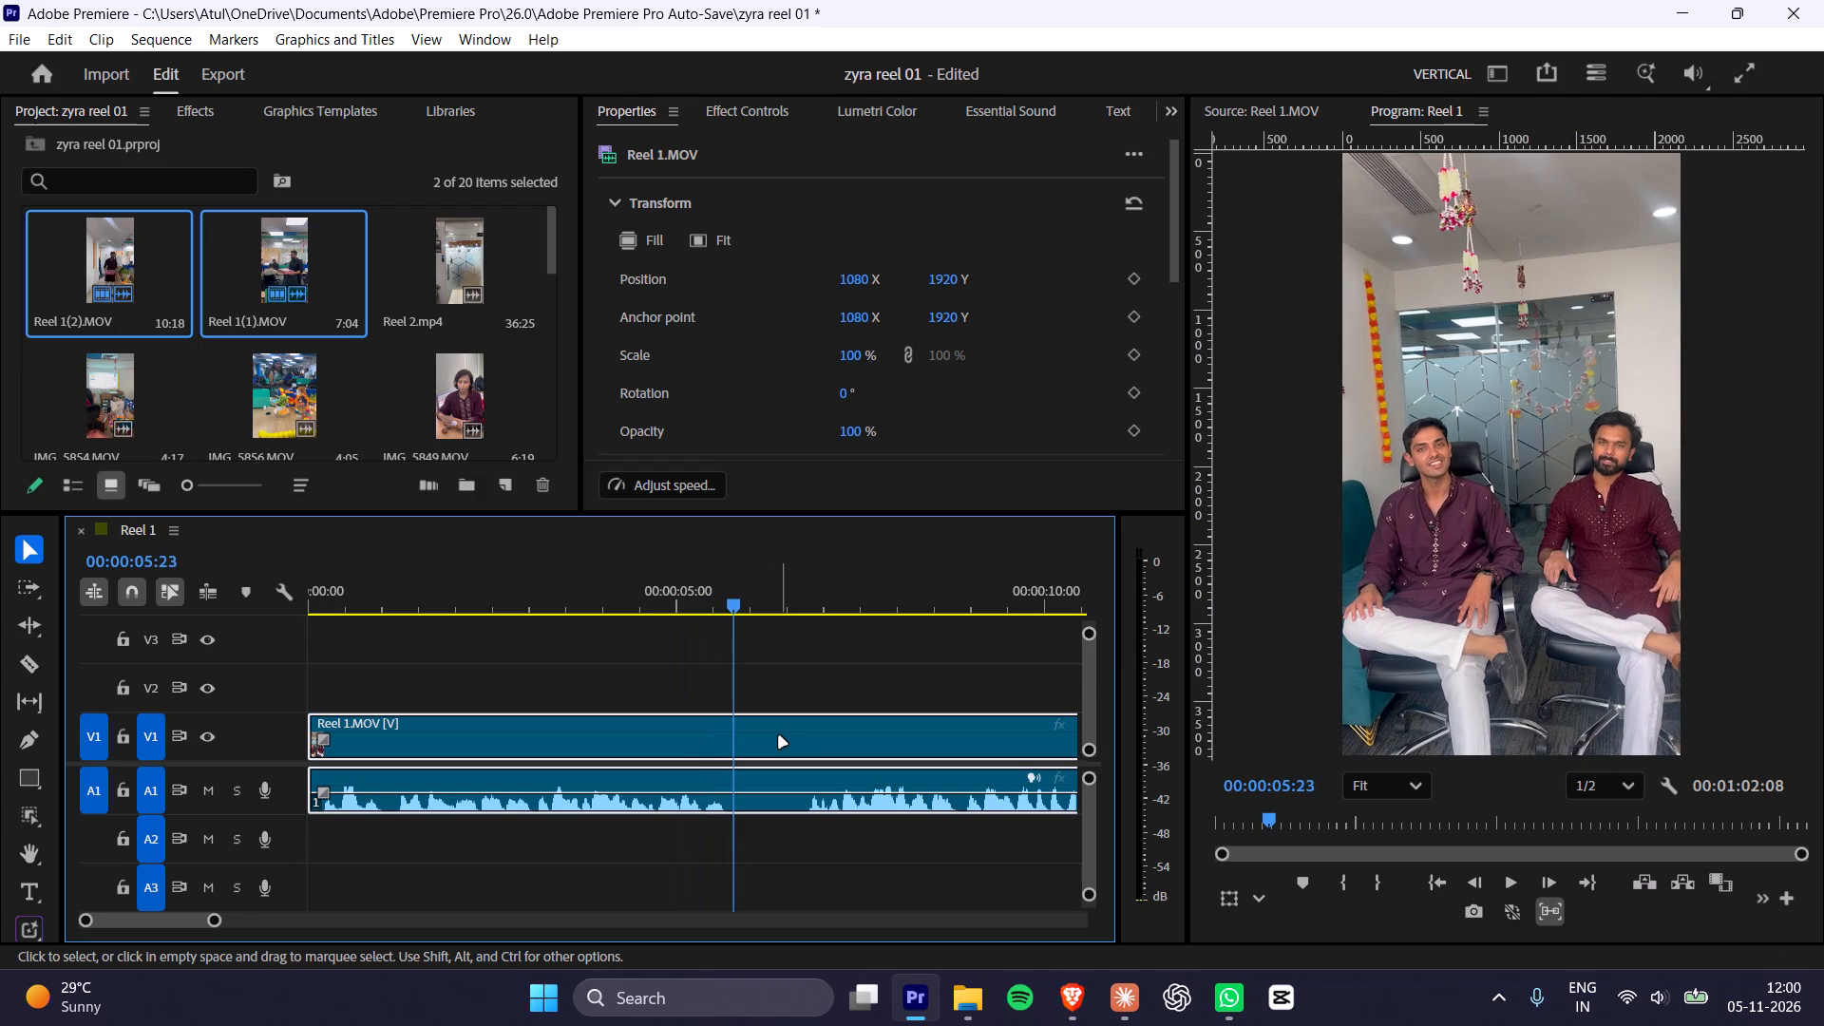
{"action": "key", "text": "ctrl+k"}
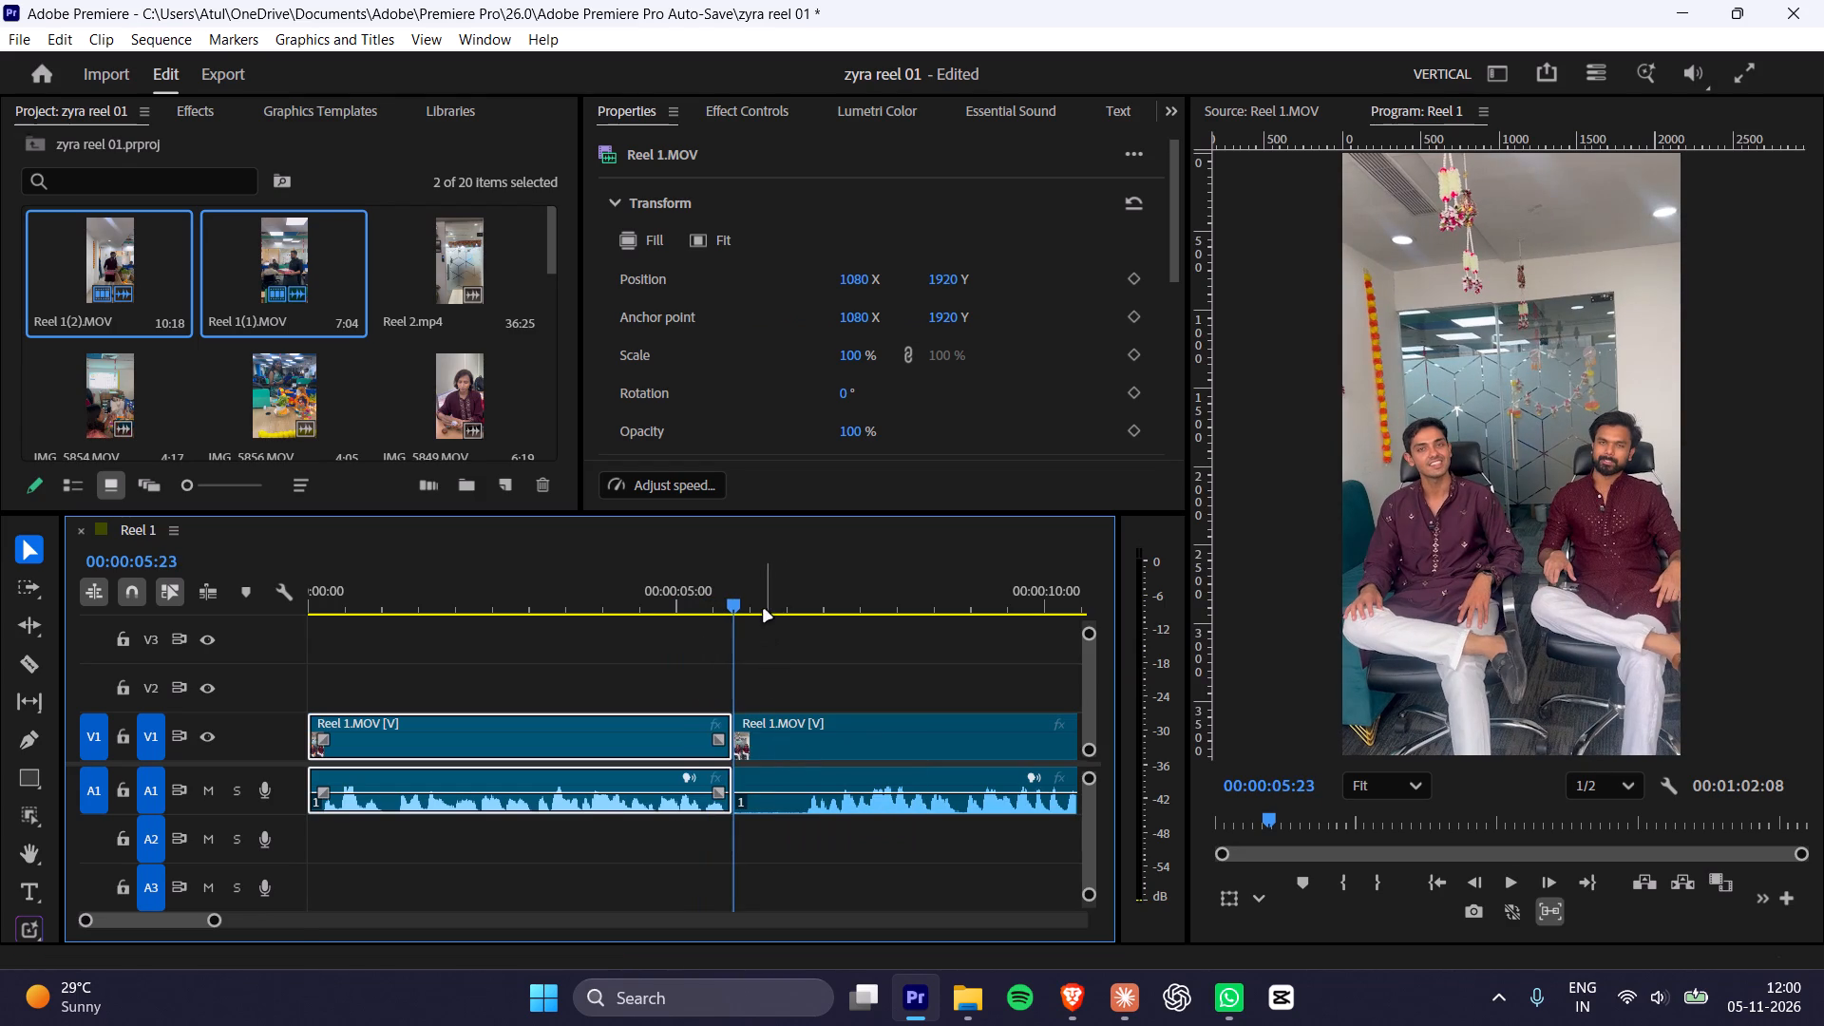
{"action": "left_click_drag", "start_coordinate": [768, 605], "coordinate": [802, 611]}
{"action": "key", "text": "ctrl+k"}
{"action": "left_click", "coordinate": [774, 731]}
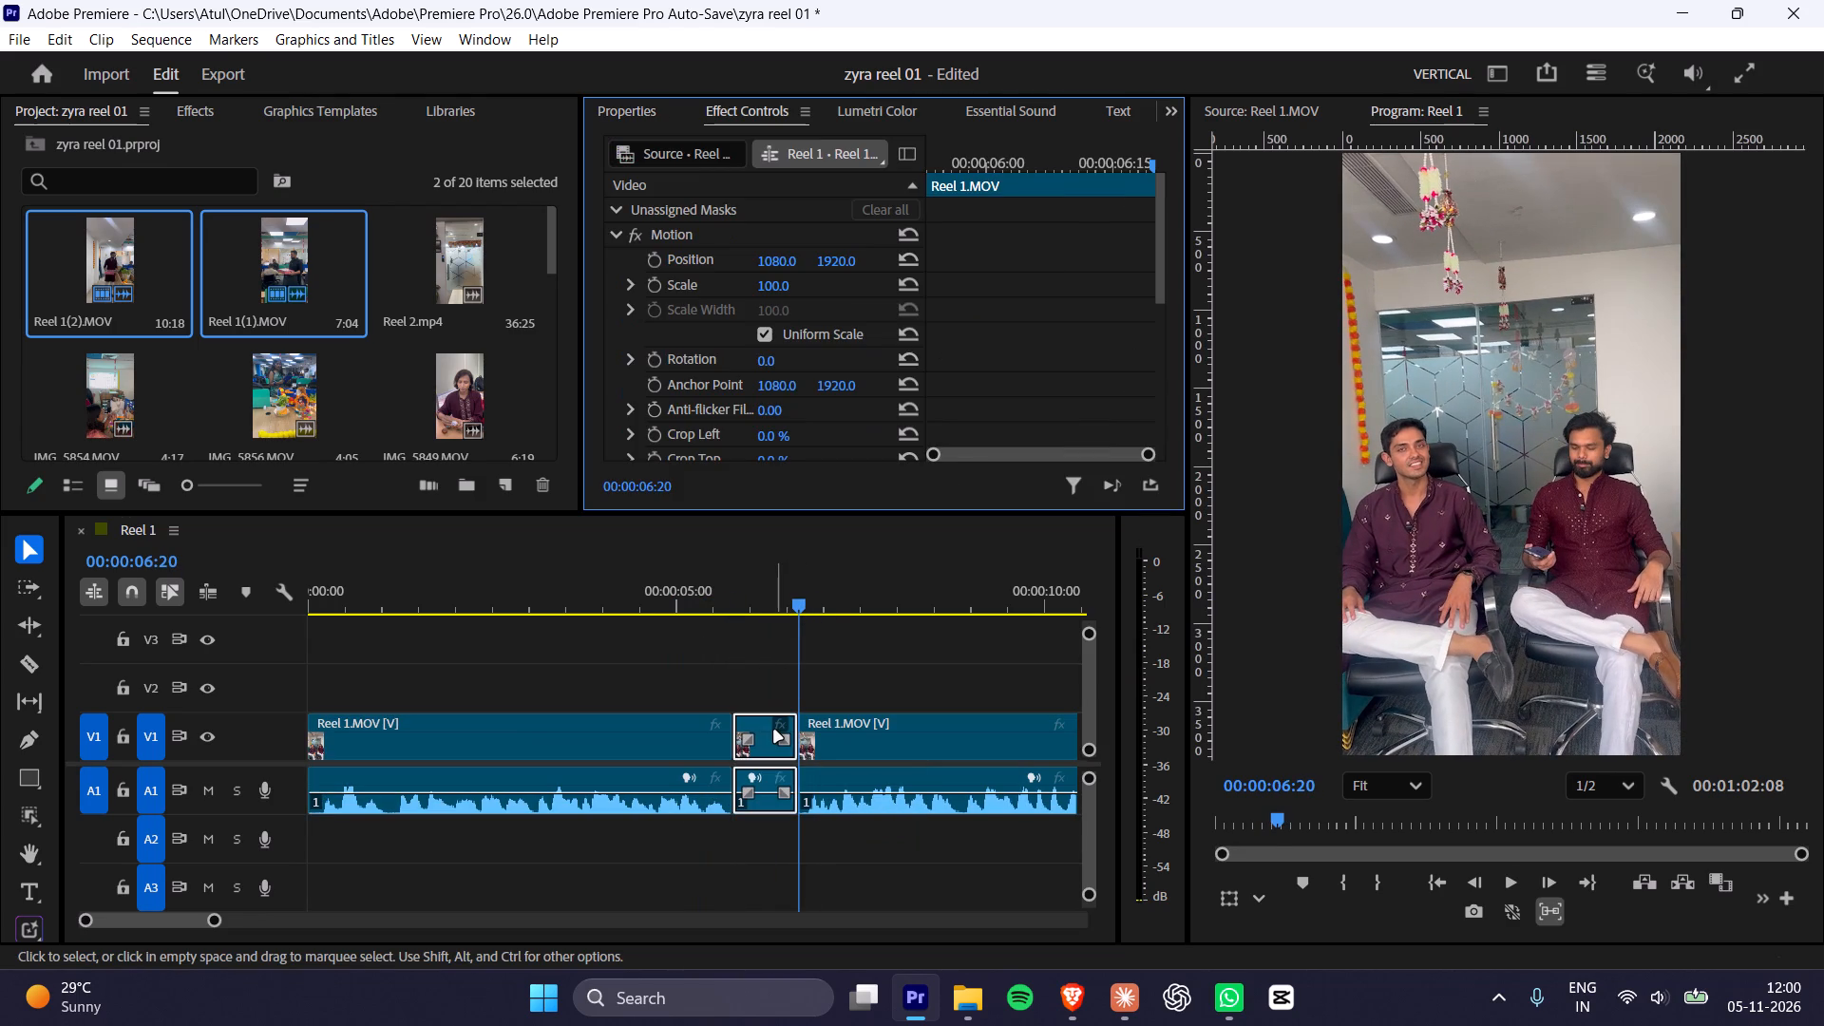
{"action": "key", "text": "Delete"}
{"action": "key", "text": "Delete"}
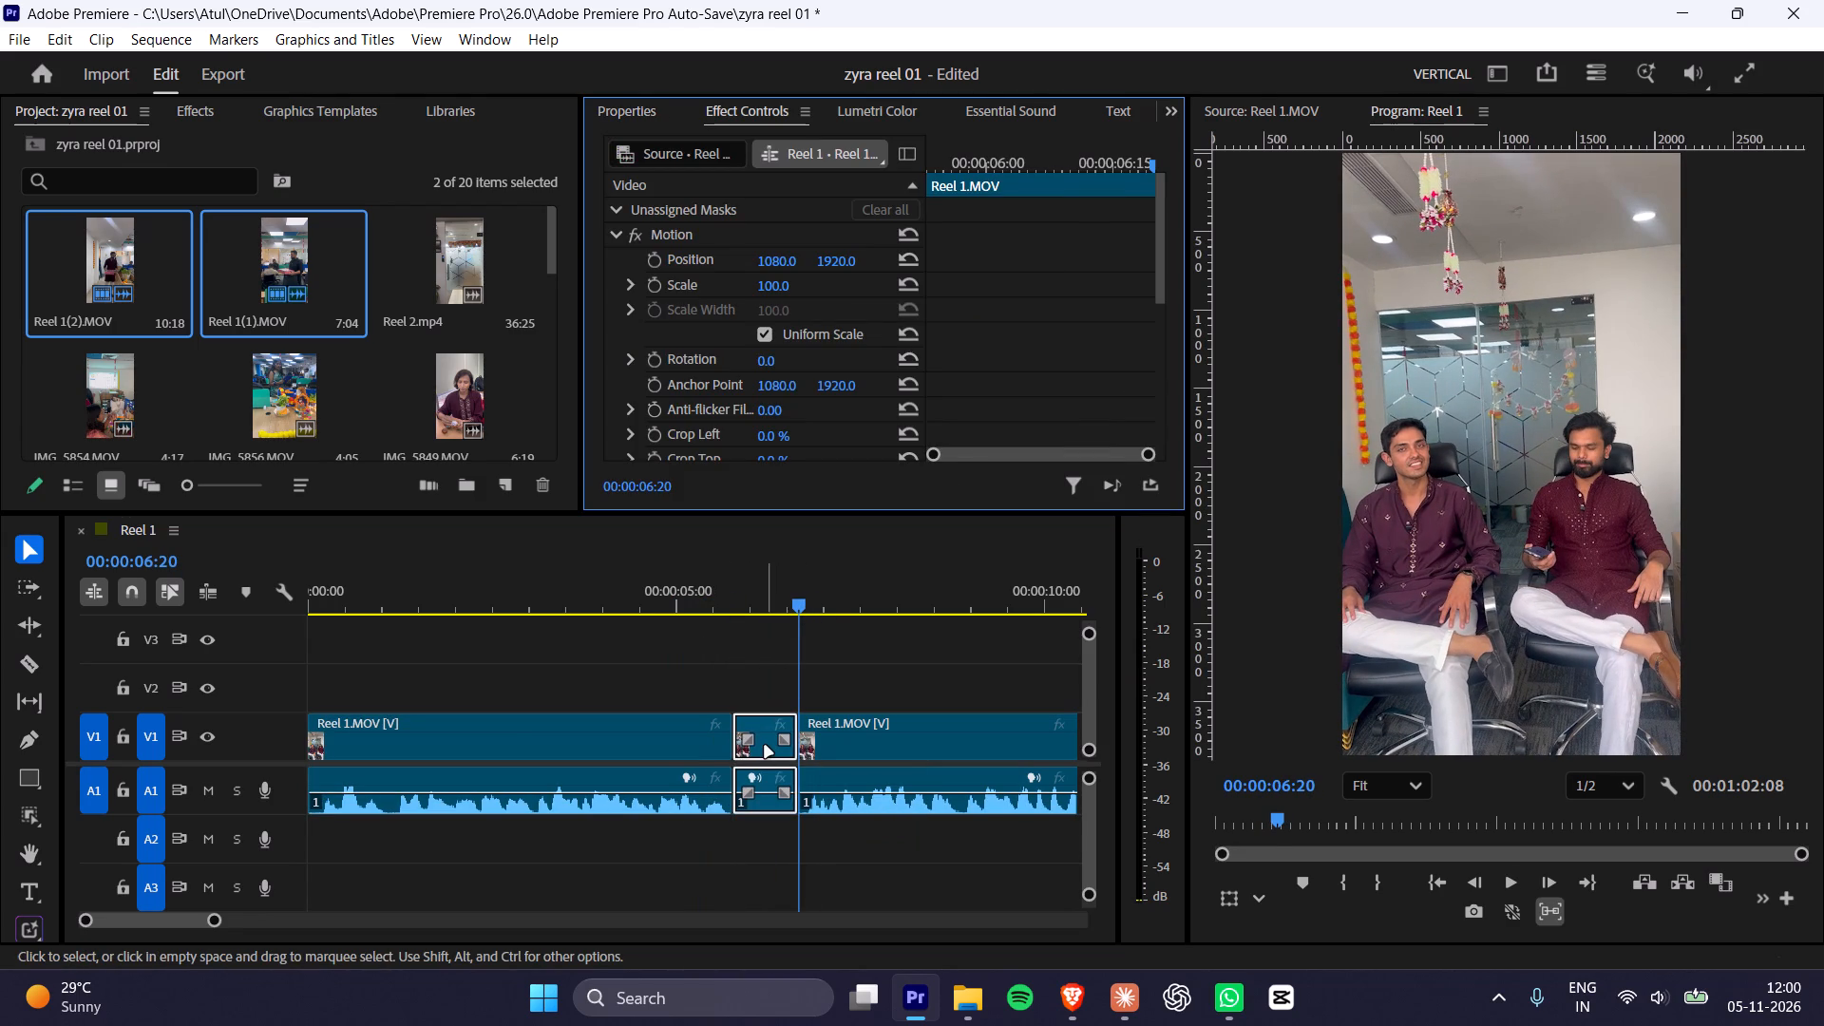
{"action": "left_click", "coordinate": [765, 746]}
{"action": "key", "text": "Delete"}
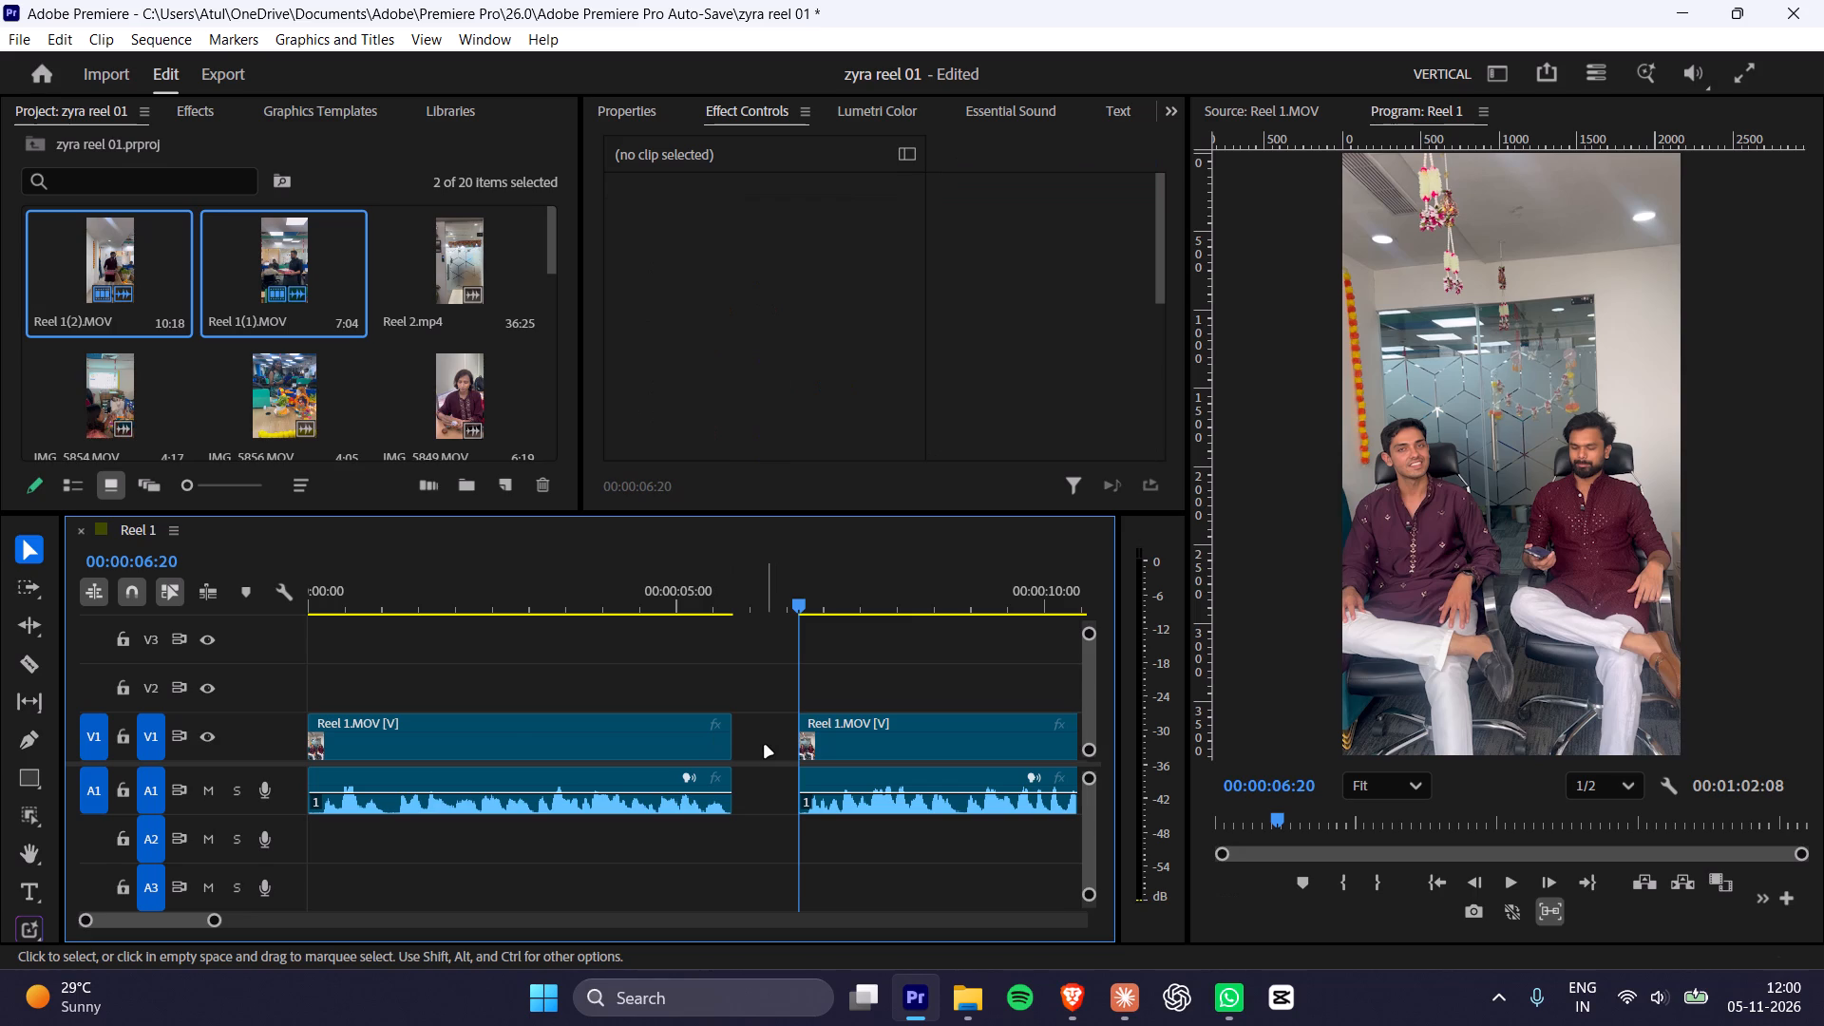
{"action": "right_click", "coordinate": [765, 746]}
{"action": "left_click", "coordinate": [801, 767]}
Play the rest of Reel 1.MOV and trim its end back to 00:00:10:13, where the speech finishes.
{"action": "key", "text": "space"}
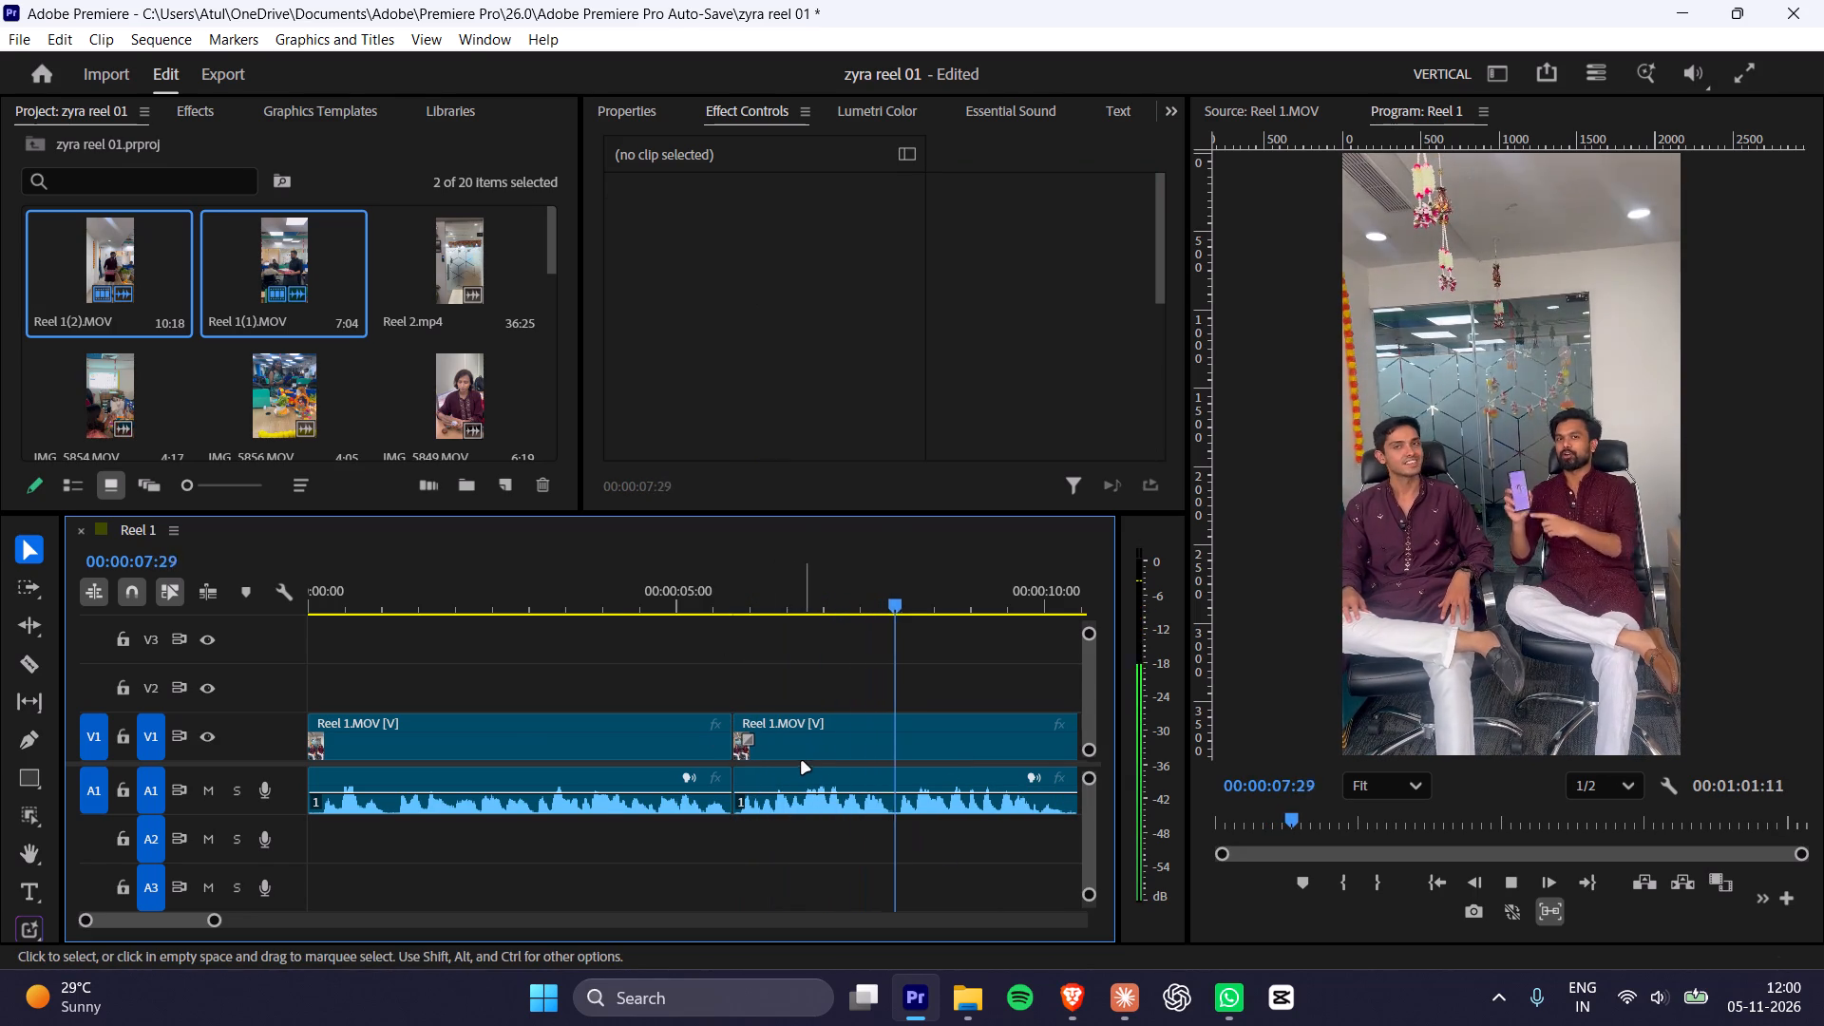
{"action": "scroll", "coordinate": [802, 763], "scroll_direction": "up", "scroll_amount": 4, "text": "alt"}
{"action": "scroll", "coordinate": [802, 763], "scroll_direction": "down", "scroll_amount": 2, "text": "ctrl"}
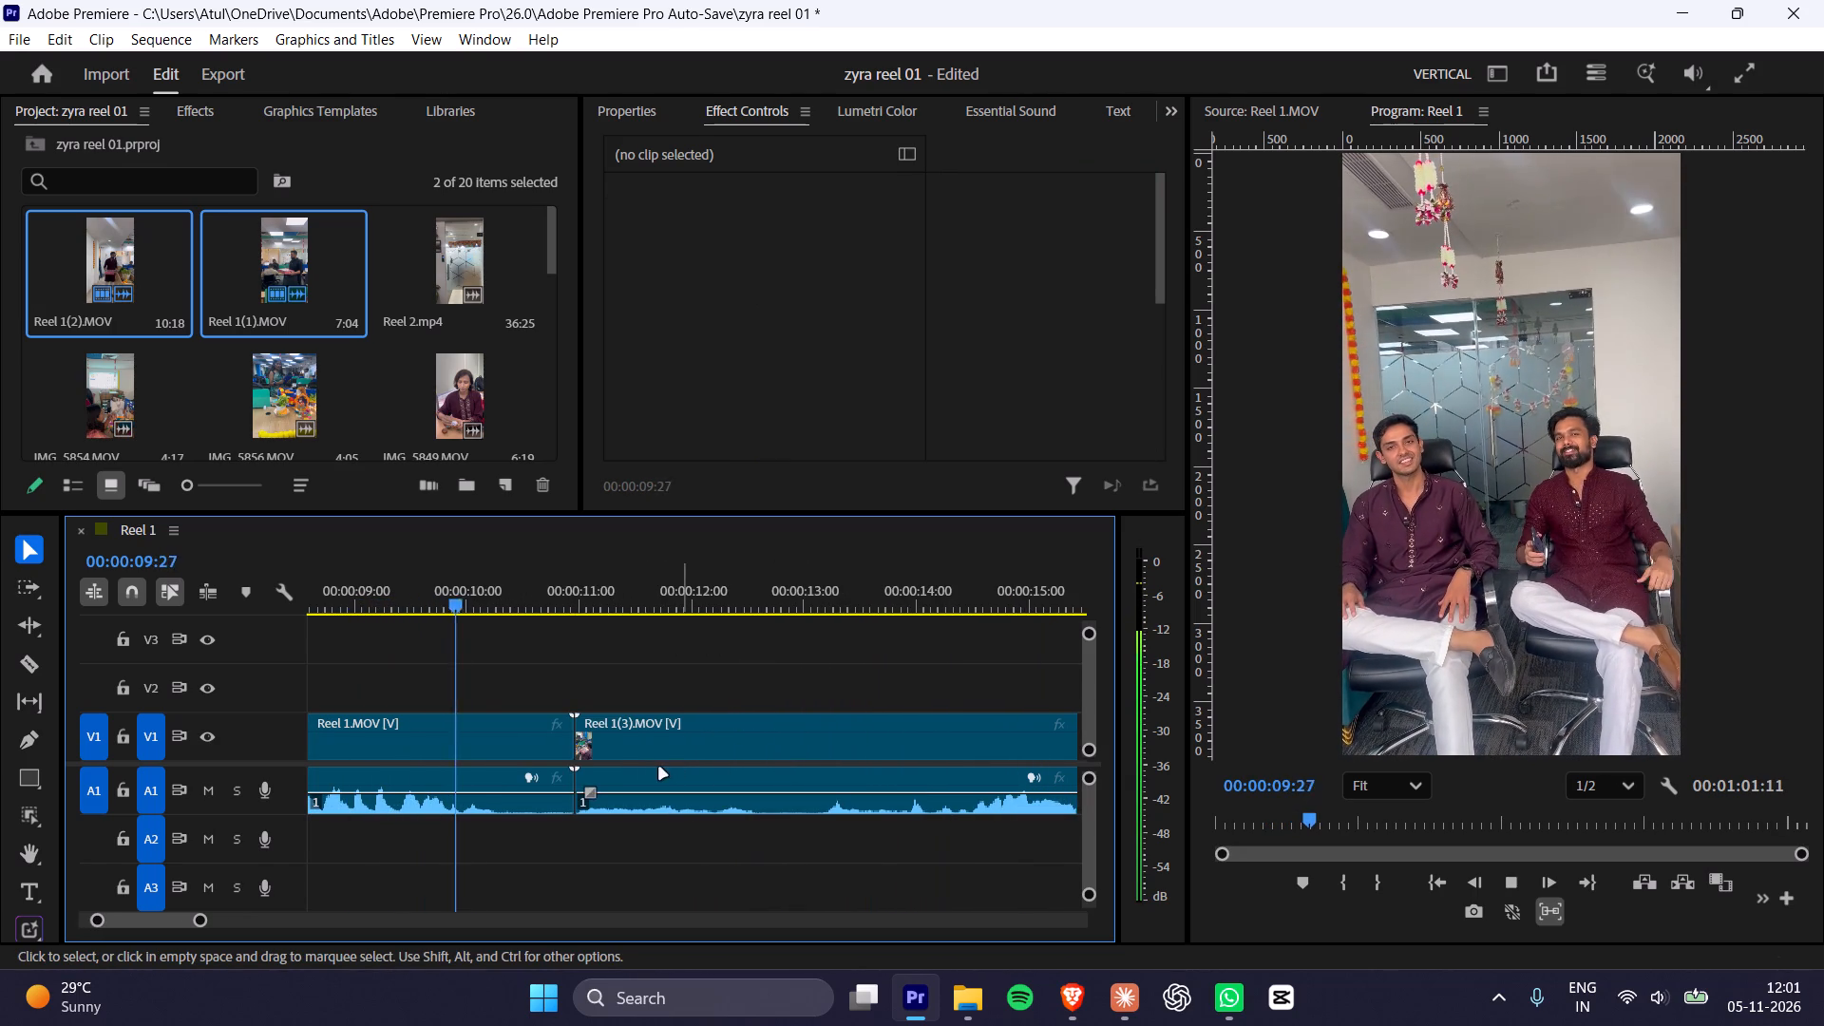
{"action": "key", "text": "space"}
{"action": "left_click", "coordinate": [528, 726]}
{"action": "key", "text": "space"}
{"action": "key", "text": "space"}
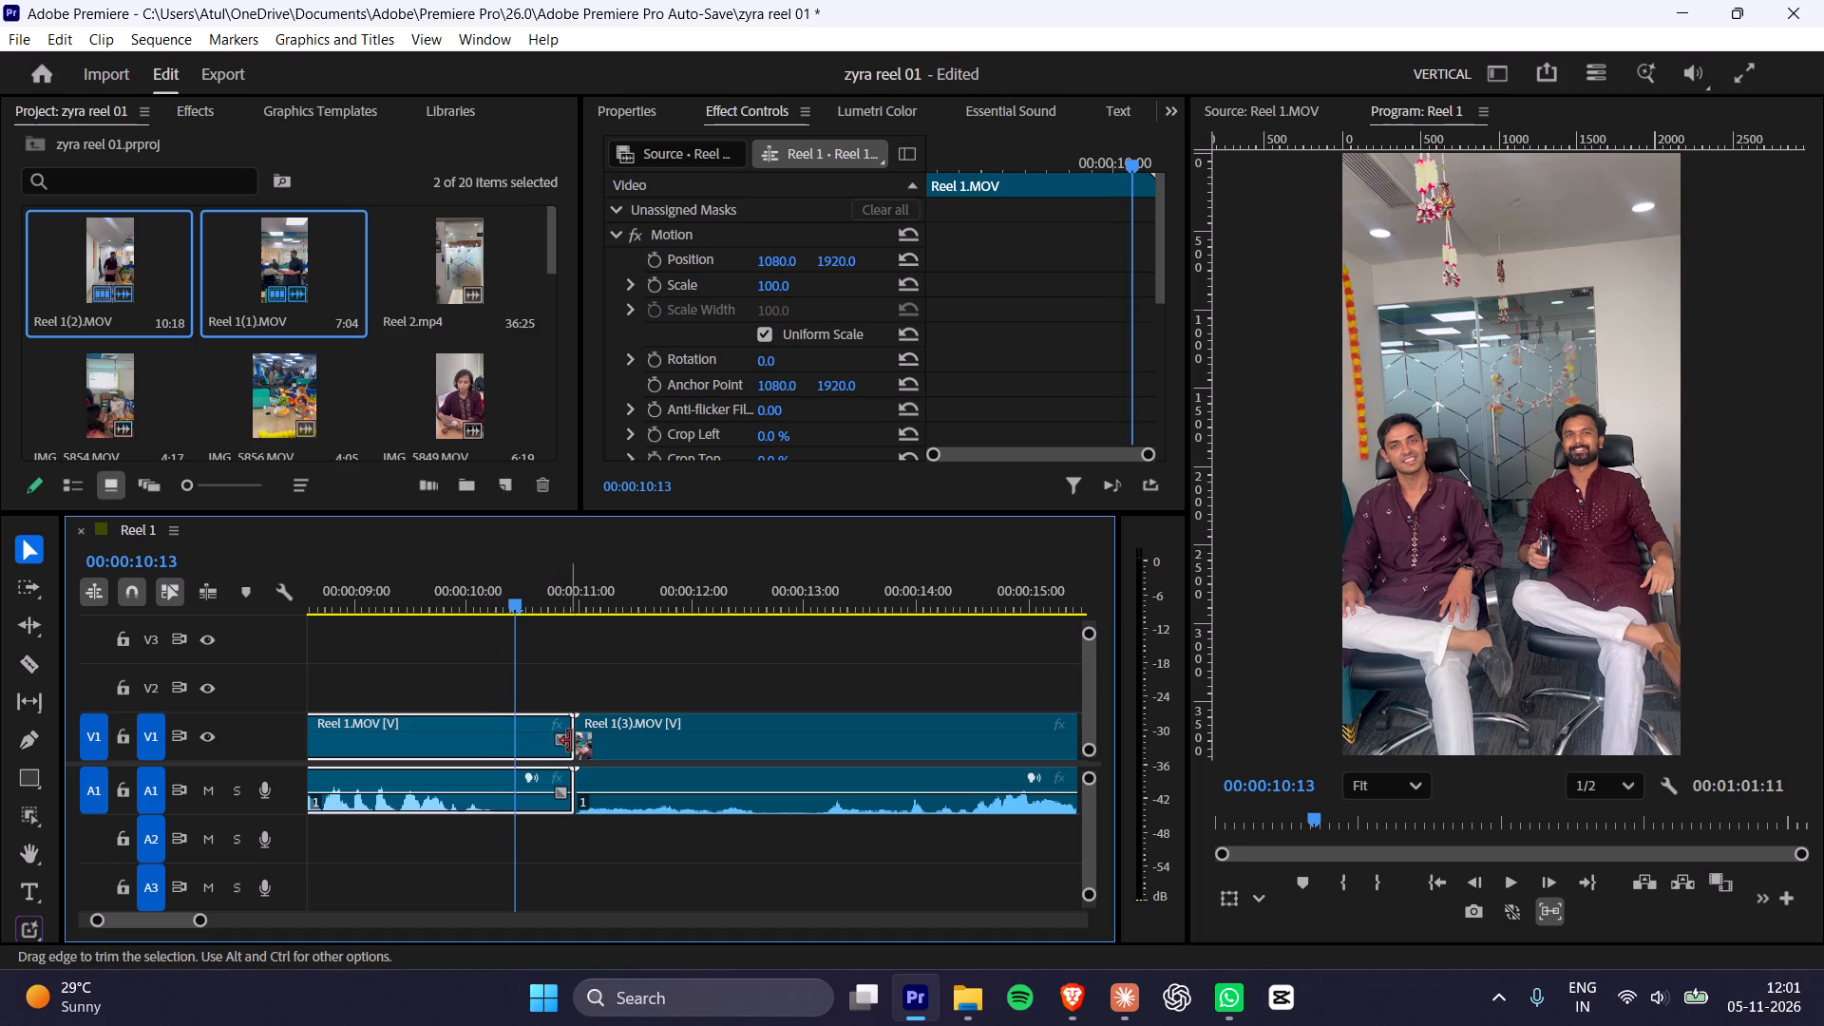
{"action": "left_click_drag", "start_coordinate": [572, 741], "coordinate": [510, 750]}
Play through the opening of Reel 1(3).MOV to find where its usable part begins.
{"action": "key", "text": "space"}
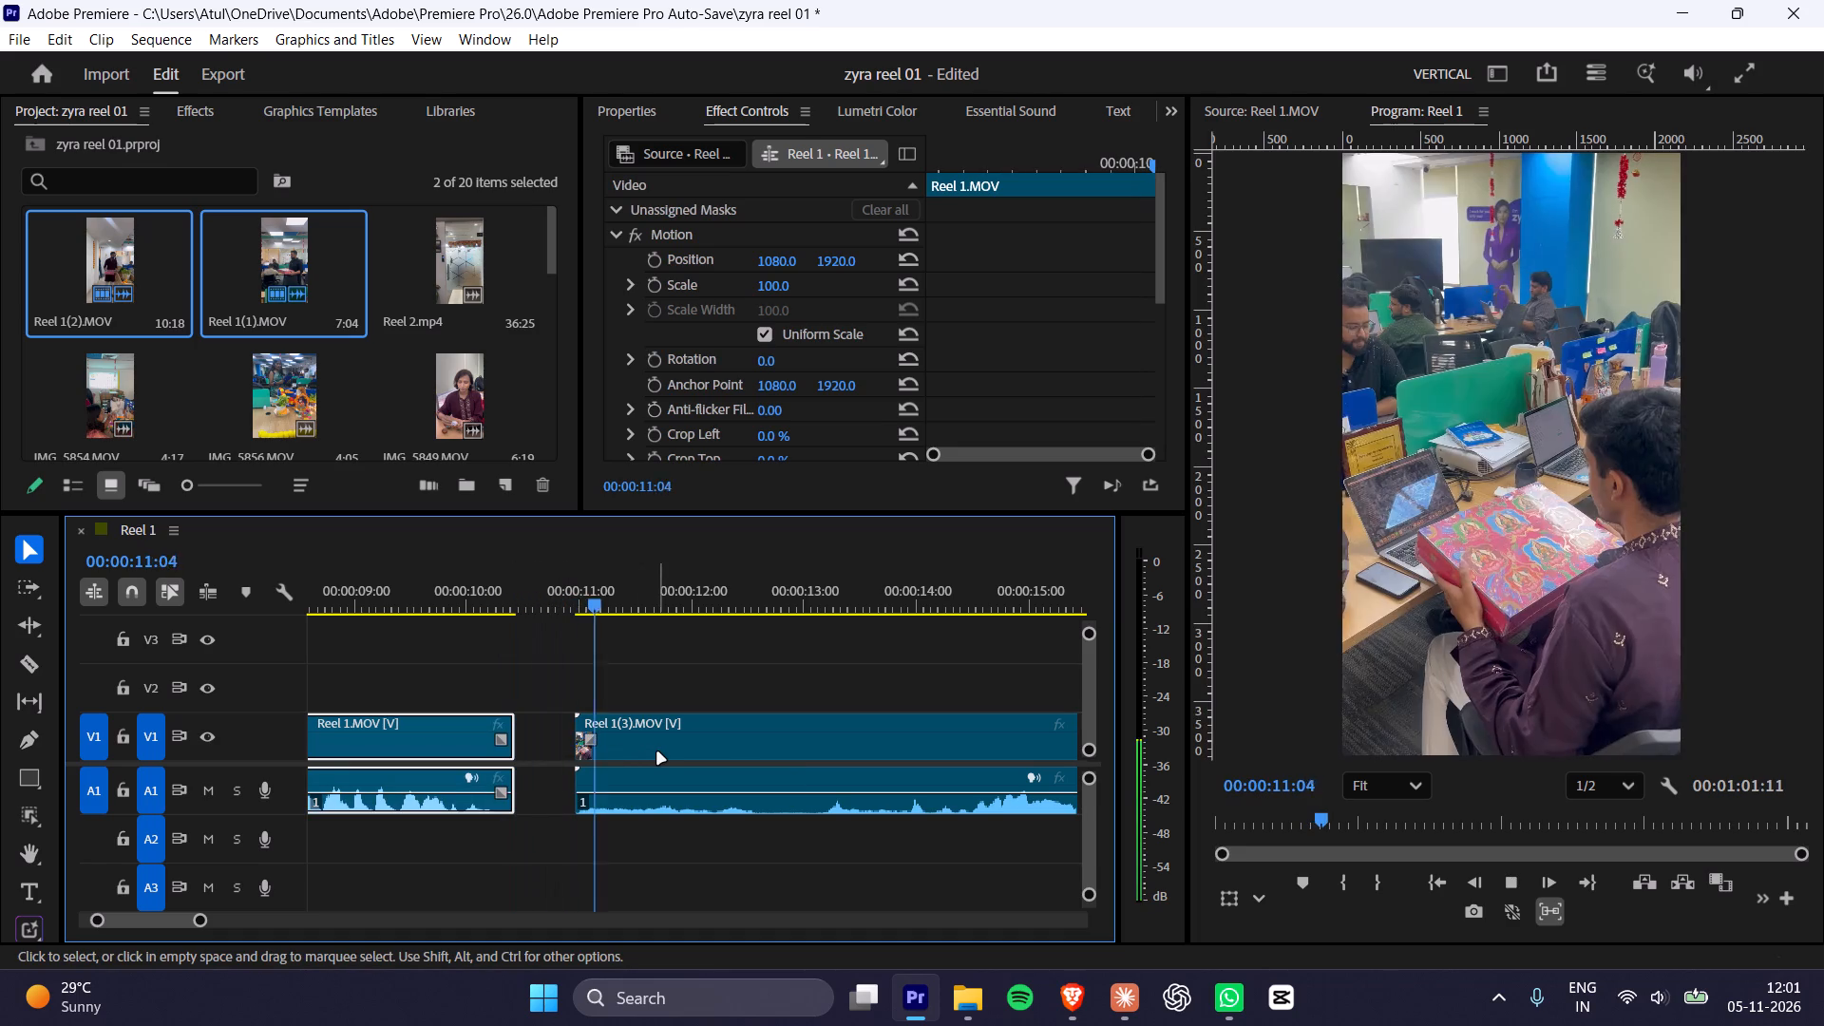
{"action": "key", "text": "space"}
{"action": "key", "text": "space"}
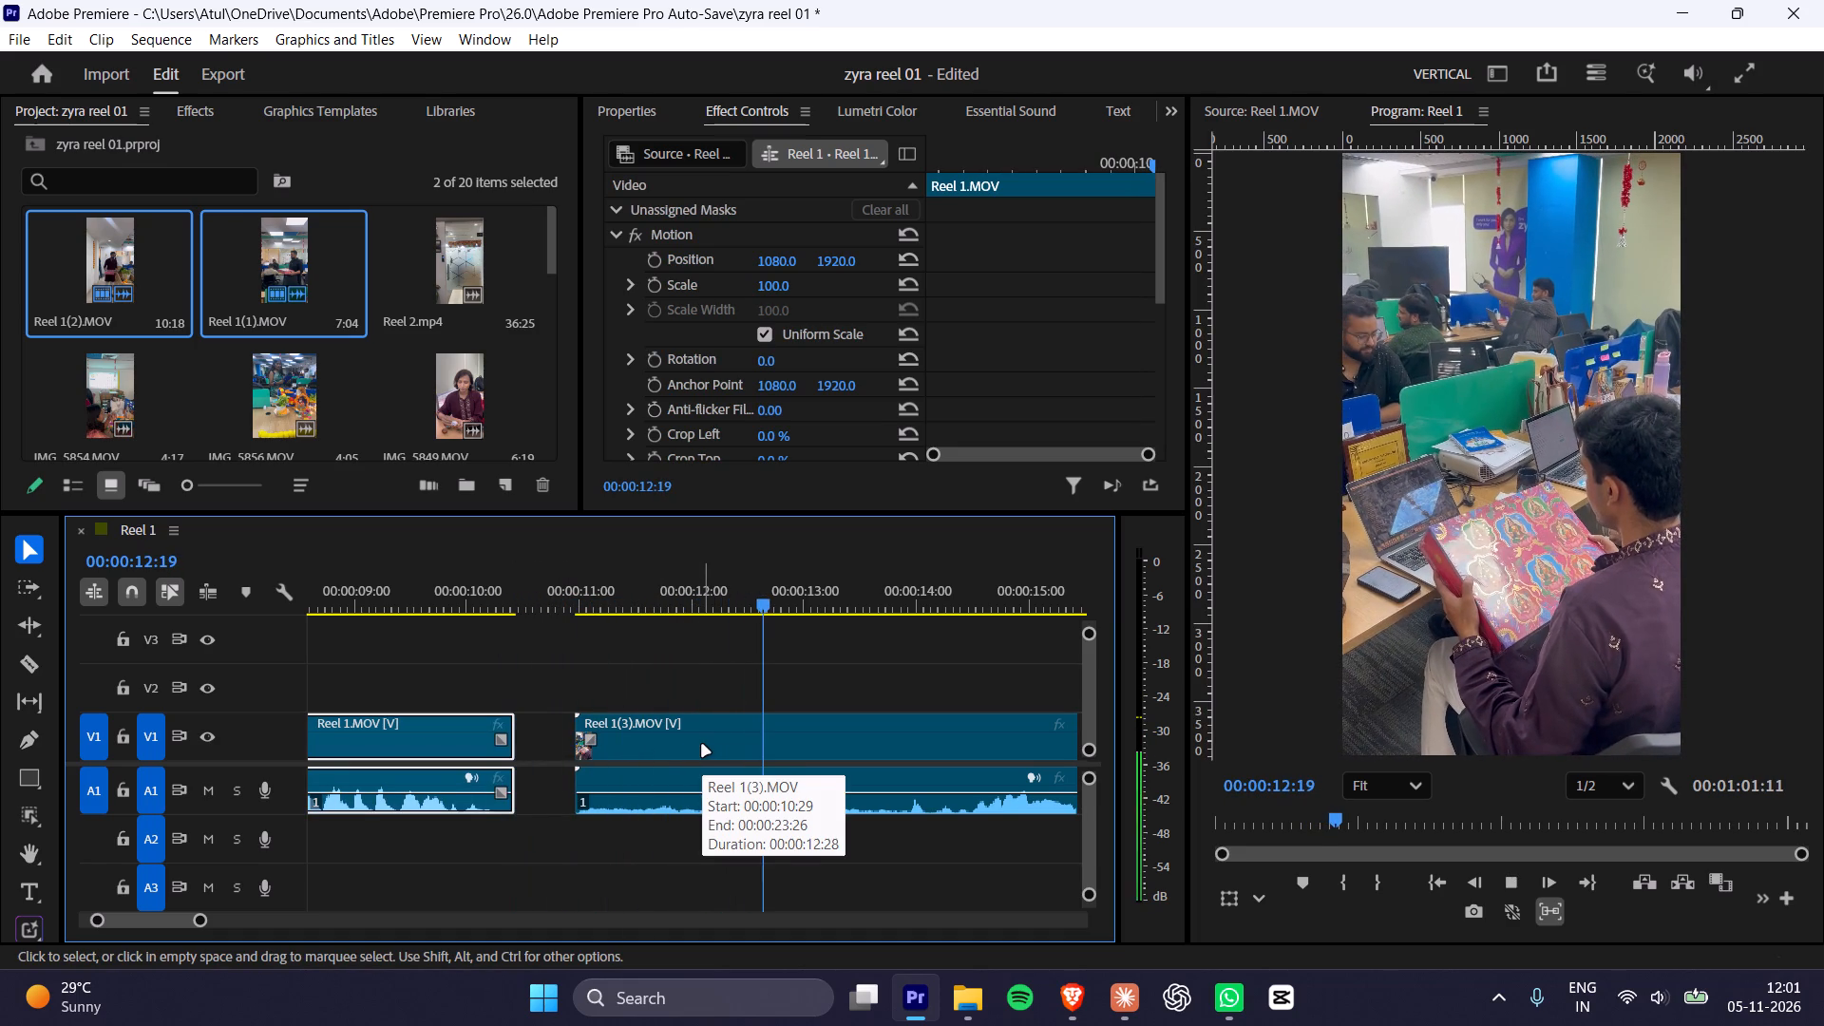
{"action": "key", "text": "space"}
{"action": "key", "text": "space"}
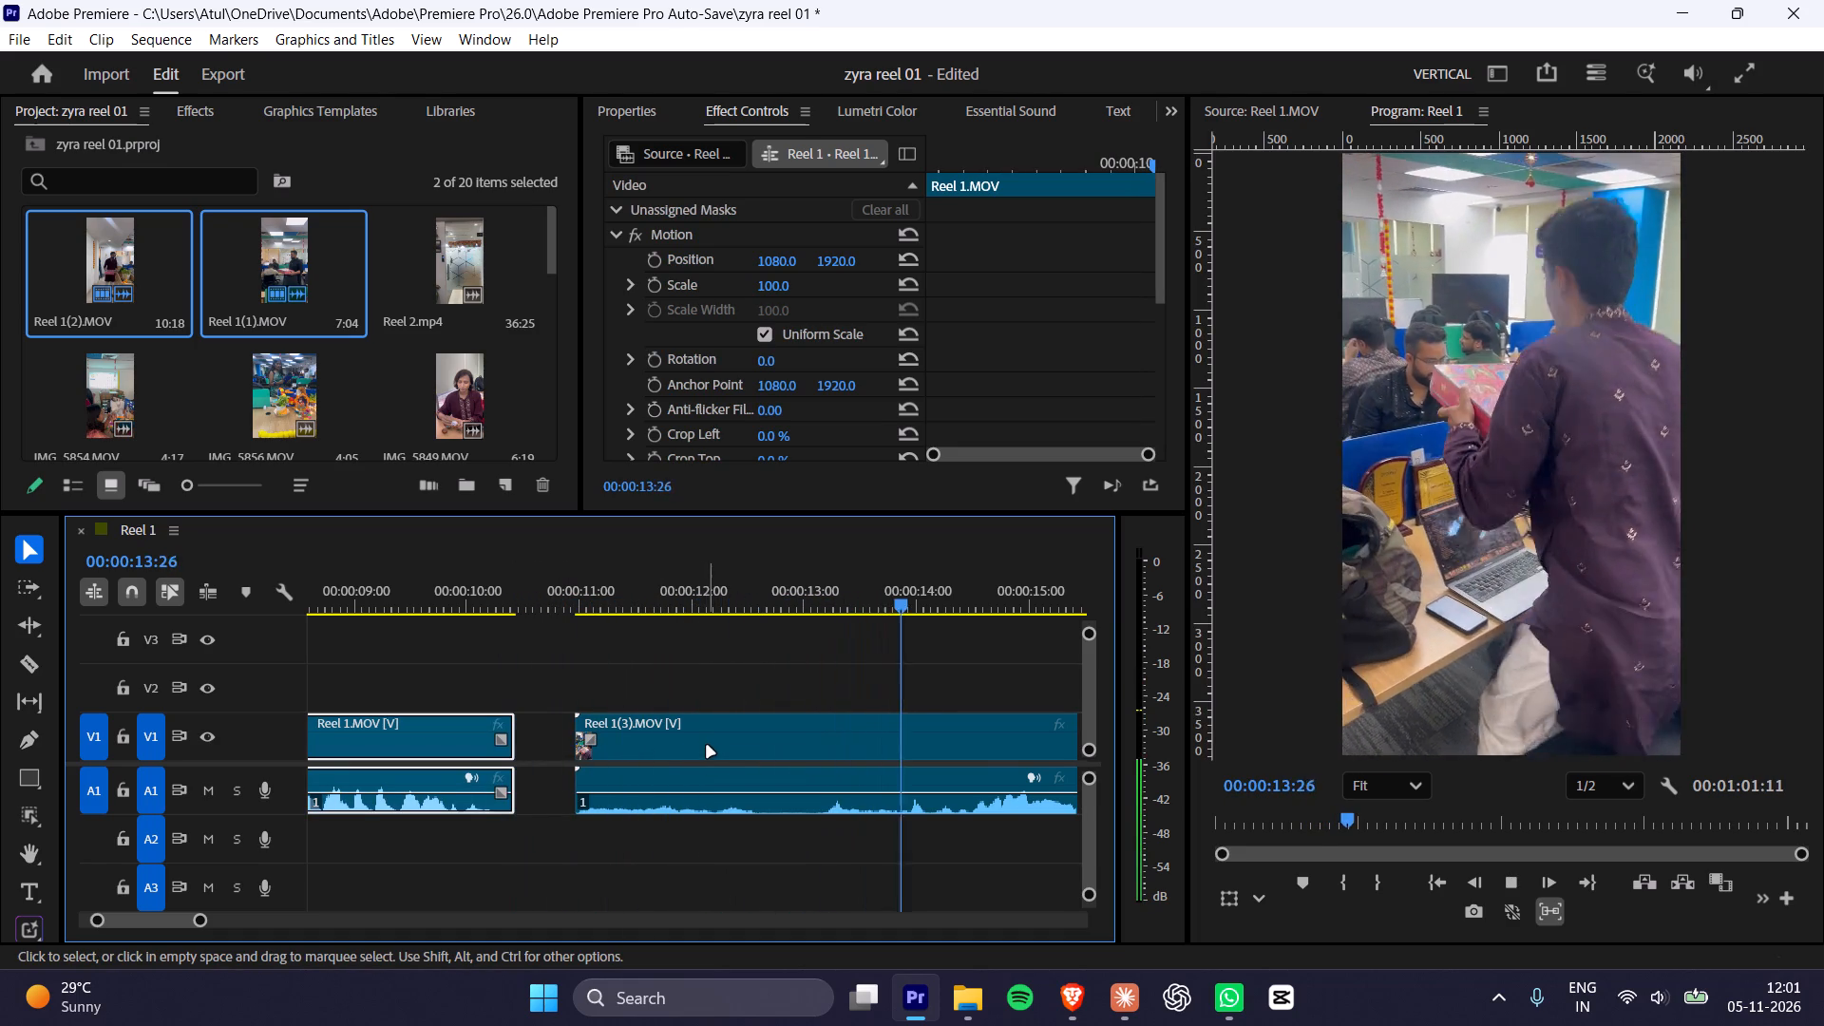
{"action": "key", "text": "space"}
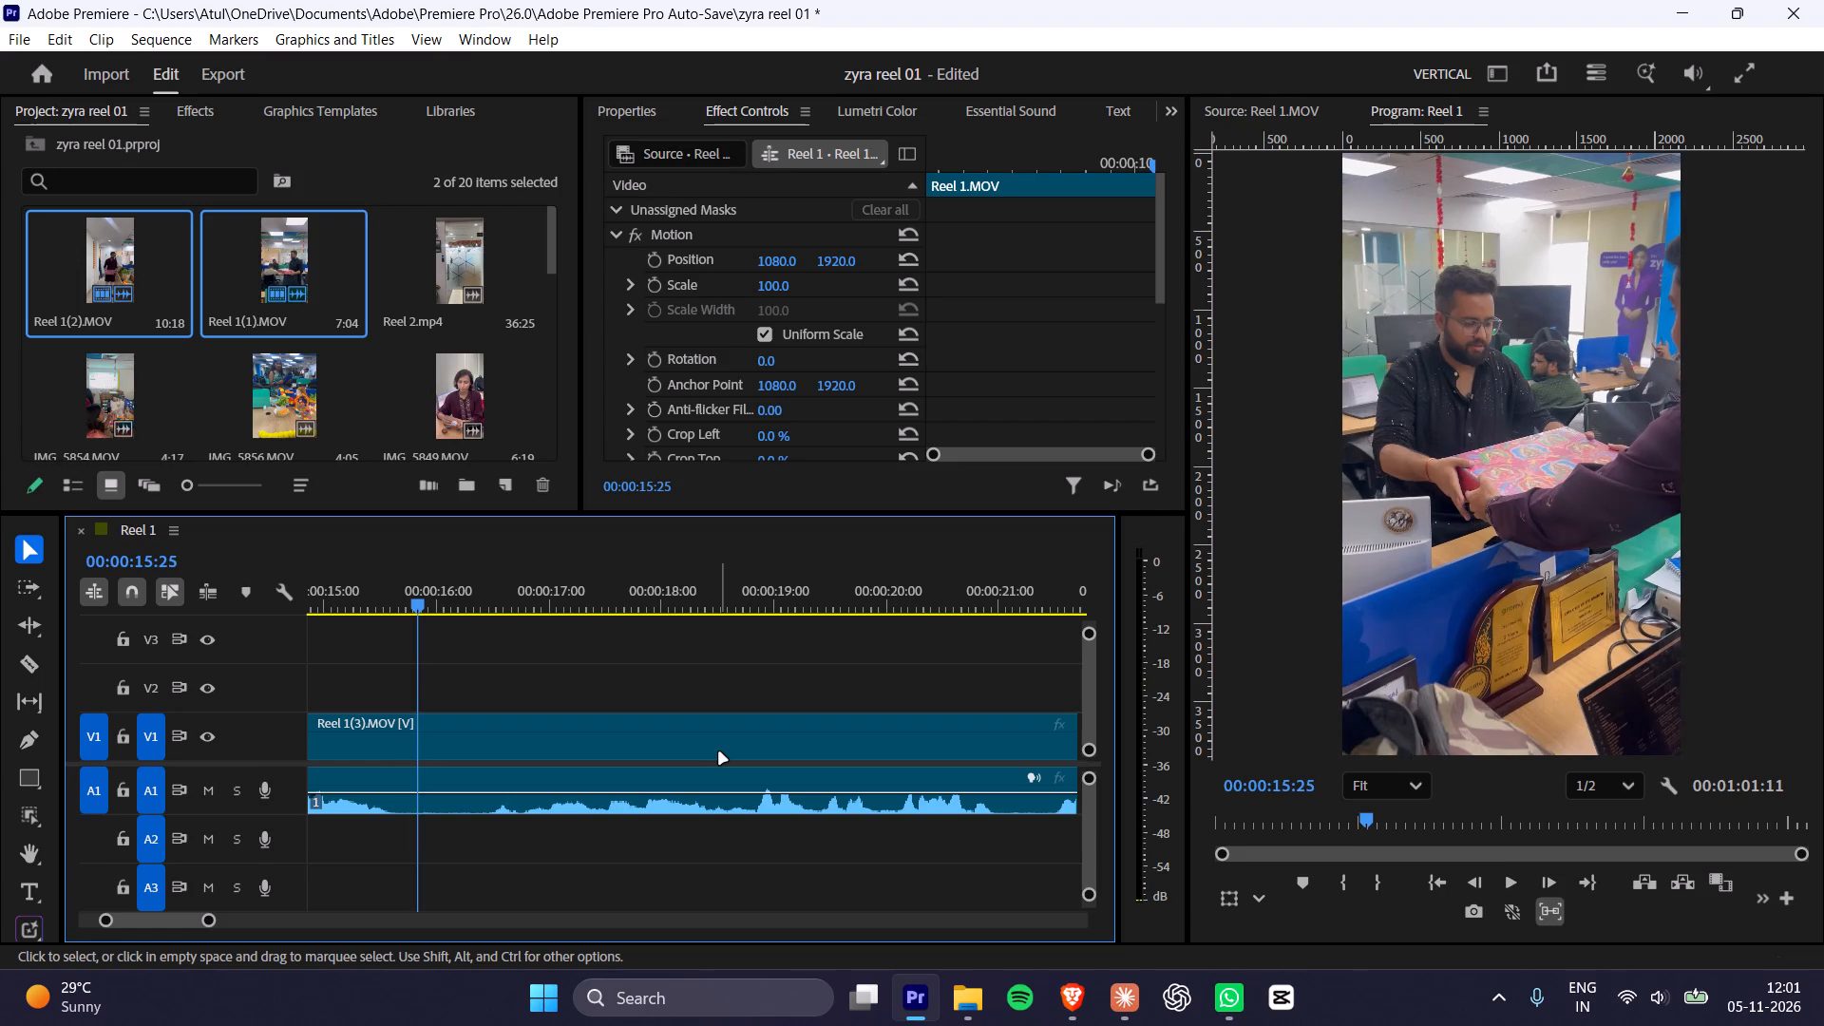
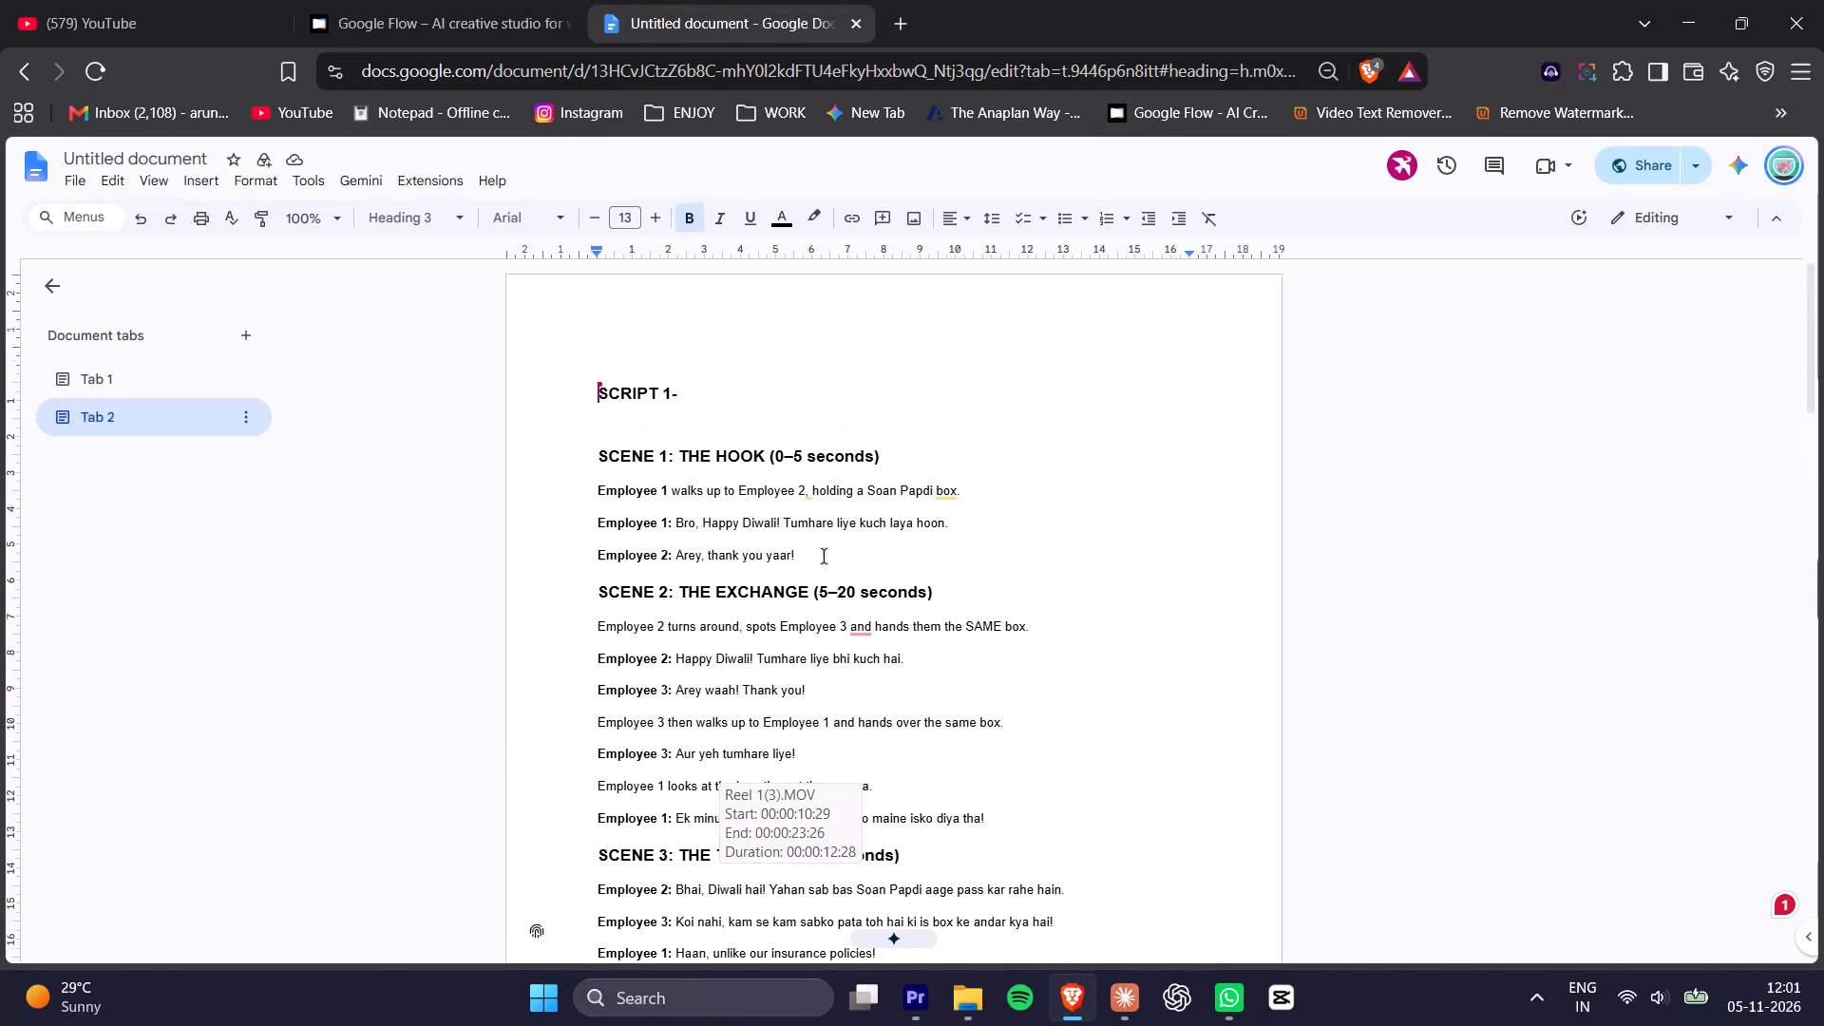
Read the Scene 1 and Scene 2 dialogue of Script 1 in the script document to check the clip order.
{"action": "left_click", "coordinate": [1019, 533]}
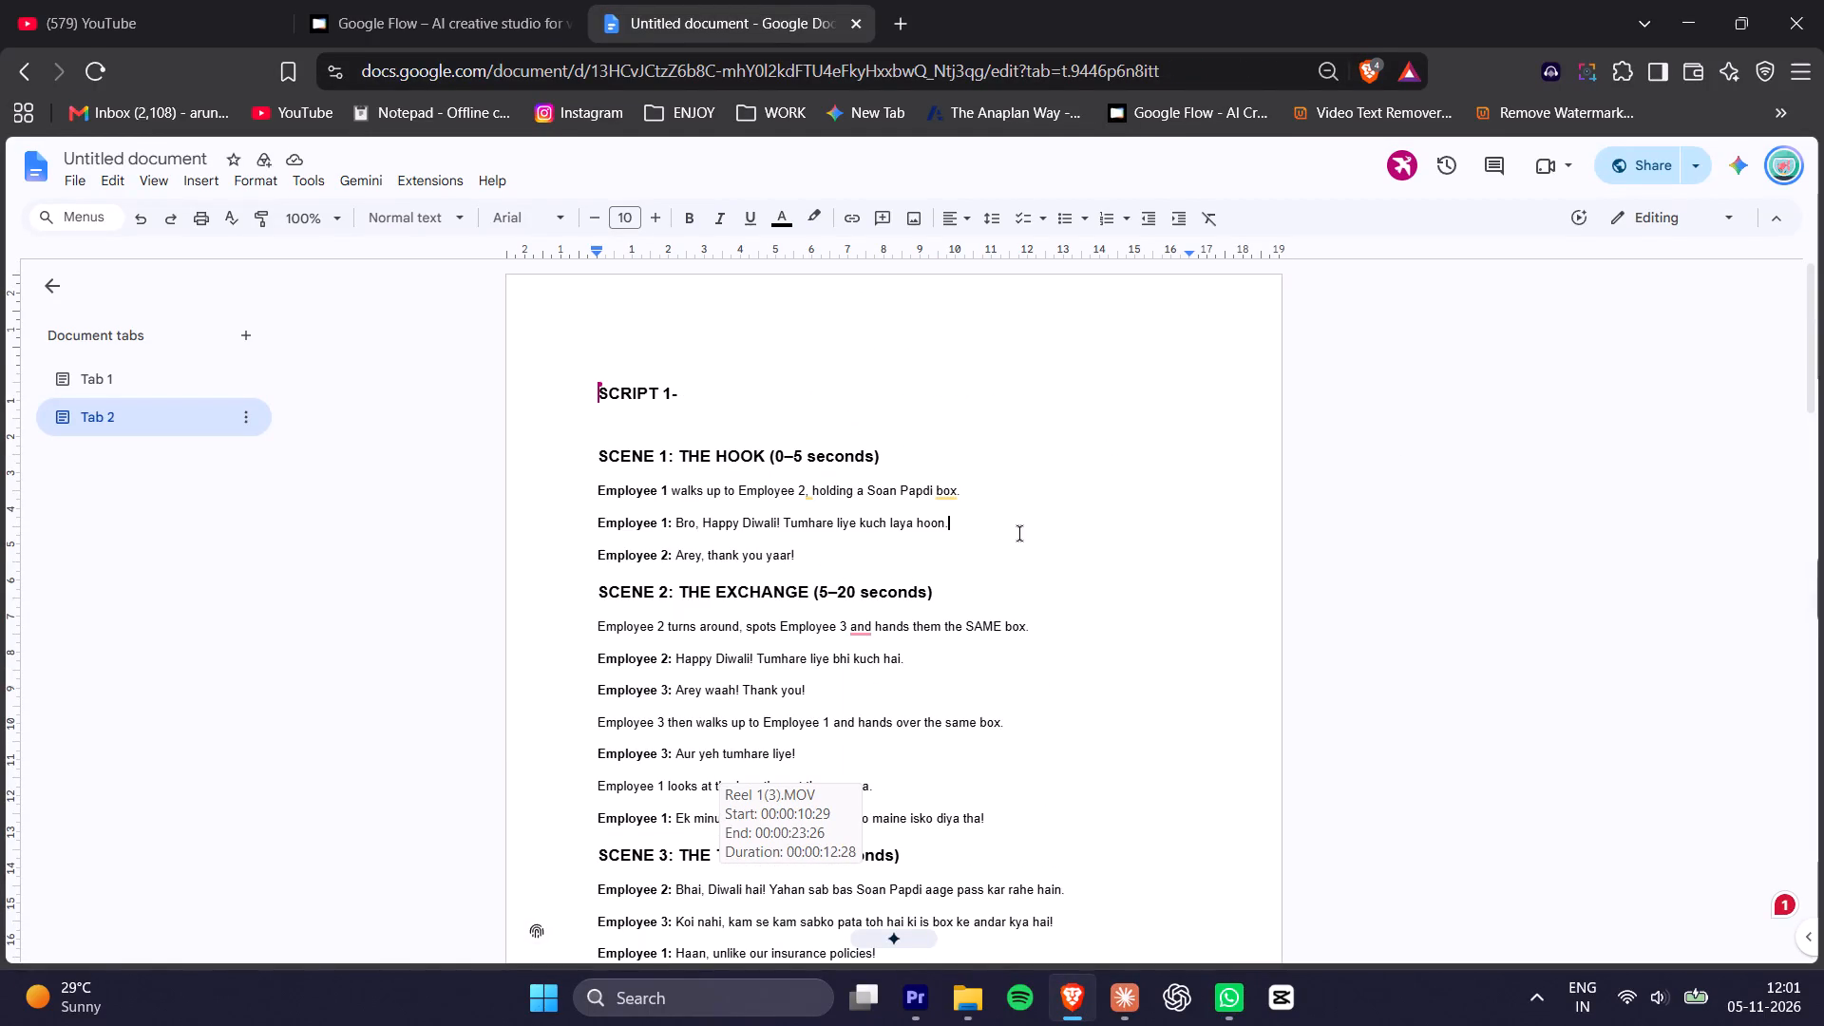
{"action": "scroll", "coordinate": [1016, 565], "scroll_direction": "up", "scroll_amount": 1}
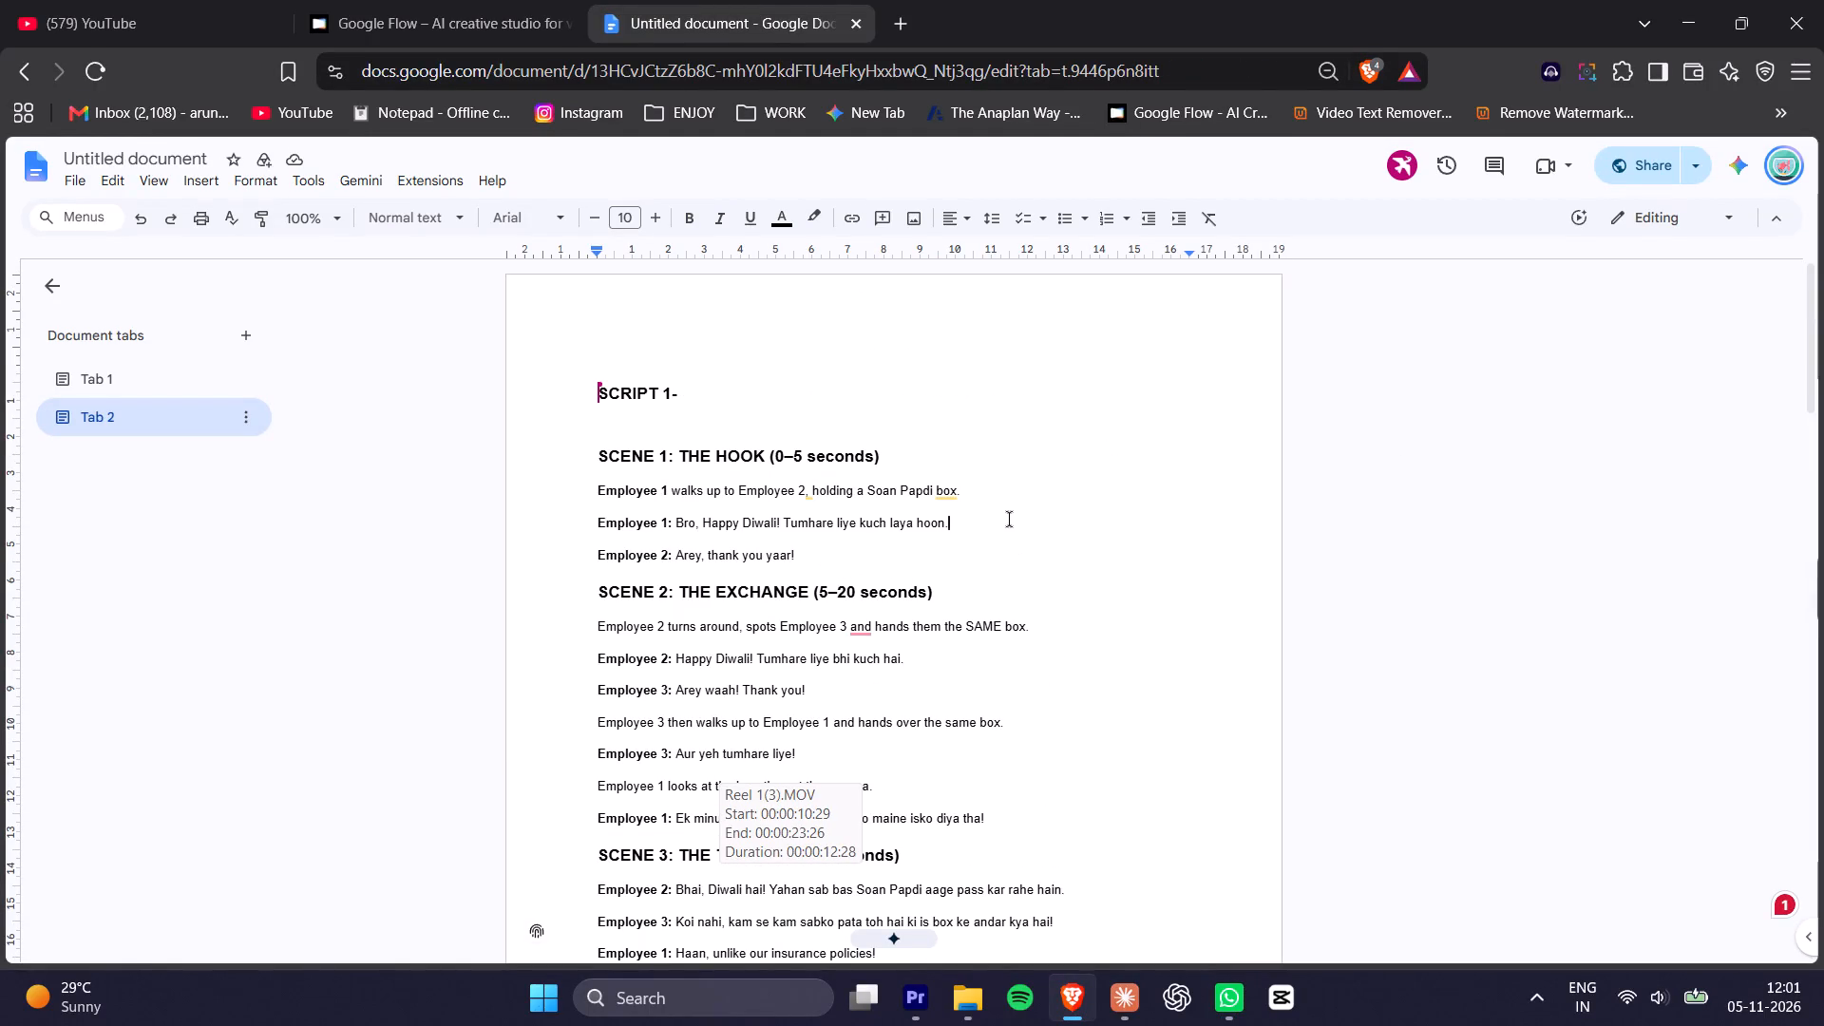
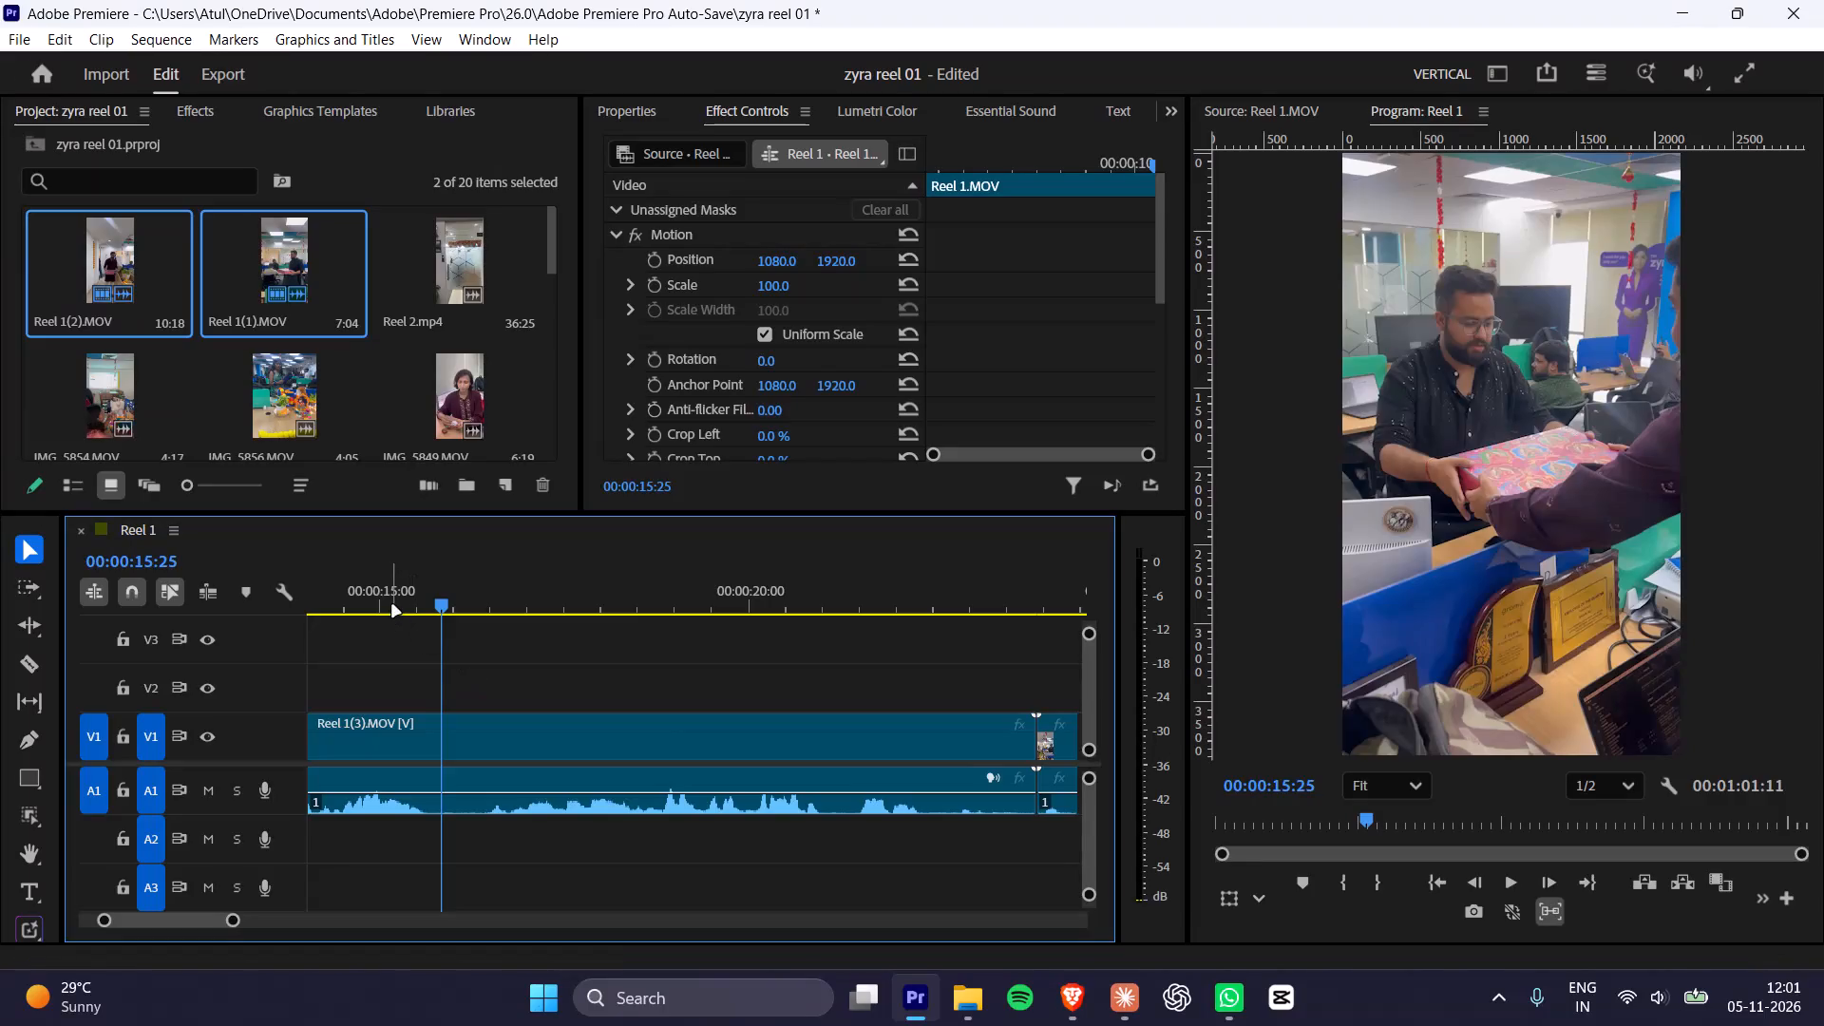
Play through sections of Reel 1(3), Reel 1(4), Reel 1(5) and Reel 1(1) to check the clips against the script order.
{"action": "left_click_drag", "start_coordinate": [392, 605], "coordinate": [383, 605]}
{"action": "key", "text": "space"}
{"action": "scroll", "coordinate": [610, 700], "scroll_direction": "down", "scroll_amount": 9, "text": "alt"}
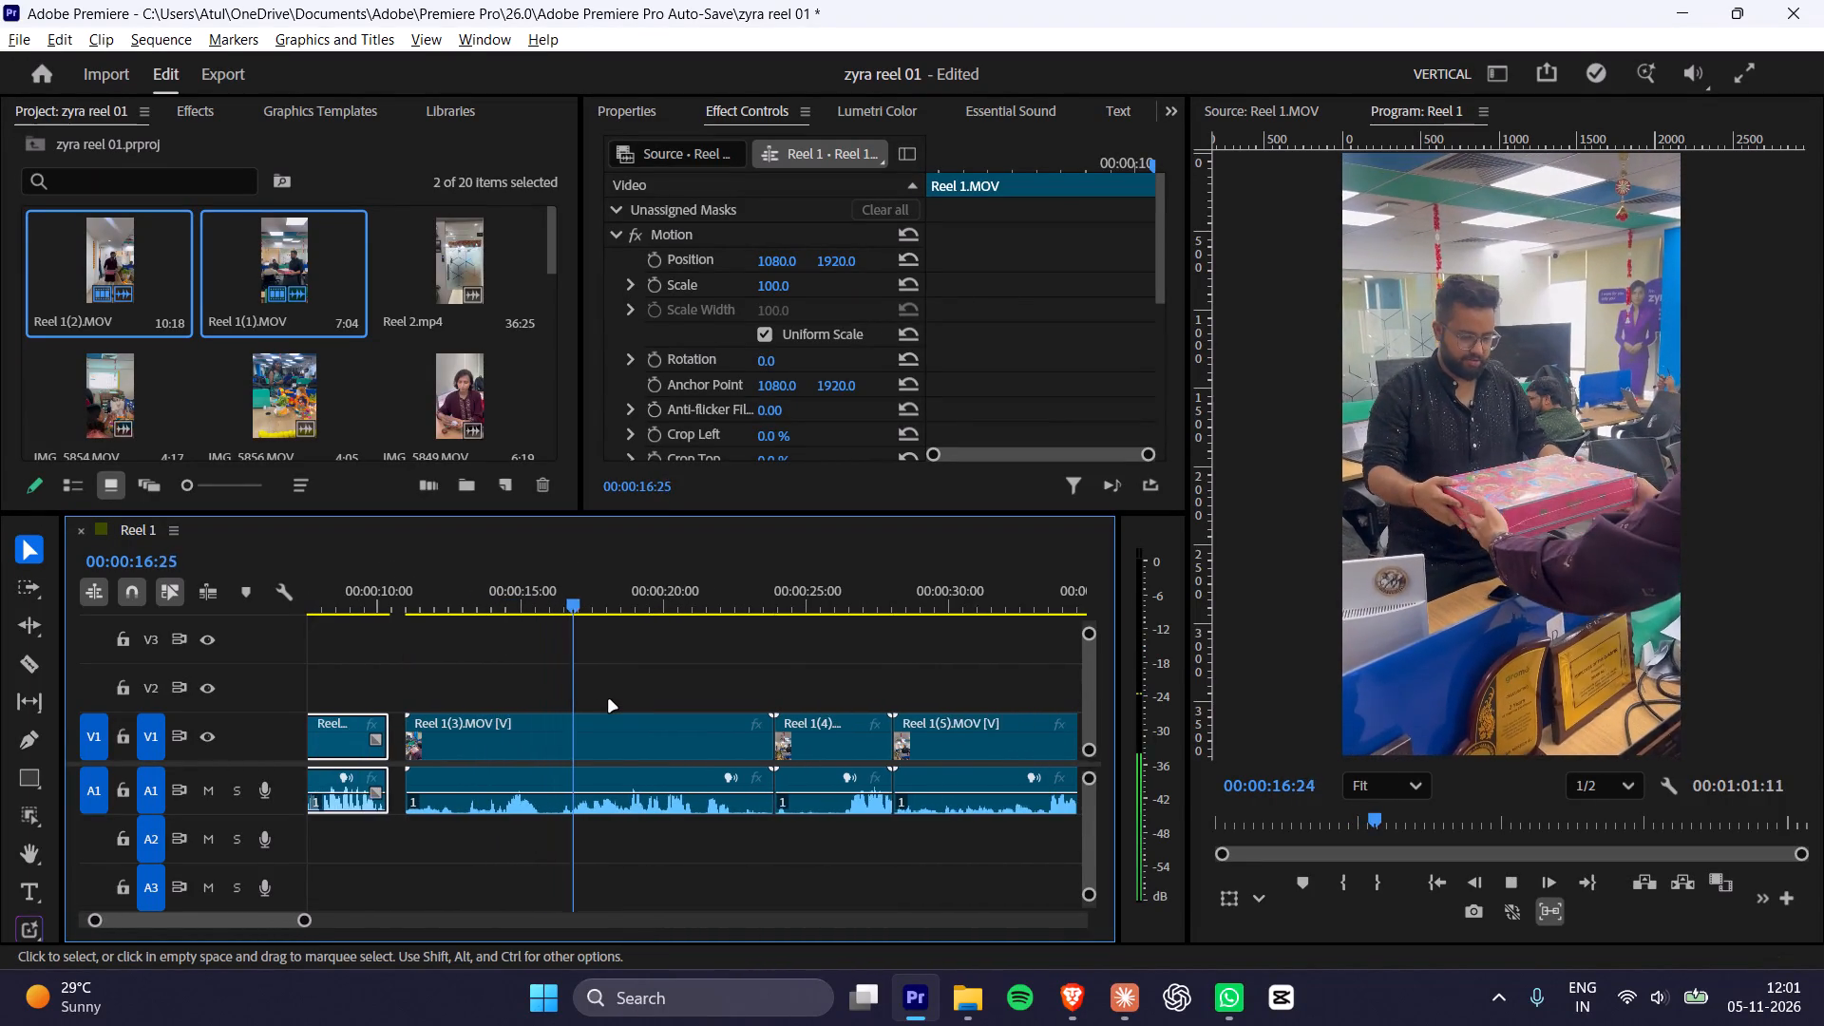
{"action": "scroll", "coordinate": [609, 700], "scroll_direction": "down", "scroll_amount": 2, "text": "alt"}
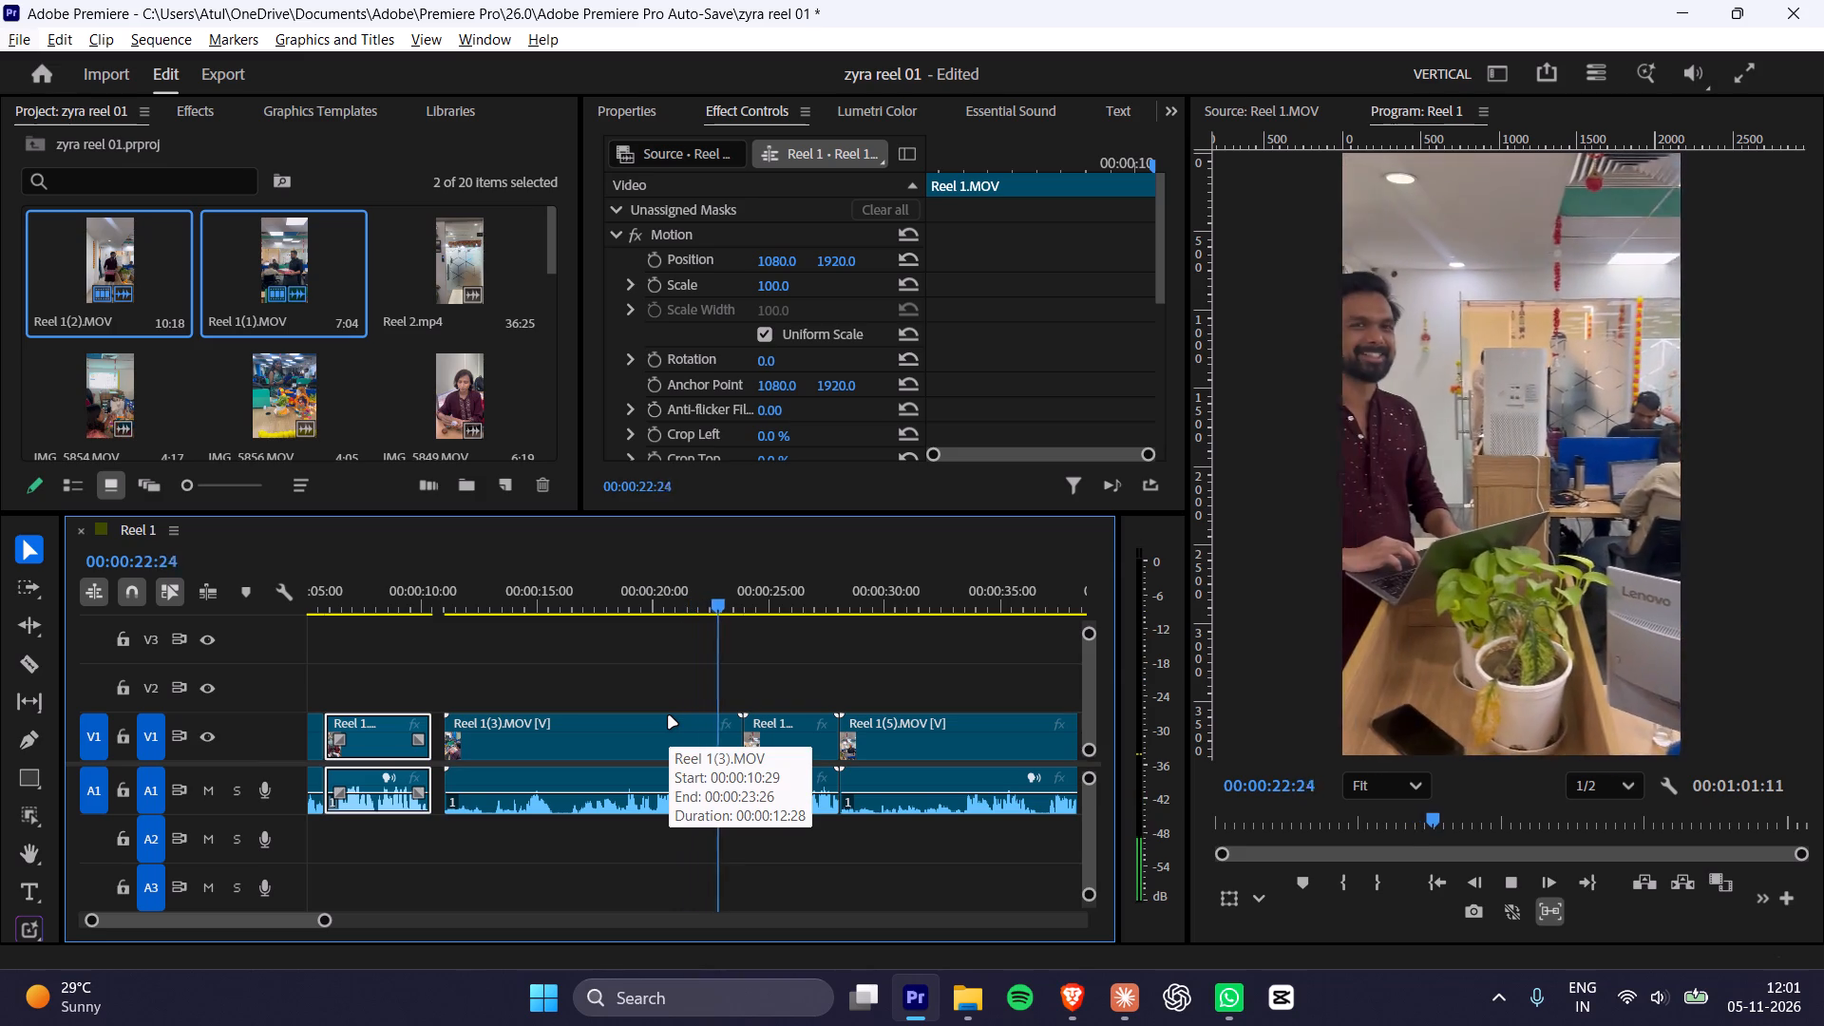
{"action": "key", "text": "space"}
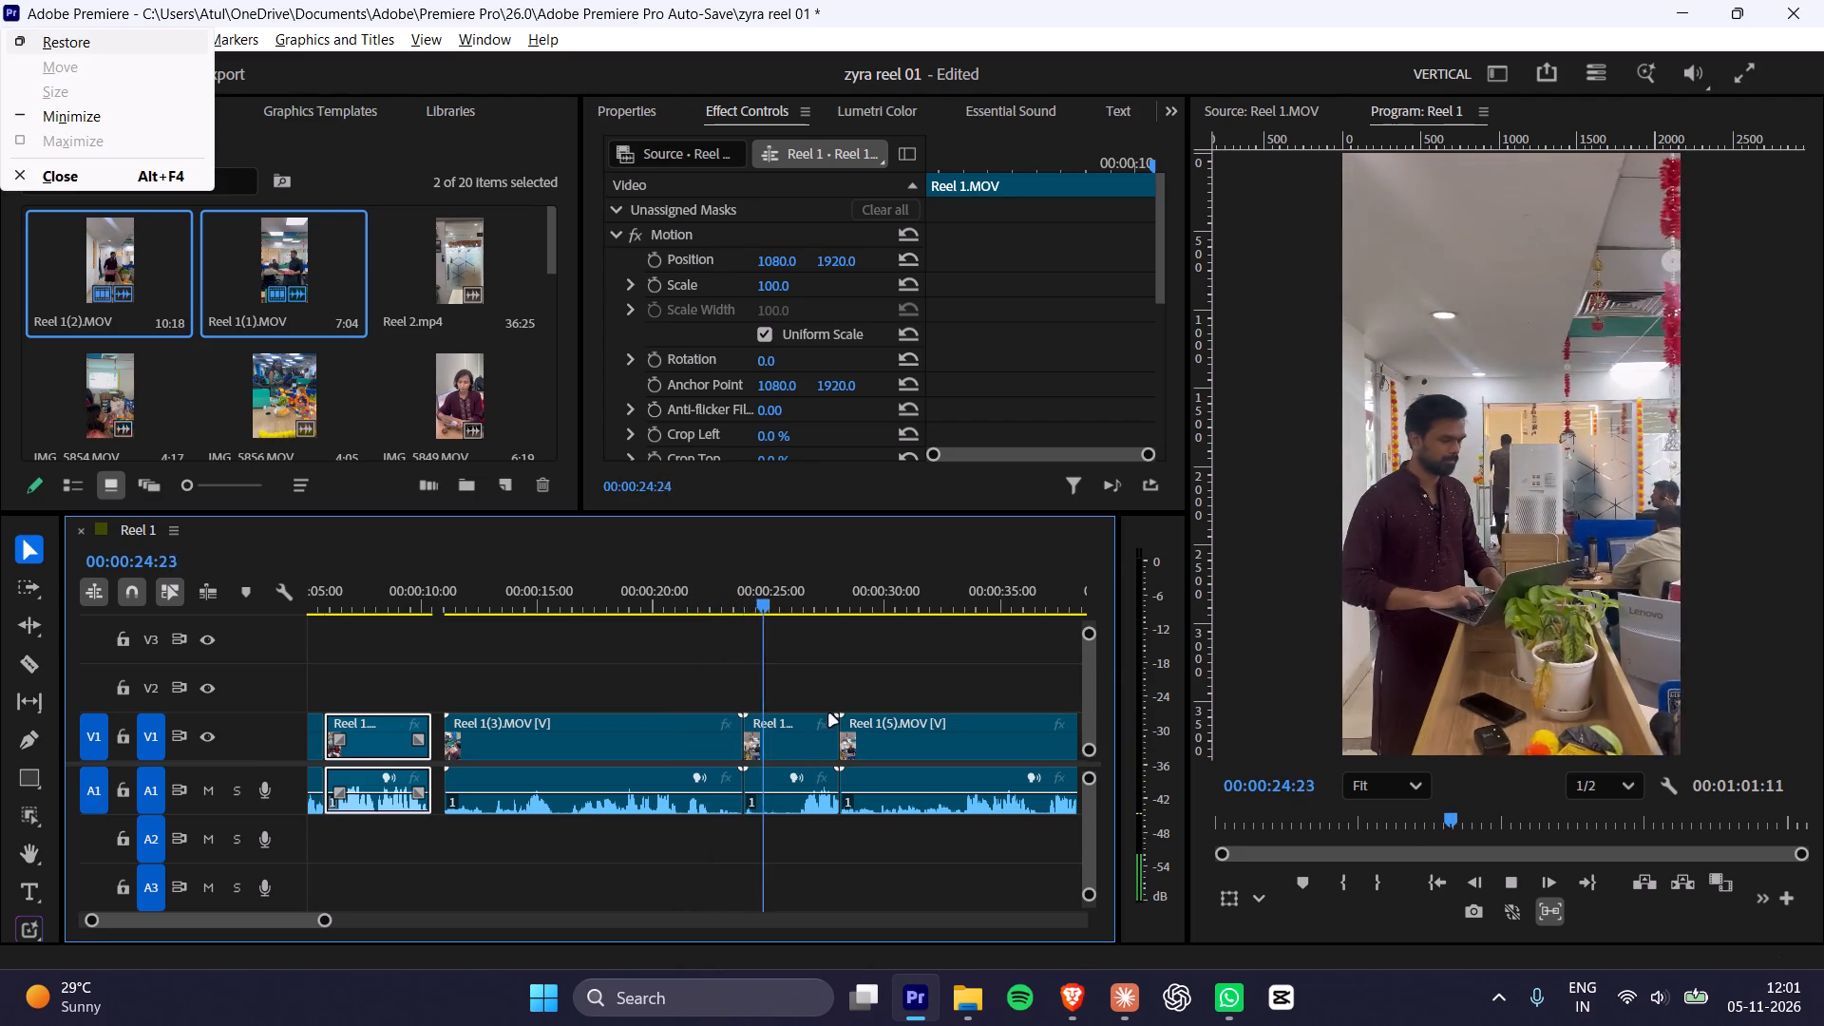
{"action": "left_click", "coordinate": [742, 678]}
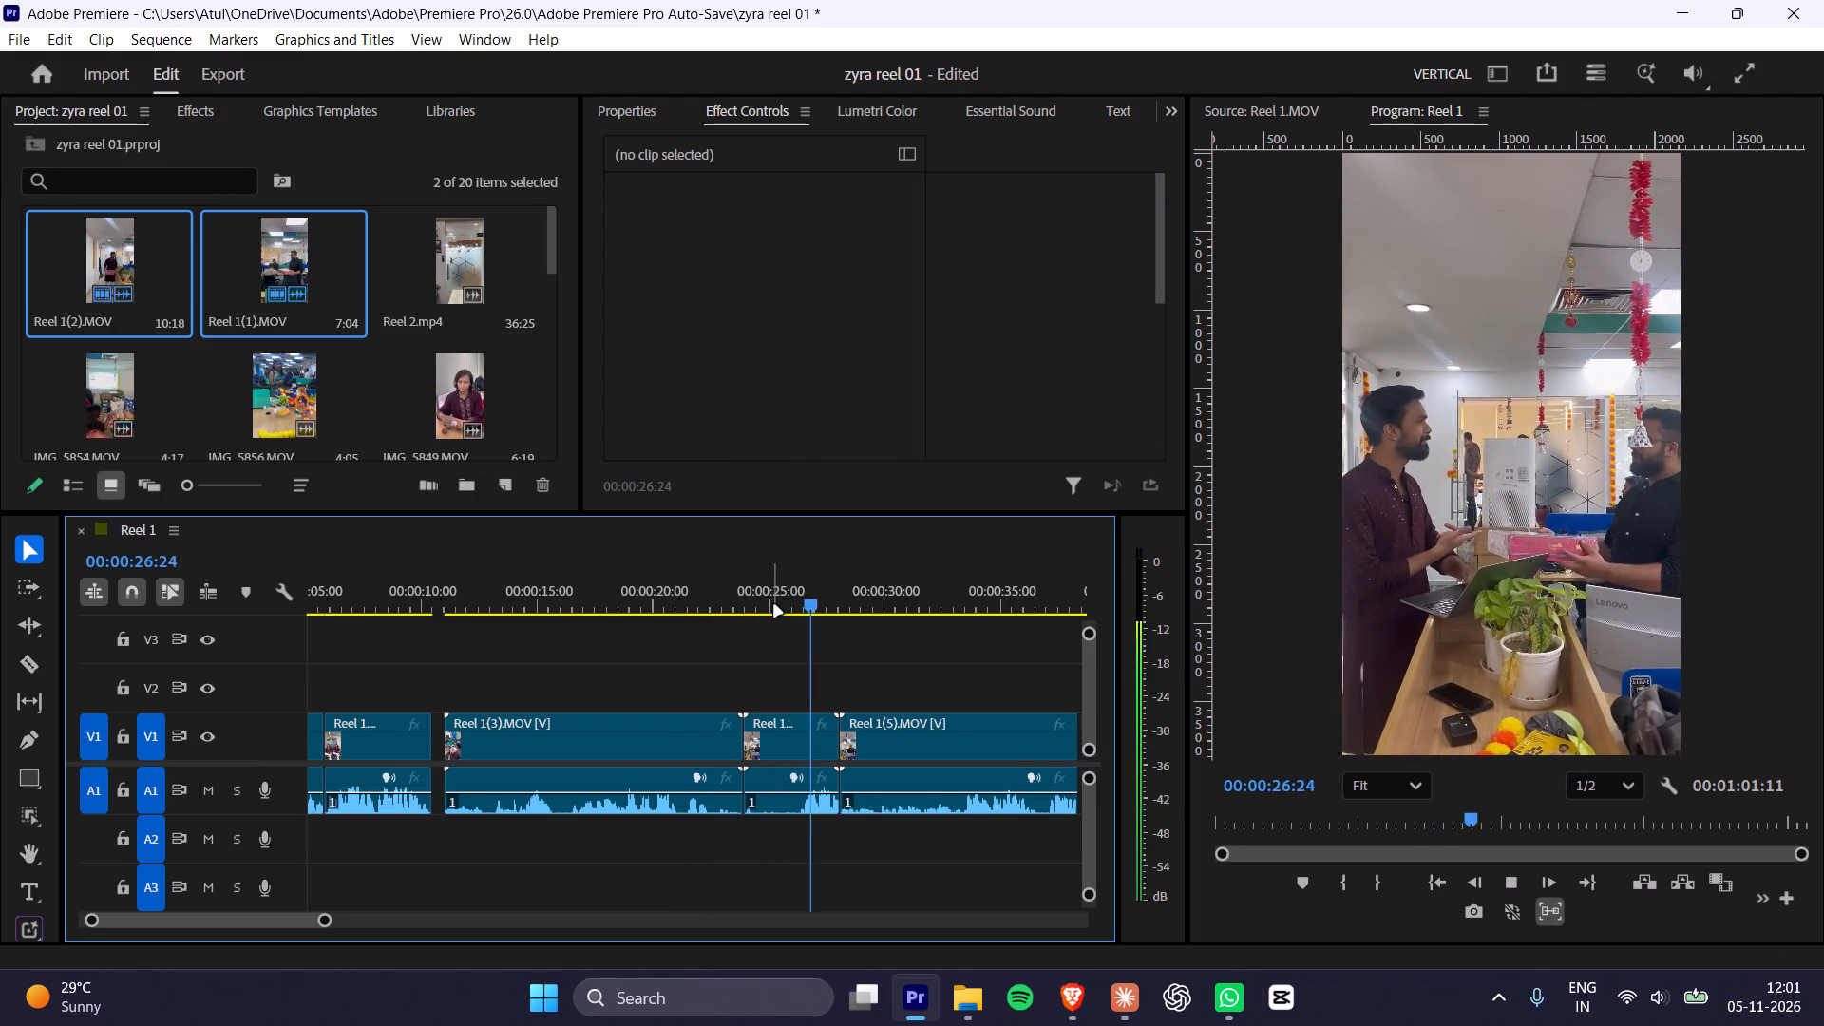
{"action": "left_click", "coordinate": [774, 600]}
{"action": "key", "text": "space"}
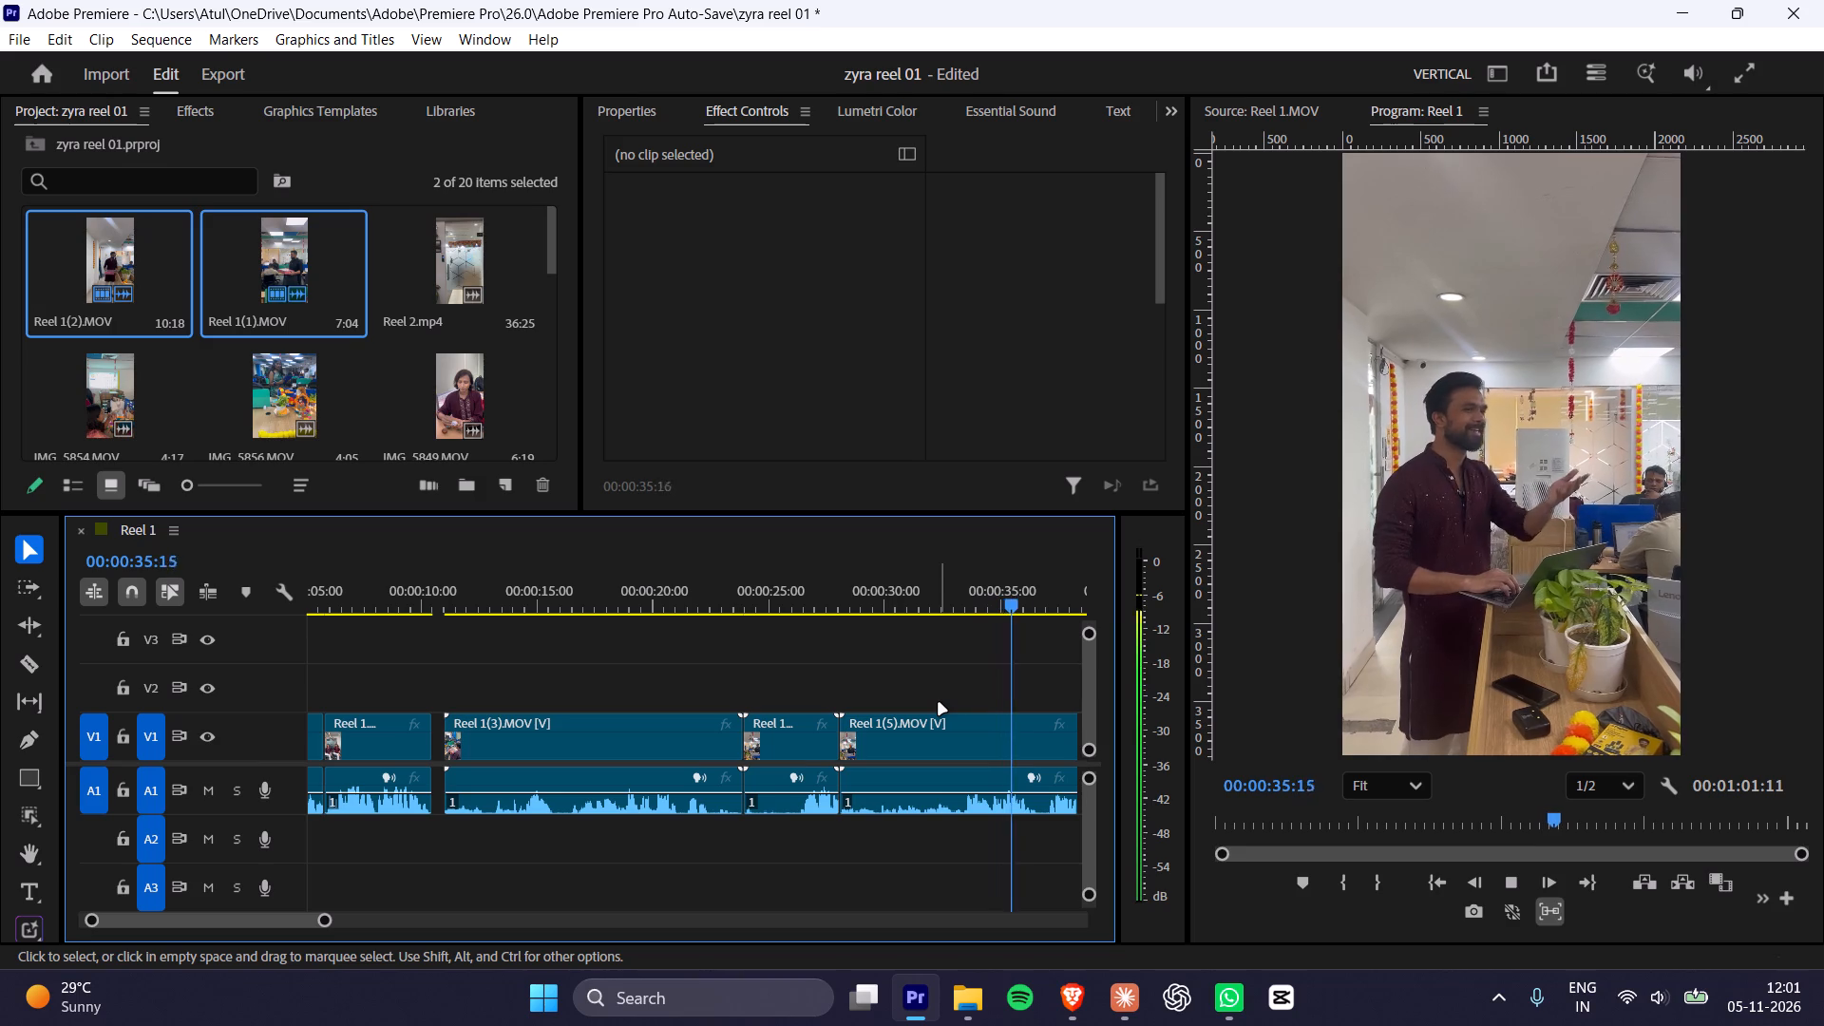
{"action": "key", "text": "space"}
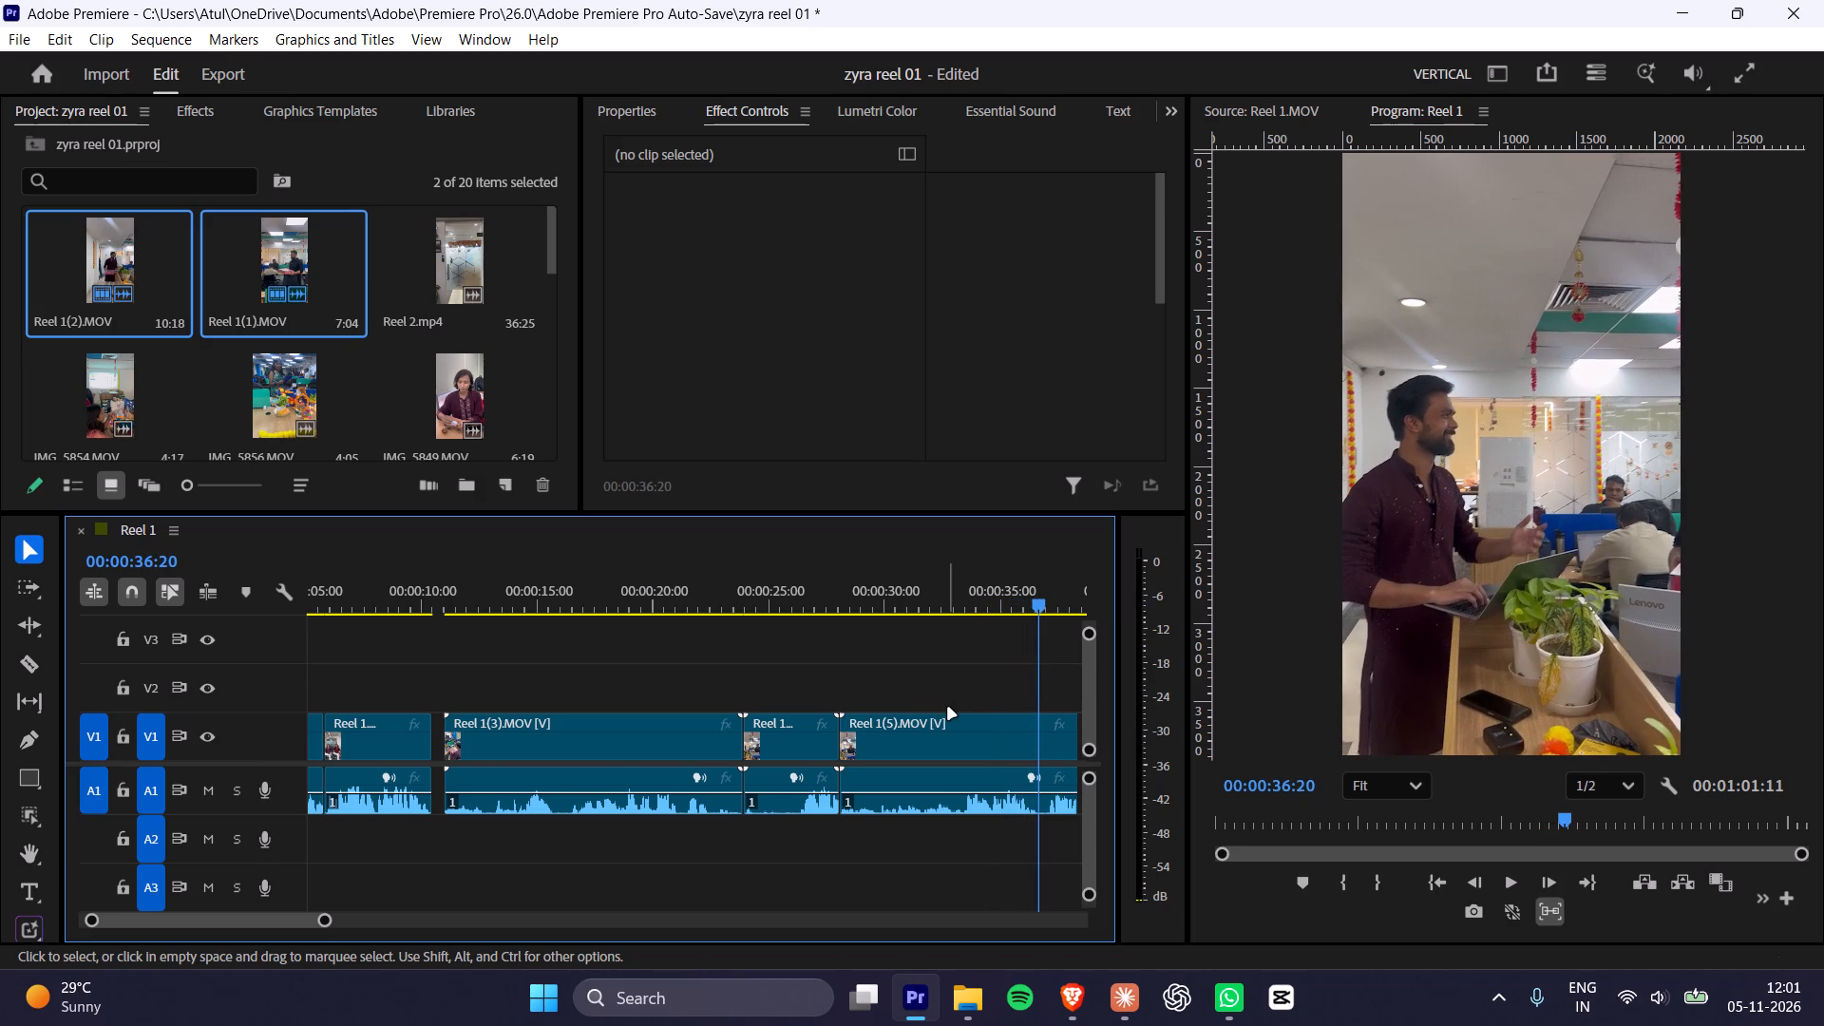
{"action": "key", "text": "space"}
{"action": "key", "text": "space"}
{"action": "key", "text": "space"}
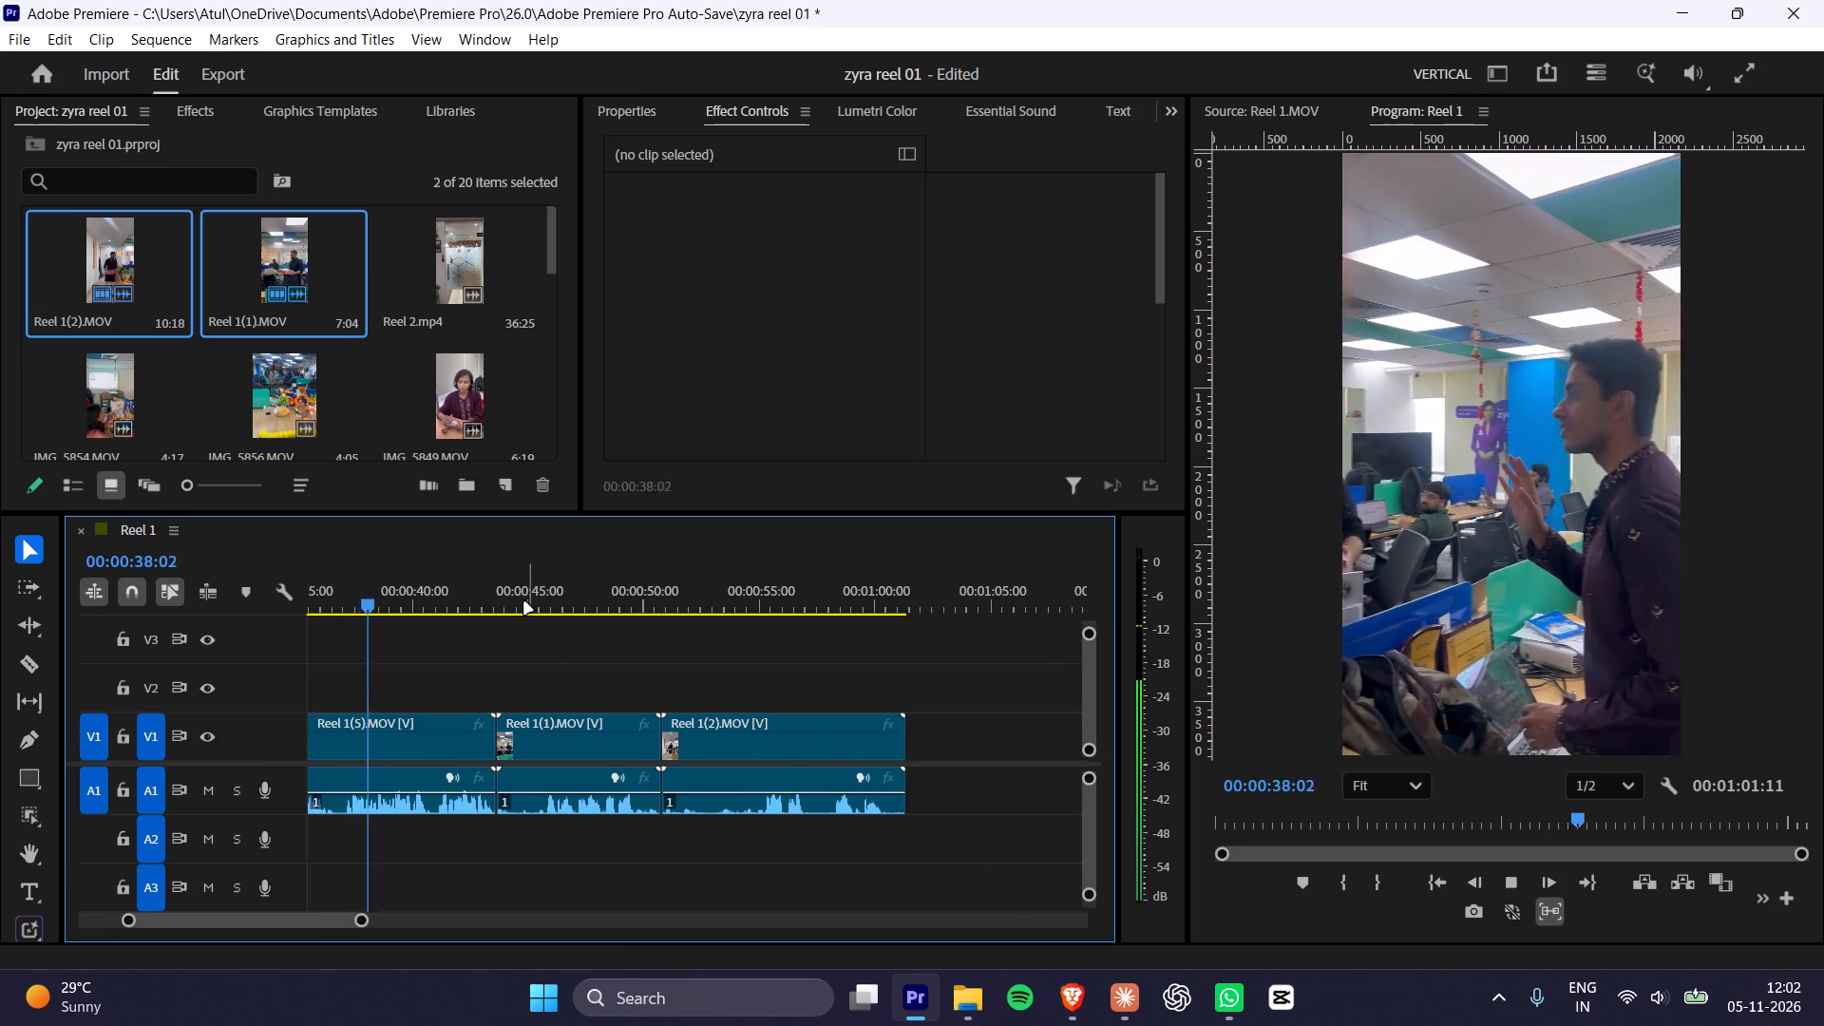
{"action": "left_click", "coordinate": [523, 602]}
{"action": "left_click_drag", "start_coordinate": [523, 602], "coordinate": [498, 606]}
{"action": "key", "text": "space"}
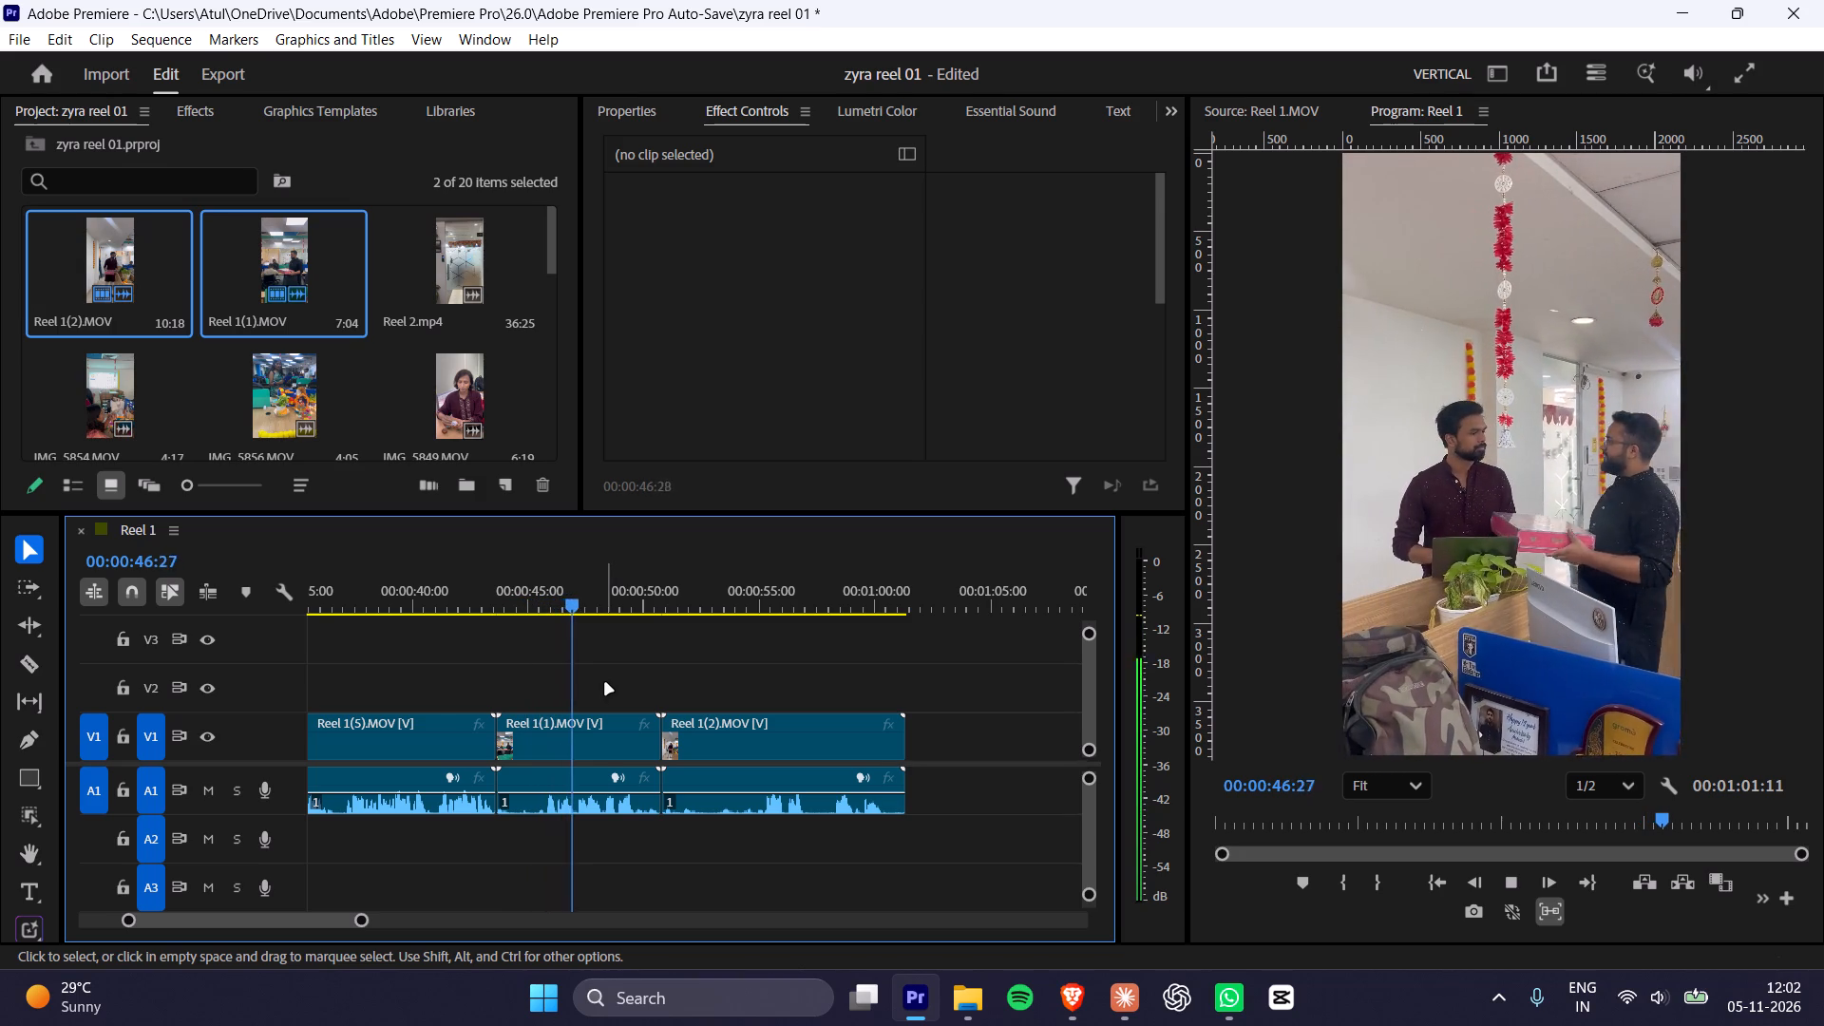
Split Reel 1(1).MOV at 00:00:44:13 and delete the unused part before the cut.
{"action": "left_click", "coordinate": [519, 594]}
{"action": "scroll", "coordinate": [597, 731], "scroll_direction": "up", "scroll_amount": 4, "text": "alt"}
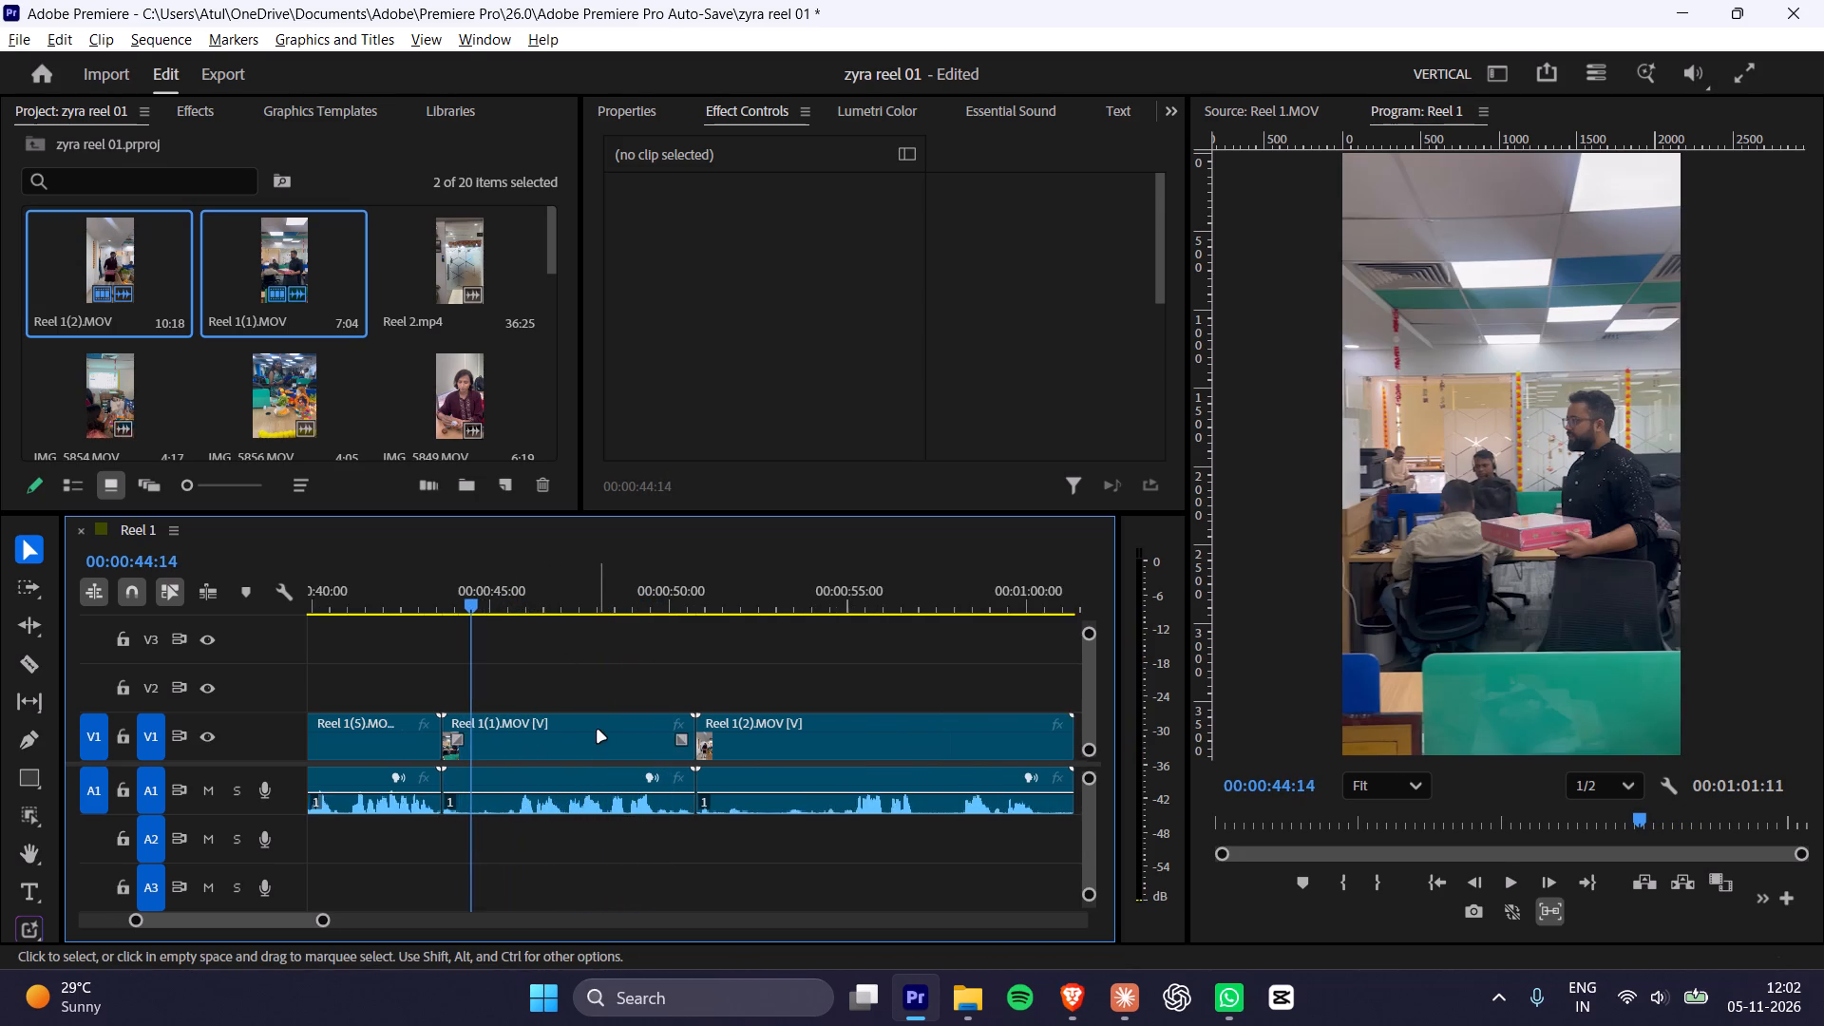
{"action": "scroll", "coordinate": [598, 731], "scroll_direction": "up", "scroll_amount": 3, "text": "alt"}
{"action": "left_click_drag", "start_coordinate": [403, 612], "coordinate": [385, 613]}
{"action": "scroll", "coordinate": [477, 665], "scroll_direction": "up", "scroll_amount": 6, "text": "alt"}
{"action": "key", "text": "space"}
{"action": "key", "text": "space"}
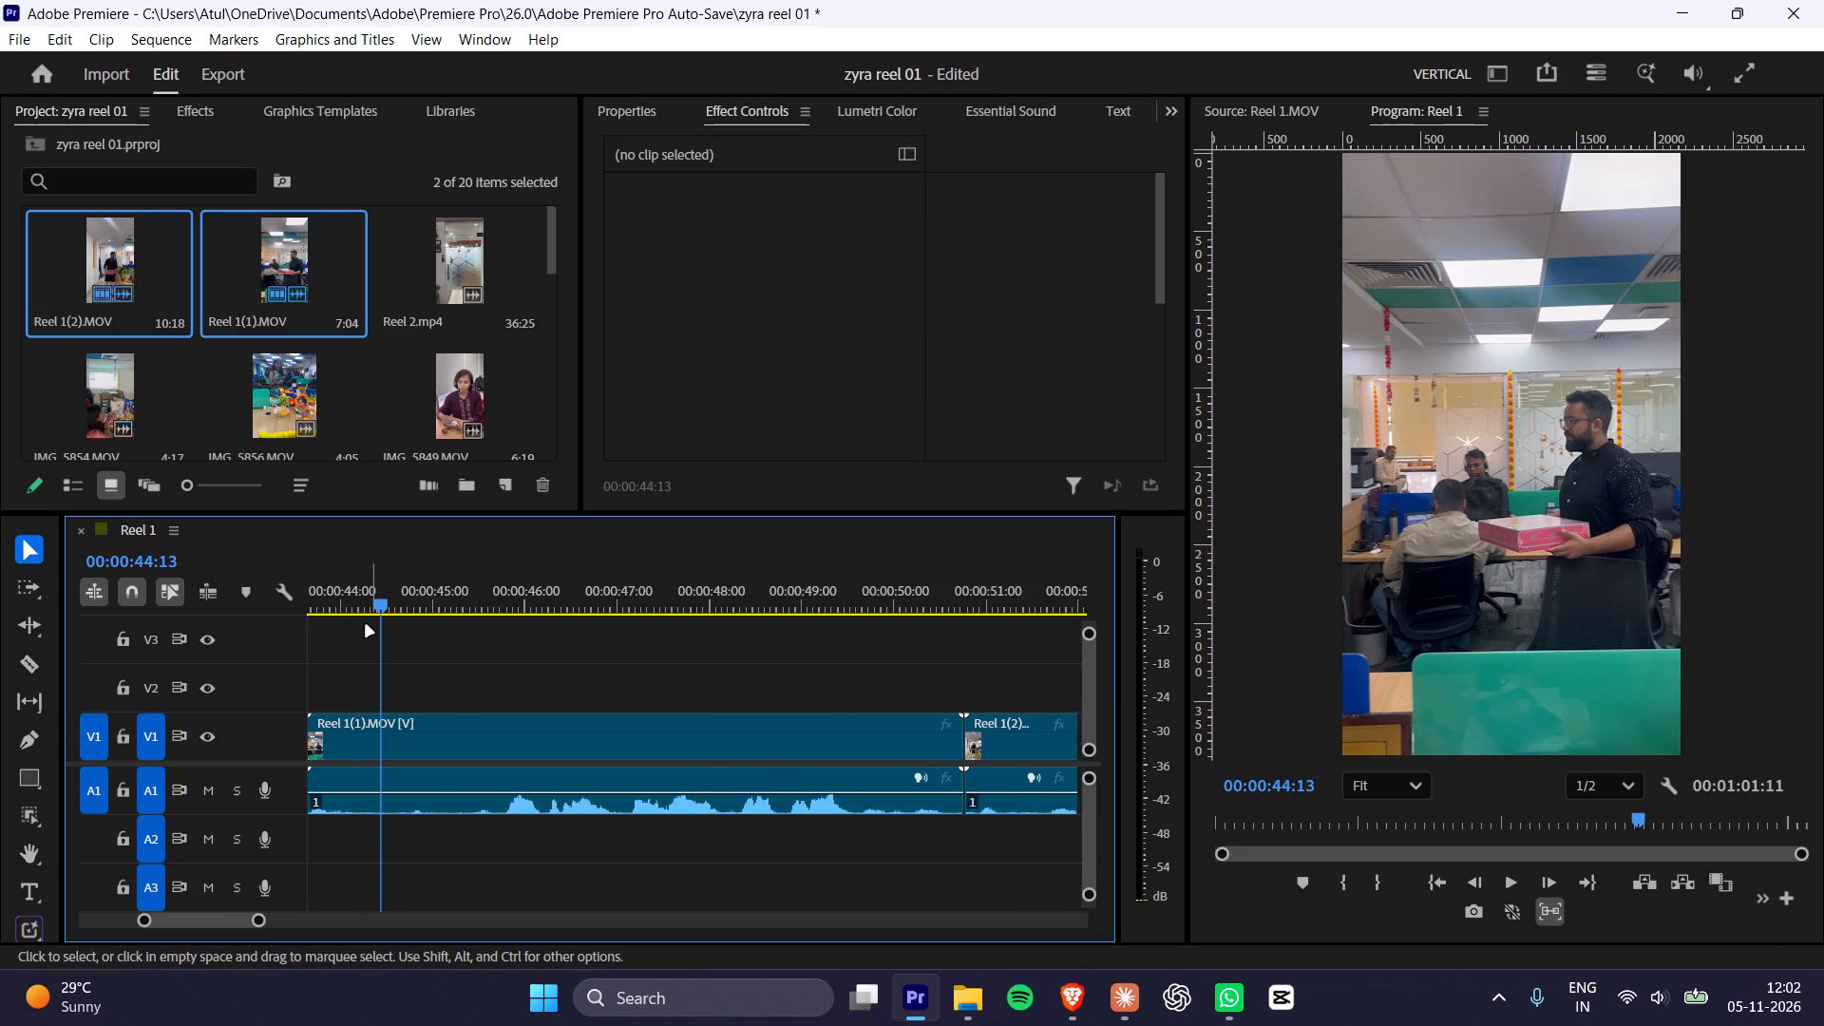
{"action": "left_click", "coordinate": [442, 803]}
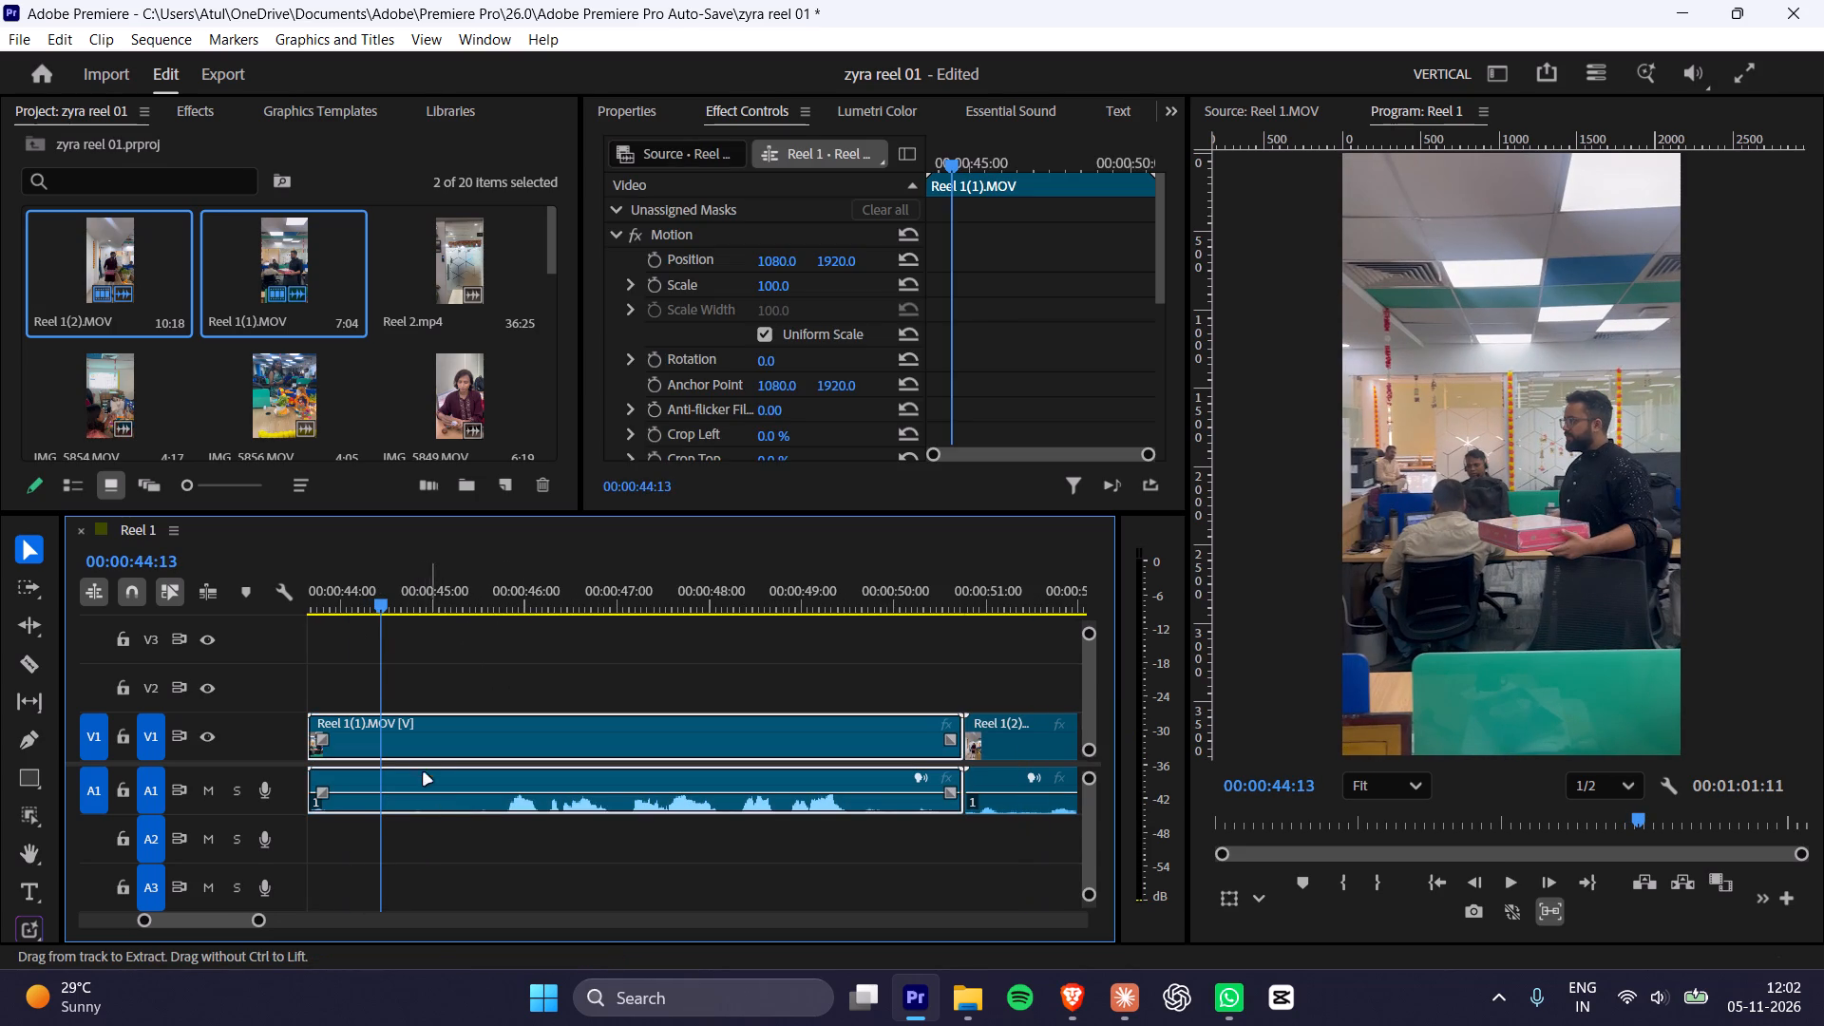
{"action": "key", "text": "ctrl+k"}
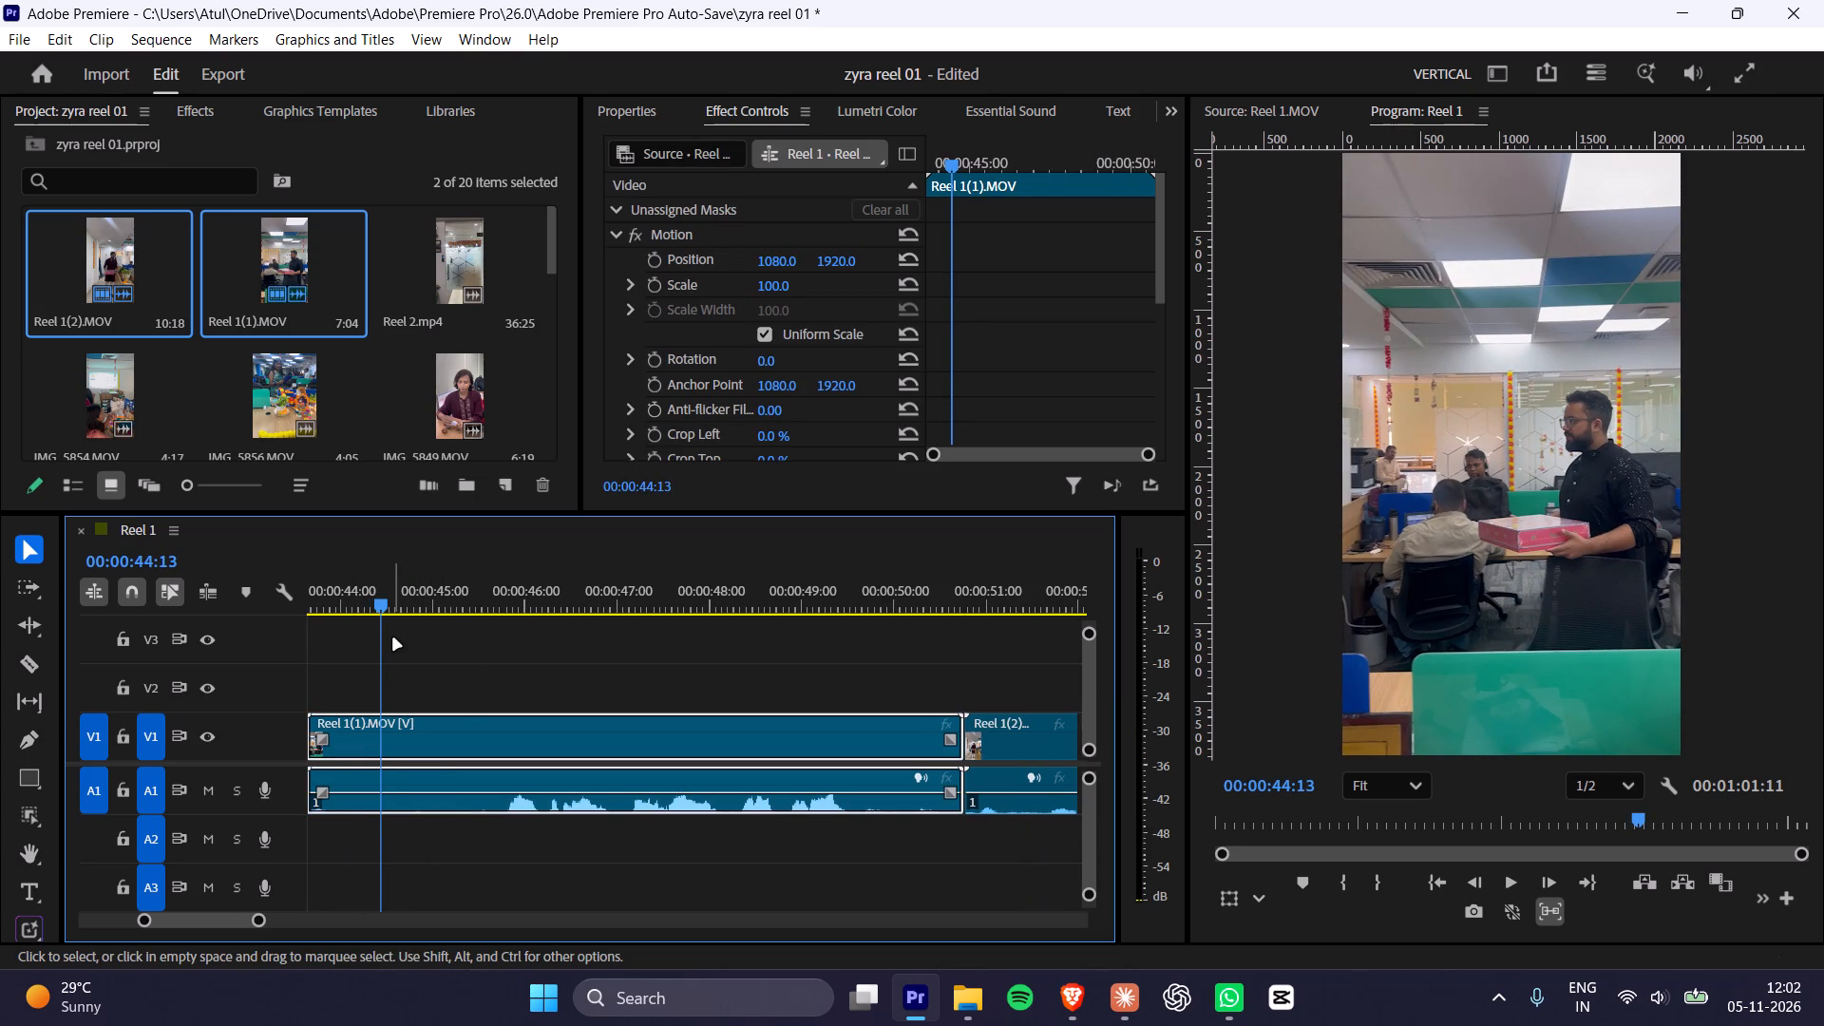
{"action": "left_click", "coordinate": [341, 740]}
{"action": "key", "text": "Delete"}
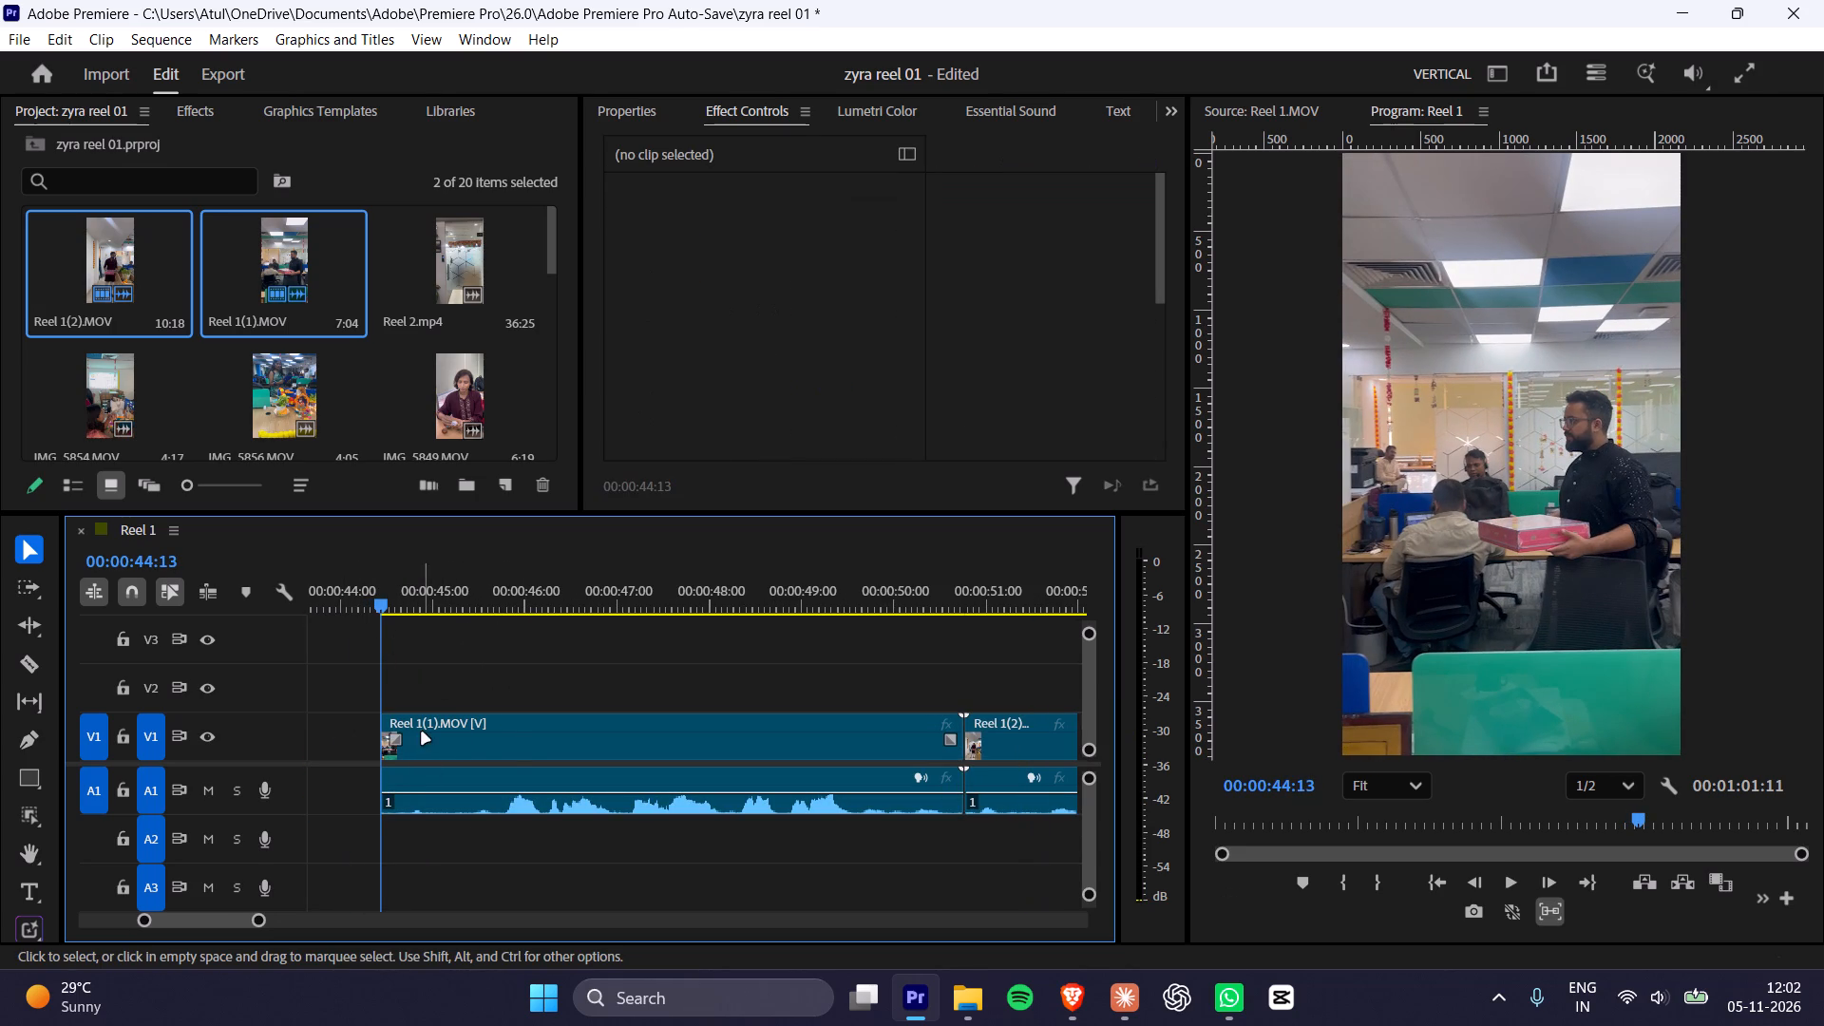
{"action": "key", "text": "space"}
{"action": "key", "text": "space"}
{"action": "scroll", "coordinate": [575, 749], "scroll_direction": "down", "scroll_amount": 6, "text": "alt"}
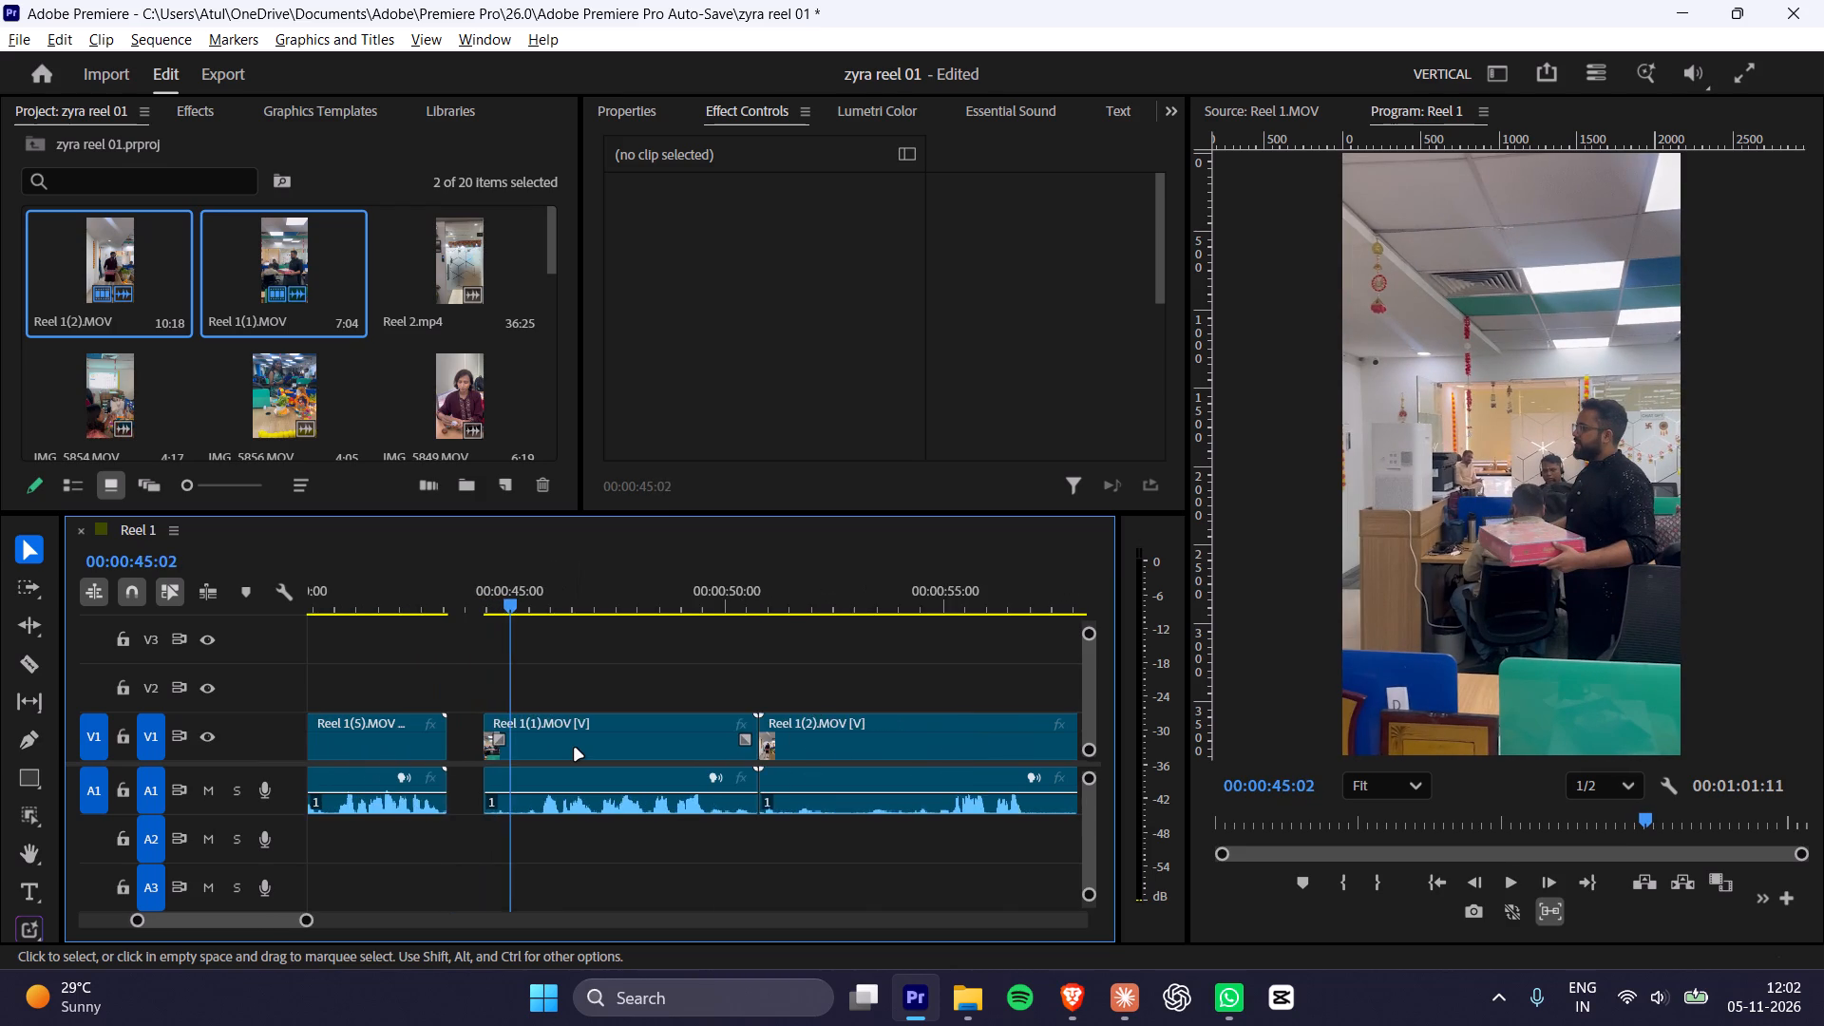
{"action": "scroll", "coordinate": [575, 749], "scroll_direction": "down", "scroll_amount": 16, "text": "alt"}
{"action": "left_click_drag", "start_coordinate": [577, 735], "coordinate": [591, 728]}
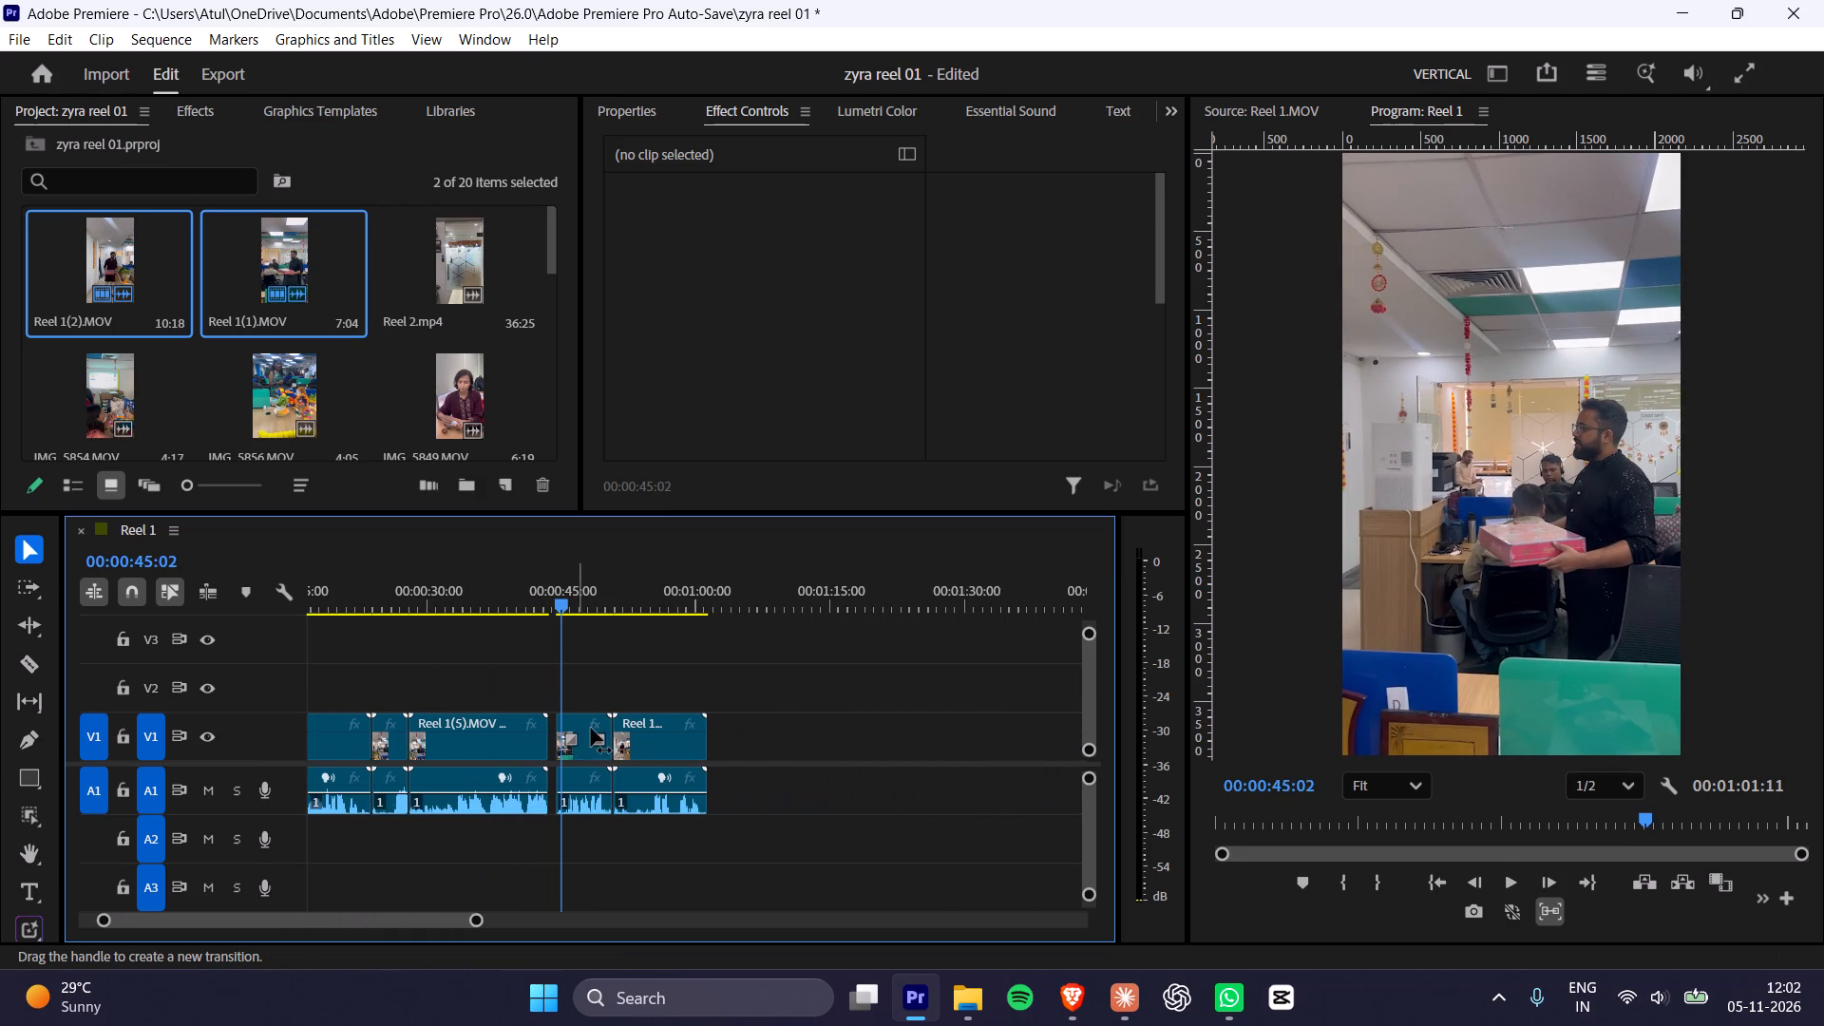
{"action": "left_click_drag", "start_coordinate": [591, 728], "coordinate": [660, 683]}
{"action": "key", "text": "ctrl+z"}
Move Reel 1(1).MOV onto tracks V2 and A3 and place it at the beginning of the sequence.
{"action": "left_click_drag", "start_coordinate": [575, 723], "coordinate": [569, 681]}
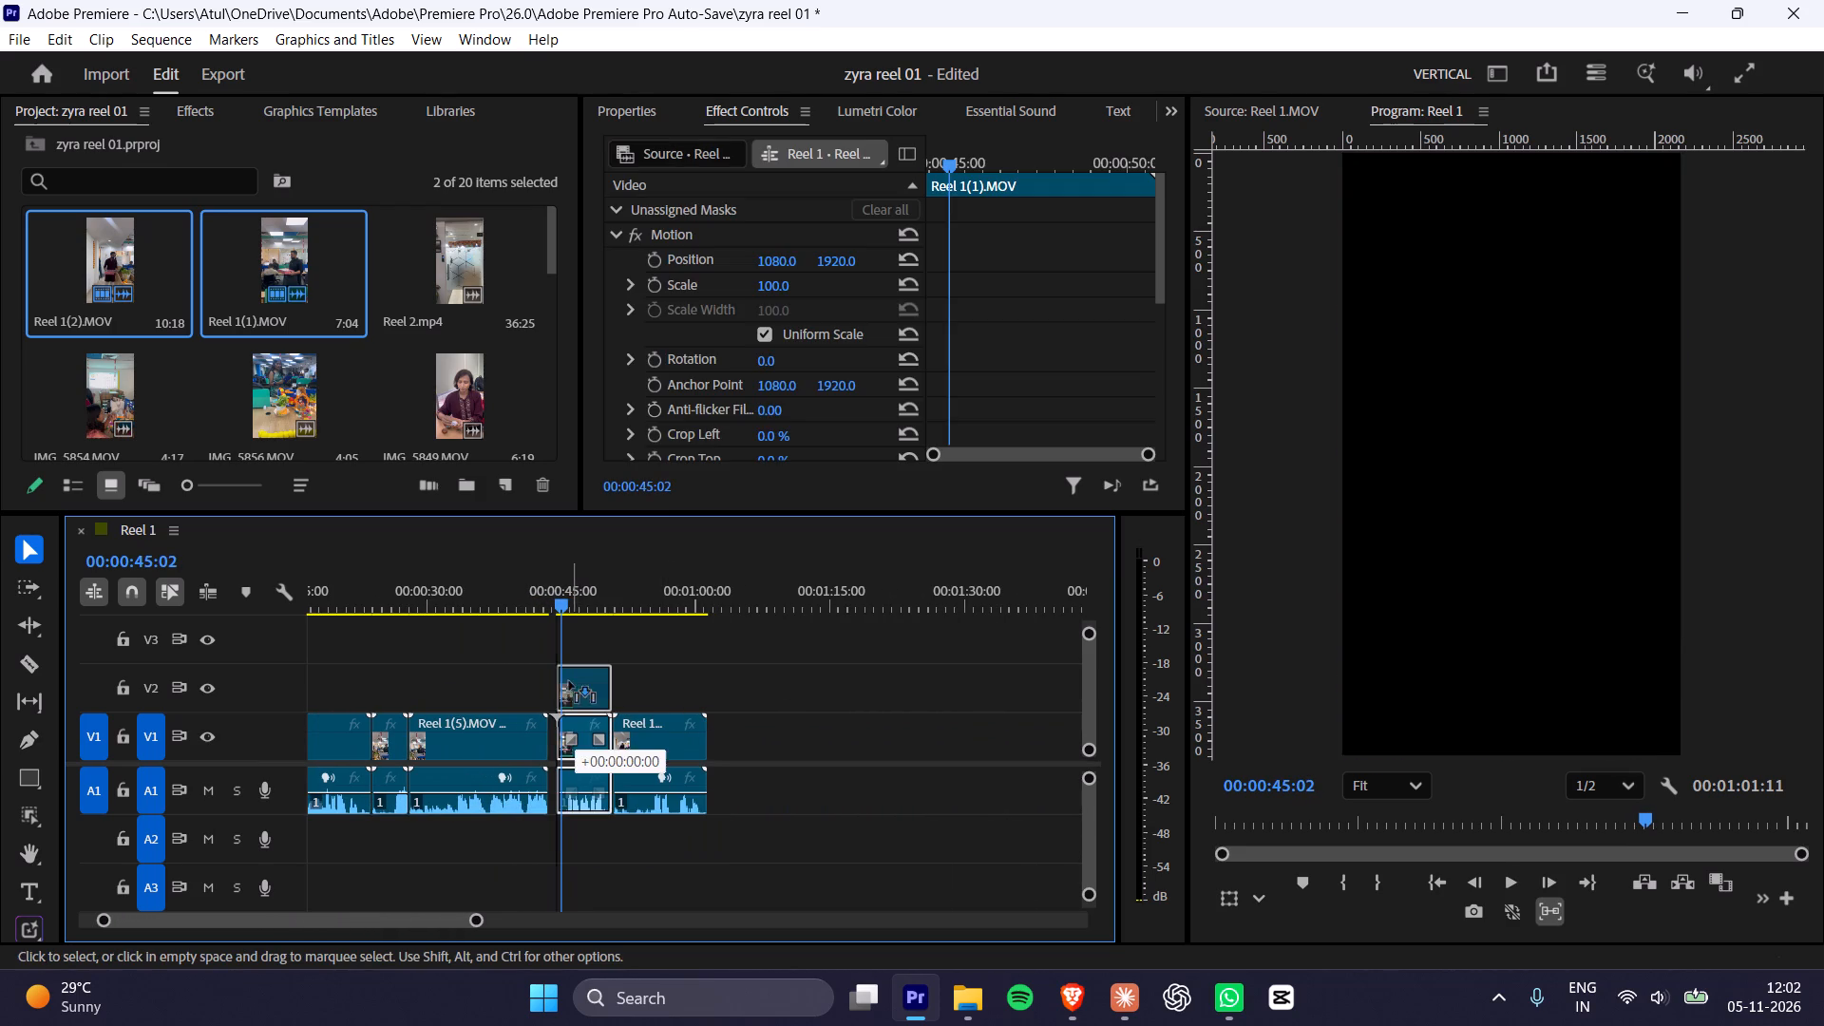
{"action": "left_click_drag", "start_coordinate": [569, 681], "coordinate": [567, 671]}
{"action": "left_click_drag", "start_coordinate": [573, 776], "coordinate": [578, 877]}
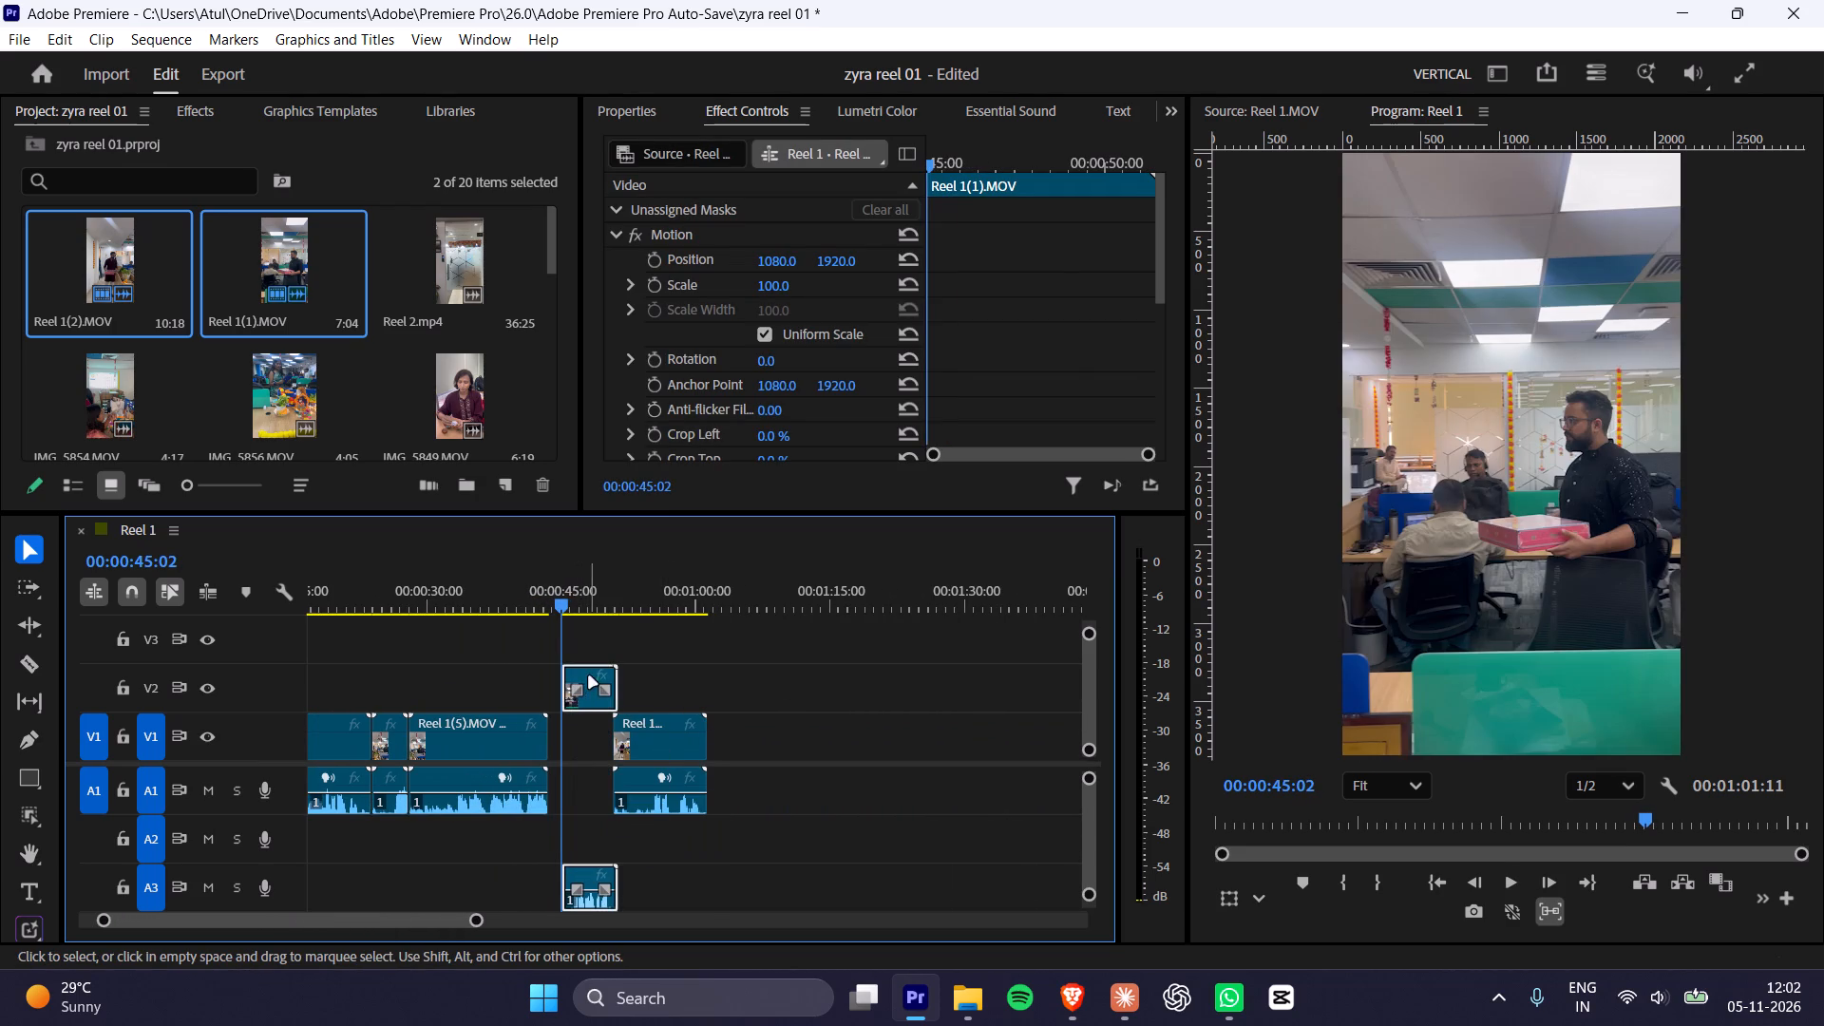
{"action": "left_click_drag", "start_coordinate": [579, 684], "coordinate": [218, 693]}
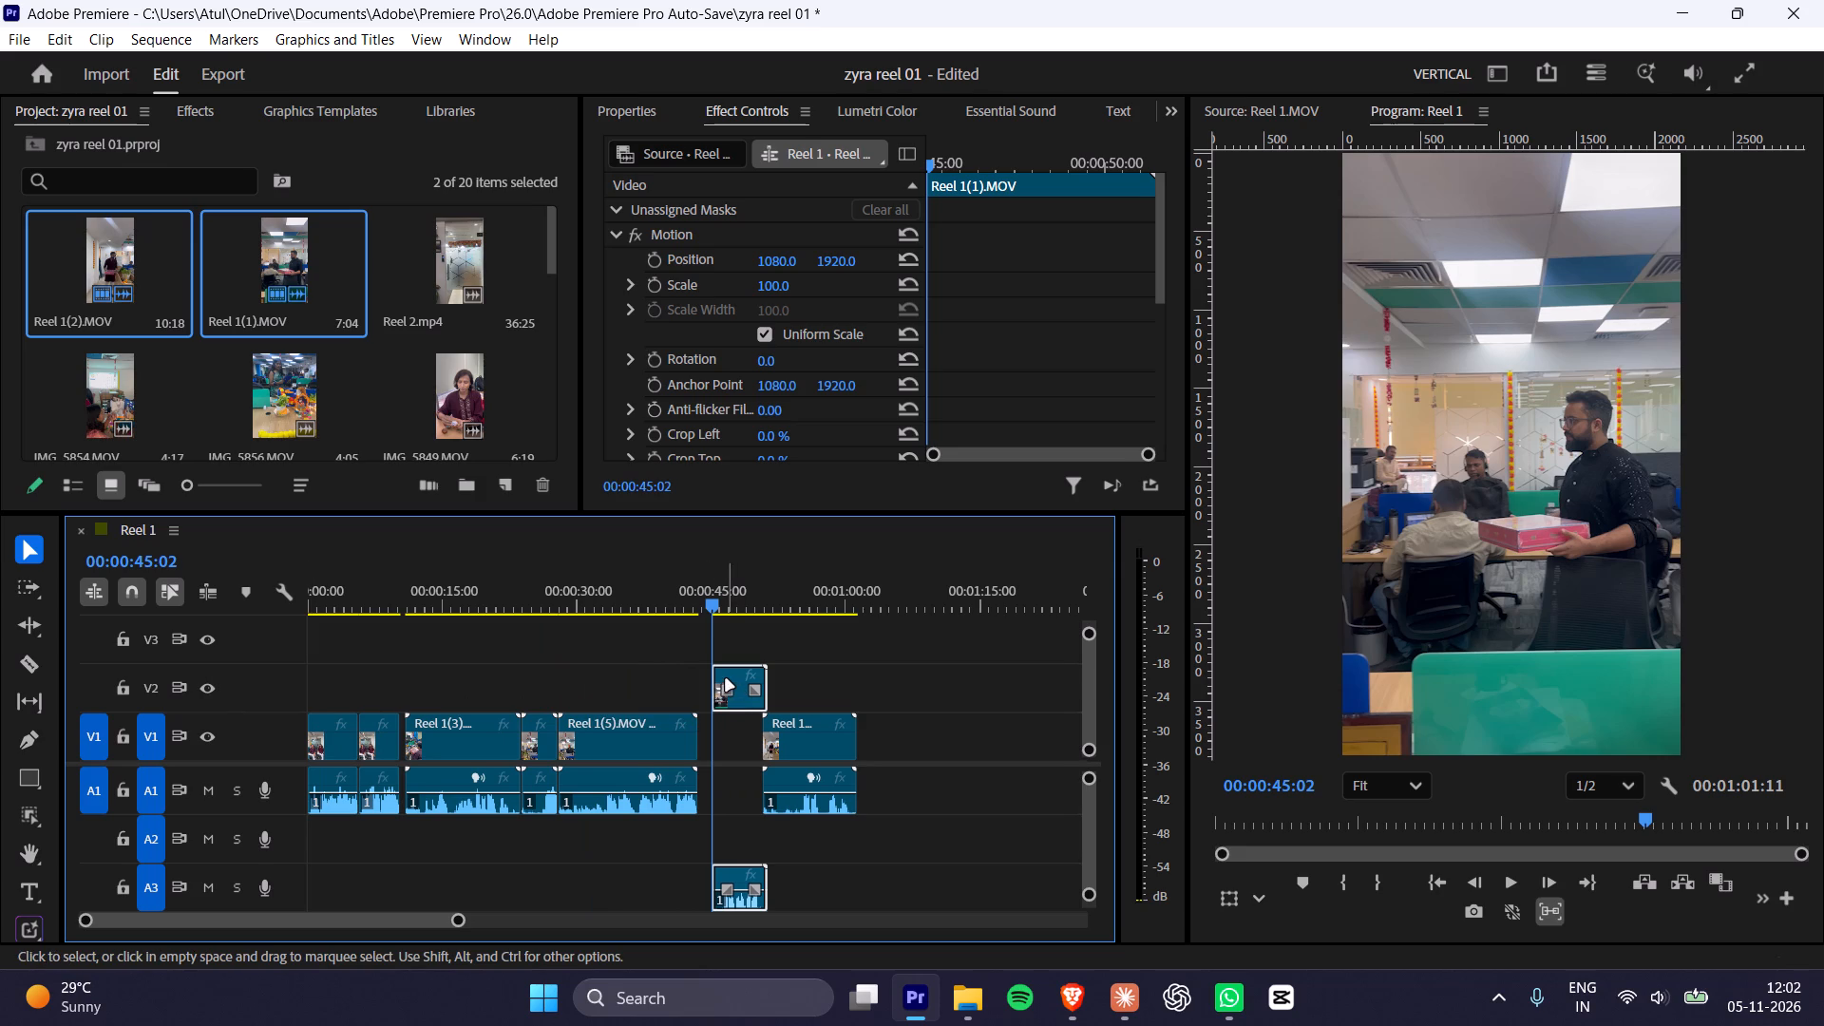
{"action": "left_click_drag", "start_coordinate": [724, 678], "coordinate": [189, 676]}
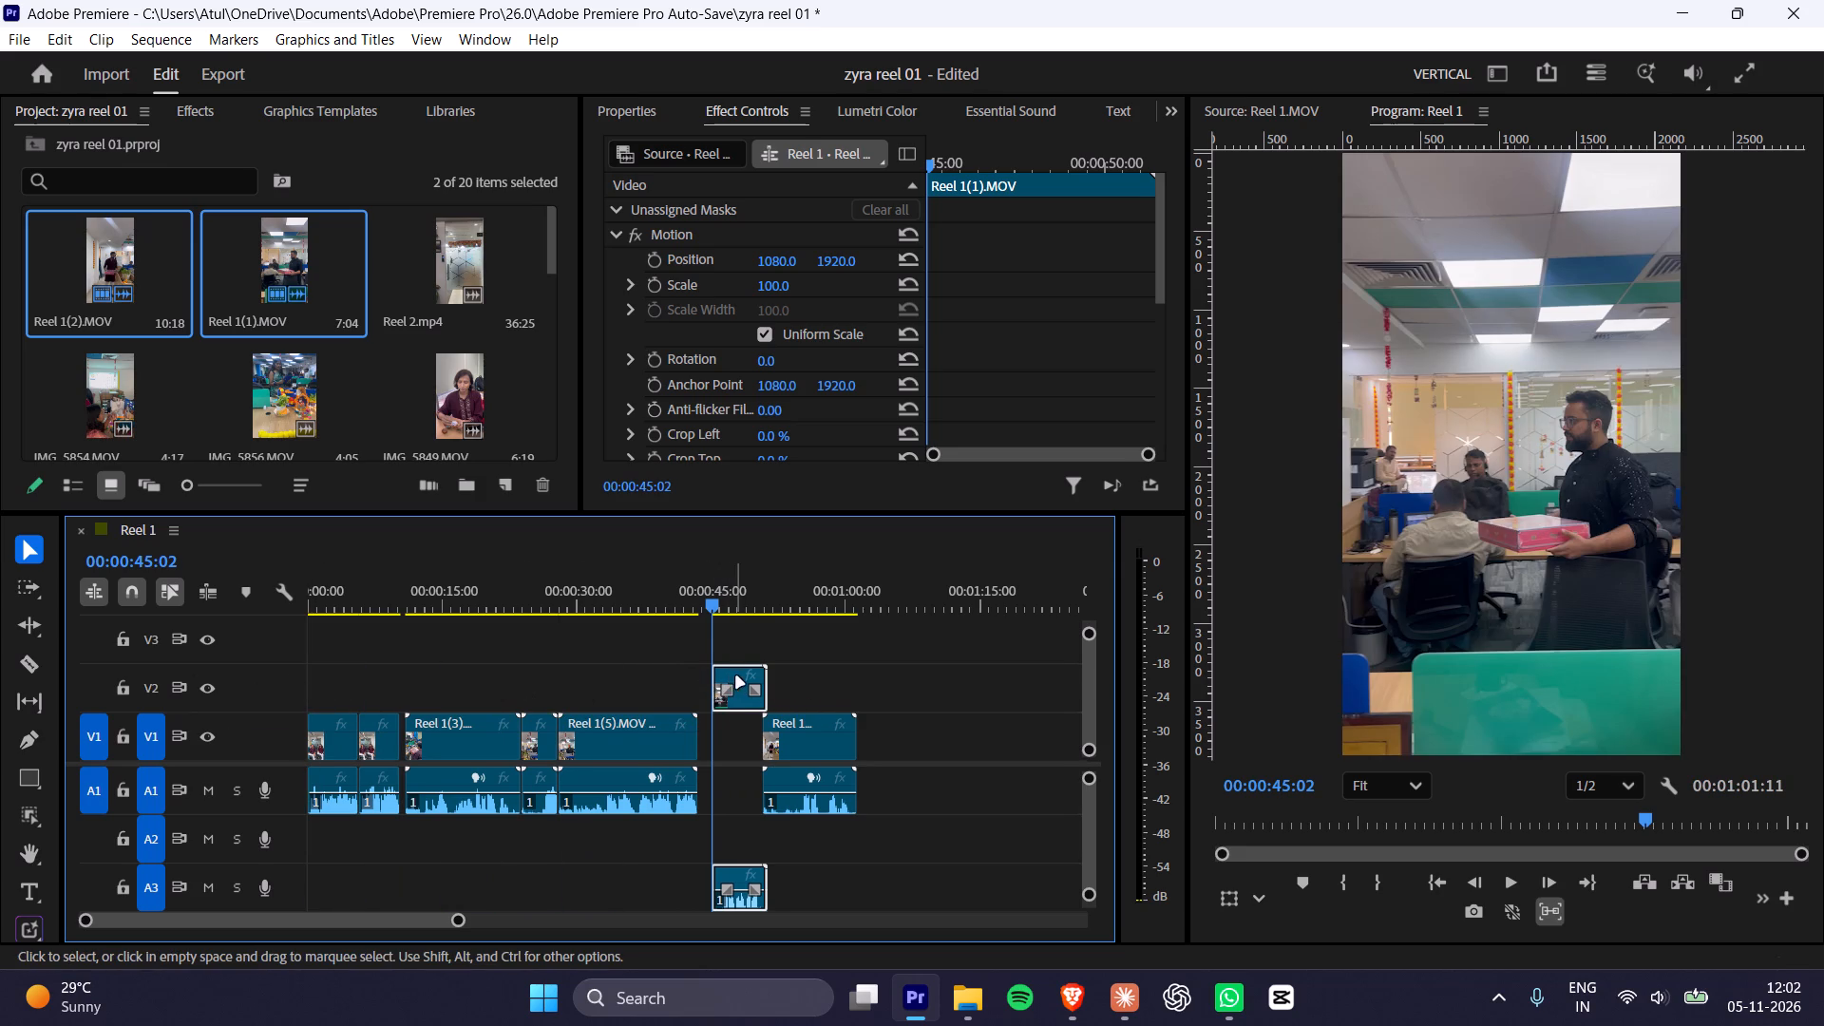
{"action": "left_click_drag", "start_coordinate": [726, 675], "coordinate": [298, 675]}
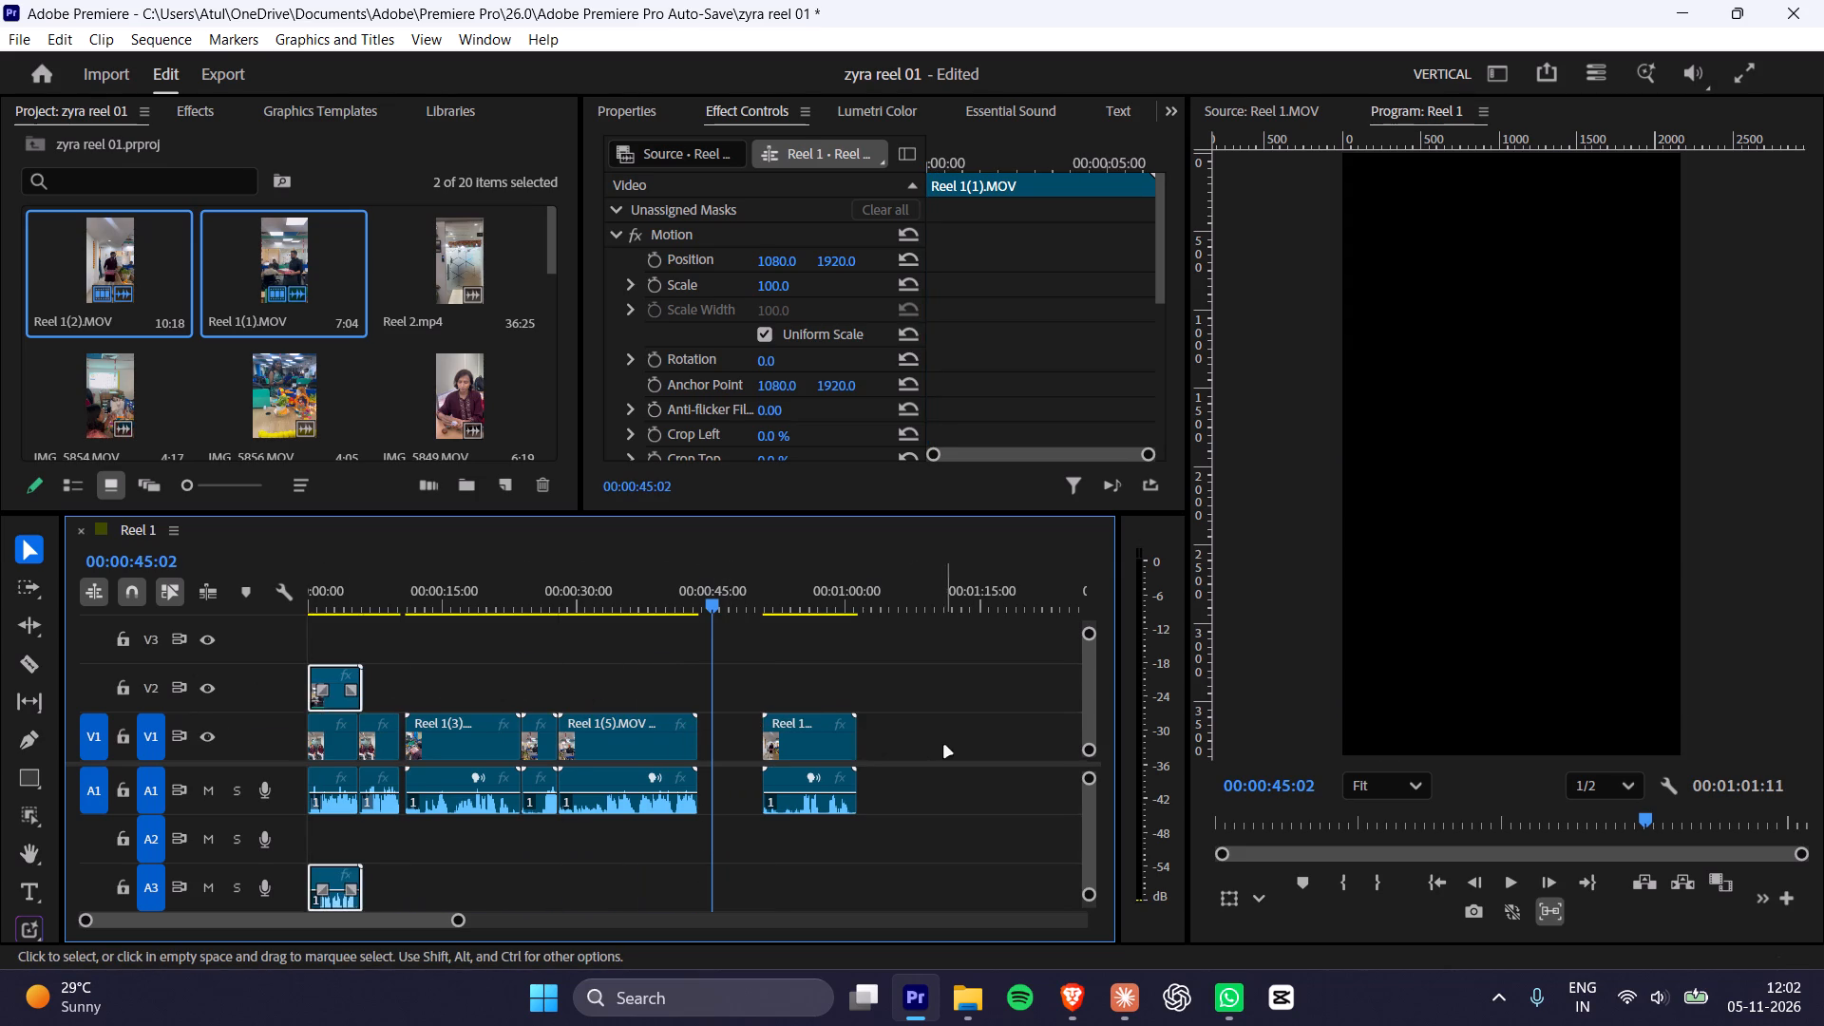
Shift all the clips on V1 and A1 about 28 seconds later to free the start of the sequence.
{"action": "left_click_drag", "start_coordinate": [944, 745], "coordinate": [290, 793]}
{"action": "left_click_drag", "start_coordinate": [463, 743], "coordinate": [655, 743]}
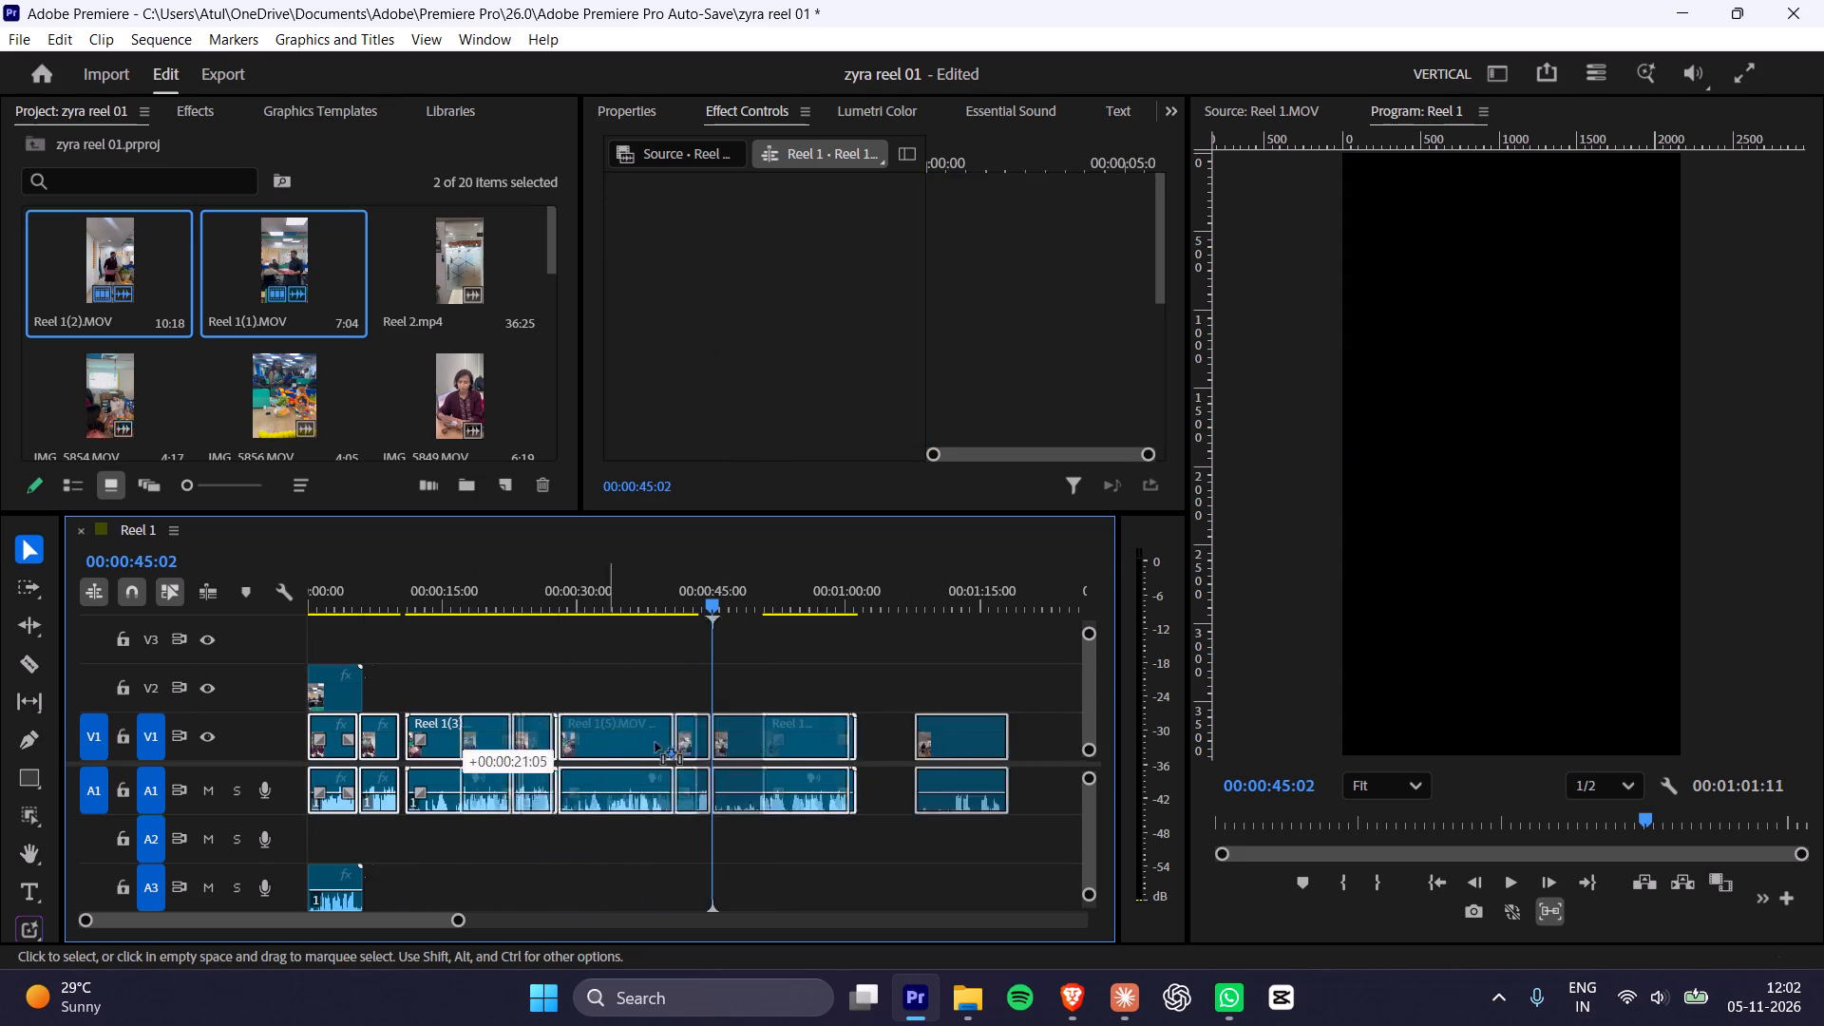
{"action": "left_click_drag", "start_coordinate": [655, 743], "coordinate": [716, 743]}
Move Reel 1(1).MOV down from V2 and A3 onto V1 and A1, keeping it at the sequence start.
{"action": "left_click_drag", "start_coordinate": [315, 676], "coordinate": [322, 707]}
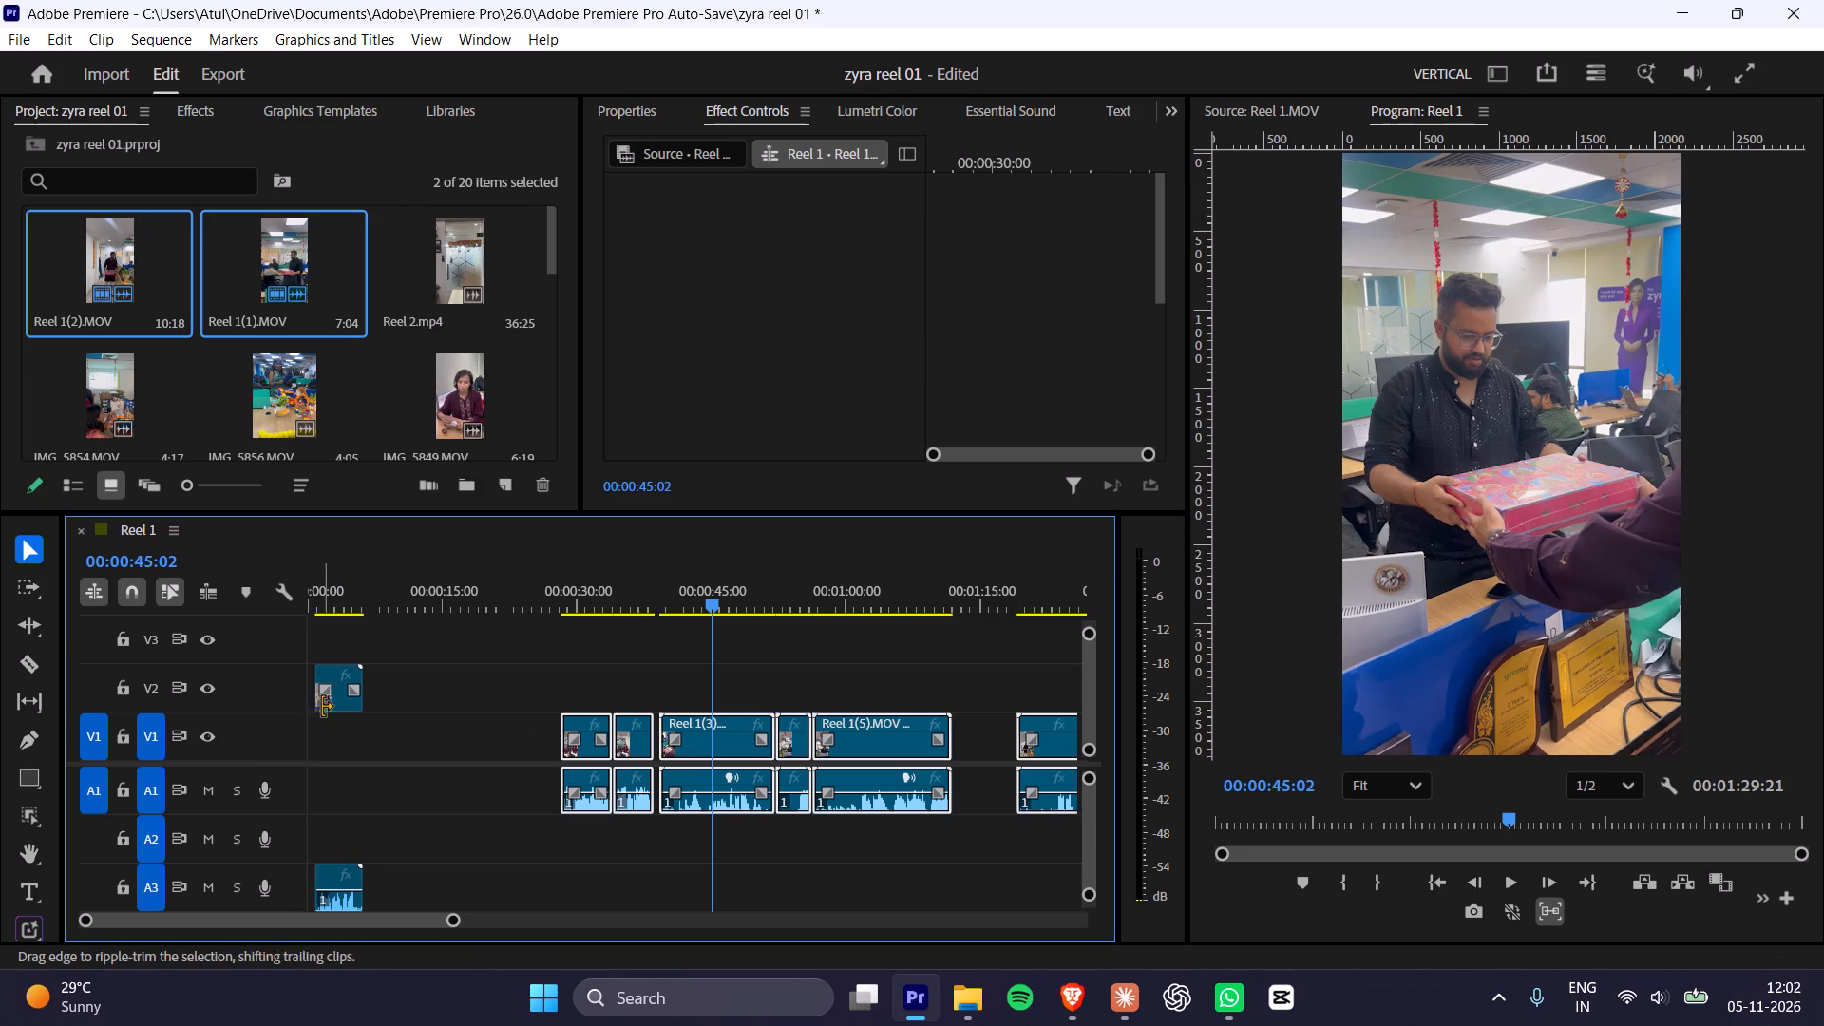
{"action": "key", "text": "ctrl+z"}
{"action": "left_click_drag", "start_coordinate": [318, 675], "coordinate": [313, 735]}
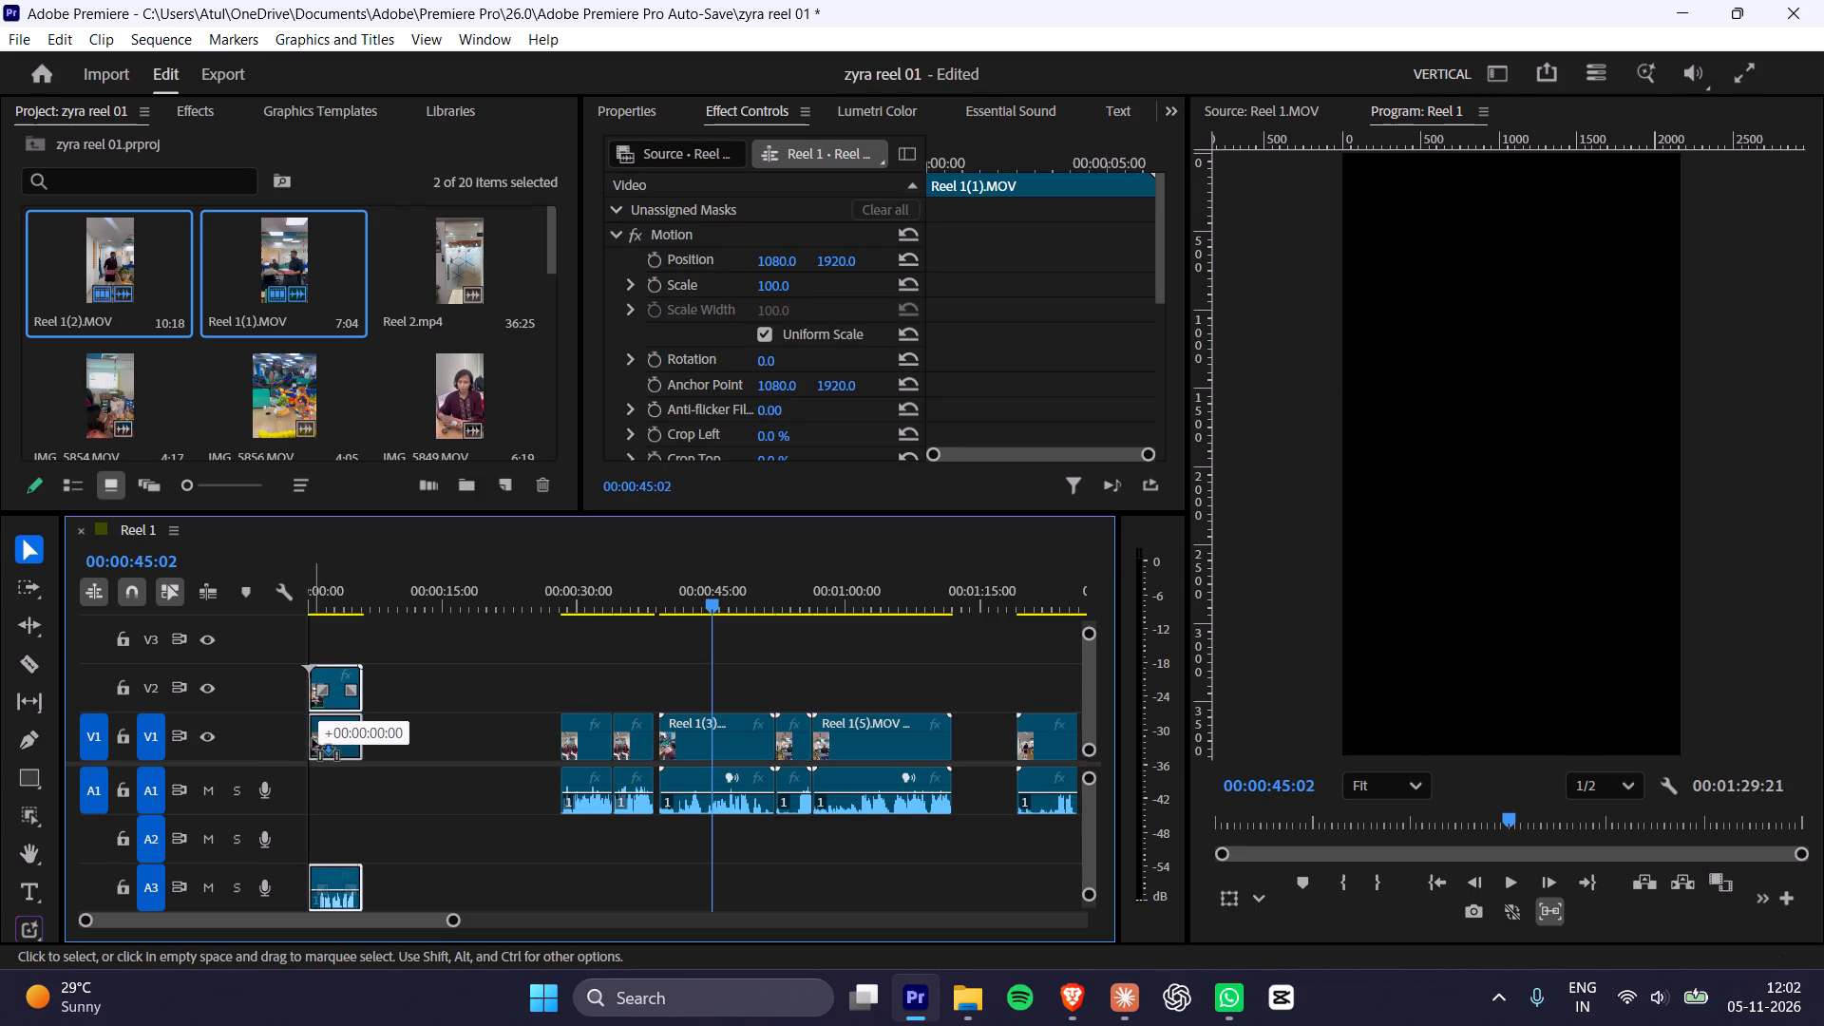
{"action": "left_click_drag", "start_coordinate": [332, 879], "coordinate": [309, 794]}
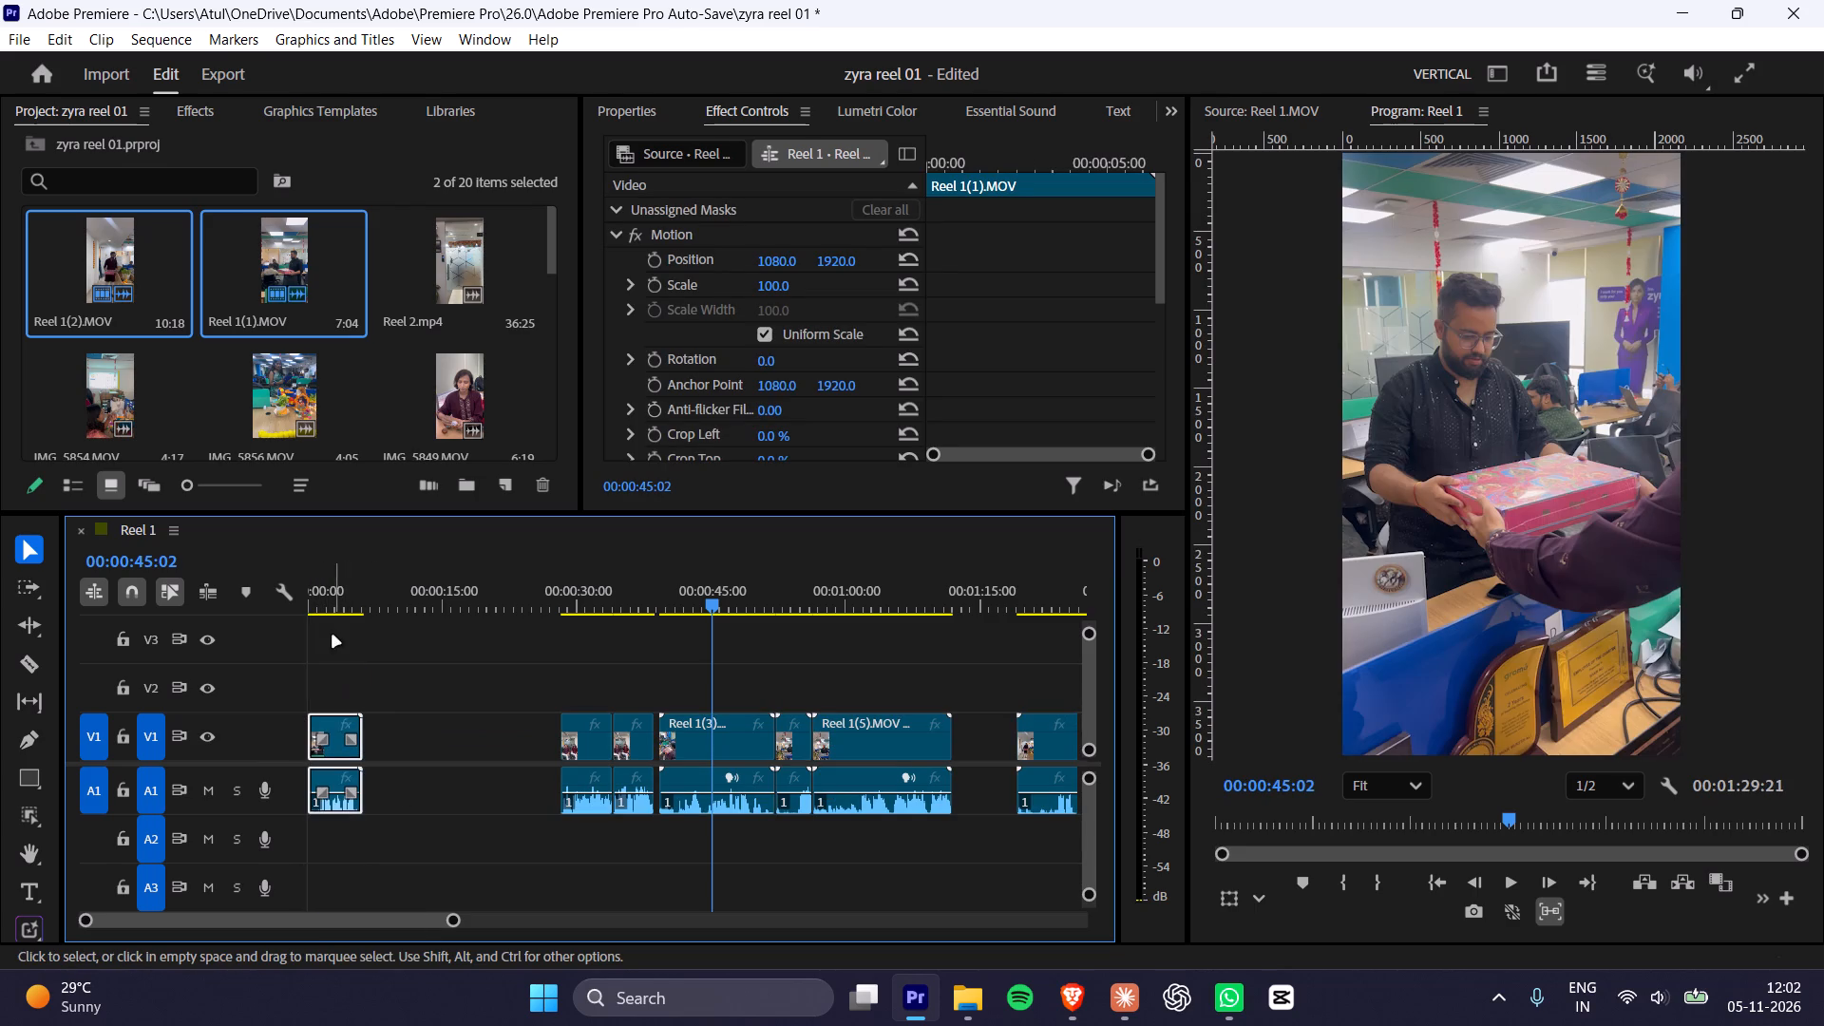
Play Reel 1(1).MOV to find where its dialogue ends, and trim the clip's end to about 00:00:05:10.
{"action": "left_click_drag", "start_coordinate": [313, 604], "coordinate": [152, 636]}
{"action": "key", "text": "space"}
{"action": "scroll", "coordinate": [417, 717], "scroll_direction": "up", "scroll_amount": 3, "text": "alt"}
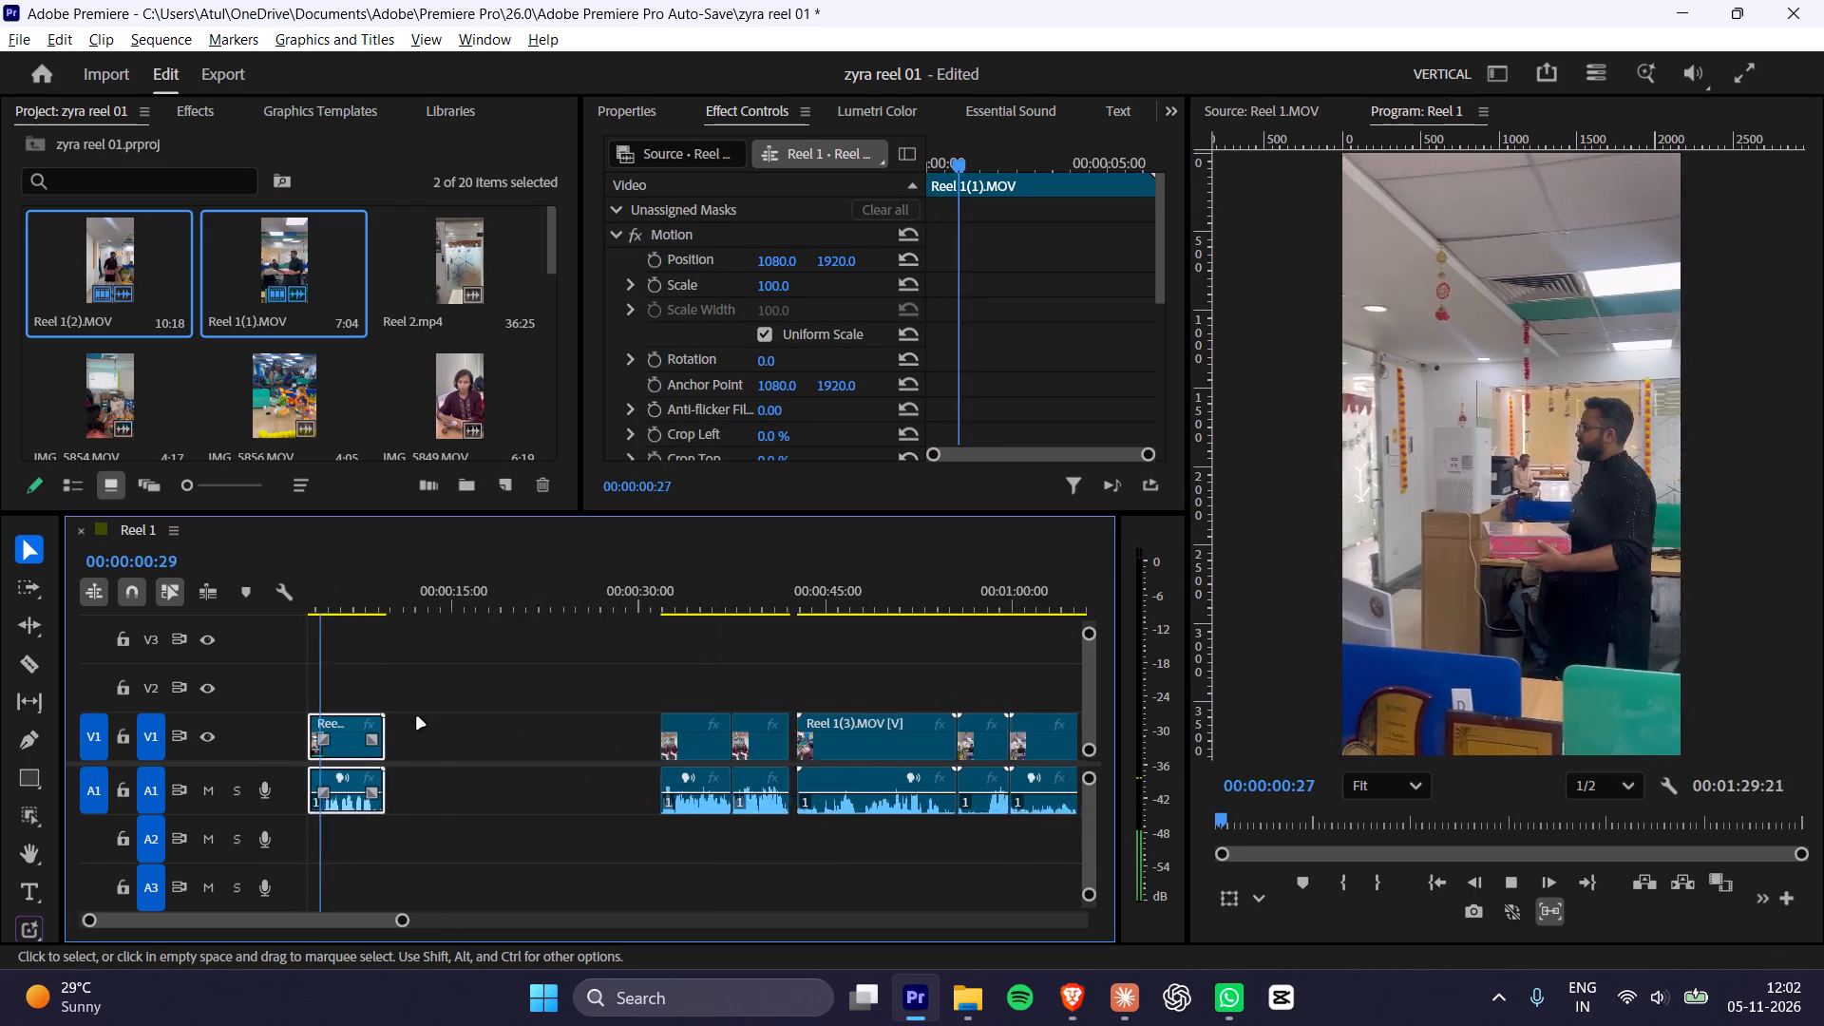
{"action": "scroll", "coordinate": [417, 717], "scroll_direction": "up", "scroll_amount": 17, "text": "alt"}
{"action": "left_click", "coordinate": [522, 777]}
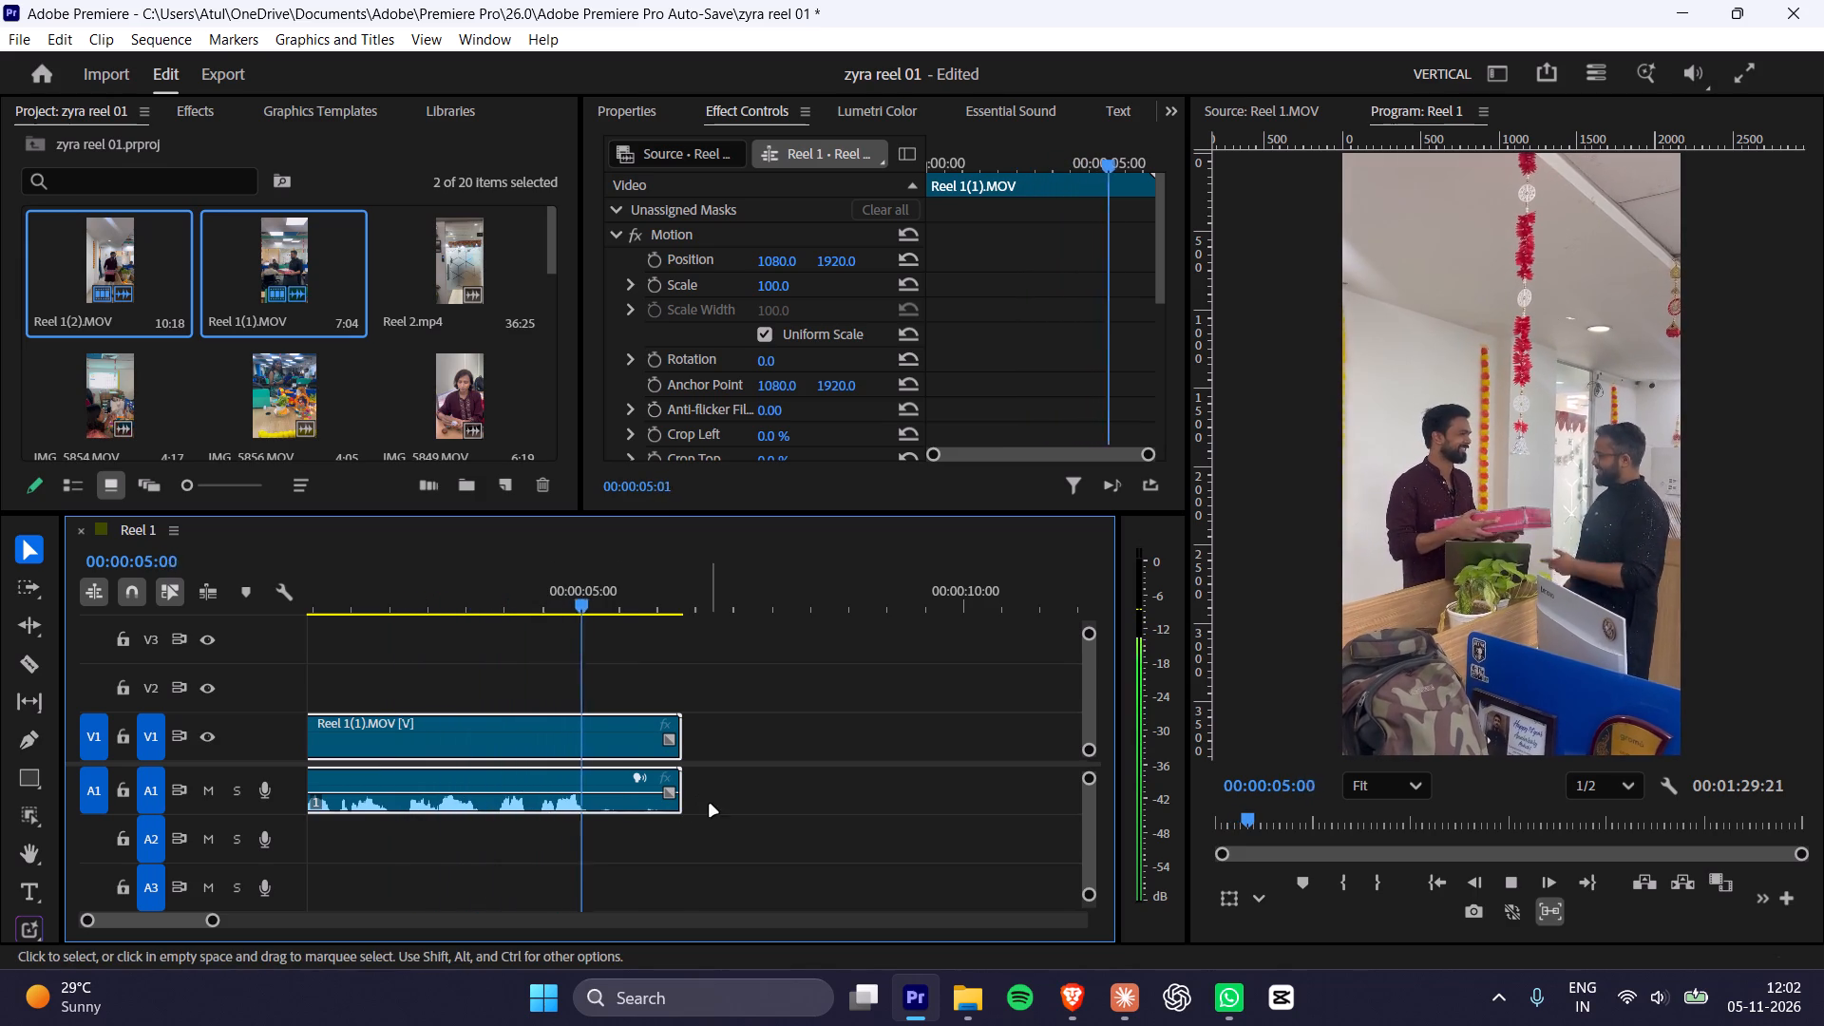
{"action": "key", "text": "space"}
{"action": "left_click", "coordinate": [565, 596]}
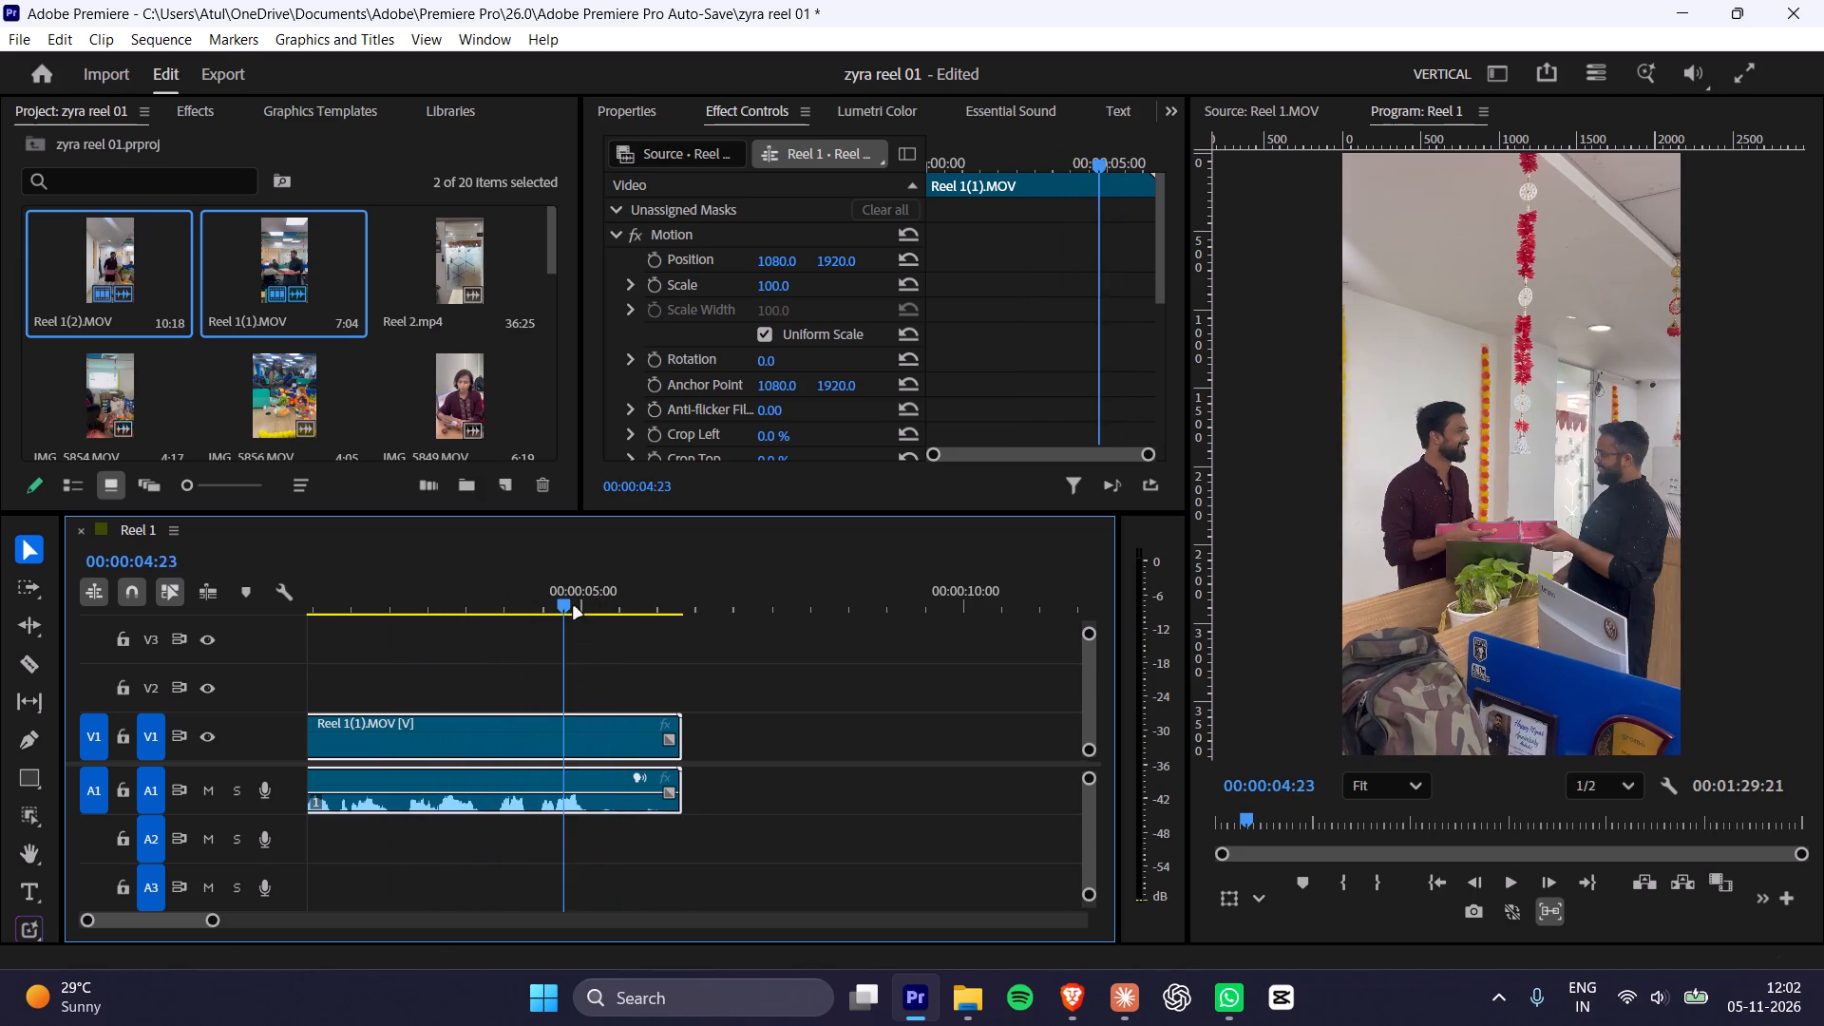
{"action": "key", "text": "space"}
{"action": "key", "text": "space"}
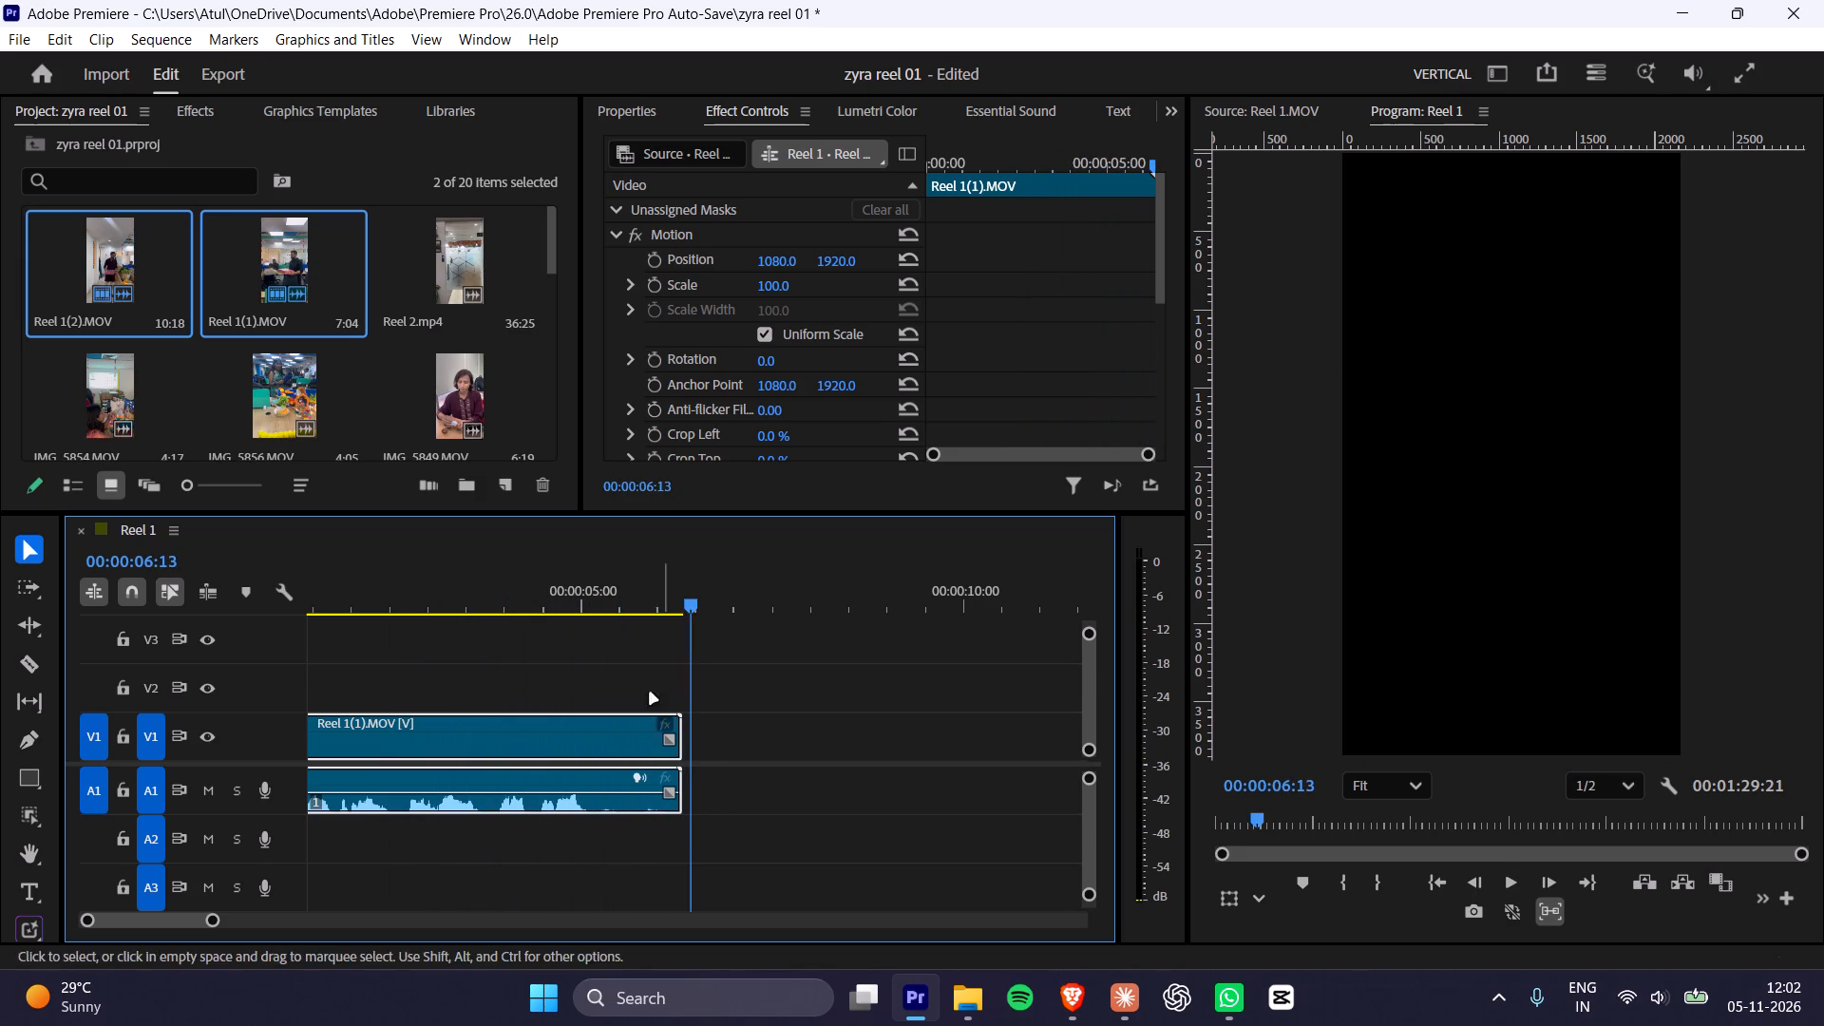
{"action": "left_click_drag", "start_coordinate": [589, 580], "coordinate": [580, 588]}
{"action": "key", "text": "space"}
{"action": "key", "text": "space"}
{"action": "left_click", "coordinate": [581, 727]}
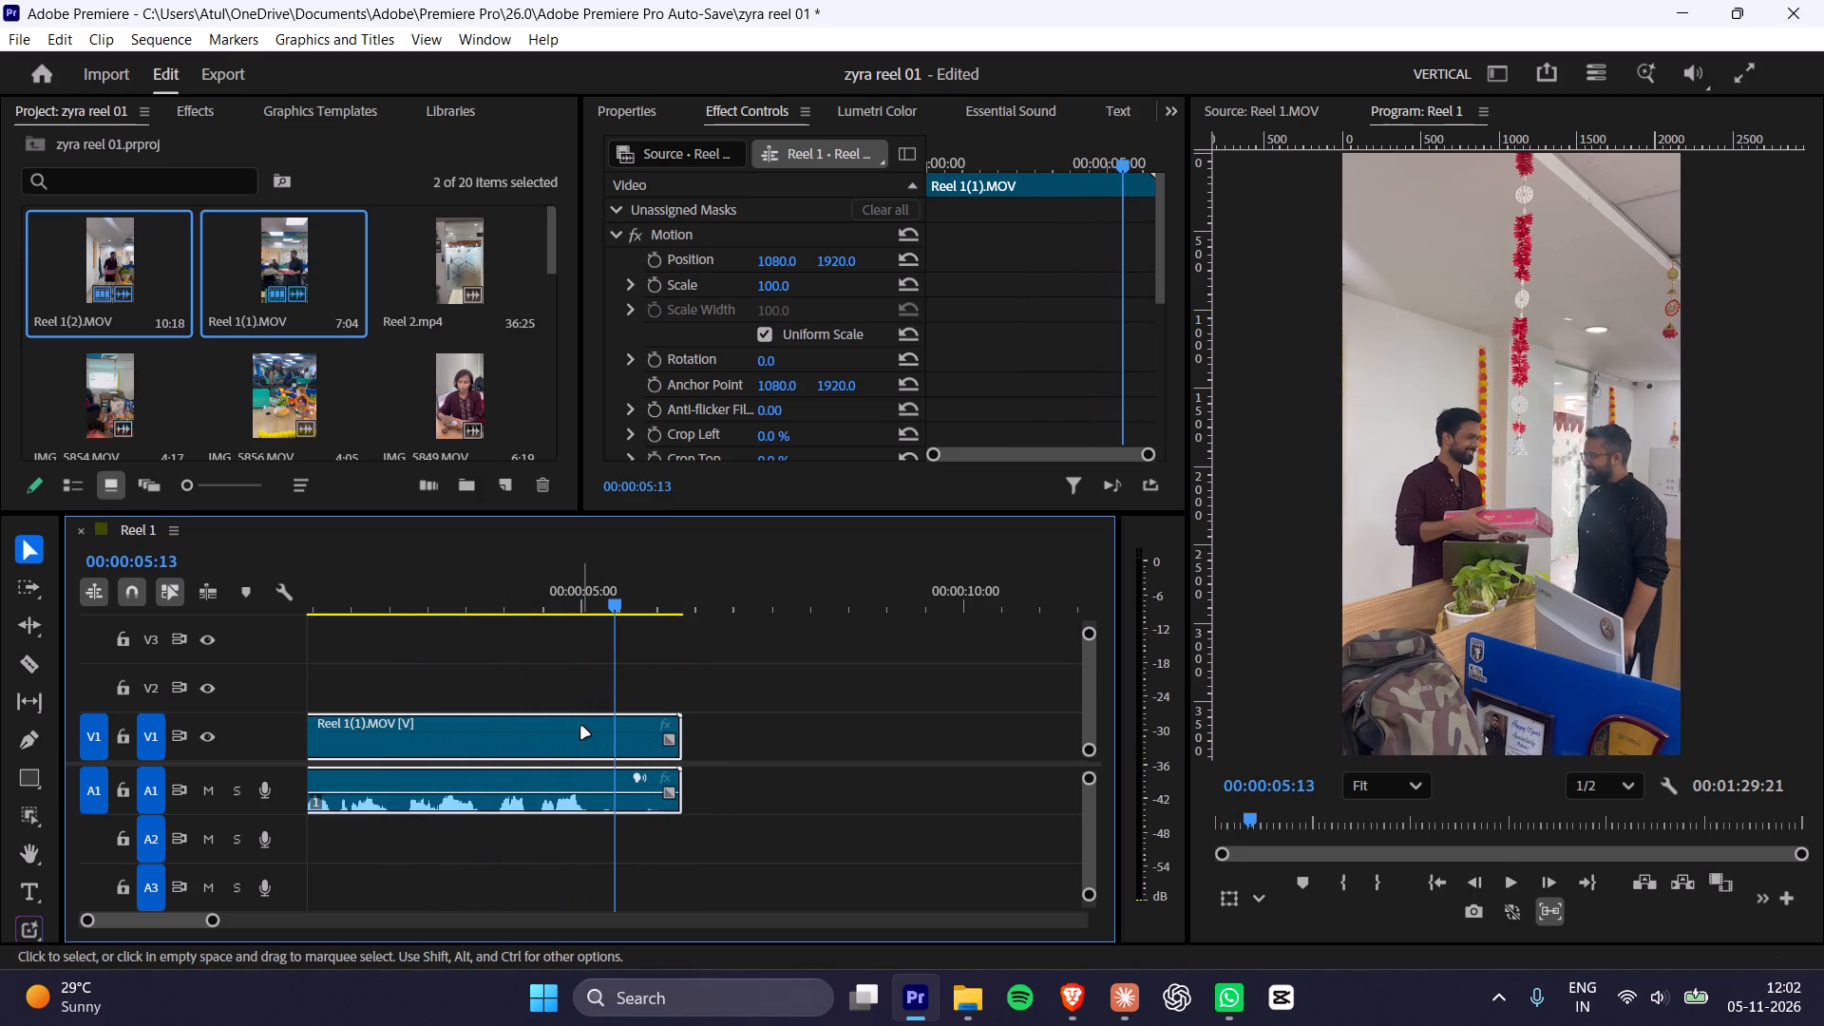
{"action": "left_click", "coordinate": [569, 614]}
{"action": "left_click", "coordinate": [566, 605]}
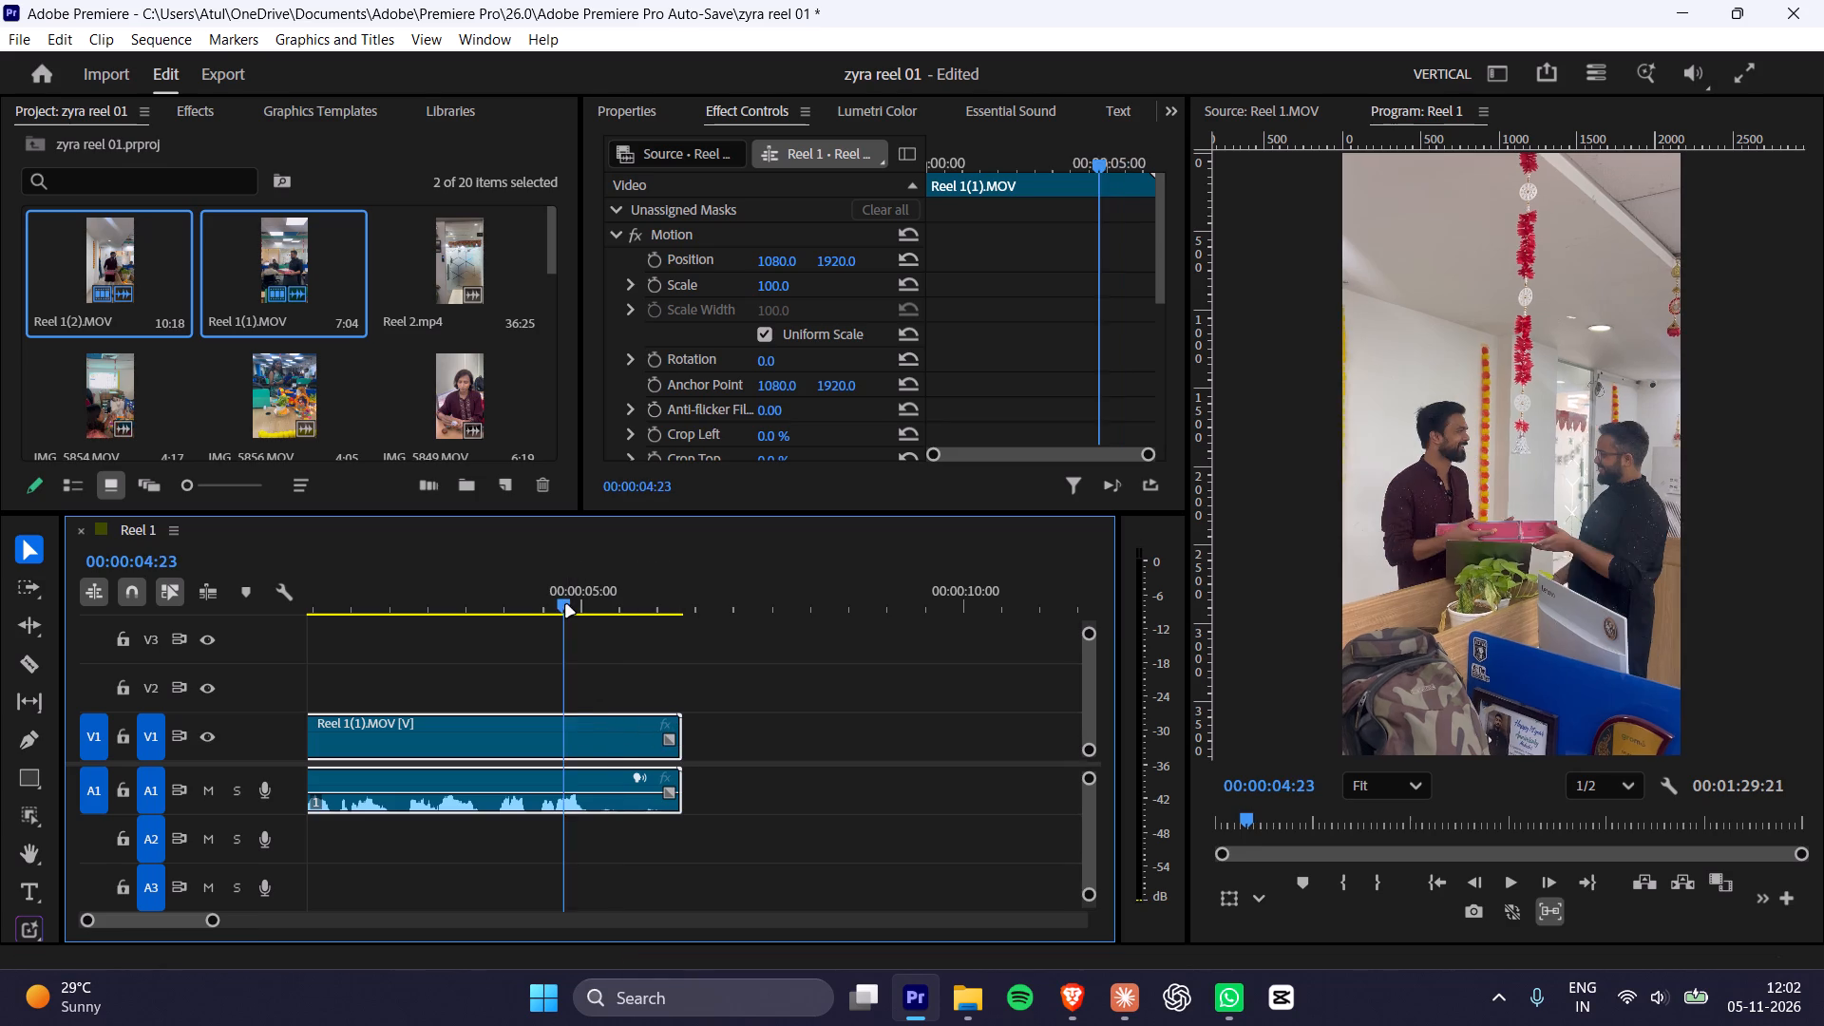
{"action": "key", "text": "space"}
{"action": "key", "text": "space"}
{"action": "key", "text": "space"}
{"action": "key", "text": "space"}
{"action": "left_click_drag", "start_coordinate": [680, 748], "coordinate": [623, 750]}
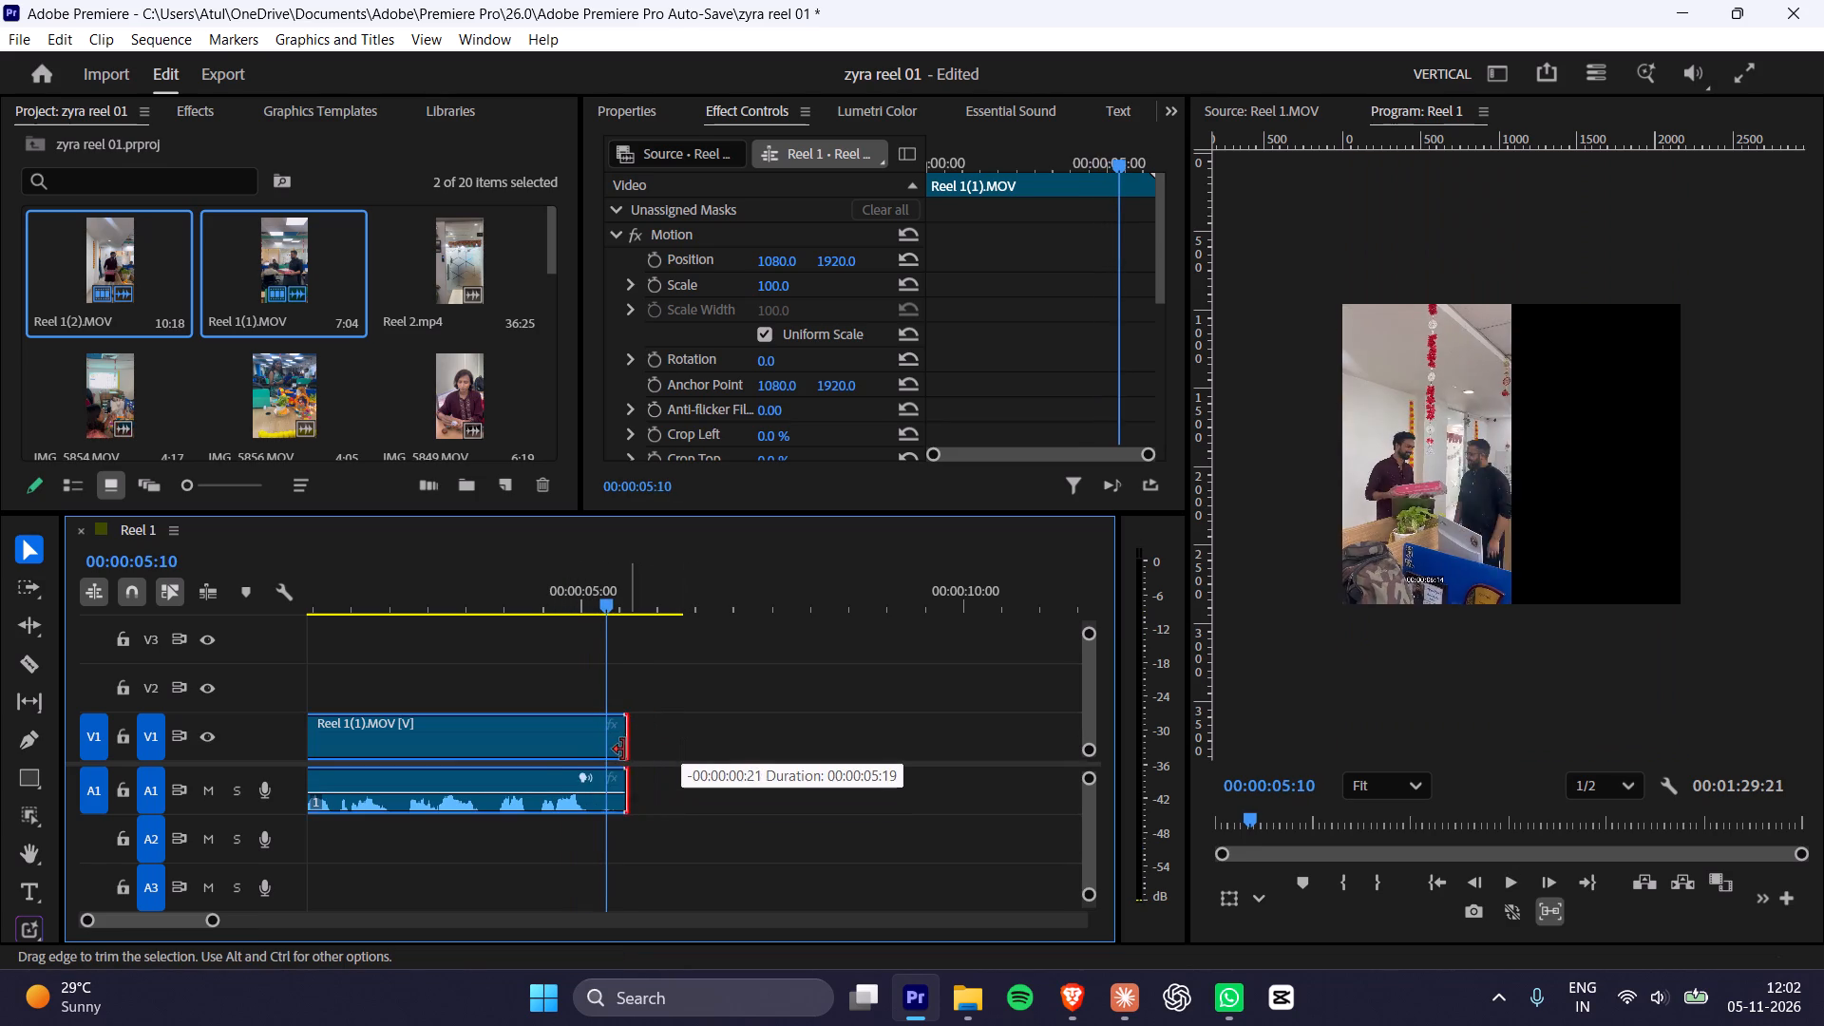
{"action": "left_click_drag", "start_coordinate": [623, 750], "coordinate": [604, 750]}
Play the trimmed Reel 1(1).MOV from the sequence start to its end to check the new ending.
{"action": "left_click_drag", "start_coordinate": [515, 594], "coordinate": [0, 648]}
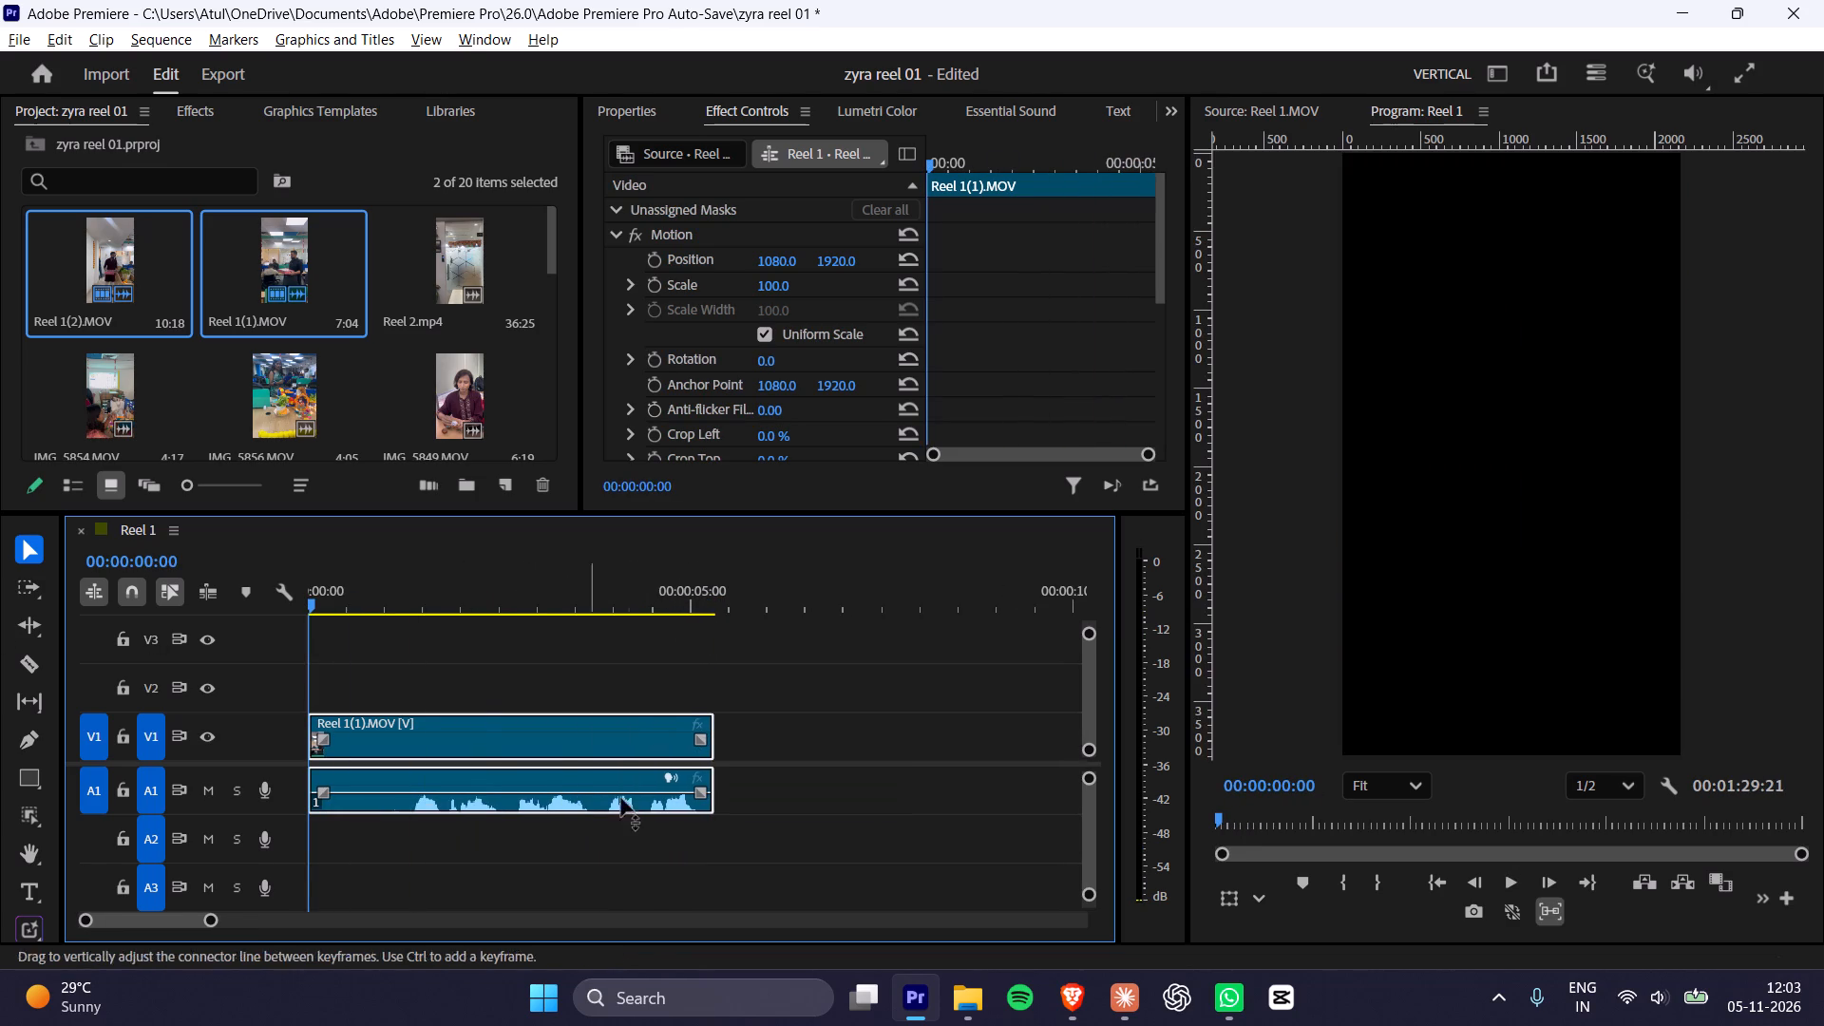
{"action": "scroll", "coordinate": [625, 800], "scroll_direction": "down", "scroll_amount": 3, "text": "alt"}
{"action": "key", "text": "space"}
{"action": "key", "text": "space"}
{"action": "key", "text": "space"}
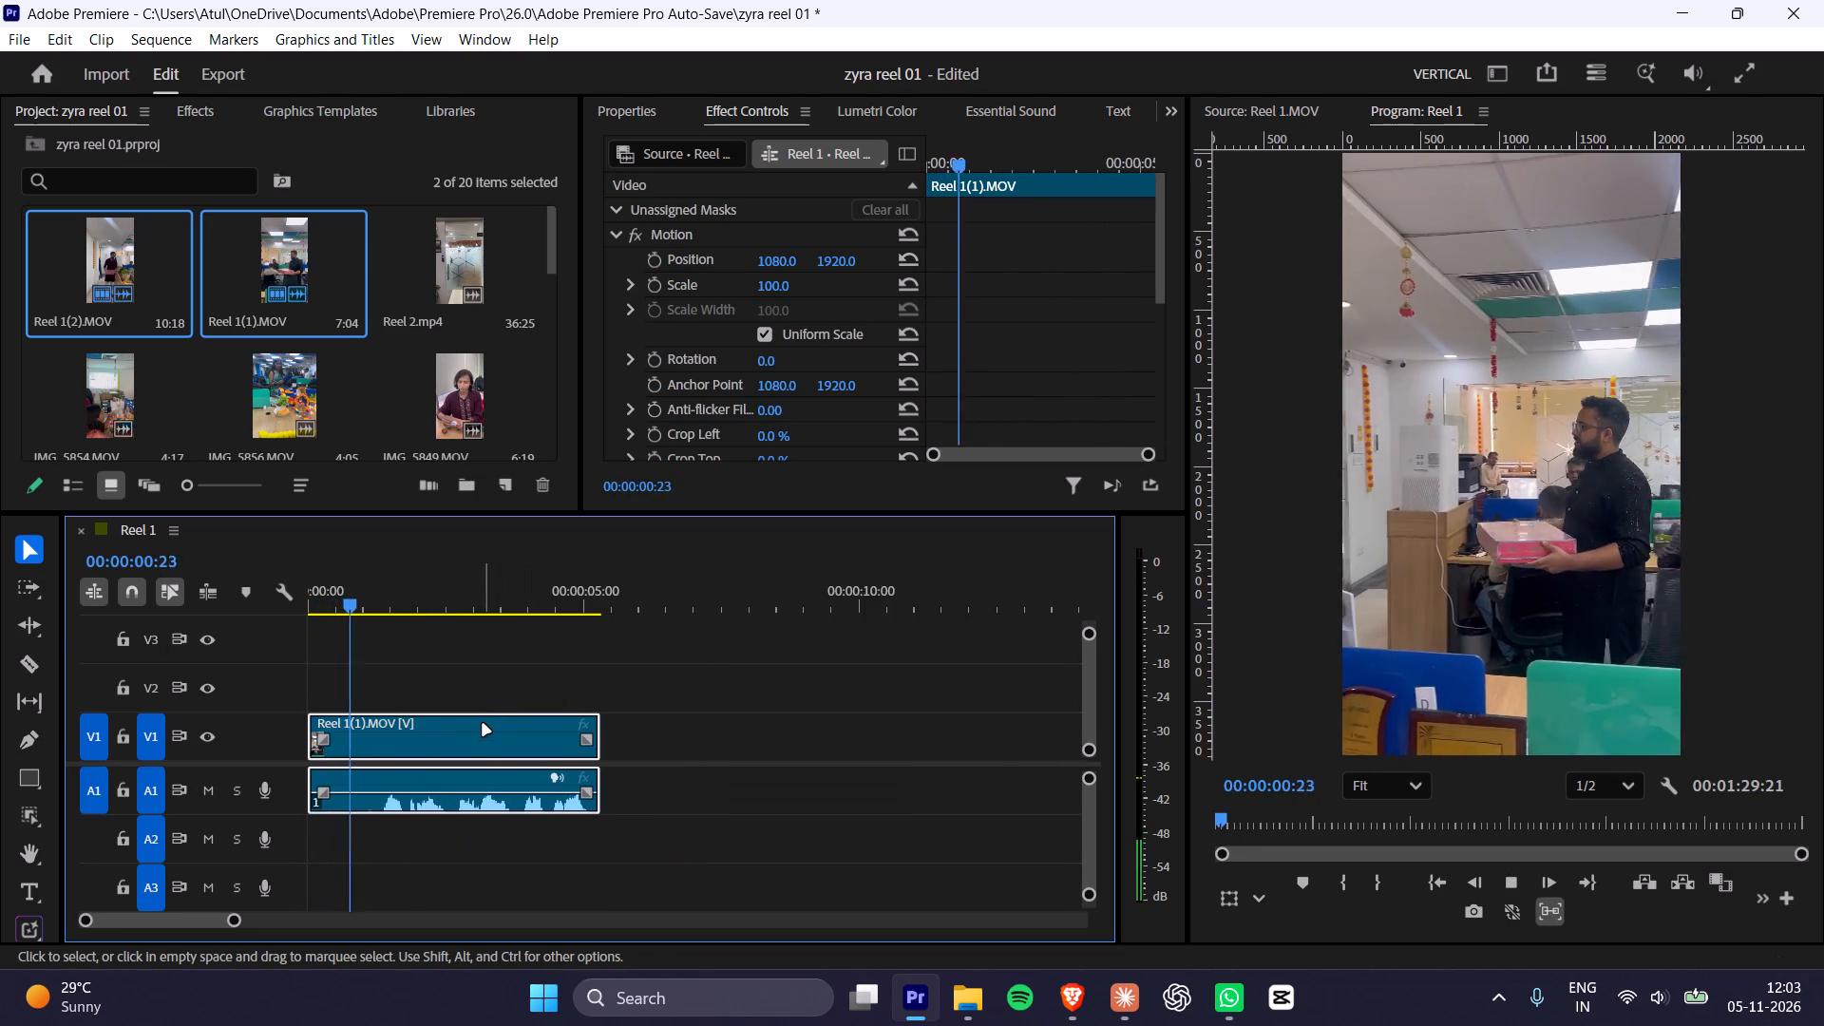
{"action": "key", "text": "space"}
{"action": "left_click", "coordinate": [381, 622]}
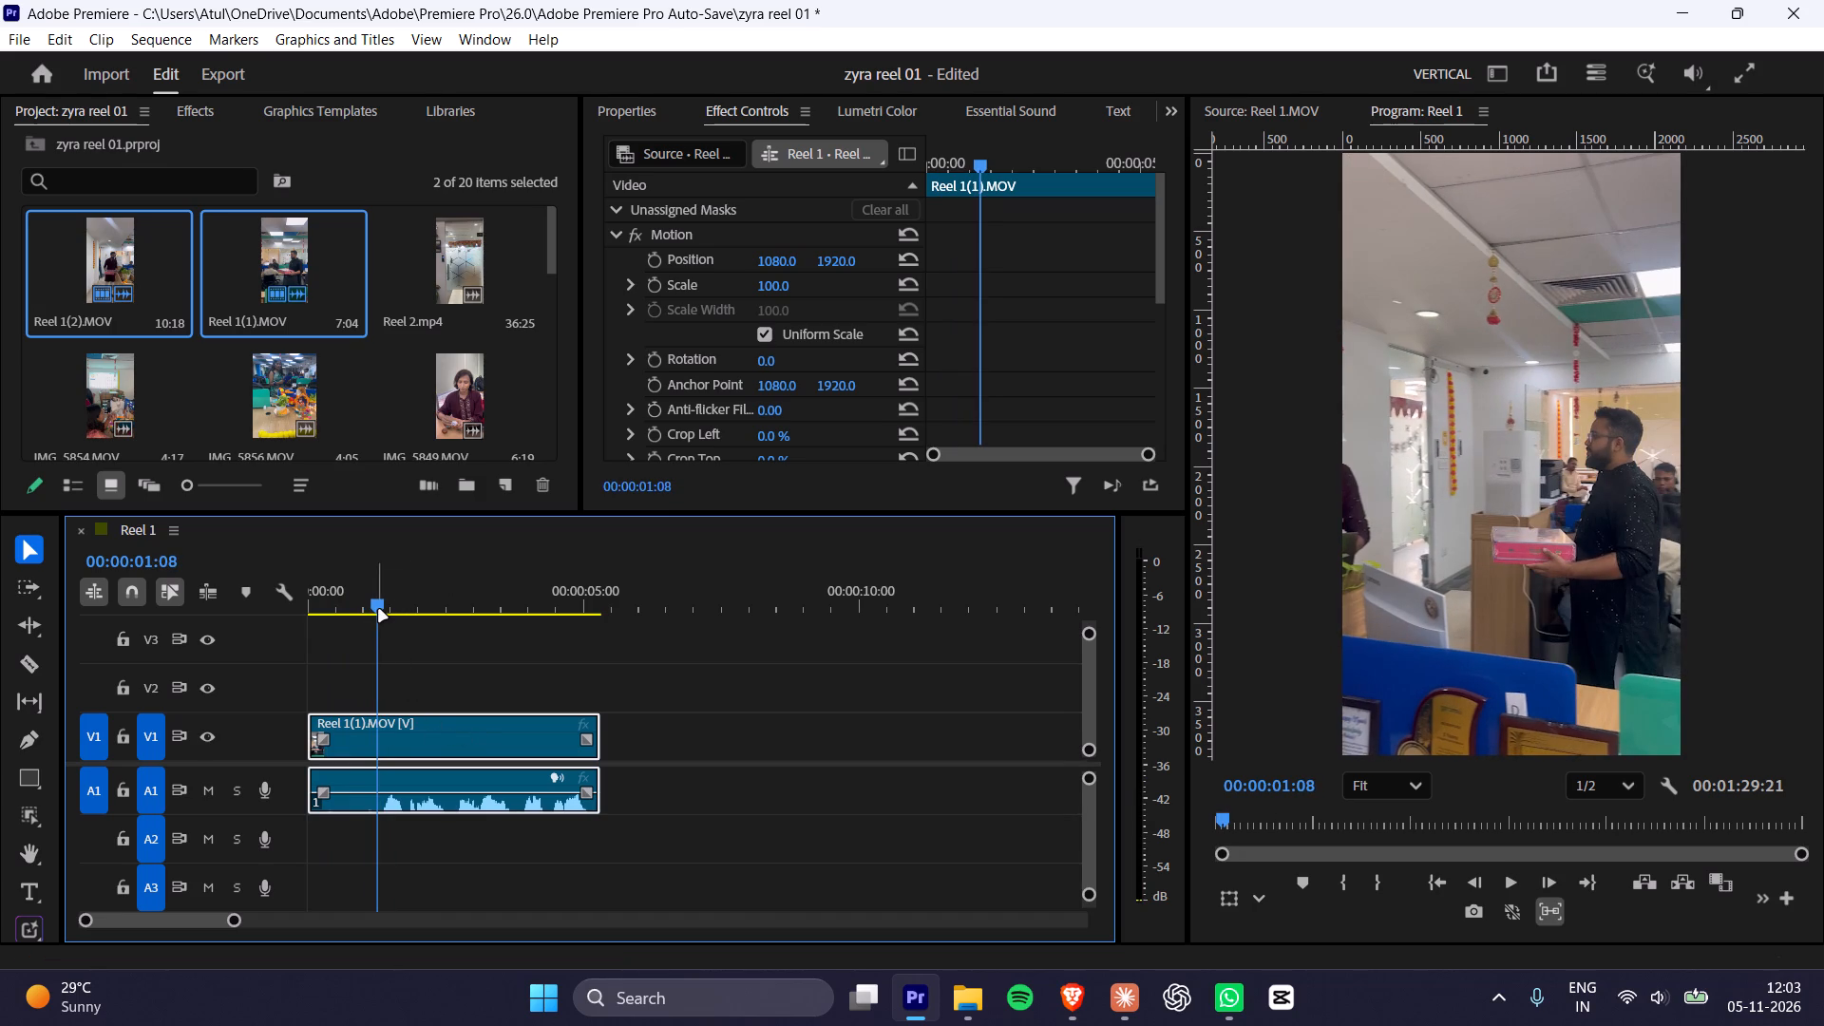
{"action": "left_click", "coordinate": [379, 610]}
{"action": "key", "text": "space"}
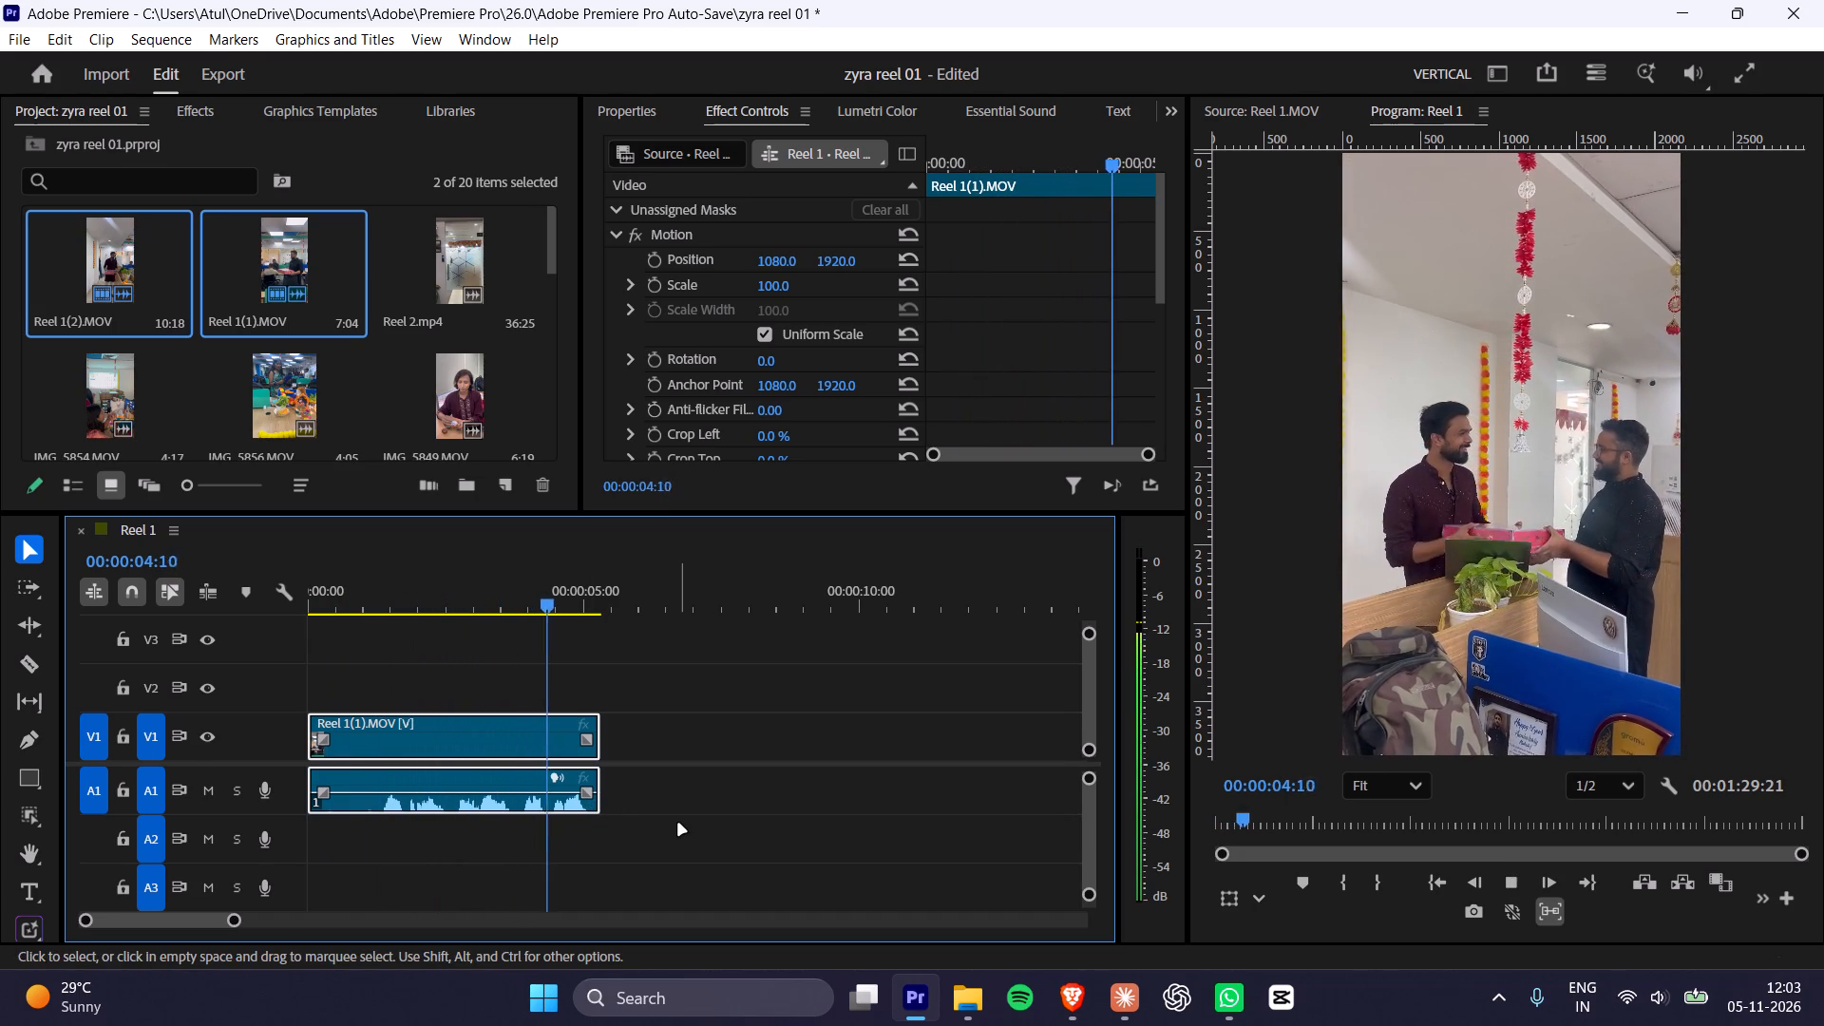
{"action": "key", "text": "space"}
{"action": "scroll", "coordinate": [698, 807], "scroll_direction": "down", "scroll_amount": 3, "text": "alt"}
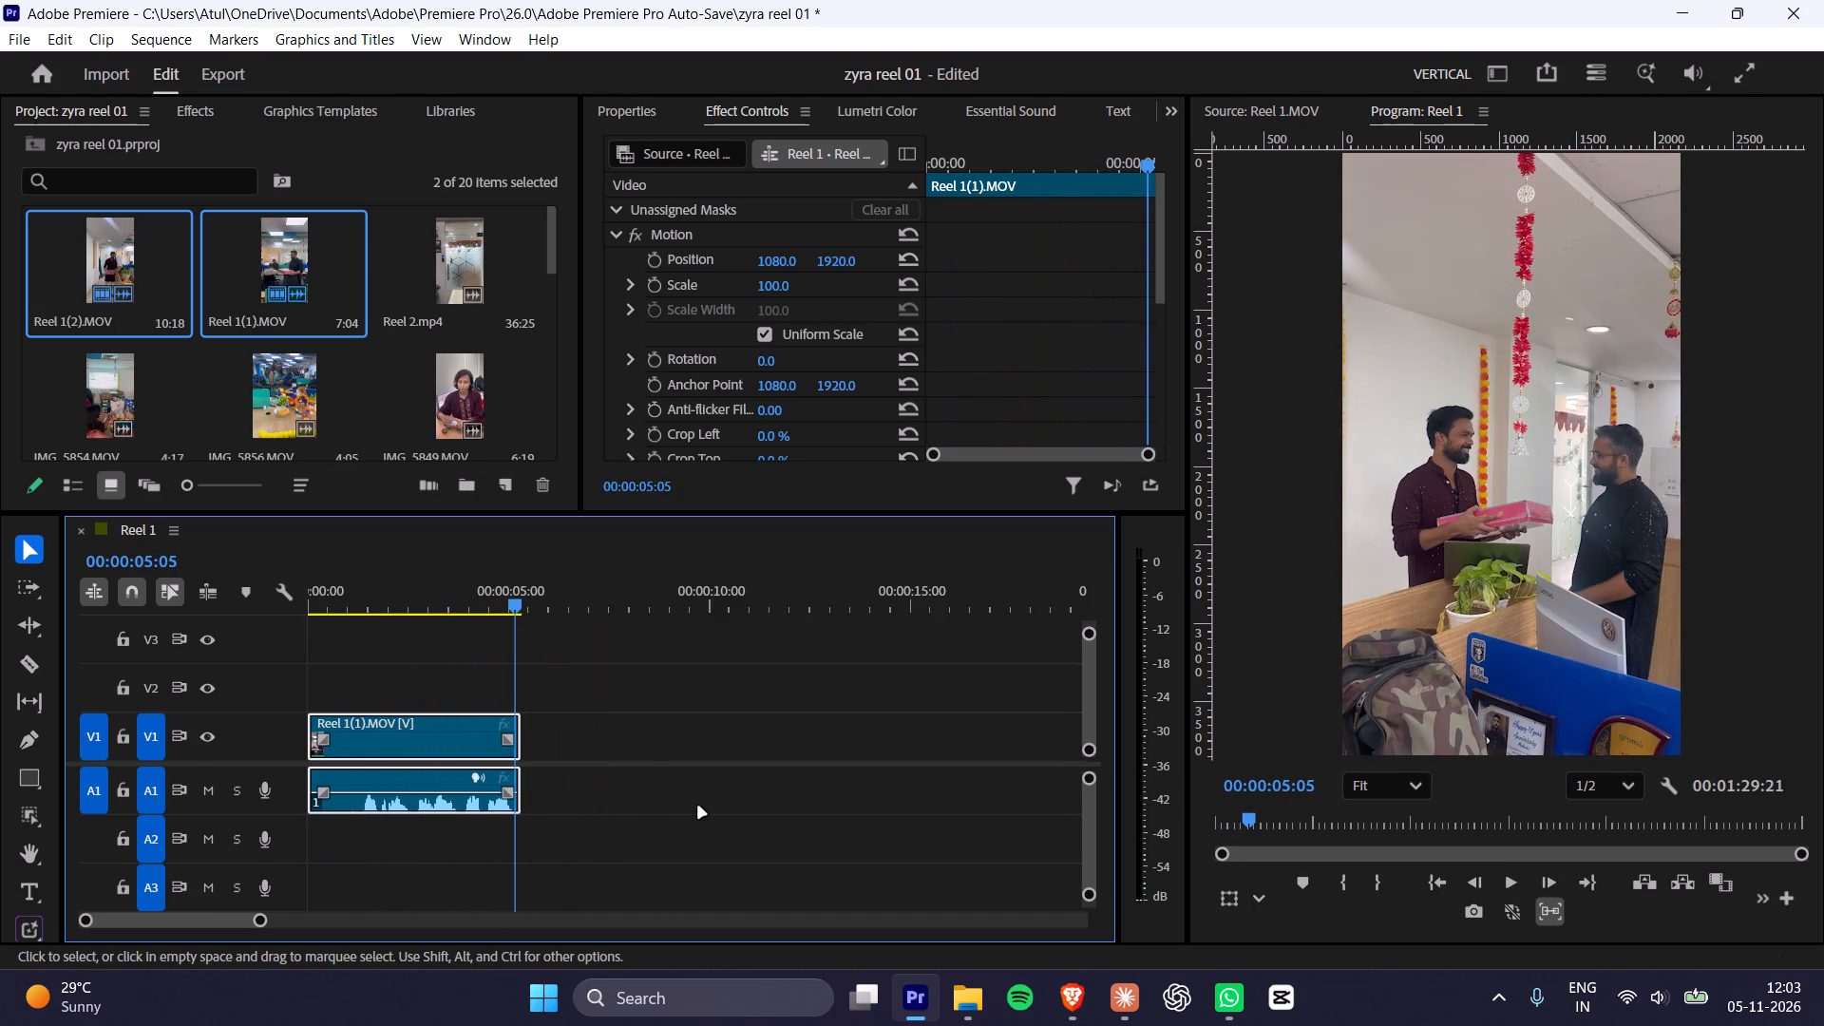
Locate Reel 1(2).MOV as the last clip in the sequence and move it directly after Reel 1(1).MOV on V1 and A1.
{"action": "scroll", "coordinate": [691, 704], "scroll_direction": "down", "scroll_amount": 3, "text": "ctrl"}
{"action": "scroll", "coordinate": [684, 730], "scroll_direction": "down", "scroll_amount": 10, "text": "alt"}
{"action": "scroll", "coordinate": [864, 714], "scroll_direction": "down", "scroll_amount": 3, "text": "alt"}
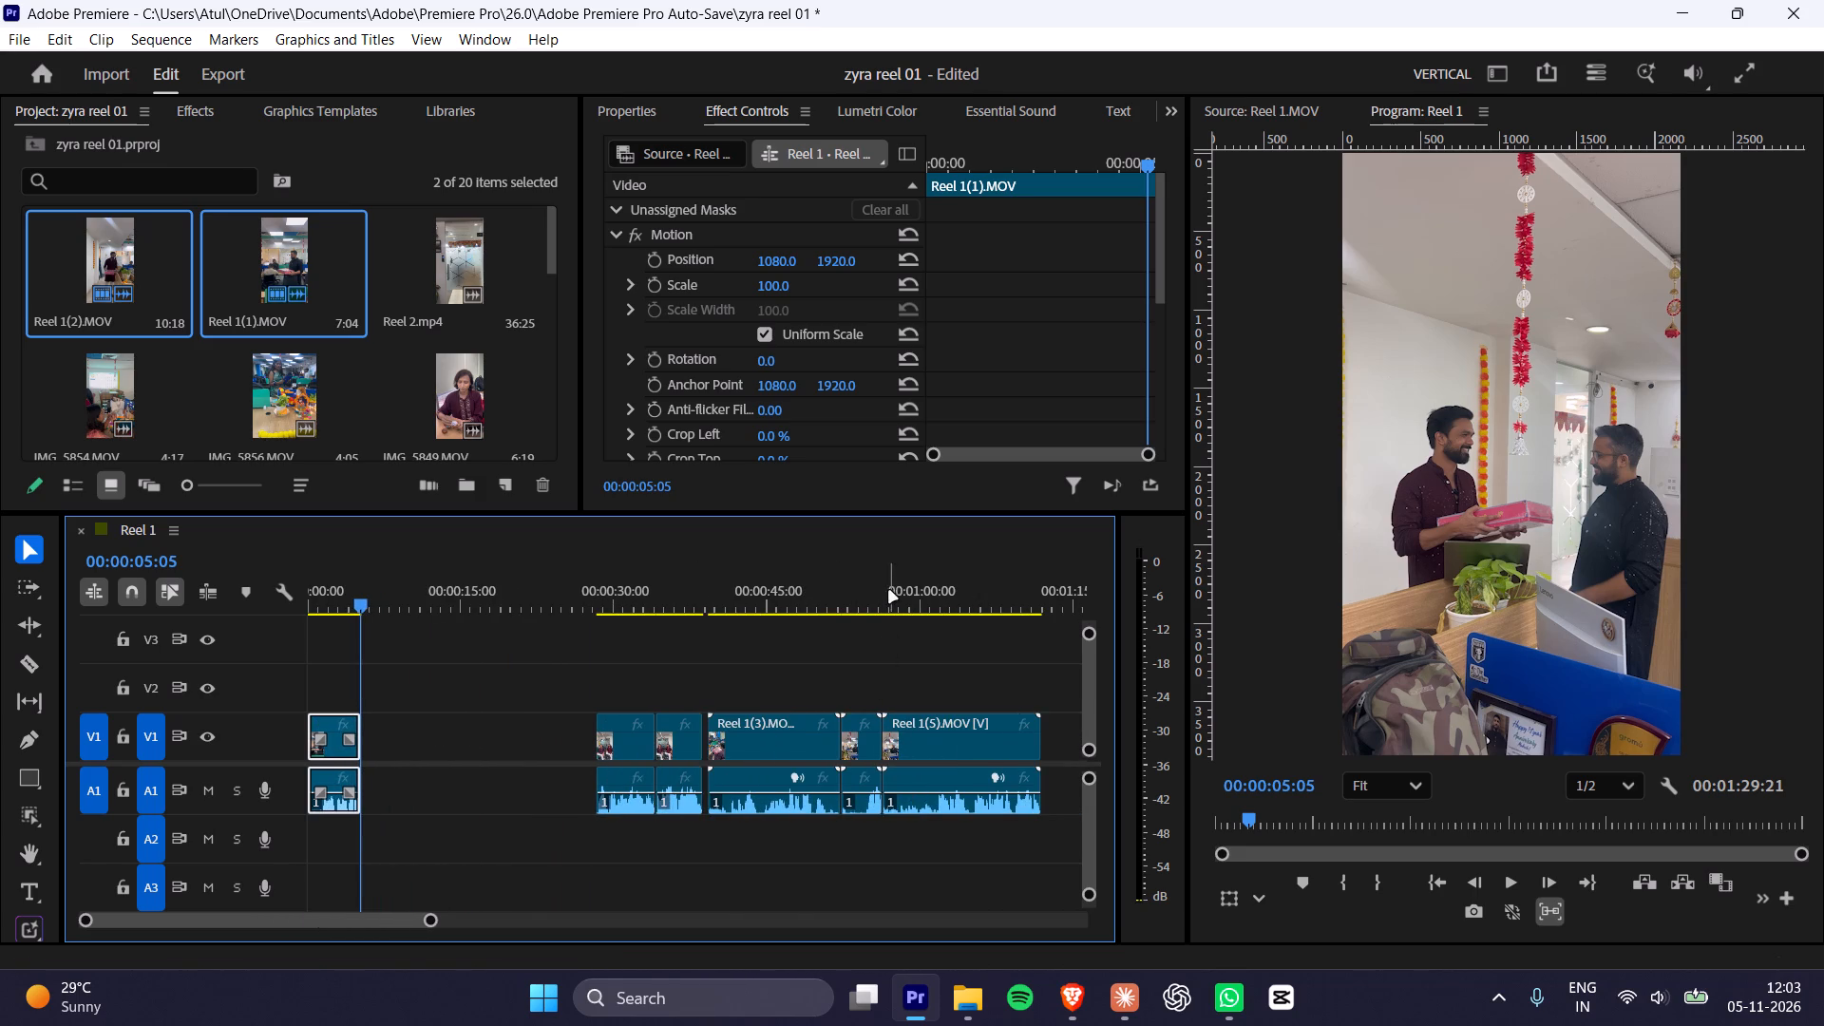
{"action": "left_click", "coordinate": [889, 593]}
{"action": "key", "text": "space"}
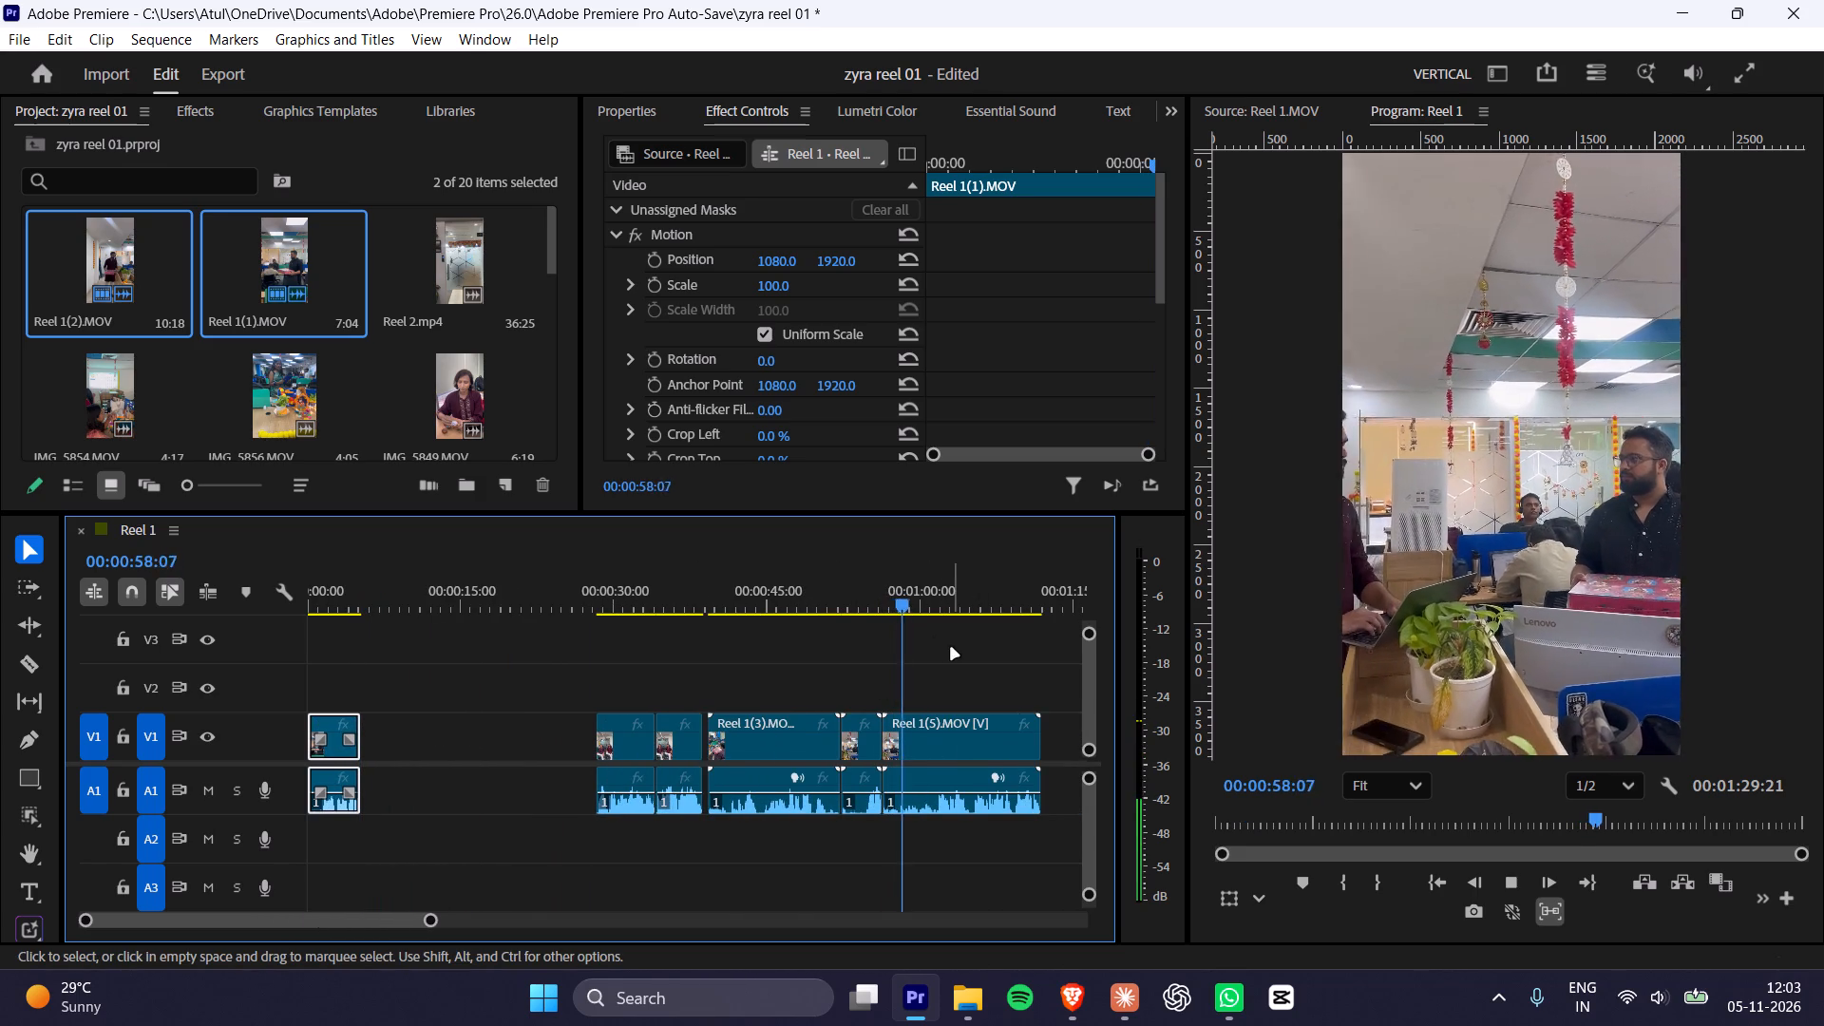
{"action": "scroll", "coordinate": [994, 715], "scroll_direction": "down", "scroll_amount": 4, "text": "alt"}
{"action": "left_click", "coordinate": [847, 608]}
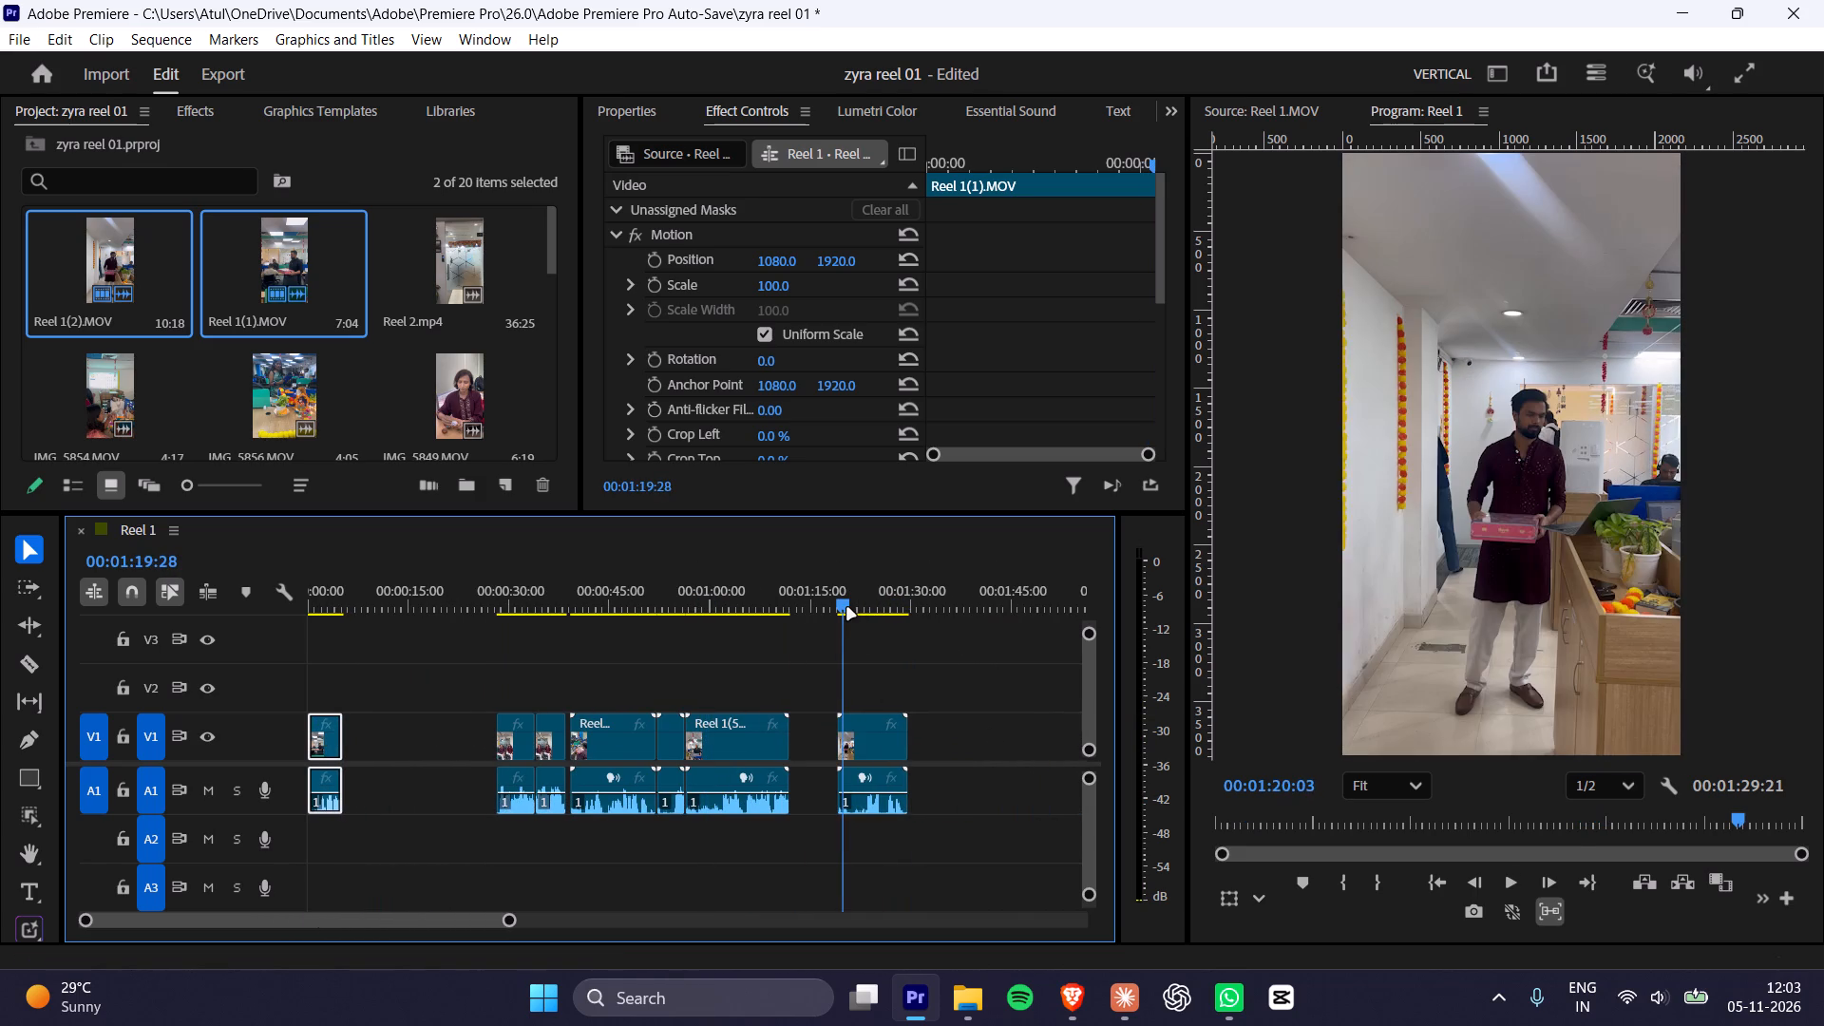
{"action": "key", "text": "space"}
{"action": "key", "text": "space"}
{"action": "key", "text": "space"}
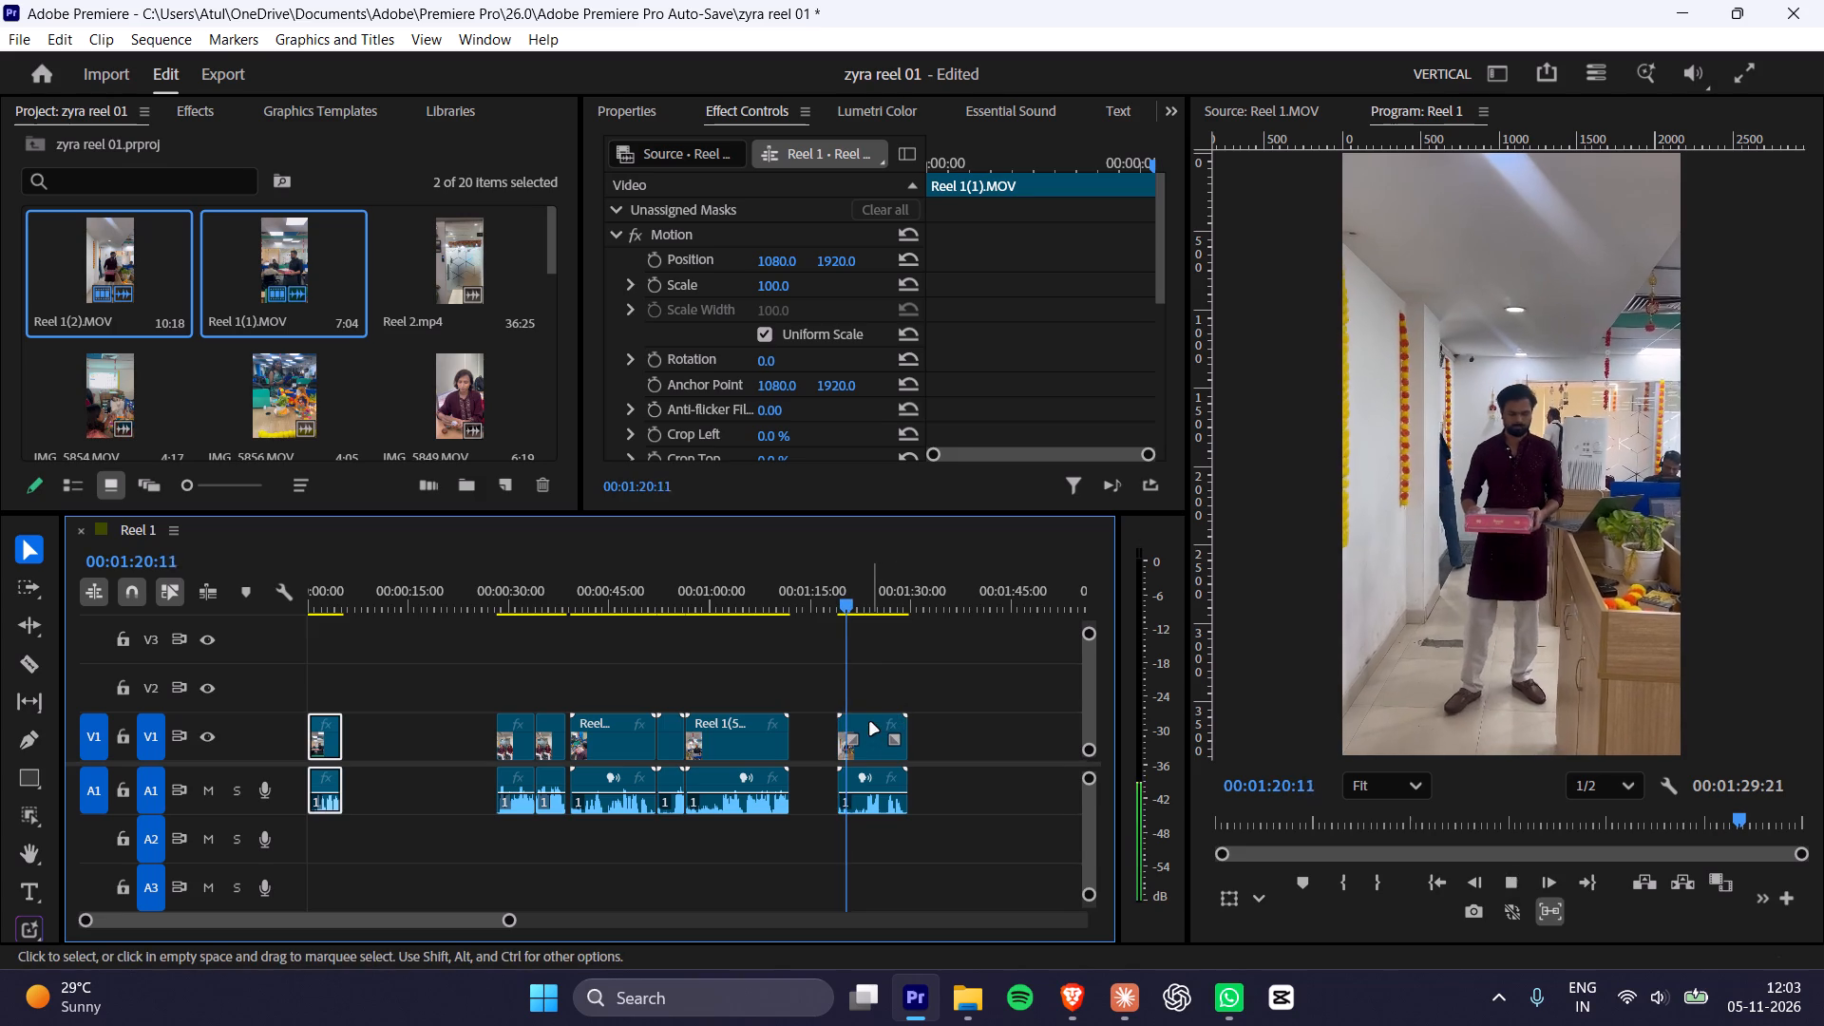
{"action": "key", "text": "space"}
{"action": "left_click_drag", "start_coordinate": [870, 723], "coordinate": [385, 733]}
Review the opening of Reel 1(2).MOV, split the clip at 00:00:09:07, and delete the part before the cut.
{"action": "left_click_drag", "start_coordinate": [330, 605], "coordinate": [226, 607]}
{"action": "scroll", "coordinate": [364, 743], "scroll_direction": "up", "scroll_amount": 12, "text": "alt"}
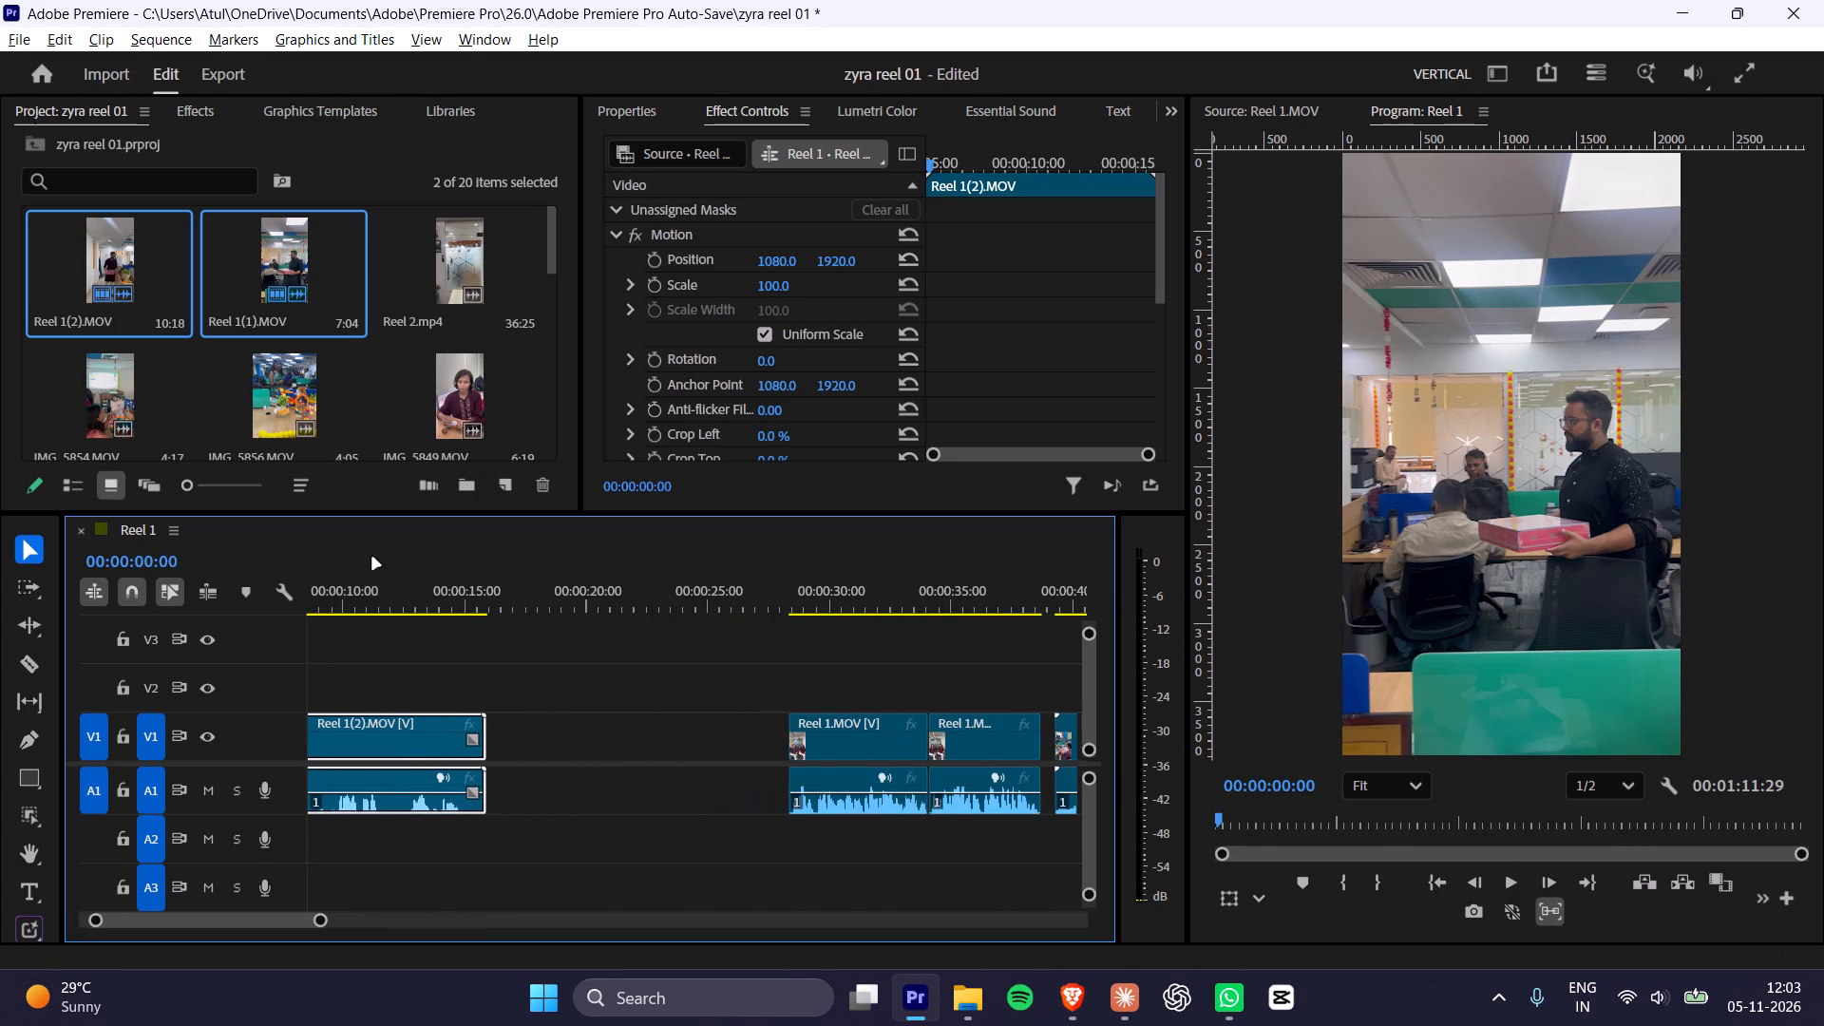
{"action": "left_click_drag", "start_coordinate": [320, 600], "coordinate": [58, 625]}
{"action": "scroll", "coordinate": [560, 743], "scroll_direction": "up", "scroll_amount": 7, "text": "alt"}
{"action": "left_click_drag", "start_coordinate": [347, 598], "coordinate": [313, 607]}
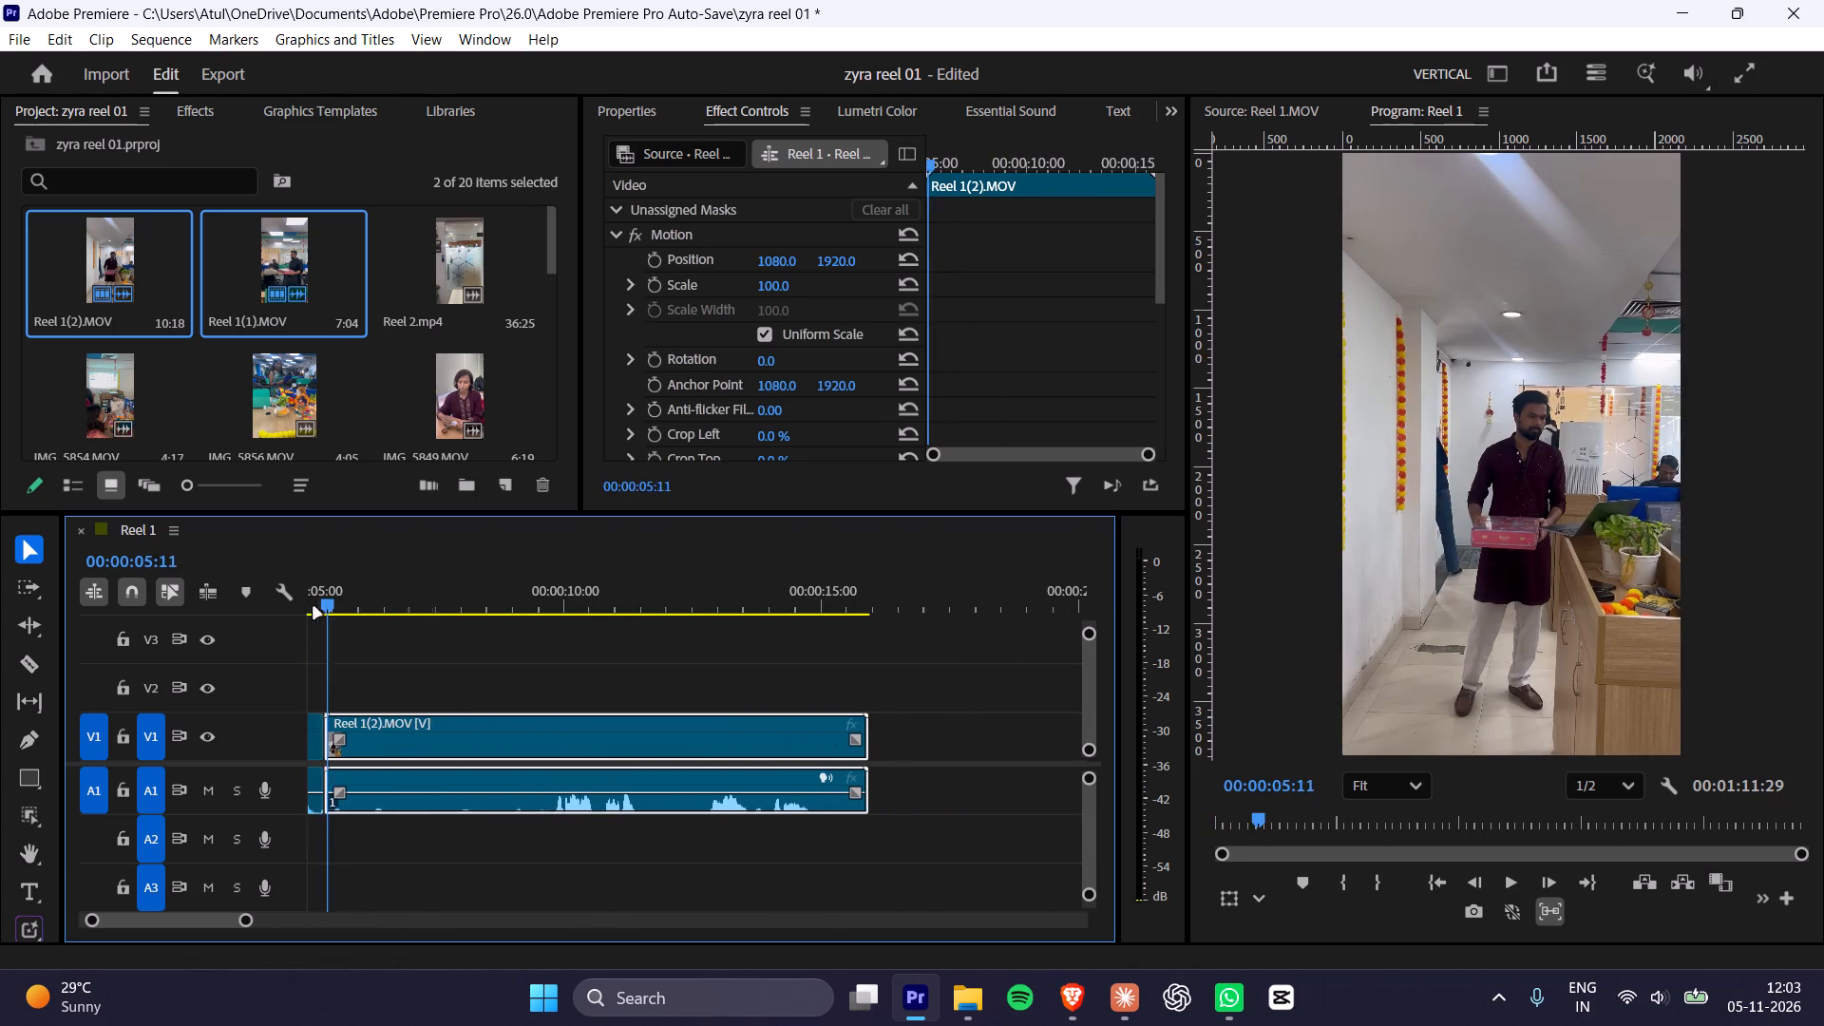
{"action": "left_click_drag", "start_coordinate": [313, 607], "coordinate": [332, 616]}
{"action": "key", "text": "space"}
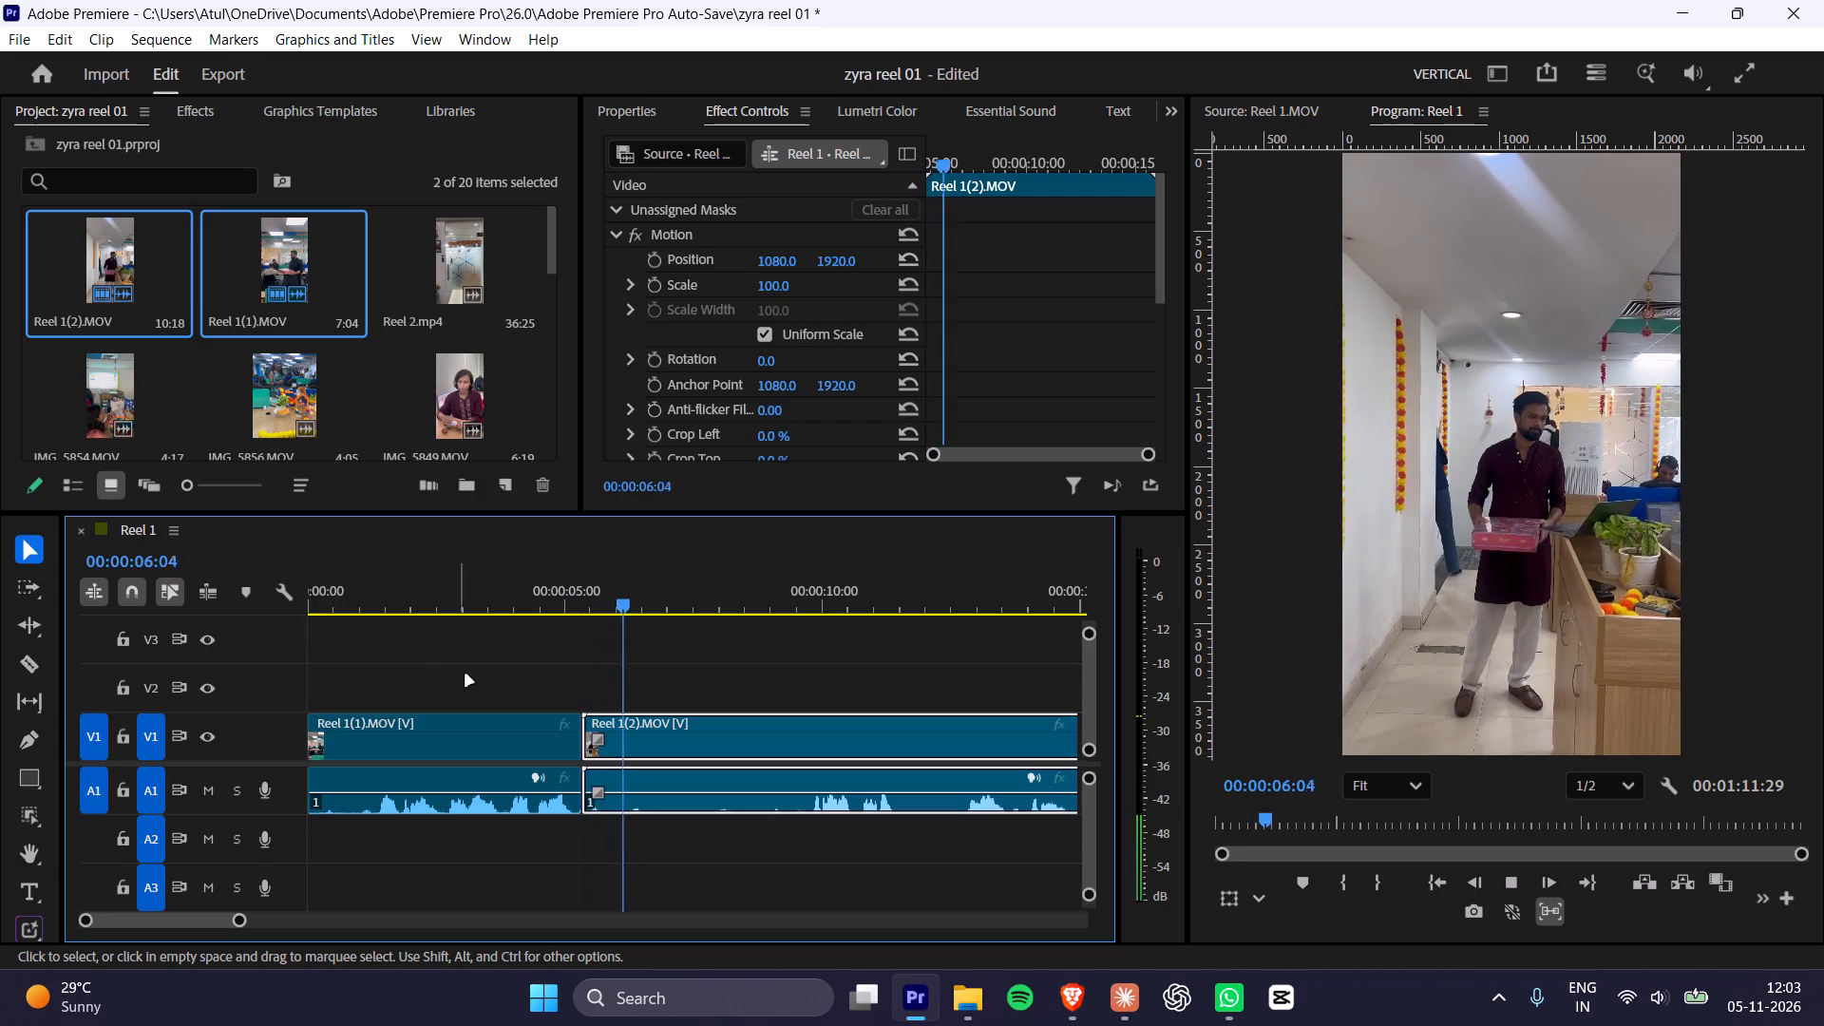
{"action": "left_click", "coordinate": [740, 753]}
{"action": "key", "text": "space"}
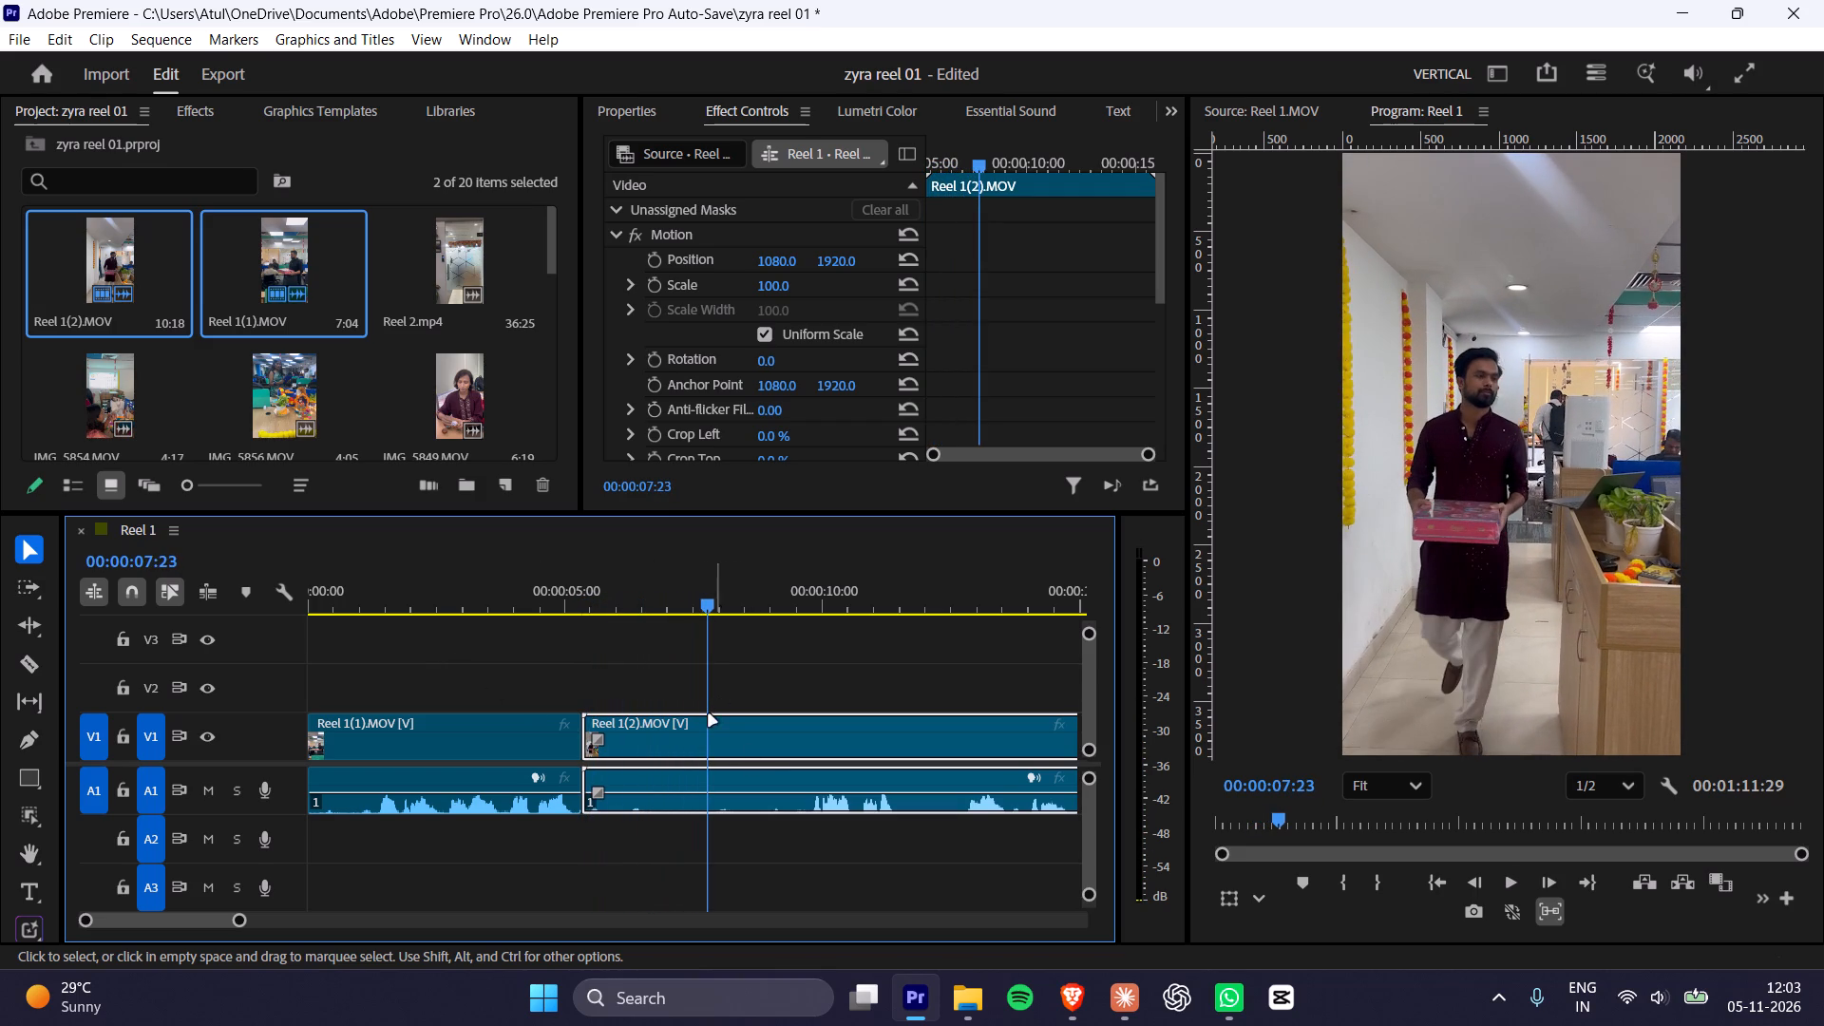
{"action": "left_click_drag", "start_coordinate": [642, 600], "coordinate": [671, 606]}
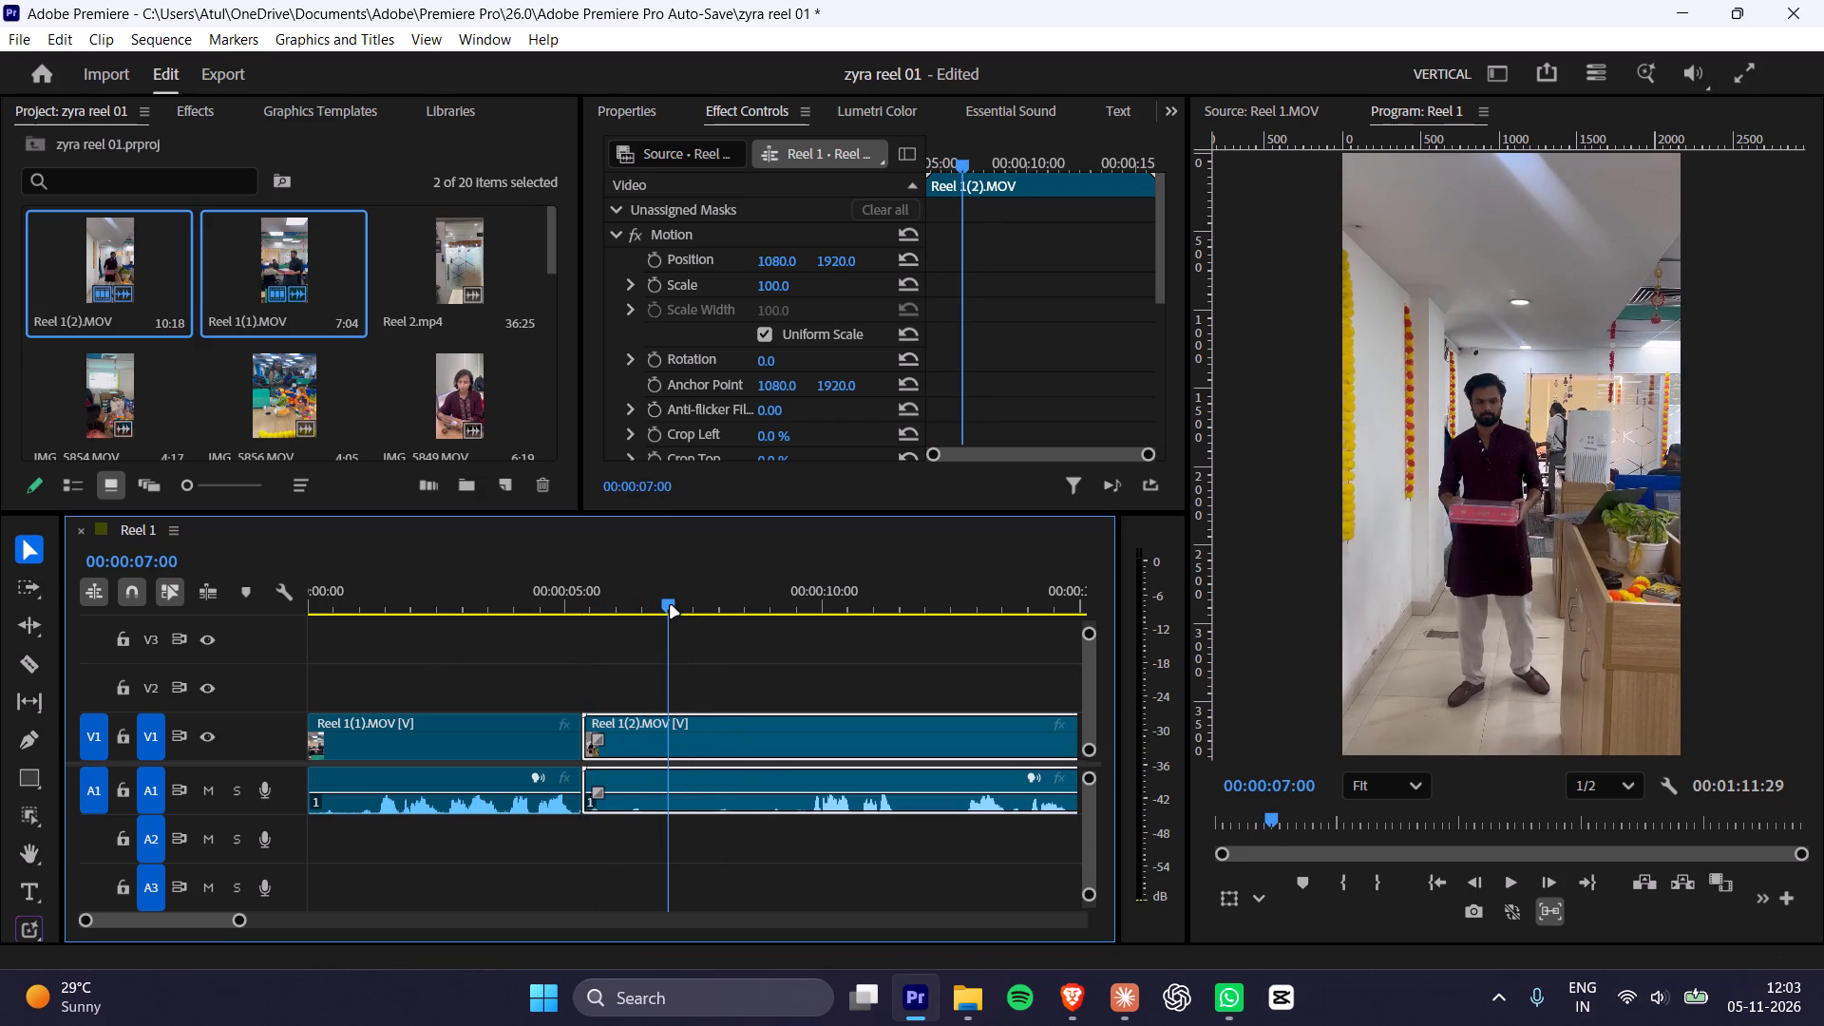
{"action": "left_click_drag", "start_coordinate": [671, 606], "coordinate": [784, 630]}
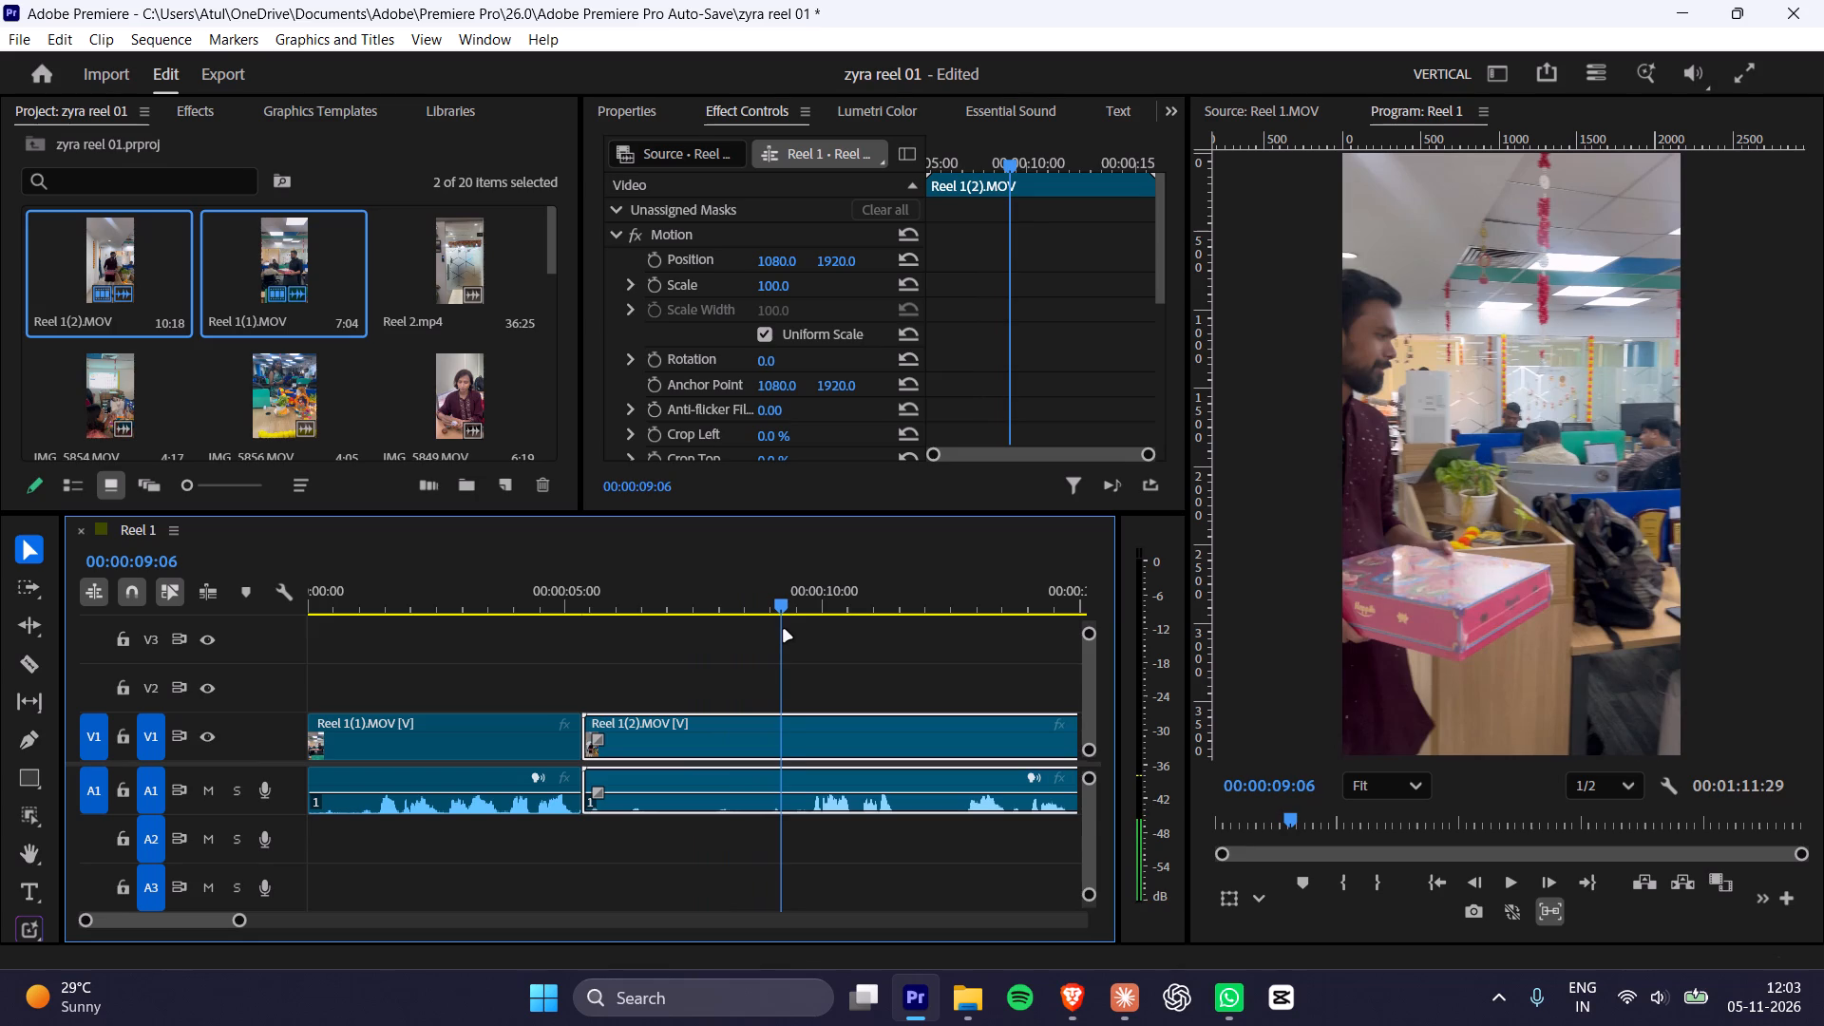
{"action": "left_click_drag", "start_coordinate": [784, 630], "coordinate": [785, 629]}
{"action": "left_click", "coordinate": [730, 745]}
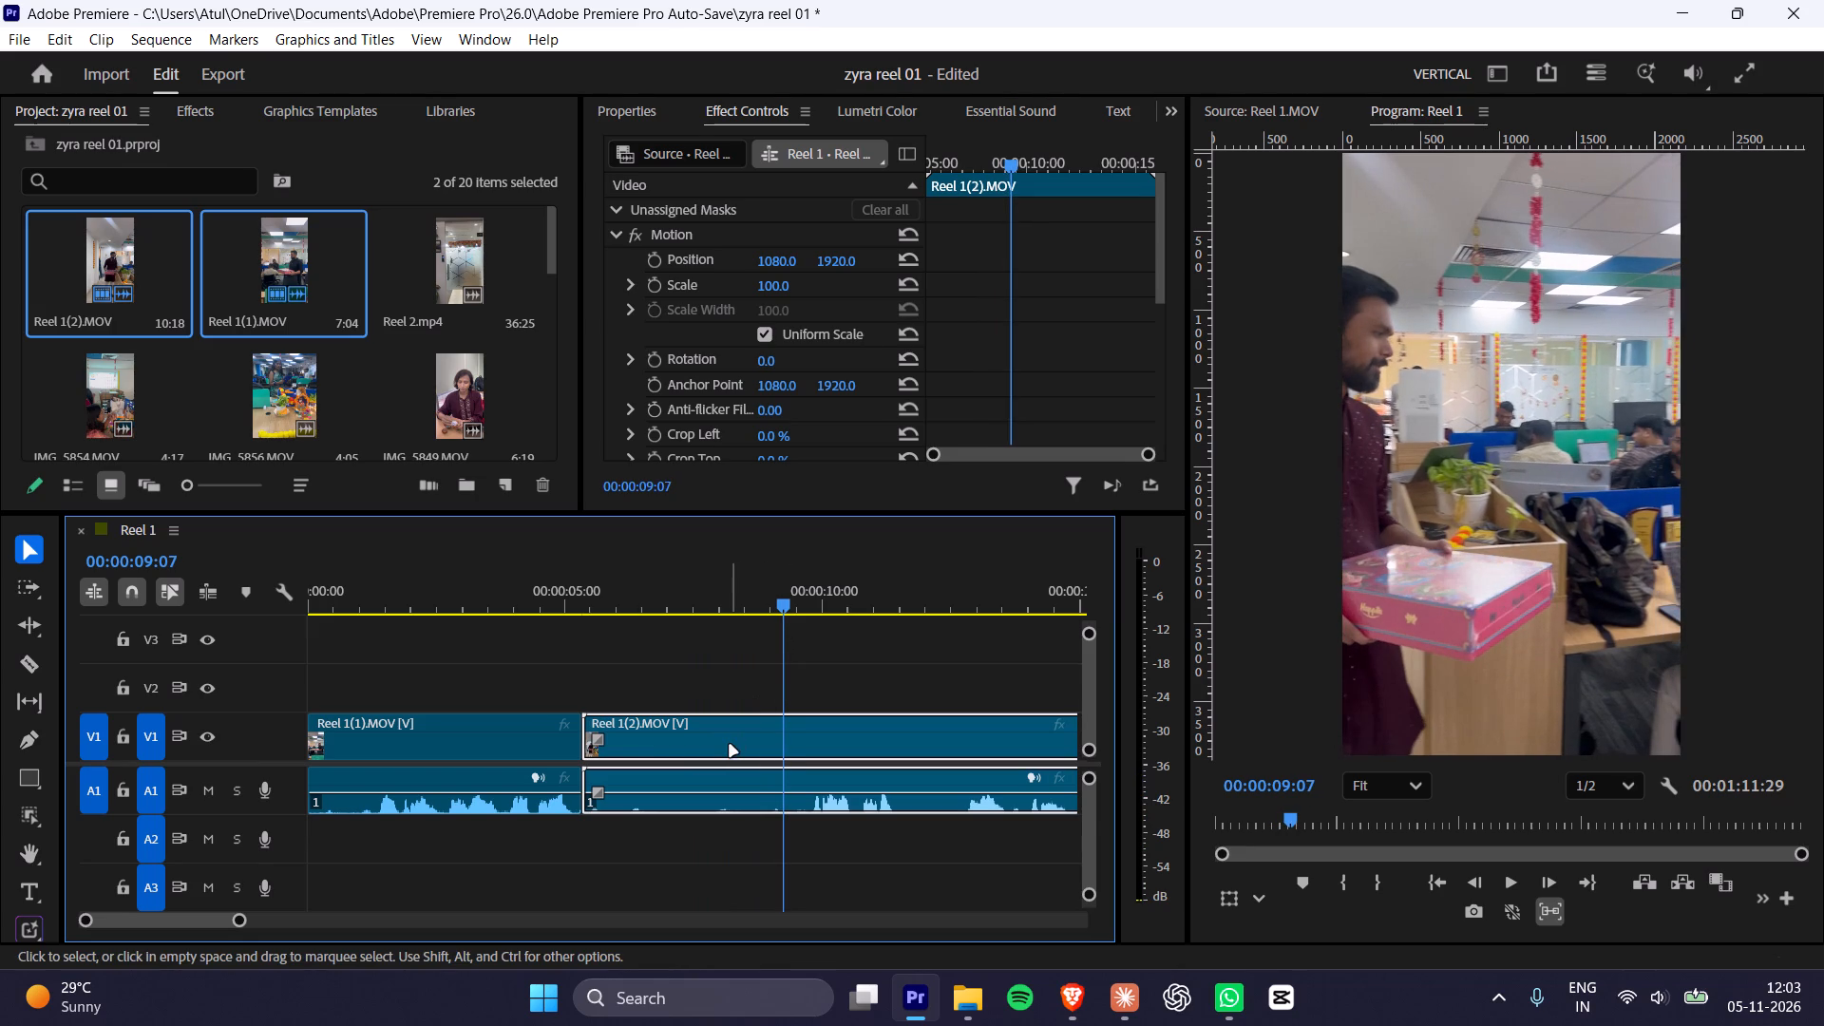
{"action": "key", "text": "ctrl+b"}
{"action": "left_click", "coordinate": [720, 753]}
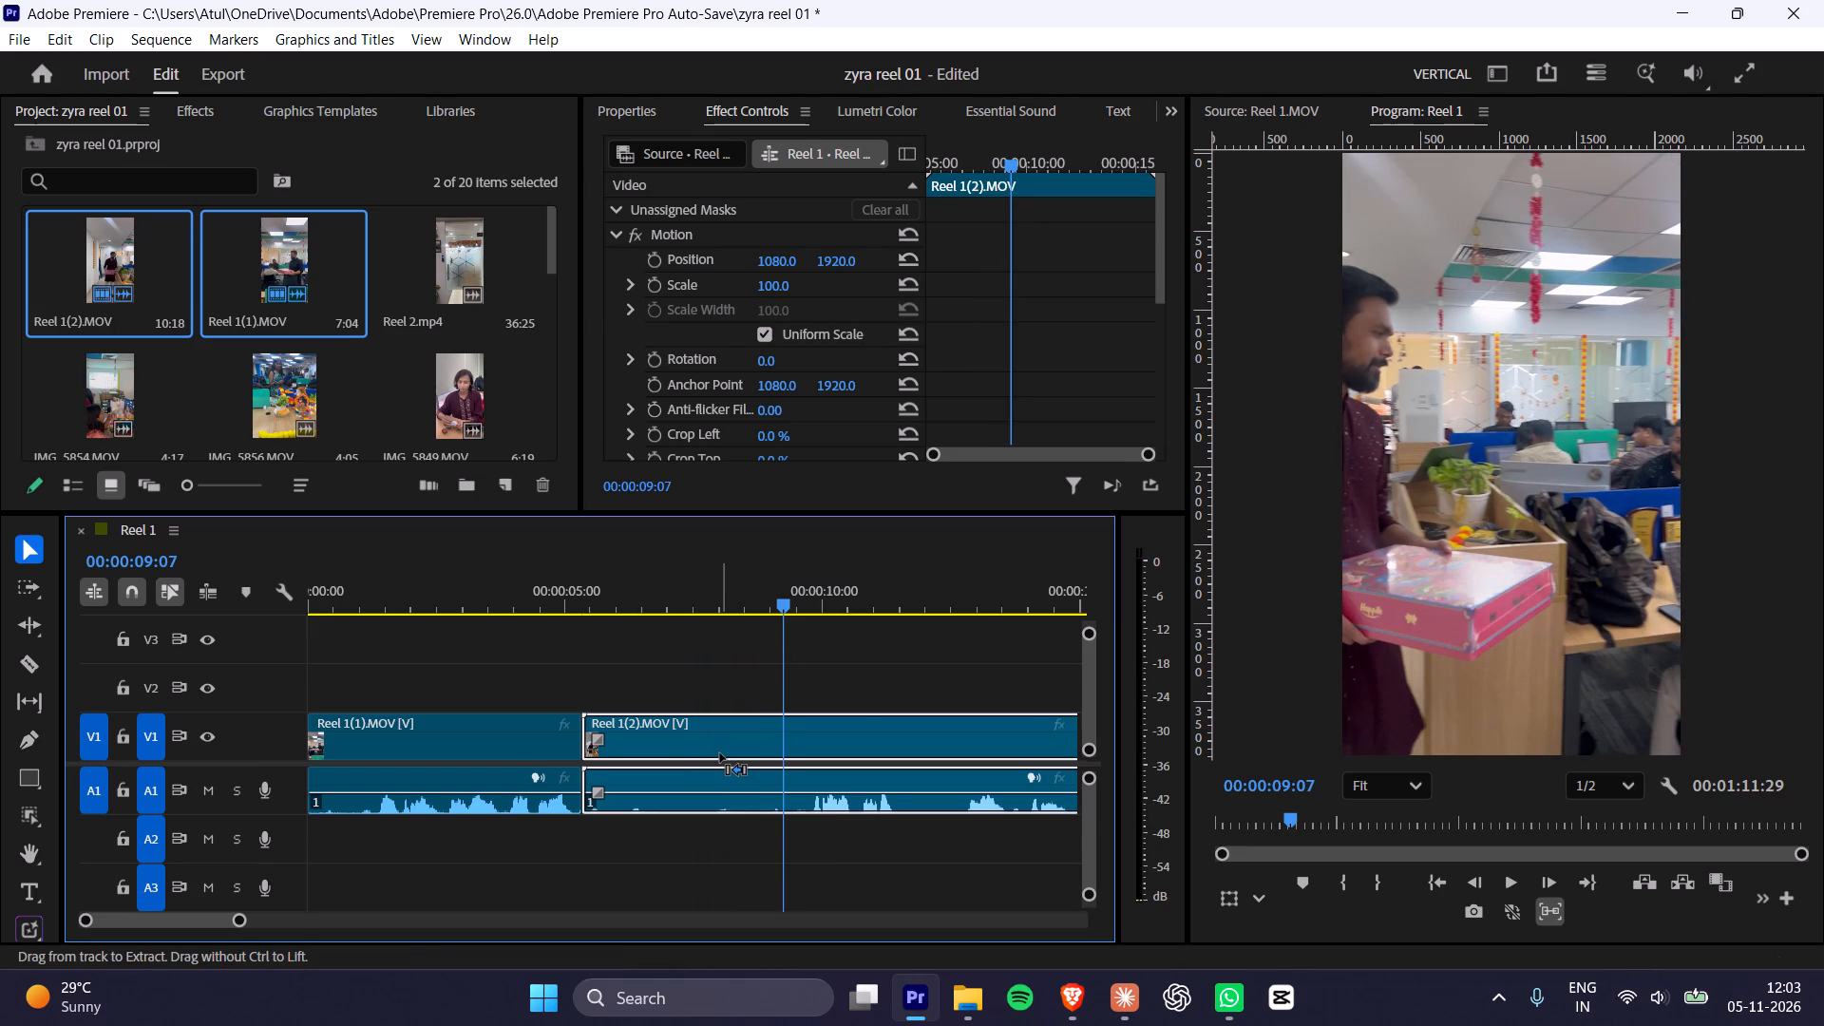
{"action": "key", "text": "ctrl+k"}
{"action": "left_click", "coordinate": [720, 753]}
{"action": "key", "text": "Delete"}
Ripple delete the gap between Reel 1(1).MOV and the remaining part of Reel 1(2).MOV.
{"action": "right_click", "coordinate": [709, 752]}
{"action": "left_click", "coordinate": [751, 767]}
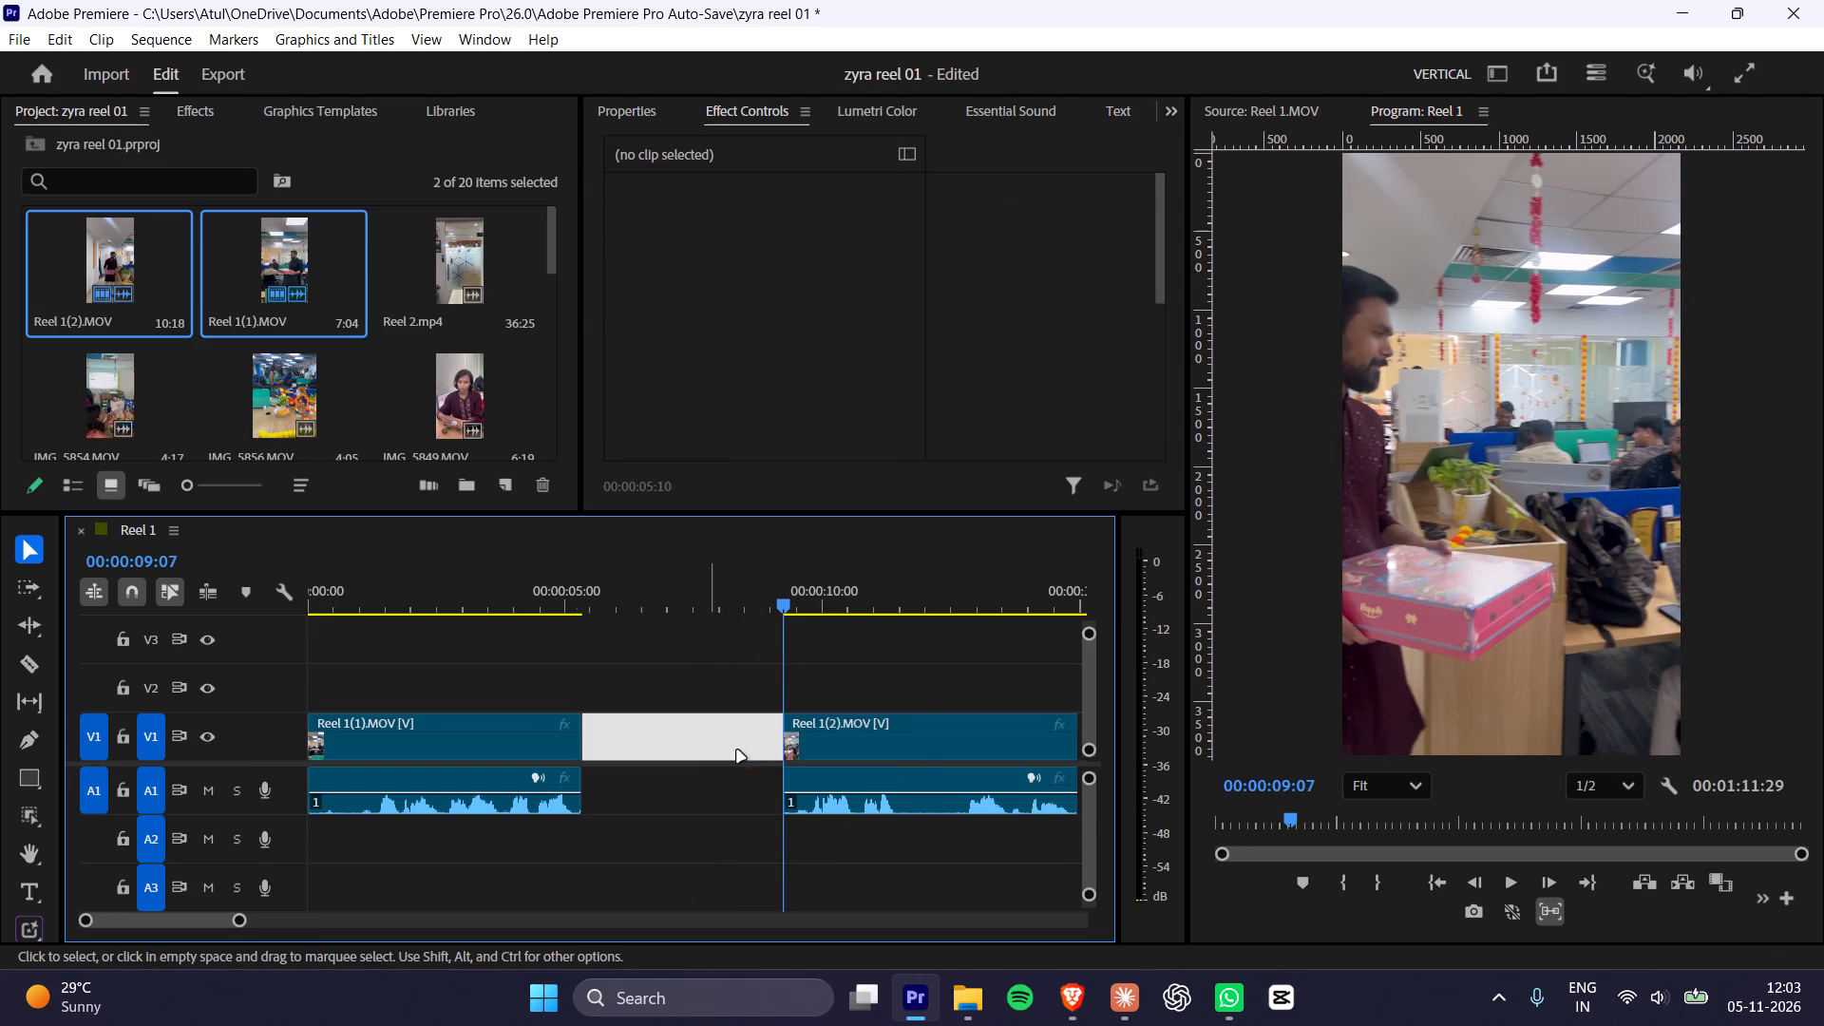
Play from the end of Reel 1(1).MOV through Reel 1(2).MOV to check the join and look for pauses.
{"action": "left_click", "coordinate": [538, 575]}
{"action": "key", "text": "space"}
{"action": "key", "text": "space"}
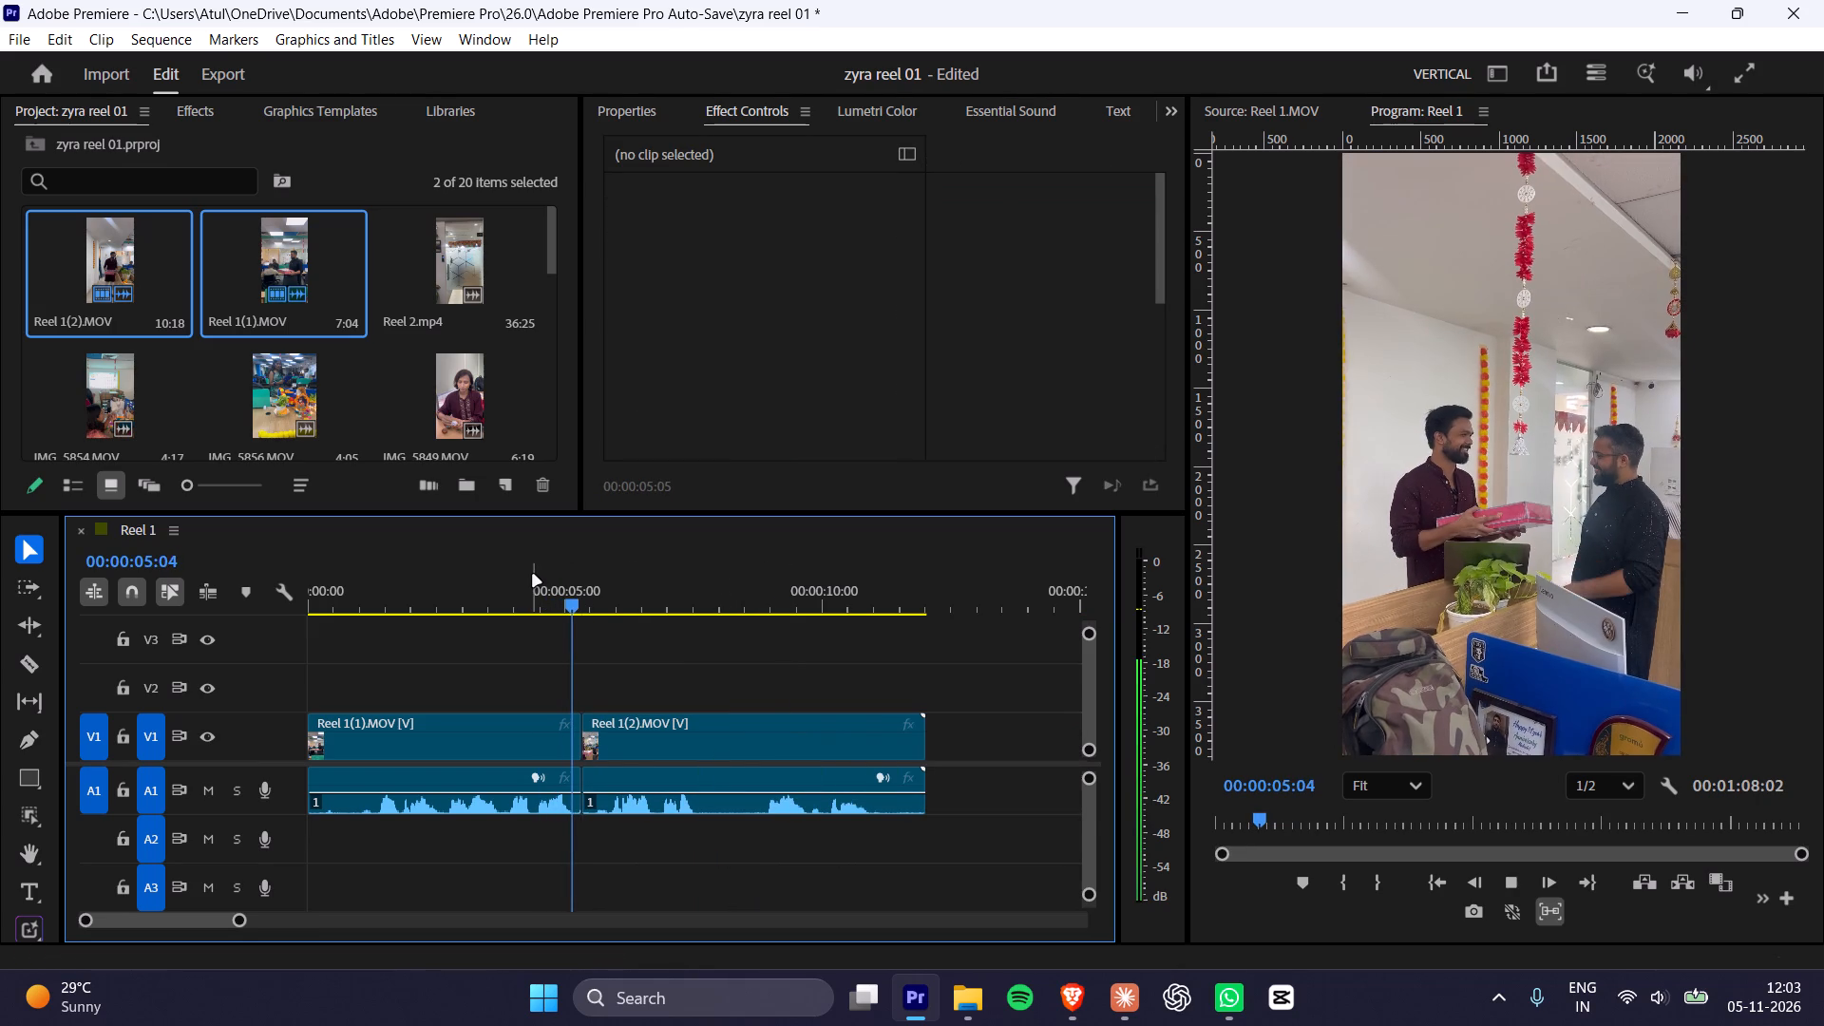
{"action": "key", "text": "space"}
{"action": "key", "text": "space"}
{"action": "key", "text": "space"}
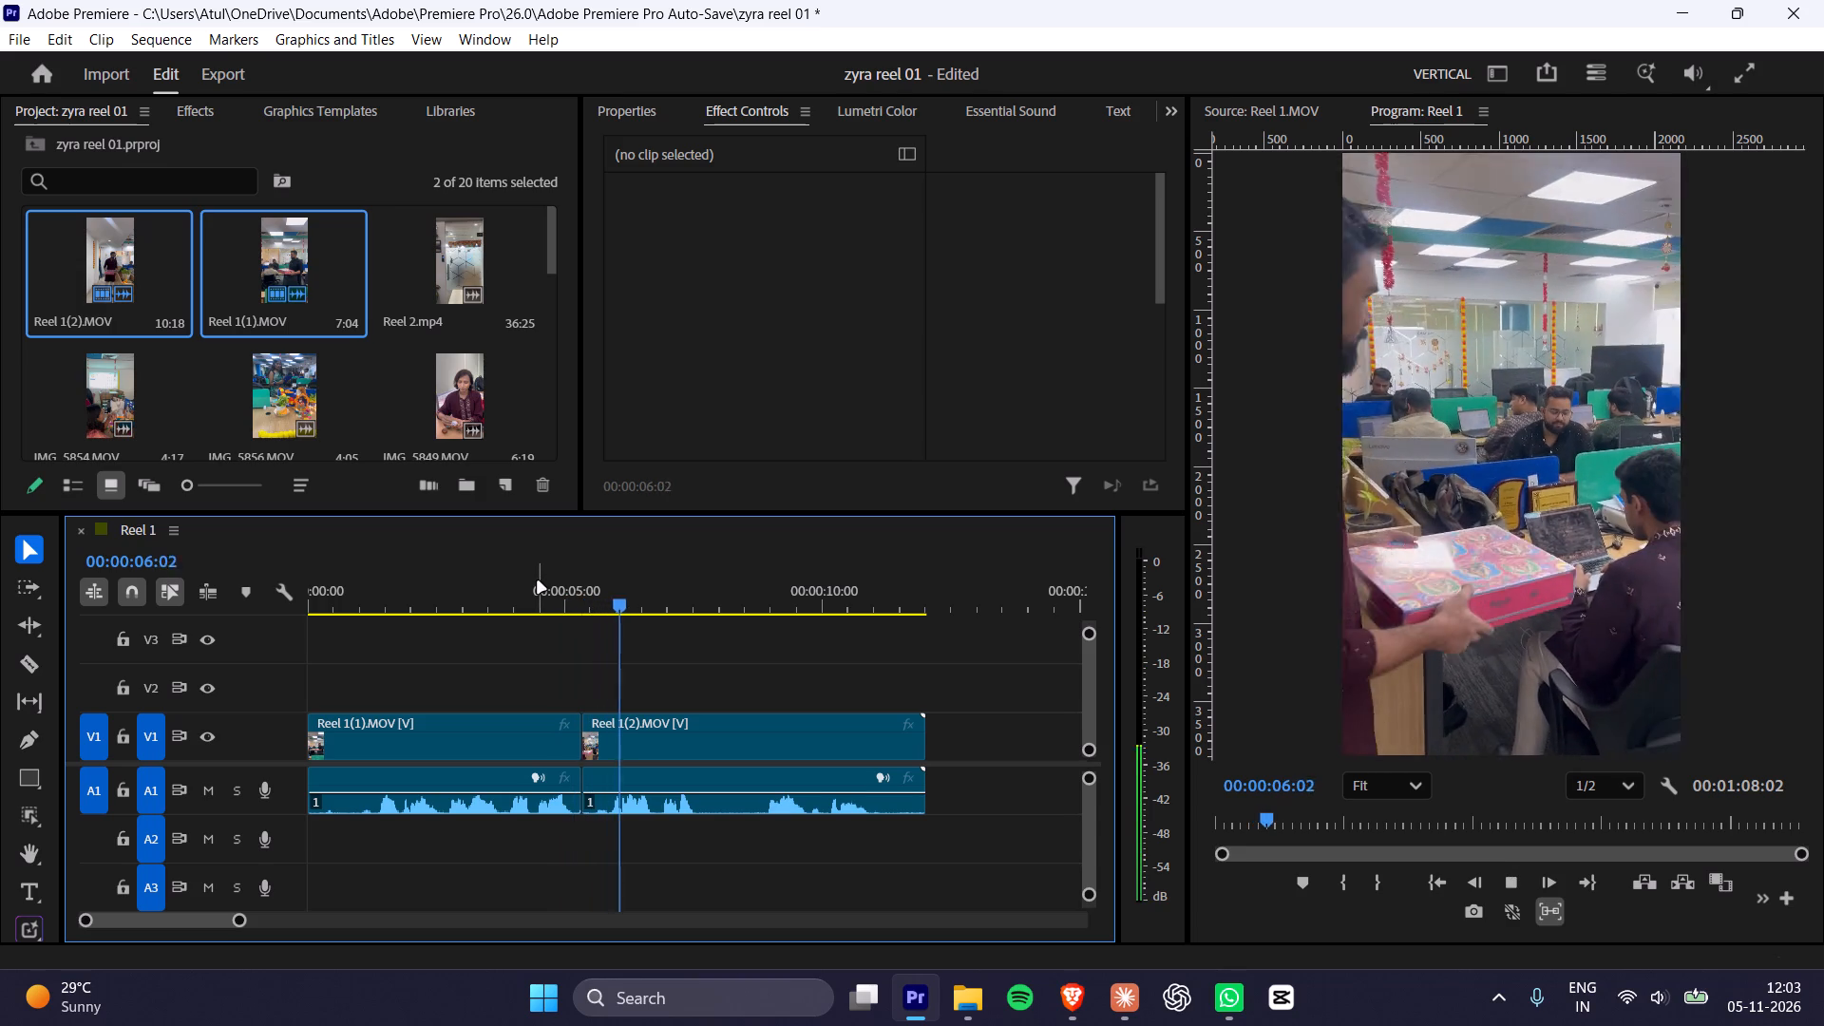
{"action": "key", "text": "space"}
{"action": "key", "text": "space"}
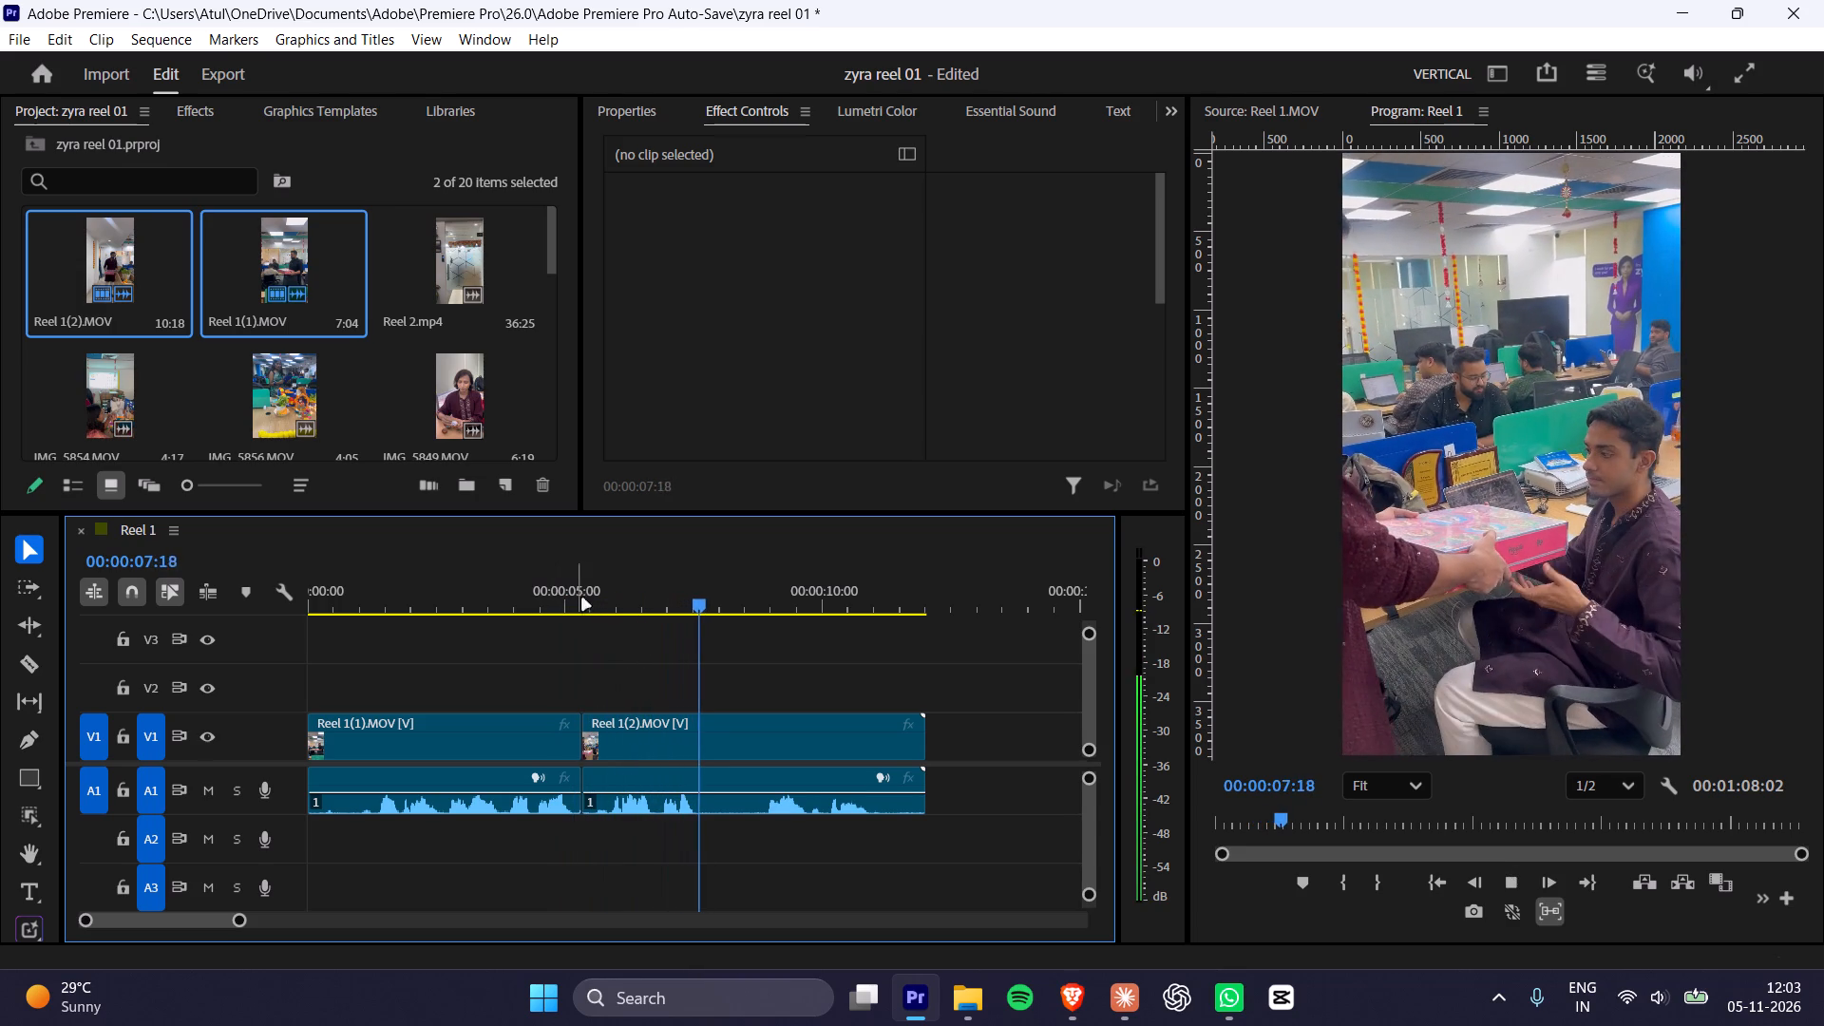
{"action": "key", "text": "space"}
{"action": "key", "text": "space"}
{"action": "key", "text": "space"}
{"action": "key", "text": "space"}
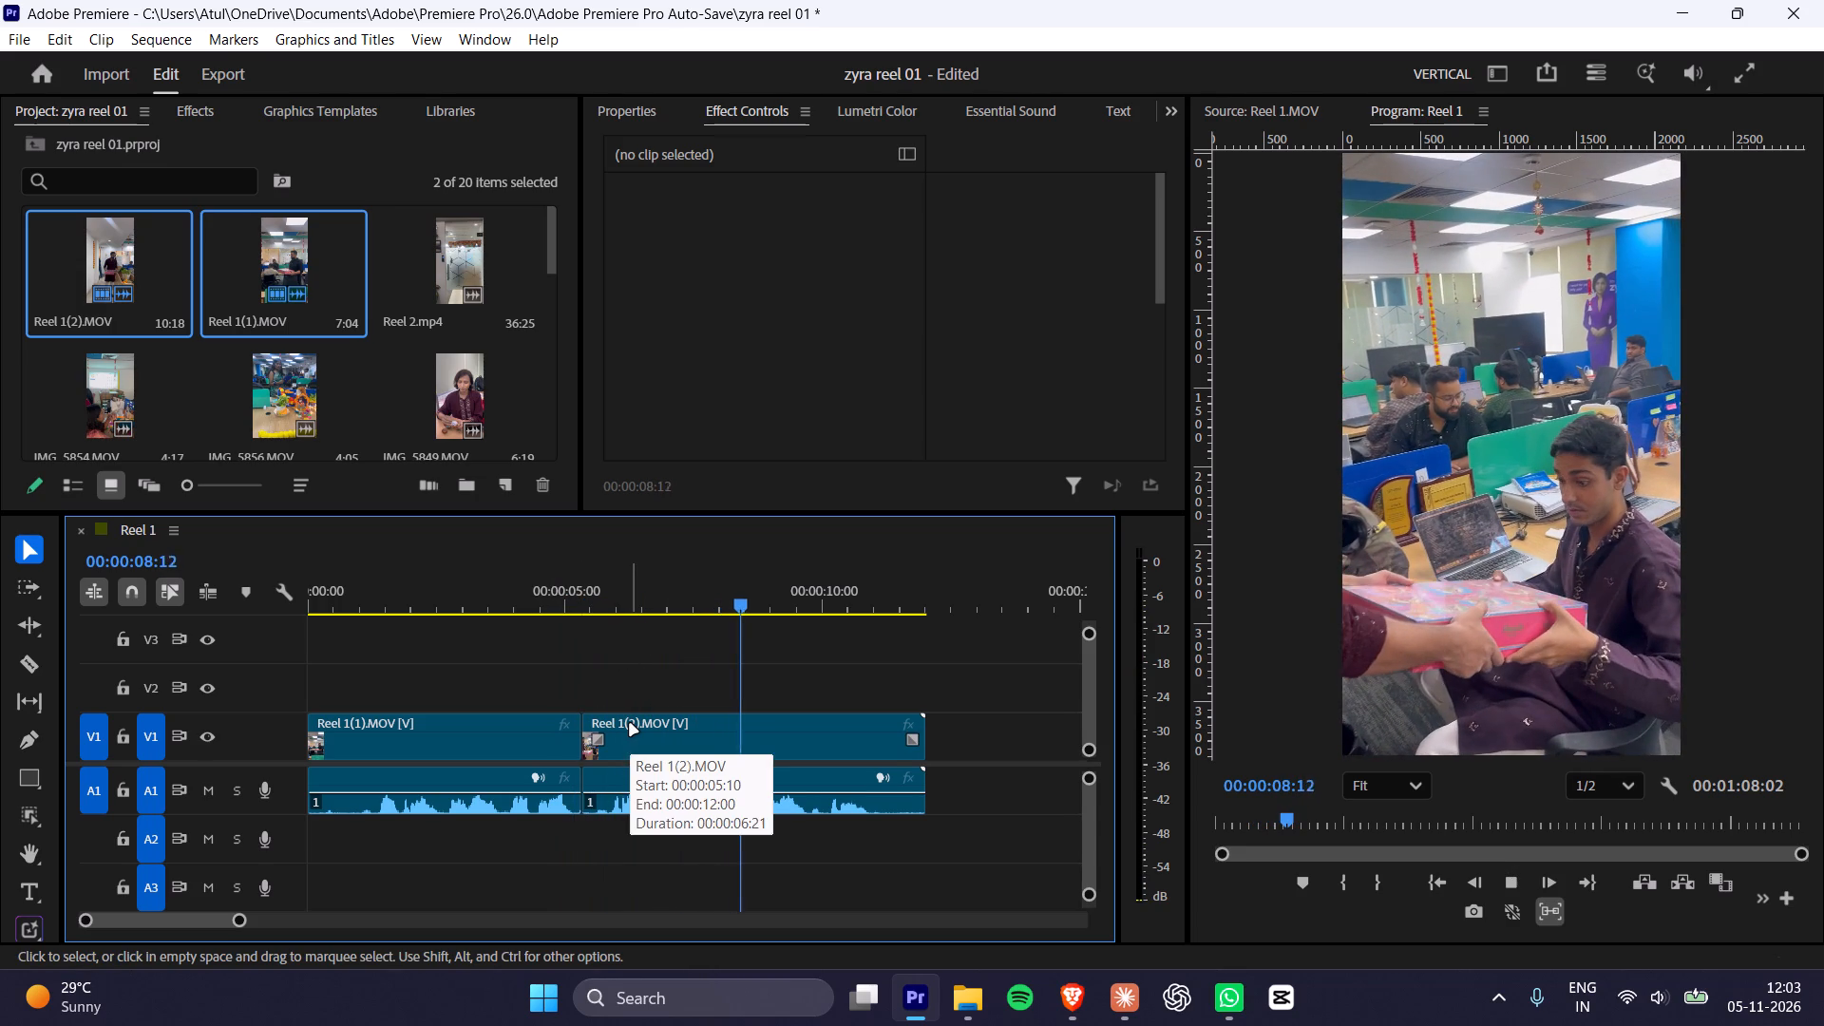
{"action": "key", "text": "space"}
{"action": "key", "text": "space"}
{"action": "key", "text": "space"}
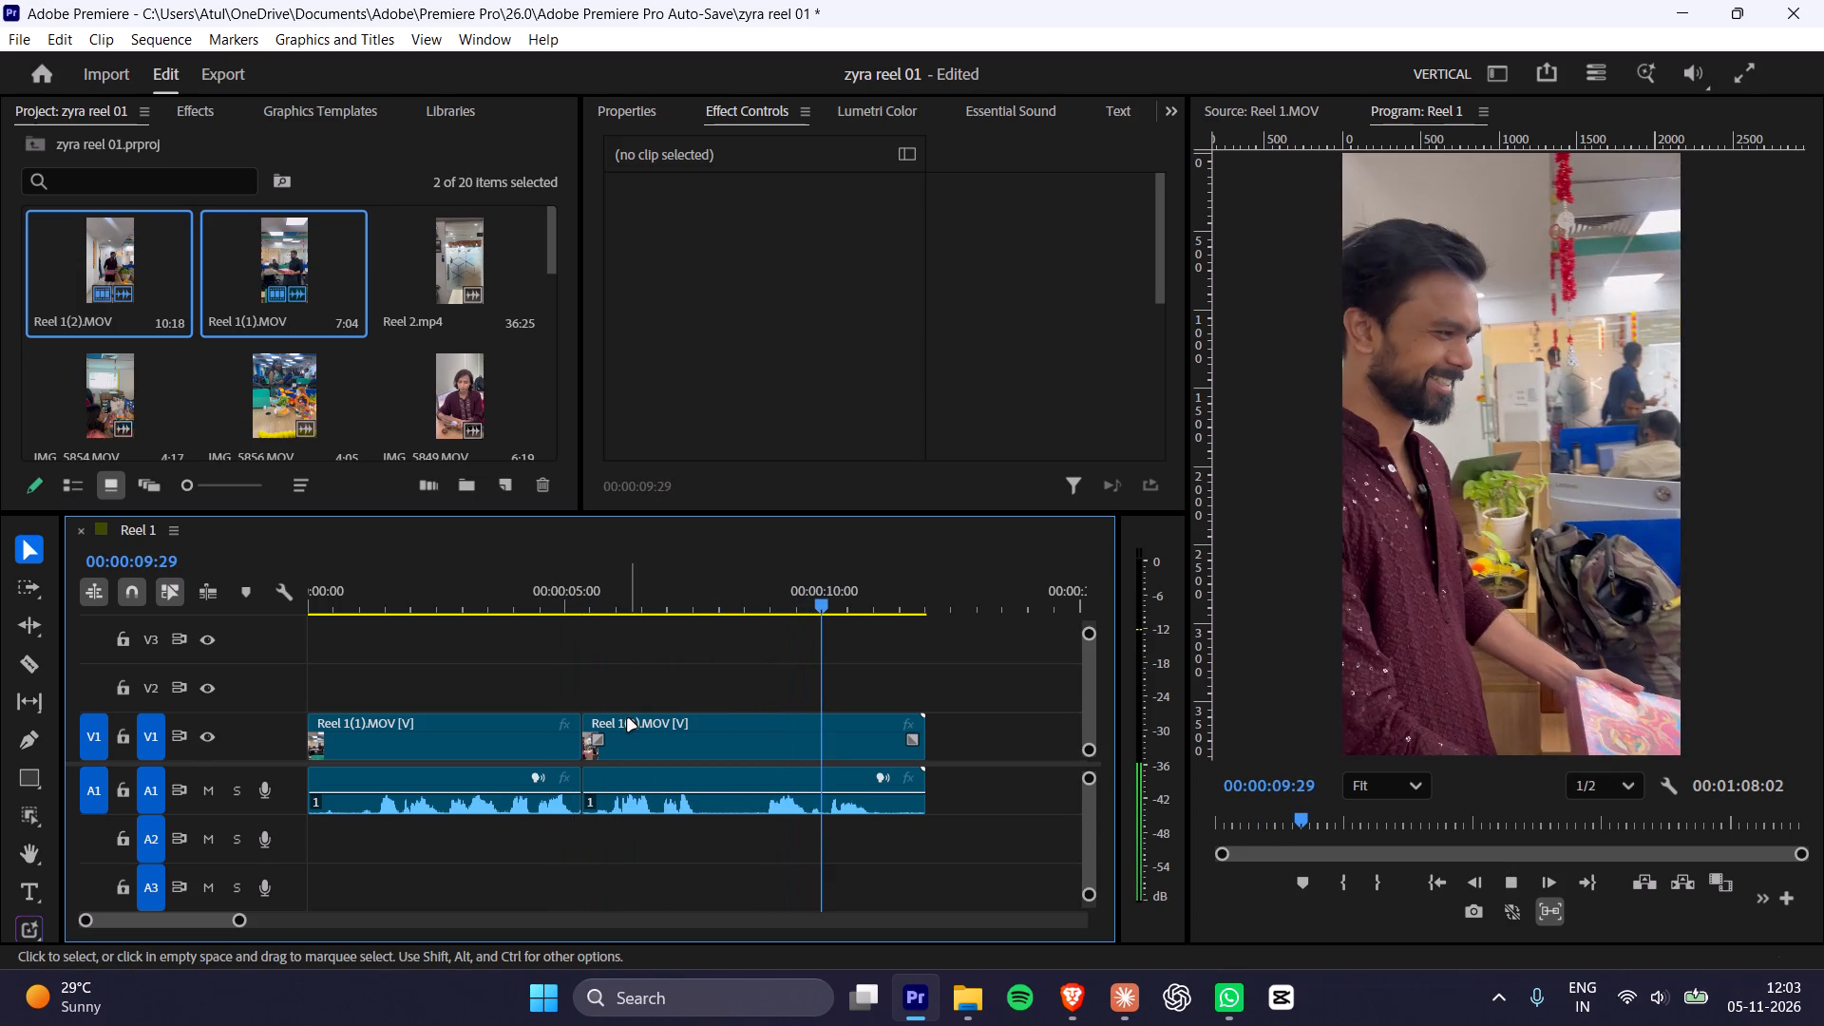
{"action": "key", "text": "space"}
{"action": "key", "text": "space"}
{"action": "key", "text": "space"}
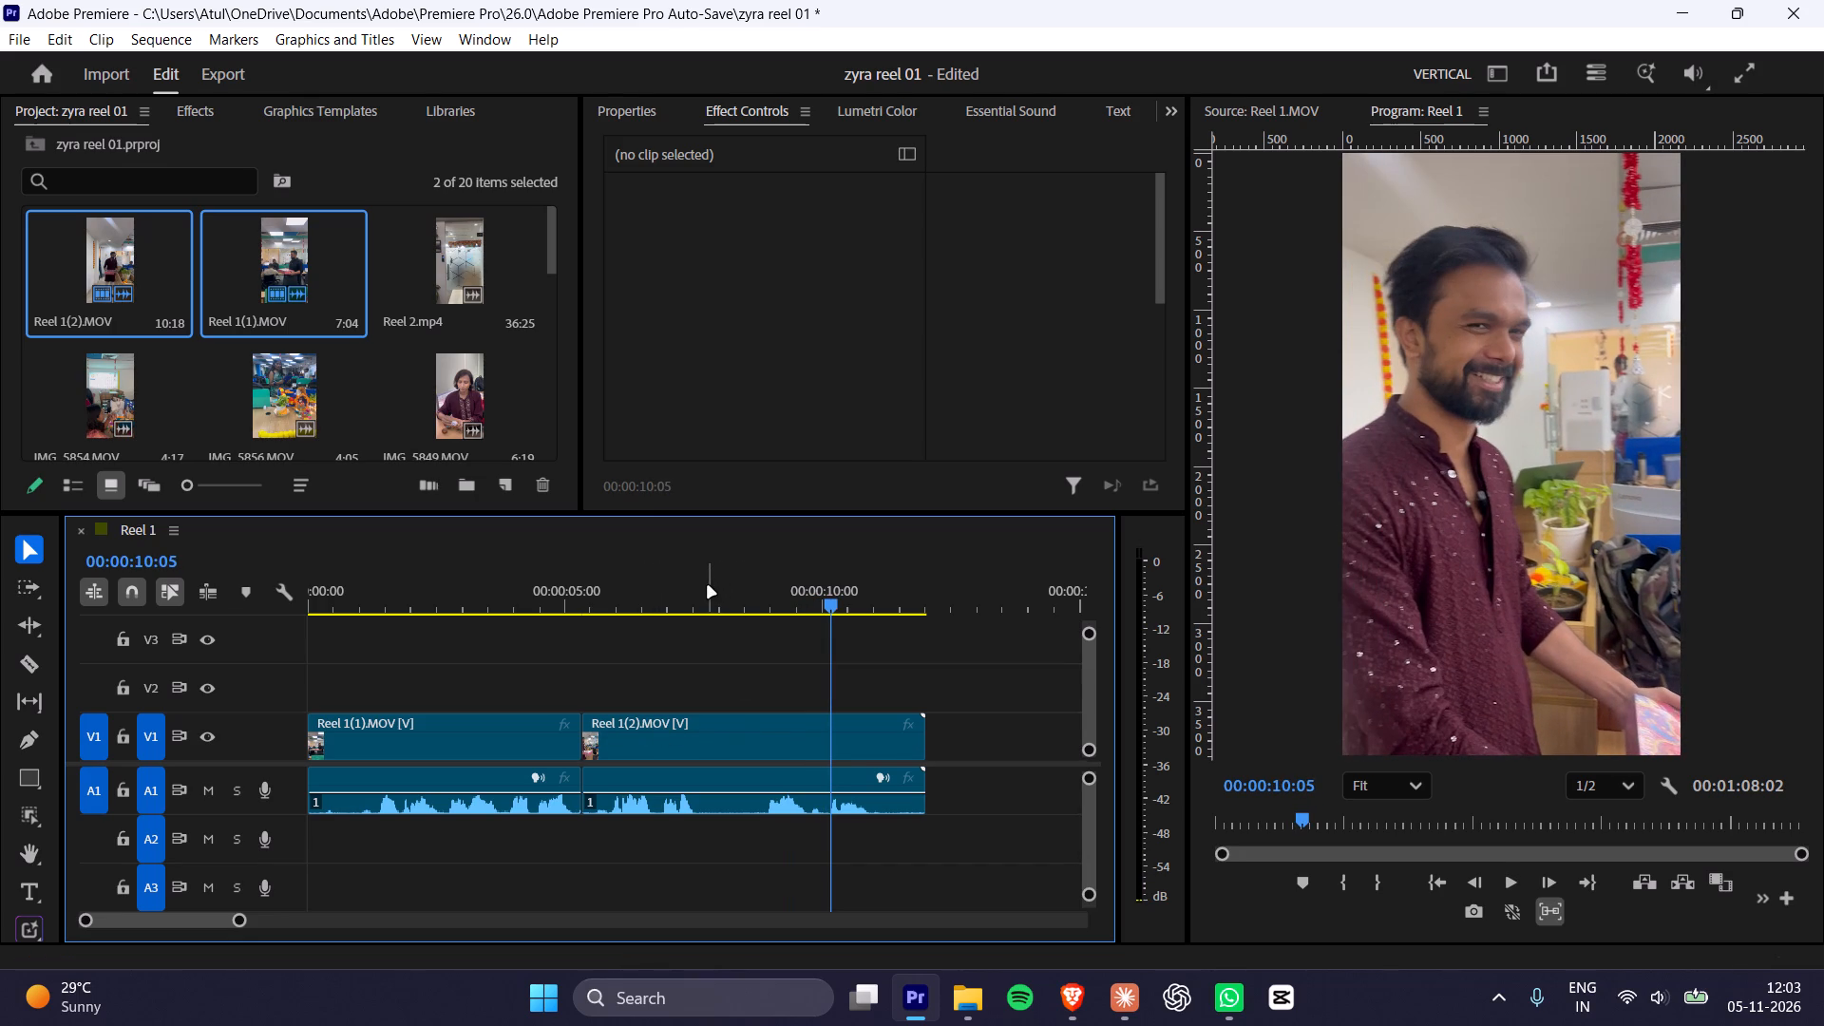
{"action": "key", "text": "space"}
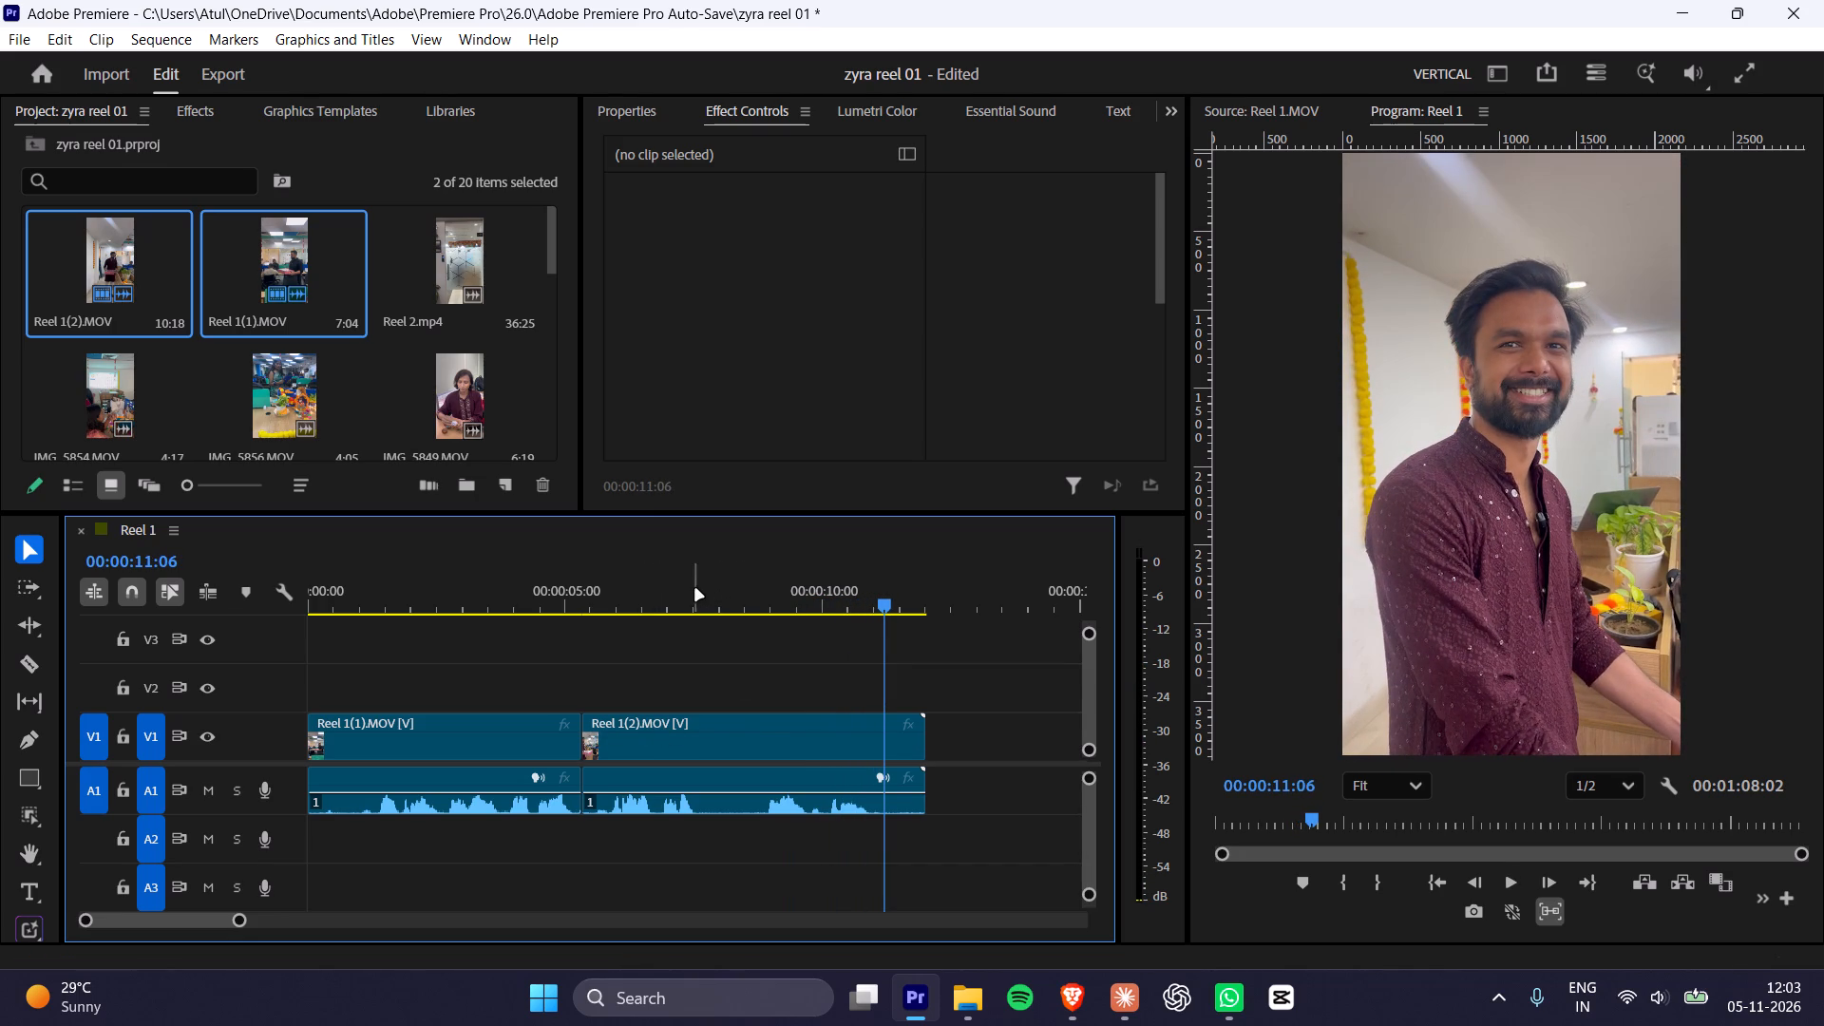
Replay from about 00:00:05:03 across the join, checking the dialogue and pauses in Reel 1(2).MOV at closer zoom.
{"action": "left_click_drag", "start_coordinate": [693, 589], "coordinate": [575, 613]}
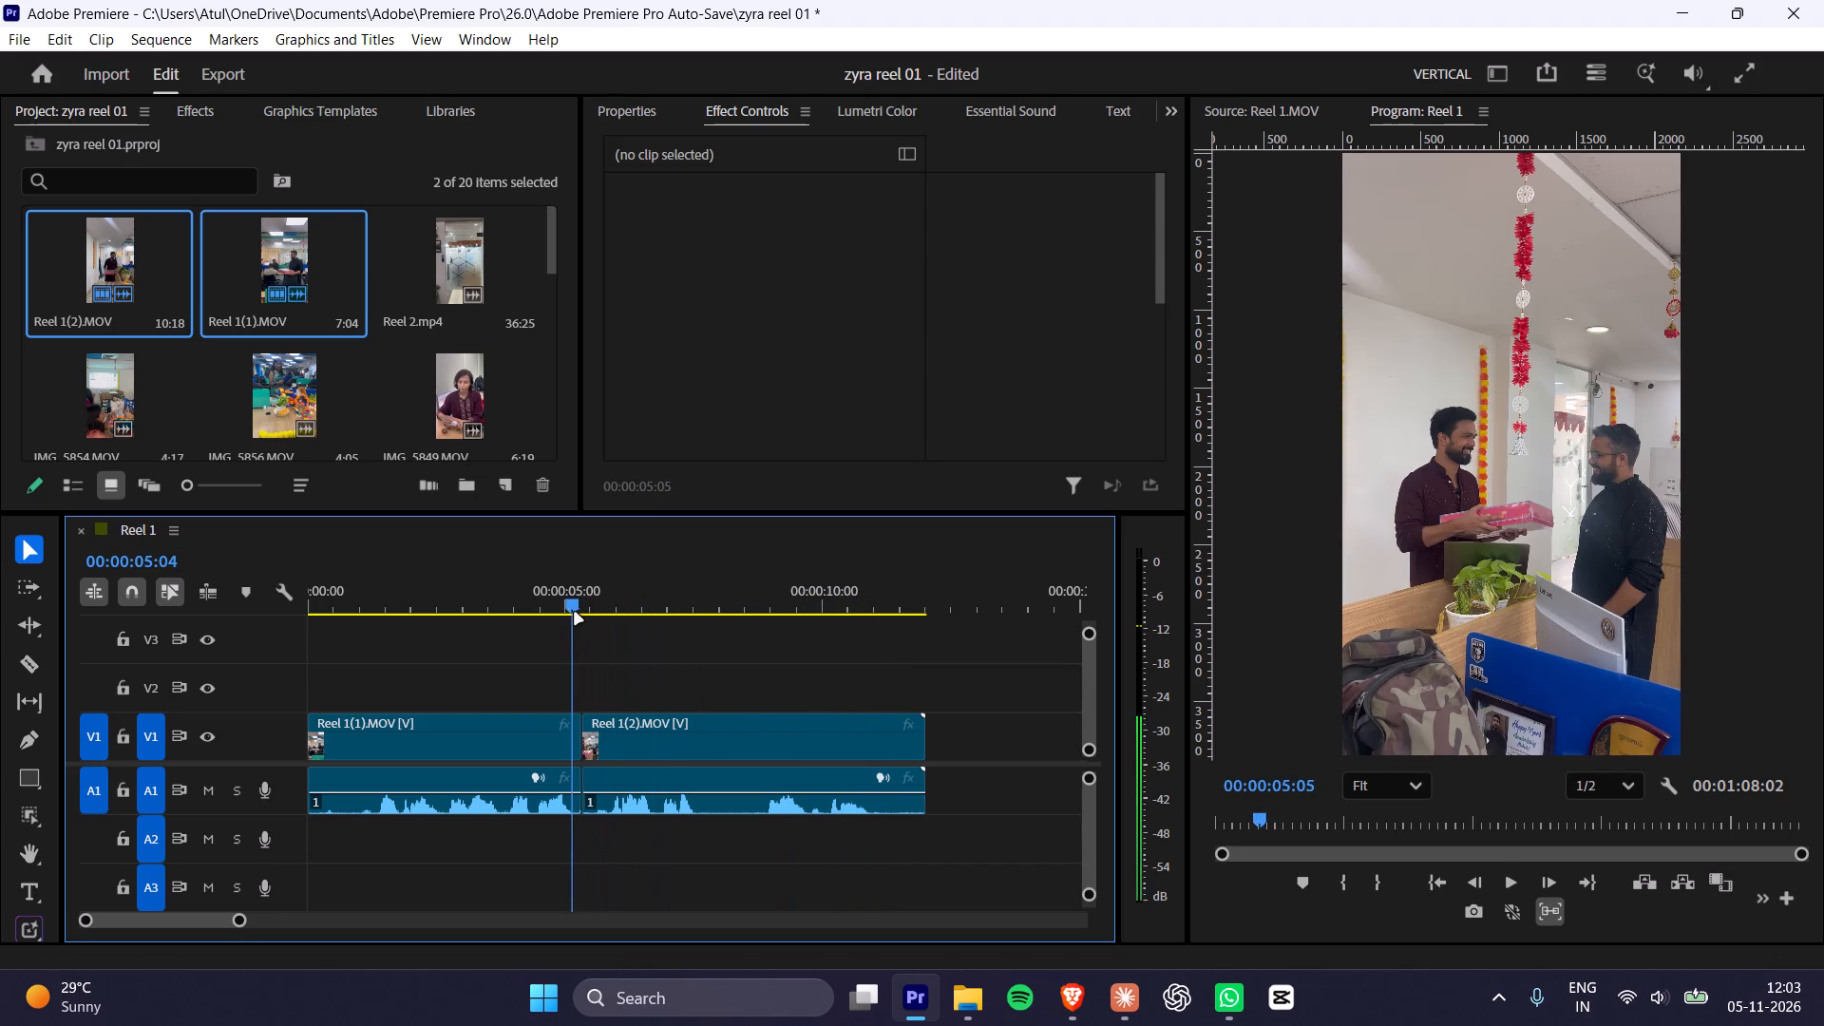
{"action": "left_click_drag", "start_coordinate": [575, 613], "coordinate": [573, 615]}
{"action": "scroll", "coordinate": [663, 716], "scroll_direction": "up", "scroll_amount": 8, "text": "alt"}
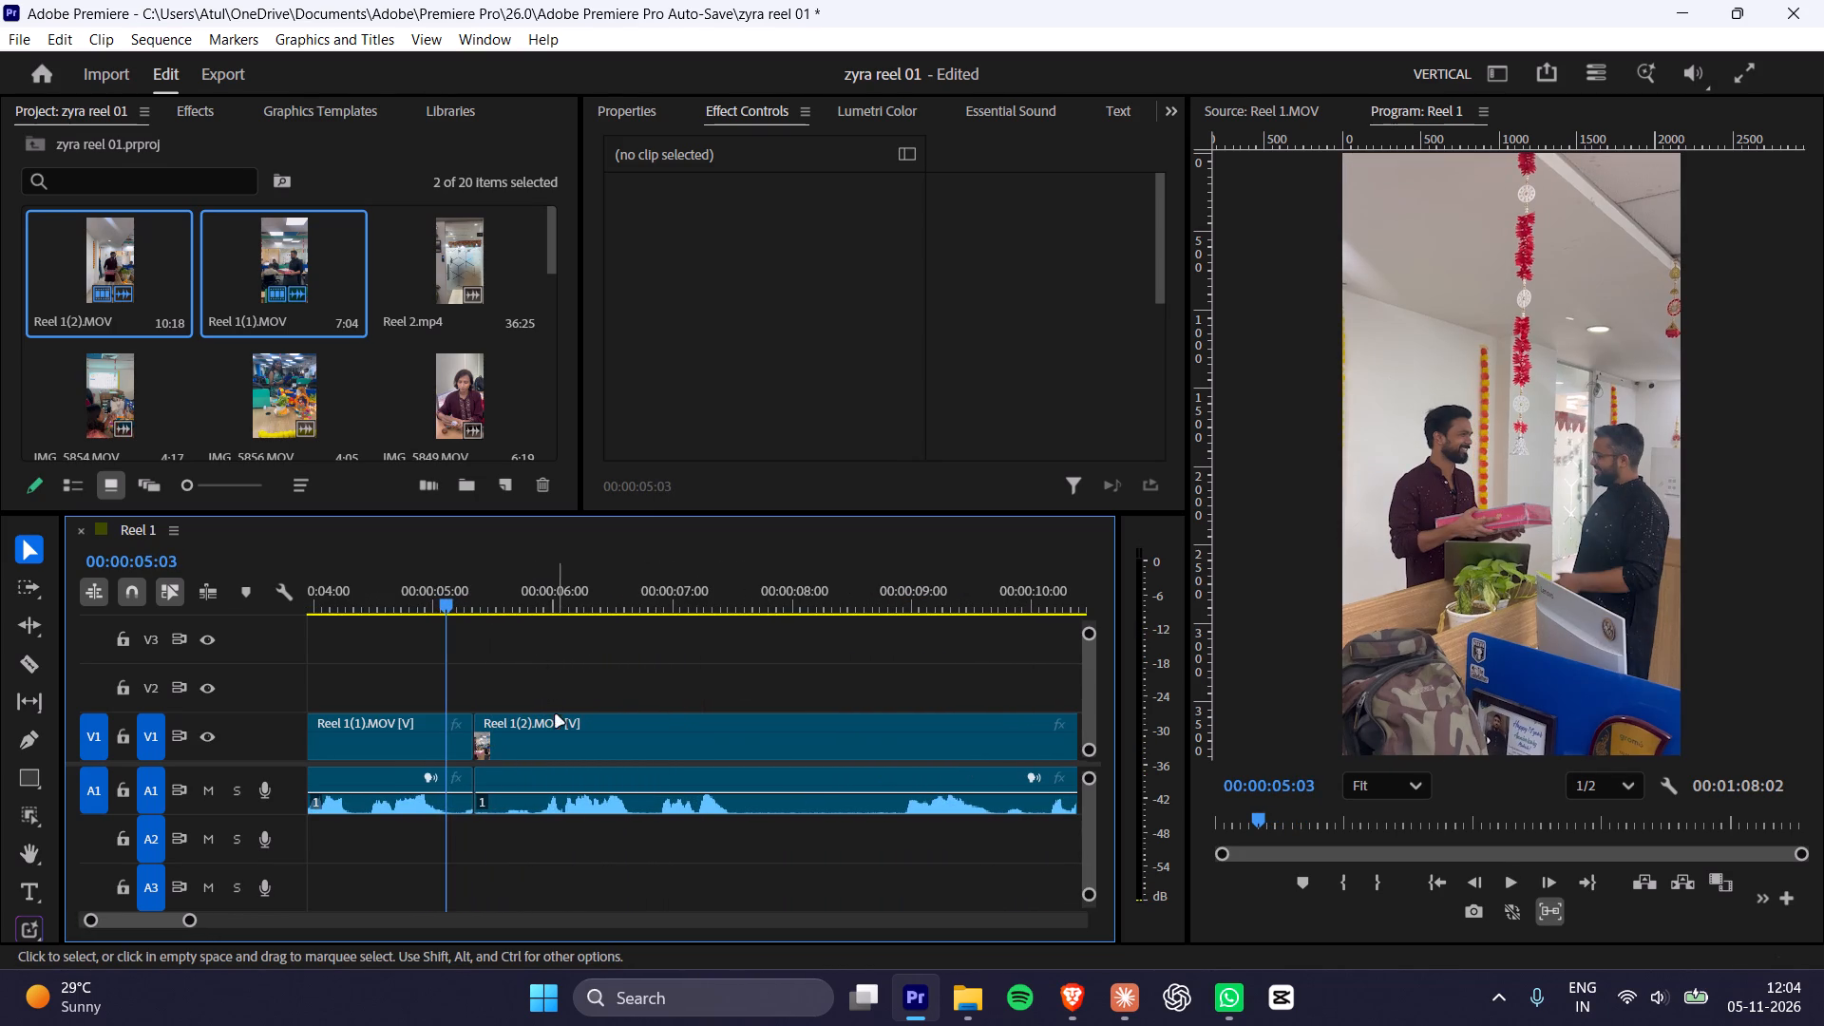
{"action": "key", "text": "space"}
{"action": "key", "text": "space"}
{"action": "key", "text": "space"}
{"action": "left_click", "coordinate": [703, 730]}
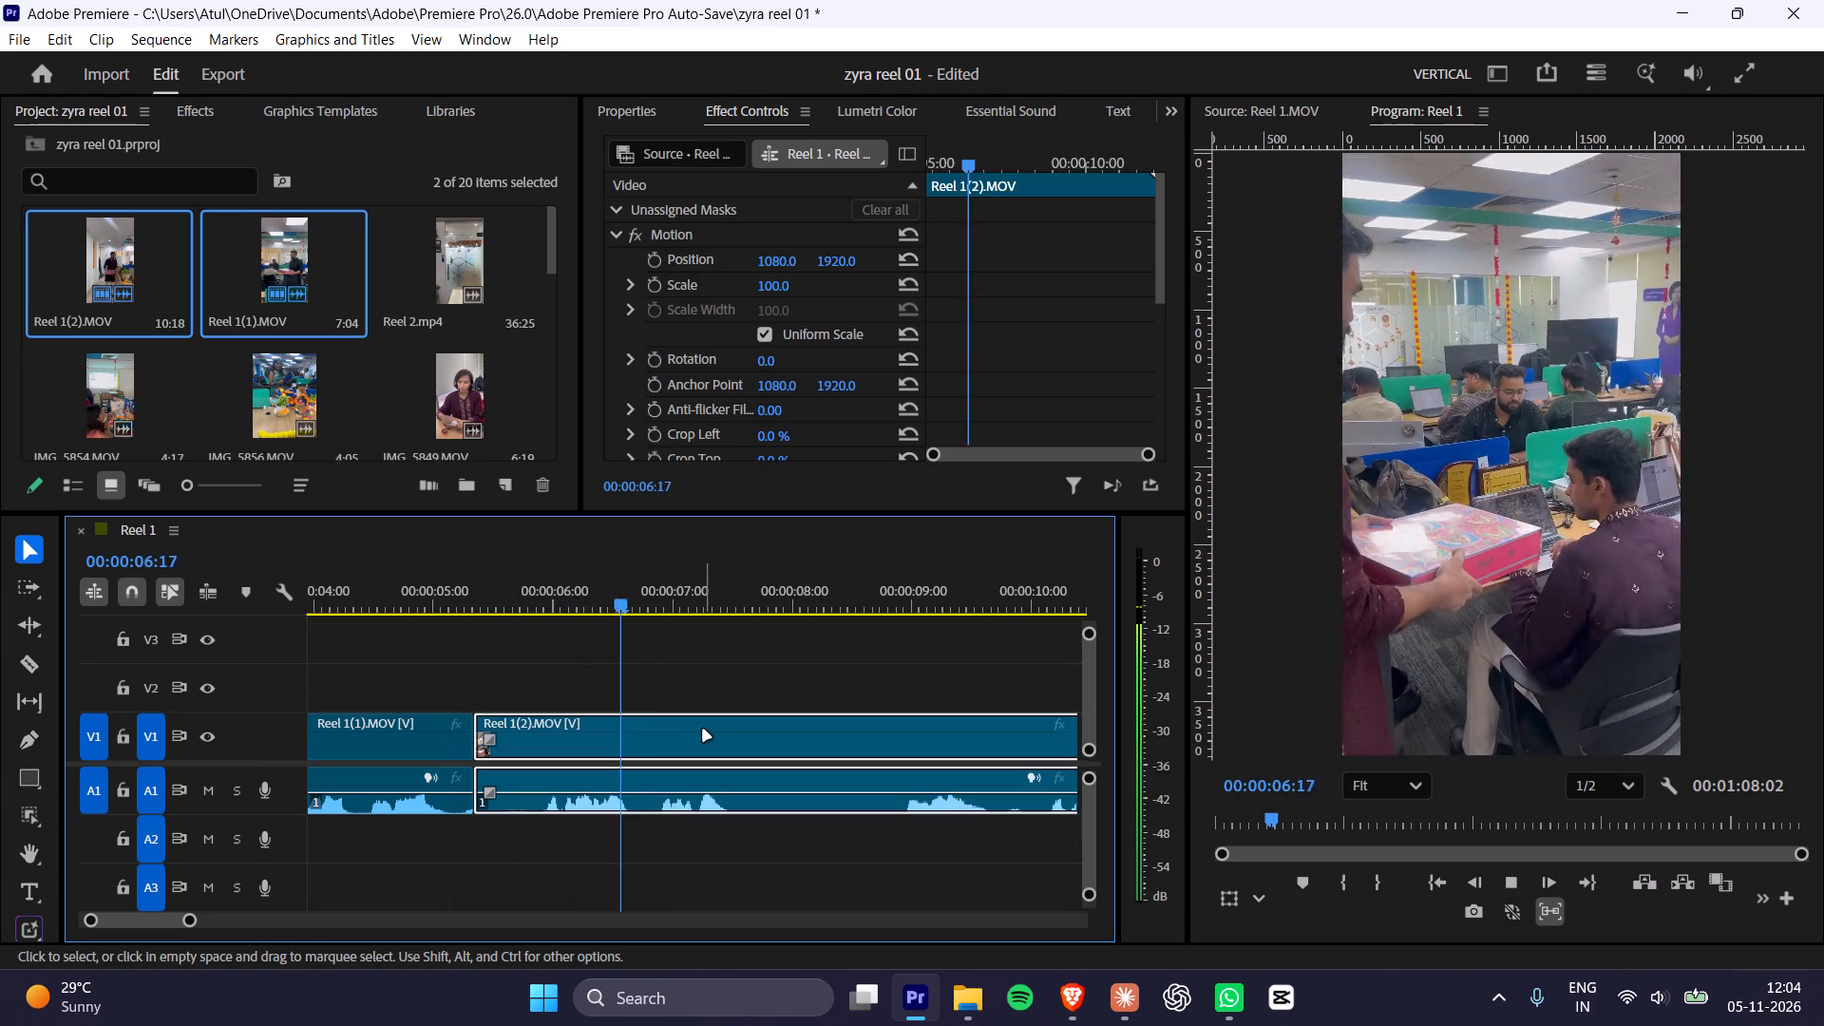
{"action": "key", "text": "space"}
{"action": "key", "text": "space"}
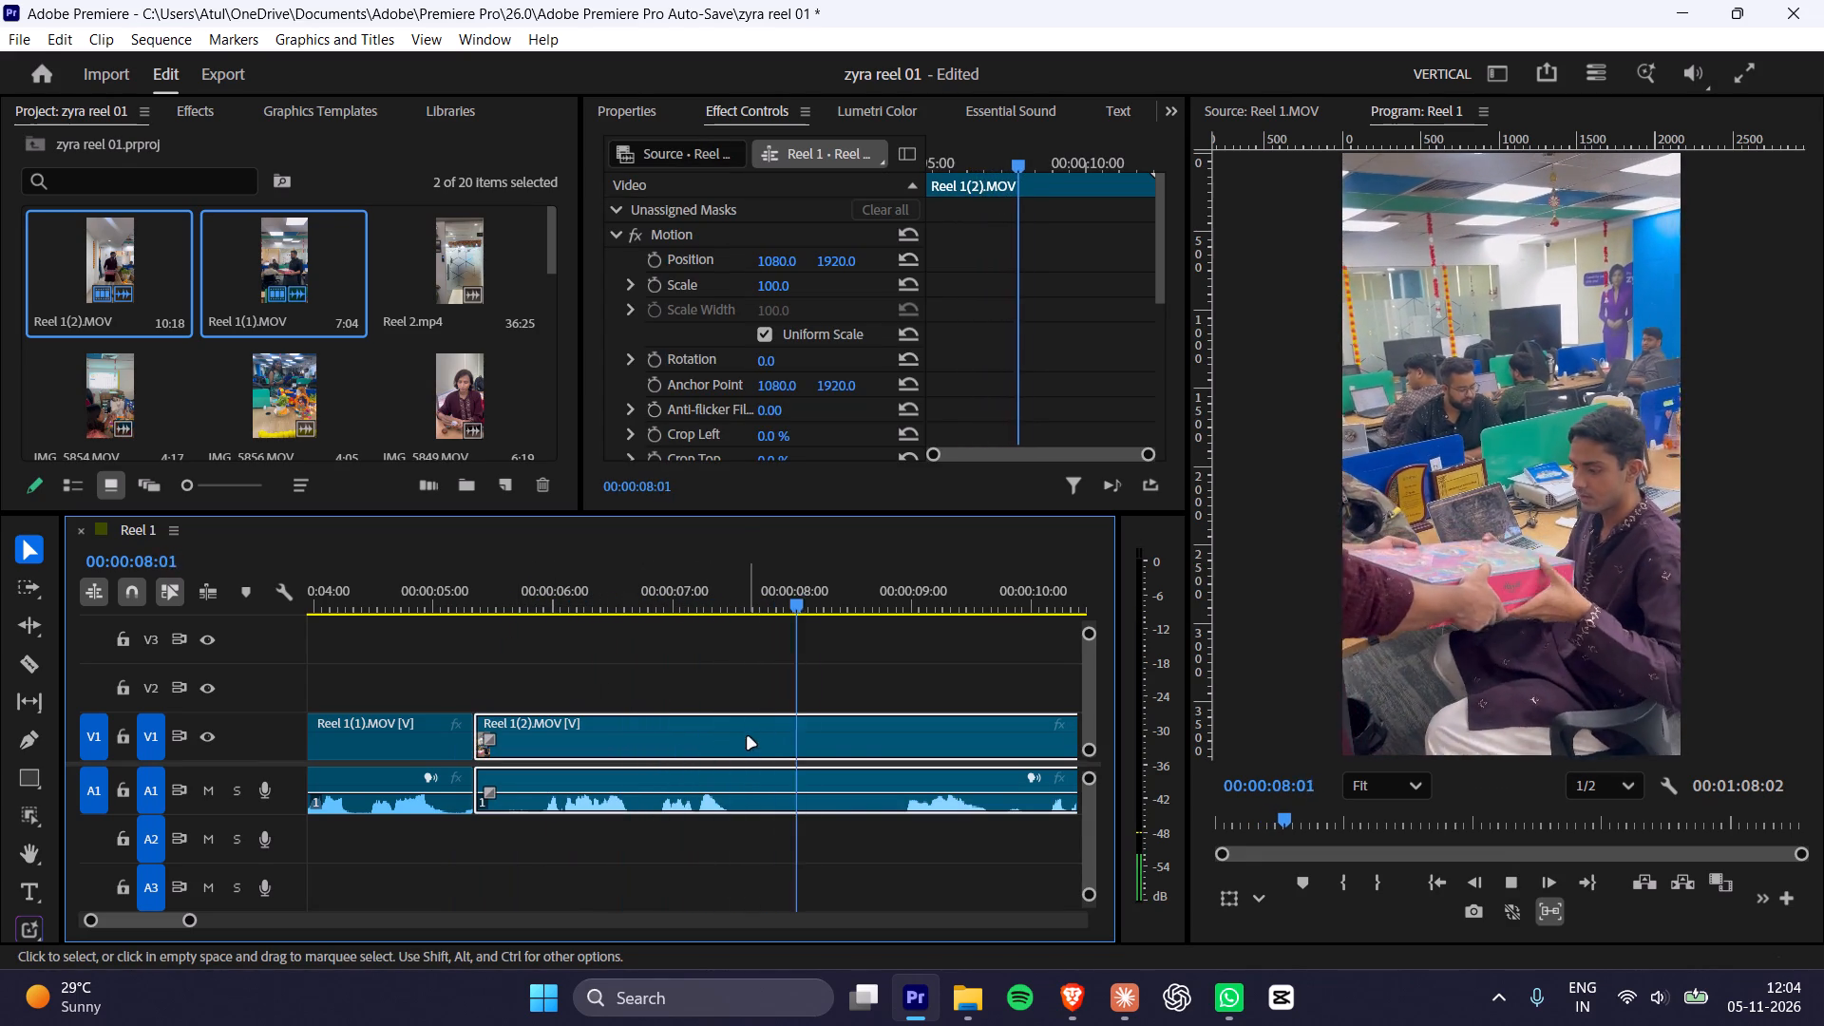
{"action": "key", "text": "space"}
{"action": "key", "text": "space"}
{"action": "key", "text": "space"}
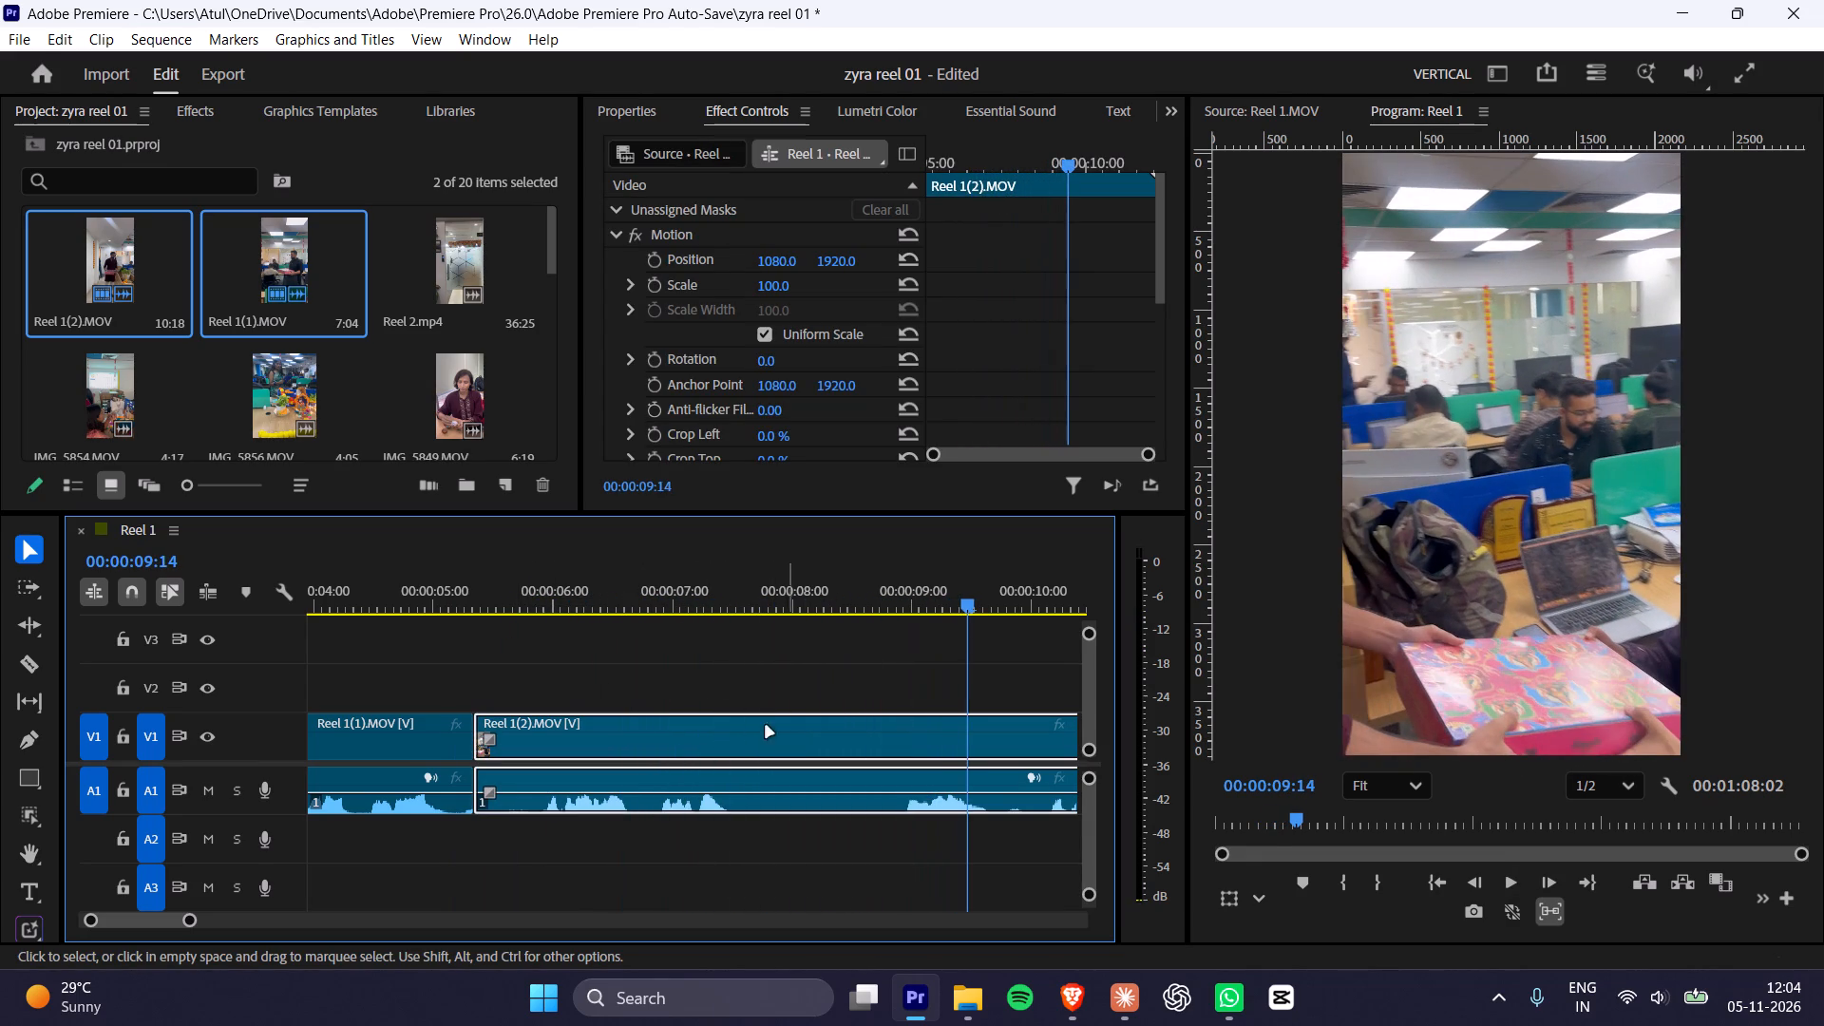
Play Reel 1(1).MOV again from the sequence start up to its join with Reel 1(2).MOV.
{"action": "left_click_drag", "start_coordinate": [559, 598], "coordinate": [26, 689]}
{"action": "scroll", "coordinate": [663, 782], "scroll_direction": "down", "scroll_amount": 3, "text": "alt"}
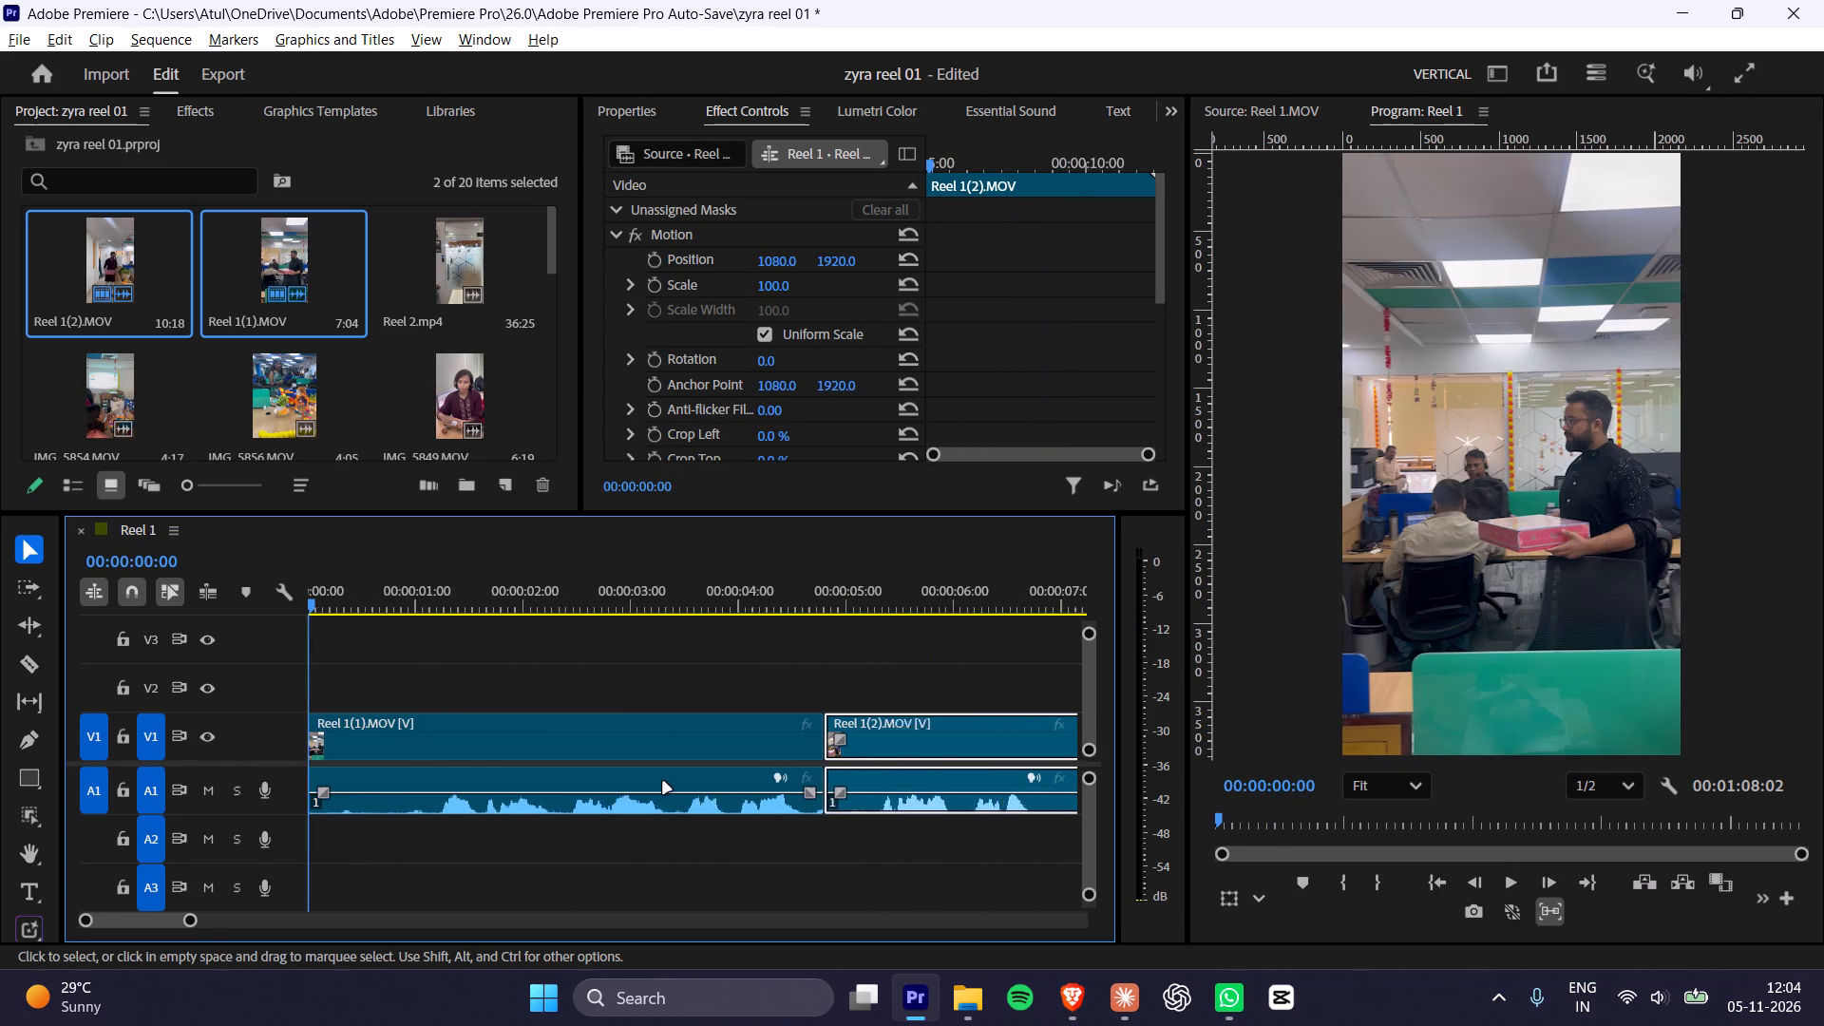
{"action": "key", "text": "space"}
{"action": "scroll", "coordinate": [663, 782], "scroll_direction": "up", "scroll_amount": 4, "text": "alt"}
{"action": "scroll", "coordinate": [663, 782], "scroll_direction": "down", "scroll_amount": 2, "text": "alt"}
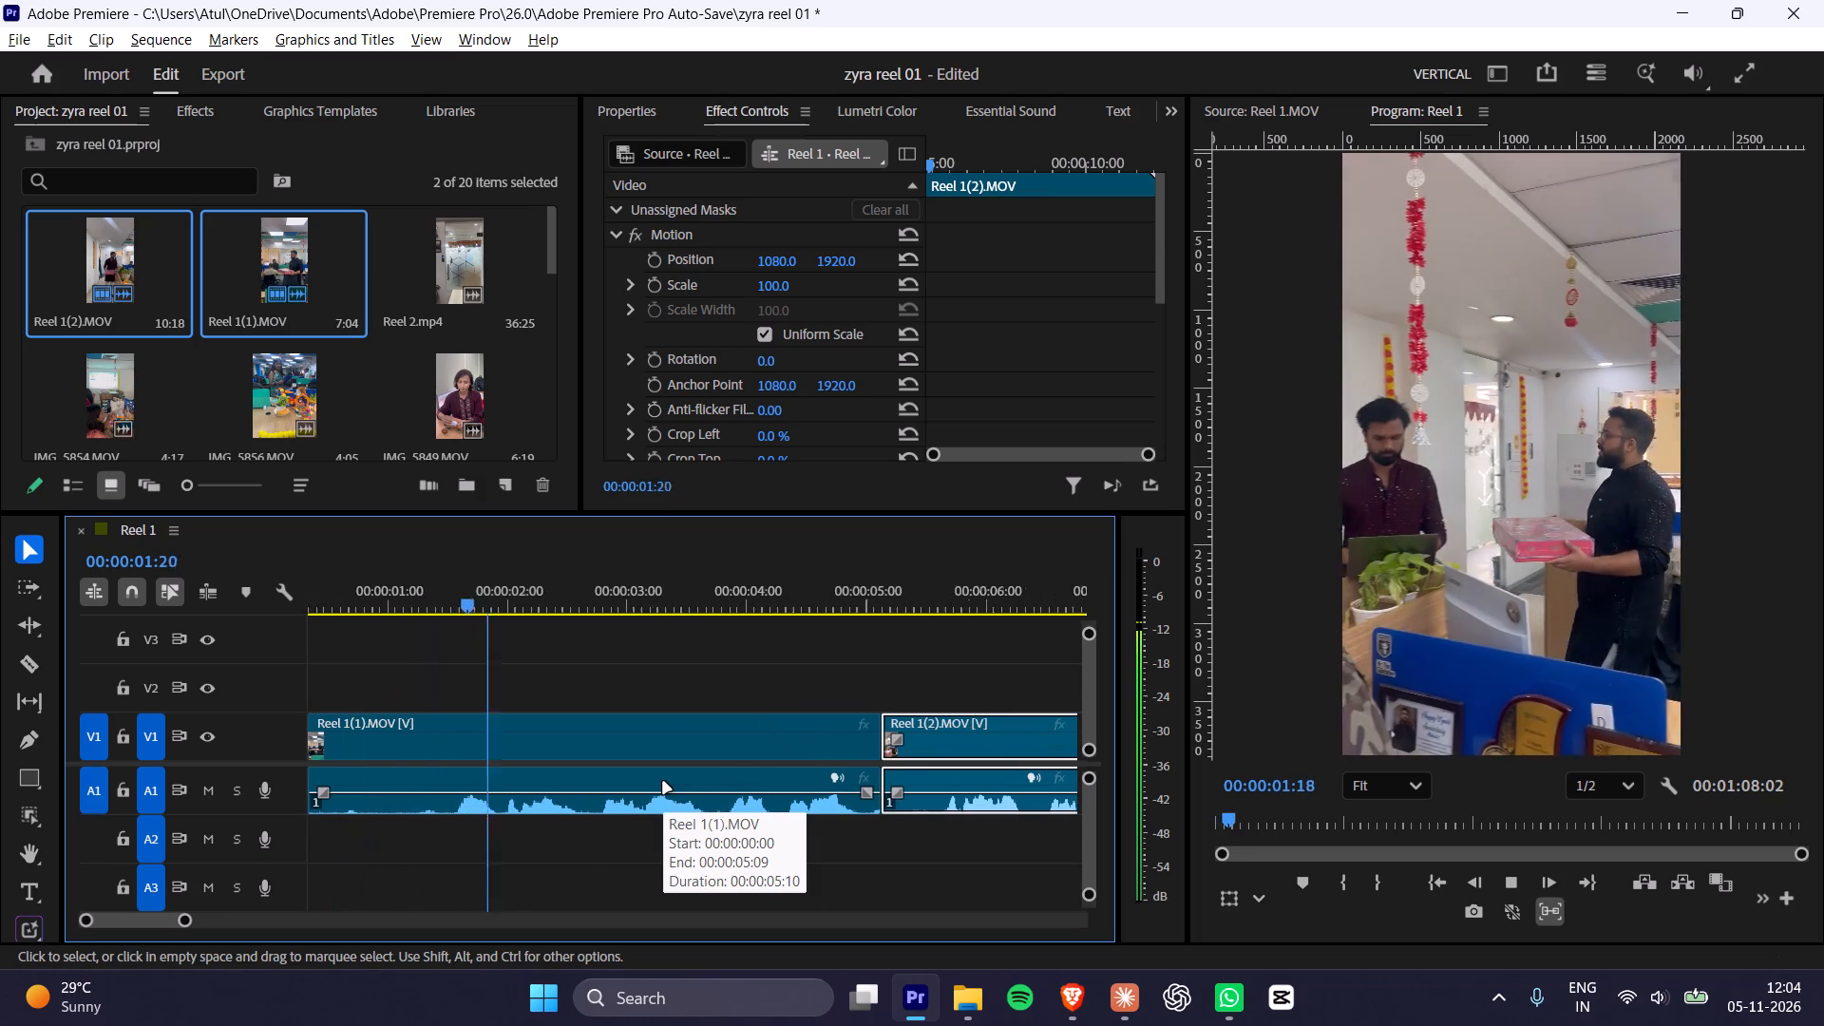
{"action": "left_click", "coordinate": [673, 754]}
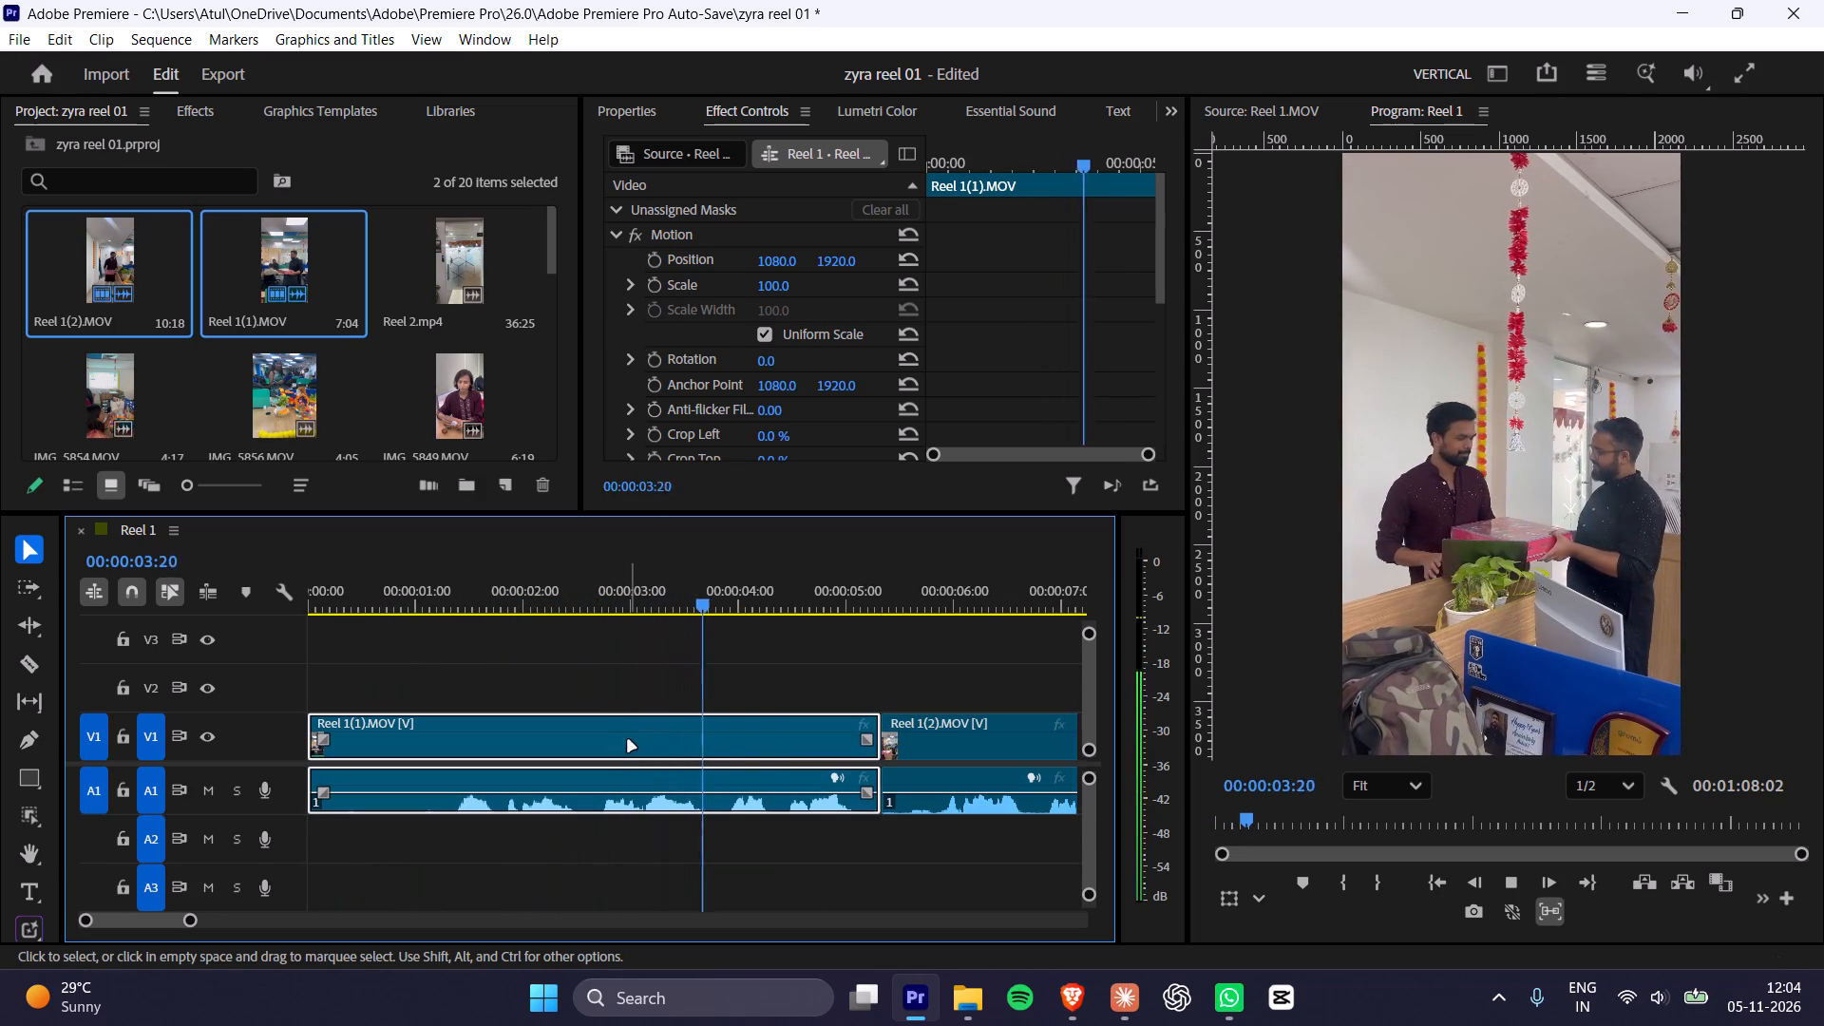
{"action": "key", "text": "space"}
{"action": "key", "text": "space"}
{"action": "key", "text": "space"}
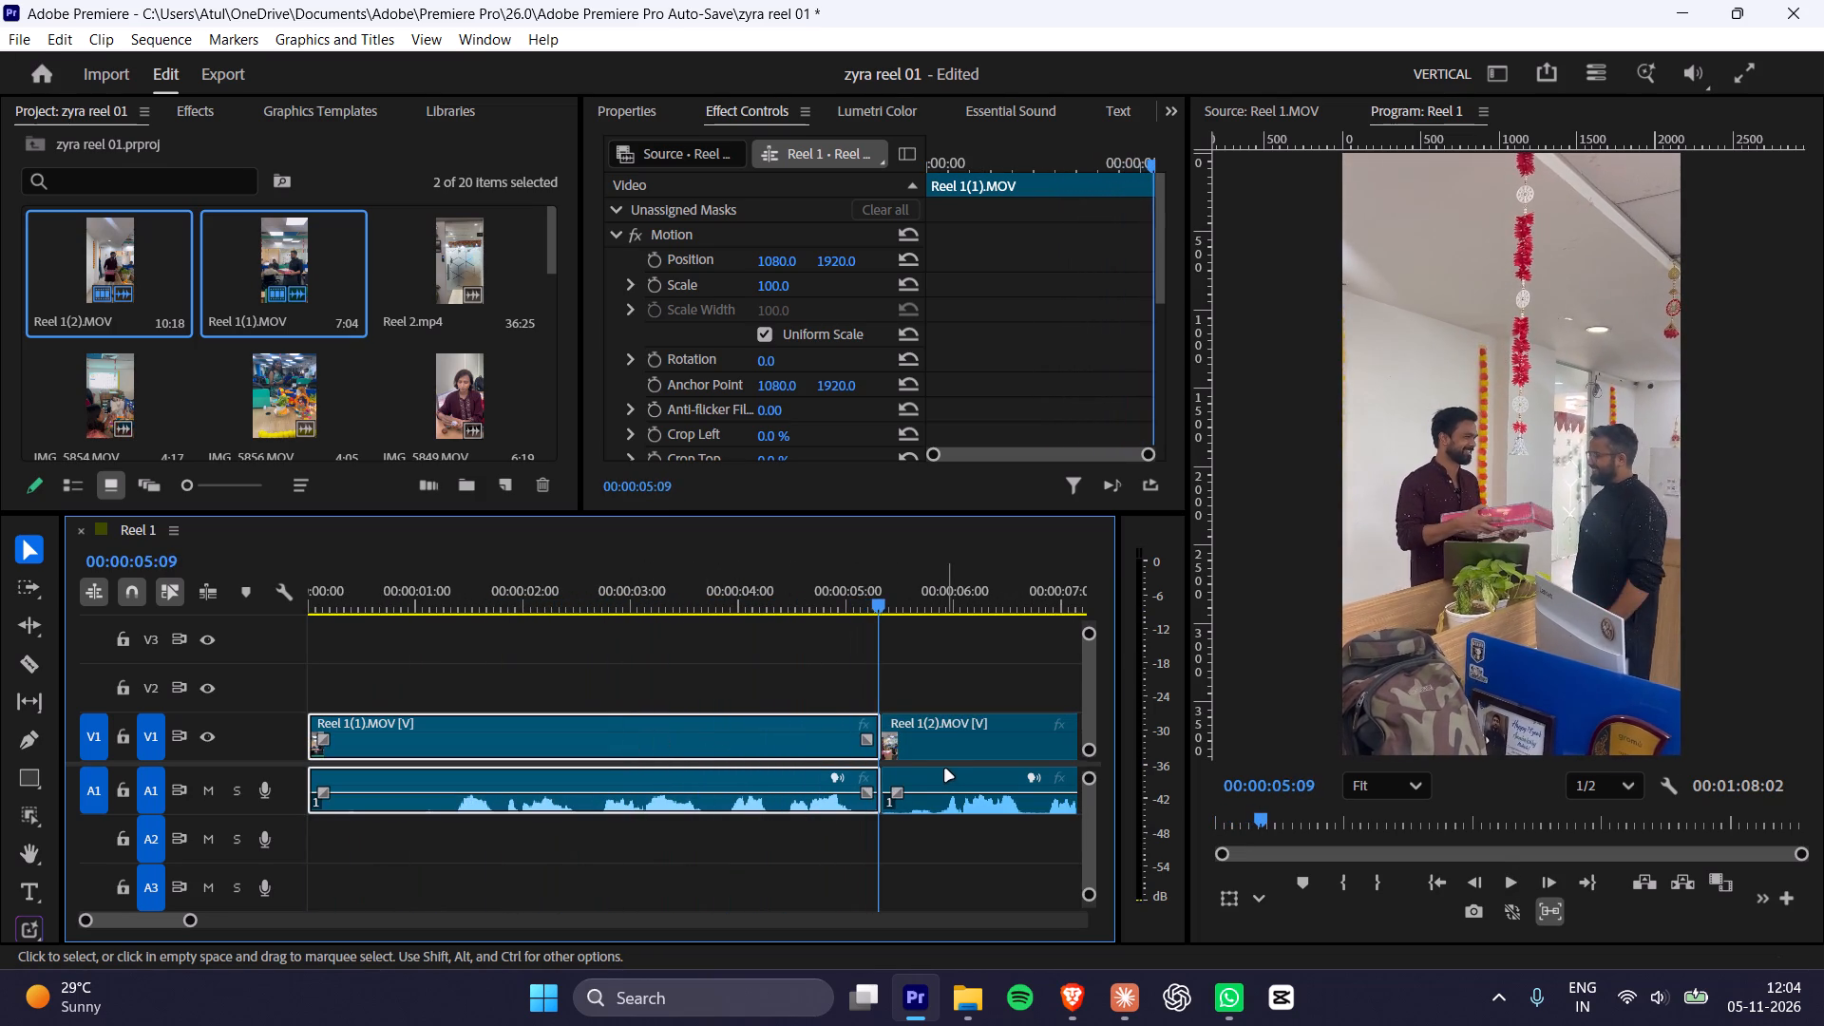
Shift Reel 1(2).MOV 10 frames later and extend its start back to meet the end of Reel 1(1).MOV.
{"action": "key", "text": "space"}
{"action": "key", "text": "space"}
{"action": "left_click", "coordinate": [939, 736]}
{"action": "left_click_drag", "start_coordinate": [950, 736], "coordinate": [987, 732]}
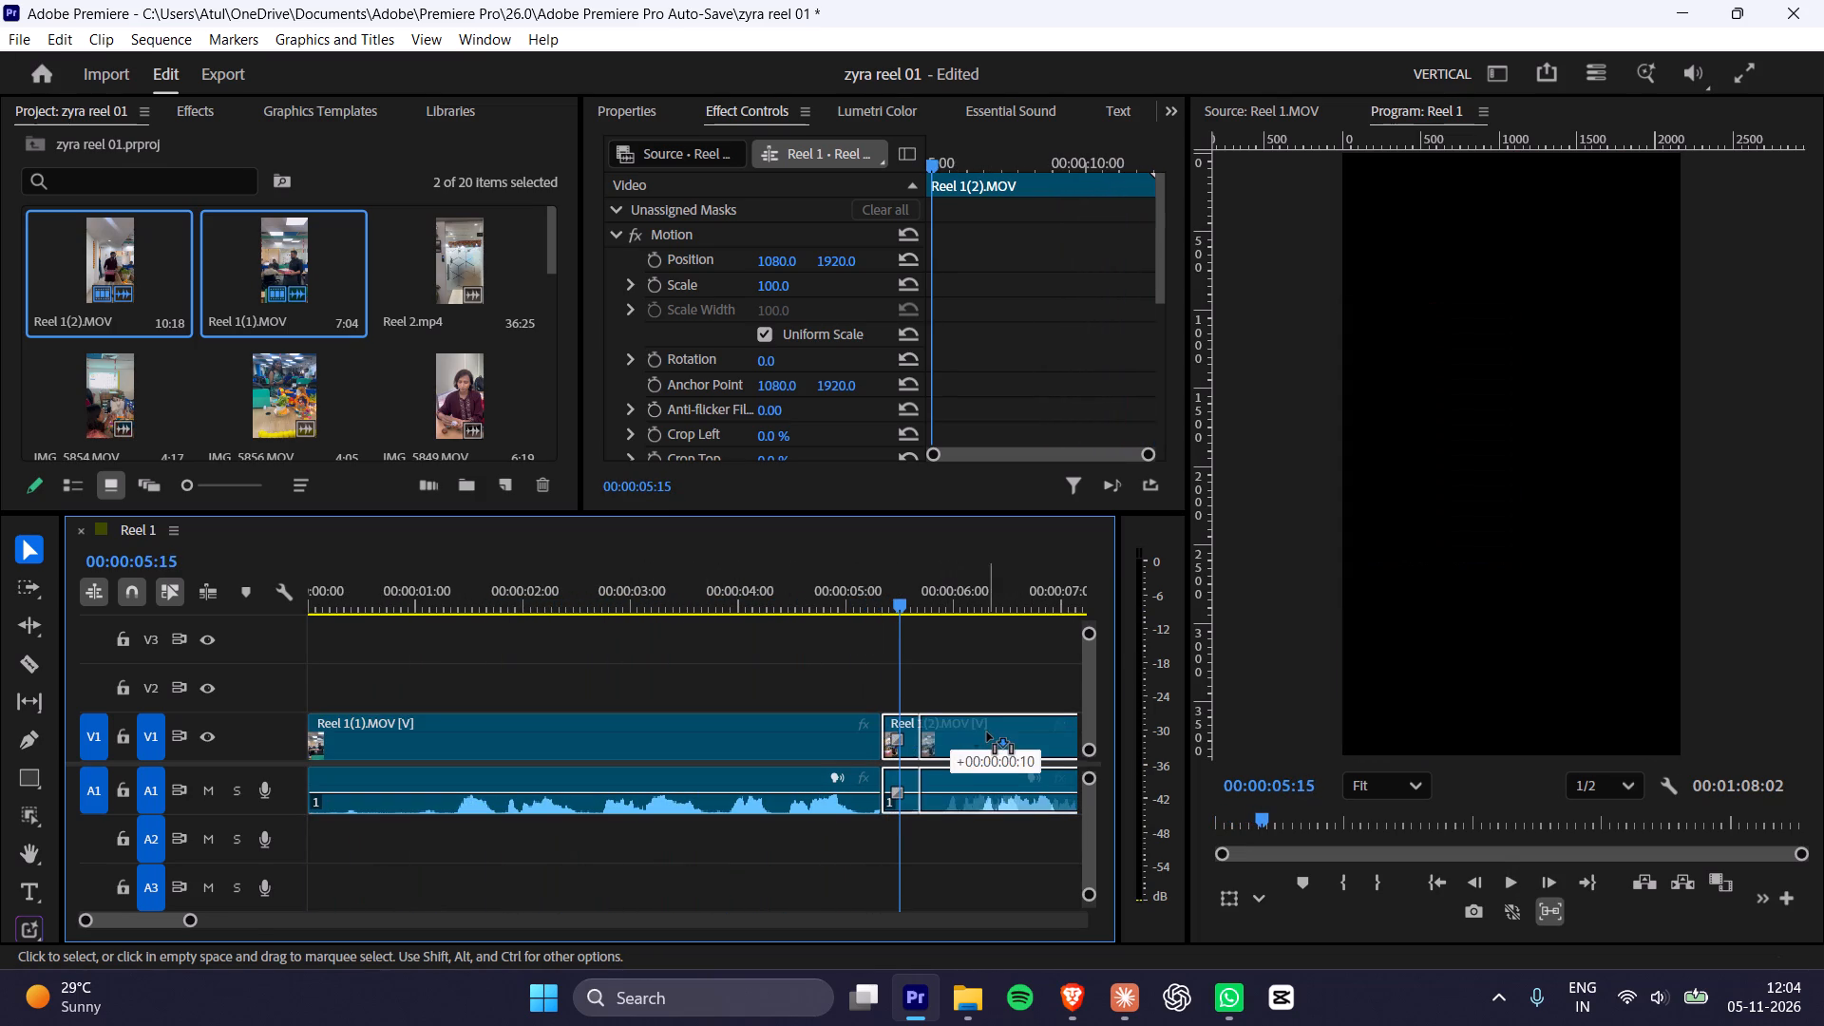
{"action": "left_click_drag", "start_coordinate": [915, 732], "coordinate": [881, 736]}
Play from the join with Reel 1(1).MOV through Reel 1(2).MOV to check the dialogue up to about 00:00:11:04.
{"action": "left_click", "coordinate": [888, 599]}
{"action": "key", "text": "space"}
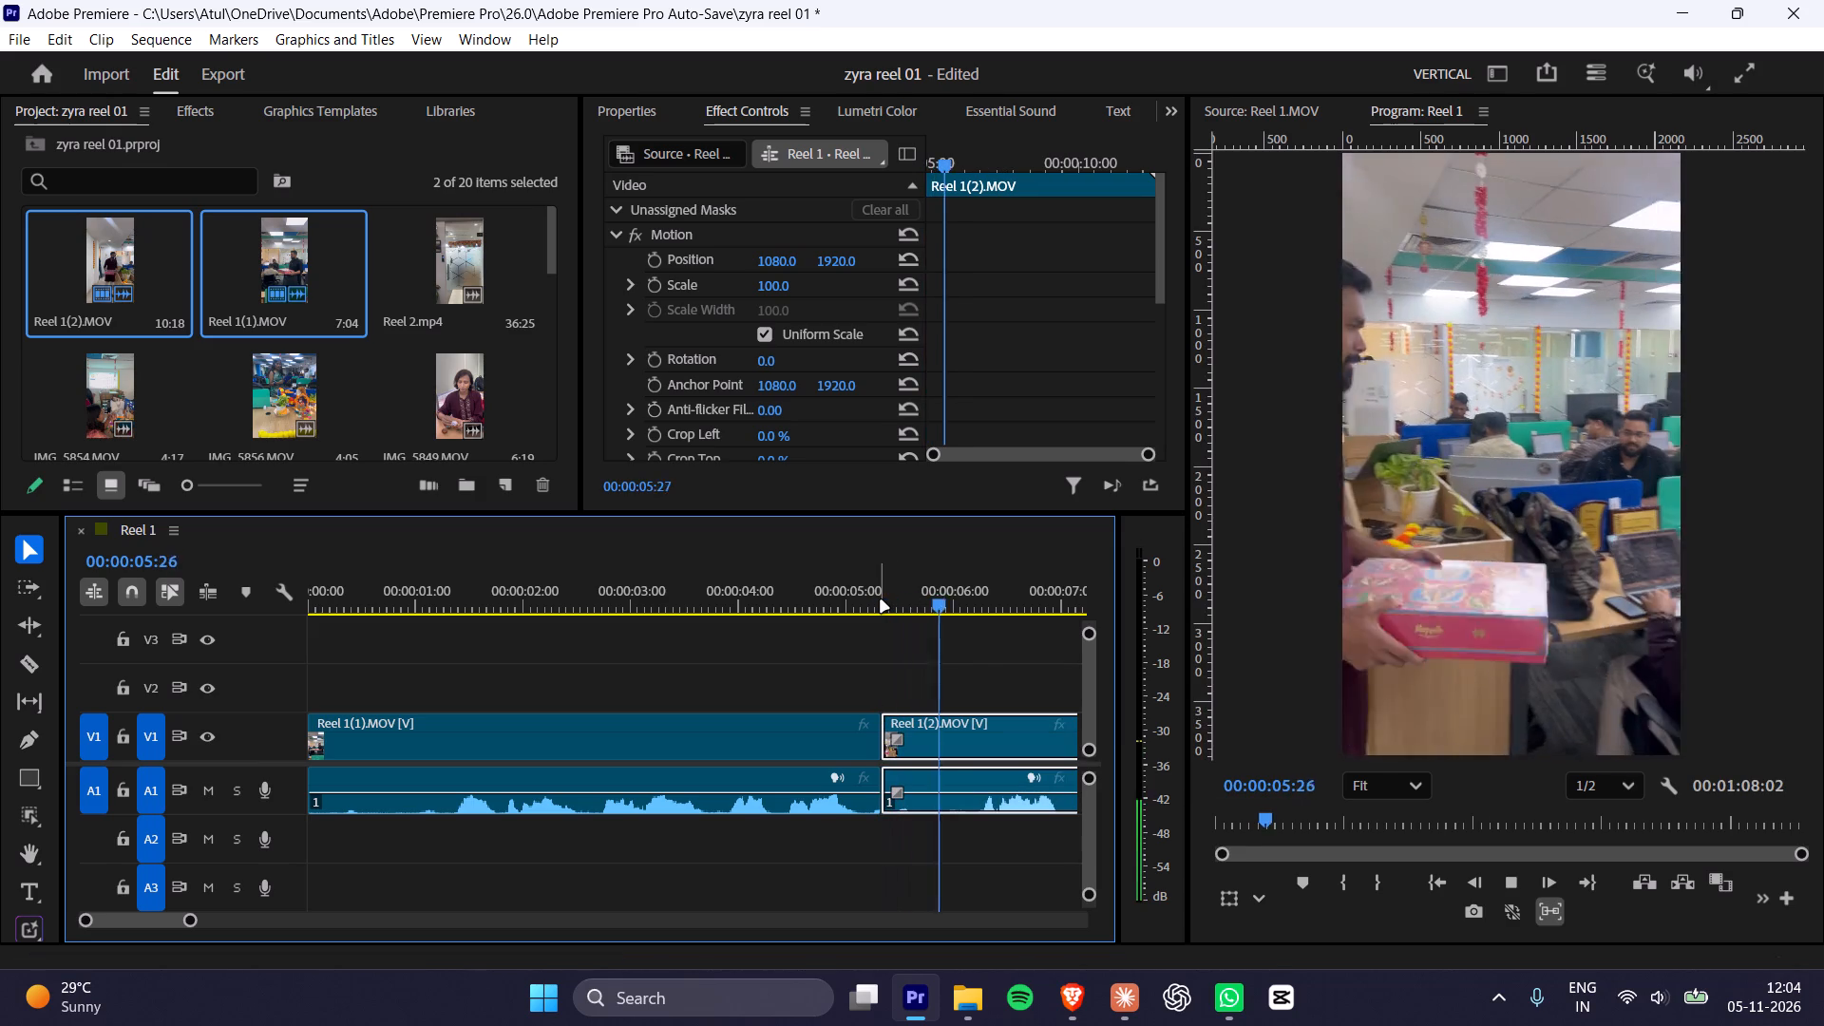
{"action": "key", "text": "space"}
{"action": "key", "text": "space"}
{"action": "key", "text": "space"}
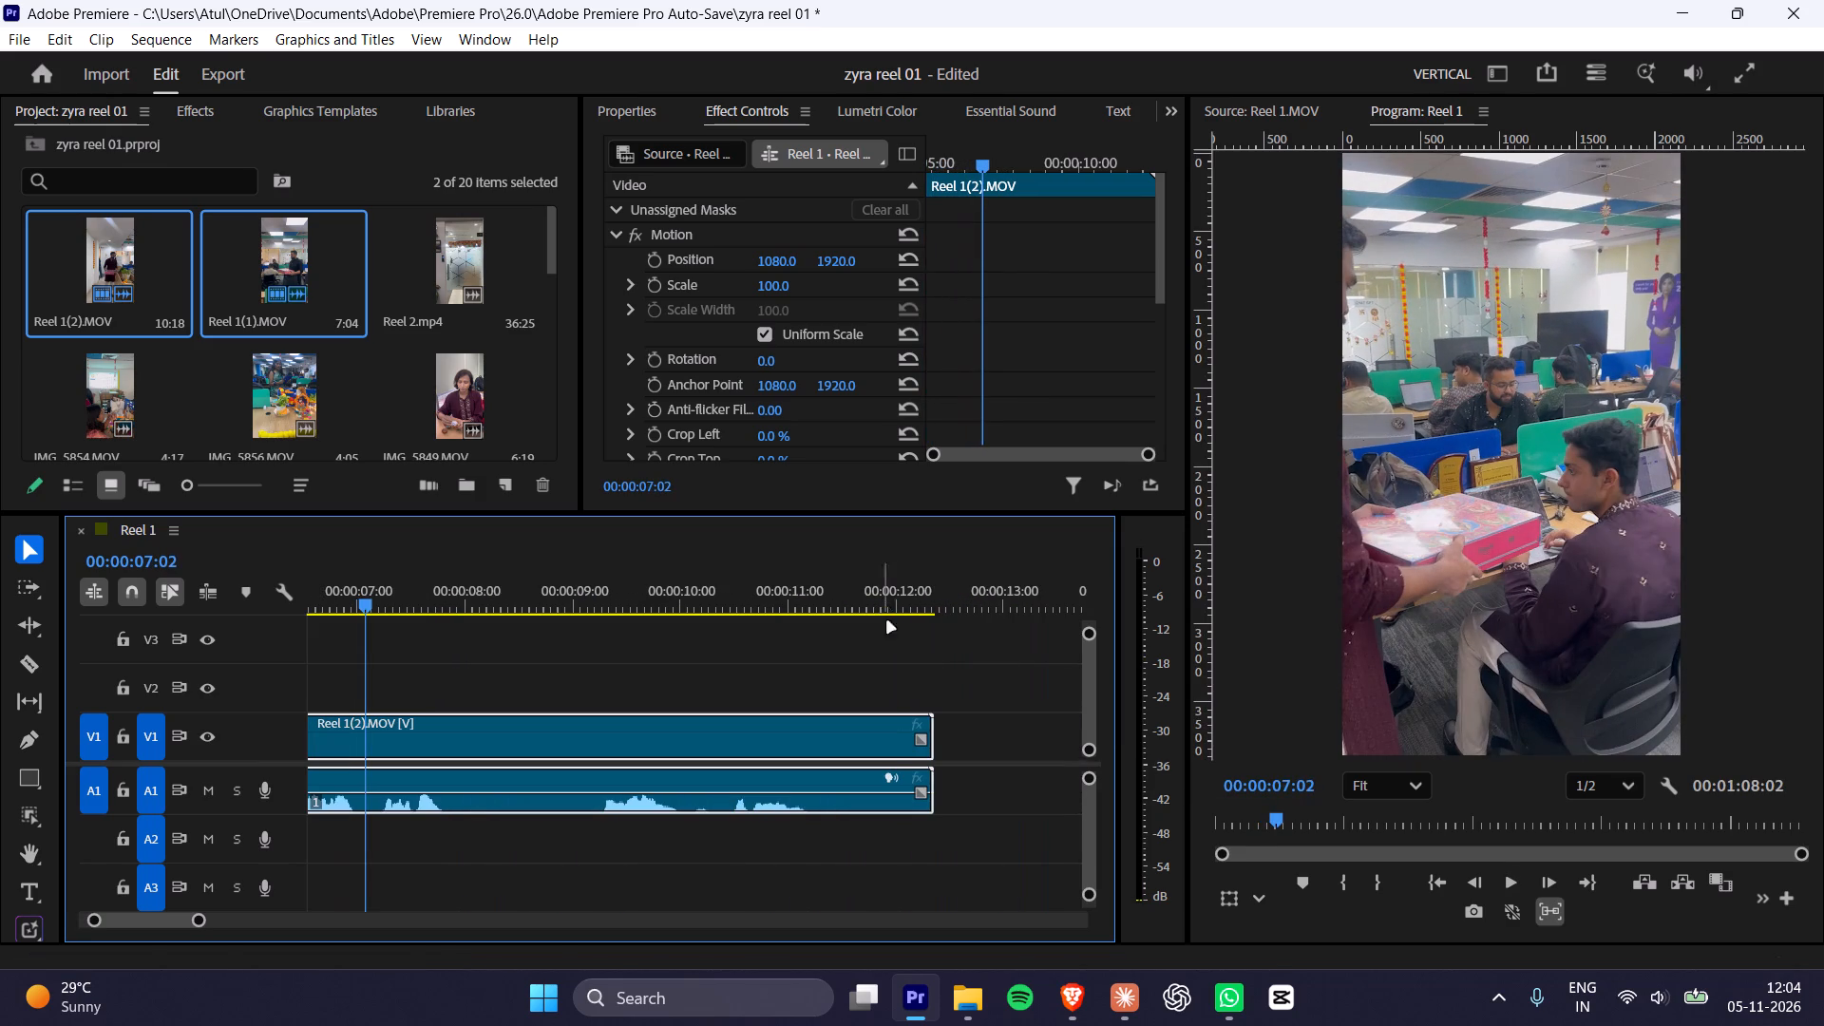
{"action": "key", "text": "space"}
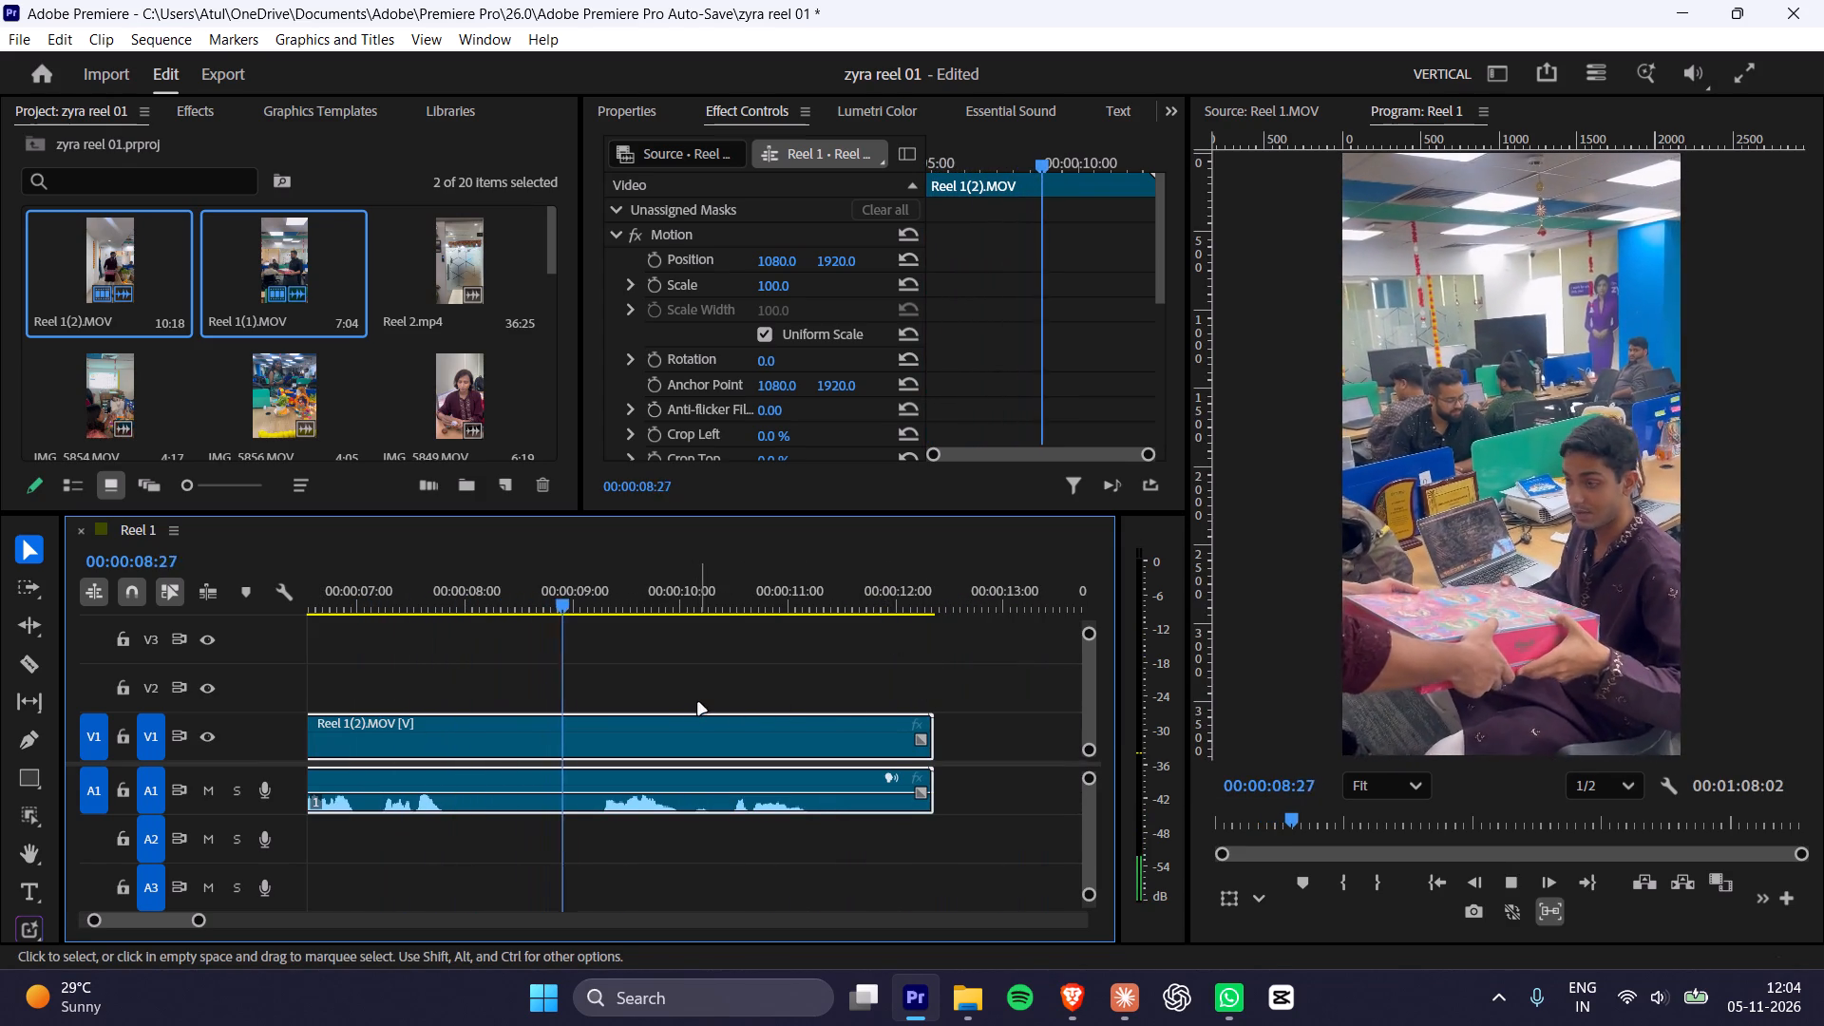
{"action": "key", "text": "space"}
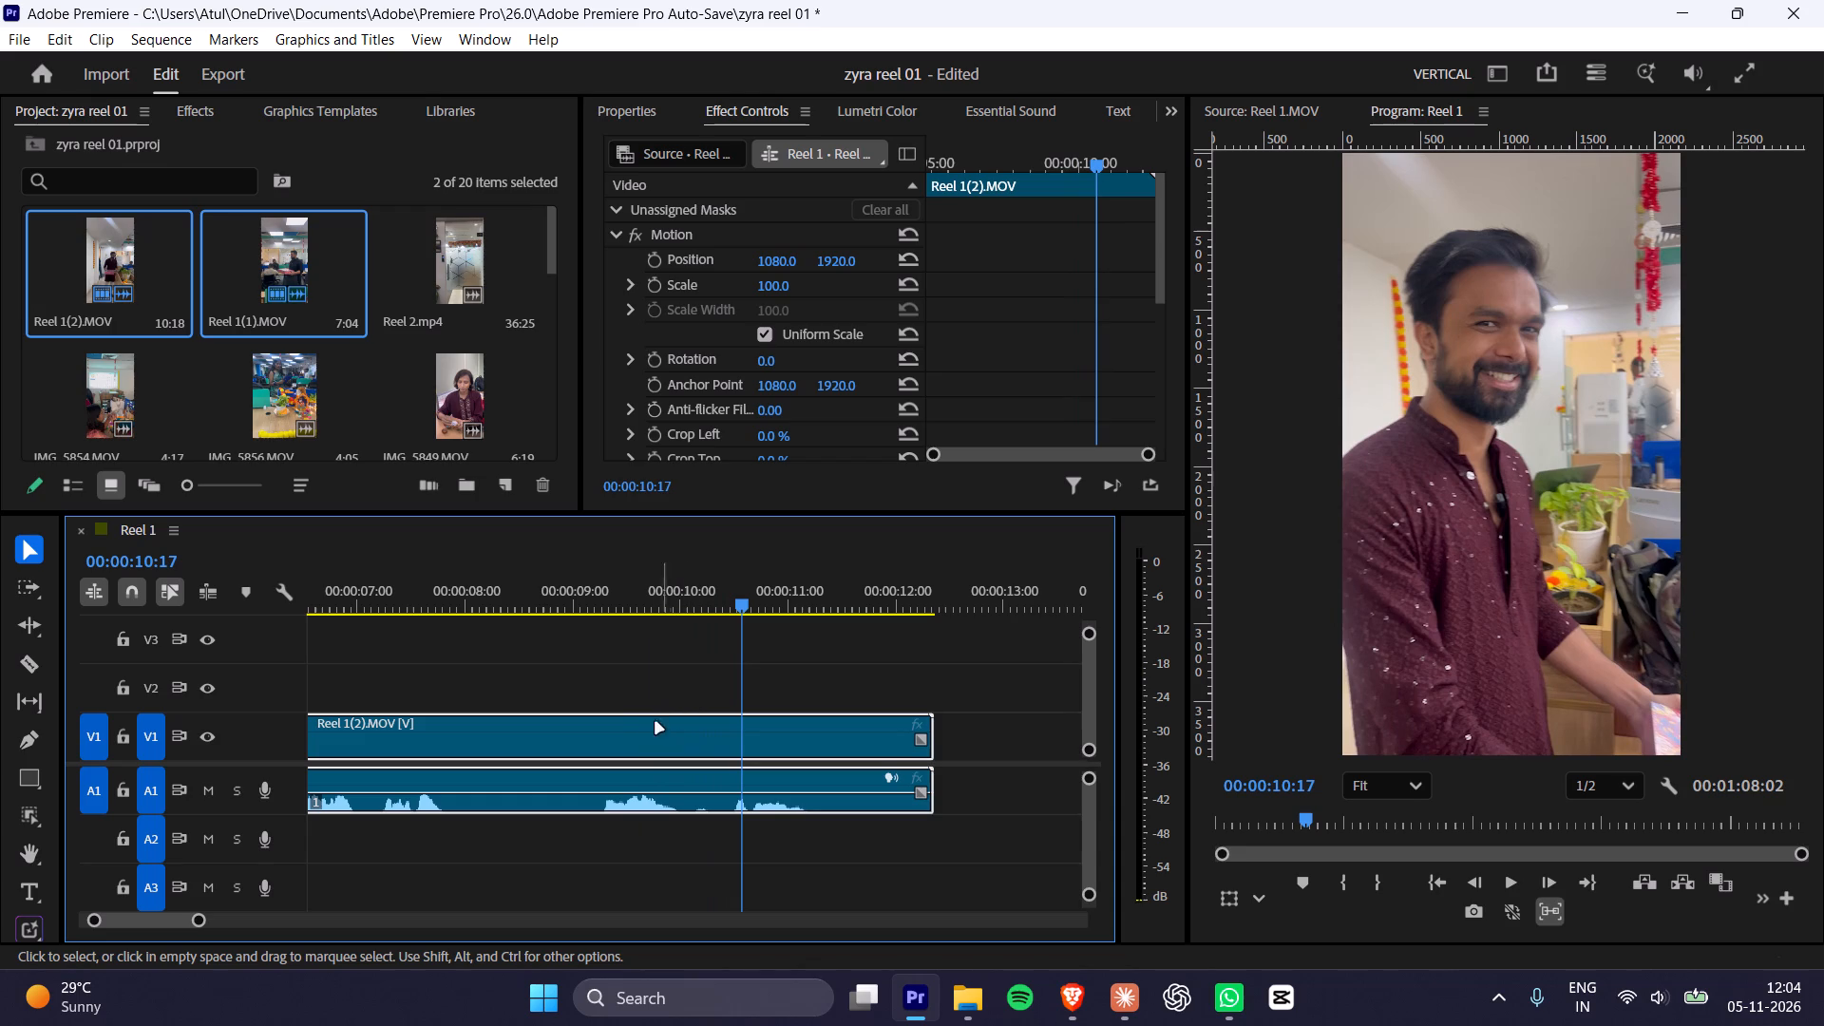
{"action": "key", "text": "space"}
{"action": "key", "text": "space"}
Trim the end of Reel 1(2).MOV back to 00:00:11:10, just after the last dialogue.
{"action": "left_click", "coordinate": [846, 735]}
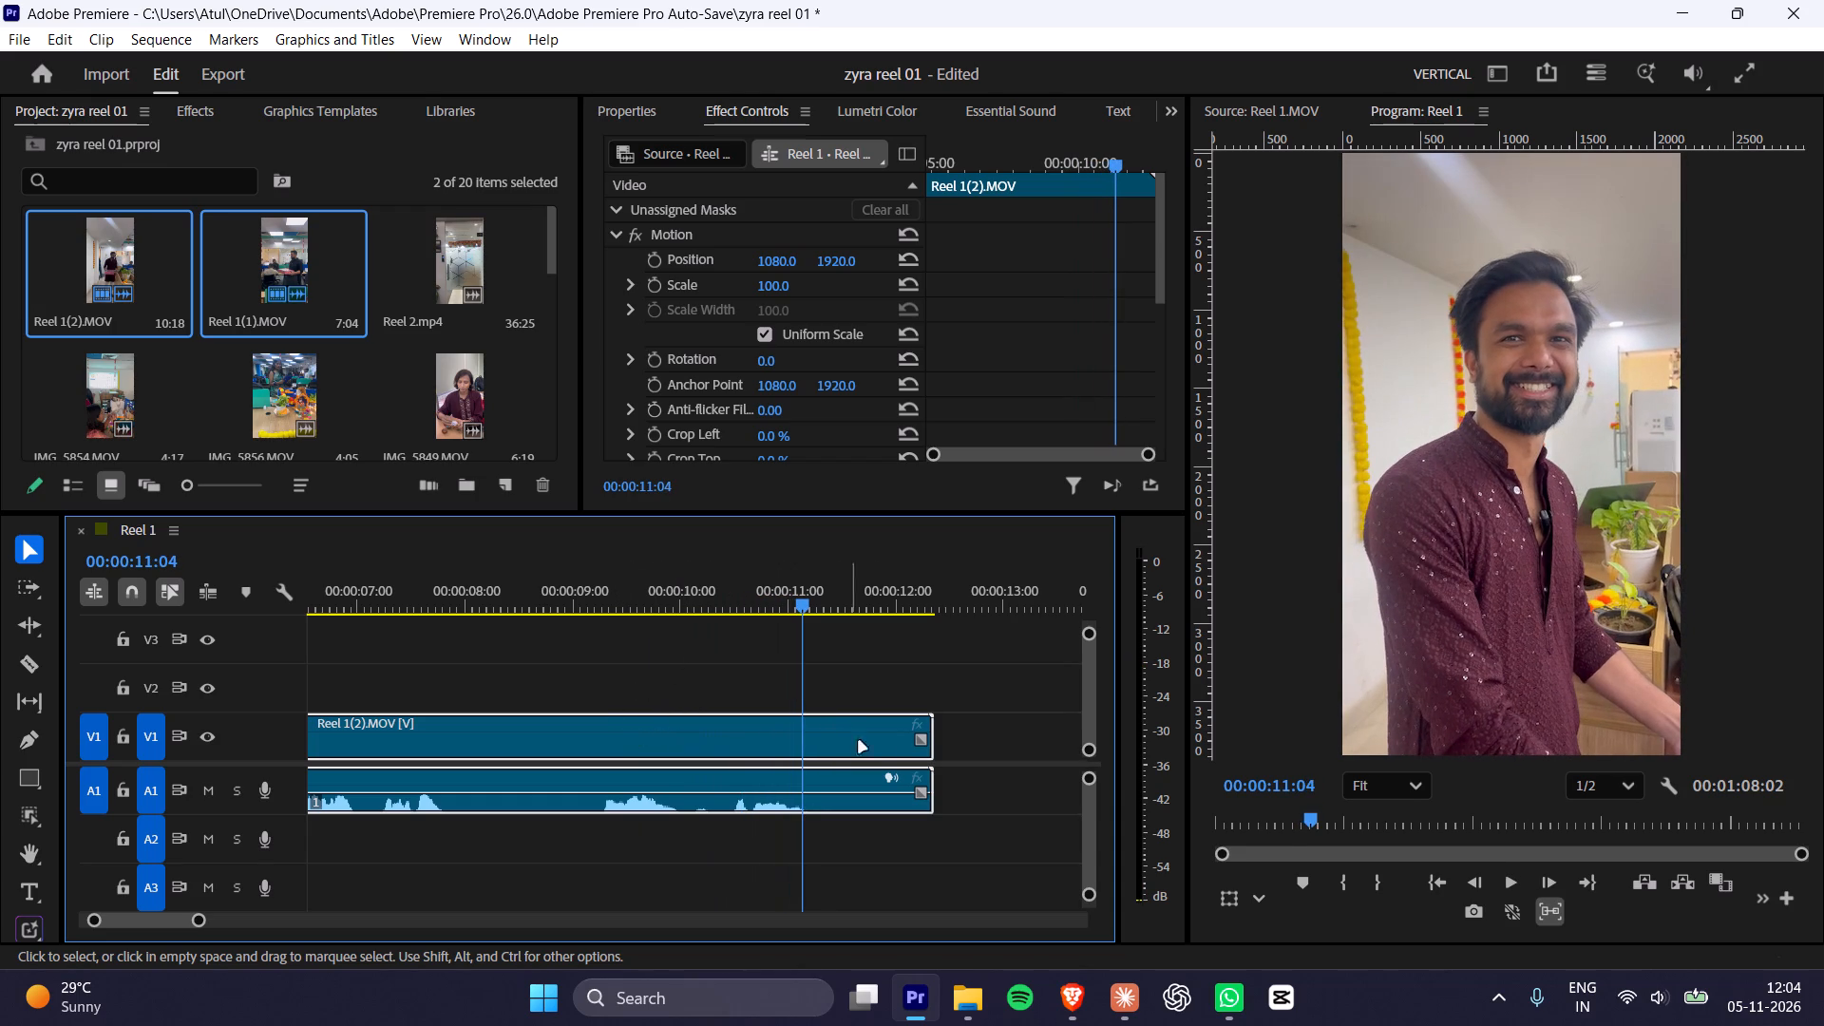
{"action": "key", "text": "space"}
{"action": "key", "text": "space"}
{"action": "left_click_drag", "start_coordinate": [934, 750], "coordinate": [838, 752]}
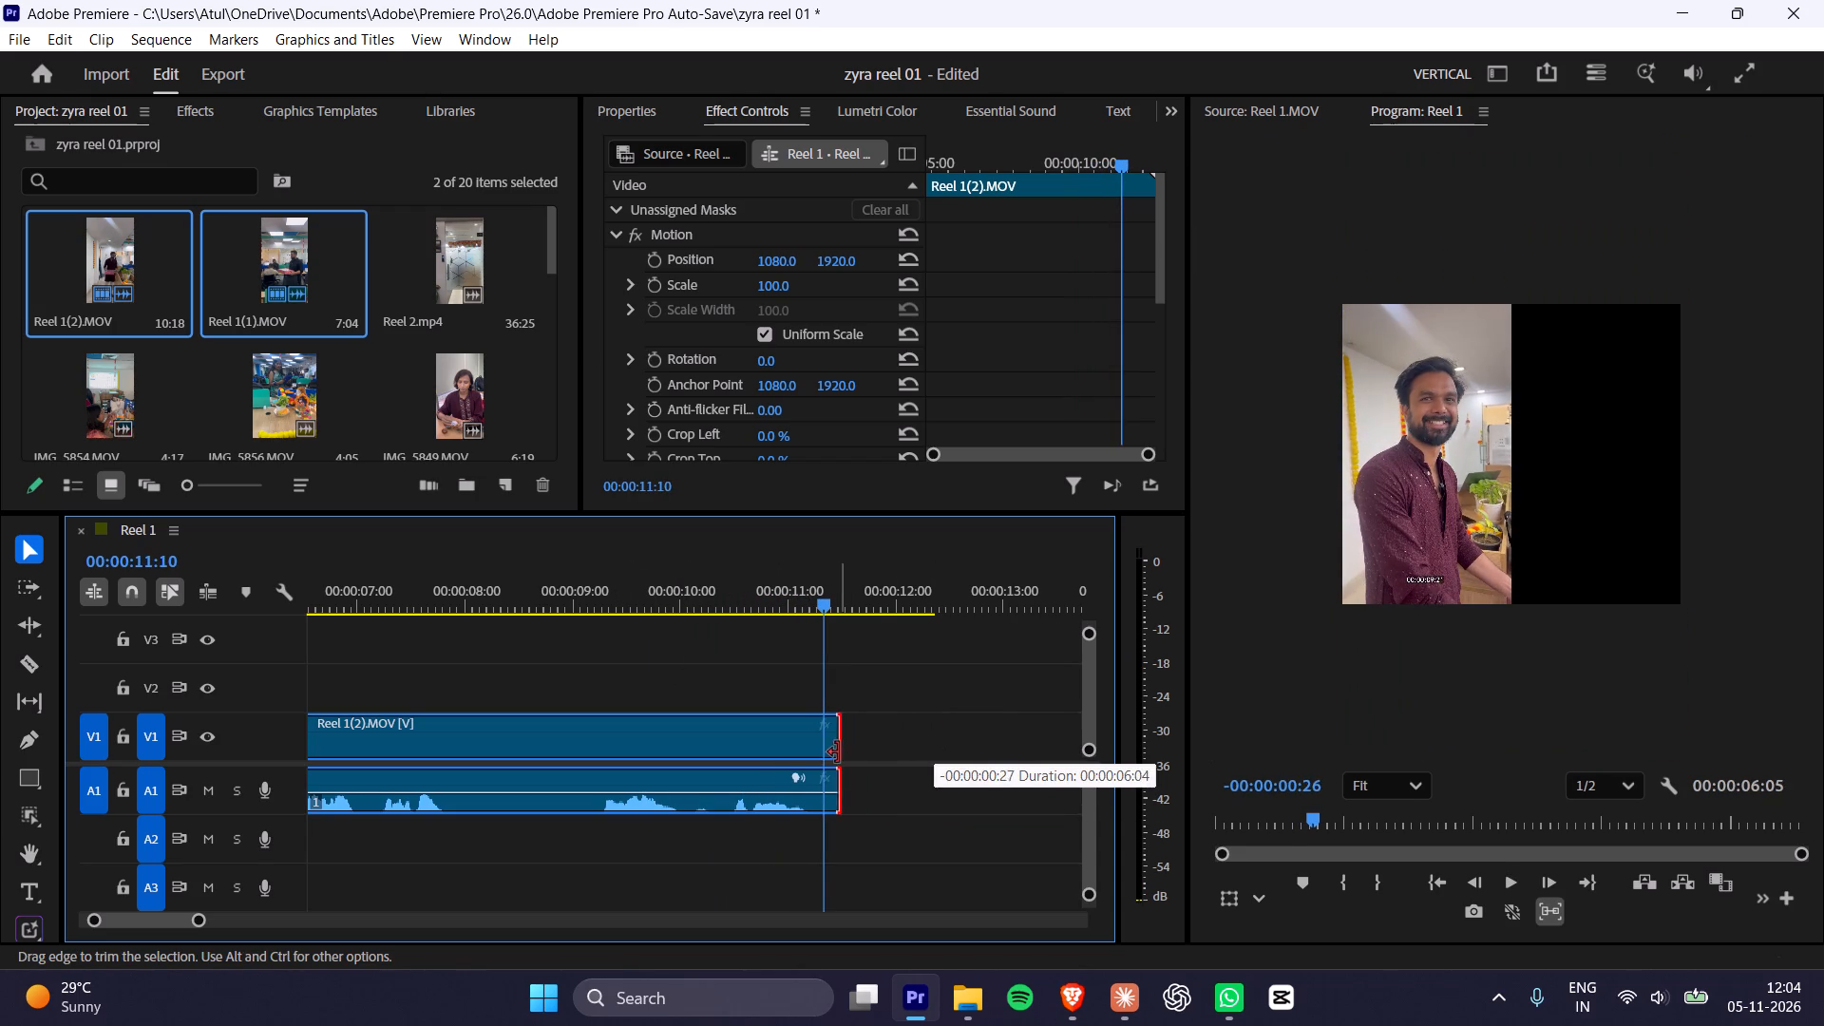
{"action": "left_click_drag", "start_coordinate": [838, 752], "coordinate": [826, 752]}
Replay the sequence from the start, skipping ahead to the second half of Reel 1(2).MOV to check its trimmed ending.
{"action": "left_click_drag", "start_coordinate": [655, 594], "coordinate": [204, 638]}
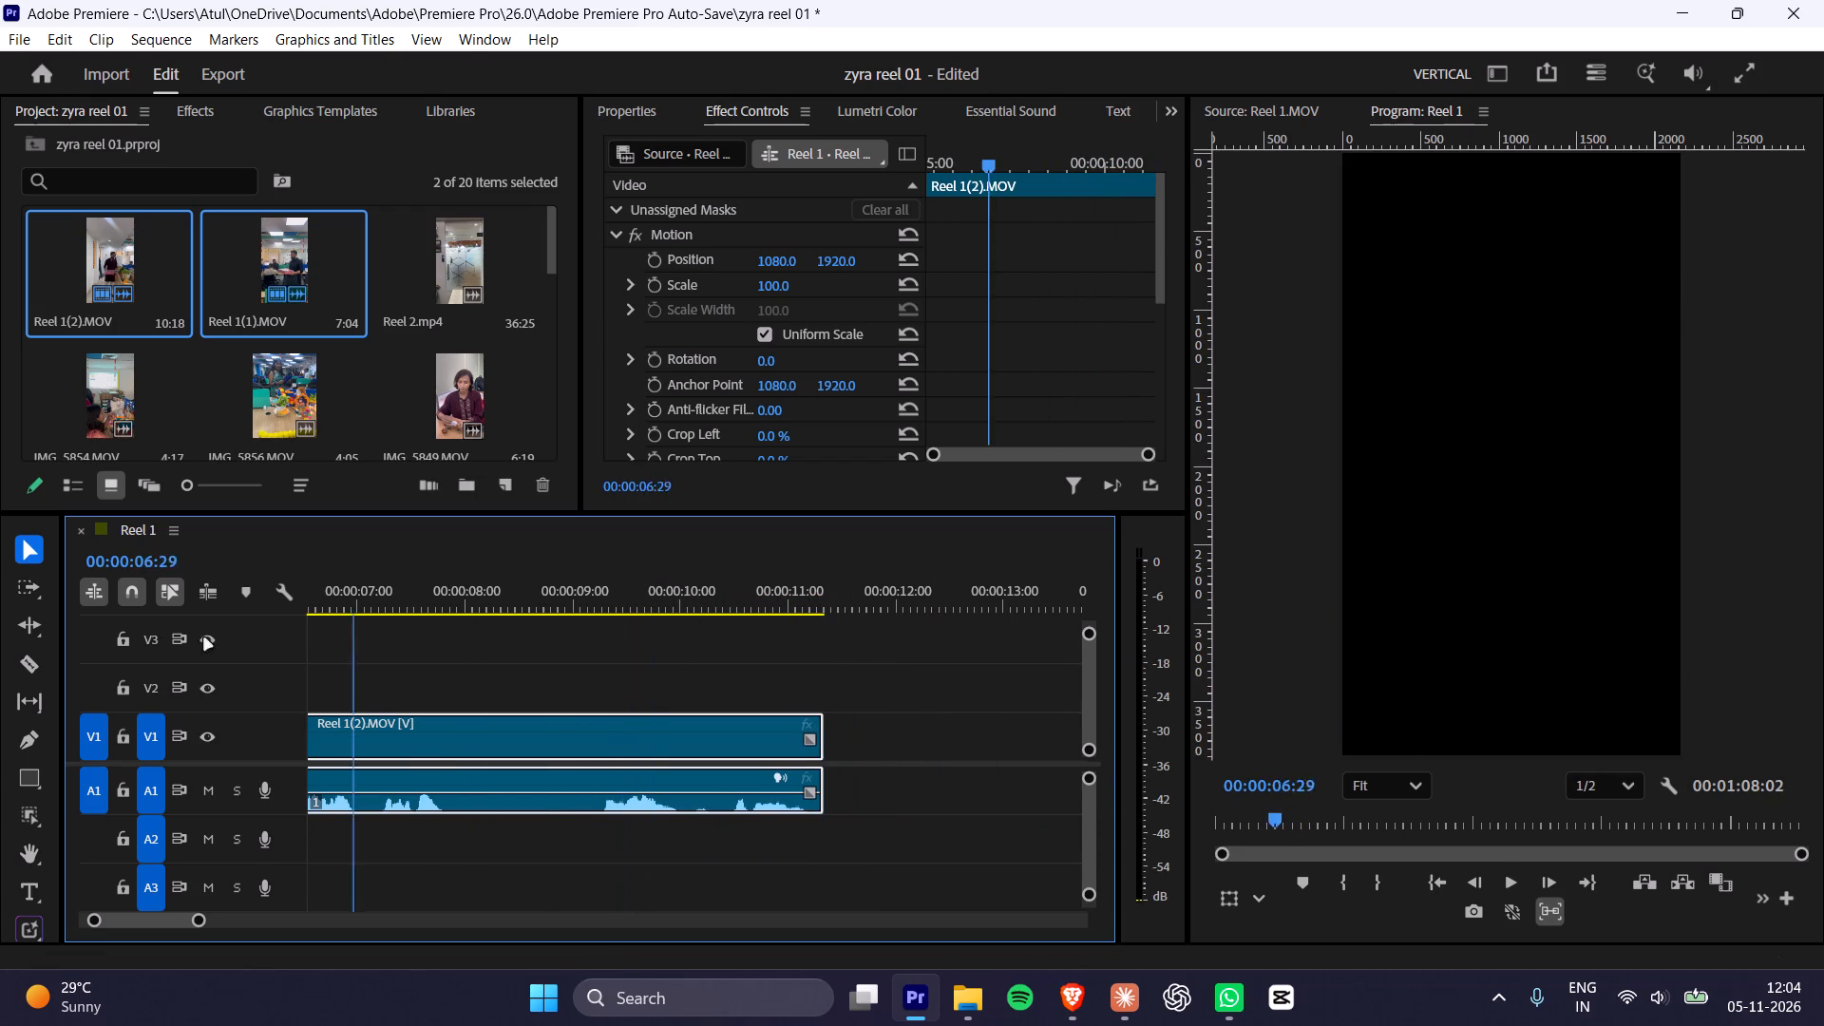
{"action": "left_click_drag", "start_coordinate": [204, 638], "coordinate": [0, 640]}
{"action": "scroll", "coordinate": [679, 797], "scroll_direction": "down", "scroll_amount": 7, "text": "alt"}
{"action": "key", "text": "space"}
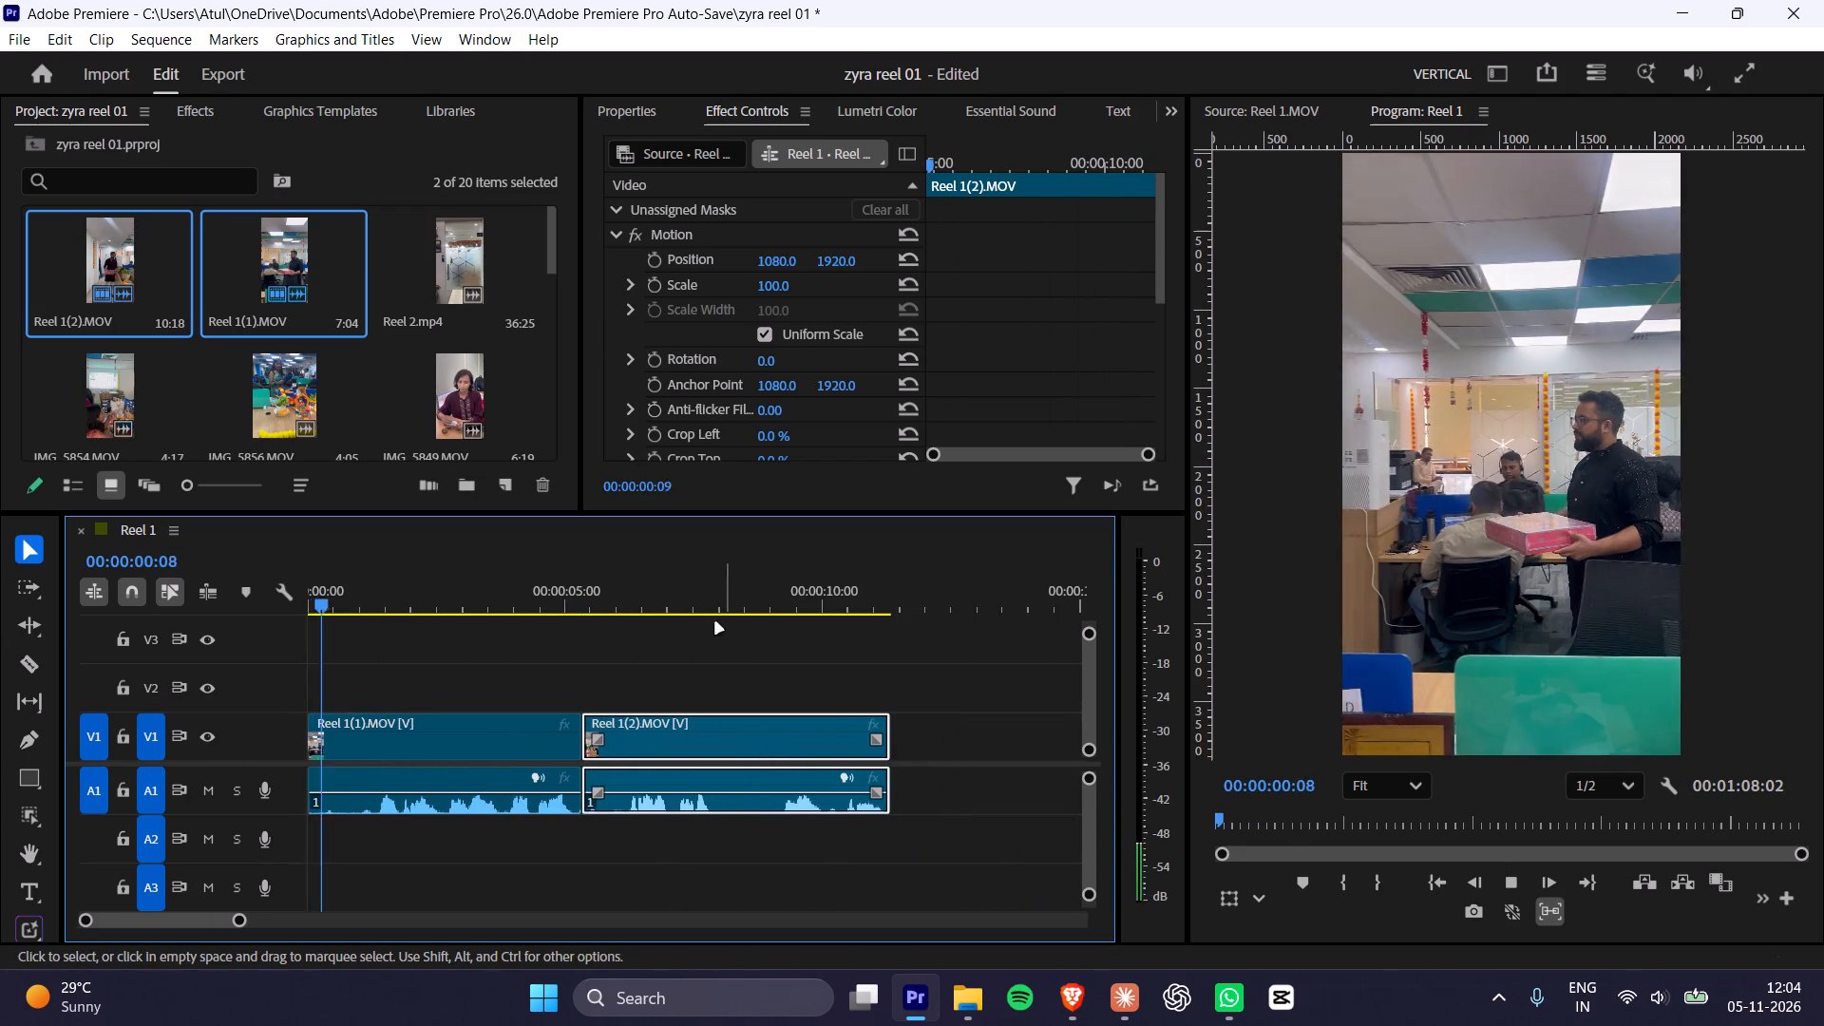
{"action": "left_click", "coordinate": [709, 593]}
{"action": "key", "text": "space"}
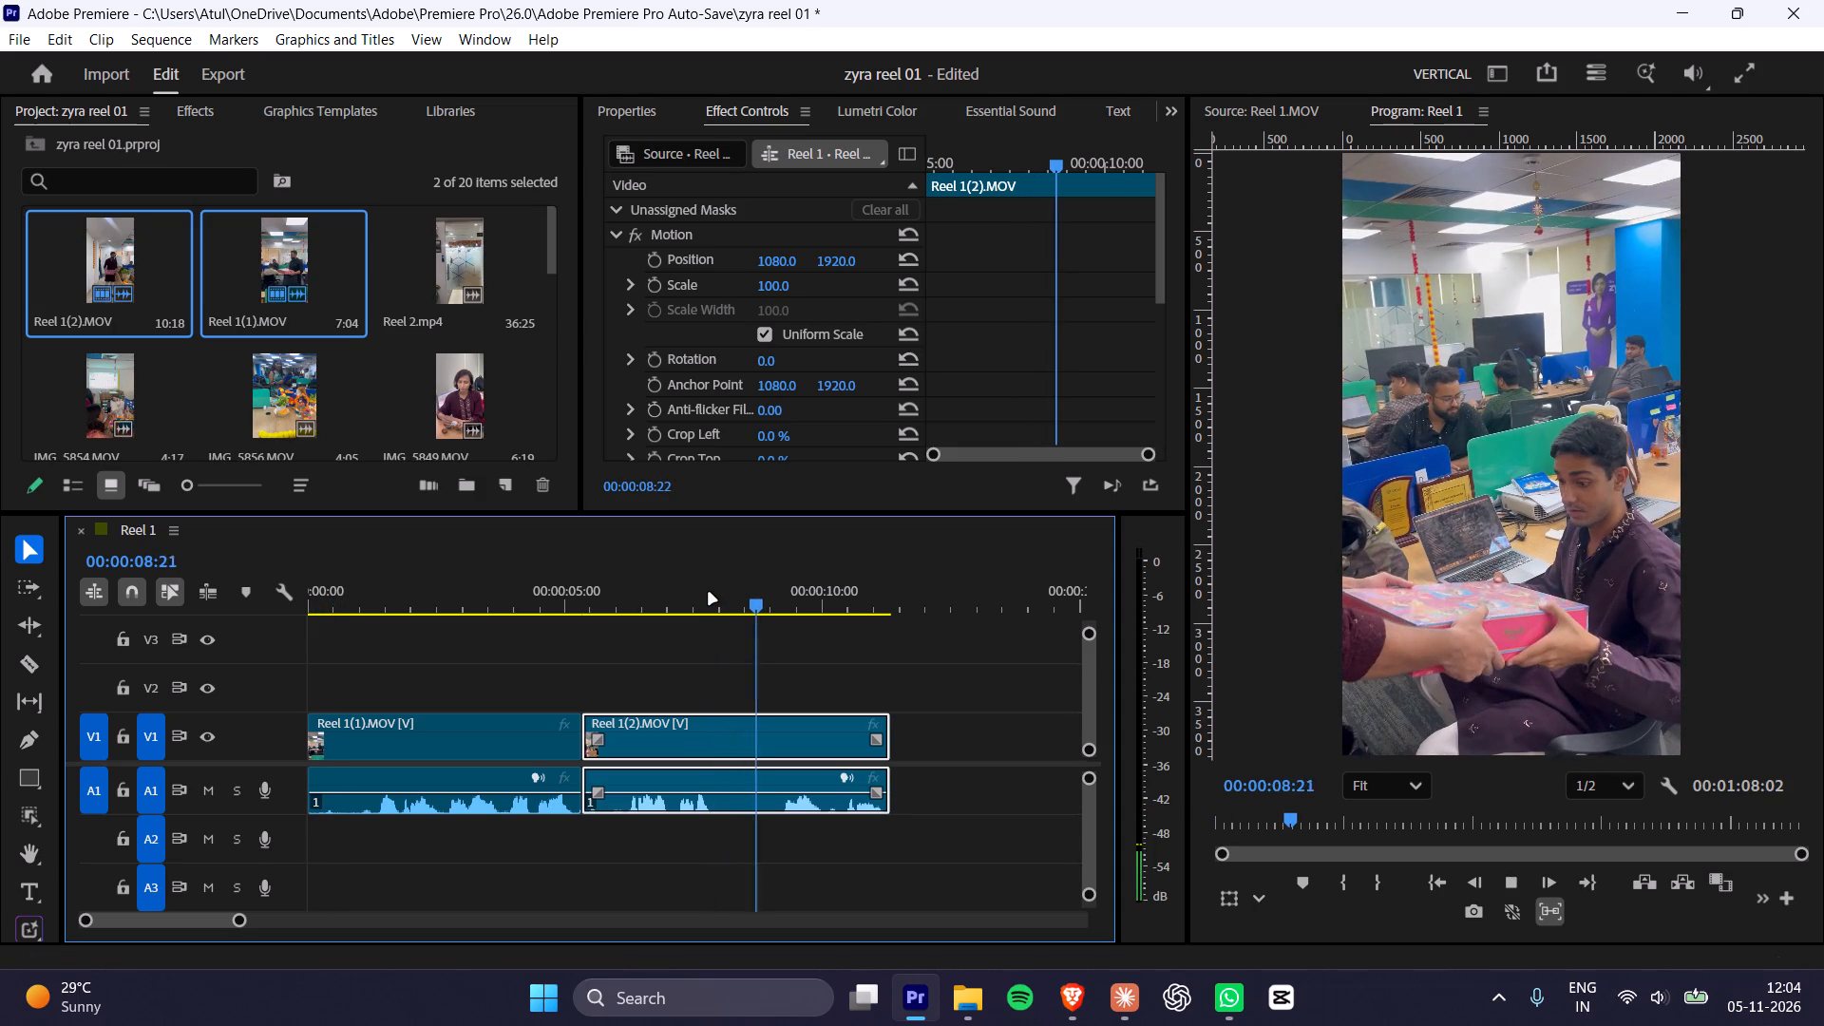
{"action": "key", "text": "space"}
{"action": "key", "text": "space"}
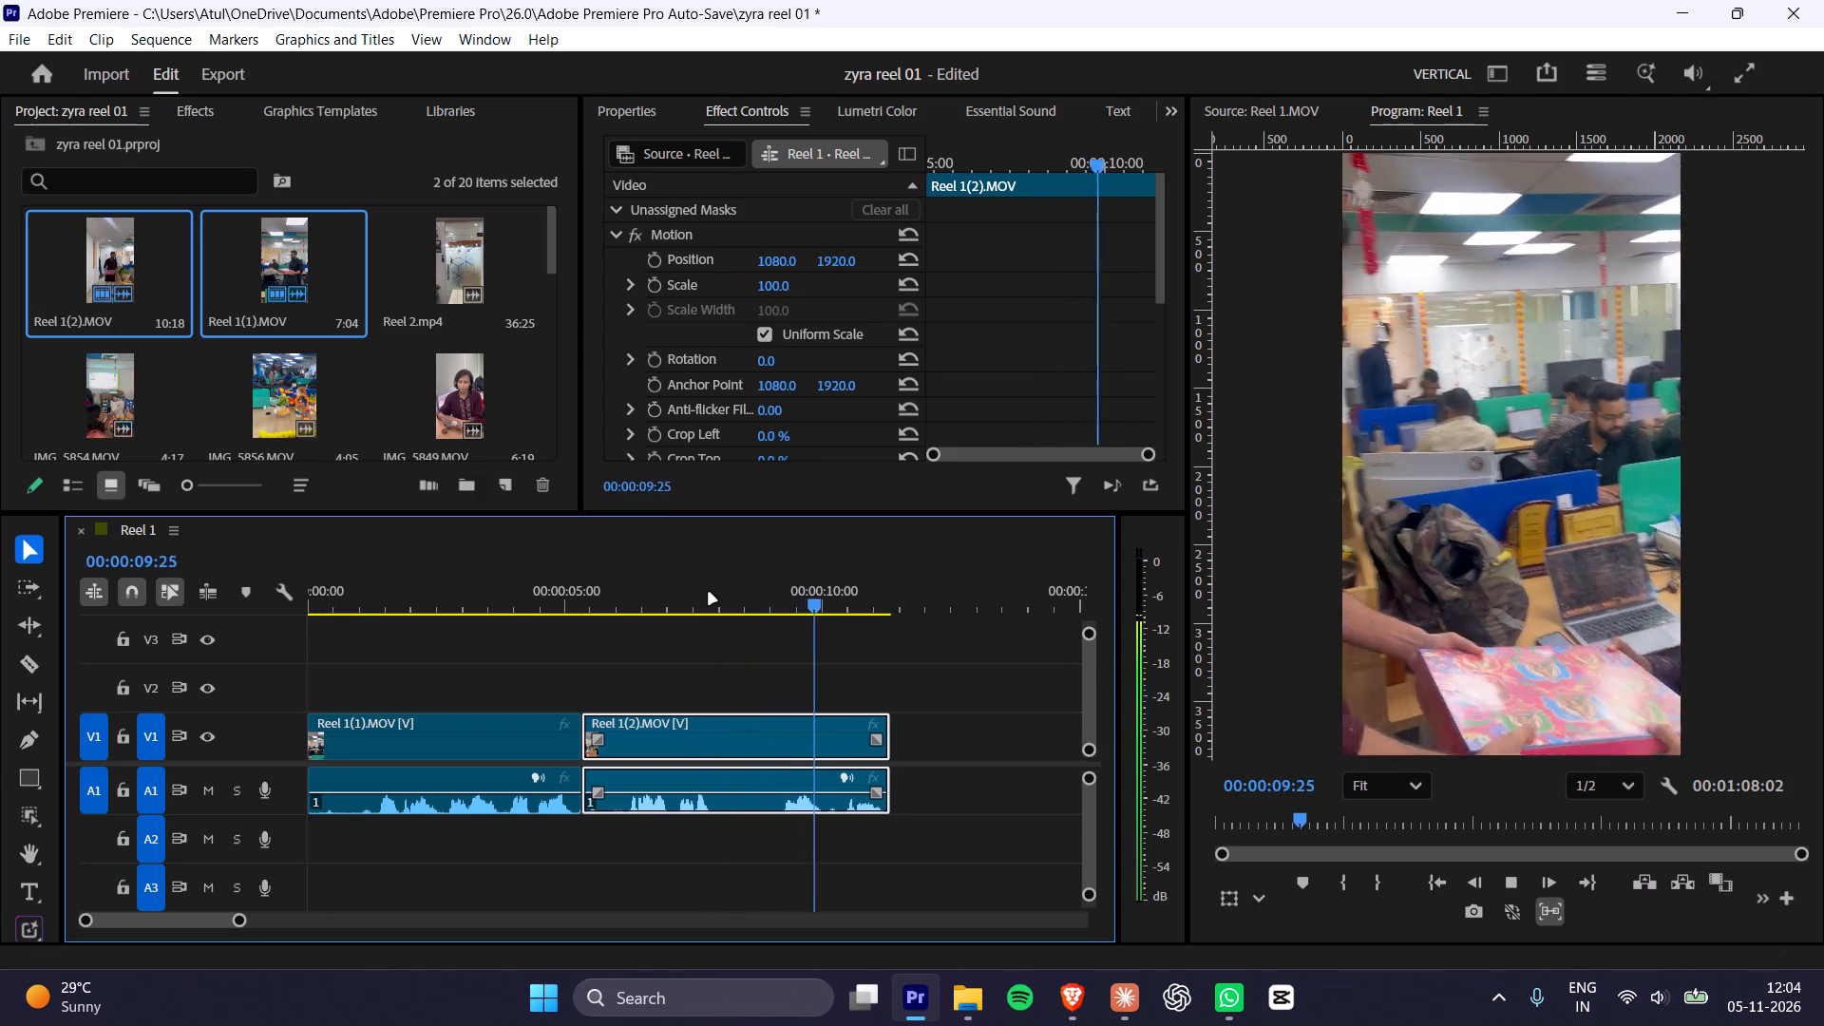
{"action": "key", "text": "space"}
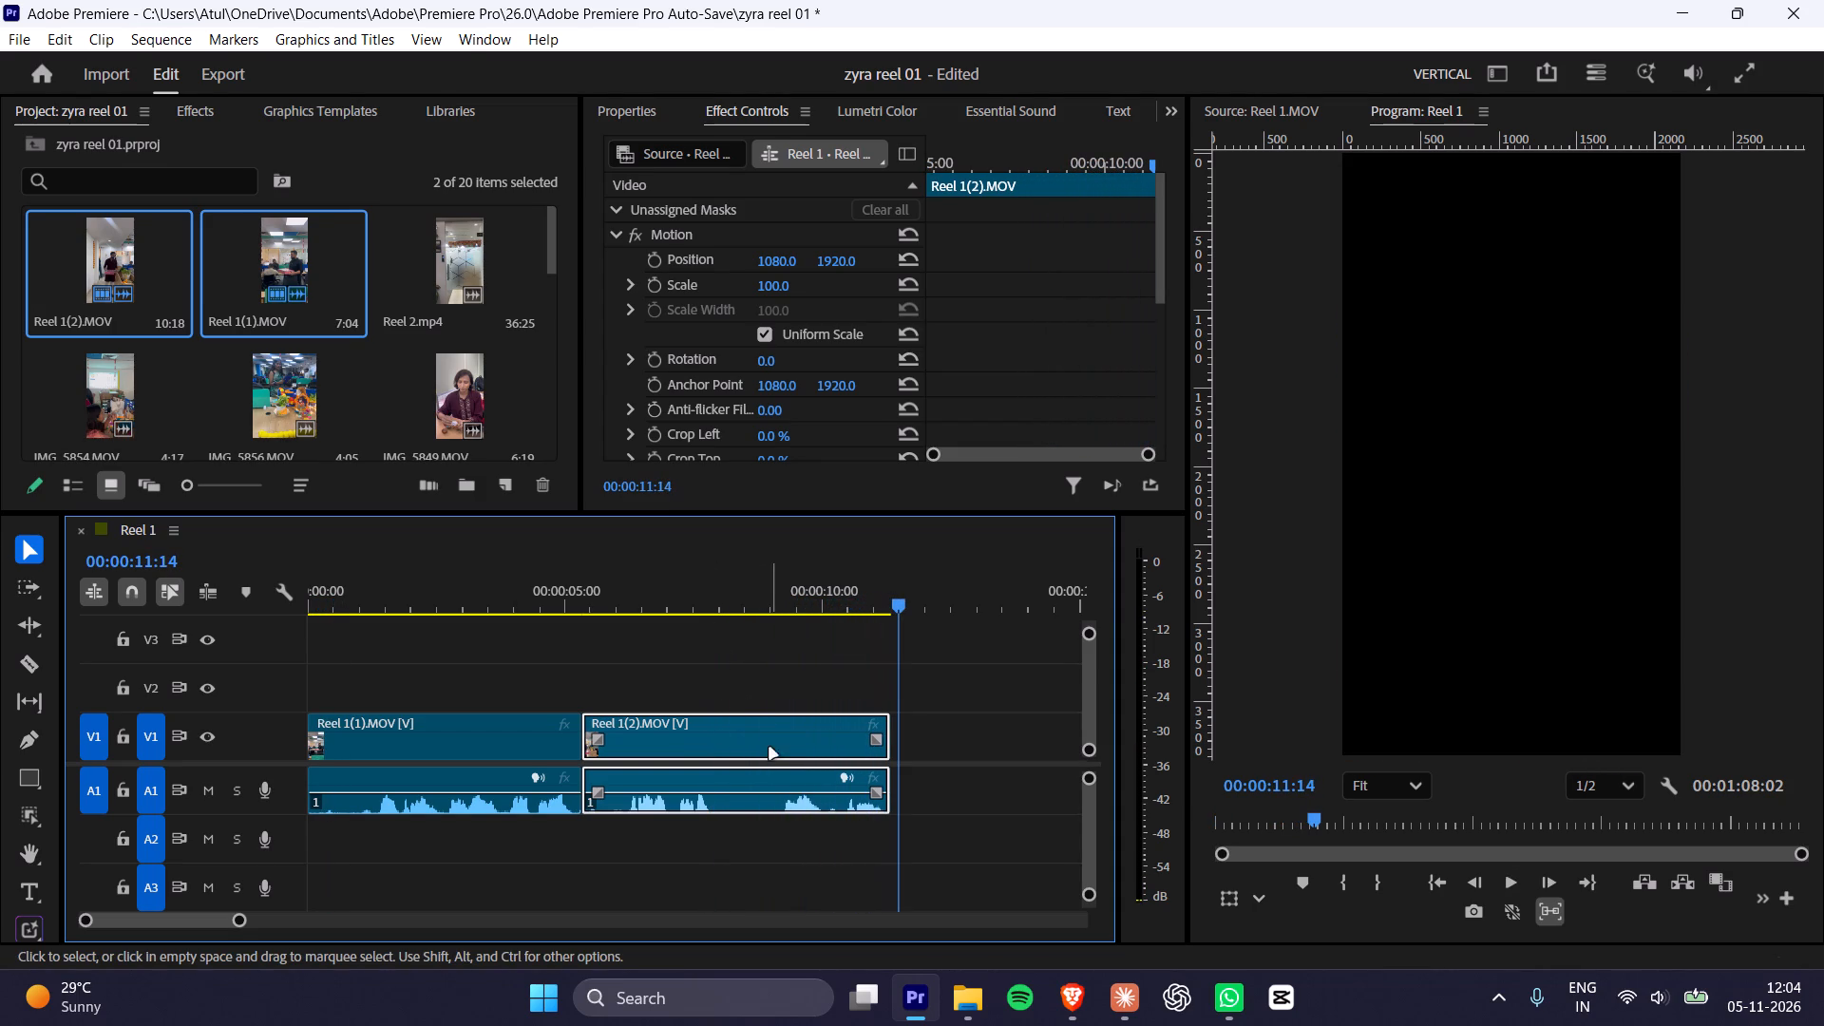
Preview the two clips between about 00:00:25 and 00:00:34 and move them past the last clip, to about 00:01:15.
{"action": "scroll", "coordinate": [861, 807], "scroll_direction": "down", "scroll_amount": 12, "text": "alt"}
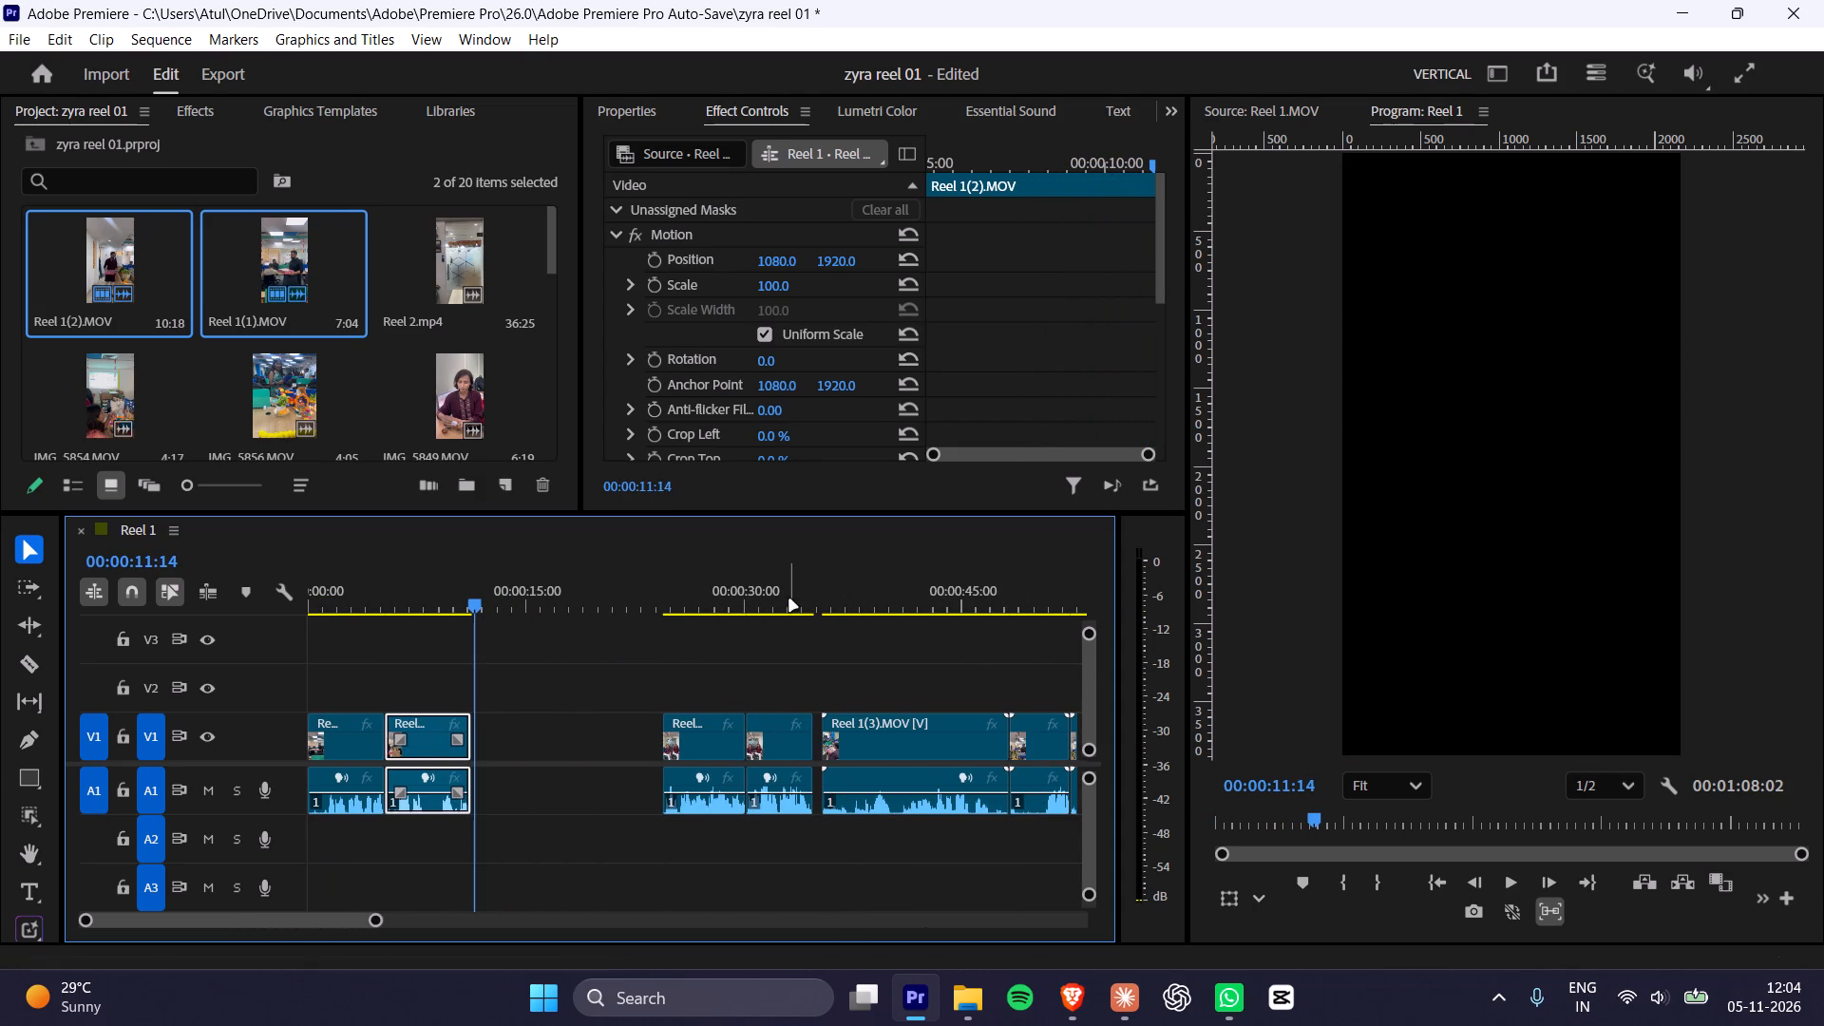
{"action": "left_click_drag", "start_coordinate": [704, 596], "coordinate": [807, 613]}
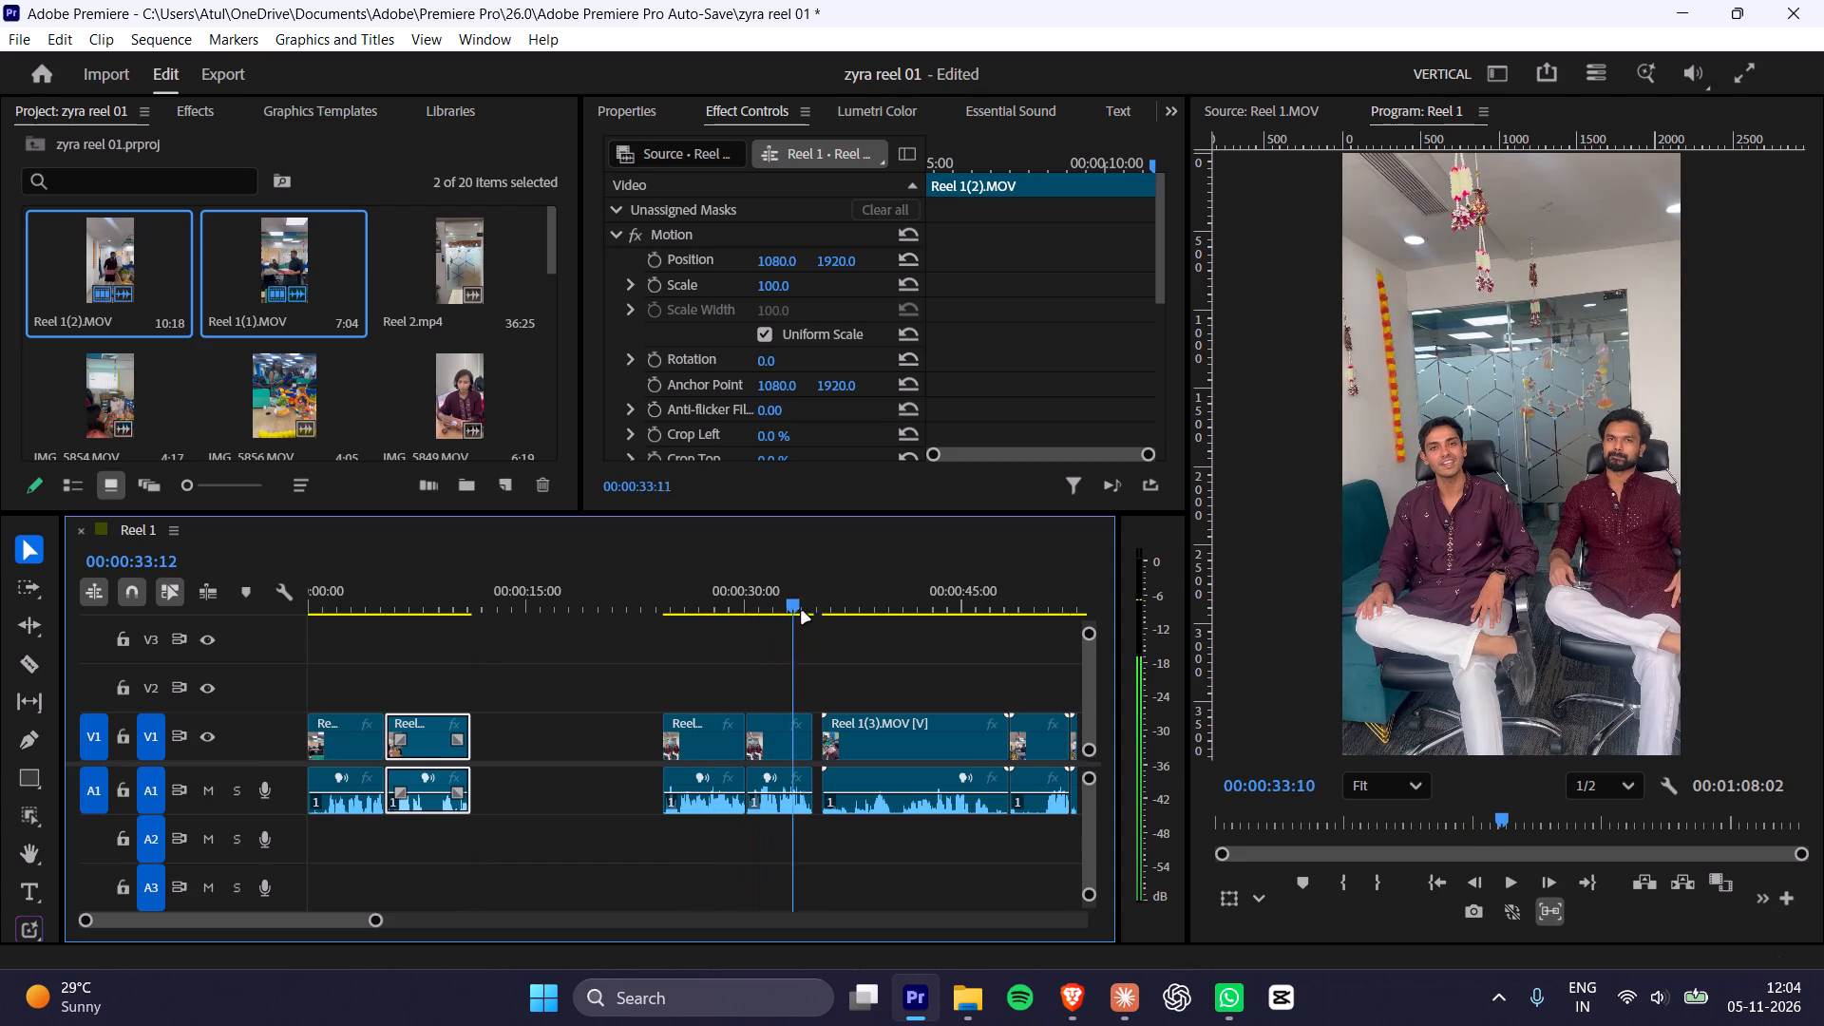
{"action": "left_click_drag", "start_coordinate": [807, 613], "coordinate": [804, 617]}
{"action": "scroll", "coordinate": [716, 743], "scroll_direction": "down", "scroll_amount": 5, "text": "alt"}
{"action": "left_click_drag", "start_coordinate": [521, 680], "coordinate": [588, 738]}
{"action": "left_click_drag", "start_coordinate": [527, 688], "coordinate": [594, 731]}
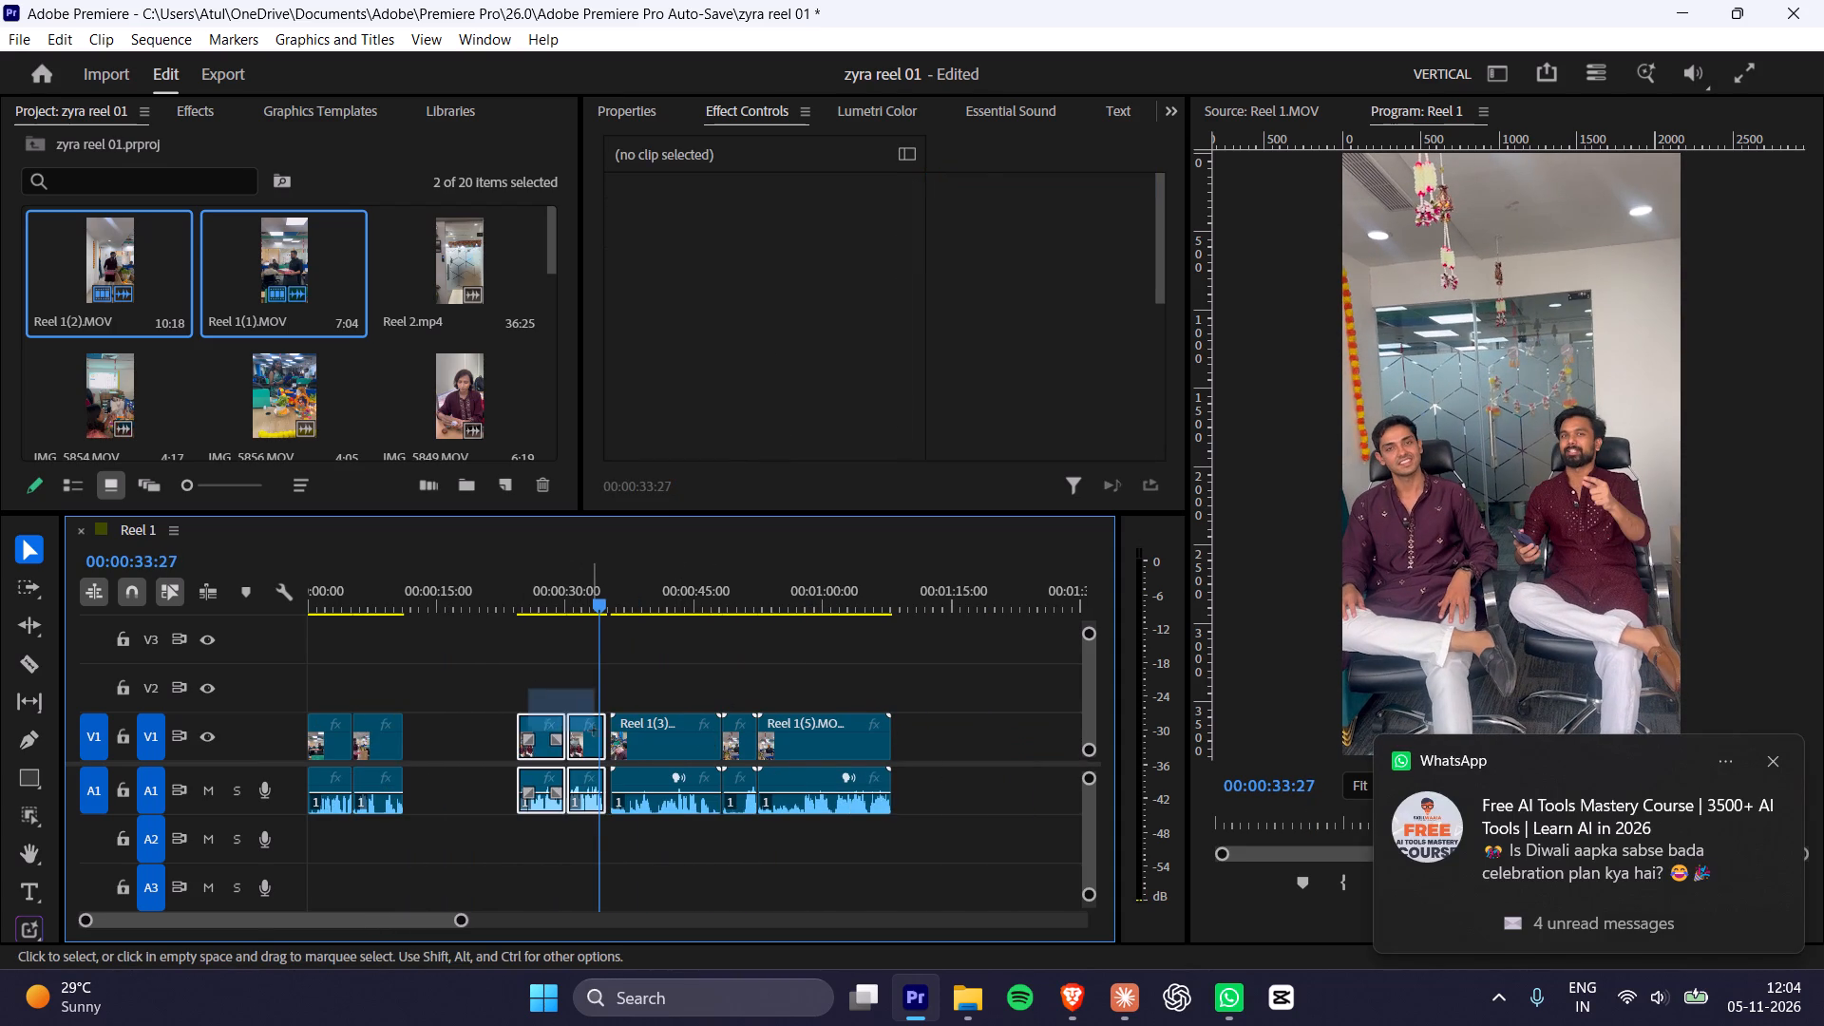
{"action": "left_click_drag", "start_coordinate": [594, 731], "coordinate": [595, 731]}
{"action": "left_click_drag", "start_coordinate": [530, 727], "coordinate": [972, 729]}
Preview Reel 1(3).MOV and move it directly against the end of Reel 1(2).MOV.
{"action": "left_click_drag", "start_coordinate": [633, 603], "coordinate": [662, 612]}
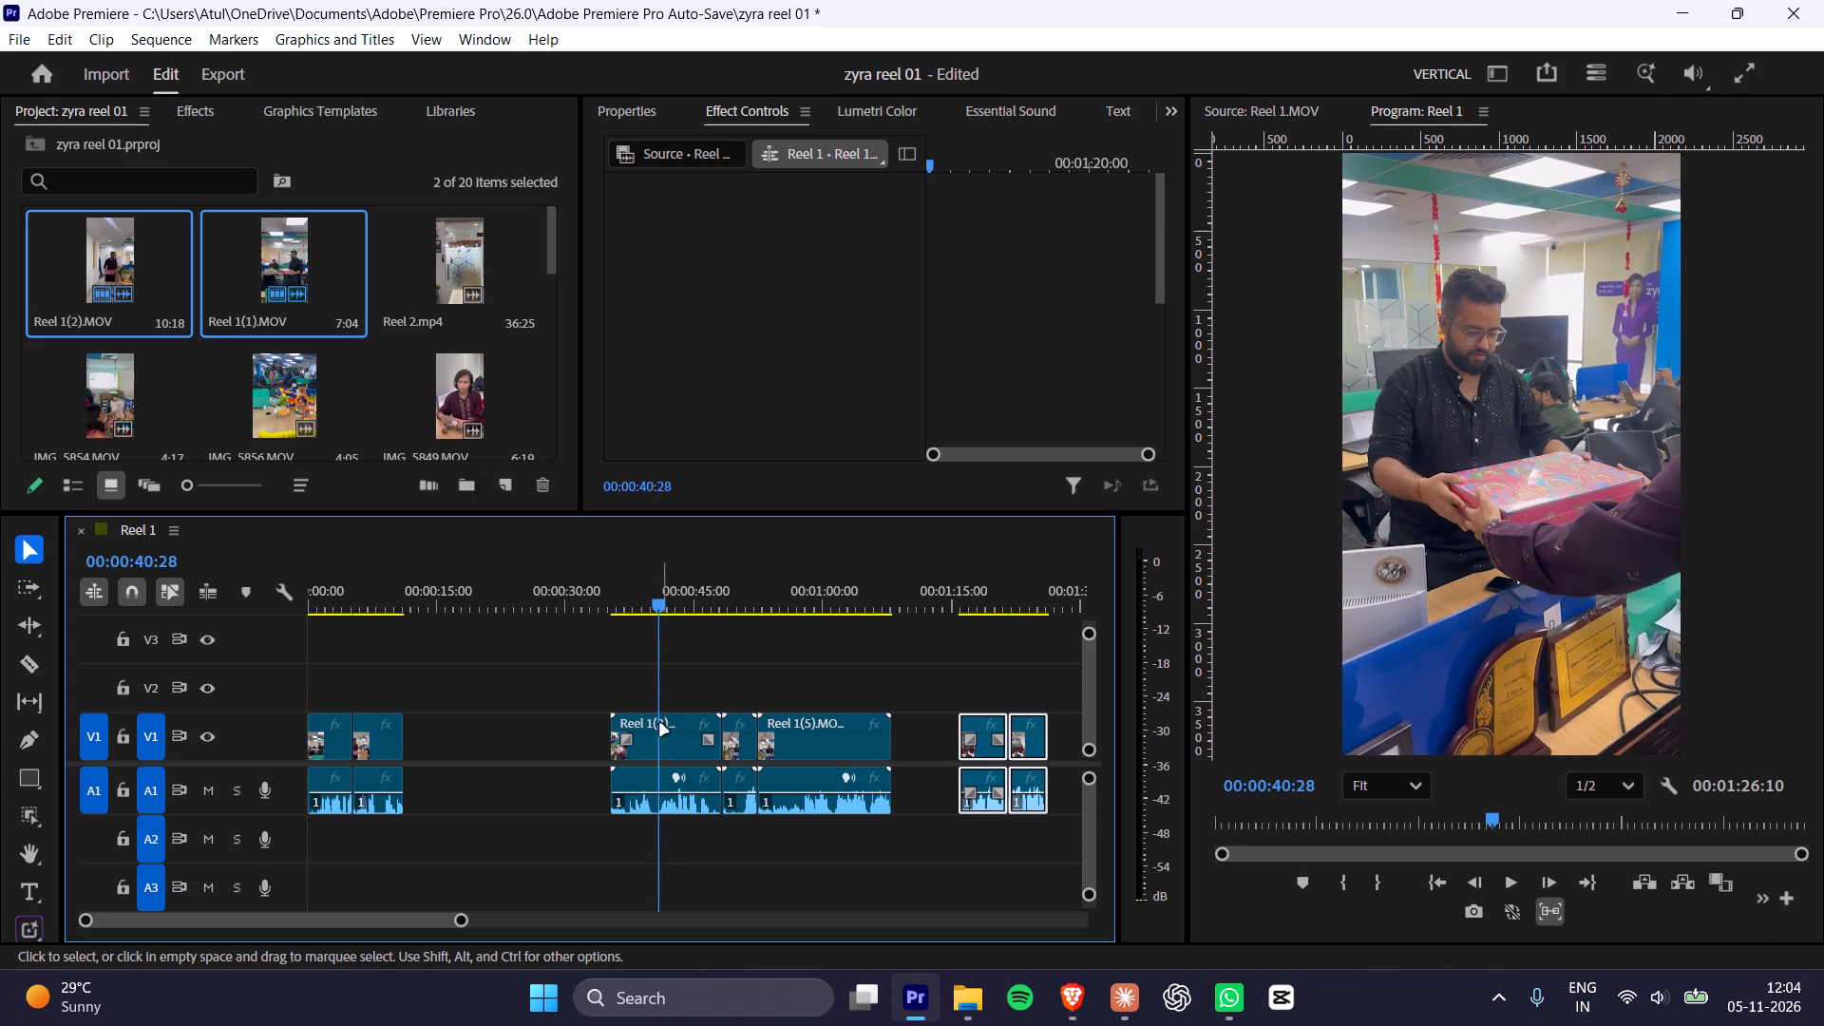
{"action": "left_click_drag", "start_coordinate": [655, 748], "coordinate": [456, 759]}
Examine the join between Reel 1(2).MOV and Reel 1(3).MOV at closer zoom, scrubbing the last moments of Reel 1(2).MOV.
{"action": "left_click", "coordinate": [404, 613]}
{"action": "left_click", "coordinate": [400, 608]}
{"action": "scroll", "coordinate": [466, 664], "scroll_direction": "up", "scroll_amount": 6, "text": "alt"}
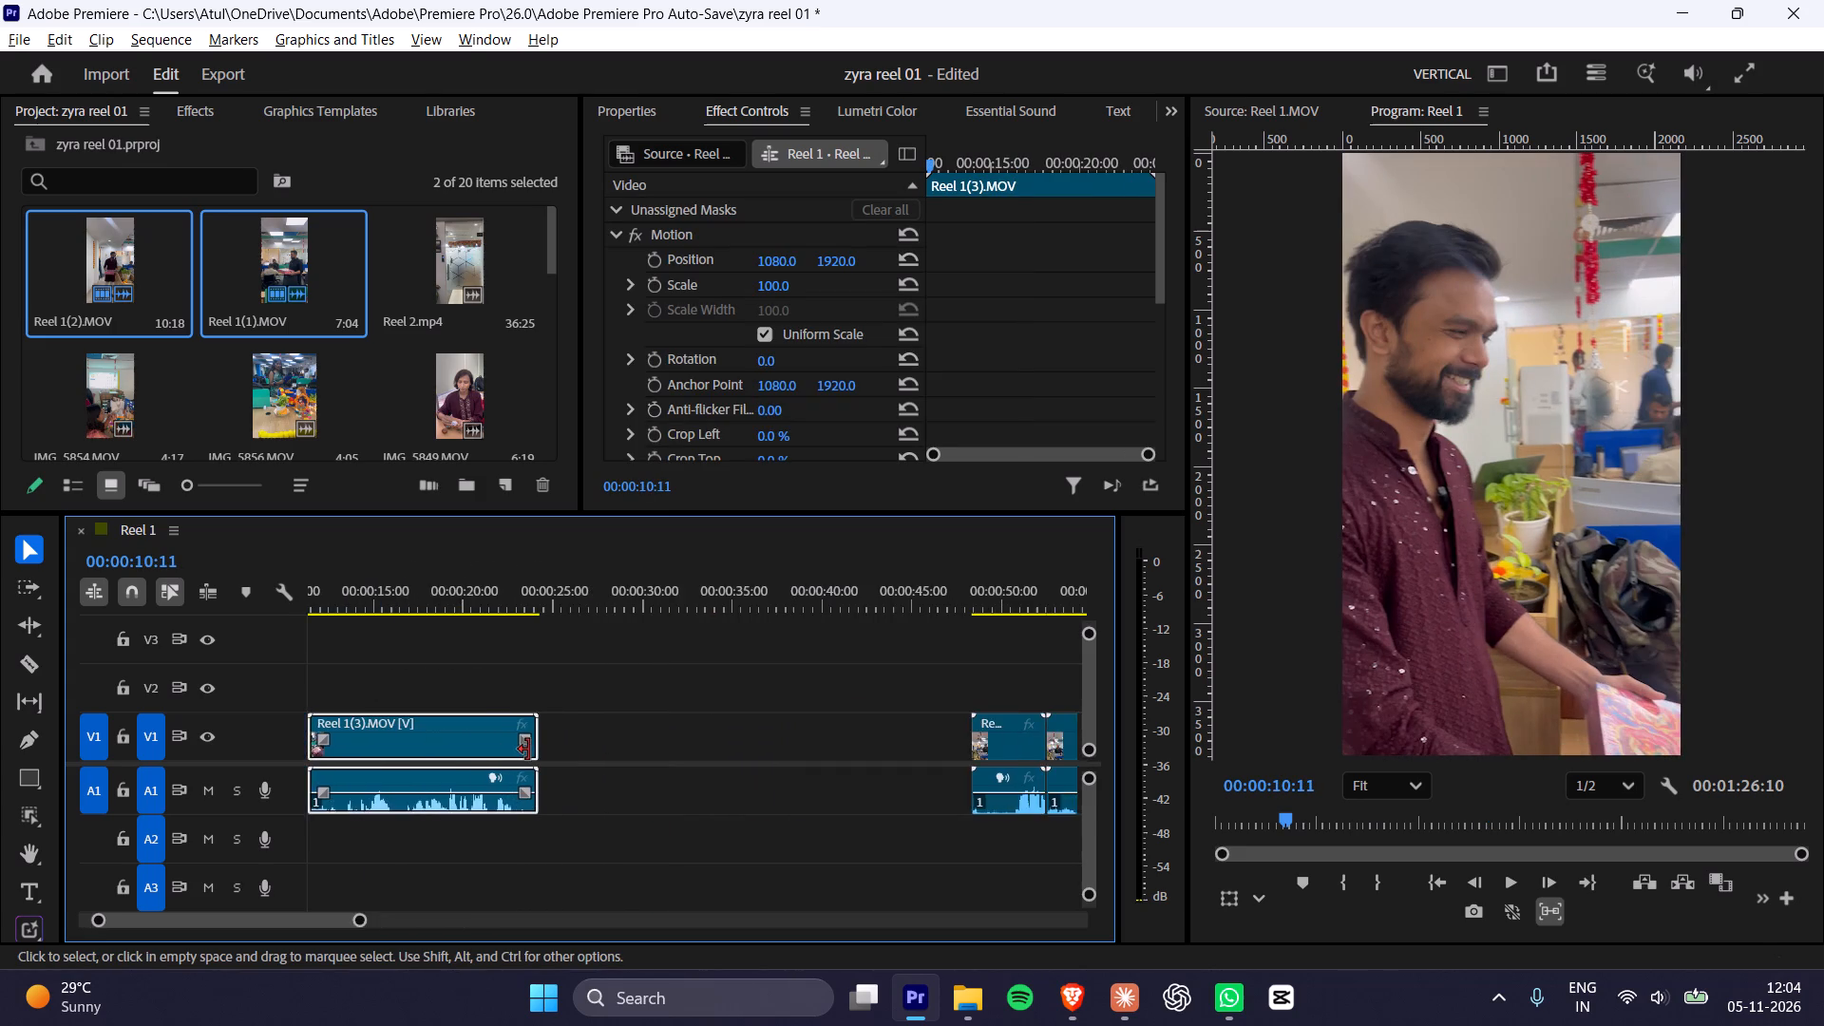
{"action": "scroll", "coordinate": [528, 750], "scroll_direction": "up", "scroll_amount": 8, "text": "alt"}
{"action": "scroll", "coordinate": [528, 750], "scroll_direction": "up", "scroll_amount": 12, "text": "ctrl"}
{"action": "scroll", "coordinate": [418, 735], "scroll_direction": "up", "scroll_amount": 6, "text": "ctrl"}
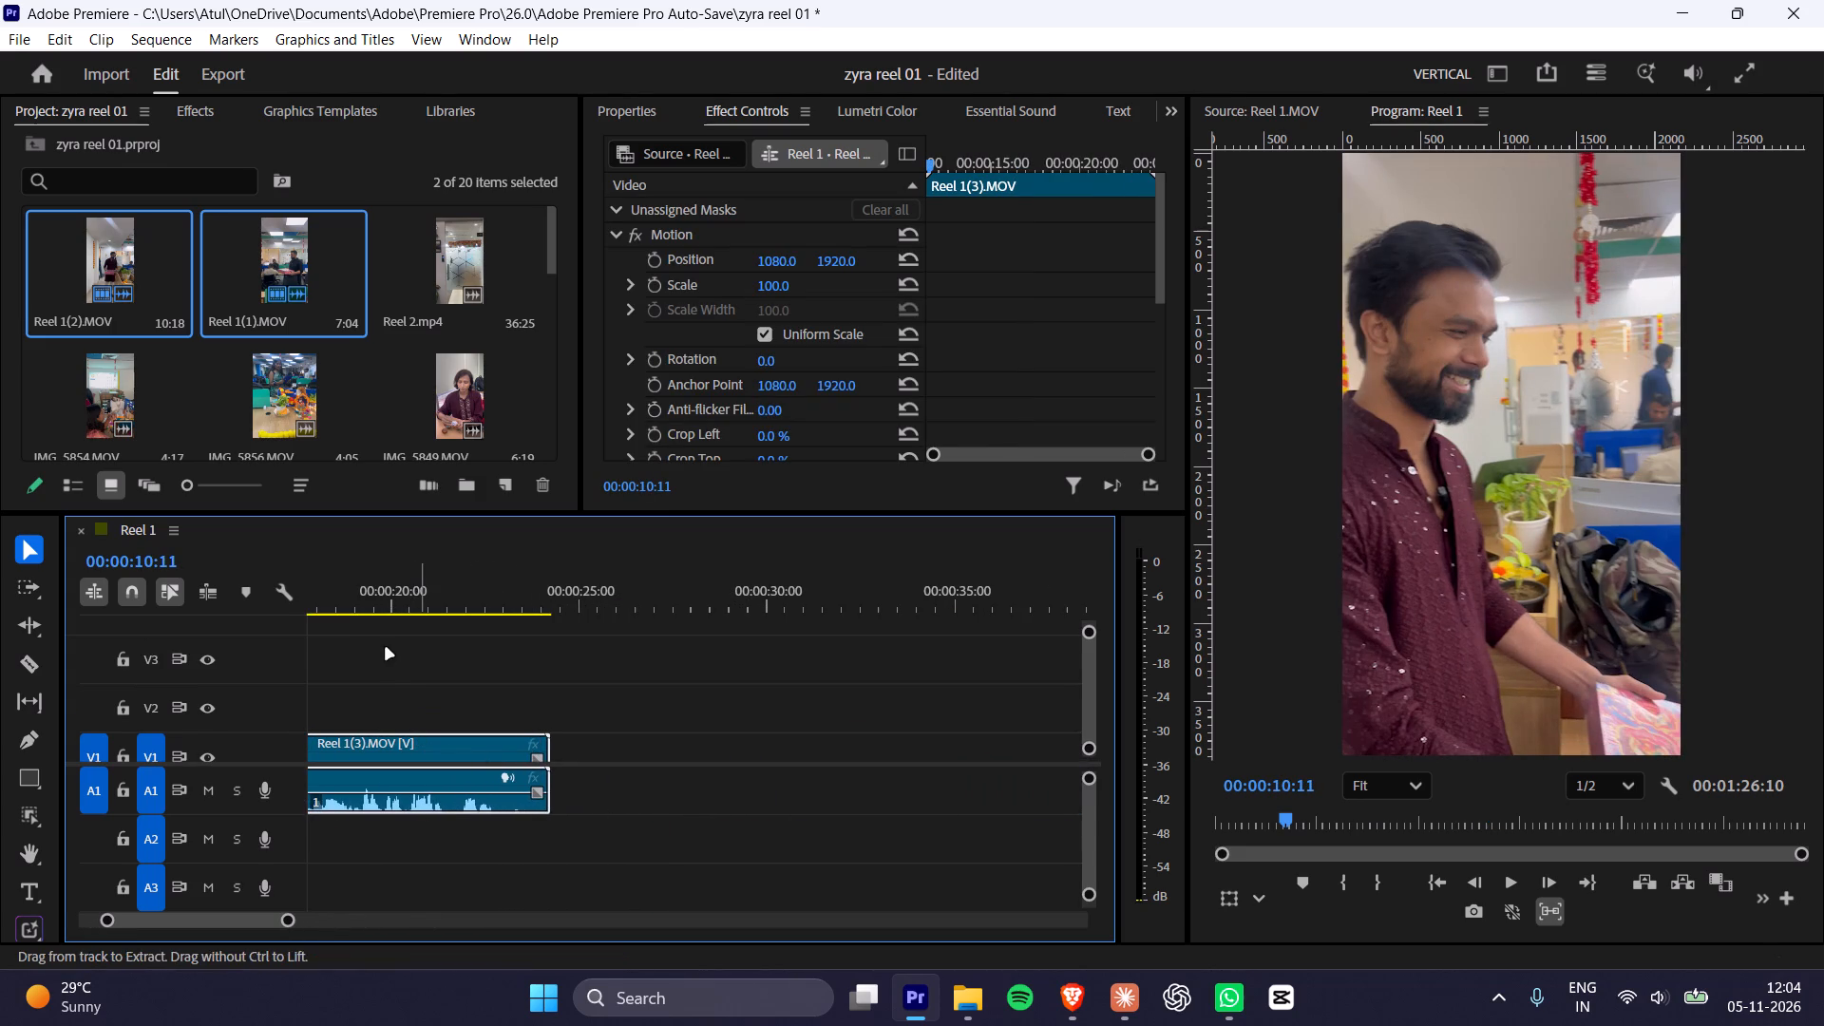
{"action": "scroll", "coordinate": [386, 648], "scroll_direction": "up", "scroll_amount": 5, "text": "ctrl"}
{"action": "scroll", "coordinate": [388, 681], "scroll_direction": "up", "scroll_amount": 8, "text": "alt"}
{"action": "scroll", "coordinate": [388, 681], "scroll_direction": "up", "scroll_amount": 11, "text": "shift"}
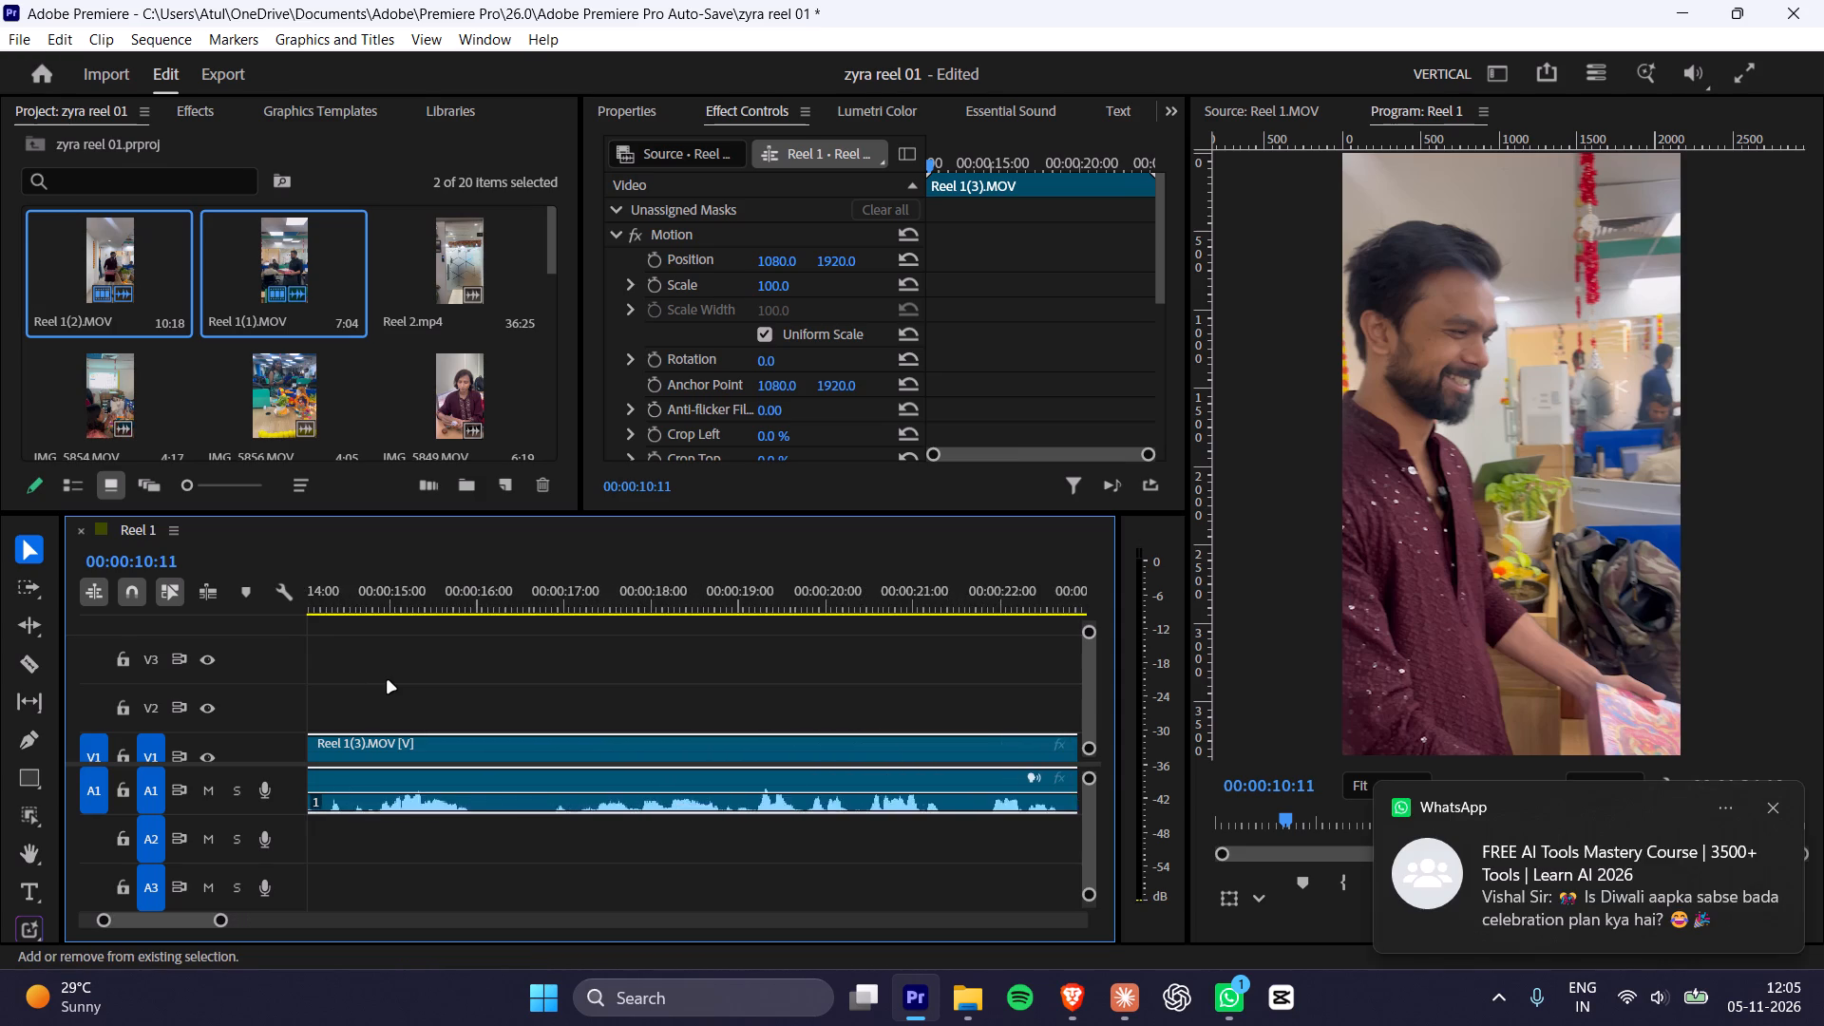
{"action": "scroll", "coordinate": [388, 681], "scroll_direction": "up", "scroll_amount": 15, "text": "shift"}
{"action": "scroll", "coordinate": [388, 681], "scroll_direction": "down", "scroll_amount": 4, "text": "alt"}
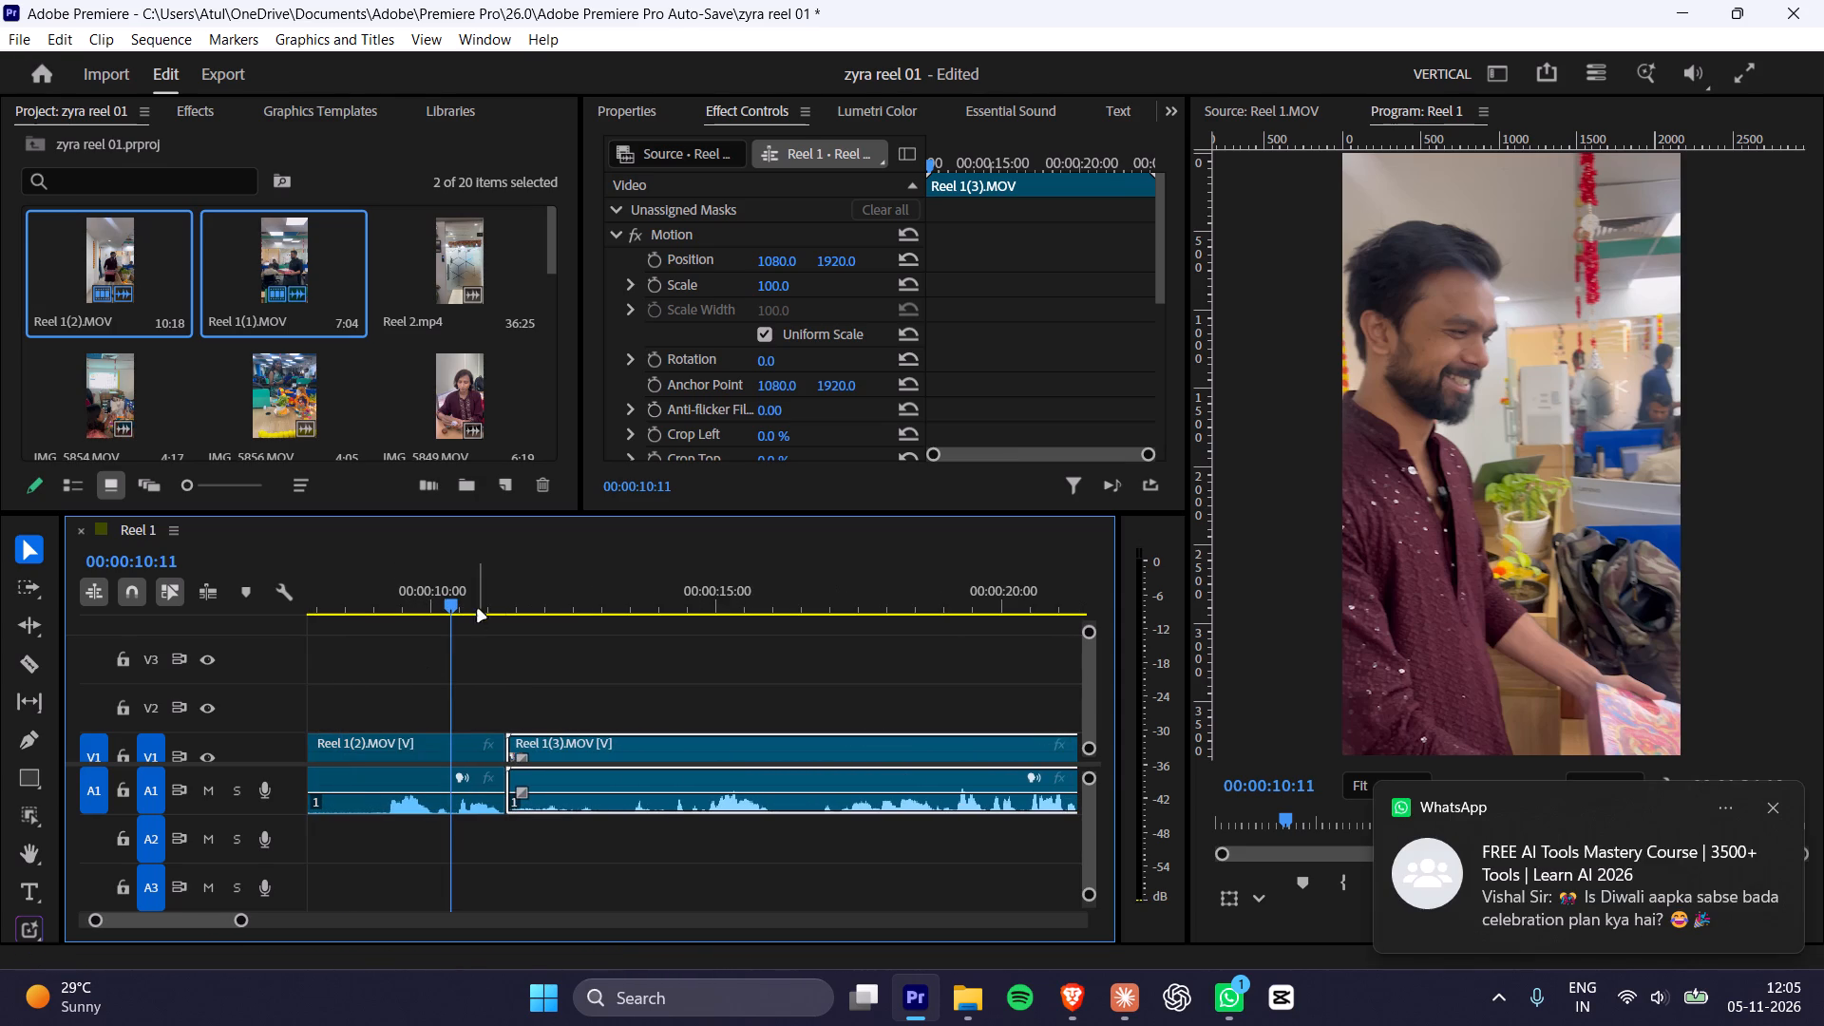
{"action": "left_click_drag", "start_coordinate": [479, 598], "coordinate": [490, 595]}
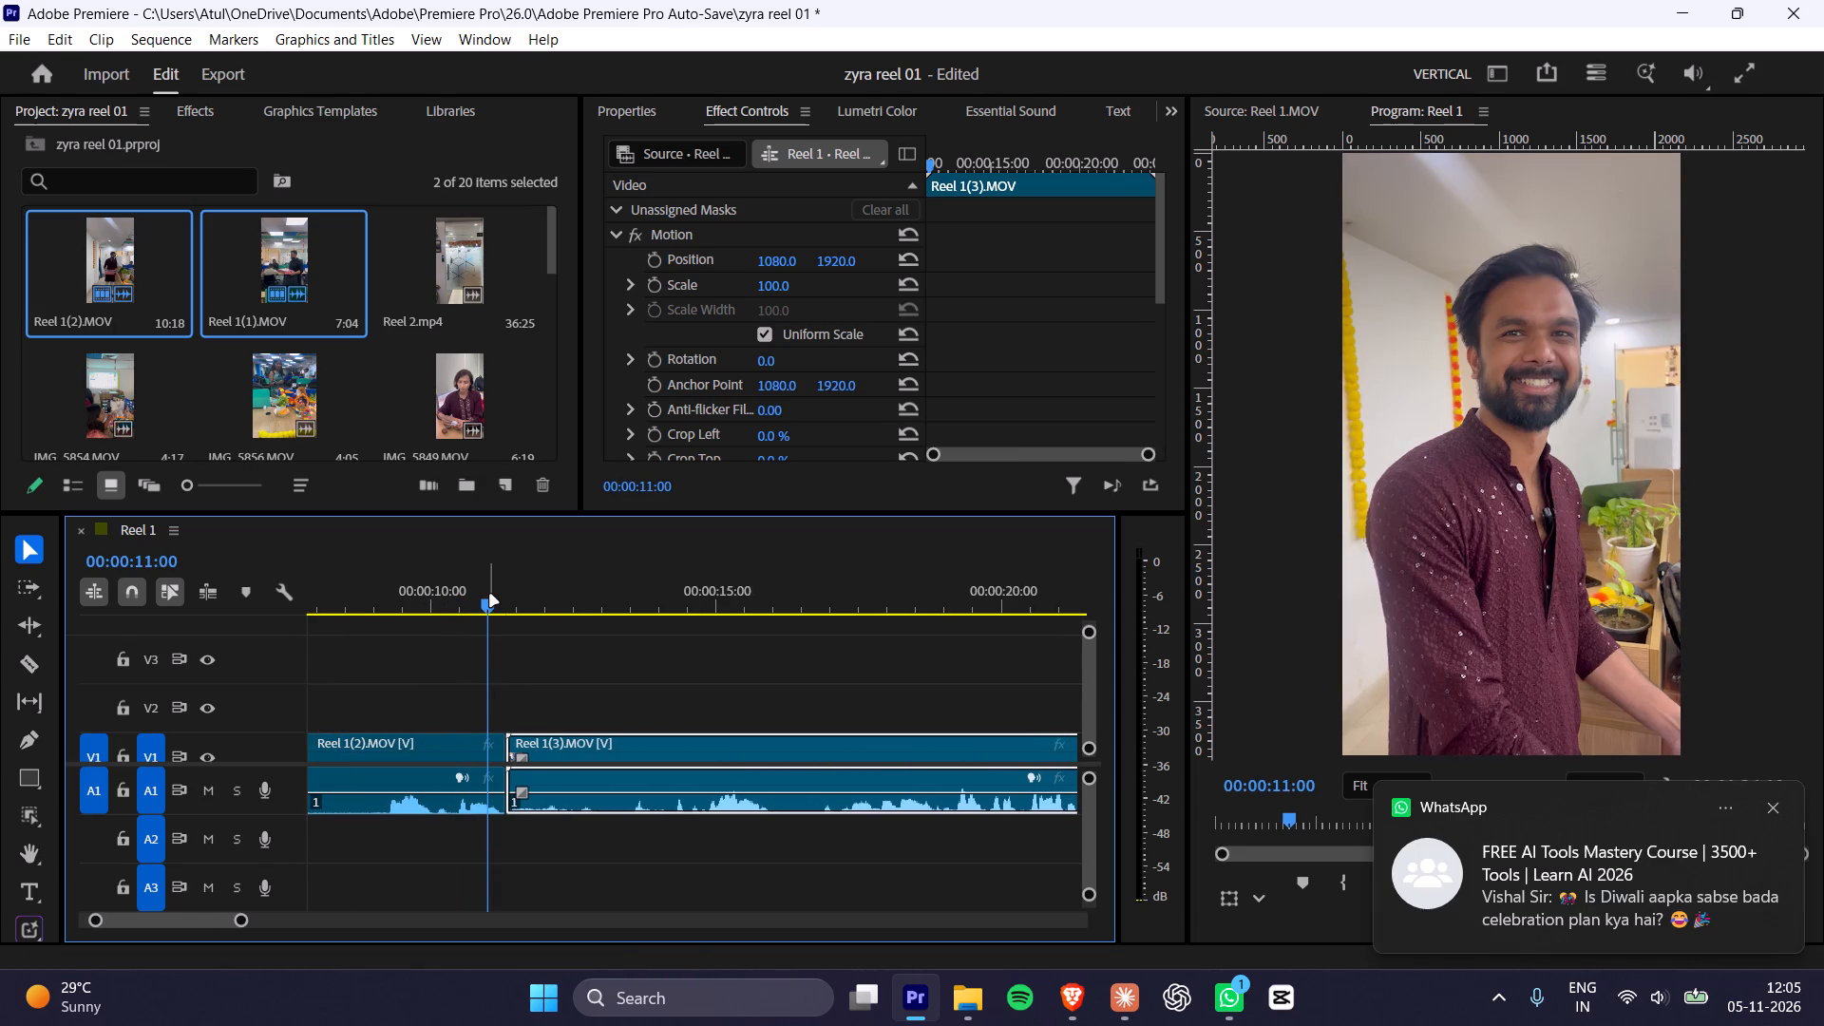
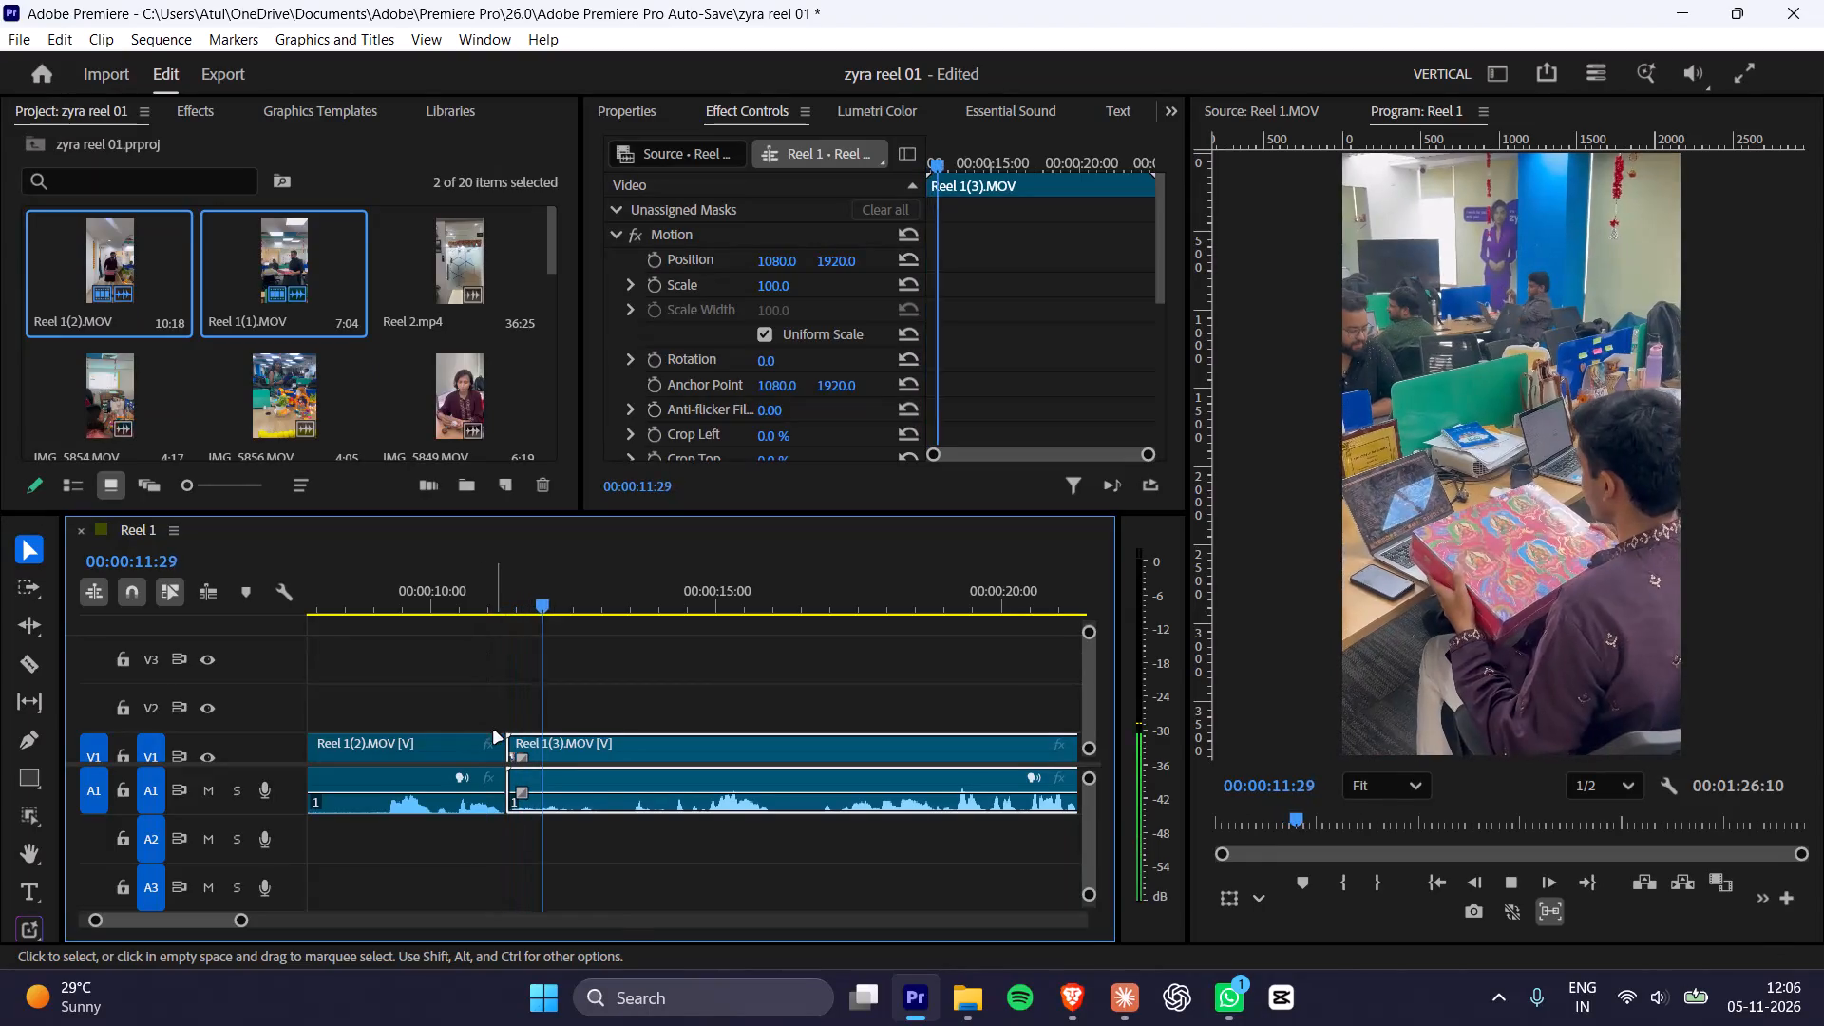
Scrub and play the opening of Reel 1(3).MOV, between about 00:00:11:27 and 00:00:16, to find a cut point.
{"action": "key", "text": "space"}
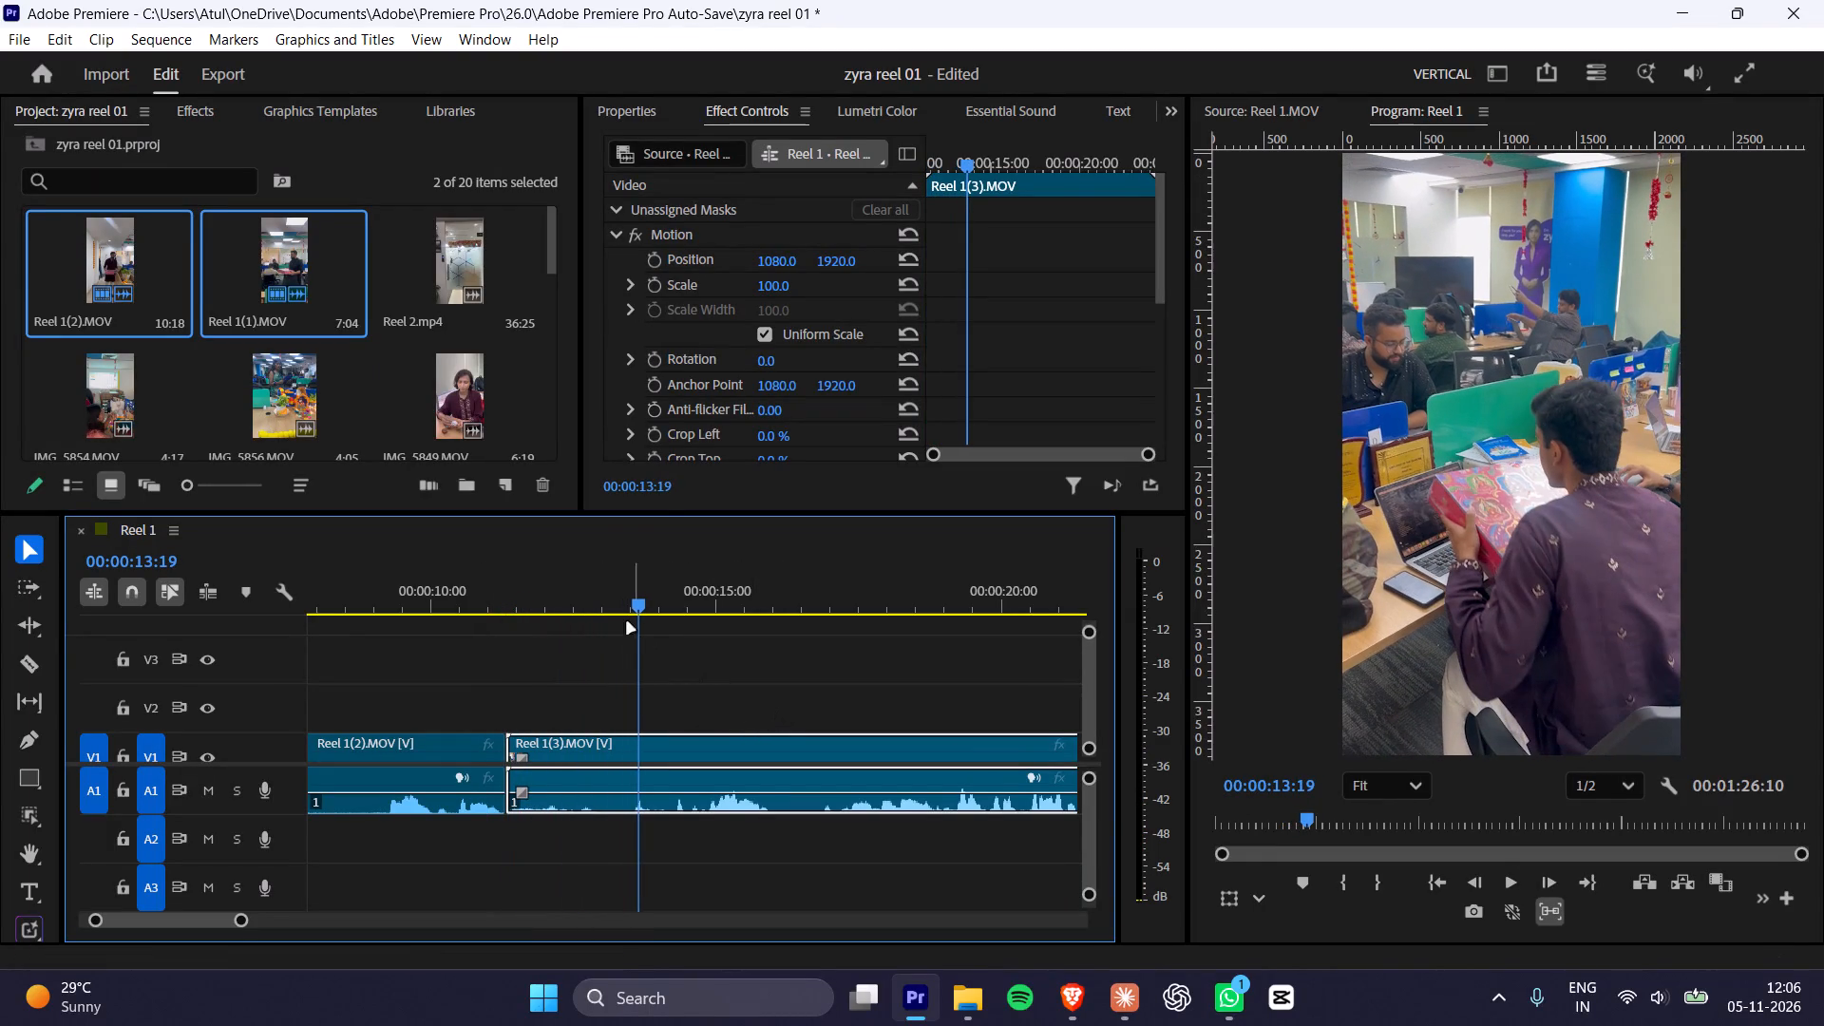
{"action": "left_click", "coordinate": [541, 604]}
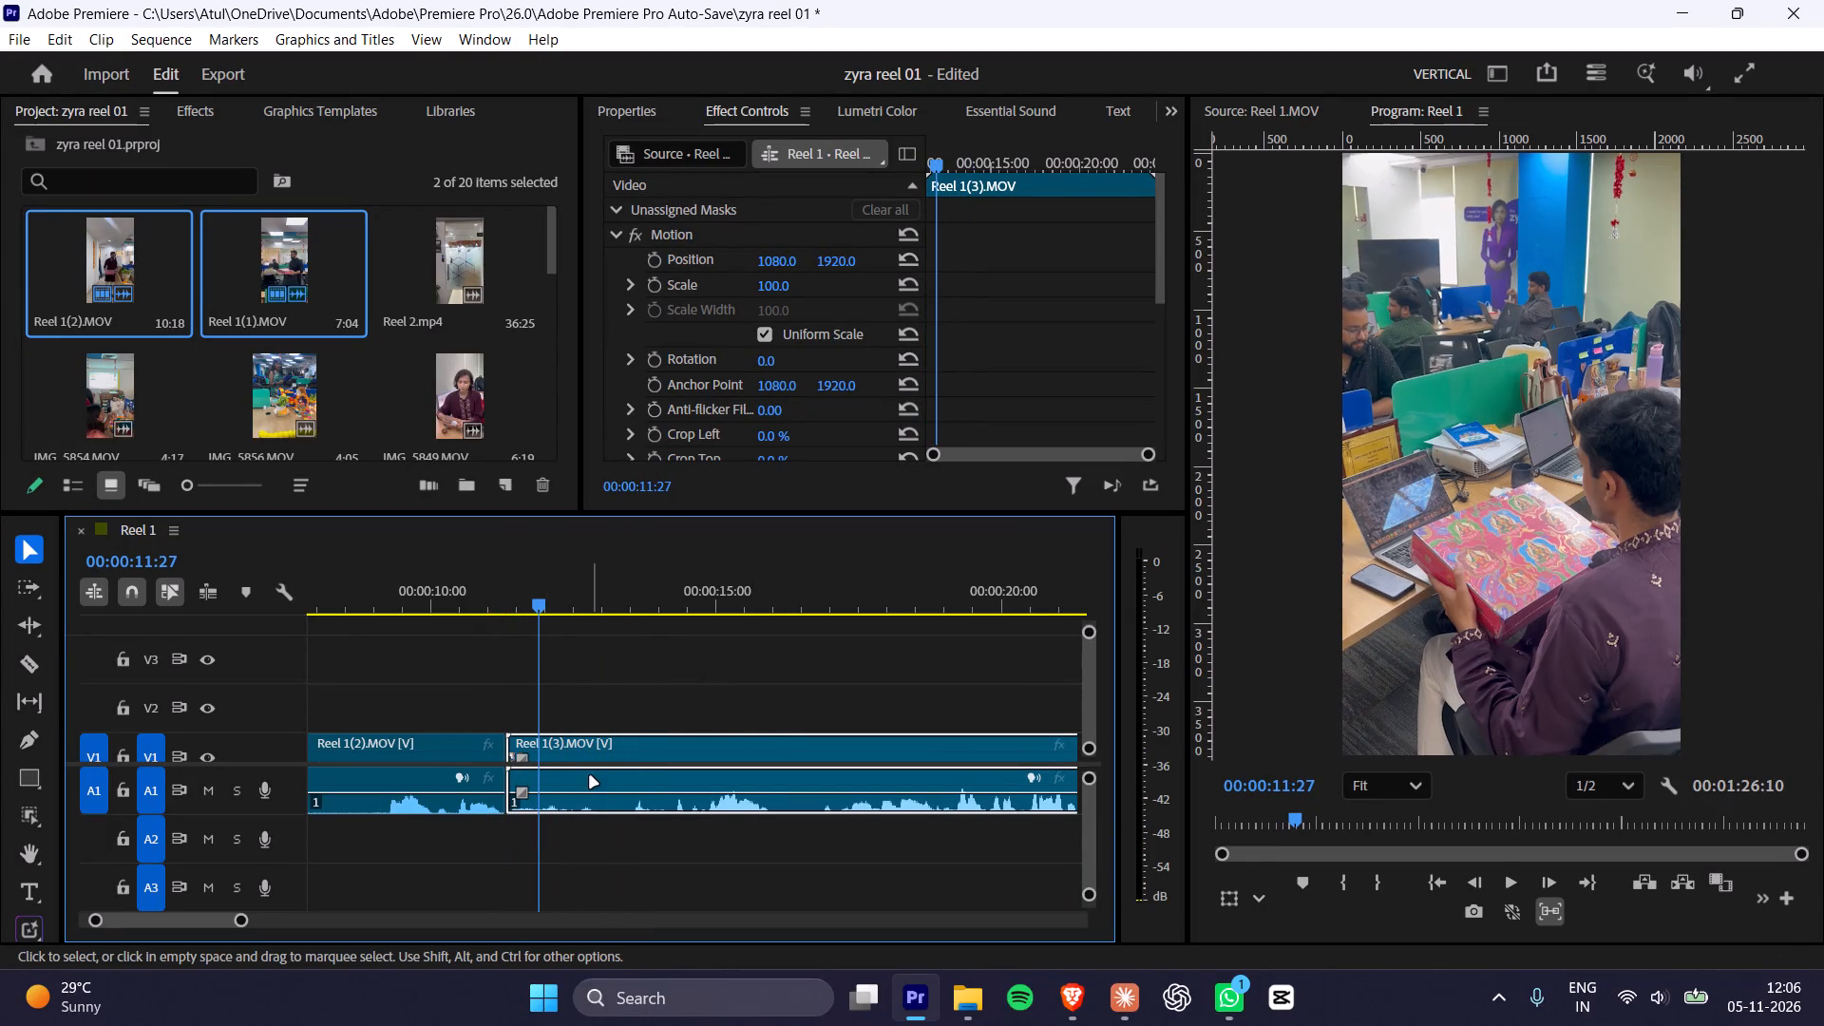
{"action": "left_click_drag", "start_coordinate": [563, 598], "coordinate": [636, 594]}
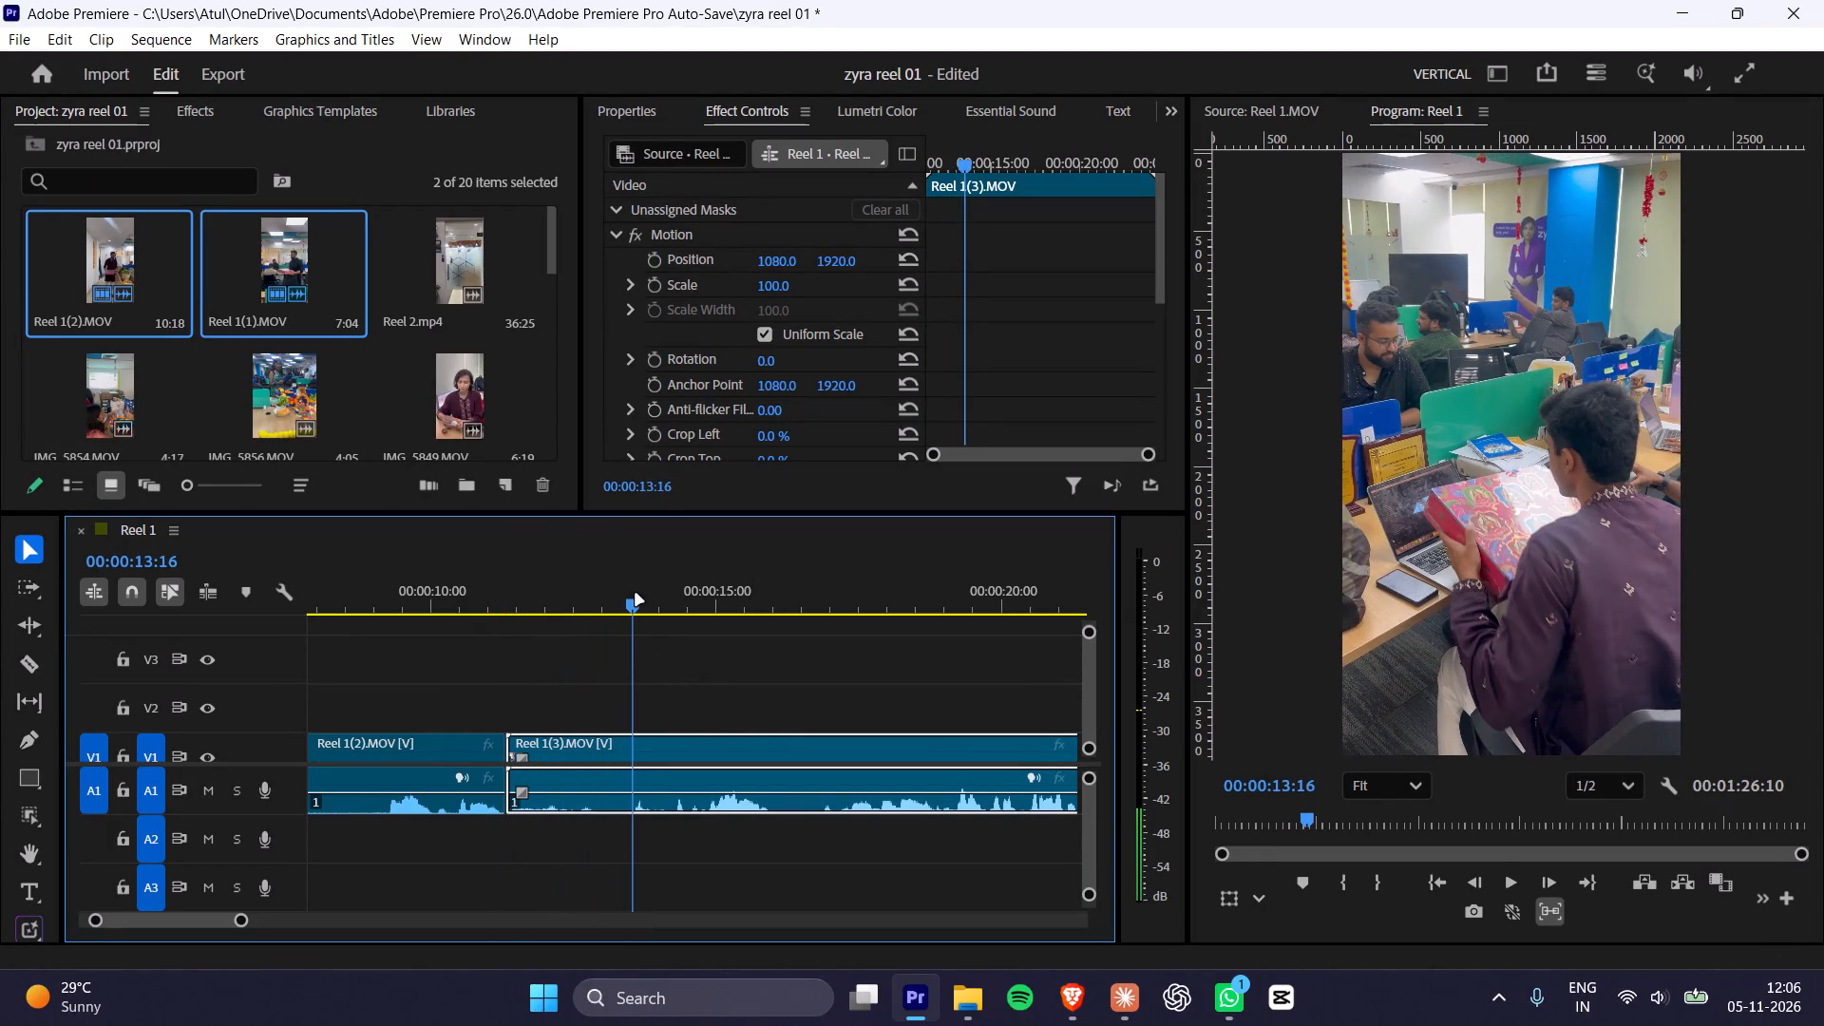
{"action": "left_click_drag", "start_coordinate": [636, 594], "coordinate": [664, 593]}
{"action": "key", "text": "space"}
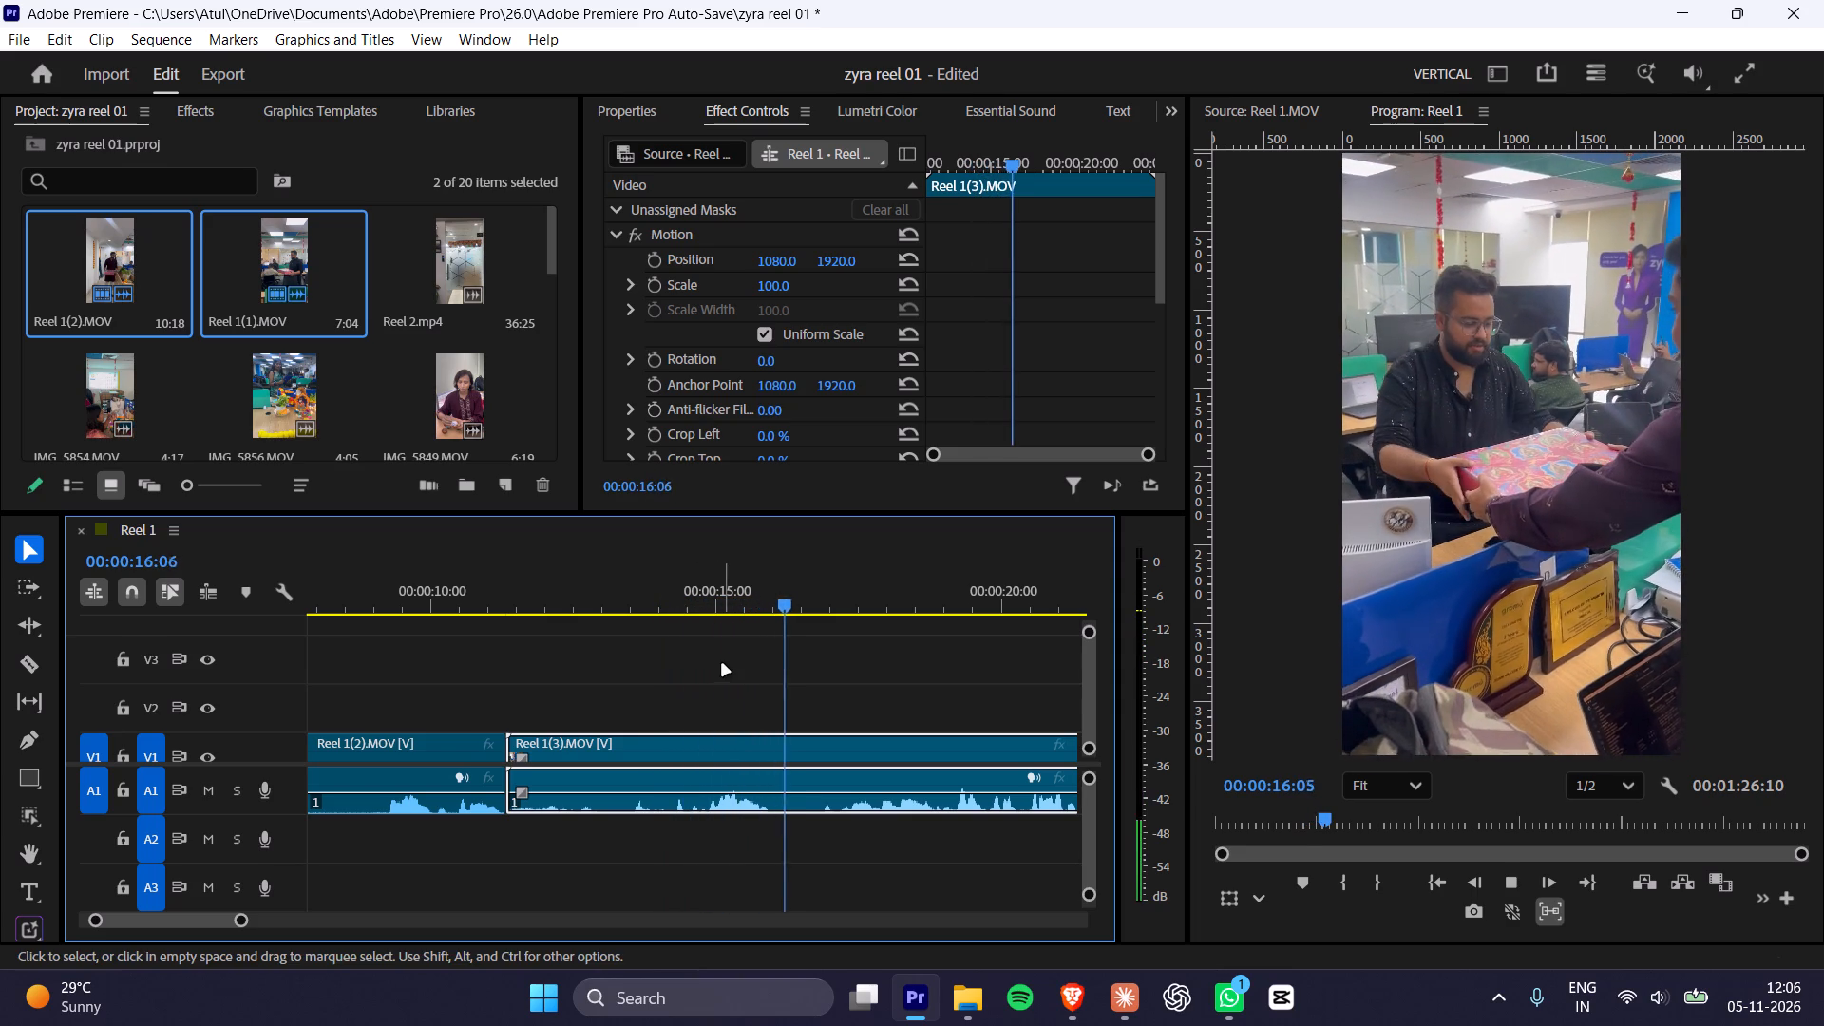
{"action": "key", "text": "space"}
{"action": "left_click_drag", "start_coordinate": [661, 604], "coordinate": [654, 604]}
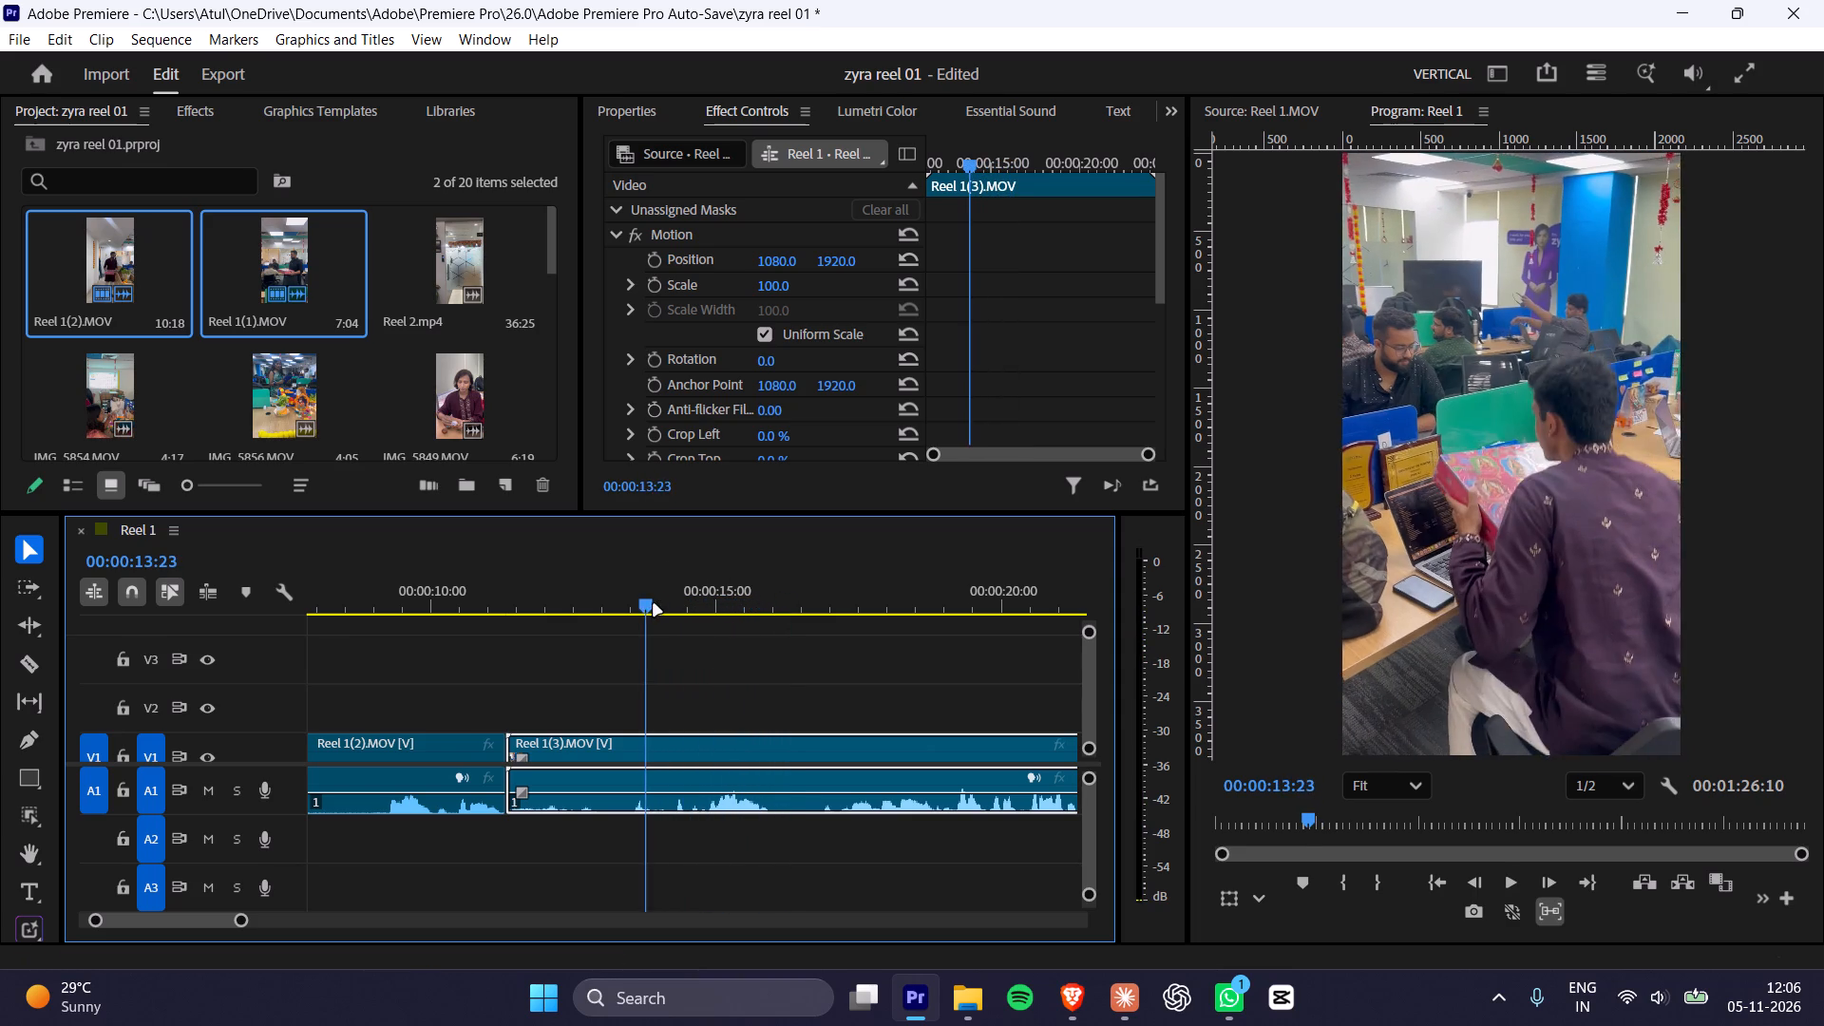
{"action": "left_click_drag", "start_coordinate": [654, 604], "coordinate": [668, 598]}
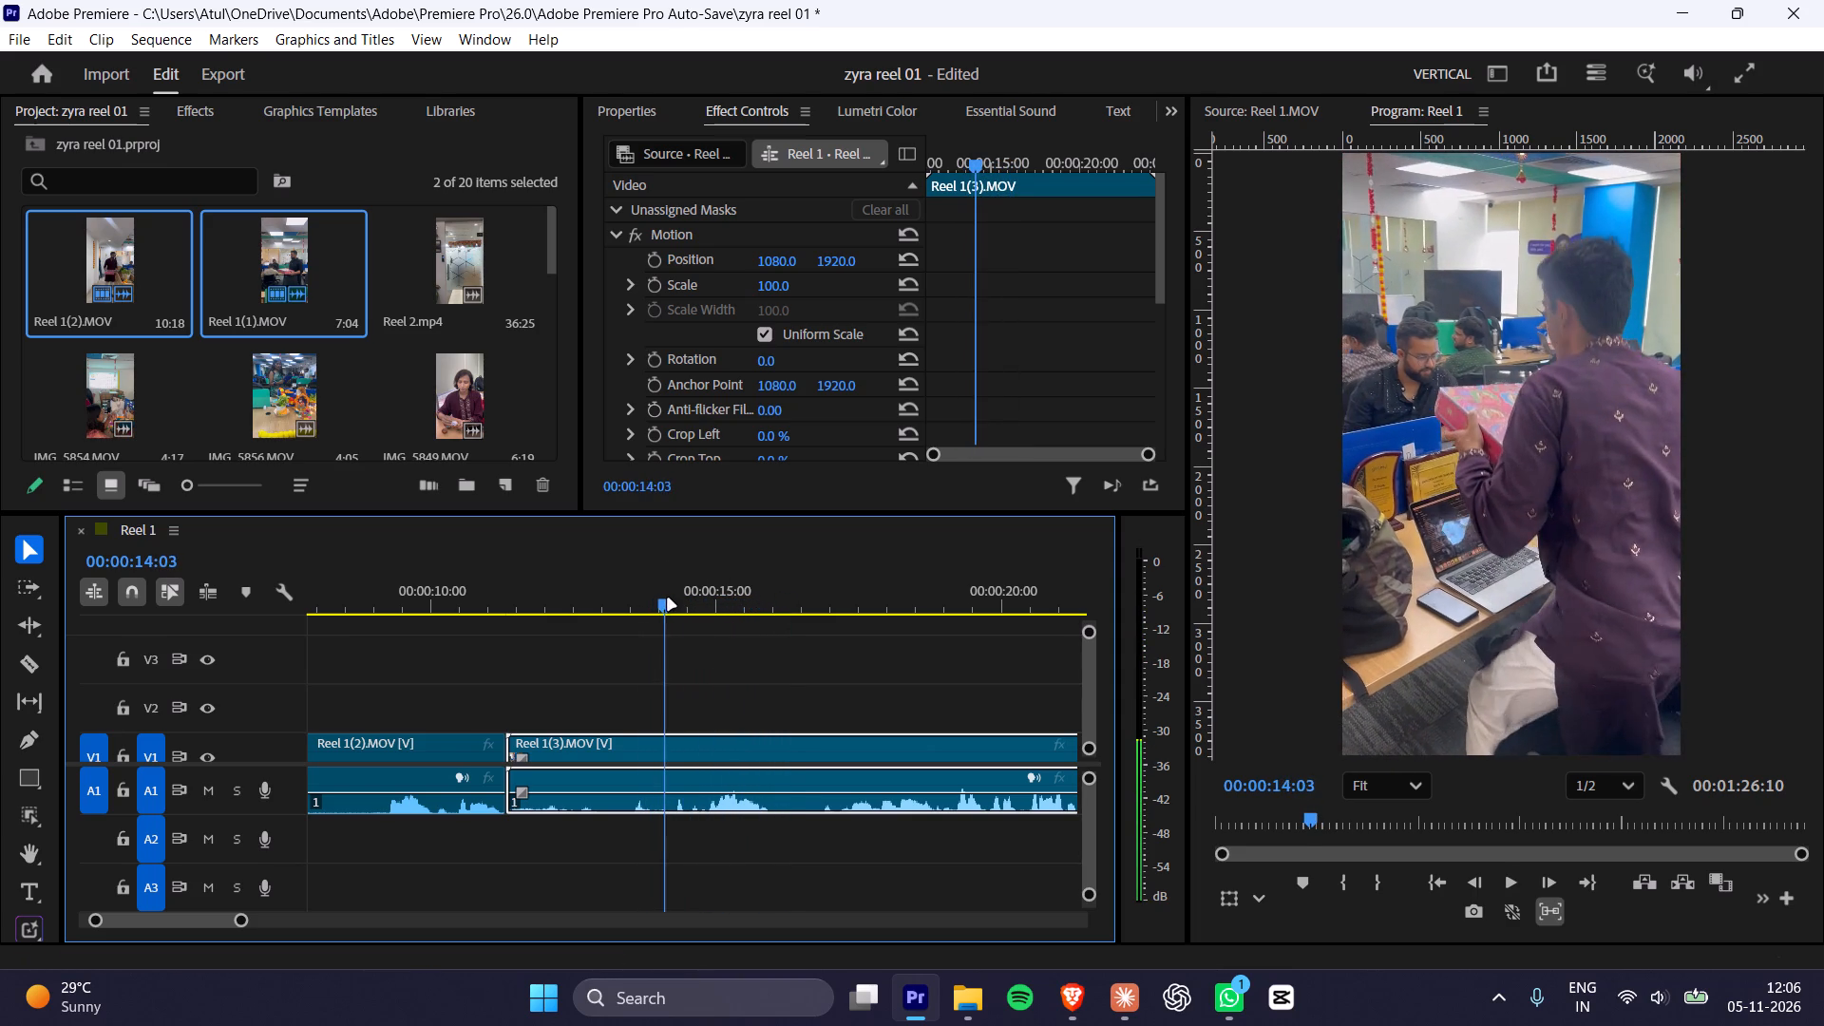
{"action": "left_click_drag", "start_coordinate": [668, 598], "coordinate": [630, 603]}
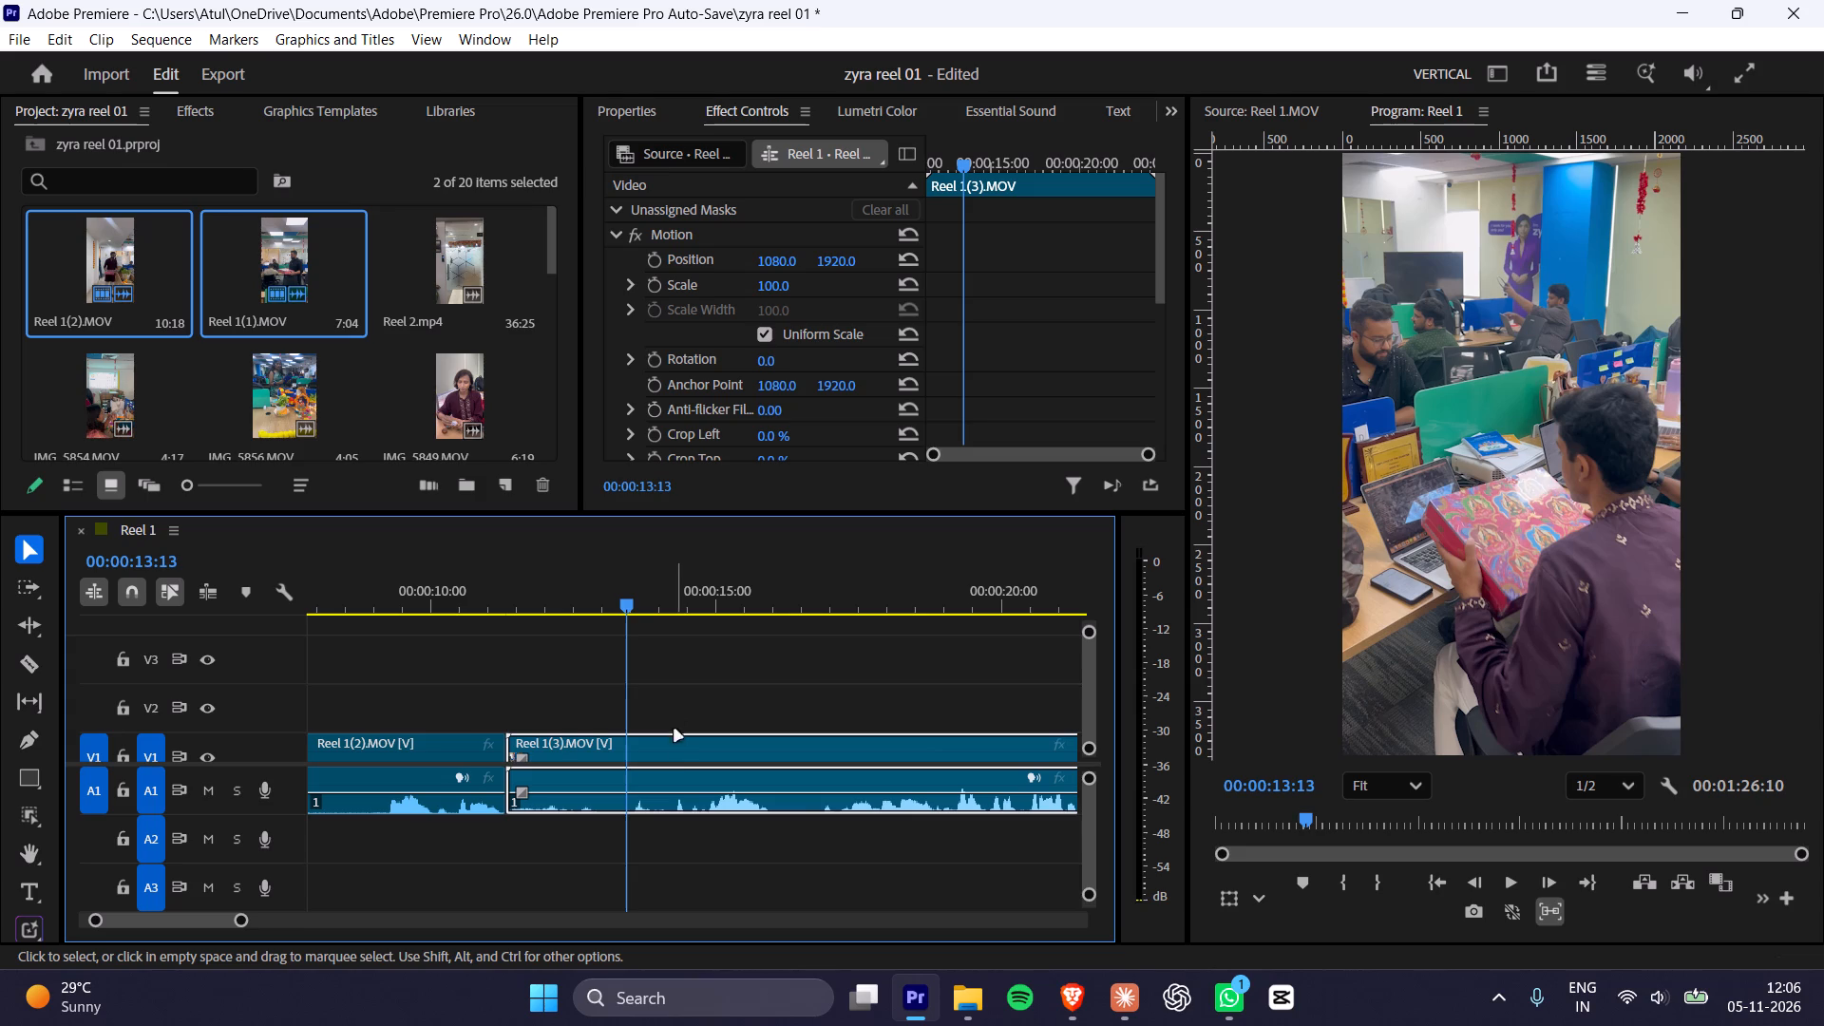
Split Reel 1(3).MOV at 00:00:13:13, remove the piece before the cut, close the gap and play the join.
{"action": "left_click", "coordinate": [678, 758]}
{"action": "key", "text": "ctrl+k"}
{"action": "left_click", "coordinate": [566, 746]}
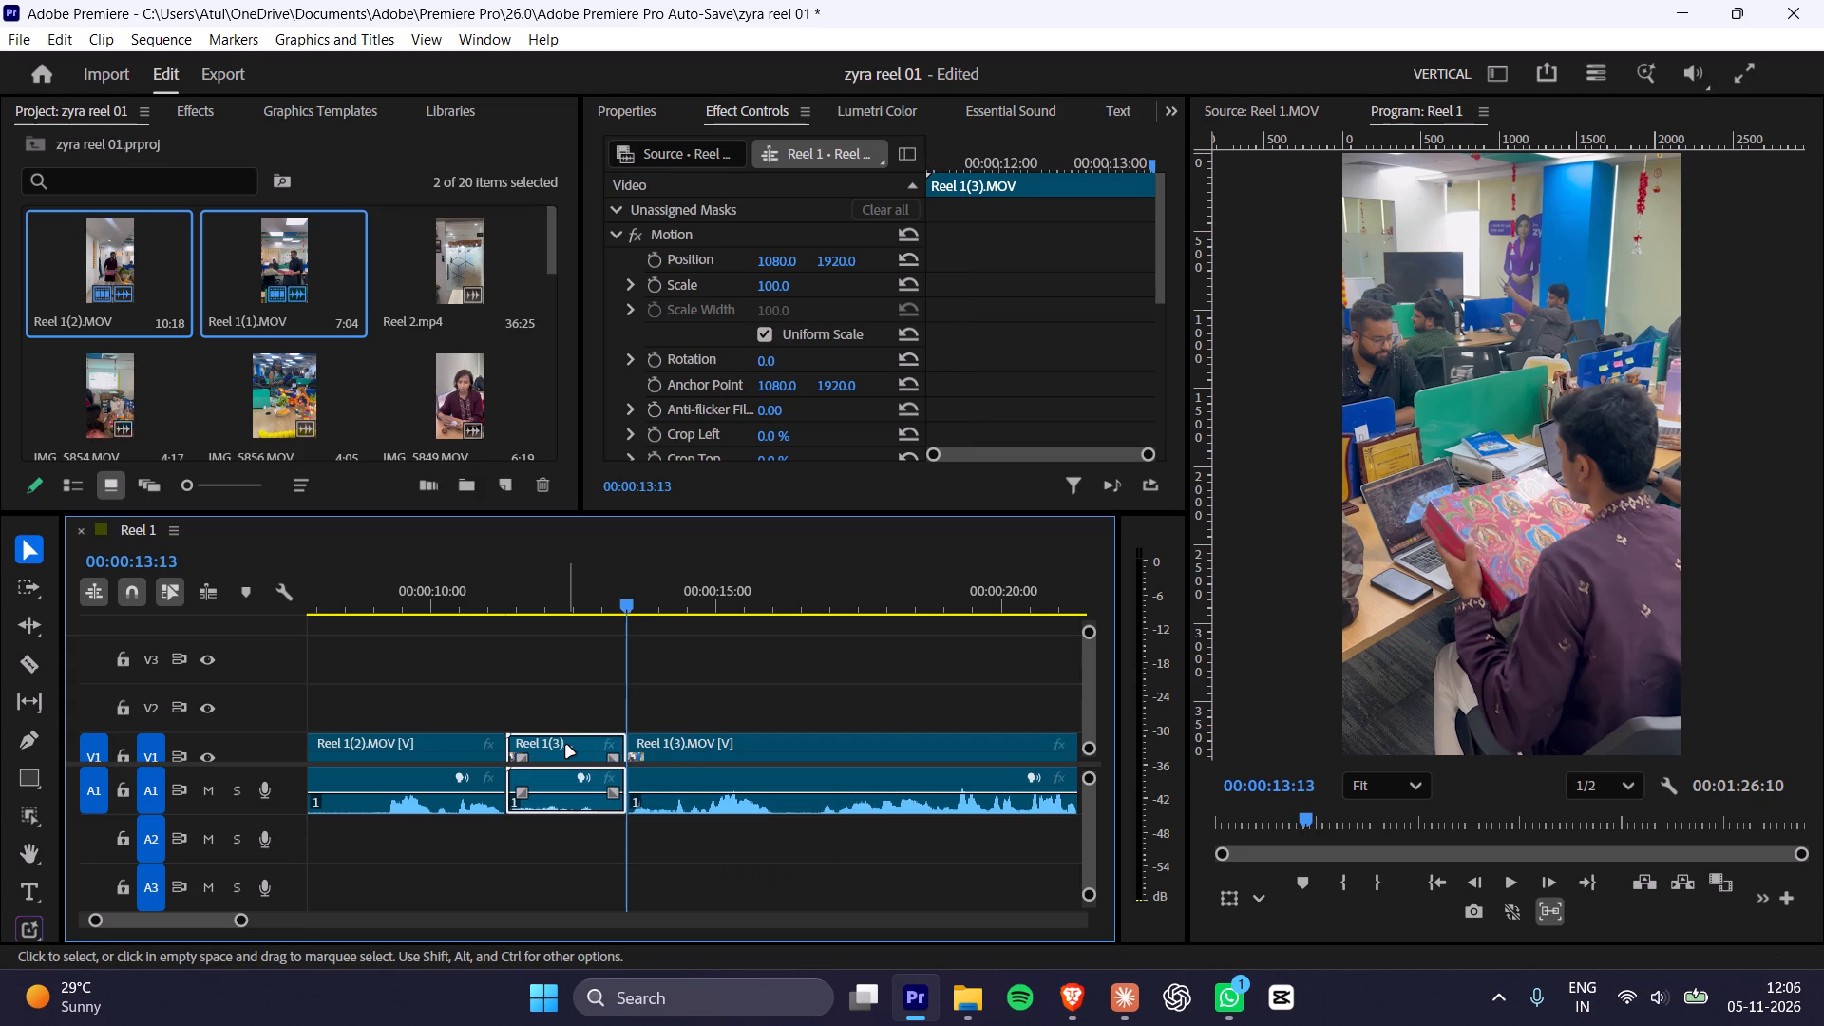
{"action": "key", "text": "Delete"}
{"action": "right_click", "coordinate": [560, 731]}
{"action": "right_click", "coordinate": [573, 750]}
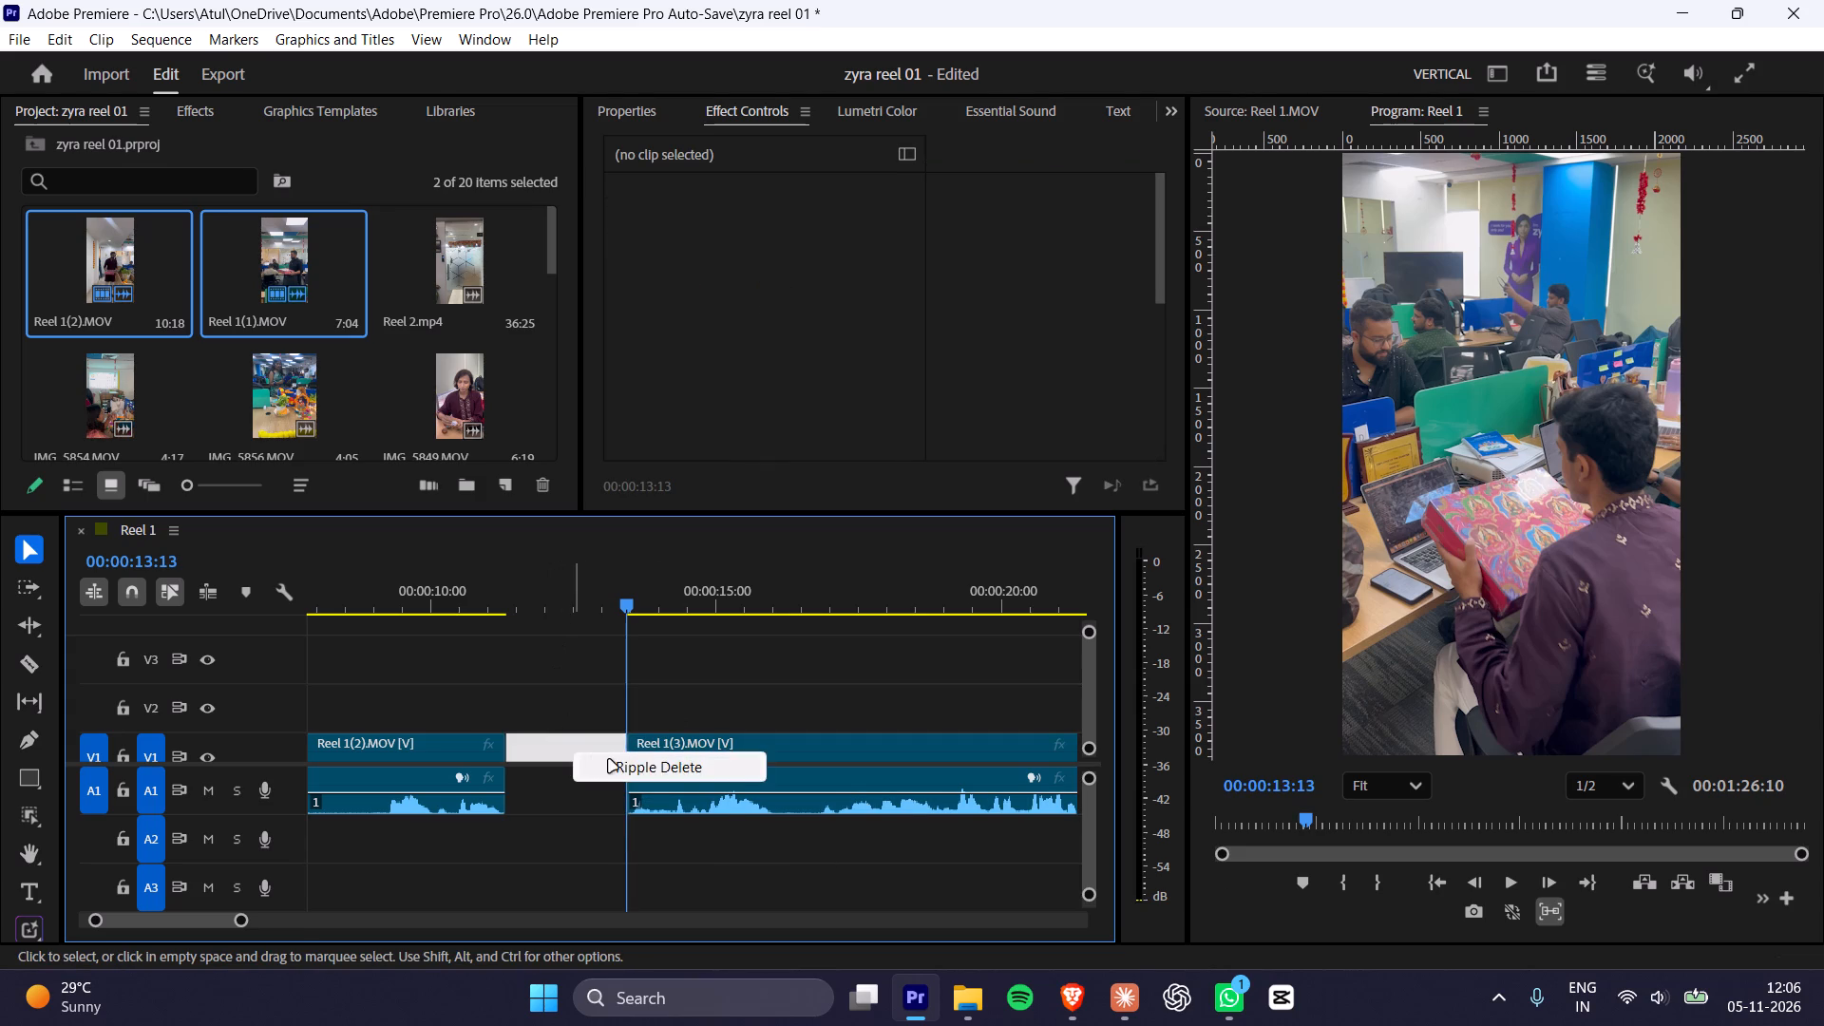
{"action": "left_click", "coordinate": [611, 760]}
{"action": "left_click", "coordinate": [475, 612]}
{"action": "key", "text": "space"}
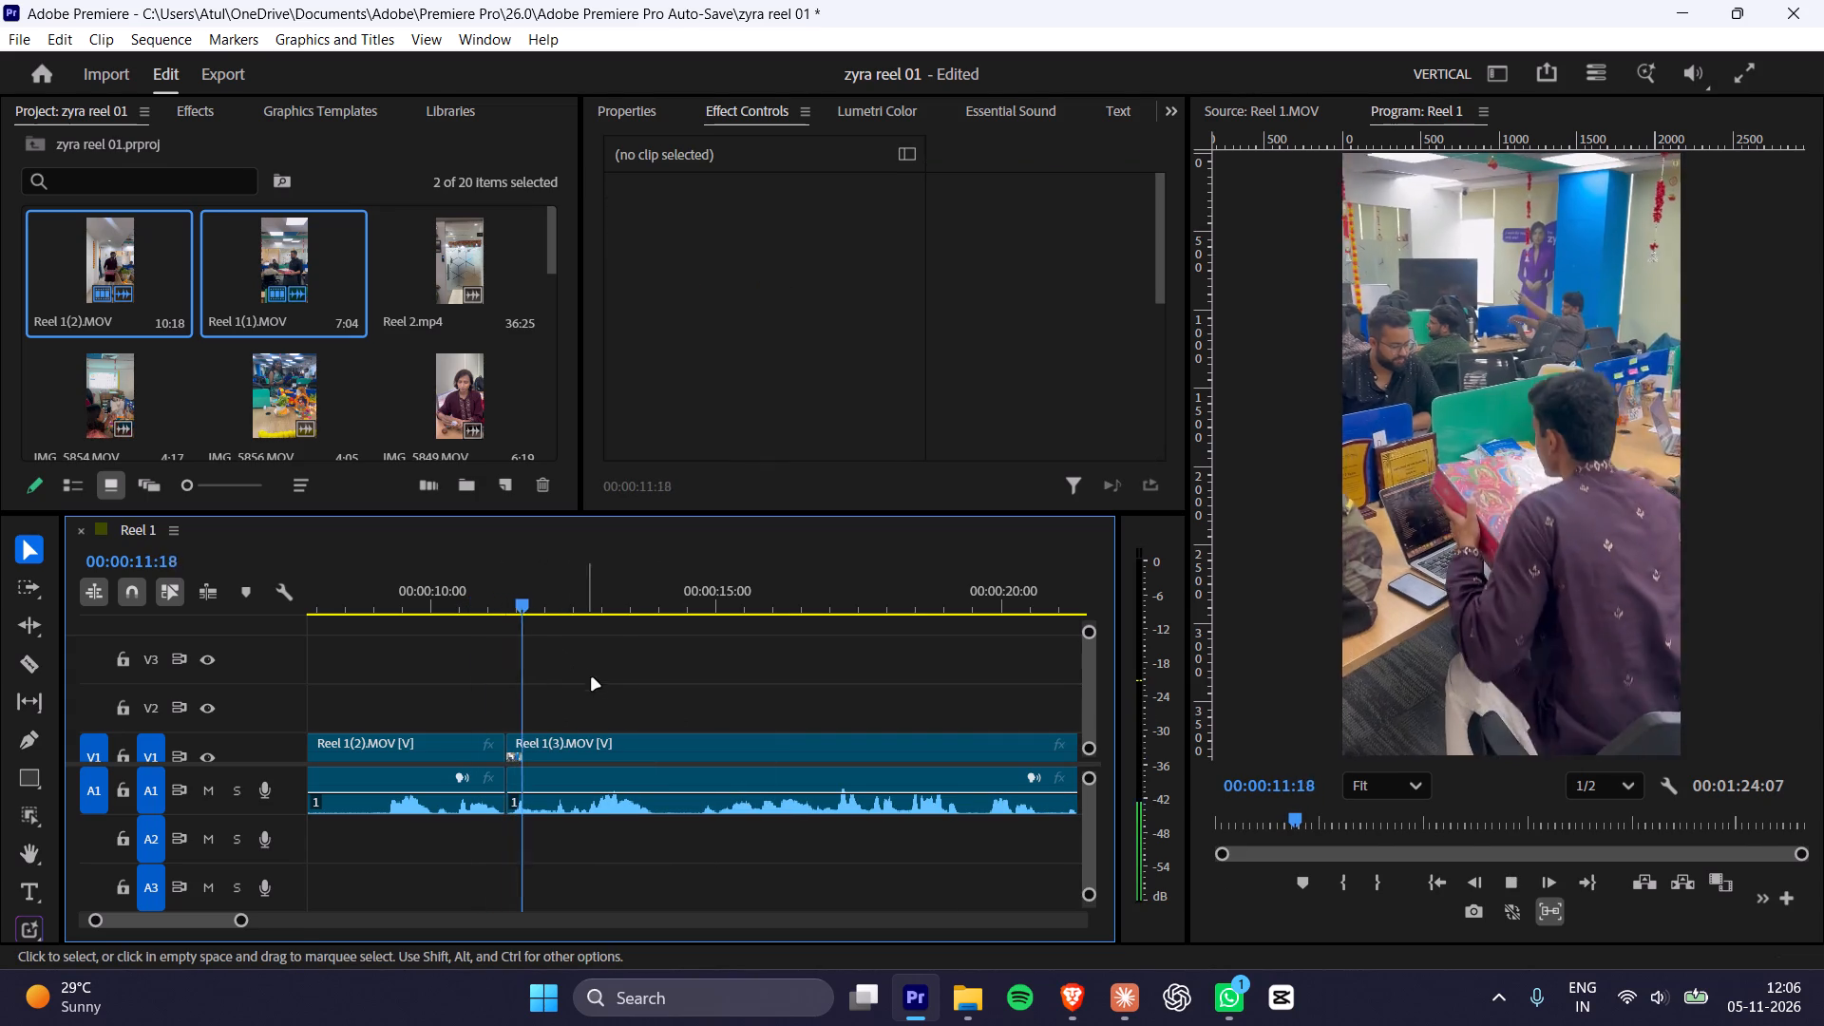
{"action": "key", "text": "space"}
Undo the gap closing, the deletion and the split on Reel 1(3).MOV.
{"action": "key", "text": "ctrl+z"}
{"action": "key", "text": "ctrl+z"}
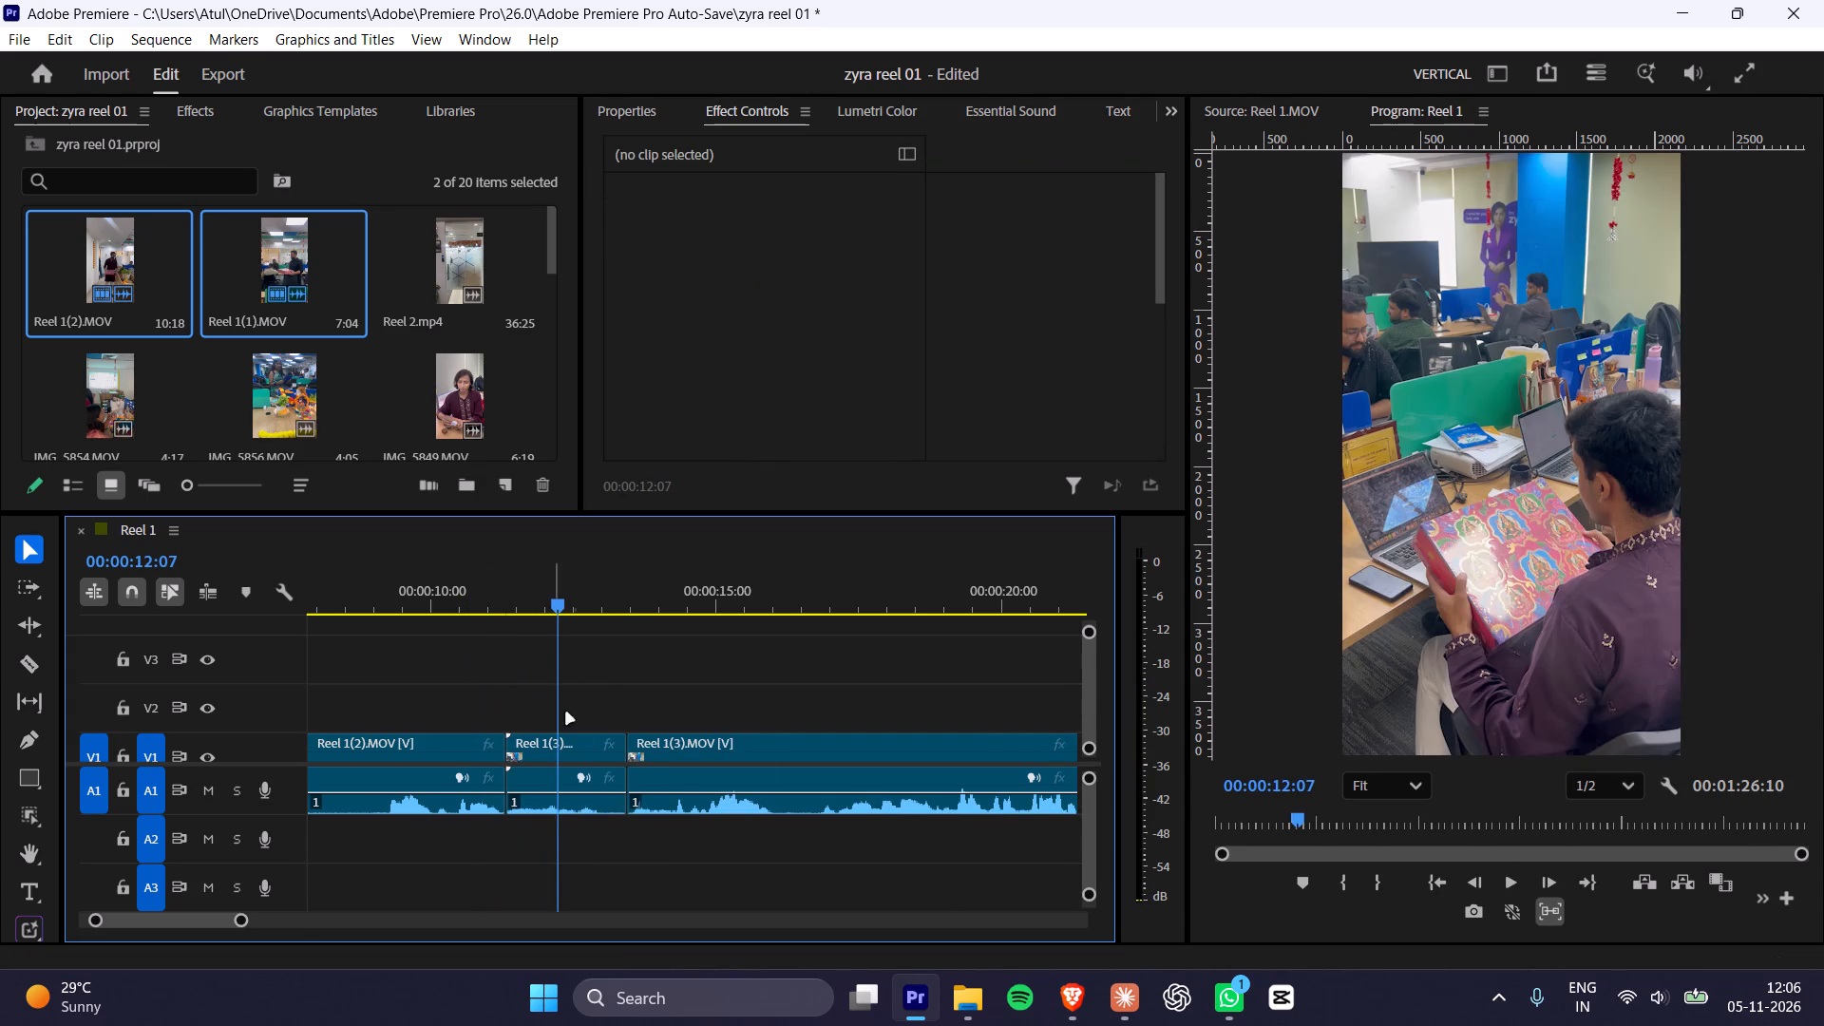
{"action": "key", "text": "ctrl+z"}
Trim about 1.2 seconds off the start of Reel 1(3).MOV and move it back against the end of Reel 1(2).MOV.
{"action": "left_click", "coordinate": [573, 750]}
{"action": "left_click_drag", "start_coordinate": [509, 750], "coordinate": [540, 745]}
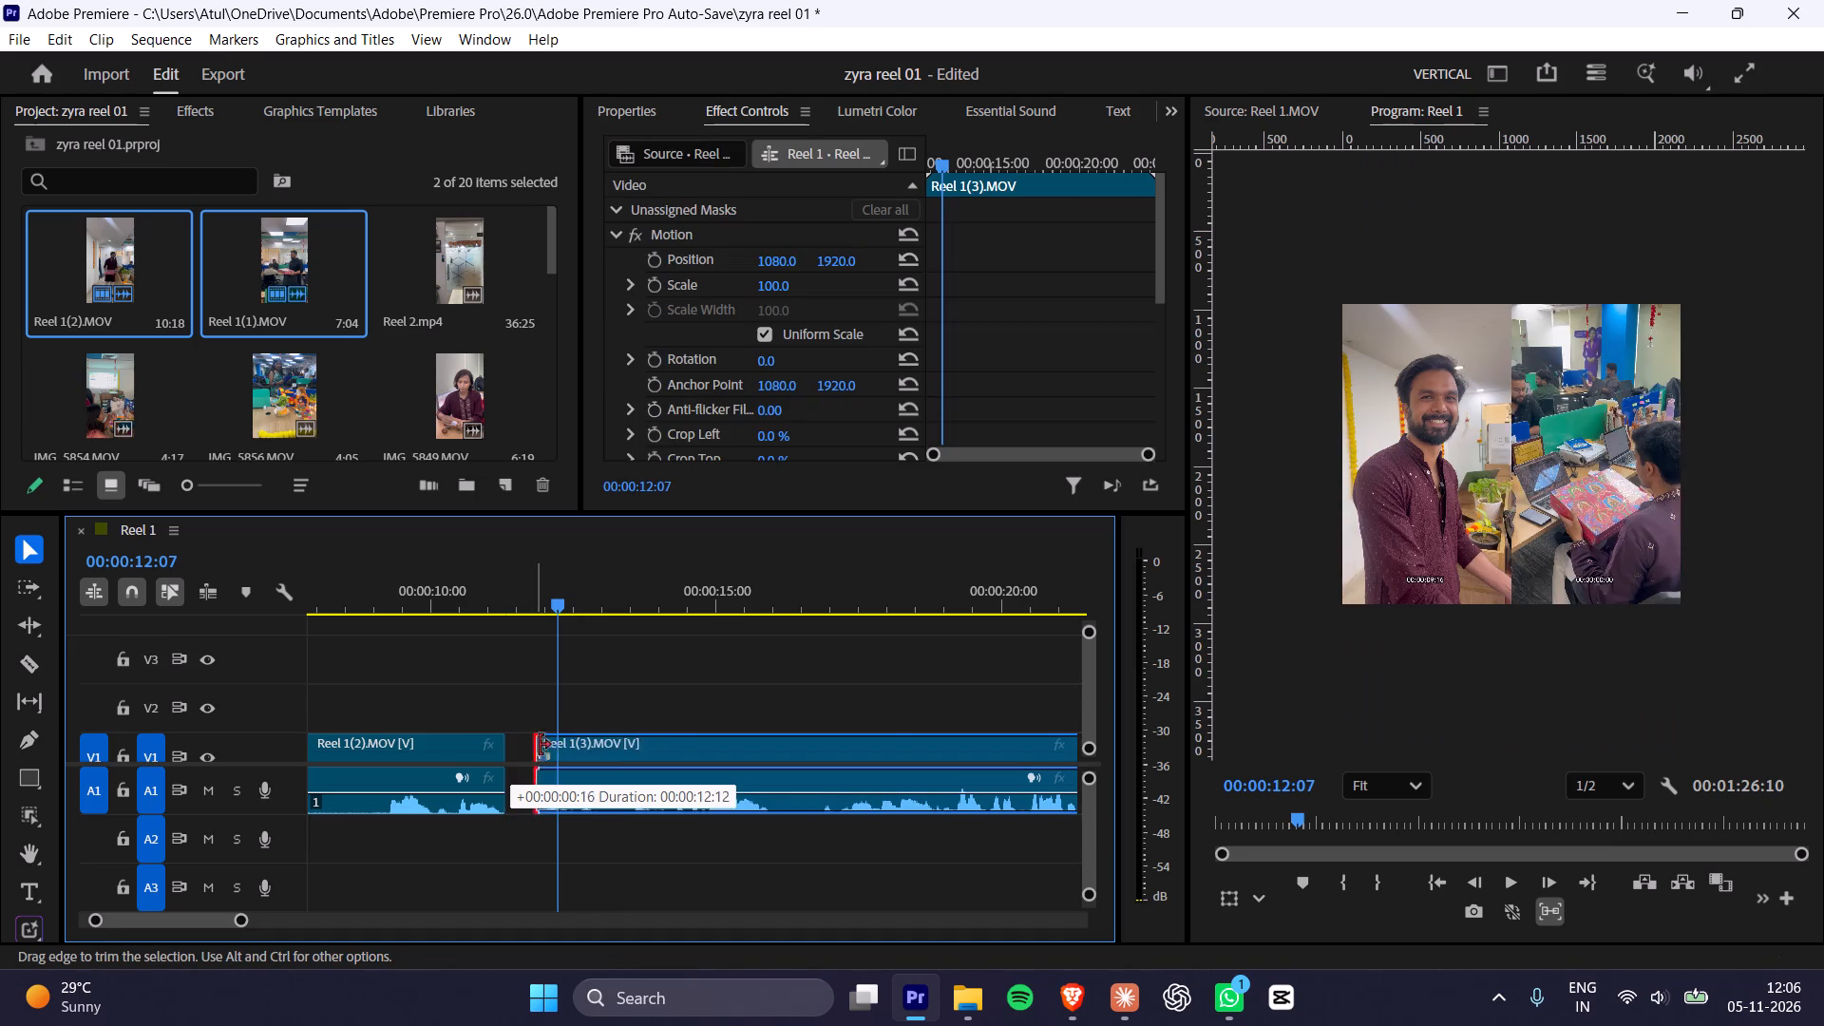
{"action": "left_click_drag", "start_coordinate": [540, 745], "coordinate": [578, 740]}
{"action": "left_click_drag", "start_coordinate": [614, 752], "coordinate": [581, 759]}
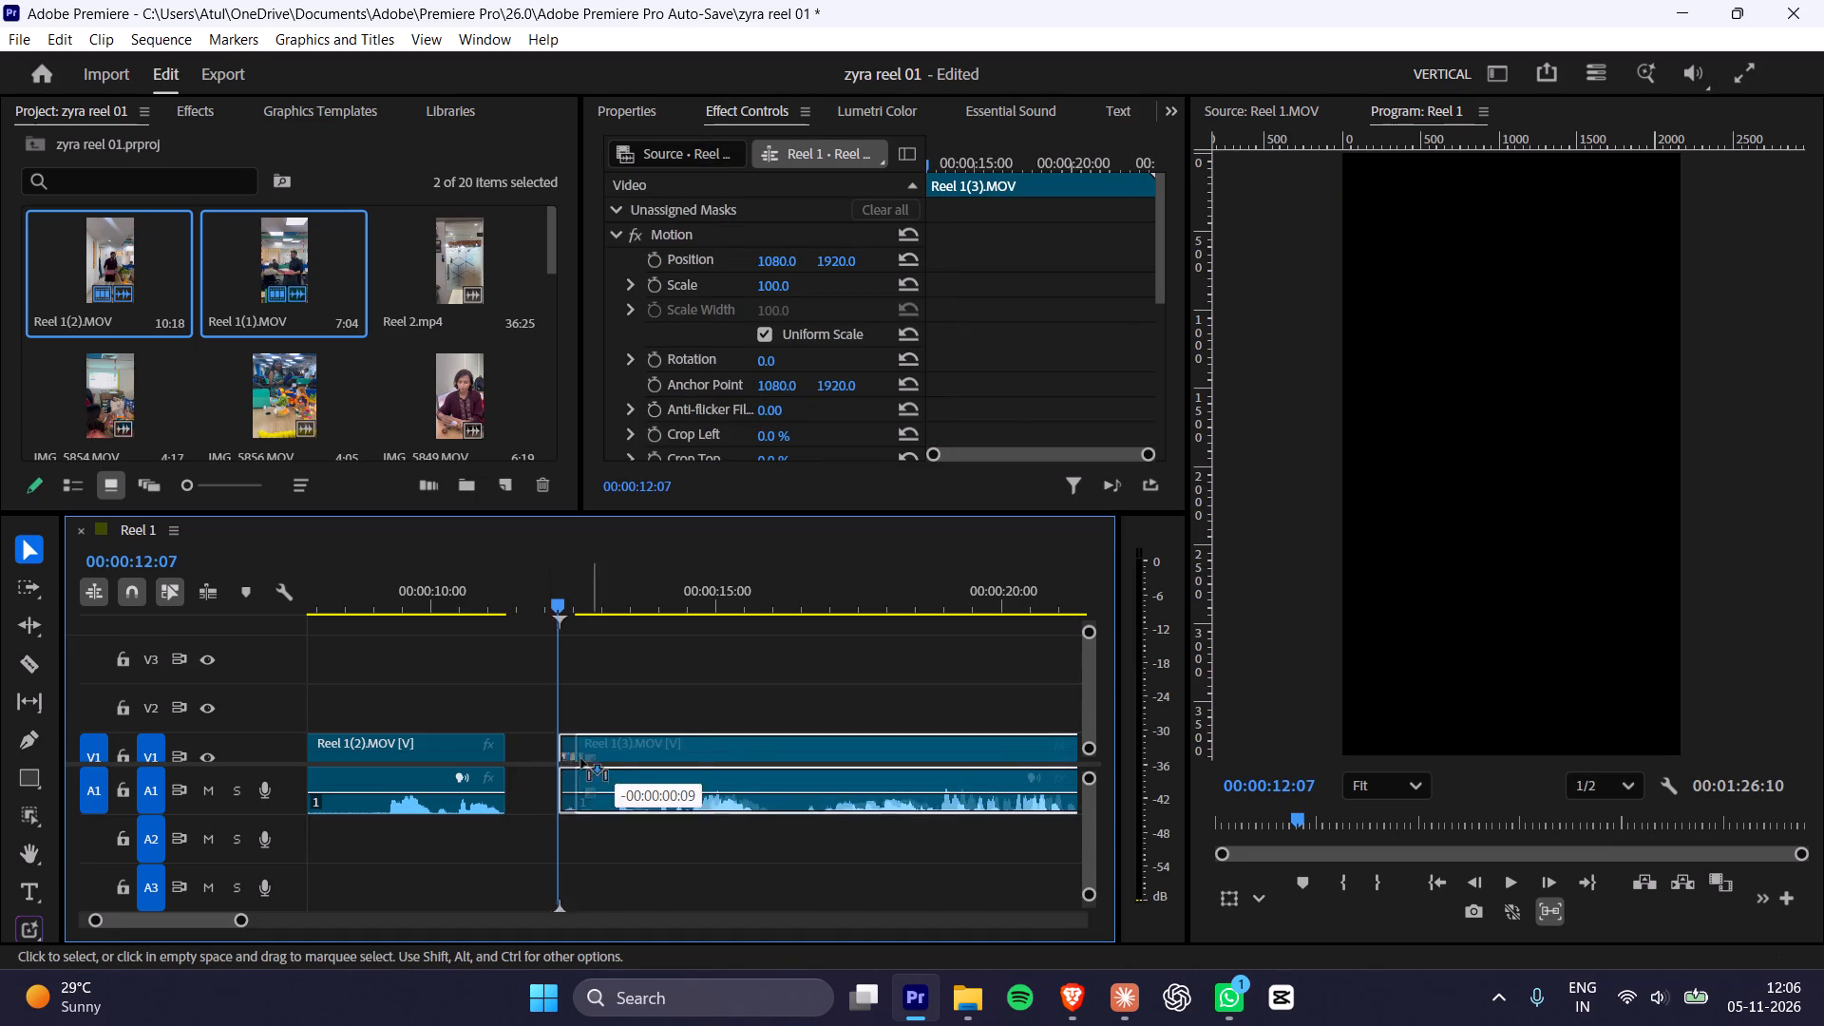
{"action": "left_click_drag", "start_coordinate": [581, 759], "coordinate": [559, 764]}
Play from about 00:00:09:27 across the join into Reel 1(3).MOV, up to about 00:00:16, to check the new start.
{"action": "left_click", "coordinate": [427, 603]}
{"action": "key", "text": "space"}
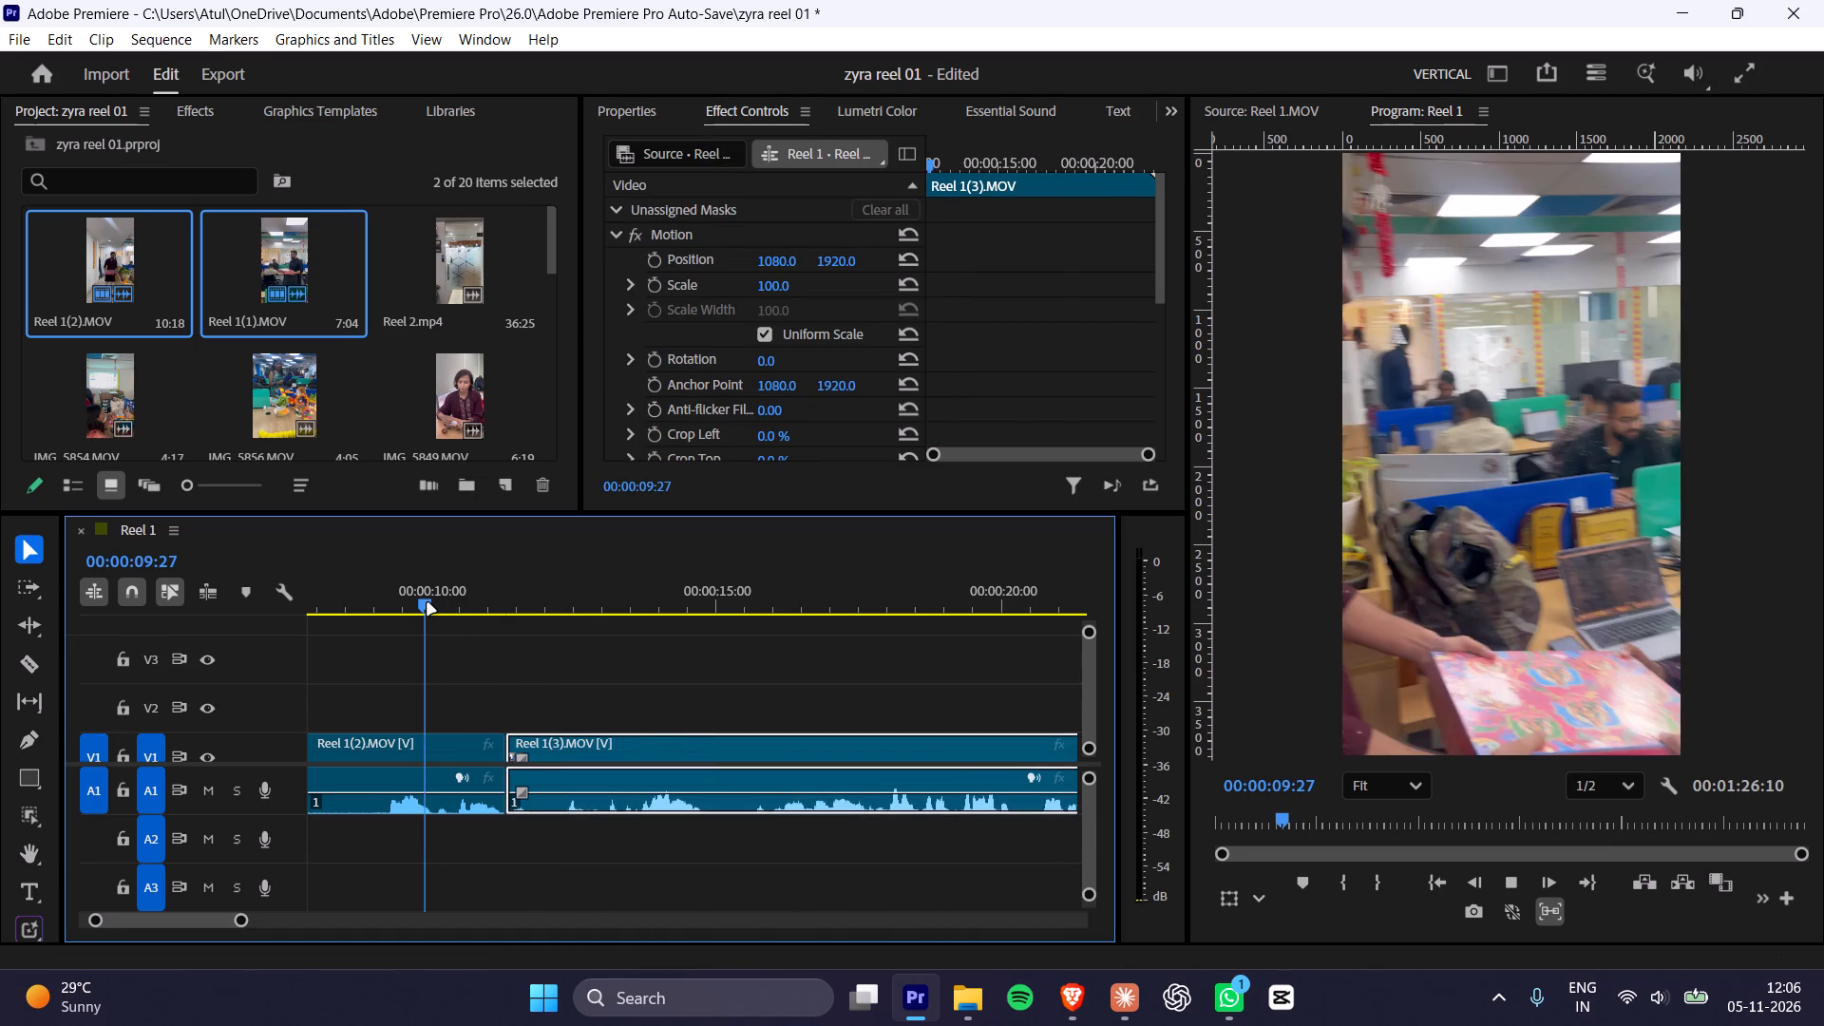
{"action": "key", "text": "space"}
{"action": "key", "text": "space"}
{"action": "key", "text": "space"}
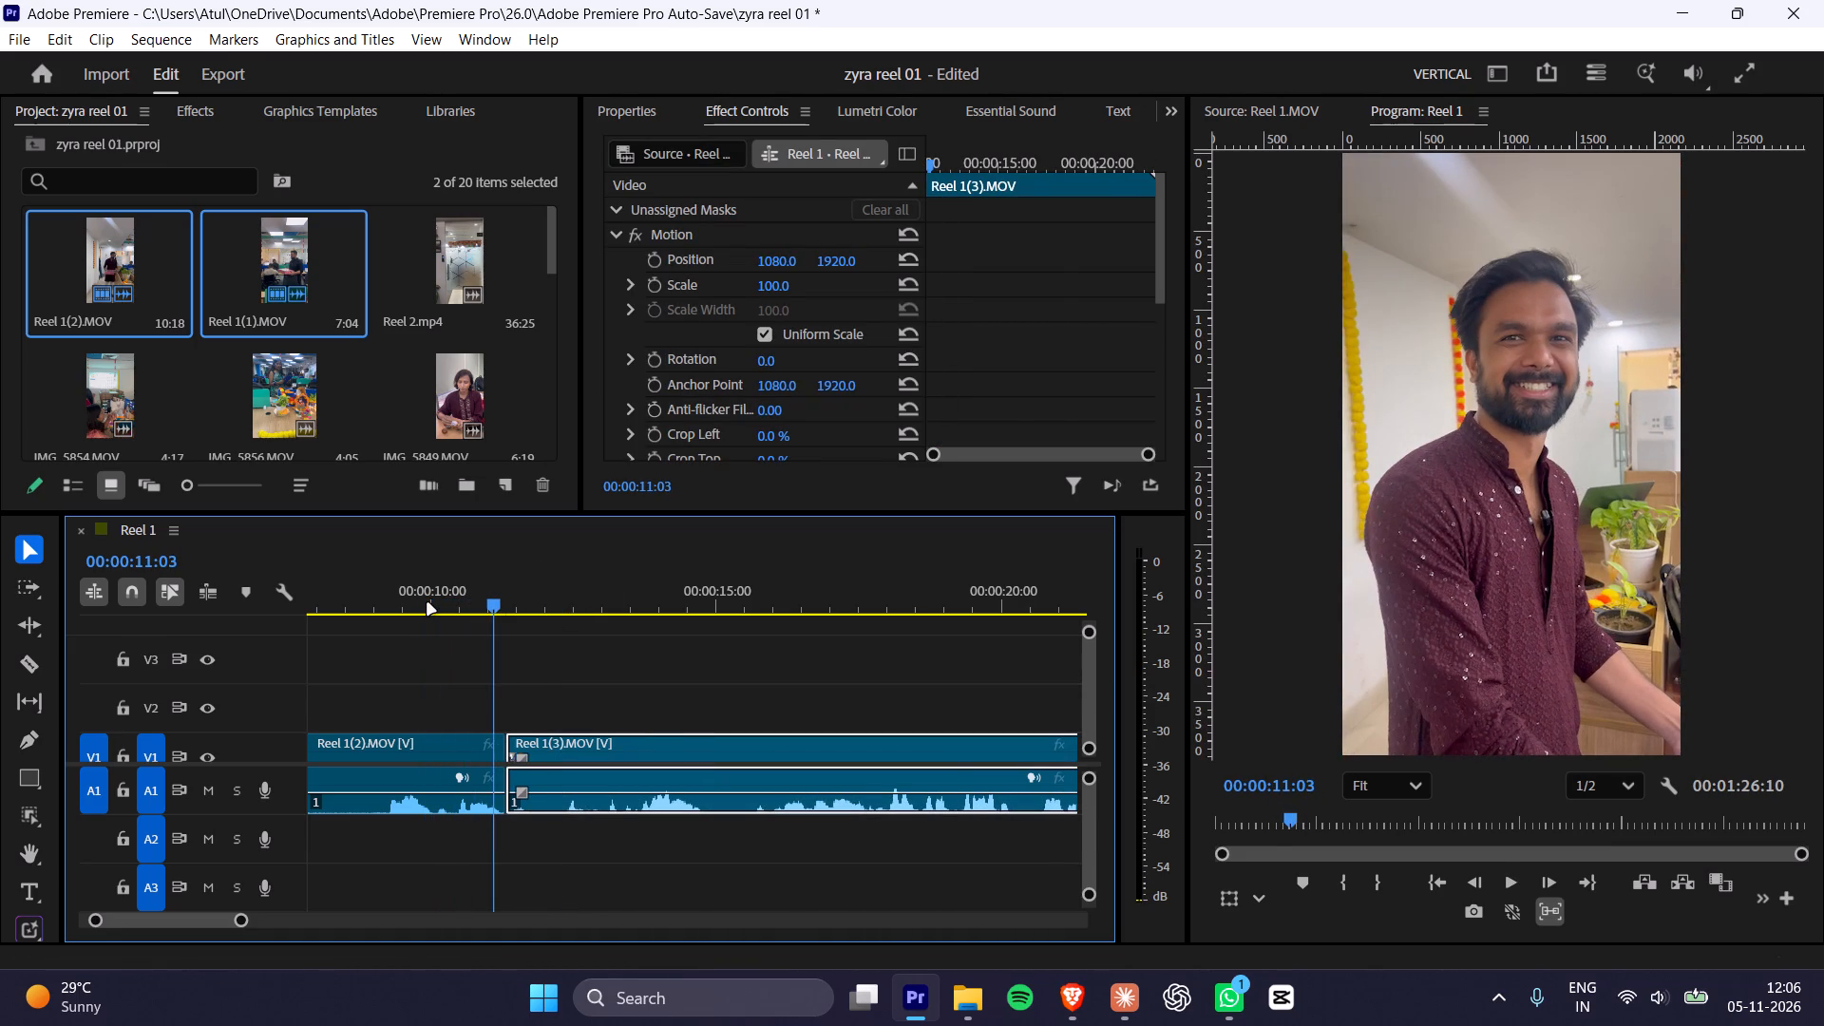
{"action": "key", "text": "space"}
{"action": "key", "text": "space"}
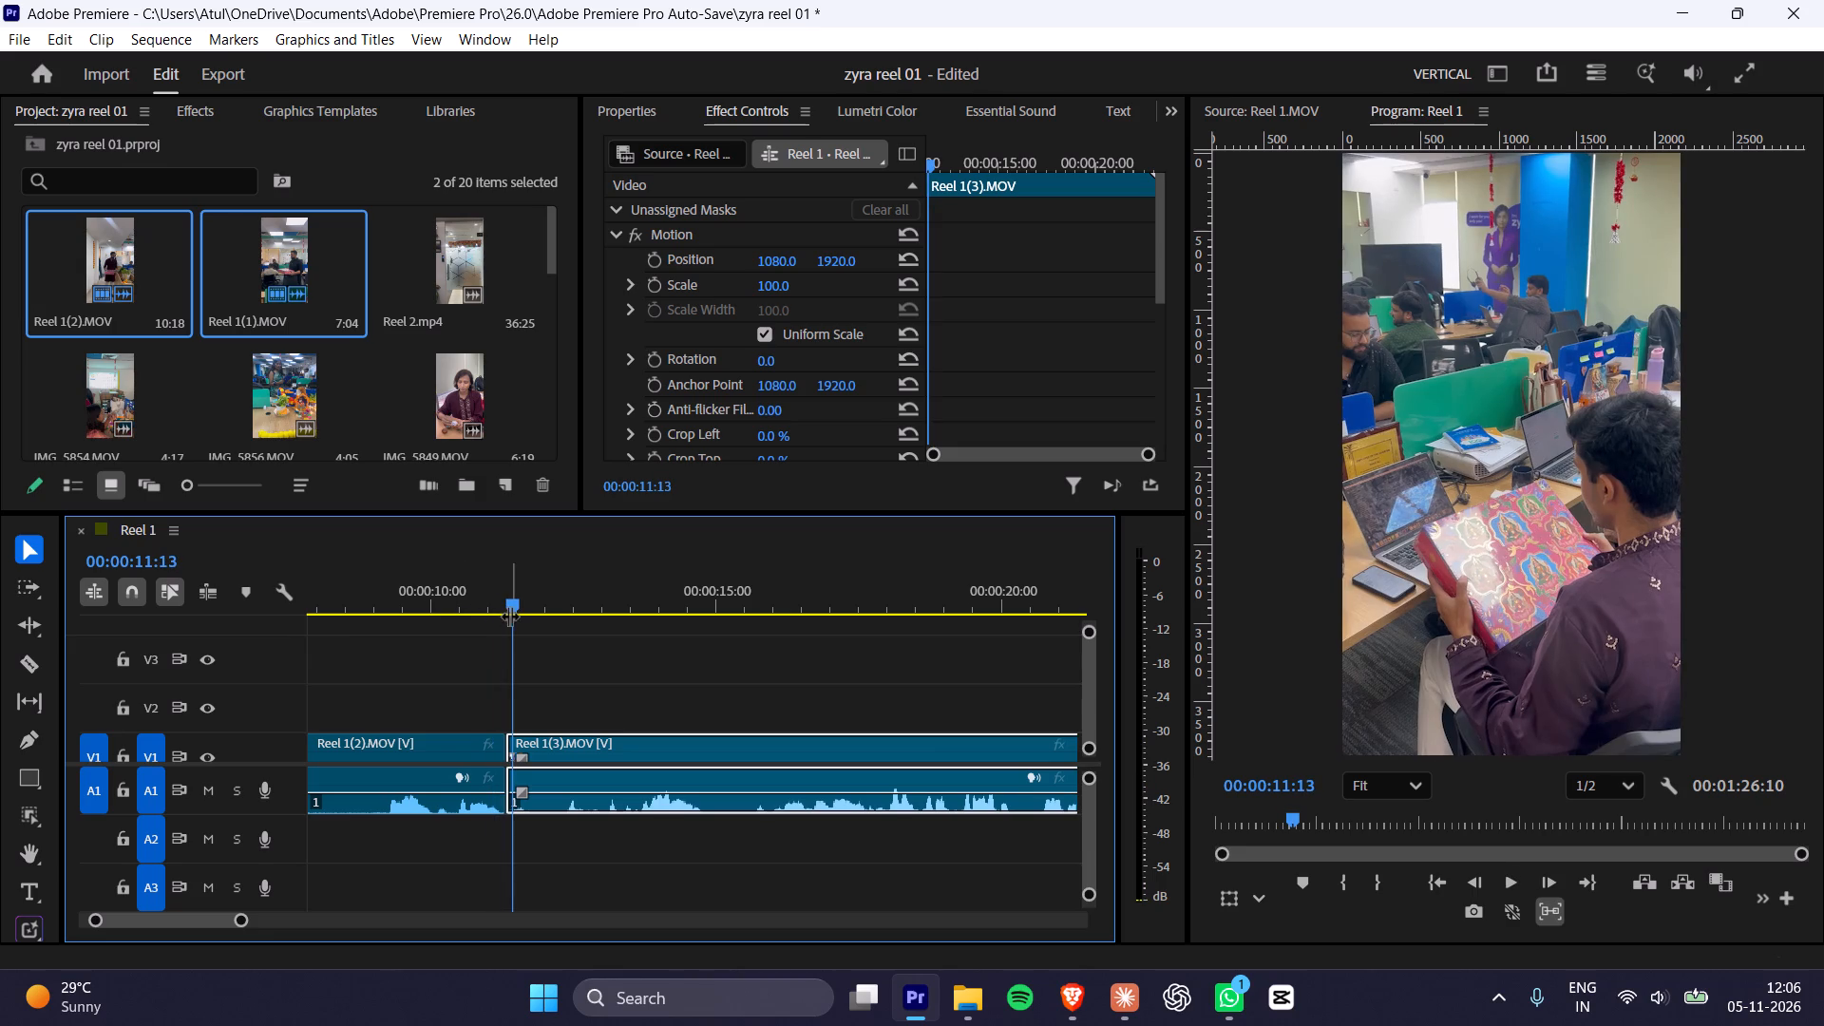
{"action": "left_click_drag", "start_coordinate": [513, 609], "coordinate": [542, 602]}
{"action": "key", "text": "space"}
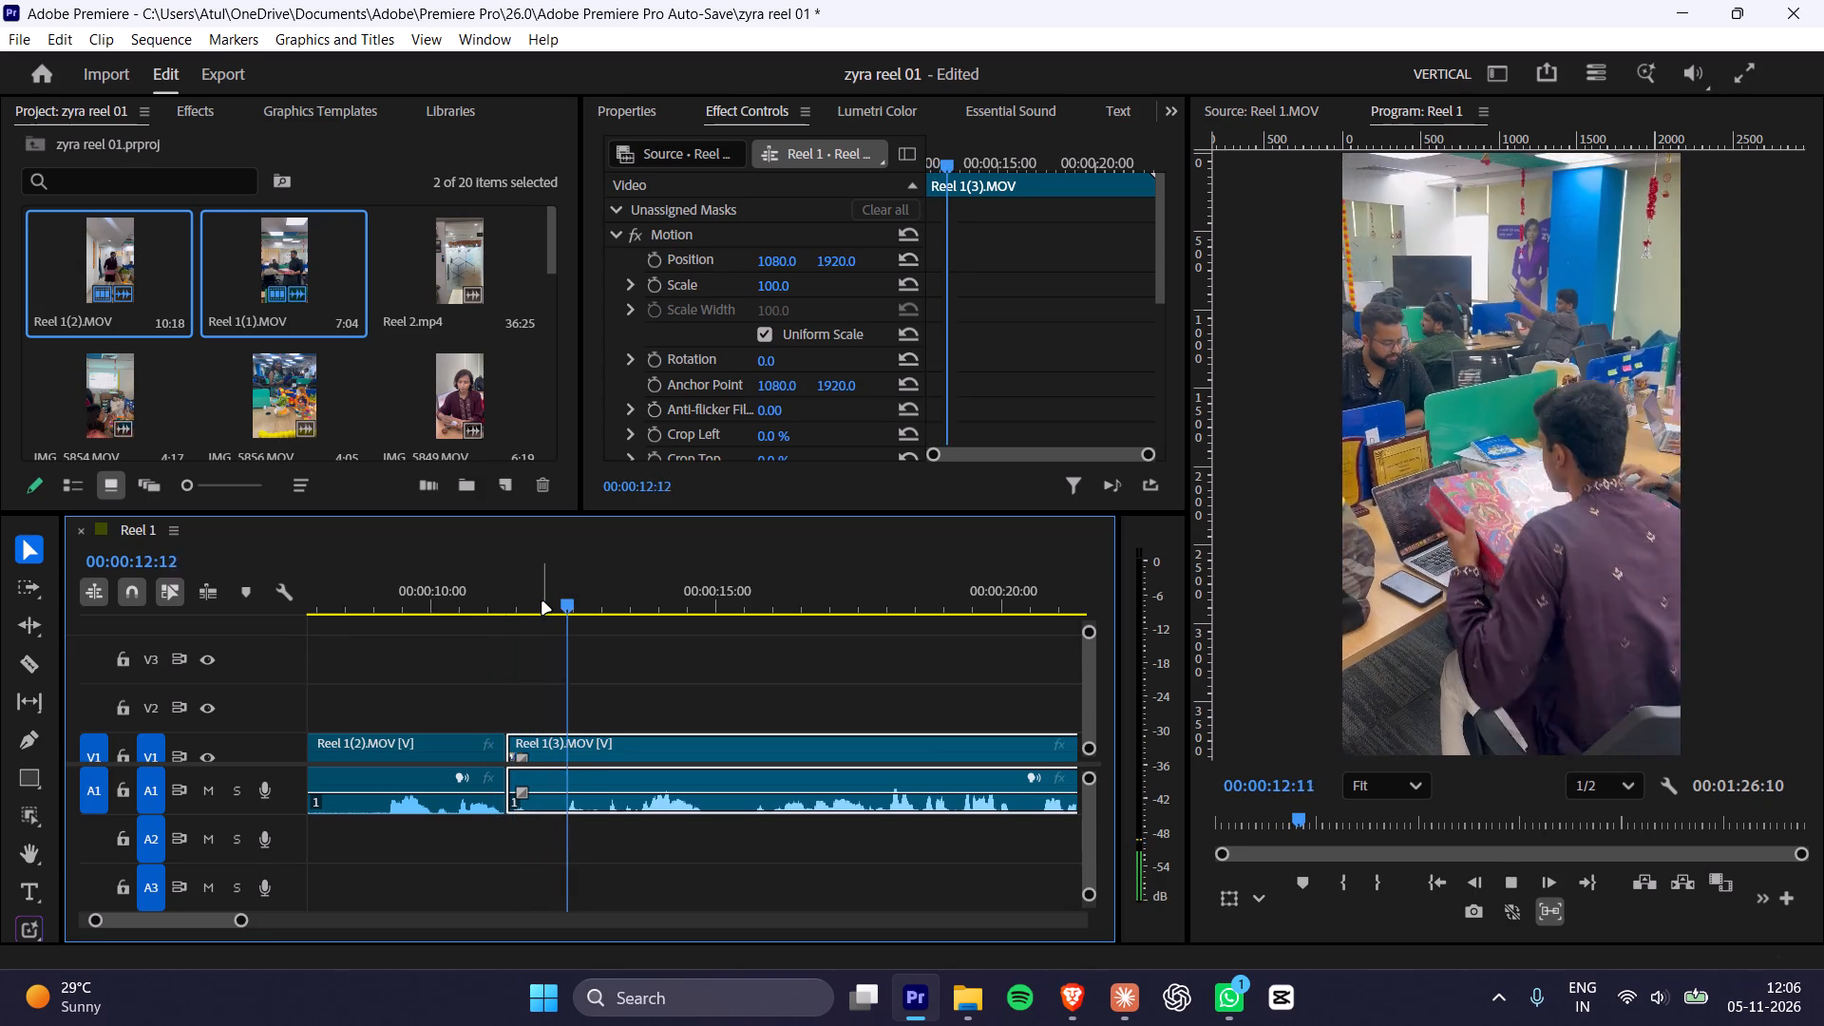
{"action": "key", "text": "space"}
{"action": "key", "text": "space"}
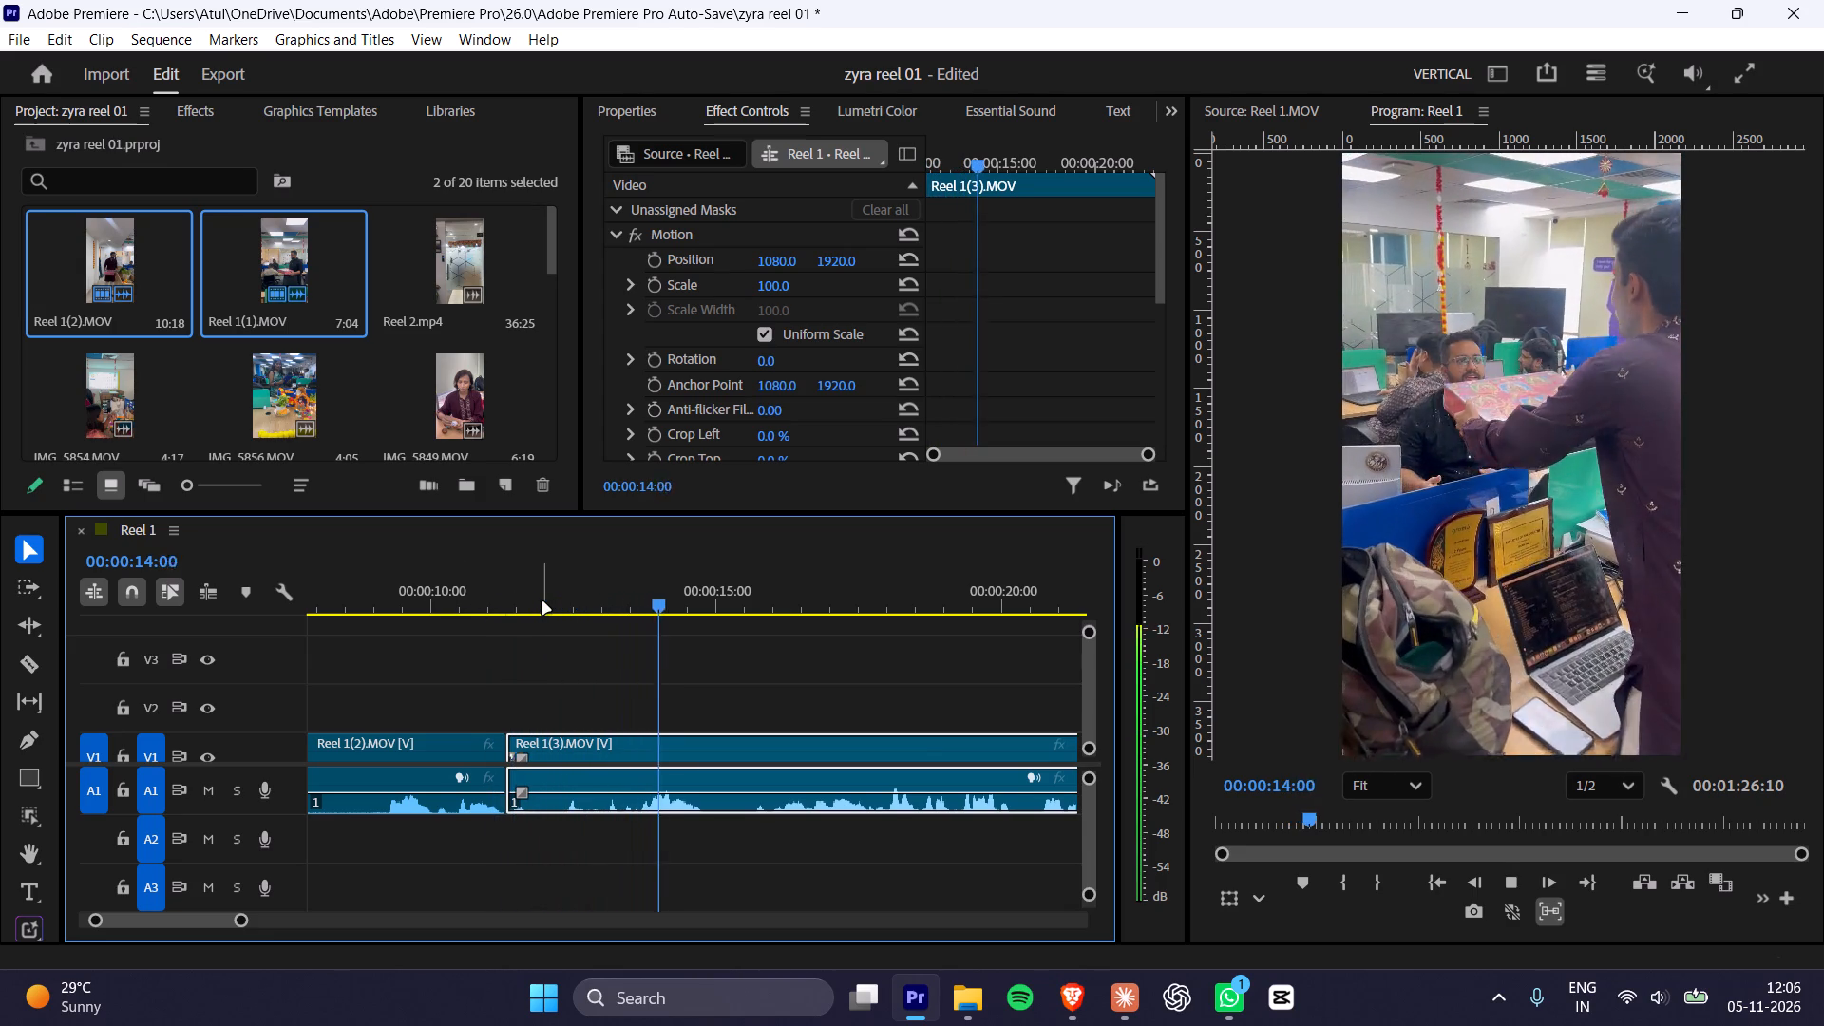
{"action": "key", "text": "space"}
{"action": "key", "text": "space"}
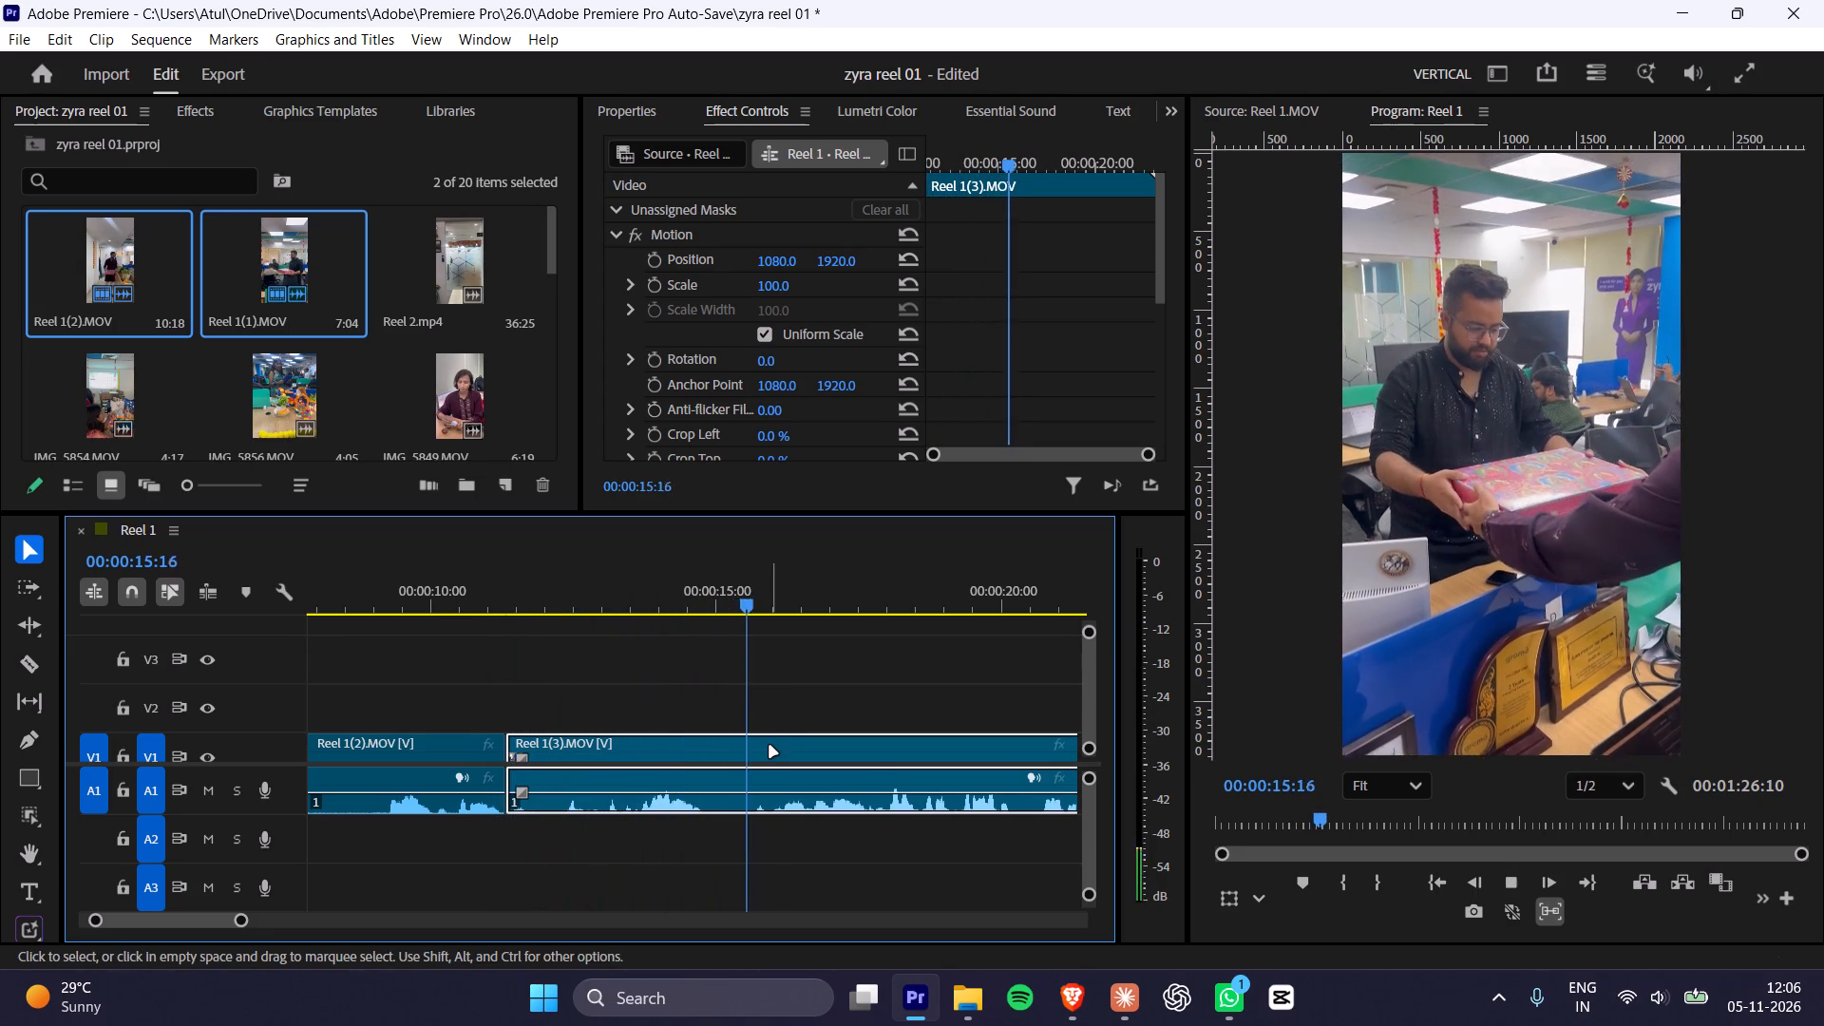
{"action": "key", "text": "space"}
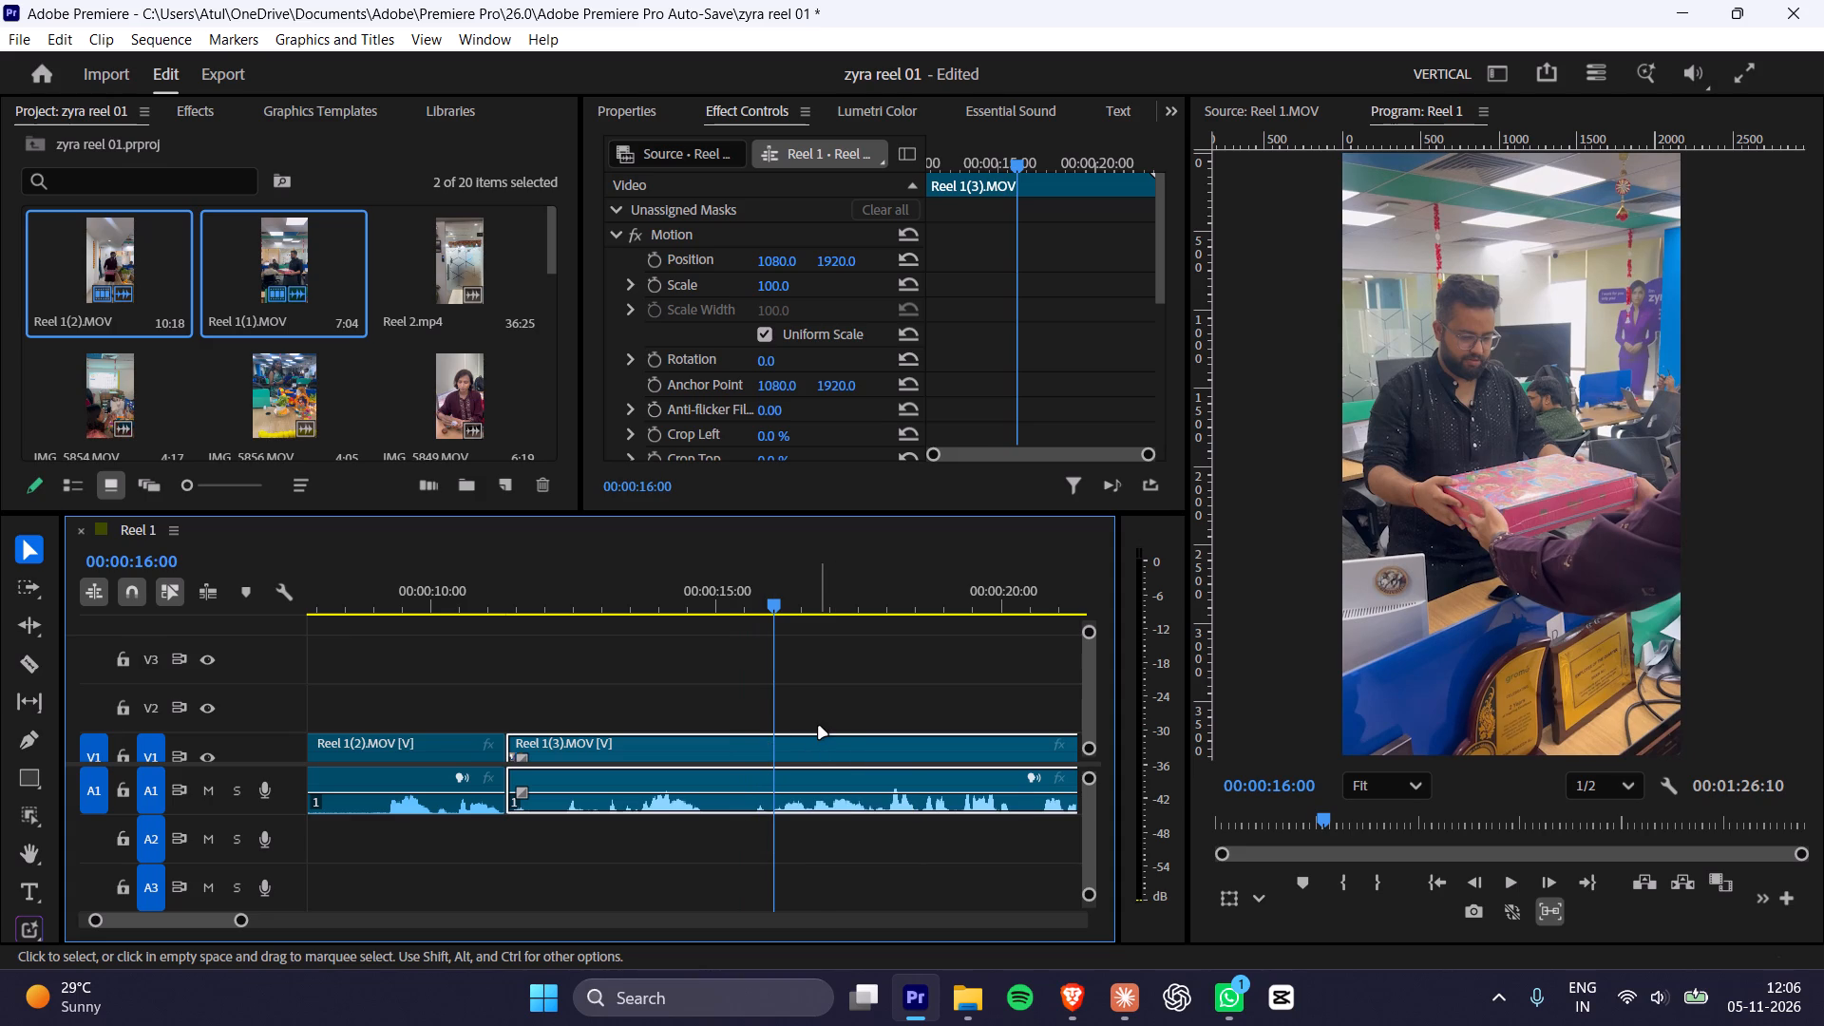
Review the rest of Reel 1(3).MOV, replaying the moments around 00:00:16 and continuing to about 00:00:22:10.
{"action": "scroll", "coordinate": [815, 758], "scroll_direction": "up", "scroll_amount": 6, "text": "alt"}
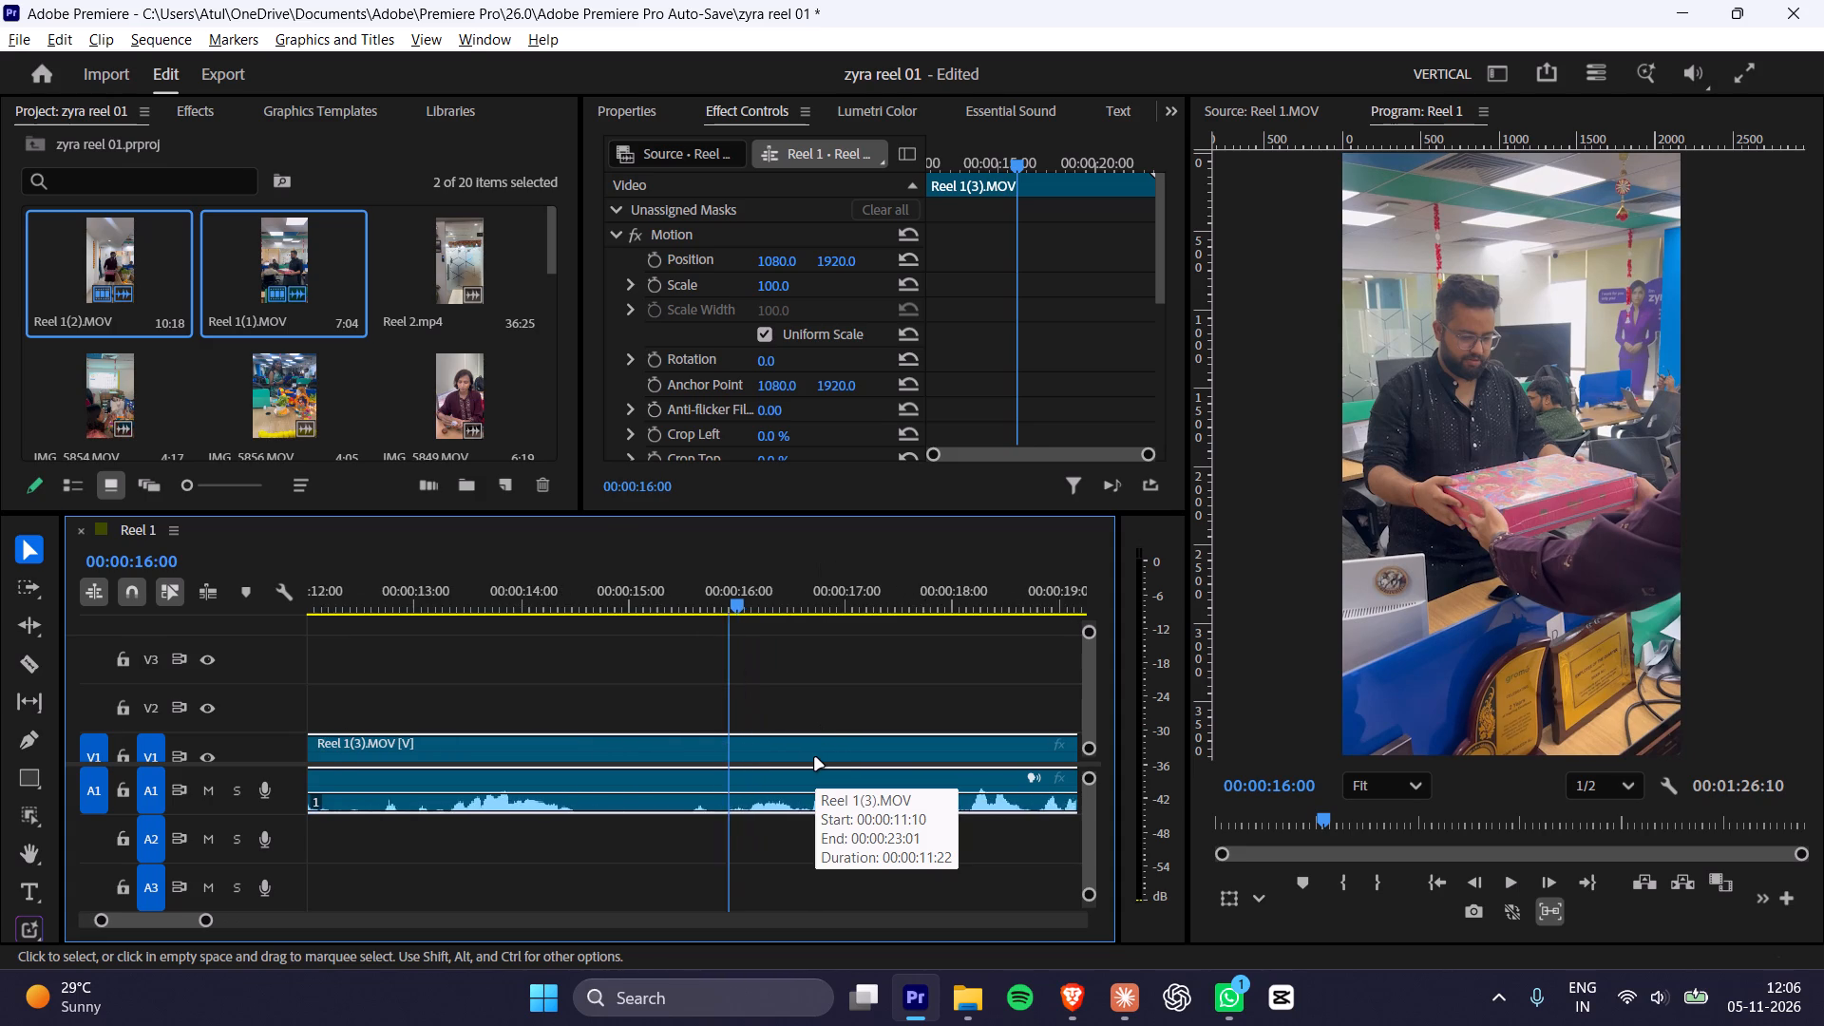
{"action": "scroll", "coordinate": [815, 758], "scroll_direction": "up", "scroll_amount": 3, "text": "alt"}
{"action": "key", "text": "space"}
{"action": "key", "text": "space"}
{"action": "key", "text": "space"}
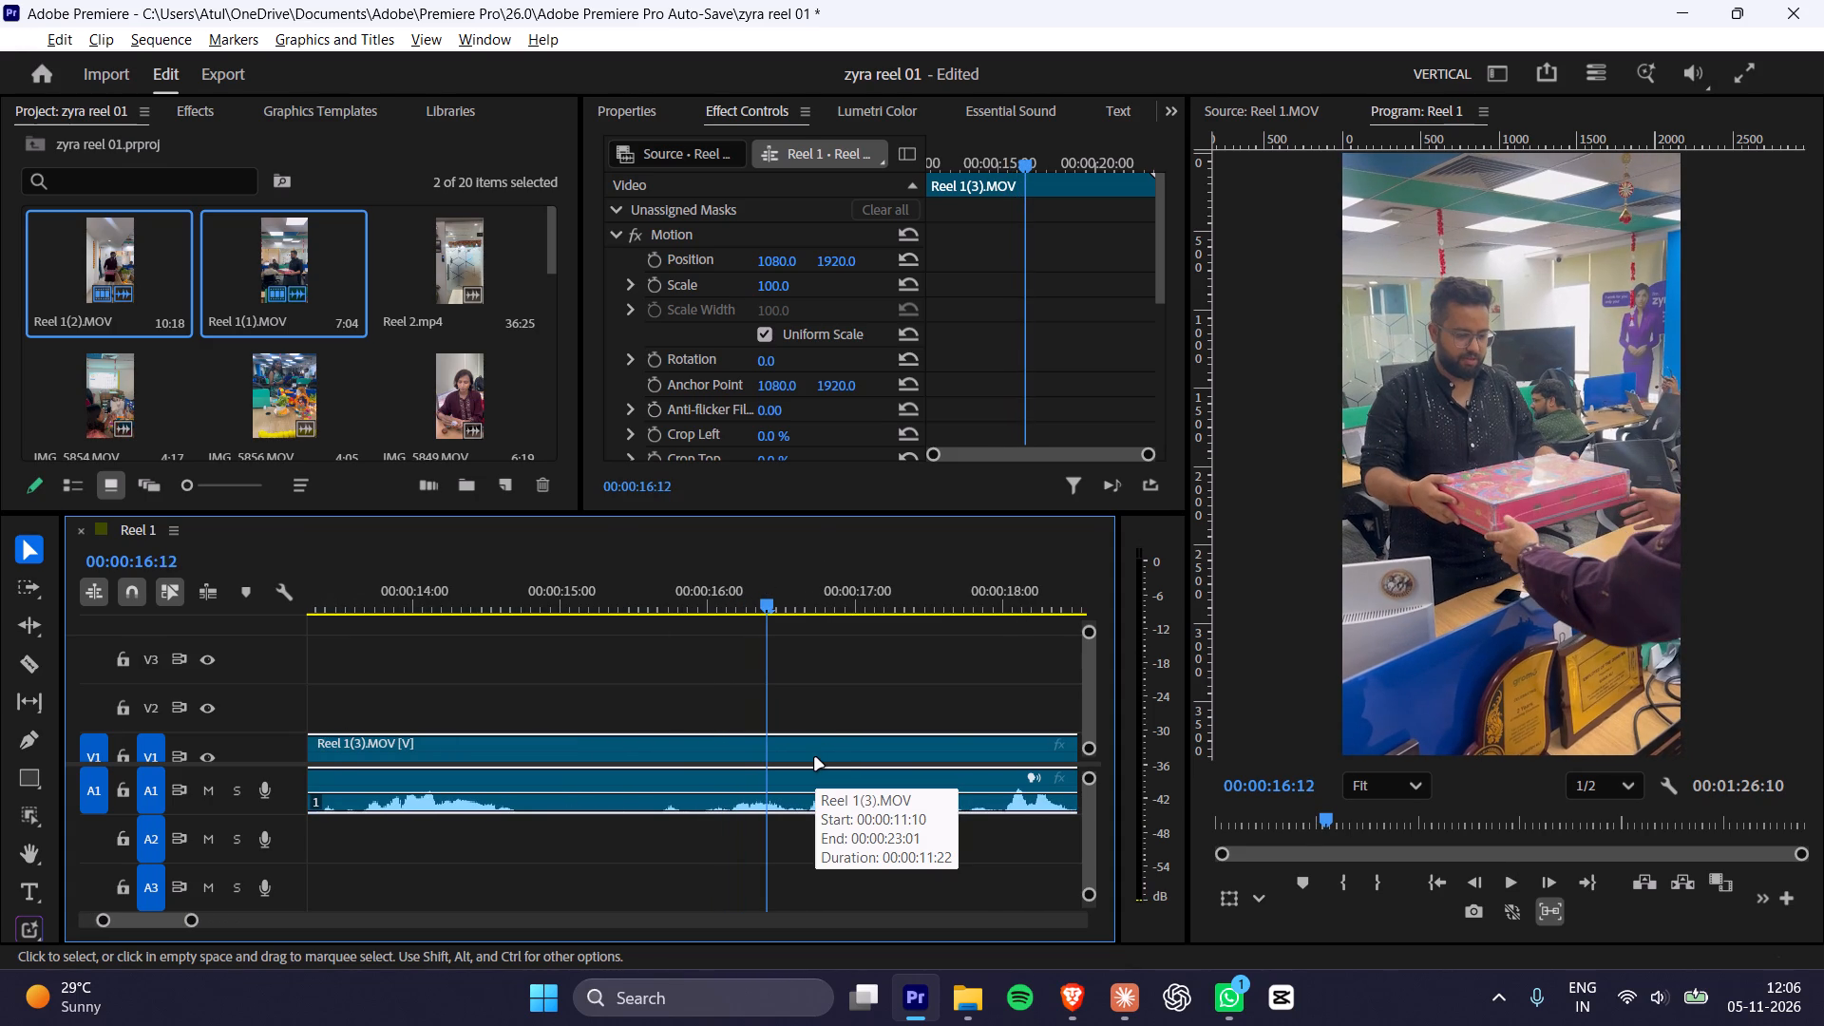
{"action": "left_click", "coordinate": [741, 603]}
{"action": "key", "text": "space"}
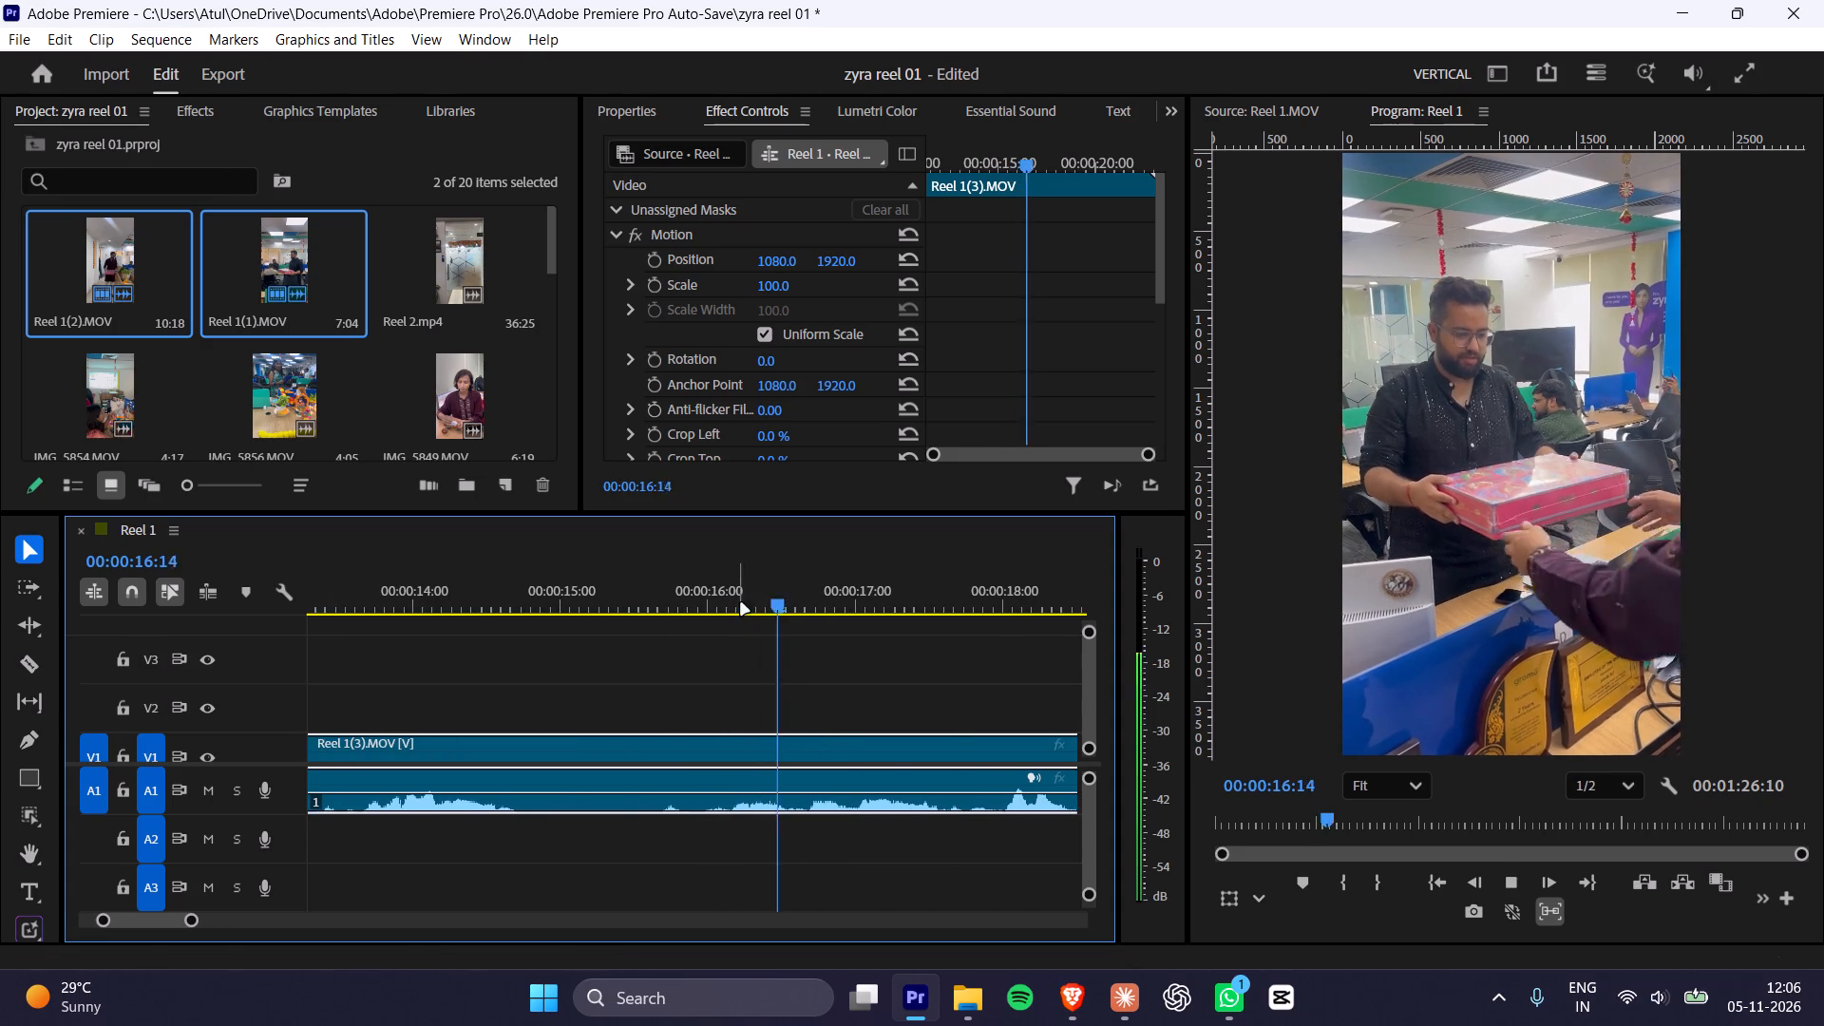
{"action": "scroll", "coordinate": [823, 748], "scroll_direction": "down", "scroll_amount": 9, "text": "alt"}
{"action": "key", "text": "space"}
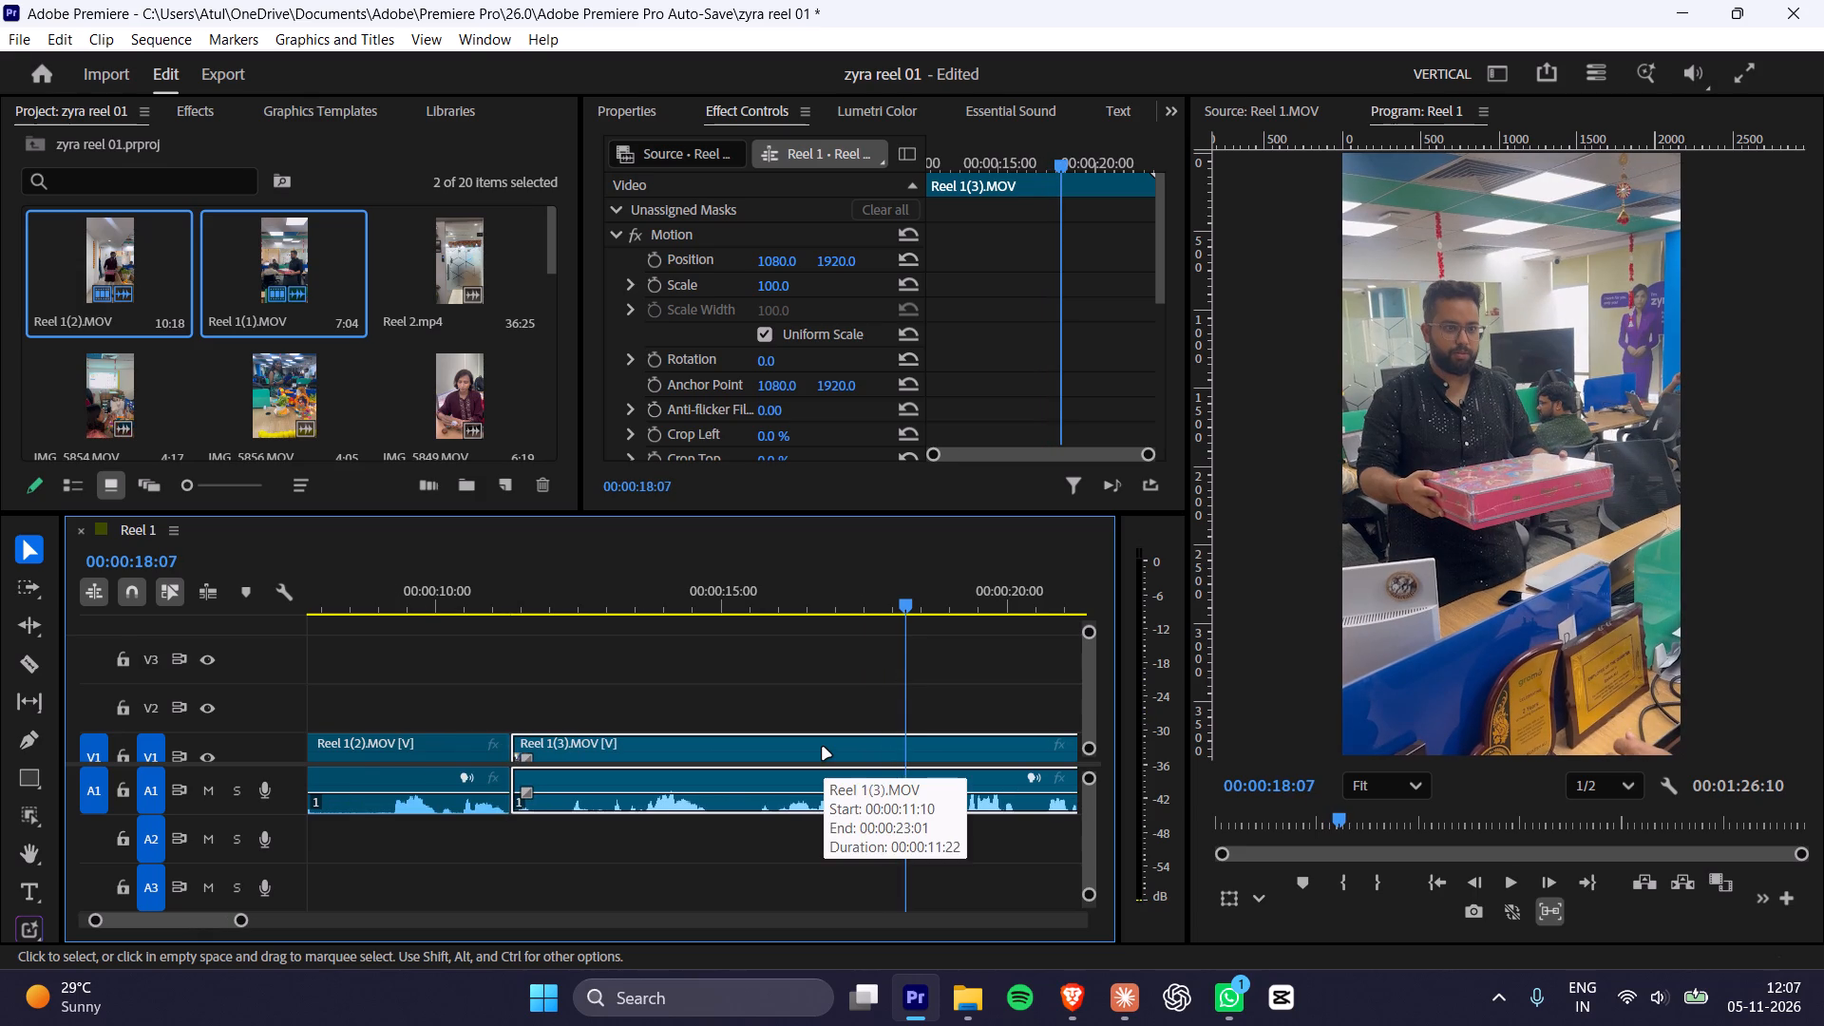
{"action": "scroll", "coordinate": [873, 758], "scroll_direction": "down", "scroll_amount": 8, "text": "alt"}
{"action": "key", "text": "space"}
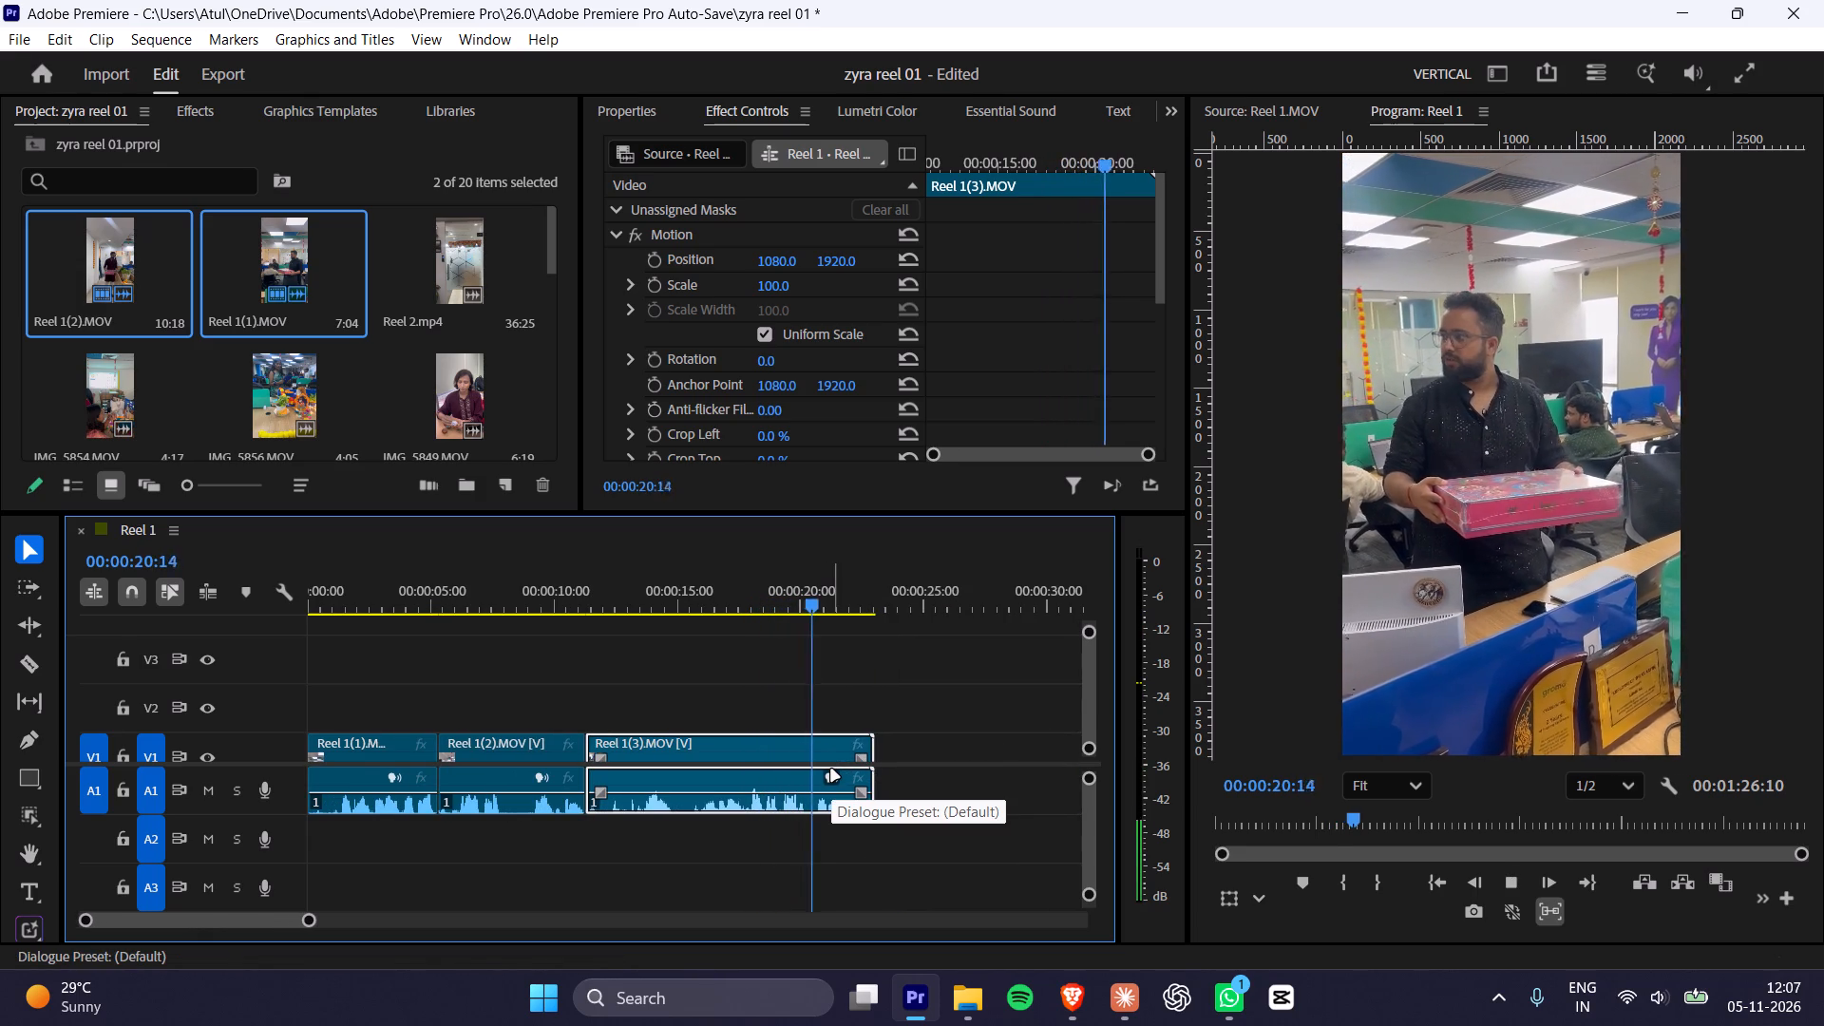
{"action": "key", "text": "space"}
{"action": "key", "text": "space"}
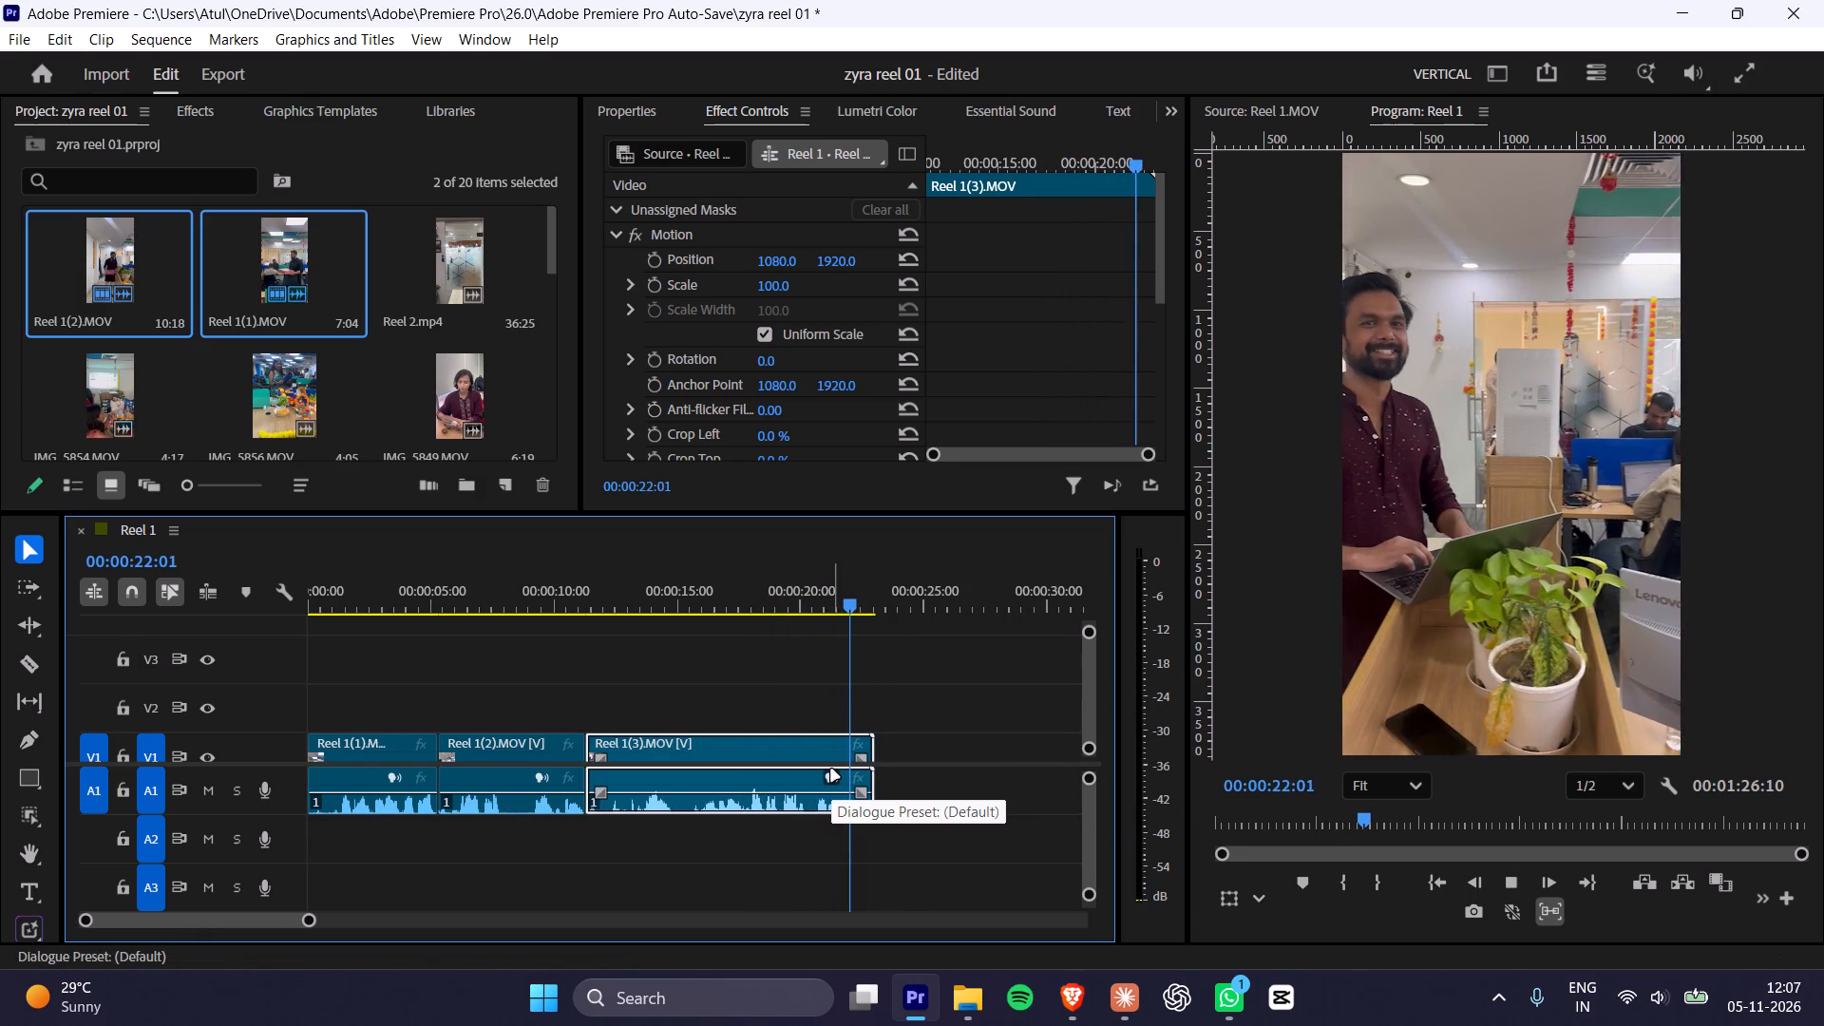
{"action": "key", "text": "space"}
Preview the Reel 1(4).MOV clip from about 00:00:49 until it runs into Reel 1(5).MOV.
{"action": "scroll", "coordinate": [831, 769], "scroll_direction": "down", "scroll_amount": 8, "text": "alt"}
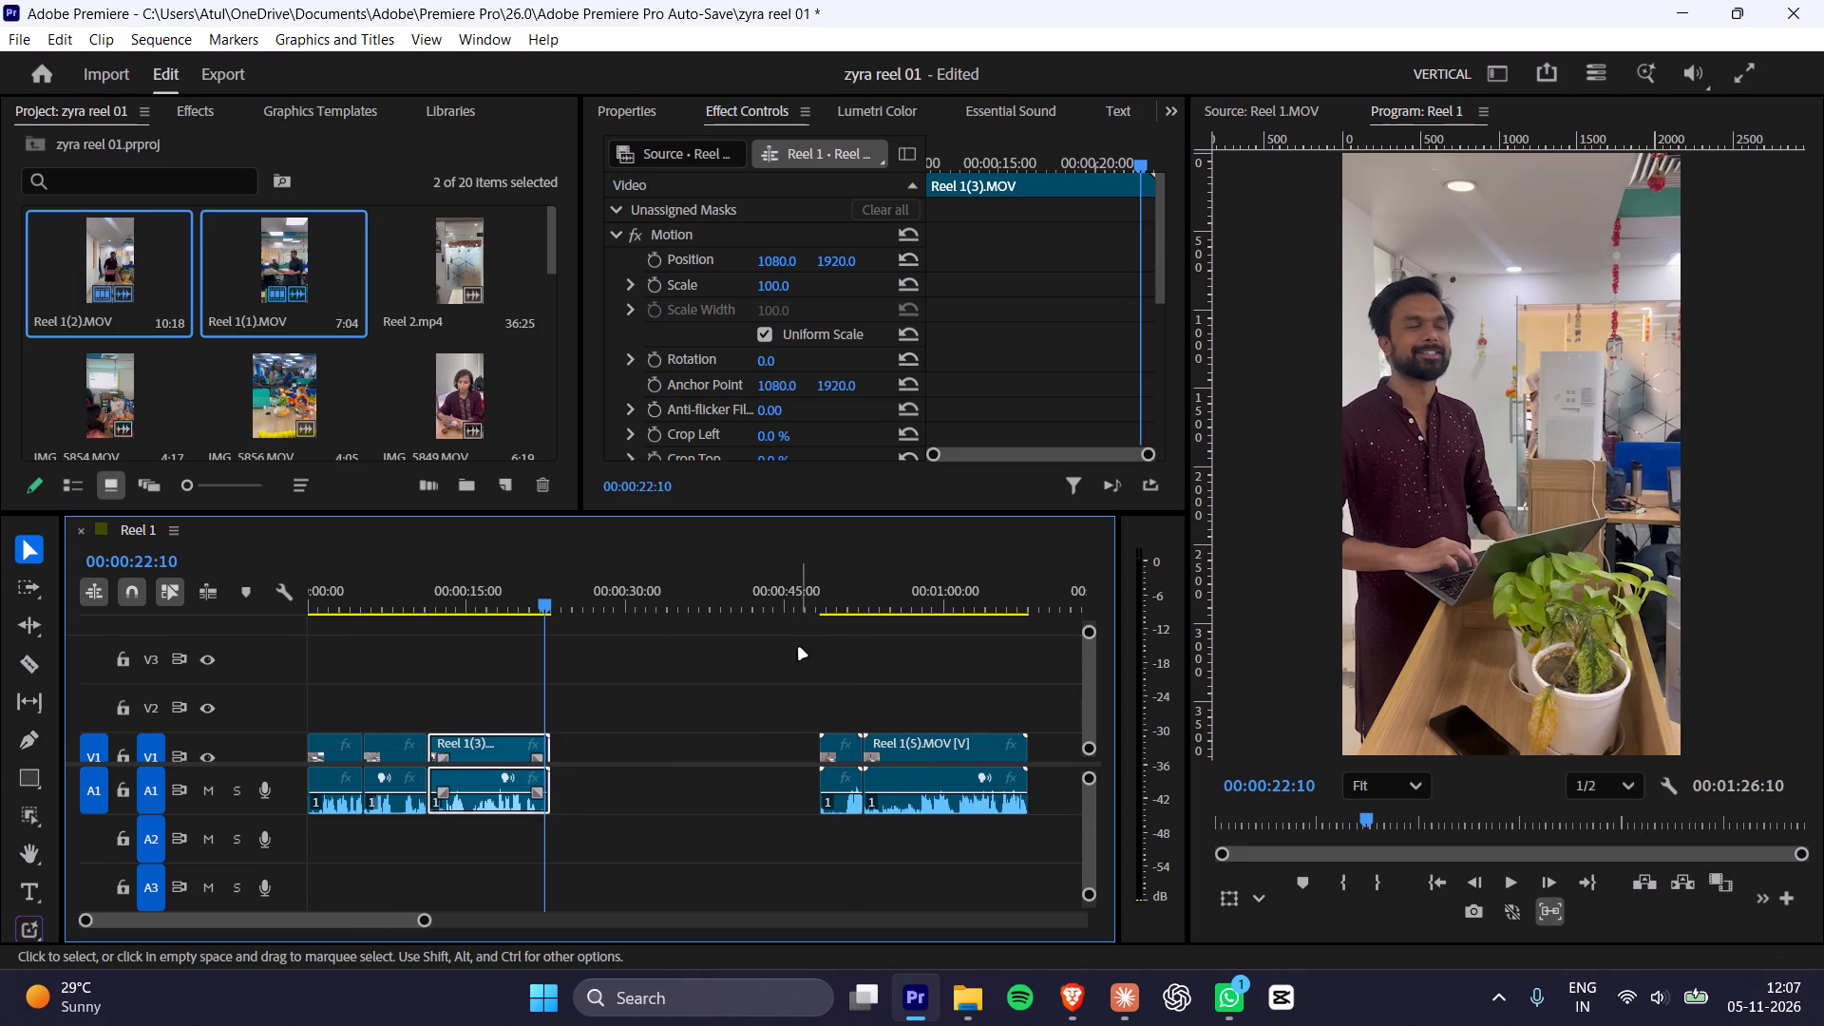
{"action": "left_click_drag", "start_coordinate": [816, 608], "coordinate": [839, 603]}
{"action": "key", "text": "space"}
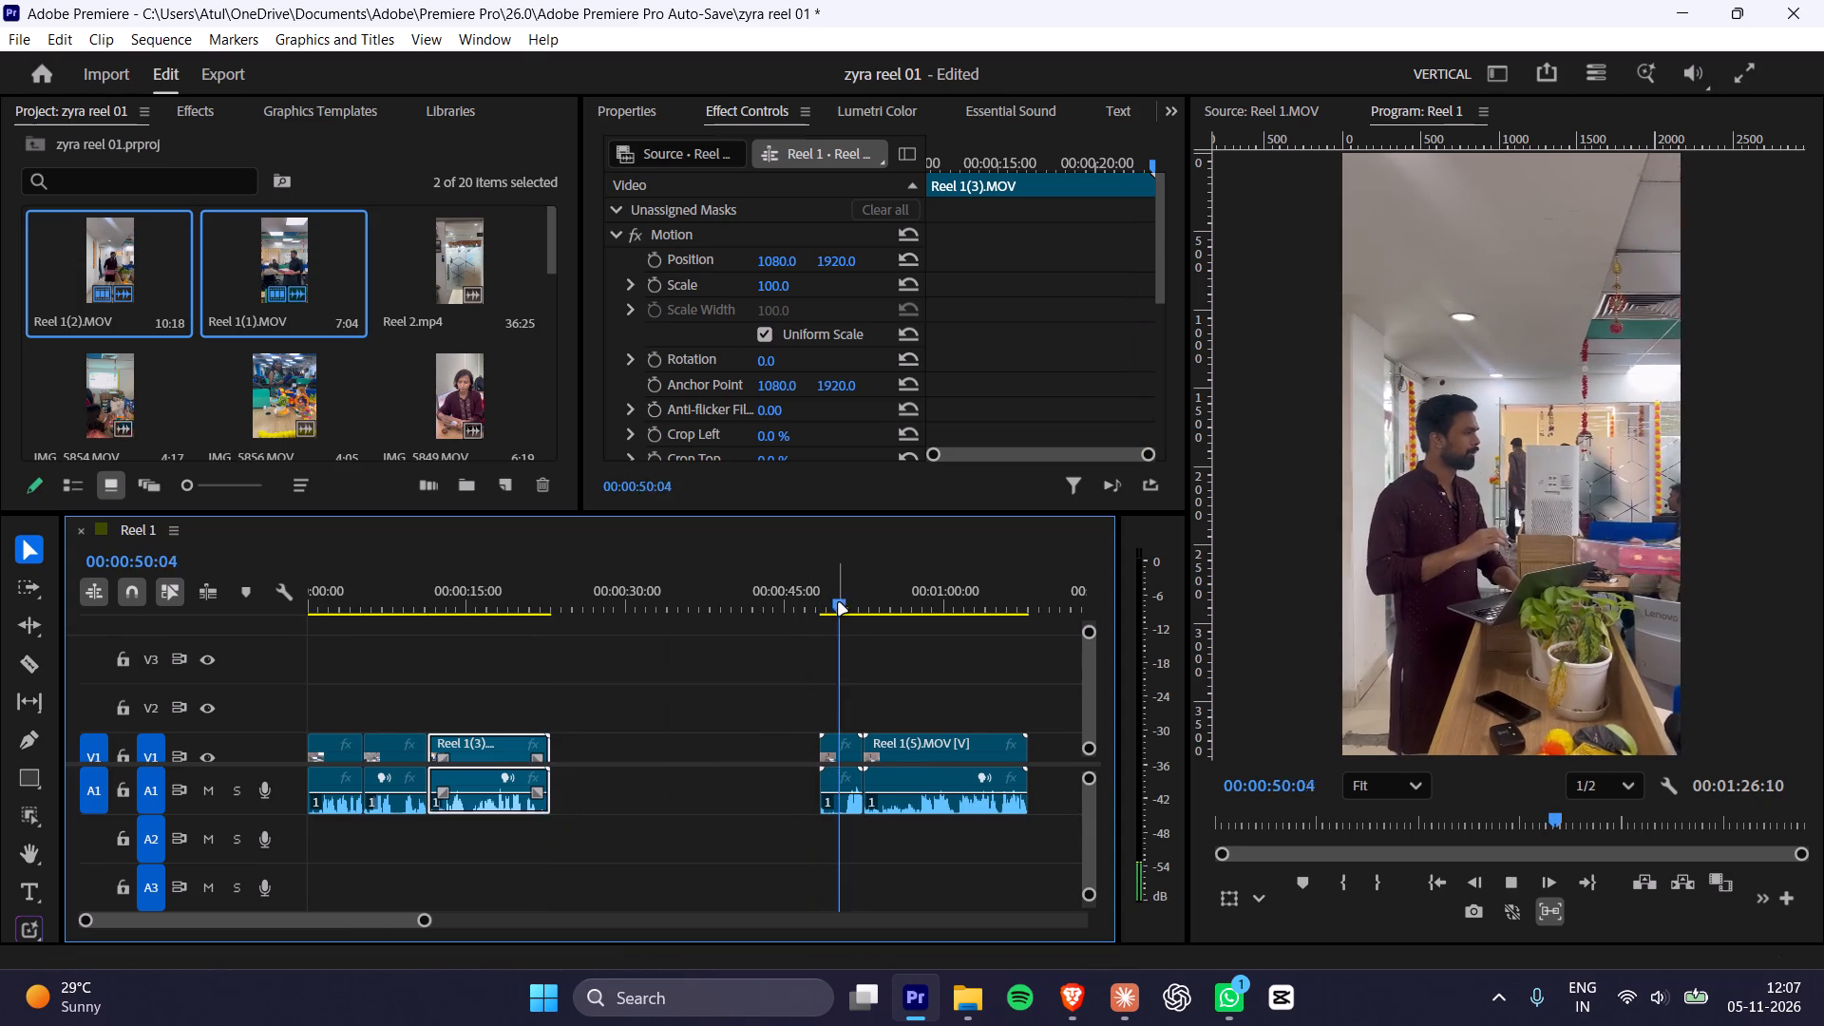
{"action": "left_click", "coordinate": [823, 602]}
{"action": "key", "text": "space"}
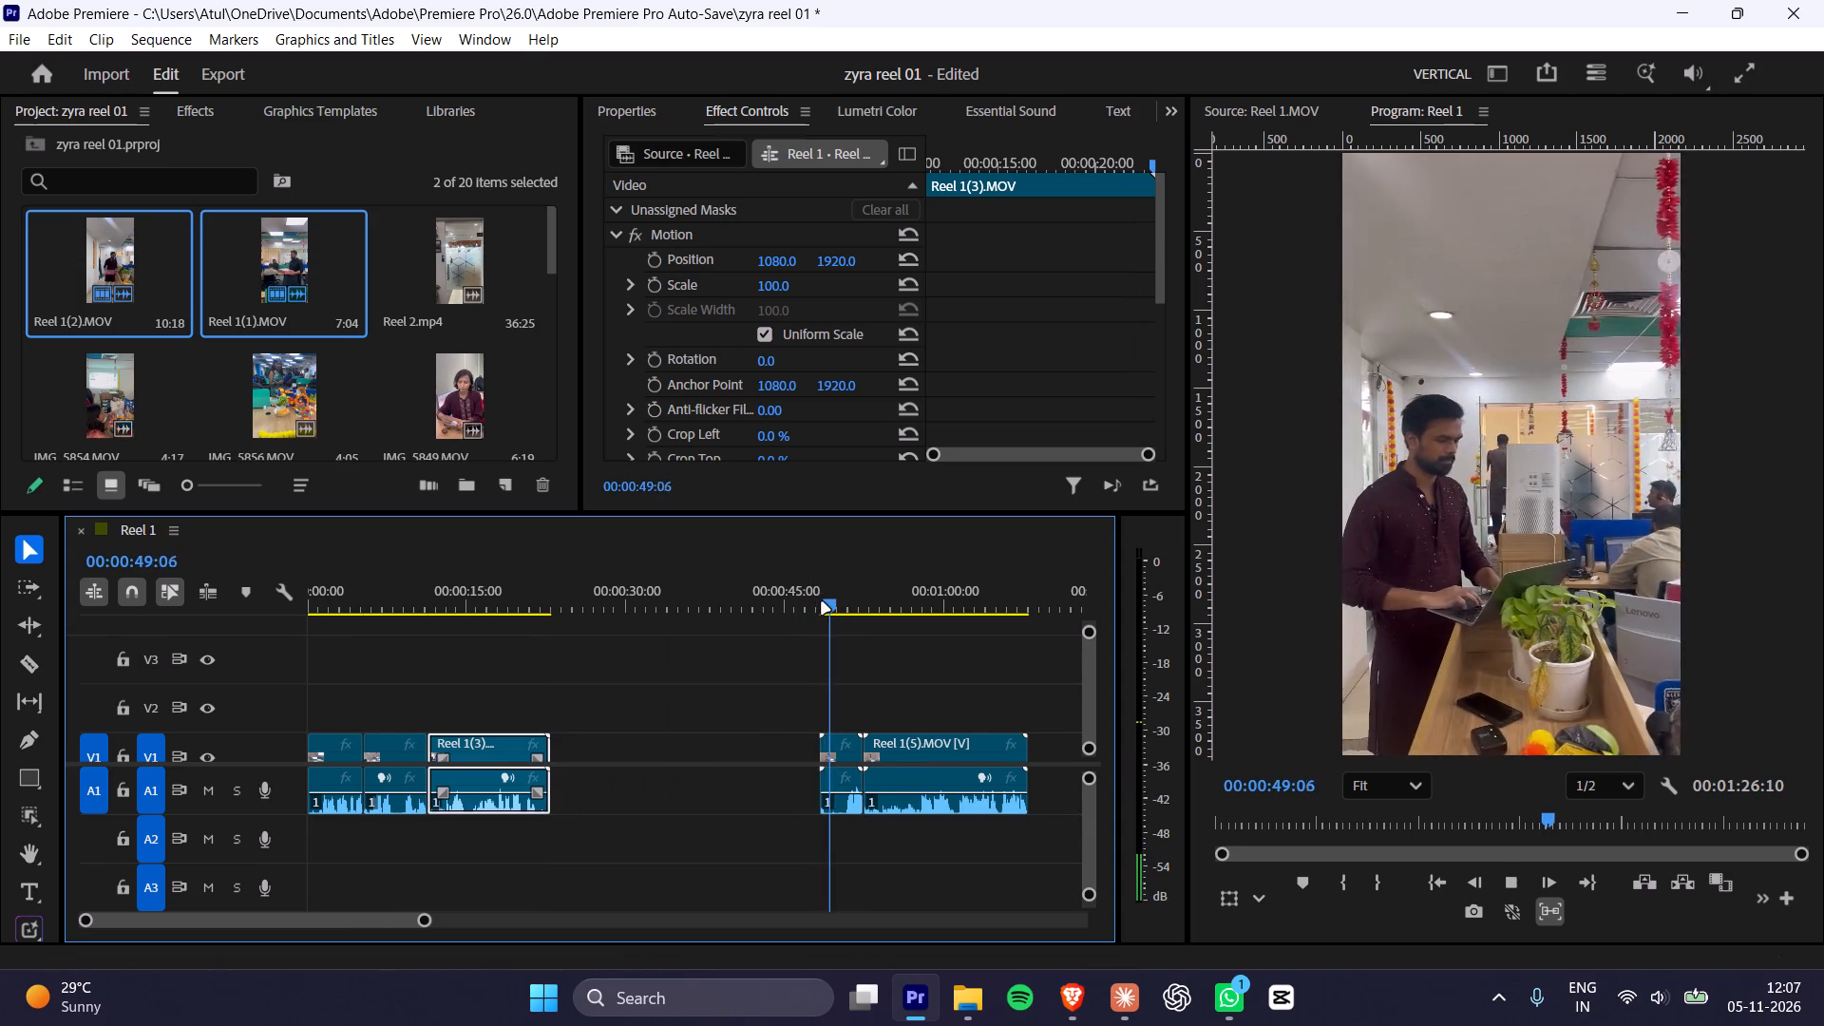
{"action": "key", "text": "space"}
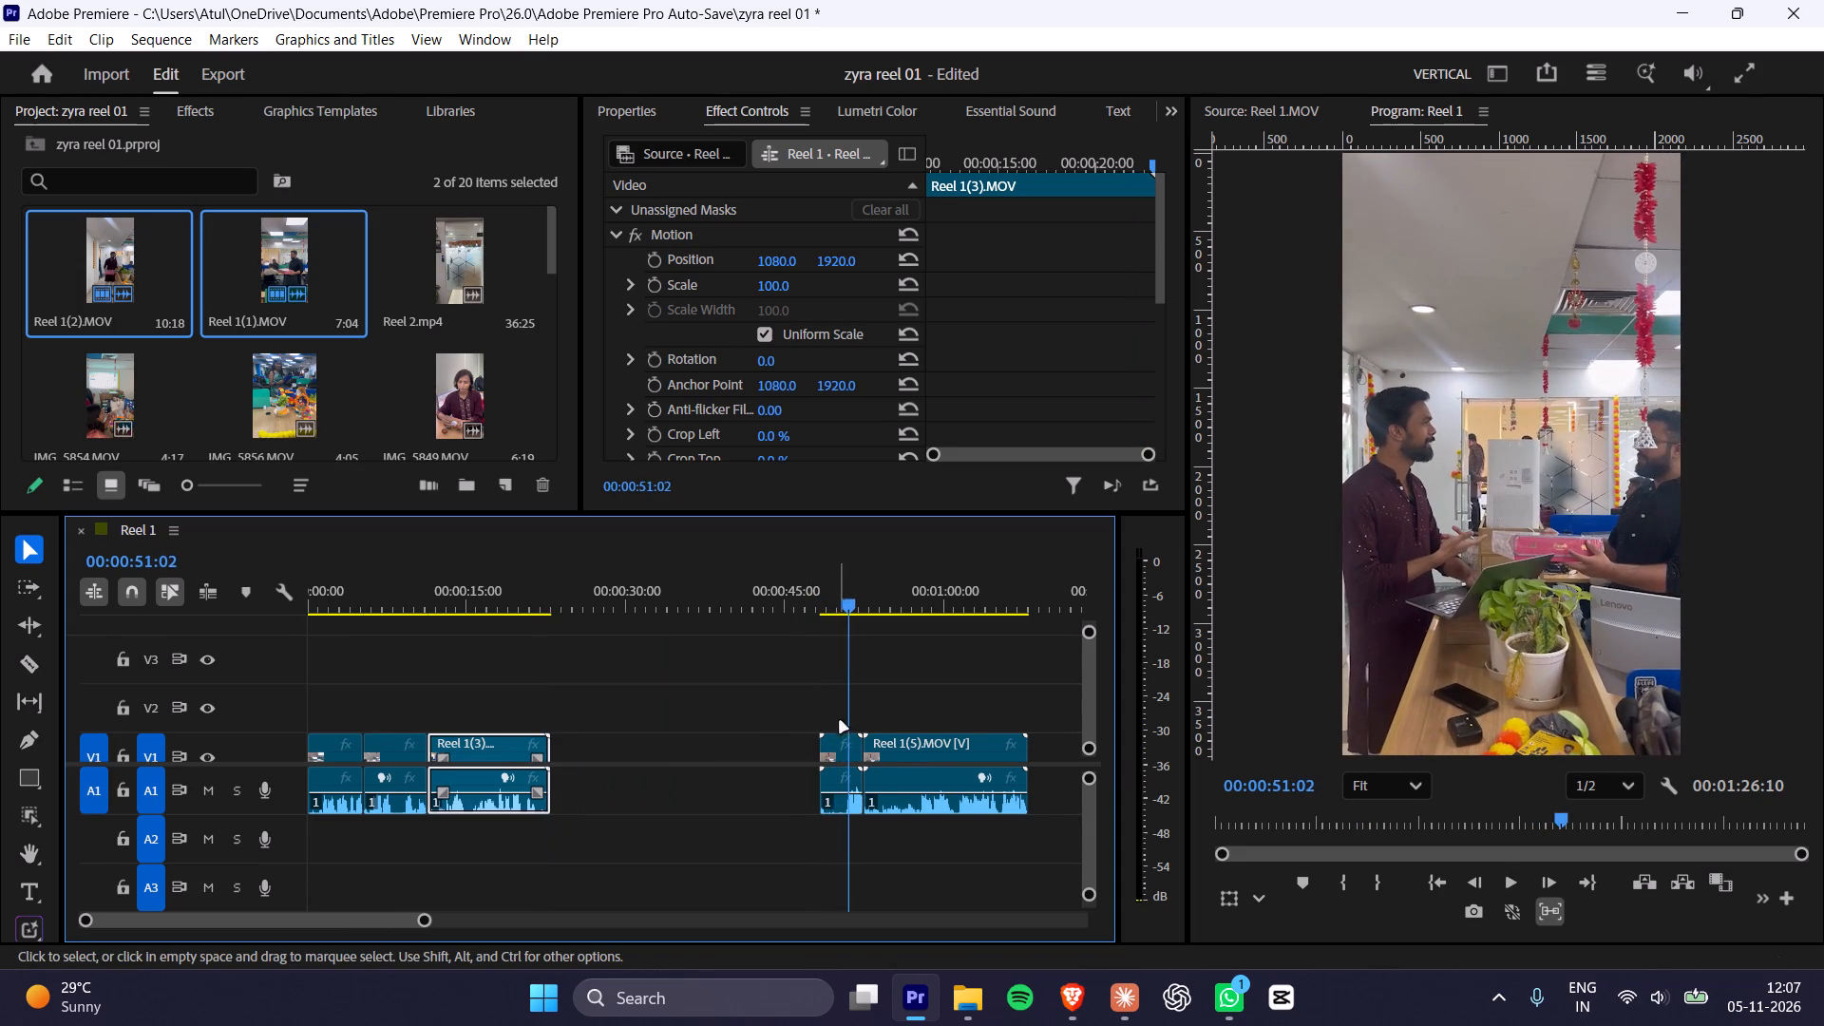
{"action": "key", "text": "space"}
{"action": "key", "text": "space"}
{"action": "key", "text": "space"}
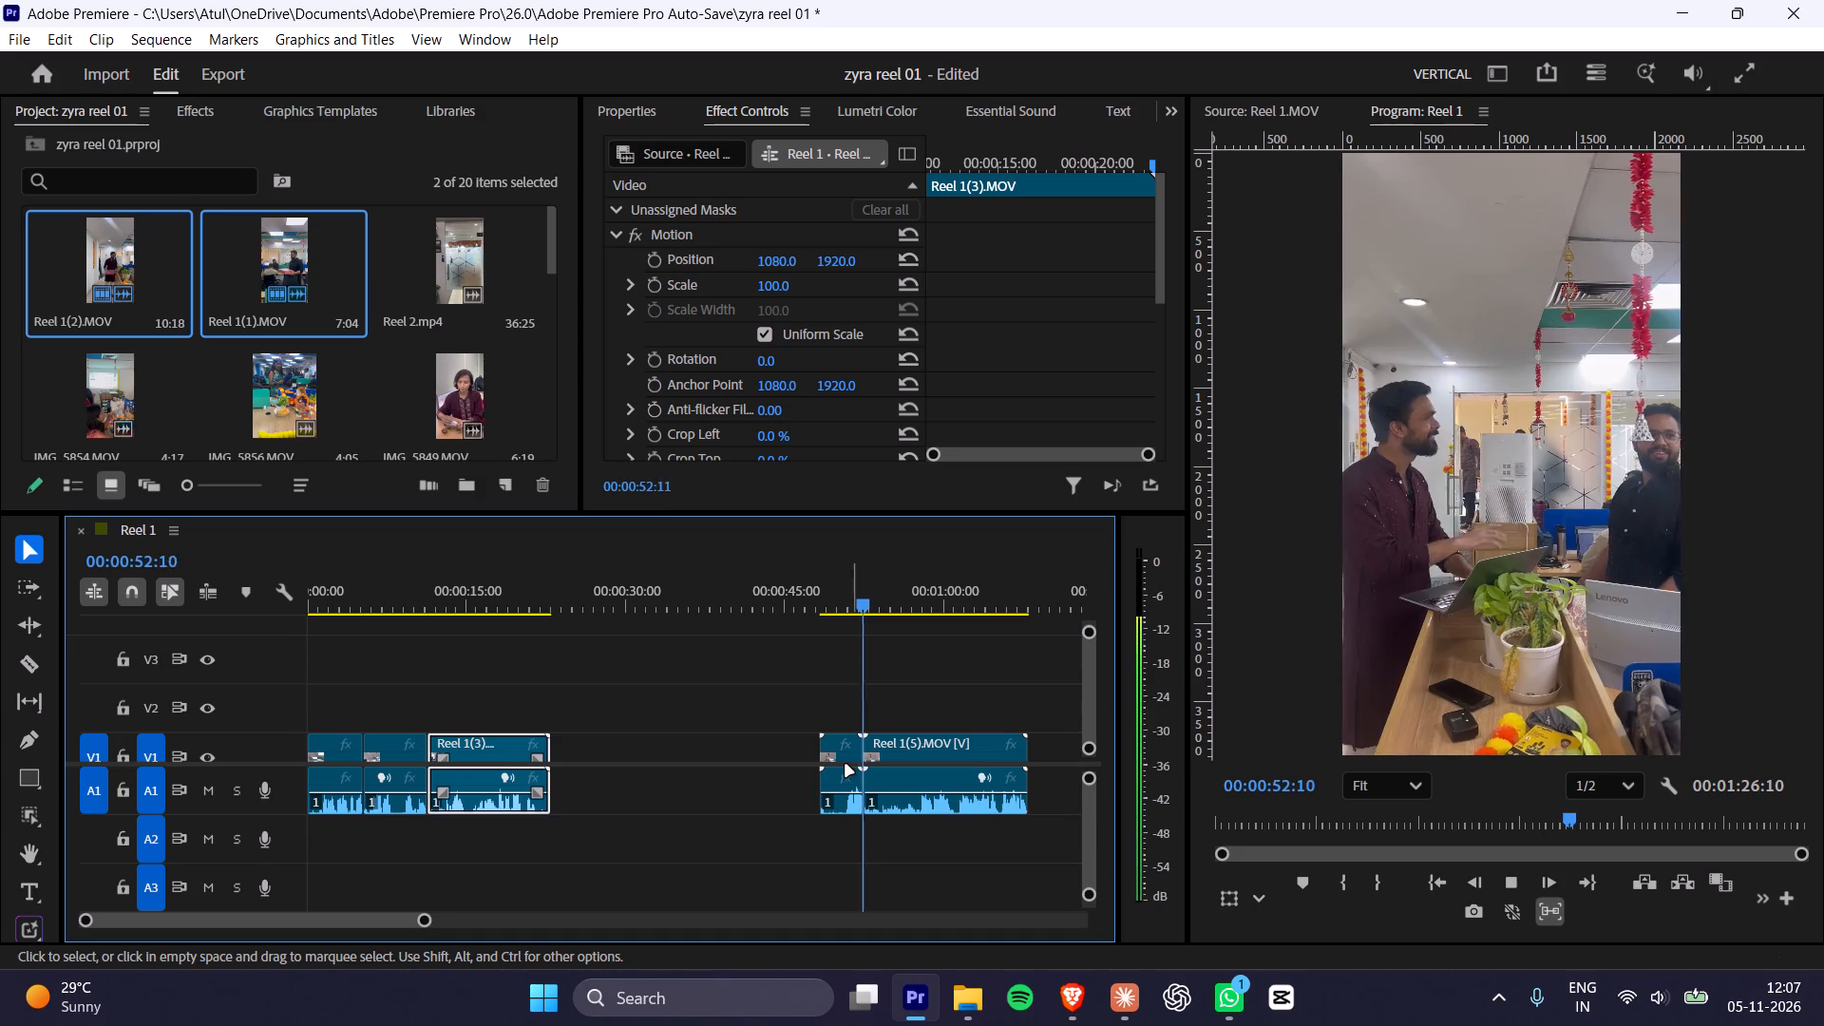
{"action": "key", "text": "space"}
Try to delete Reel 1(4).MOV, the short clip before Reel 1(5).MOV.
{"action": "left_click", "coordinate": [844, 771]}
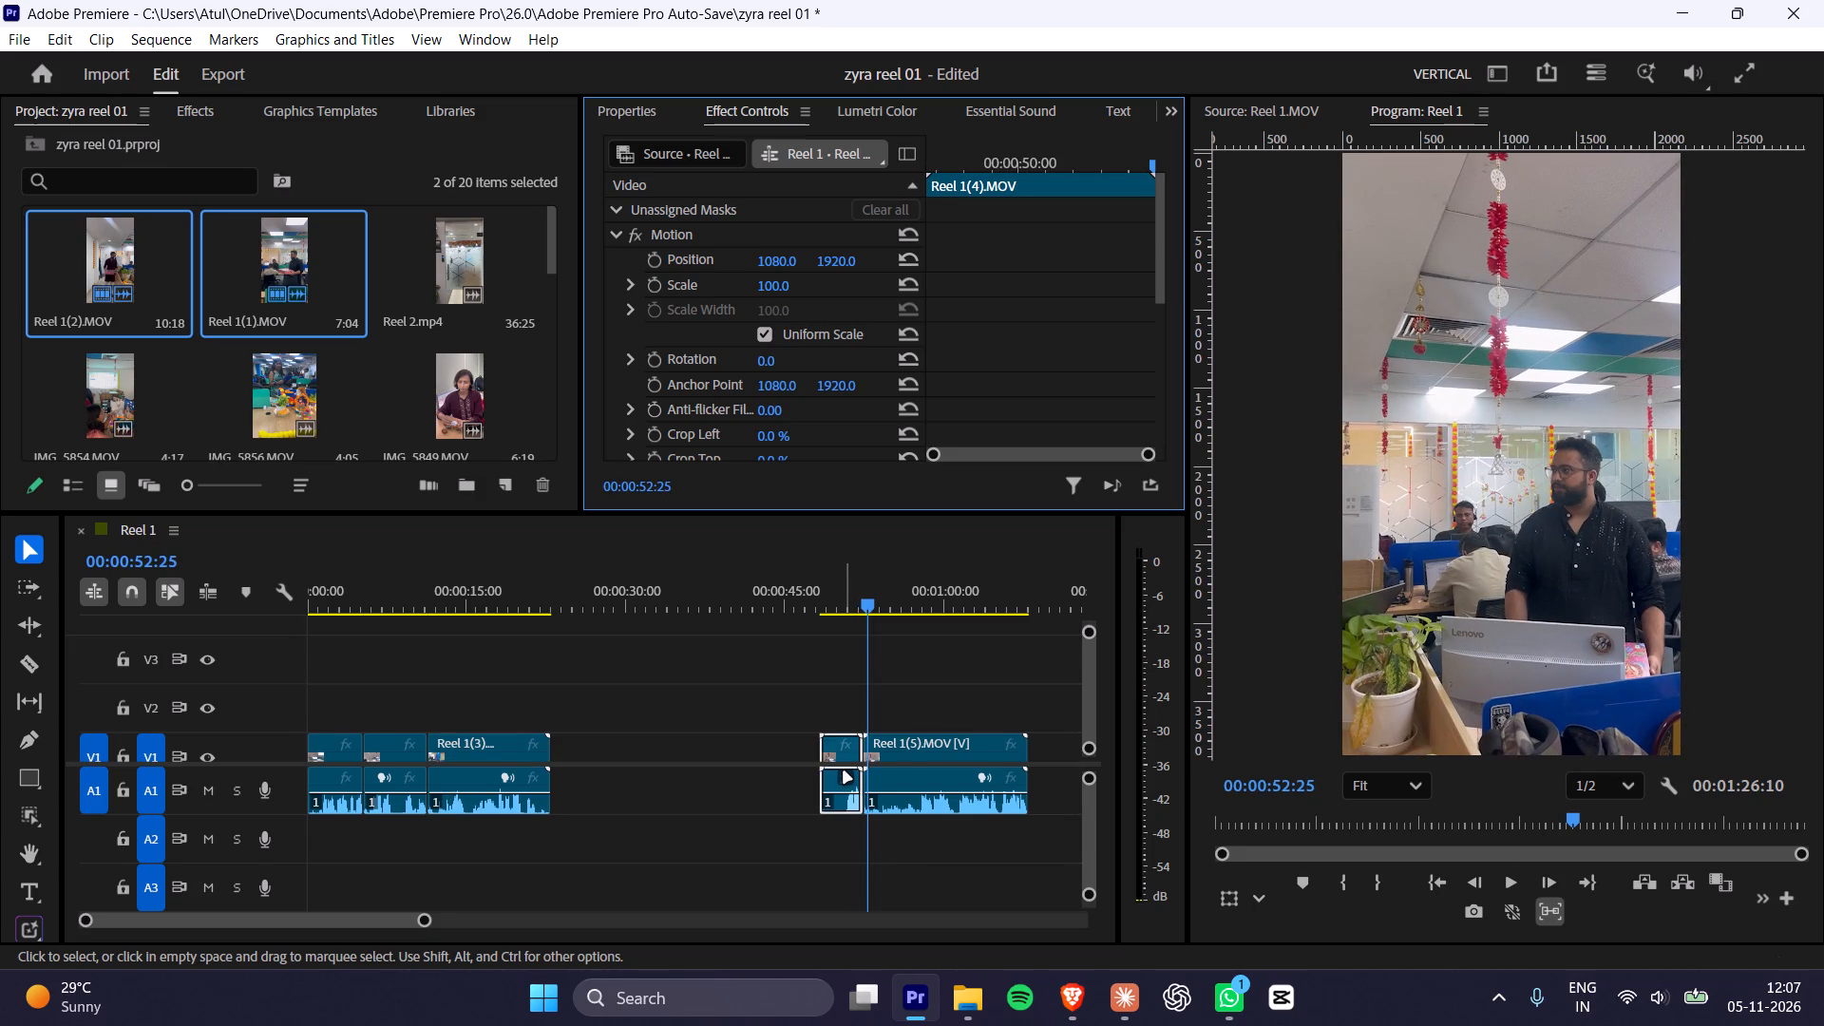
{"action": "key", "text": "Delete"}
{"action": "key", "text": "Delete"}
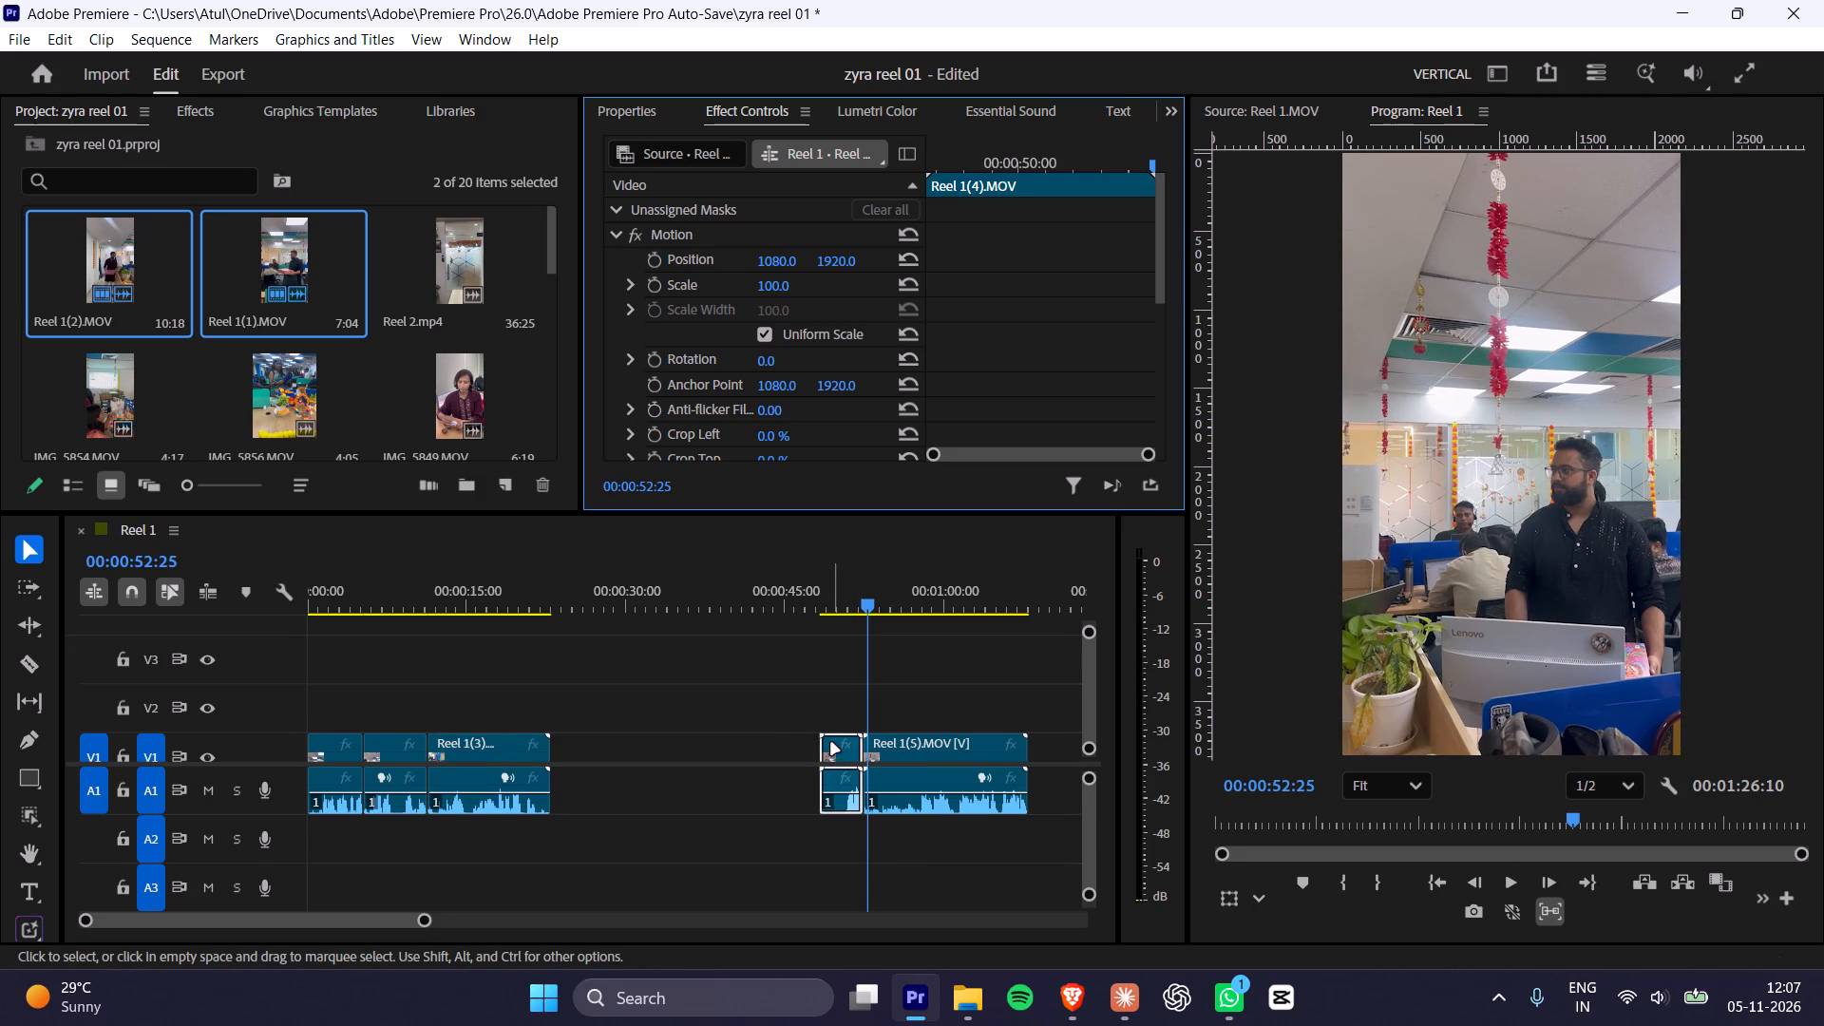
Delete Reel 1(4).MOV, the short video and audio clip just before Reel 1(5).MOV in the timeline.
{"action": "left_click", "coordinate": [831, 743]}
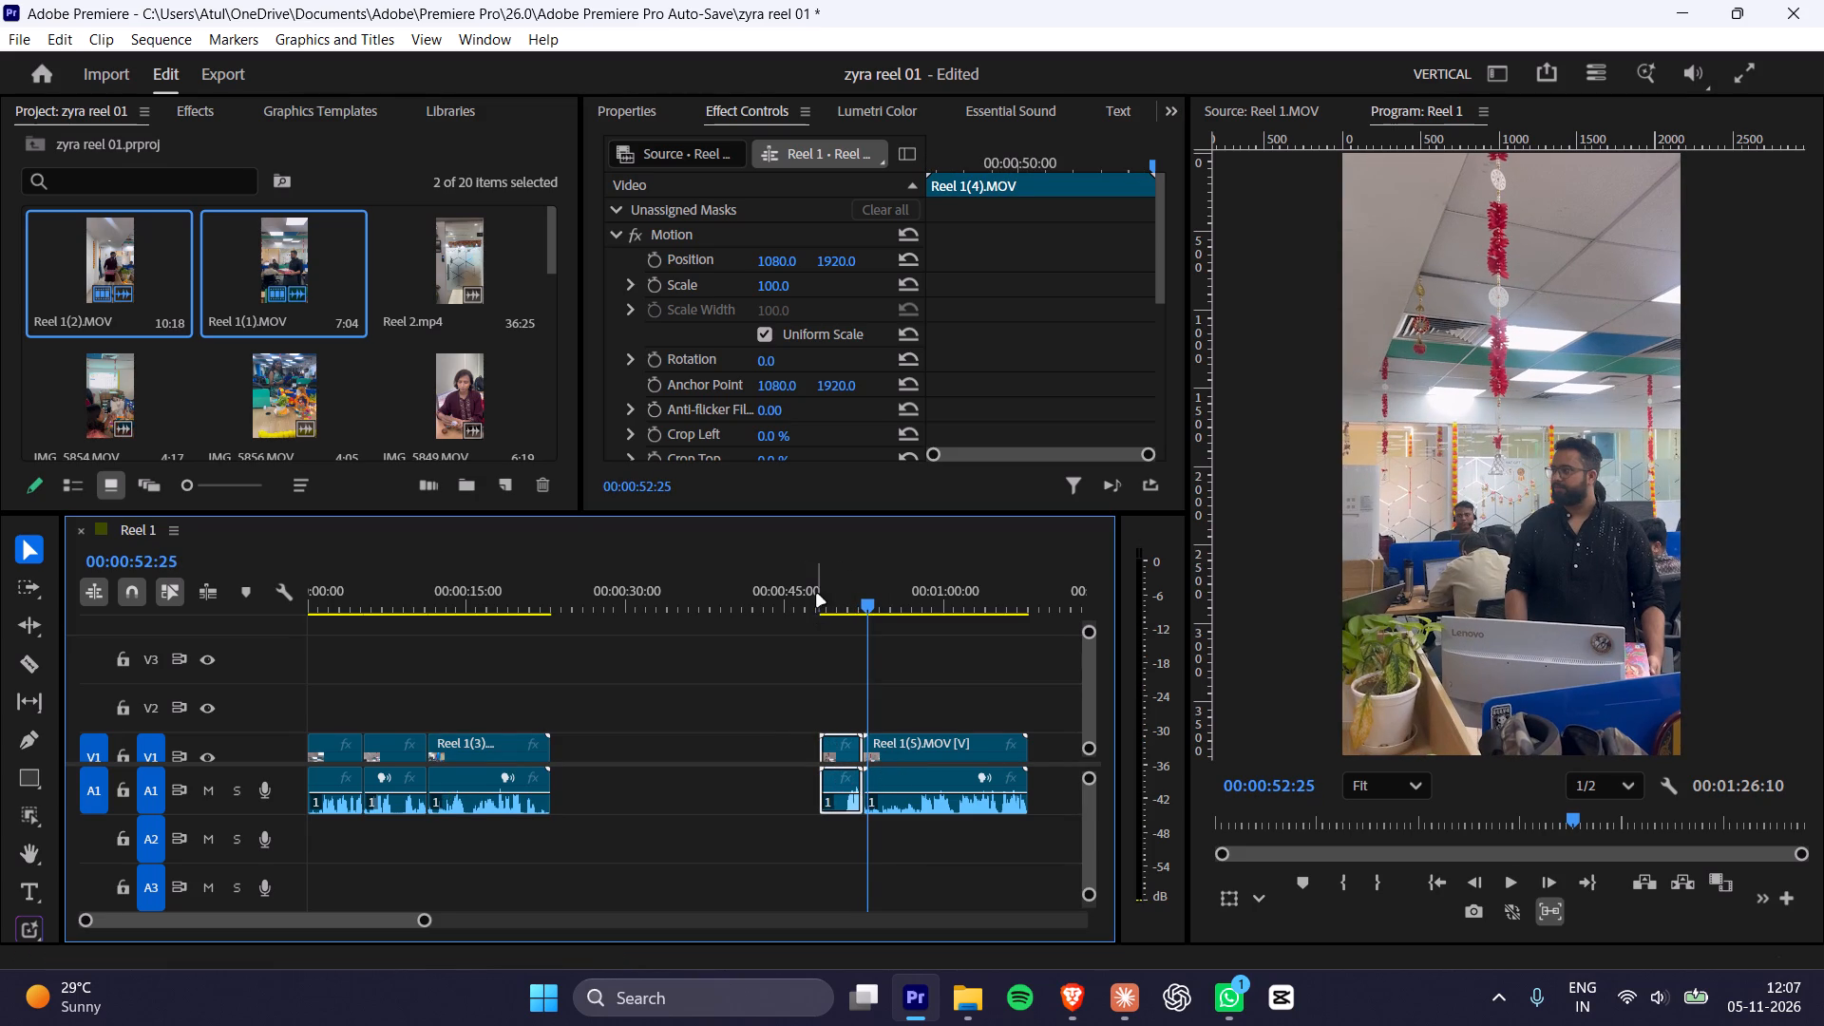
{"action": "left_click_drag", "start_coordinate": [817, 595], "coordinate": [835, 600]}
{"action": "left_click_drag", "start_coordinate": [808, 701], "coordinate": [864, 777]}
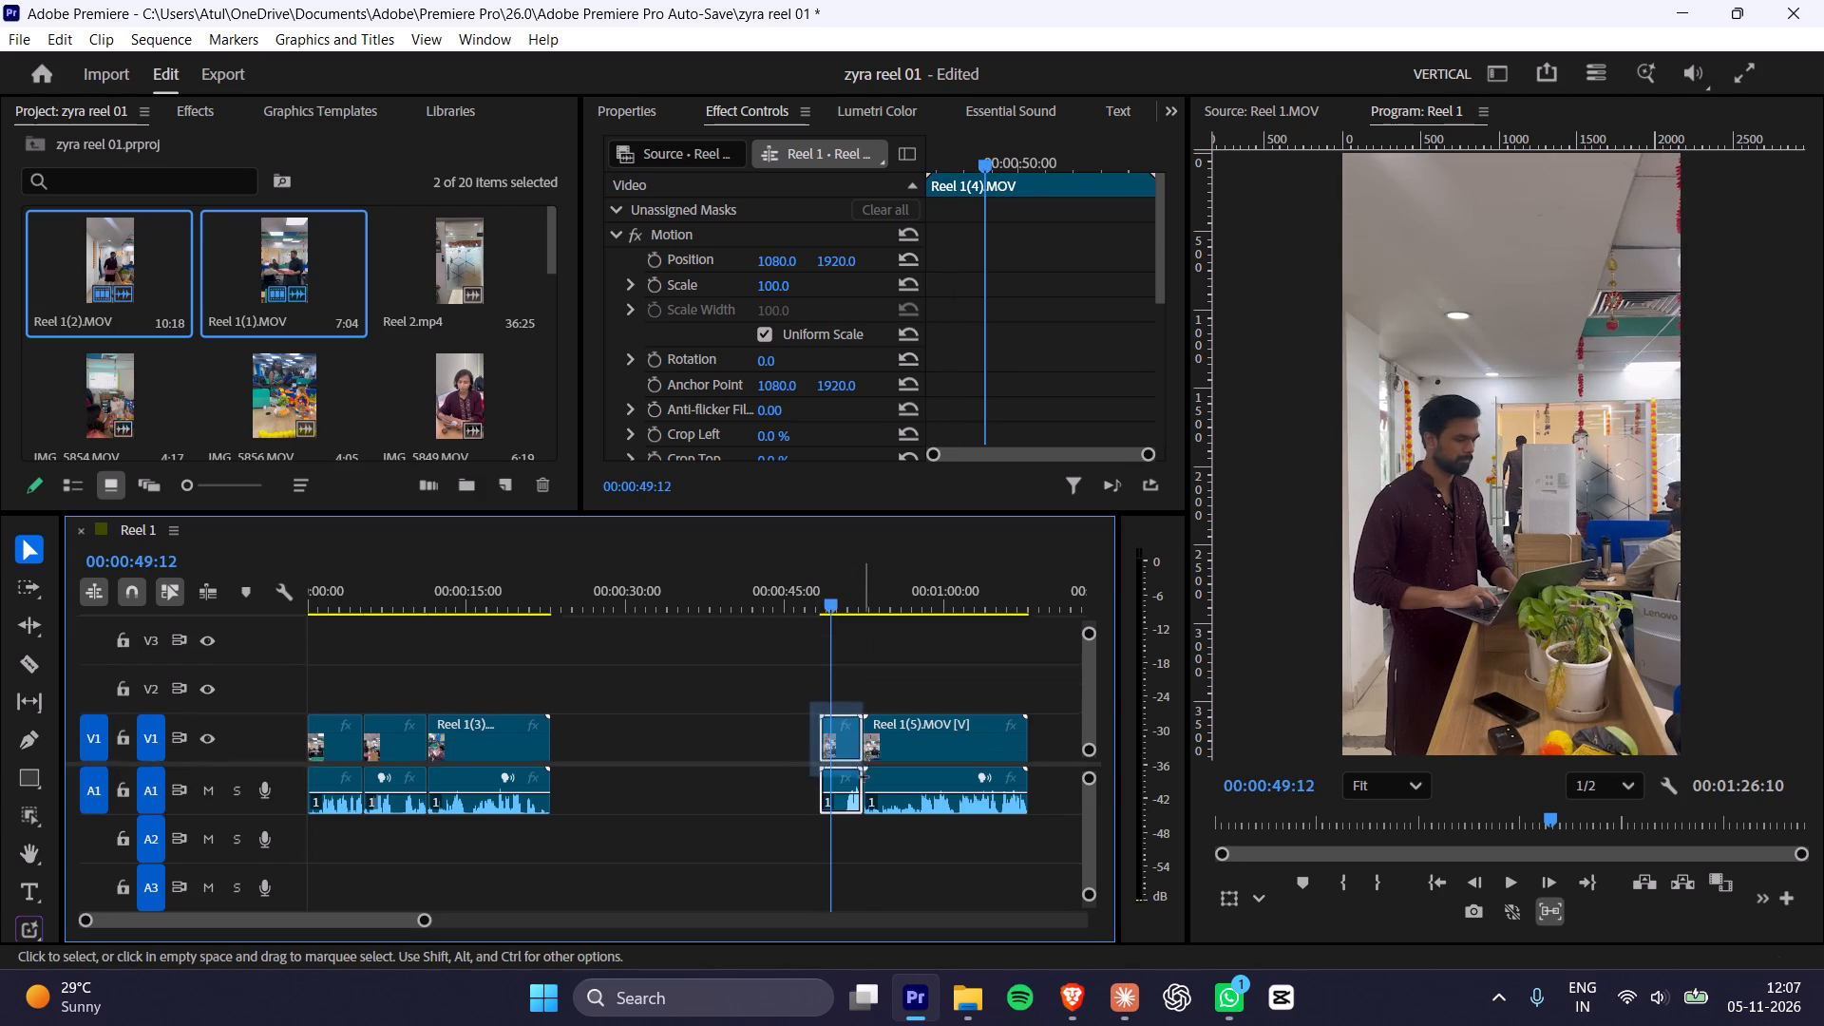
{"action": "left_click_drag", "start_coordinate": [864, 777], "coordinate": [864, 779]}
{"action": "left_click_drag", "start_coordinate": [814, 662], "coordinate": [844, 743]}
{"action": "key", "text": "Delete"}
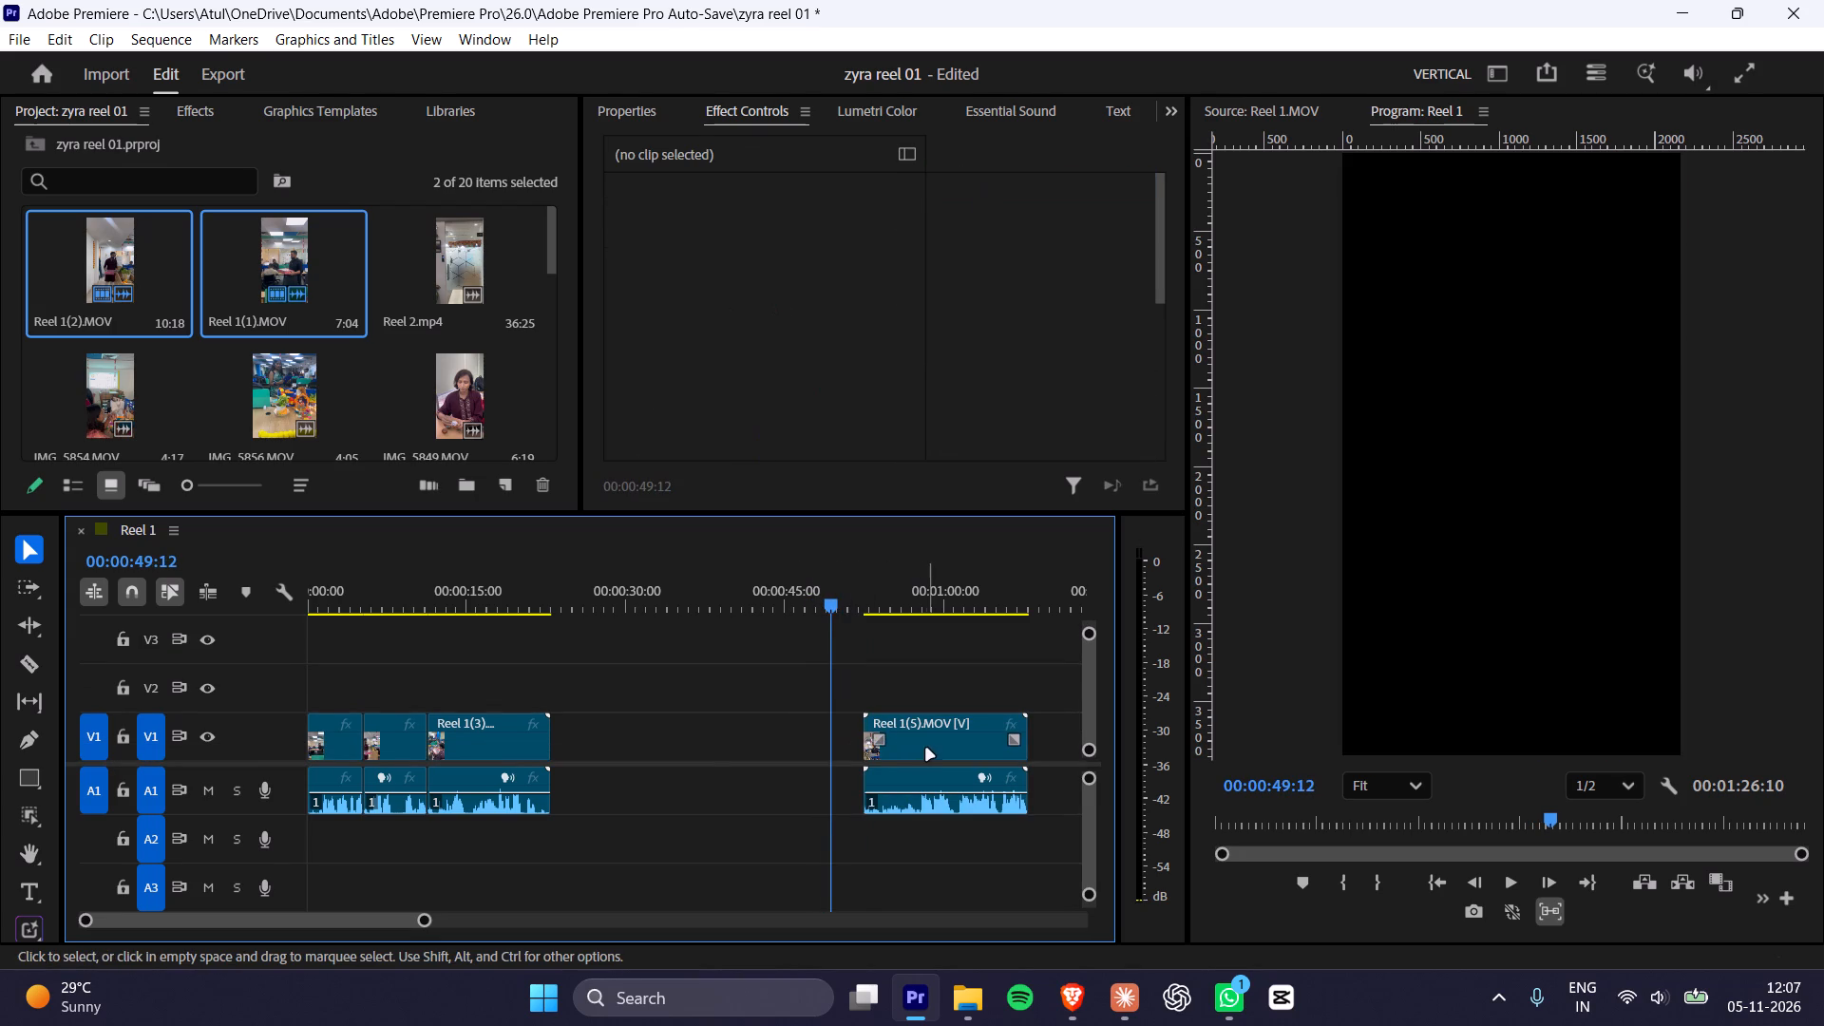
Move Reel 1(5).MOV earlier so it starts directly at the end of Reel 1(3).MOV.
{"action": "left_click_drag", "start_coordinate": [926, 749], "coordinate": [618, 755]}
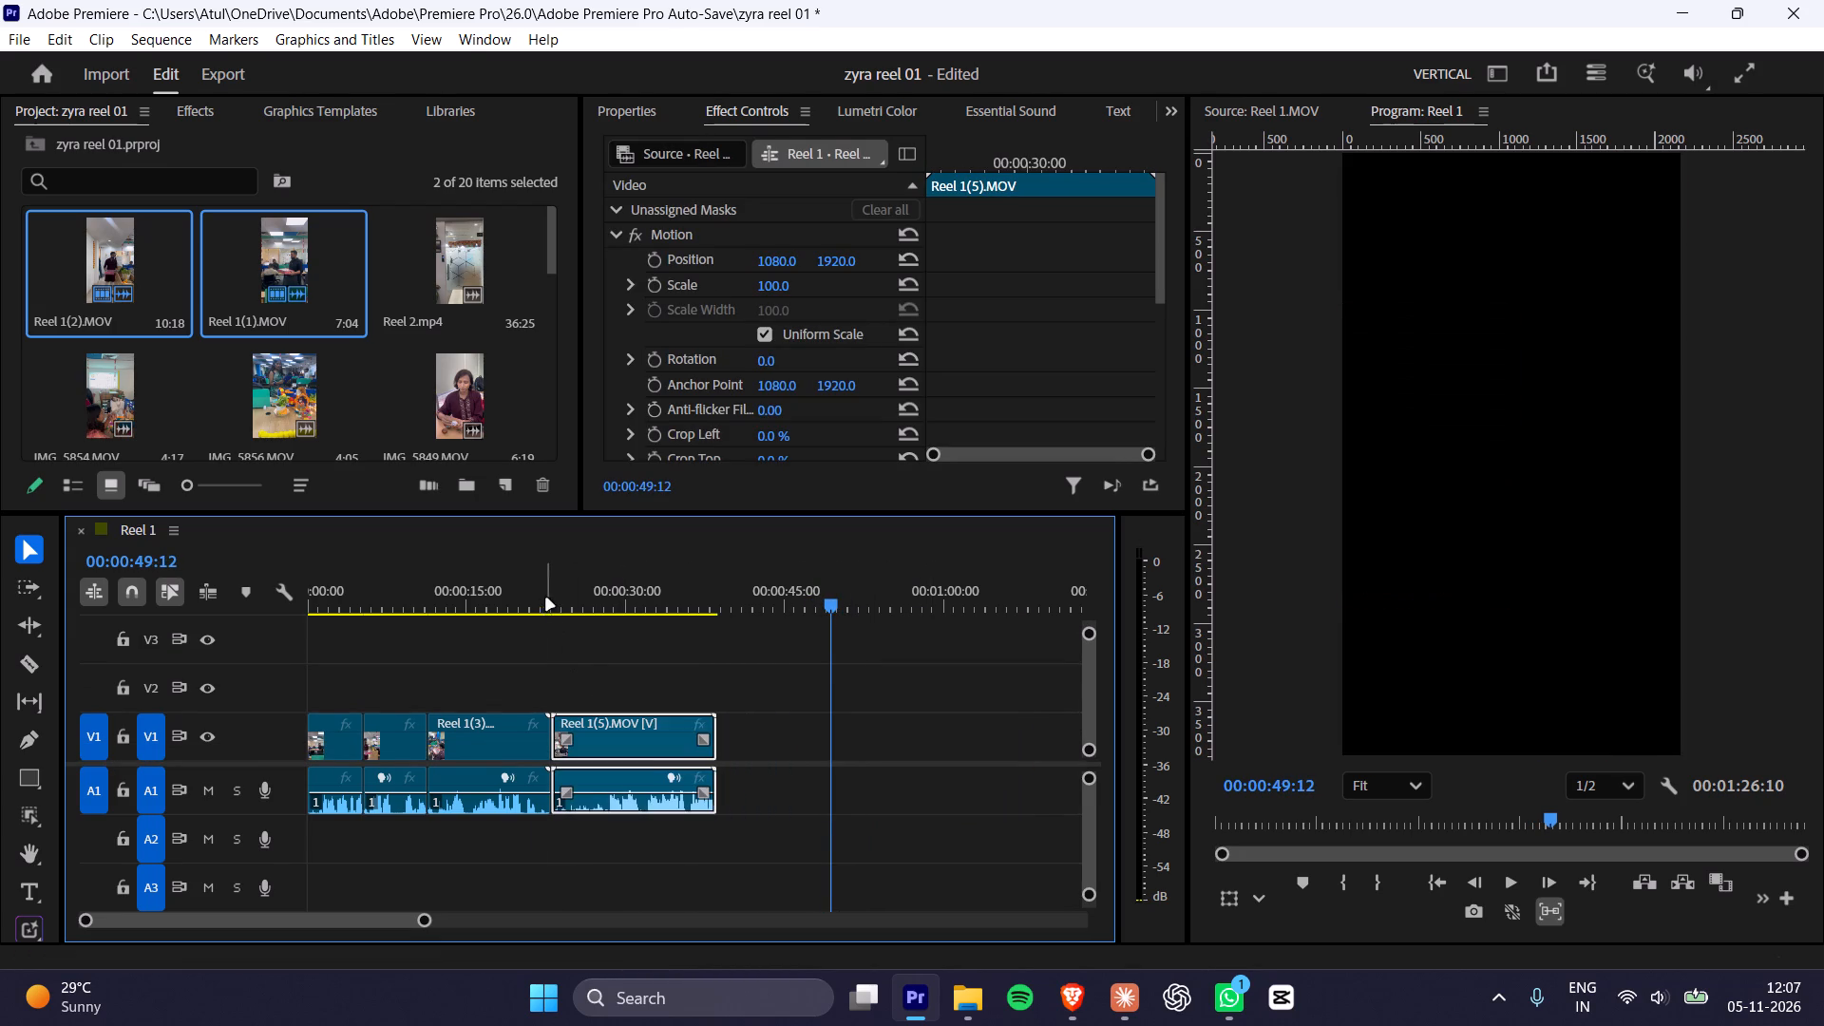
Play Reel 1(5).MOV from its new start to about 00:00:30:14, then recheck the passage around 00:00:25.
{"action": "left_click", "coordinate": [546, 598]}
{"action": "scroll", "coordinate": [613, 688], "scroll_direction": "up", "scroll_amount": 7, "text": "alt"}
{"action": "key", "text": "space"}
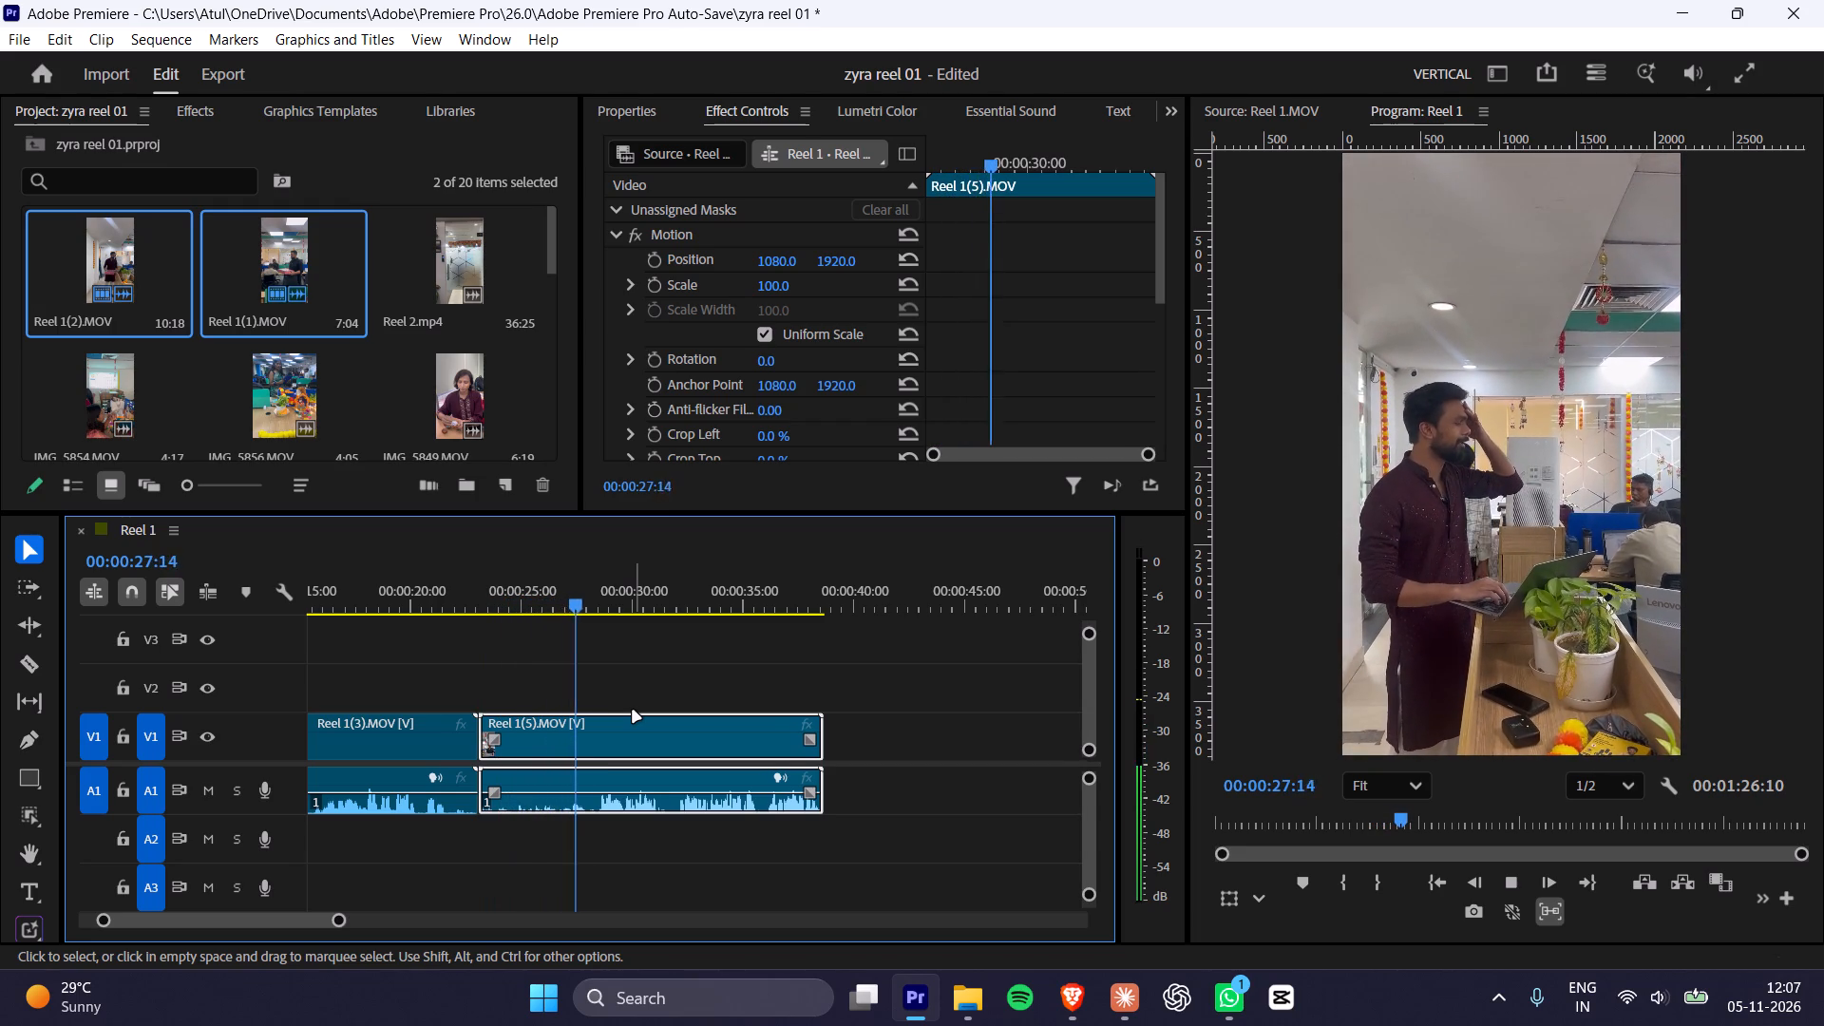
{"action": "key", "text": "space"}
{"action": "key", "text": "space"}
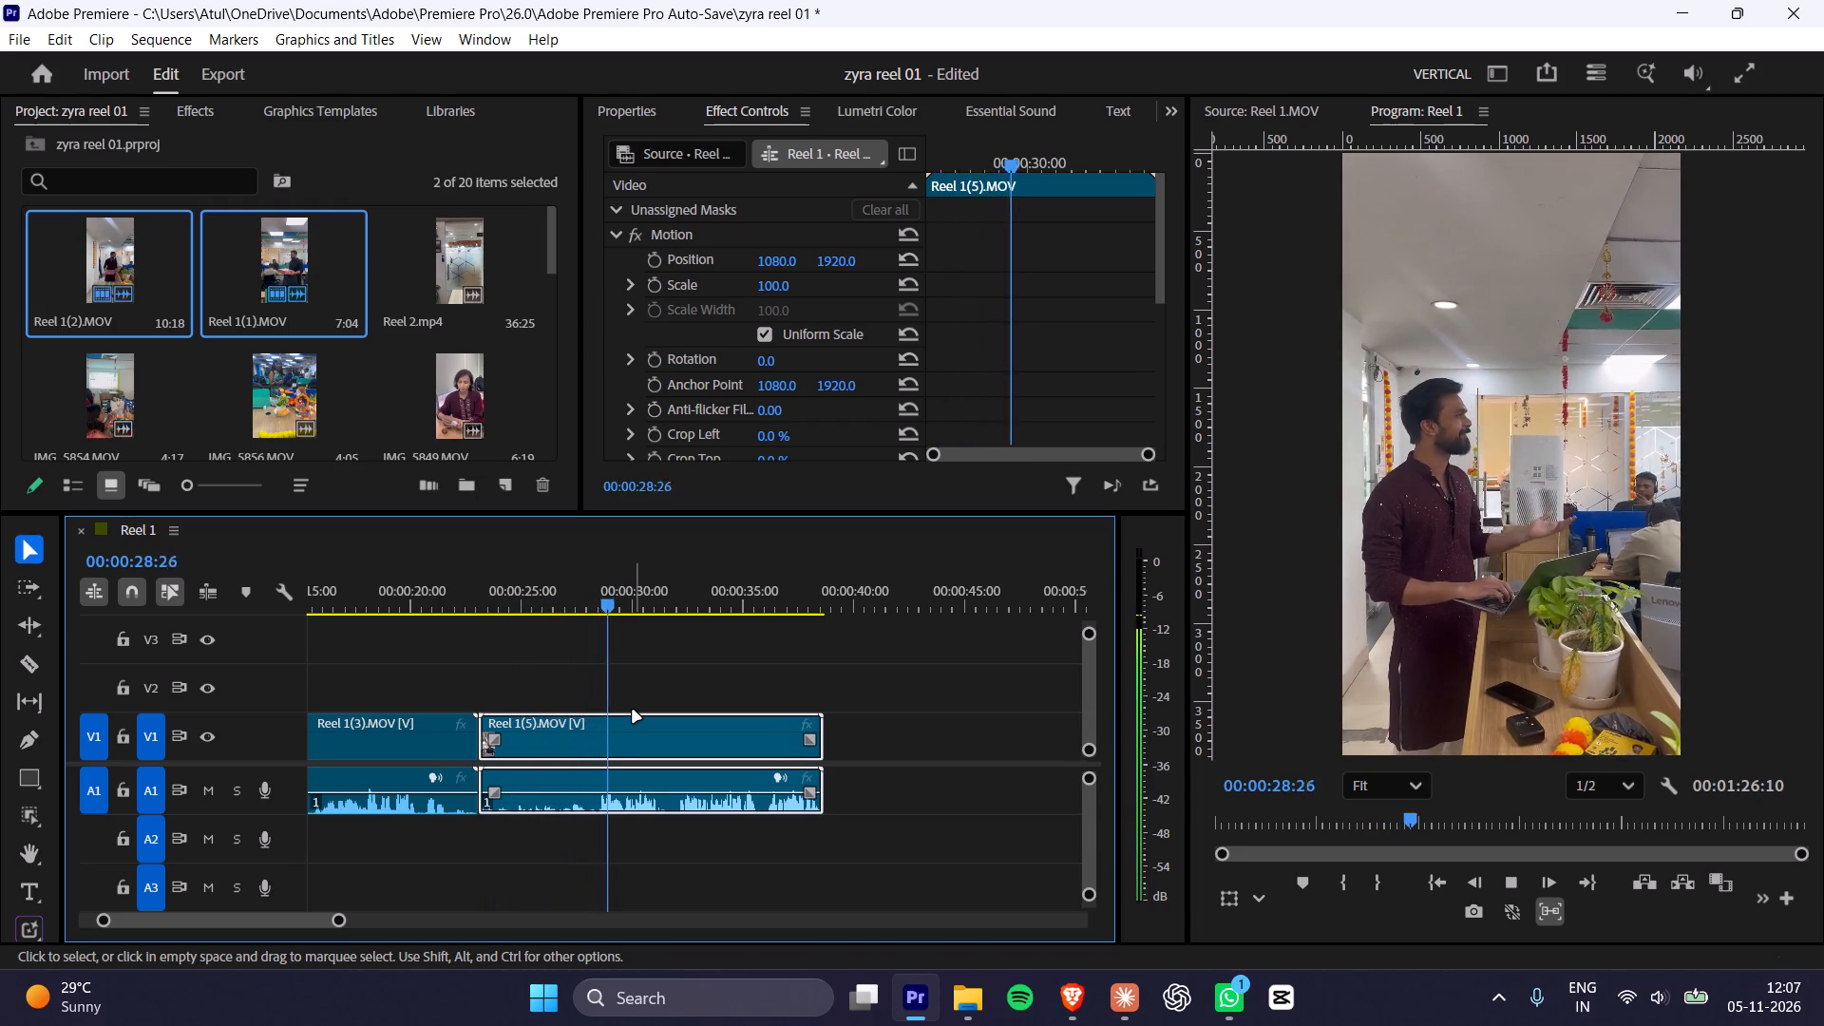
{"action": "key", "text": "space"}
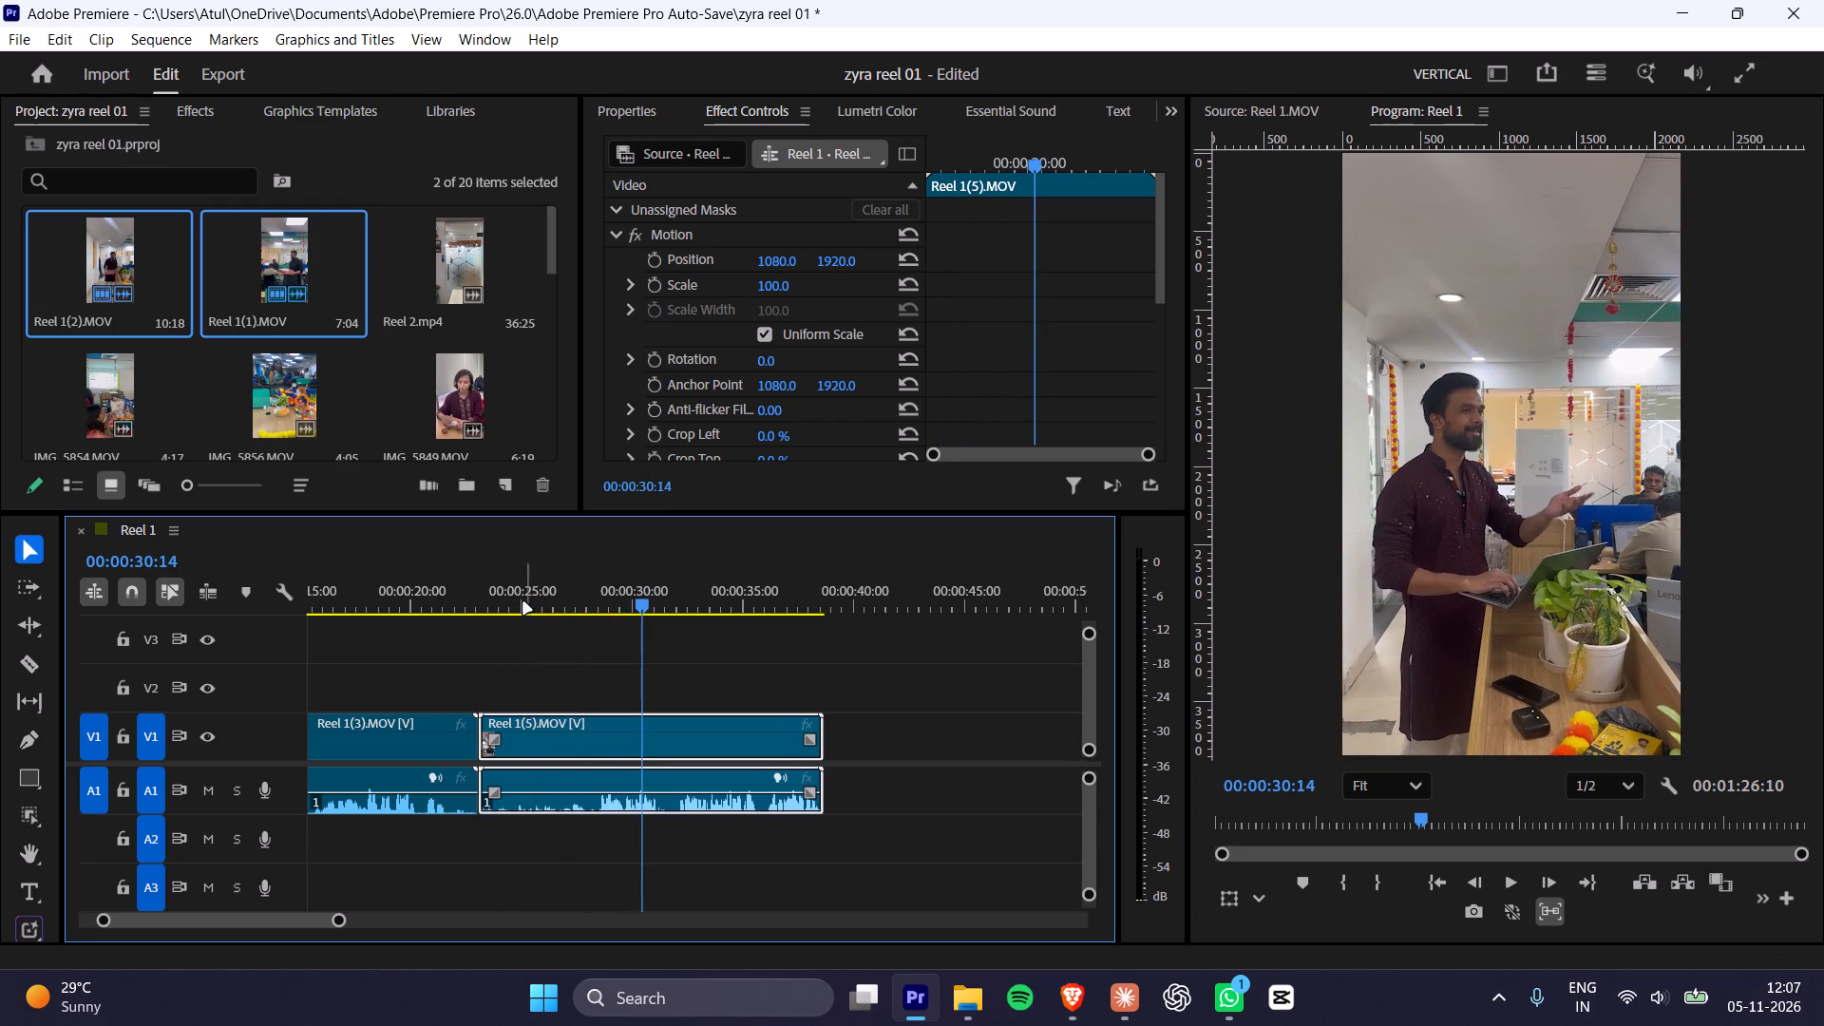
{"action": "left_click_drag", "start_coordinate": [501, 600], "coordinate": [541, 598]}
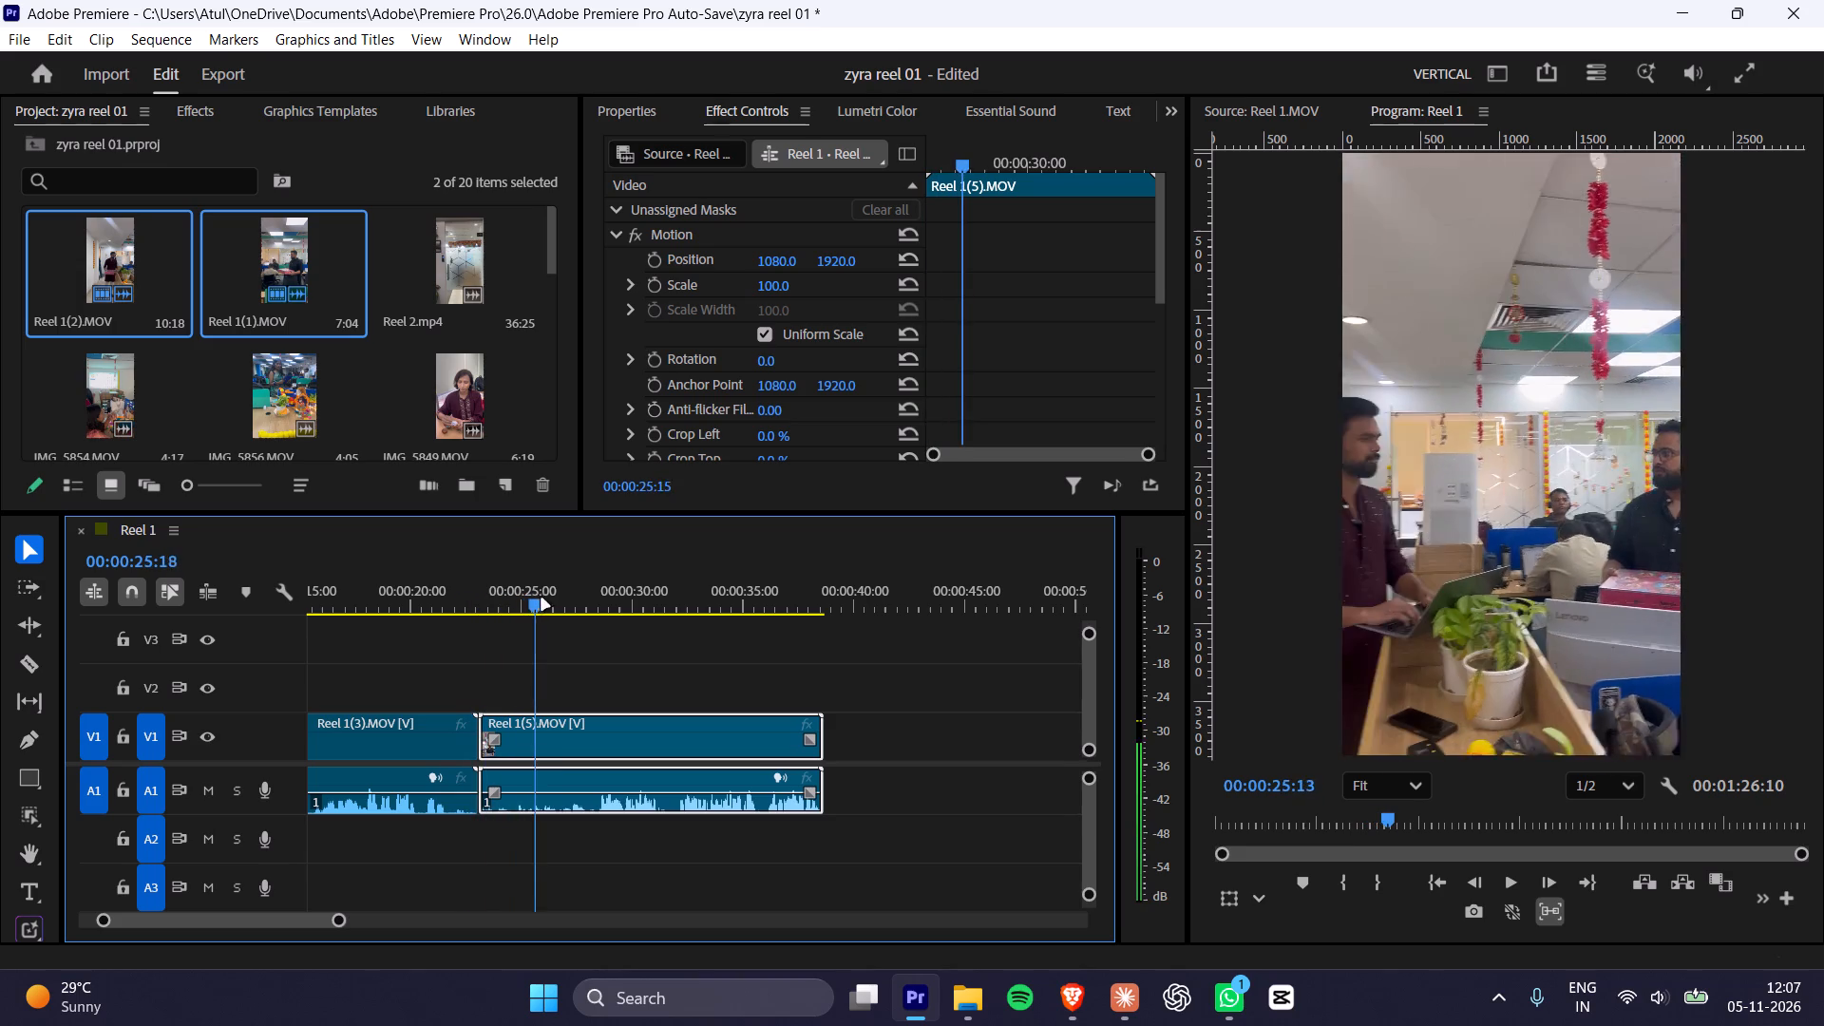
Cut Reel 1(3).MOV at 00:00:20:09, remove the part after the cut, and close the gap before Reel 1(5).MOV.
{"action": "left_click_drag", "start_coordinate": [541, 598], "coordinate": [405, 617]}
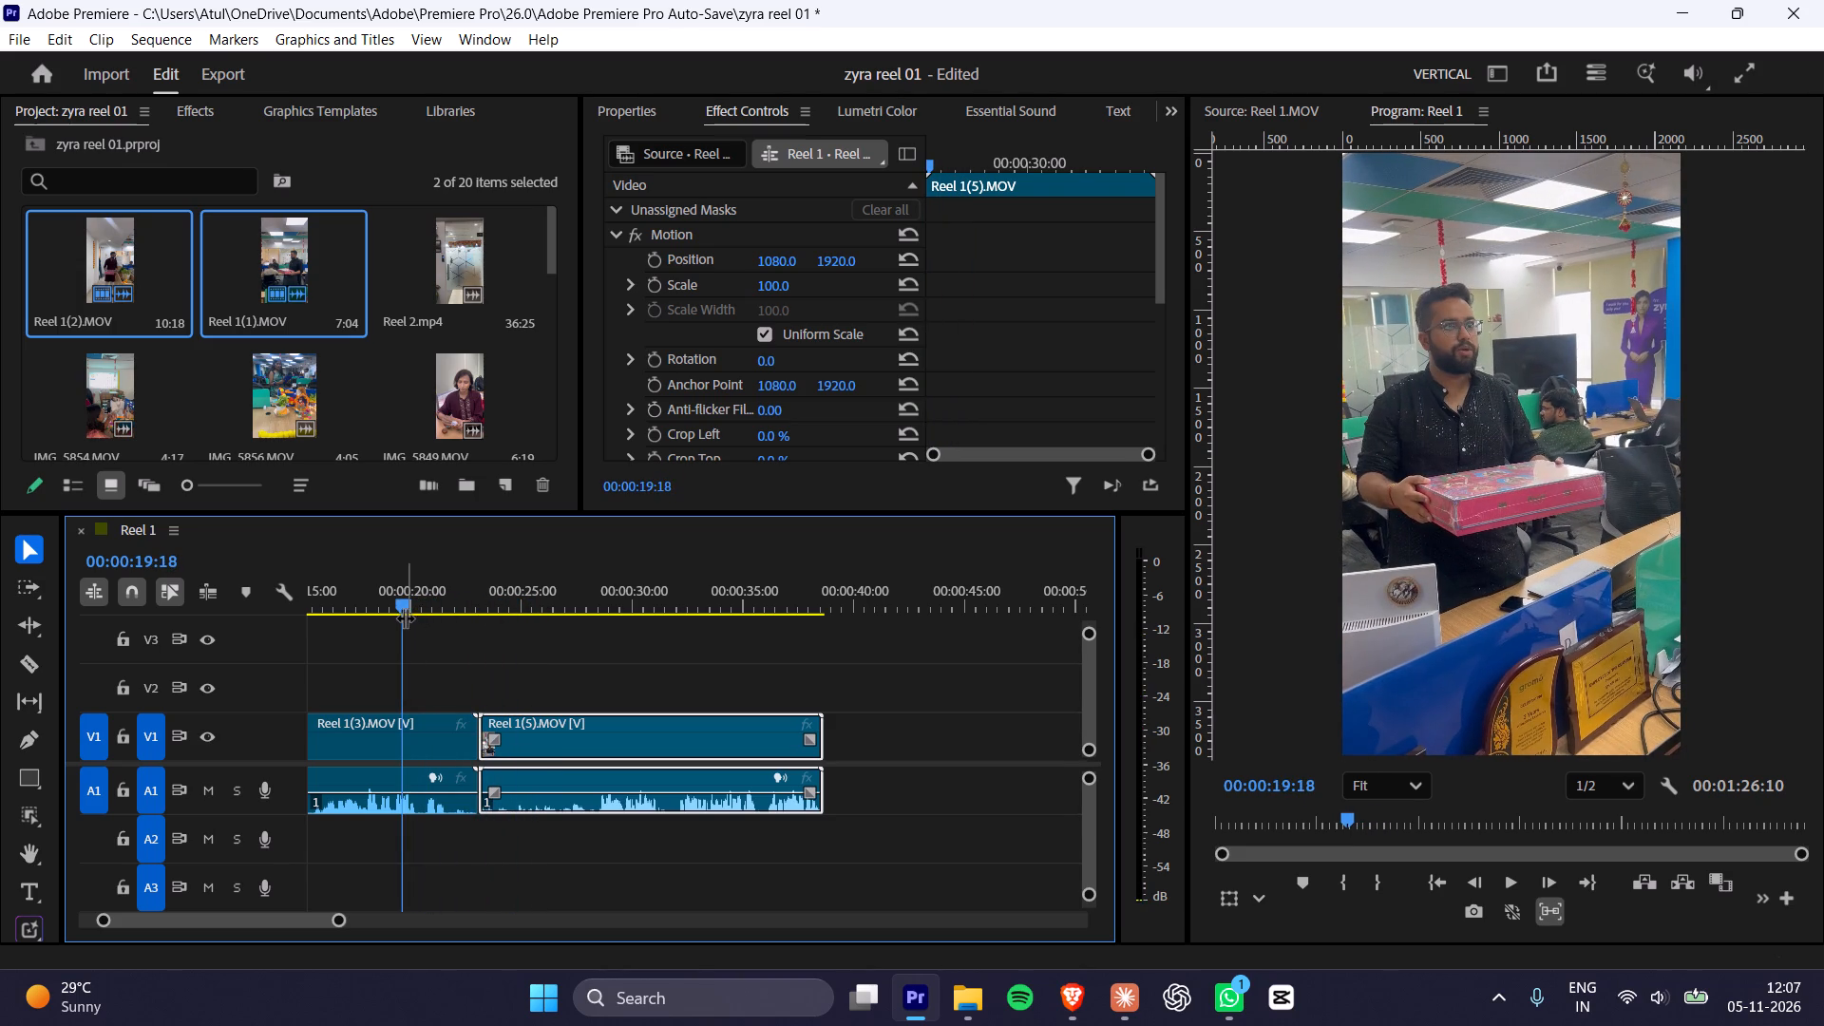
{"action": "key", "text": "space"}
{"action": "key", "text": "space"}
{"action": "key", "text": "space"}
{"action": "key", "text": "space"}
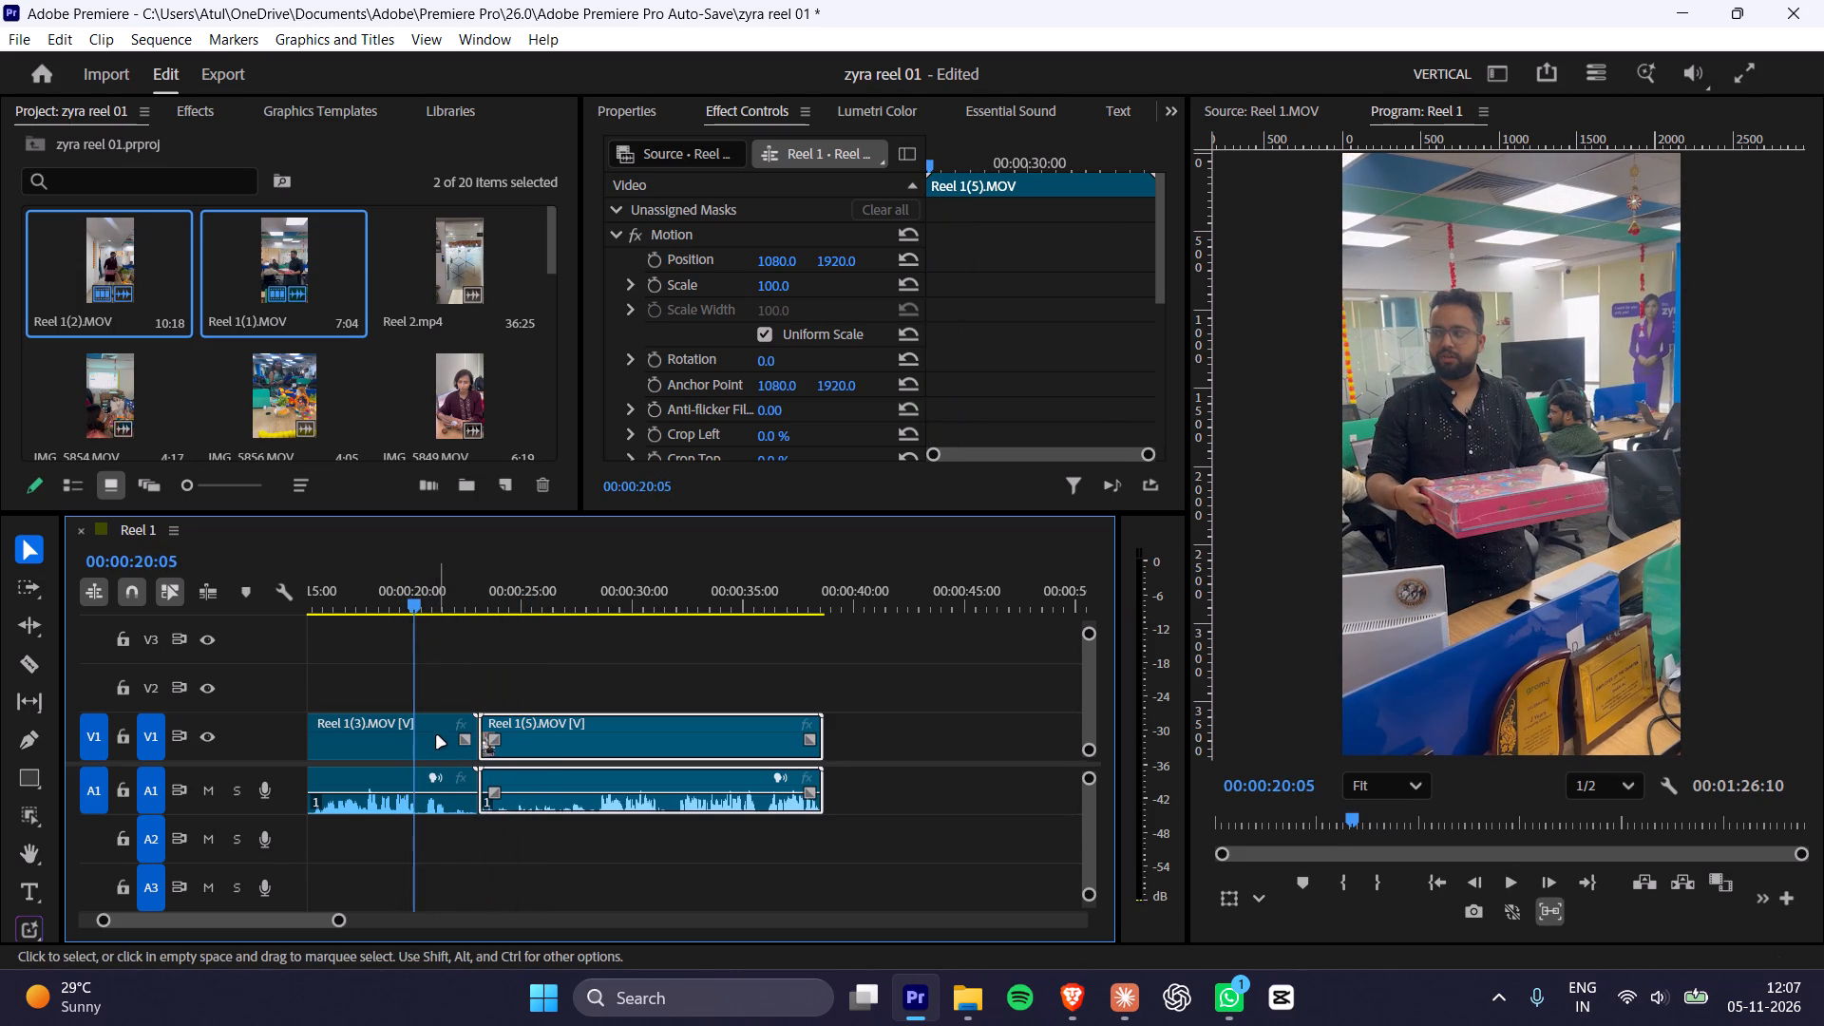
{"action": "left_click", "coordinate": [437, 740]}
{"action": "key", "text": "space"}
{"action": "key", "text": "space"}
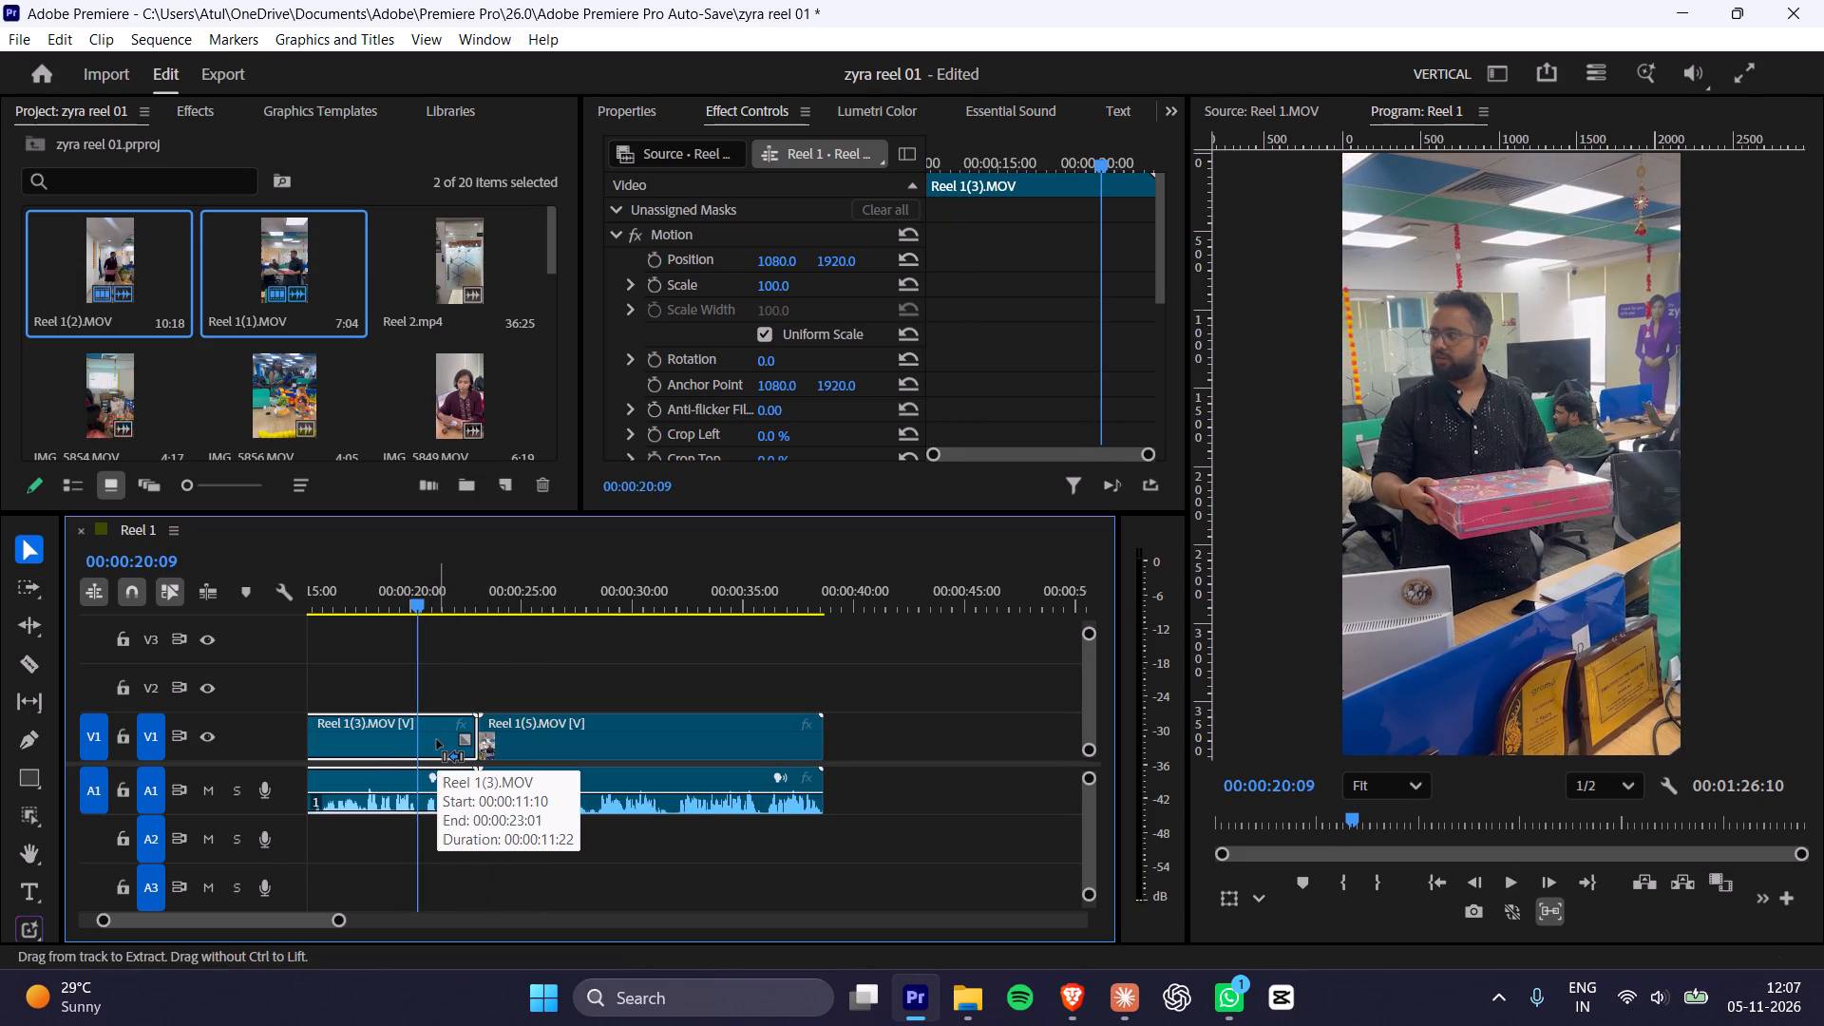
{"action": "key", "text": "ctrl+k"}
{"action": "left_click", "coordinate": [446, 738]}
{"action": "key", "text": "Delete"}
{"action": "right_click", "coordinate": [446, 738]}
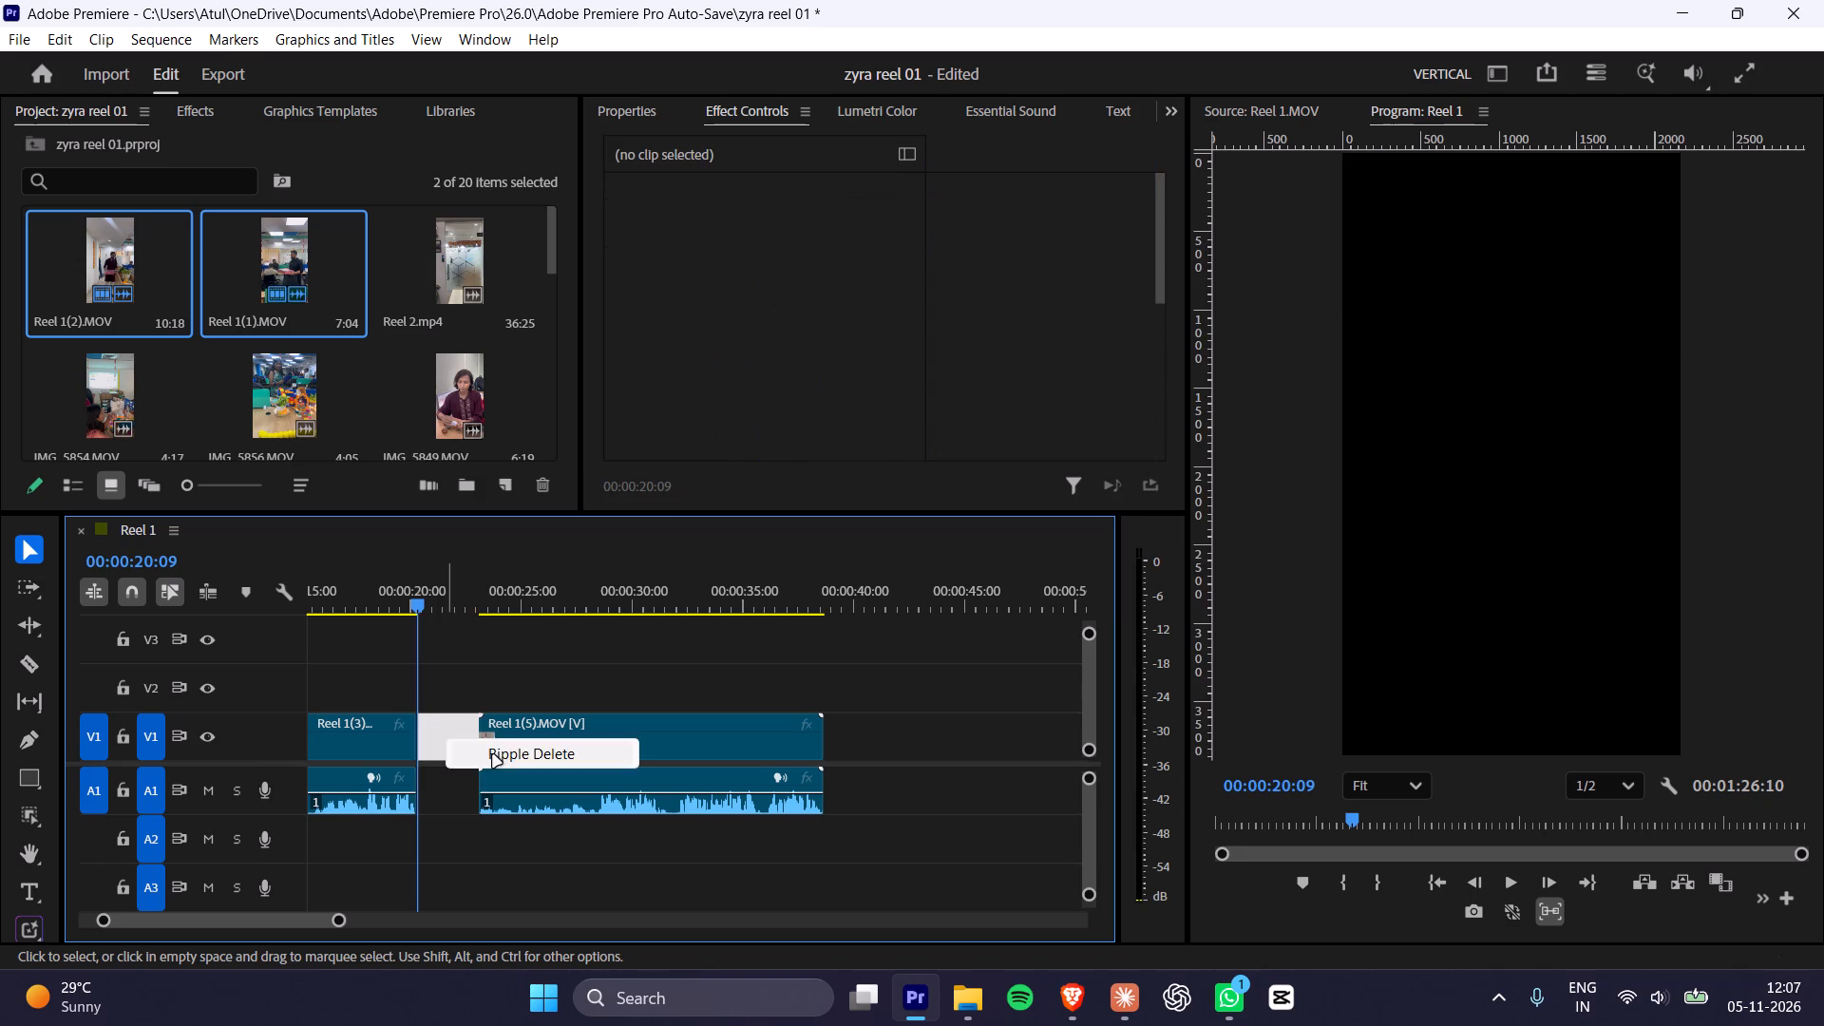
{"action": "left_click", "coordinate": [493, 755]}
Play across the new join into Reel 1(5).MOV, up to about 00:00:23:16, to check the transition.
{"action": "key", "text": "space"}
{"action": "scroll", "coordinate": [589, 703], "scroll_direction": "up", "scroll_amount": 2, "text": "alt"}
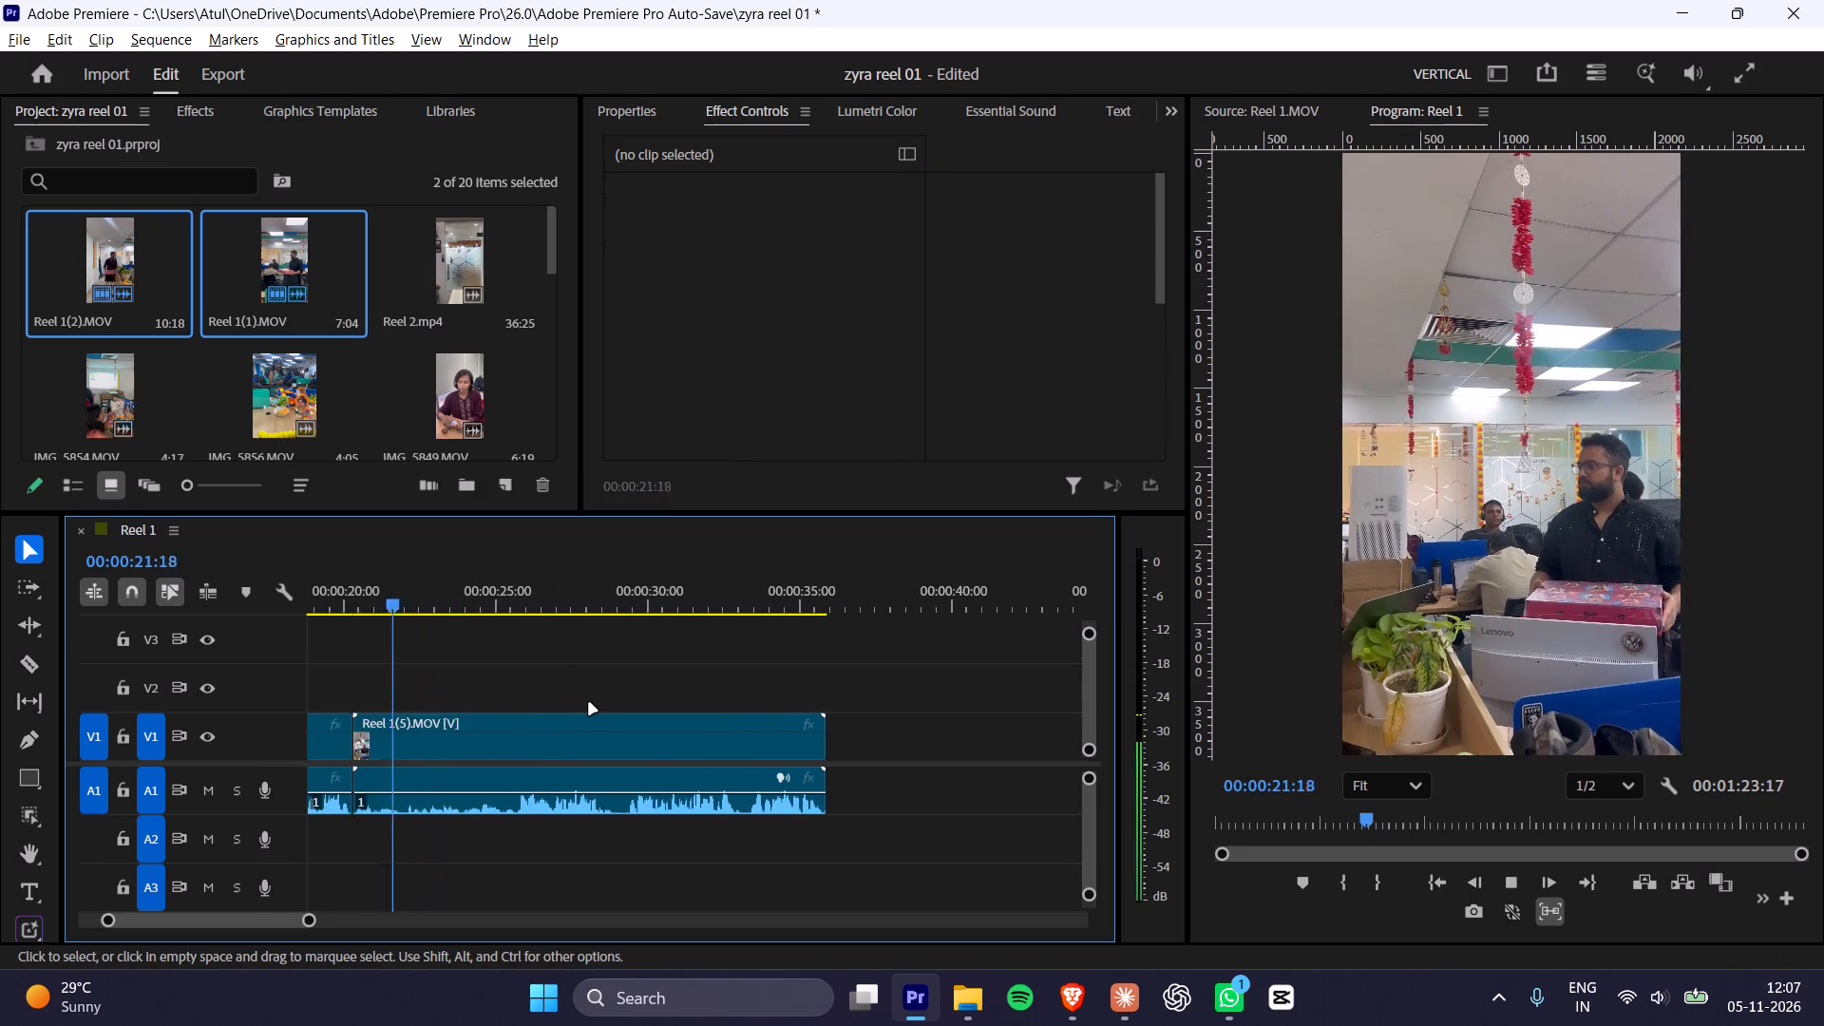
{"action": "scroll", "coordinate": [589, 703], "scroll_direction": "up", "scroll_amount": 6, "text": "alt"}
{"action": "key", "text": "space"}
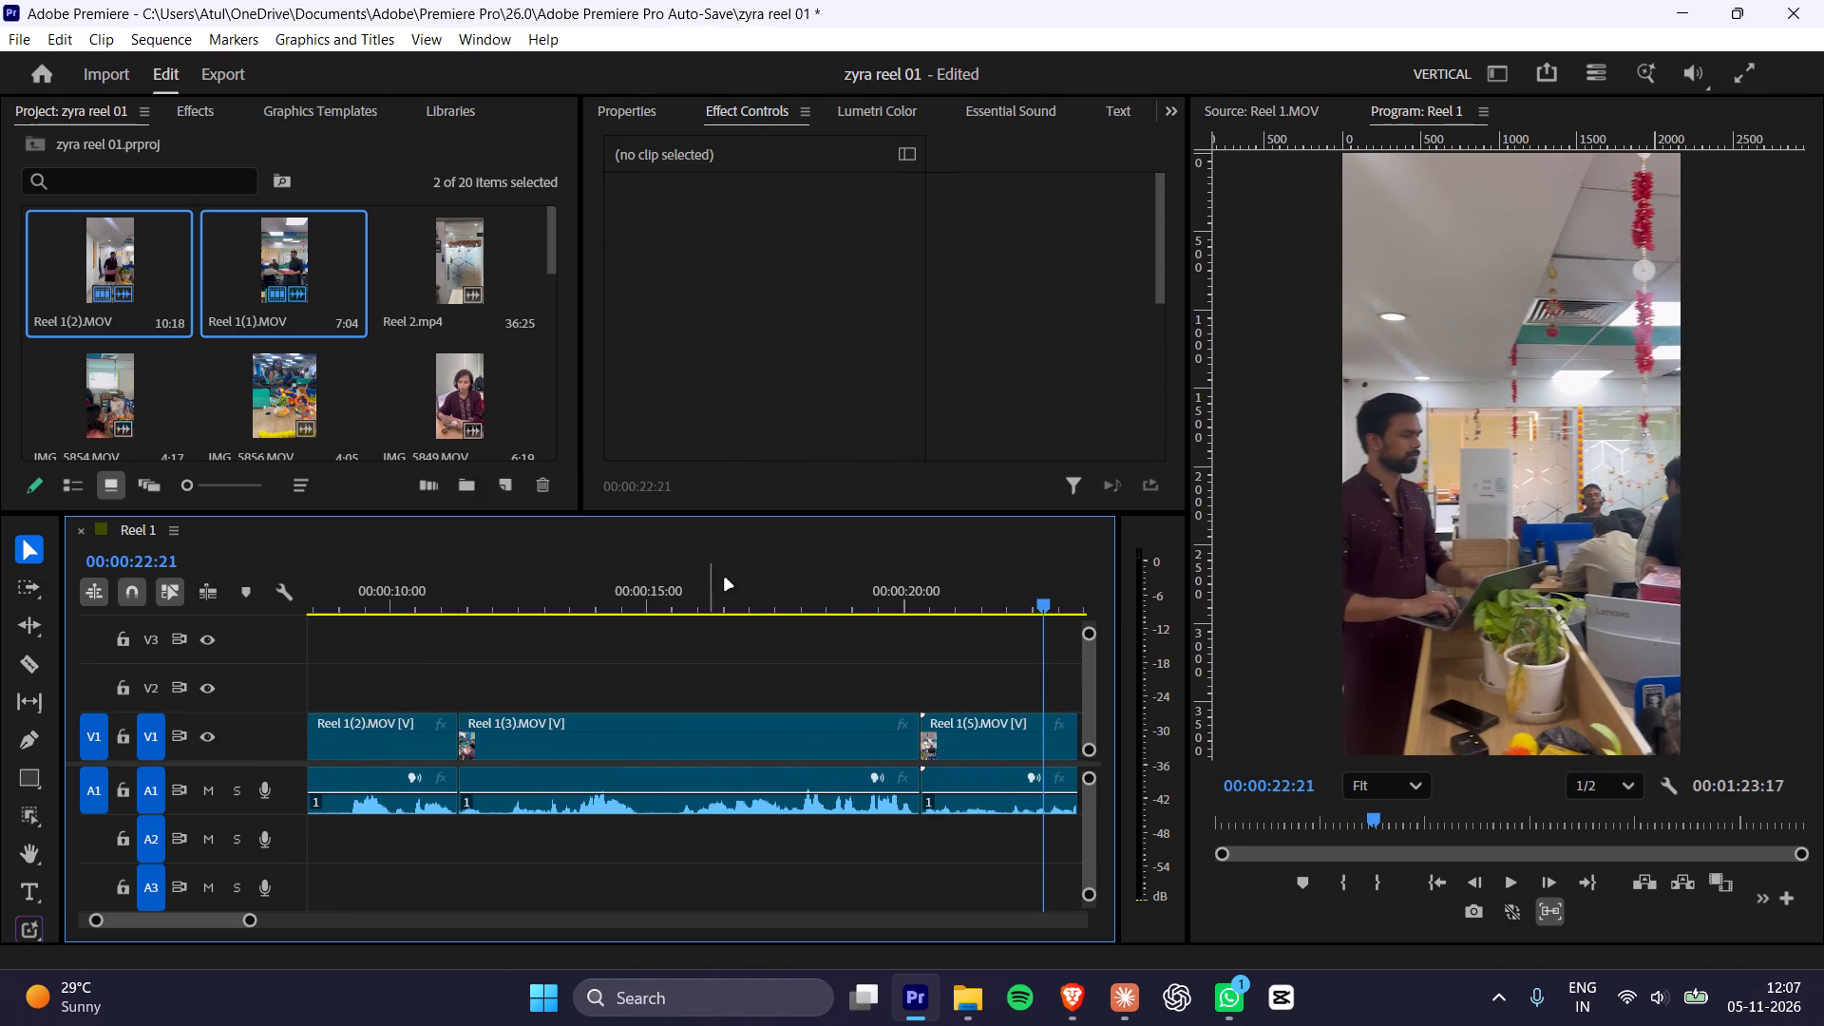
{"action": "key", "text": "space"}
{"action": "key", "text": "space"}
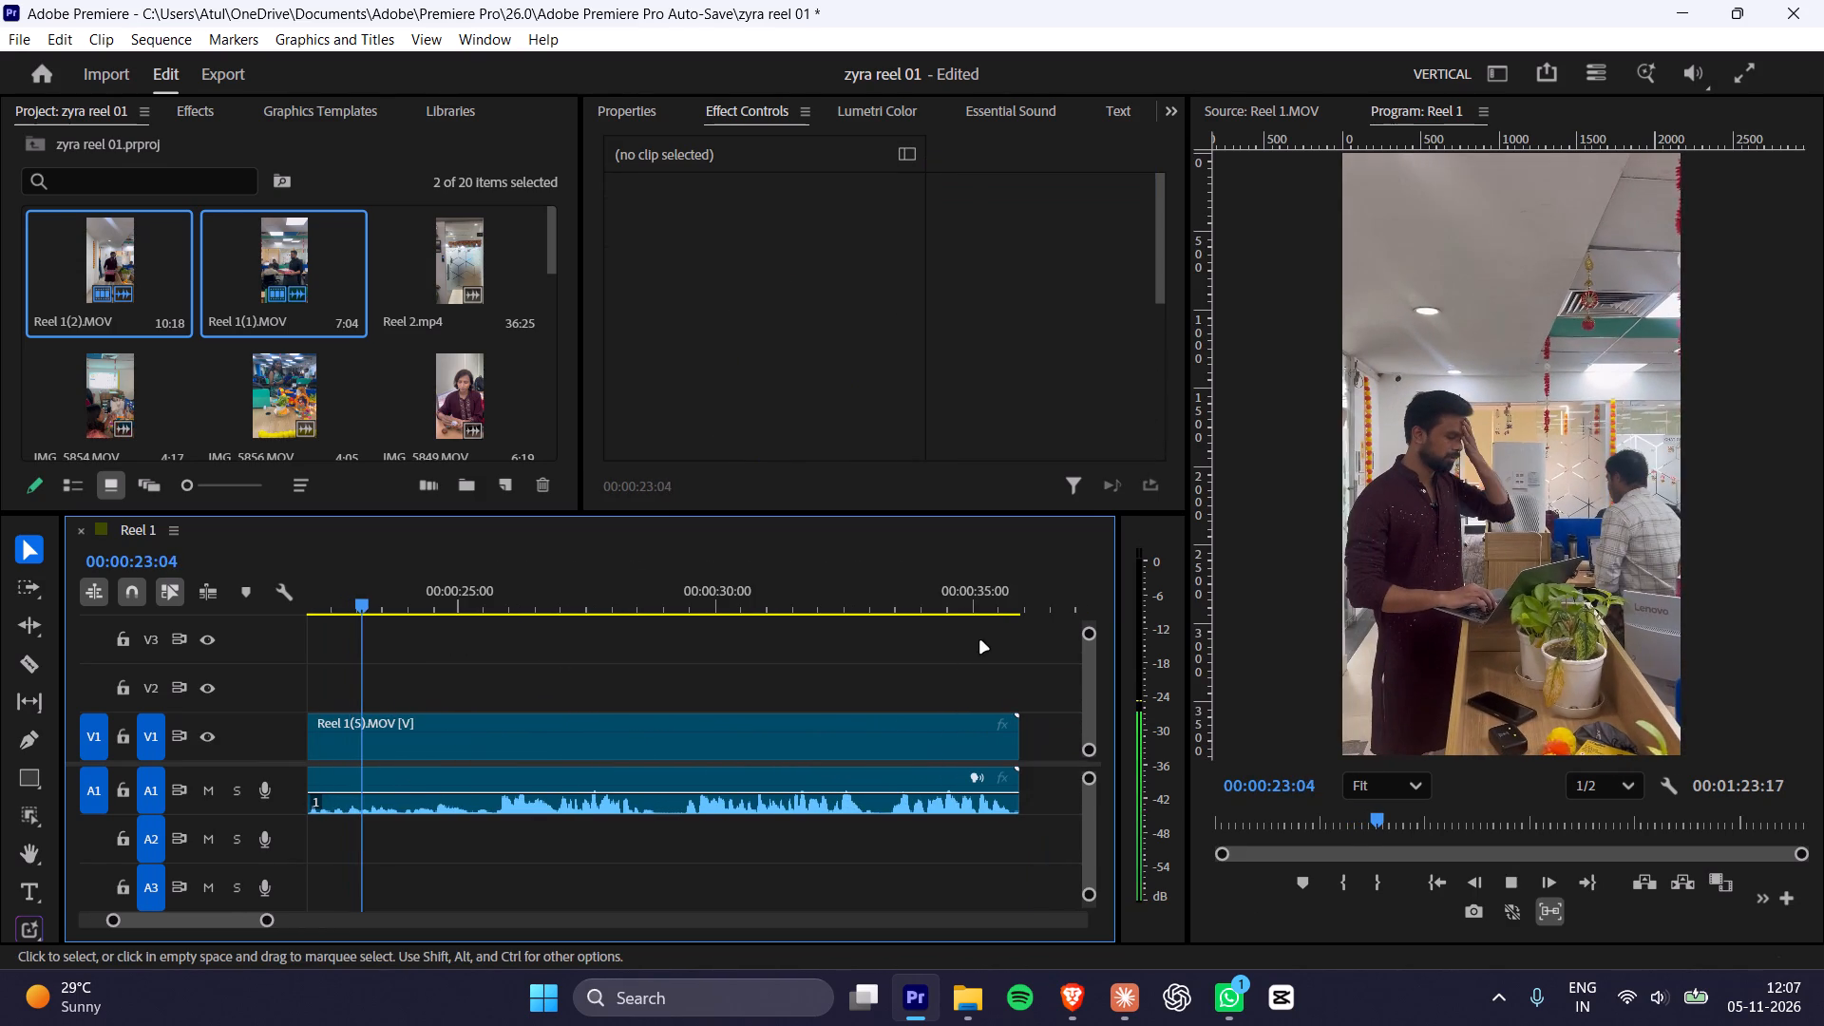
{"action": "key", "text": "space"}
{"action": "key", "text": "space"}
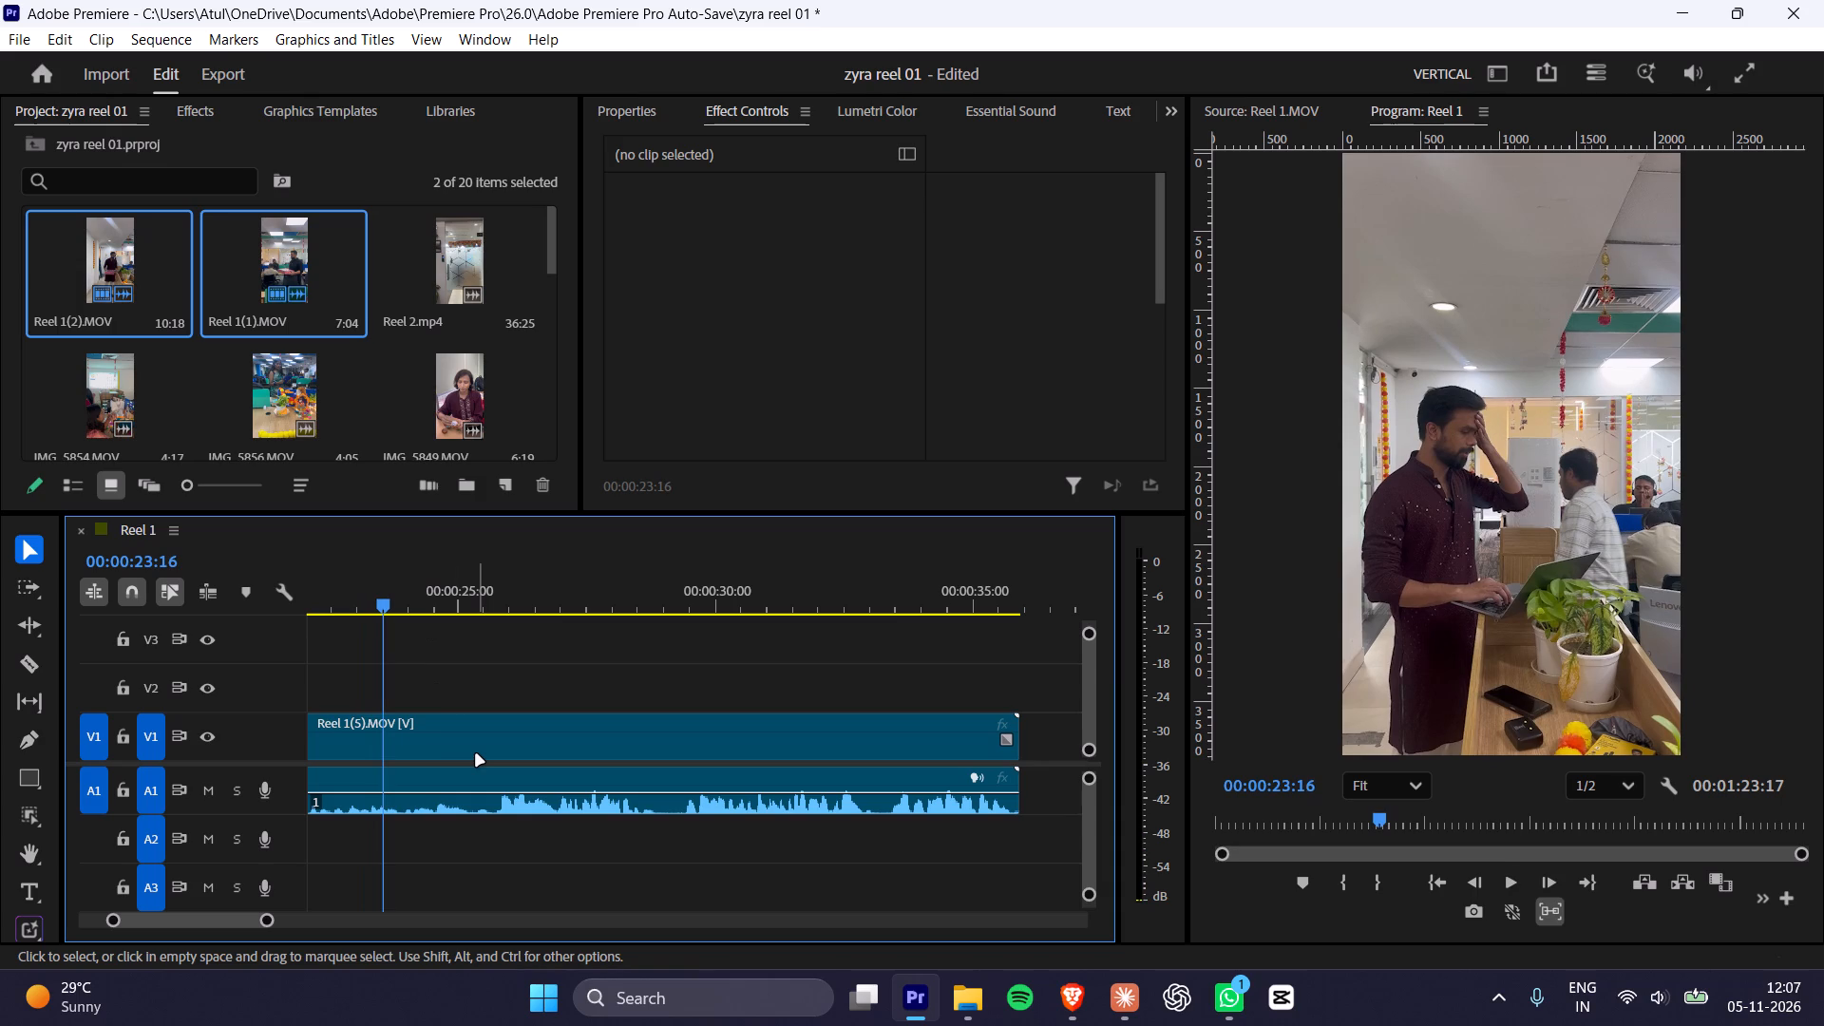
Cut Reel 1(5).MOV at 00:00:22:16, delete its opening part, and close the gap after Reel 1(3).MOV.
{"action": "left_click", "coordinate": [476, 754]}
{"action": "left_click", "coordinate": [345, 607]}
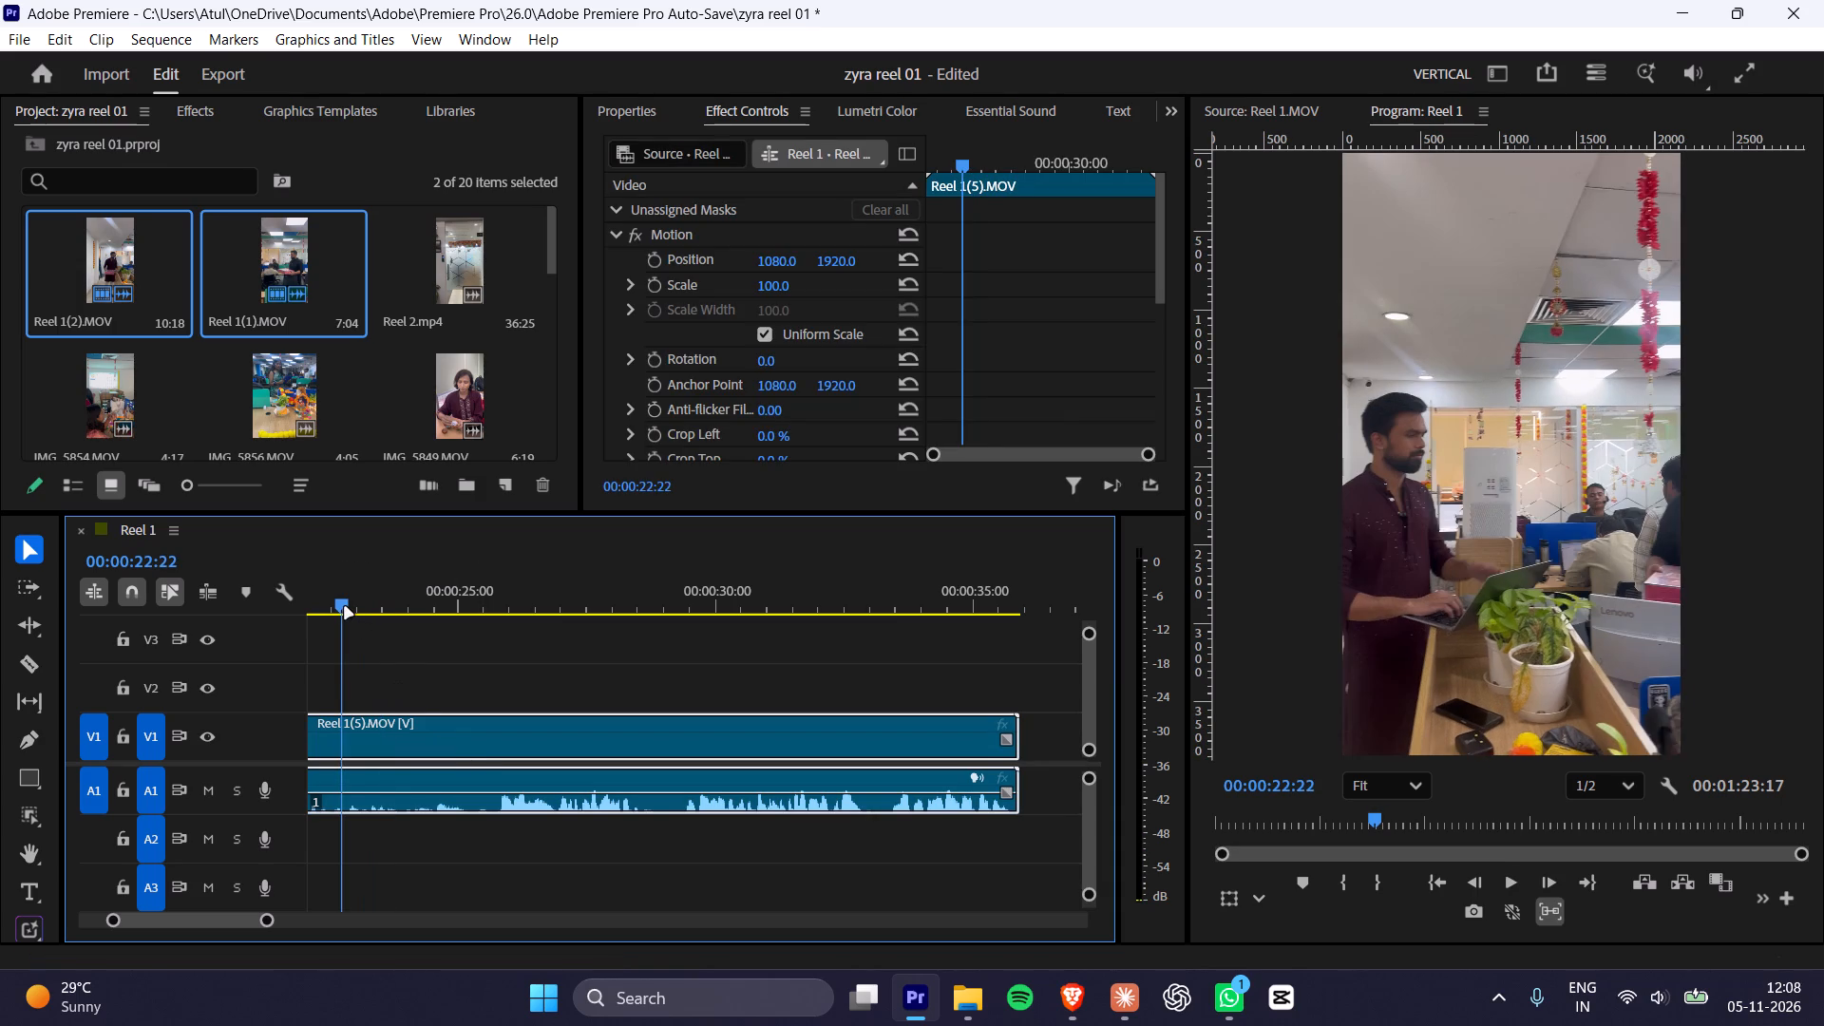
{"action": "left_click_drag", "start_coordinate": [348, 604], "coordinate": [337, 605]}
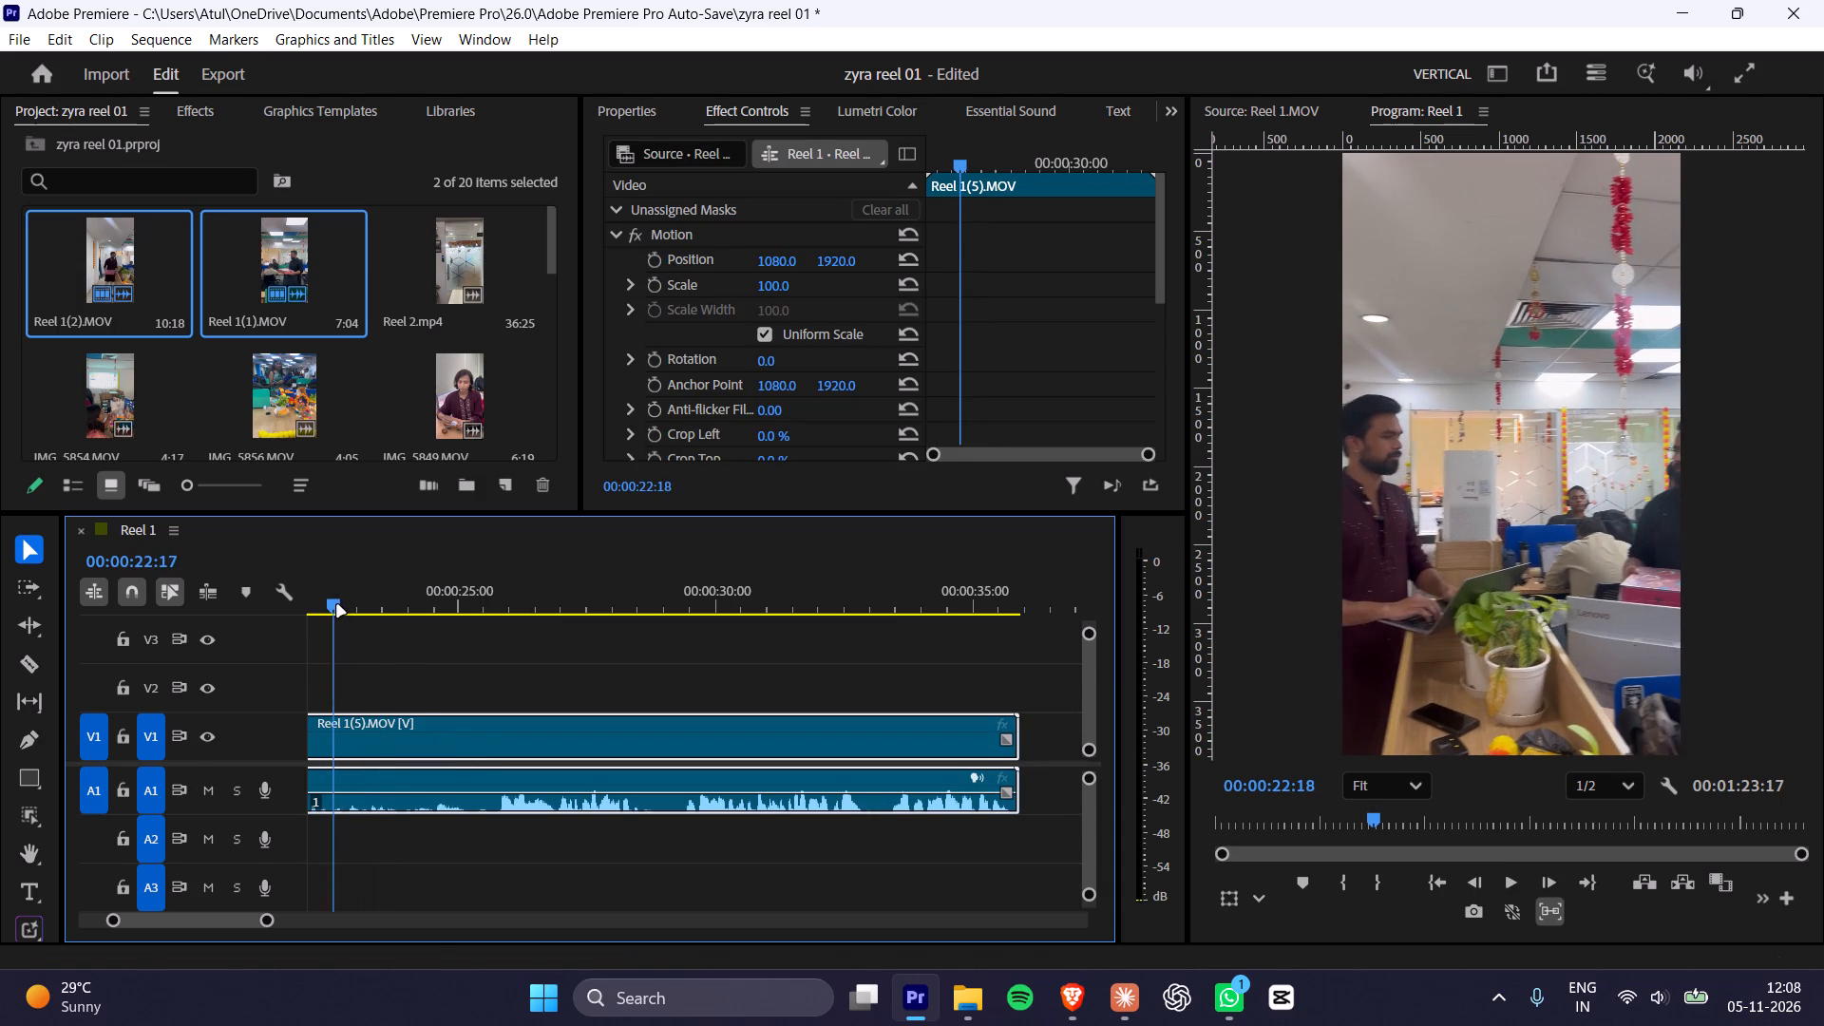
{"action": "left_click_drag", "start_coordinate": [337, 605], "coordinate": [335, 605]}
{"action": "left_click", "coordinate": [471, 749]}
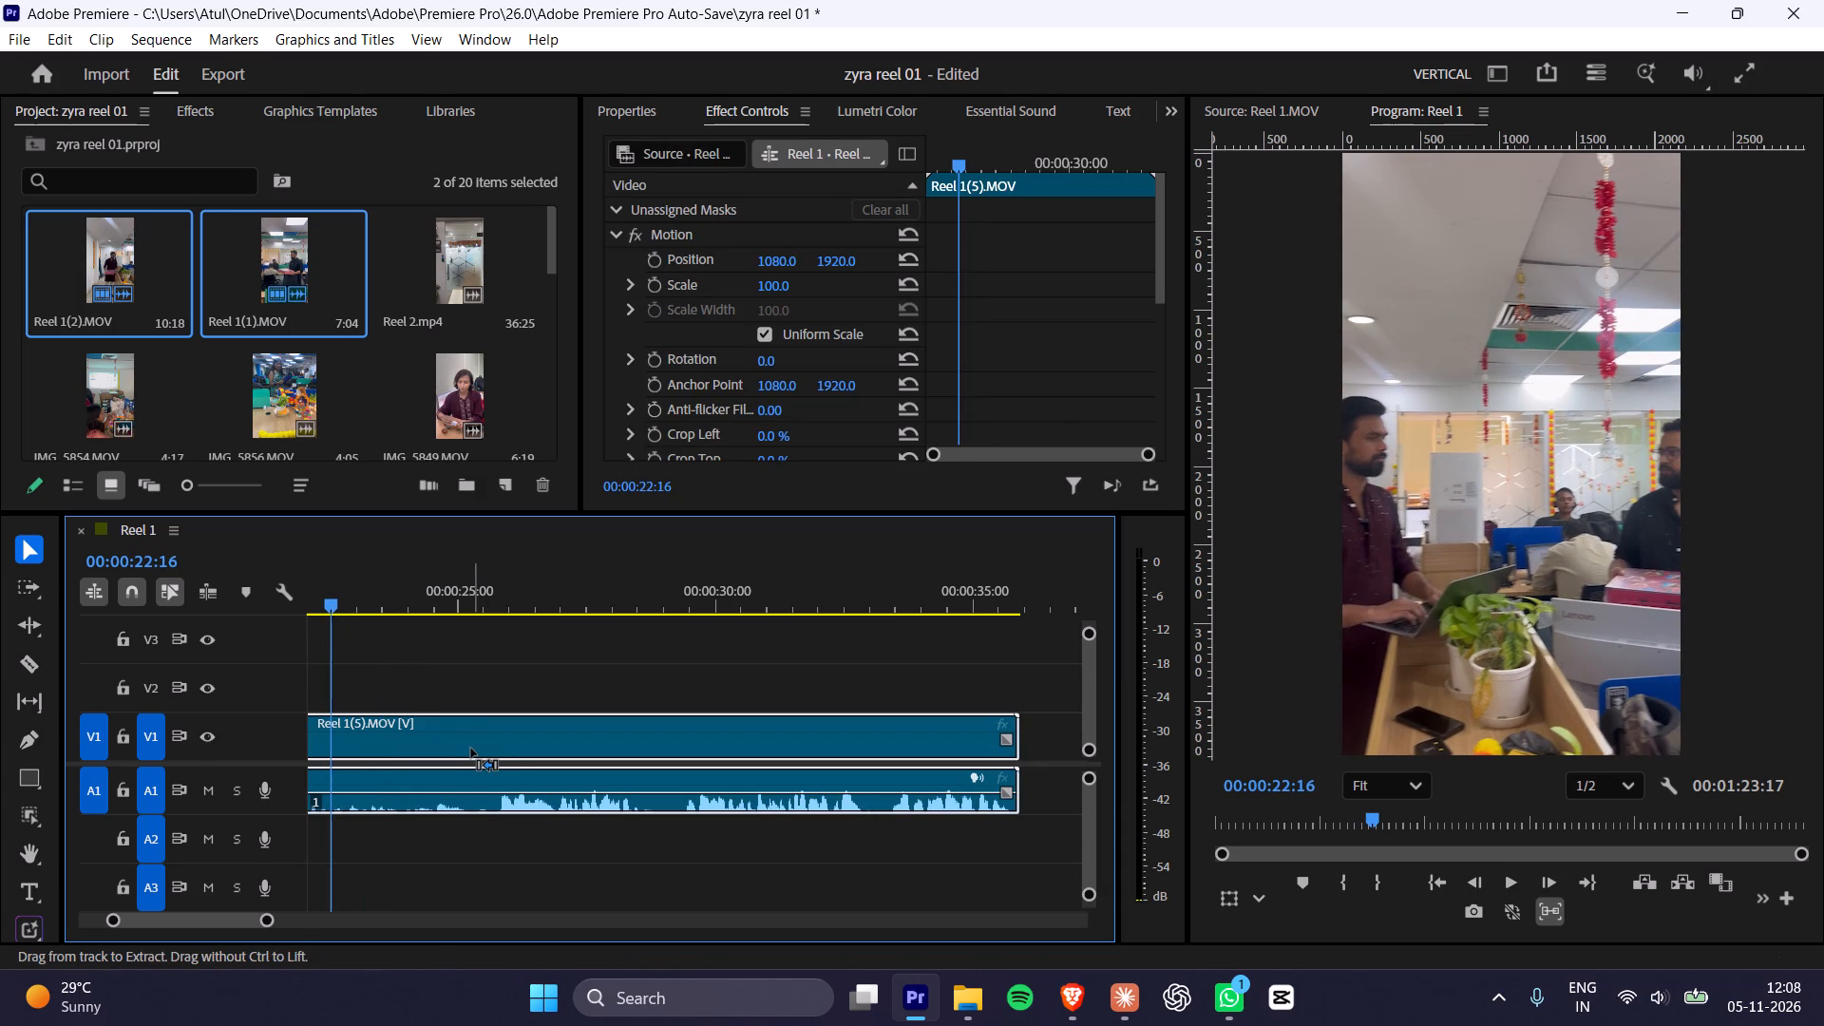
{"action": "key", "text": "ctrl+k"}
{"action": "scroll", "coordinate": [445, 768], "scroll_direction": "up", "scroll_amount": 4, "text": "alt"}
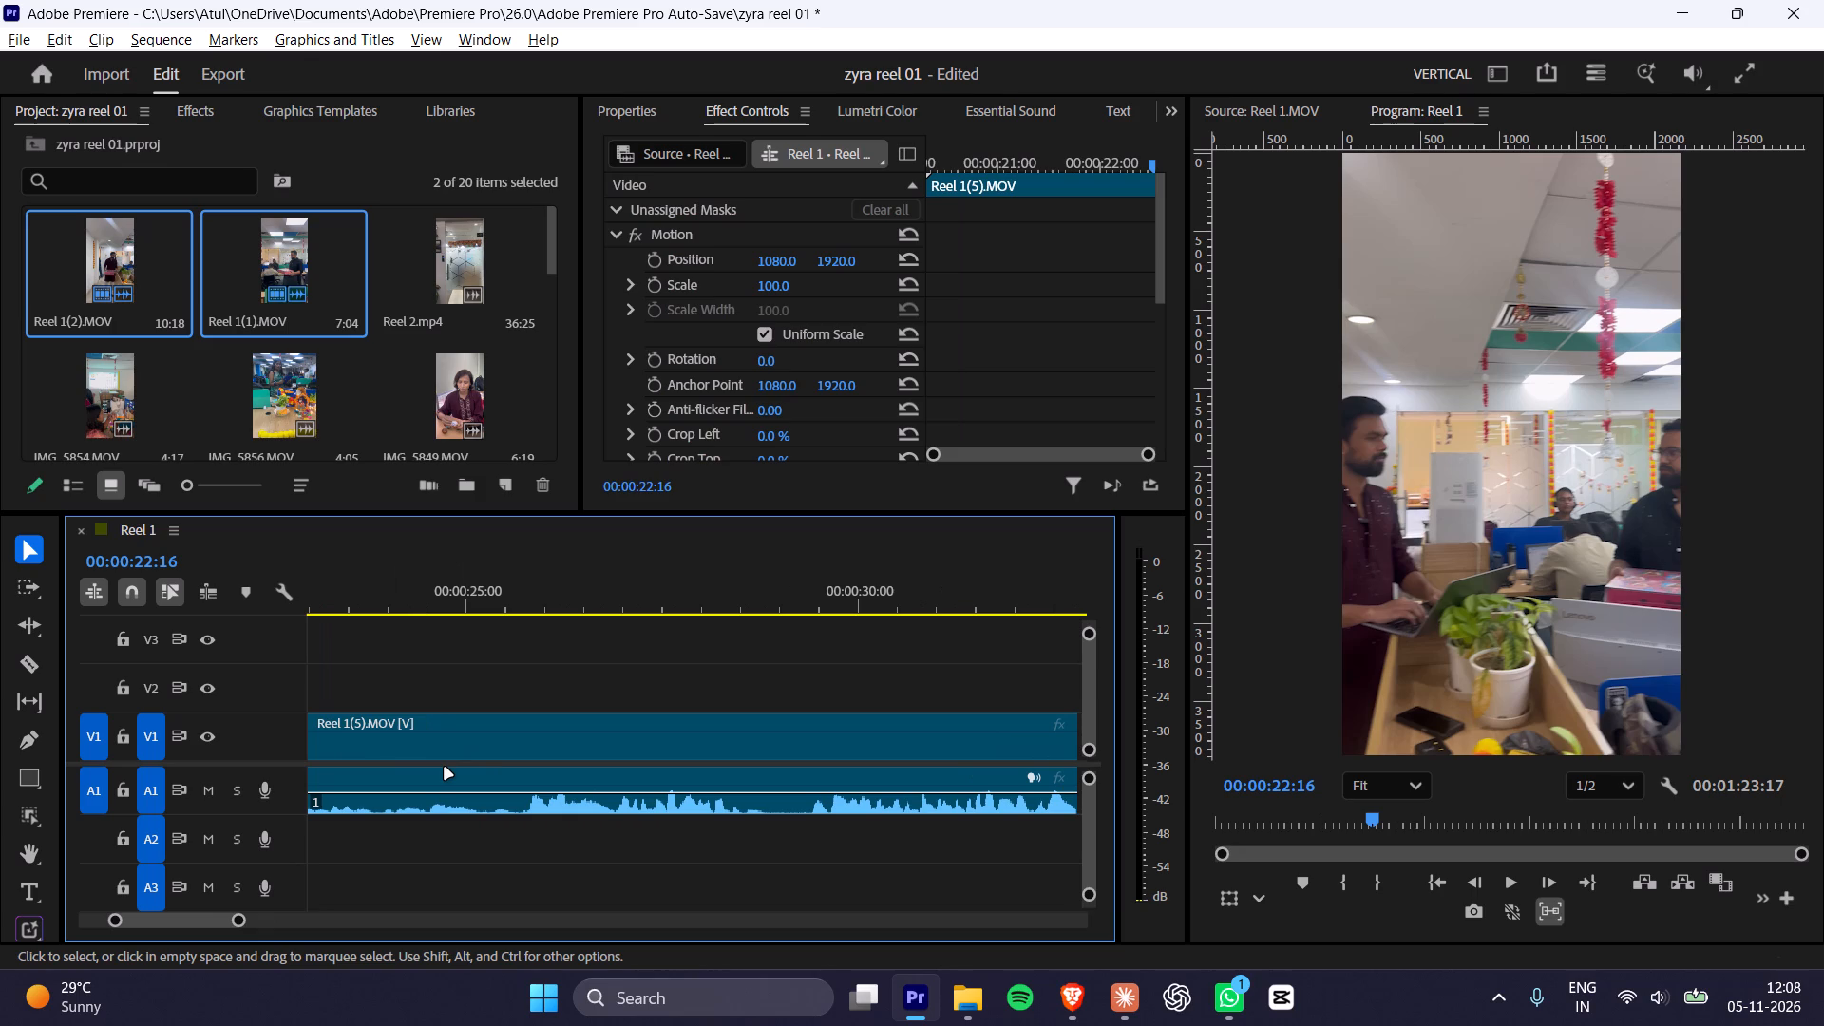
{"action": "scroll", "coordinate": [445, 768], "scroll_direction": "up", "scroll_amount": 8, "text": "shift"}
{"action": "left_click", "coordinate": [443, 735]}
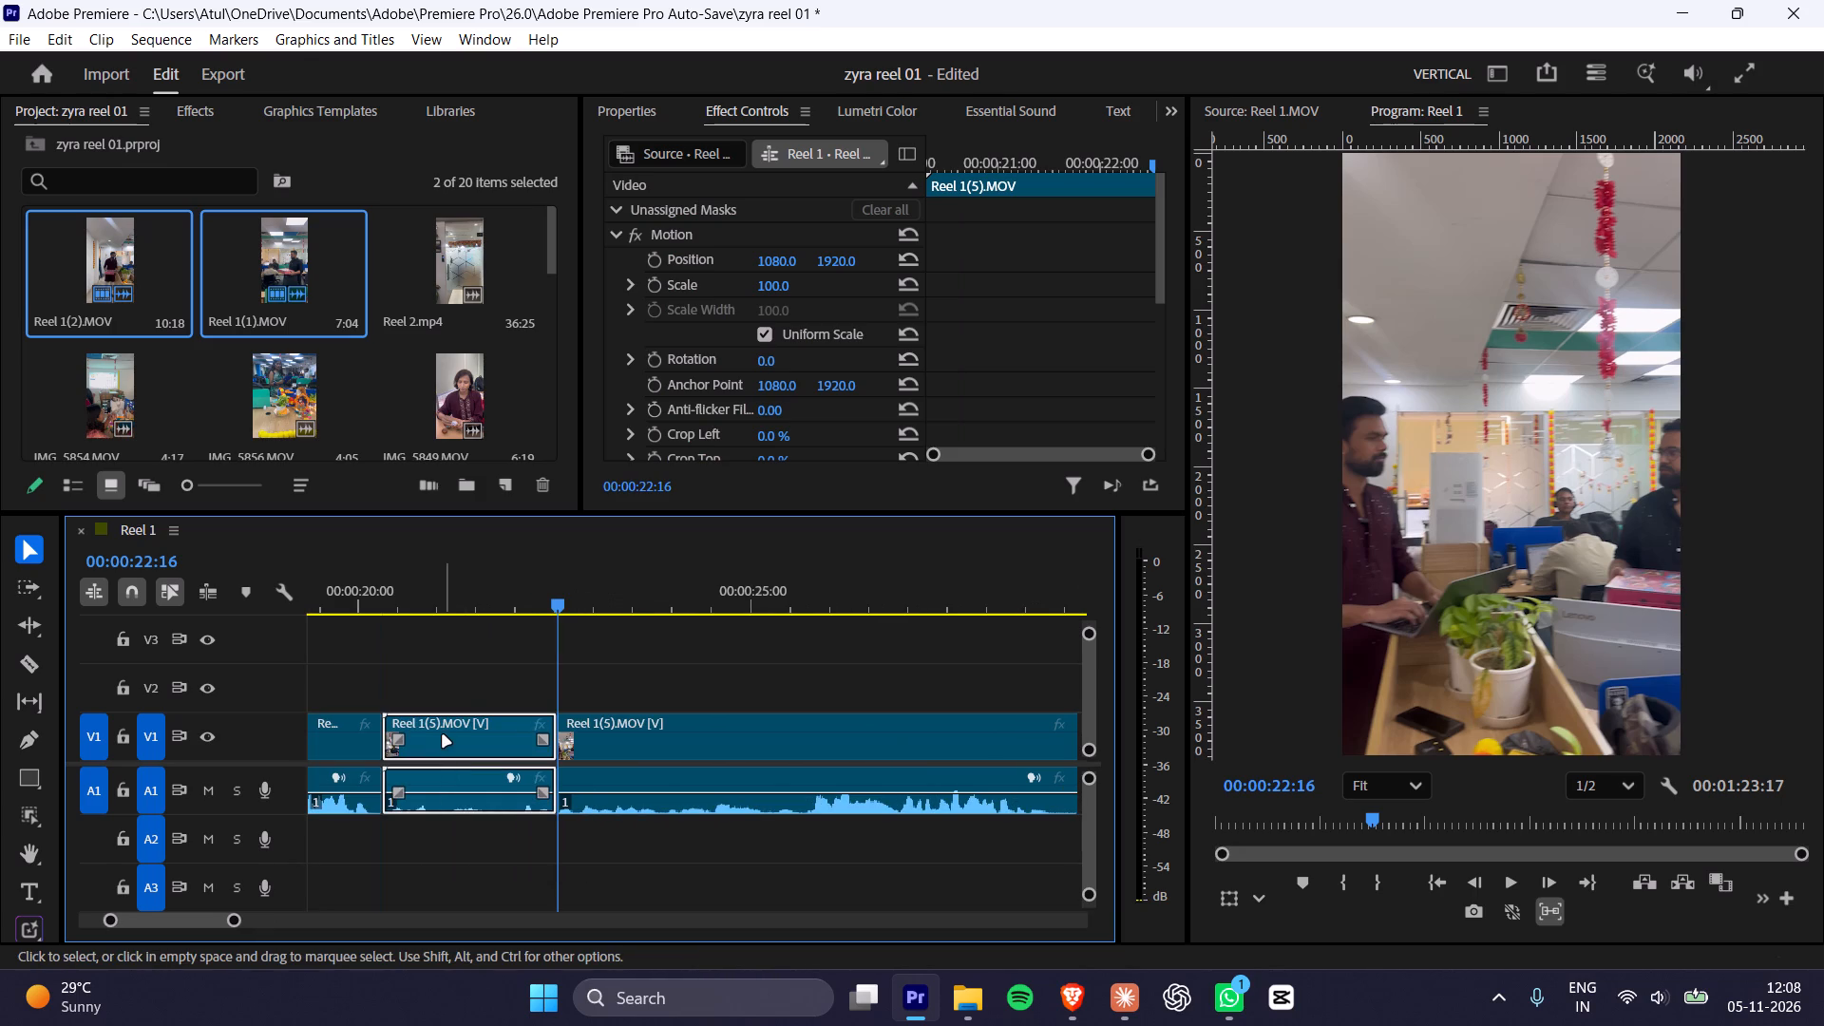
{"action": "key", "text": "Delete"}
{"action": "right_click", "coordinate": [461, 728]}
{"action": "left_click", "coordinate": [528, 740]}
Play the join between Reel 1(3).MOV and Reel 1(5).MOV from 00:00:19:22 to about 00:00:21:16.
{"action": "left_click", "coordinate": [340, 575]}
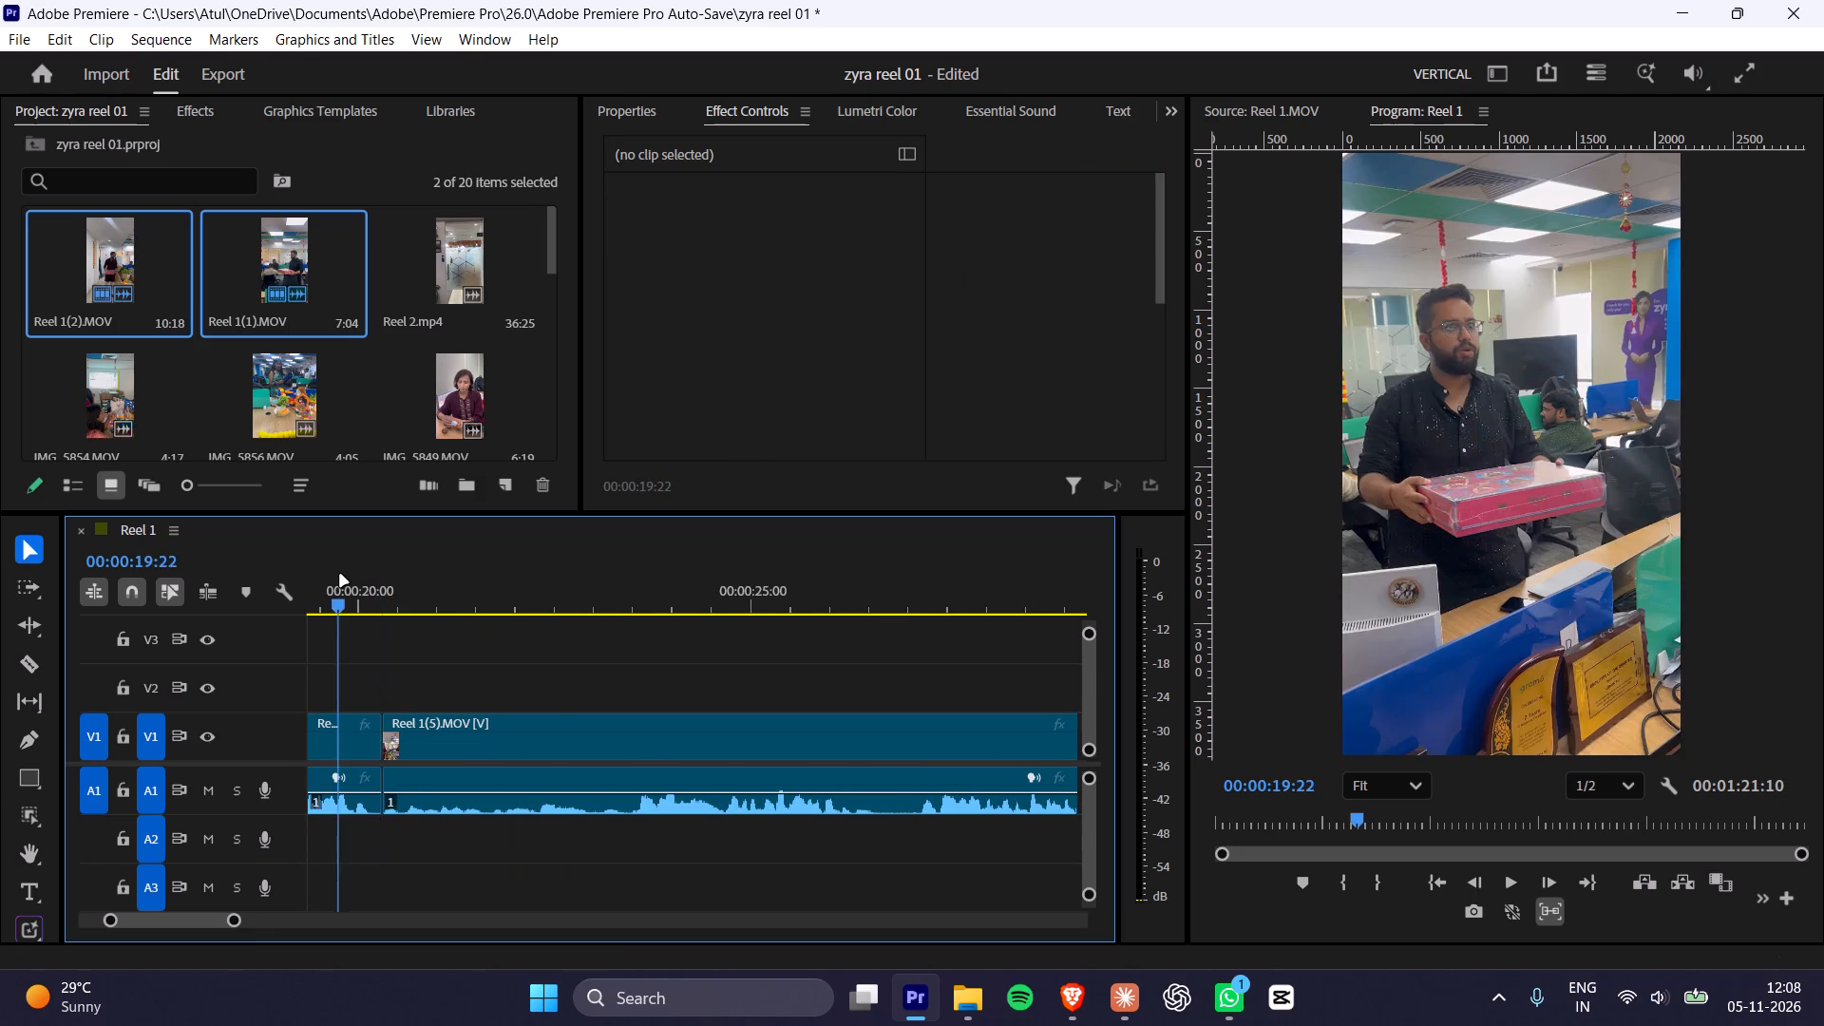
{"action": "key", "text": "space"}
{"action": "key", "text": "space"}
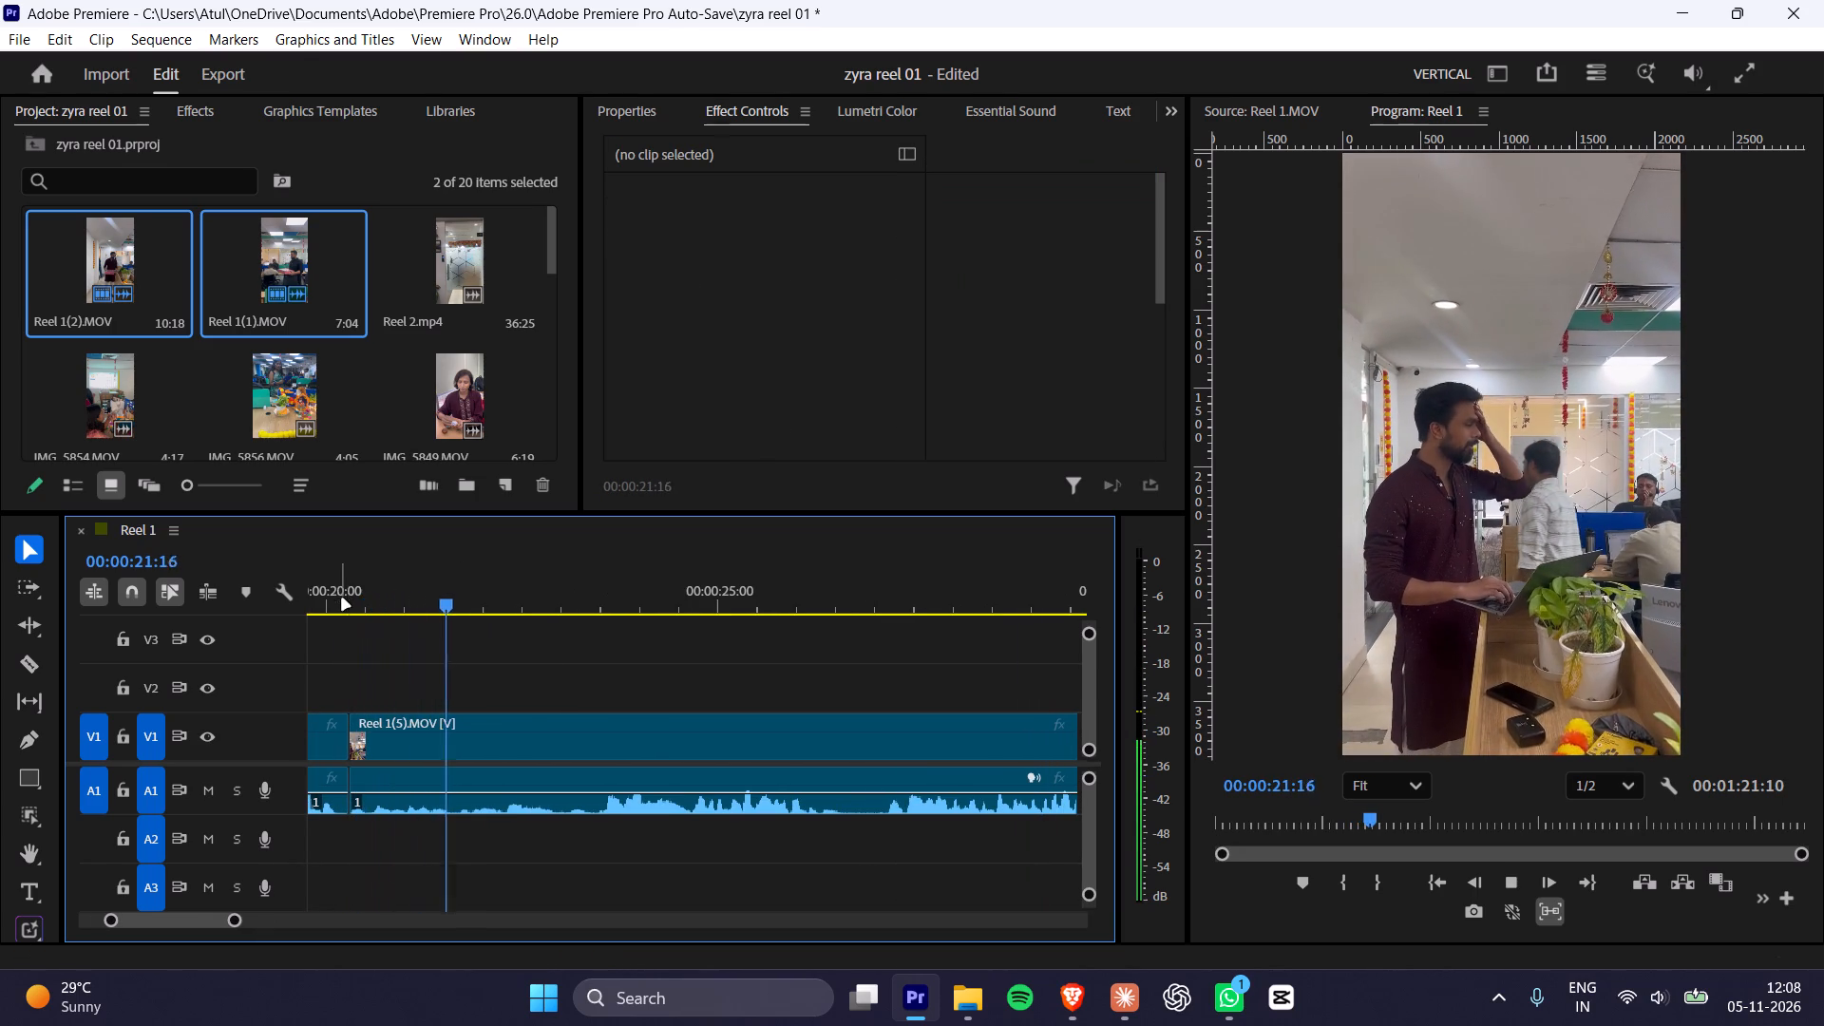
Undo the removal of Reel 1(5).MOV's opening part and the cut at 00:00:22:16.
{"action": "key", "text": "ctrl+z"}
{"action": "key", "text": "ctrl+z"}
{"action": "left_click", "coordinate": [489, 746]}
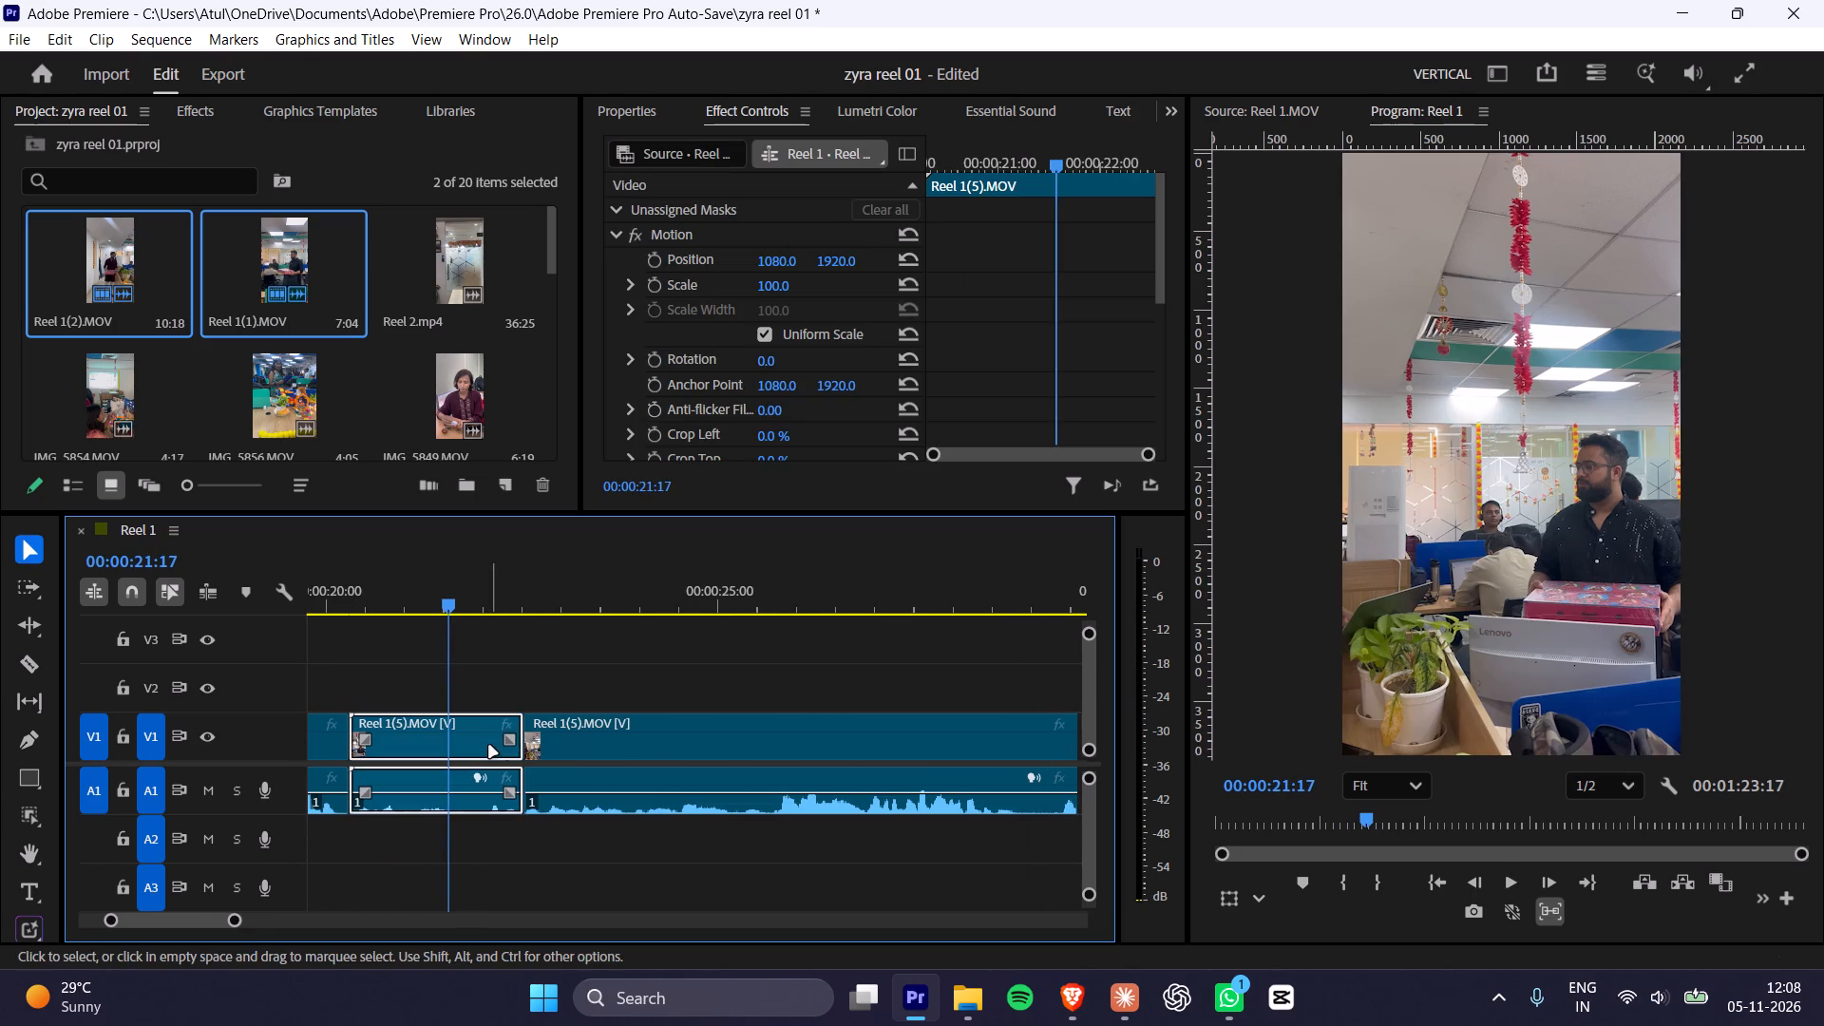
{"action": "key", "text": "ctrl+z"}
Review the restored opening of Reel 1(5).MOV from about 00:00:21 to about 00:00:25:03.
{"action": "left_click_drag", "start_coordinate": [361, 605], "coordinate": [402, 600]}
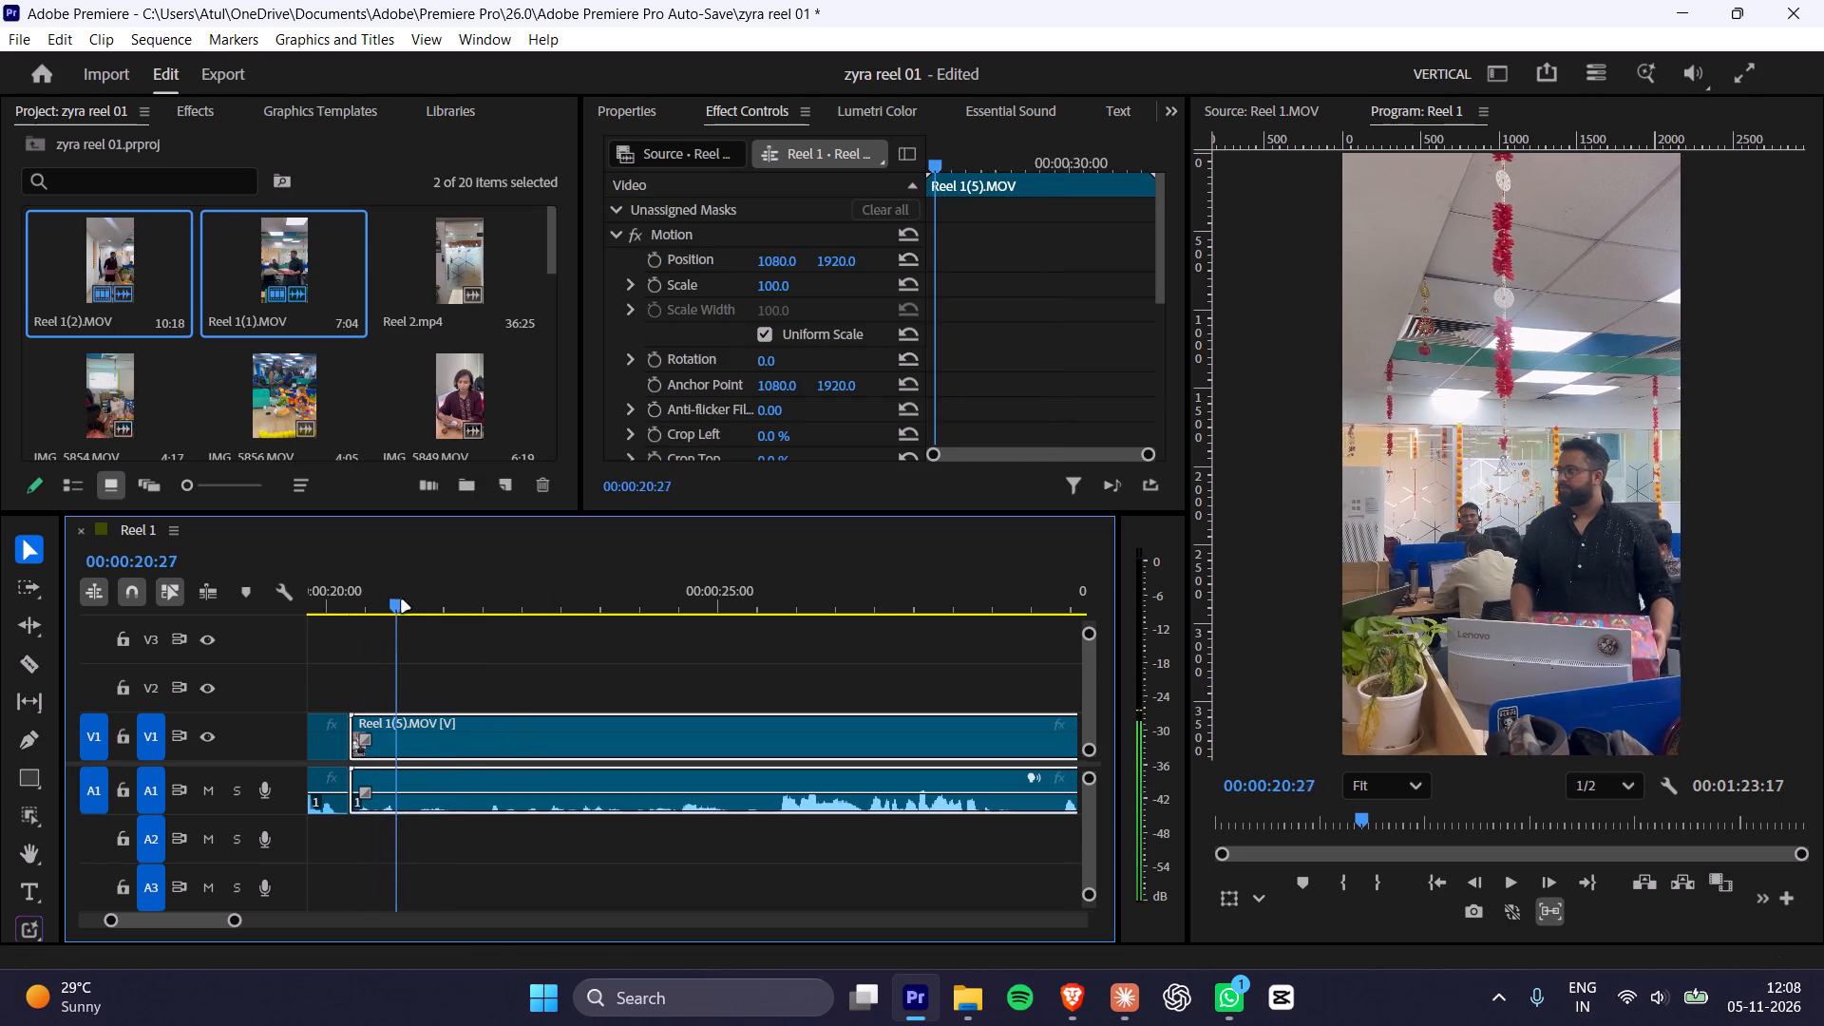
{"action": "left_click_drag", "start_coordinate": [402, 600], "coordinate": [426, 596]}
{"action": "key", "text": "space"}
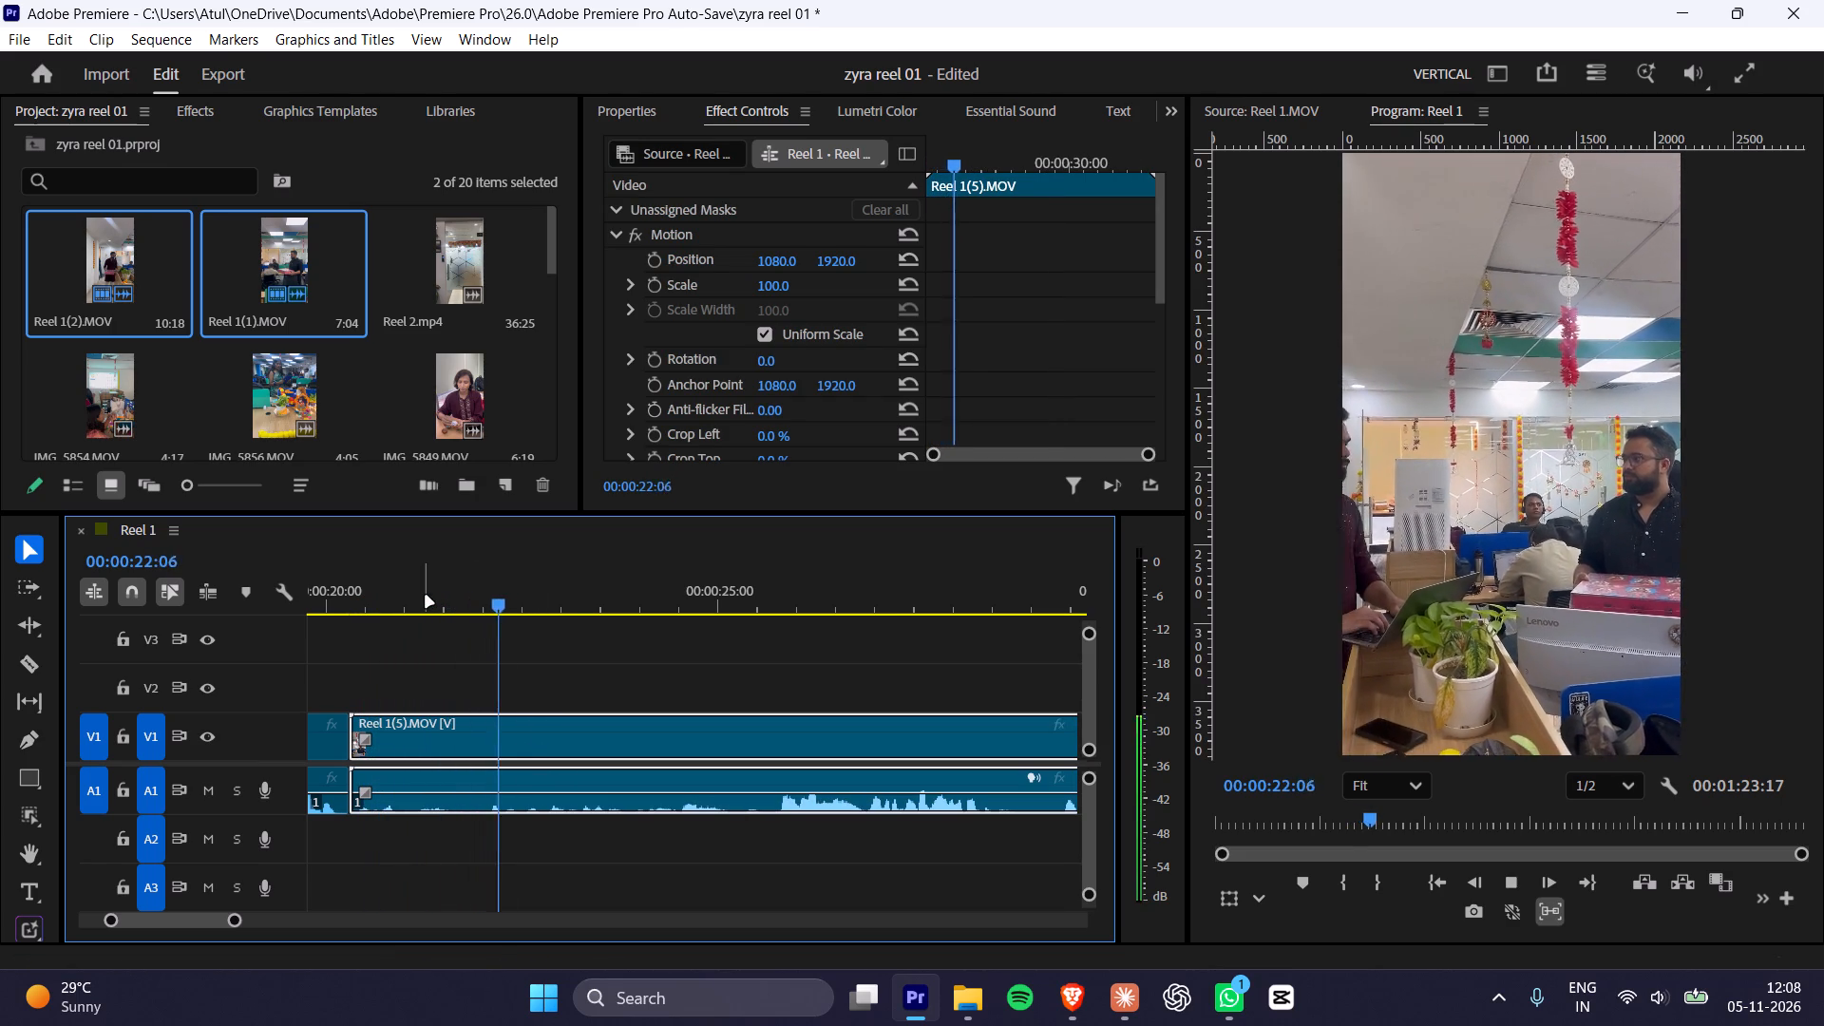
{"action": "key", "text": "space"}
{"action": "key", "text": "space"}
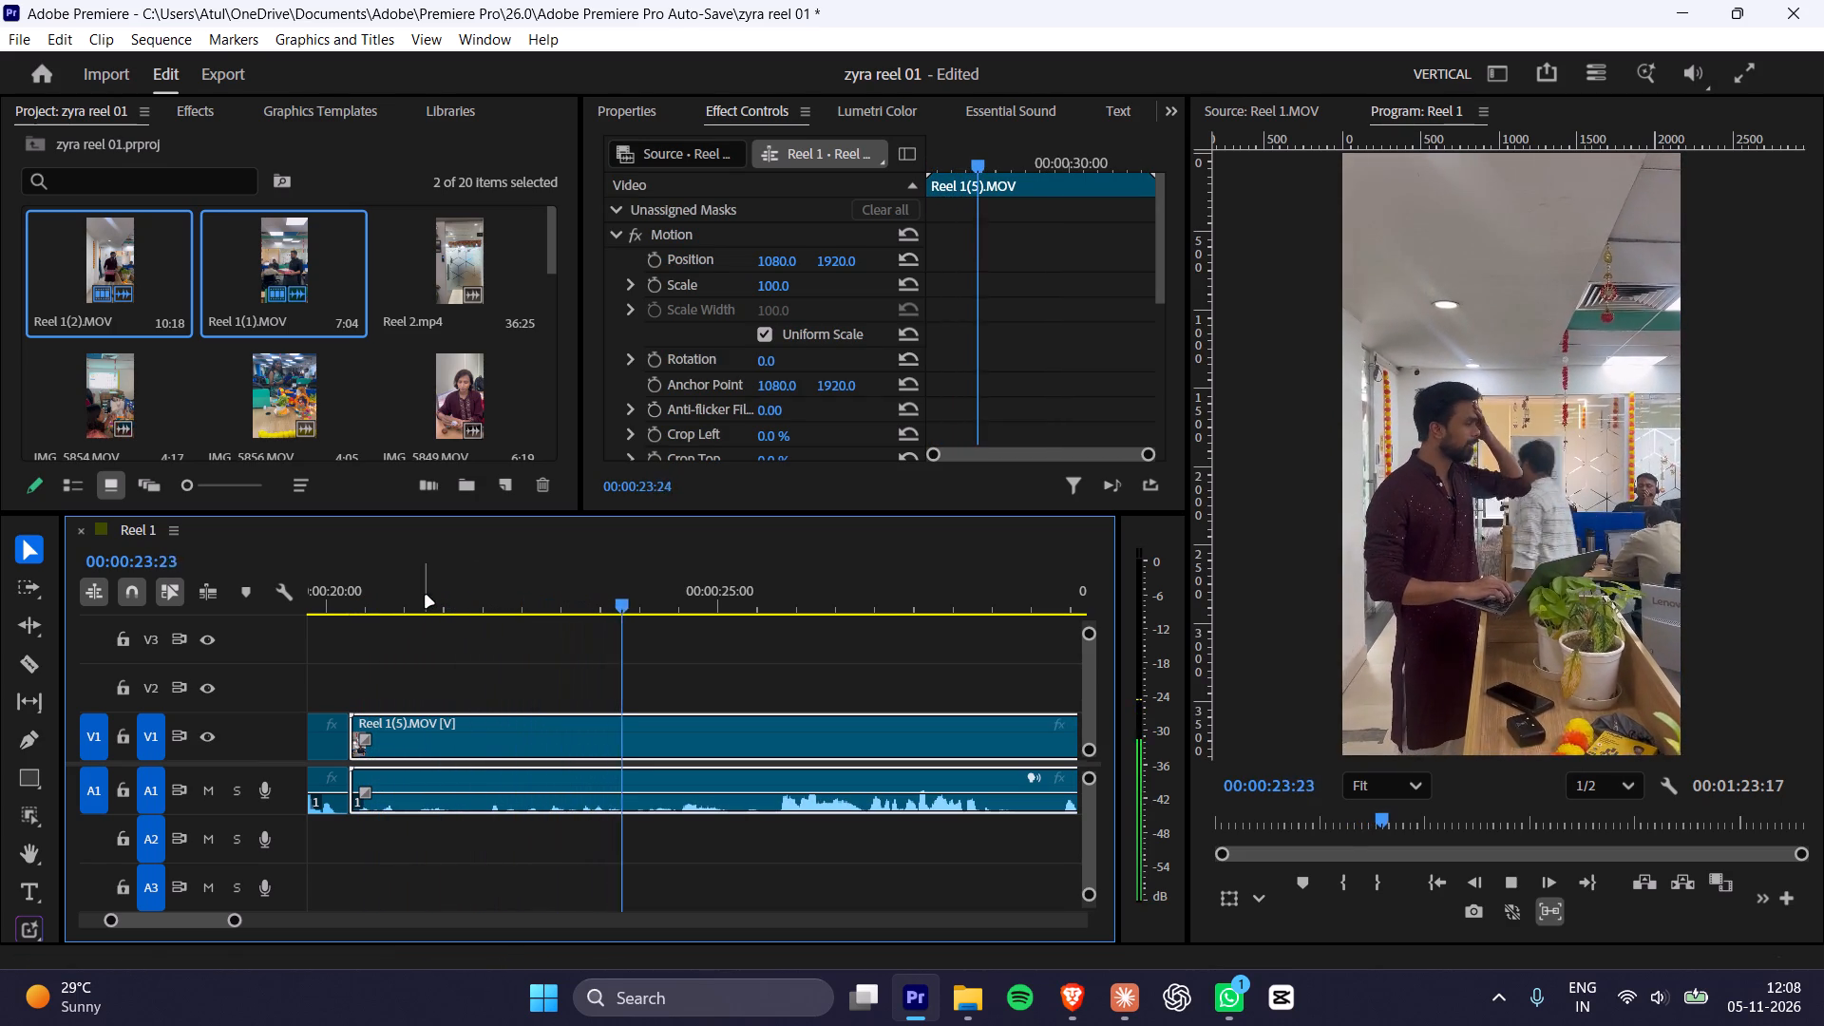
{"action": "key", "text": "space"}
Review the dialogue in Reel 1(5).MOV up to about 00:00:31, replaying from 00:00:26:29 to about 00:00:28:23.
{"action": "scroll", "coordinate": [561, 712], "scroll_direction": "down", "scroll_amount": 5, "text": "alt"}
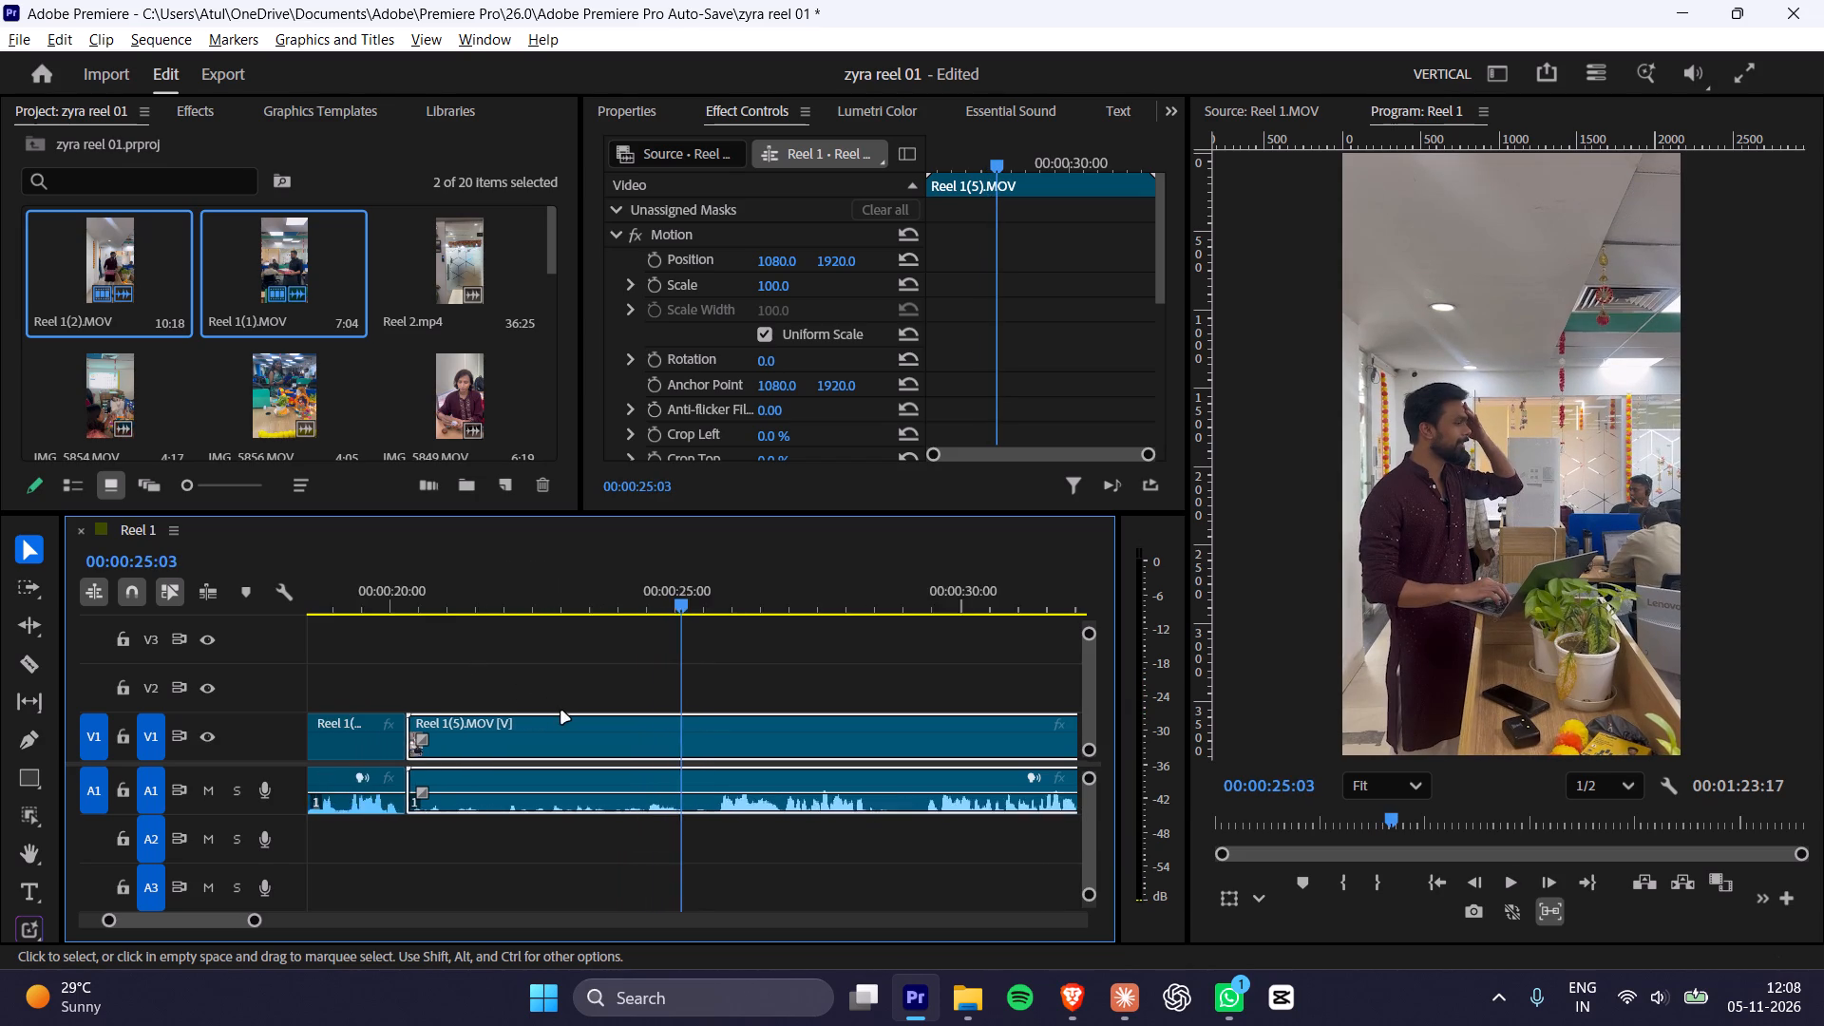
{"action": "scroll", "coordinate": [561, 712], "scroll_direction": "down", "scroll_amount": 6, "text": "alt"}
{"action": "key", "text": "space"}
{"action": "left_click_drag", "start_coordinate": [646, 605], "coordinate": [674, 611]}
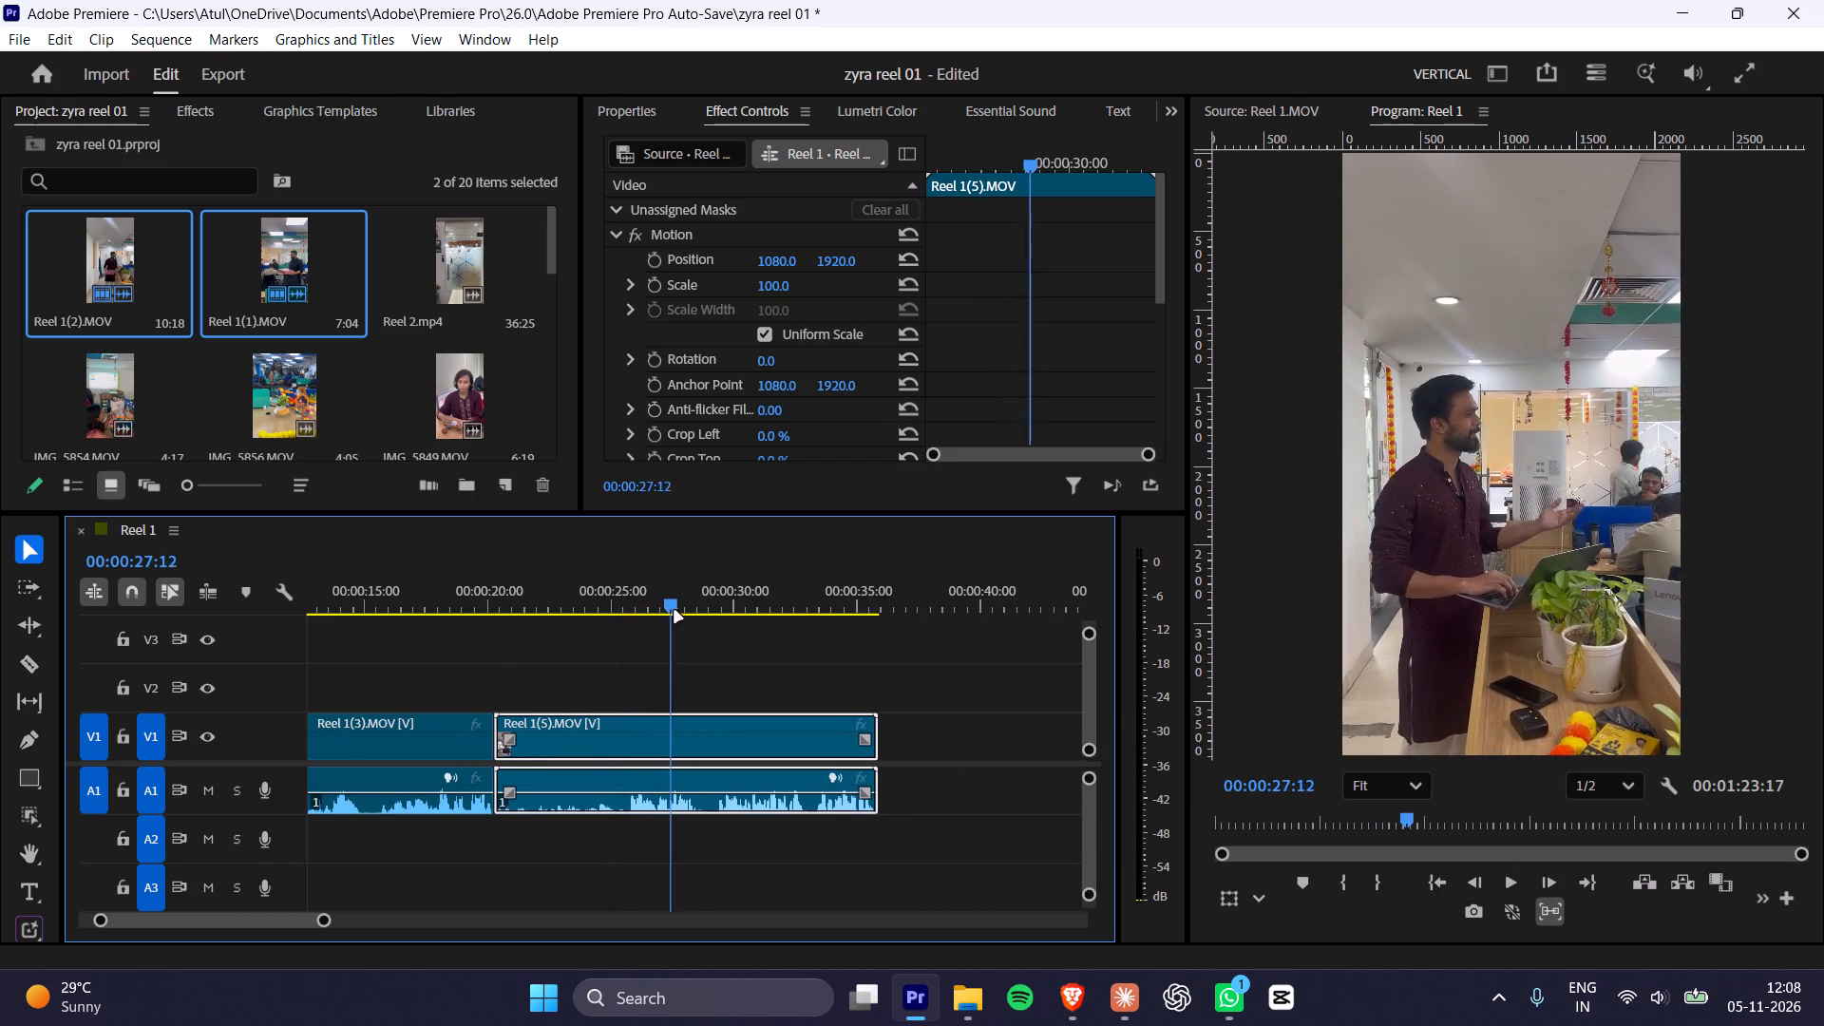
{"action": "left_click_drag", "start_coordinate": [674, 611], "coordinate": [679, 611]}
{"action": "key", "text": "space"}
{"action": "scroll", "coordinate": [716, 700], "scroll_direction": "down", "scroll_amount": 3, "text": "alt"}
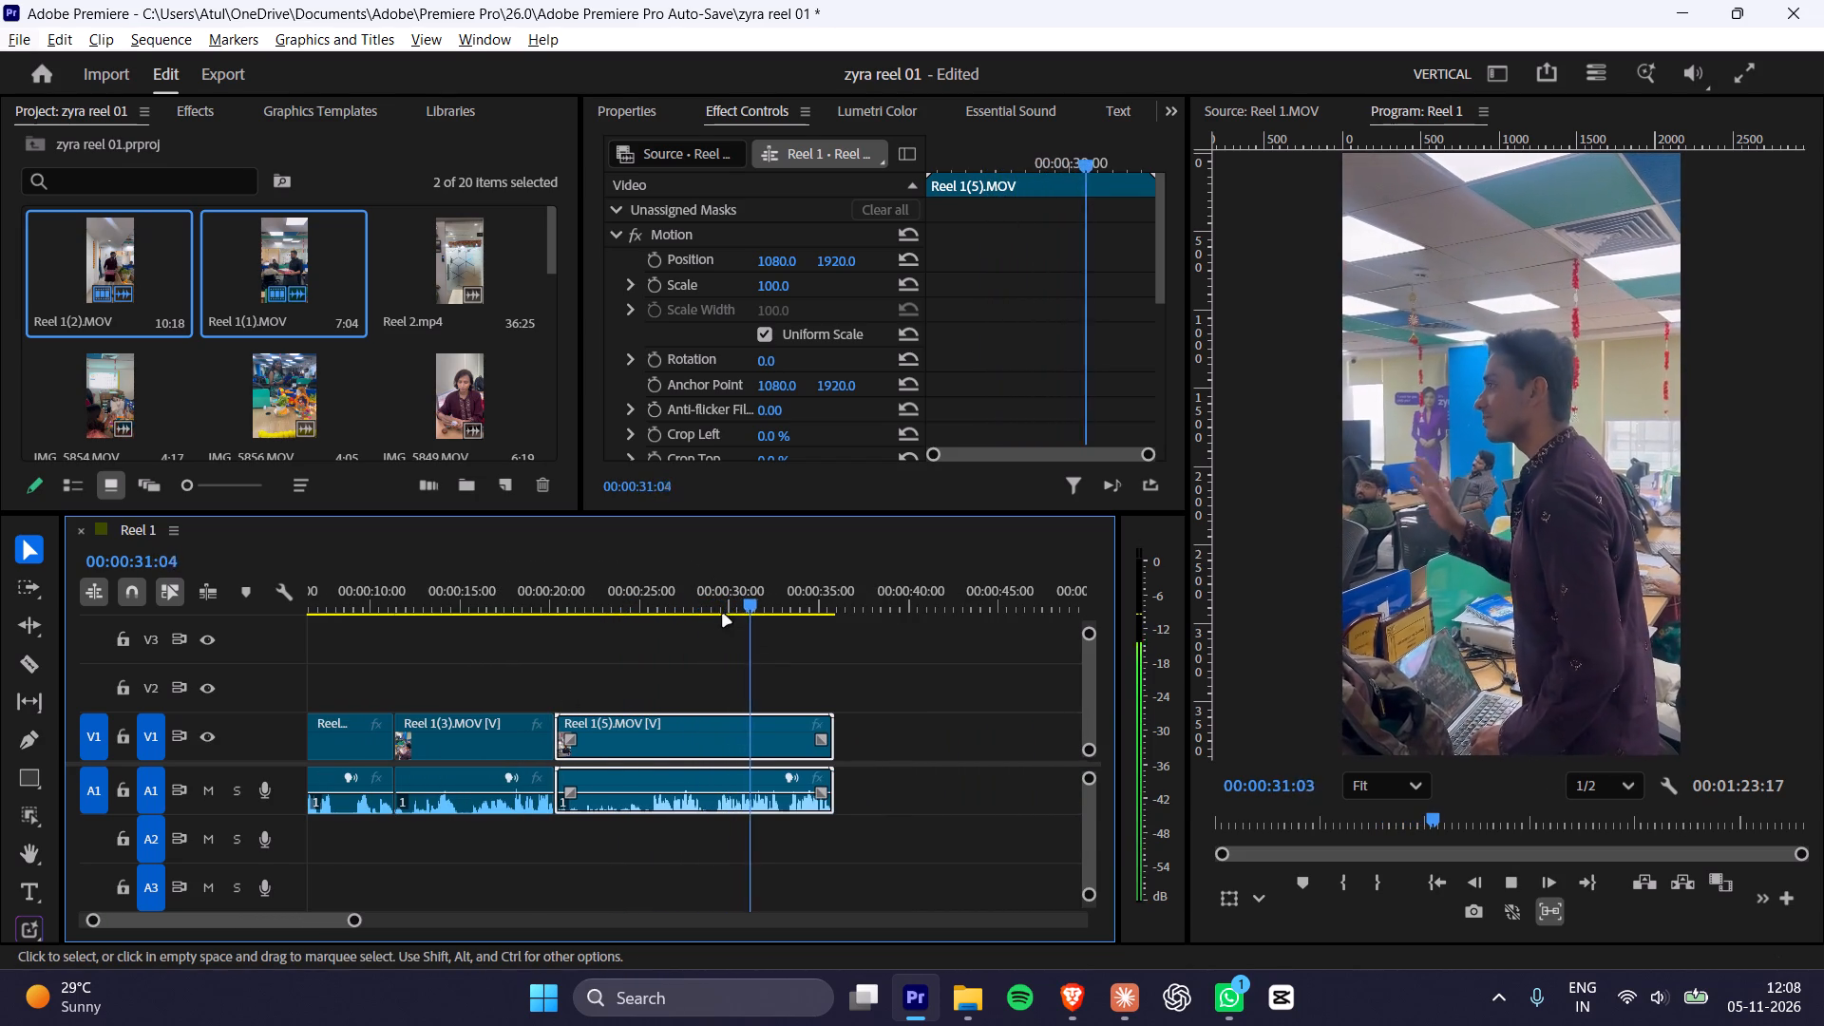
{"action": "left_click", "coordinate": [677, 604]}
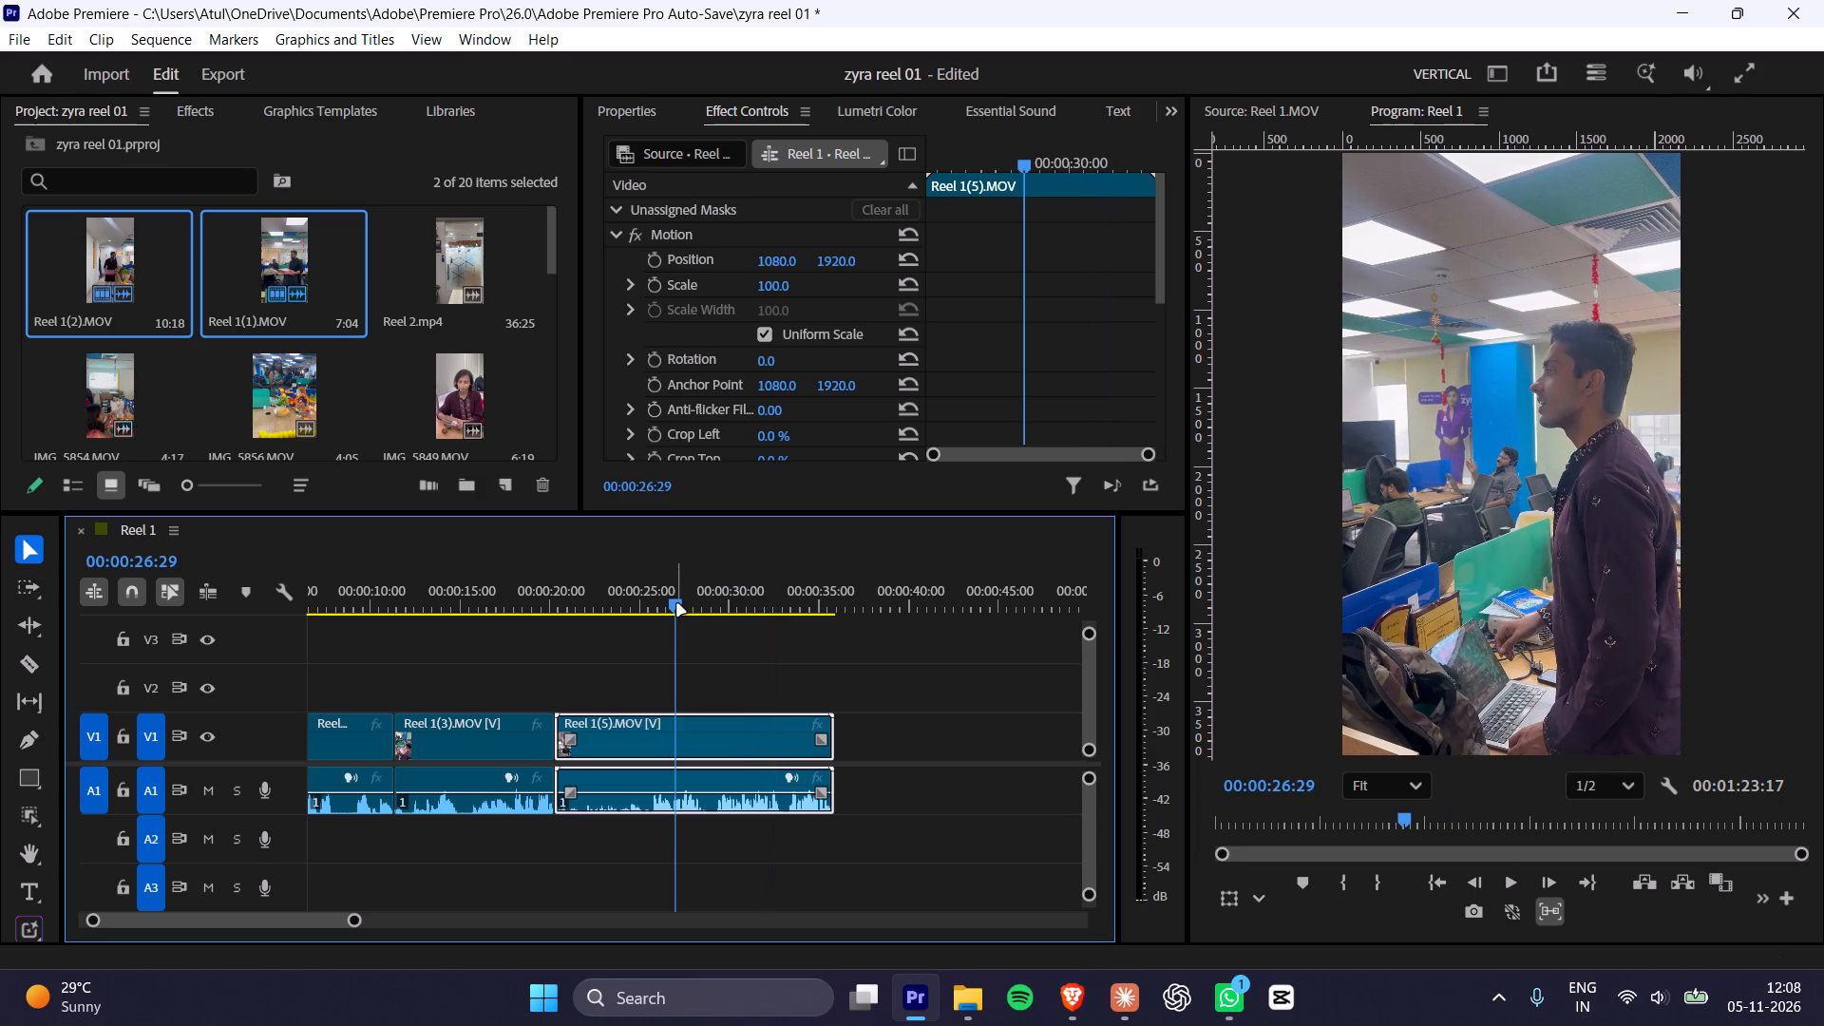
{"action": "key", "text": "space"}
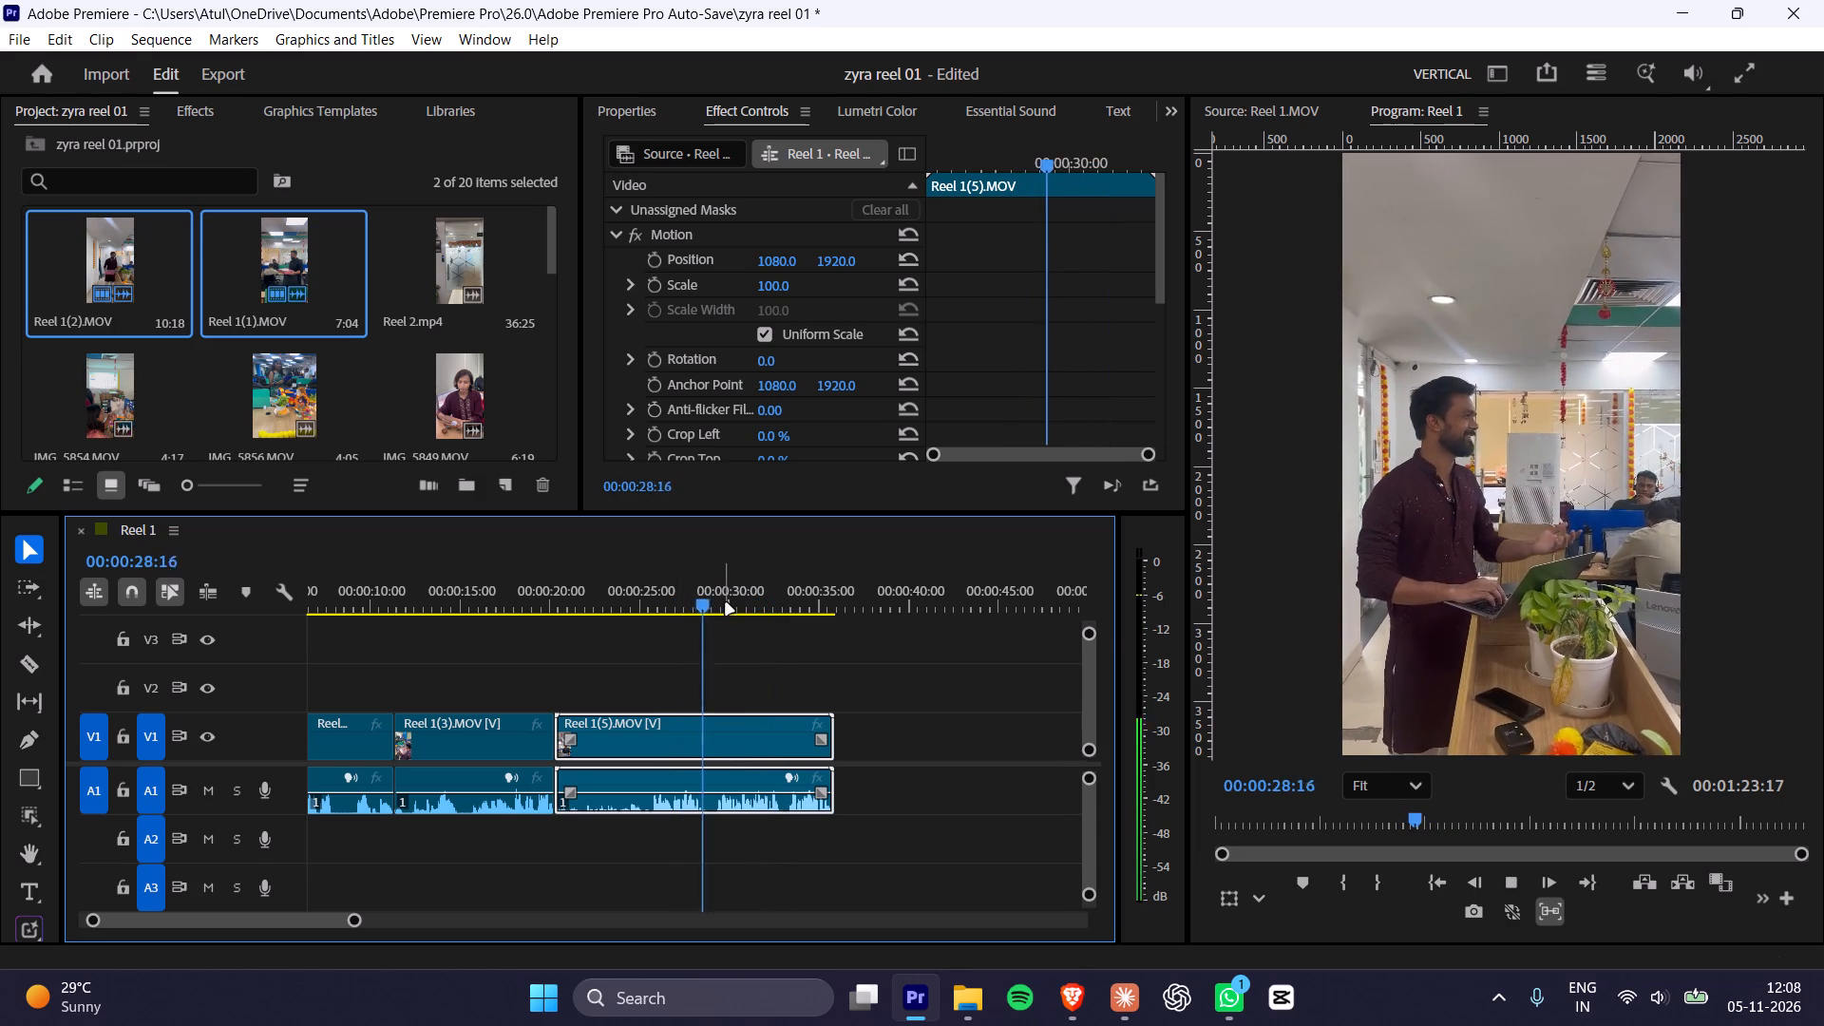
{"action": "key", "text": "space"}
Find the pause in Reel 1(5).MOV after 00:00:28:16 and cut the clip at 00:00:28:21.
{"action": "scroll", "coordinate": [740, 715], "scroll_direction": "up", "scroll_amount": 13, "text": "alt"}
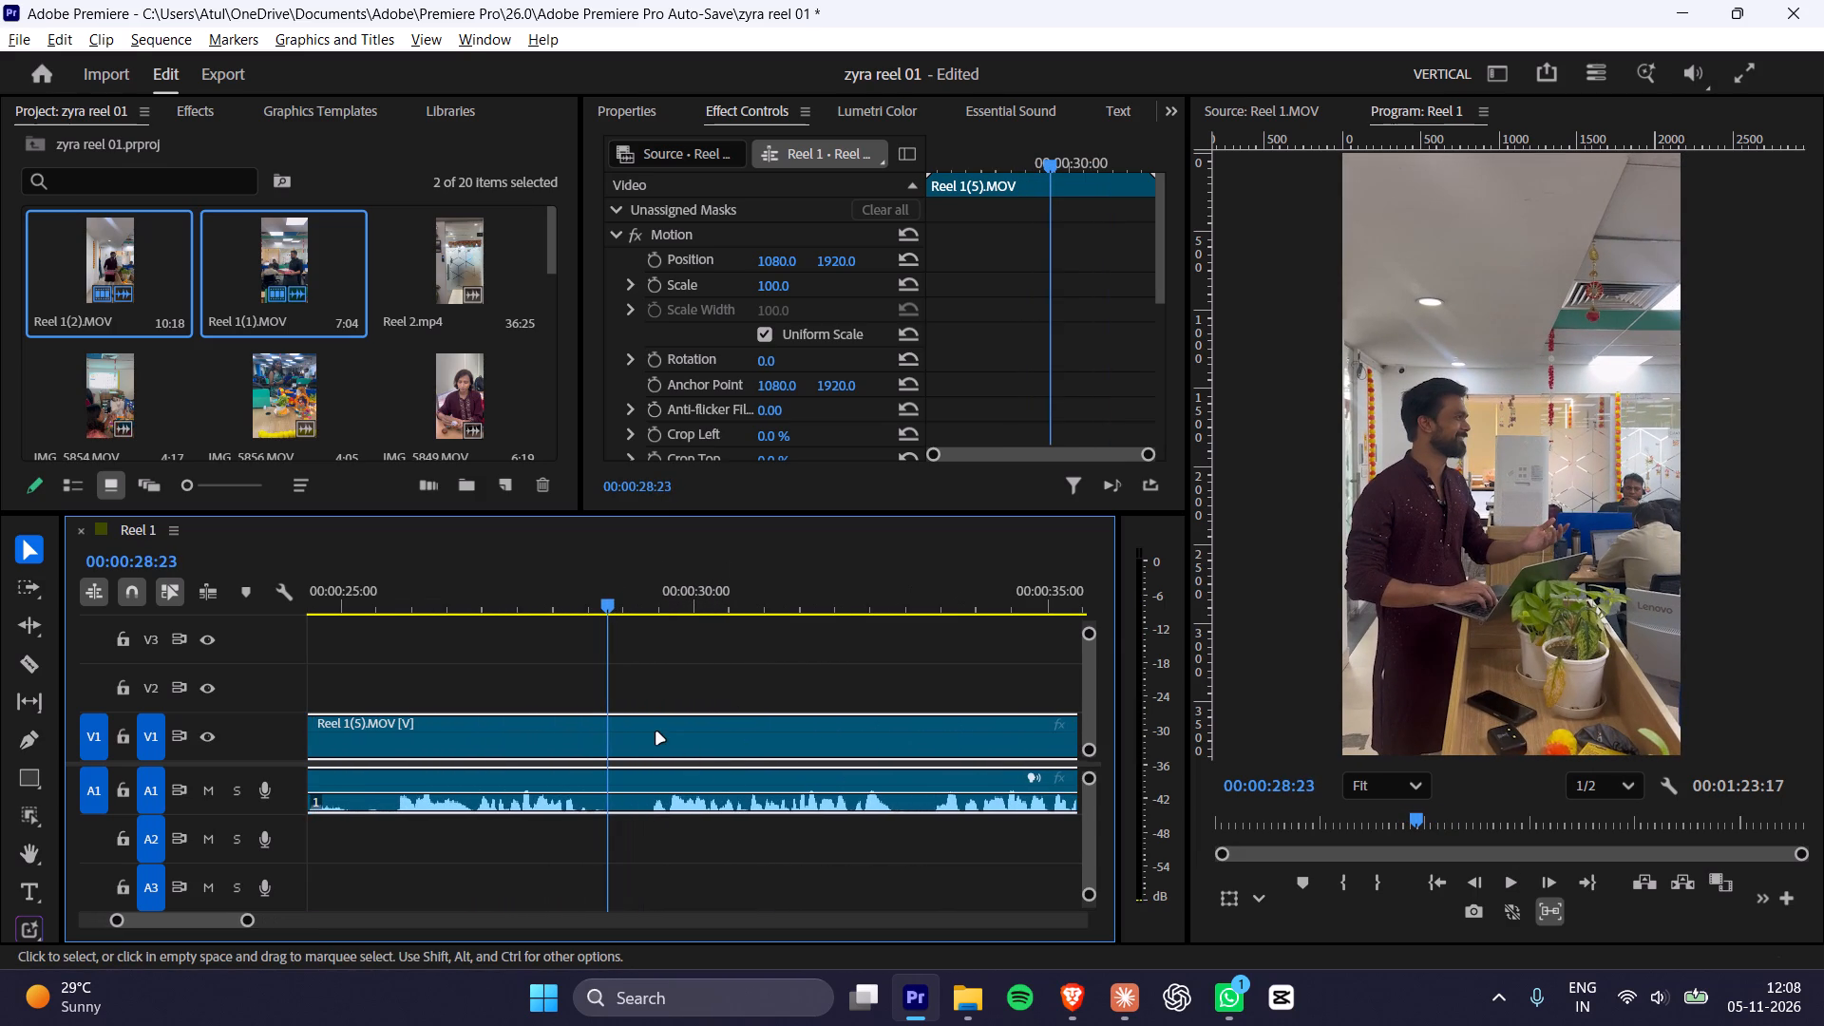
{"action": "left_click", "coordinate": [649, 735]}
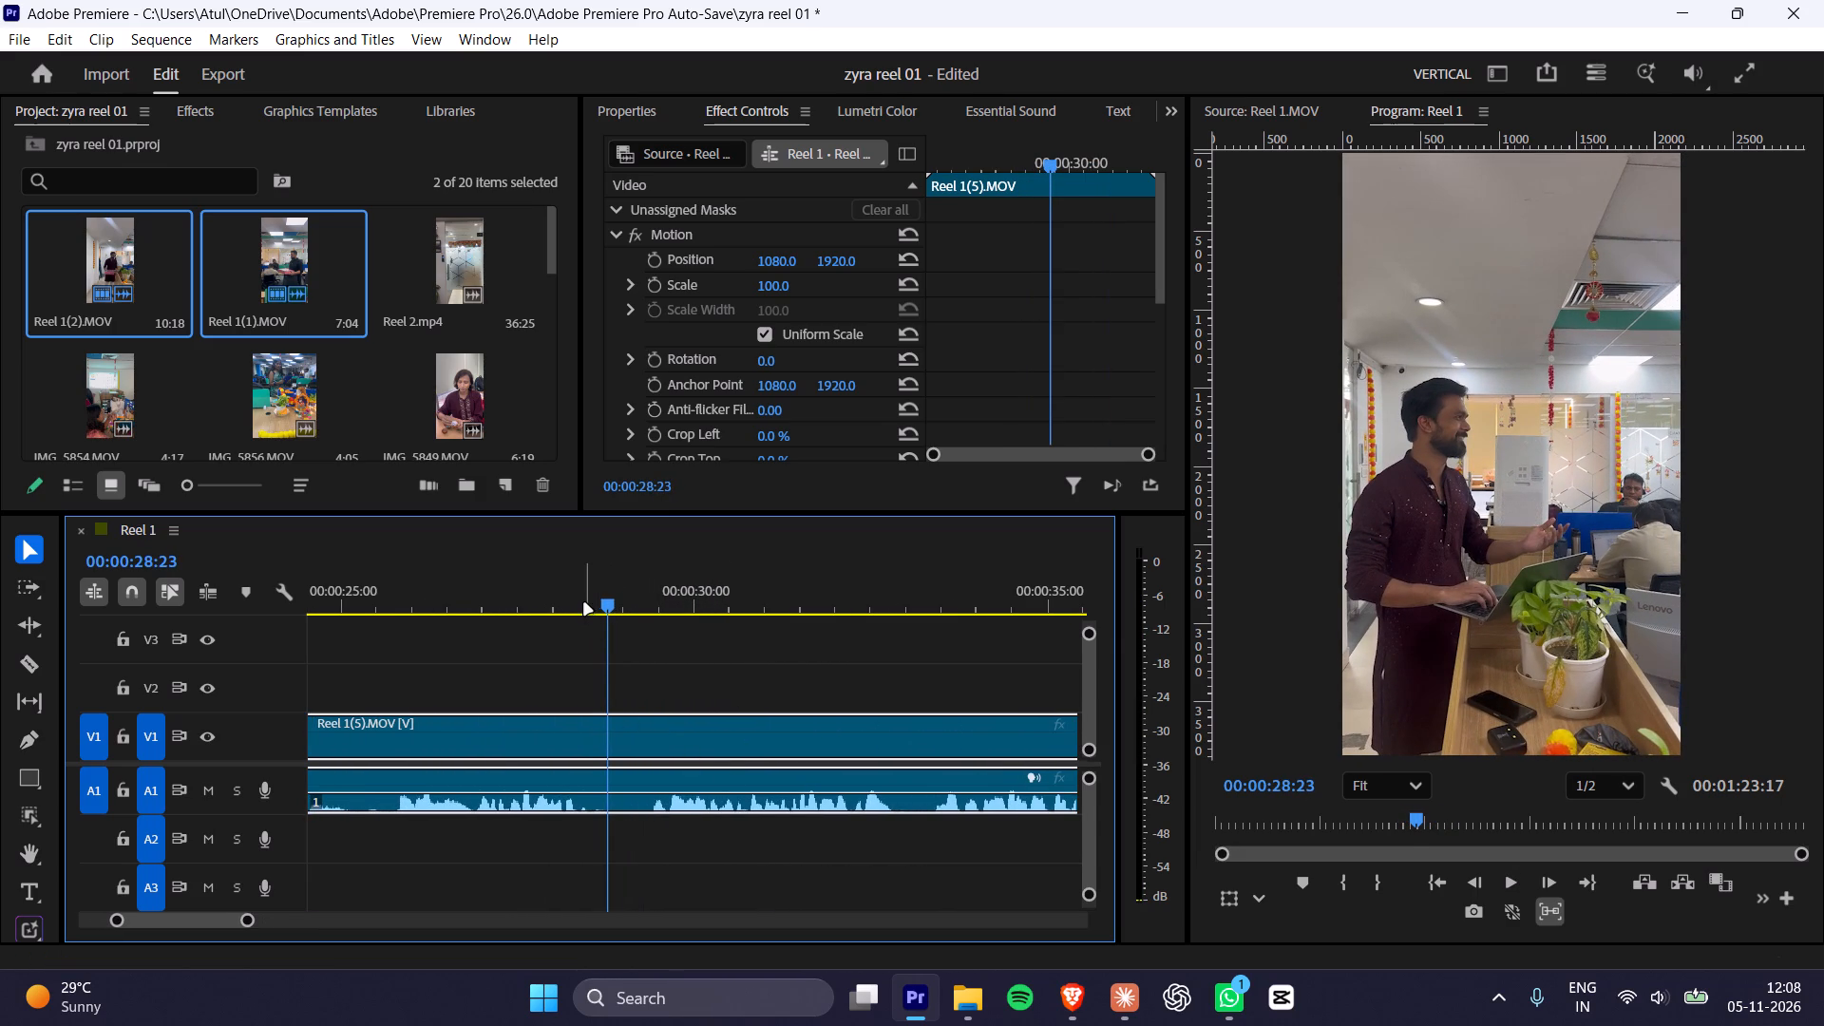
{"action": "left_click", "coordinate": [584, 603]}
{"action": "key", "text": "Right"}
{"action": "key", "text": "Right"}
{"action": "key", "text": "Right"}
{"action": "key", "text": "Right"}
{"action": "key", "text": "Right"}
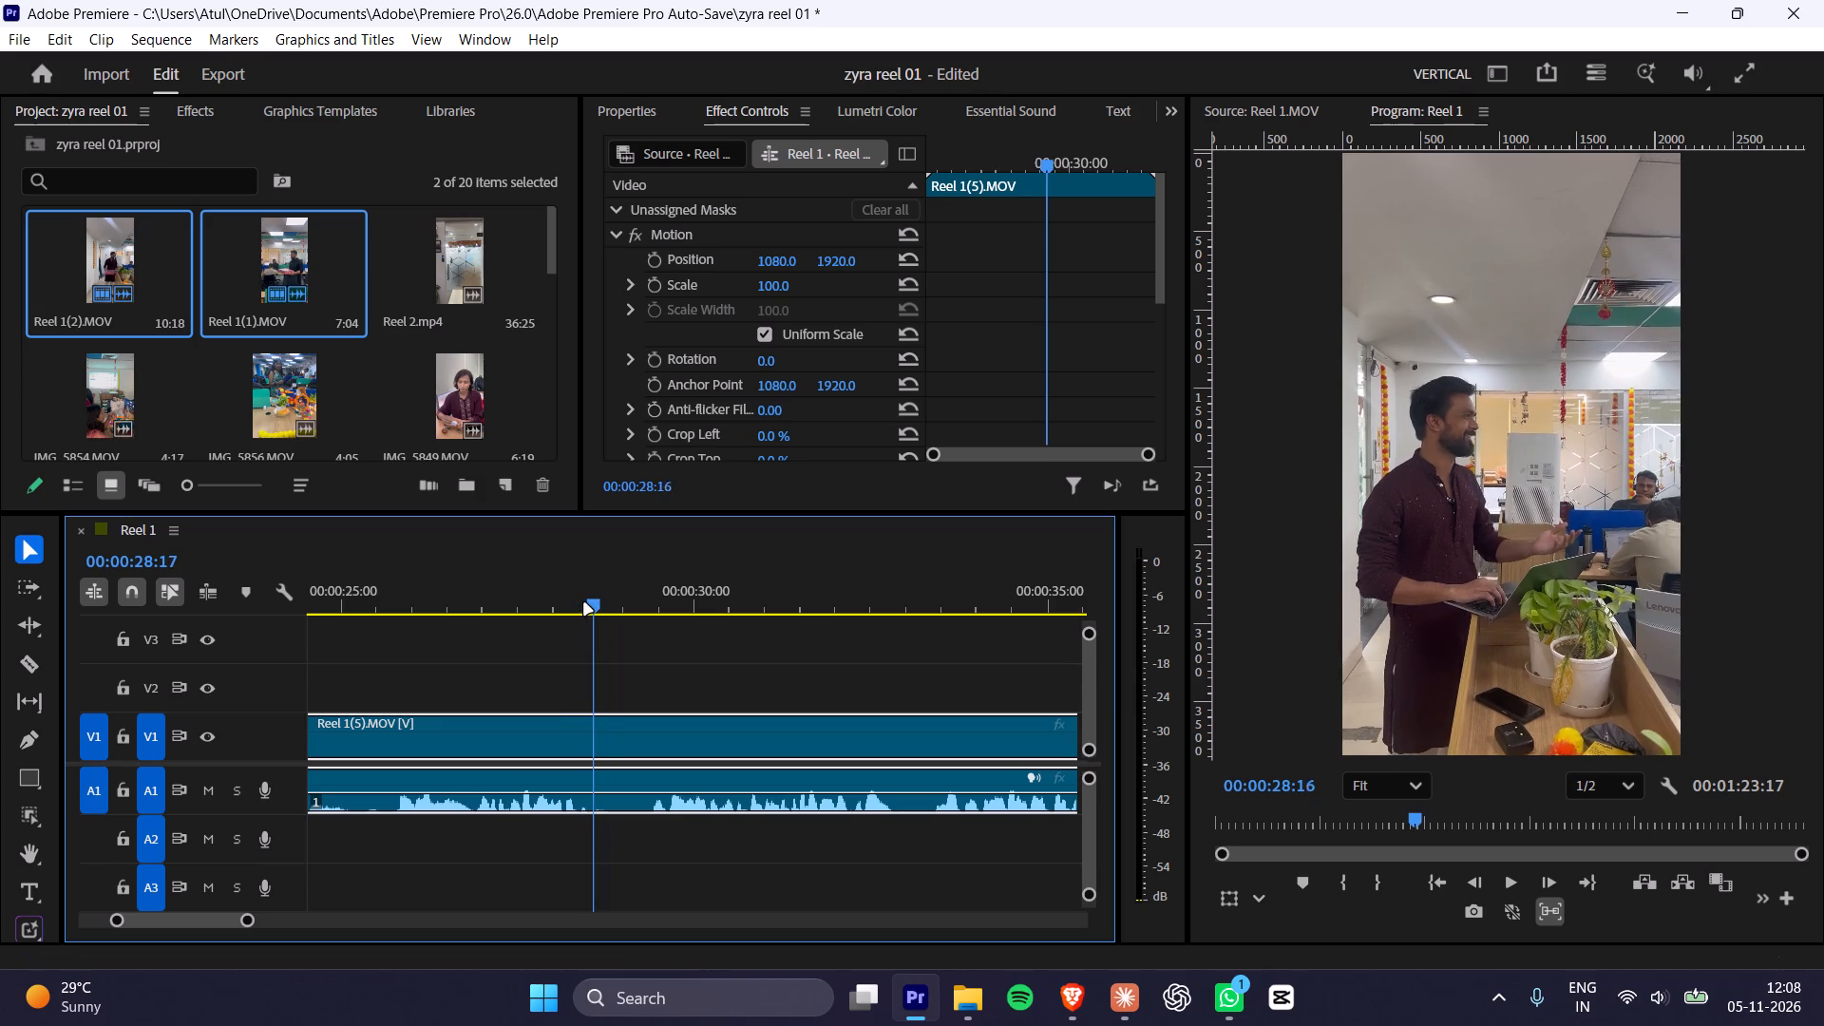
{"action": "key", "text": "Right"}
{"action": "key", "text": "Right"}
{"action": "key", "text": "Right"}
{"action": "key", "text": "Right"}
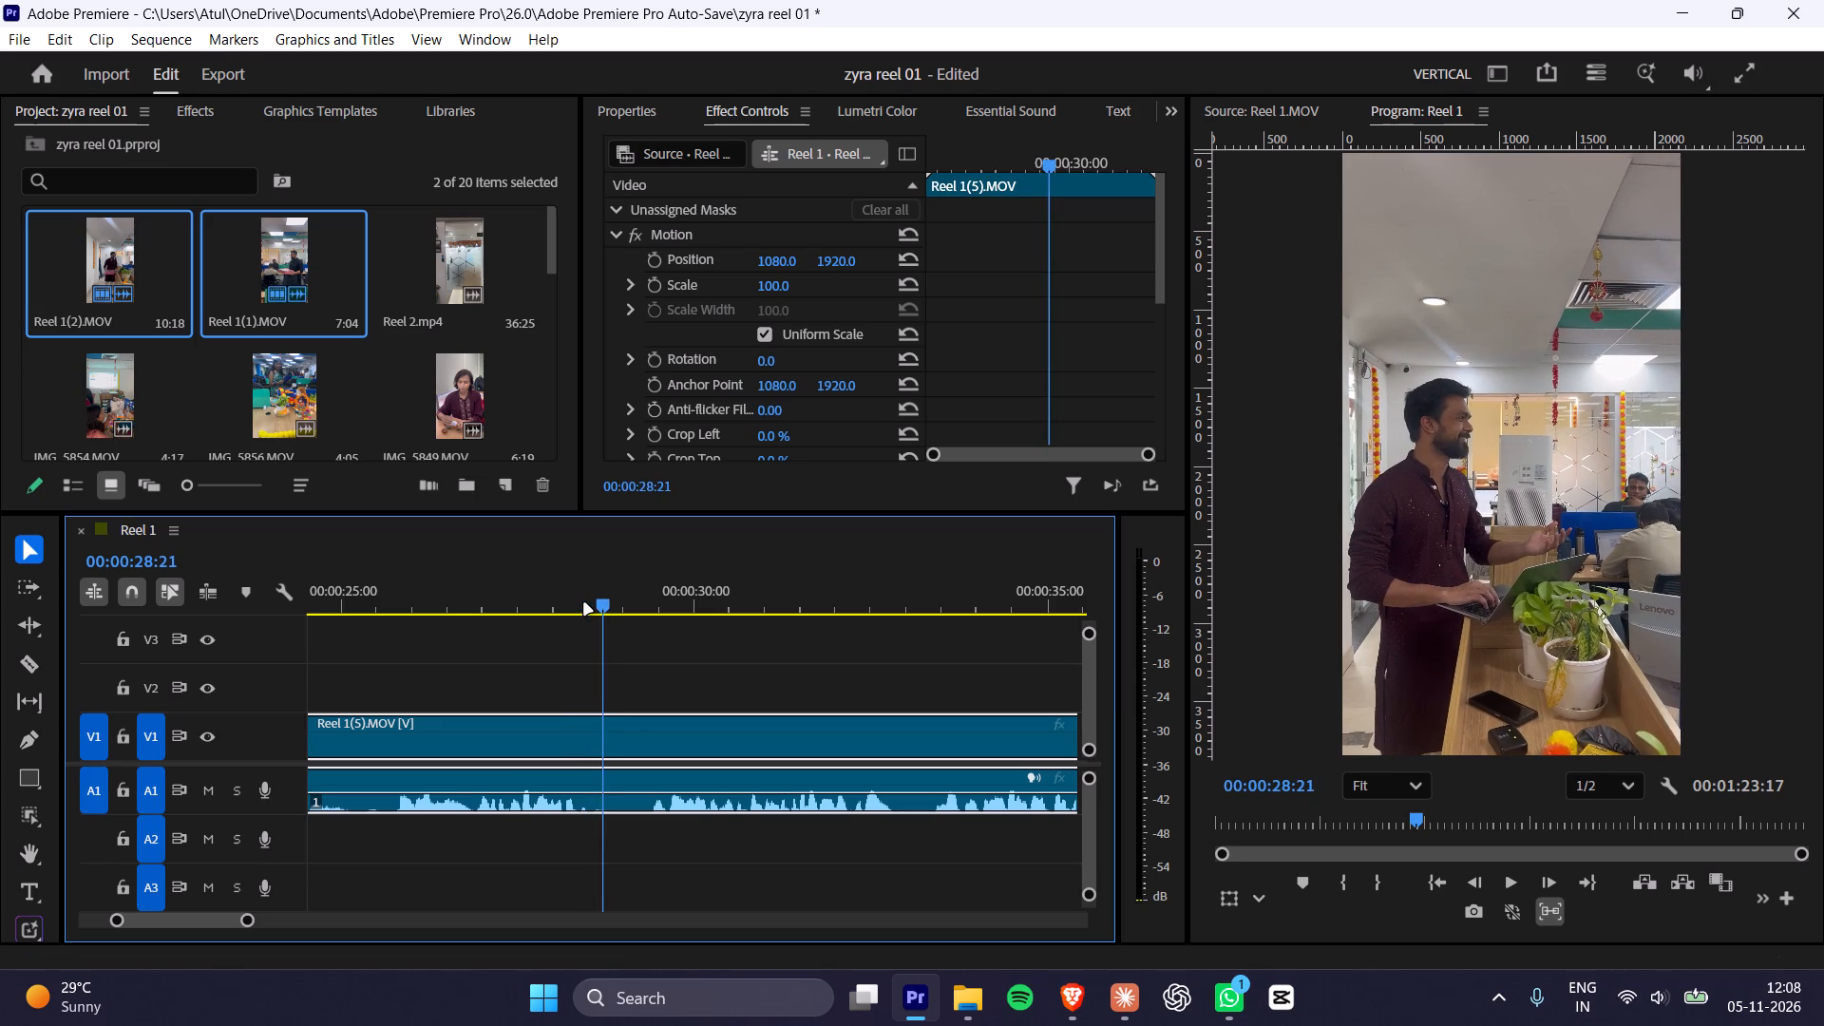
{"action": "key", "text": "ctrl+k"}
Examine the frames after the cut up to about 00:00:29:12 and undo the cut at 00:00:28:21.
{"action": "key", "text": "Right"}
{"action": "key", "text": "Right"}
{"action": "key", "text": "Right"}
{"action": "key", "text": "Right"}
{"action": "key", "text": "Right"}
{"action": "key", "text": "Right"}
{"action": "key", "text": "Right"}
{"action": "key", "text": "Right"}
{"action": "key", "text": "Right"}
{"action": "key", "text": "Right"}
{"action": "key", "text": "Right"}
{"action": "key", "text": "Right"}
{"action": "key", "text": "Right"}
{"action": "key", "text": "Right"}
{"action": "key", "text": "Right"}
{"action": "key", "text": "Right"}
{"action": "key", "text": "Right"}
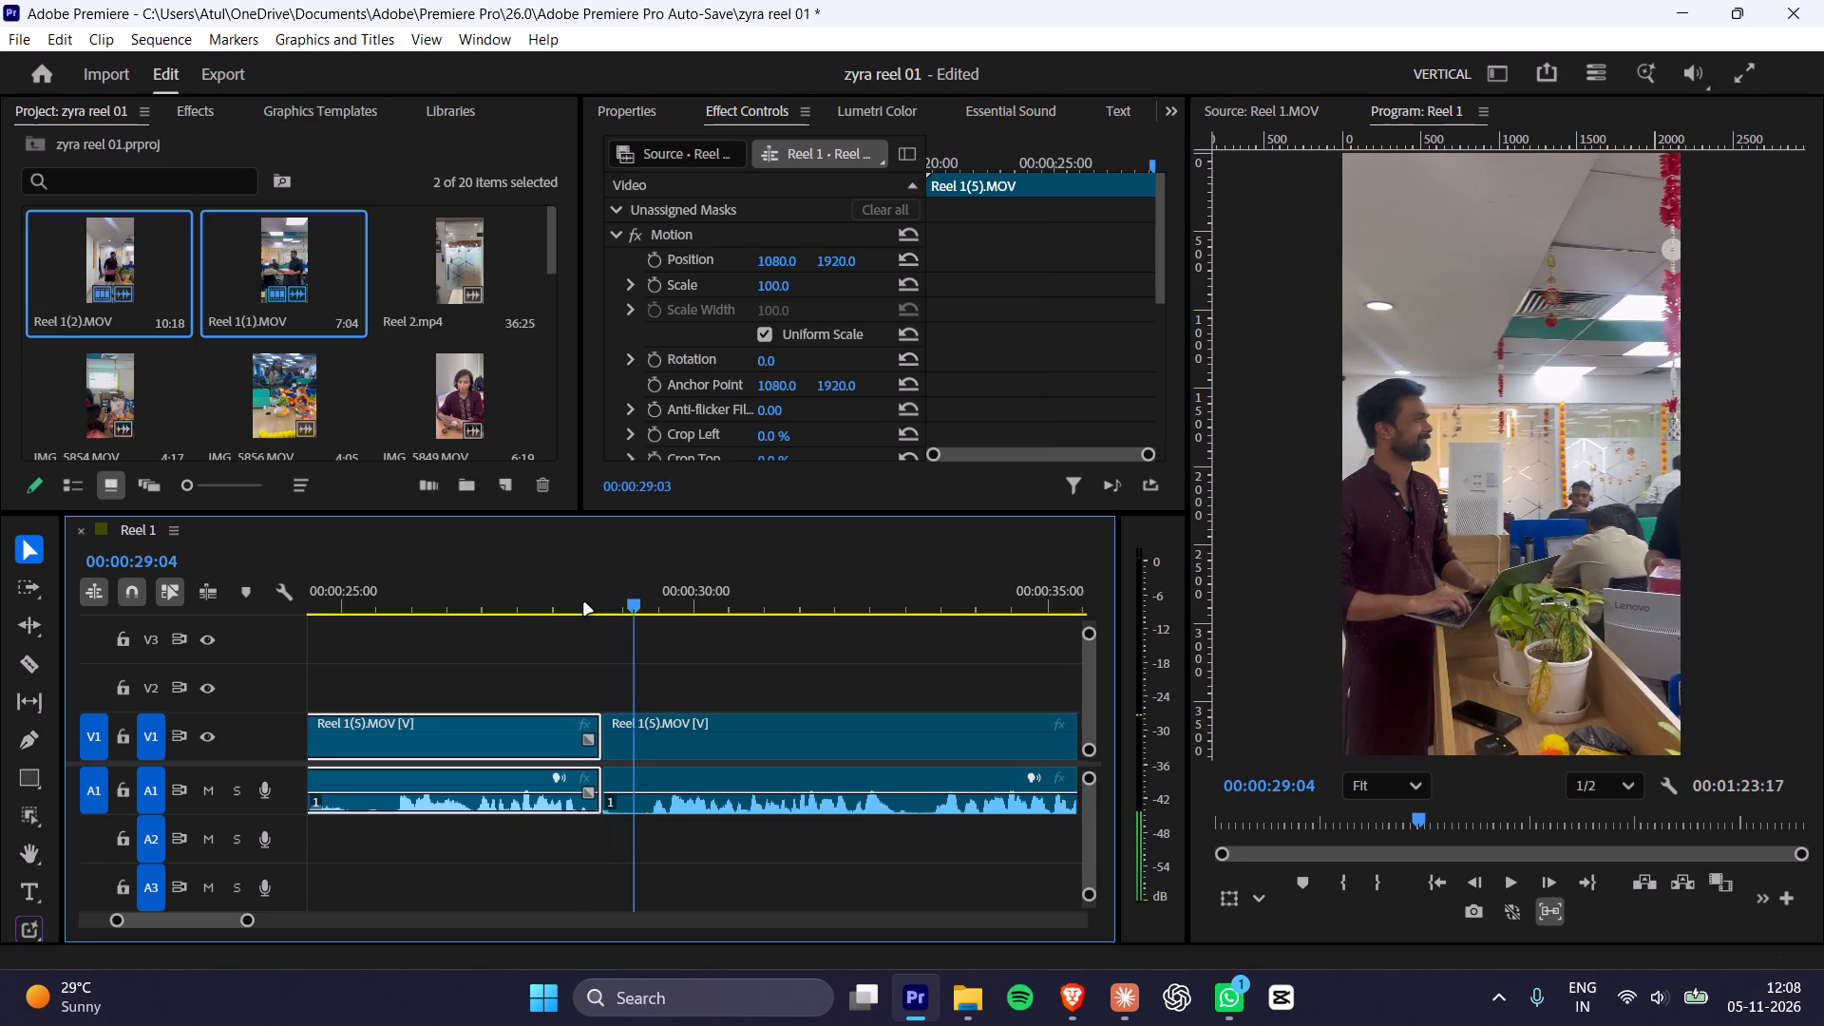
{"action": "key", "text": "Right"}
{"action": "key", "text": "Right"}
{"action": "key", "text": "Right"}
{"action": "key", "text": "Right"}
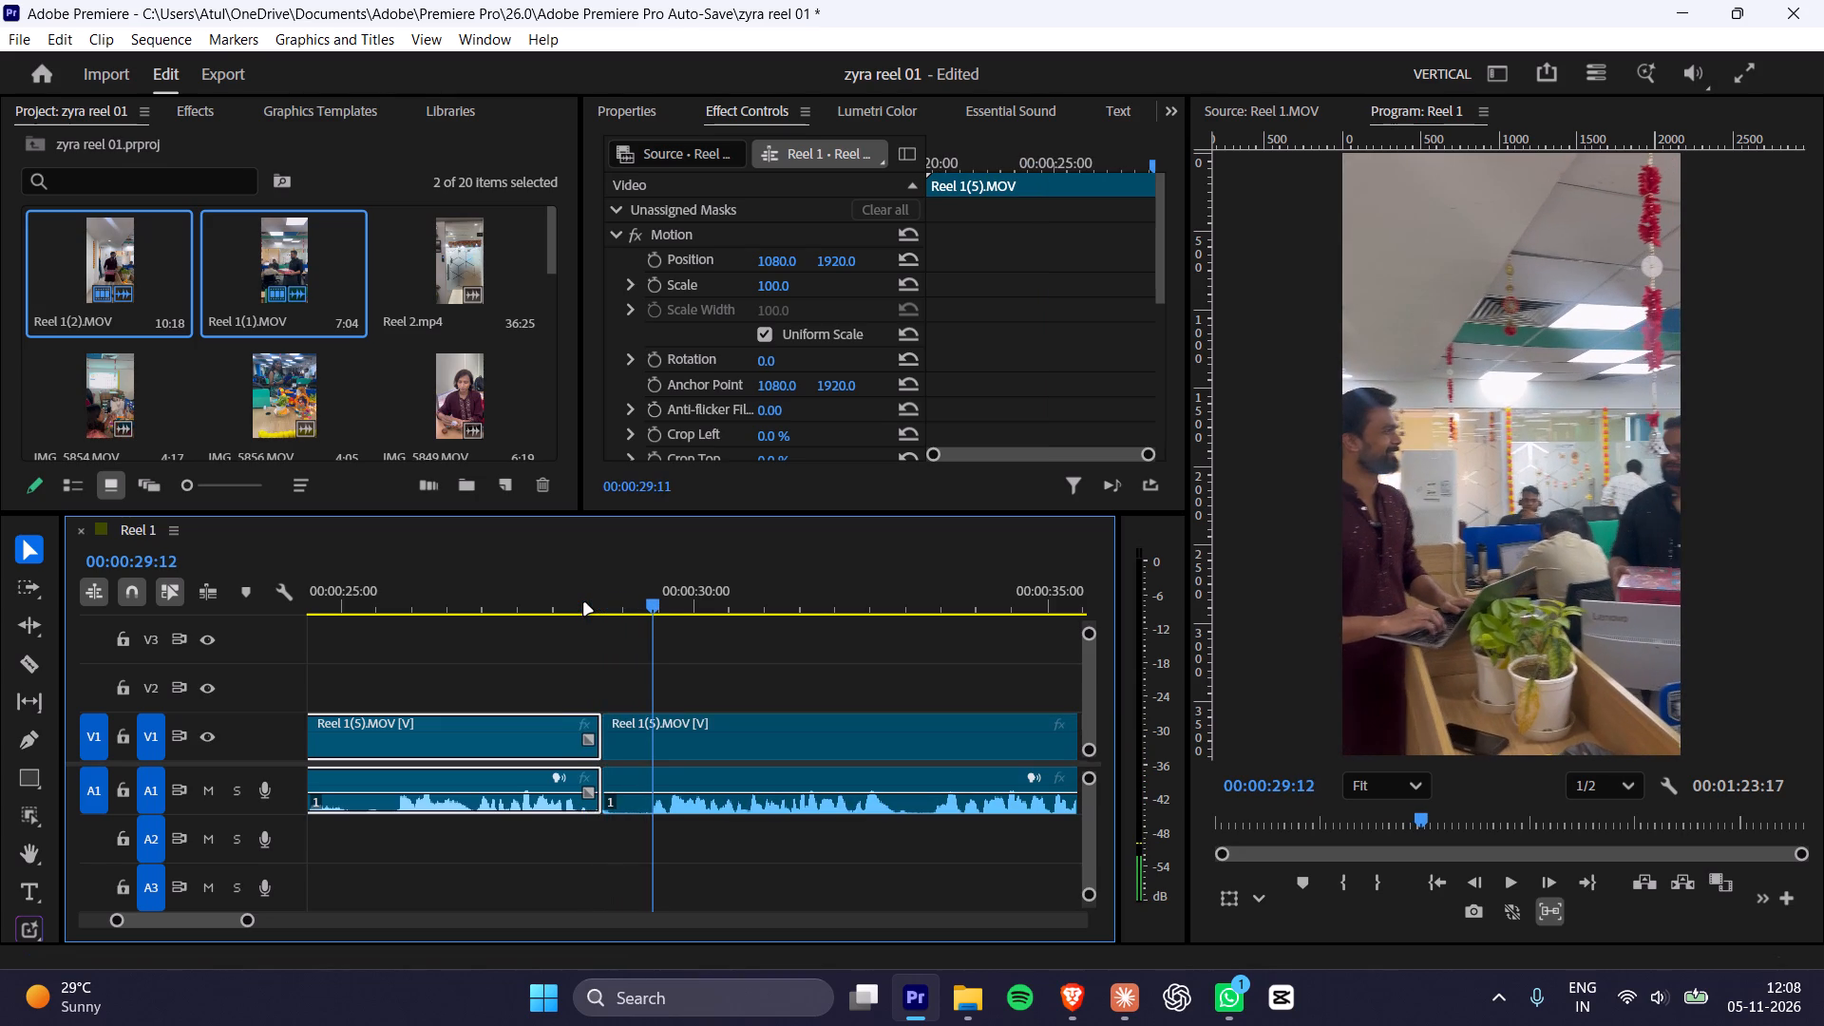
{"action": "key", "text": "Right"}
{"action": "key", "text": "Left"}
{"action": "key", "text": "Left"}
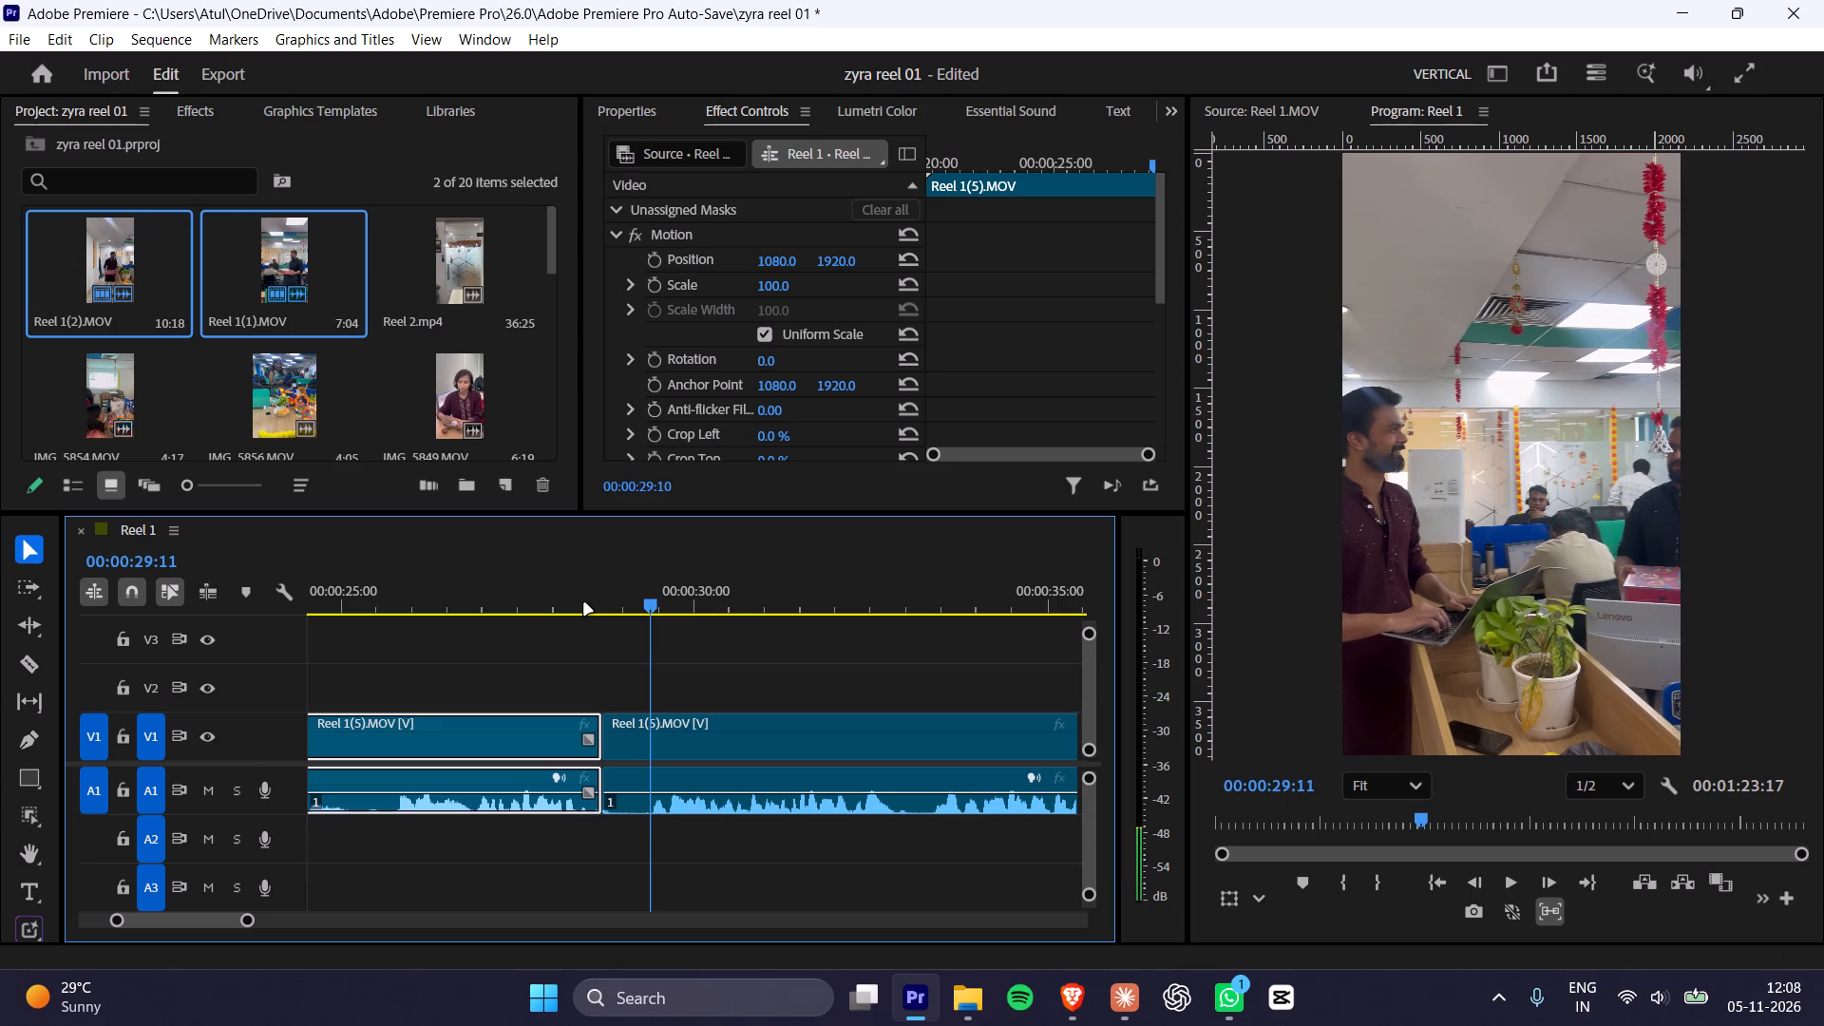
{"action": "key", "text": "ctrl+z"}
Check the dialogue in Reel 1(5).MOV from about 00:00:29:13 and cut the clip at 00:00:30:21.
{"action": "key", "text": "space"}
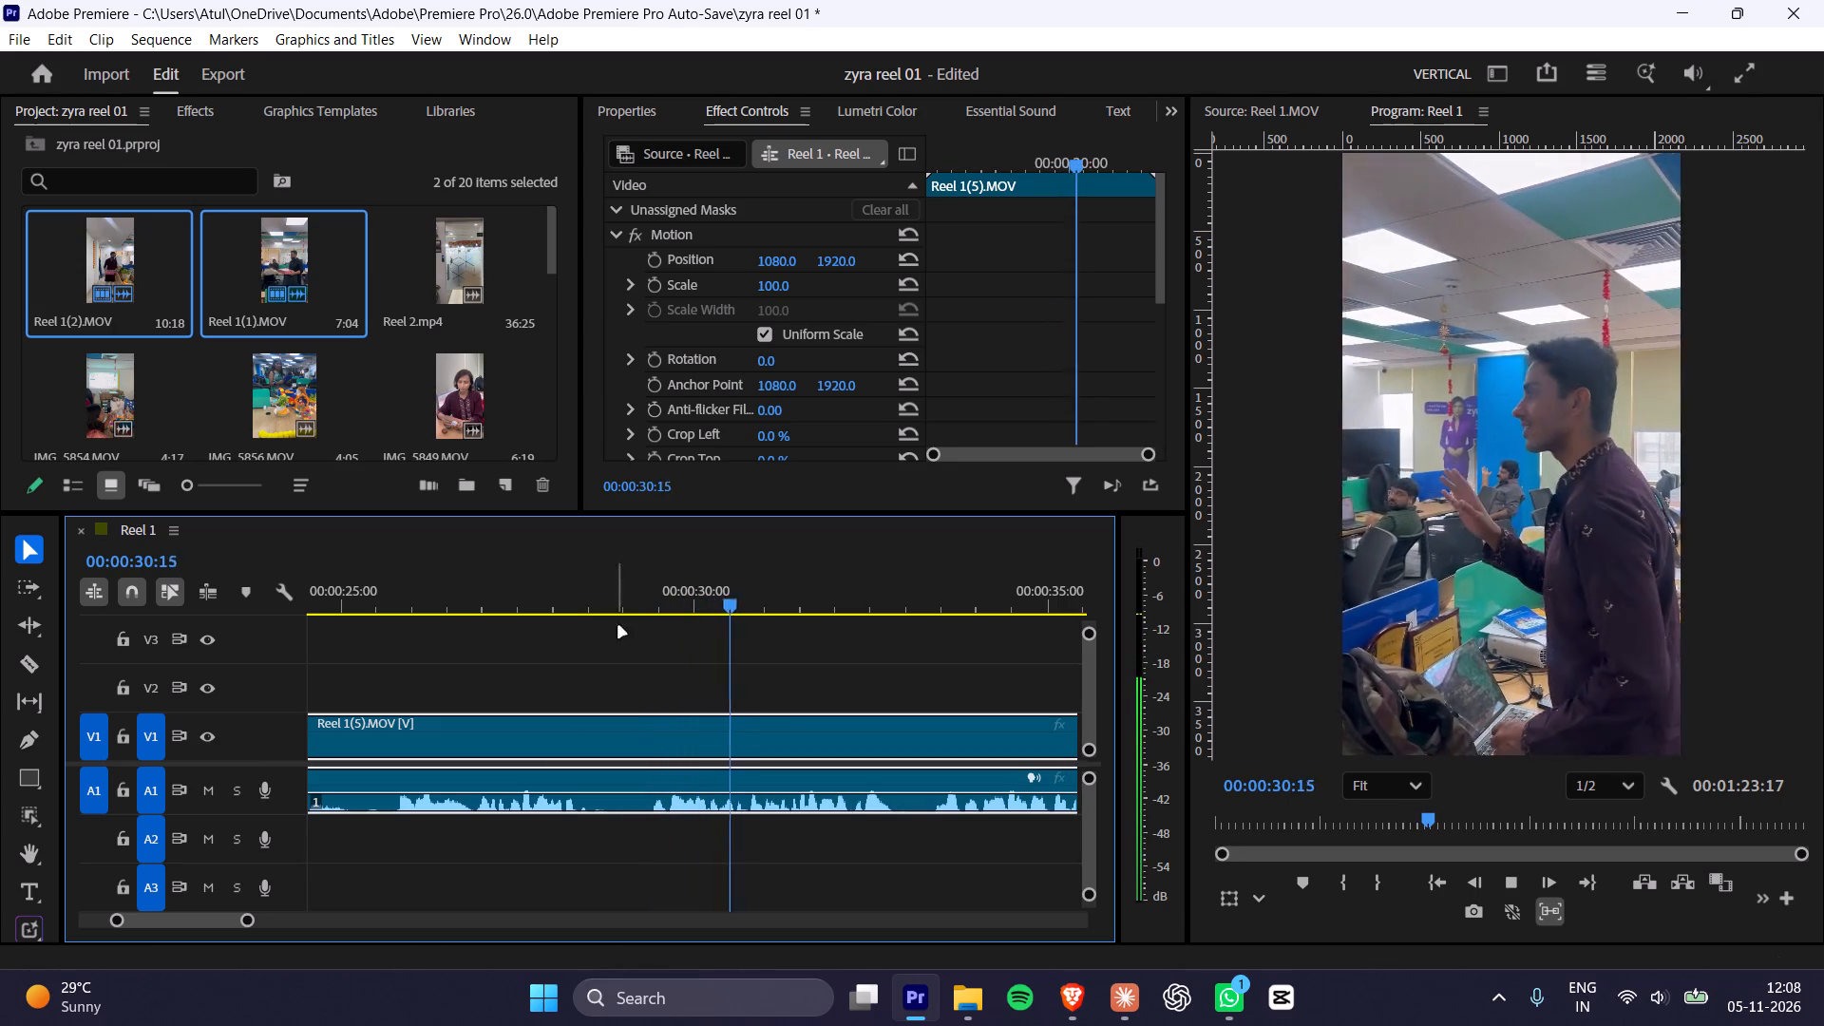
{"action": "key", "text": "space"}
{"action": "left_click", "coordinate": [658, 598]}
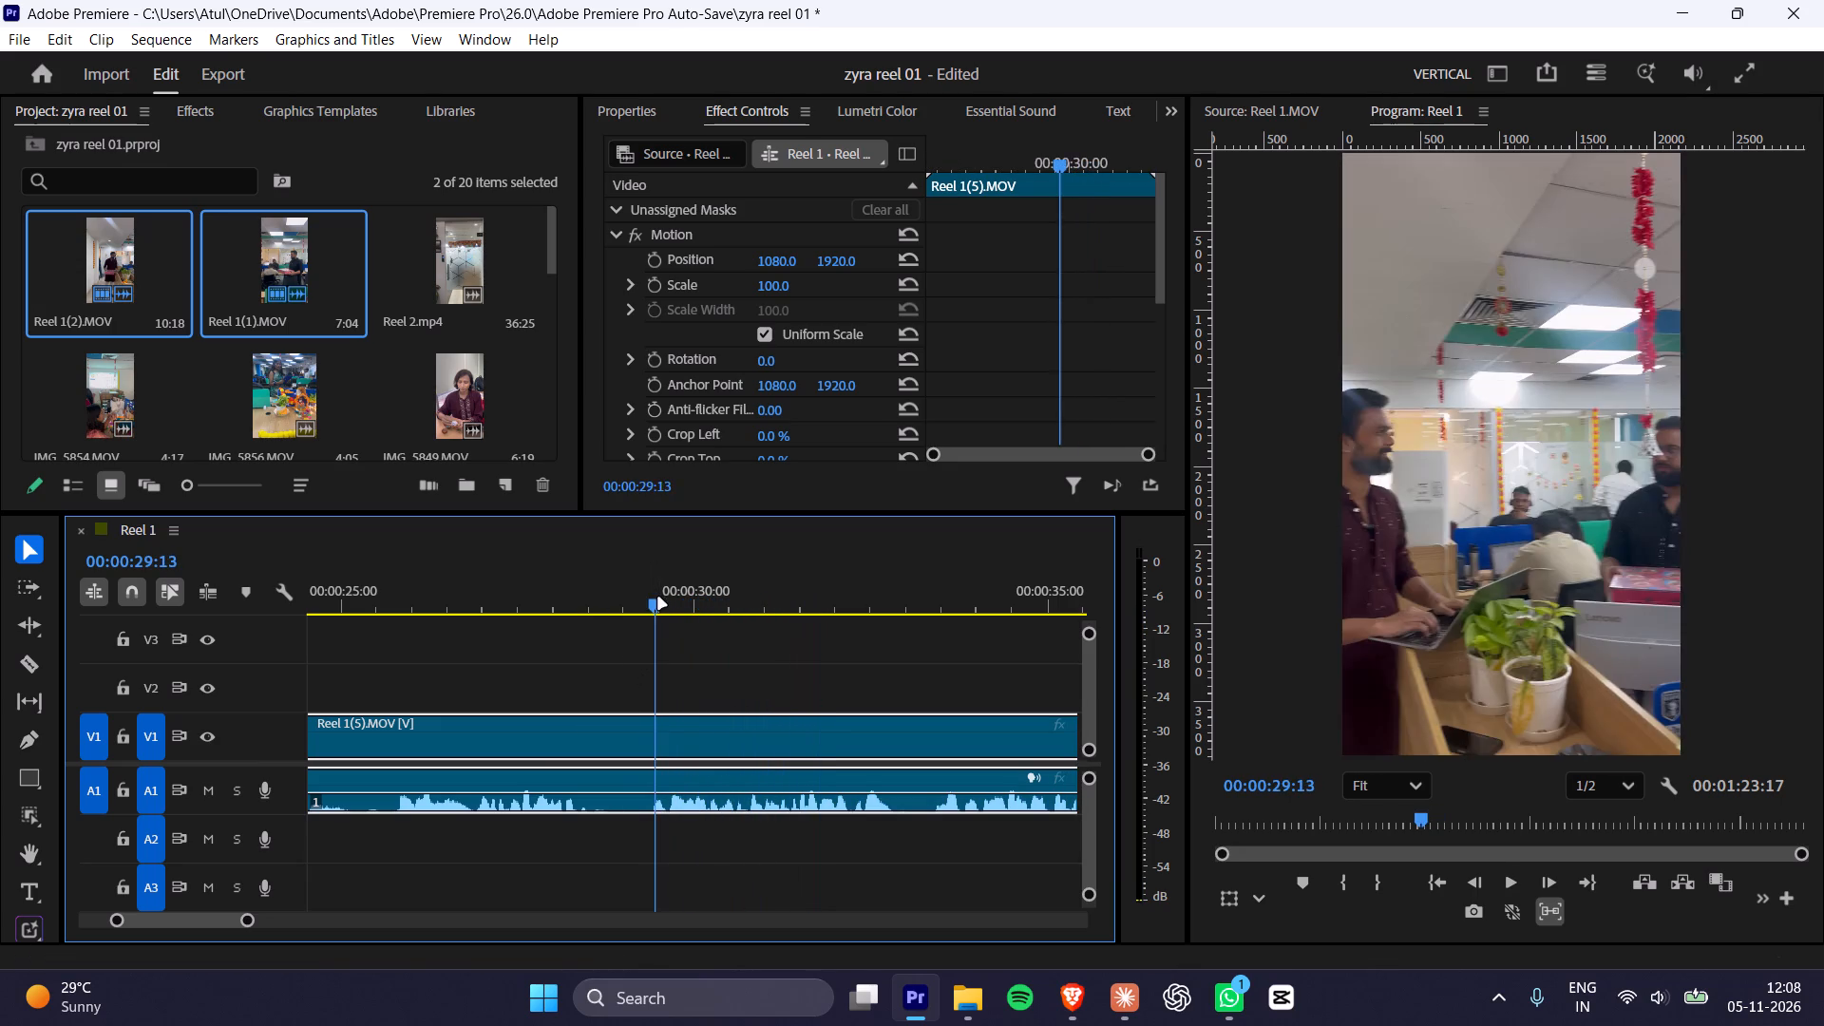
{"action": "key", "text": "space"}
{"action": "key", "text": "space"}
{"action": "key", "text": "space"}
{"action": "key", "text": "space"}
{"action": "key", "text": "space"}
{"action": "key", "text": "space"}
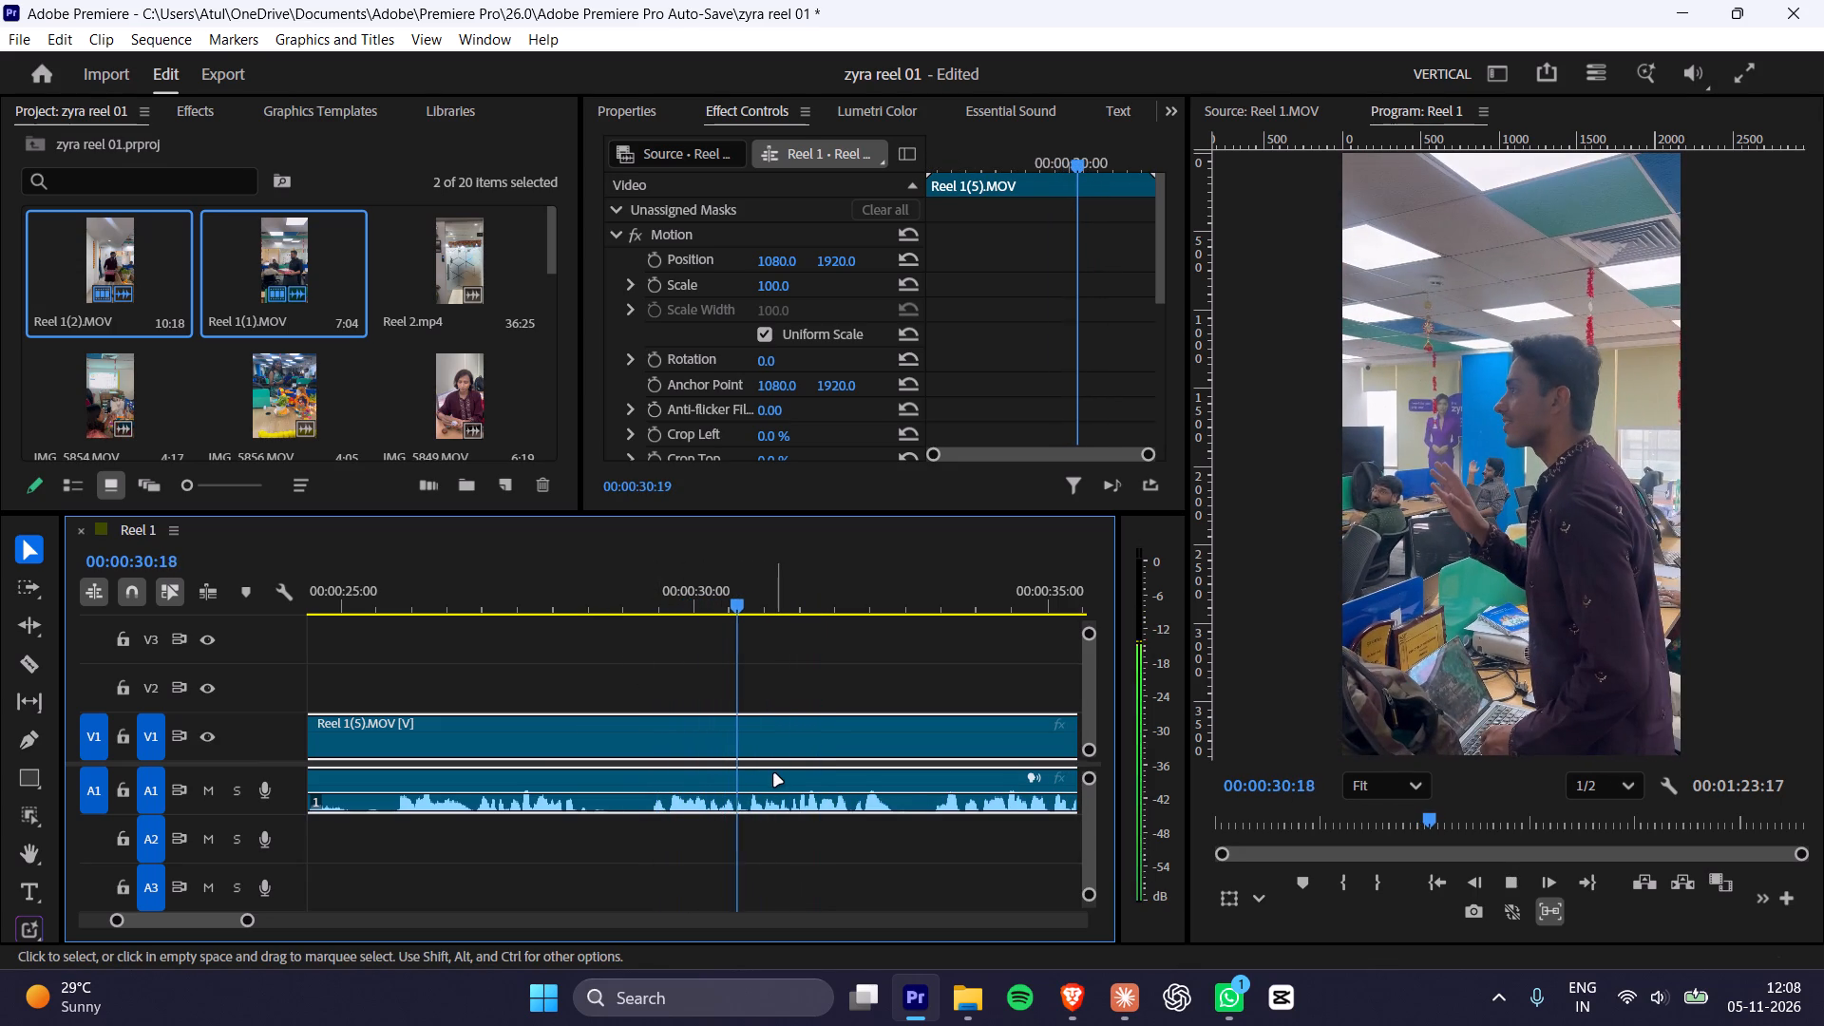
{"action": "key", "text": "Right"}
{"action": "key", "text": "Right"}
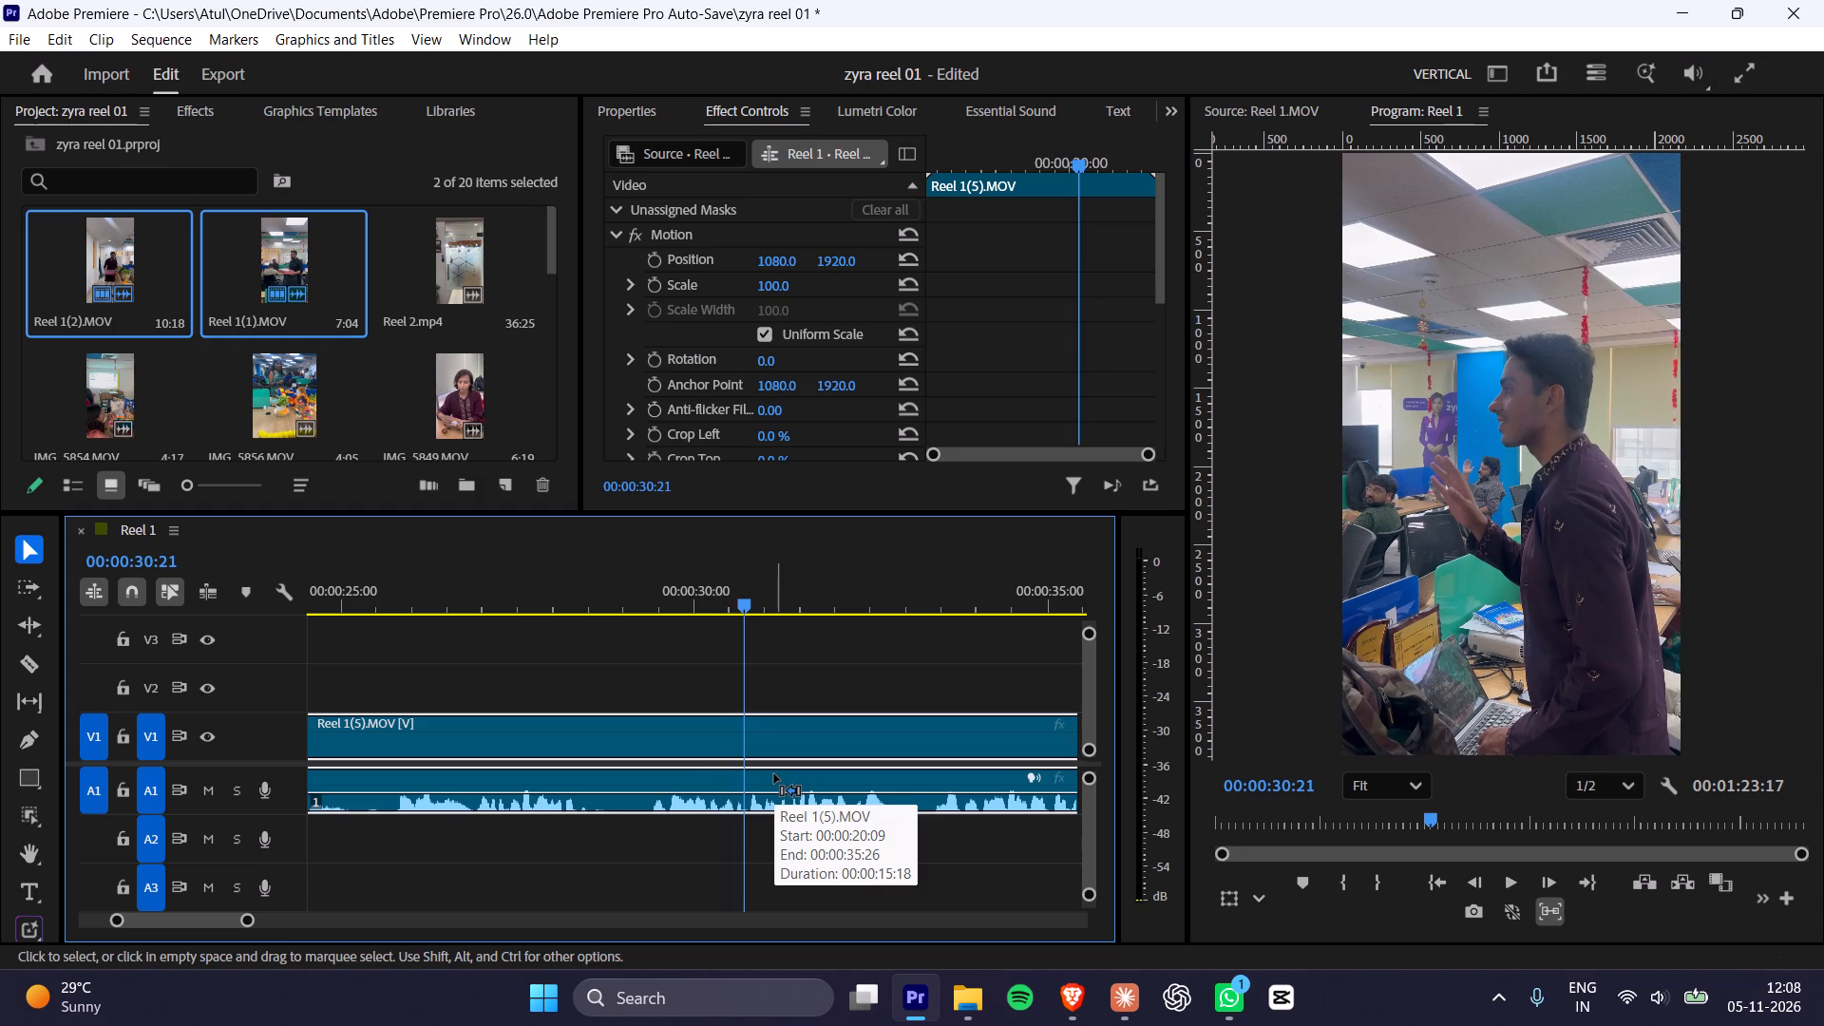
{"action": "key", "text": "ctrl+k"}
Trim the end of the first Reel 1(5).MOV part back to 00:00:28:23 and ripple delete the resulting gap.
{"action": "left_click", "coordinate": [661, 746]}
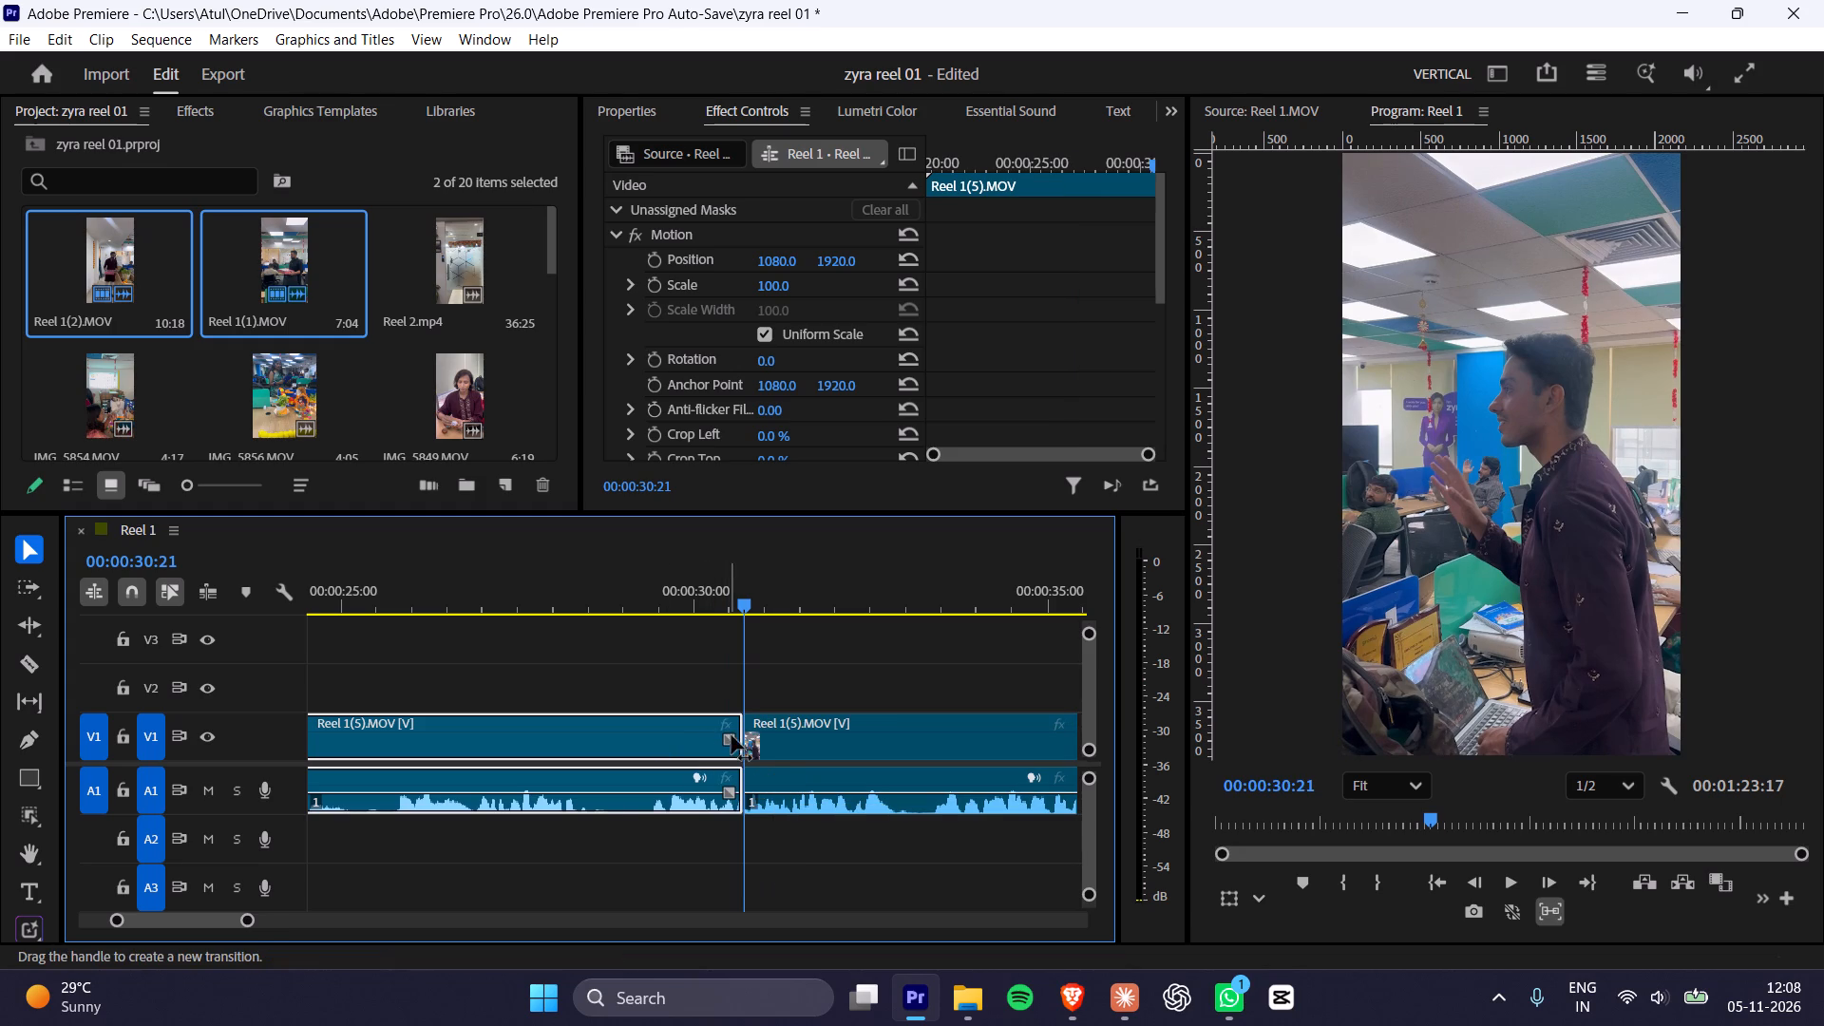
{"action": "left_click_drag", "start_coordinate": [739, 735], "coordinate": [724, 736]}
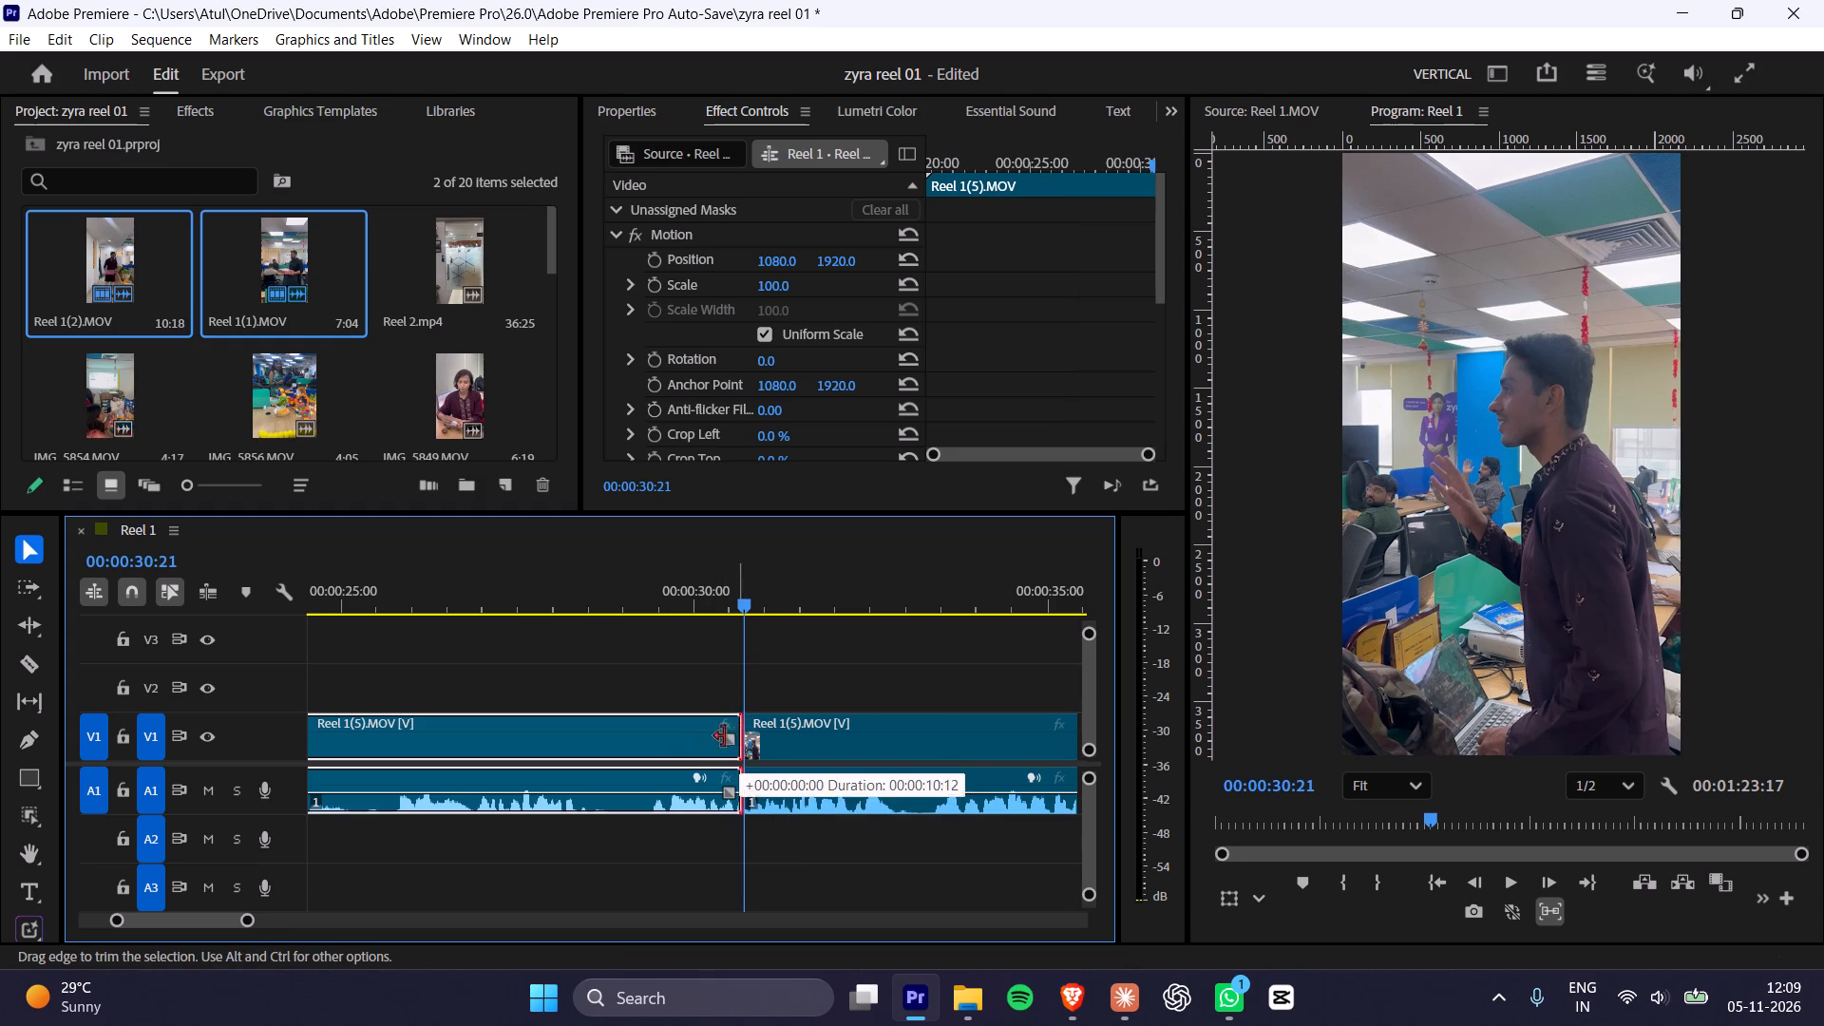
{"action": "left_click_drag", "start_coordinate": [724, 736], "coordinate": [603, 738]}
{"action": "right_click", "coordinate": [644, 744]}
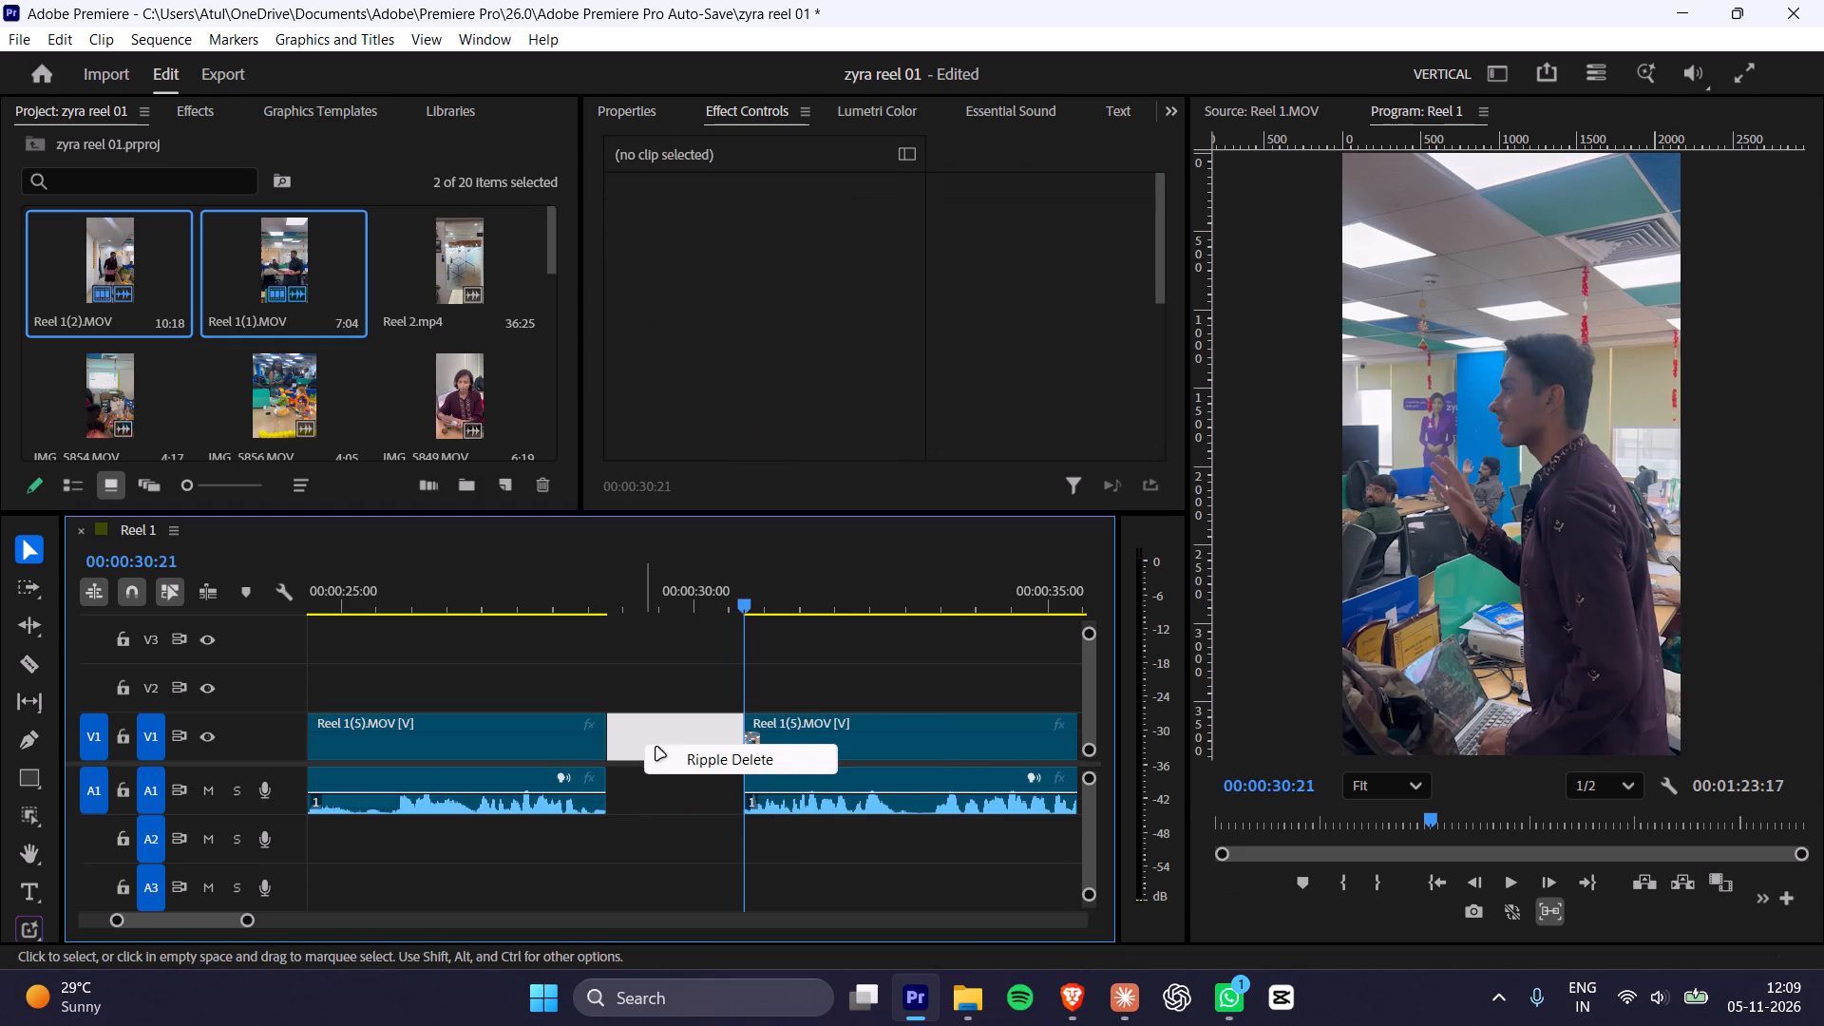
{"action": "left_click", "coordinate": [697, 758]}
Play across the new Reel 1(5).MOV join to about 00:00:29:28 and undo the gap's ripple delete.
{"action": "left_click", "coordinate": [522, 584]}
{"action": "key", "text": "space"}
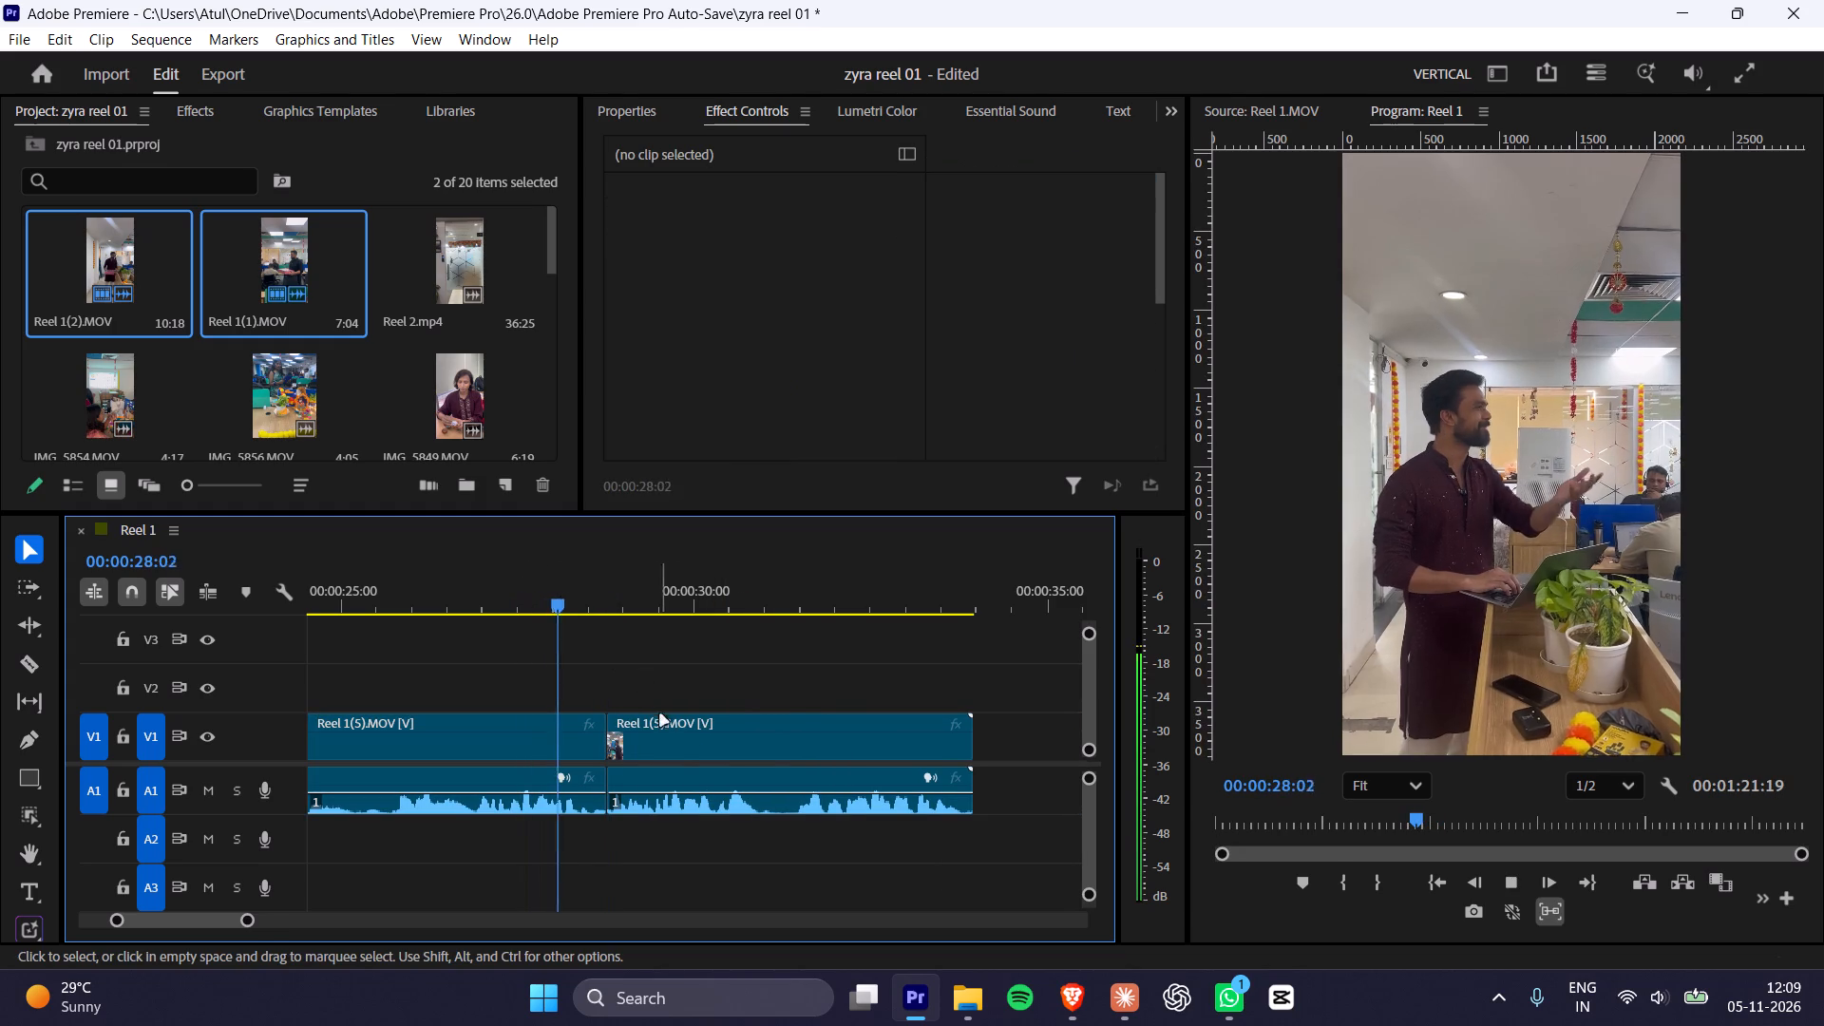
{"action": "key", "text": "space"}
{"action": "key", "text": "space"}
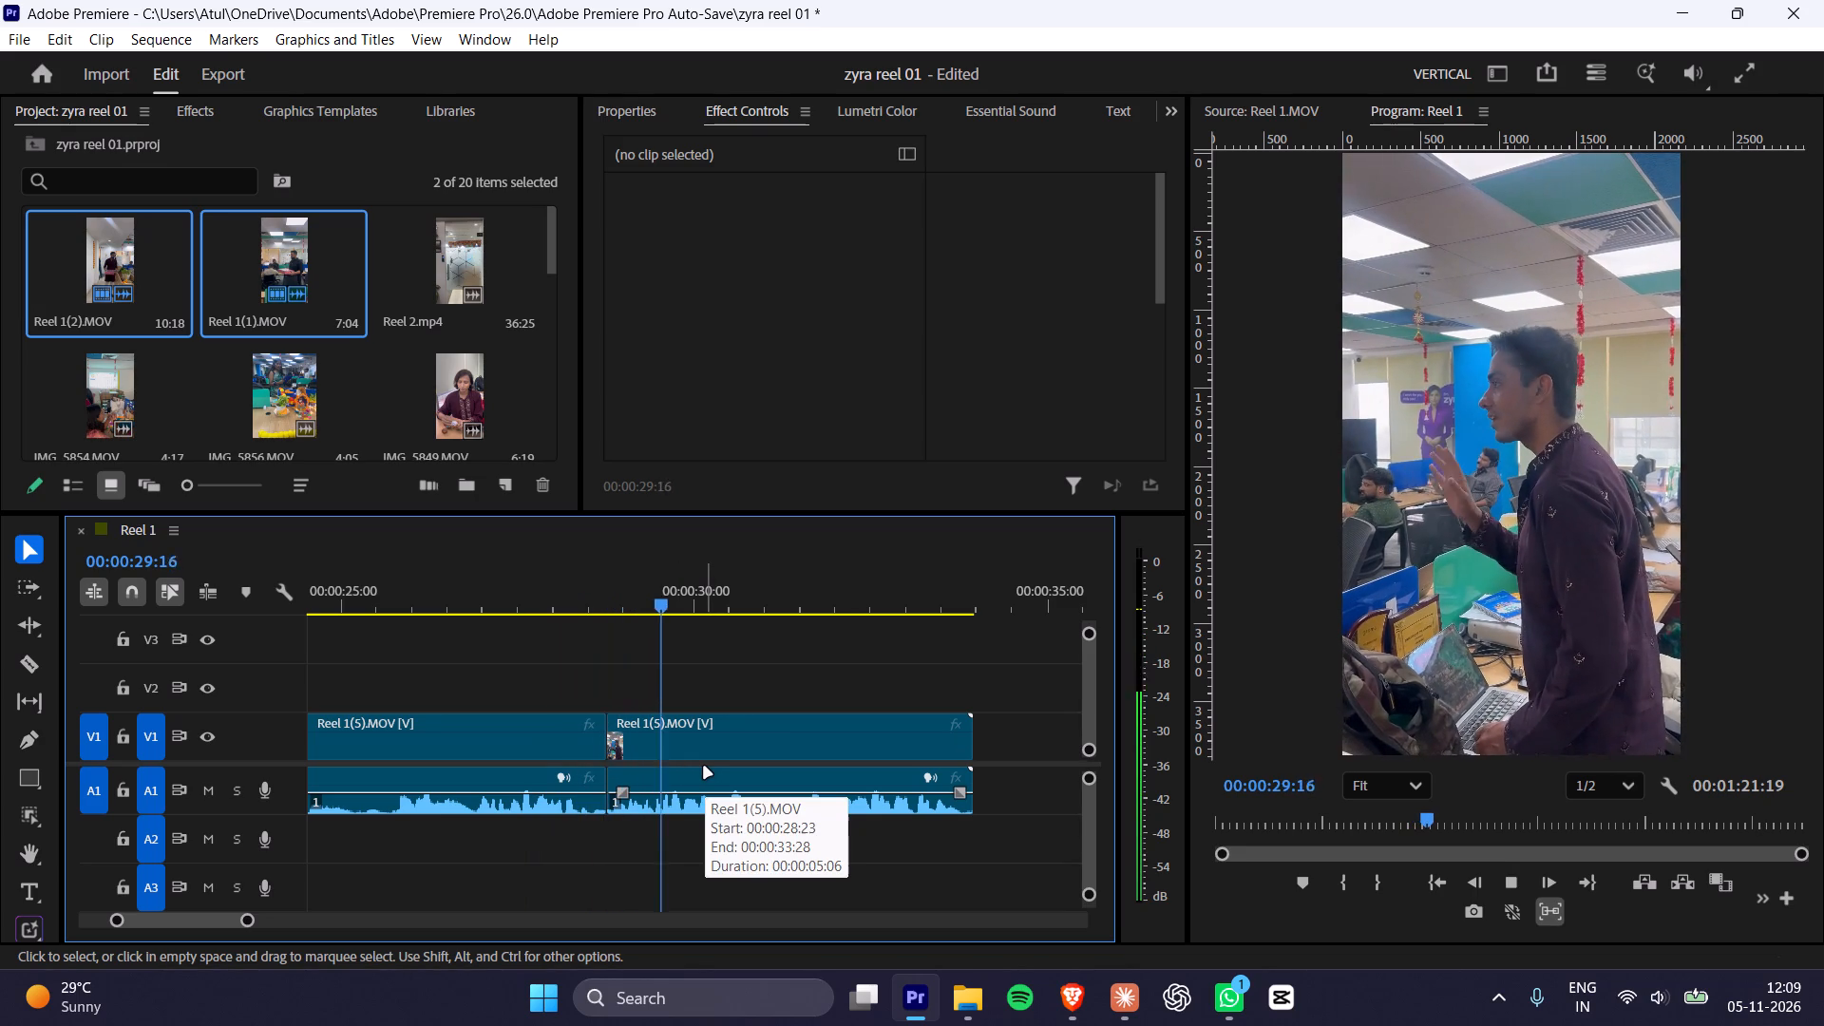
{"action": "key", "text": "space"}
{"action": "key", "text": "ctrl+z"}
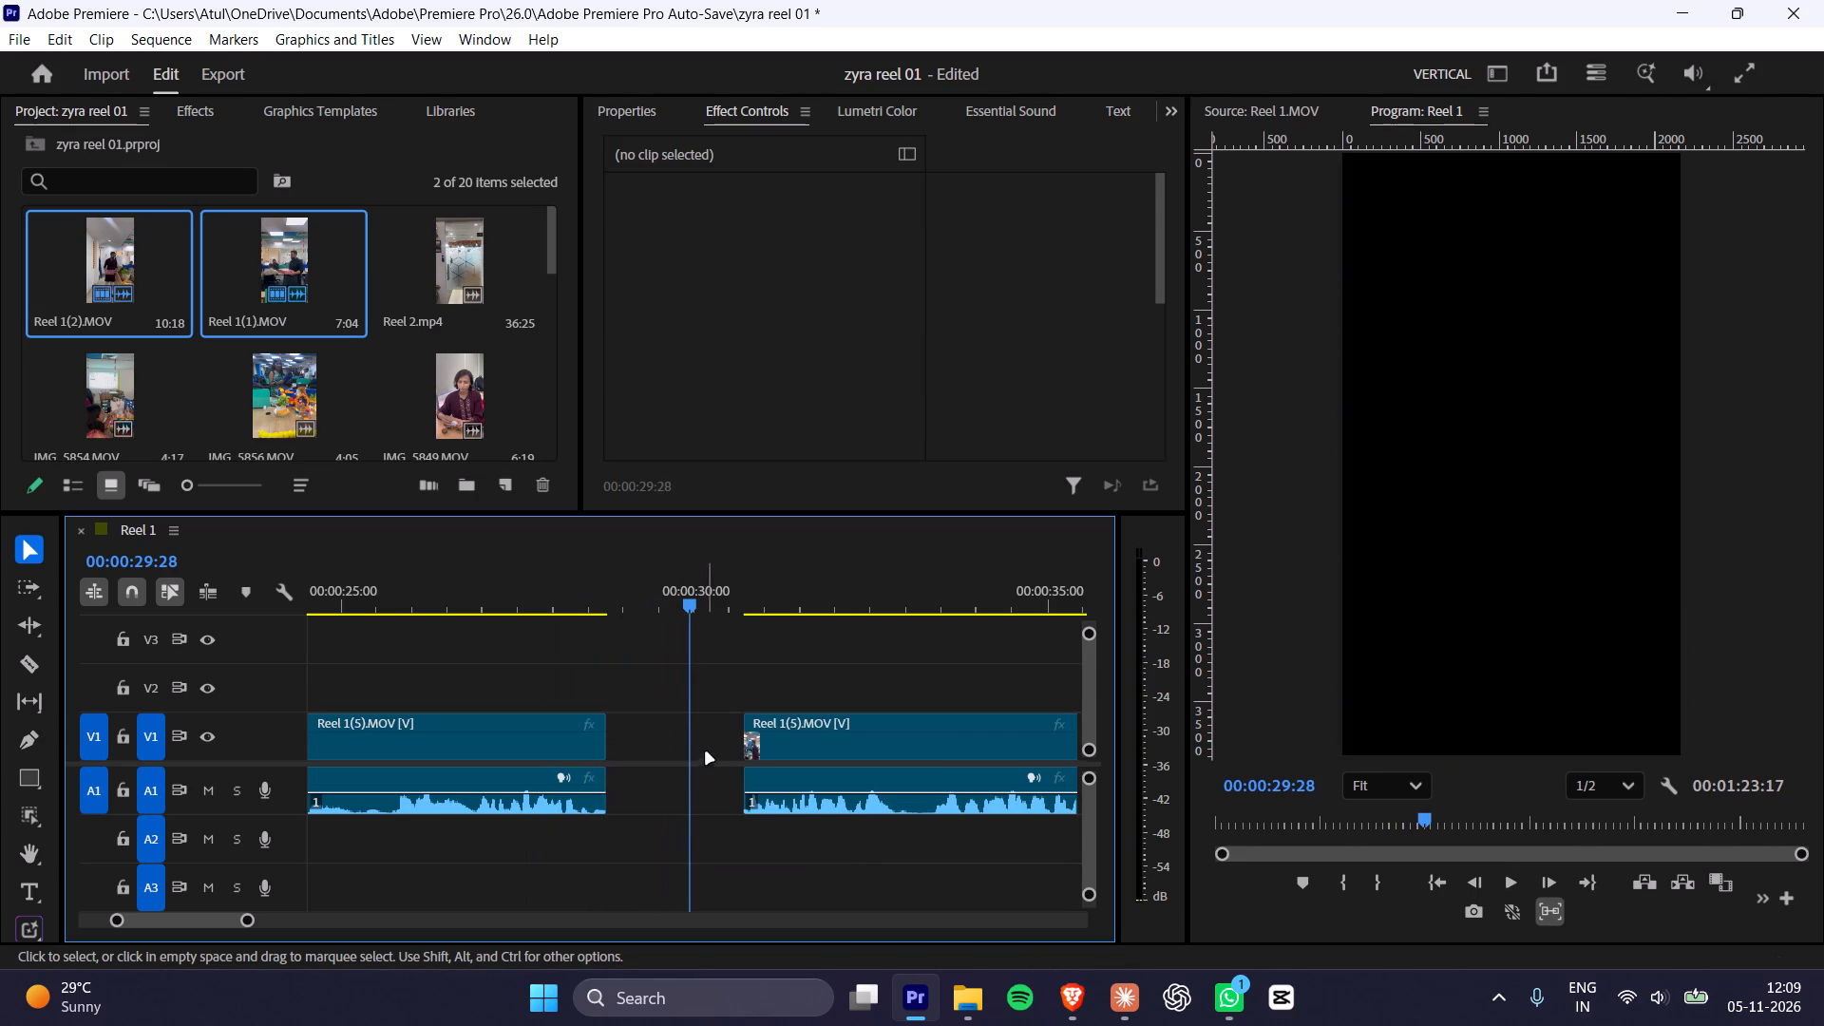
Extend the end of the first Reel 1(5).MOV part to 00:00:29:07 and ripple delete the remaining gap.
{"action": "left_click", "coordinate": [785, 747]}
{"action": "left_click", "coordinate": [575, 730]}
{"action": "left_click_drag", "start_coordinate": [603, 738], "coordinate": [613, 738]}
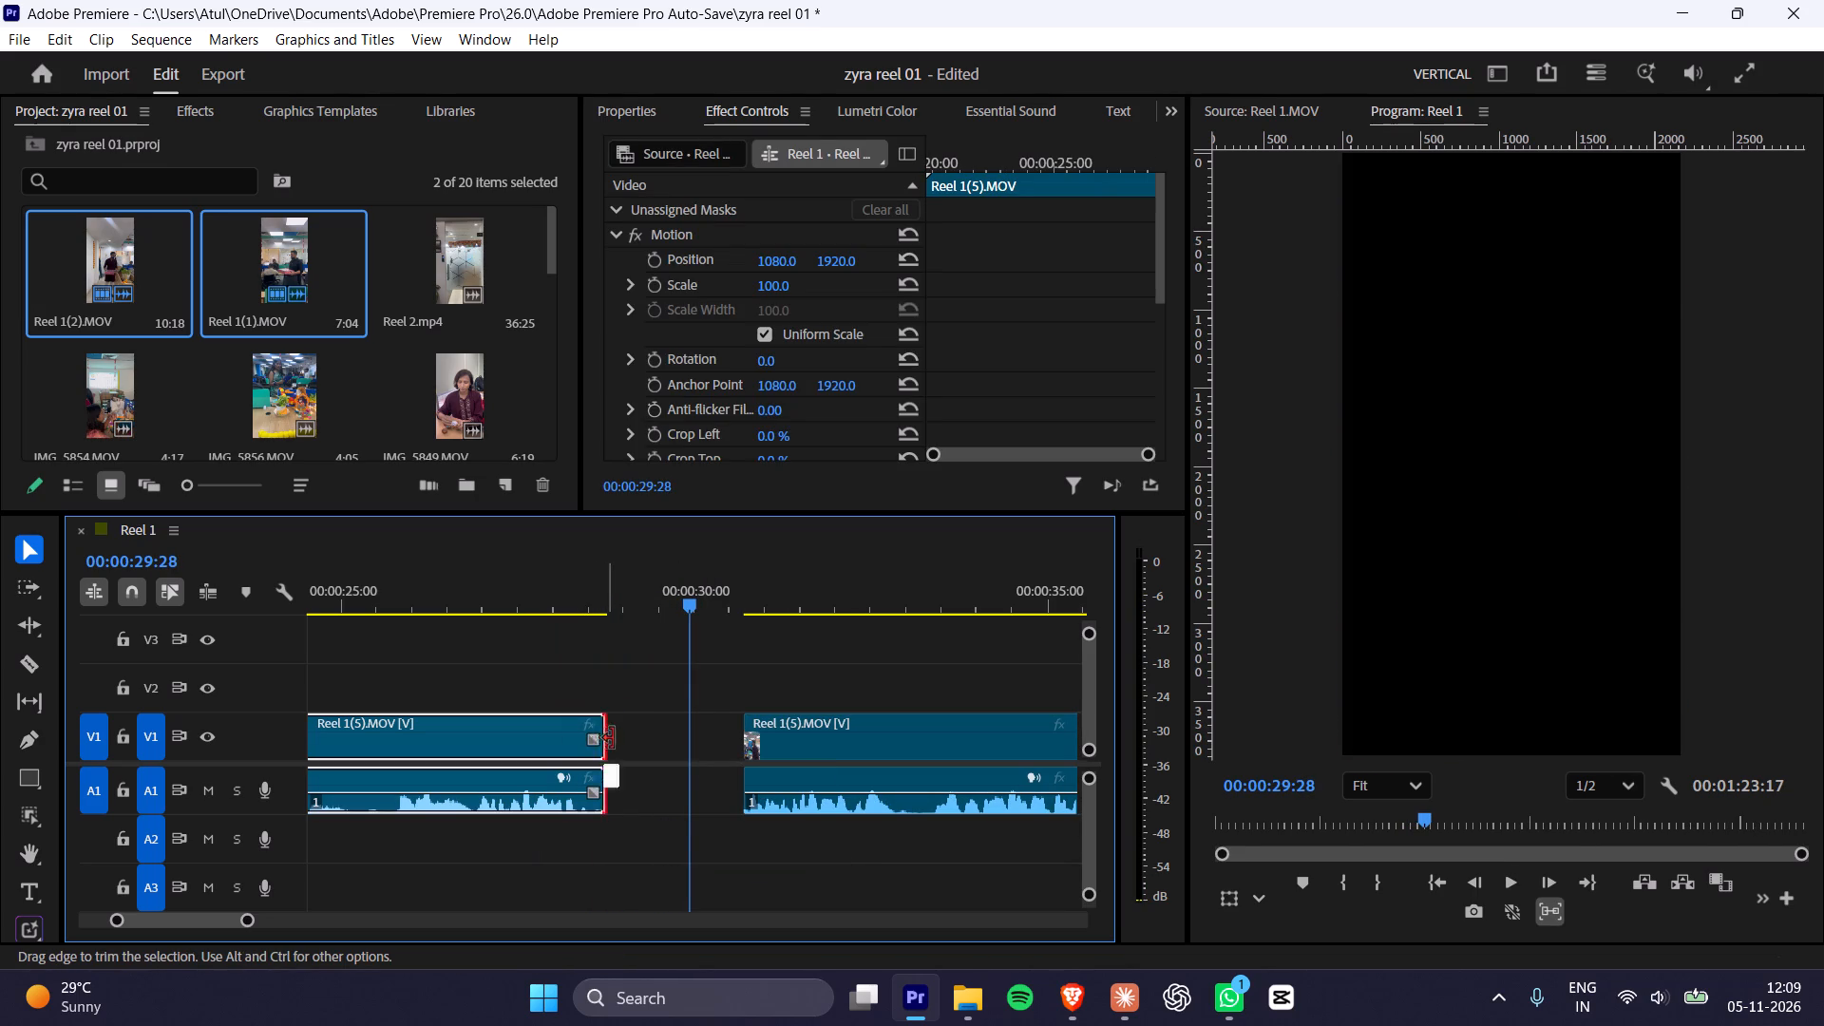
{"action": "left_click_drag", "start_coordinate": [613, 738], "coordinate": [636, 735]}
{"action": "left_click", "coordinate": [590, 594]}
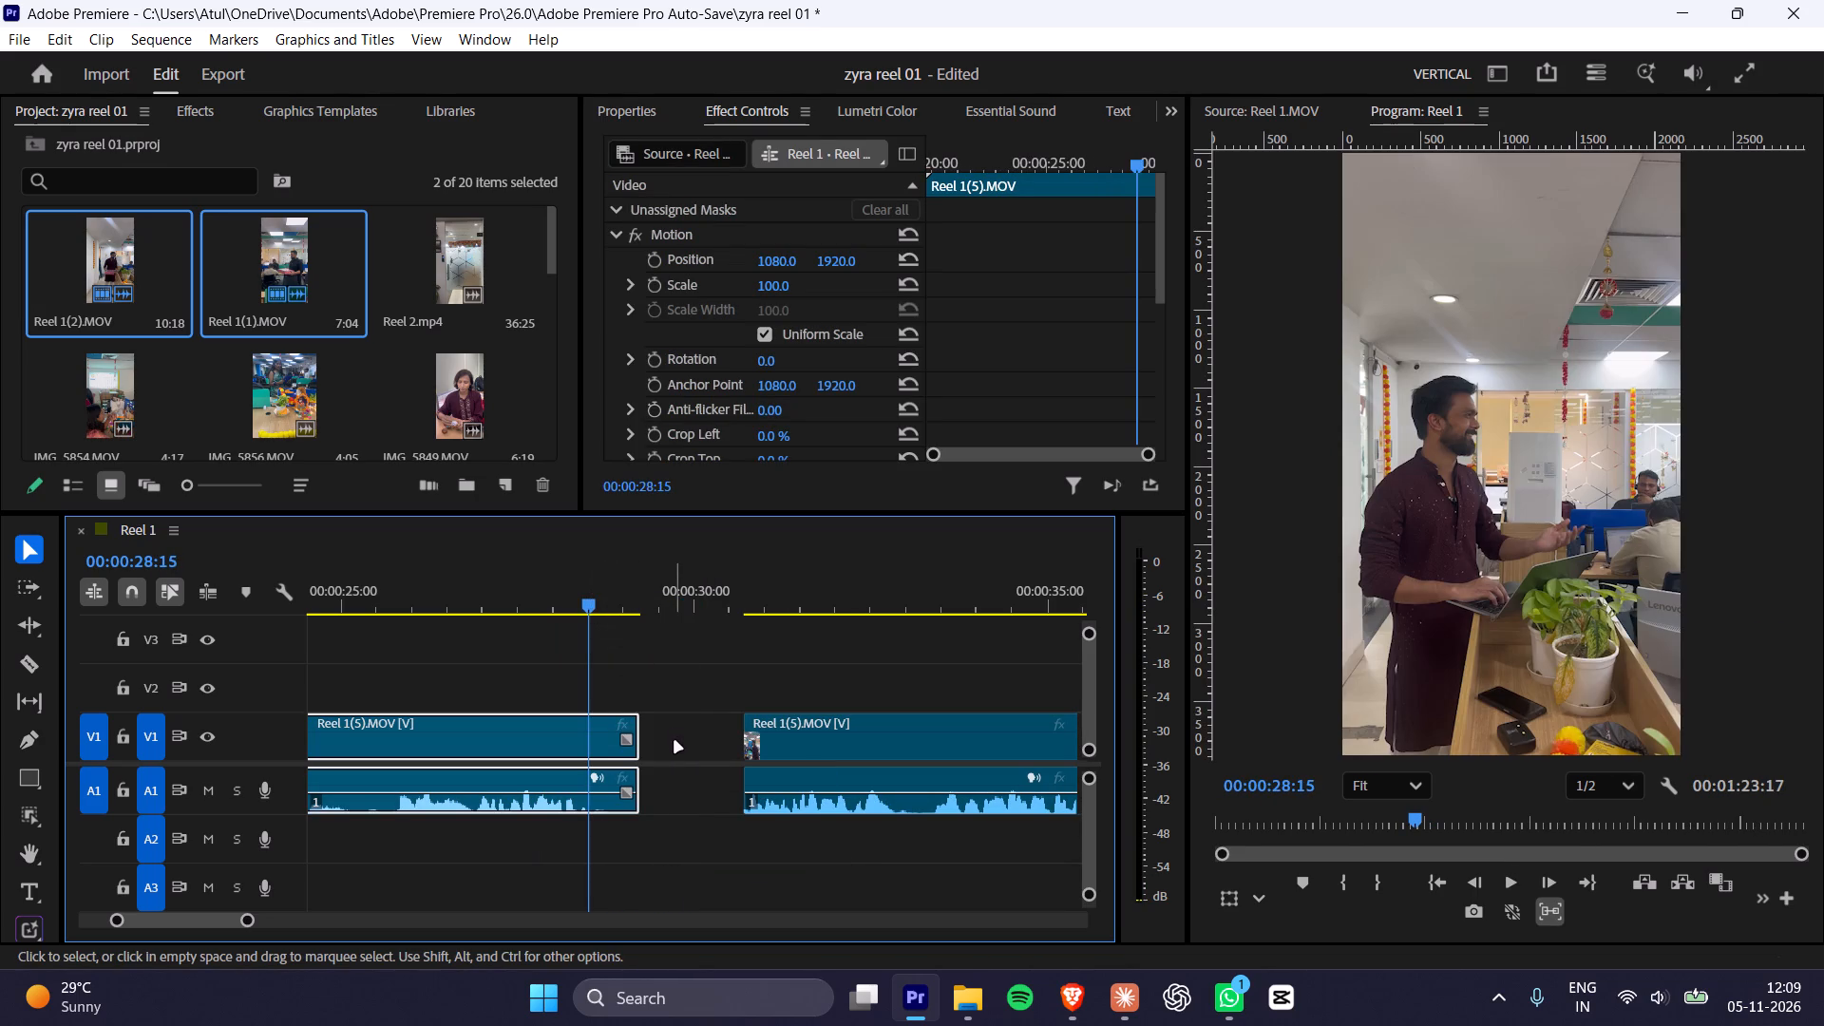
{"action": "right_click", "coordinate": [675, 743]}
{"action": "left_click", "coordinate": [716, 764]}
Play the join between the two Reel 1(5).MOV parts, replaying from about 00:00:28:23 to the clip's end at 00:00:34:13.
{"action": "key", "text": "space"}
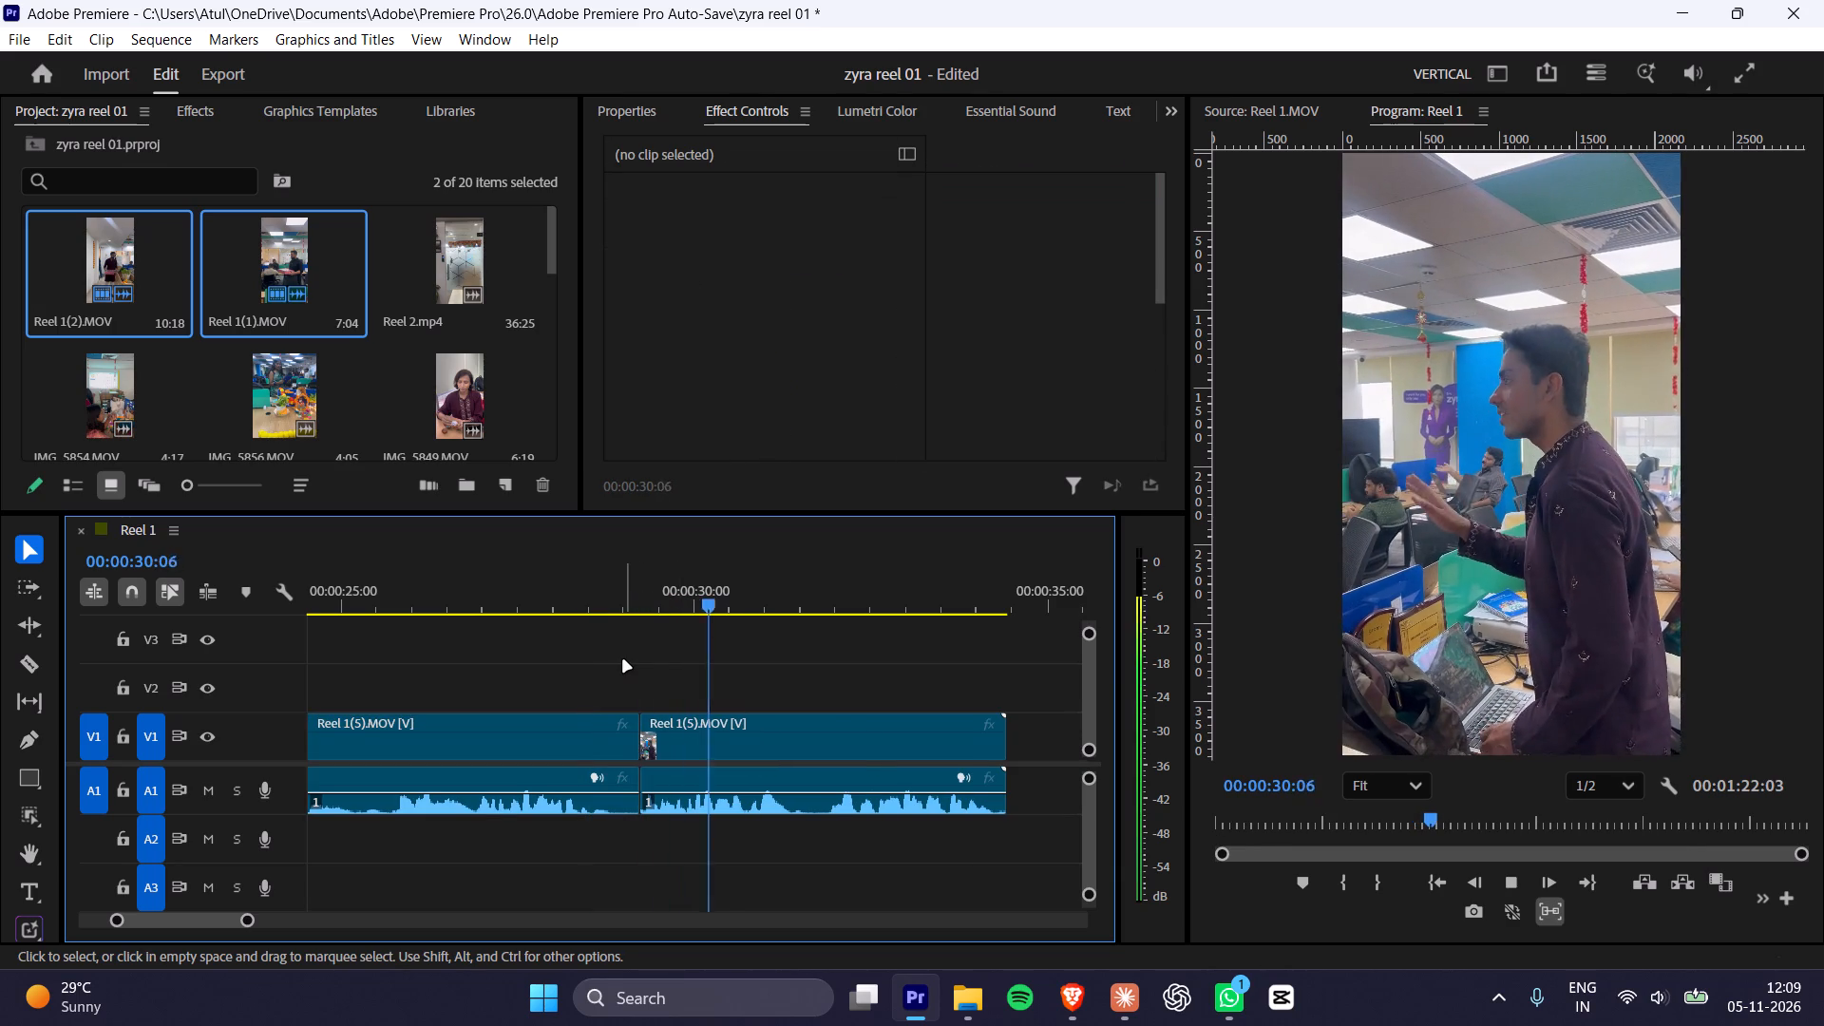
{"action": "key", "text": "space"}
{"action": "left_click", "coordinate": [608, 593]}
{"action": "key", "text": "space"}
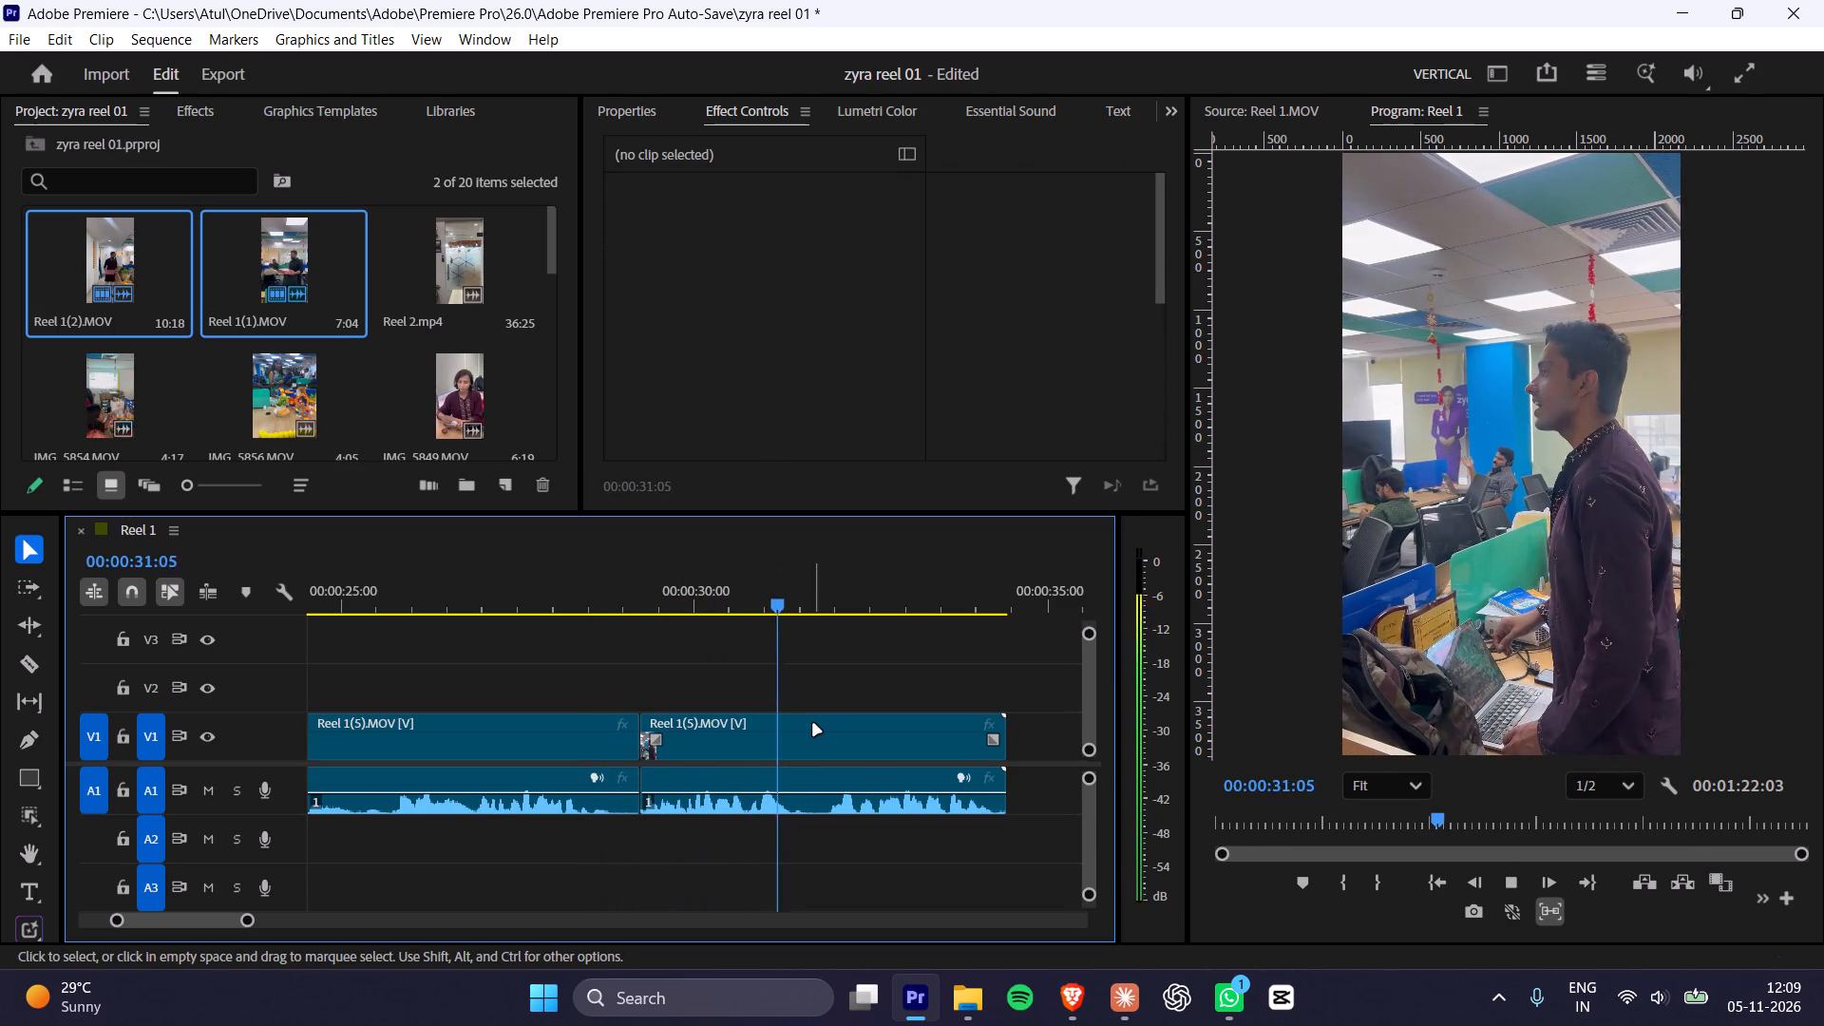
{"action": "key", "text": "space"}
{"action": "key", "text": "space"}
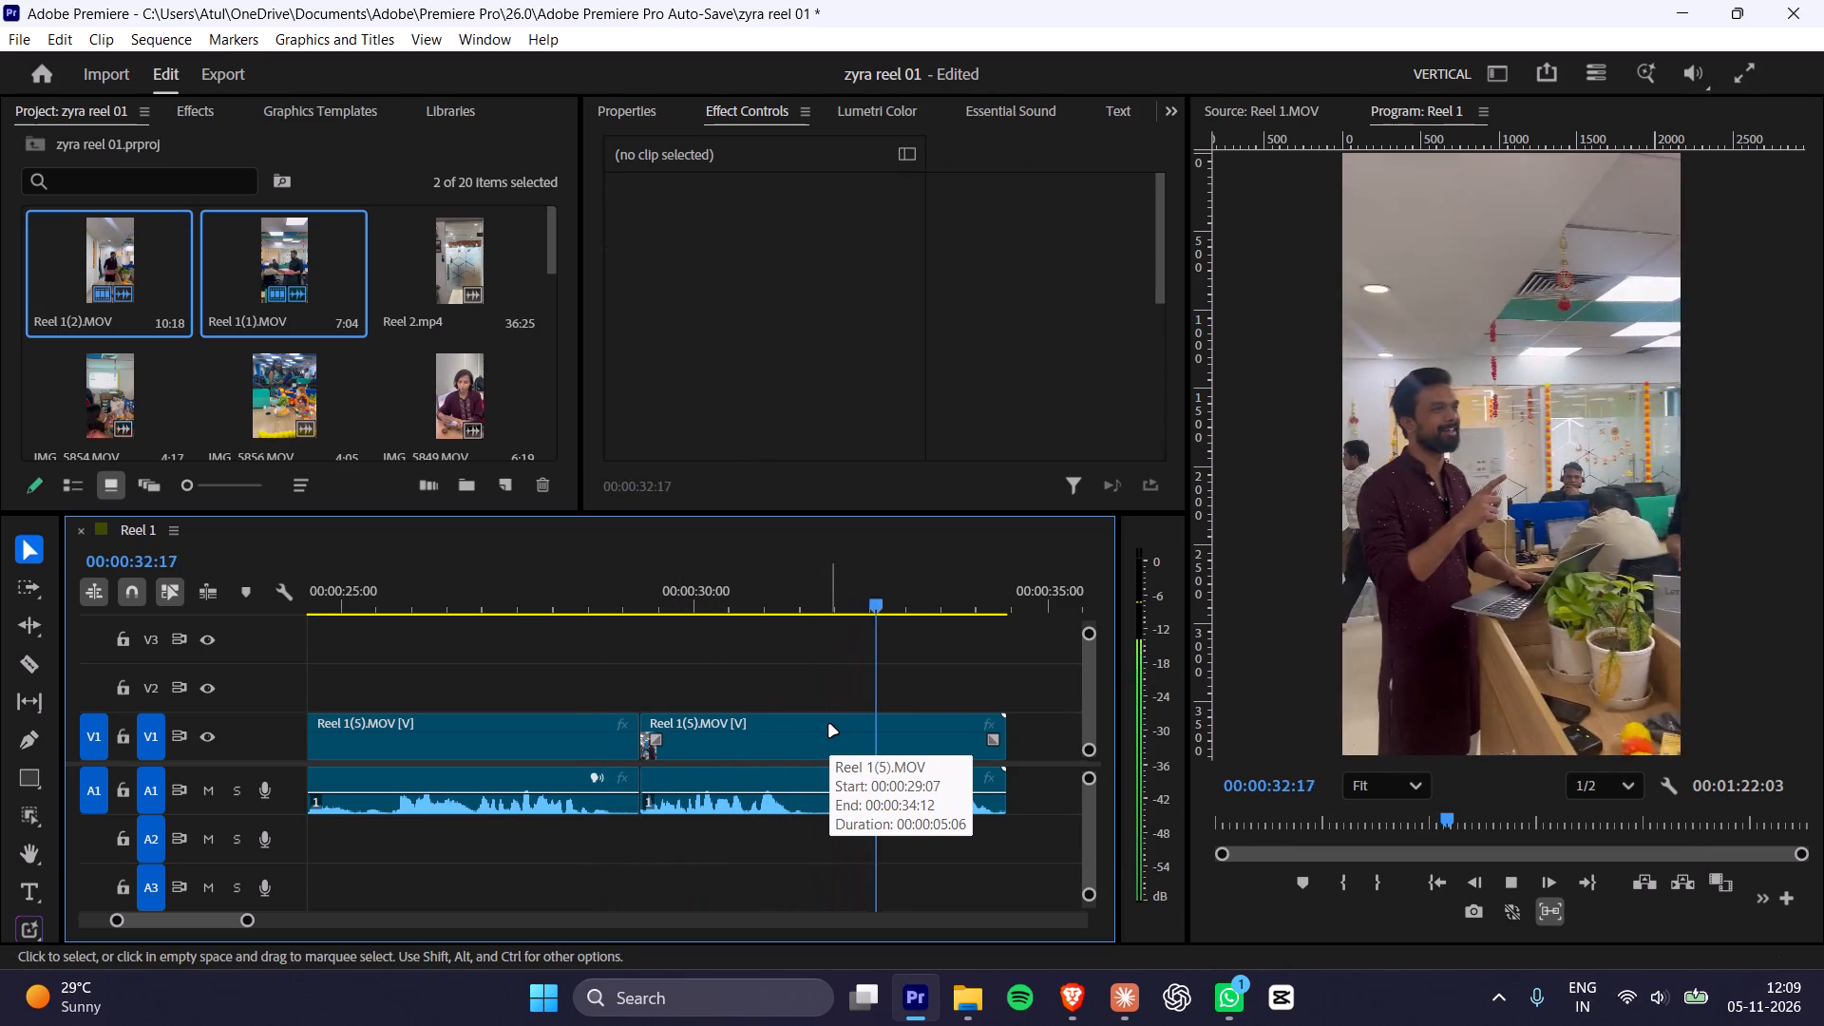
{"action": "key", "text": "space"}
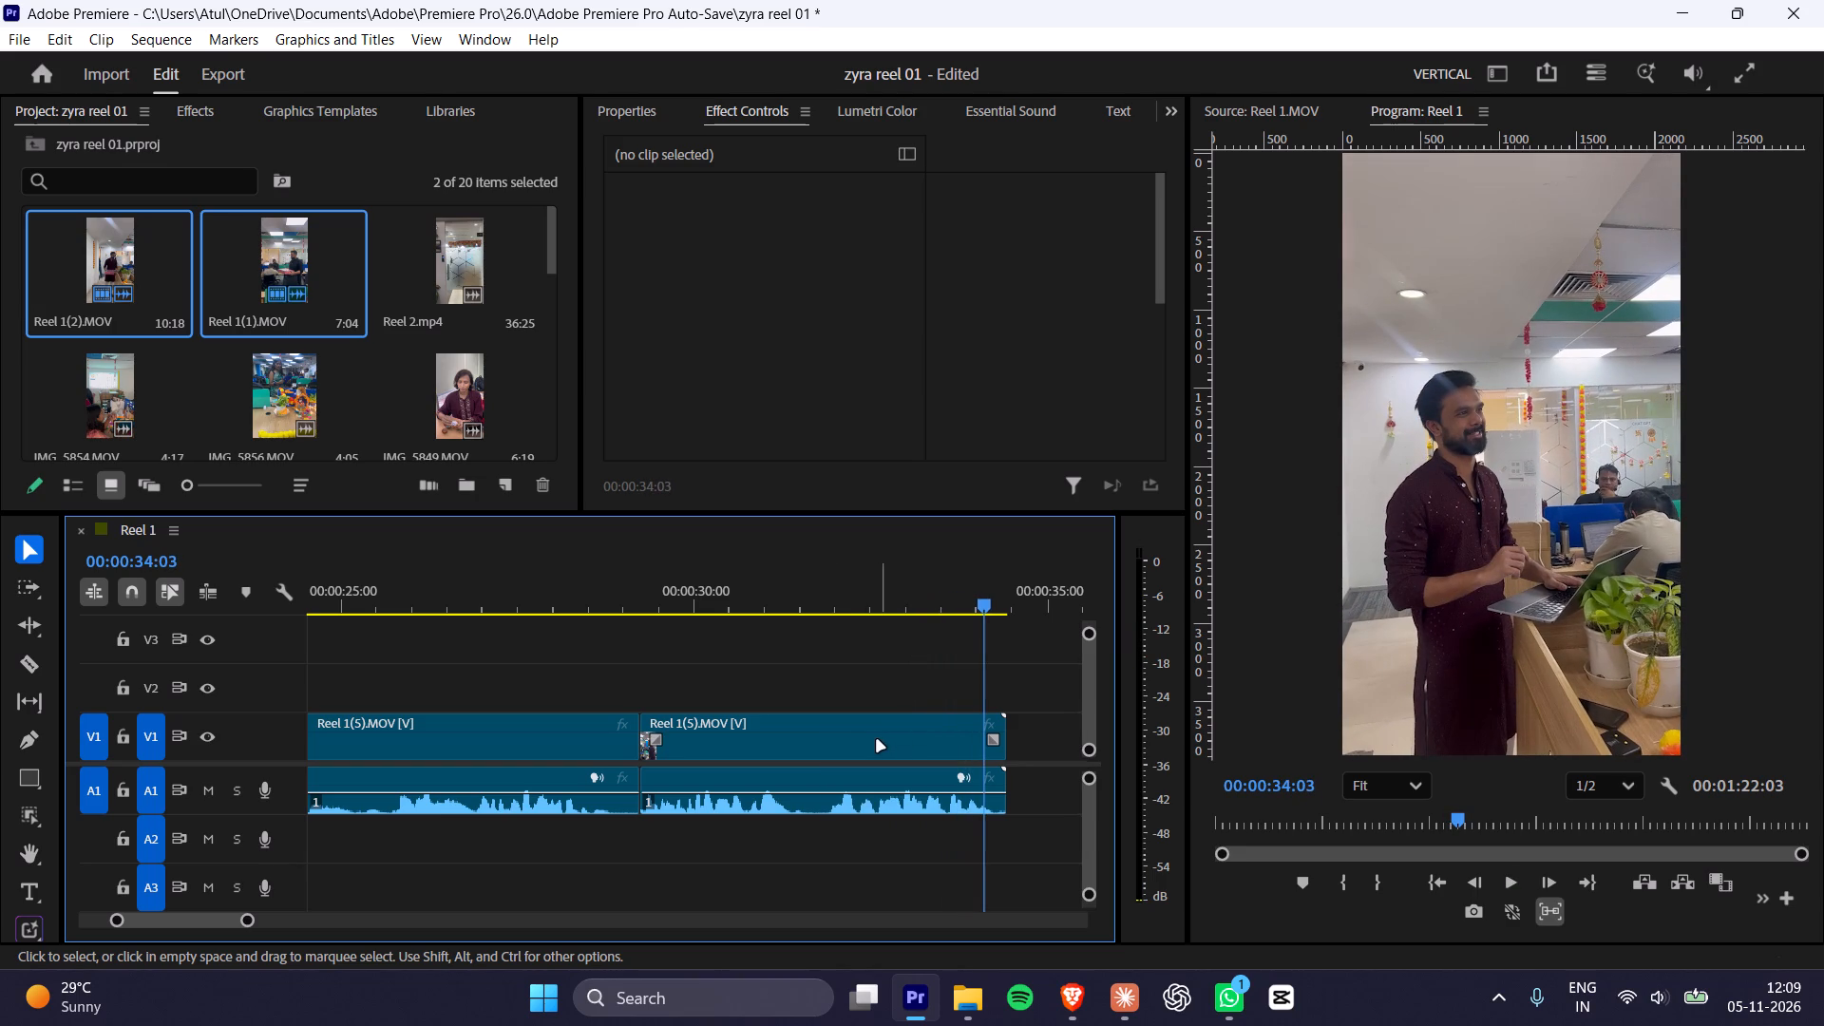
{"action": "scroll", "coordinate": [877, 740], "scroll_direction": "down", "scroll_amount": 12, "text": "alt"}
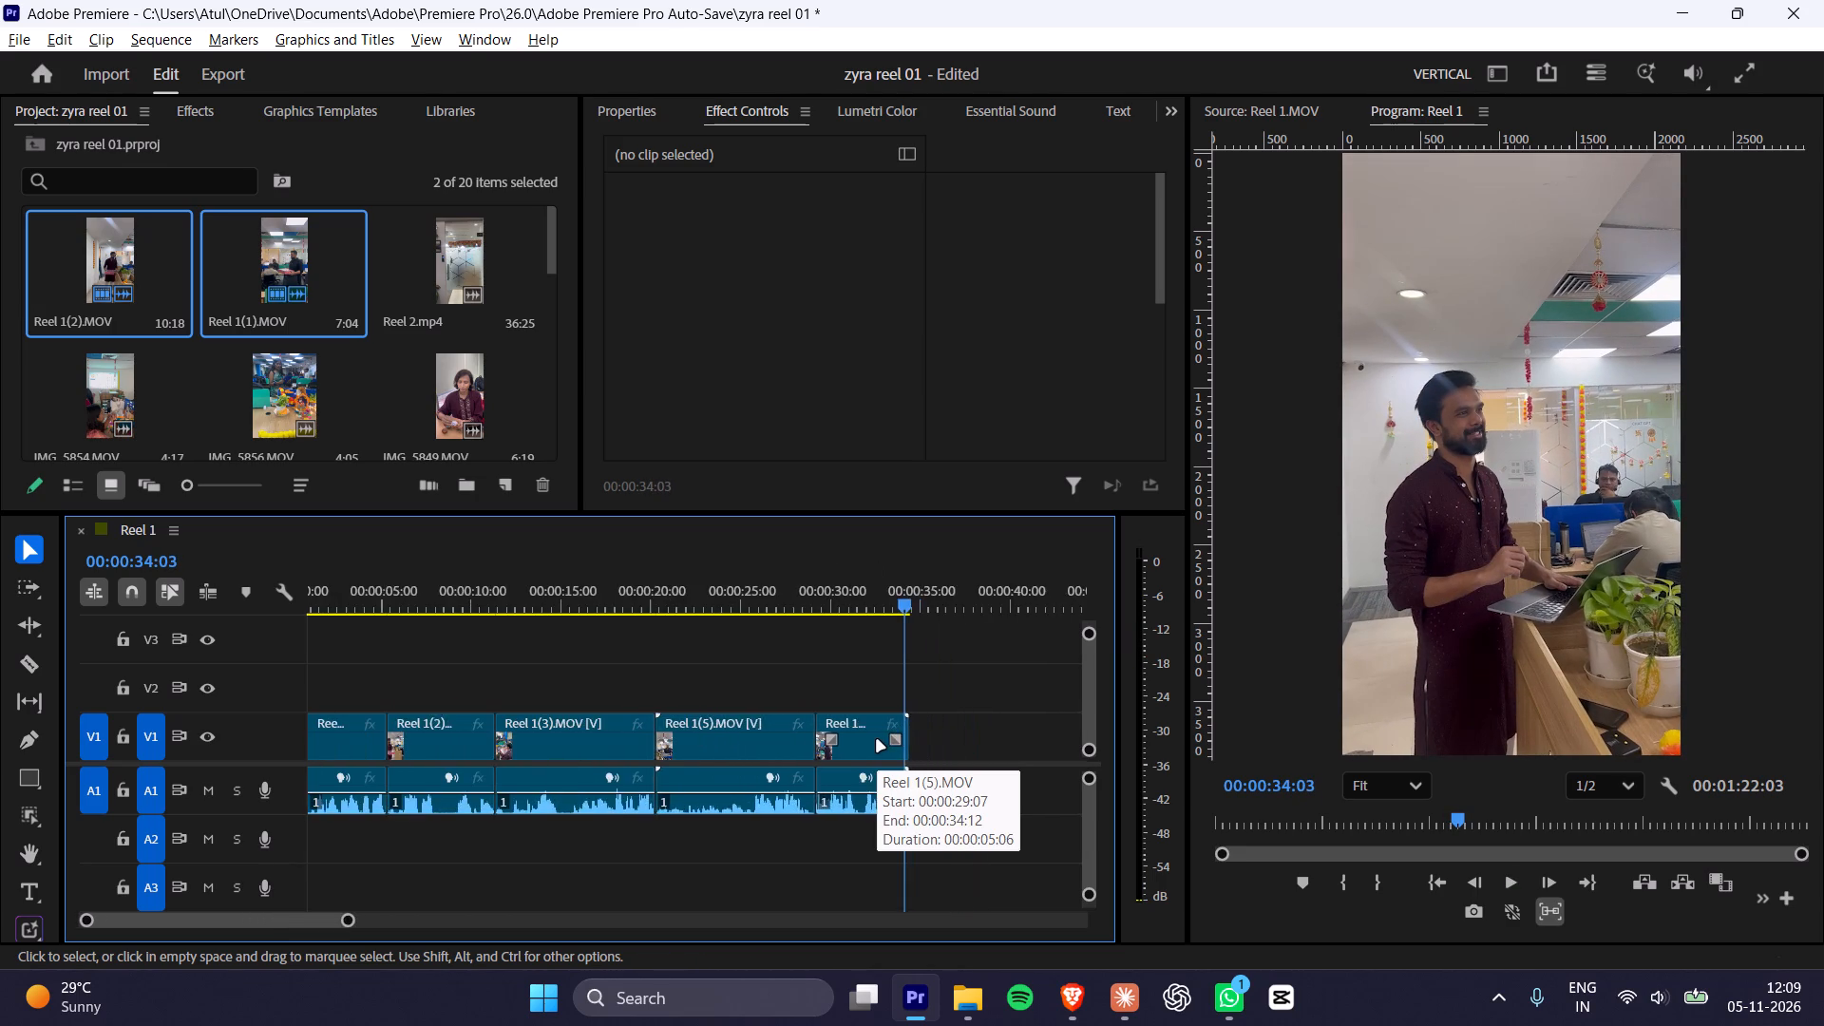
{"action": "scroll", "coordinate": [877, 740], "scroll_direction": "down", "scroll_amount": 4, "text": "alt"}
{"action": "key", "text": "space"}
{"action": "key", "text": "space"}
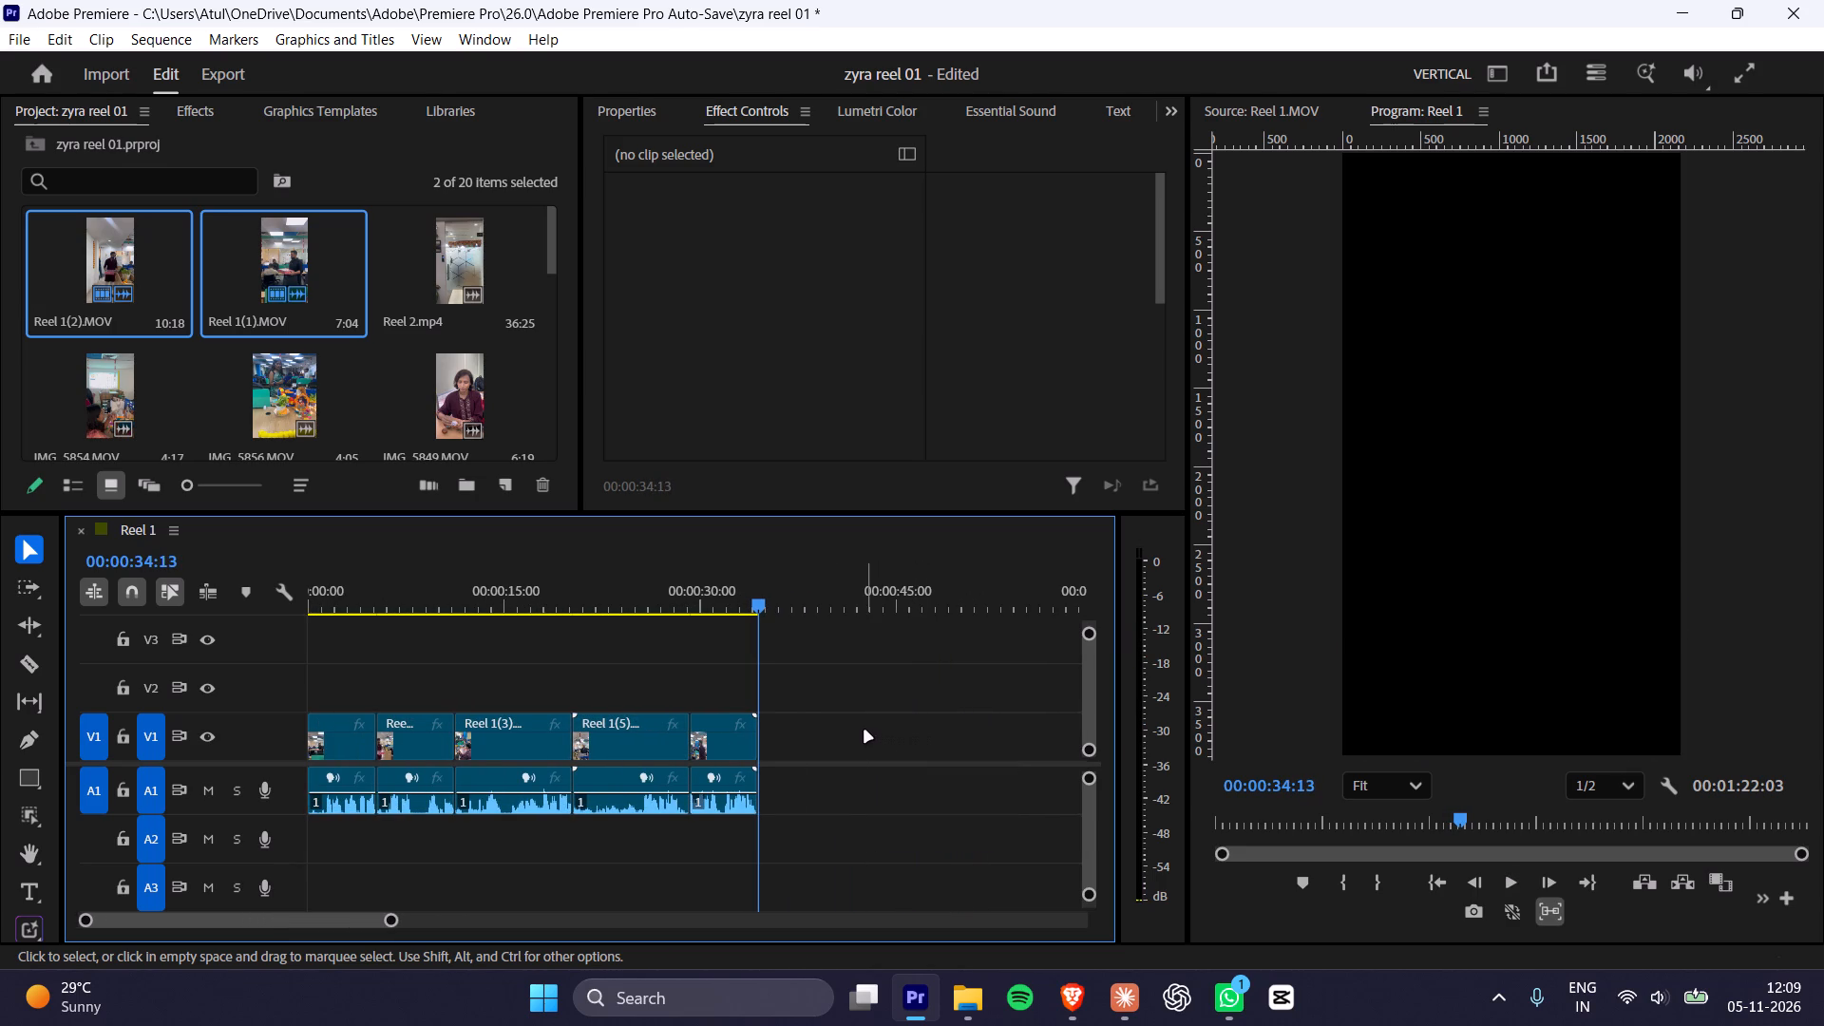
Move the two remaining clips near 00:01:15:00 together to 00:00:34:13, directly after the second Reel 1(5).MOV part.
{"action": "scroll", "coordinate": [864, 731], "scroll_direction": "down", "scroll_amount": 6, "text": "alt"}
{"action": "left_click_drag", "start_coordinate": [739, 674], "coordinate": [883, 801]}
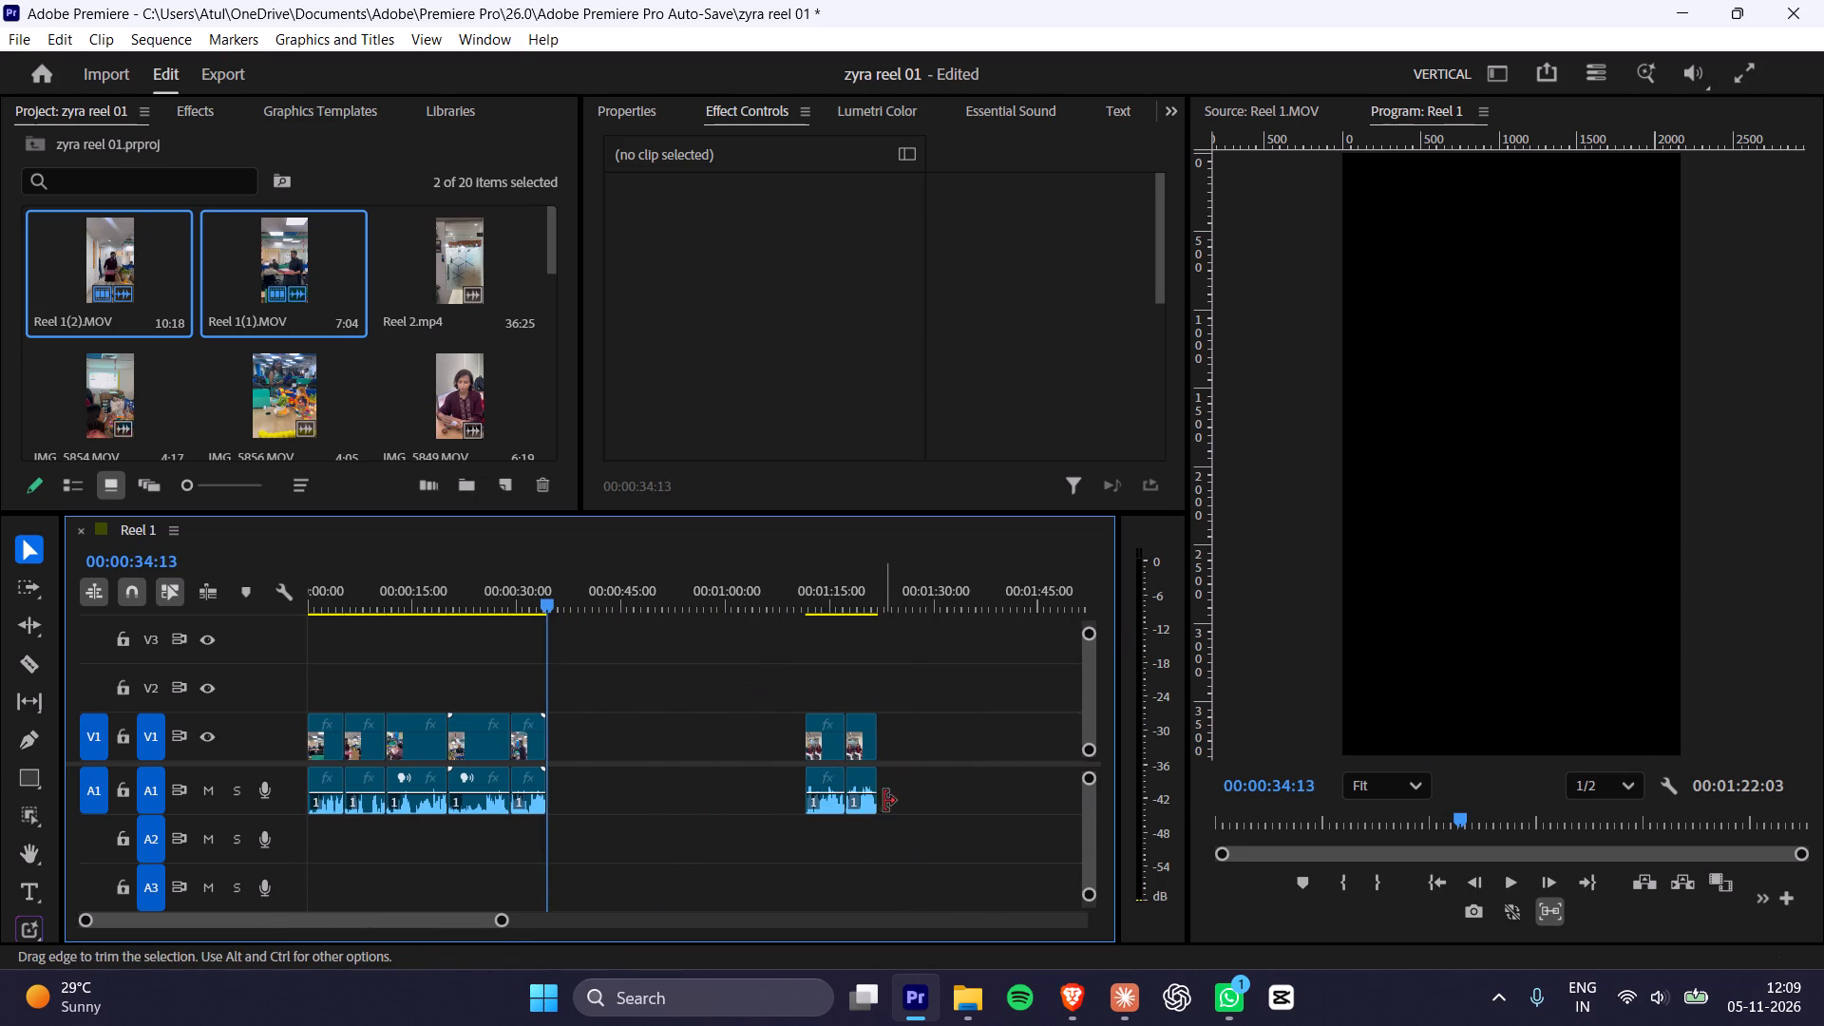
{"action": "left_click_drag", "start_coordinate": [750, 676], "coordinate": [962, 838]}
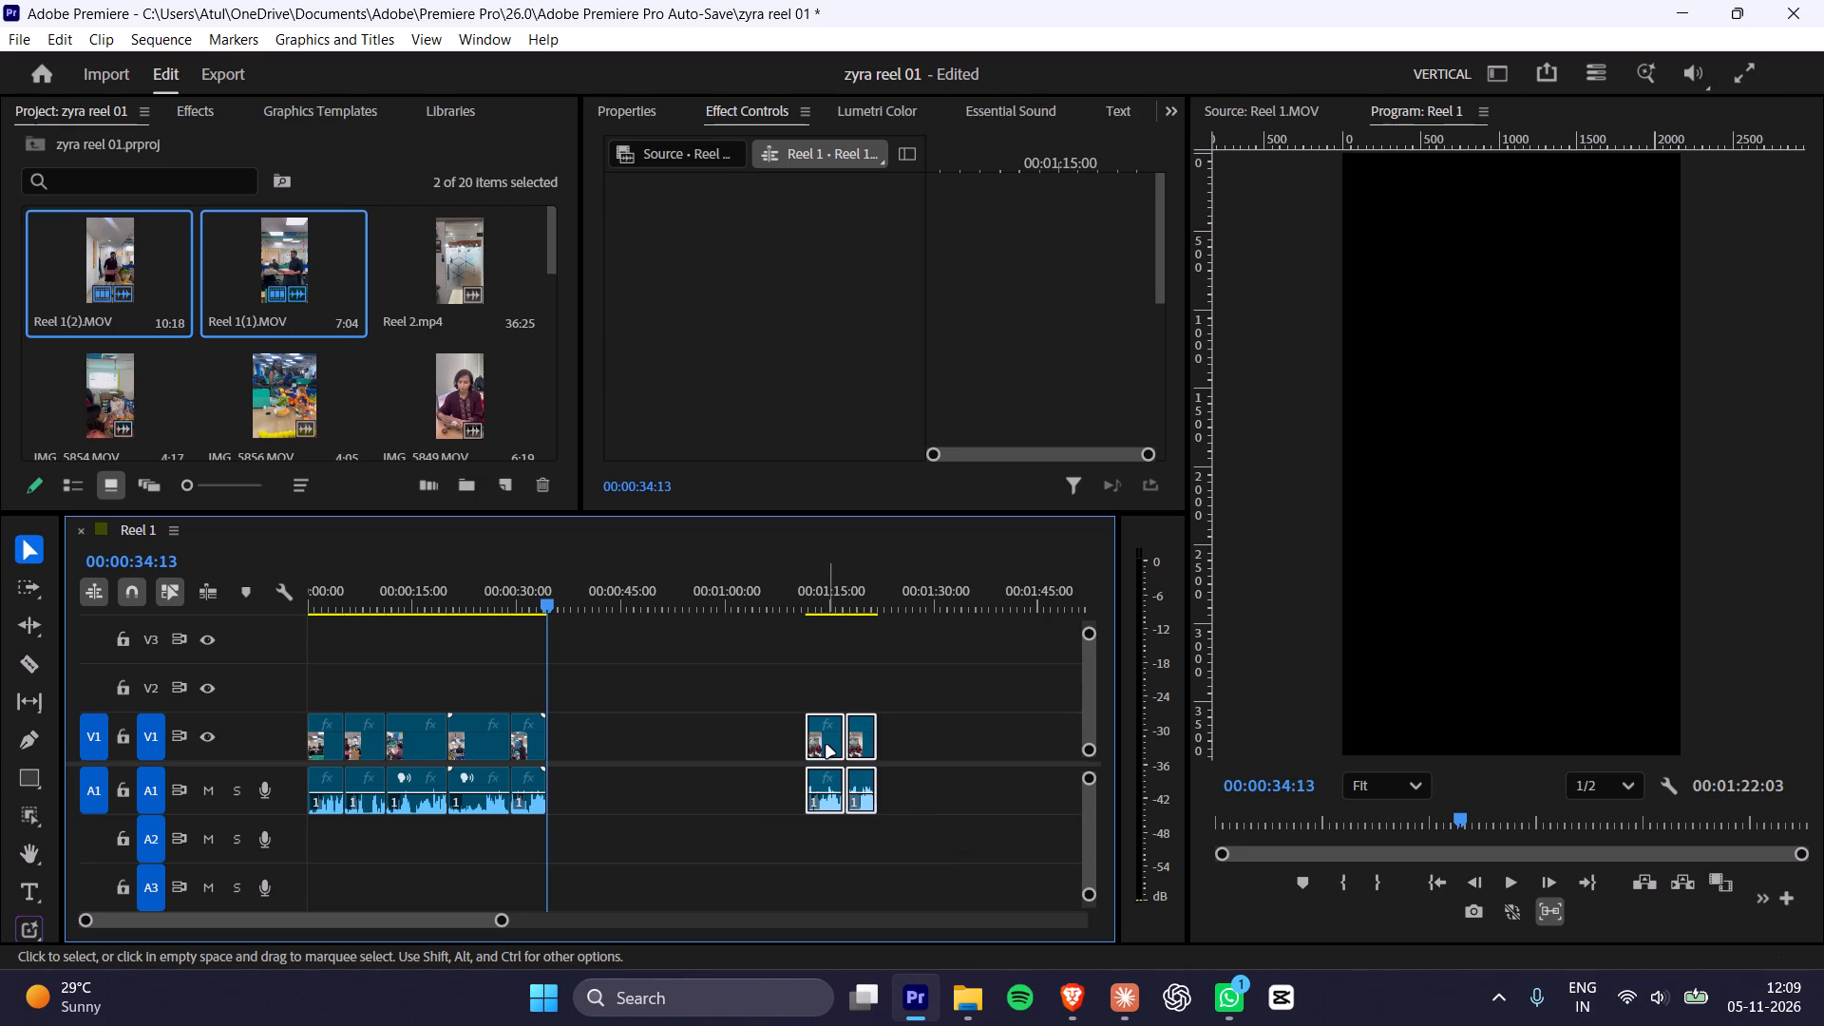
{"action": "left_click_drag", "start_coordinate": [826, 746], "coordinate": [561, 749]}
Play the assembled sequence from the start of Reel 1(1).MOV to about 00:00:03:02.
{"action": "left_click_drag", "start_coordinate": [497, 599], "coordinate": [427, 602]}
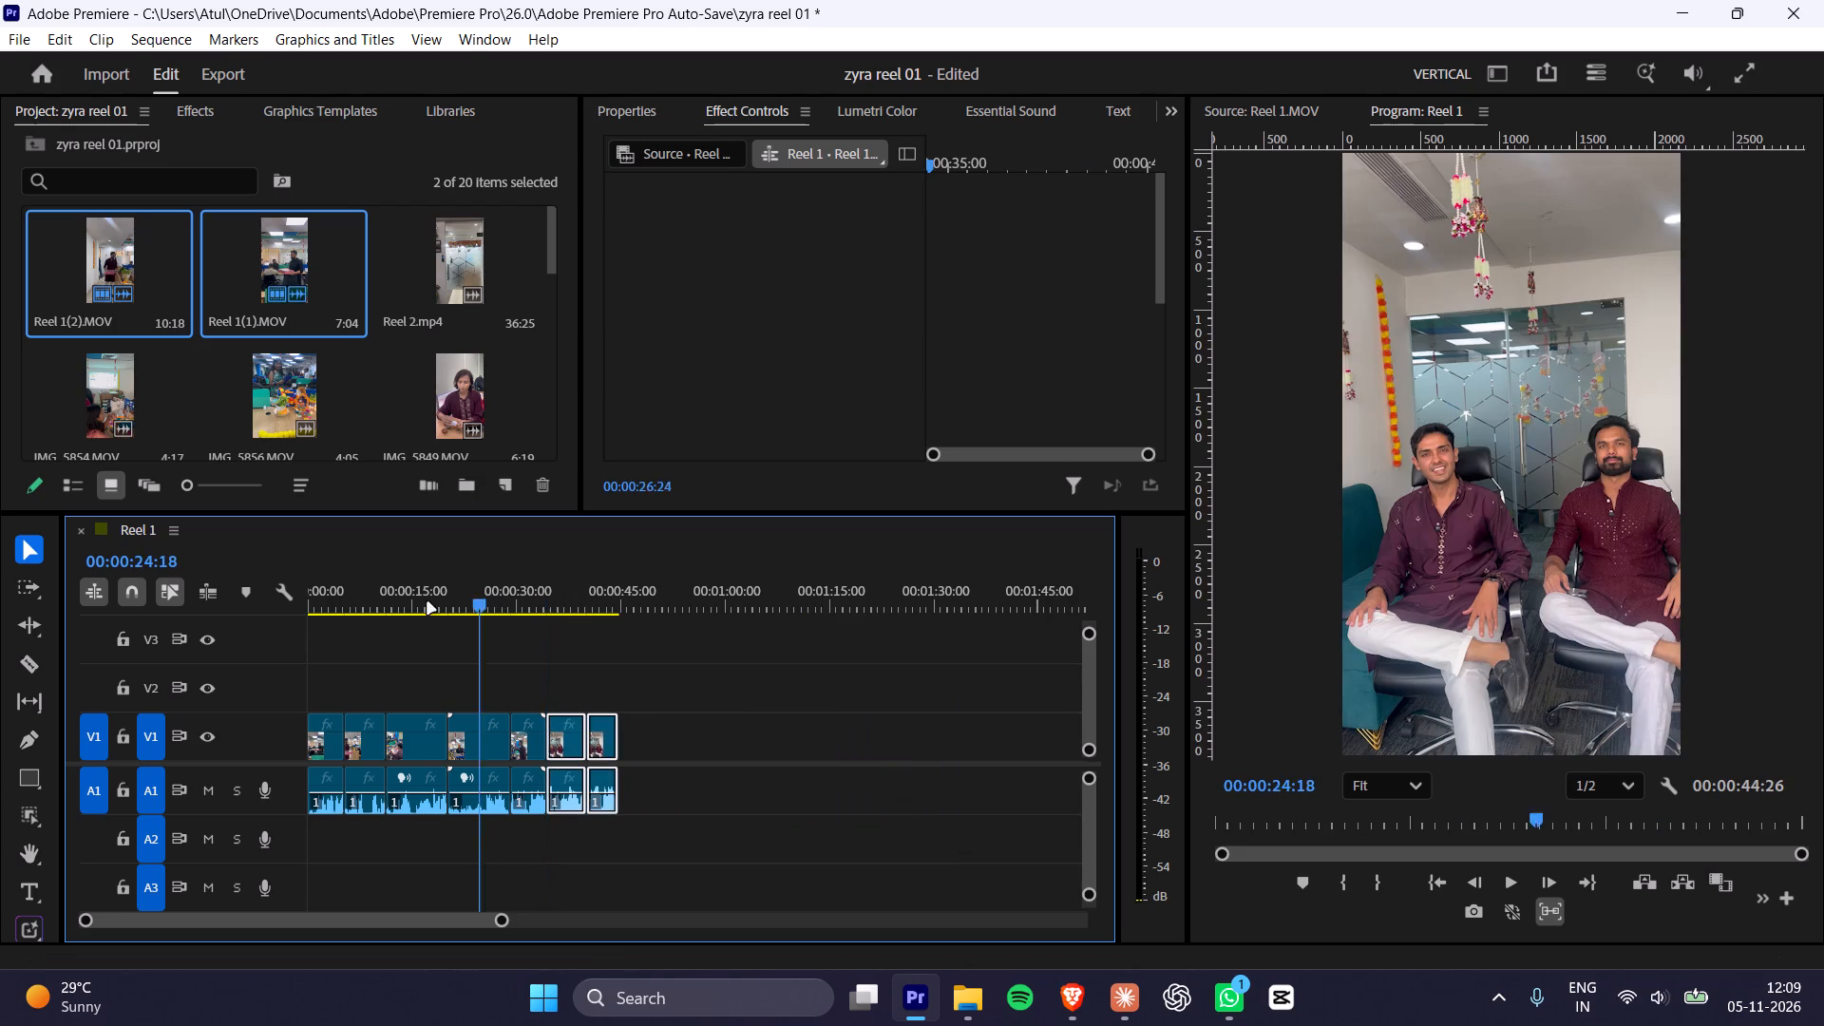
{"action": "left_click_drag", "start_coordinate": [427, 602], "coordinate": [47, 651]}
{"action": "scroll", "coordinate": [473, 725], "scroll_direction": "up", "scroll_amount": 7, "text": "alt"}
{"action": "left_click_drag", "start_coordinate": [413, 603], "coordinate": [19, 658]}
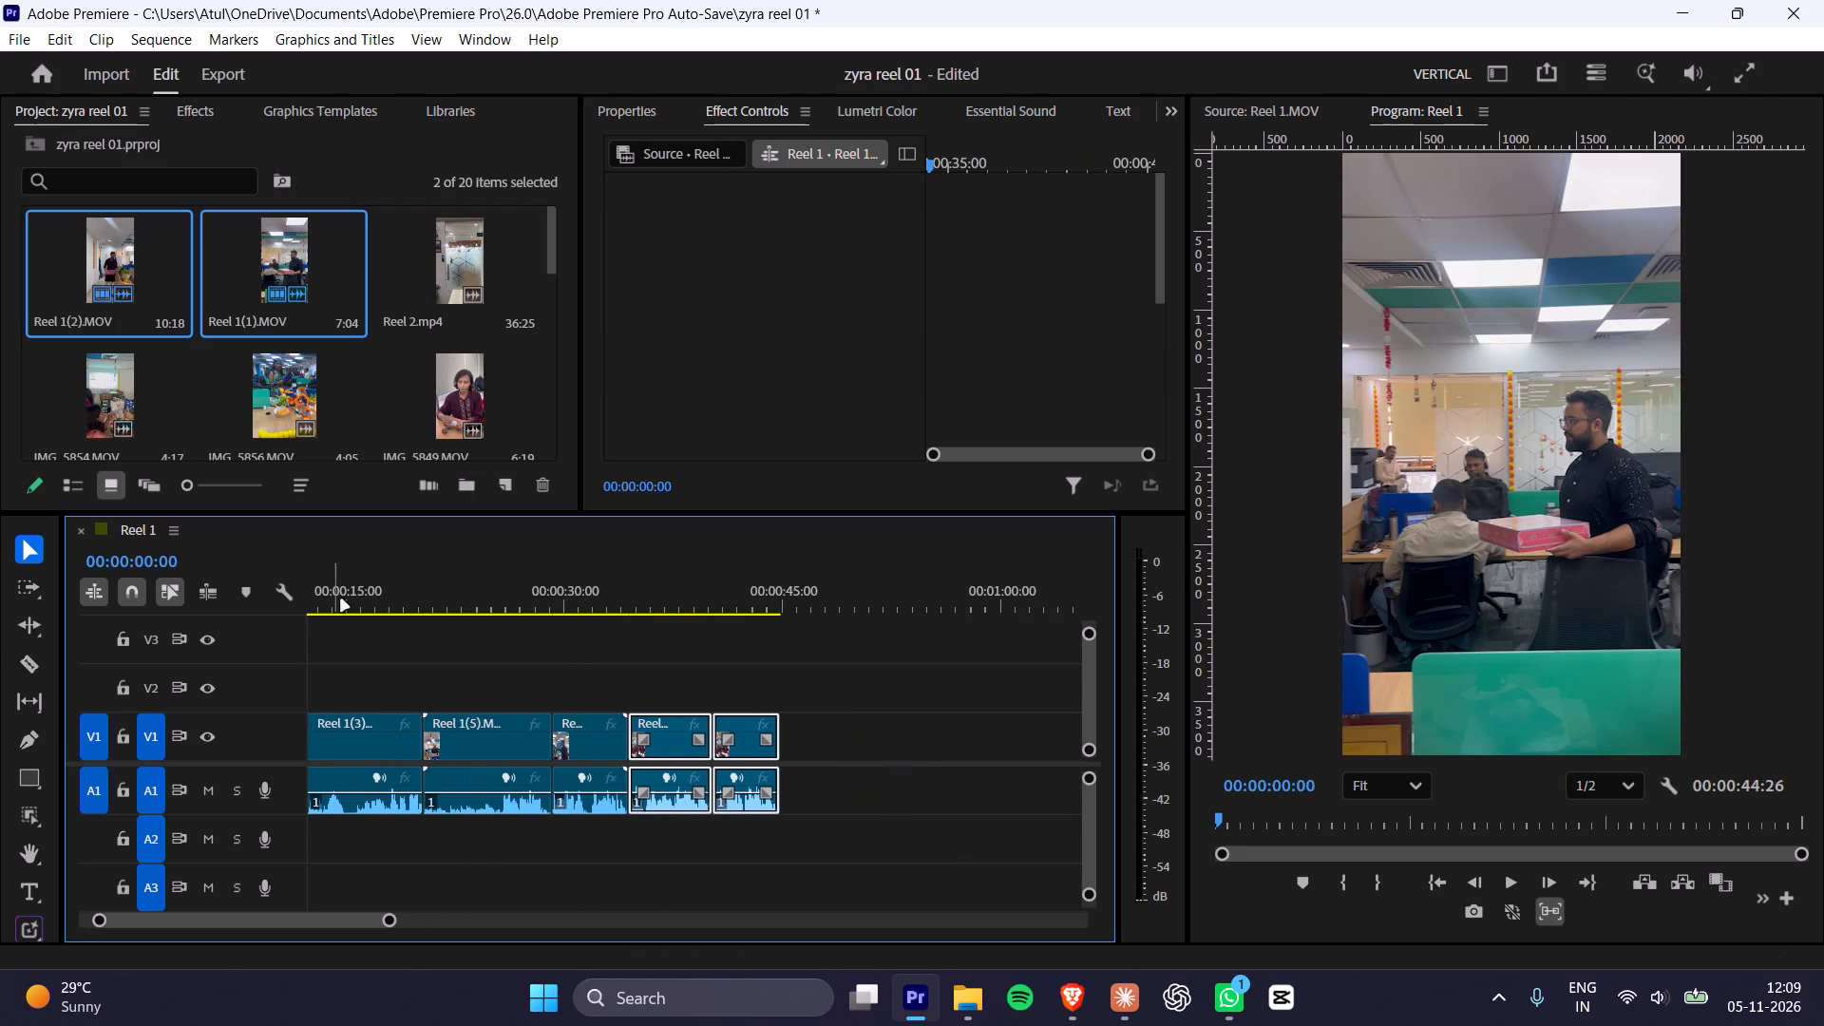
{"action": "left_click_drag", "start_coordinate": [358, 610], "coordinate": [2, 617]}
{"action": "scroll", "coordinate": [497, 759], "scroll_direction": "up", "scroll_amount": 8, "text": "alt"}
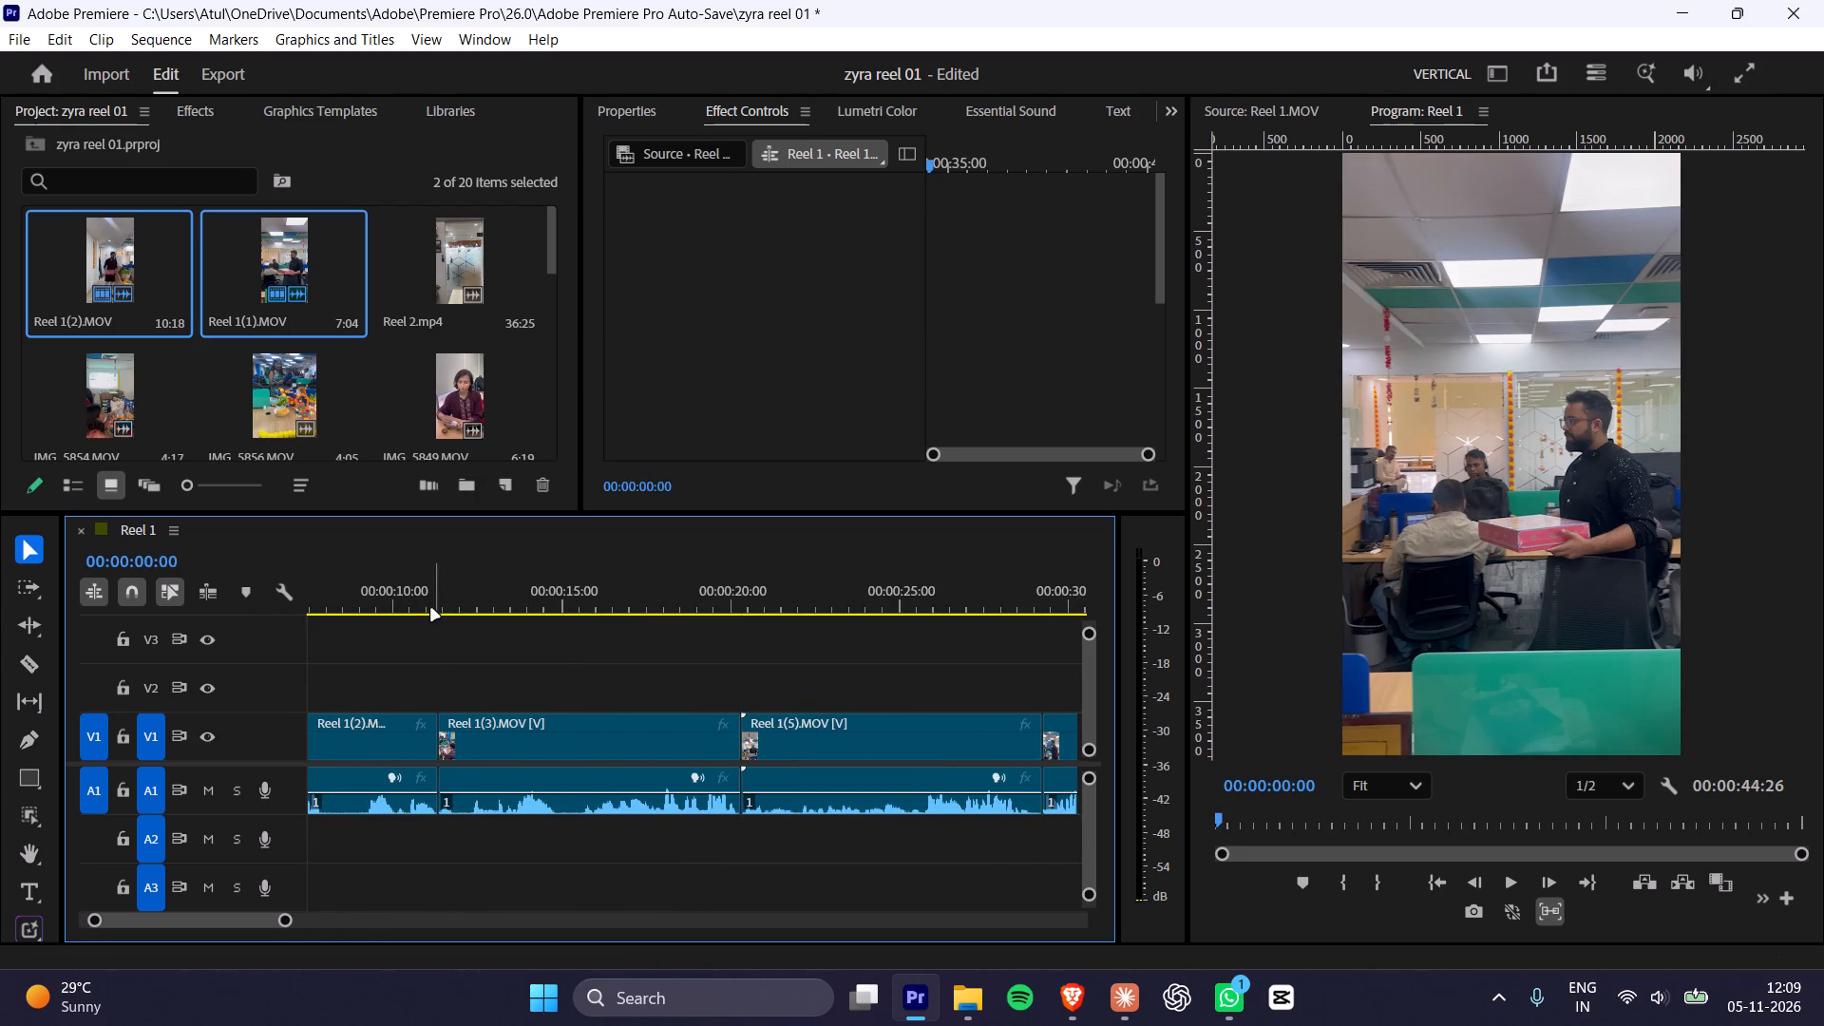
{"action": "left_click_drag", "start_coordinate": [431, 604], "coordinate": [0, 641]}
{"action": "scroll", "coordinate": [369, 779], "scroll_direction": "up", "scroll_amount": 4, "text": "alt"}
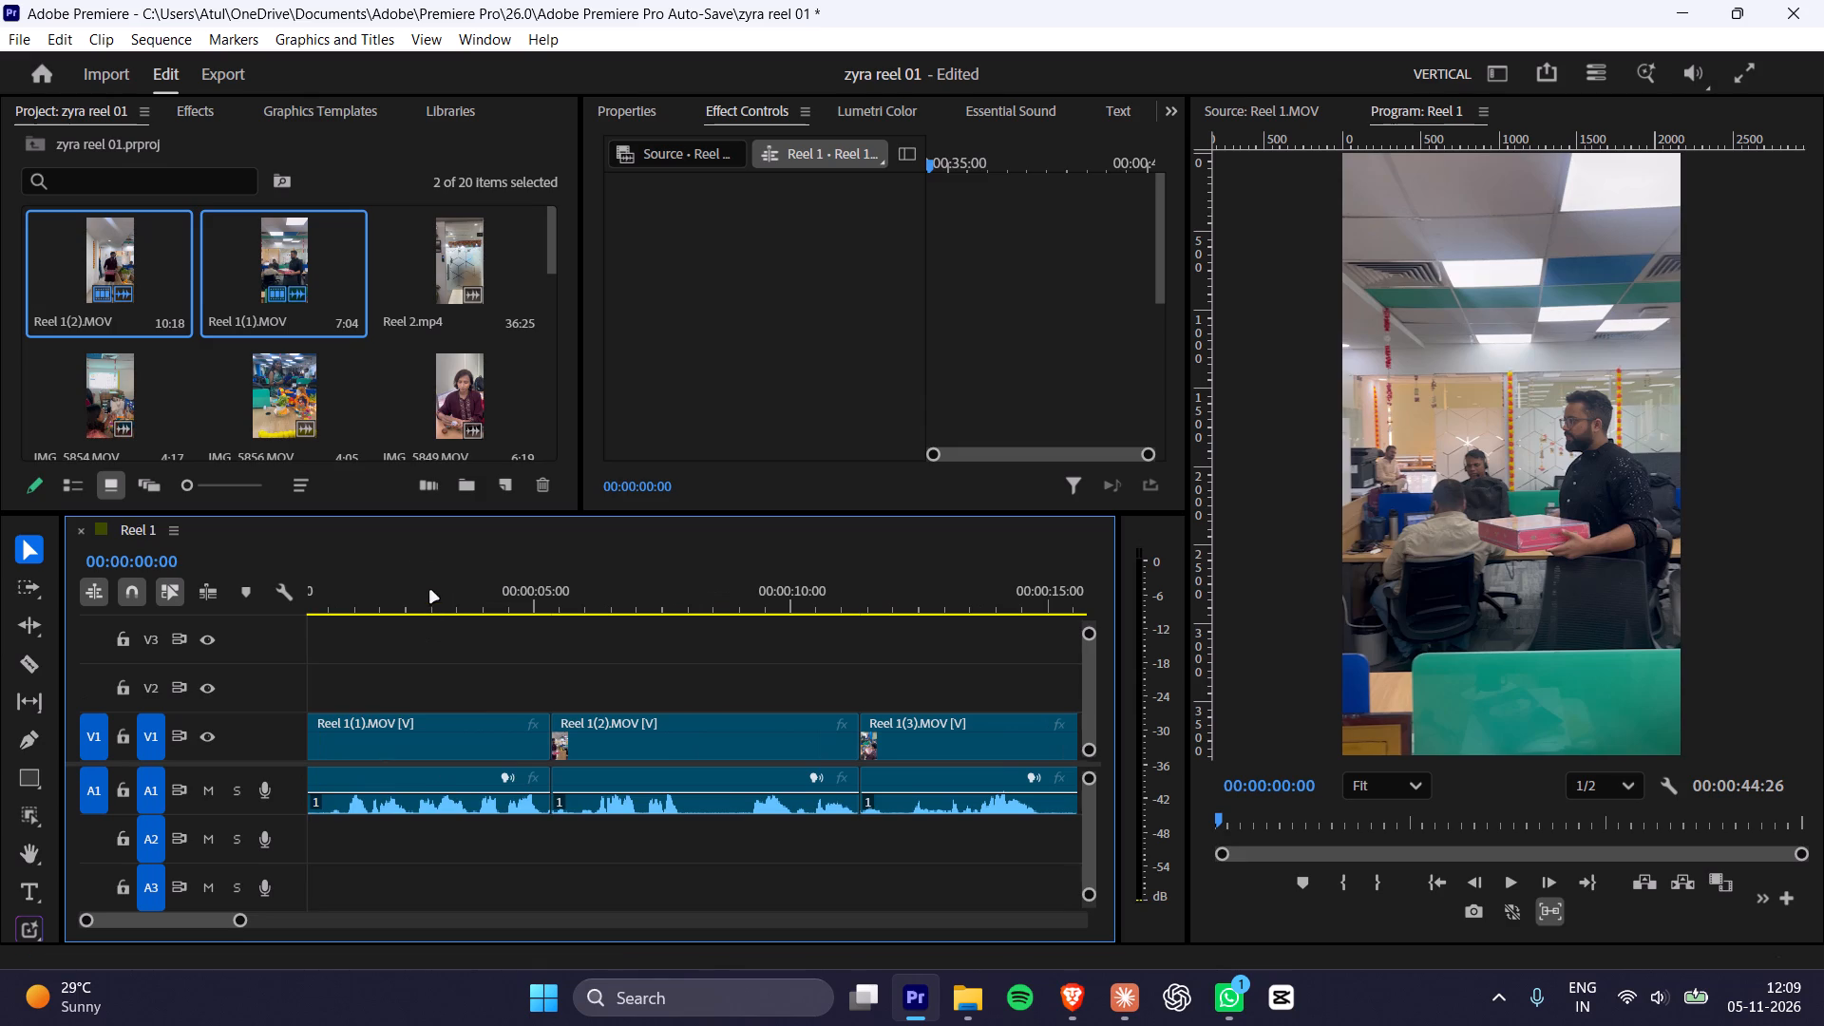
{"action": "left_click_drag", "start_coordinate": [404, 607], "coordinate": [0, 623]}
{"action": "key", "text": "space"}
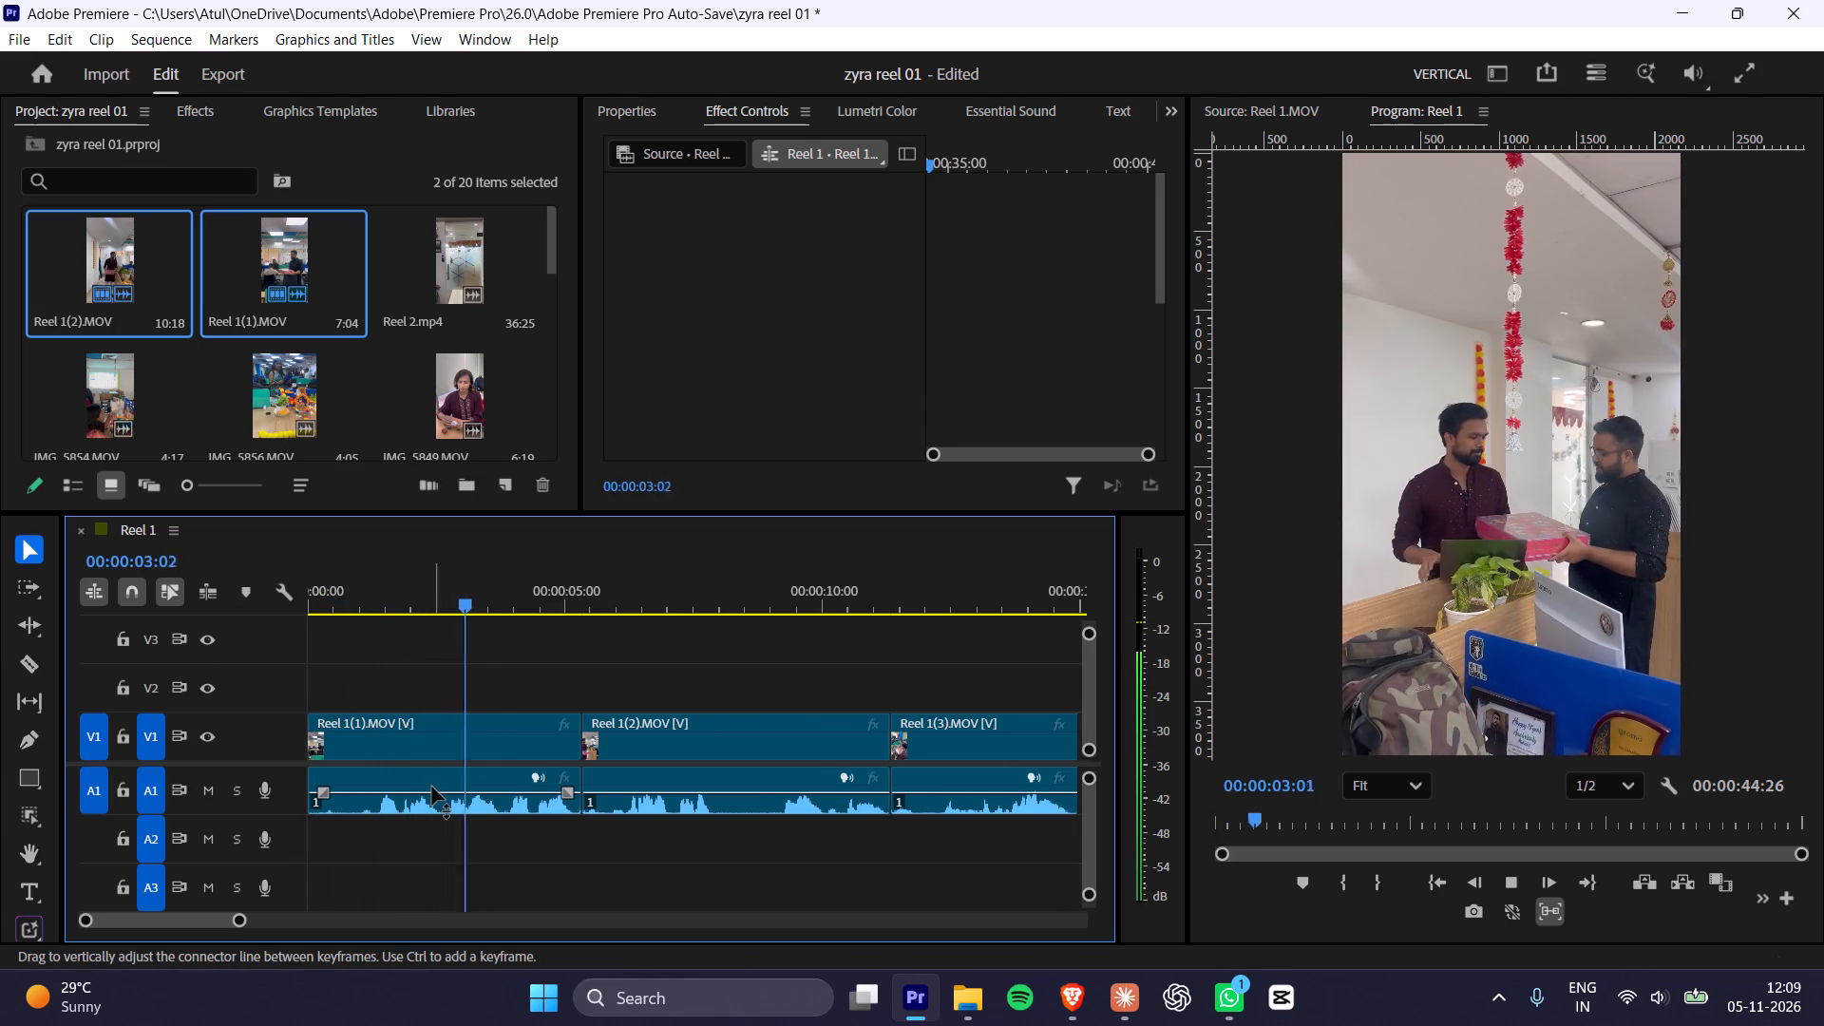
{"action": "key", "text": "space"}
Split the Reel 1(1).MOV clip, video and audio, at 00:00:01:11, just before the speech starts.
{"action": "left_click_drag", "start_coordinate": [342, 602], "coordinate": [285, 607]}
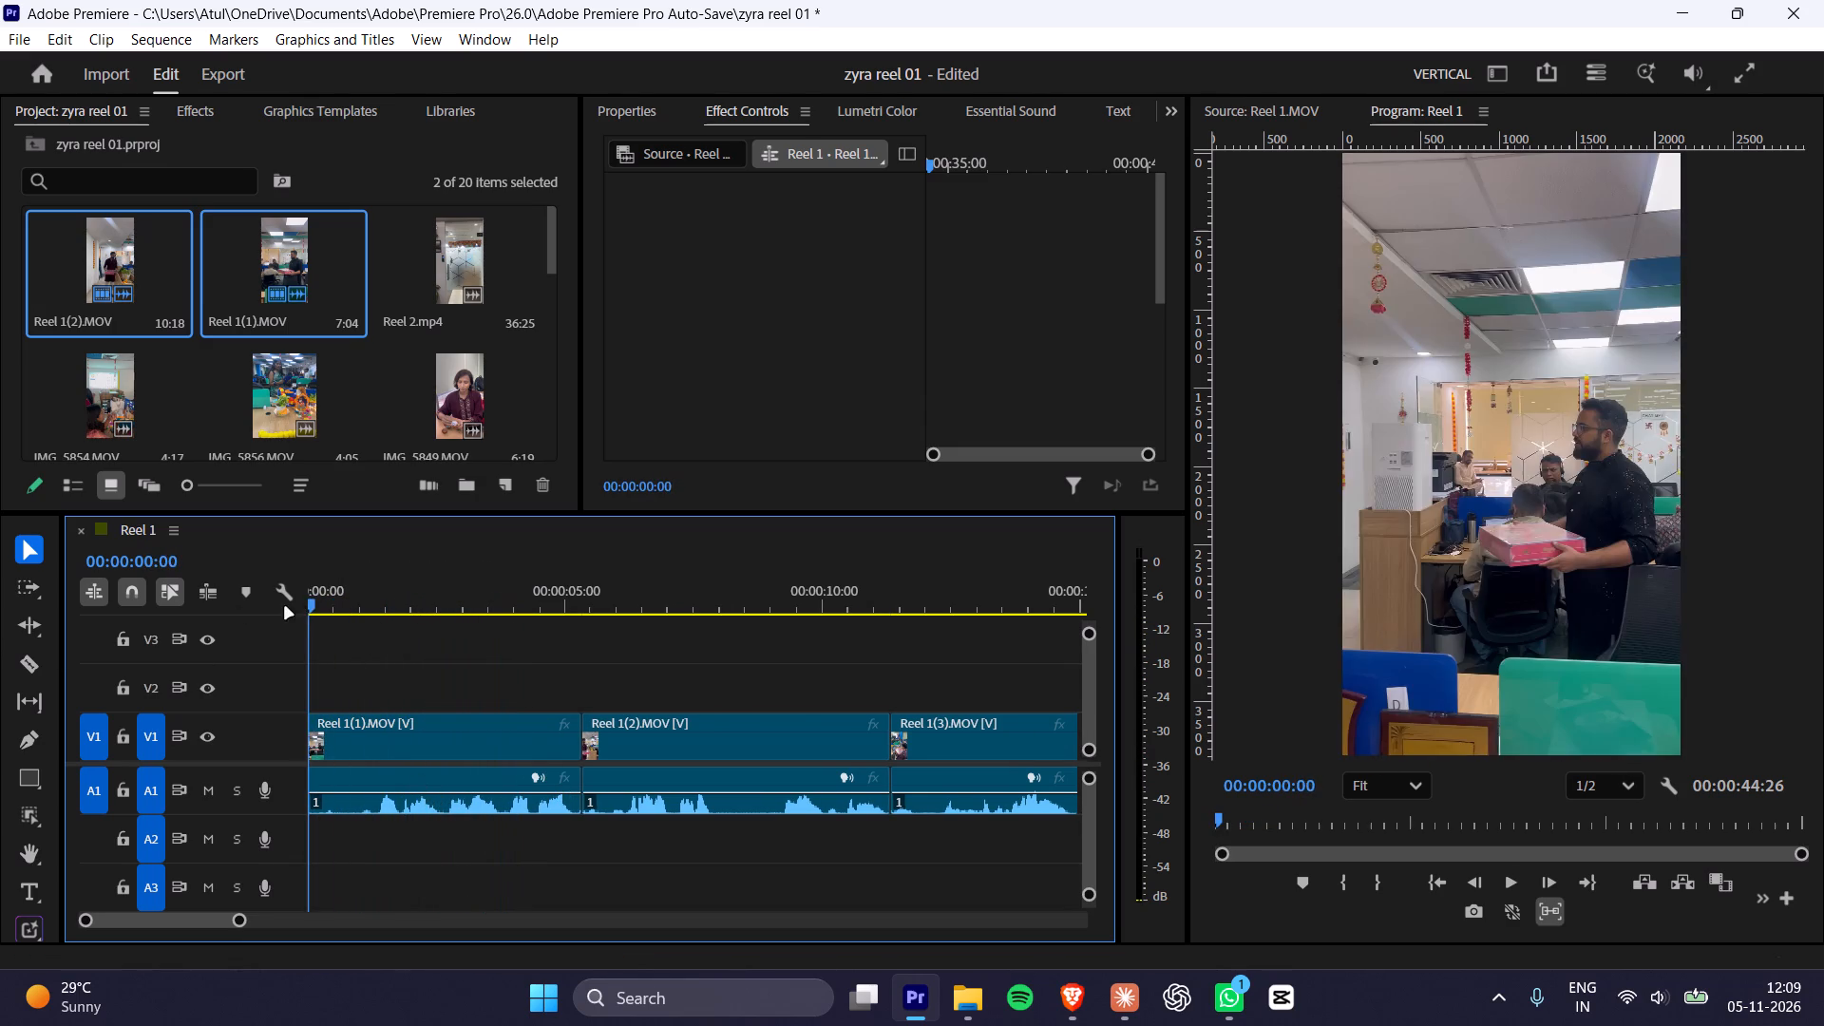
{"action": "left_click_drag", "start_coordinate": [285, 607], "coordinate": [370, 634]}
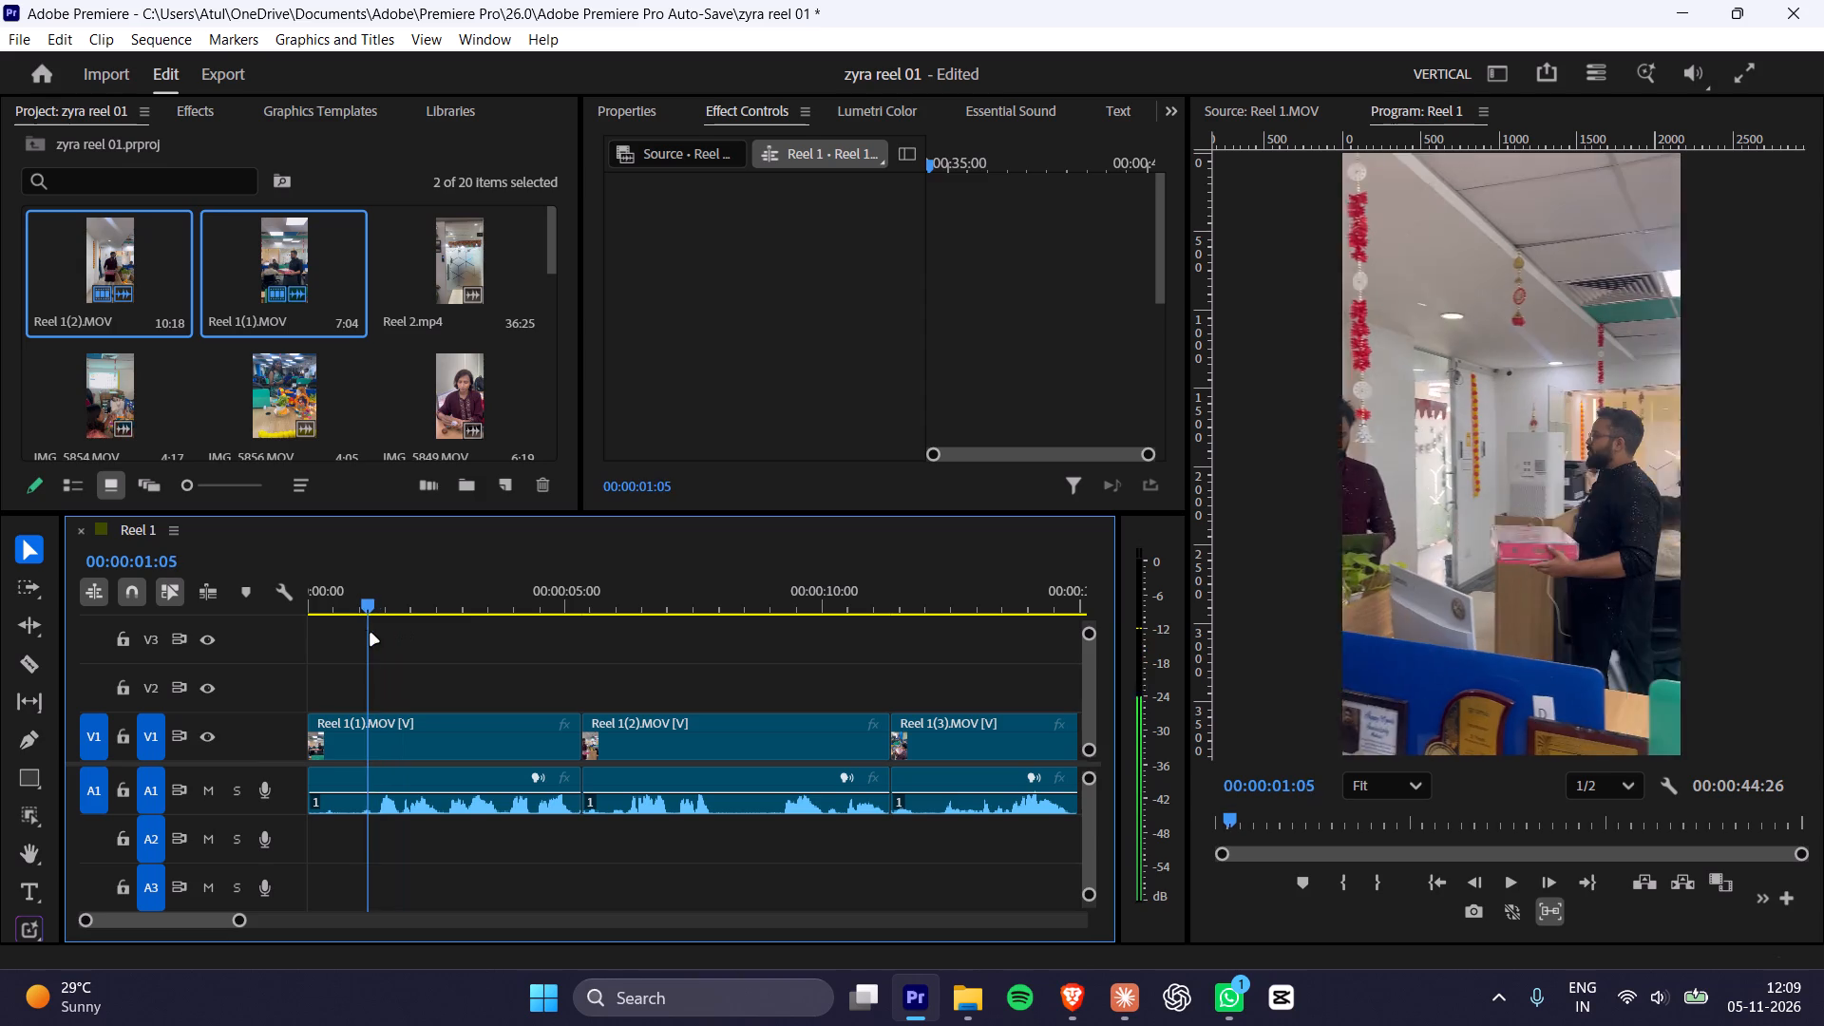
{"action": "left_click_drag", "start_coordinate": [370, 634], "coordinate": [310, 655]}
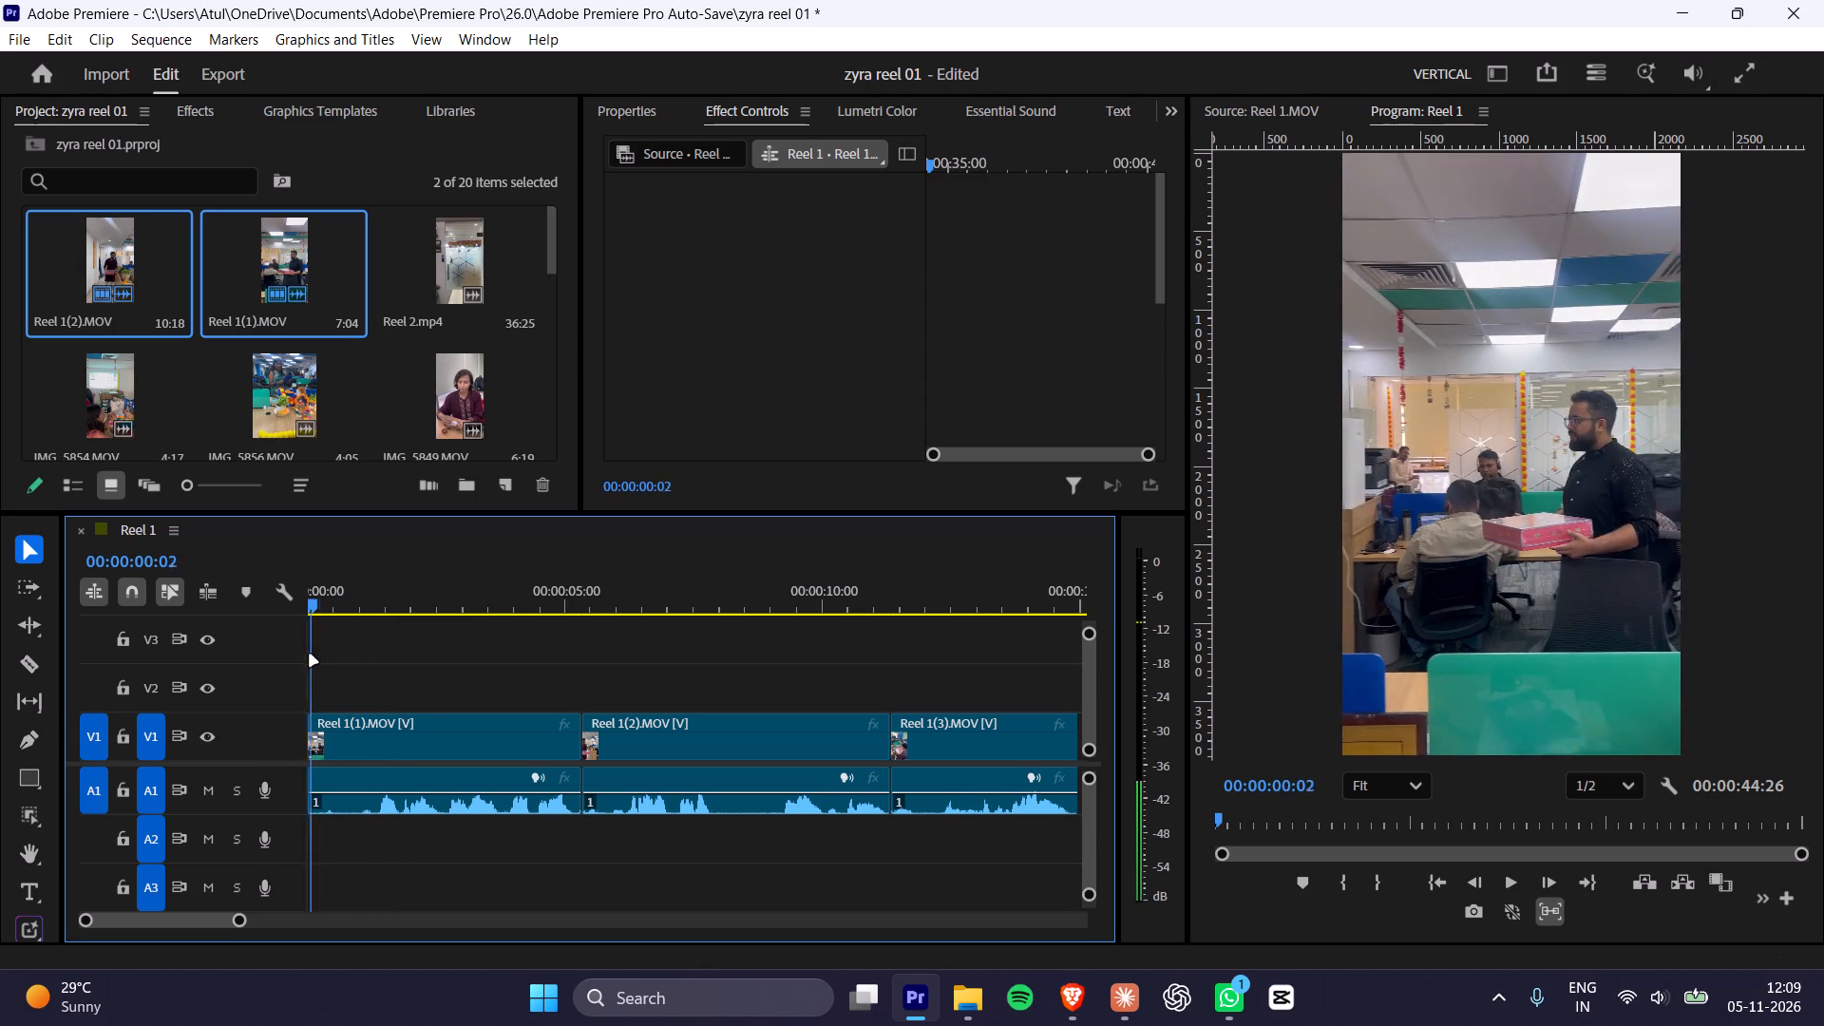
{"action": "left_click_drag", "start_coordinate": [310, 655], "coordinate": [380, 662]}
{"action": "scroll", "coordinate": [389, 721], "scroll_direction": "up", "scroll_amount": 6, "text": "alt"}
{"action": "left_click", "coordinate": [366, 608]}
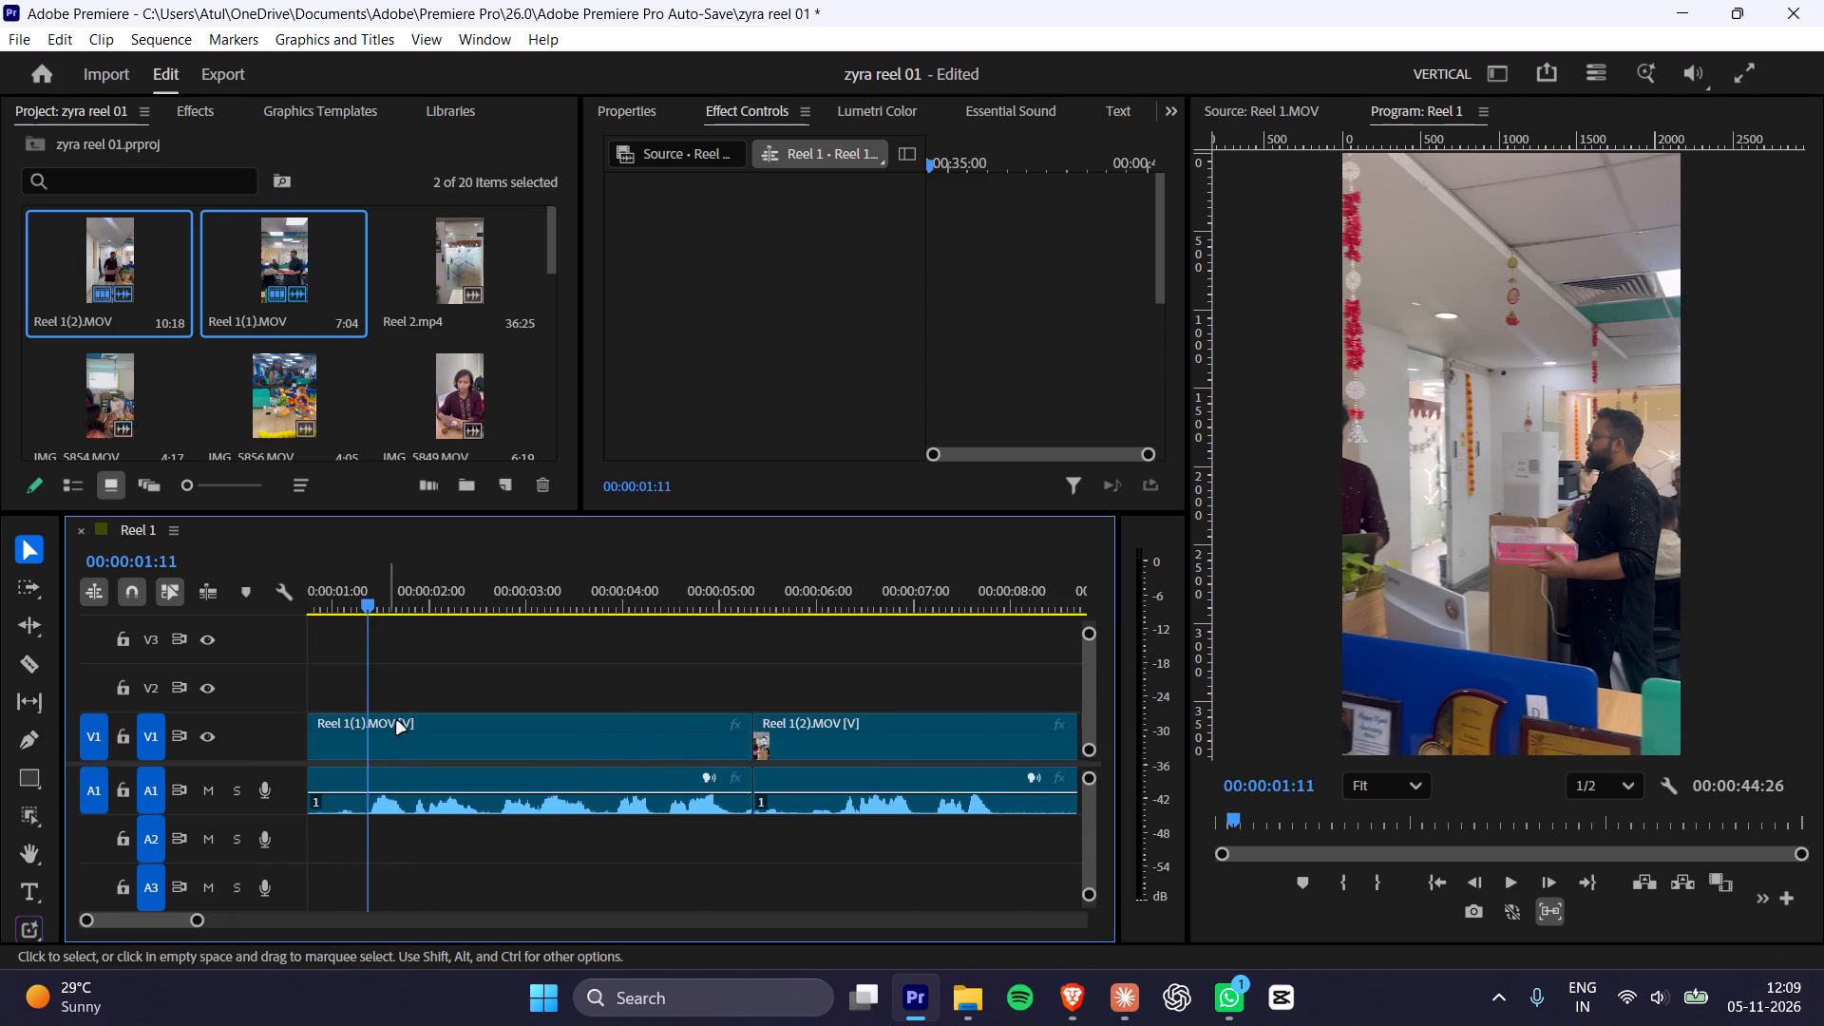
{"action": "left_click", "coordinate": [427, 769]}
{"action": "key", "text": "ctrl+k"}
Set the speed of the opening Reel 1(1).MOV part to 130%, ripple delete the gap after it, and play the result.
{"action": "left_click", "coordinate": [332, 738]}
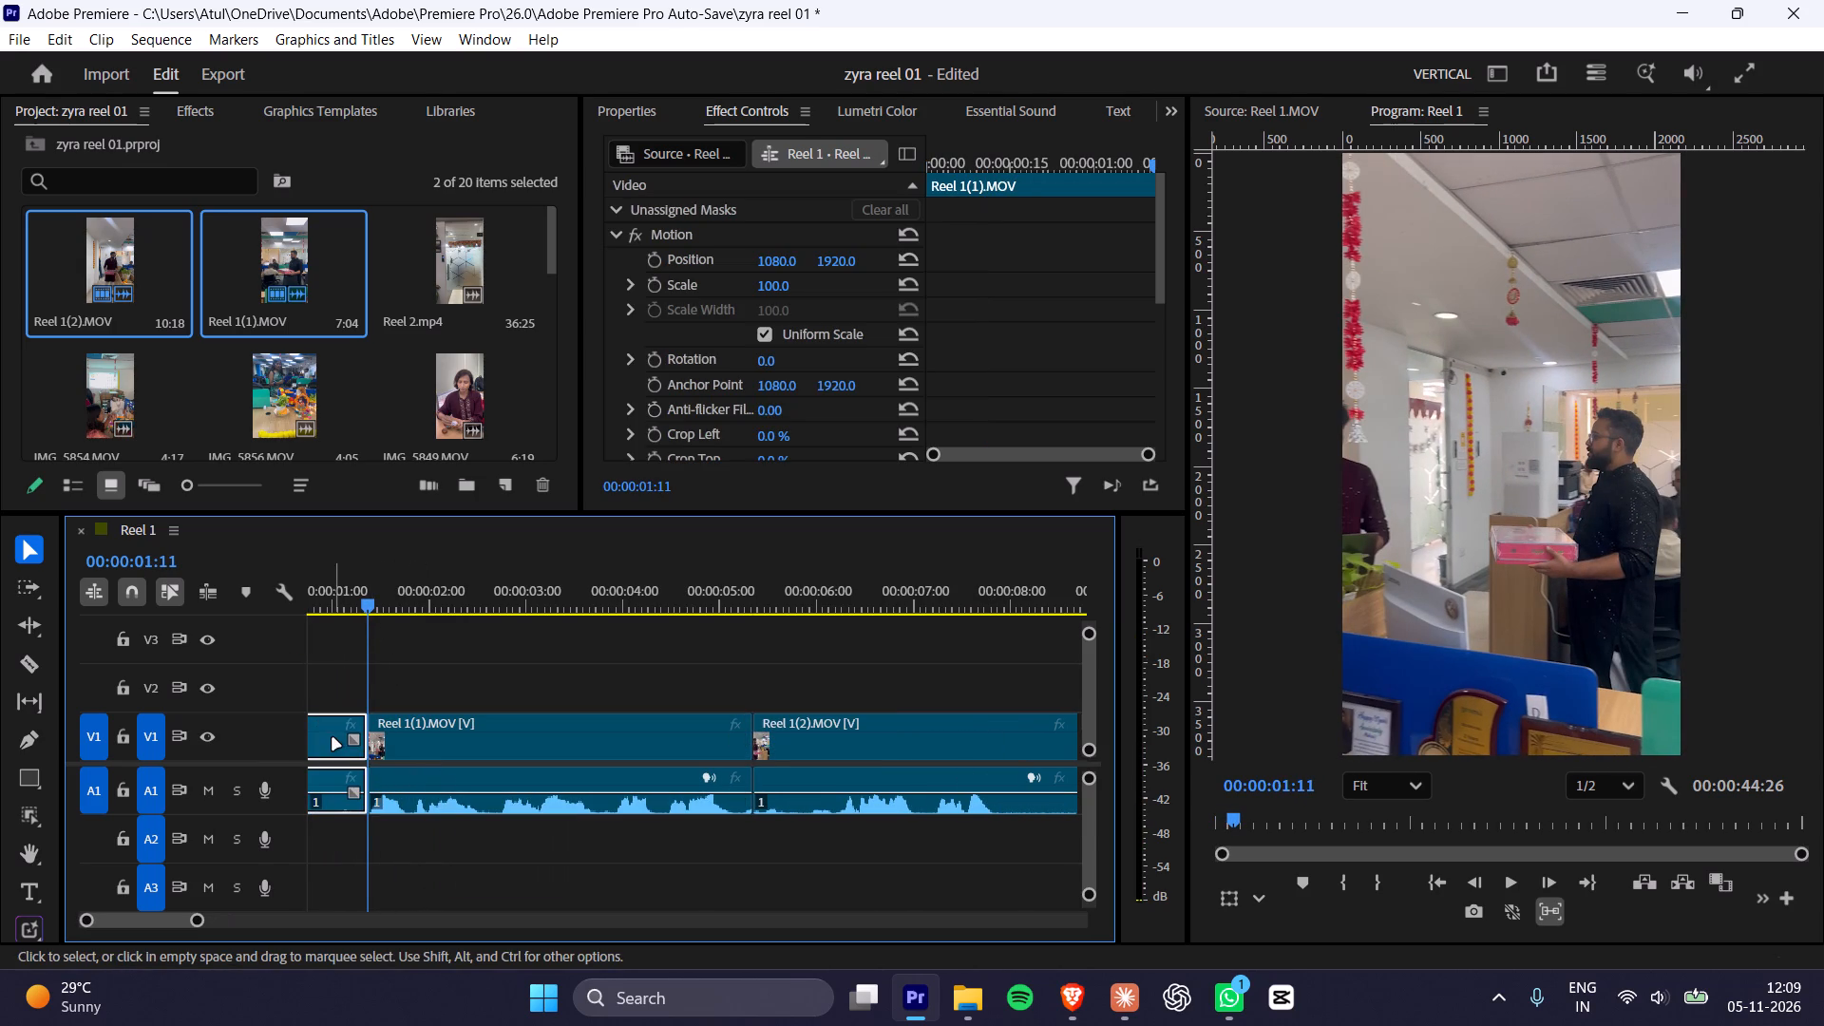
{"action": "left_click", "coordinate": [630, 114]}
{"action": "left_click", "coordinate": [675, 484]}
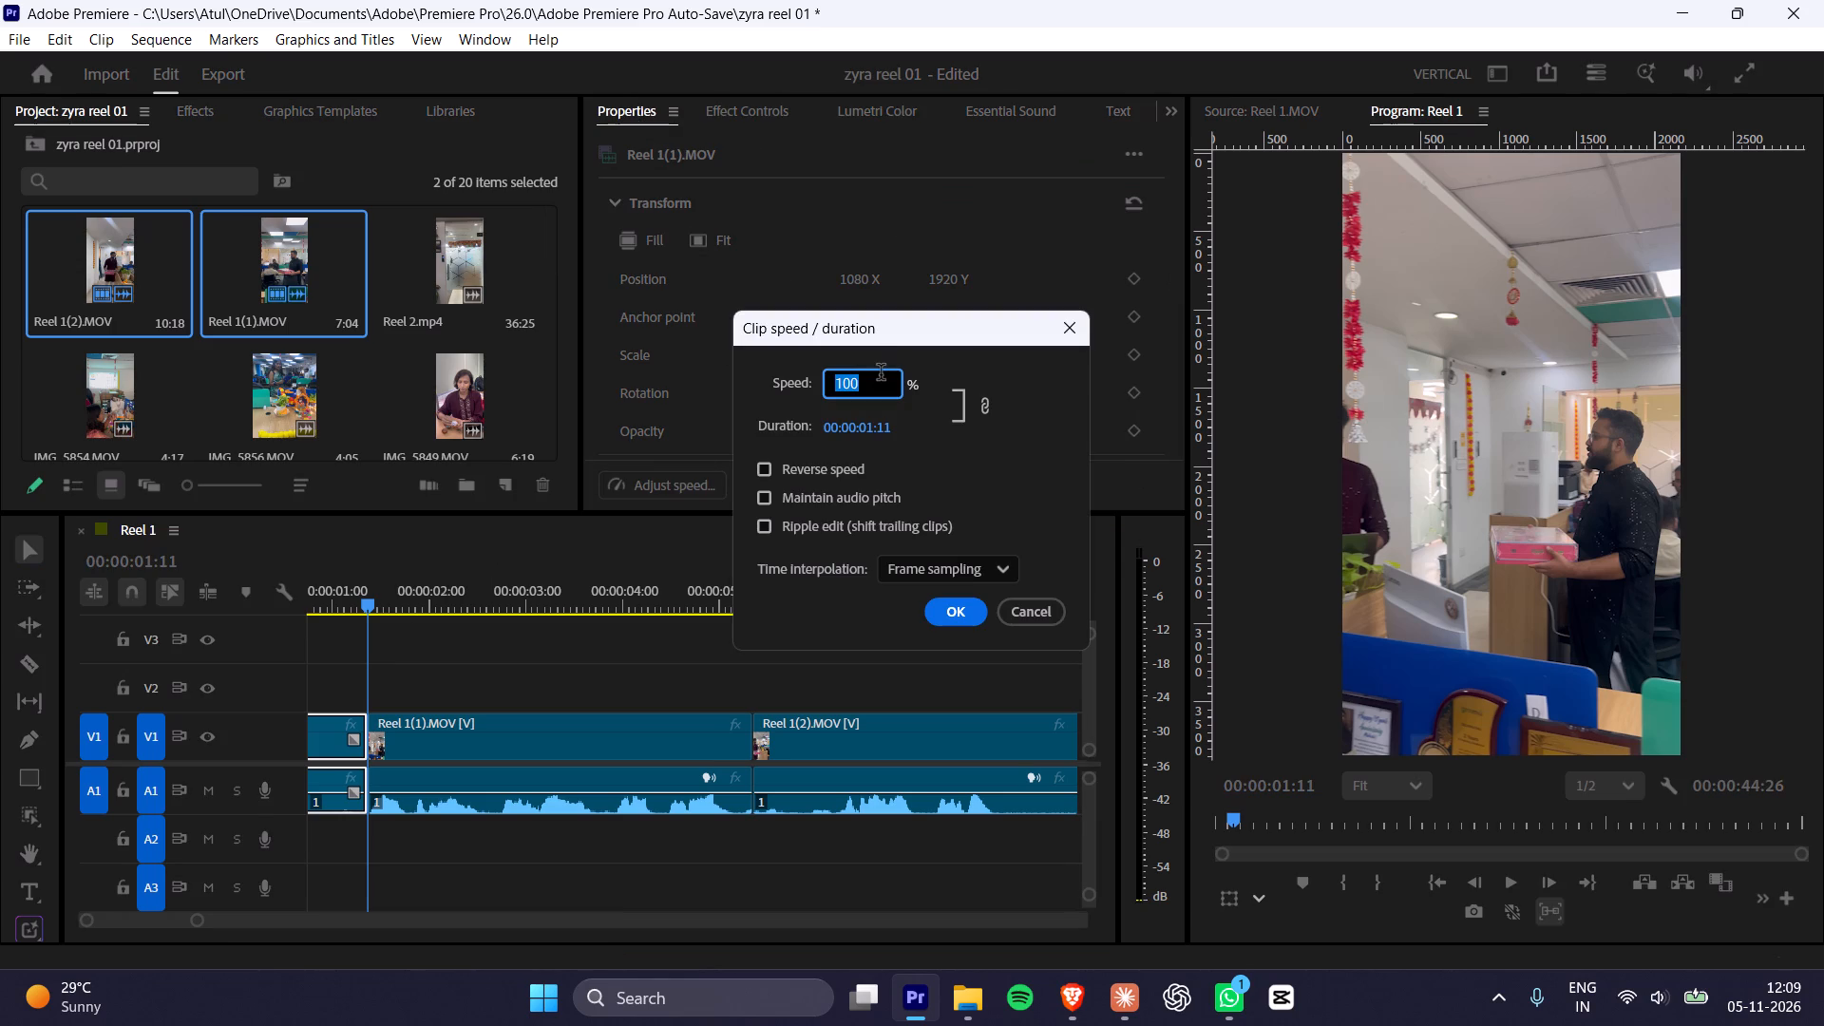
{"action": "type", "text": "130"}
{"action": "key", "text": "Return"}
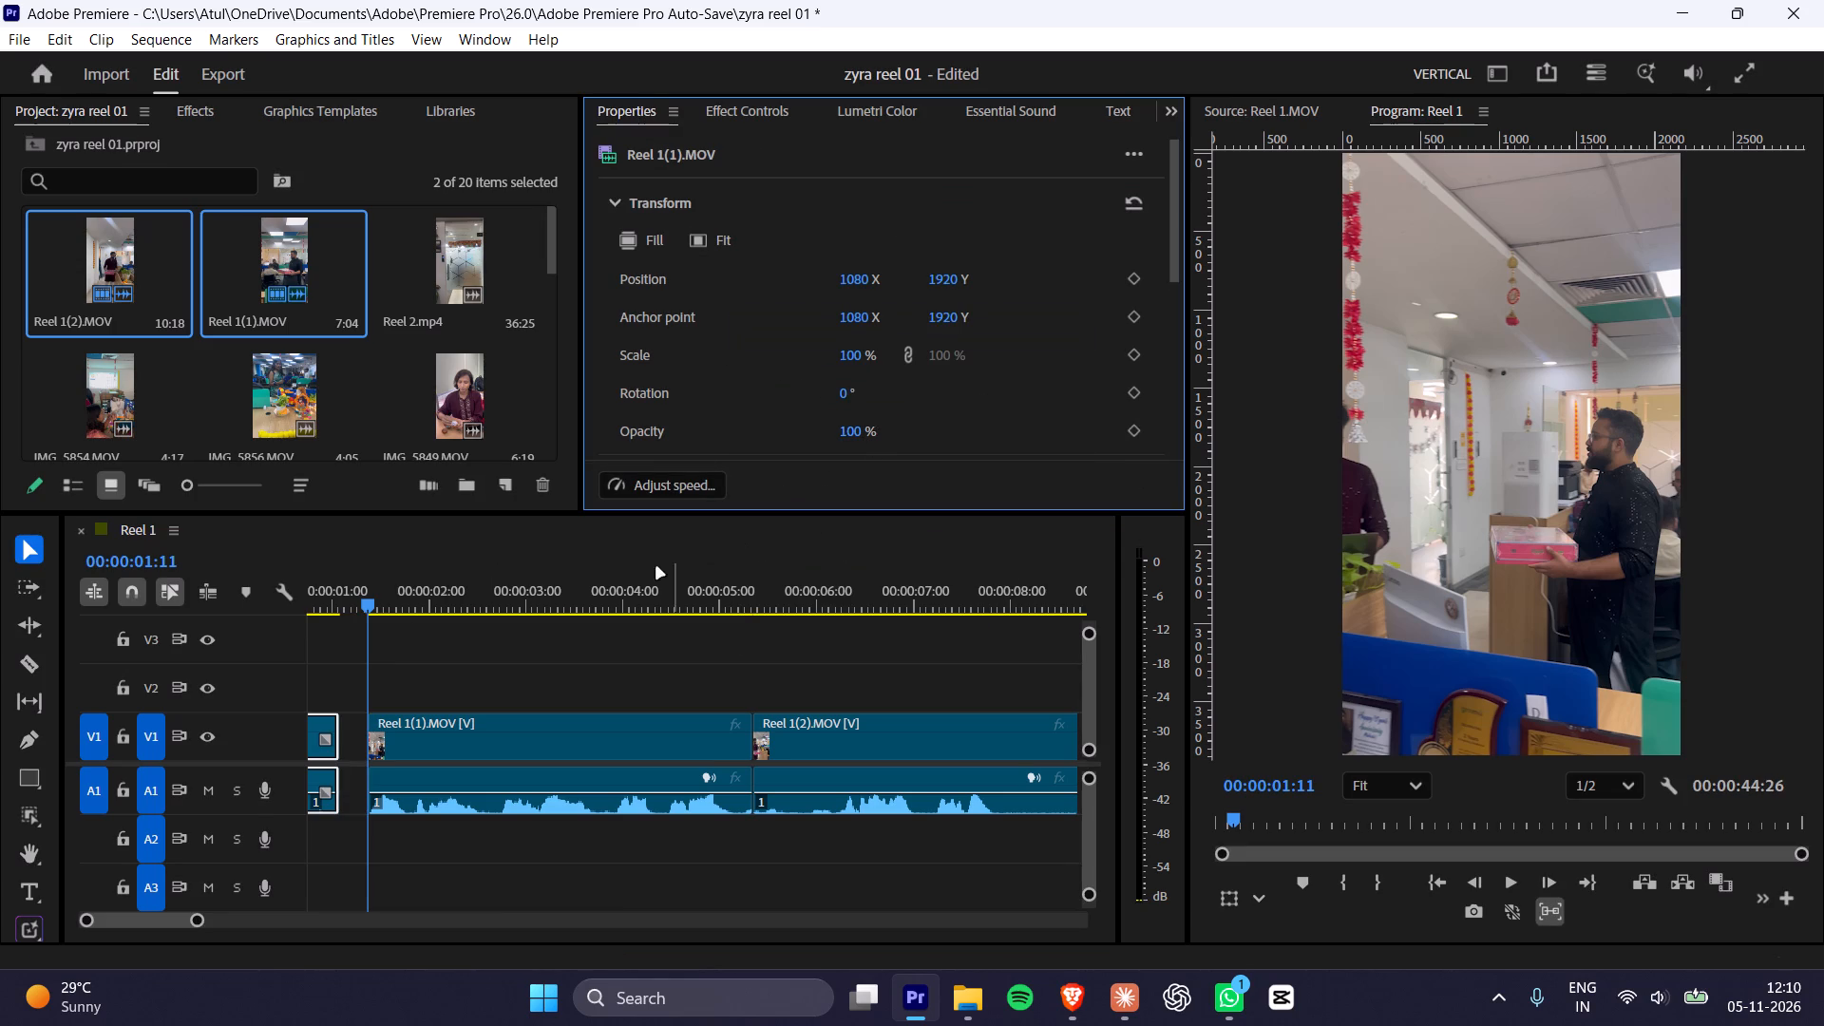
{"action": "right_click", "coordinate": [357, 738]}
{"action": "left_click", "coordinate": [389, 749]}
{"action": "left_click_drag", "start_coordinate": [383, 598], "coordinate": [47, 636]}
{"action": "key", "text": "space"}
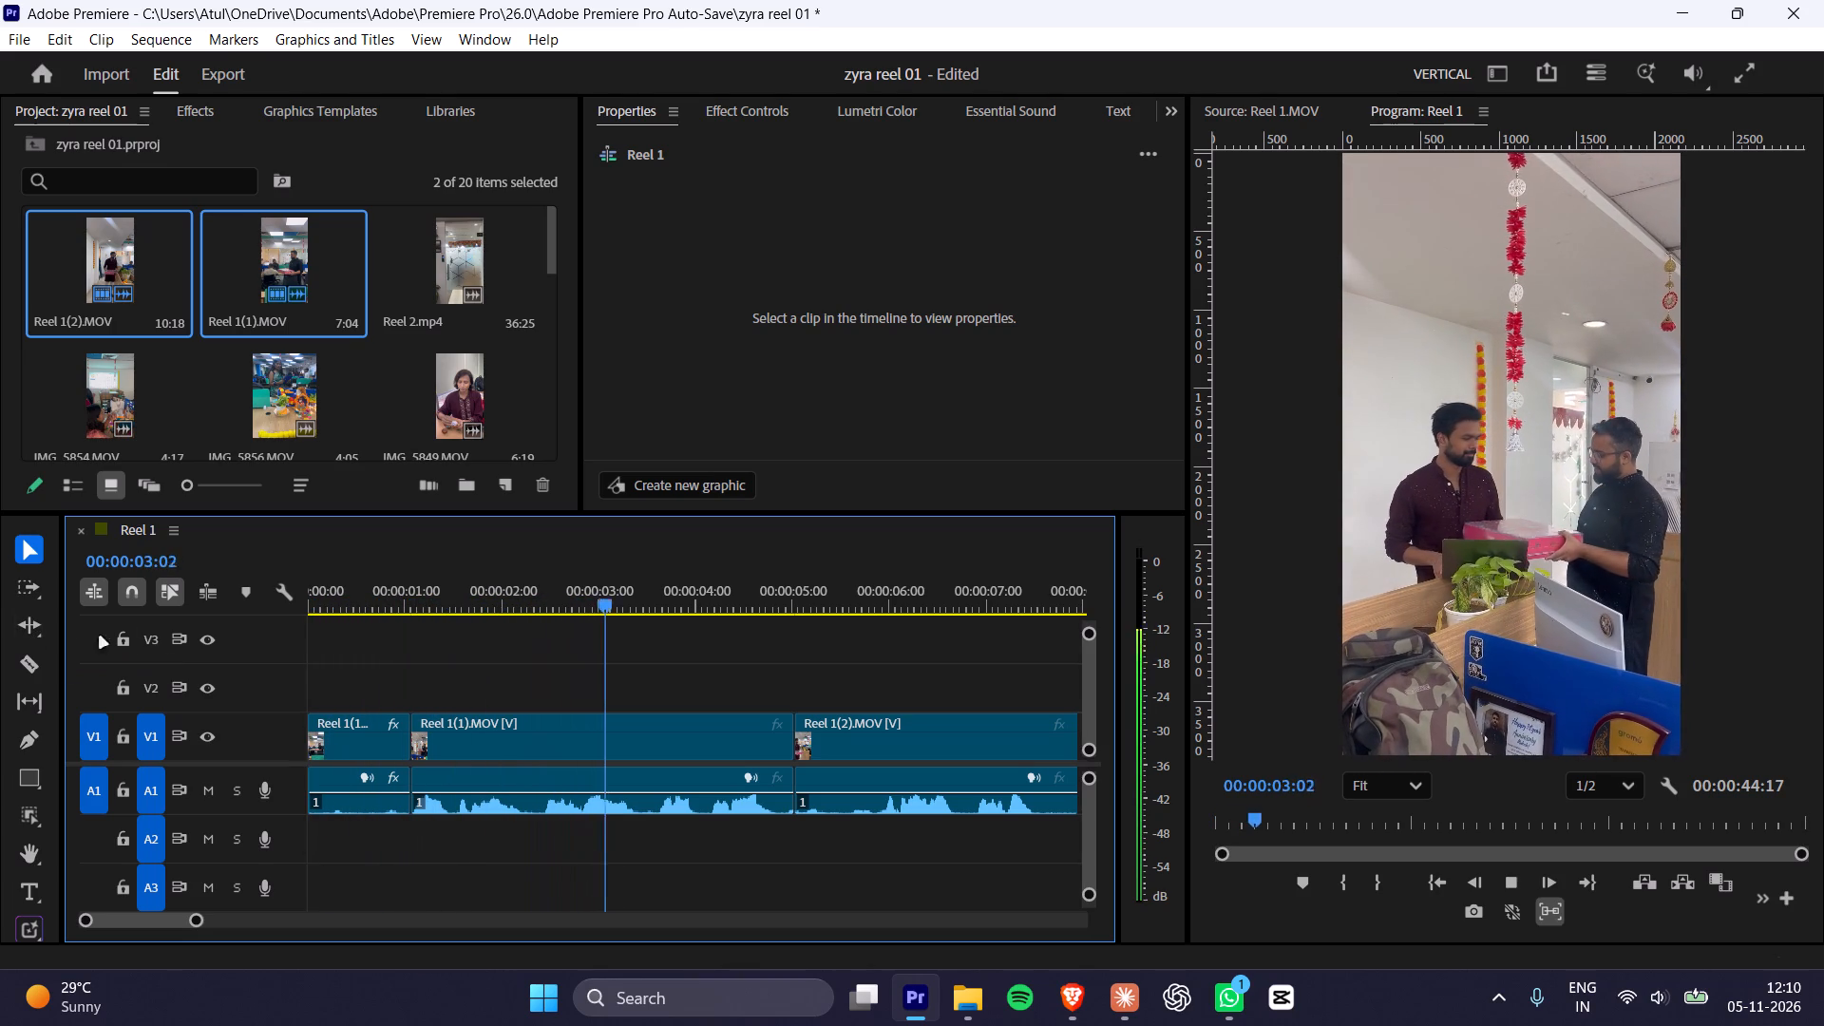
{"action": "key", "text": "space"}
Set the speed of the opening Reel 1(1).MOV part to 140% and ripple delete the gap after it.
{"action": "left_click", "coordinate": [369, 755]}
{"action": "left_click", "coordinate": [647, 479]}
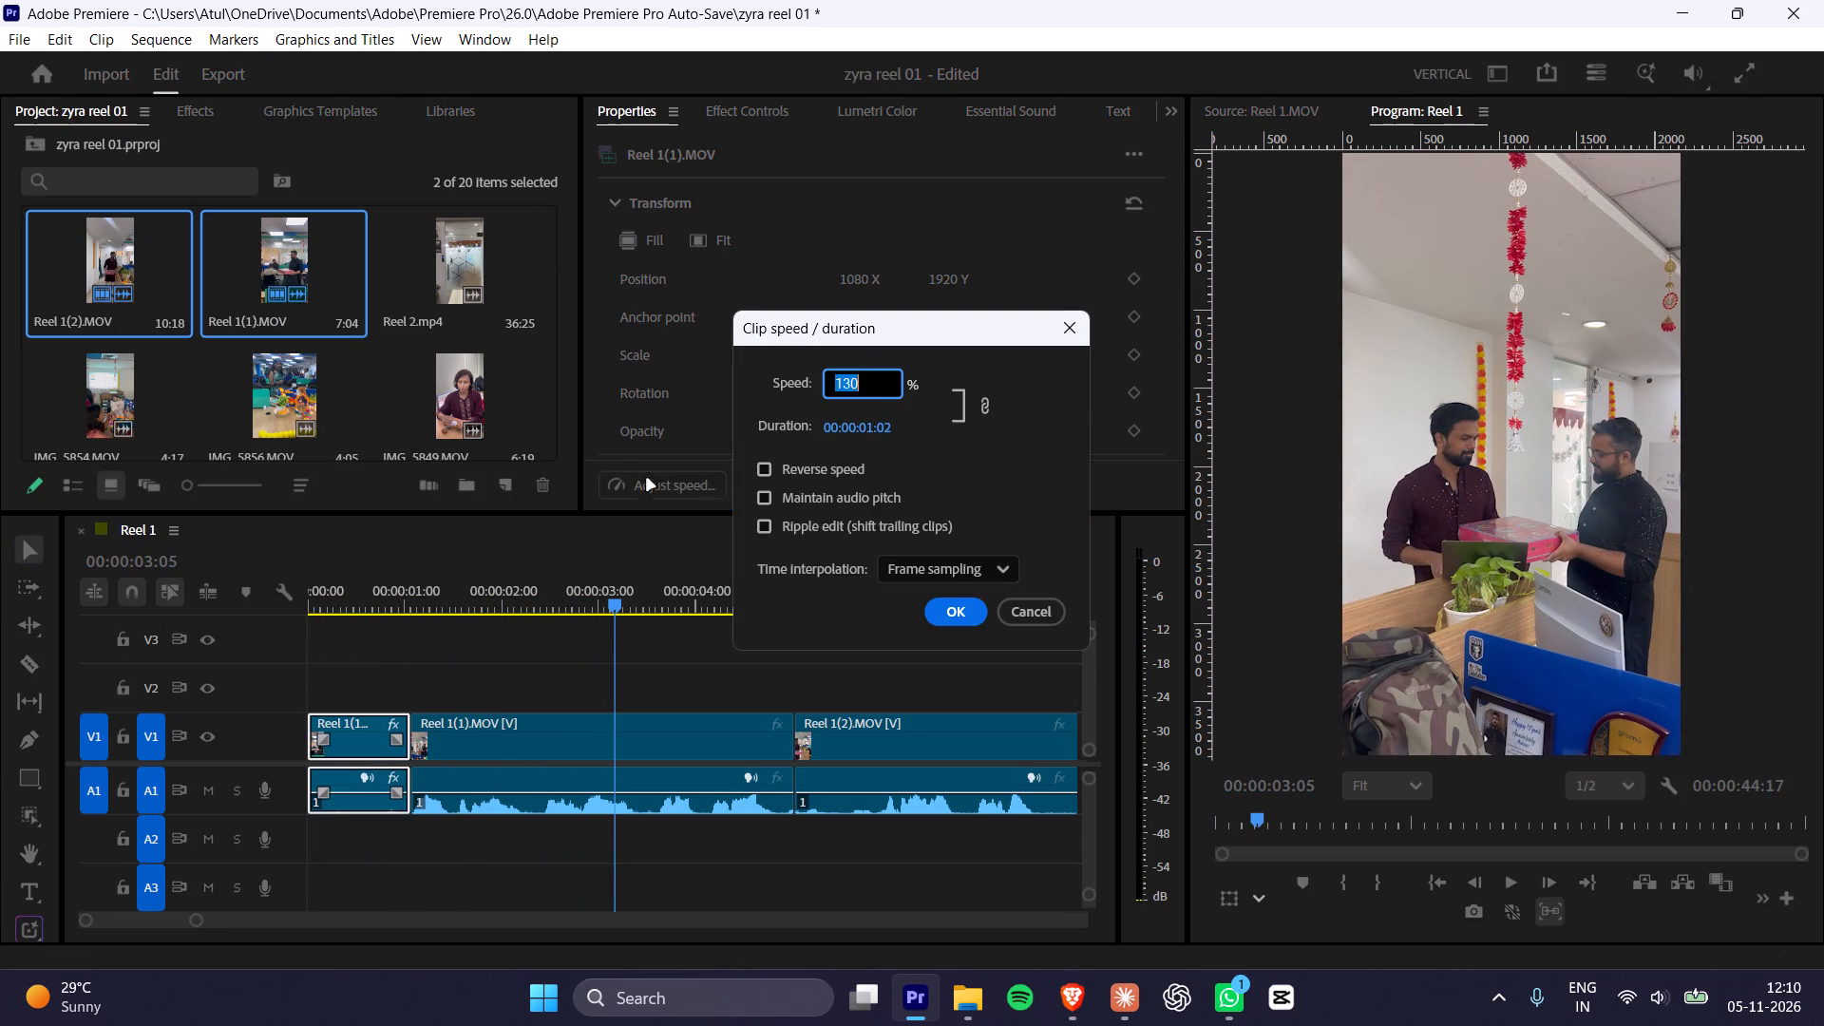
{"action": "type", "text": "140"}
{"action": "key", "text": "Return"}
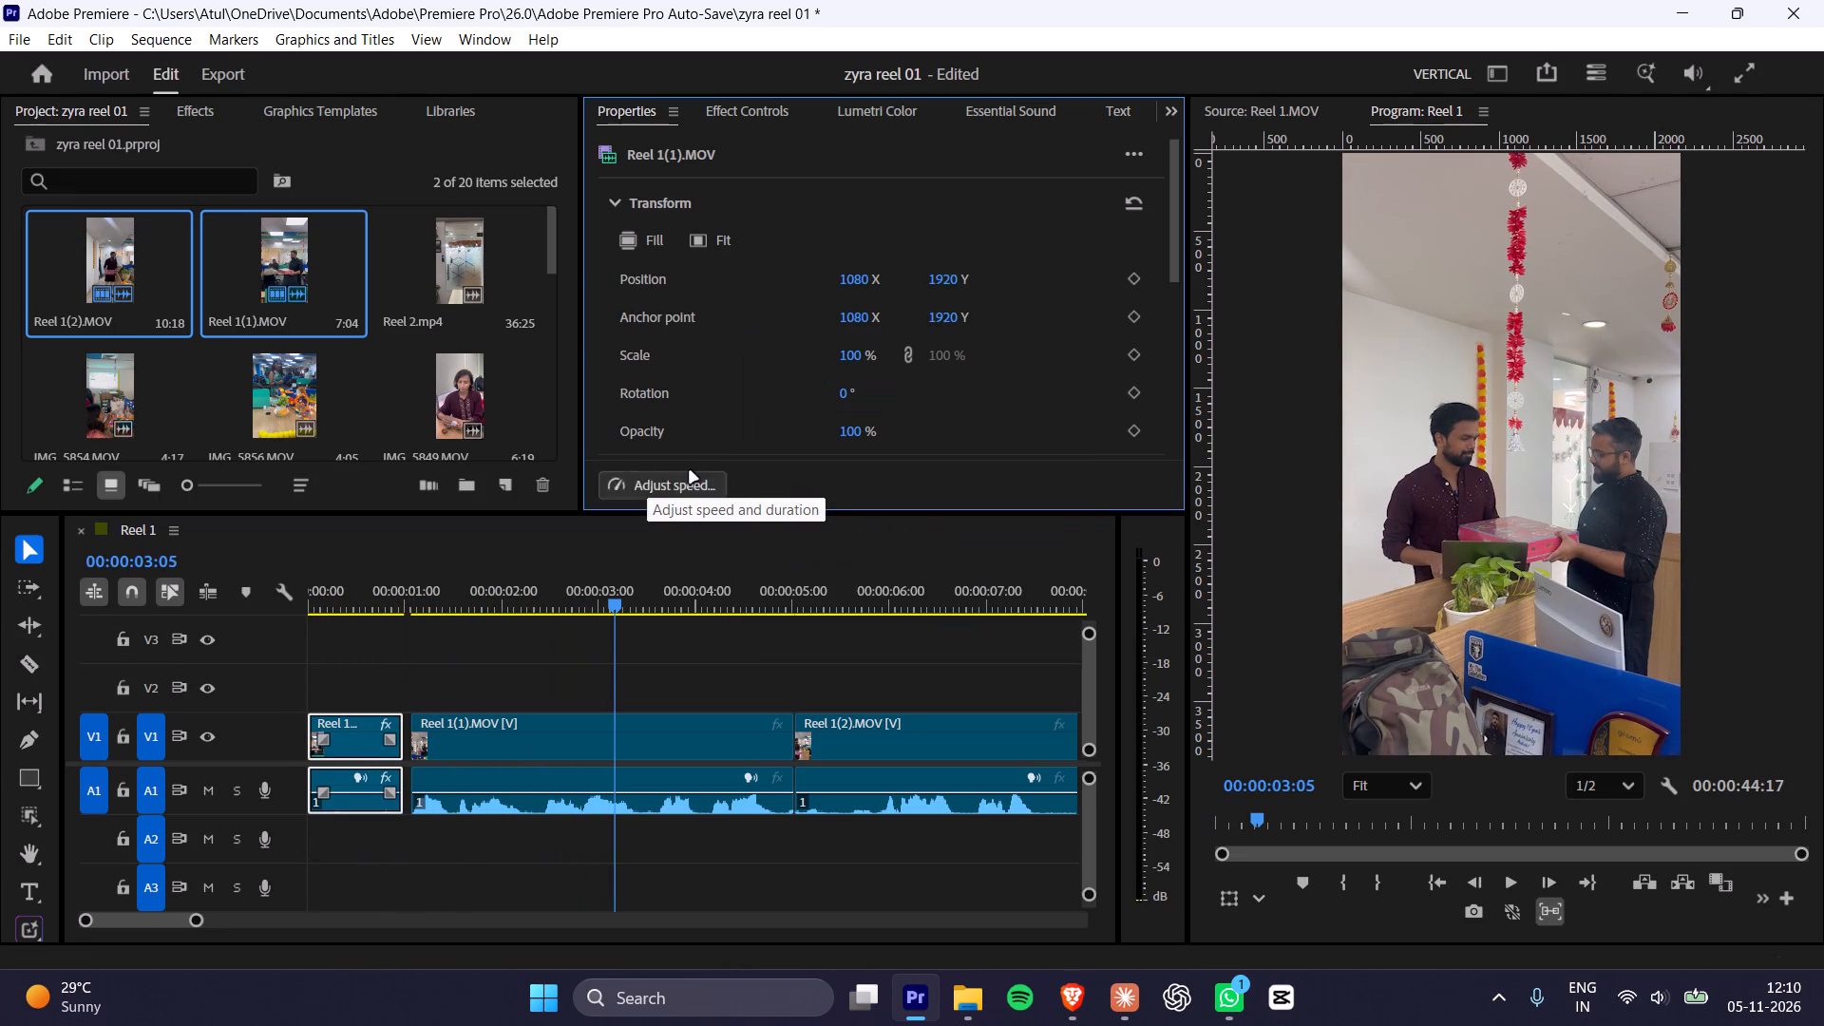
{"action": "right_click", "coordinate": [407, 746]}
{"action": "left_click", "coordinate": [476, 760]}
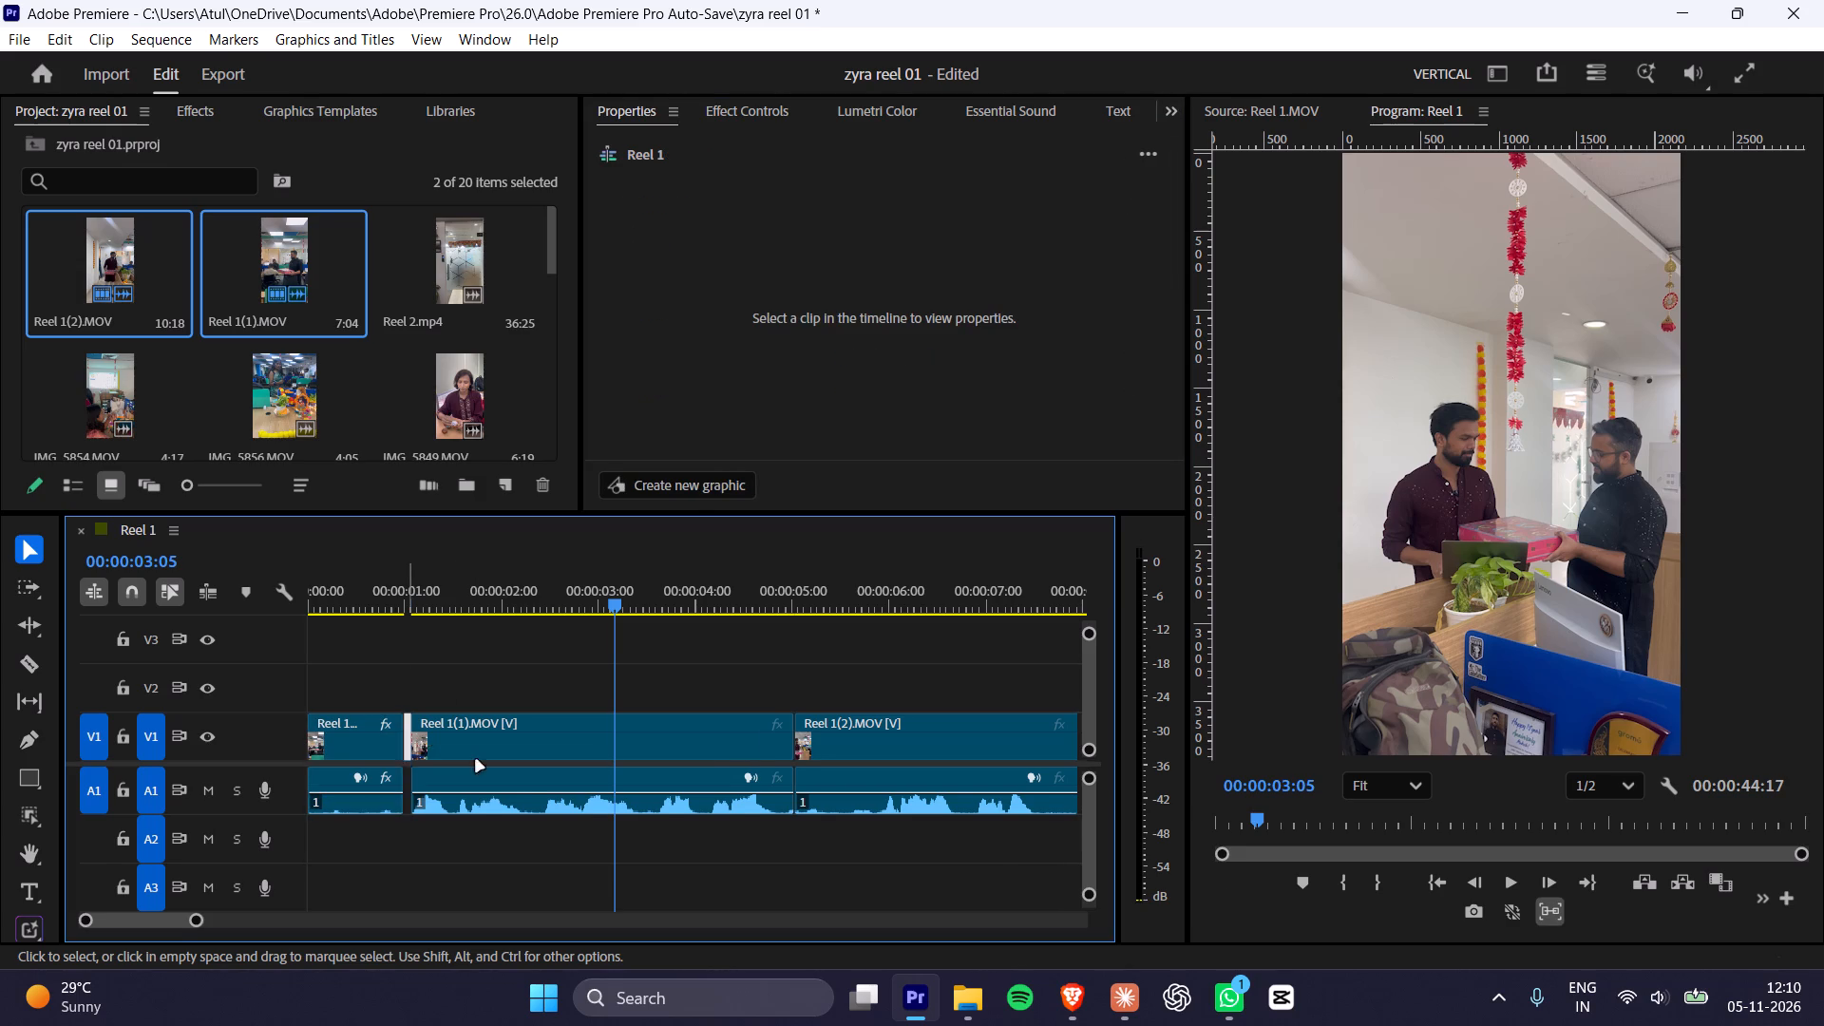
Play the sequence from the start to the end of the second Reel 1(1).MOV part at about 00:00:04:28.
{"action": "left_click_drag", "start_coordinate": [405, 608], "coordinate": [172, 627]}
{"action": "key", "text": "space"}
{"action": "left_click", "coordinate": [380, 676]}
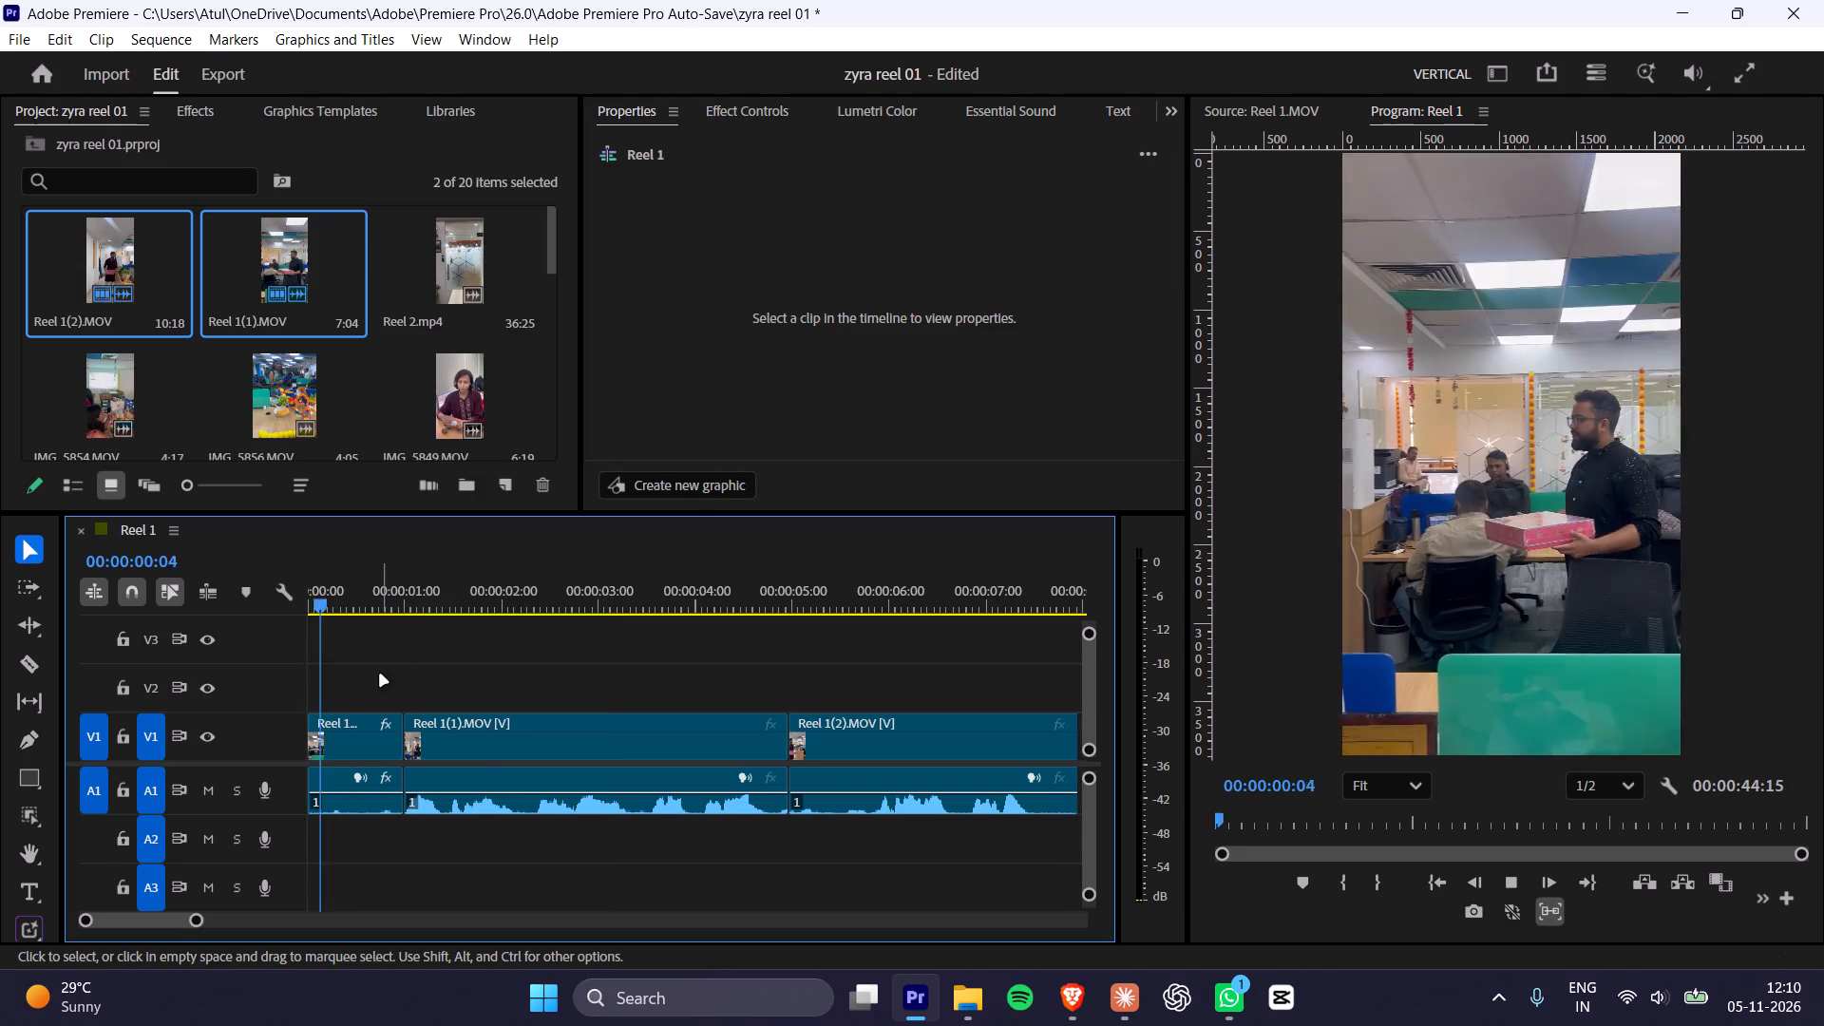
{"action": "left_click_drag", "start_coordinate": [378, 603], "coordinate": [159, 617]}
{"action": "key", "text": "space"}
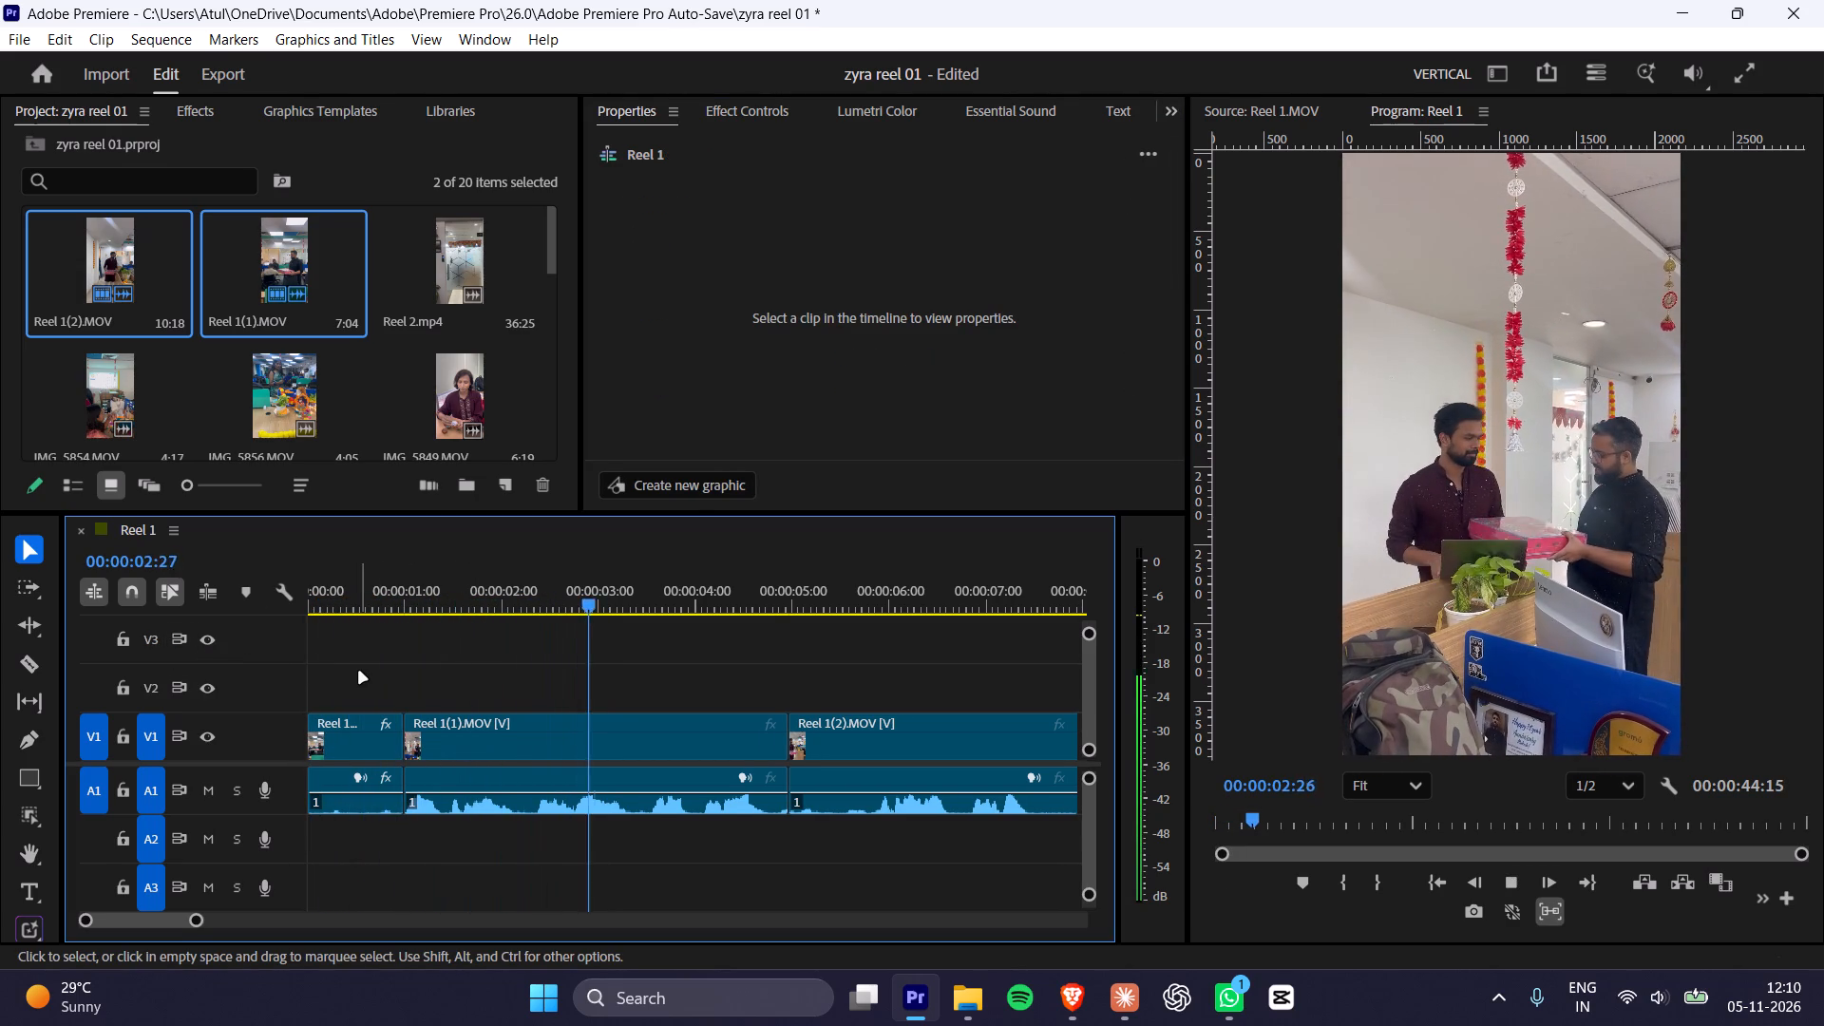
{"action": "key", "text": "space"}
{"action": "key", "text": "space"}
{"action": "key", "text": "space"}
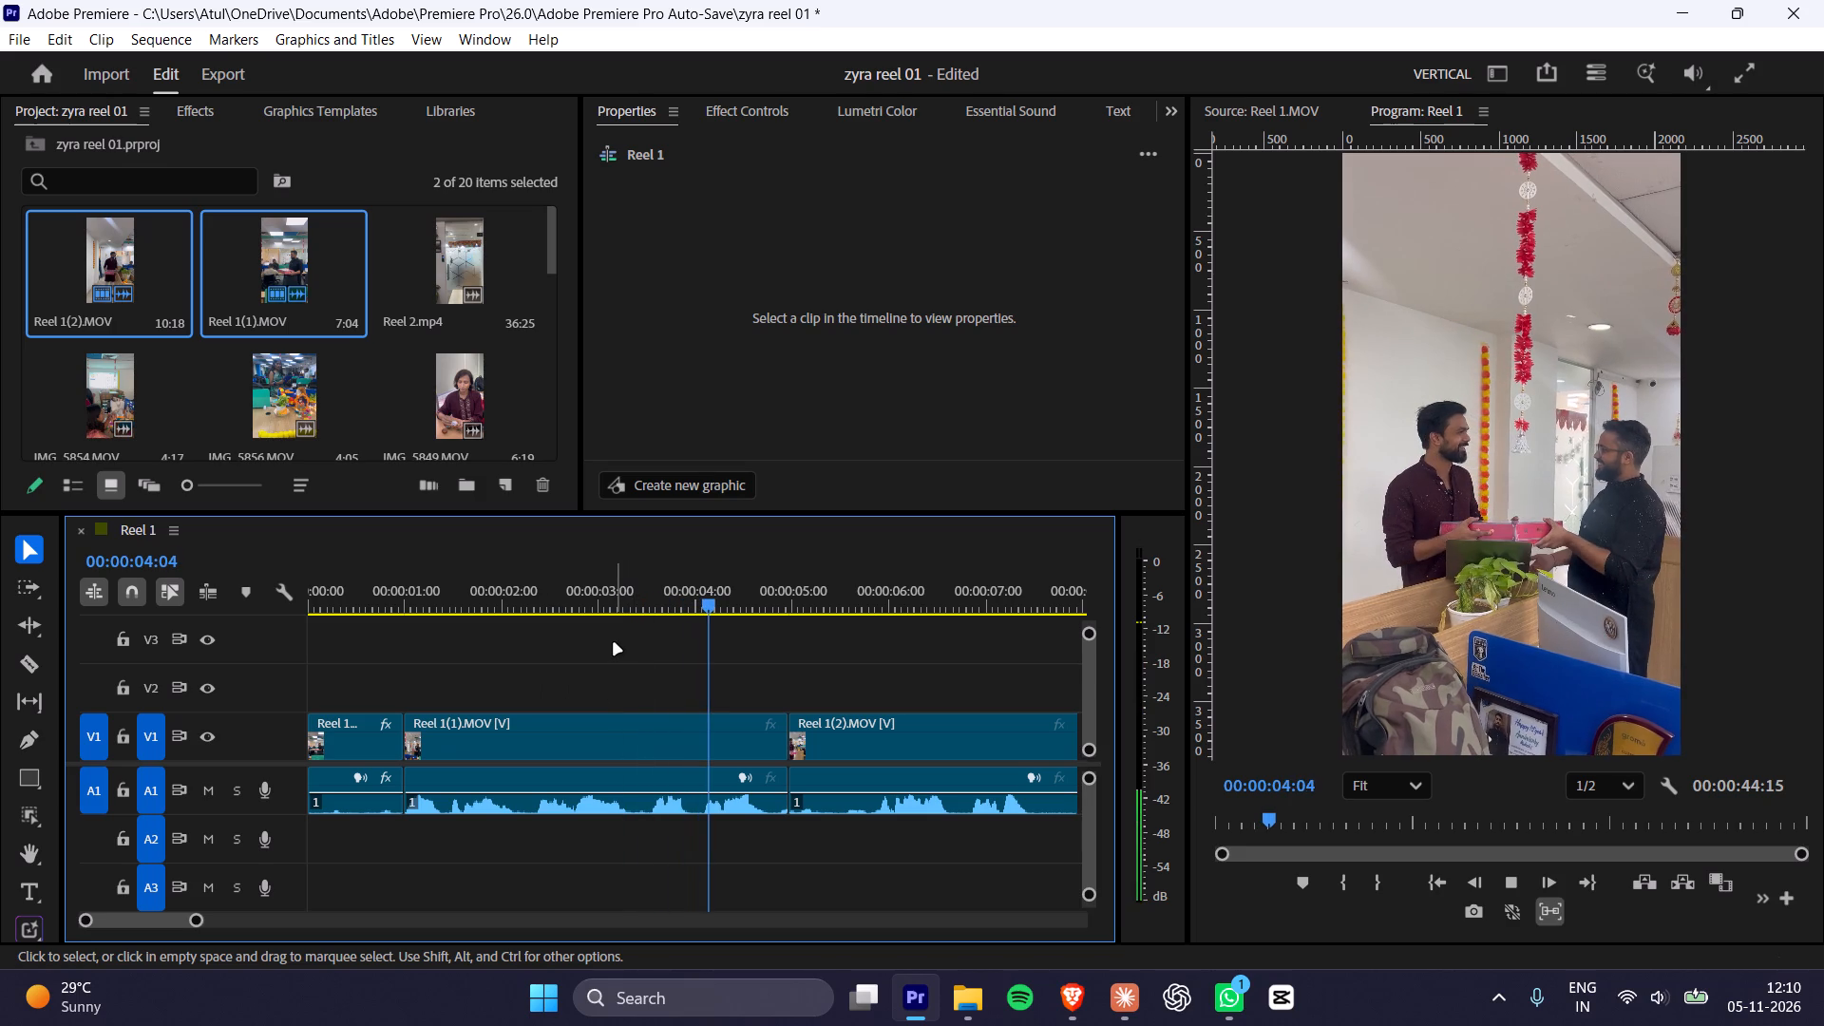
{"action": "key", "text": "space"}
{"action": "key", "text": "space"}
{"action": "key", "text": "space"}
{"action": "key", "text": "space"}
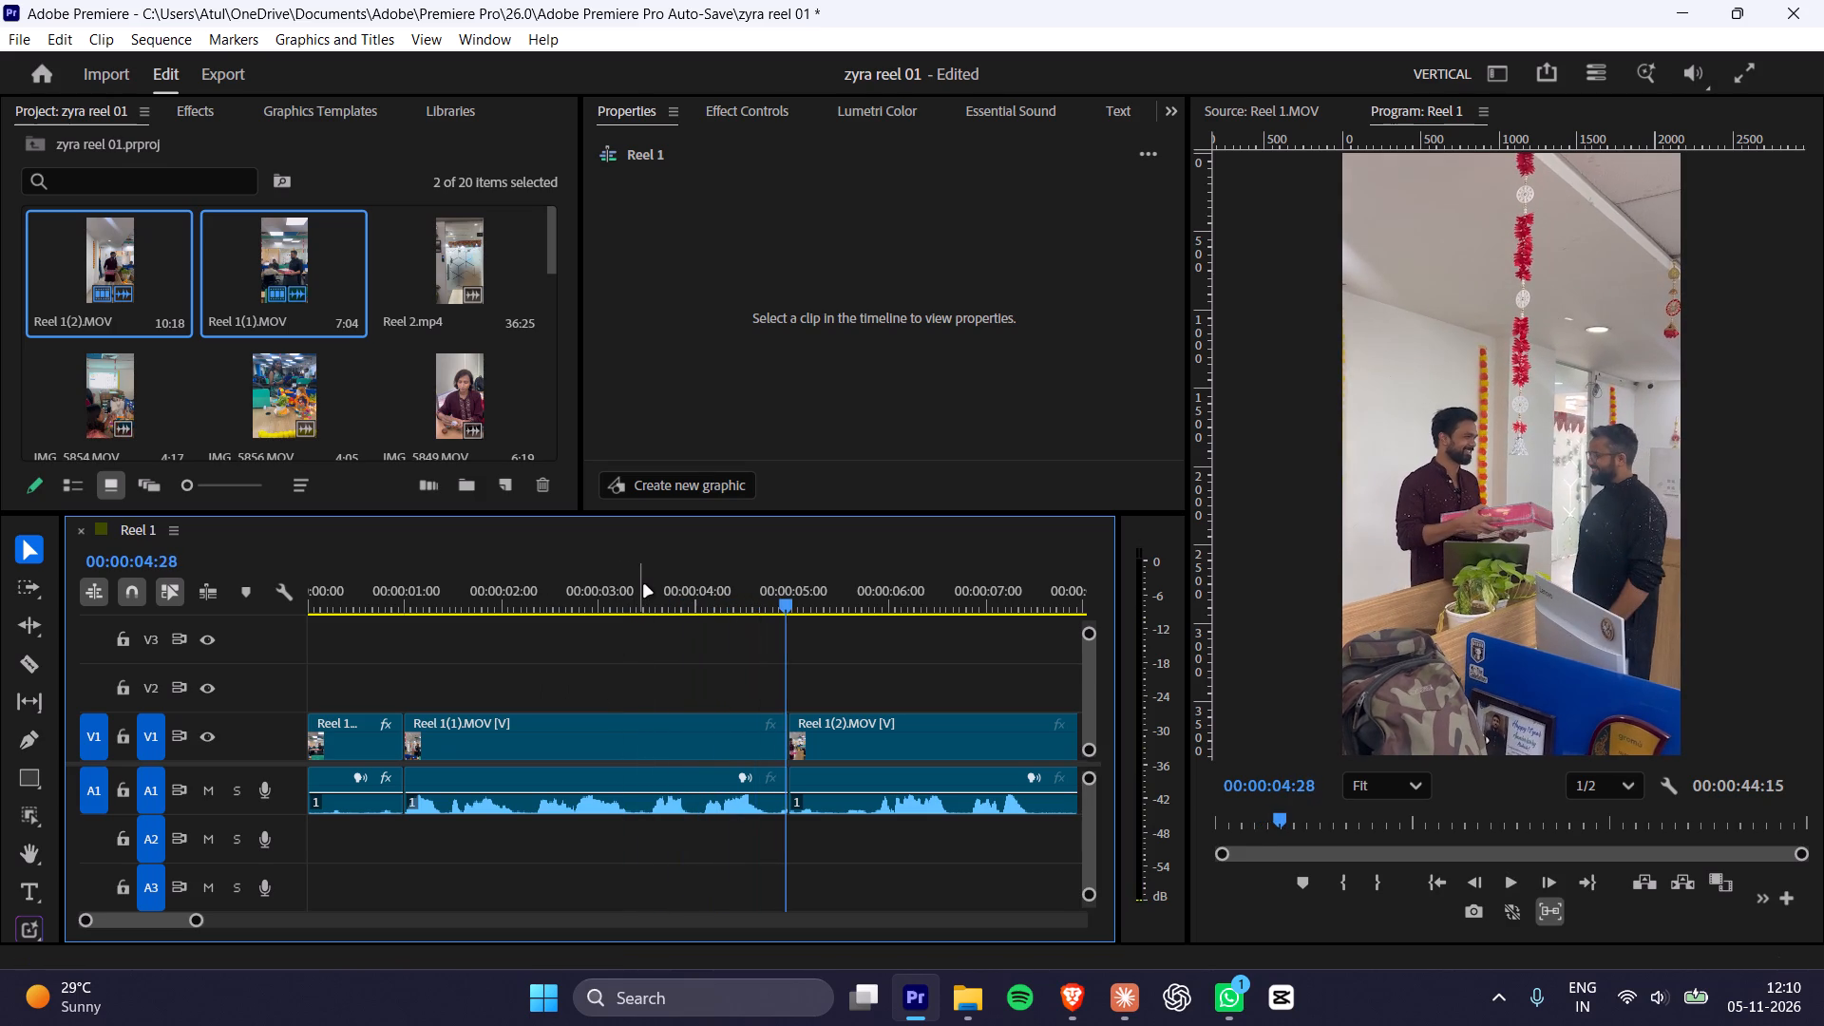
Replay from about 00:00:03:18 across the join between Reel 1(1).MOV and Reel 1(2).MOV, up to 00:00:05:22.
{"action": "left_click", "coordinate": [644, 583]}
{"action": "key", "text": "space"}
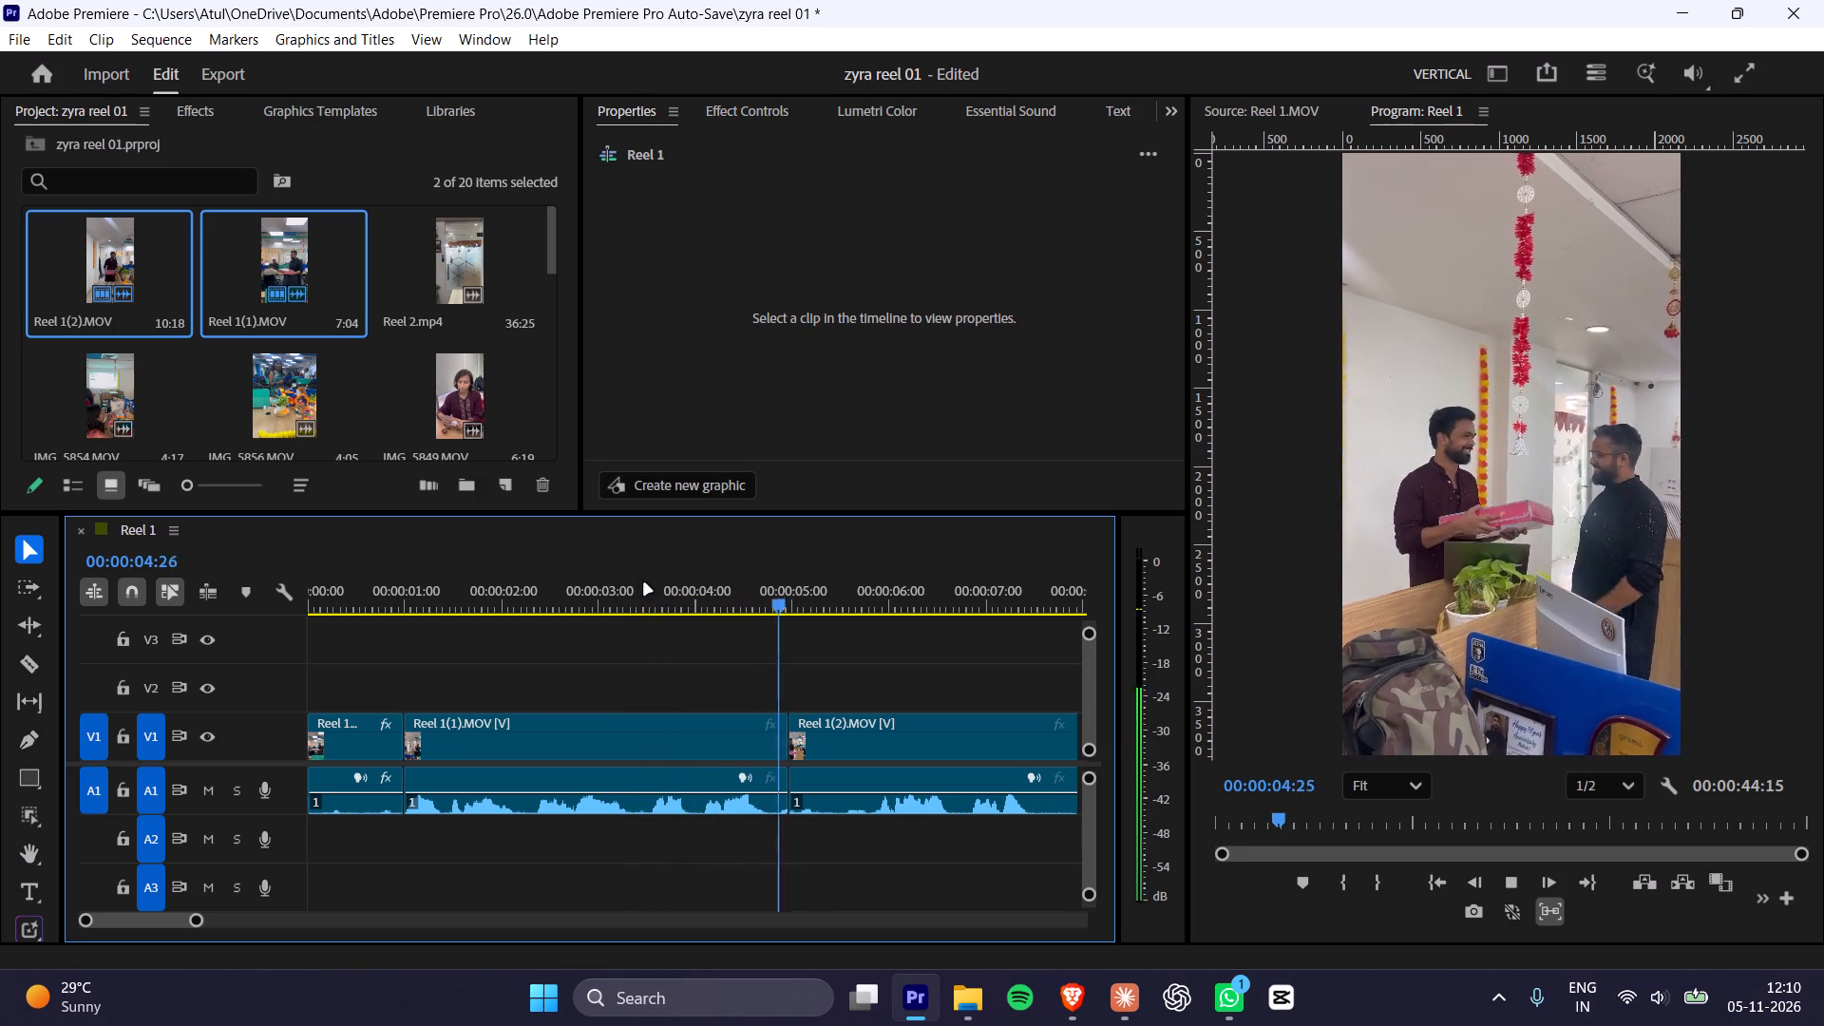
{"action": "key", "text": "space"}
{"action": "left_click", "coordinate": [644, 583]}
{"action": "key", "text": "space"}
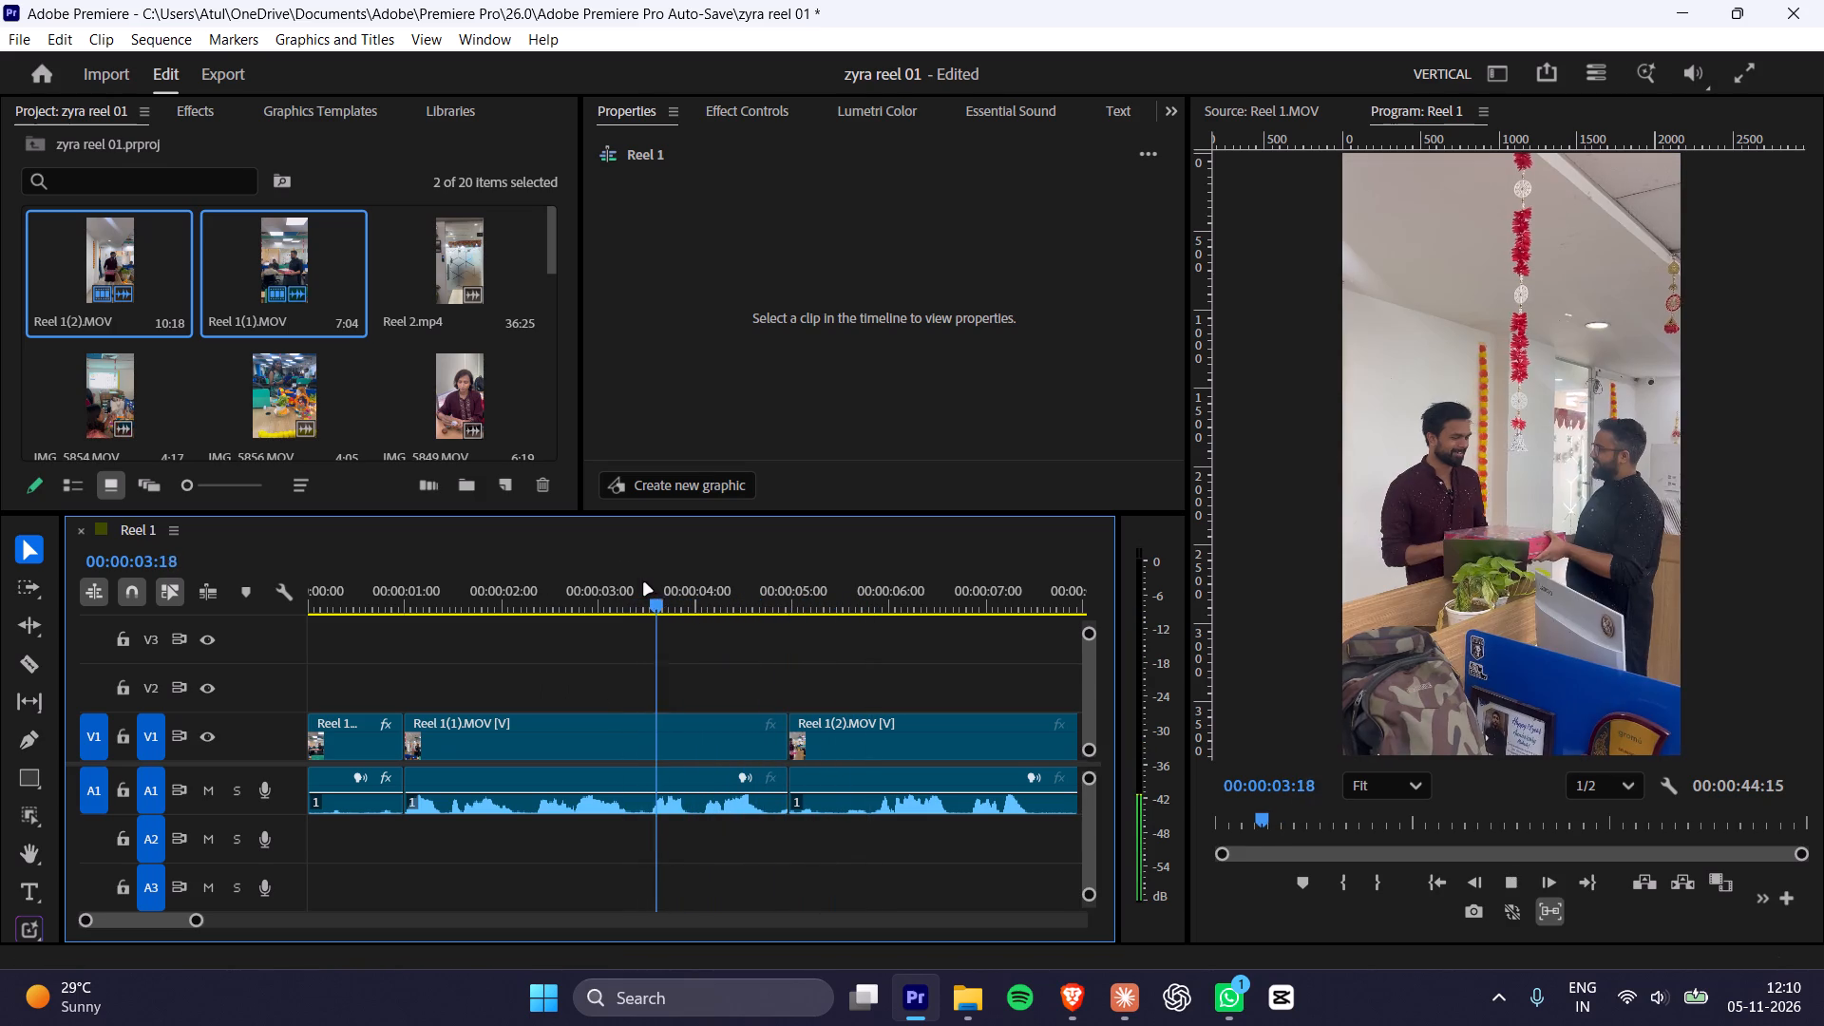
{"action": "key", "text": "space"}
{"action": "key", "text": "space"}
{"action": "key", "text": "space"}
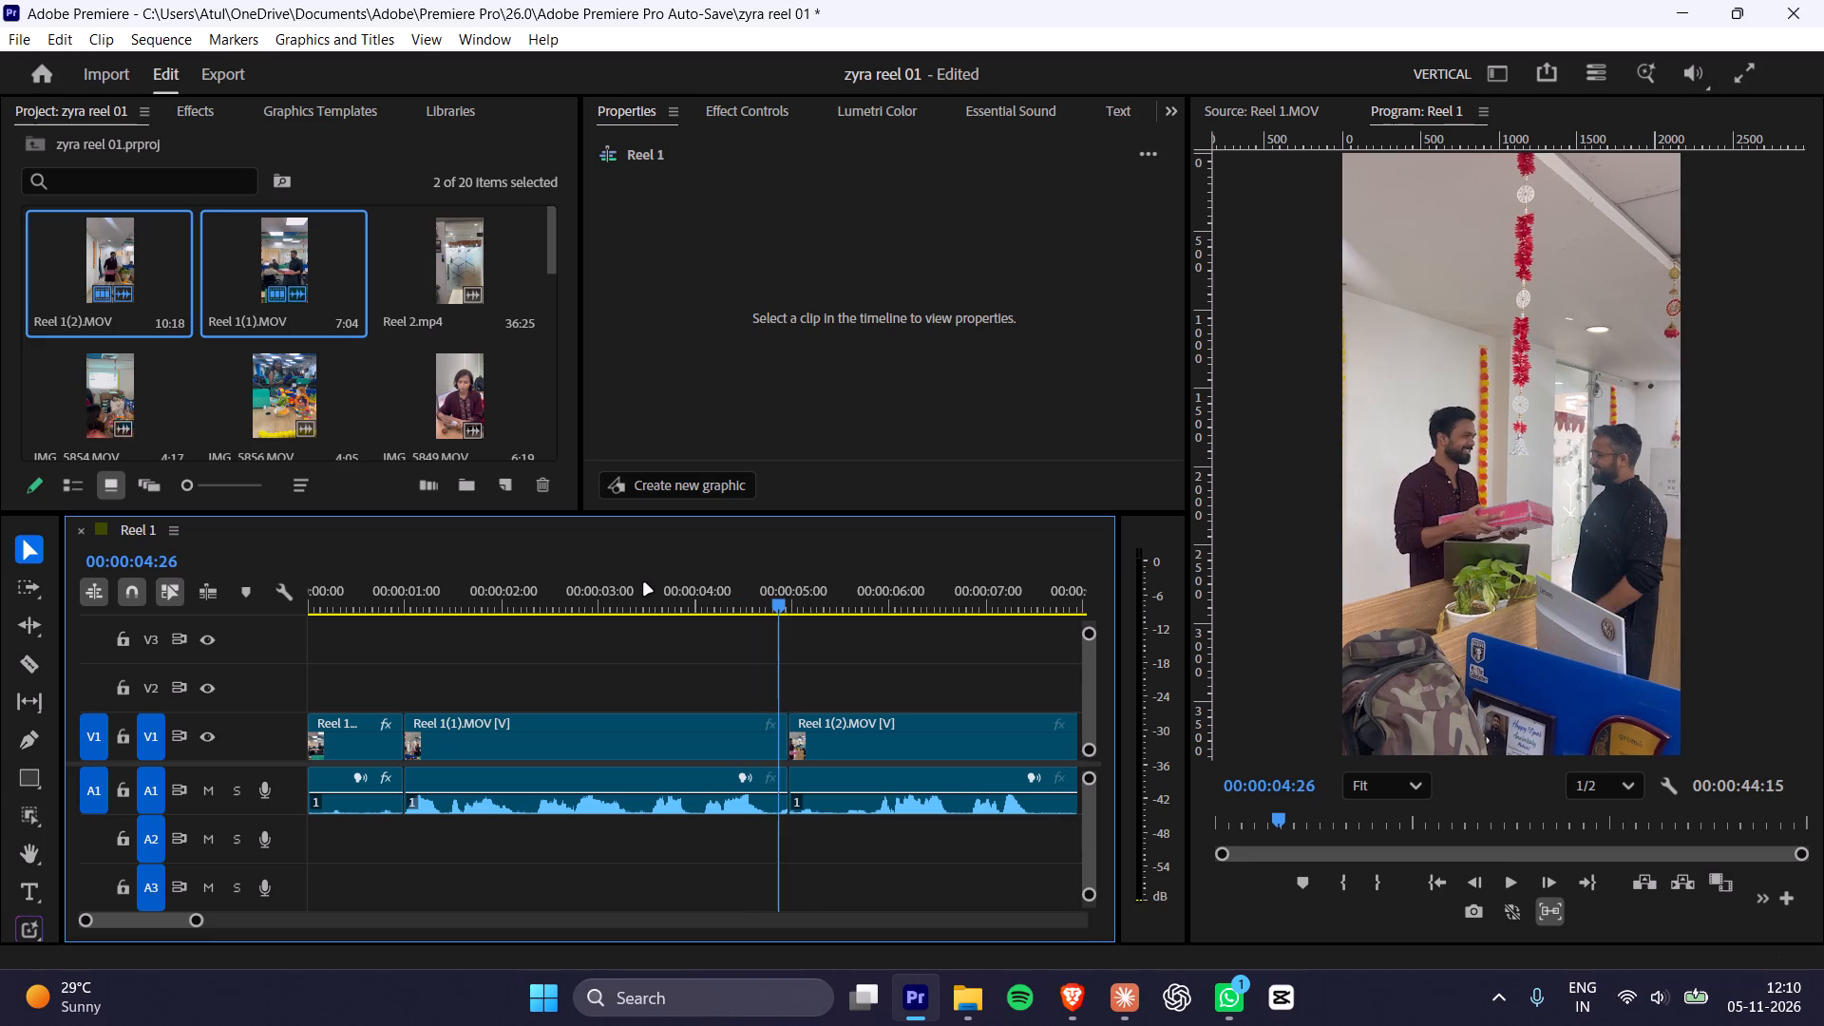
{"action": "key", "text": "space"}
{"action": "key", "text": "space"}
{"action": "key", "text": "space"}
{"action": "key", "text": "space"}
{"action": "key", "text": "space"}
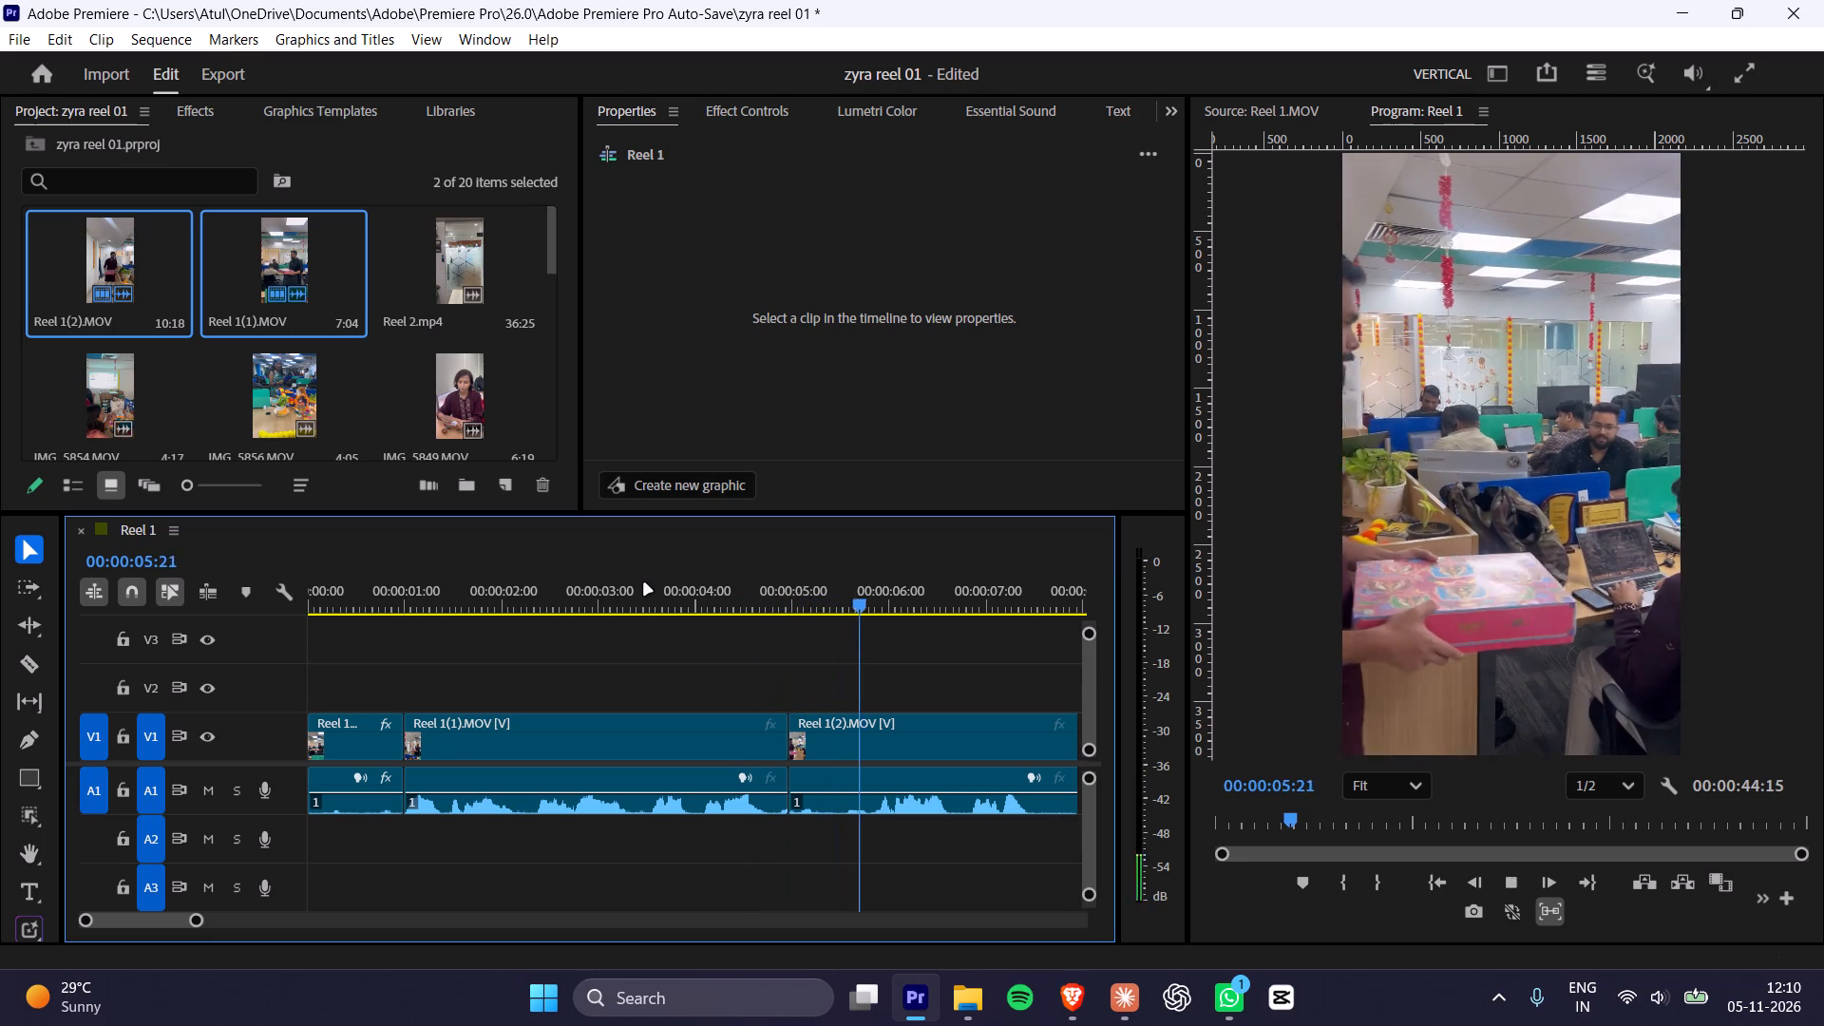
{"action": "key", "text": "space"}
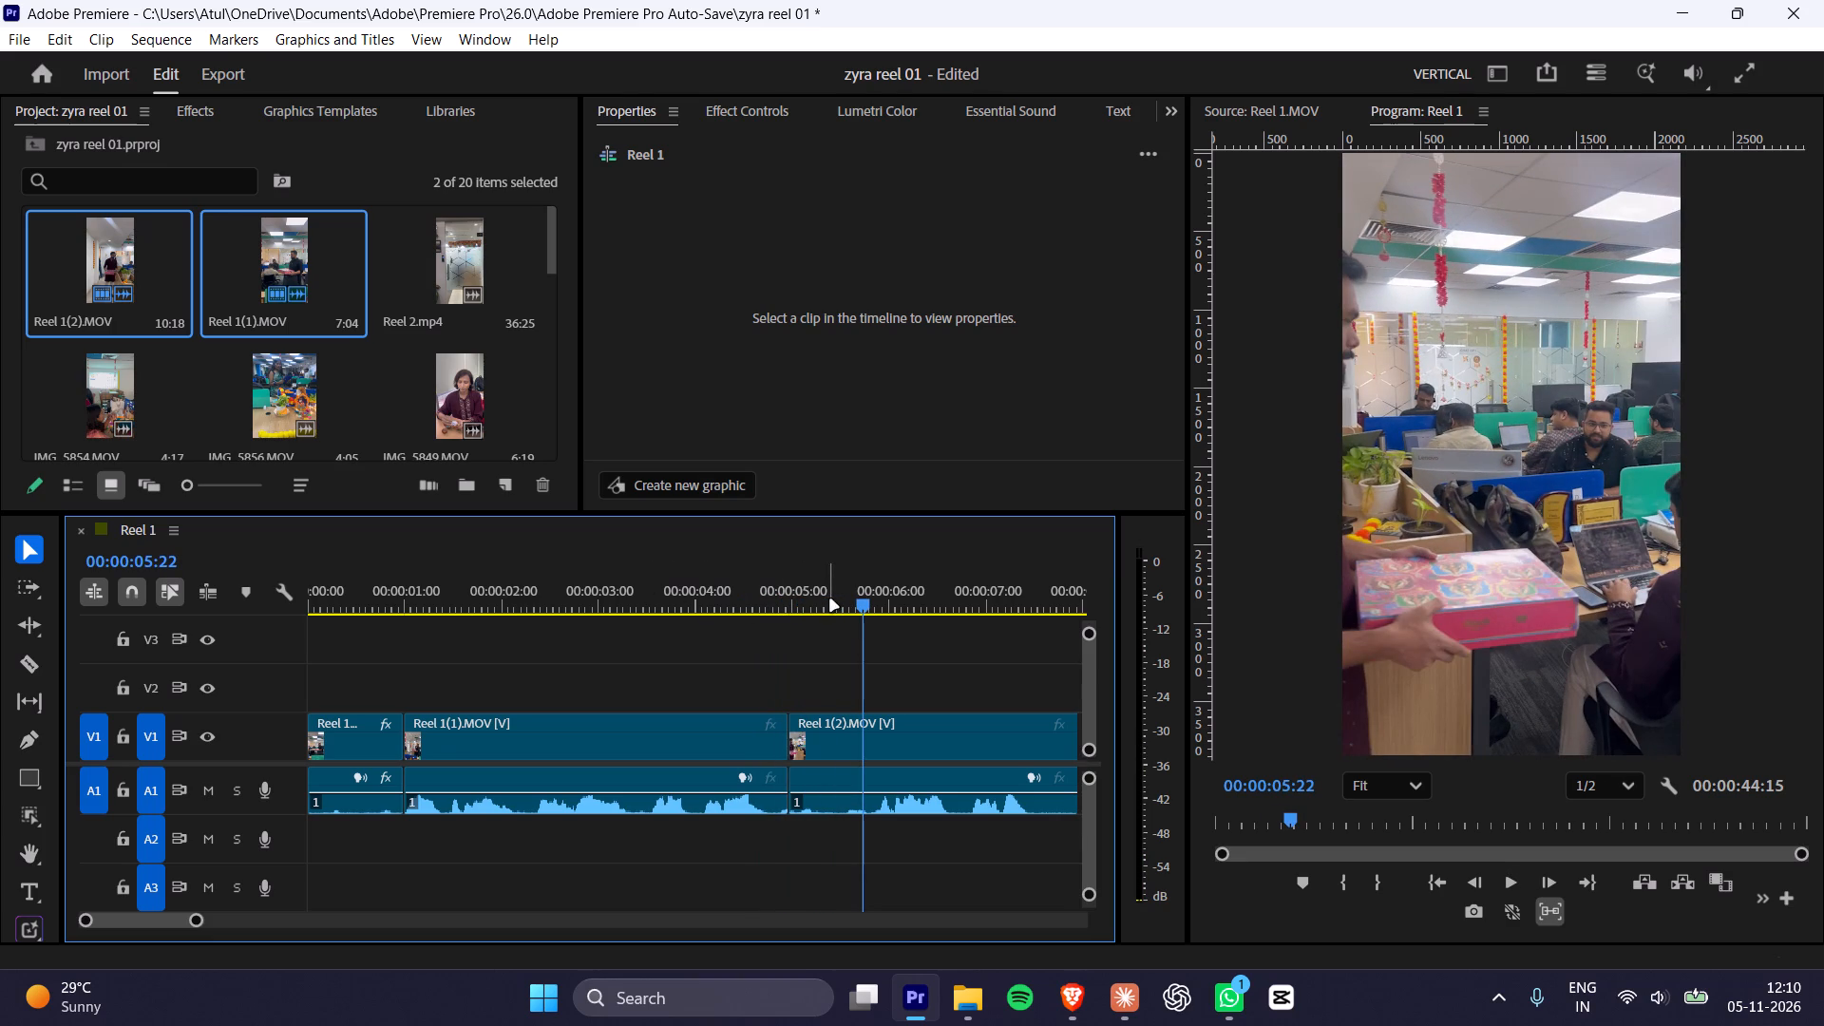
Review the opening again up to 00:00:01:27, scrub through to about 00:00:13:27, and return the playhead to 00:00:00:00.
{"action": "left_click_drag", "start_coordinate": [830, 599], "coordinate": [812, 601]}
{"action": "left_click", "coordinate": [812, 601]}
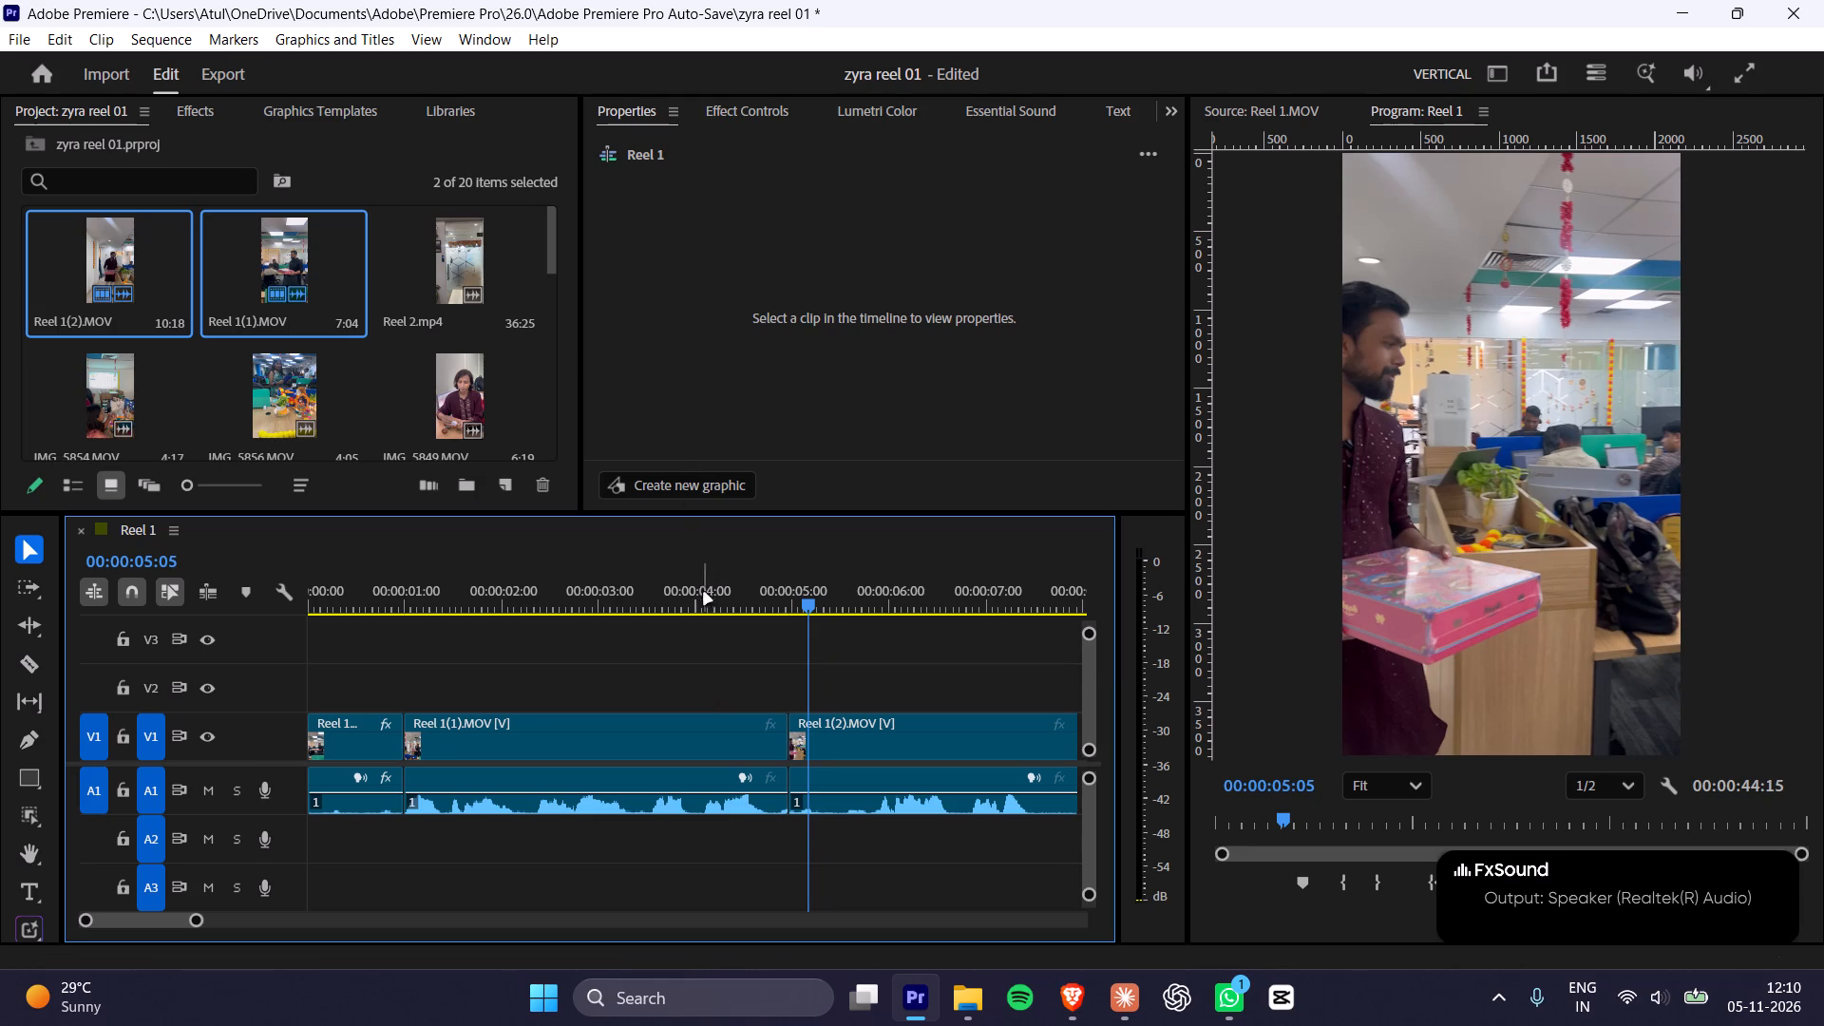
{"action": "left_click_drag", "start_coordinate": [689, 600], "coordinate": [249, 613]}
{"action": "scroll", "coordinate": [623, 663], "scroll_direction": "down", "scroll_amount": 4, "text": "alt"}
{"action": "left_click_drag", "start_coordinate": [465, 594], "coordinate": [428, 596]}
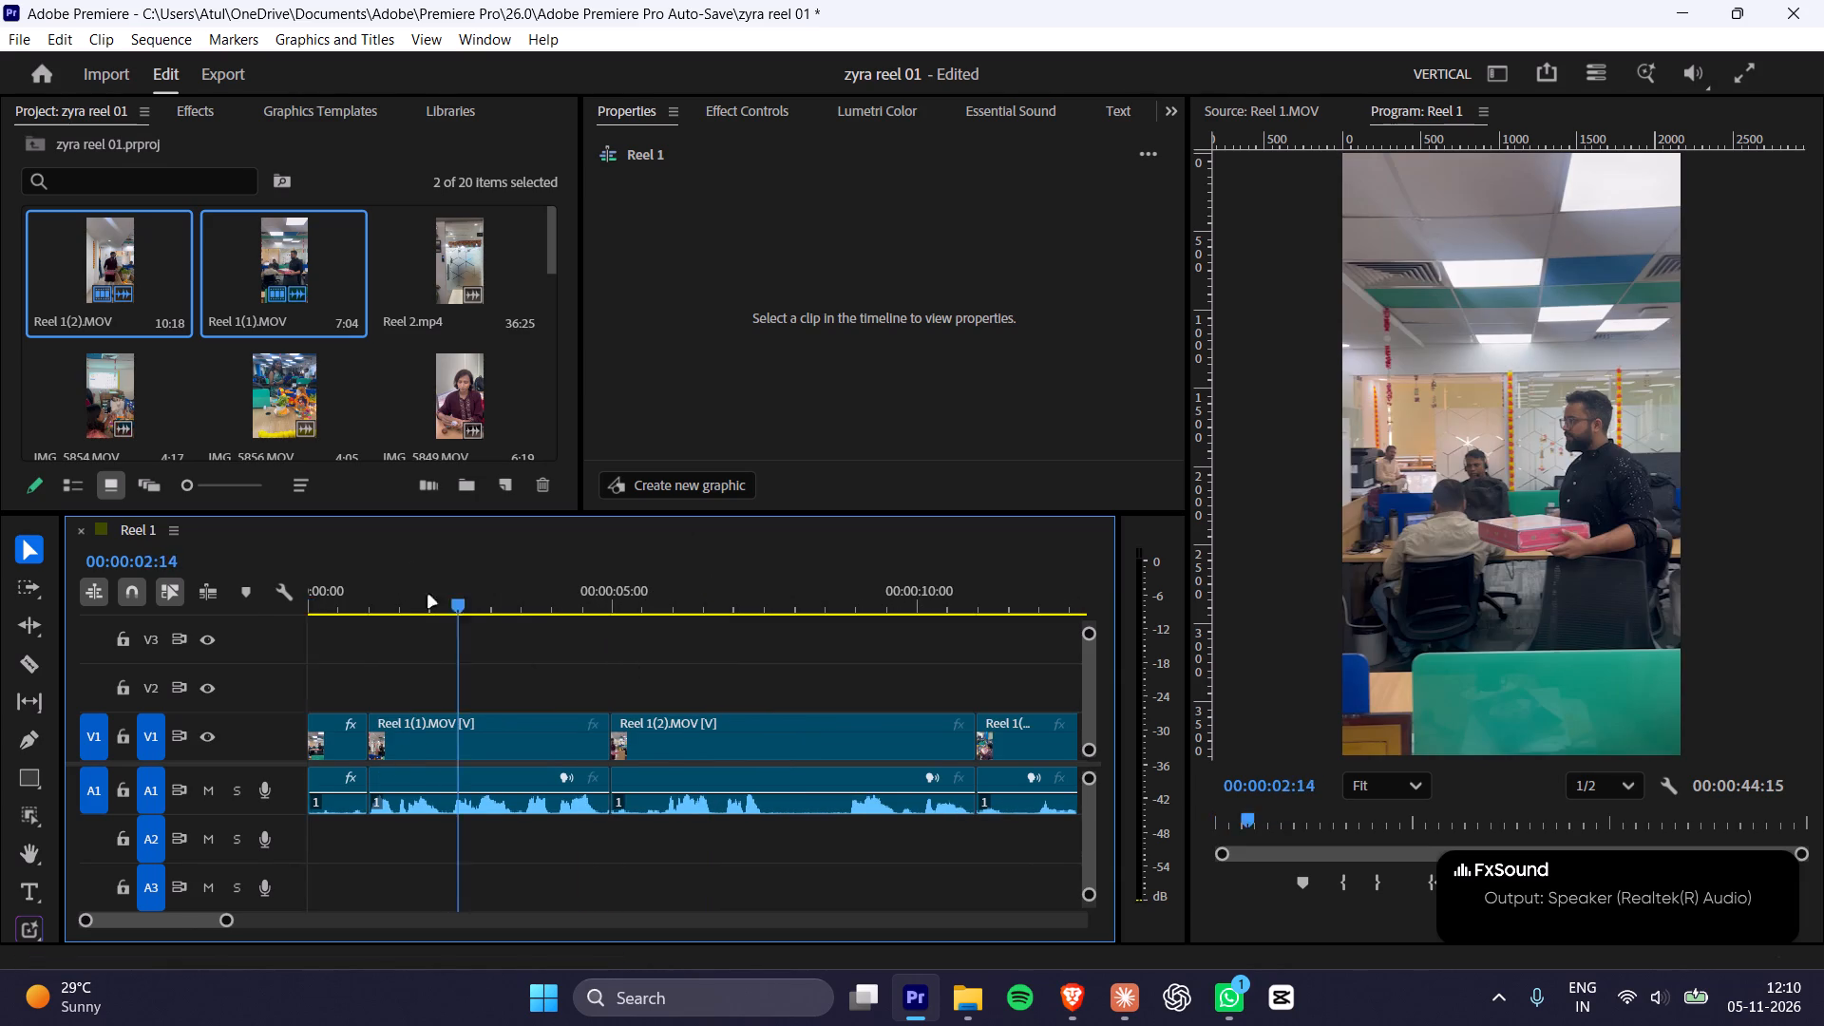
{"action": "left_click_drag", "start_coordinate": [428, 596], "coordinate": [200, 617]}
{"action": "key", "text": "space"}
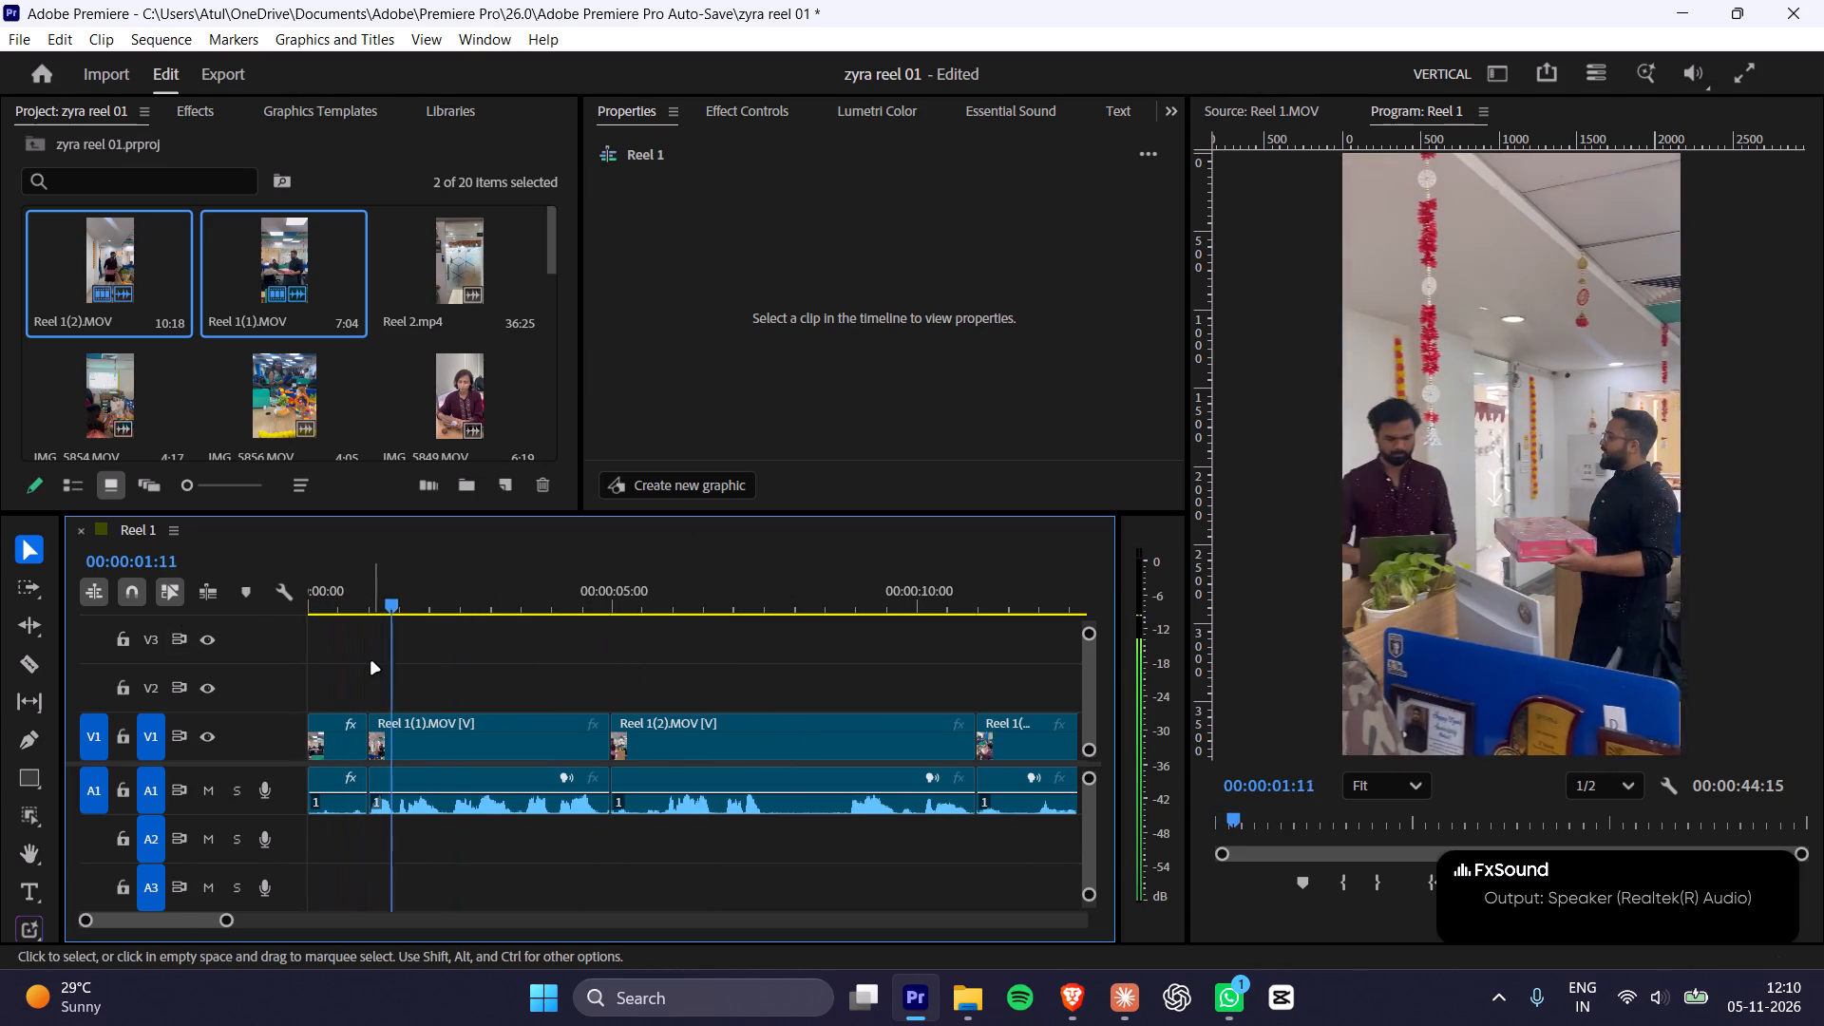
{"action": "key", "text": "space"}
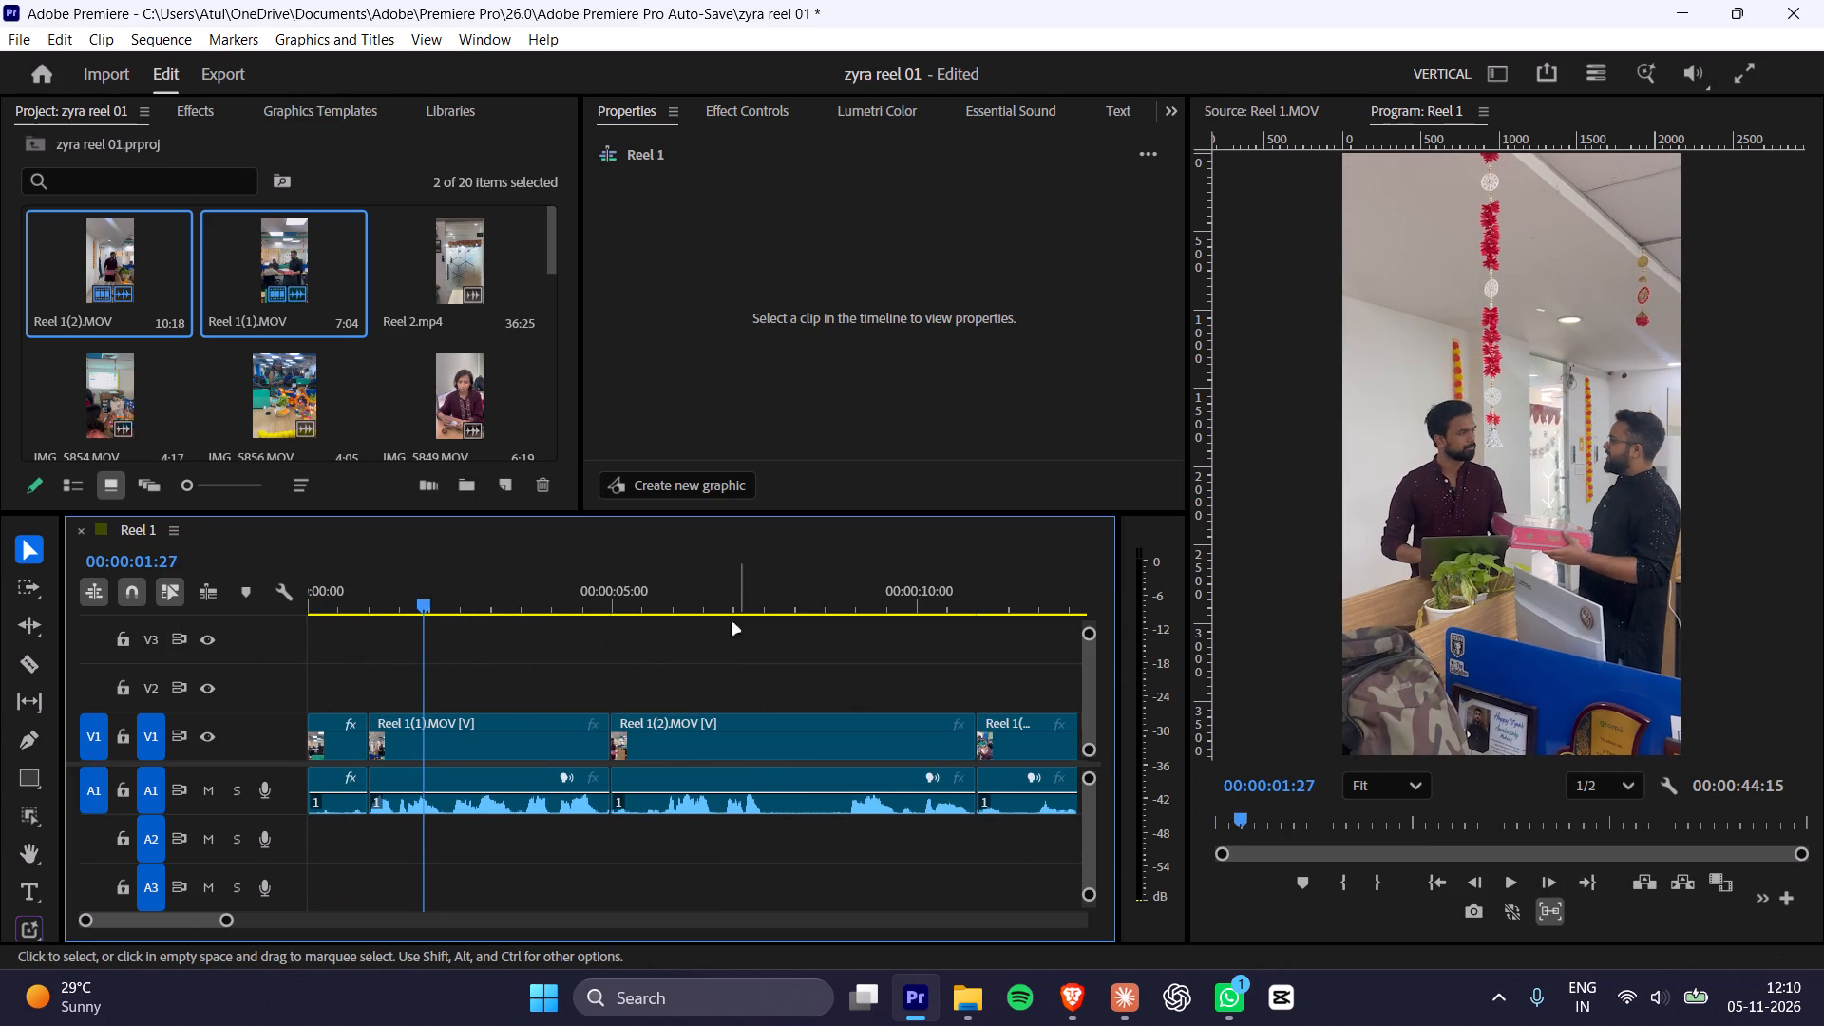
{"action": "scroll", "coordinate": [646, 664], "scroll_direction": "down", "scroll_amount": 14, "text": "alt"}
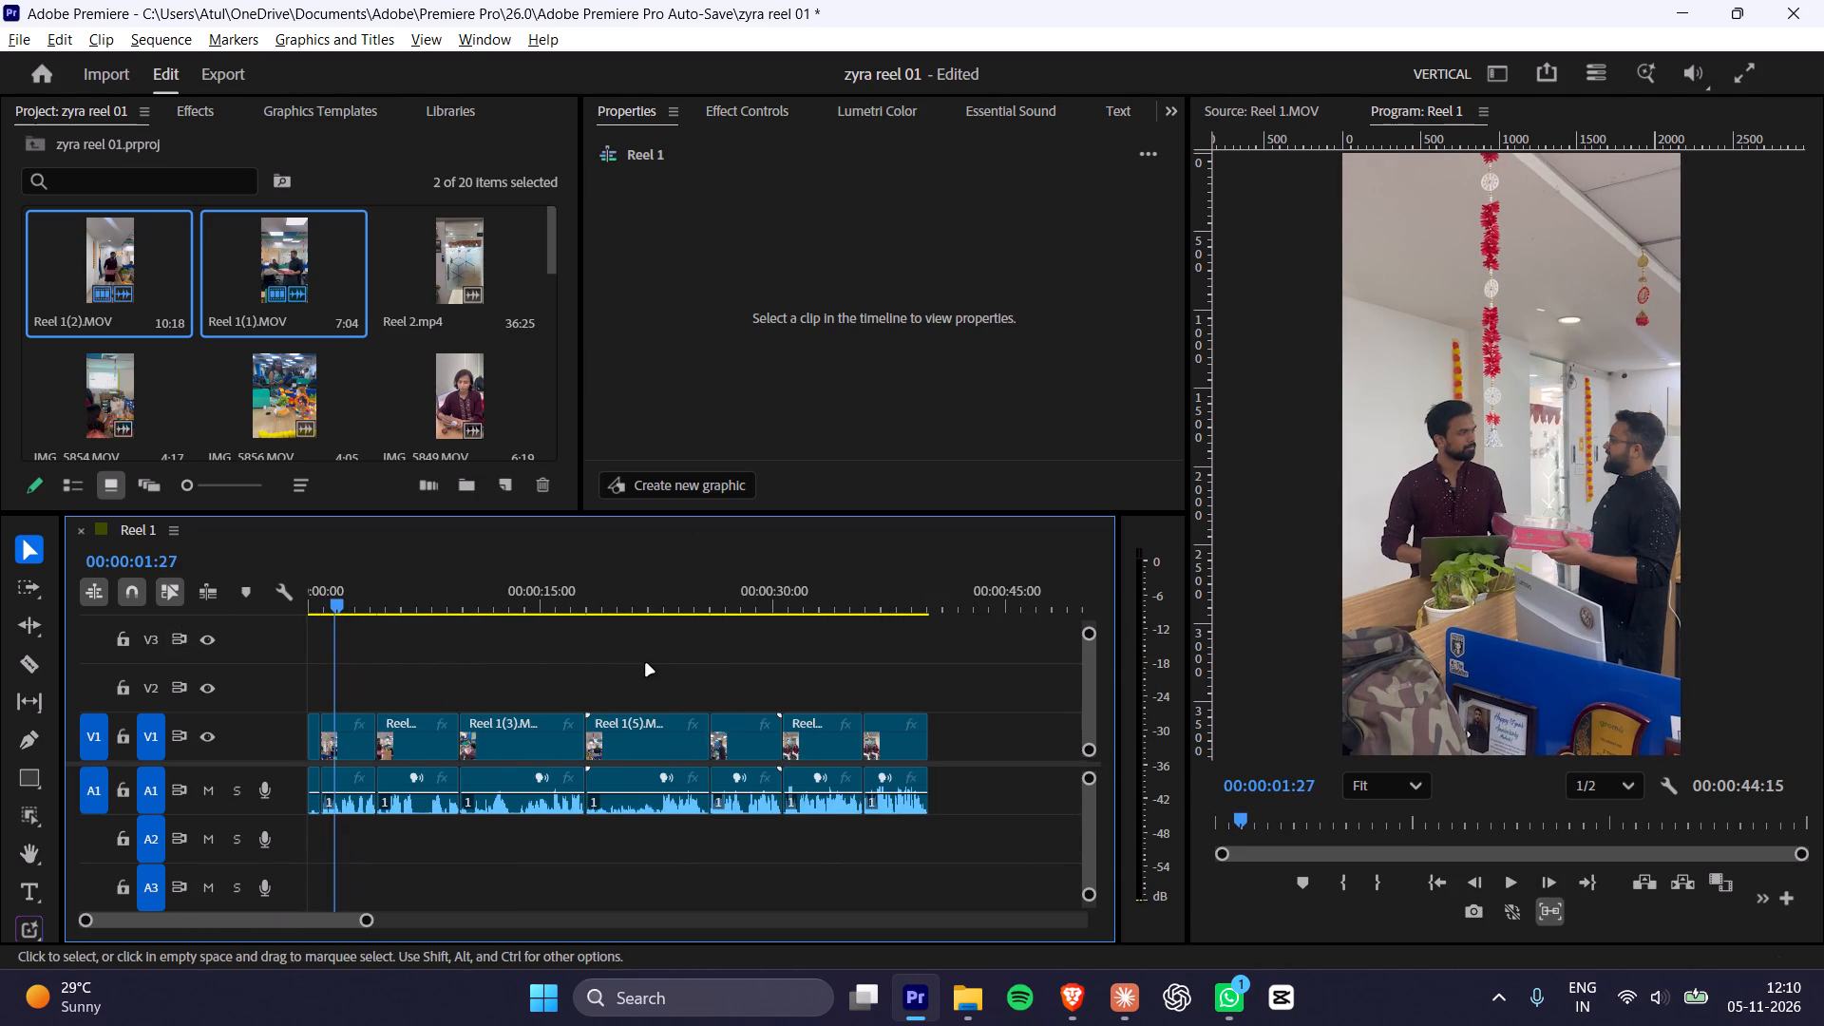
{"action": "scroll", "coordinate": [646, 664], "scroll_direction": "down", "scroll_amount": 1, "text": "alt"}
{"action": "left_click_drag", "start_coordinate": [434, 603], "coordinate": [319, 616]}
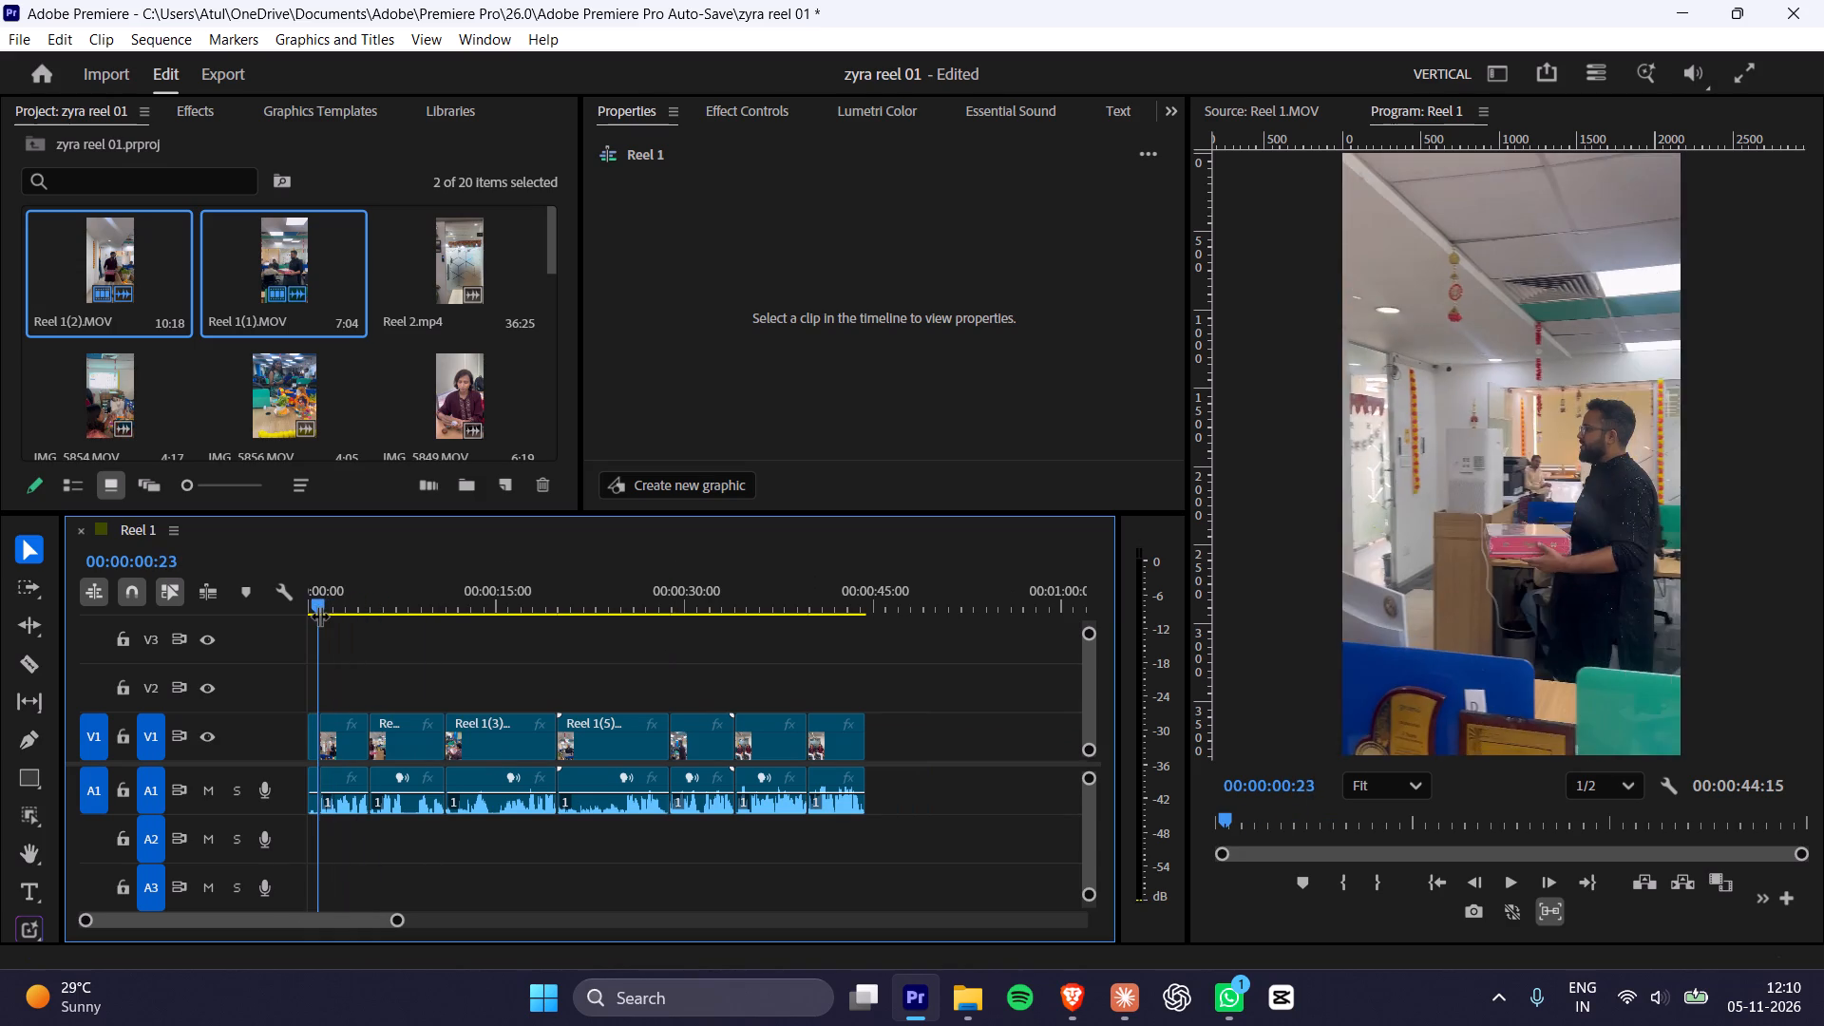
{"action": "left_click_drag", "start_coordinate": [319, 616], "coordinate": [484, 608]}
{"action": "scroll", "coordinate": [544, 701], "scroll_direction": "up", "scroll_amount": 9, "text": "alt"}
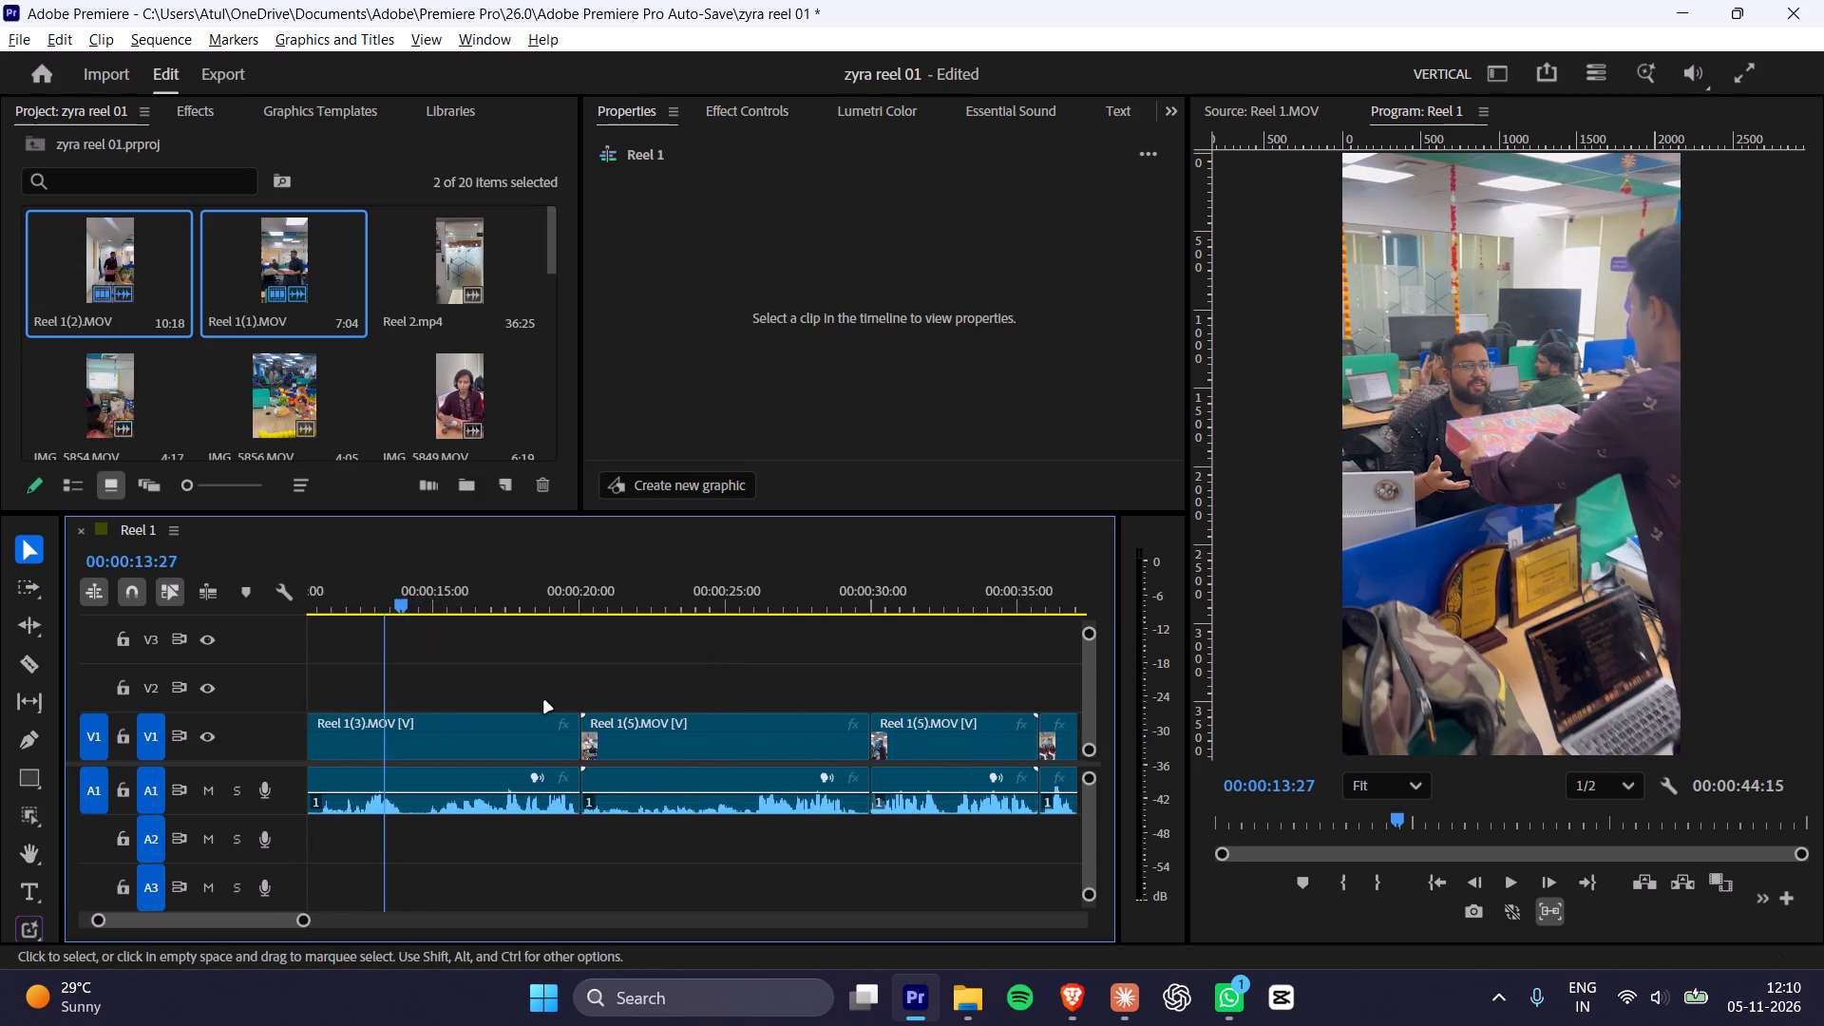
{"action": "left_click_drag", "start_coordinate": [468, 598], "coordinate": [101, 607]}
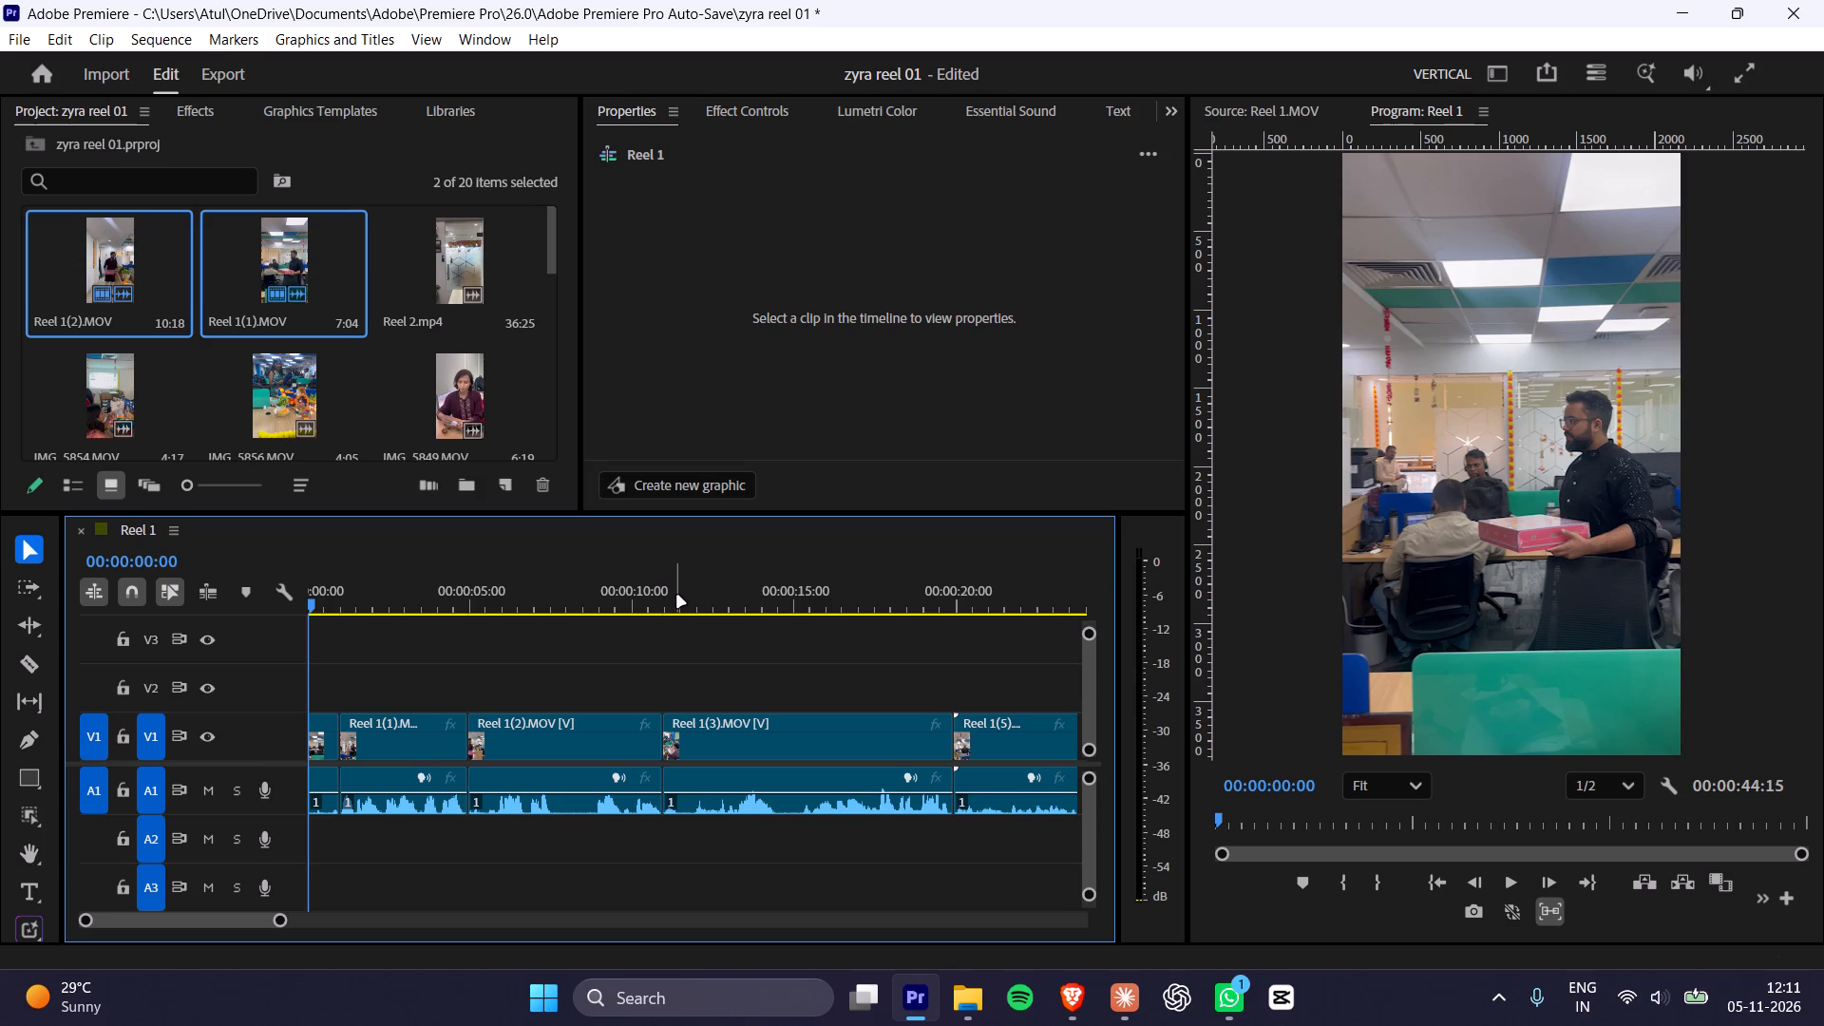
Save the zyra reel 01 project.
{"action": "key", "text": "ctrl+s"}
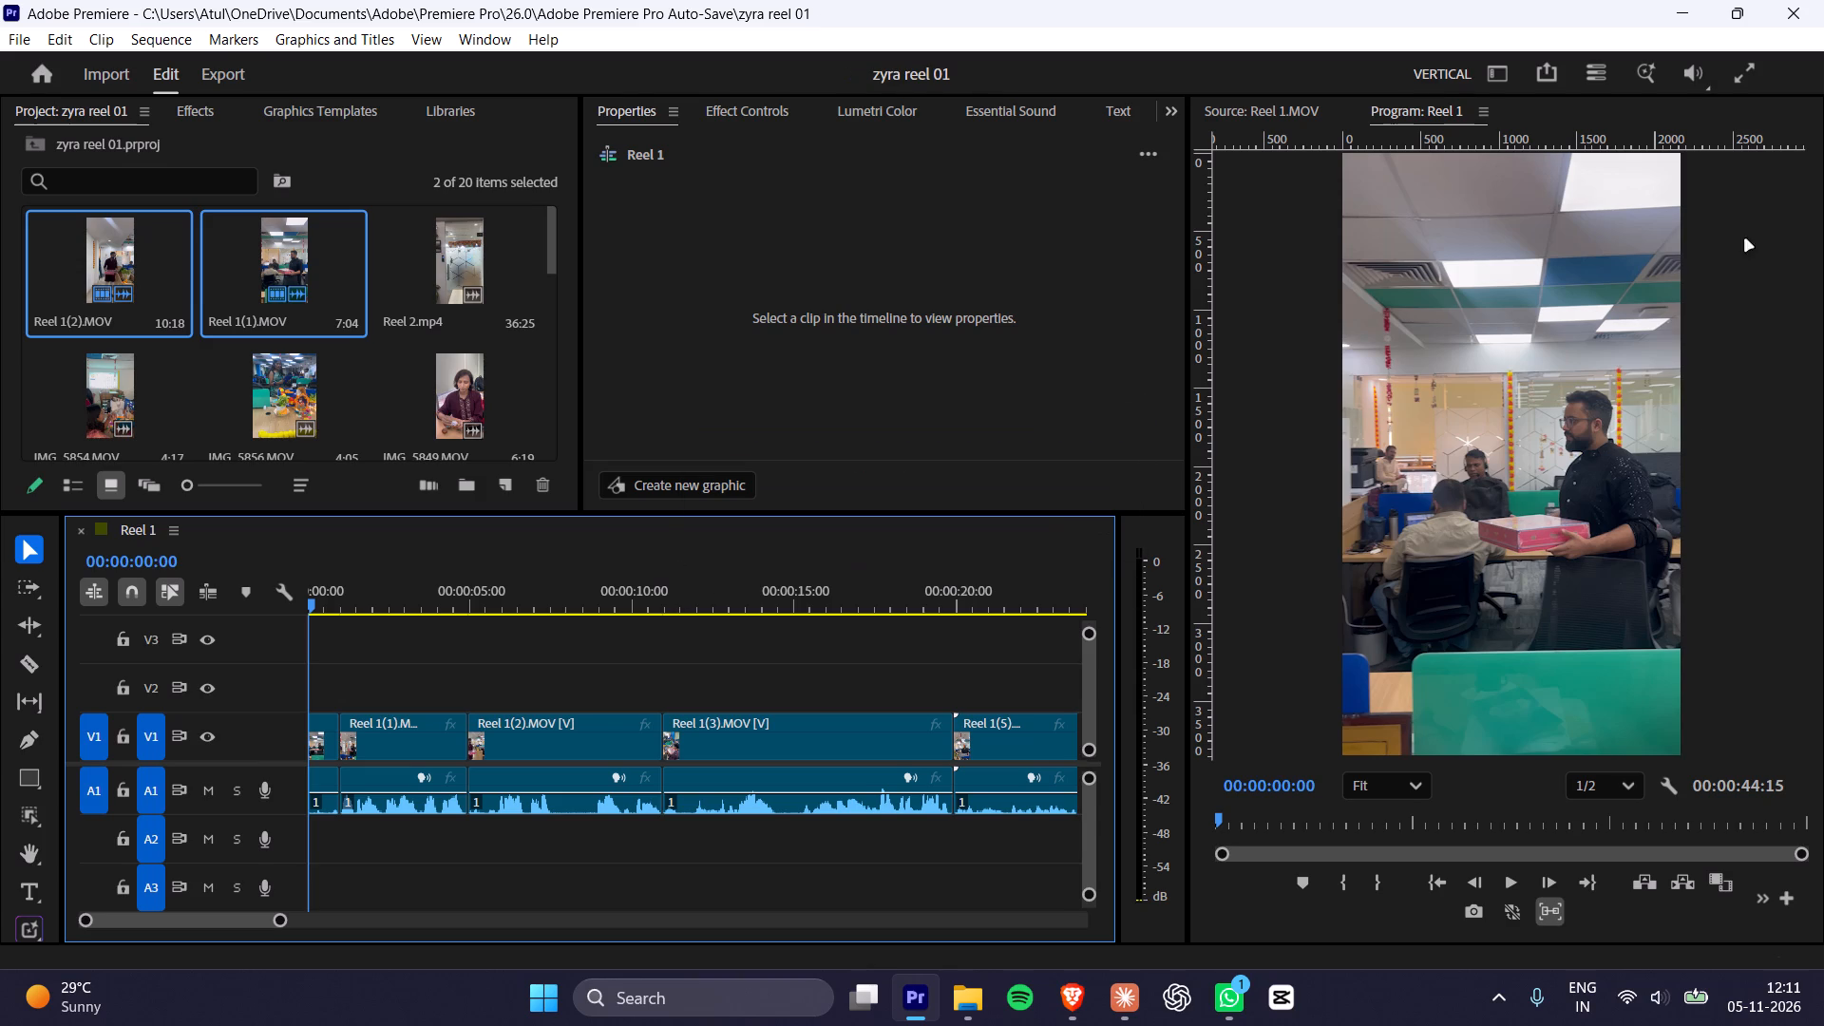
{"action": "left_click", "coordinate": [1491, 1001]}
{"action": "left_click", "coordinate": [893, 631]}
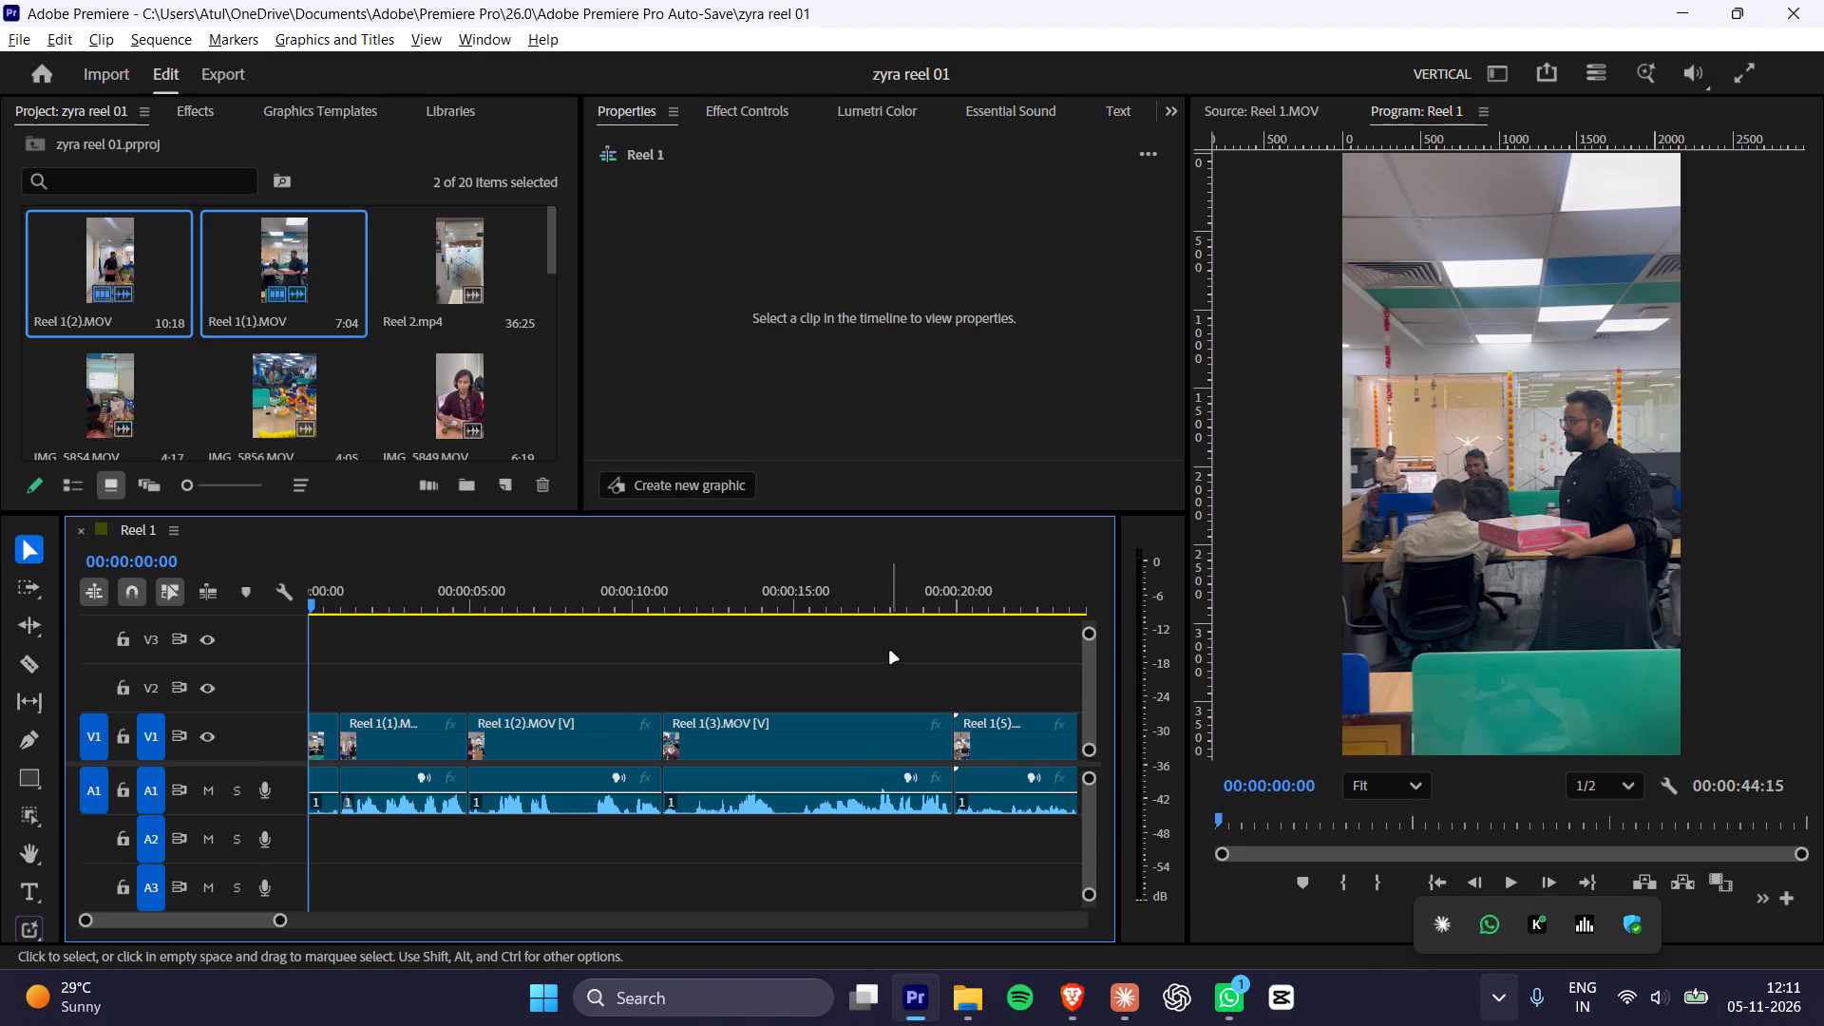
Check the end of the Reel 1 sequence around 00:00:44:07 and return the playhead to 00:00:00:00.
{"action": "scroll", "coordinate": [891, 653], "scroll_direction": "down", "scroll_amount": 11, "text": "alt"}
{"action": "left_click_drag", "start_coordinate": [733, 612], "coordinate": [761, 607]}
{"action": "scroll", "coordinate": [788, 669], "scroll_direction": "up", "scroll_amount": 13, "text": "alt"}
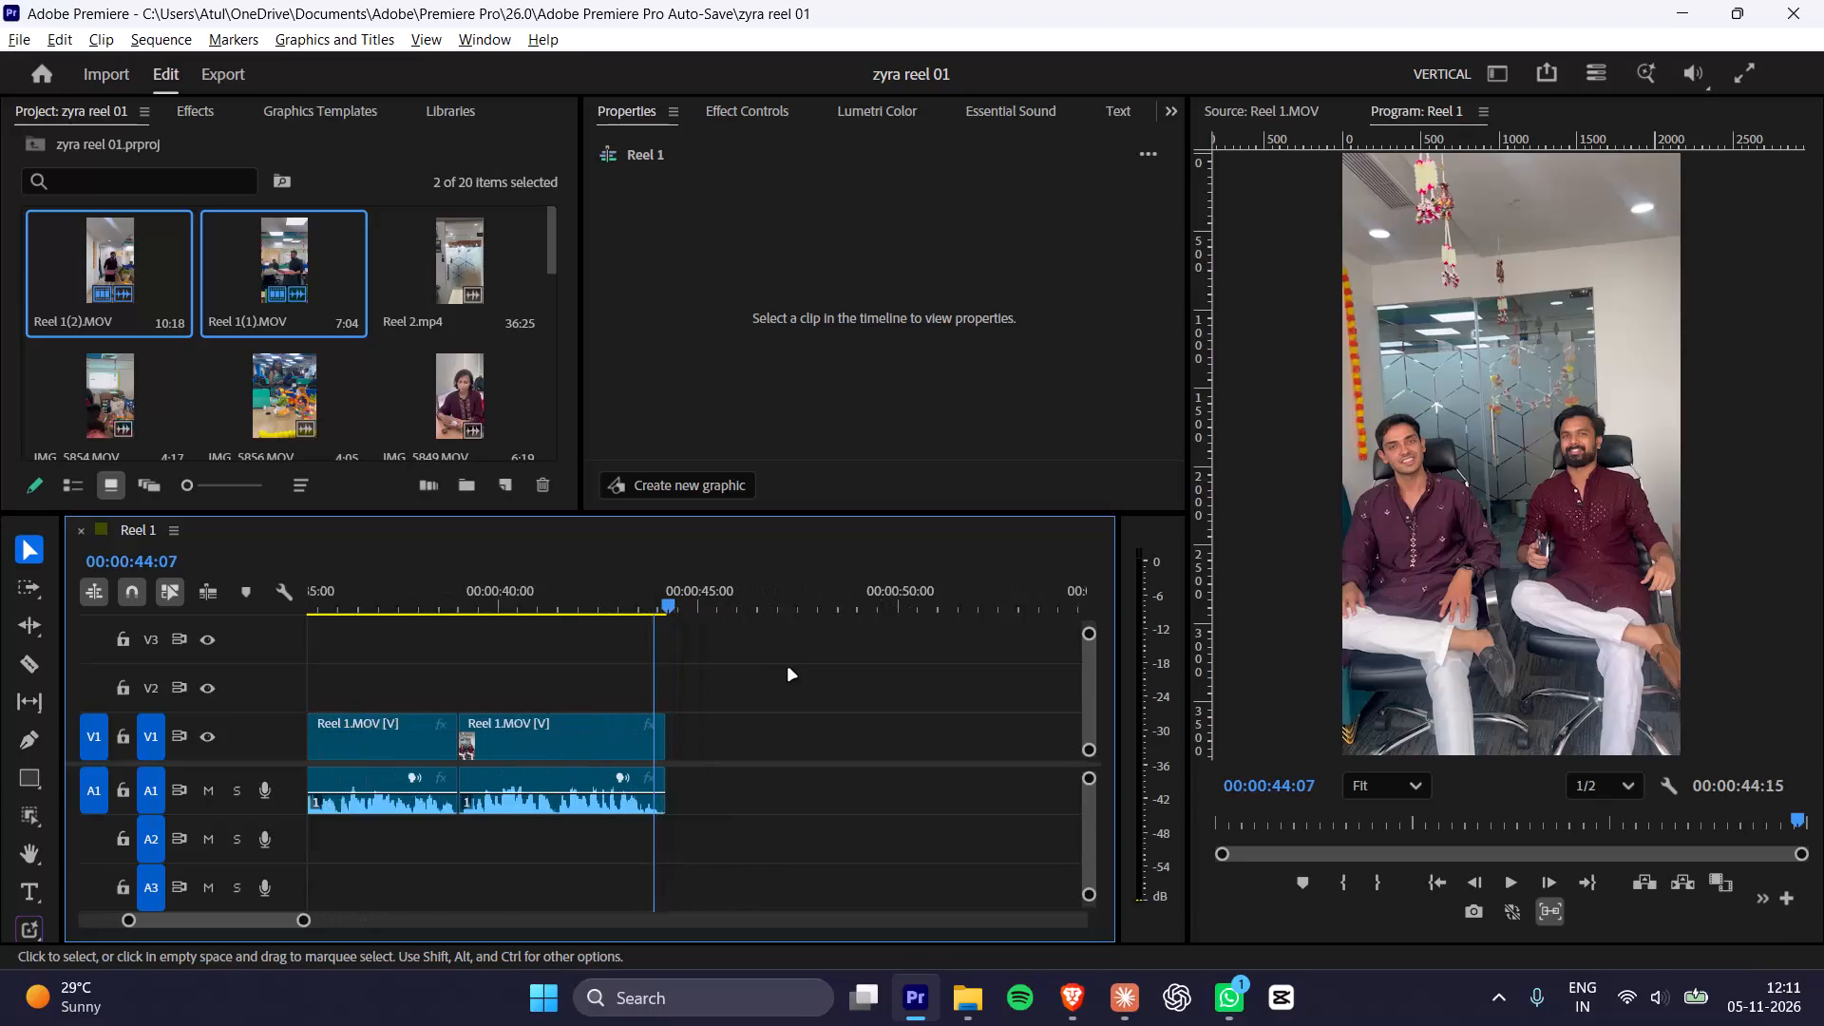
{"action": "scroll", "coordinate": [788, 669], "scroll_direction": "up", "scroll_amount": 5, "text": "alt"}
{"action": "left_click_drag", "start_coordinate": [540, 599], "coordinate": [0, 639]}
{"action": "scroll", "coordinate": [565, 710], "scroll_direction": "down", "scroll_amount": 3, "text": "alt"}
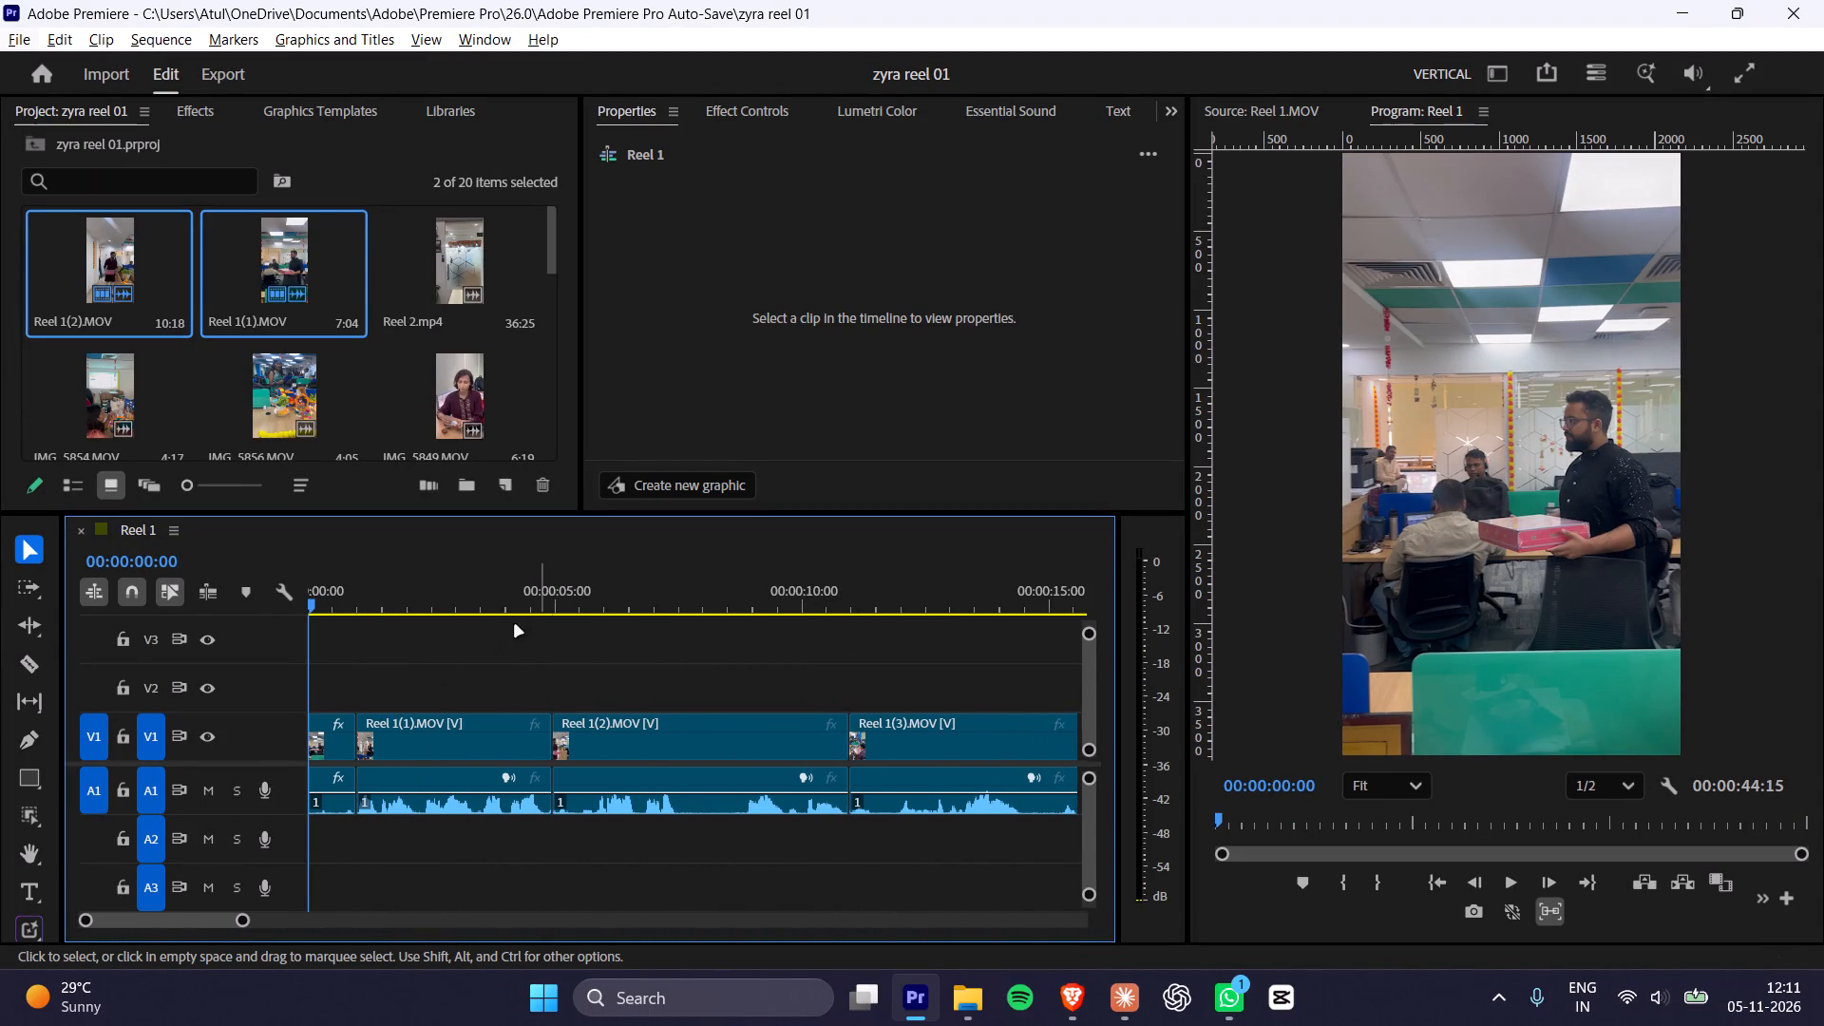
Scrub through the Reel 1(2).MOV clip from about 00:00:05:00 to 00:00:07:12, select it, and return the playhead to 00:00:06:23.
{"action": "left_click_drag", "start_coordinate": [547, 604], "coordinate": [559, 601]}
{"action": "scroll", "coordinate": [577, 668], "scroll_direction": "up", "scroll_amount": 6, "text": "alt"}
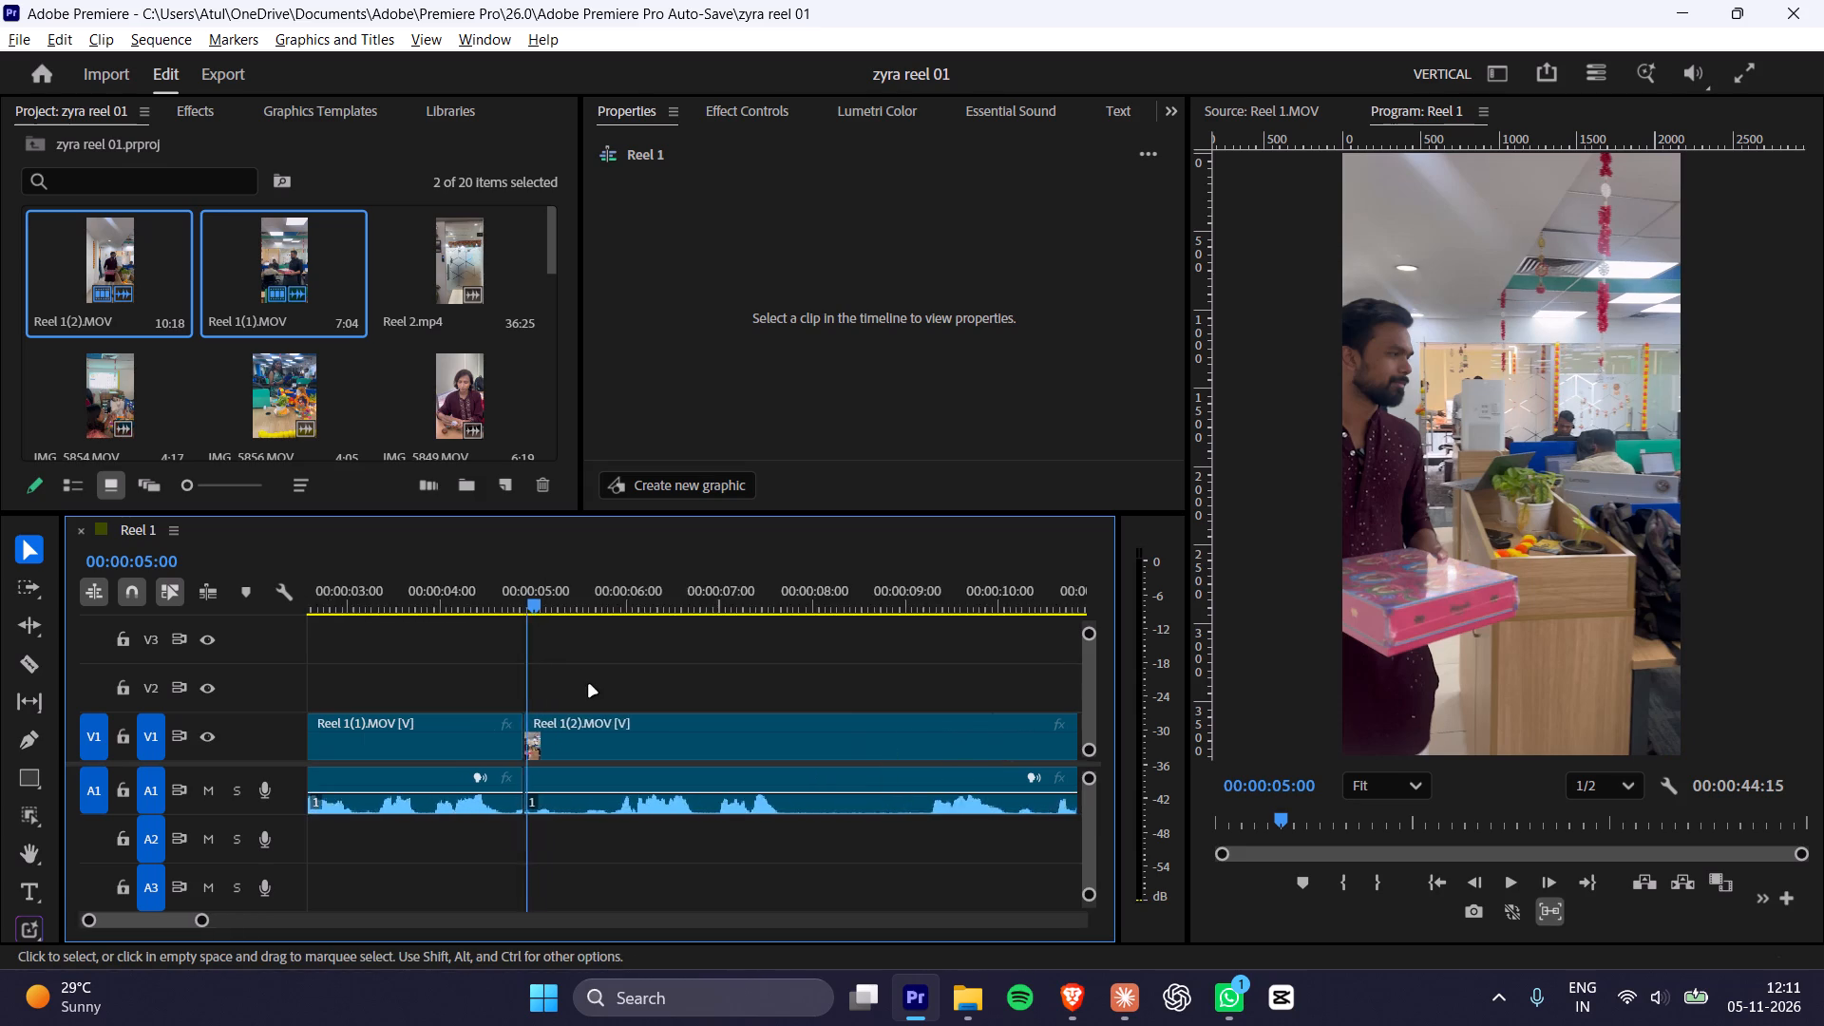
{"action": "scroll", "coordinate": [589, 685], "scroll_direction": "up", "scroll_amount": 5, "text": "alt"}
{"action": "left_click_drag", "start_coordinate": [499, 609], "coordinate": [541, 603]}
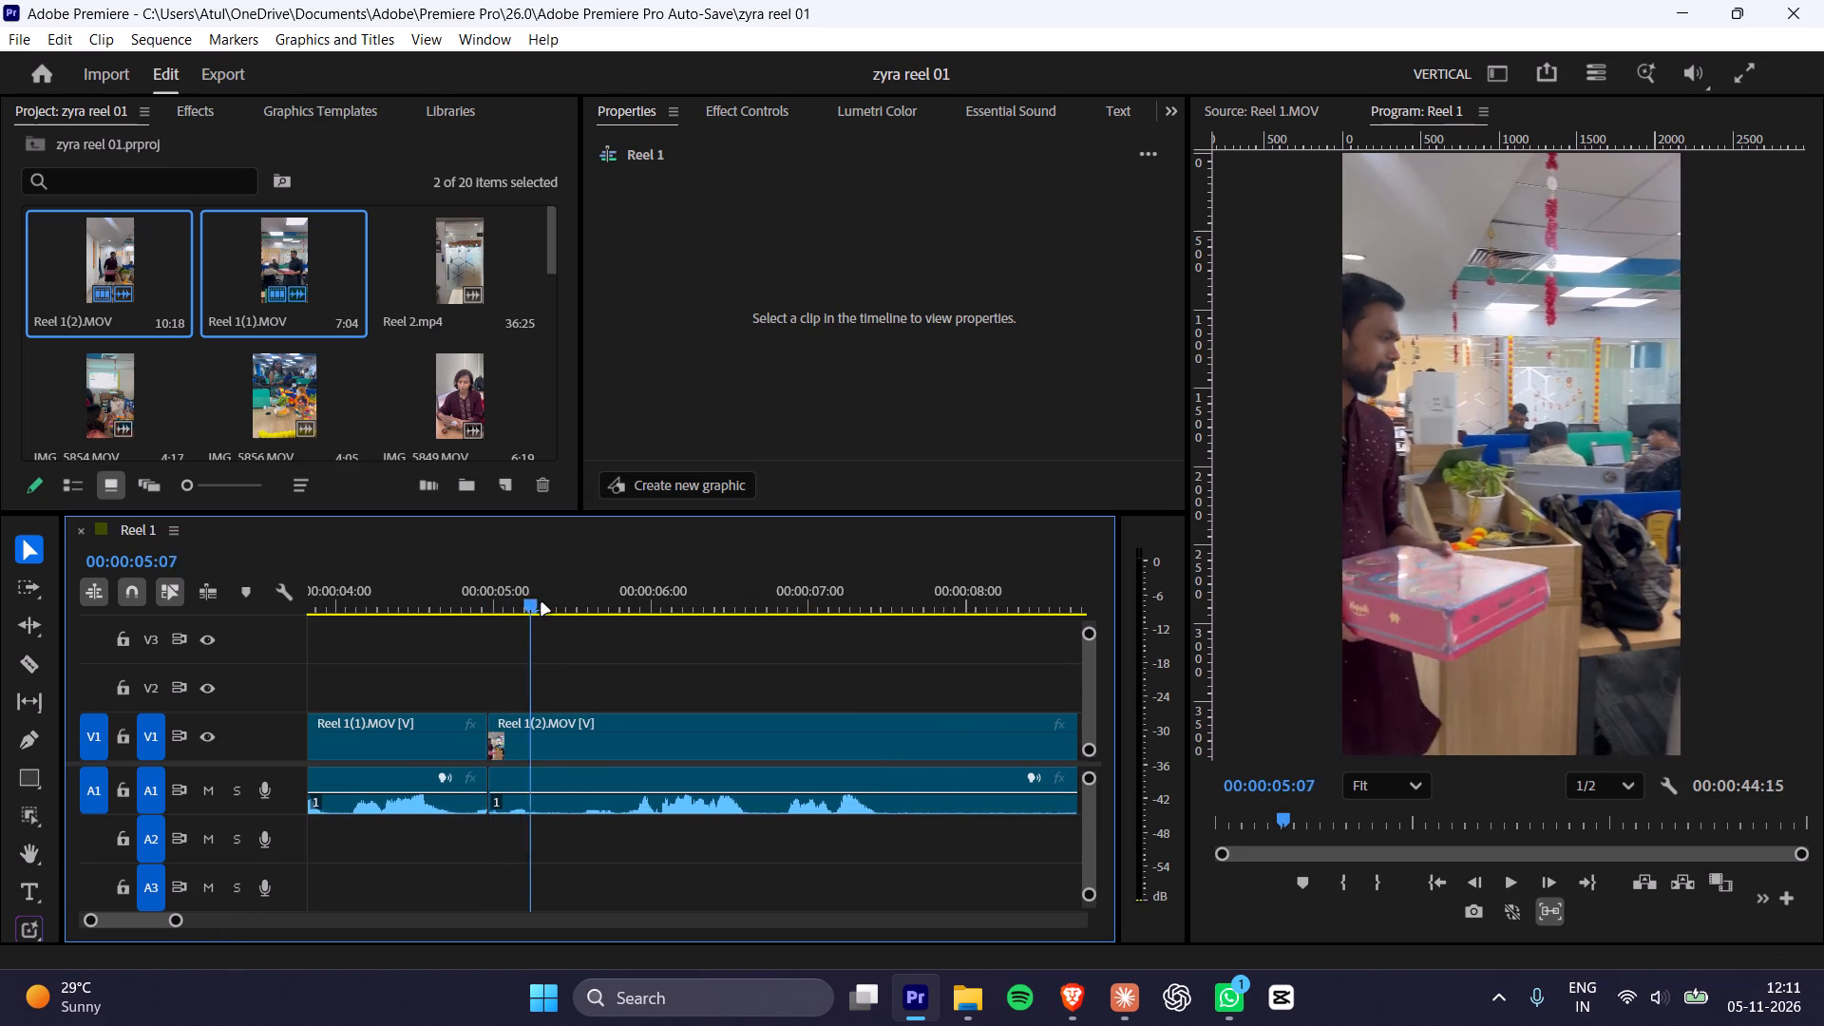
{"action": "left_click_drag", "start_coordinate": [541, 603], "coordinate": [649, 592]}
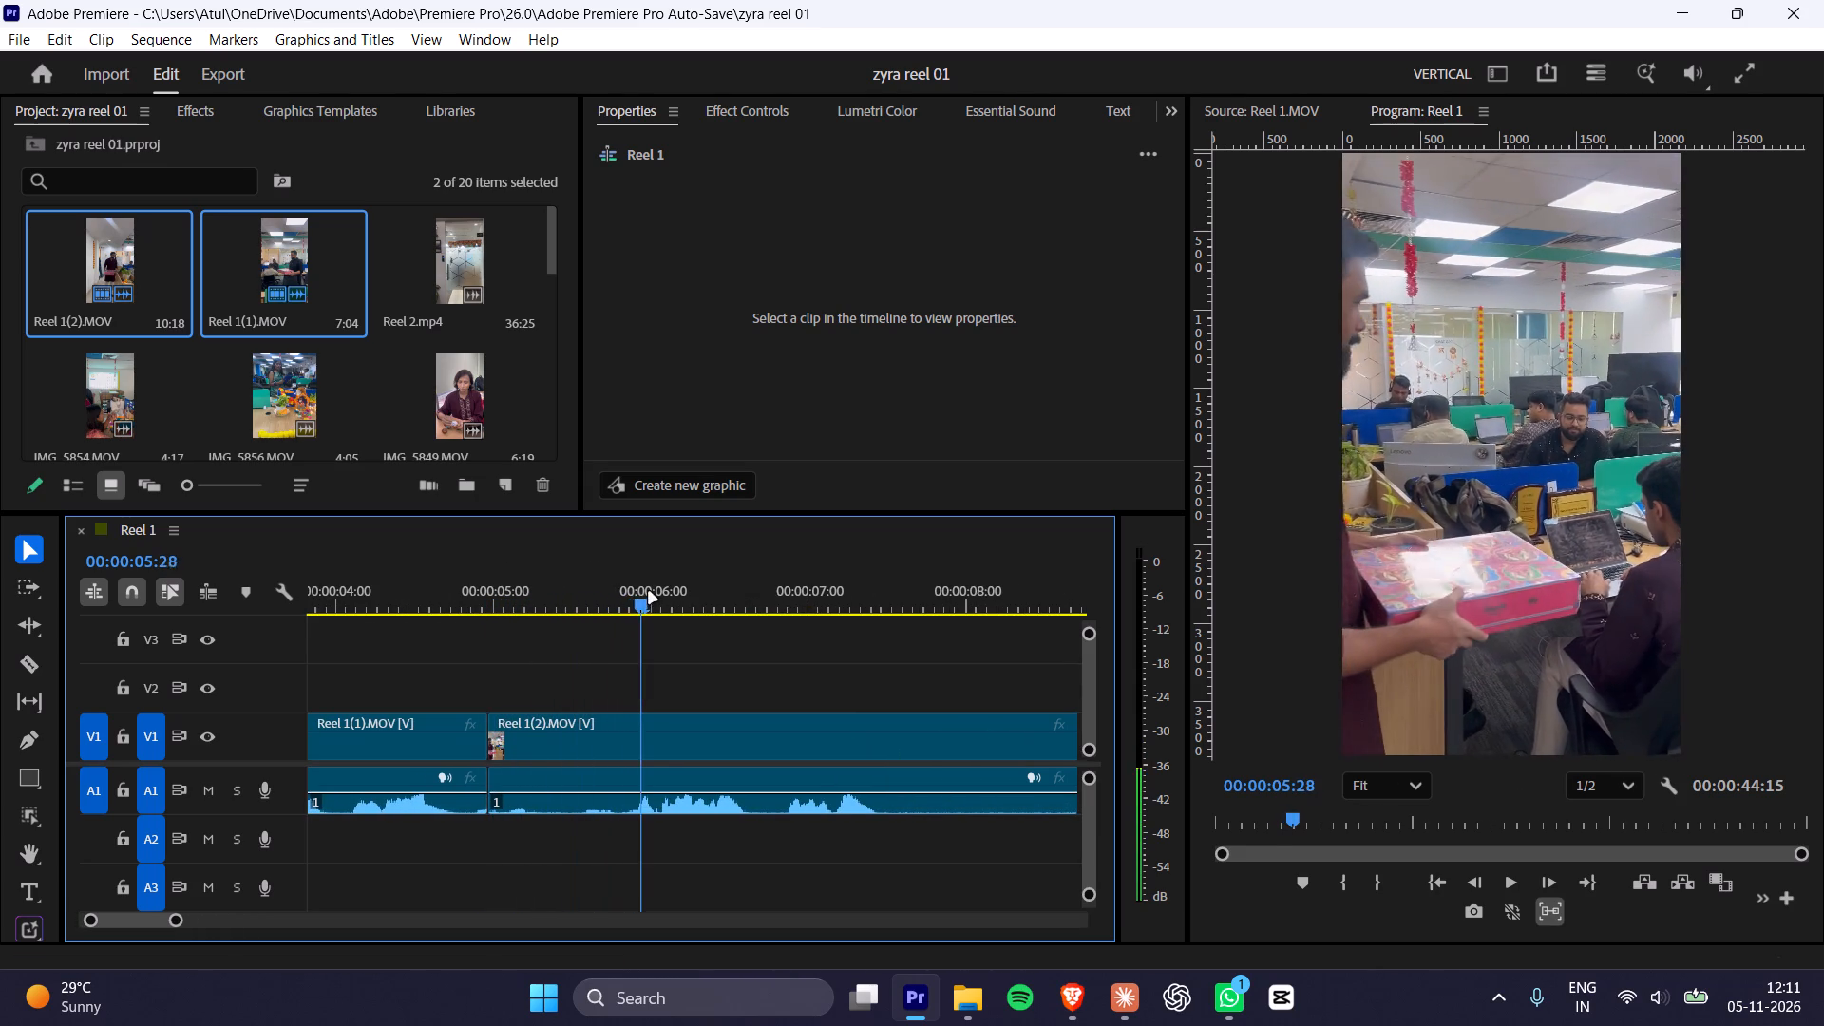
{"action": "left_click_drag", "start_coordinate": [649, 592], "coordinate": [777, 597]}
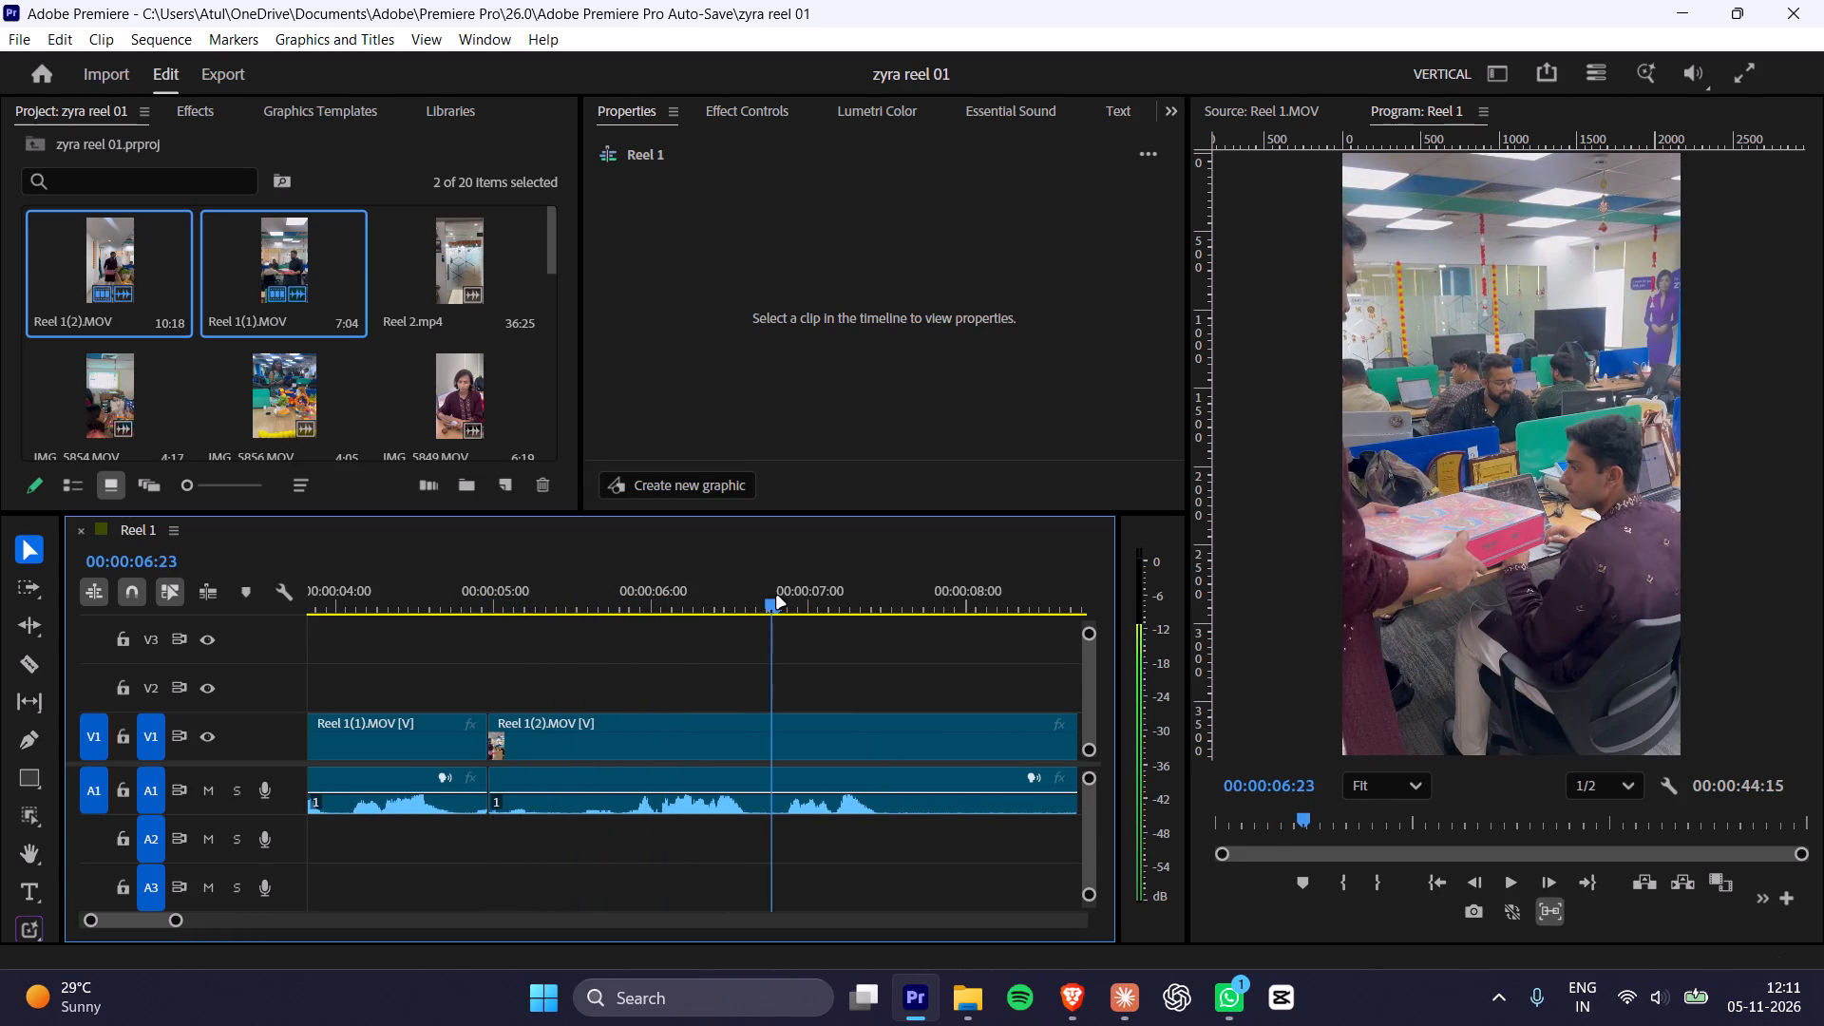
{"action": "left_click_drag", "start_coordinate": [777, 597], "coordinate": [781, 597]}
{"action": "left_click", "coordinate": [847, 746]}
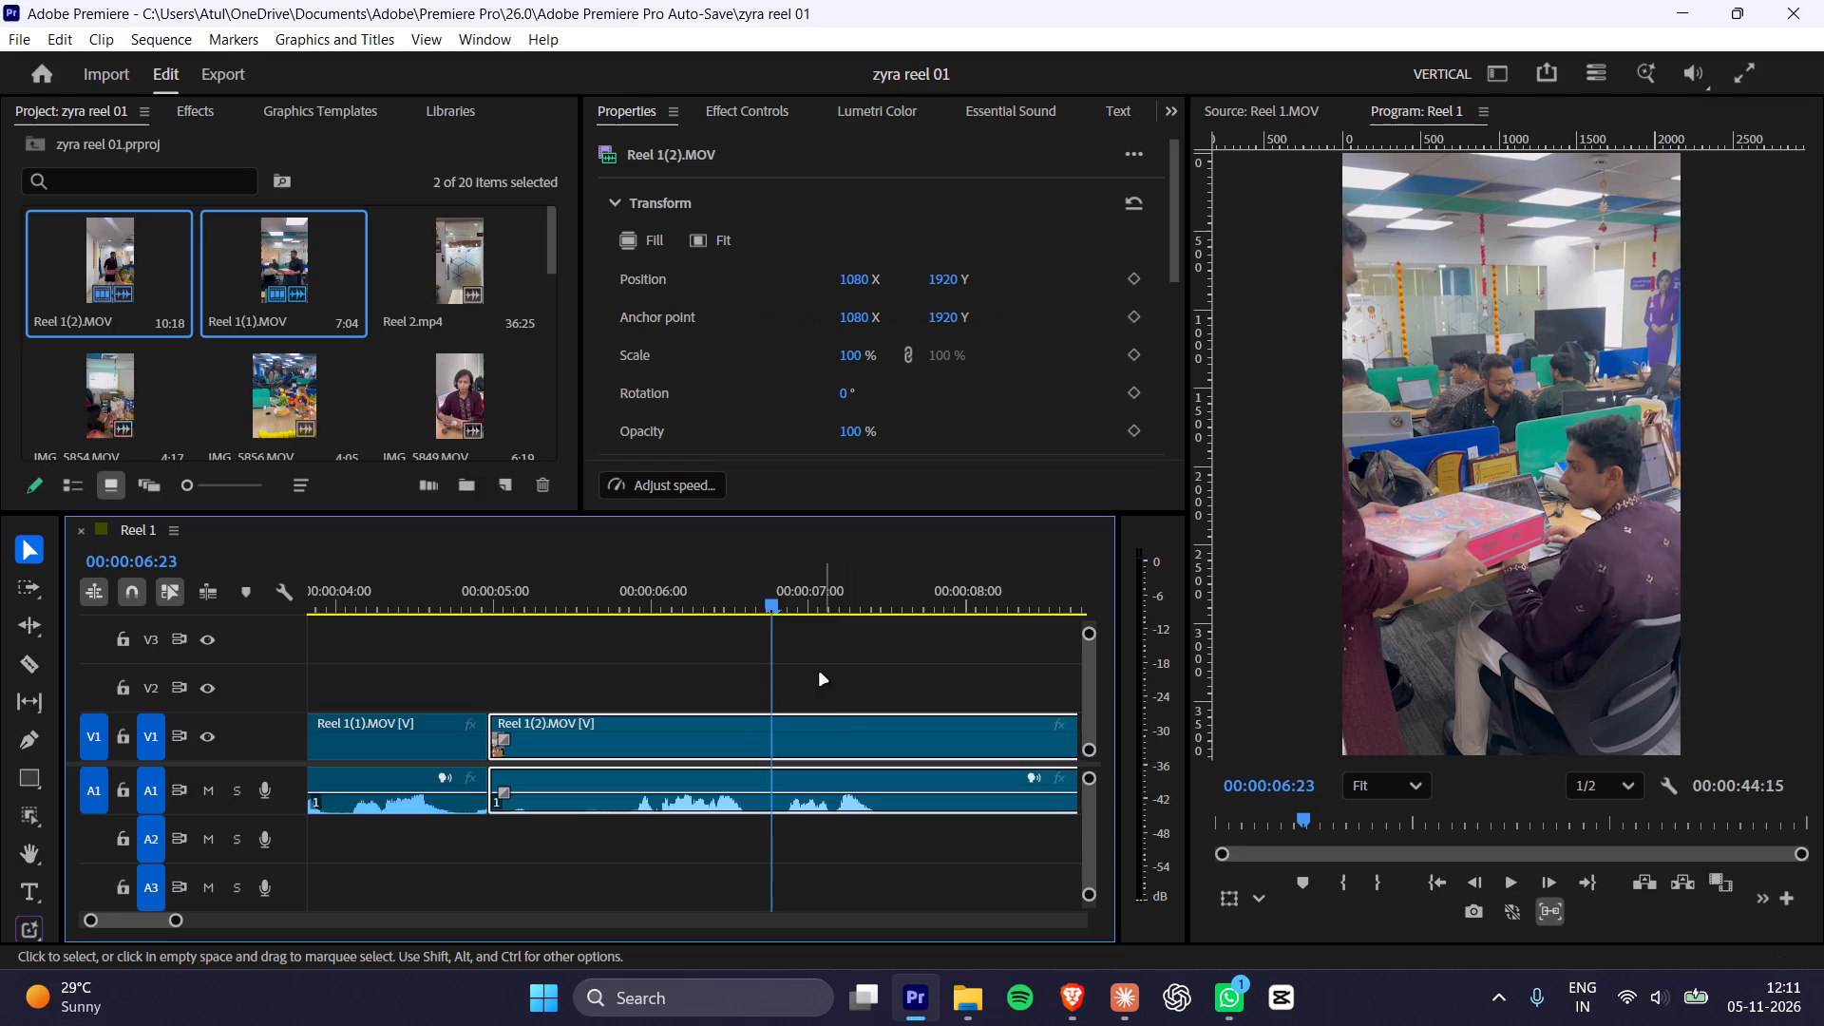
{"action": "left_click_drag", "start_coordinate": [798, 609], "coordinate": [859, 597]}
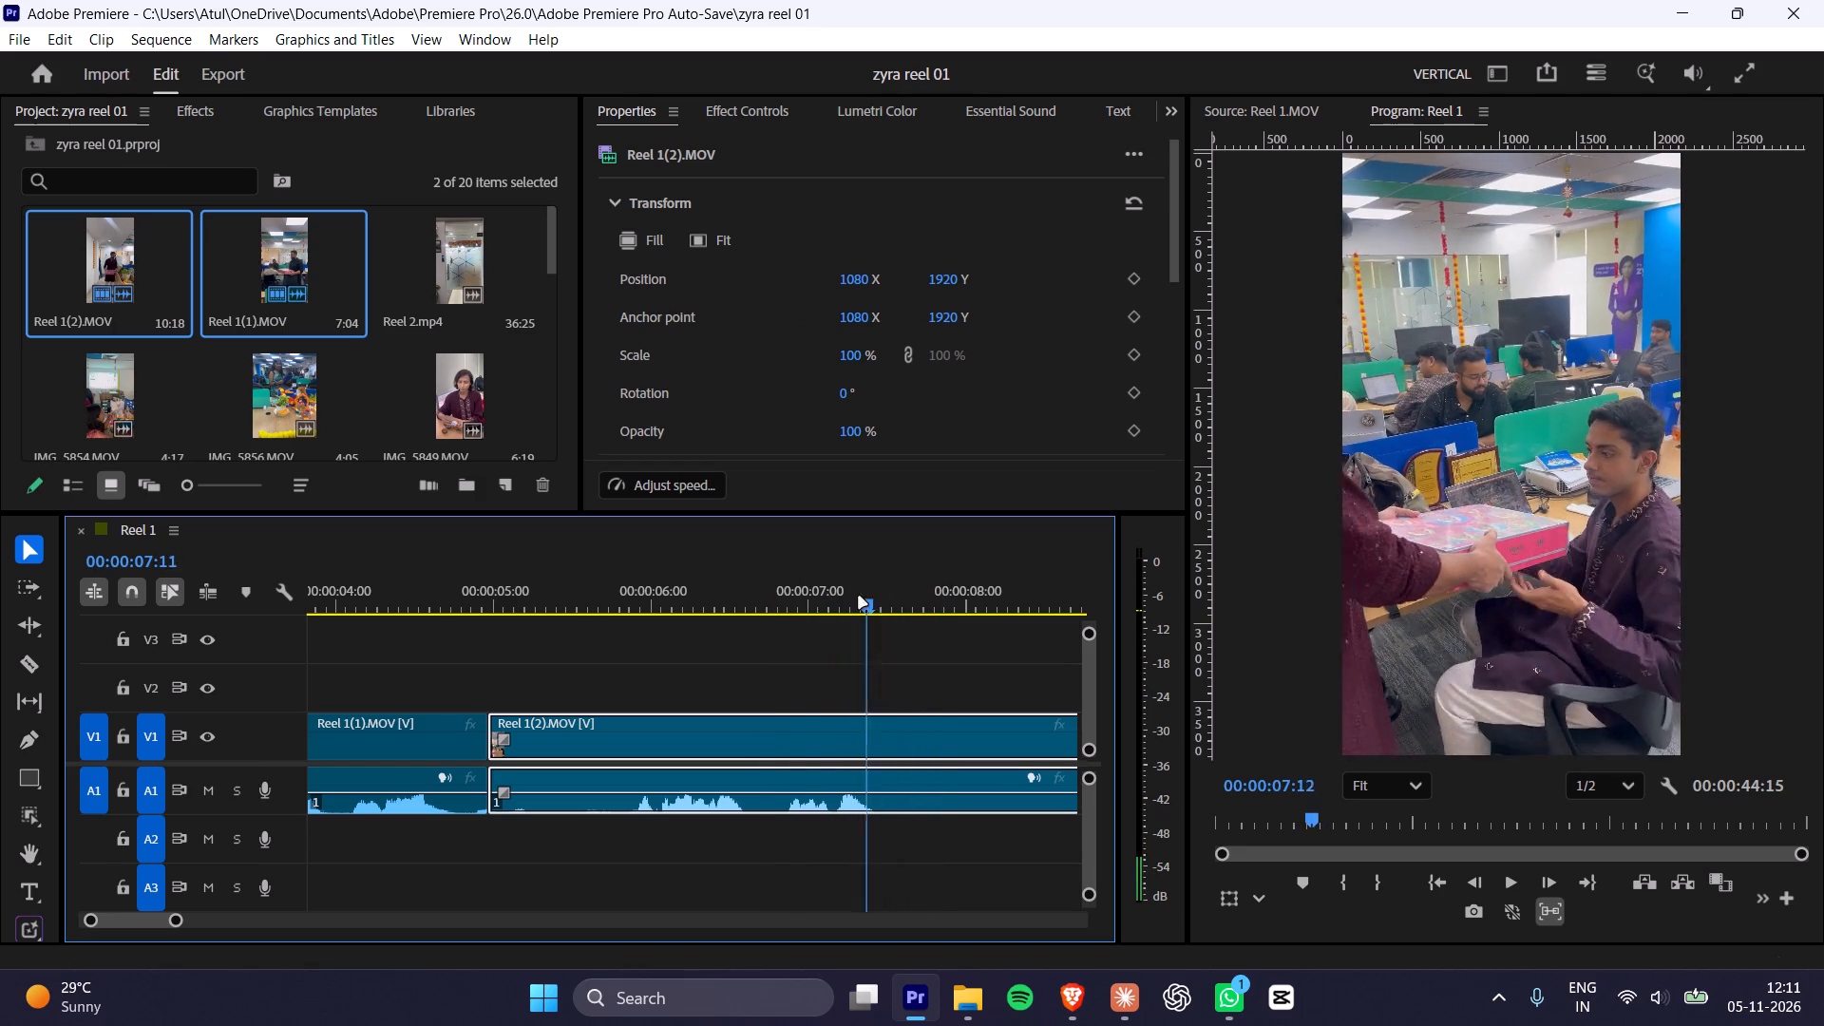
{"action": "left_click_drag", "start_coordinate": [859, 597], "coordinate": [773, 609]}
Save the zyra reel 01 project and close the application.
{"action": "key", "text": "ctrl+s"}
{"action": "left_click", "coordinate": [1822, 0]}
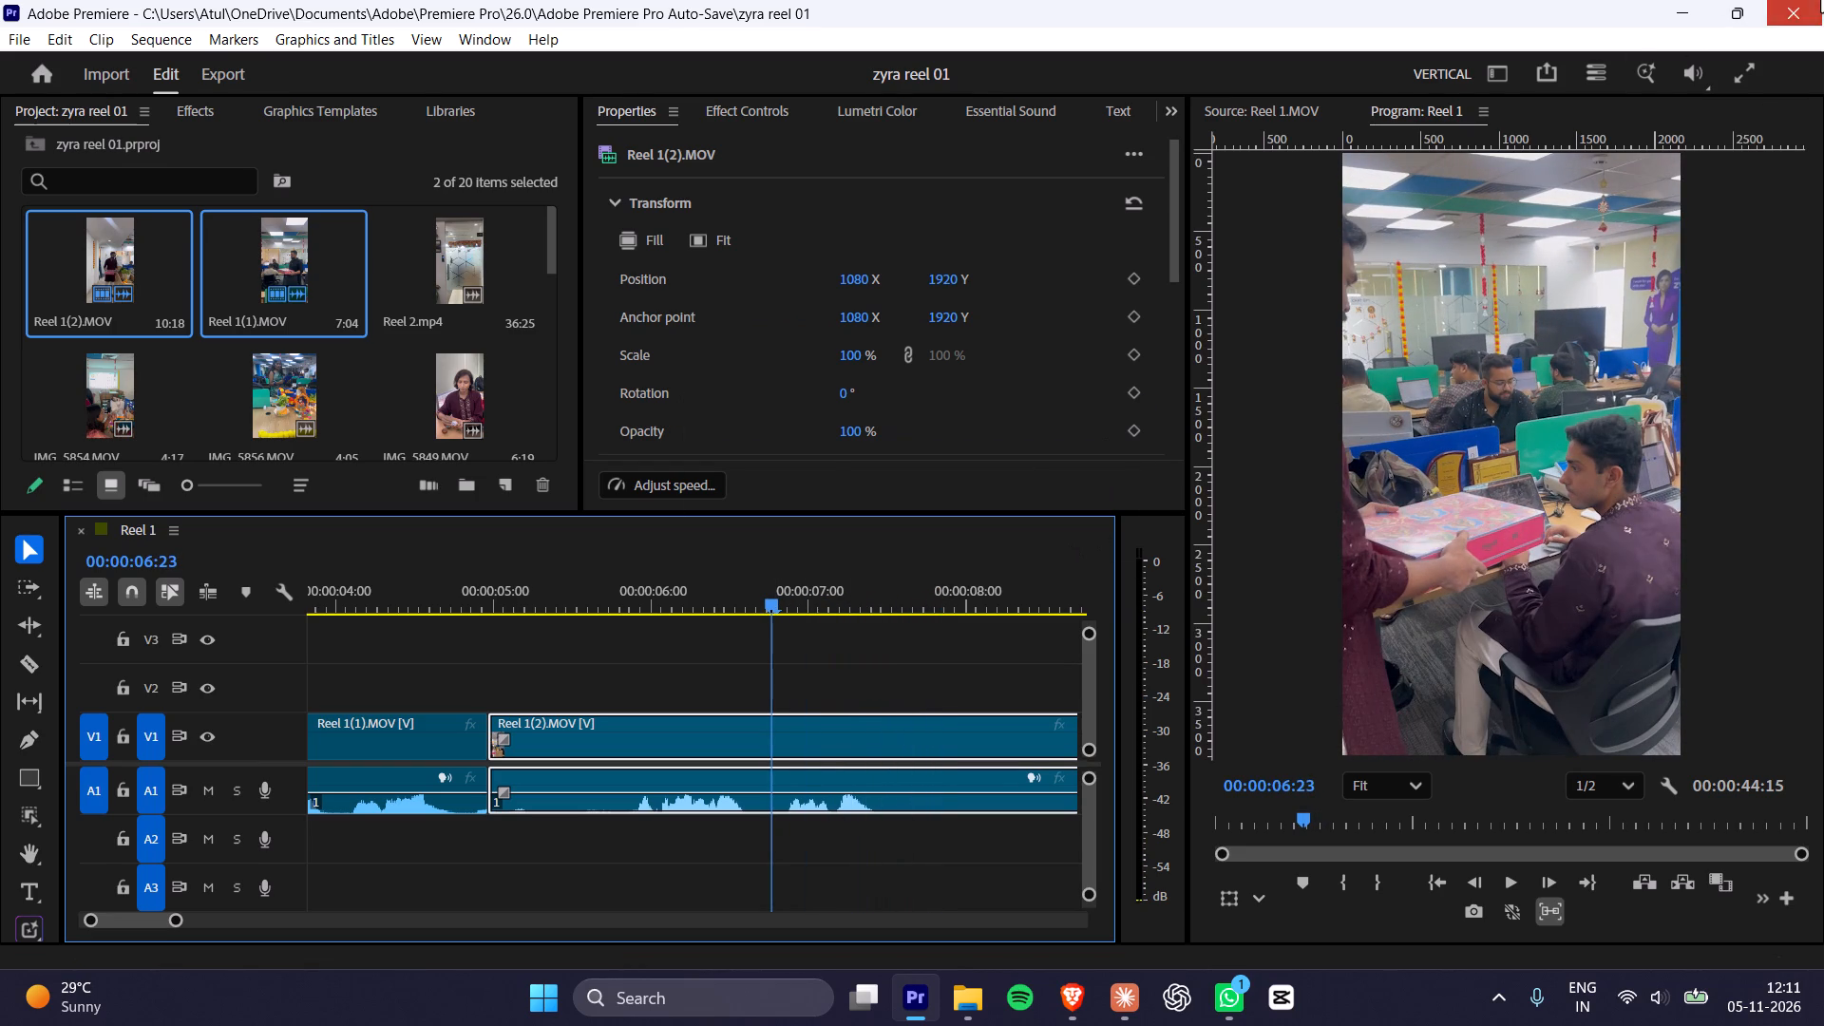
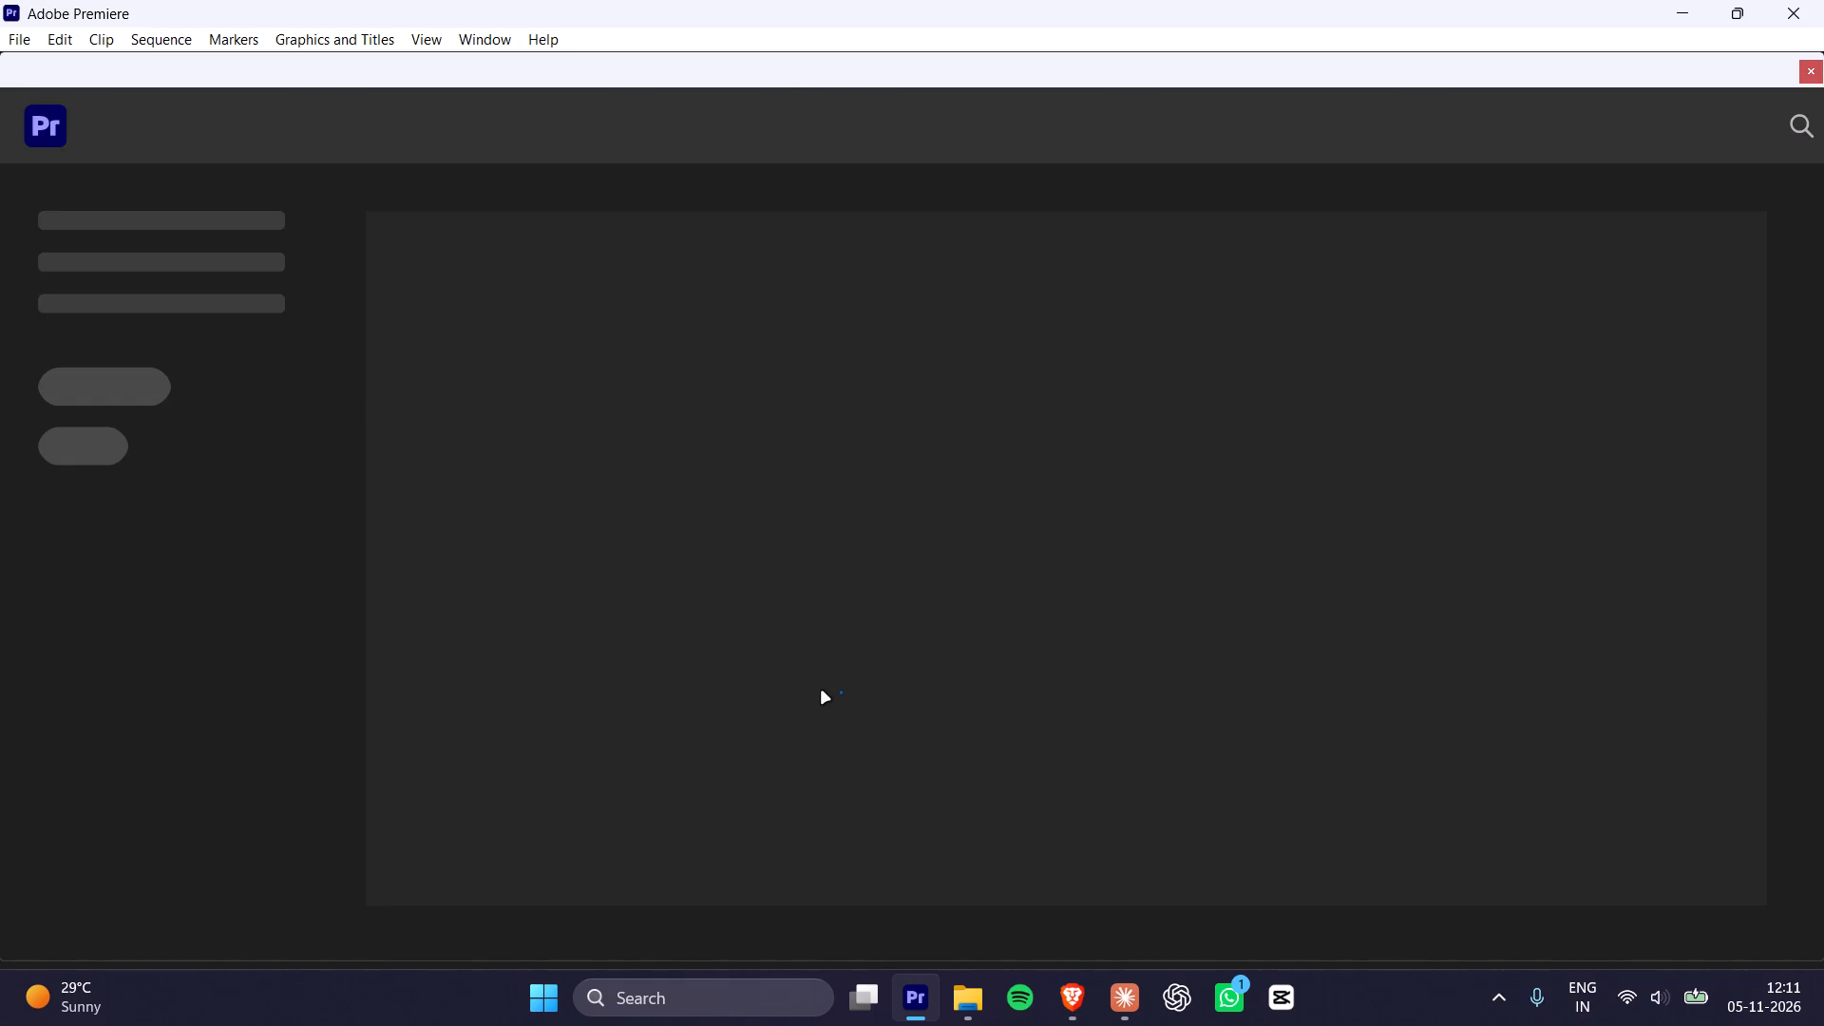
Switch to the Brave browser and bring up the SCRIPT 1 document in Google Docs, at Scene 2: The Exchange.
{"action": "key", "text": "alt+Tab"}
{"action": "left_click", "coordinate": [866, 643]}
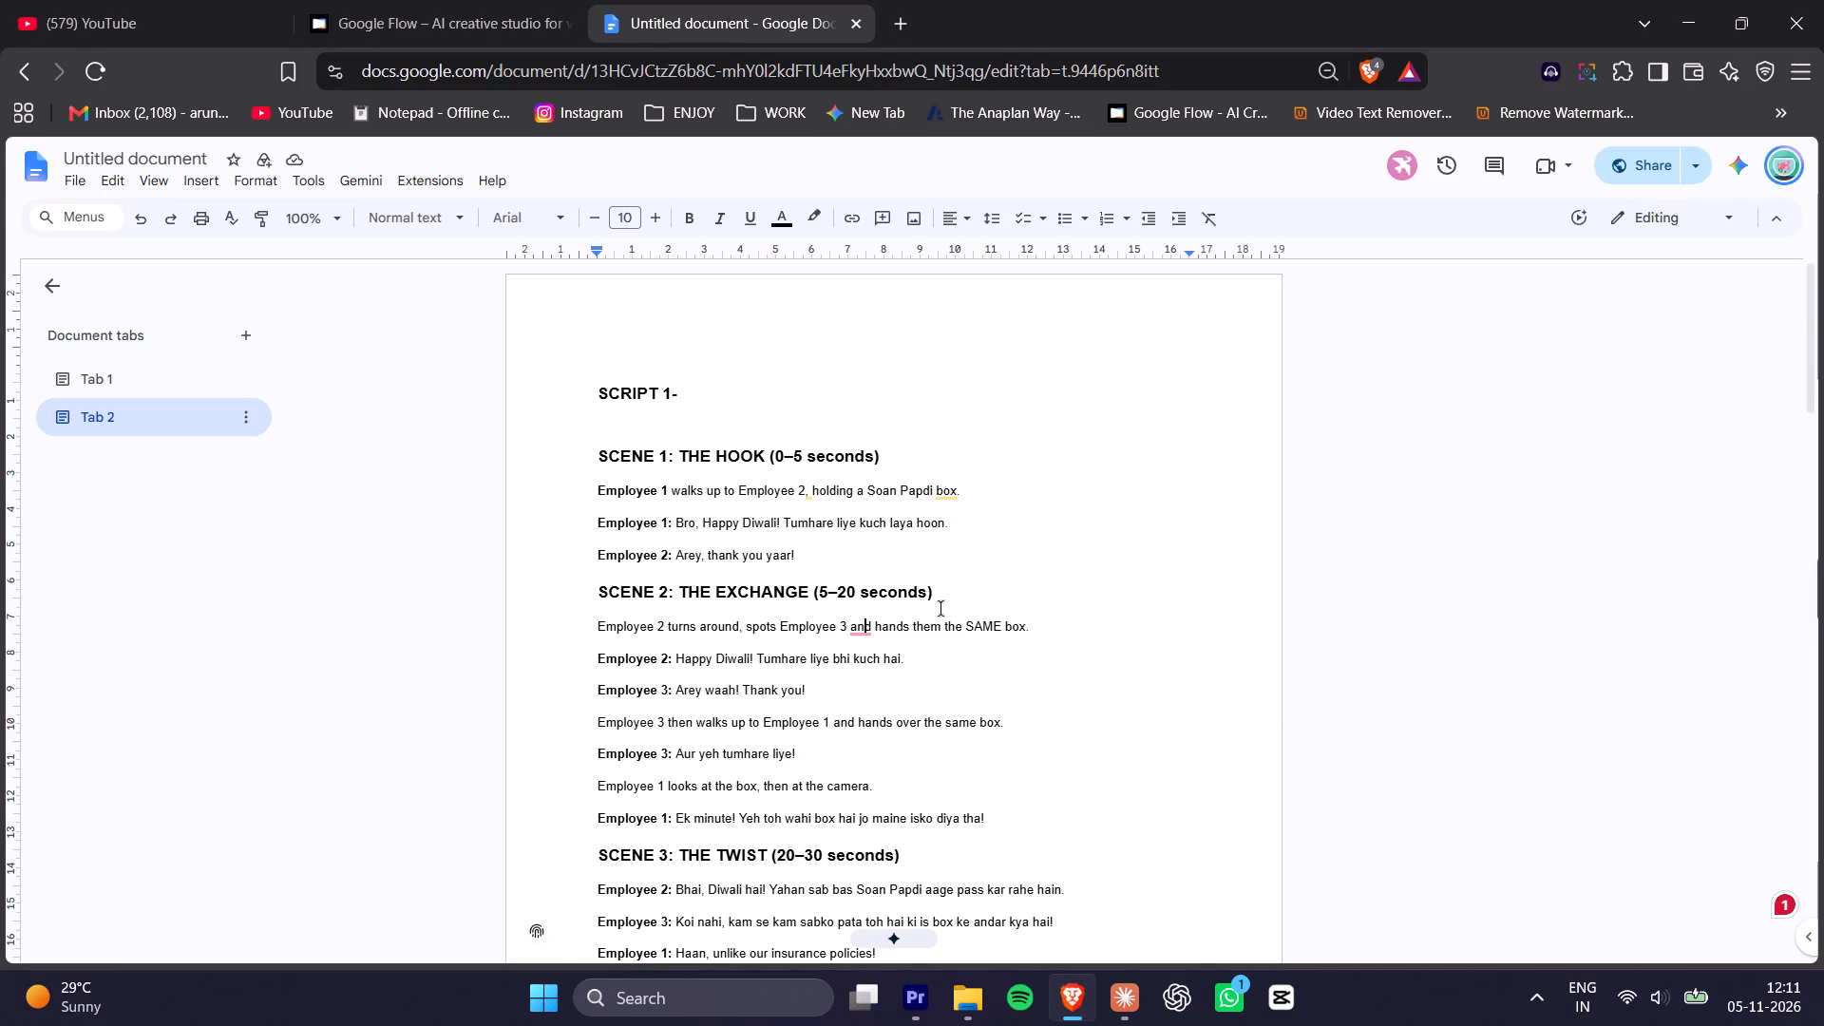
Read through Script 1 in the Google Docs document, from Scene 1 to the end frame and the start of the Diwali Shopping script.
{"action": "scroll", "coordinate": [985, 578], "scroll_direction": "down", "scroll_amount": 2}
{"action": "scroll", "coordinate": [700, 656], "scroll_direction": "down", "scroll_amount": 1}
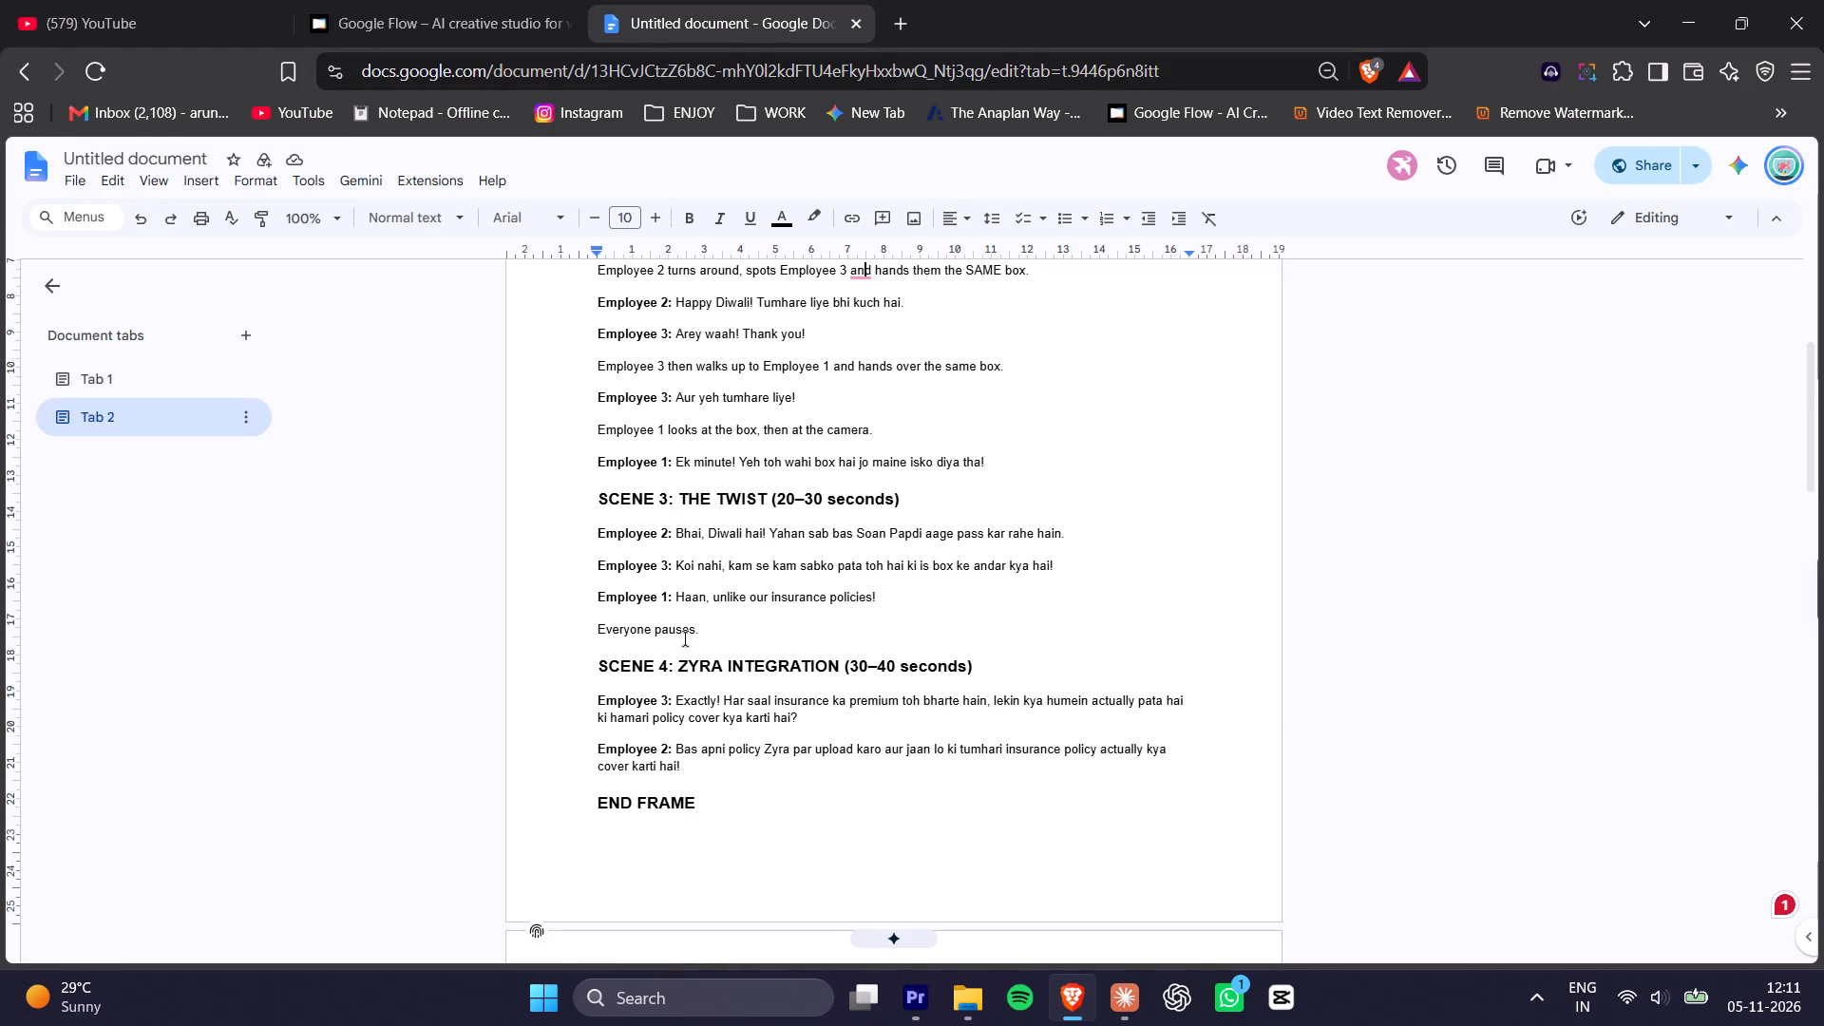
{"action": "left_click", "coordinate": [833, 619]}
{"action": "scroll", "coordinate": [833, 619], "scroll_direction": "up", "scroll_amount": 1}
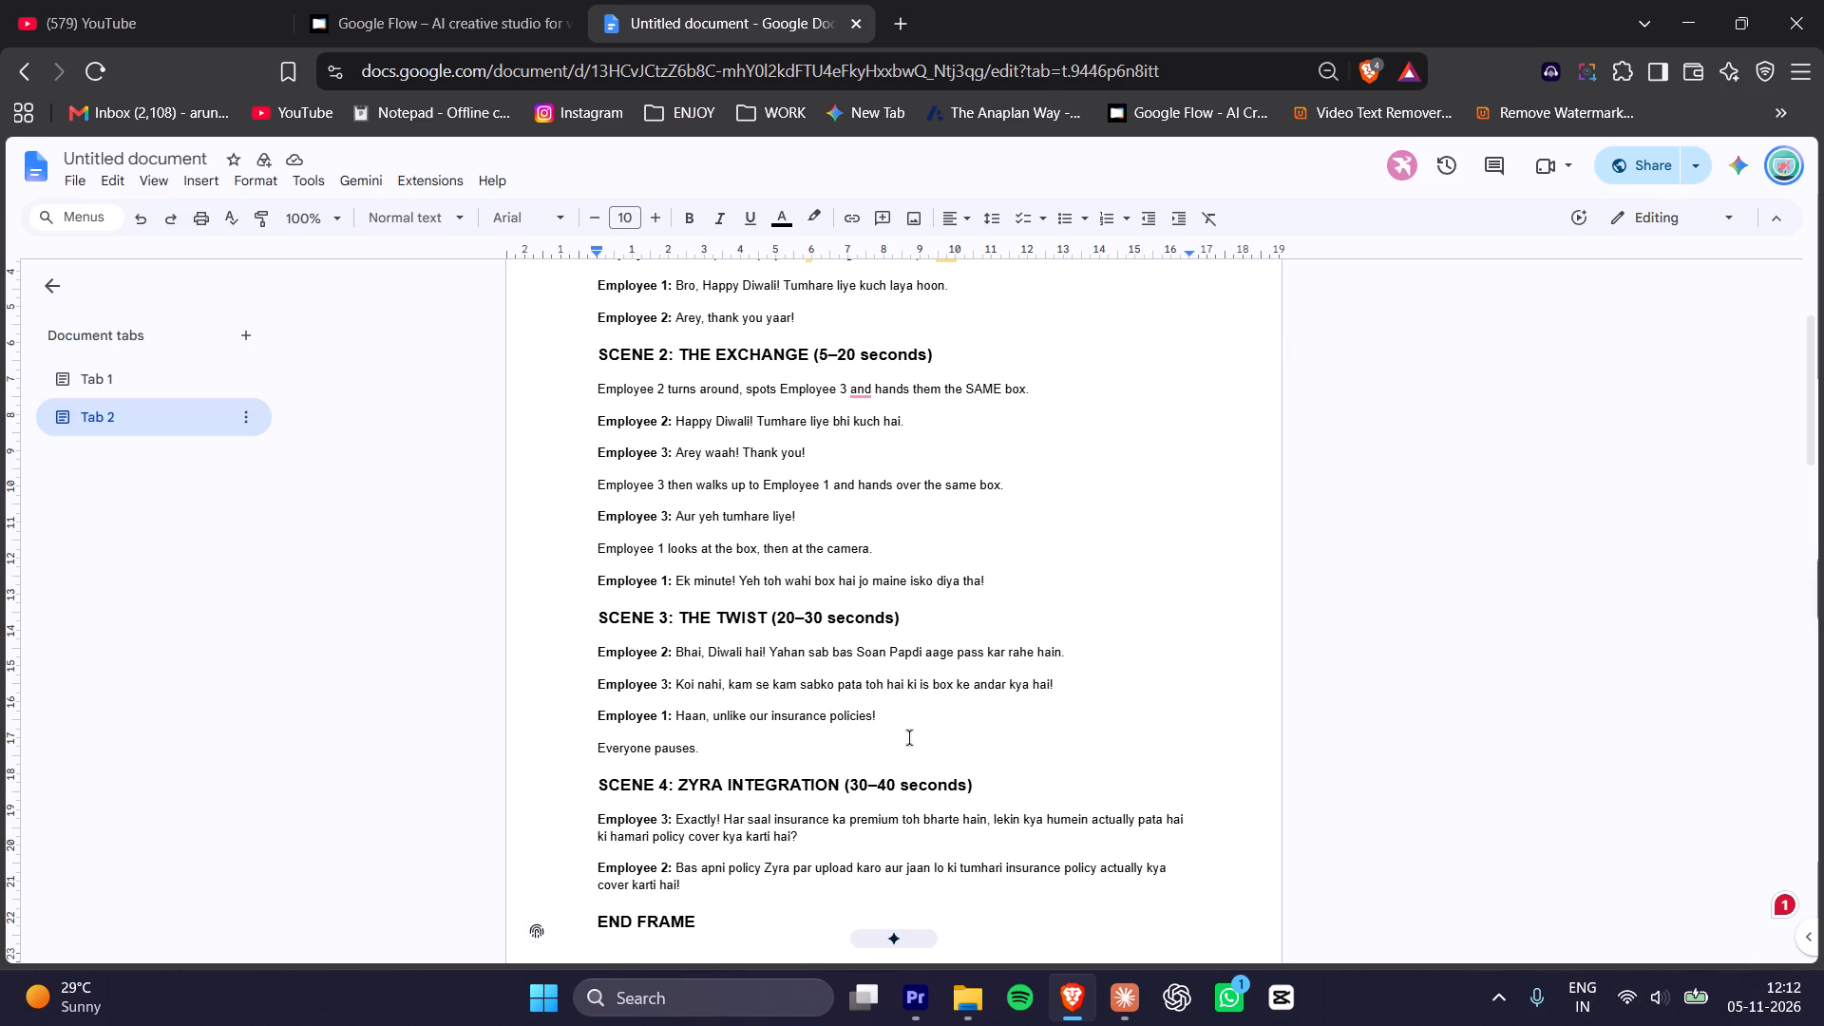
{"action": "scroll", "coordinate": [988, 710], "scroll_direction": "down", "scroll_amount": 4}
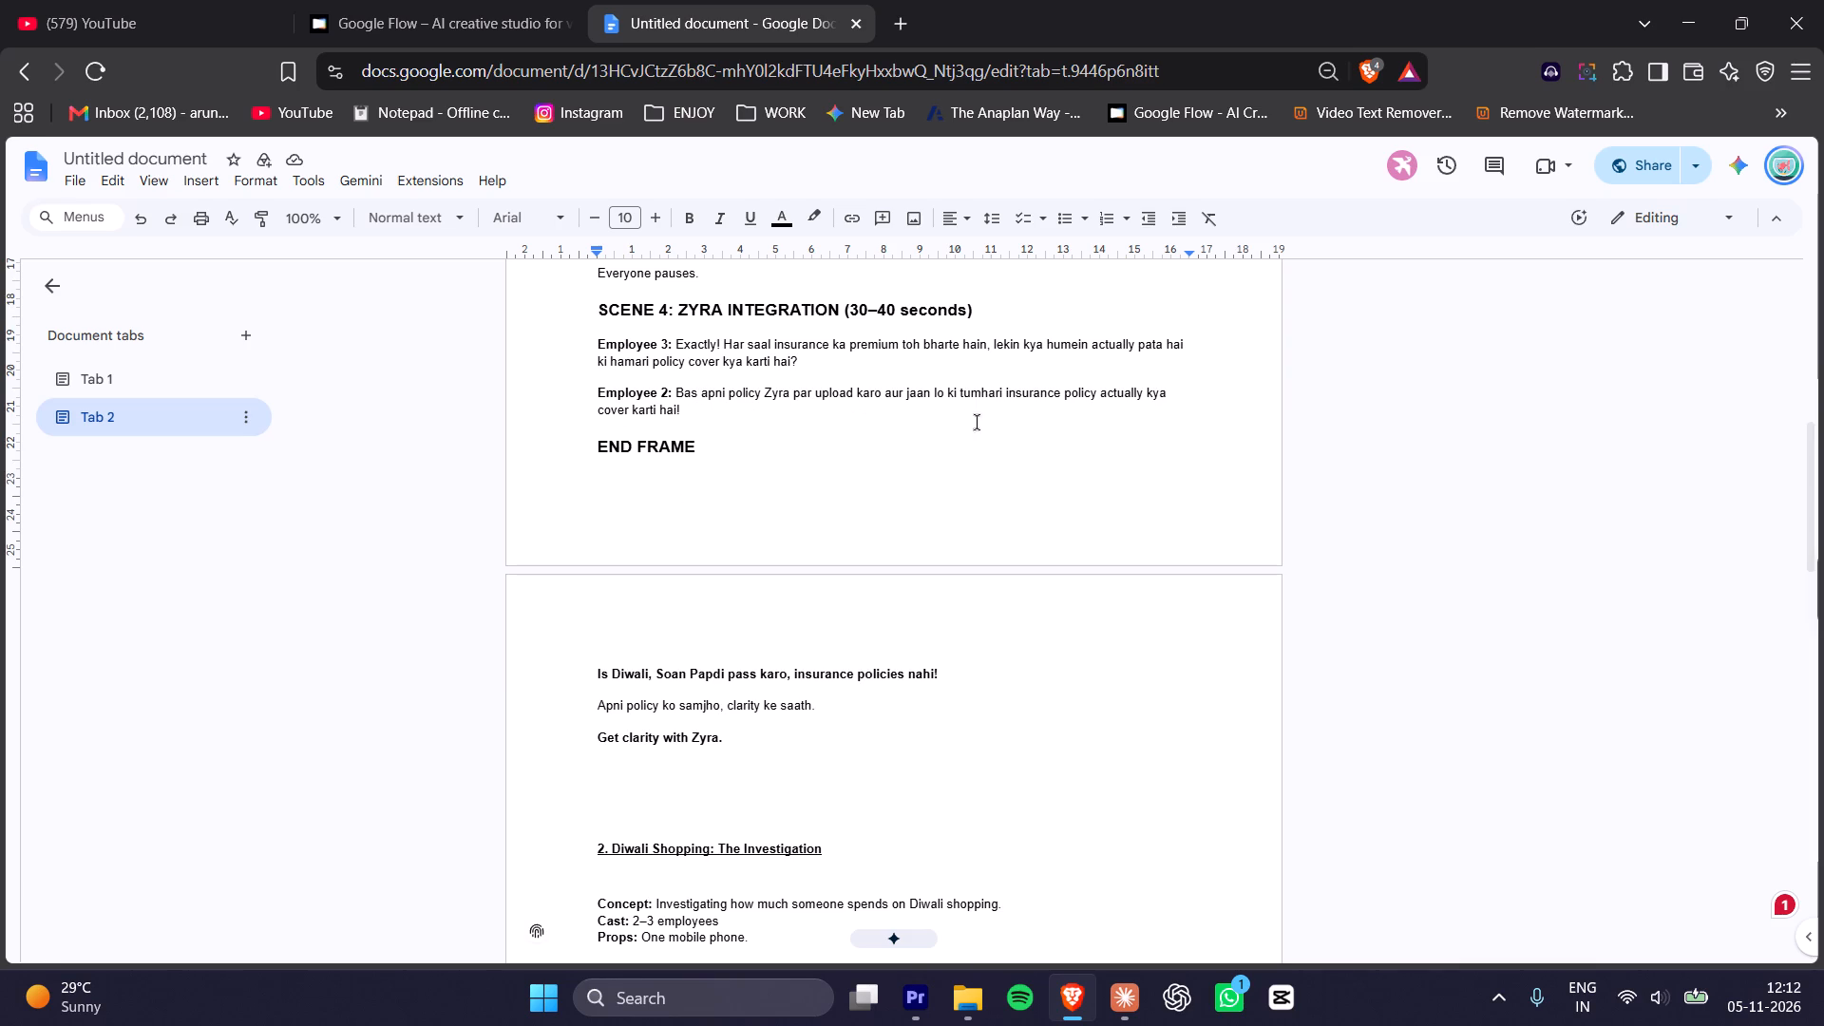
{"action": "scroll", "coordinate": [842, 460], "scroll_direction": "down", "scroll_amount": 2}
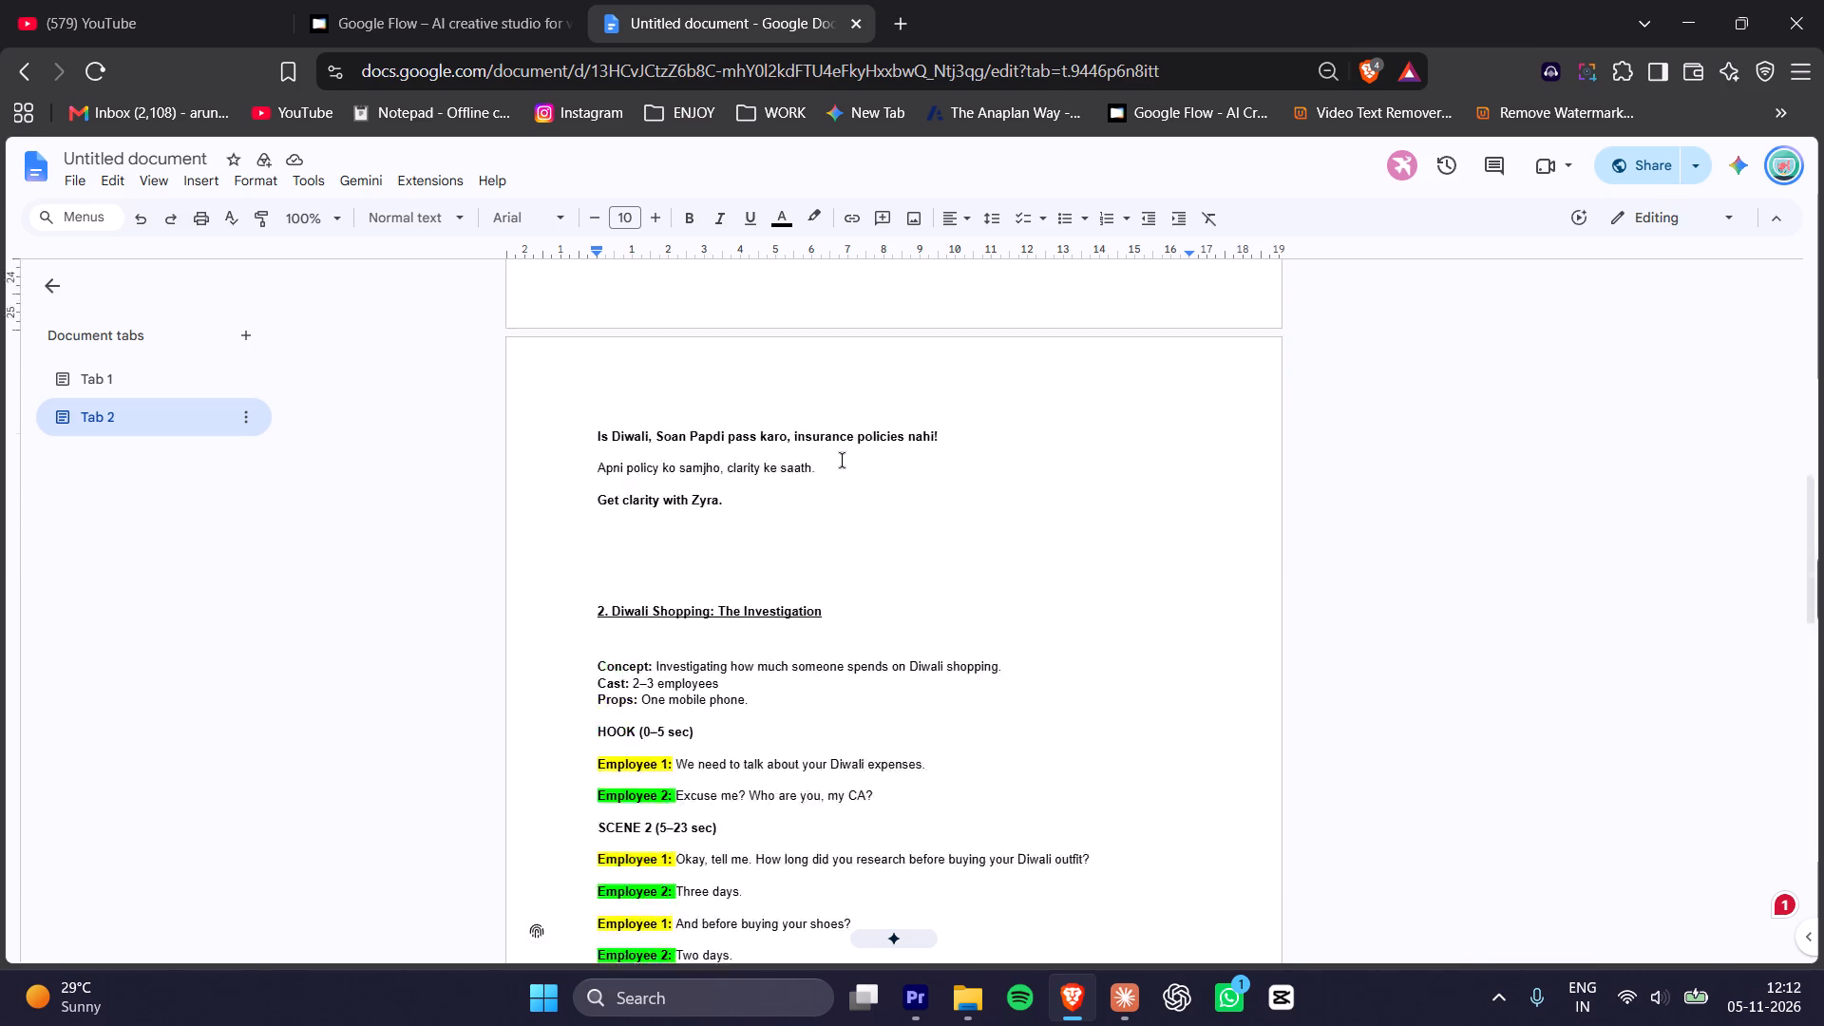
{"action": "scroll", "coordinate": [842, 460], "scroll_direction": "down", "scroll_amount": 3}
{"action": "scroll", "coordinate": [852, 484], "scroll_direction": "up", "scroll_amount": 2}
Switch to Premiere, open the recent zyra reel 01 project and return the Reel 1 playhead to 00:00:00:00.
{"action": "key", "text": "alt+Tab"}
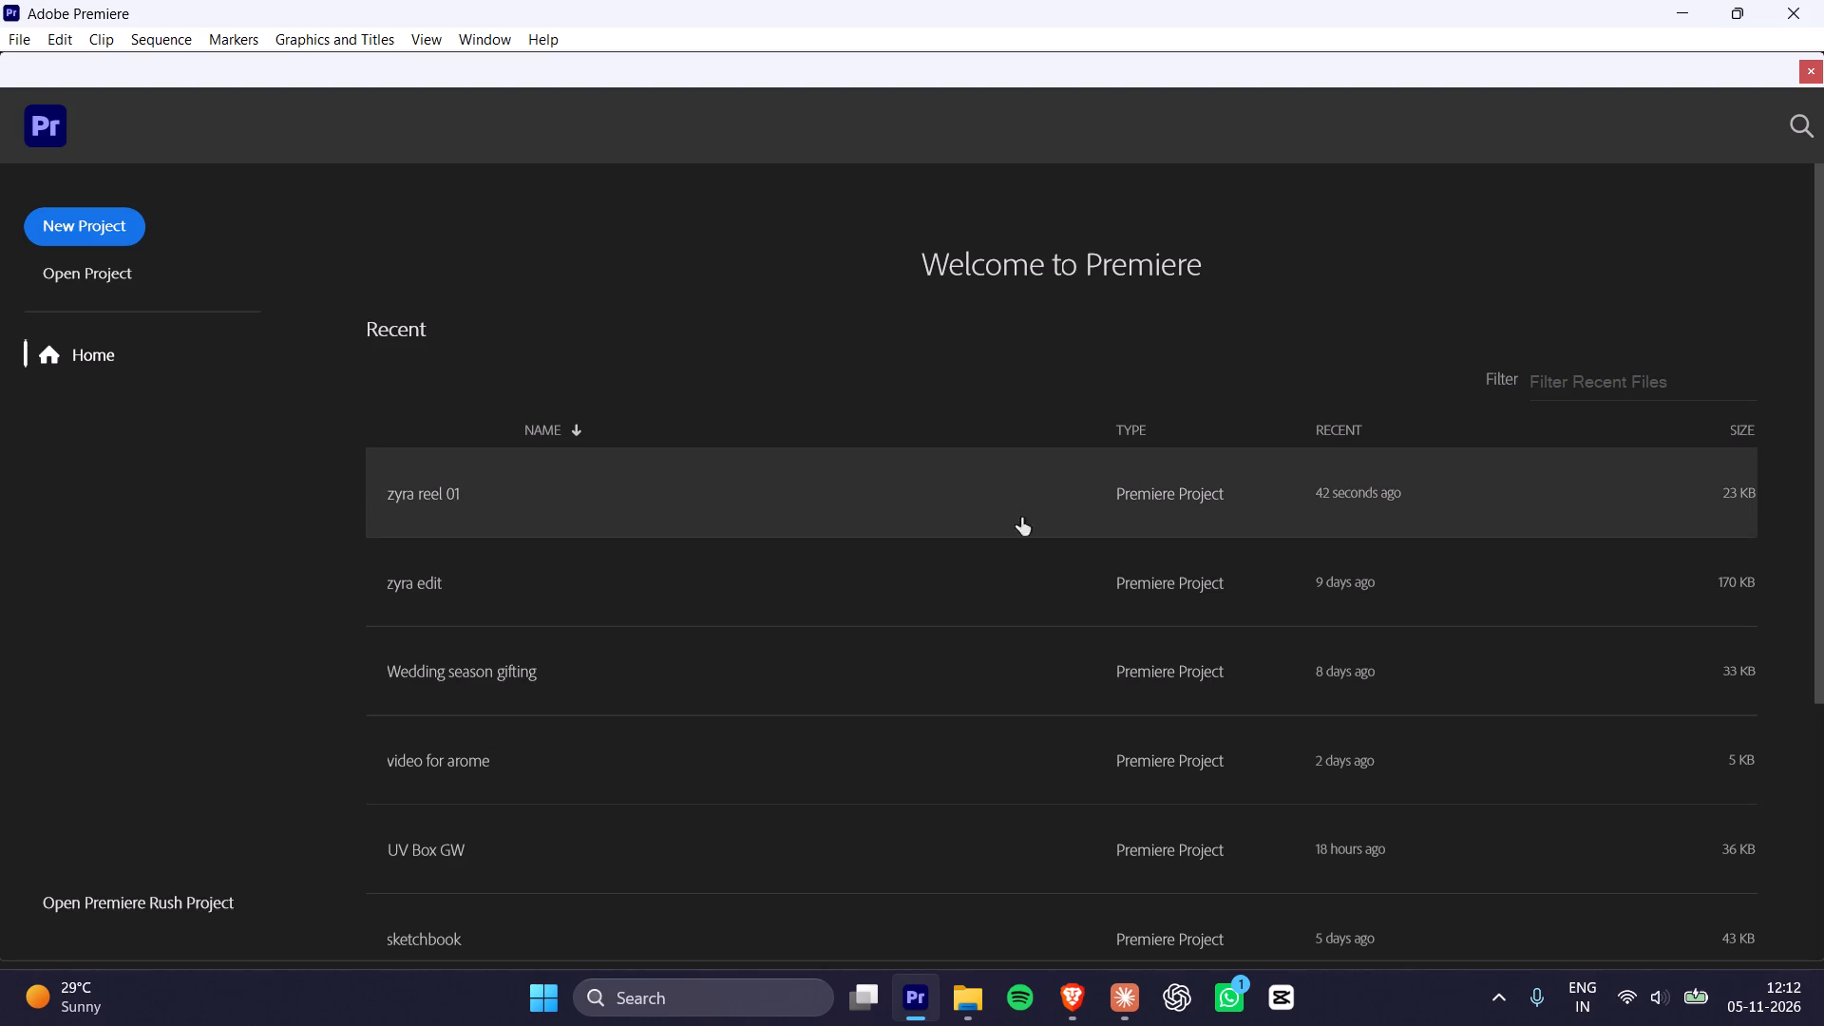
{"action": "left_click", "coordinate": [593, 503]}
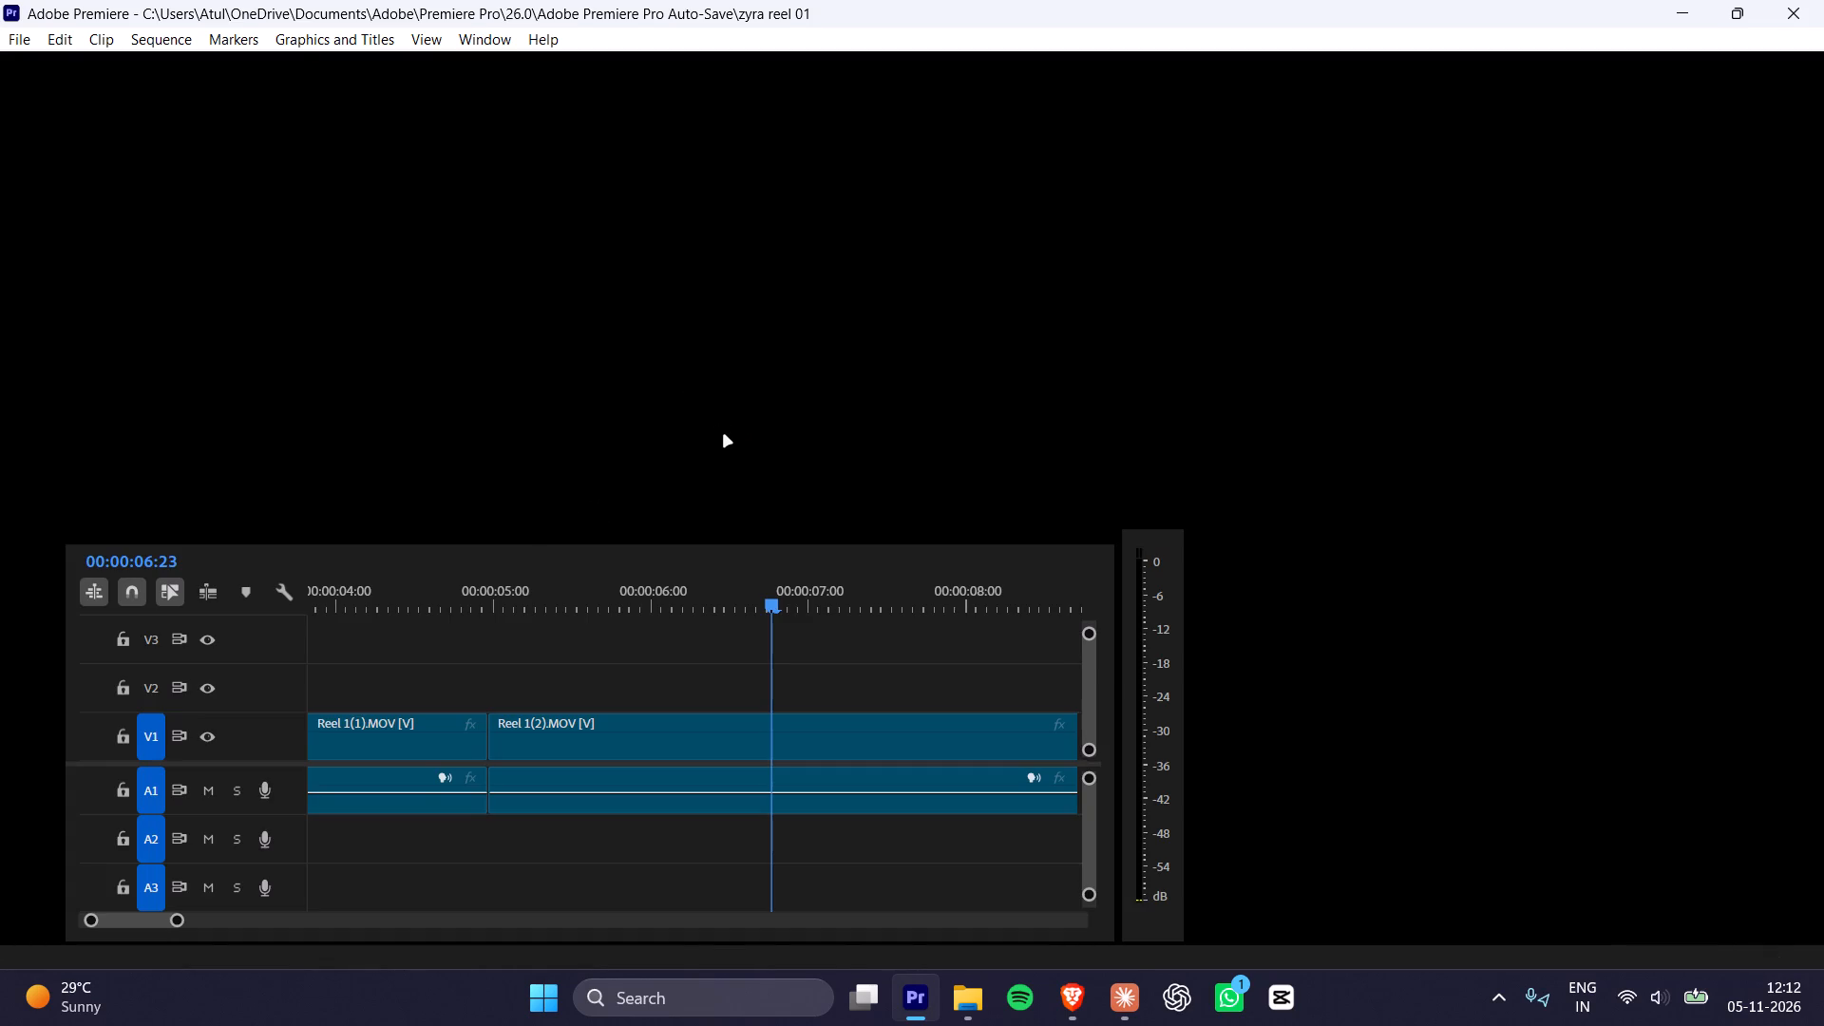
{"action": "left_click_drag", "start_coordinate": [608, 598], "coordinate": [139, 598]}
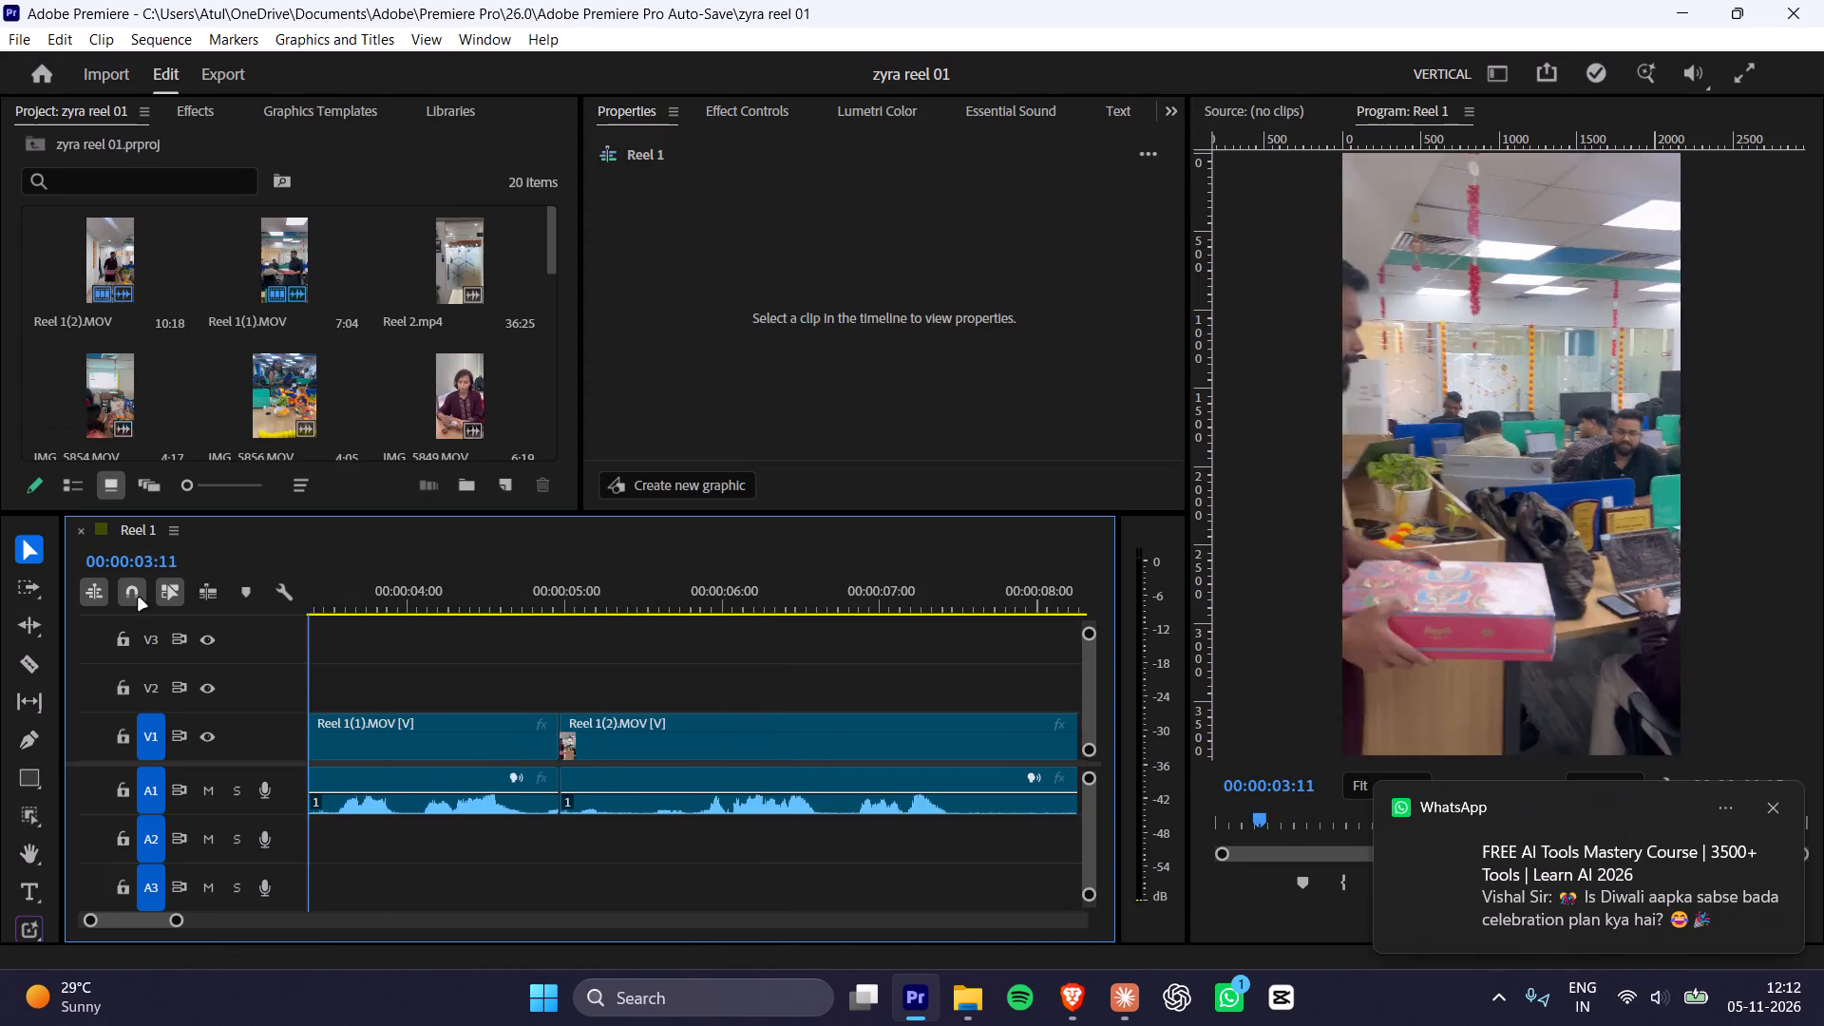
{"action": "left_click_drag", "start_coordinate": [139, 598], "coordinate": [0, 598]}
{"action": "scroll", "coordinate": [774, 703], "scroll_direction": "down", "scroll_amount": 13, "text": "alt"}
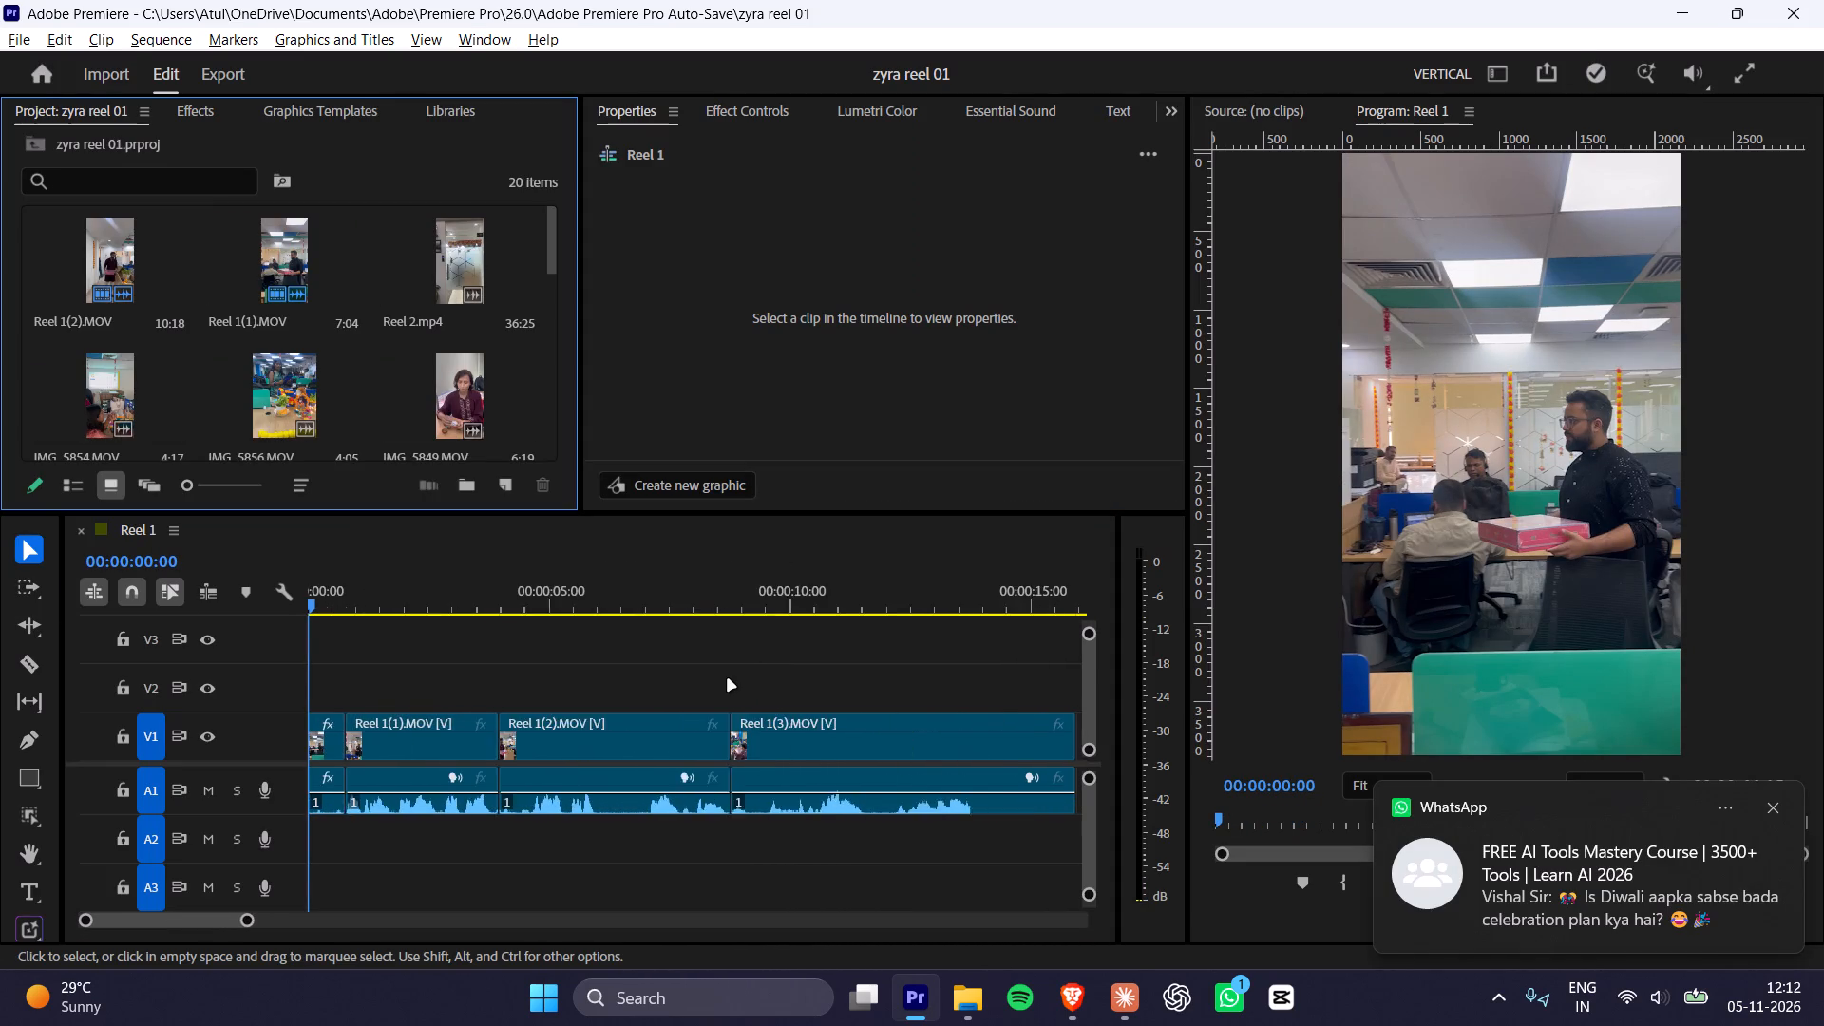
{"action": "scroll", "coordinate": [728, 679], "scroll_direction": "down", "scroll_amount": 11, "text": "alt"}
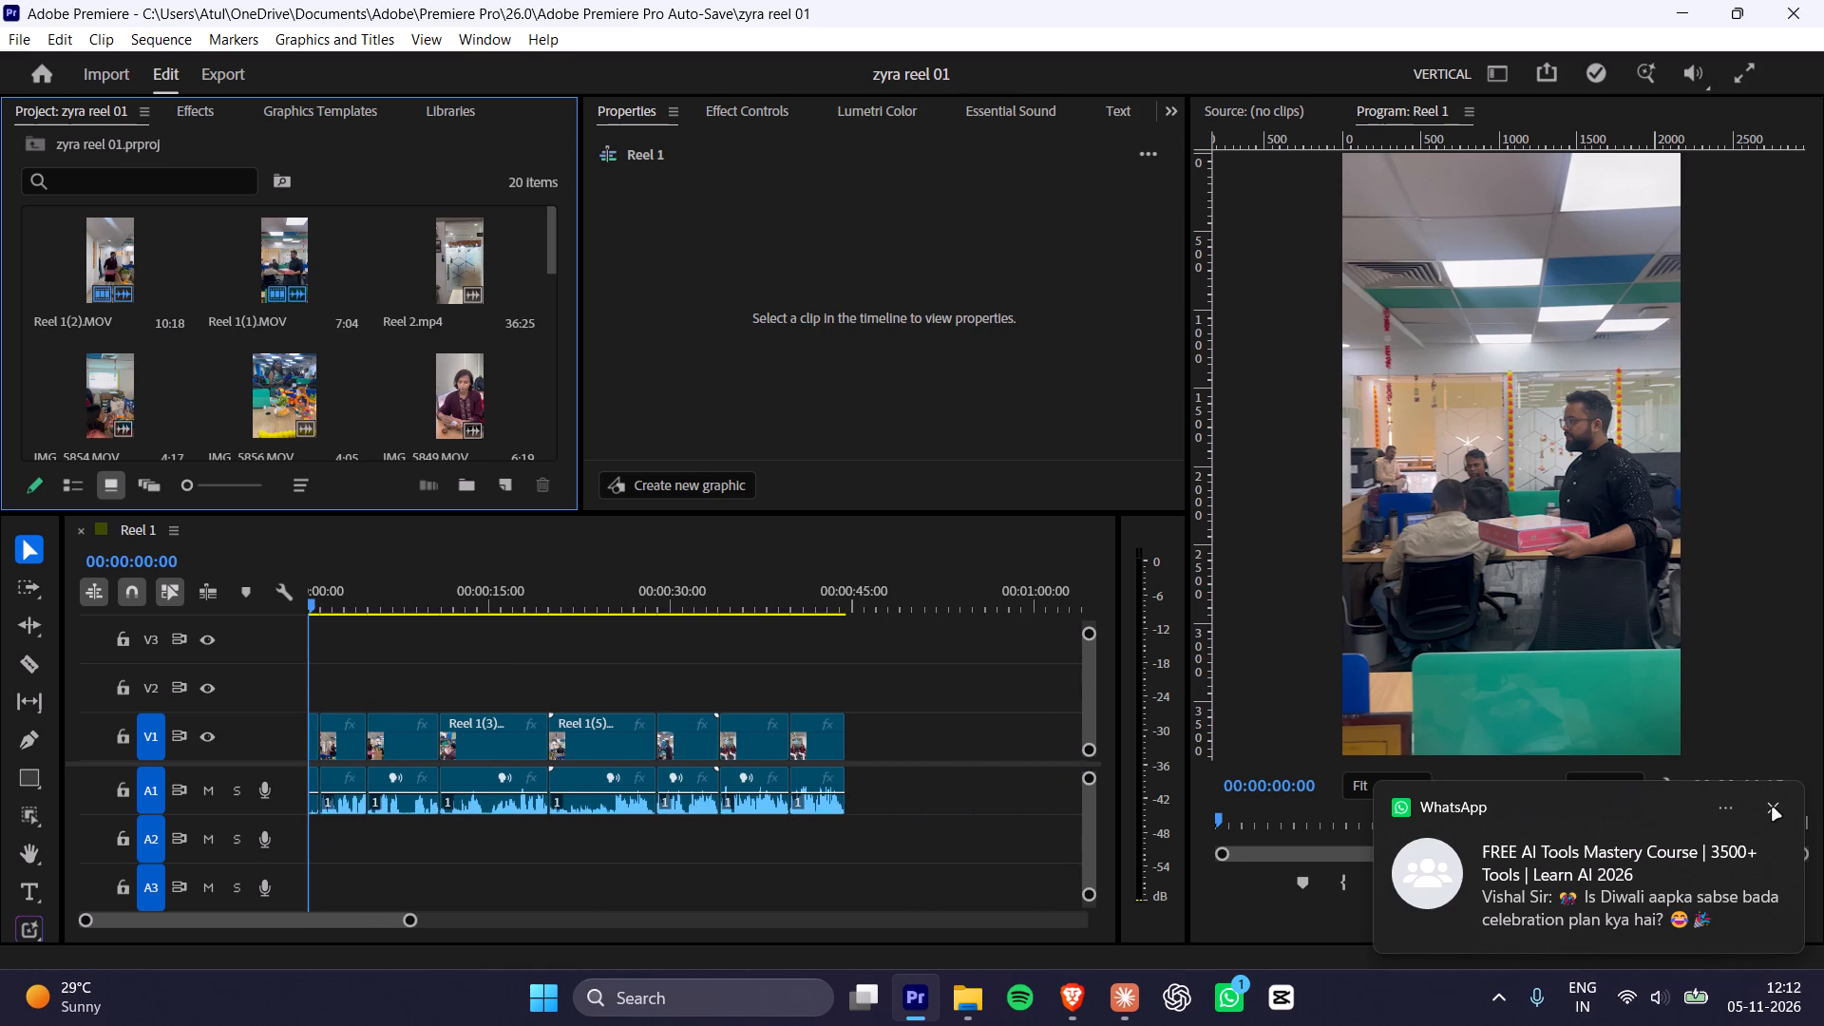
{"action": "left_click", "coordinate": [1773, 808]}
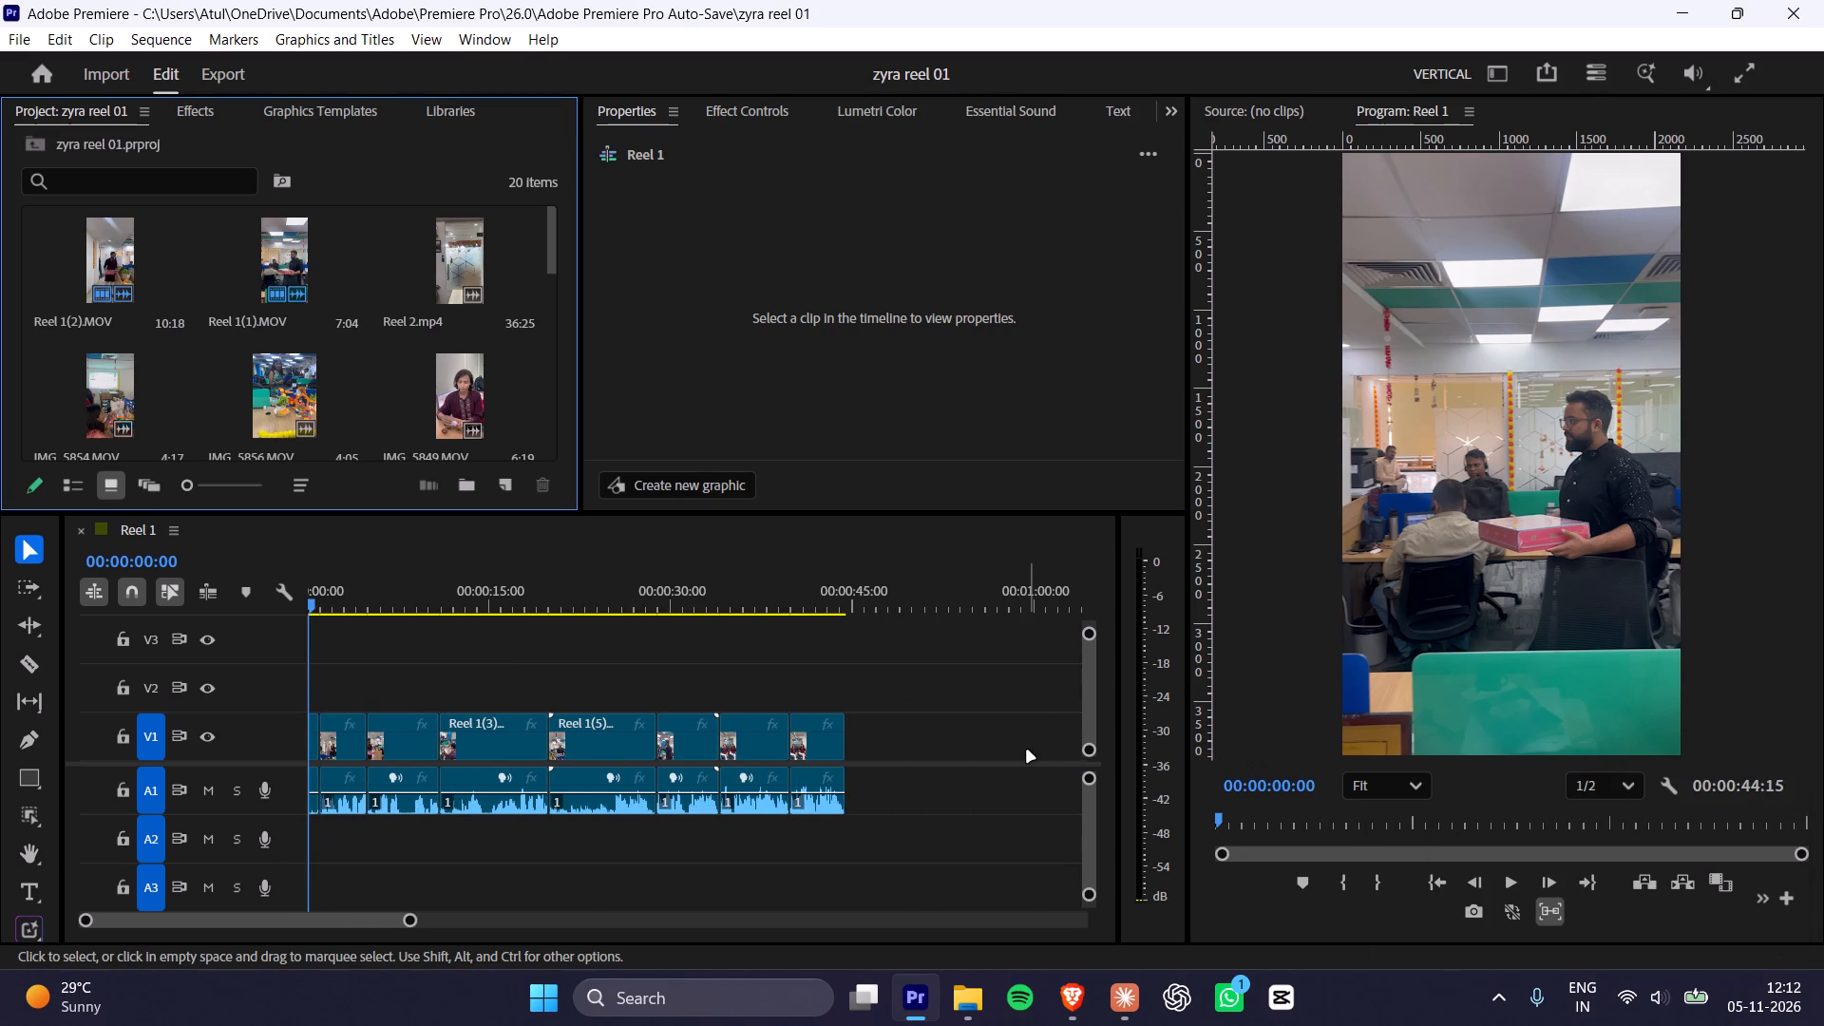
Export the entire Reel 1 sequence as Reel 1.mp4 in H.264 with the Match Source - Adaptive Low Bitrate preset.
{"action": "key", "text": "ctrl+m"}
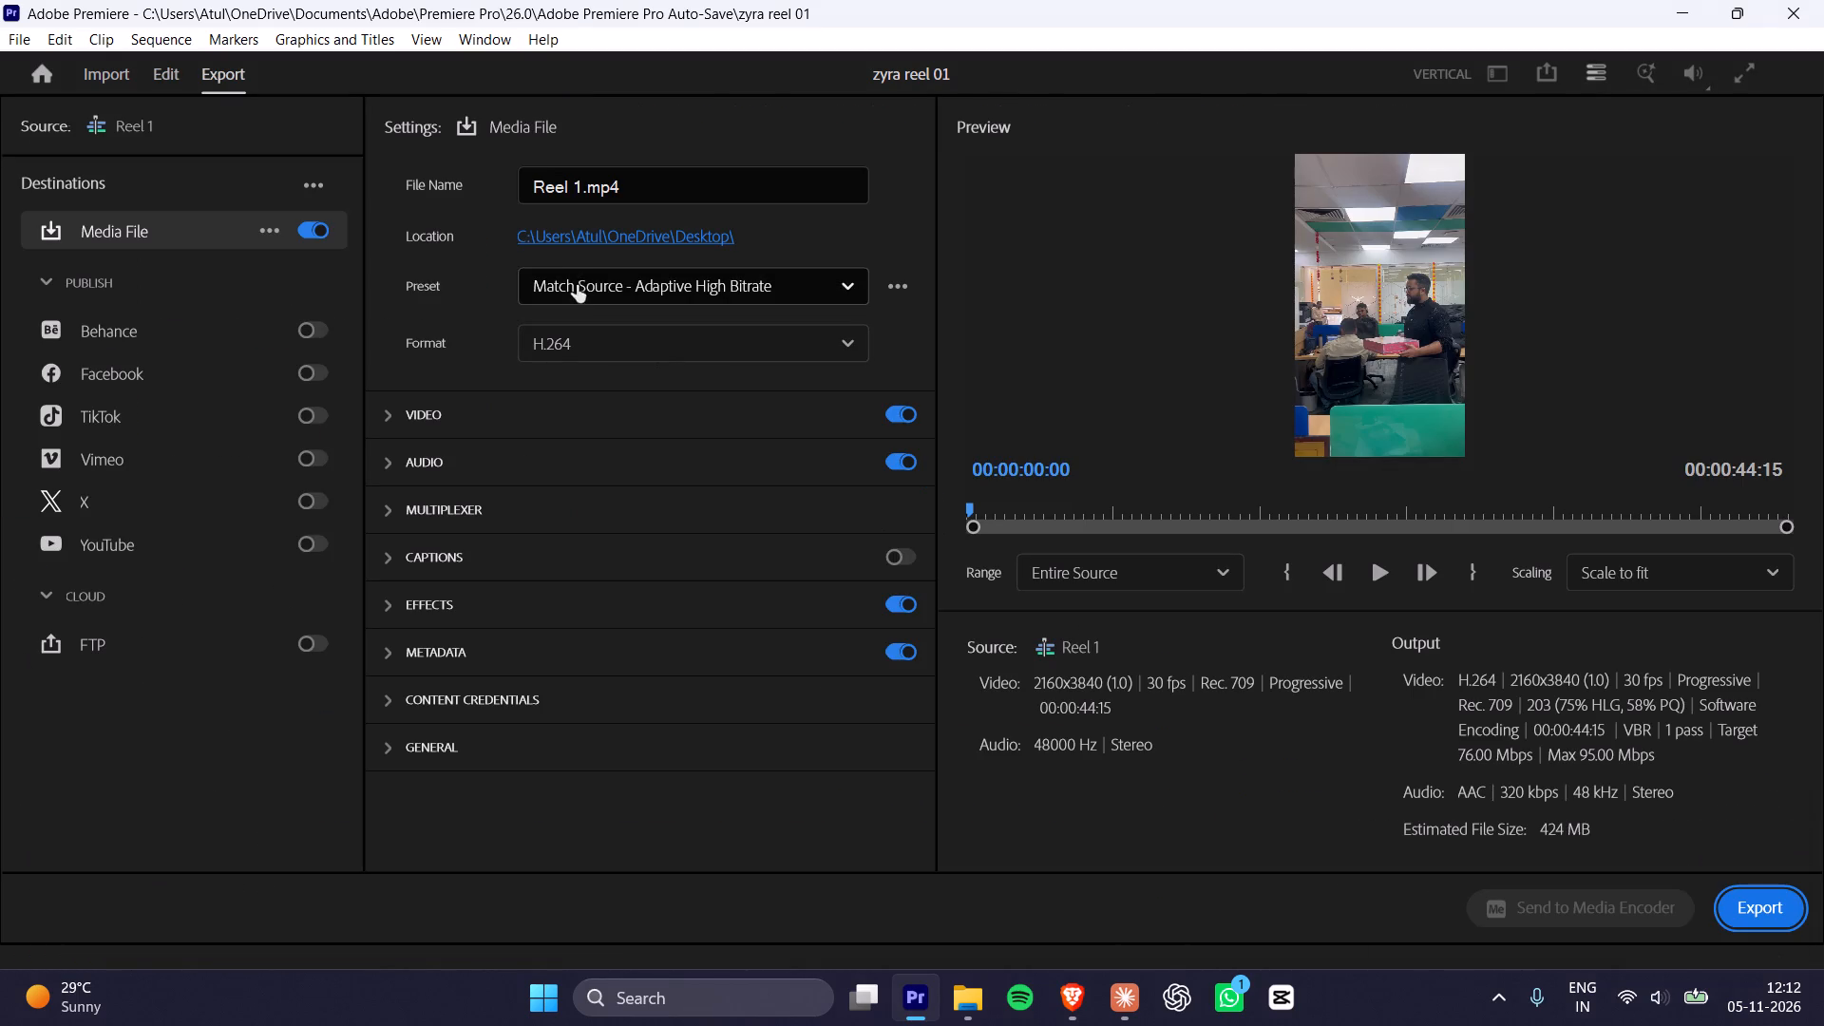
{"action": "left_click", "coordinate": [584, 189]}
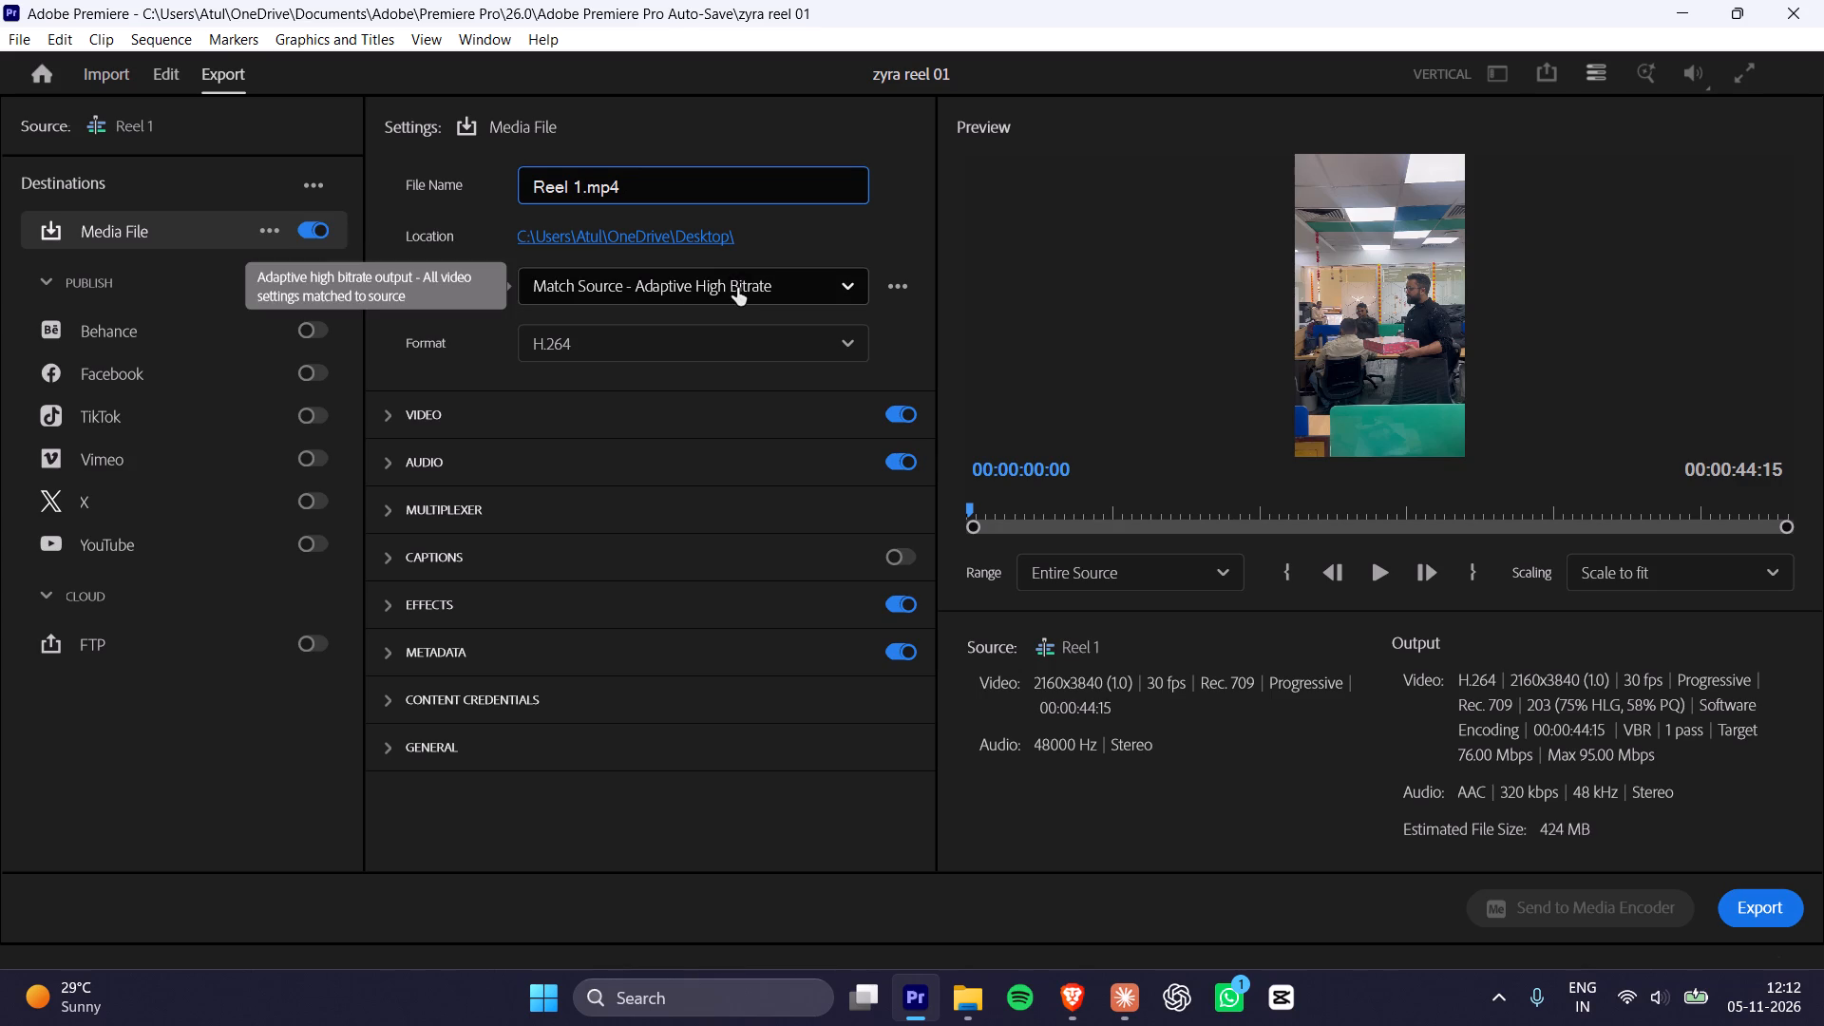
{"action": "left_click", "coordinate": [653, 285]}
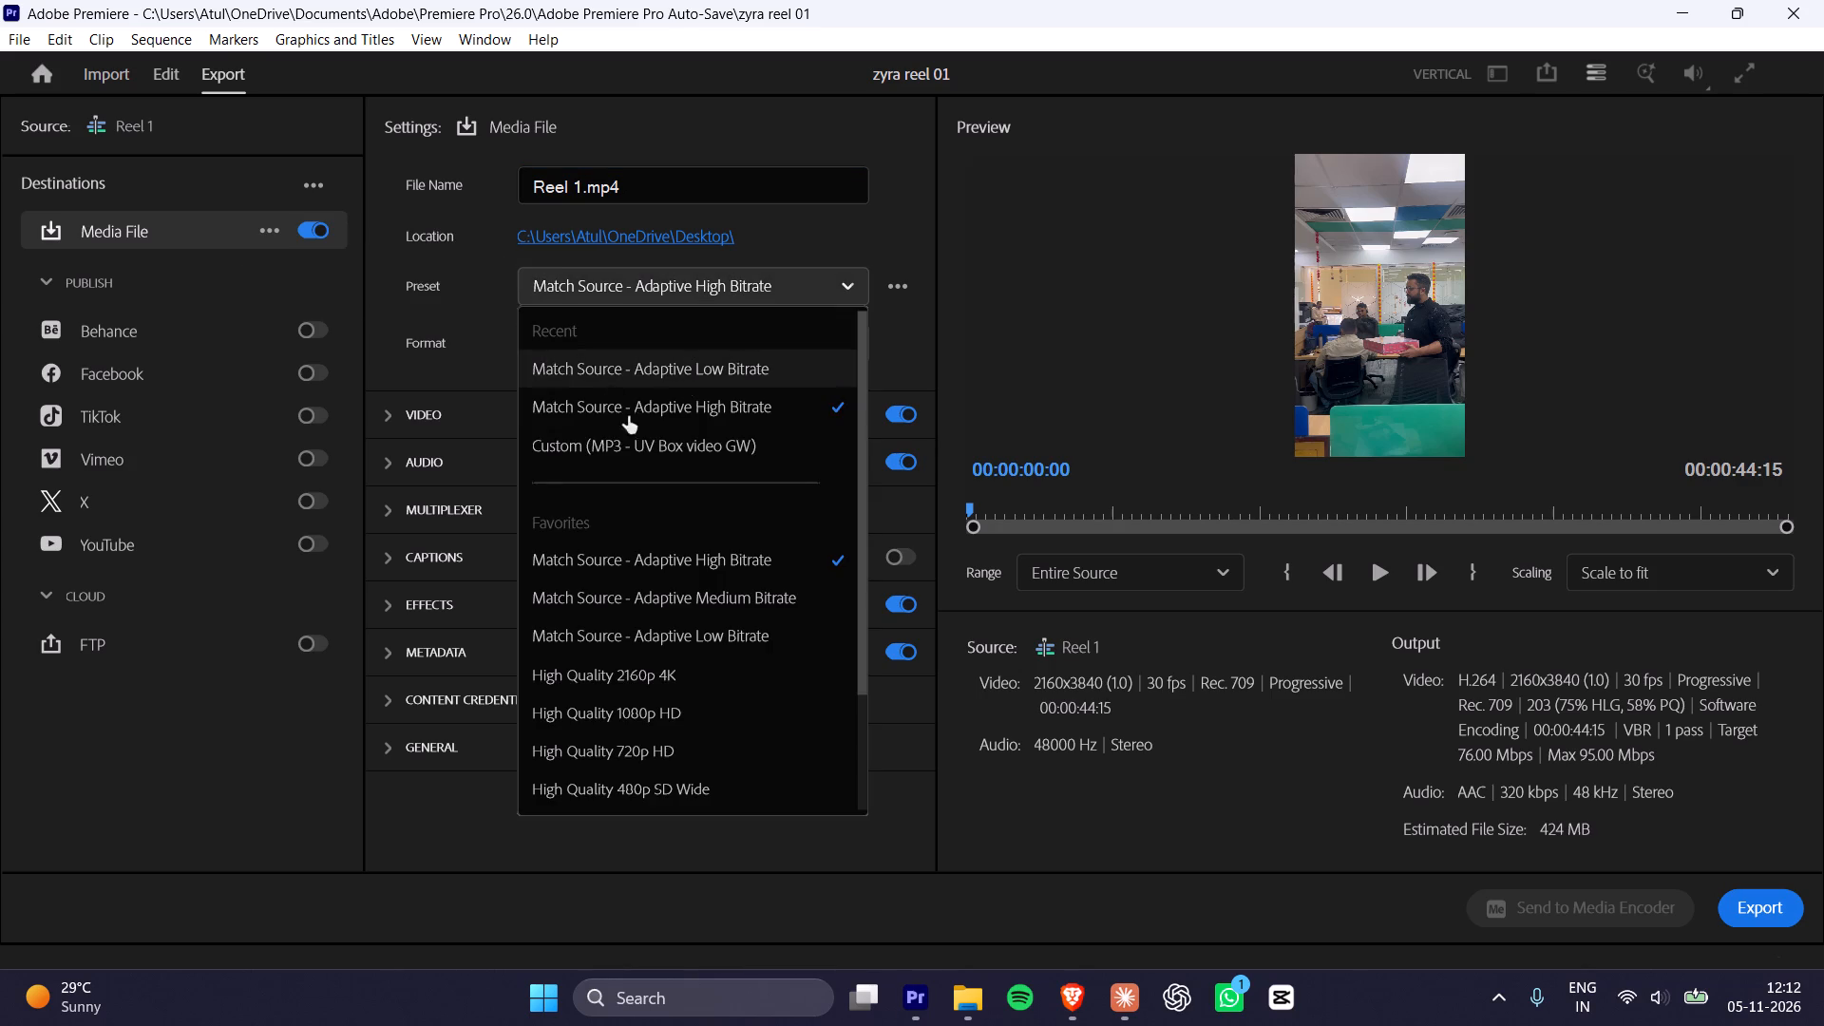
{"action": "left_click", "coordinate": [668, 367]}
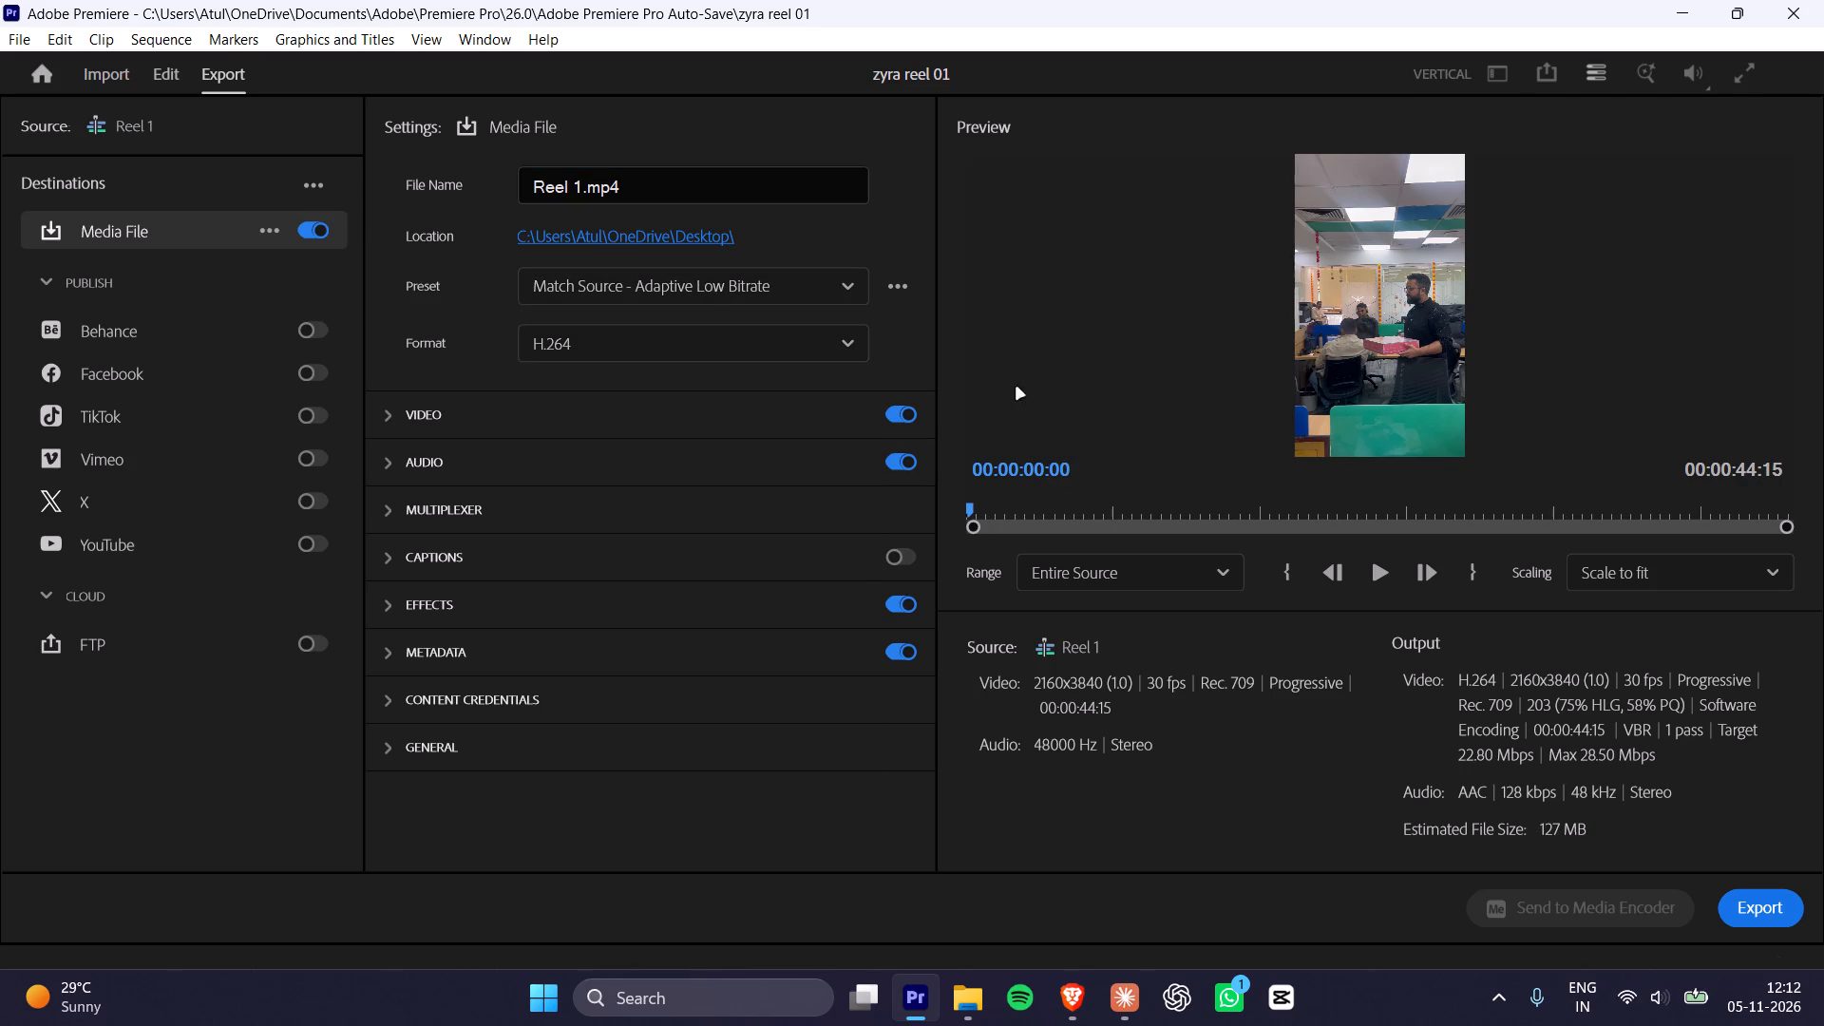
{"action": "left_click", "coordinate": [1775, 905]}
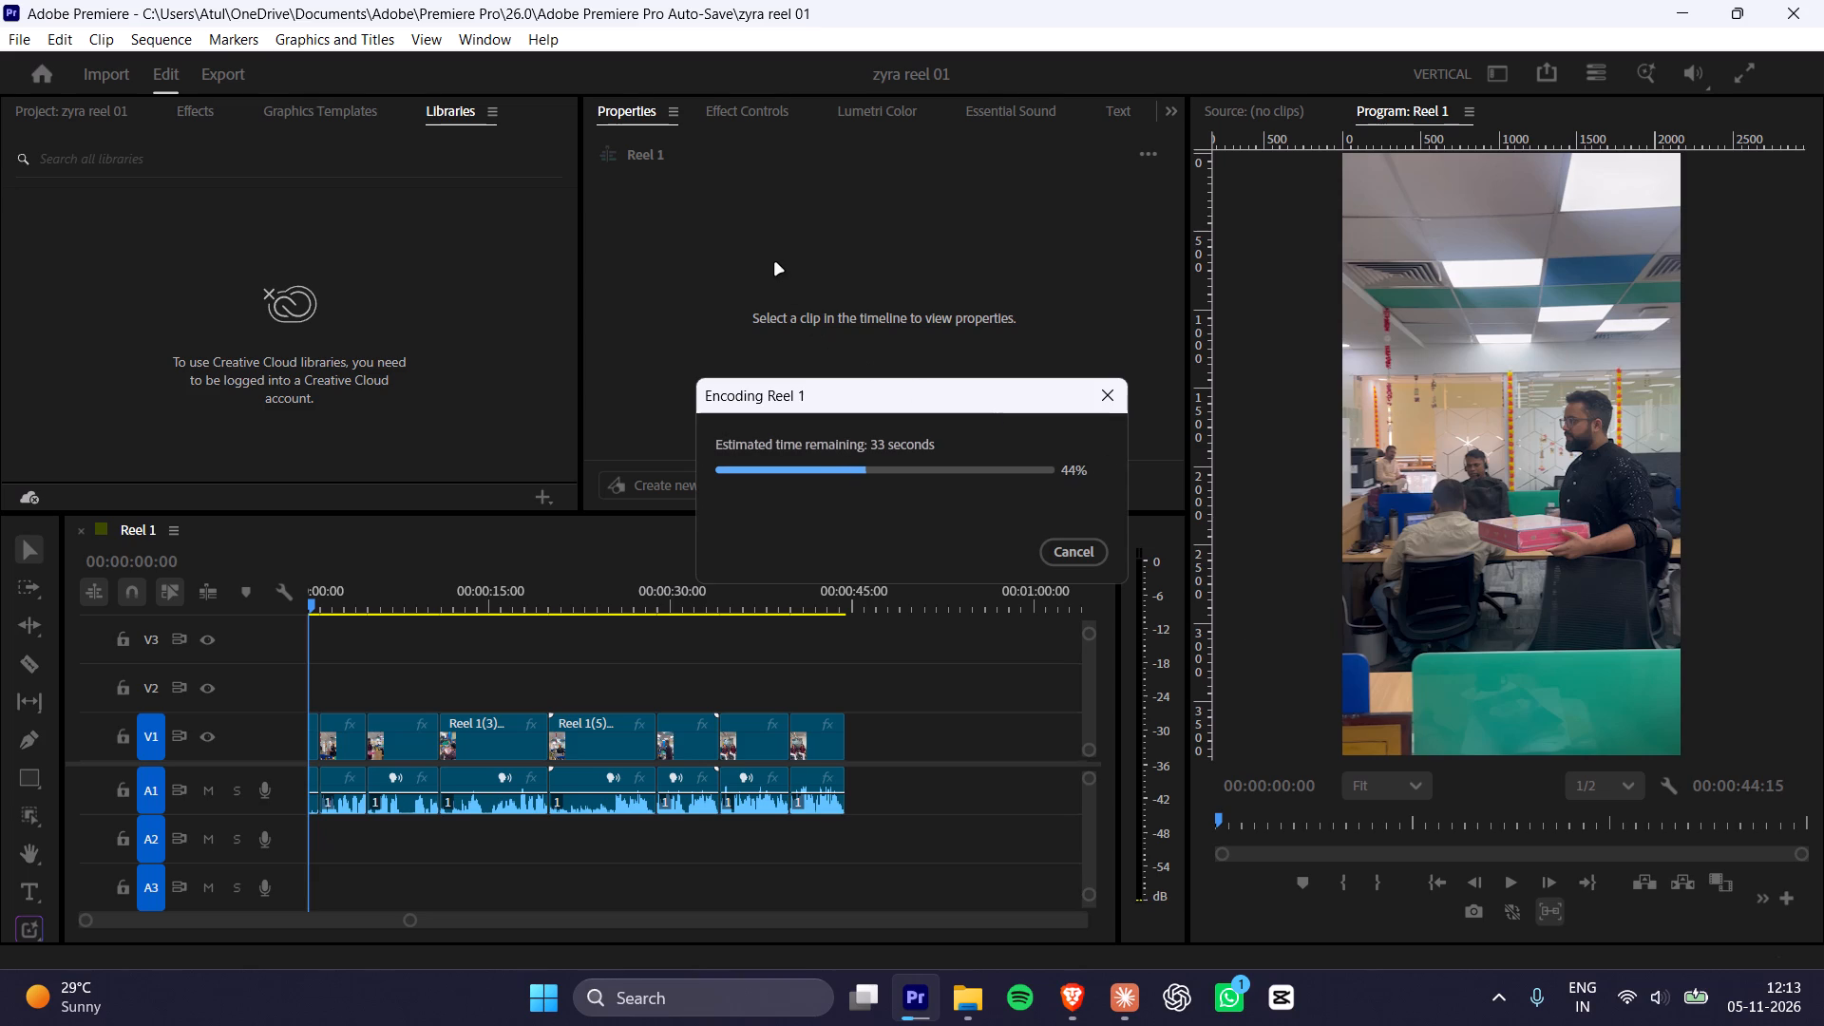
Switch to File Explorer, show the Zyra Diwali folder with much larger thumbnails, and look through its video clips.
{"action": "left_click", "coordinate": [970, 1007]}
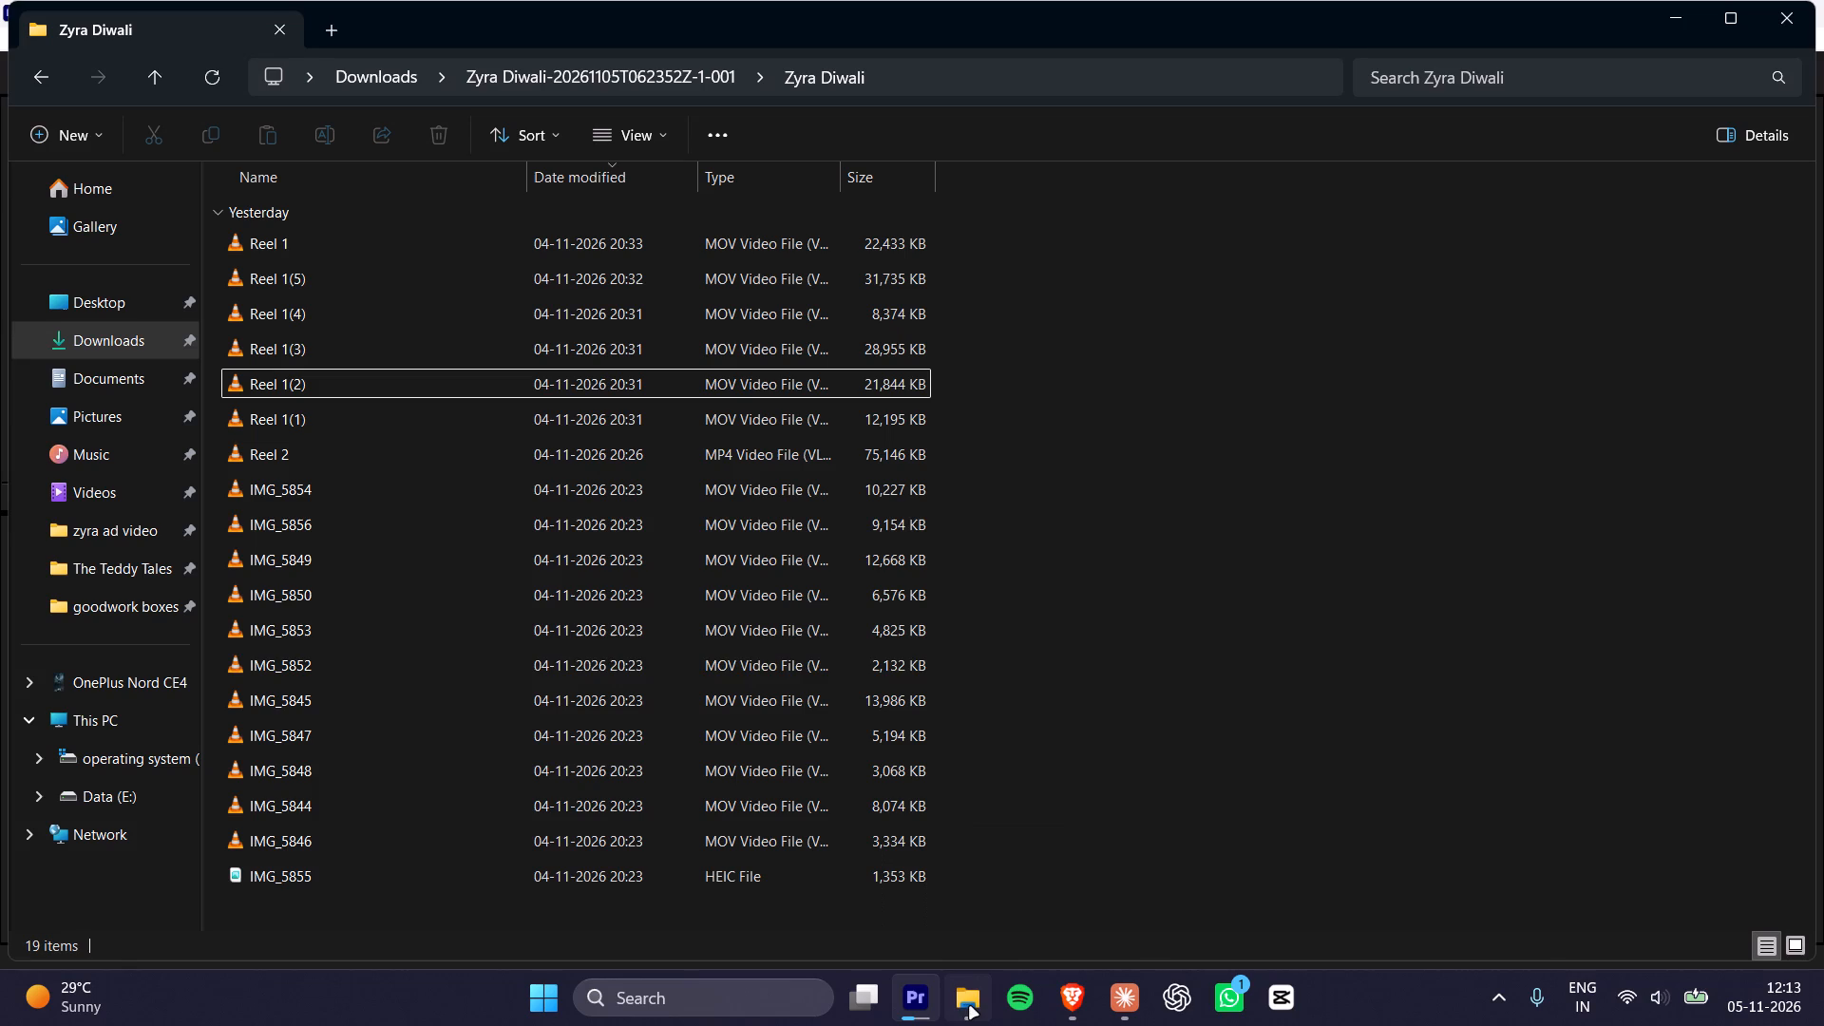
{"action": "left_click", "coordinate": [1035, 253]}
{"action": "left_click", "coordinate": [723, 124]}
{"action": "left_click", "coordinate": [612, 135]}
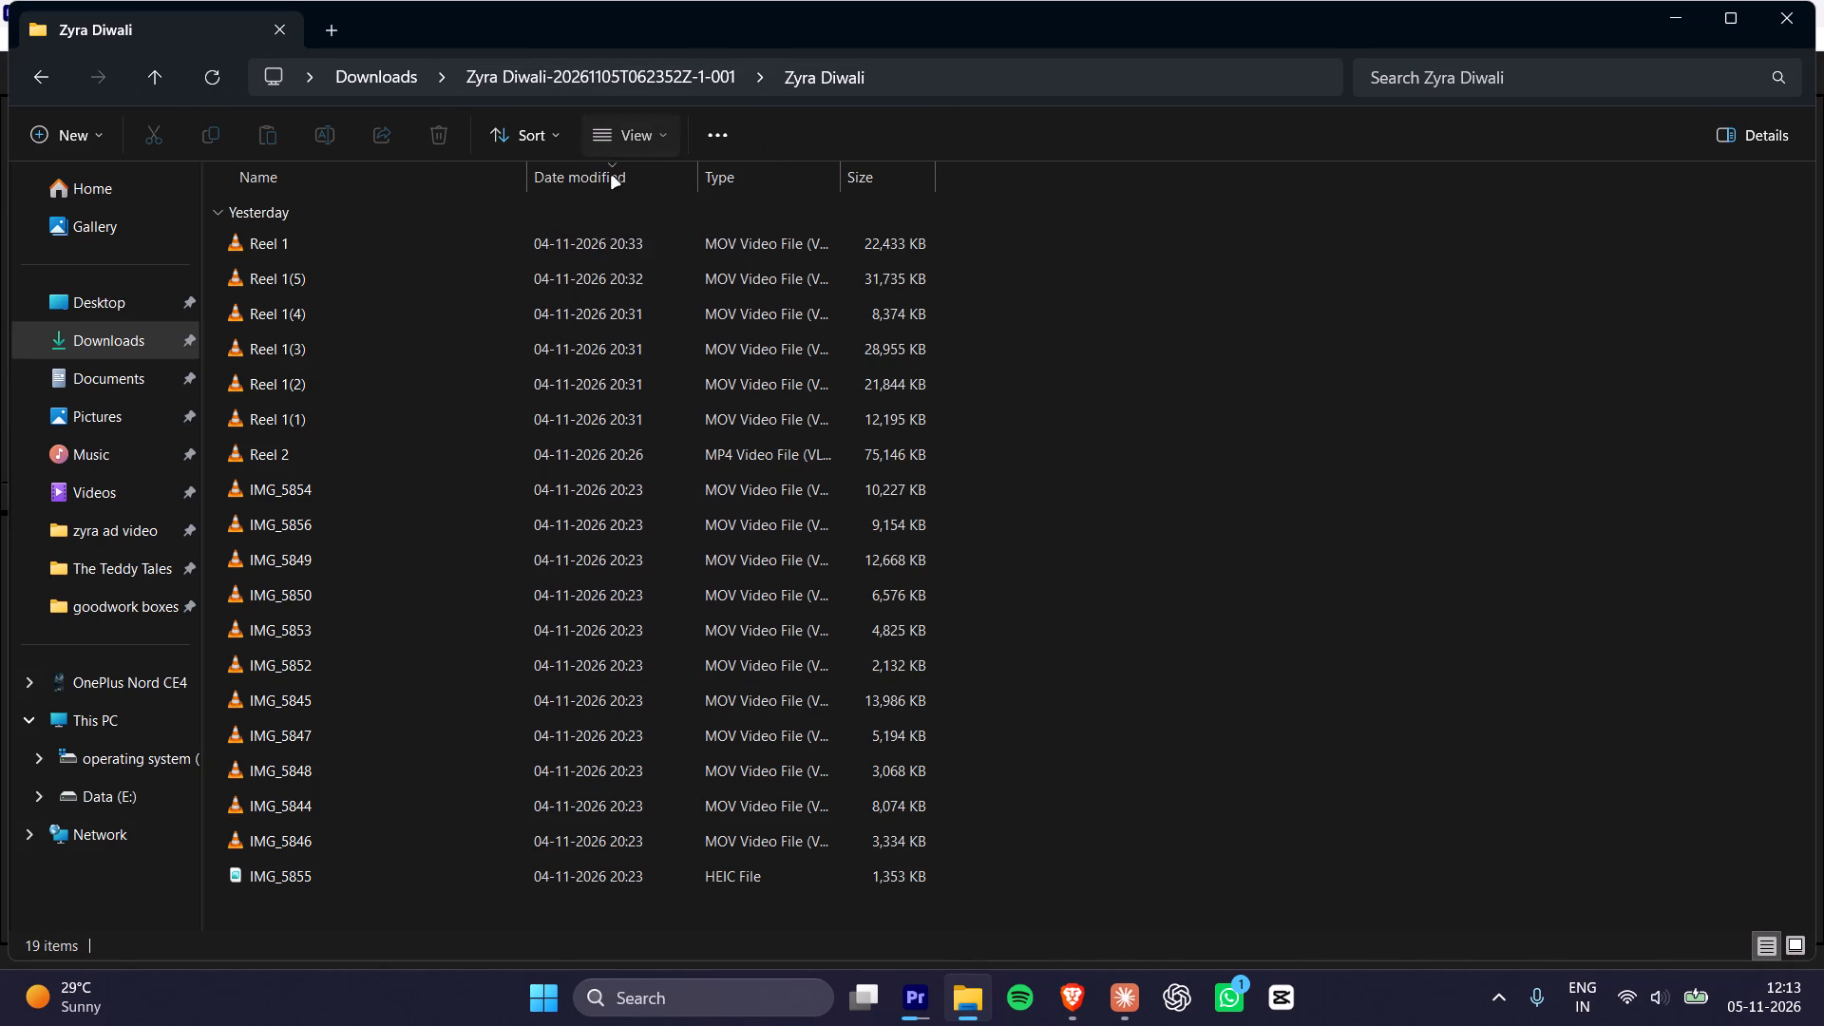
{"action": "left_click", "coordinate": [616, 227]}
{"action": "left_click", "coordinate": [646, 123]}
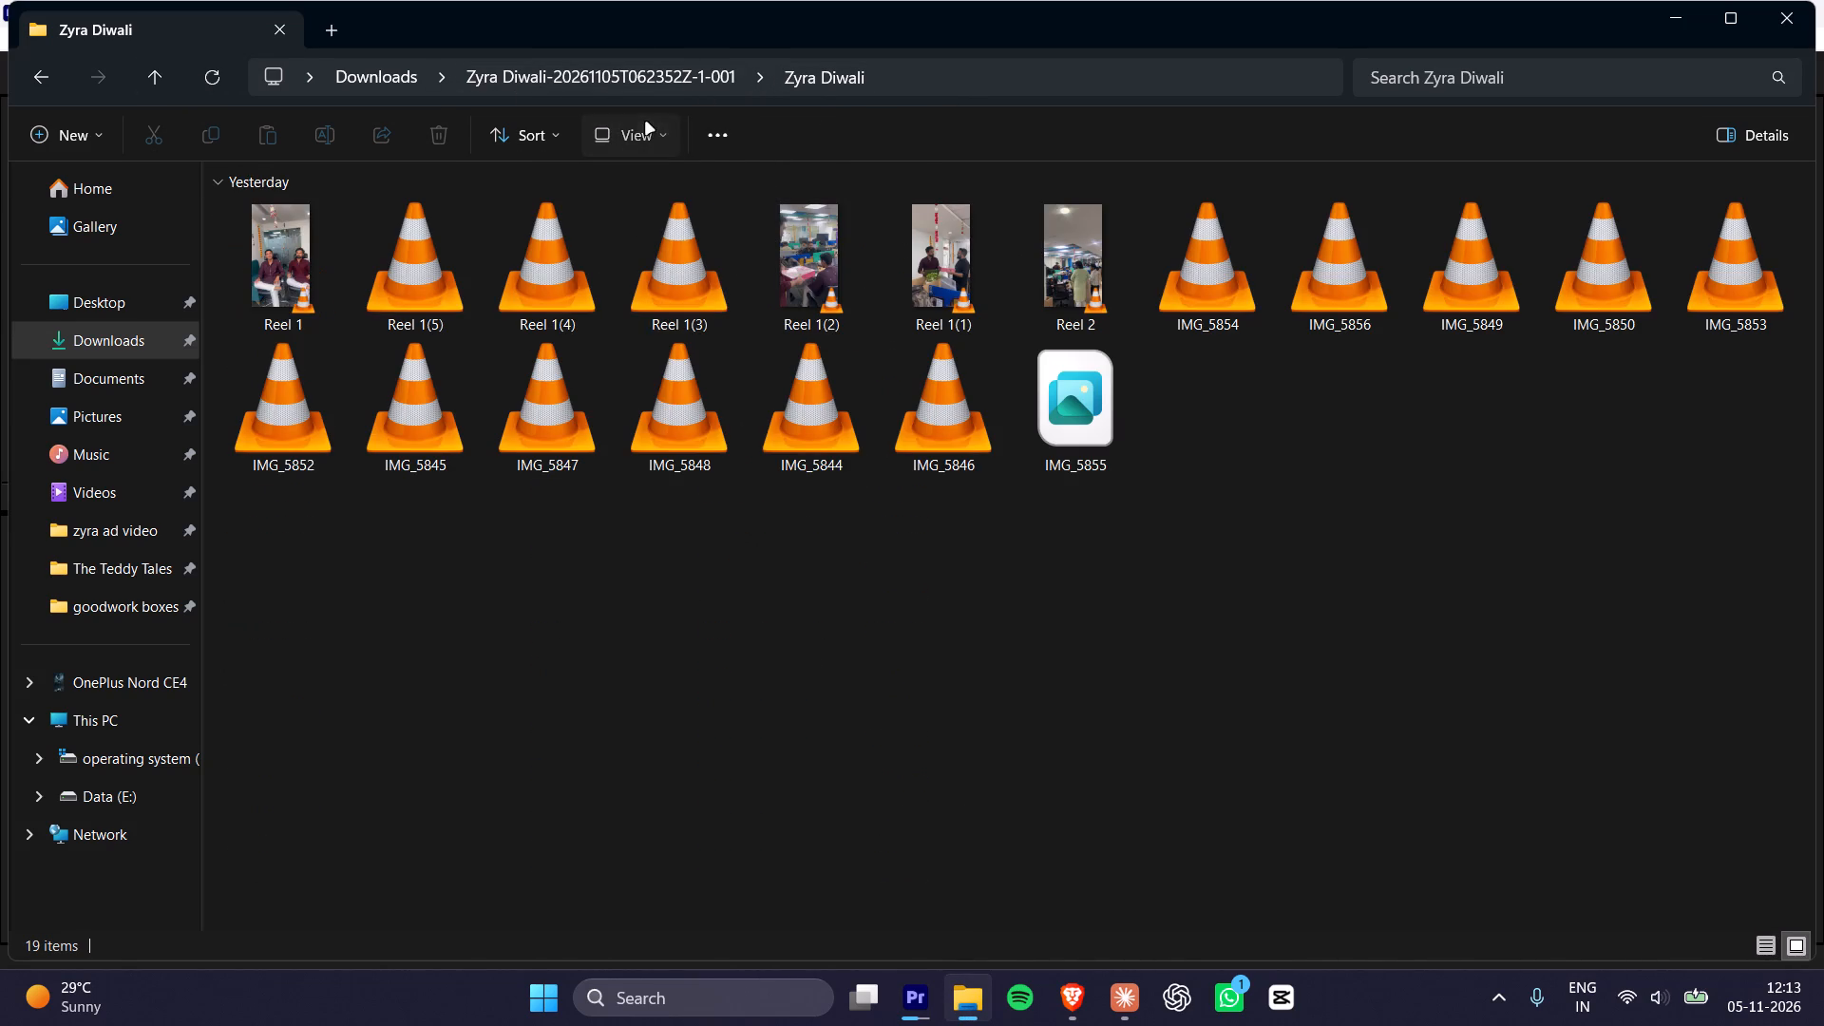
{"action": "left_click", "coordinate": [624, 181]}
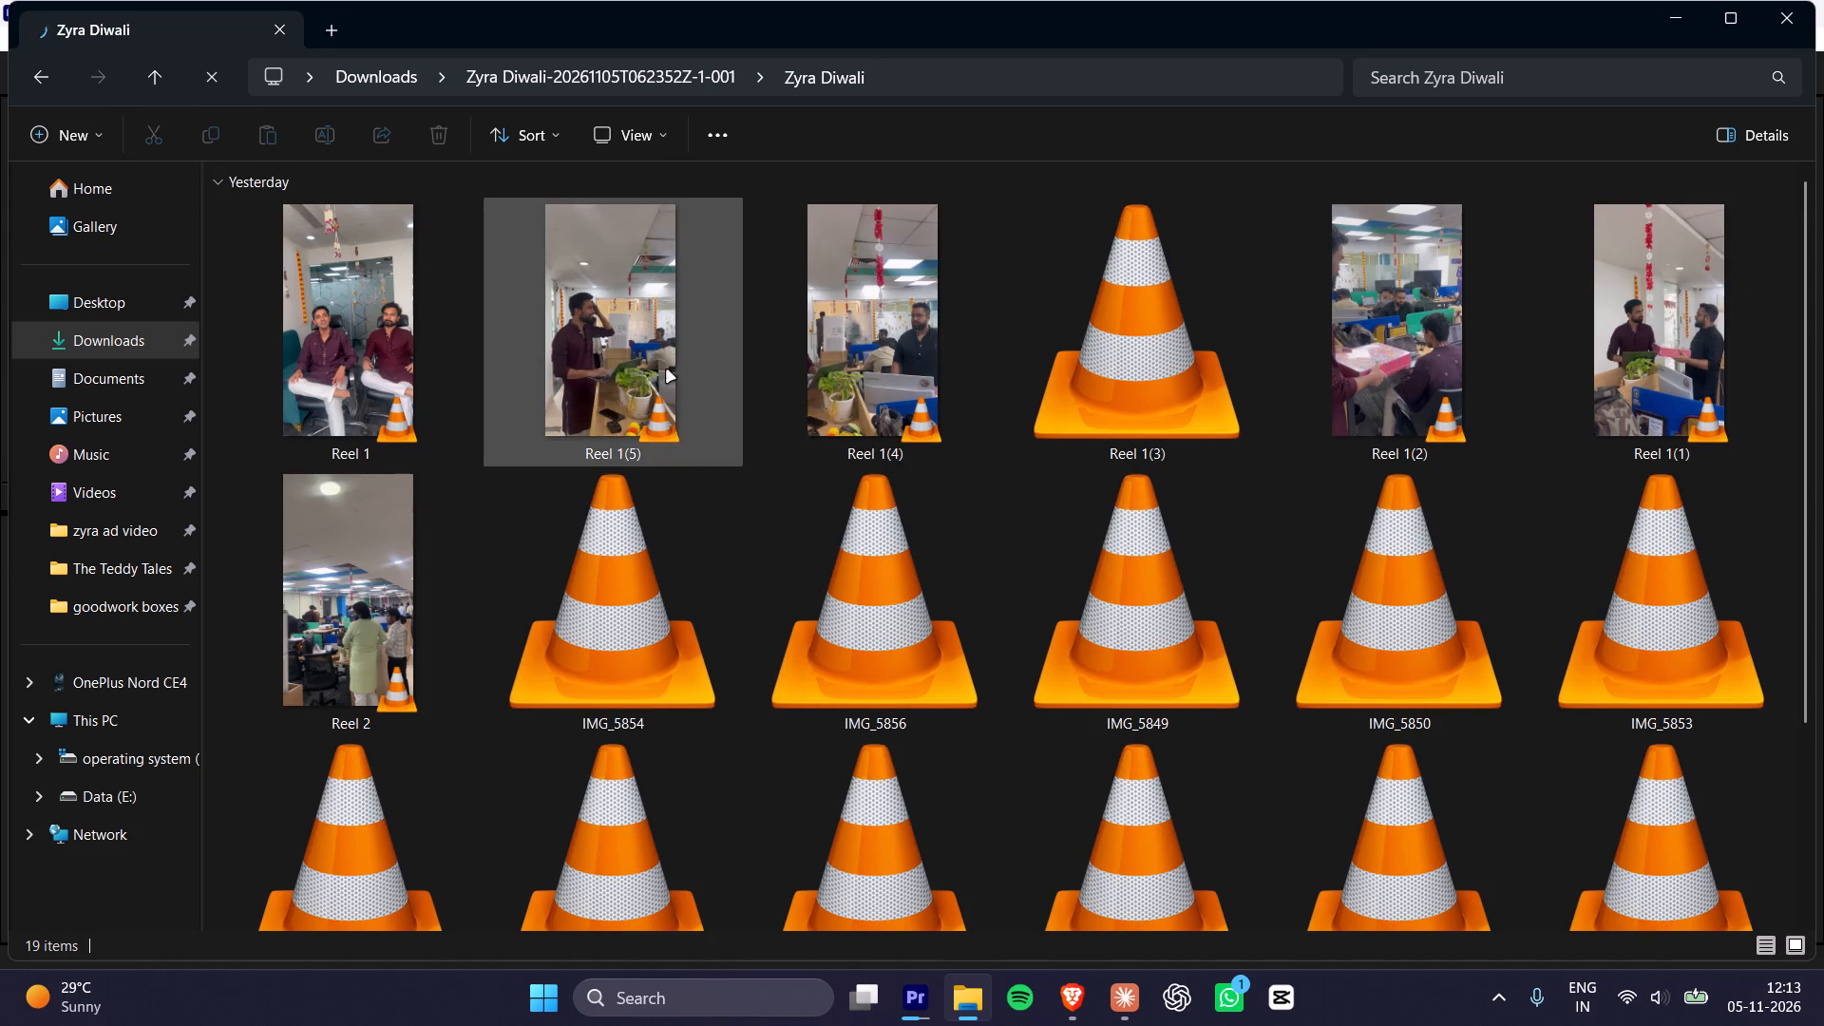
{"action": "scroll", "coordinate": [1317, 389], "scroll_direction": "down", "scroll_amount": 1}
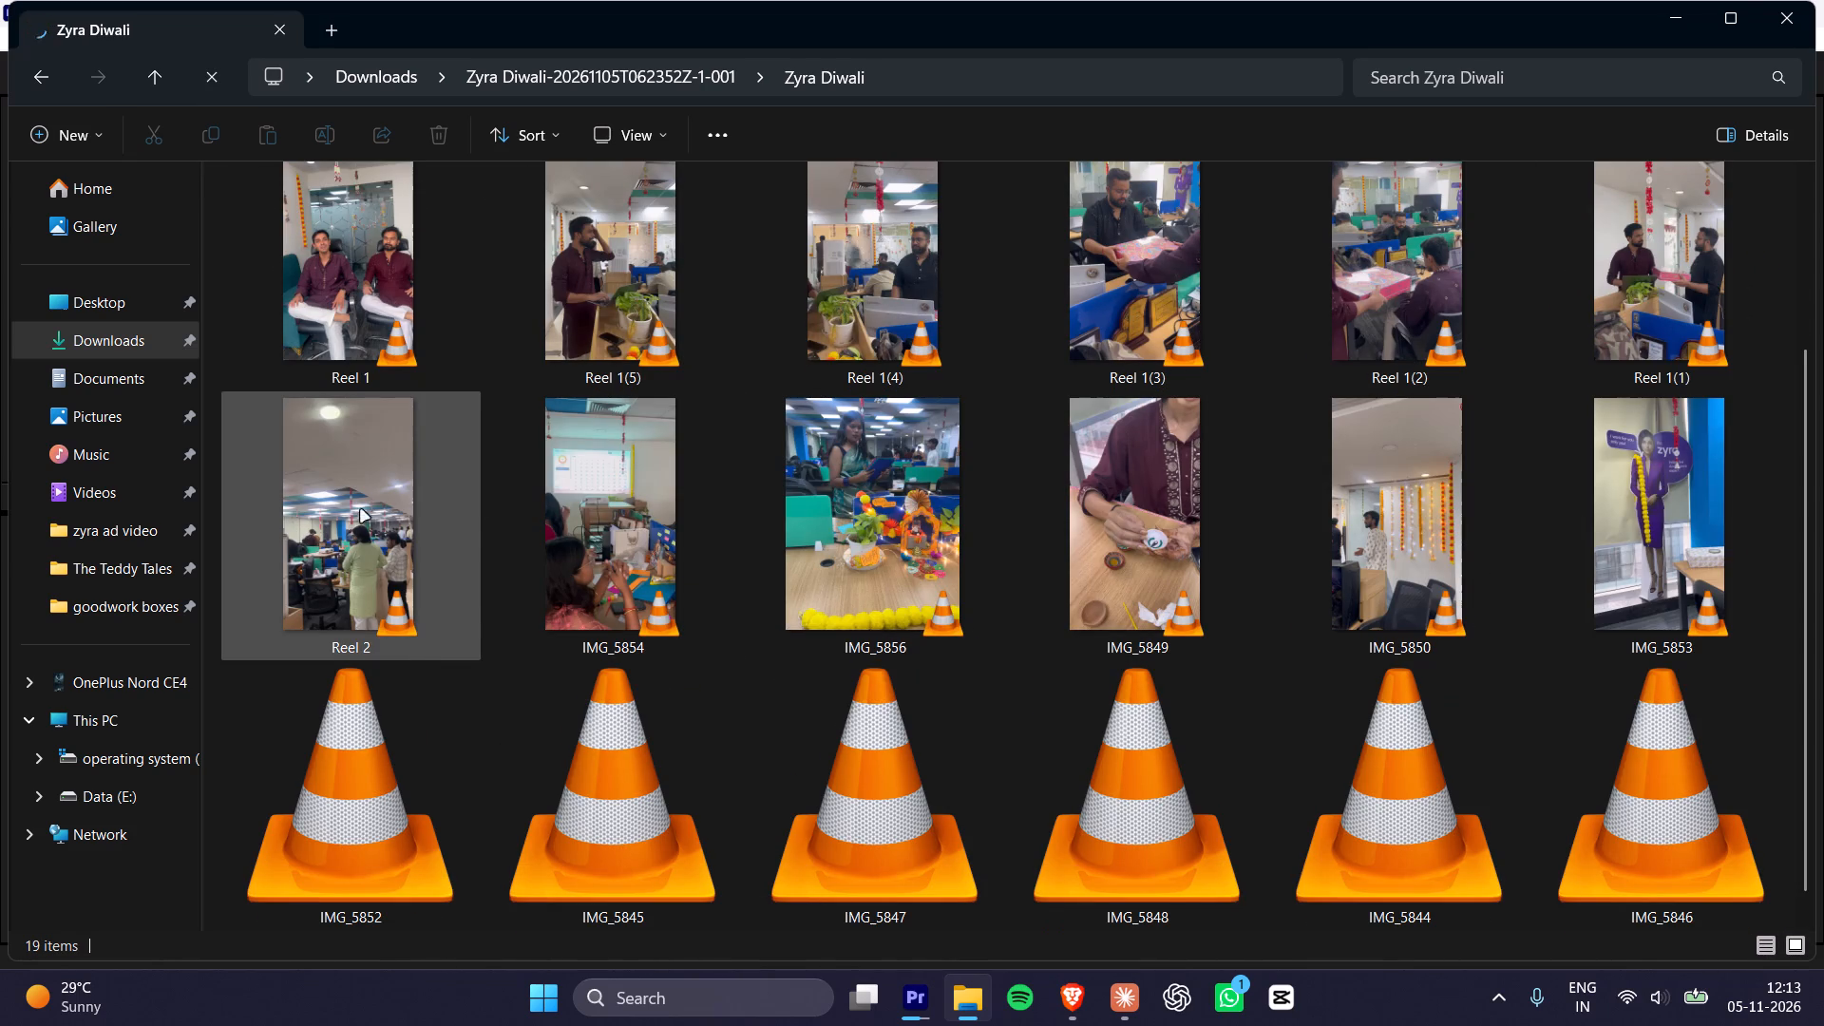
{"action": "scroll", "coordinate": [1207, 478], "scroll_direction": "down", "scroll_amount": 3}
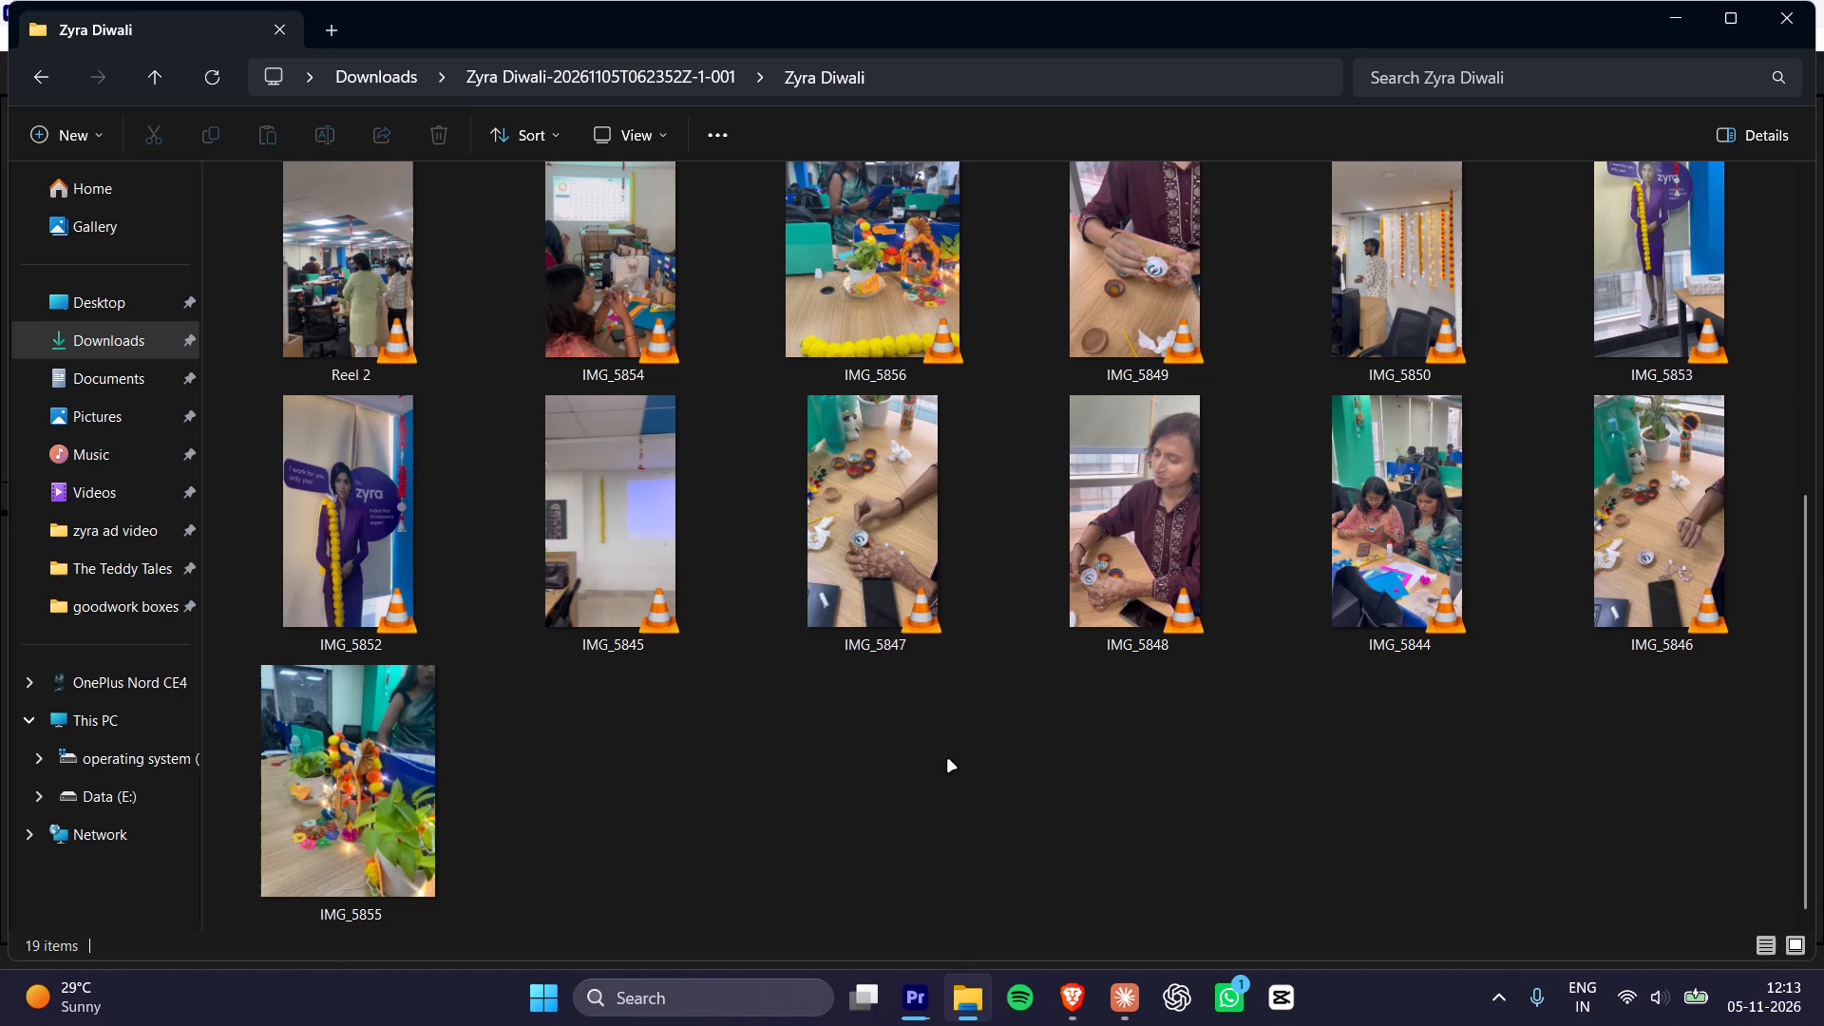
Check the Reel 1 export progress in Premiere and switch to the script document in the Brave browser.
{"action": "key", "text": "alt+Tab"}
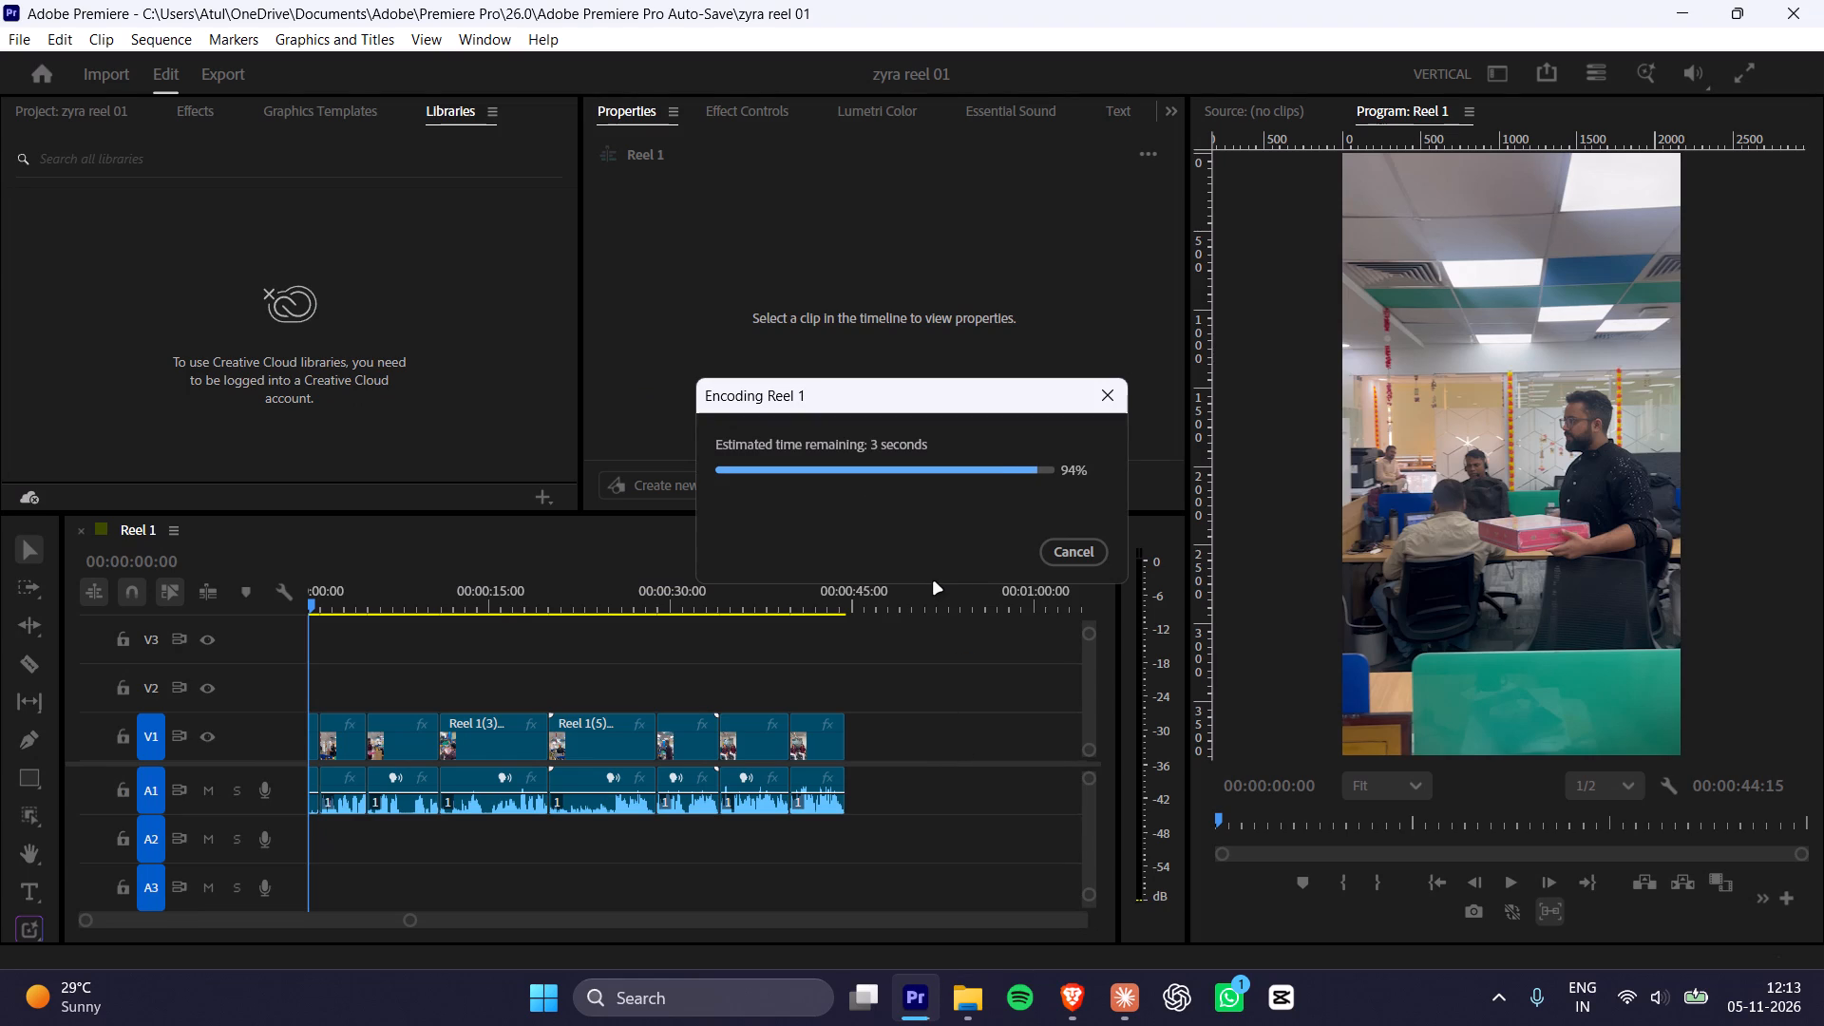
{"action": "key", "text": "alt+Tab"}
{"action": "key", "text": "alt+Tab"}
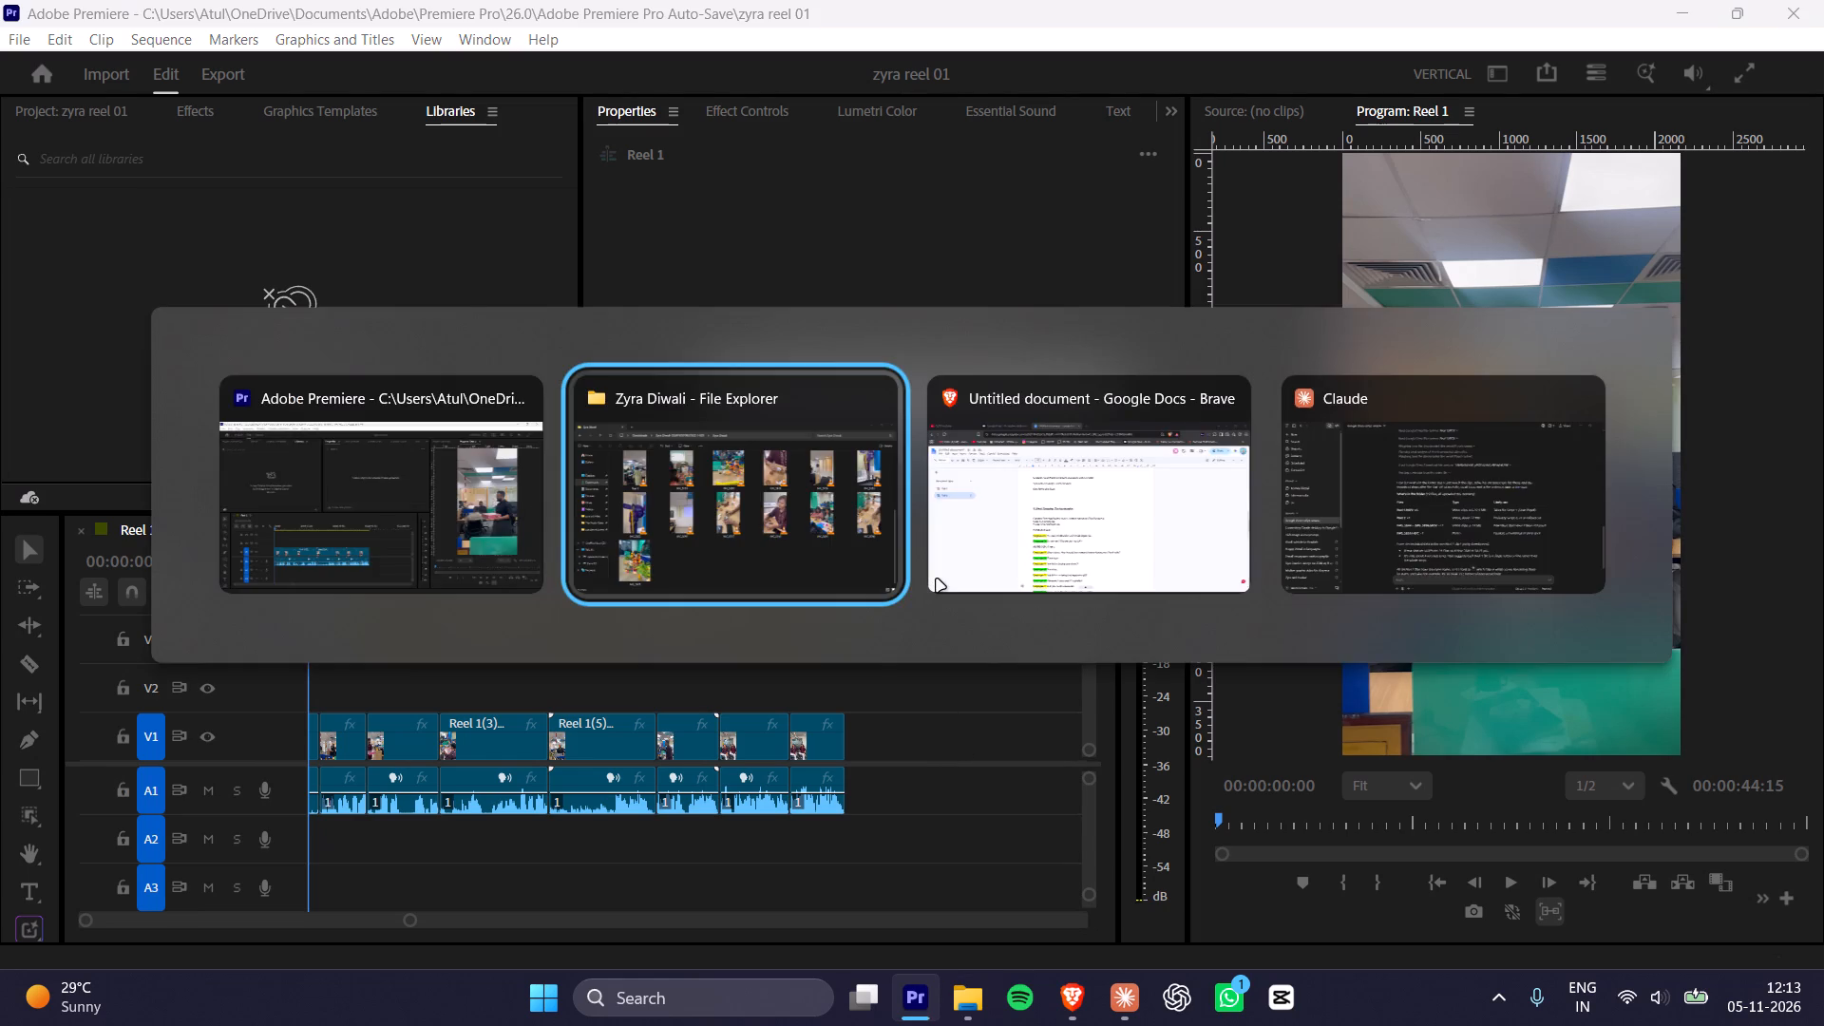
{"action": "left_click", "coordinate": [1416, 465]}
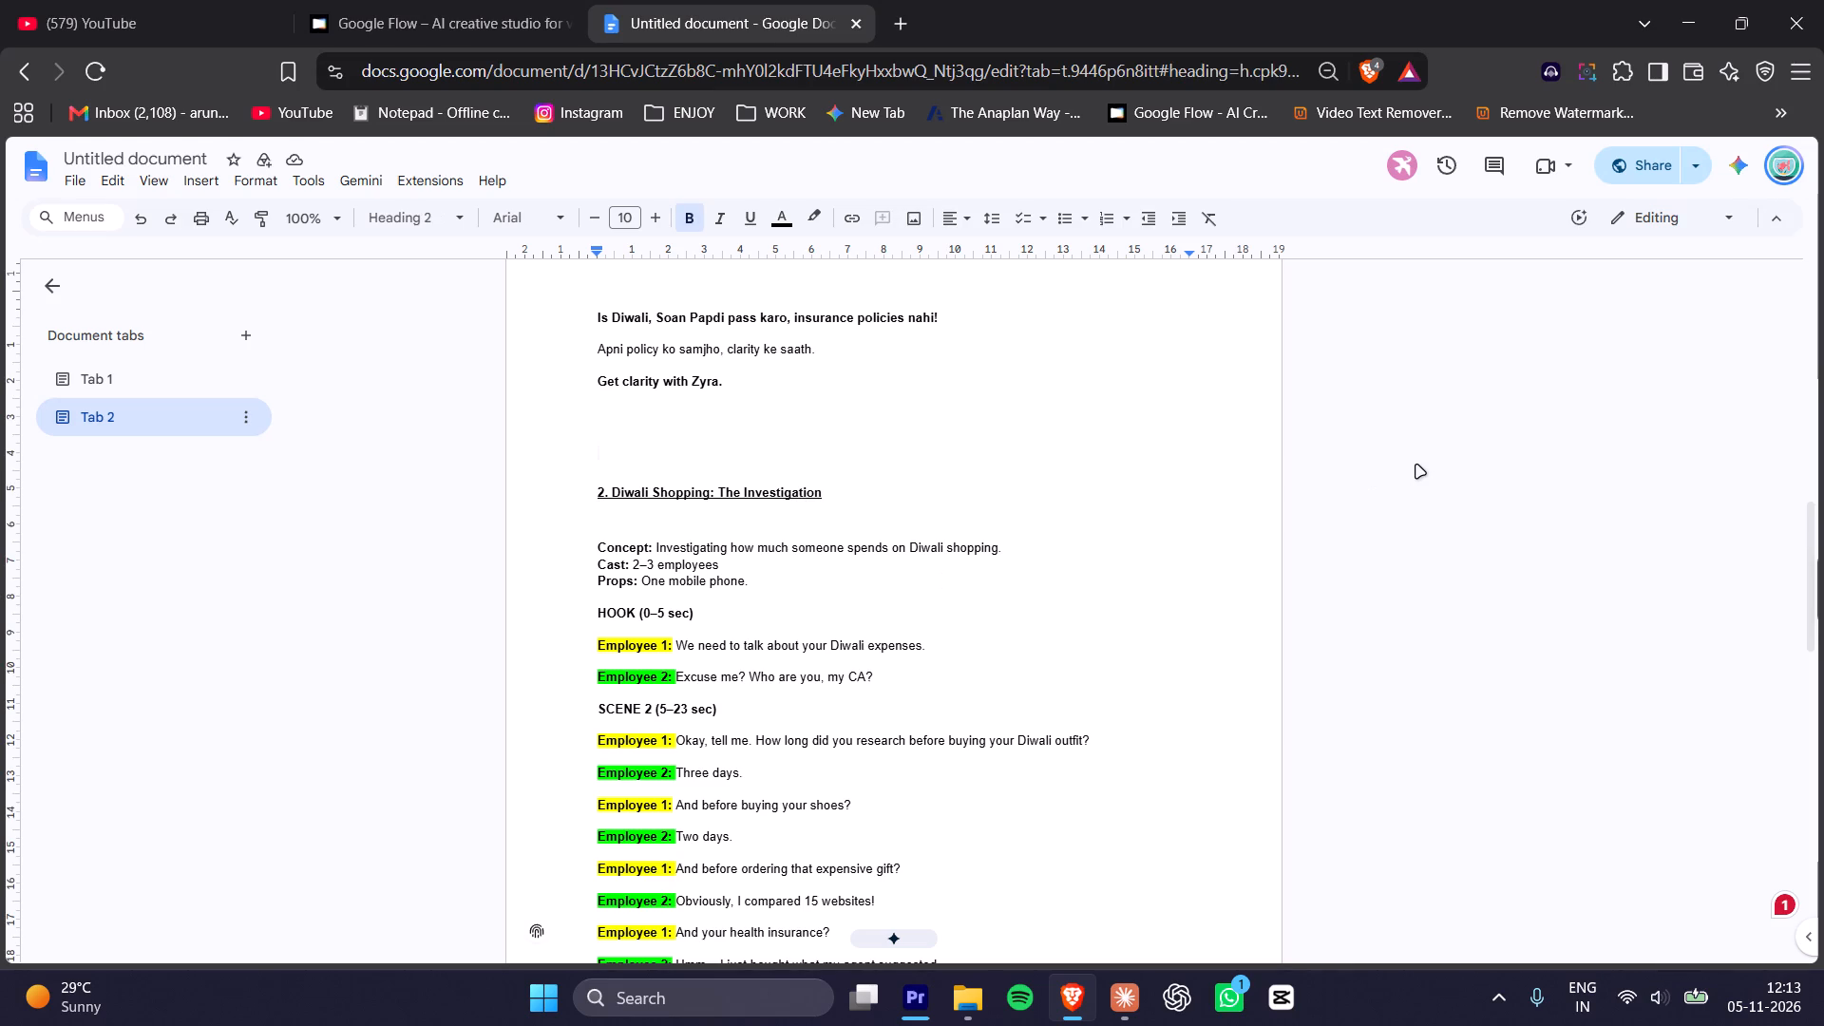
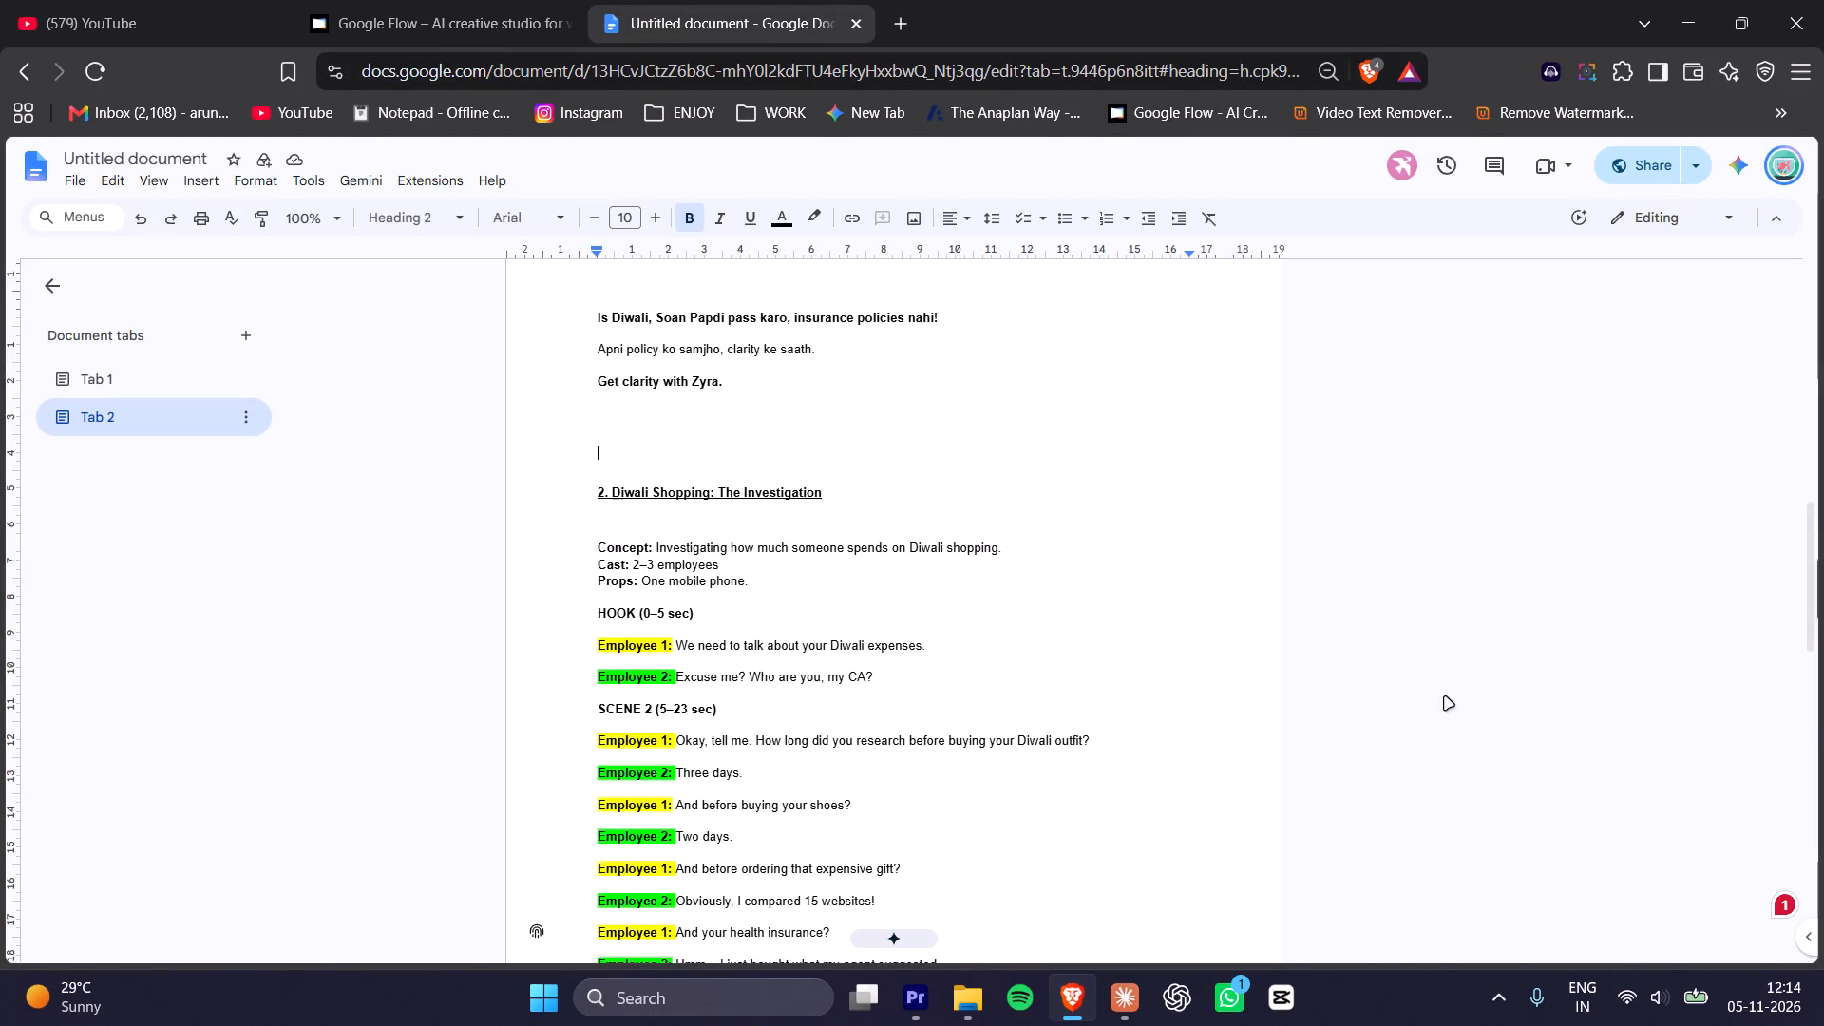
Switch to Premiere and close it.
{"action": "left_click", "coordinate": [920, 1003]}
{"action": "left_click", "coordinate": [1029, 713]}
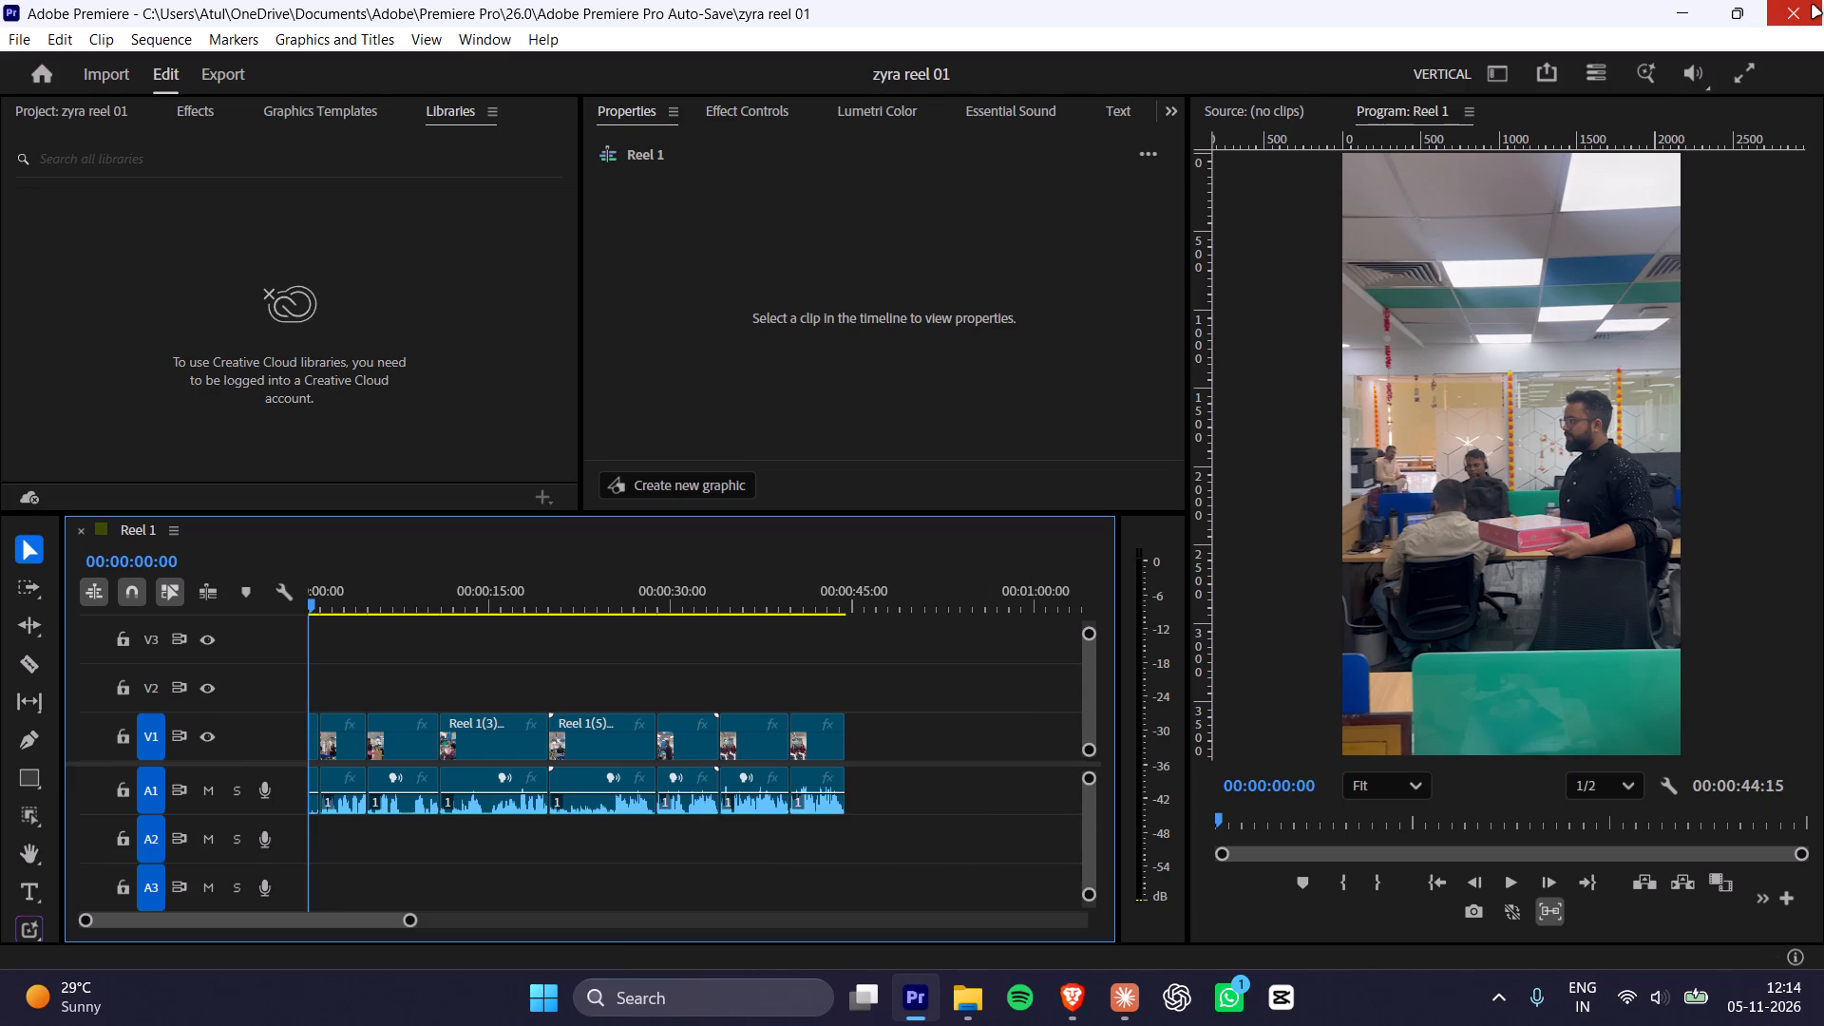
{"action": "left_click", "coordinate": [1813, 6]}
{"action": "left_click", "coordinate": [1277, 998]}
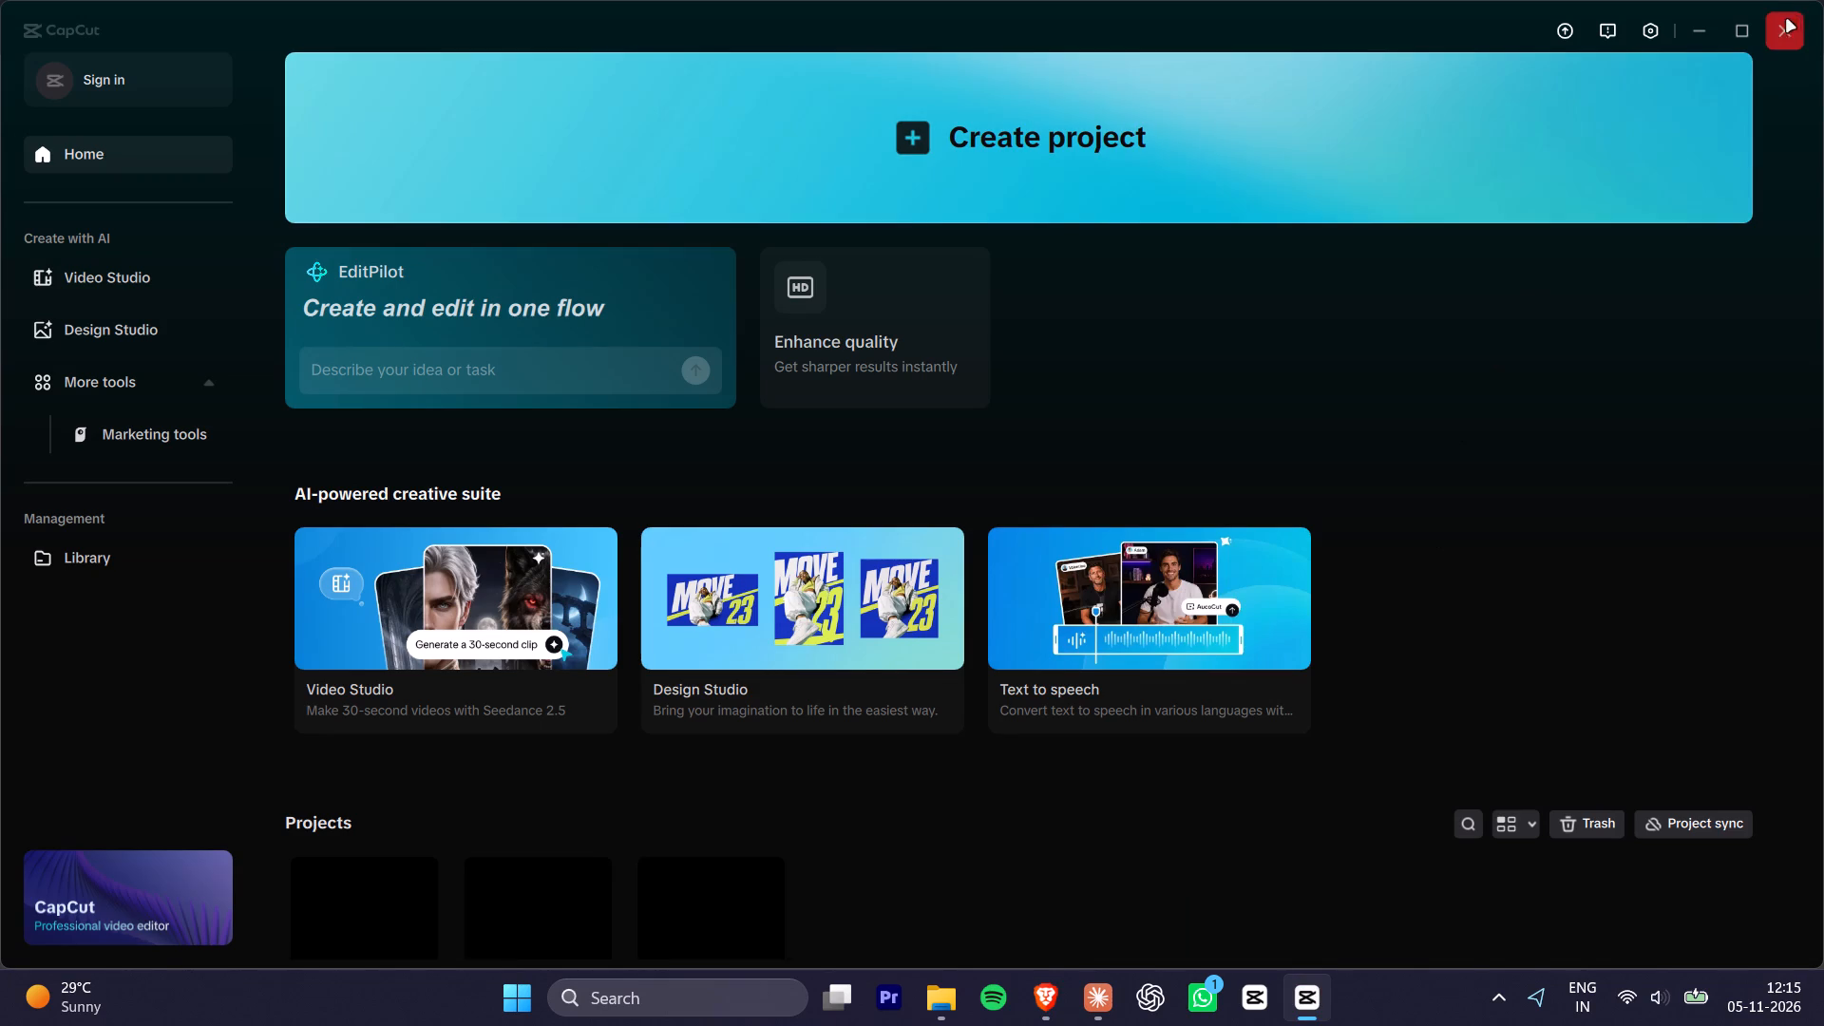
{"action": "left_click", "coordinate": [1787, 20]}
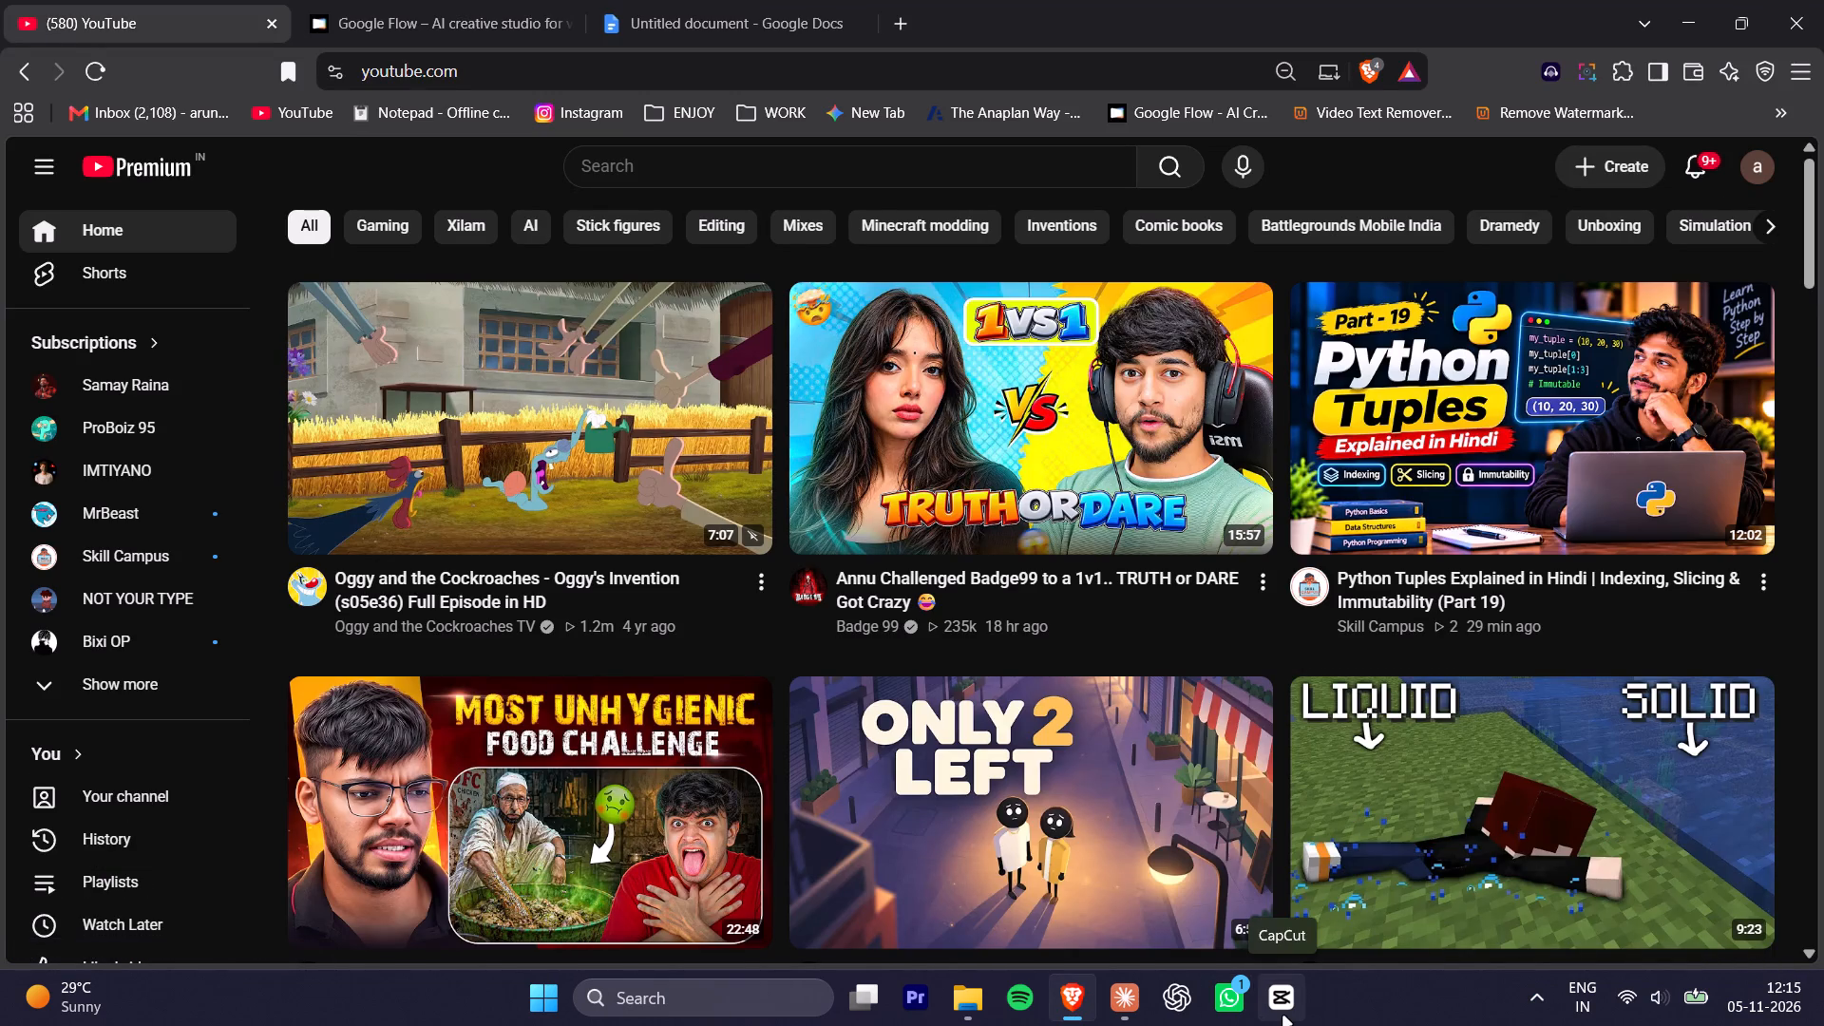
Relaunch CapCut with Proton VPN running and start installing the offered update, 9.8.0 Beta test version 3.
{"action": "left_click", "coordinate": [1533, 1007]}
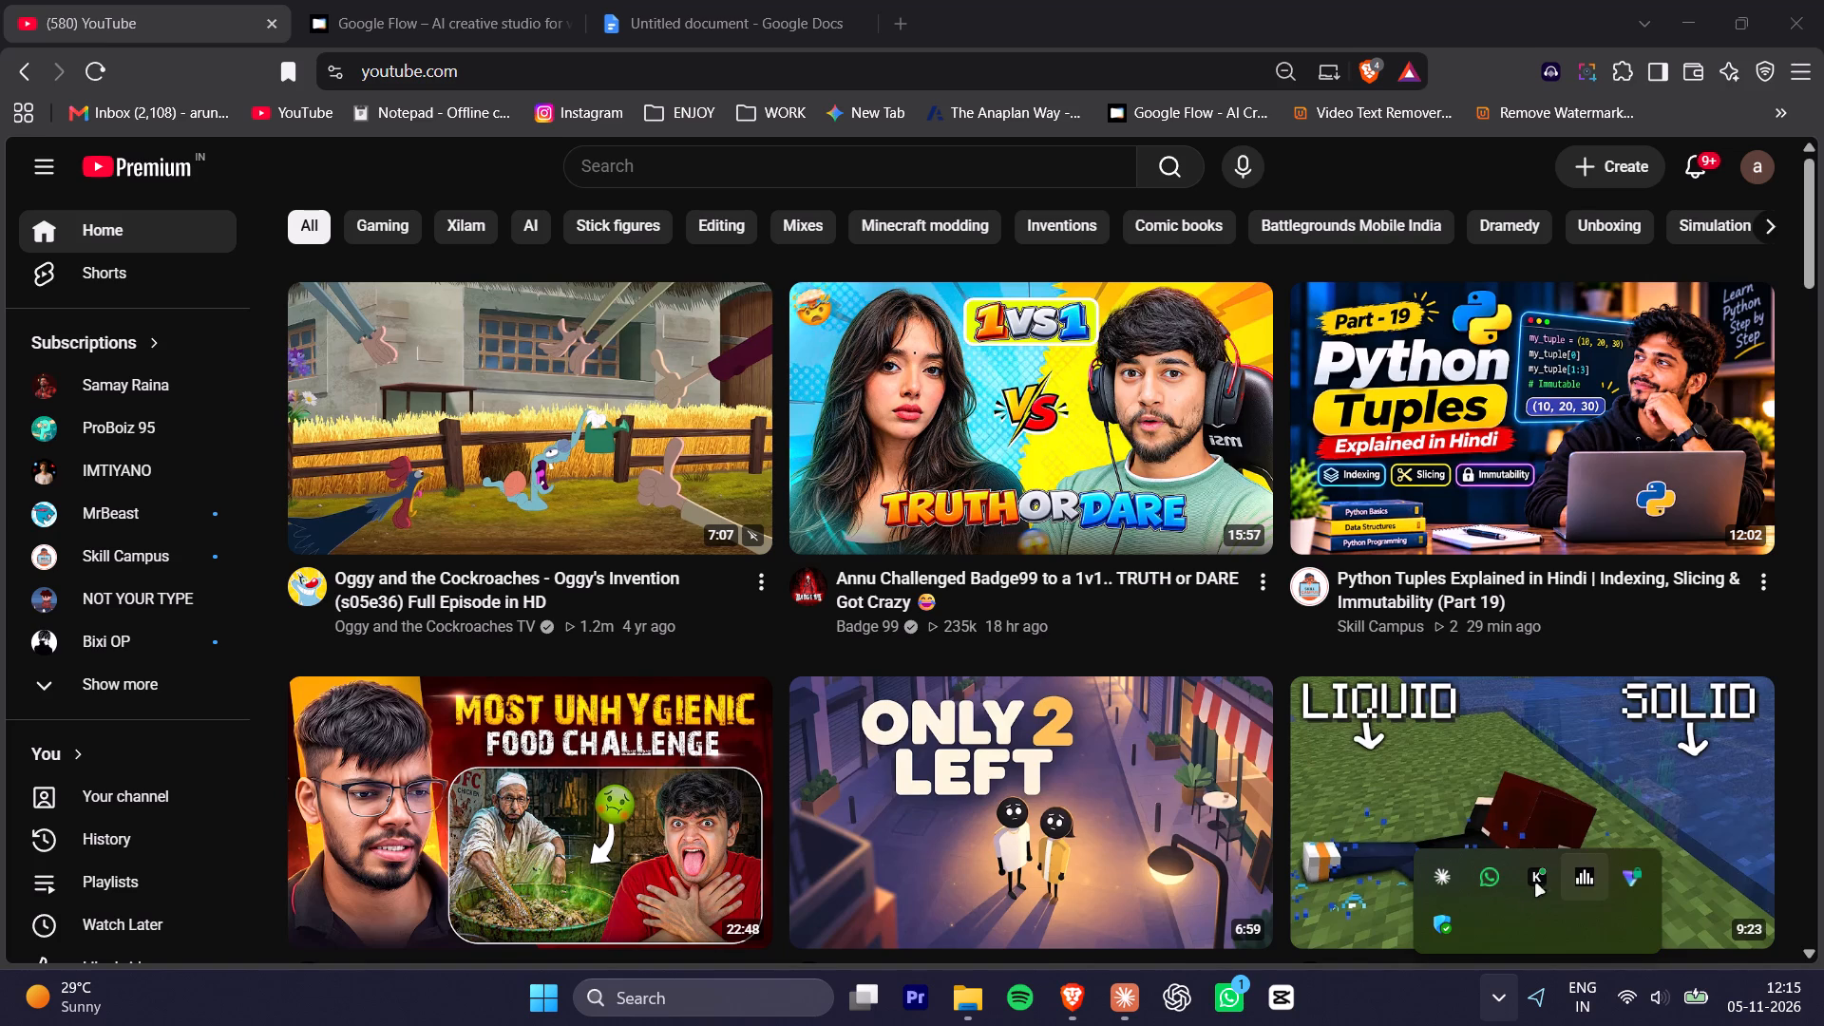
{"action": "left_click", "coordinate": [1267, 1005]}
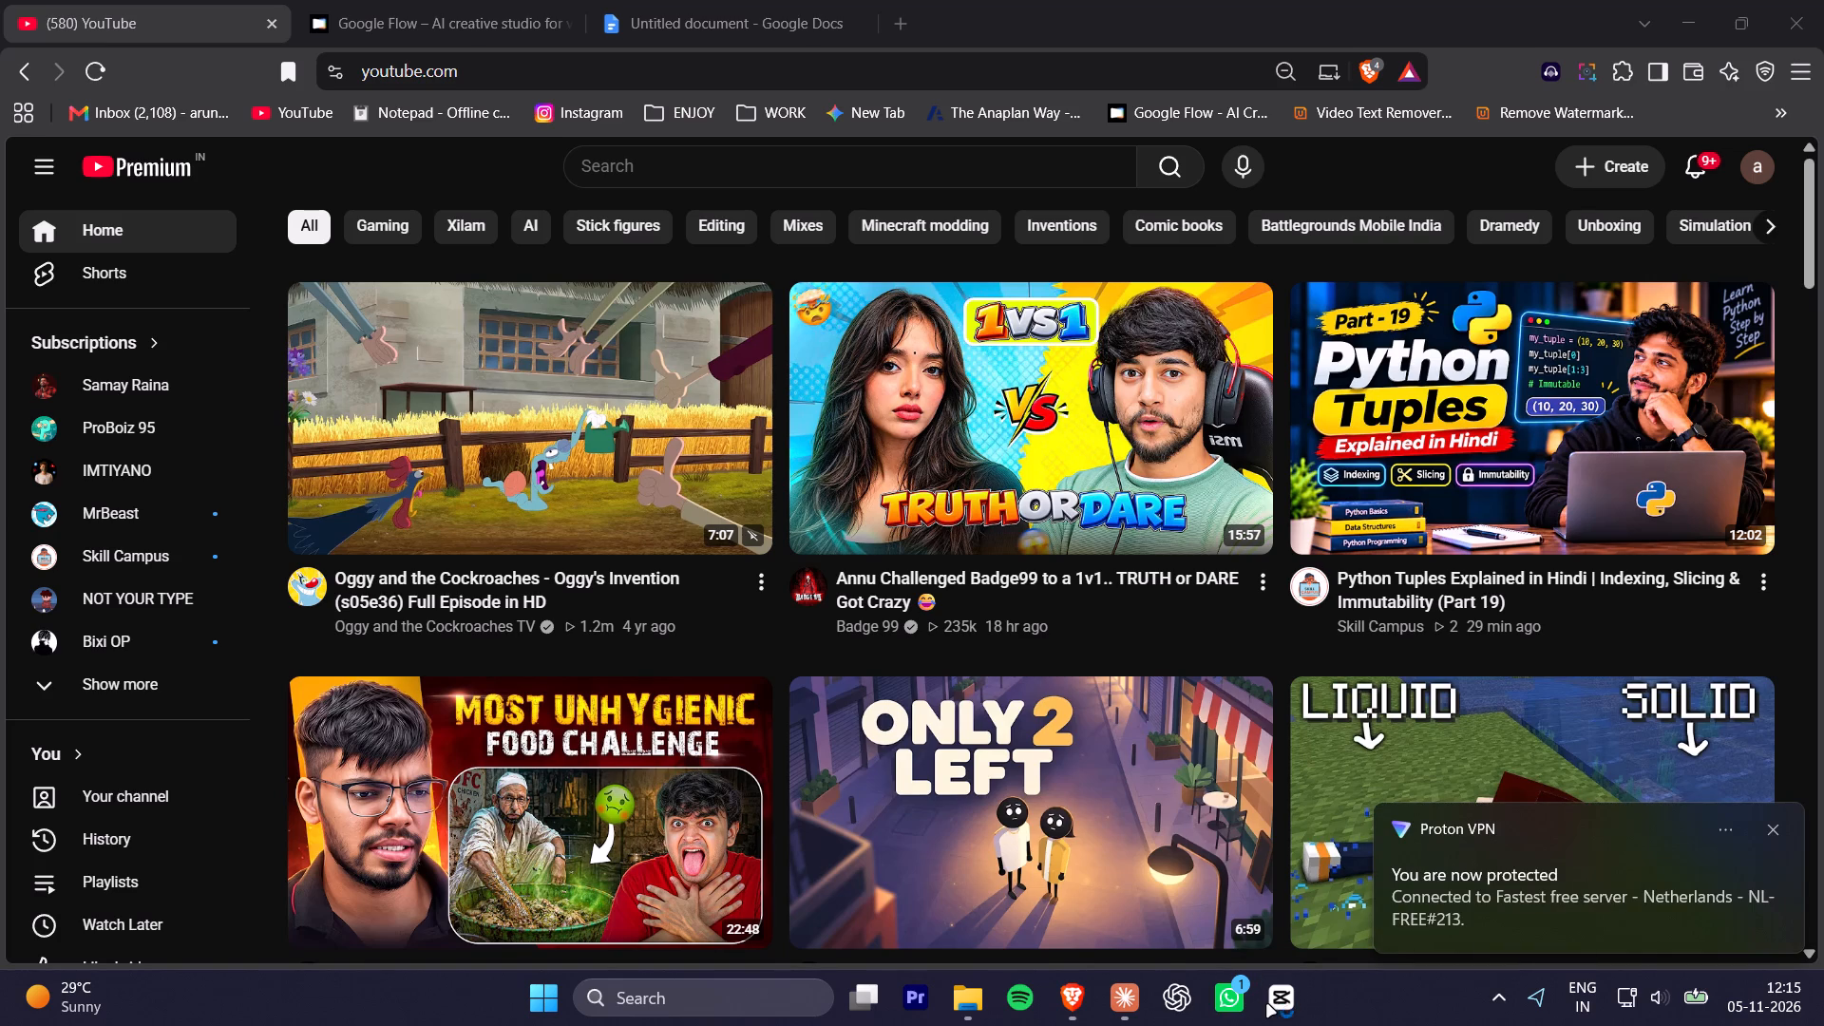
{"action": "left_click", "coordinate": [1779, 827]}
{"action": "left_click", "coordinate": [1506, 994]}
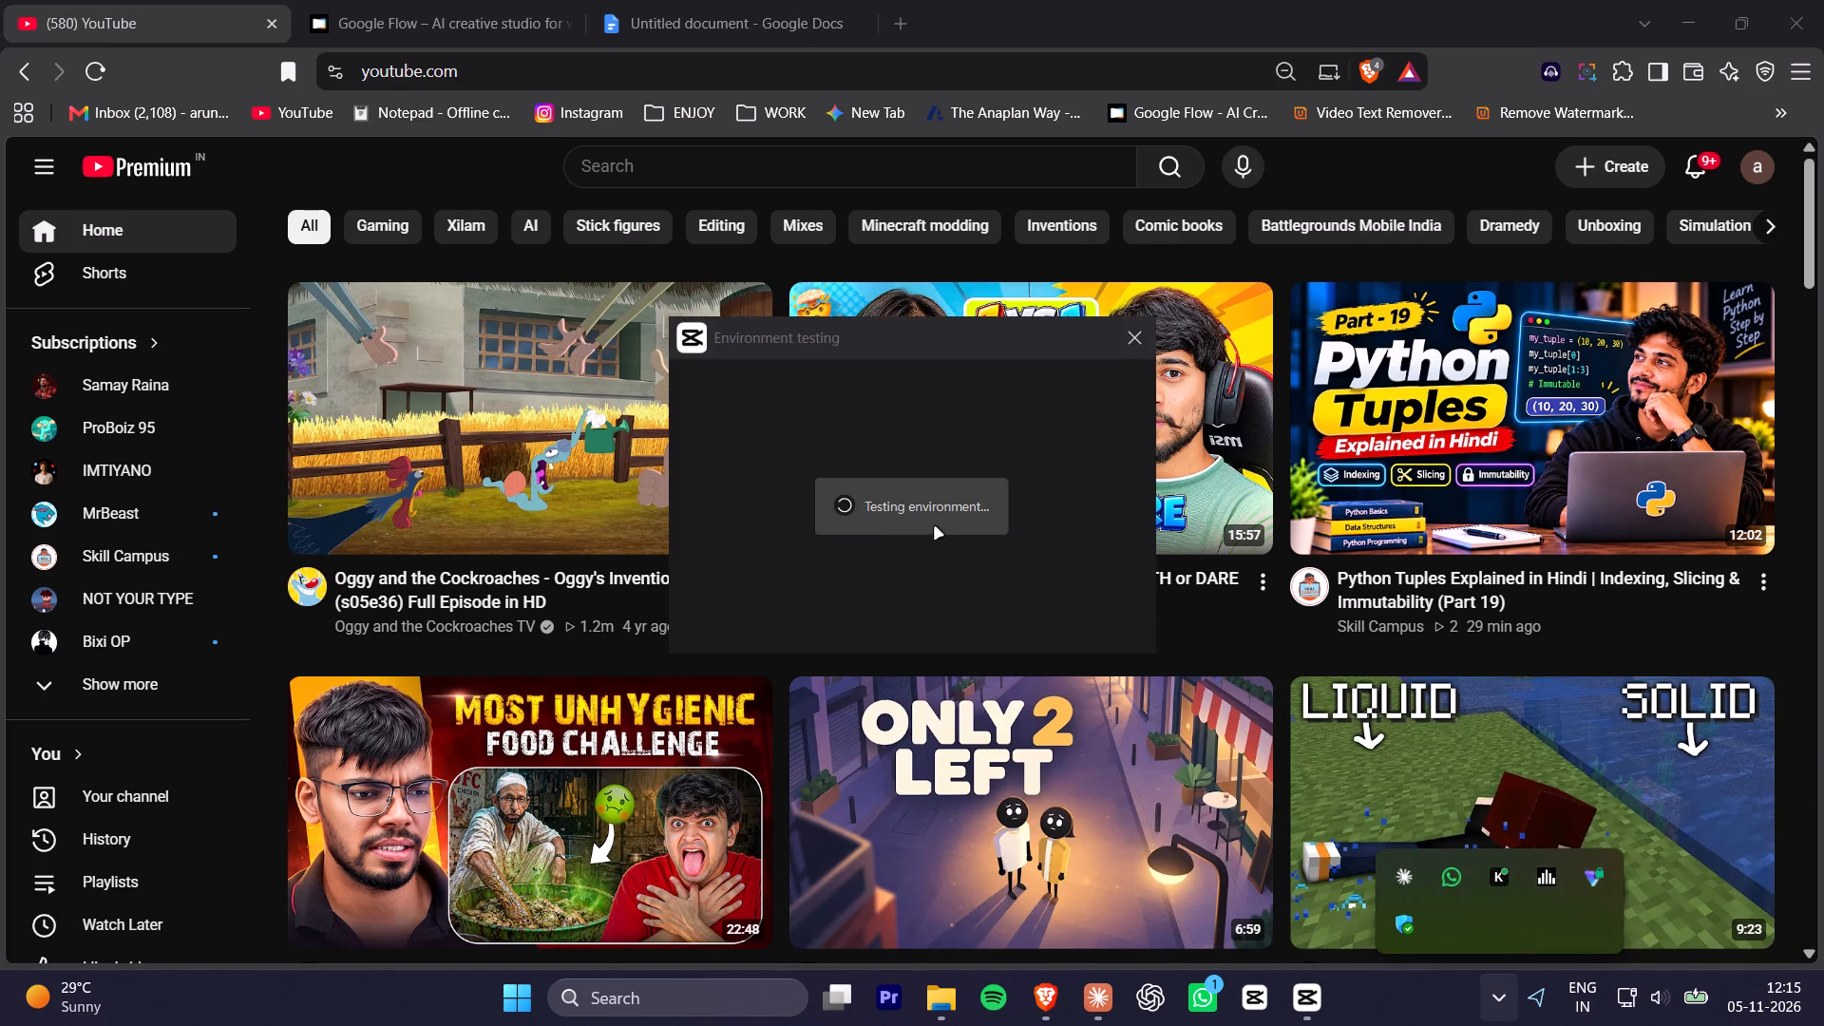
{"action": "left_click", "coordinate": [1128, 337]}
{"action": "scroll", "coordinate": [774, 400], "scroll_direction": "up", "scroll_amount": 2}
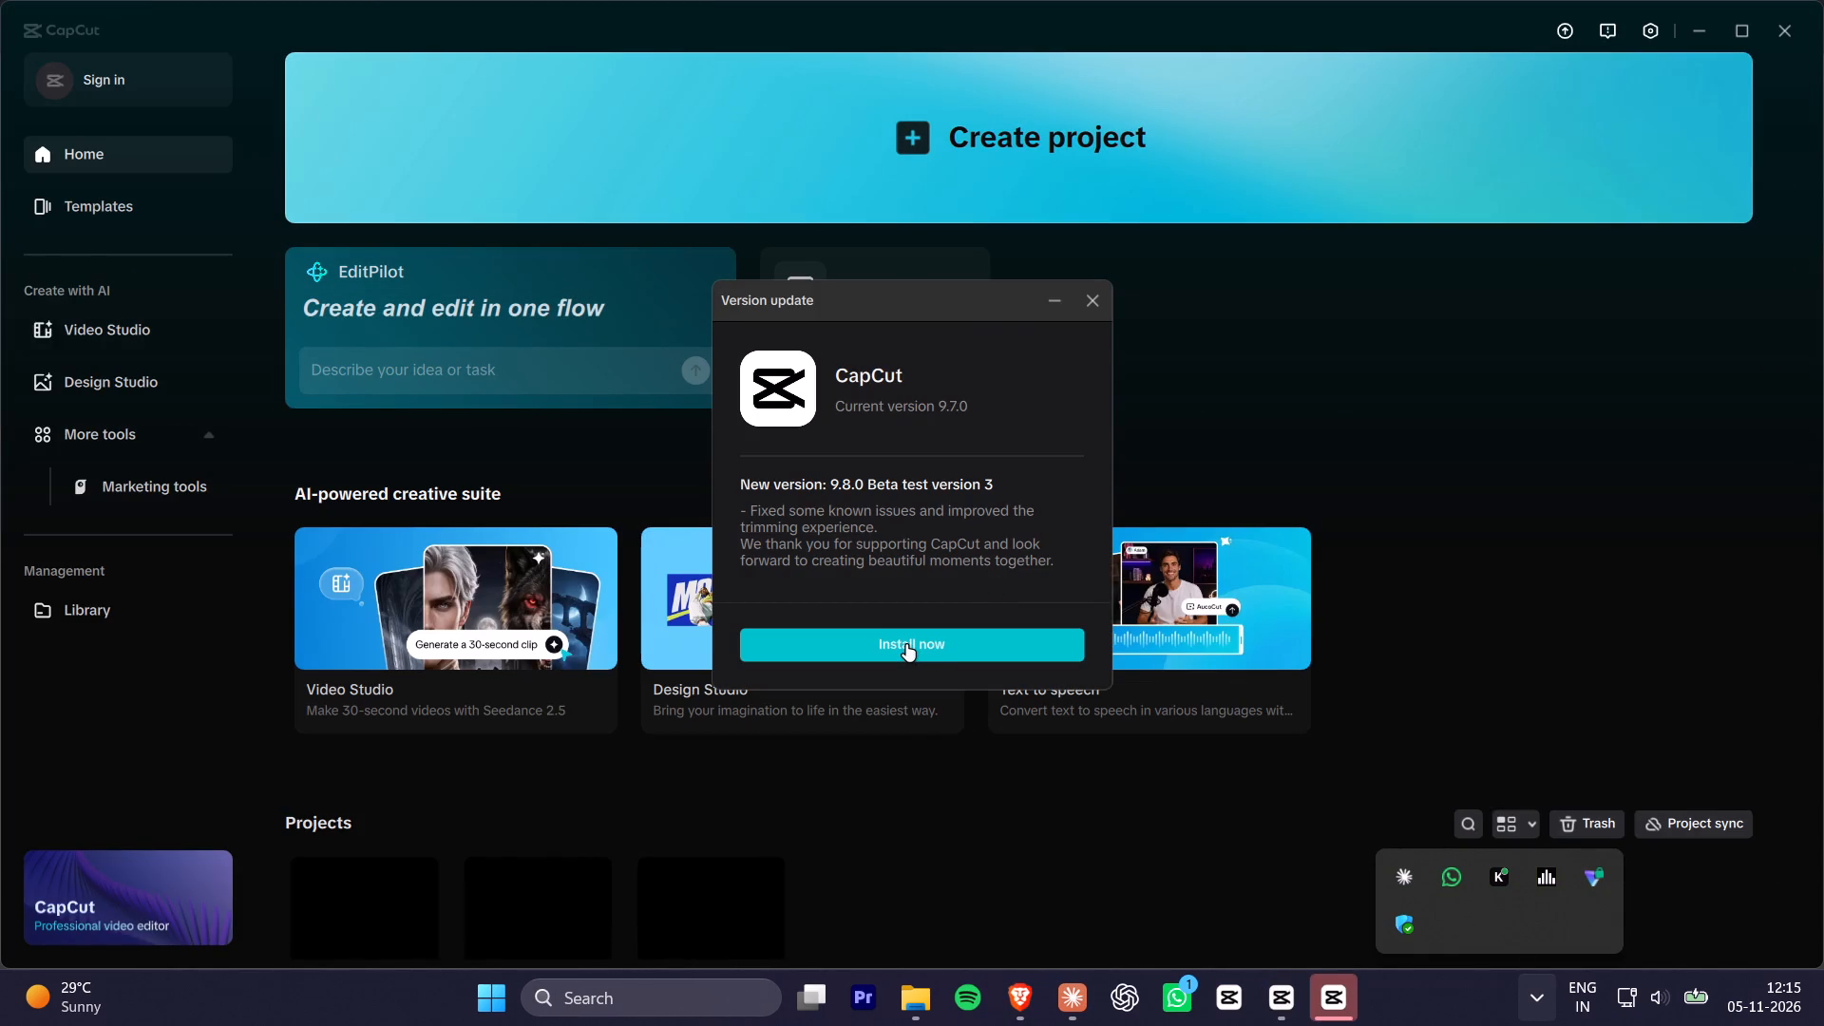
{"action": "left_click", "coordinate": [906, 644]}
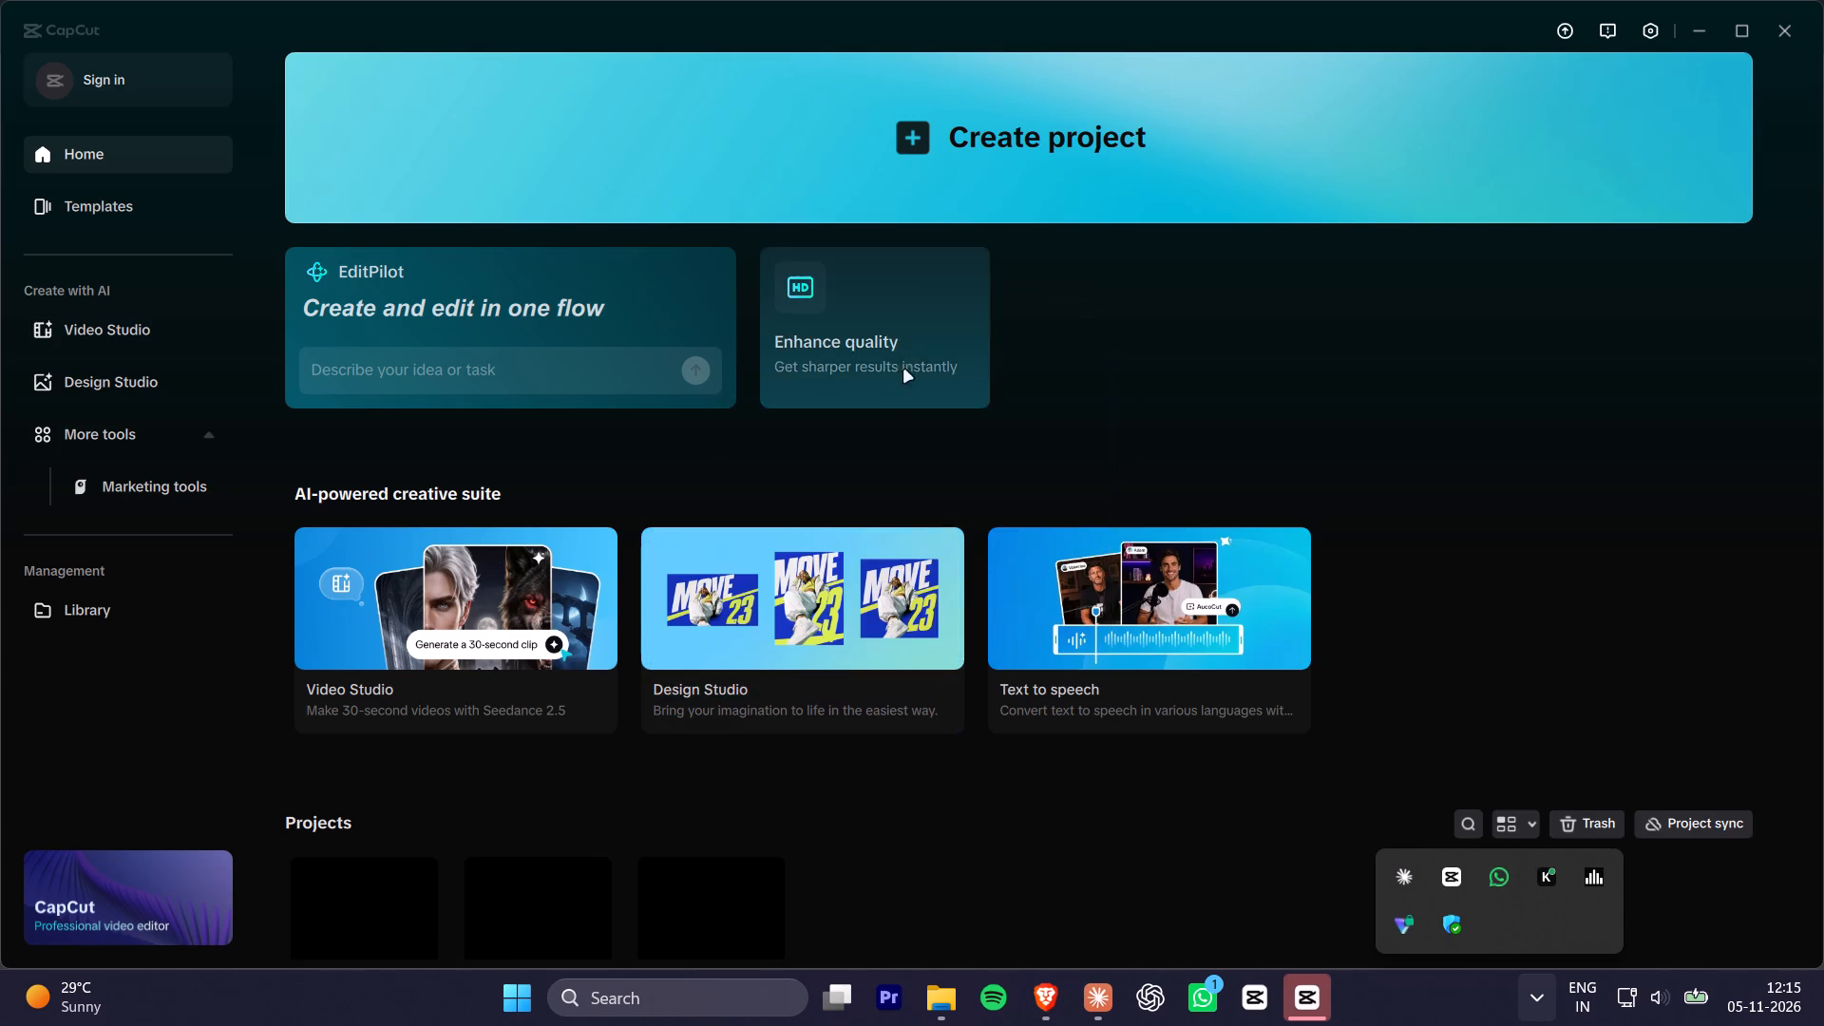
Create a new CapCut project and import the Reel 1 video from the Desktop.
{"action": "left_click", "coordinate": [934, 152]}
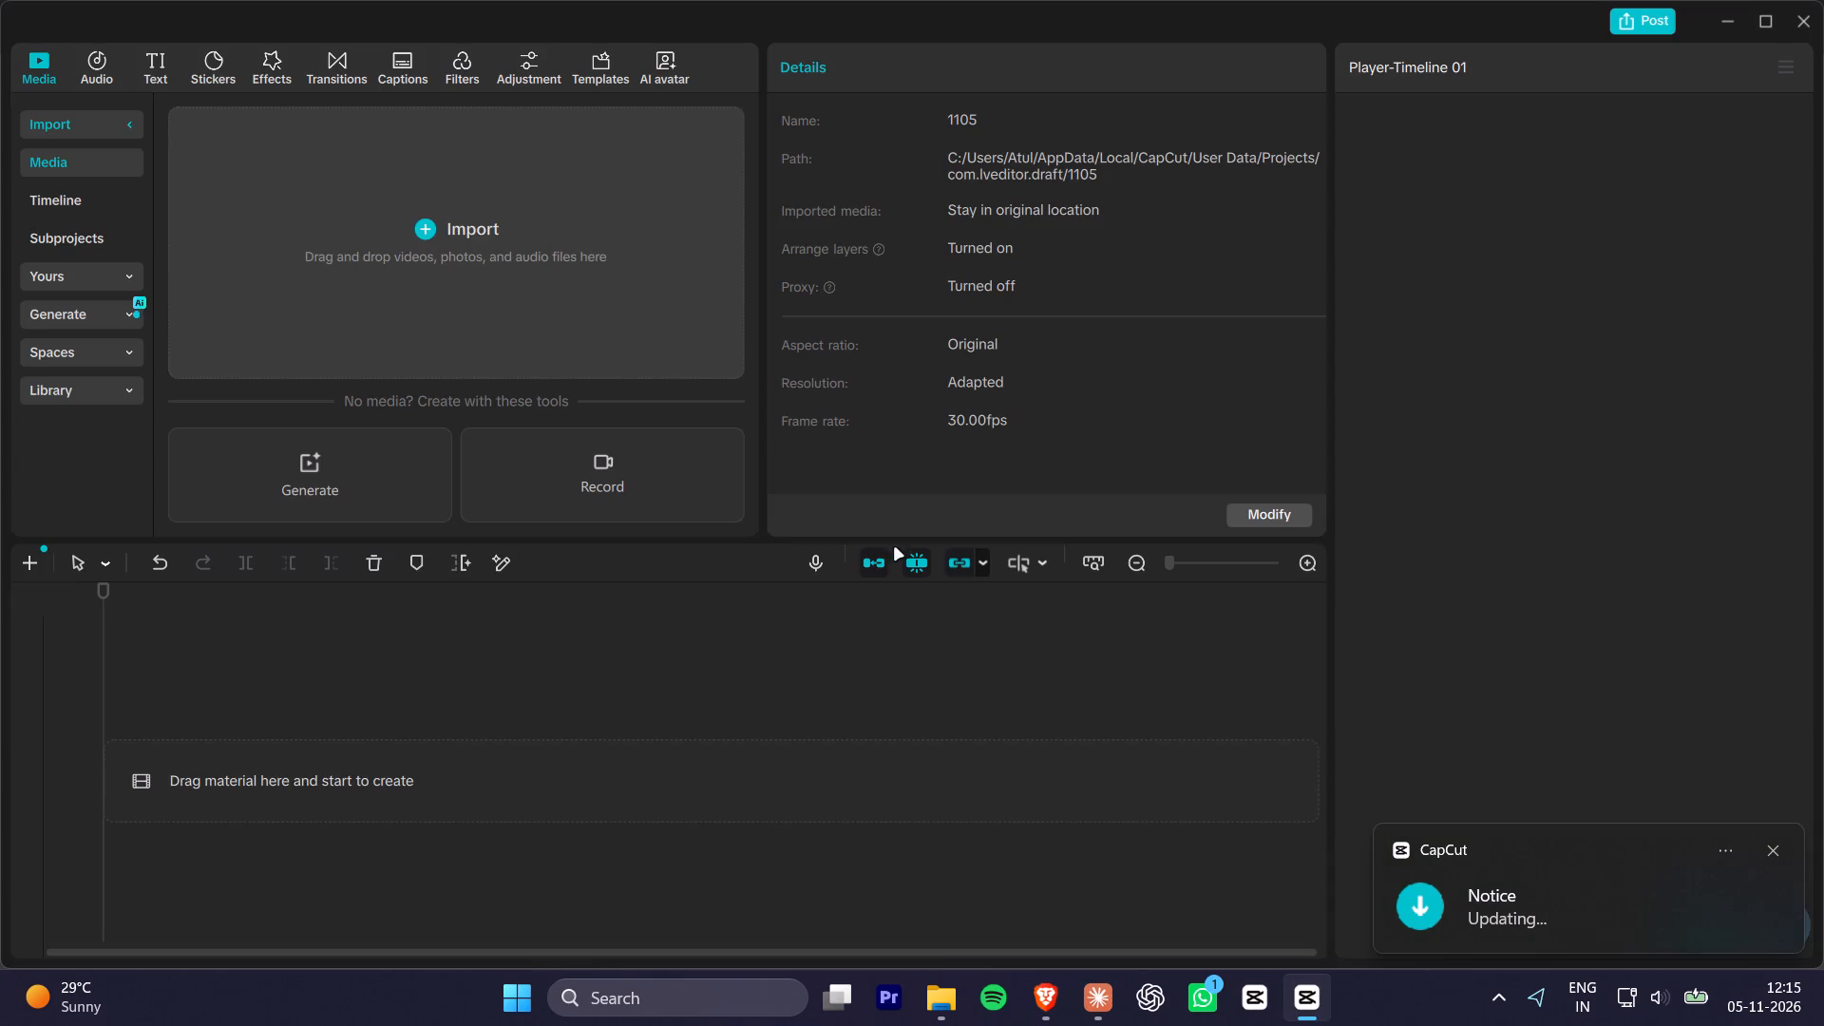
{"action": "left_click", "coordinate": [398, 267]}
{"action": "left_click", "coordinate": [421, 271]}
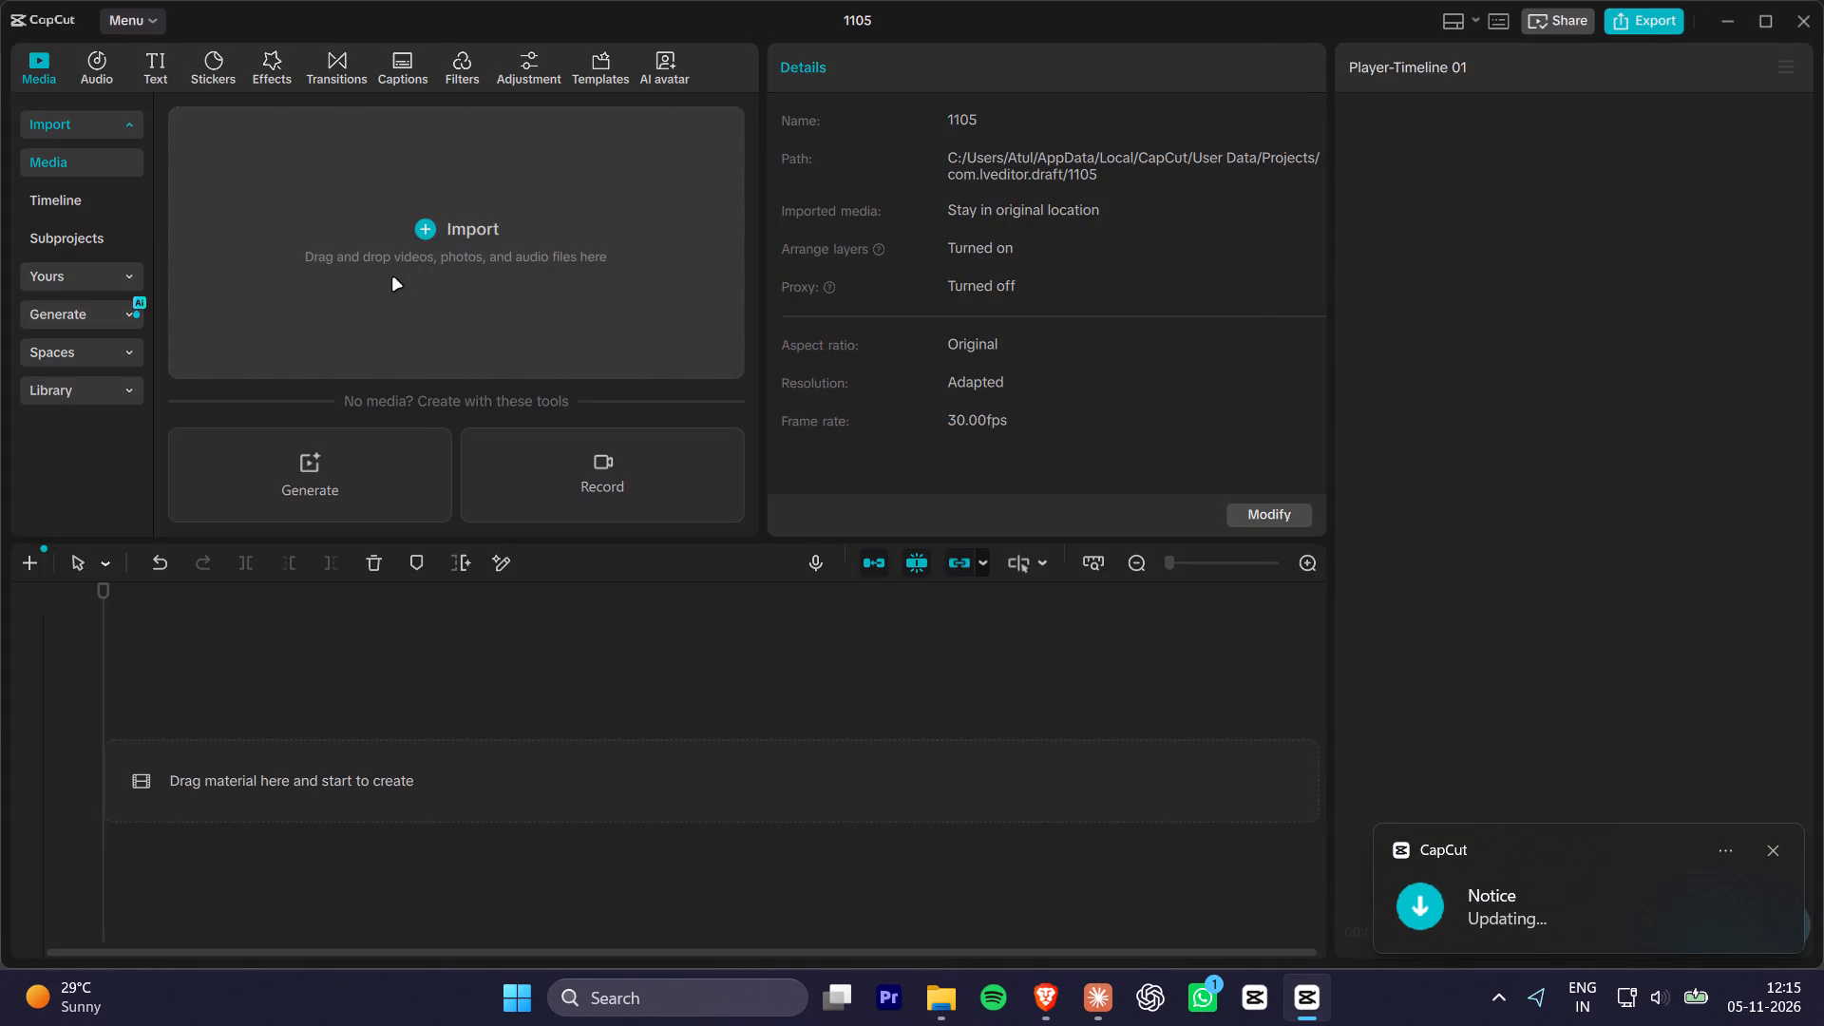
{"action": "left_click", "coordinate": [82, 212]}
{"action": "left_click", "coordinate": [88, 222]}
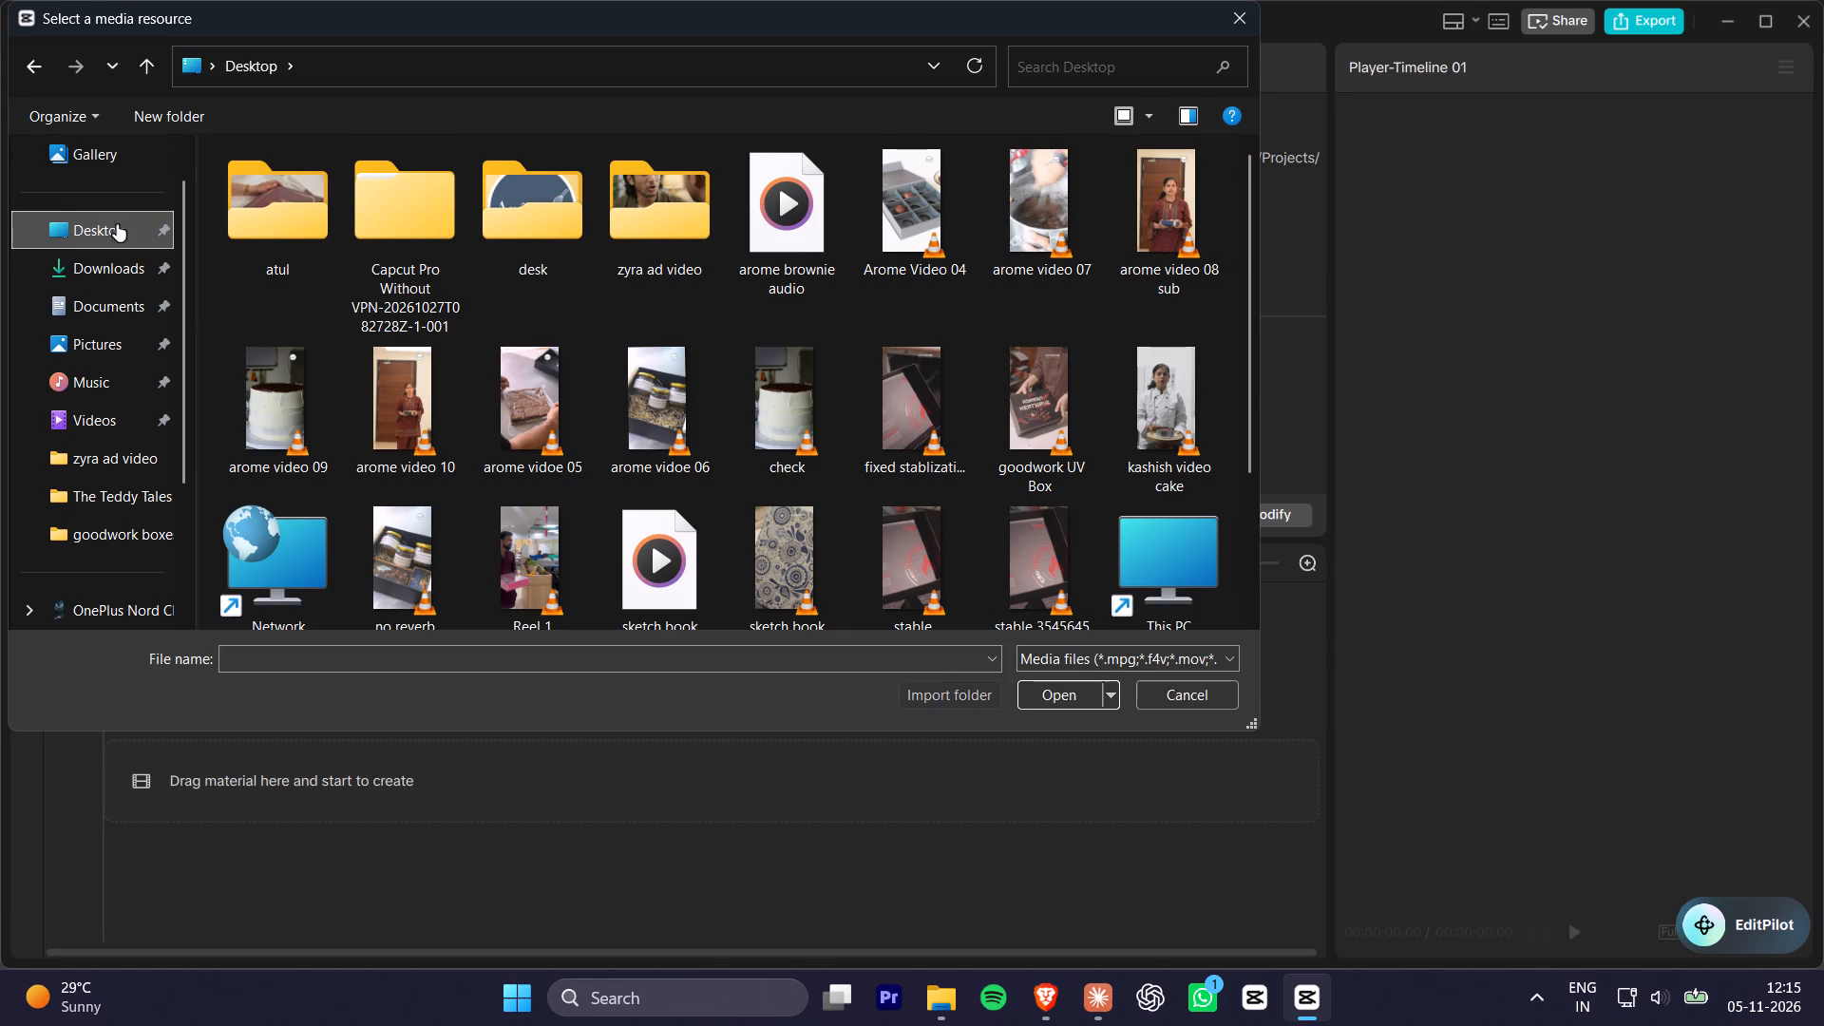
{"action": "scroll", "coordinate": [1009, 419], "scroll_direction": "down", "scroll_amount": 1}
{"action": "scroll", "coordinate": [531, 522], "scroll_direction": "up", "scroll_amount": 2}
{"action": "double_click", "coordinate": [530, 564]}
Place Reel 1.mp4 on the main track of the timeline and set the playhead to its start.
{"action": "left_click_drag", "start_coordinate": [246, 226], "coordinate": [269, 751]}
{"action": "left_click_drag", "start_coordinate": [253, 597], "coordinate": [85, 620]}
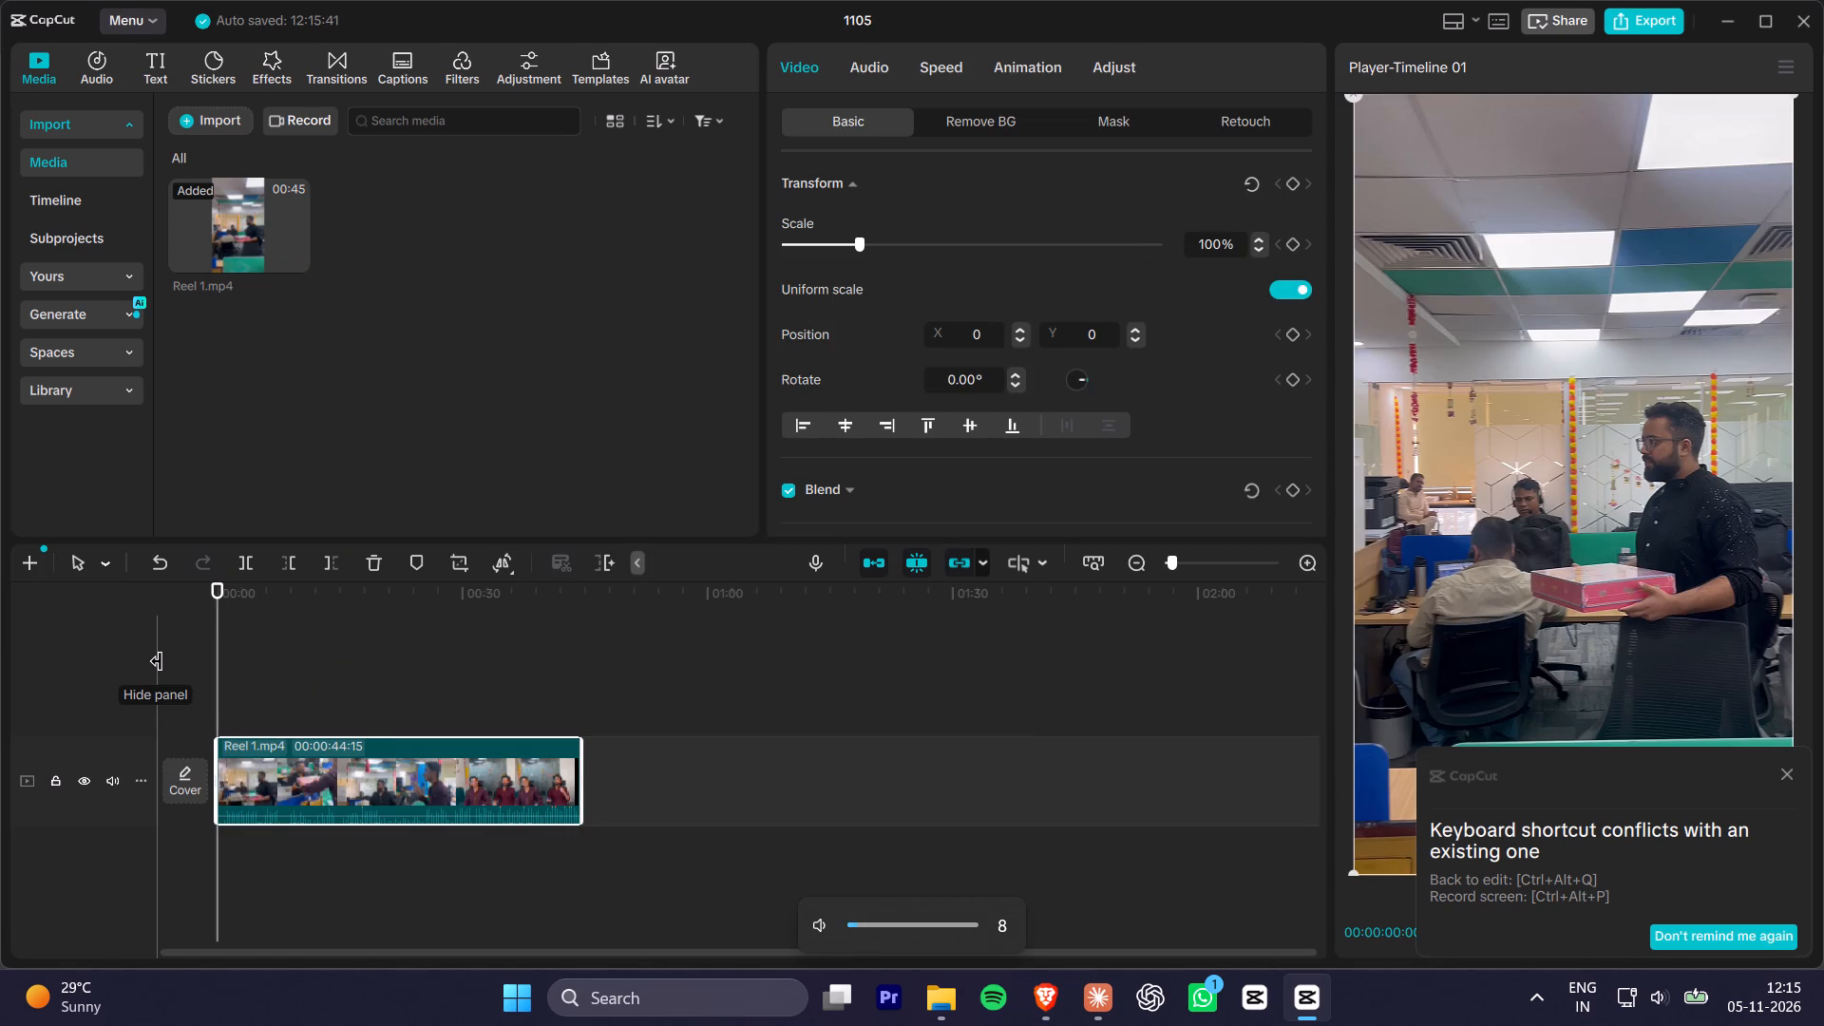
Play parts of the Reel 1 clip to review the footage and return the playhead to 00:00:00:00.
{"action": "key", "text": "space"}
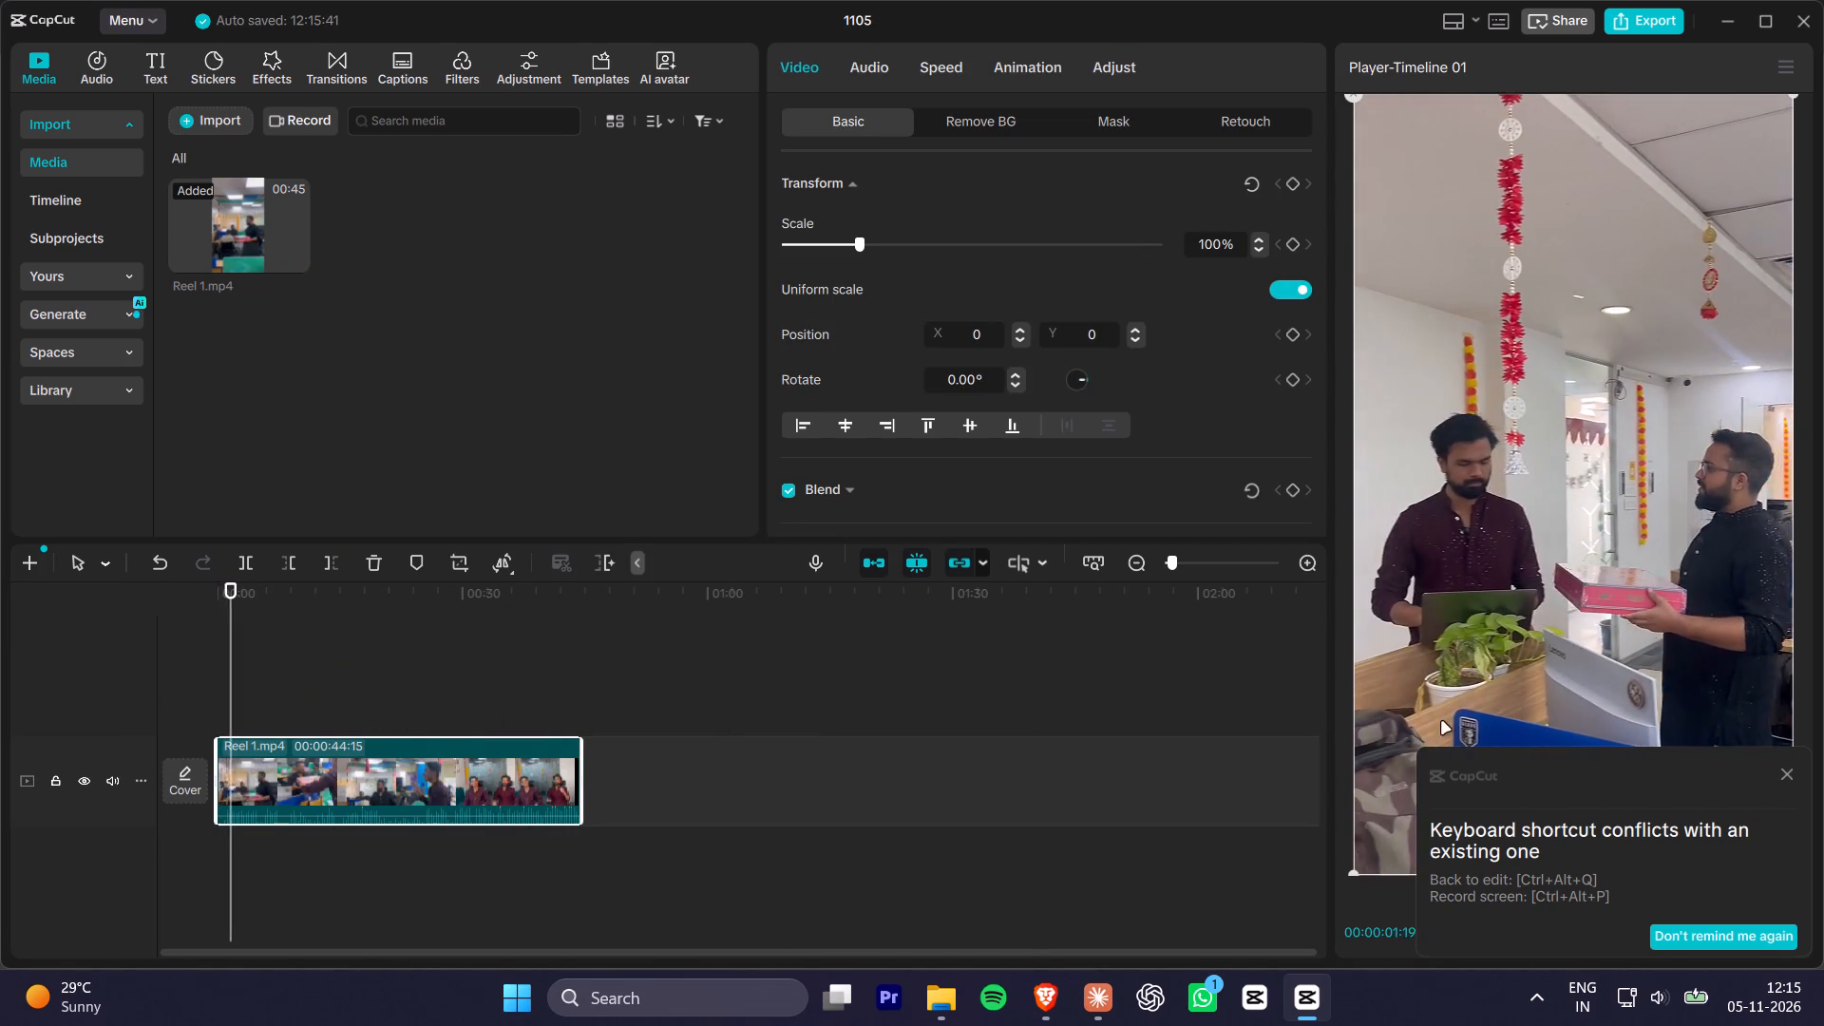
{"action": "left_click", "coordinate": [1792, 771]}
{"action": "scroll", "coordinate": [618, 751], "scroll_direction": "up", "scroll_amount": 4, "text": "alt"}
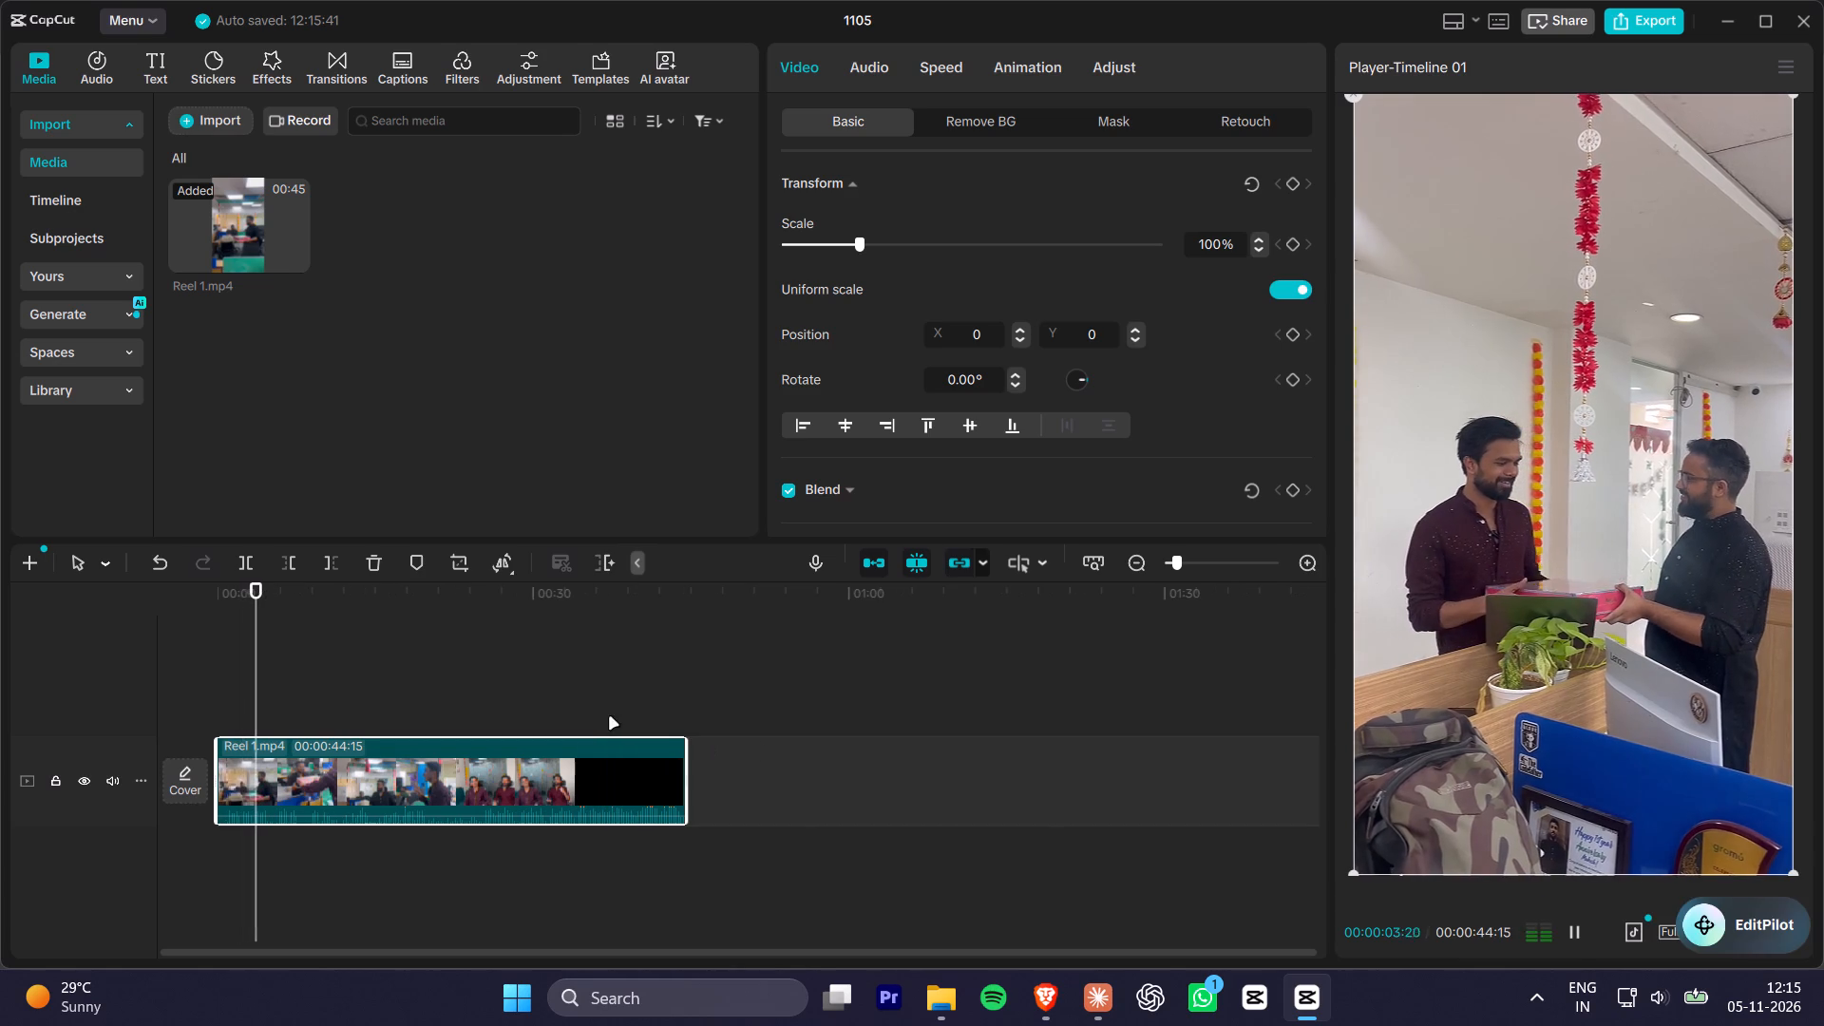
{"action": "key", "text": "space"}
{"action": "key", "text": "space"}
{"action": "left_click_drag", "start_coordinate": [493, 674], "coordinate": [483, 669]}
{"action": "left_click_drag", "start_coordinate": [368, 592], "coordinate": [220, 620]}
Apply Stabilize to the Reel 1 clip at the Recommended level.
{"action": "left_click", "coordinate": [469, 791]}
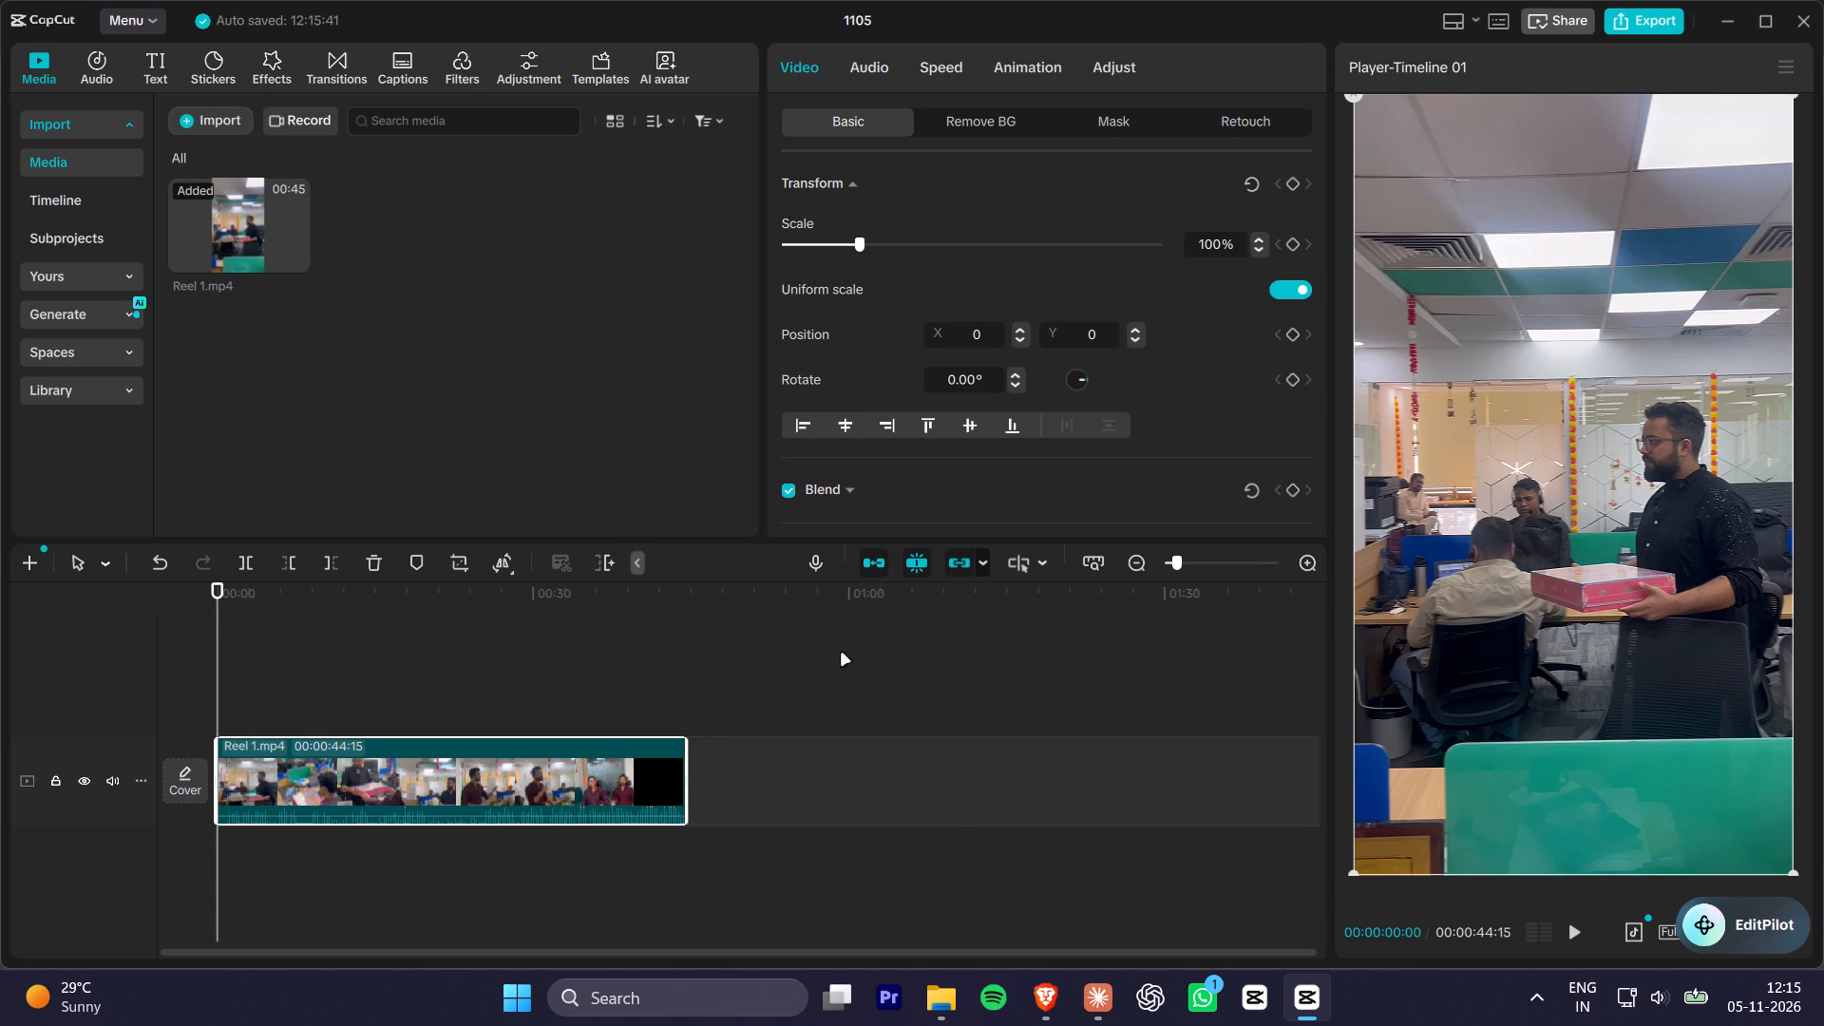
{"action": "scroll", "coordinate": [891, 251], "scroll_direction": "down", "scroll_amount": 3}
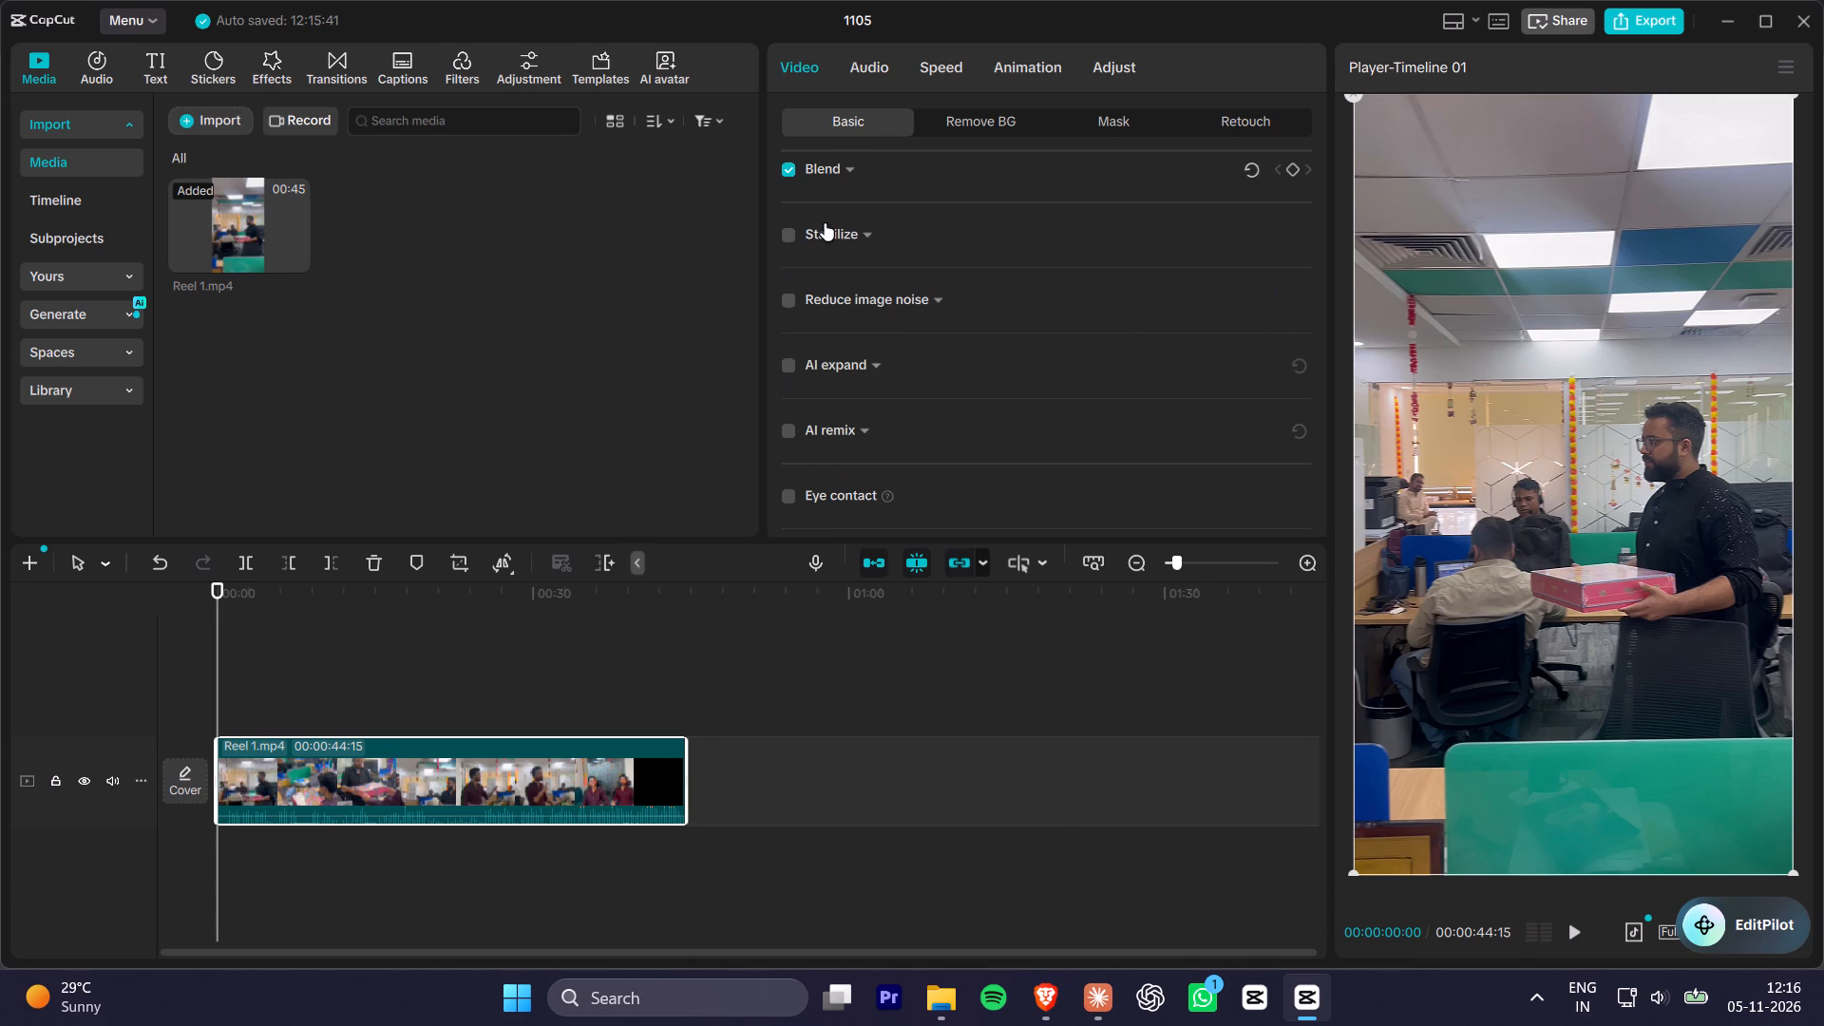
{"action": "left_click", "coordinate": [788, 236]}
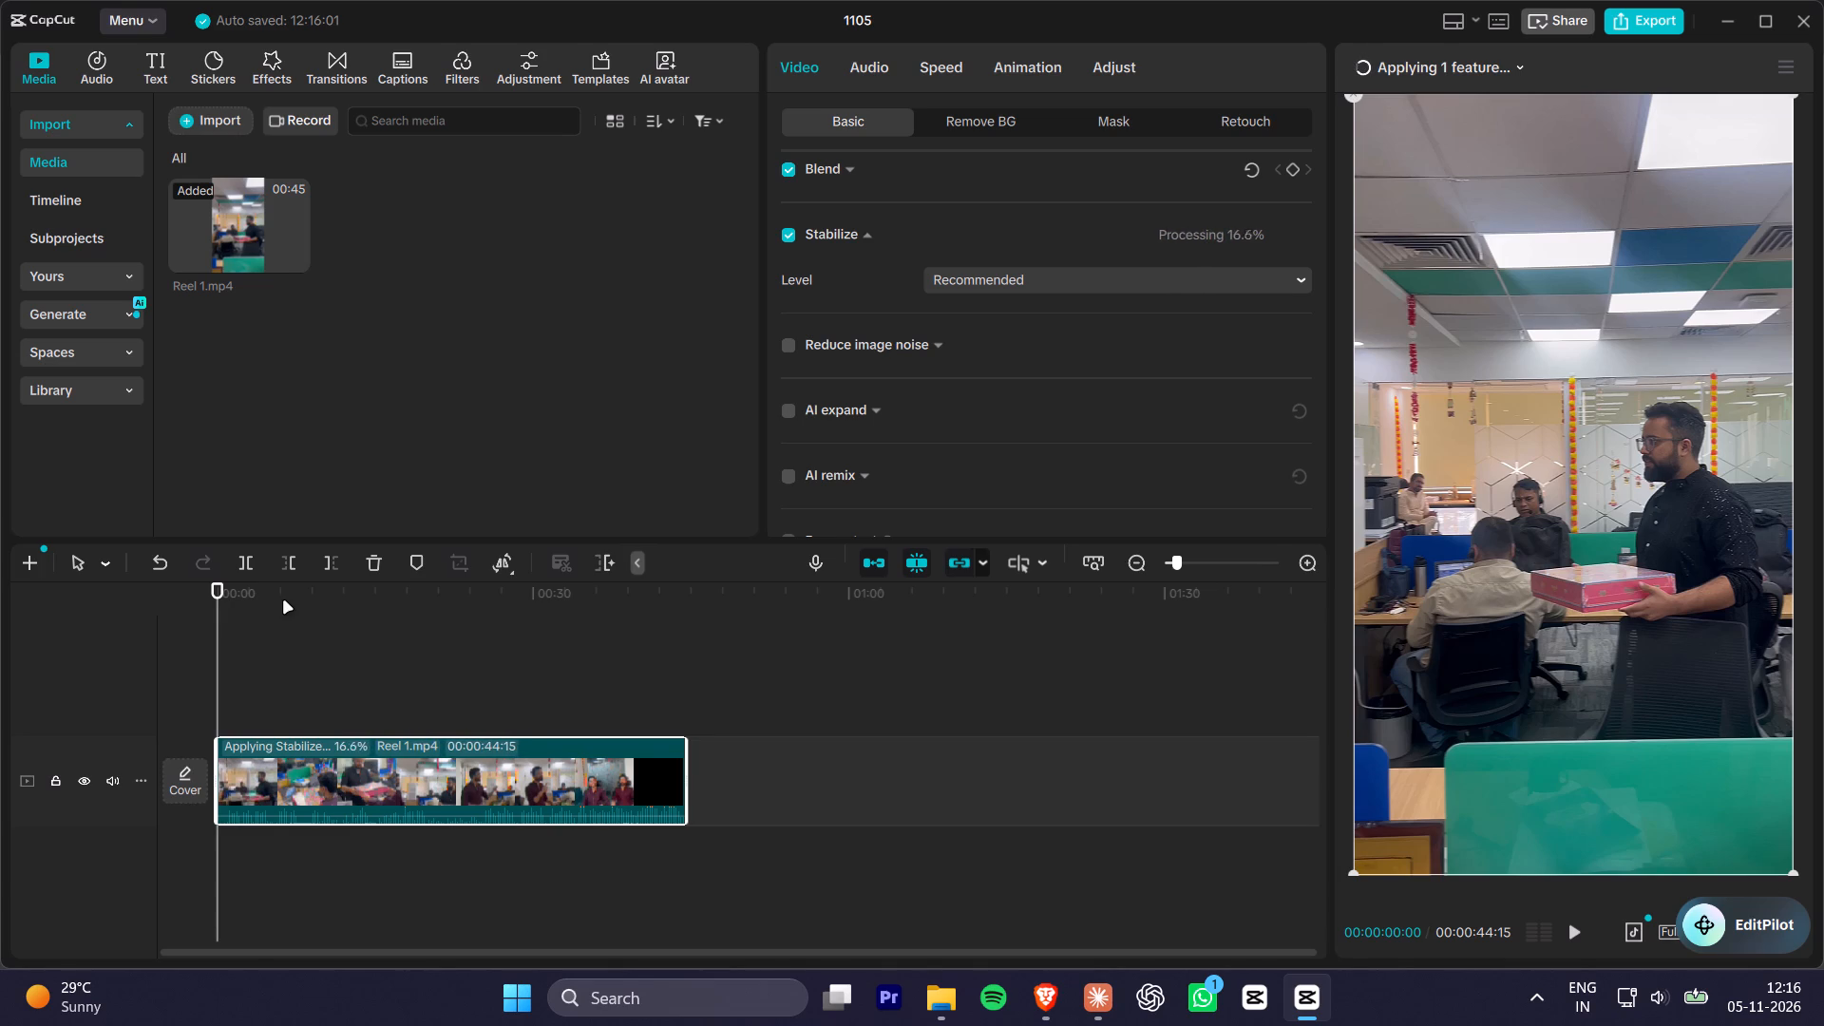
Launch Premiere and open the recent zyra reel 01 project.
{"action": "left_click", "coordinate": [889, 1015]}
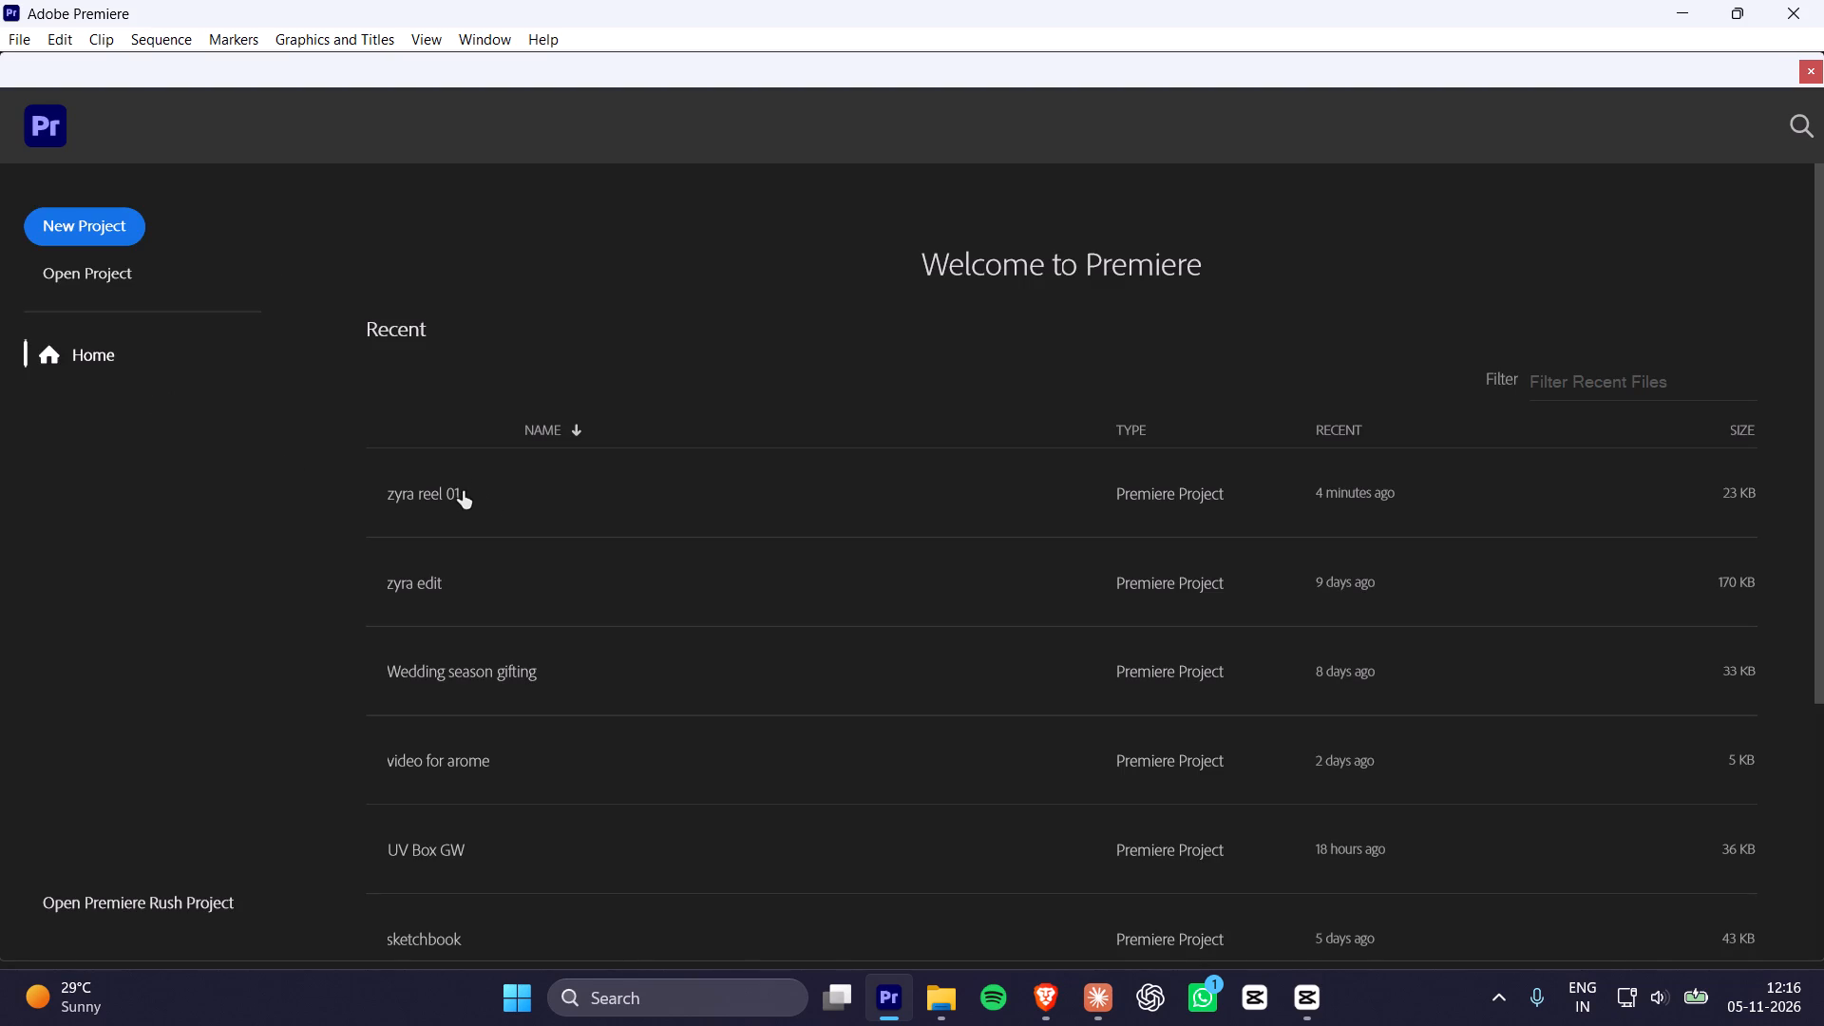
{"action": "left_click", "coordinate": [484, 486]}
Switch to CapCut and check the frame at 00:00:30:02, the stabilization progress and the available stabilization levels.
{"action": "key", "text": "alt+Tab"}
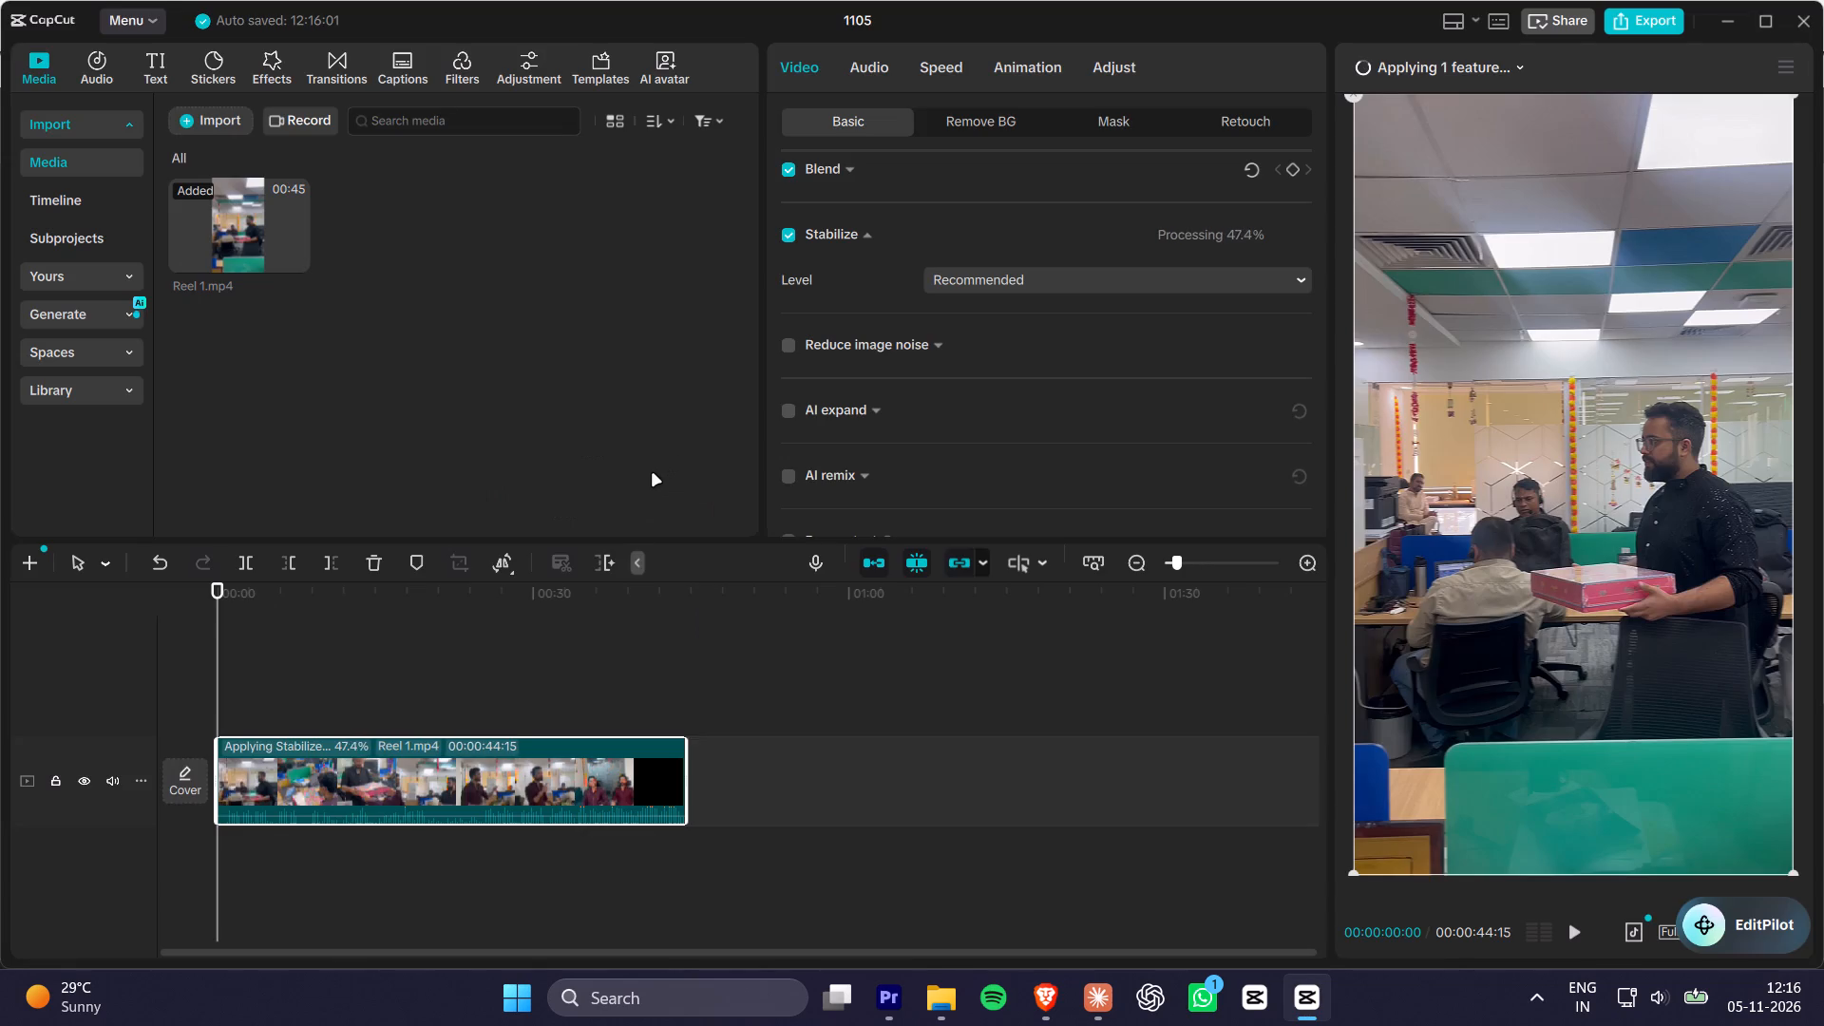
{"action": "left_click", "coordinate": [534, 598]}
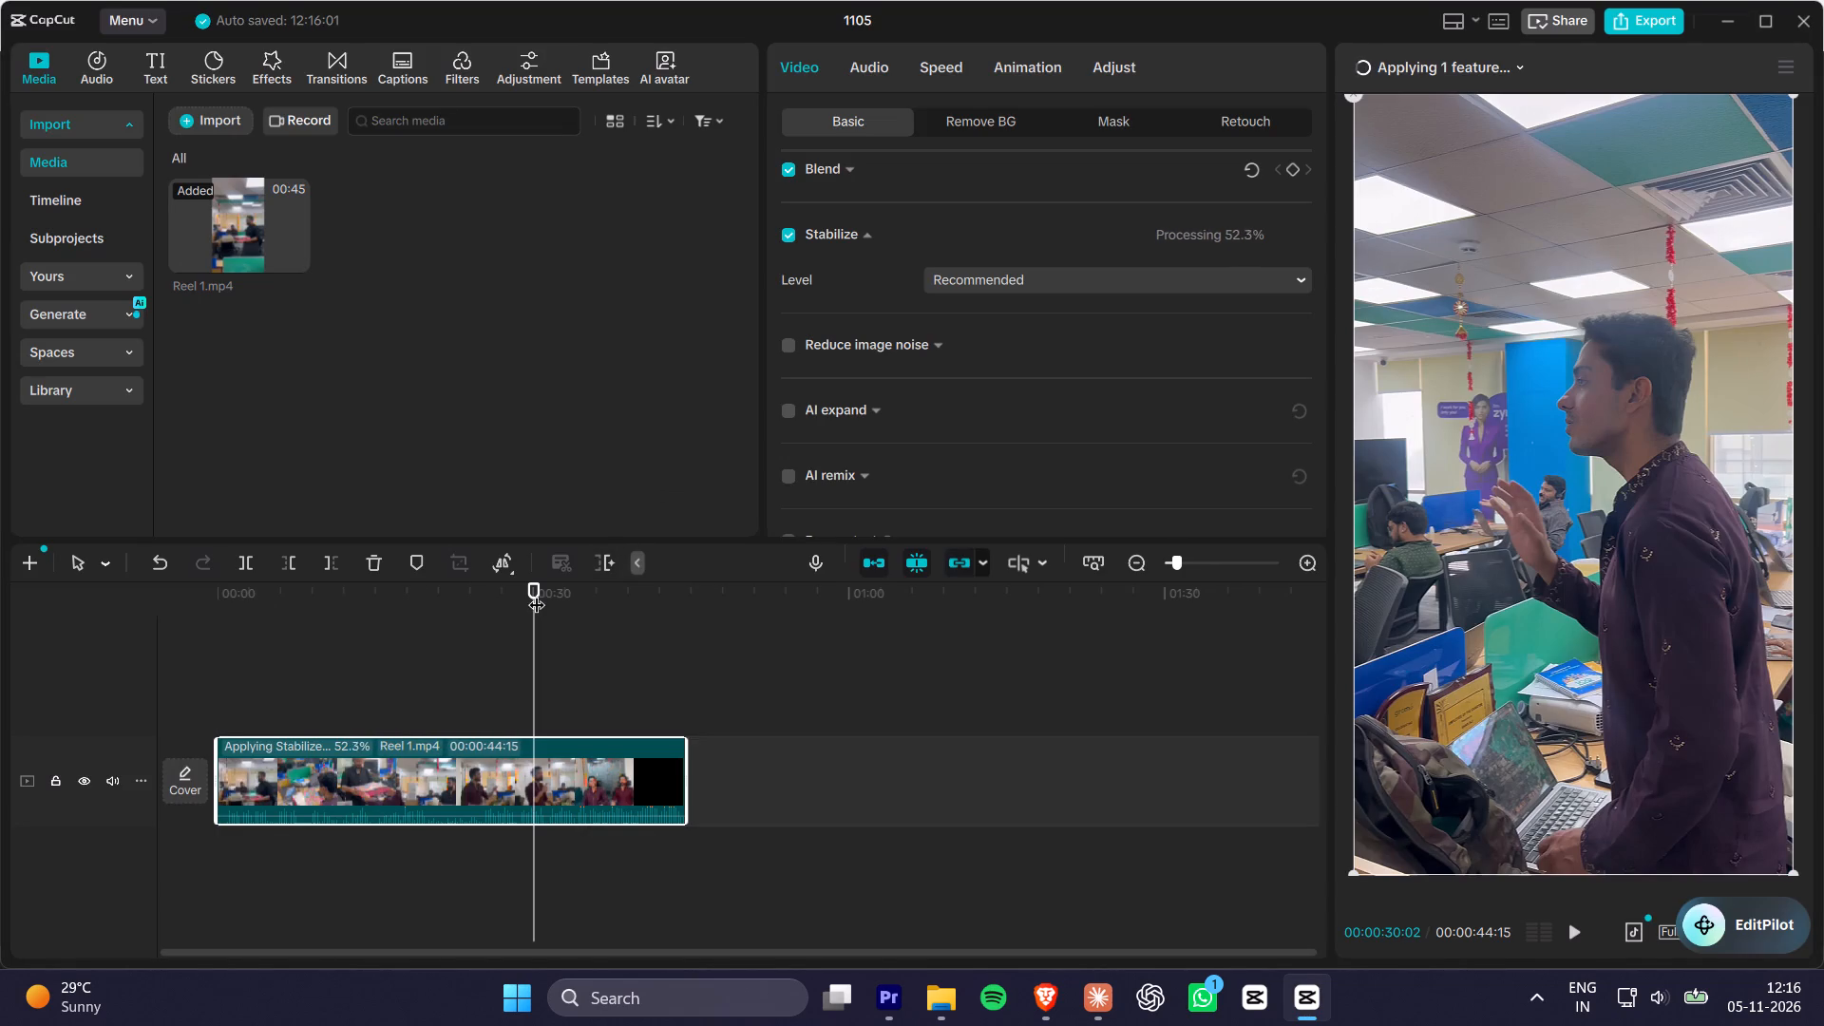
{"action": "left_click", "coordinate": [987, 280]}
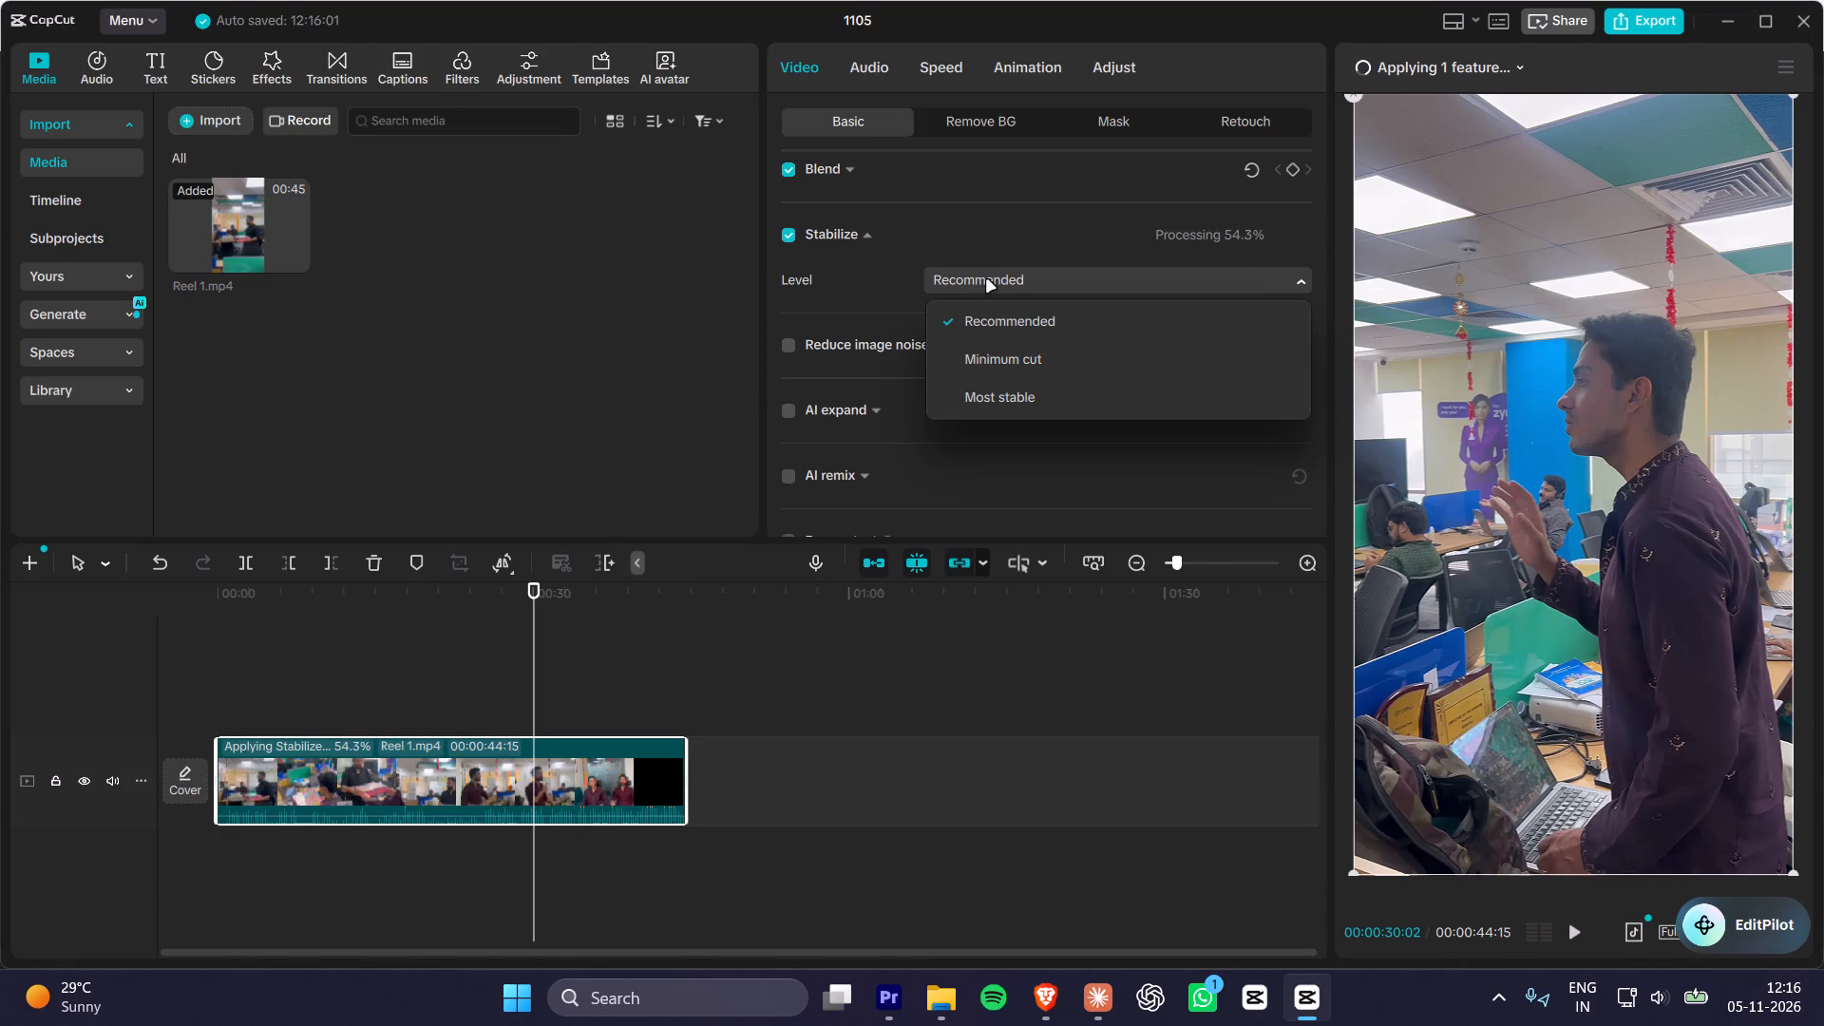
{"action": "left_click", "coordinate": [987, 280]}
Switch to Premiere and create a 2160 × 3840 adjustment layer at 30.00 fps with square pixels in the zyra reel 01 project.
{"action": "key", "text": "alt+Tab"}
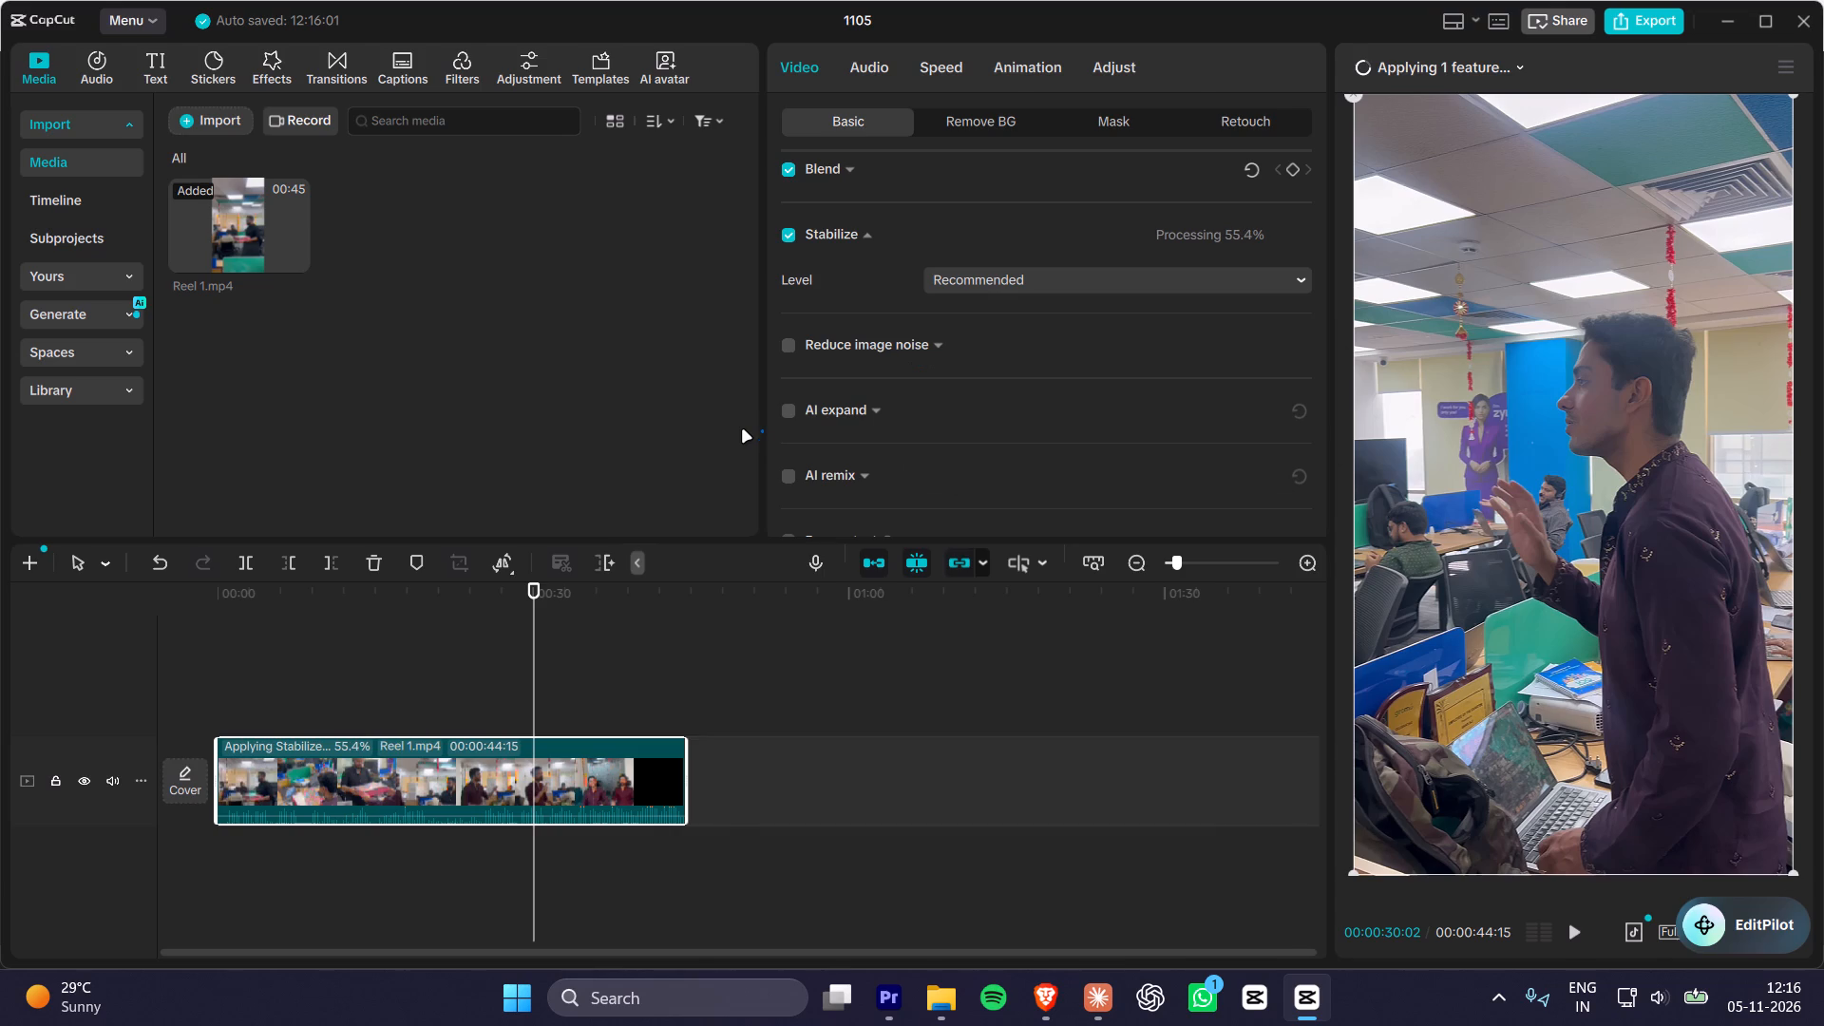
{"action": "left_click_drag", "start_coordinate": [674, 603], "coordinate": [183, 658]}
{"action": "scroll", "coordinate": [629, 740], "scroll_direction": "down", "scroll_amount": 7, "text": "alt"}
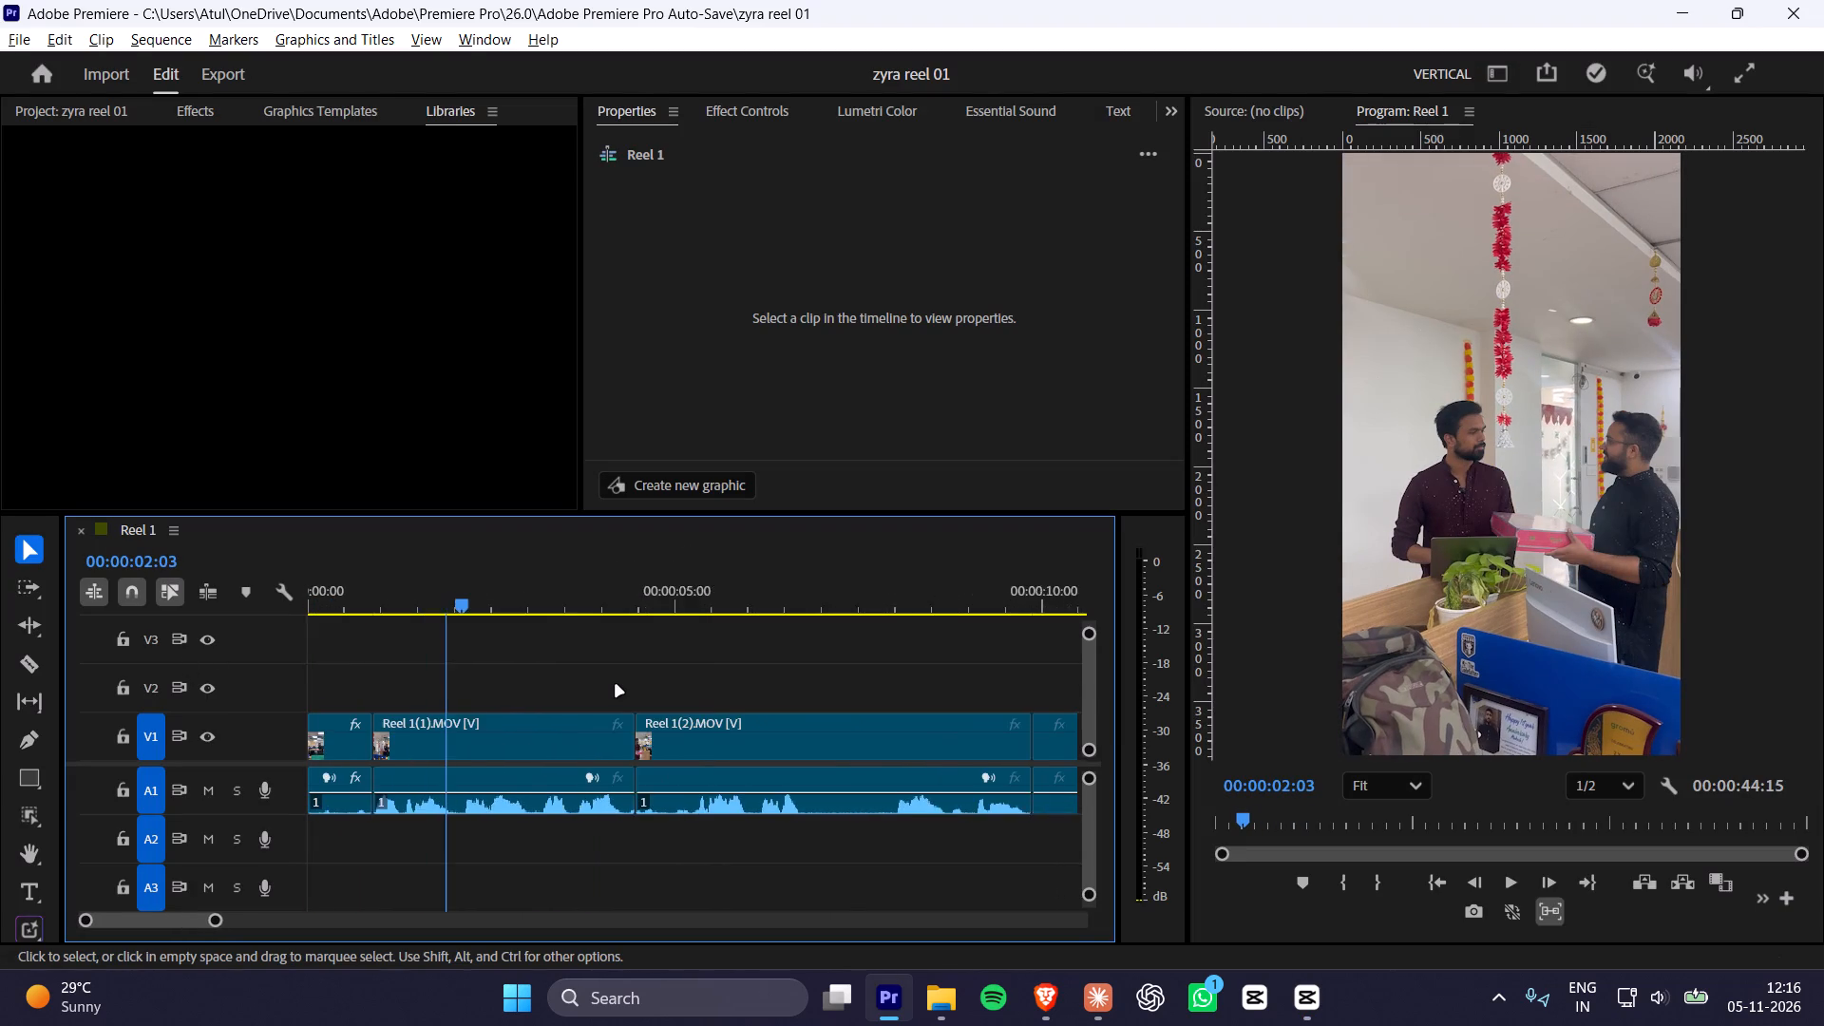
{"action": "scroll", "coordinate": [616, 685], "scroll_direction": "down", "scroll_amount": 19, "text": "alt"}
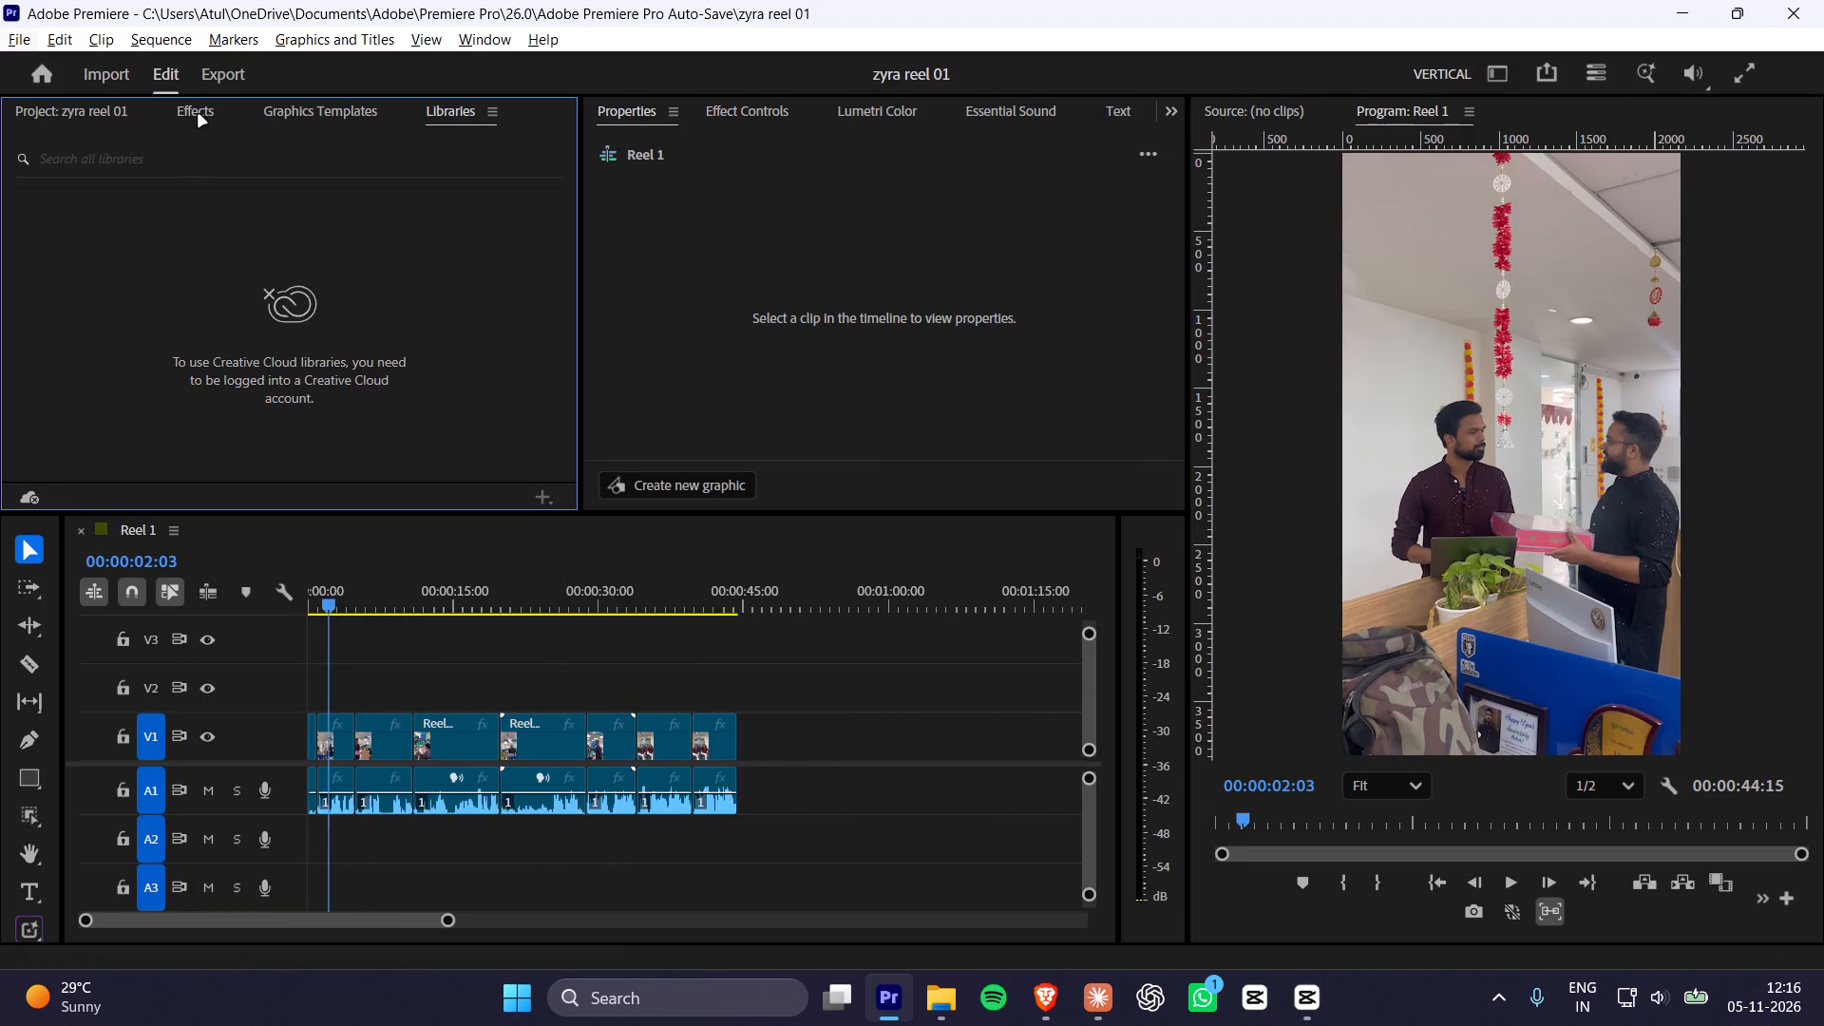
{"action": "left_click", "coordinate": [87, 111]}
{"action": "scroll", "coordinate": [457, 444], "scroll_direction": "down", "scroll_amount": 4}
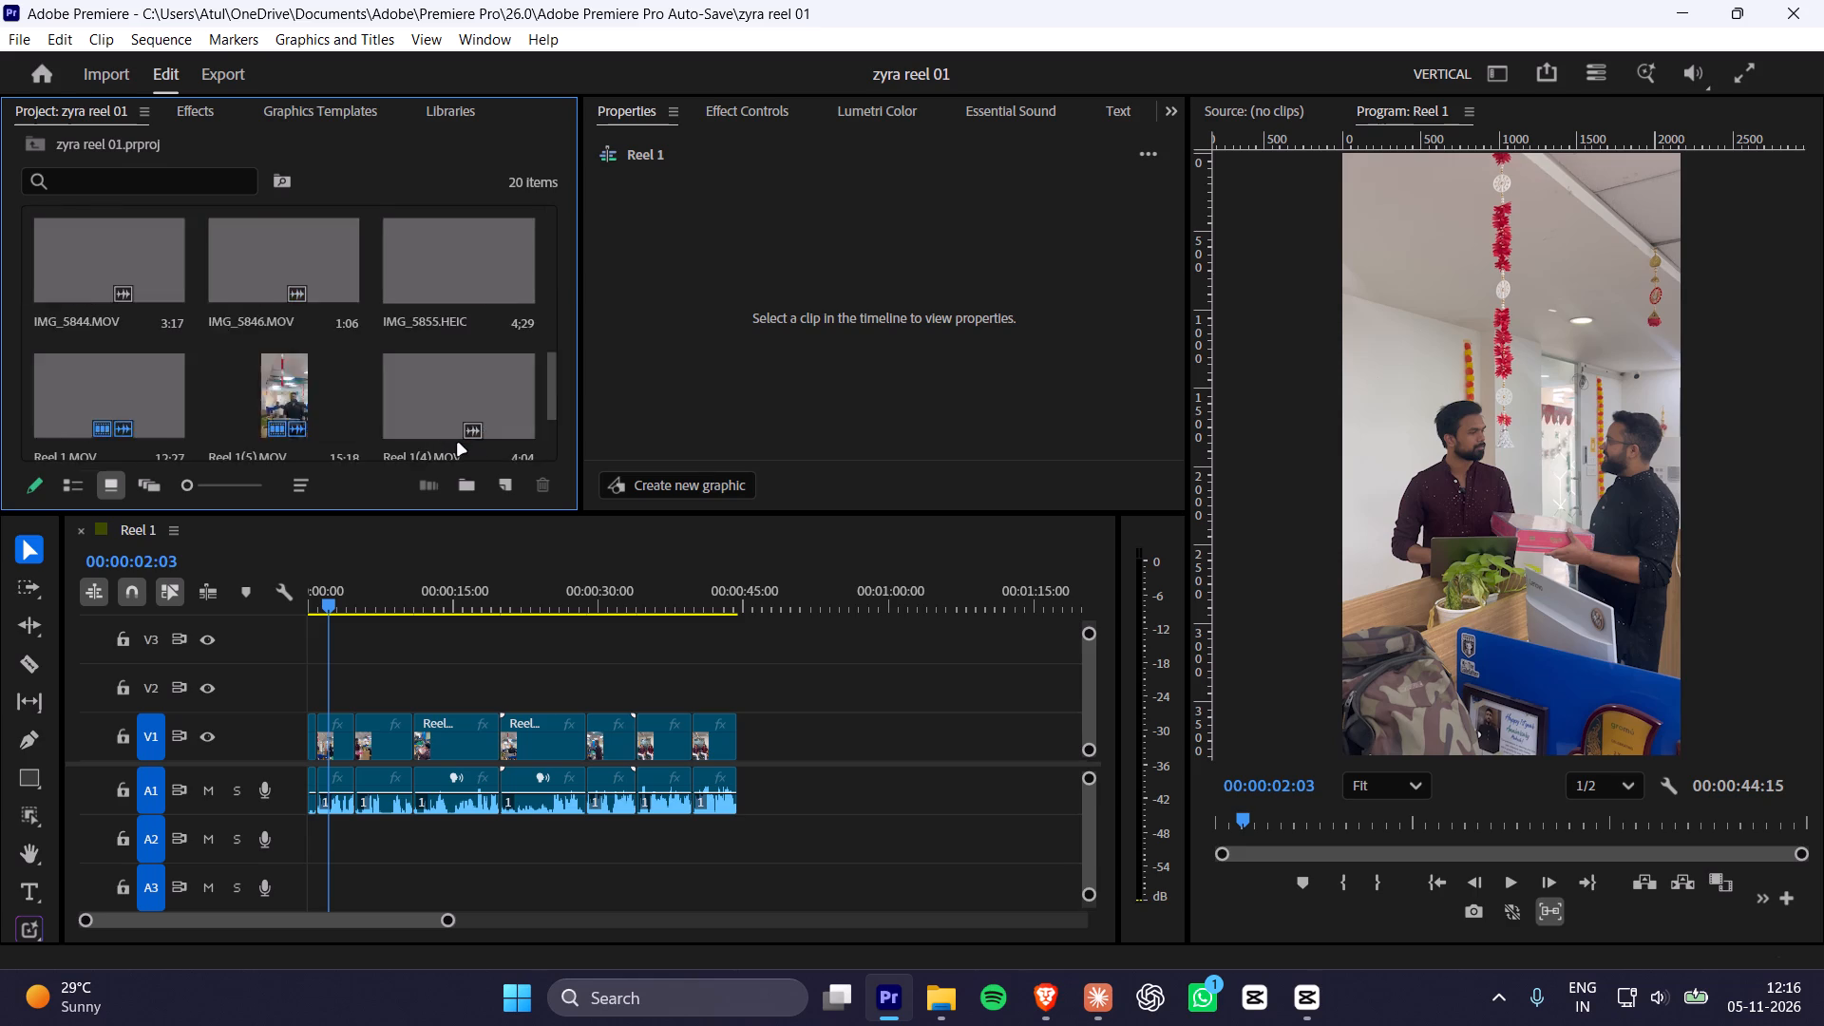
{"action": "scroll", "coordinate": [458, 444], "scroll_direction": "down", "scroll_amount": 7}
{"action": "right_click", "coordinate": [403, 334]}
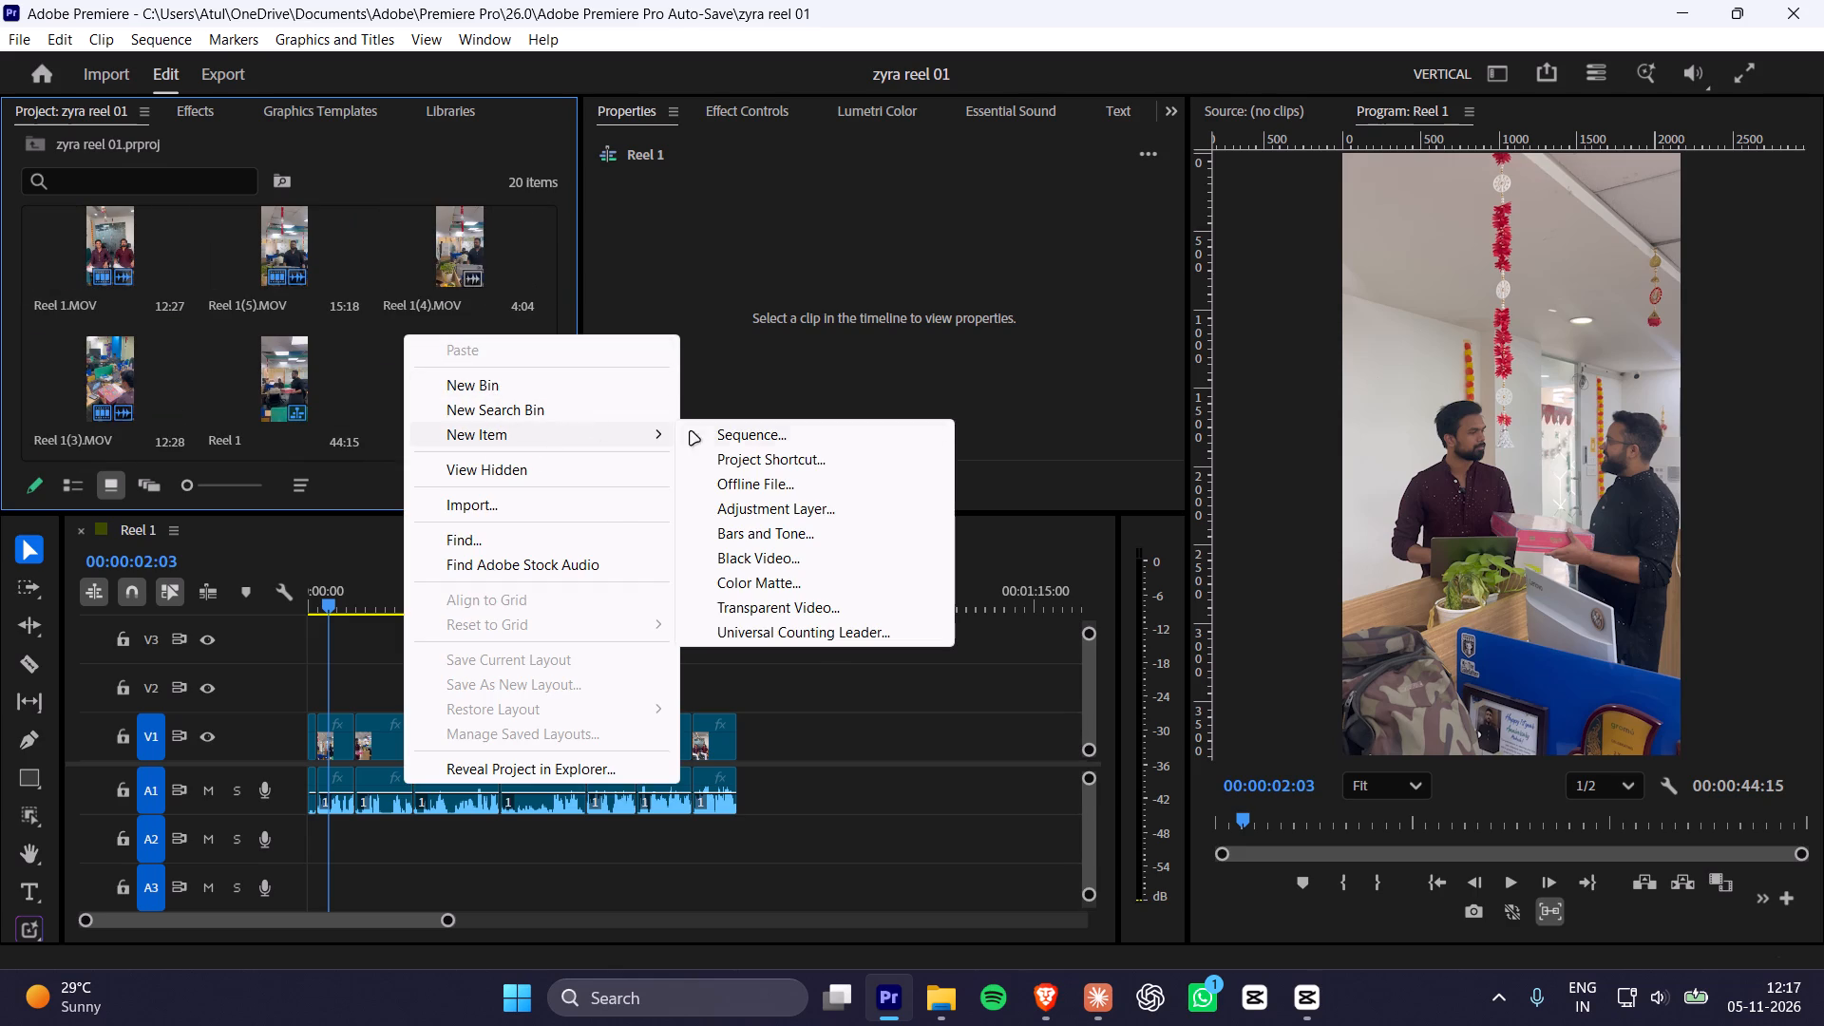
{"action": "left_click", "coordinate": [760, 514]}
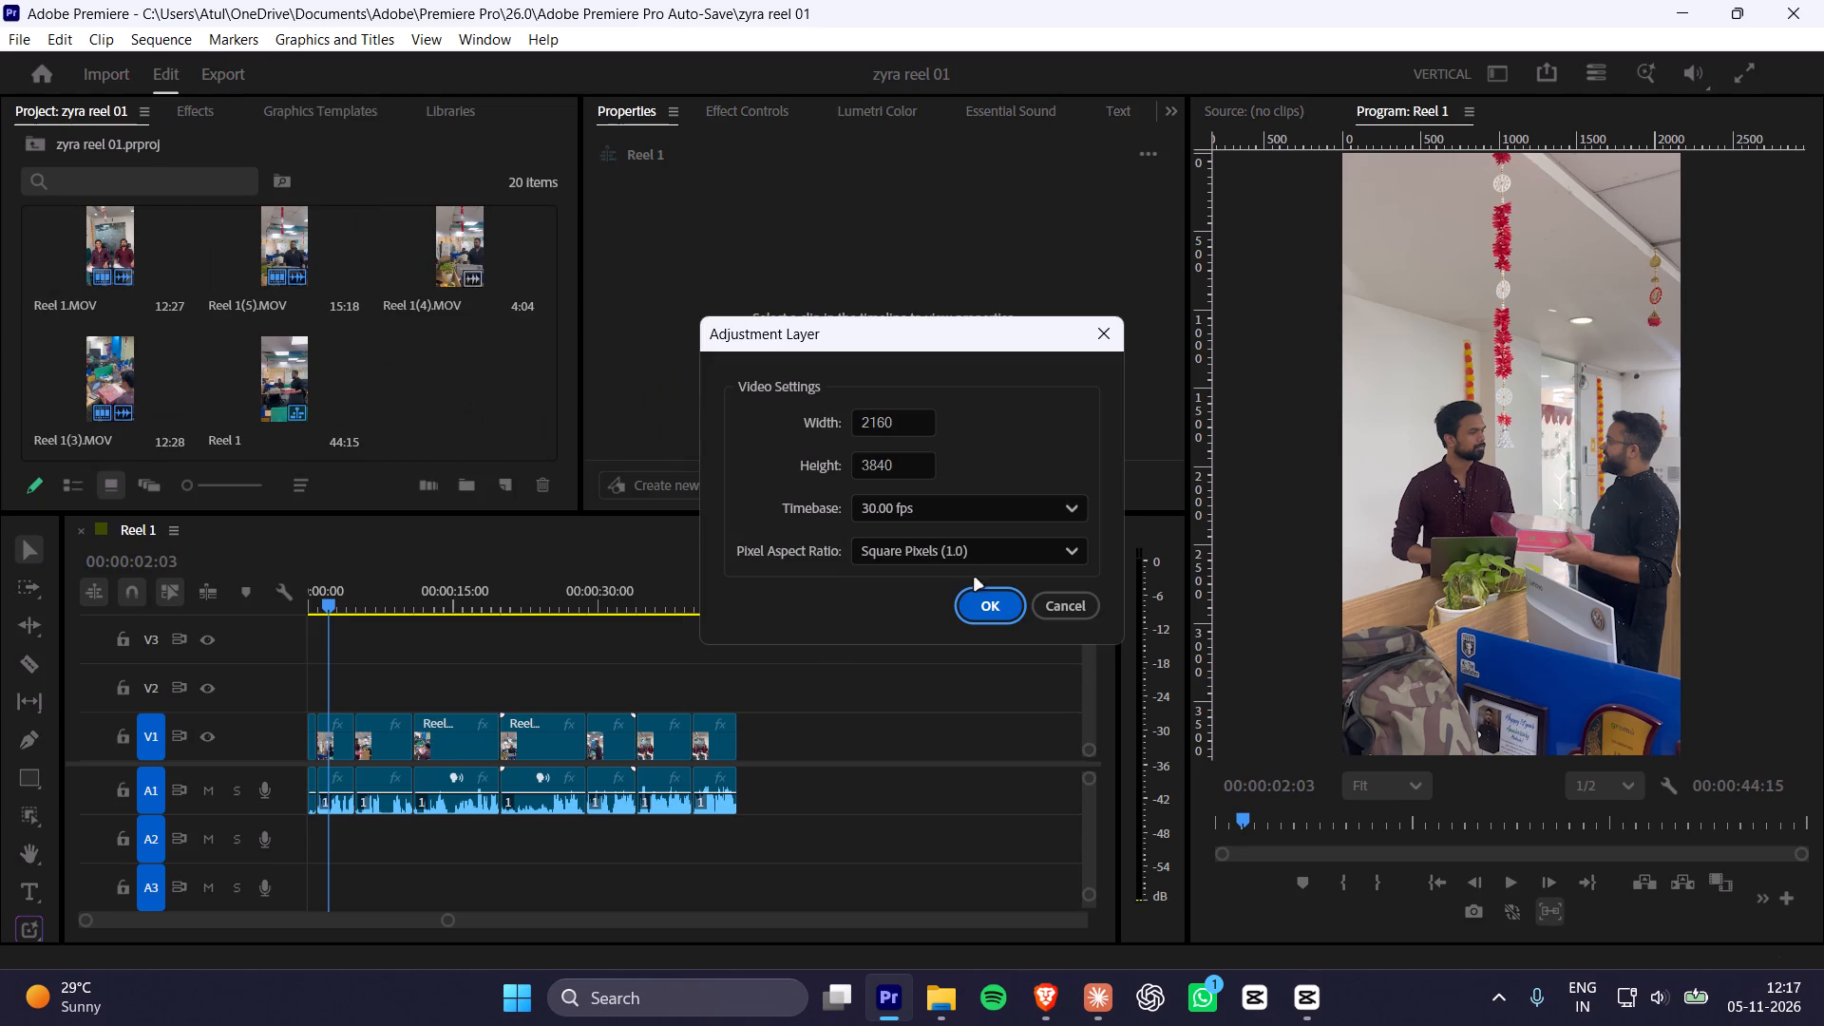
{"action": "left_click", "coordinate": [984, 608]}
Place the adjustment layer on track V2 at the start of the Reel 1 sequence.
{"action": "left_click_drag", "start_coordinate": [457, 393], "coordinate": [264, 679]}
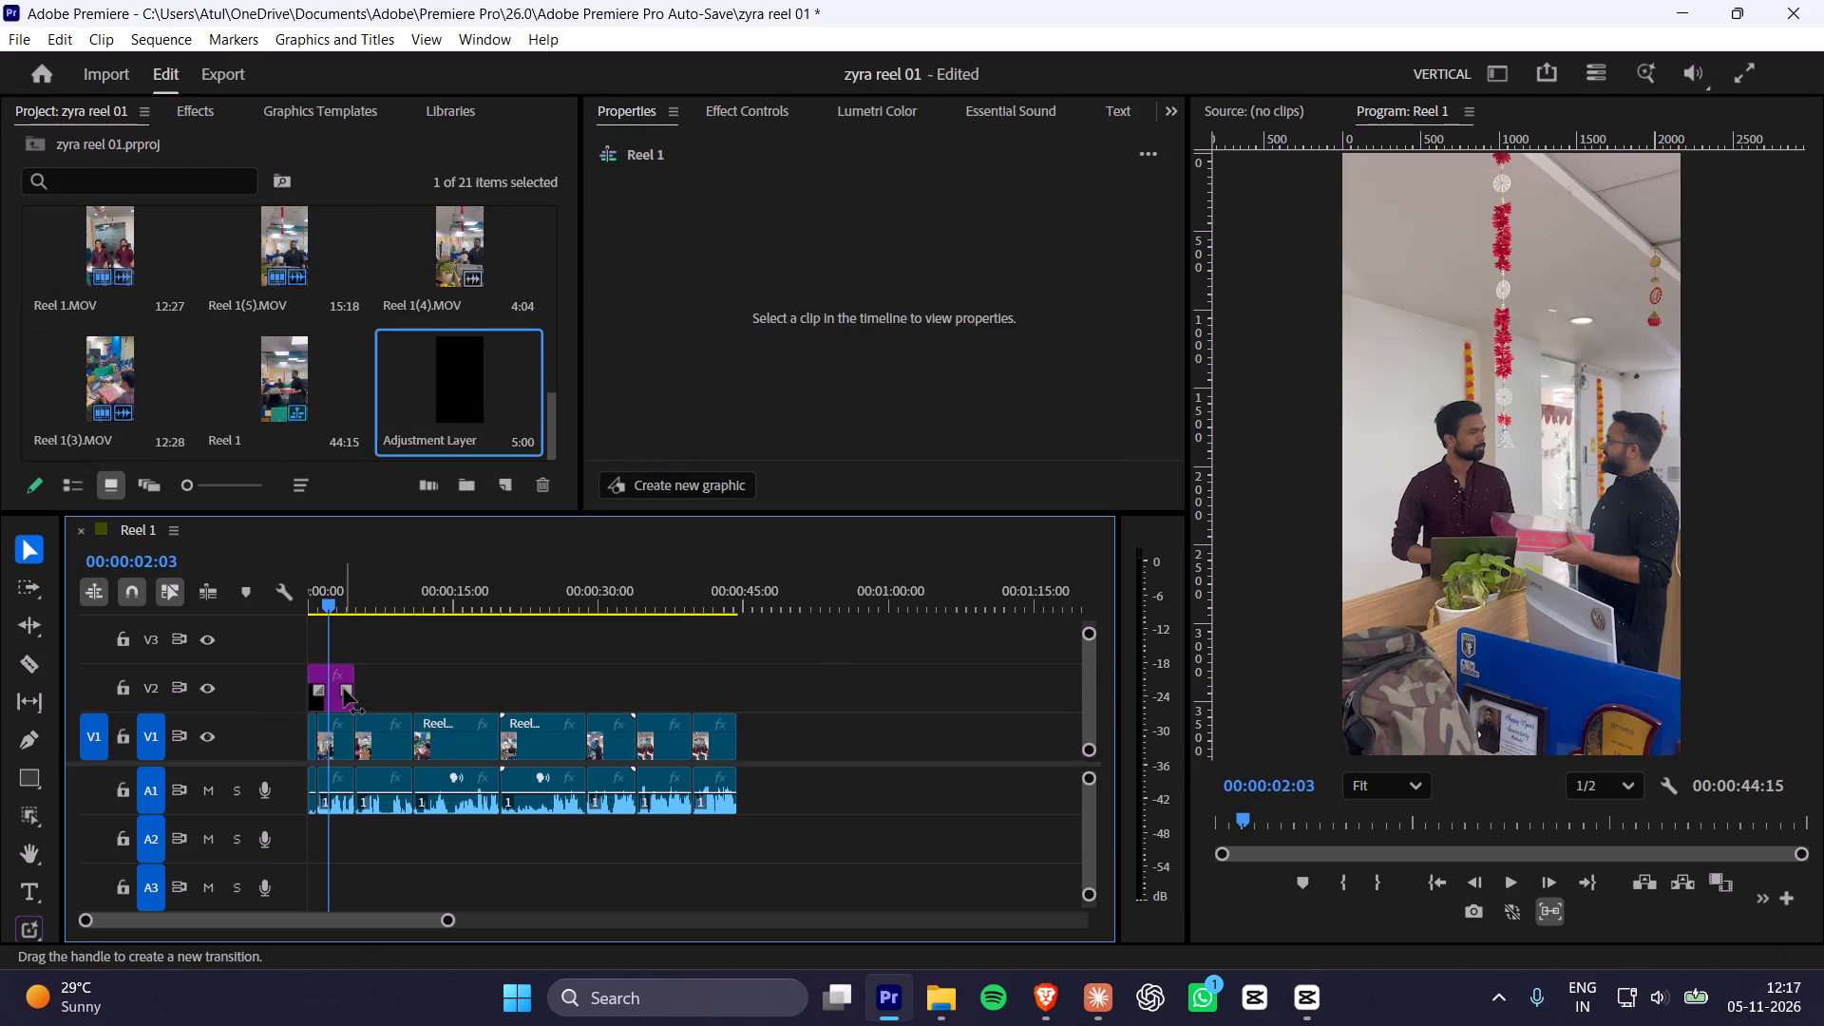
Extend the adjustment layer on V2 to the end of the Reel 1 clips and select it.
{"action": "left_click_drag", "start_coordinate": [355, 693], "coordinate": [731, 693]}
{"action": "left_click", "coordinate": [657, 680]}
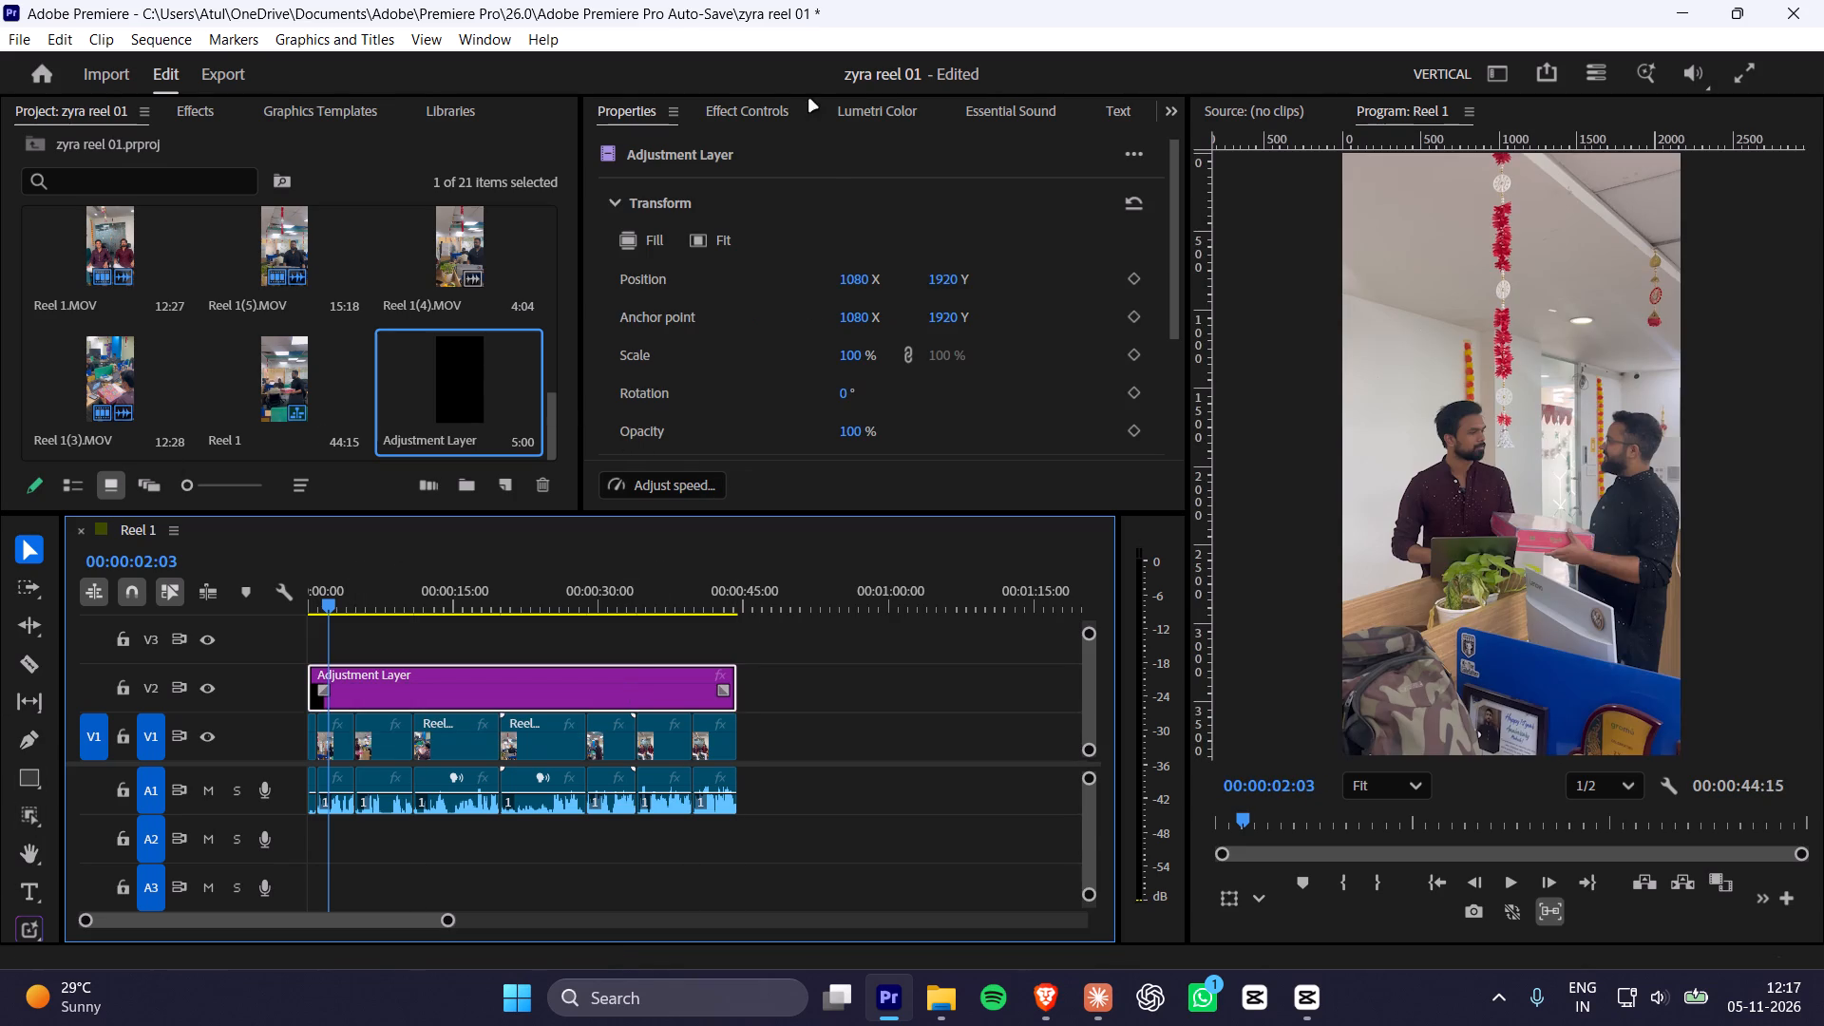
Open the Lumetri Color controls for the adjustment layer without loading a LUT.
{"action": "left_click", "coordinate": [870, 116]}
{"action": "scroll", "coordinate": [769, 332], "scroll_direction": "down", "scroll_amount": 2}
{"action": "scroll", "coordinate": [972, 330], "scroll_direction": "down", "scroll_amount": 2}
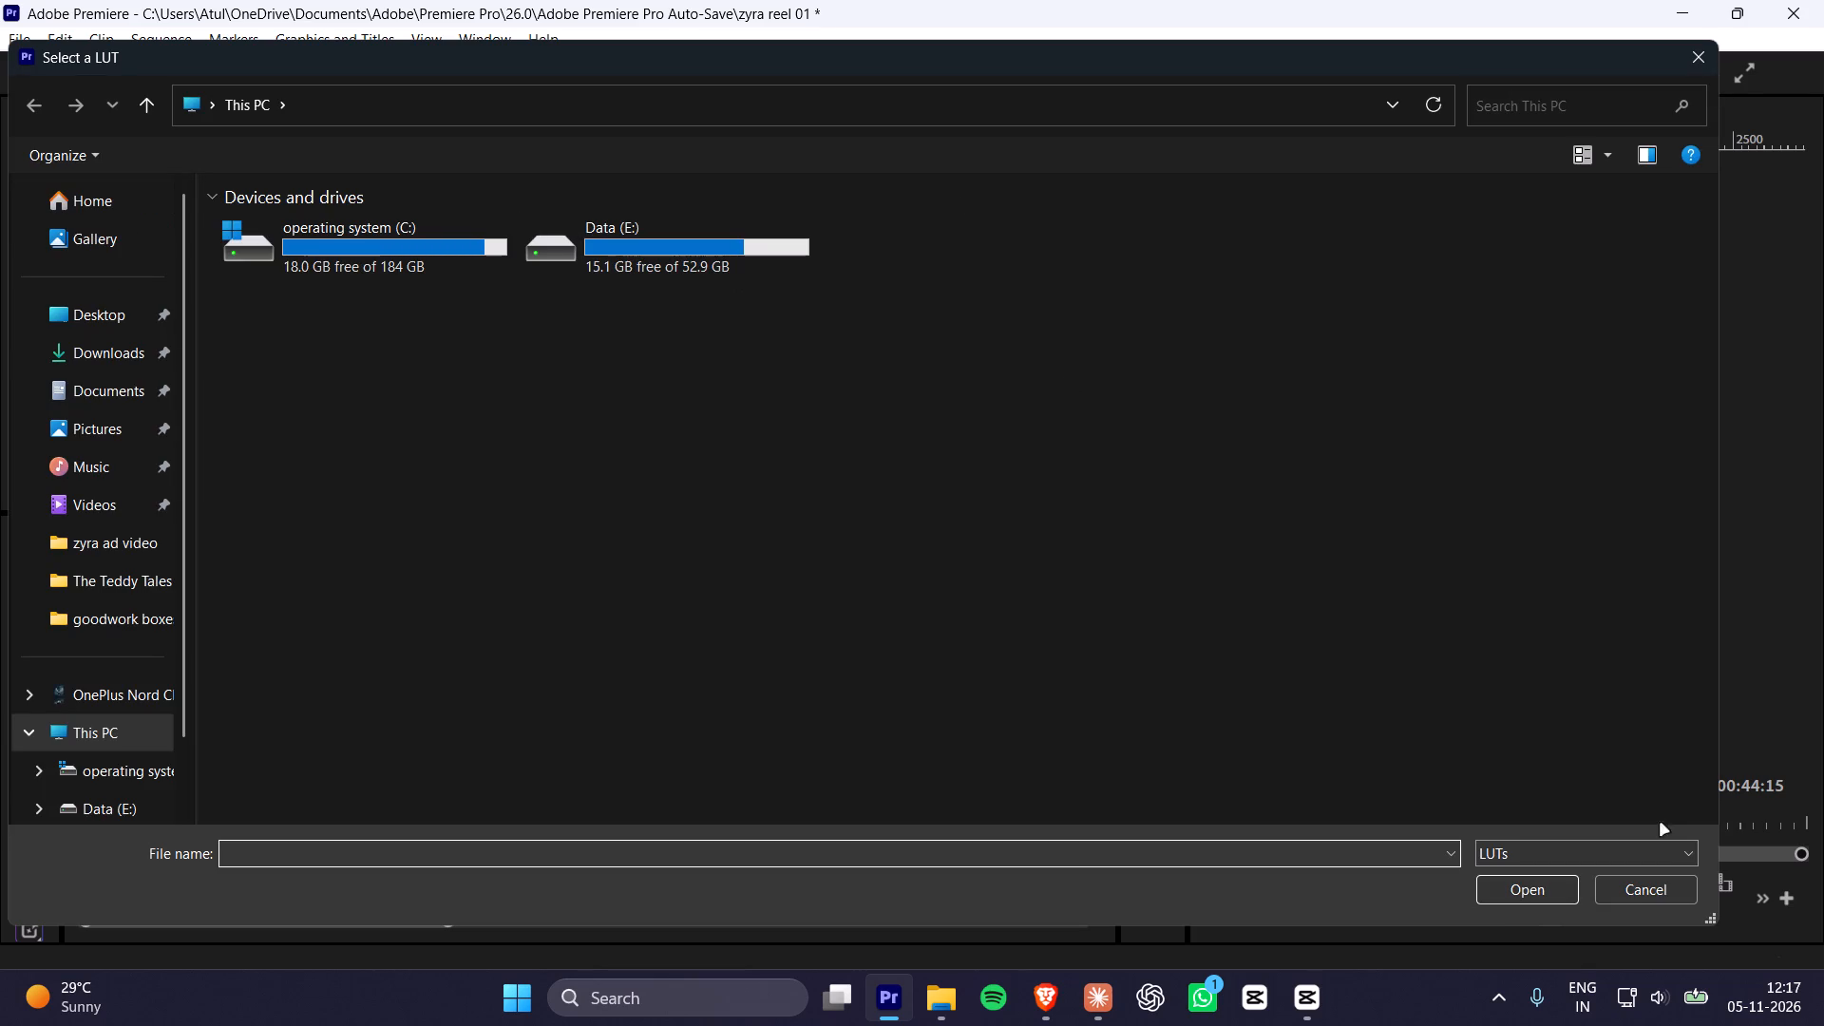
{"action": "left_click", "coordinate": [1653, 886]}
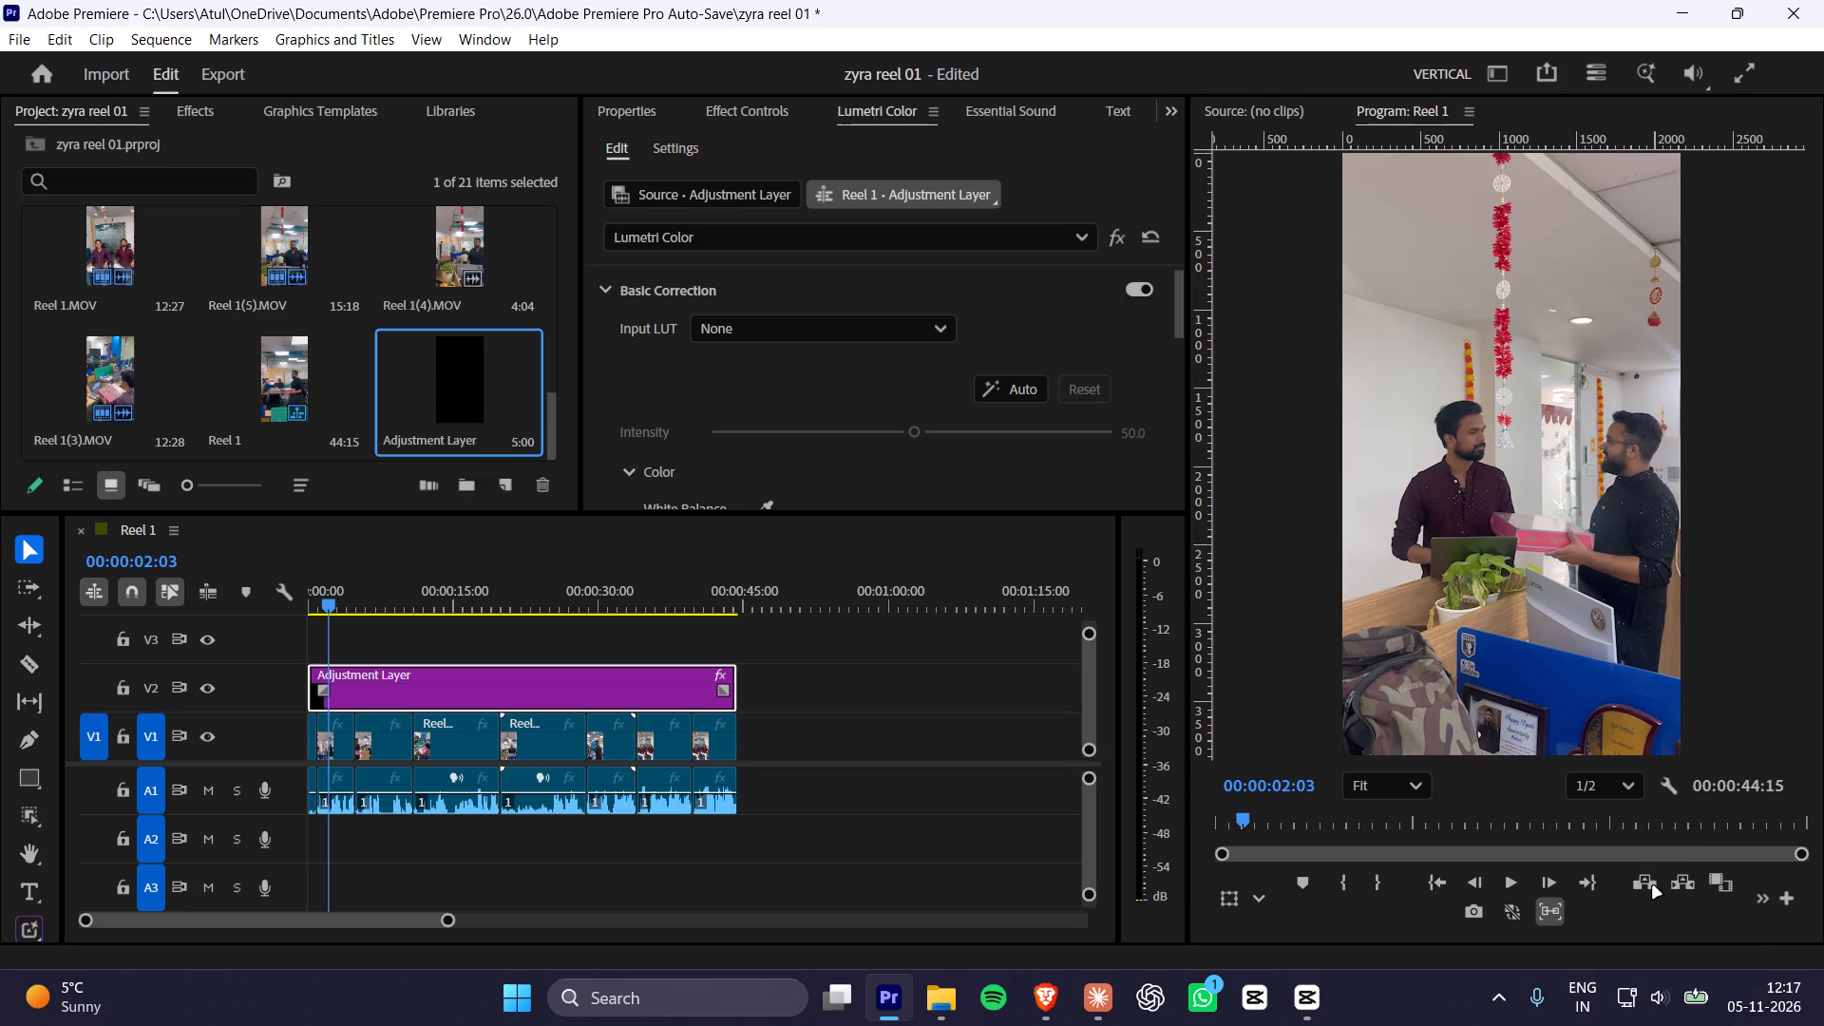
Check the stabilization progress in CapCut, returning to Premiere.
{"action": "key", "text": "alt+Tab"}
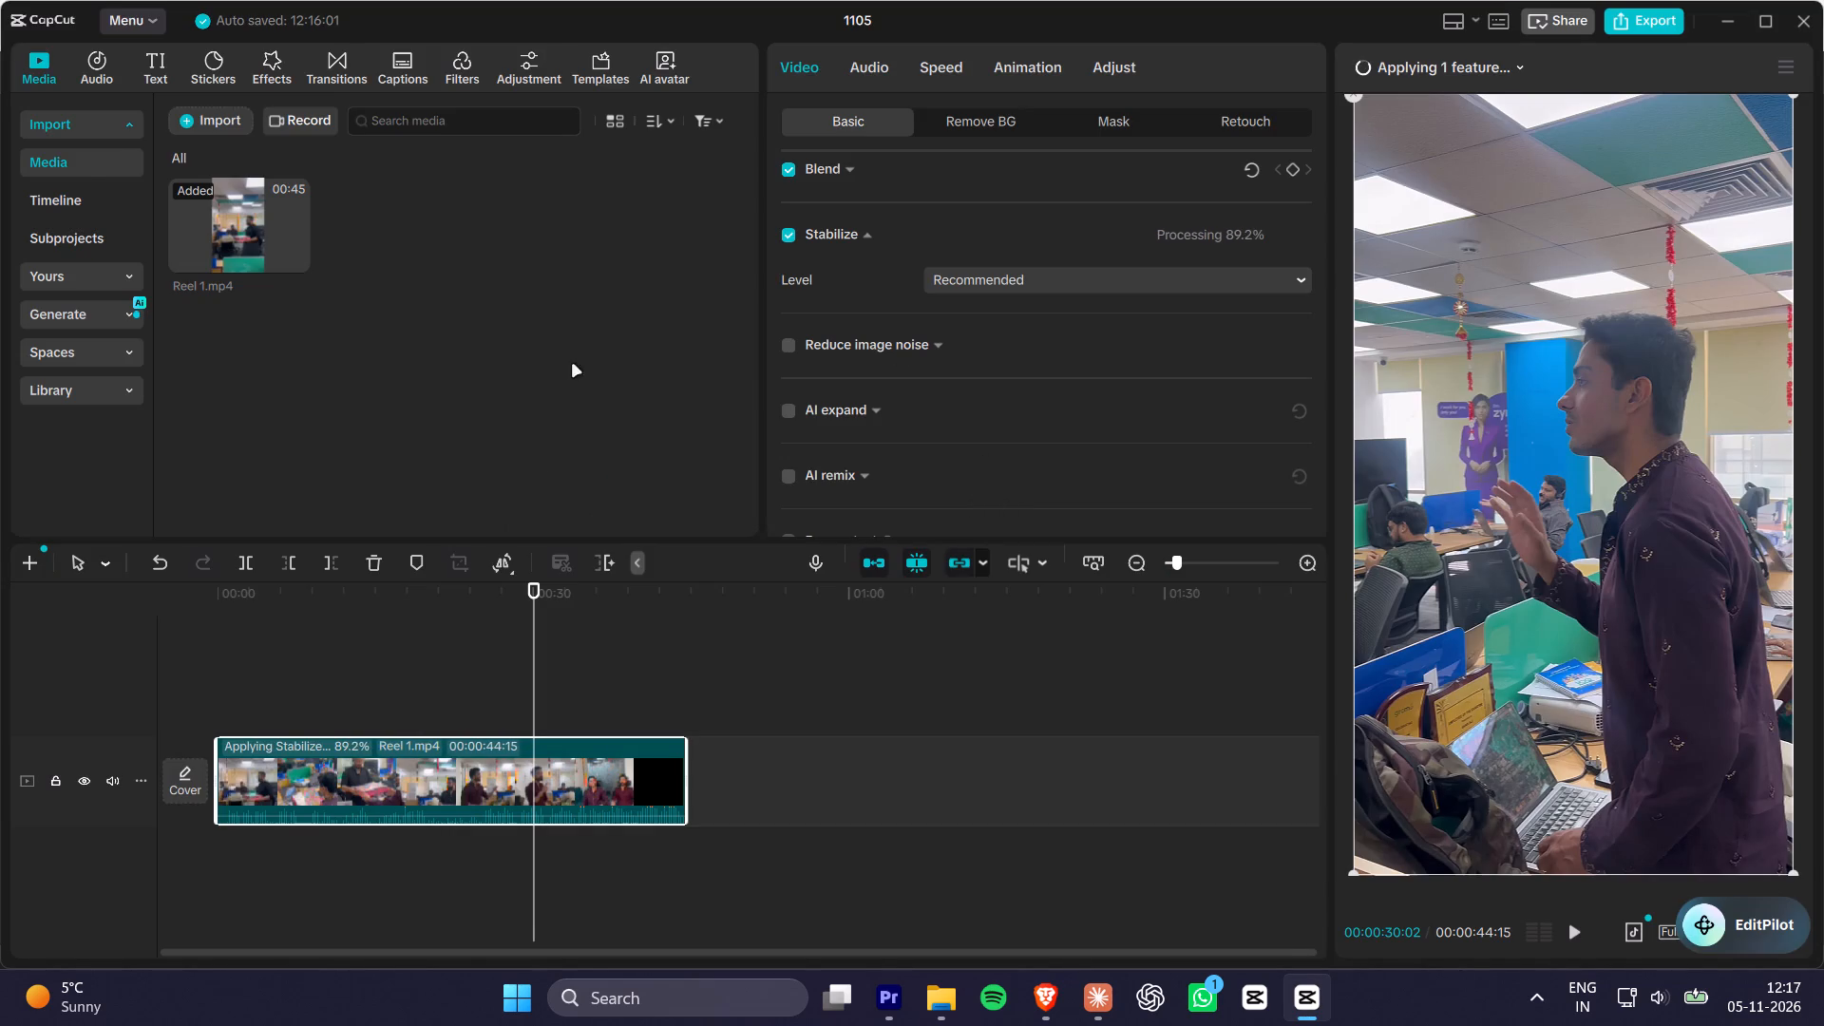
{"action": "key", "text": "alt+Tab"}
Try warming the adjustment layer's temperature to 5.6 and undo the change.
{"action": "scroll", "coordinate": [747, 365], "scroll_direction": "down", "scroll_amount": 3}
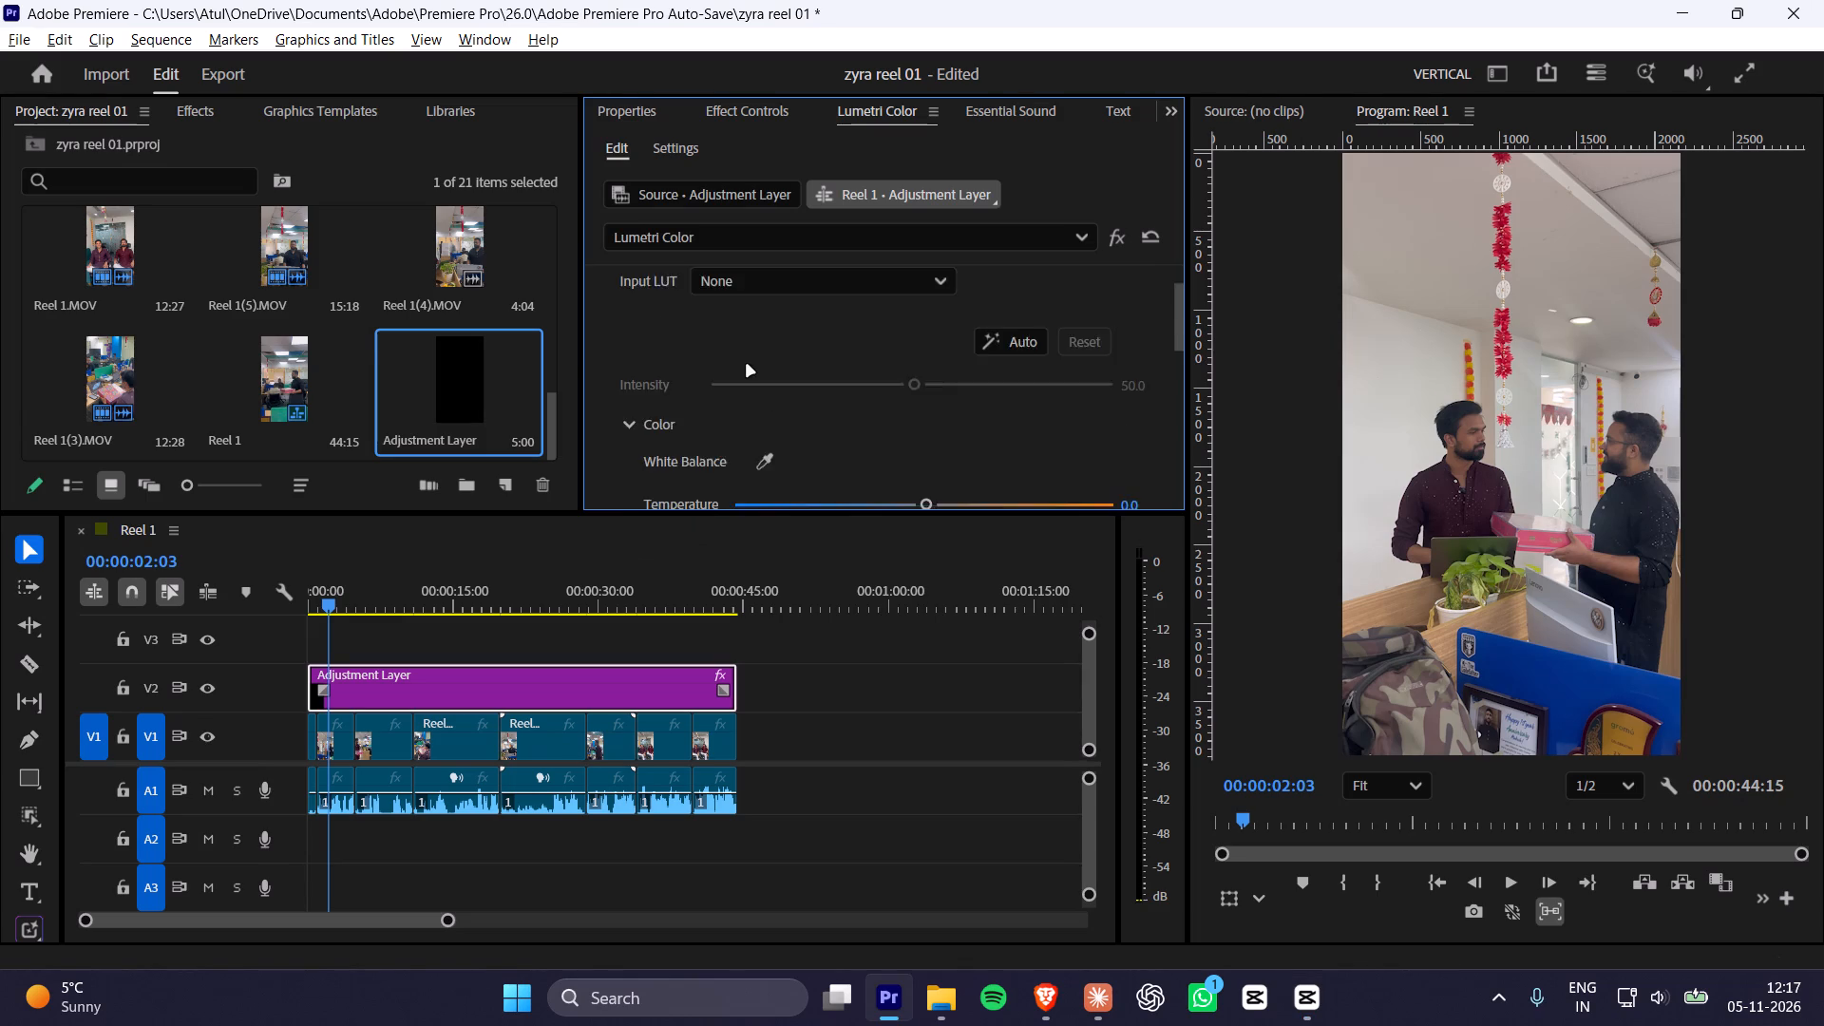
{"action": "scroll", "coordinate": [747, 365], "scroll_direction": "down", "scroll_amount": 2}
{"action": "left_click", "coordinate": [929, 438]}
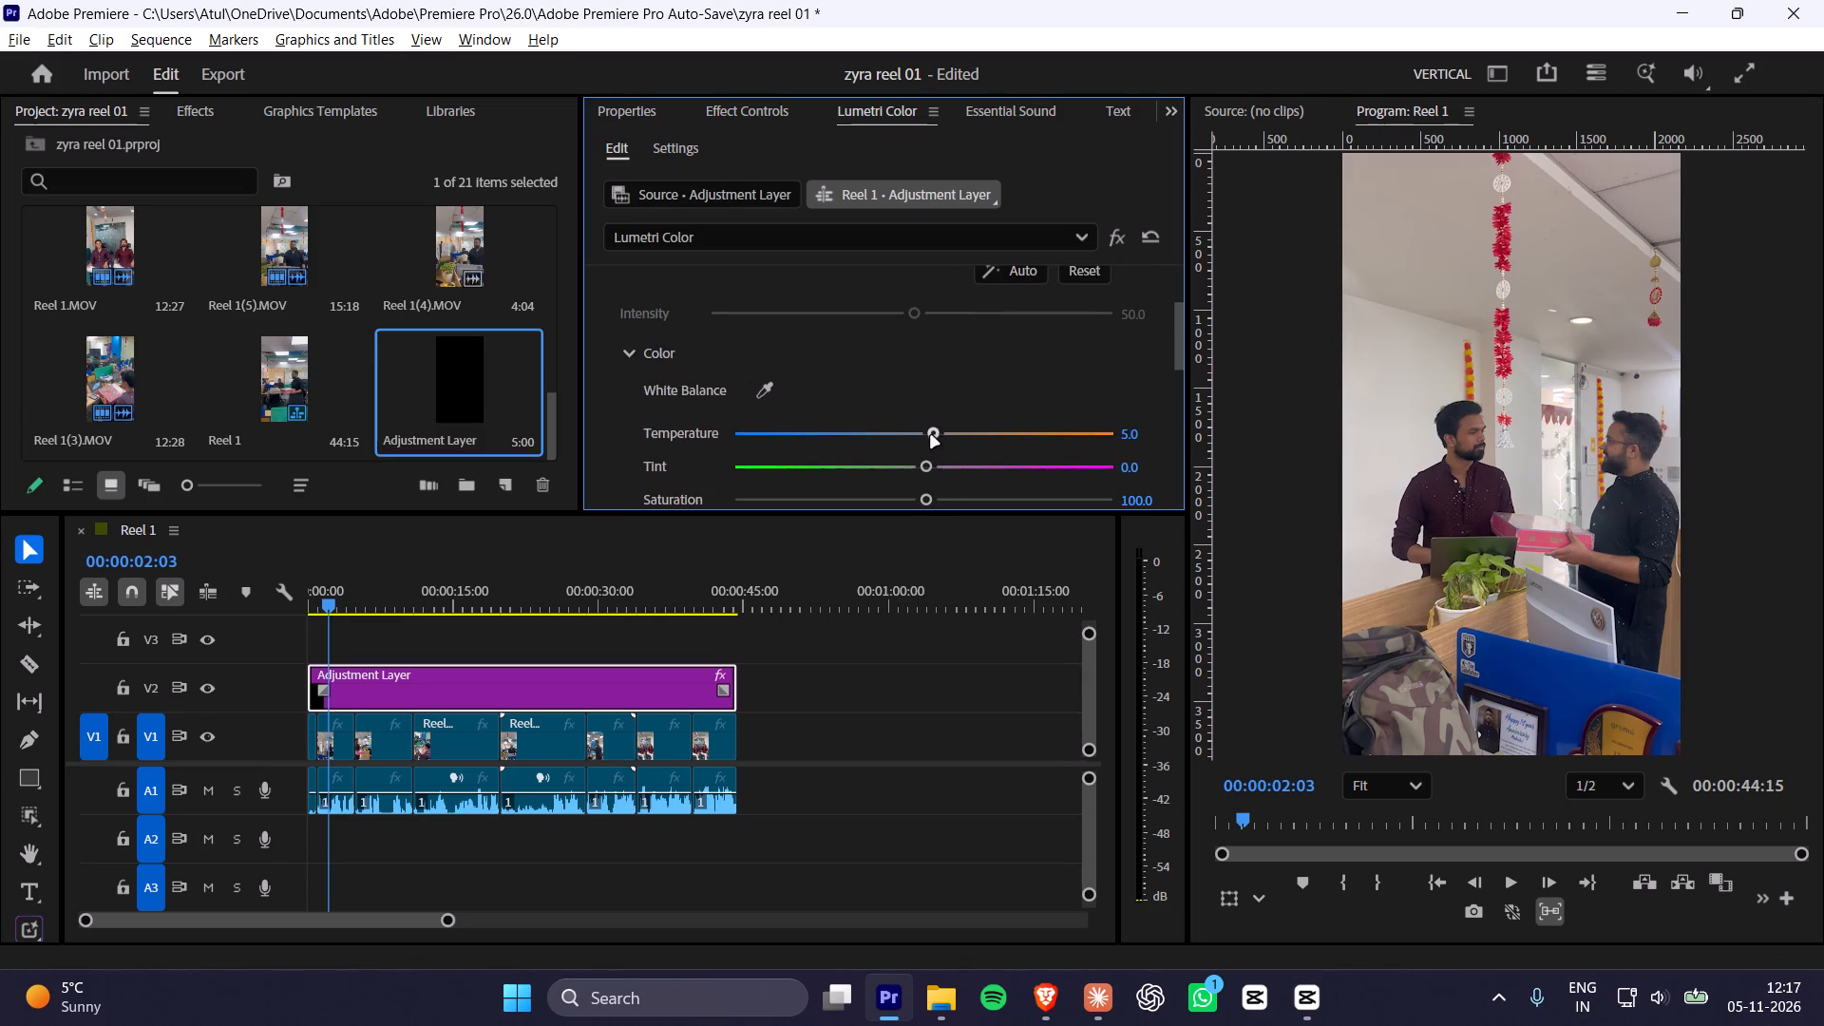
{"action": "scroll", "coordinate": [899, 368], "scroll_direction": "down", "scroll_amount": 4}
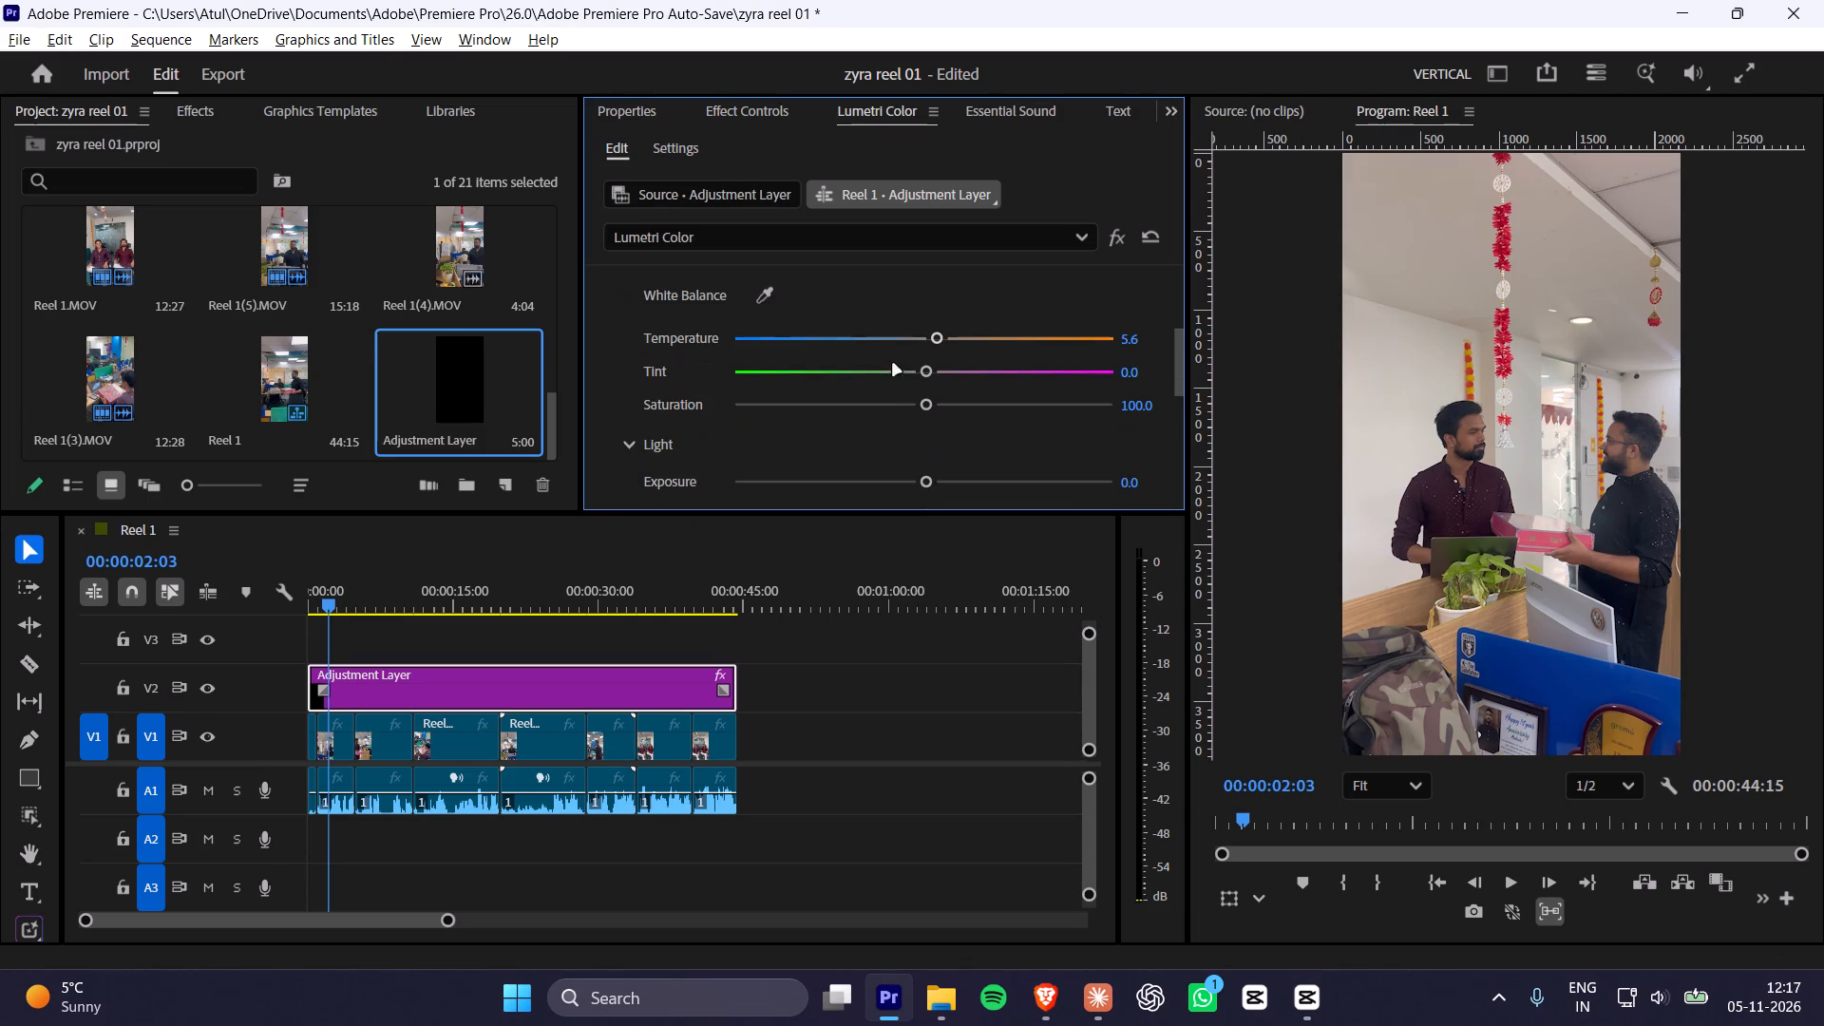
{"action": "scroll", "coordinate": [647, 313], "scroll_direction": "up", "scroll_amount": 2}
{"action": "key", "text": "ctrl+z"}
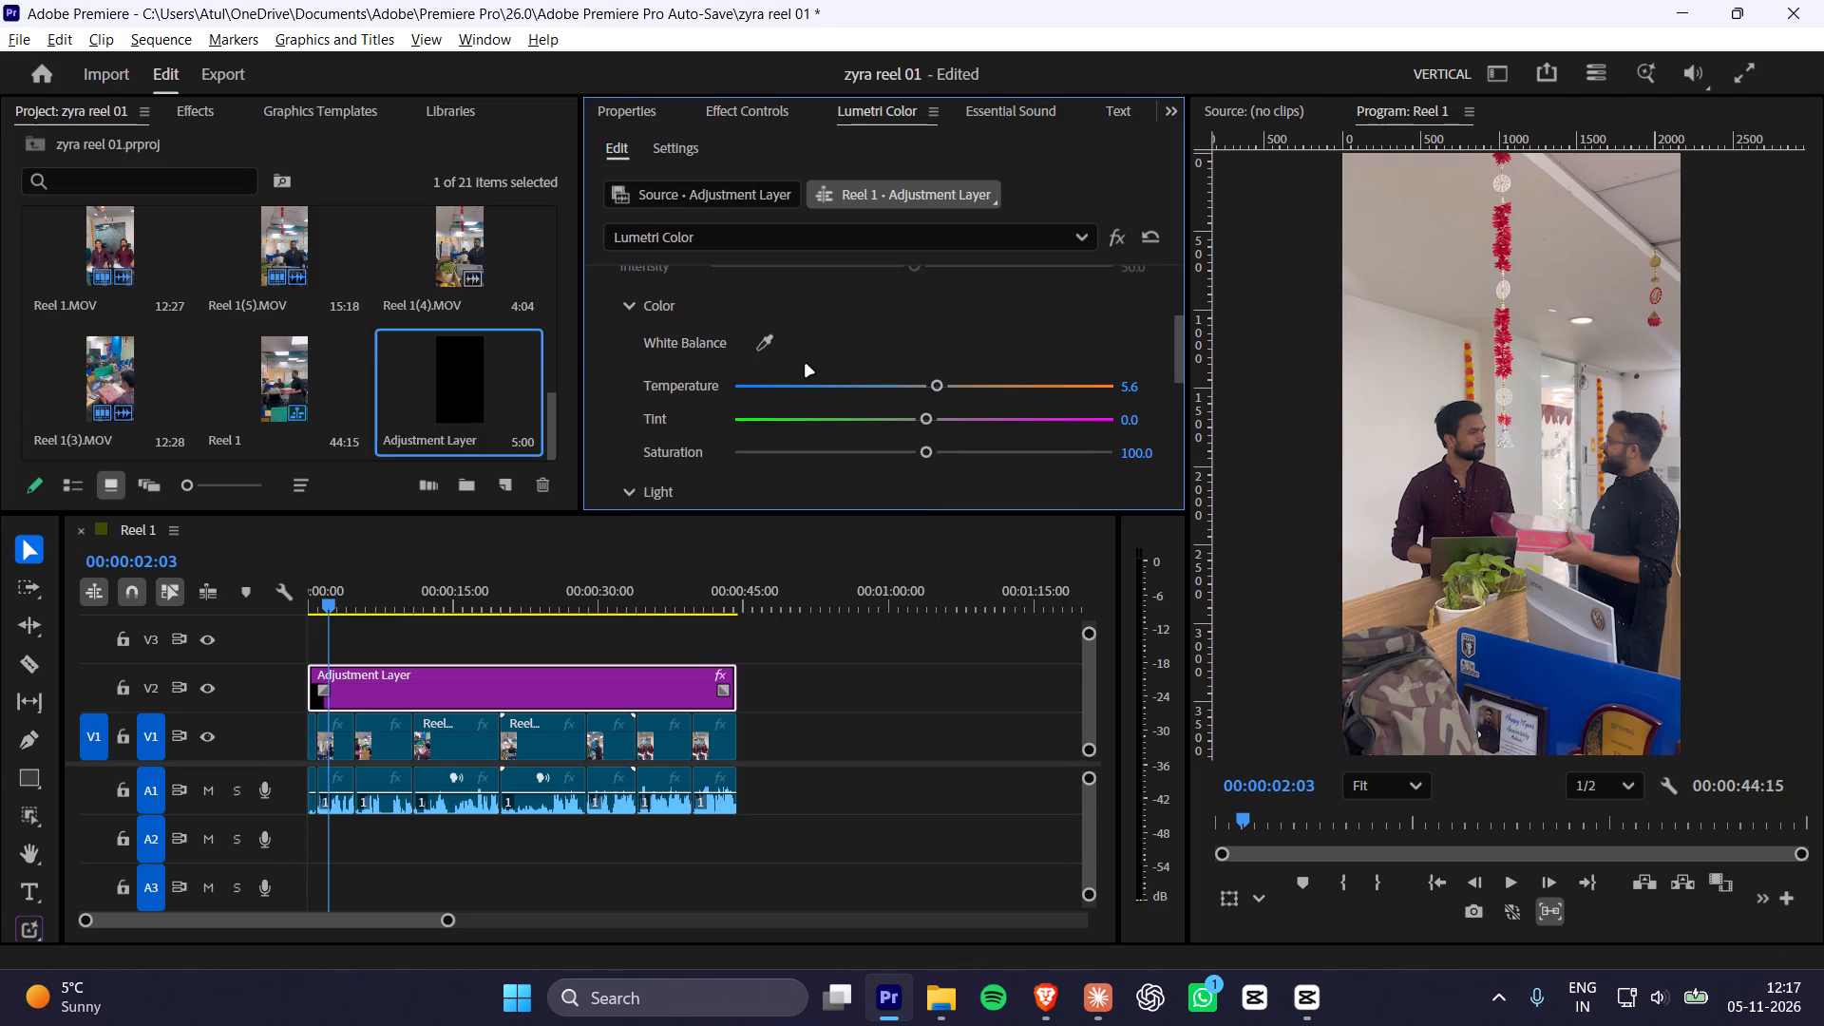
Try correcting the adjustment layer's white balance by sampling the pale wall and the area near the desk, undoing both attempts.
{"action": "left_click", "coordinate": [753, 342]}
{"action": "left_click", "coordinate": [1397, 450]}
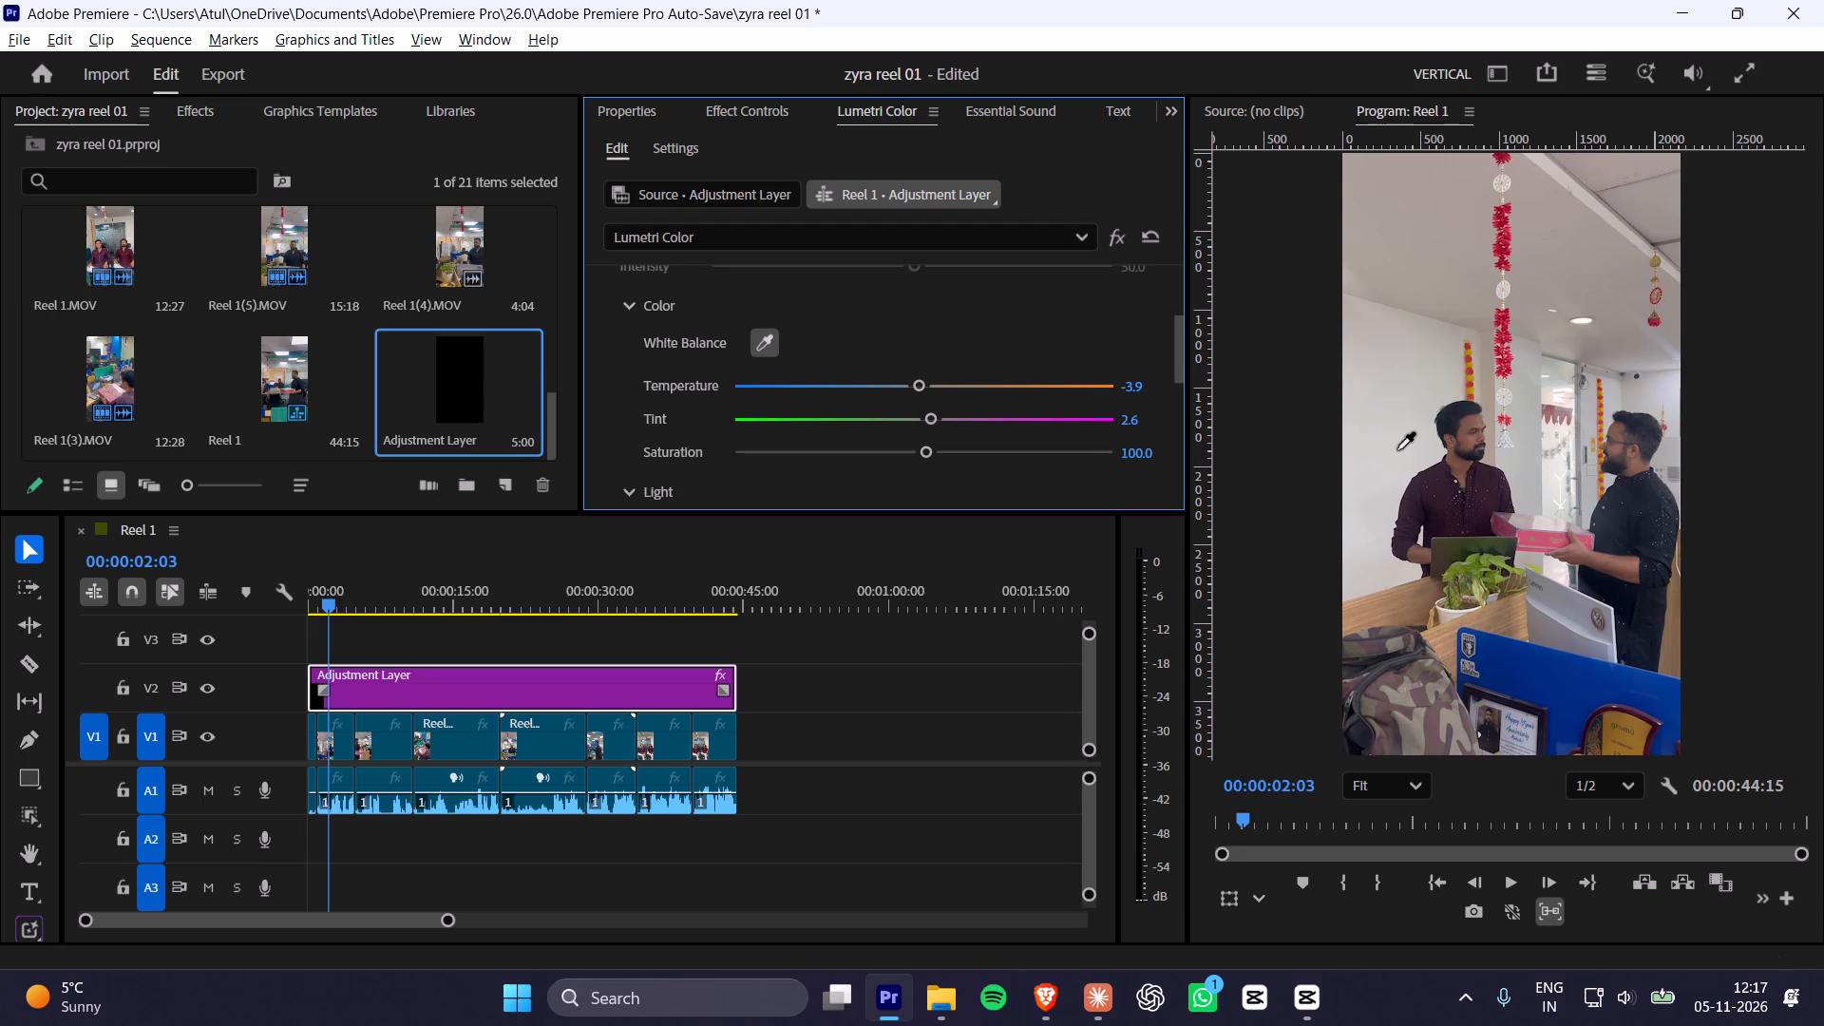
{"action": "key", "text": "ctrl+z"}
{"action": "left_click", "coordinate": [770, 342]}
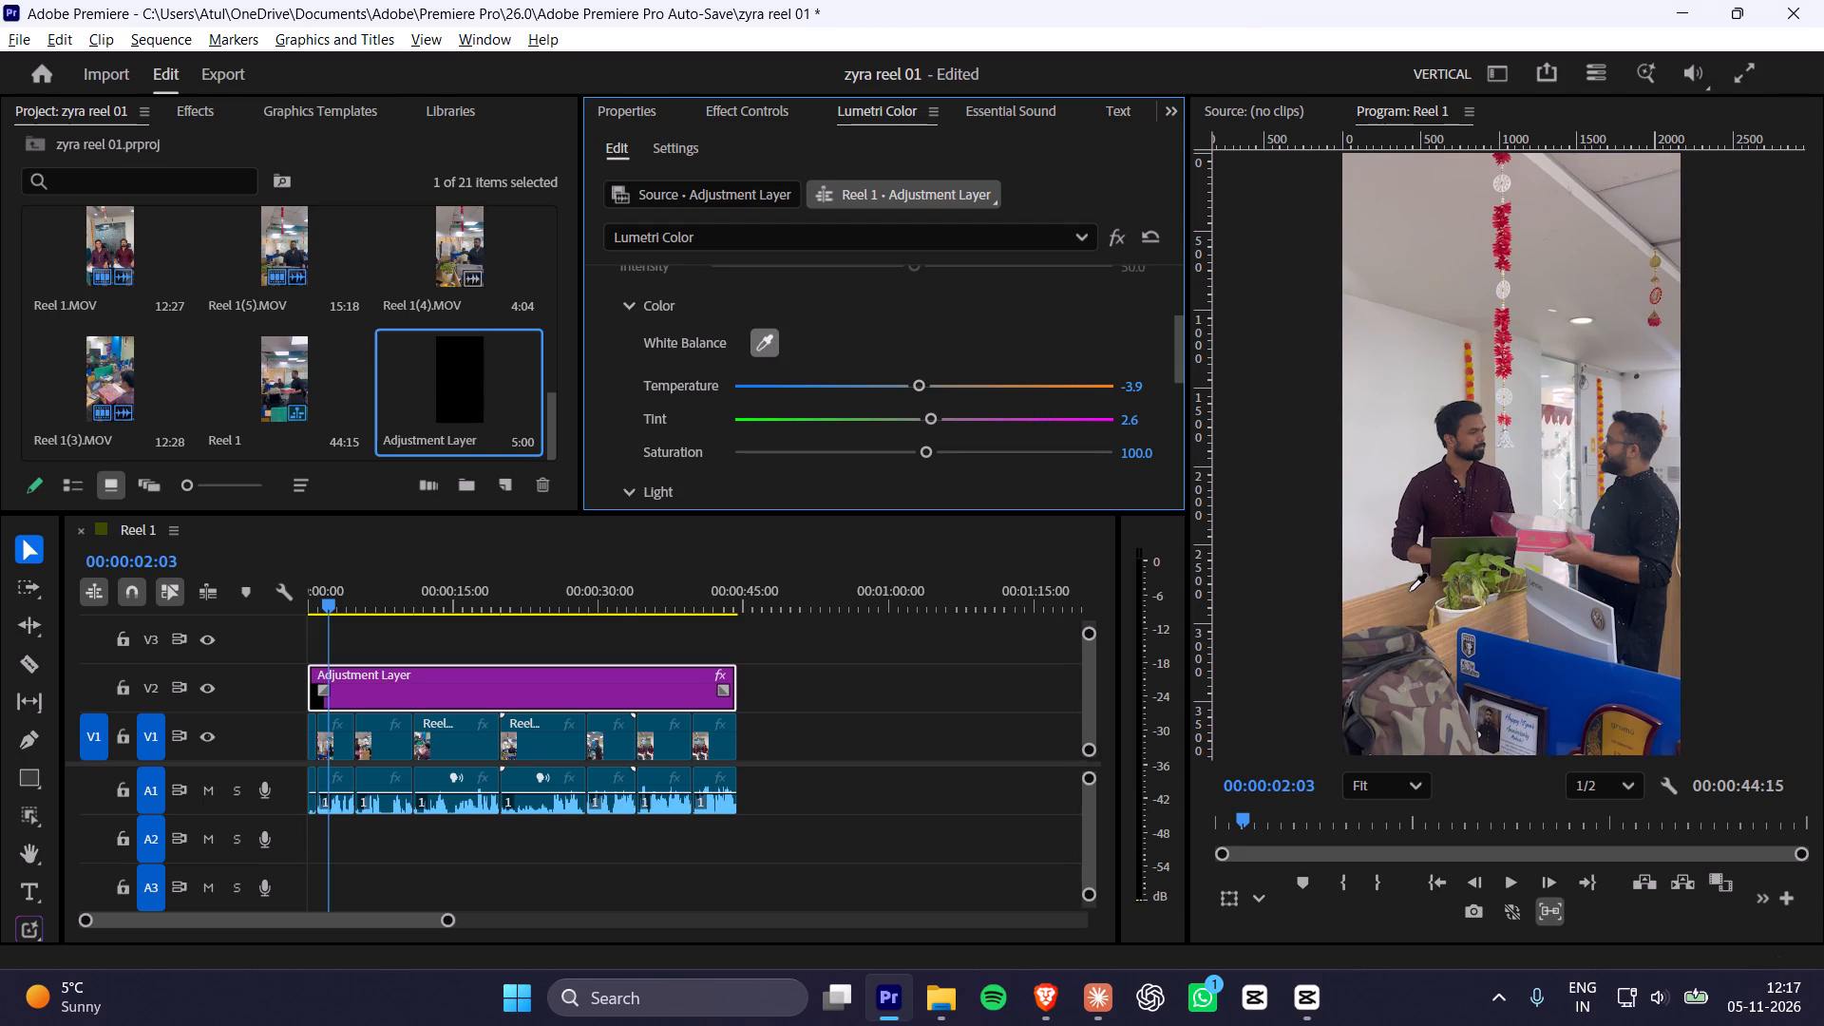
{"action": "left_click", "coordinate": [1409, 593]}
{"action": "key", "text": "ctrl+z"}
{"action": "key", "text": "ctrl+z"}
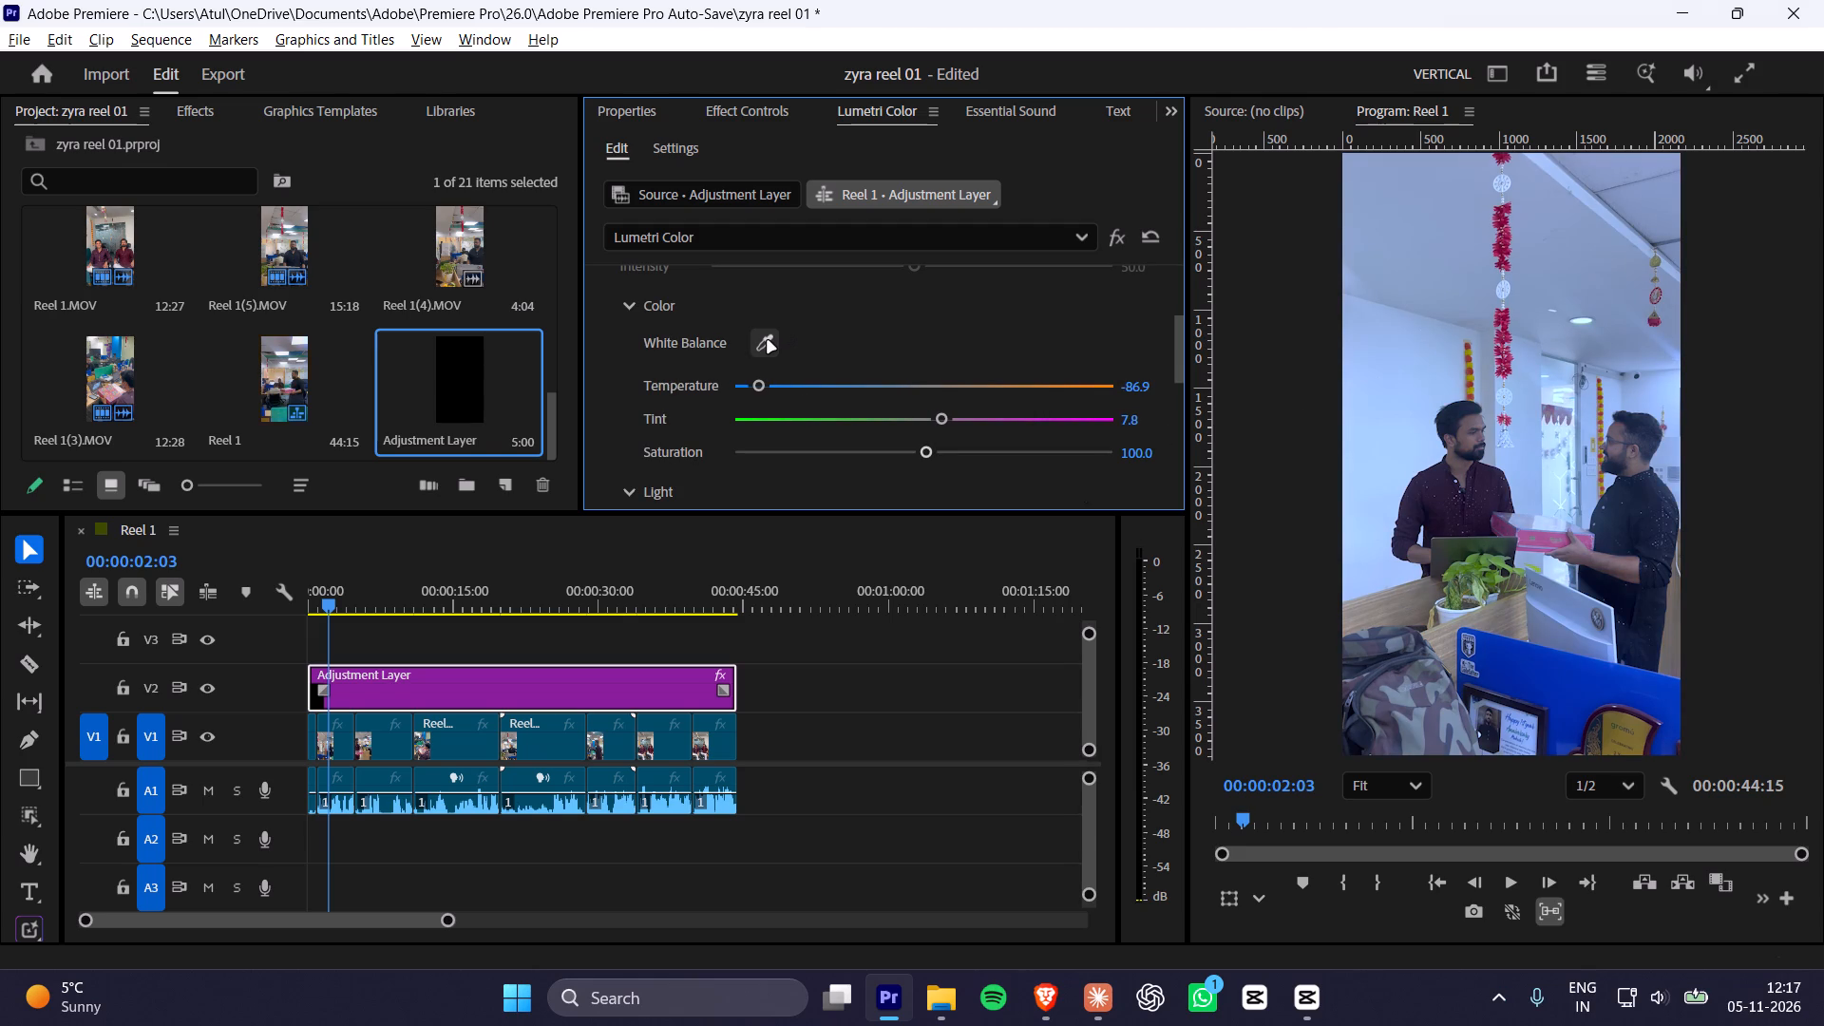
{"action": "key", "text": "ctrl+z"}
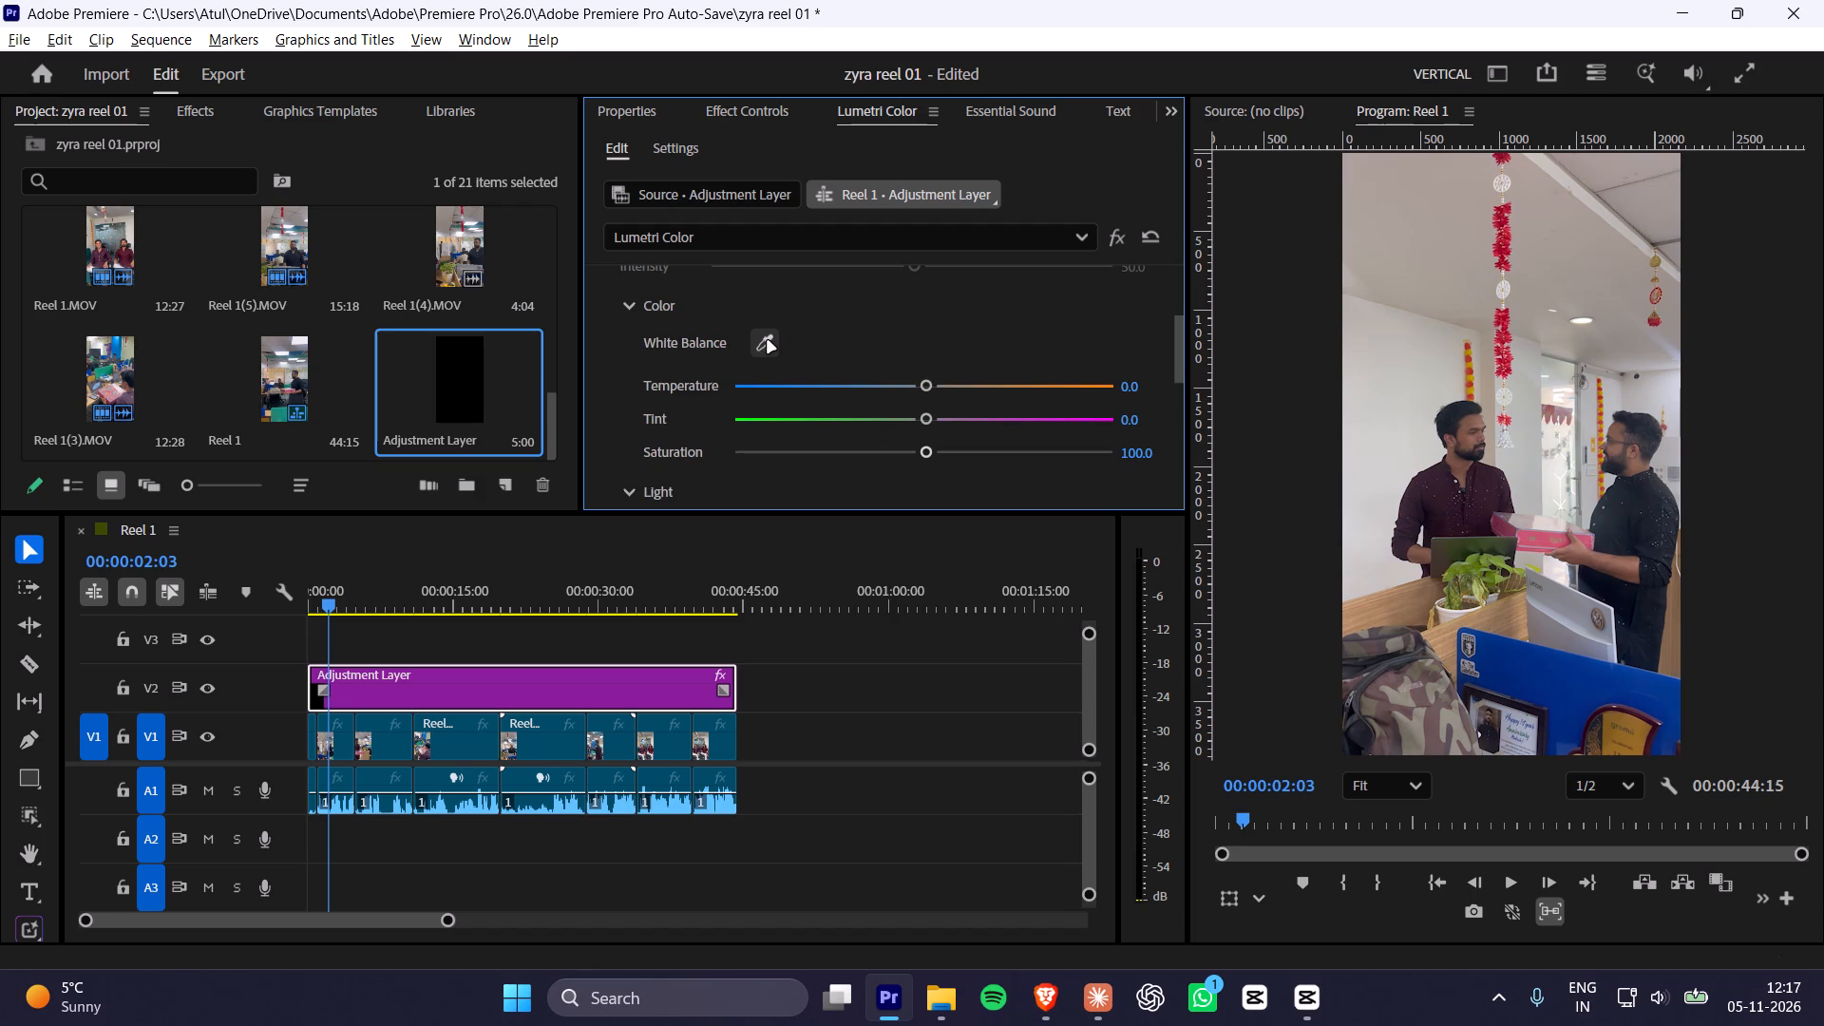
Set the white balance by sampling the pale wall beside the men, giving temperature -3.2 and tint 3.2.
{"action": "left_click", "coordinate": [768, 341]}
{"action": "left_click", "coordinate": [1388, 421]}
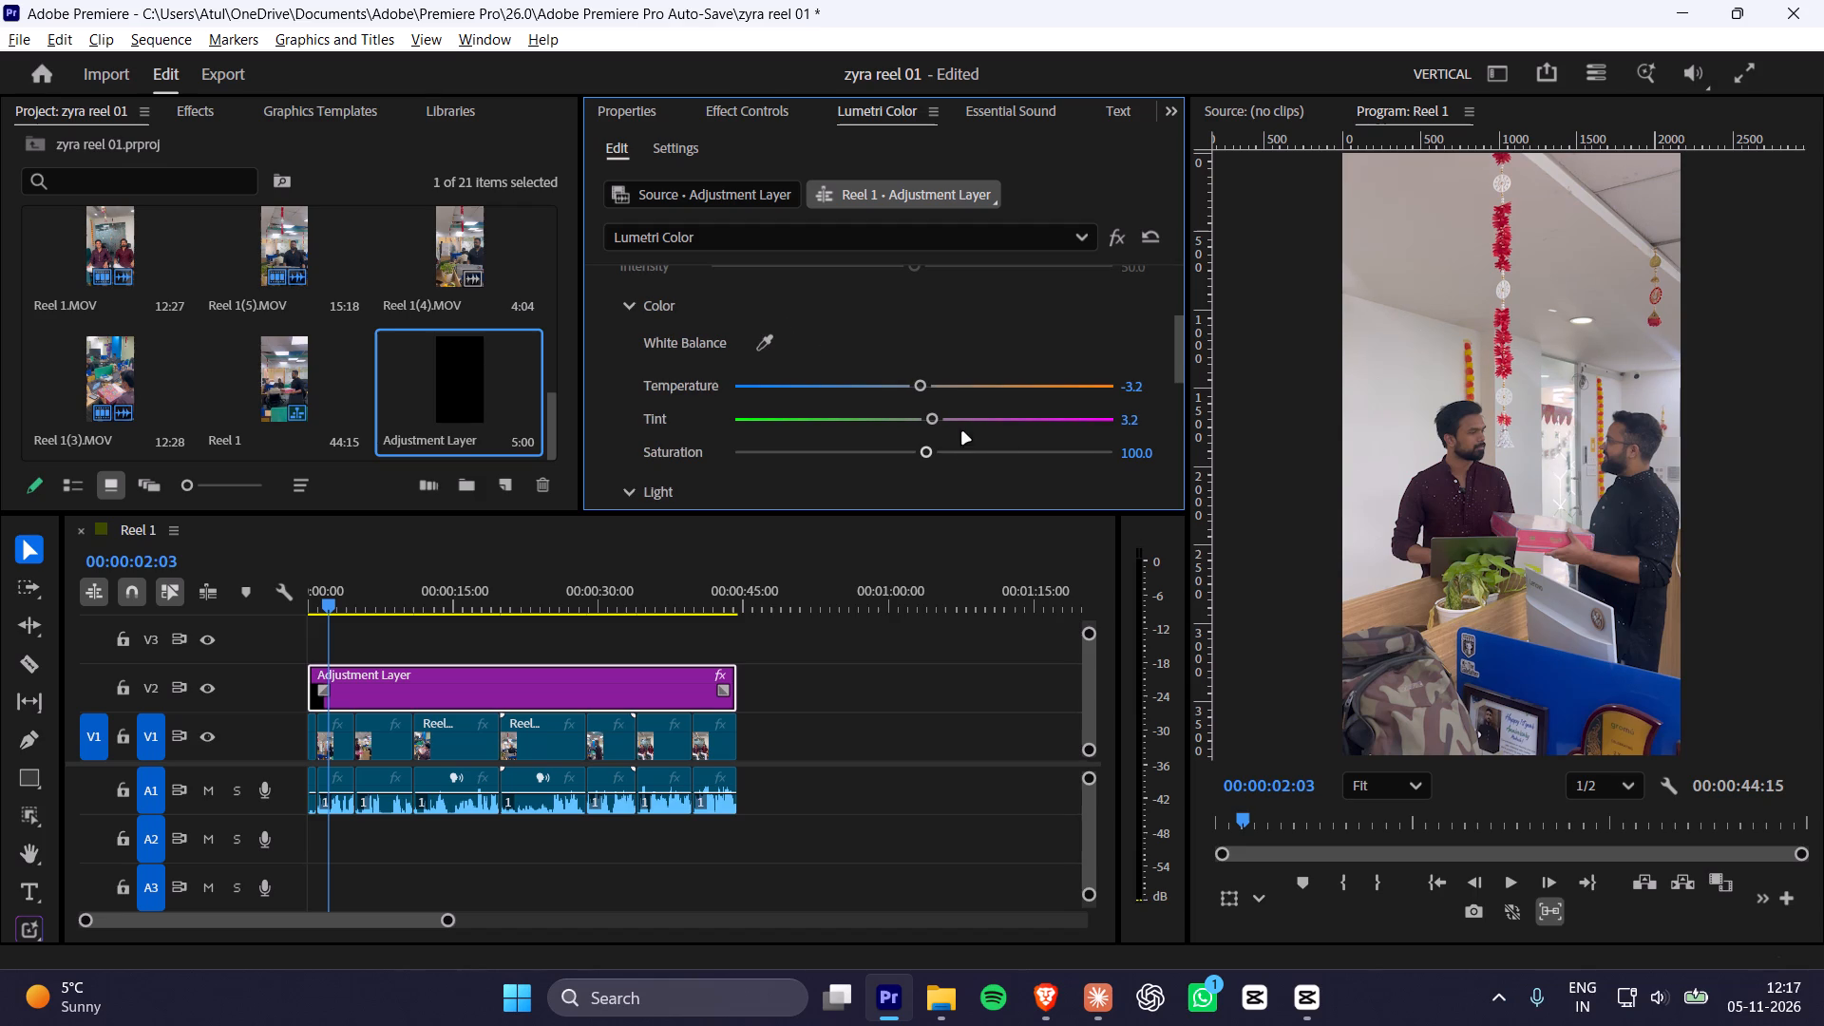
Switch from the Vertical workspace to the Color workspace.
{"action": "scroll", "coordinate": [1060, 342], "scroll_direction": "down", "scroll_amount": 2}
{"action": "scroll", "coordinate": [926, 363], "scroll_direction": "down", "scroll_amount": 5}
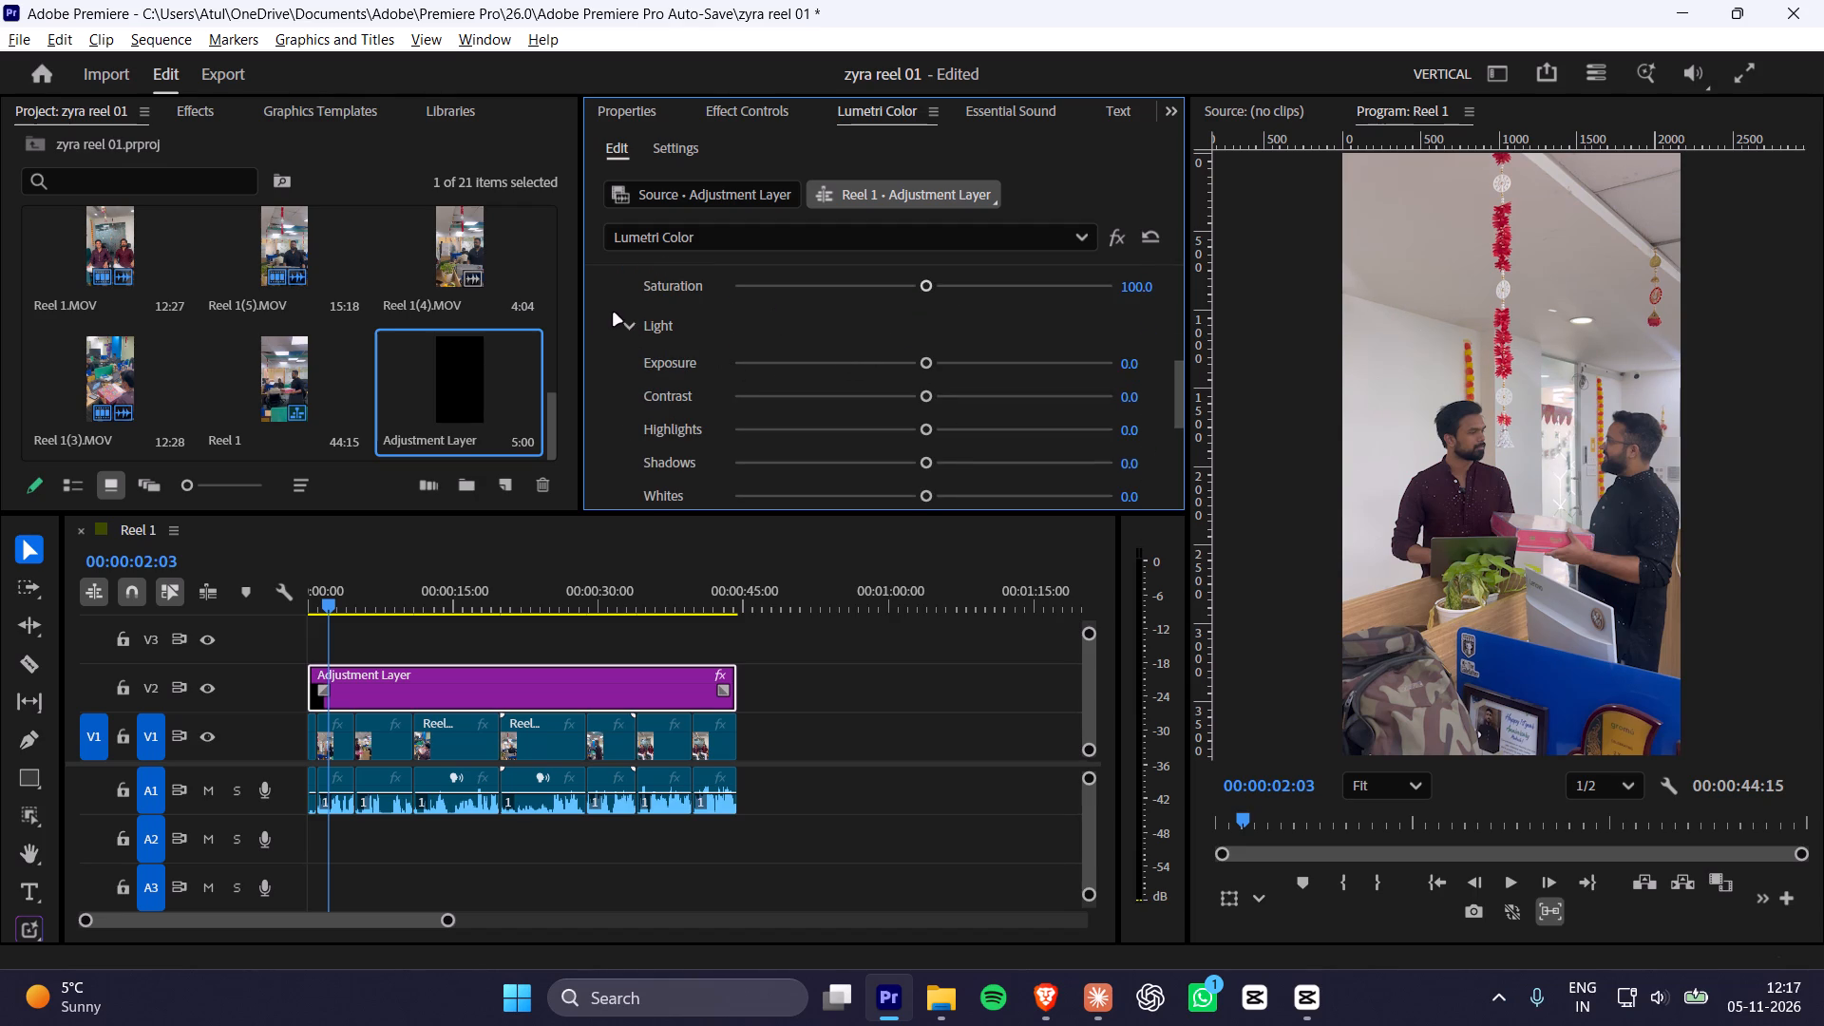
{"action": "scroll", "coordinate": [655, 349], "scroll_direction": "down", "scroll_amount": 1}
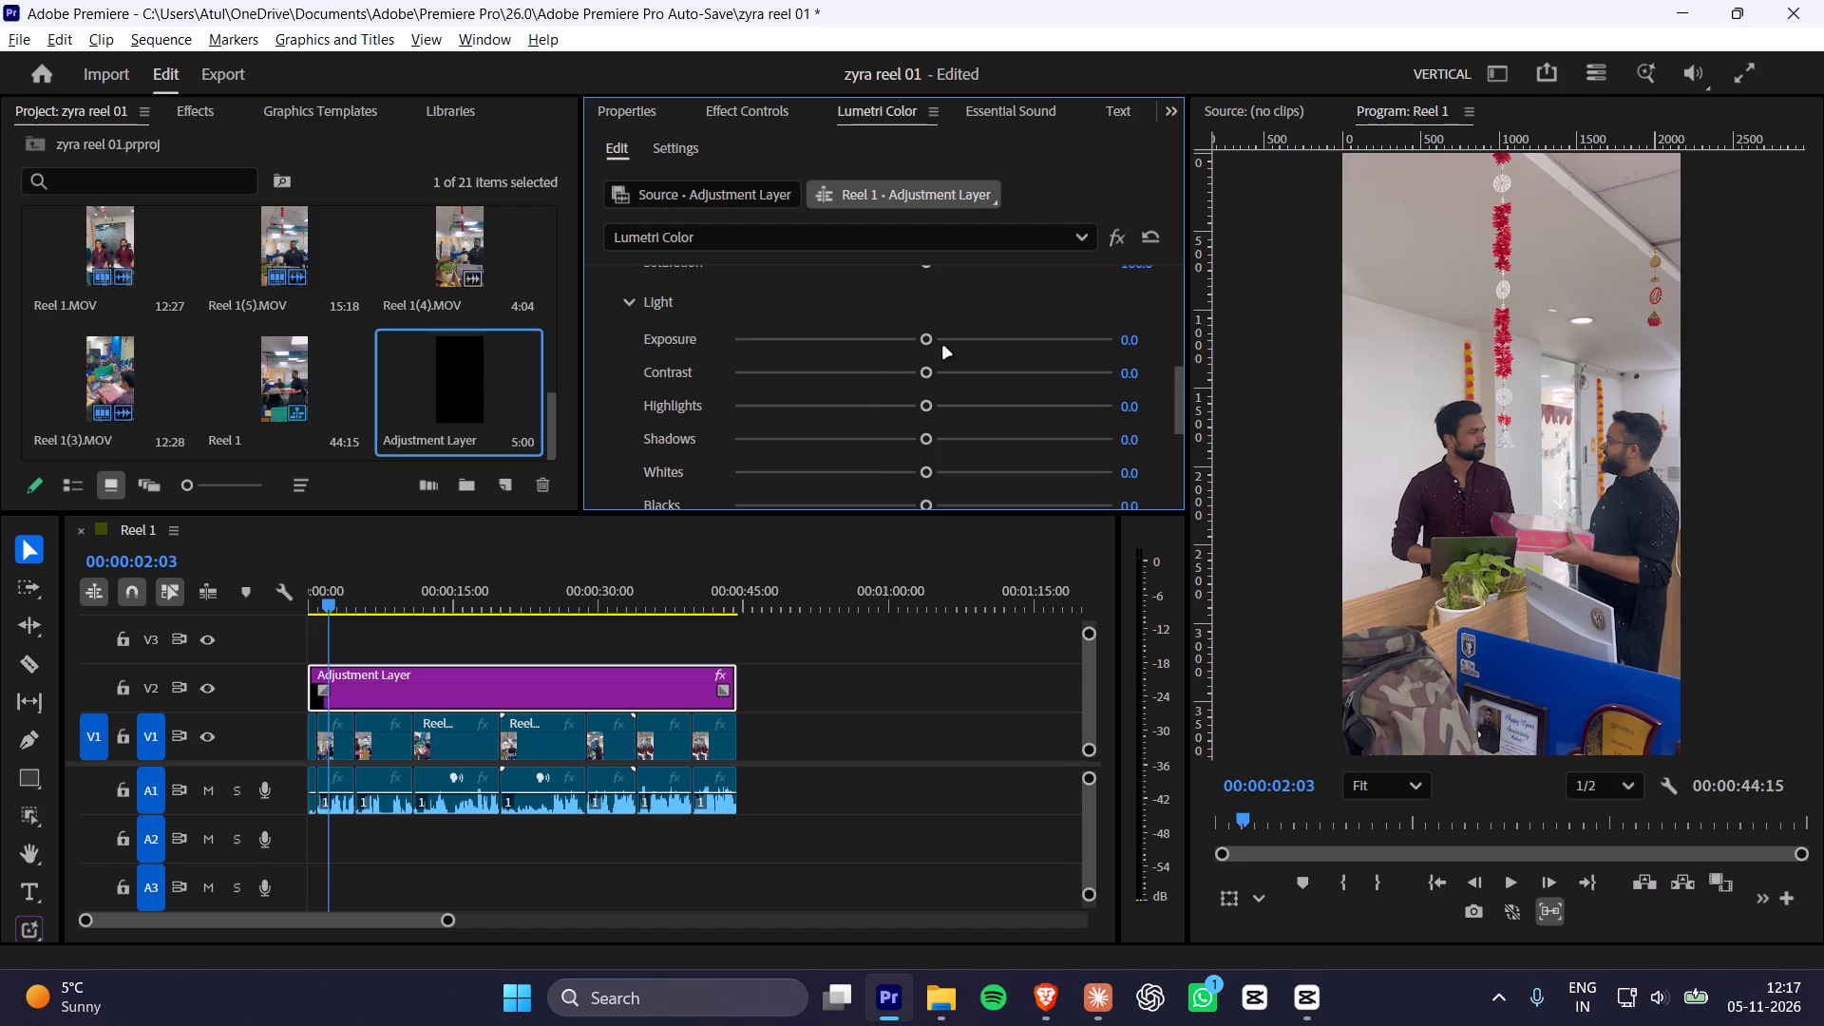
{"action": "scroll", "coordinate": [922, 350], "scroll_direction": "down", "scroll_amount": 2}
{"action": "scroll", "coordinate": [647, 309], "scroll_direction": "up", "scroll_amount": 3}
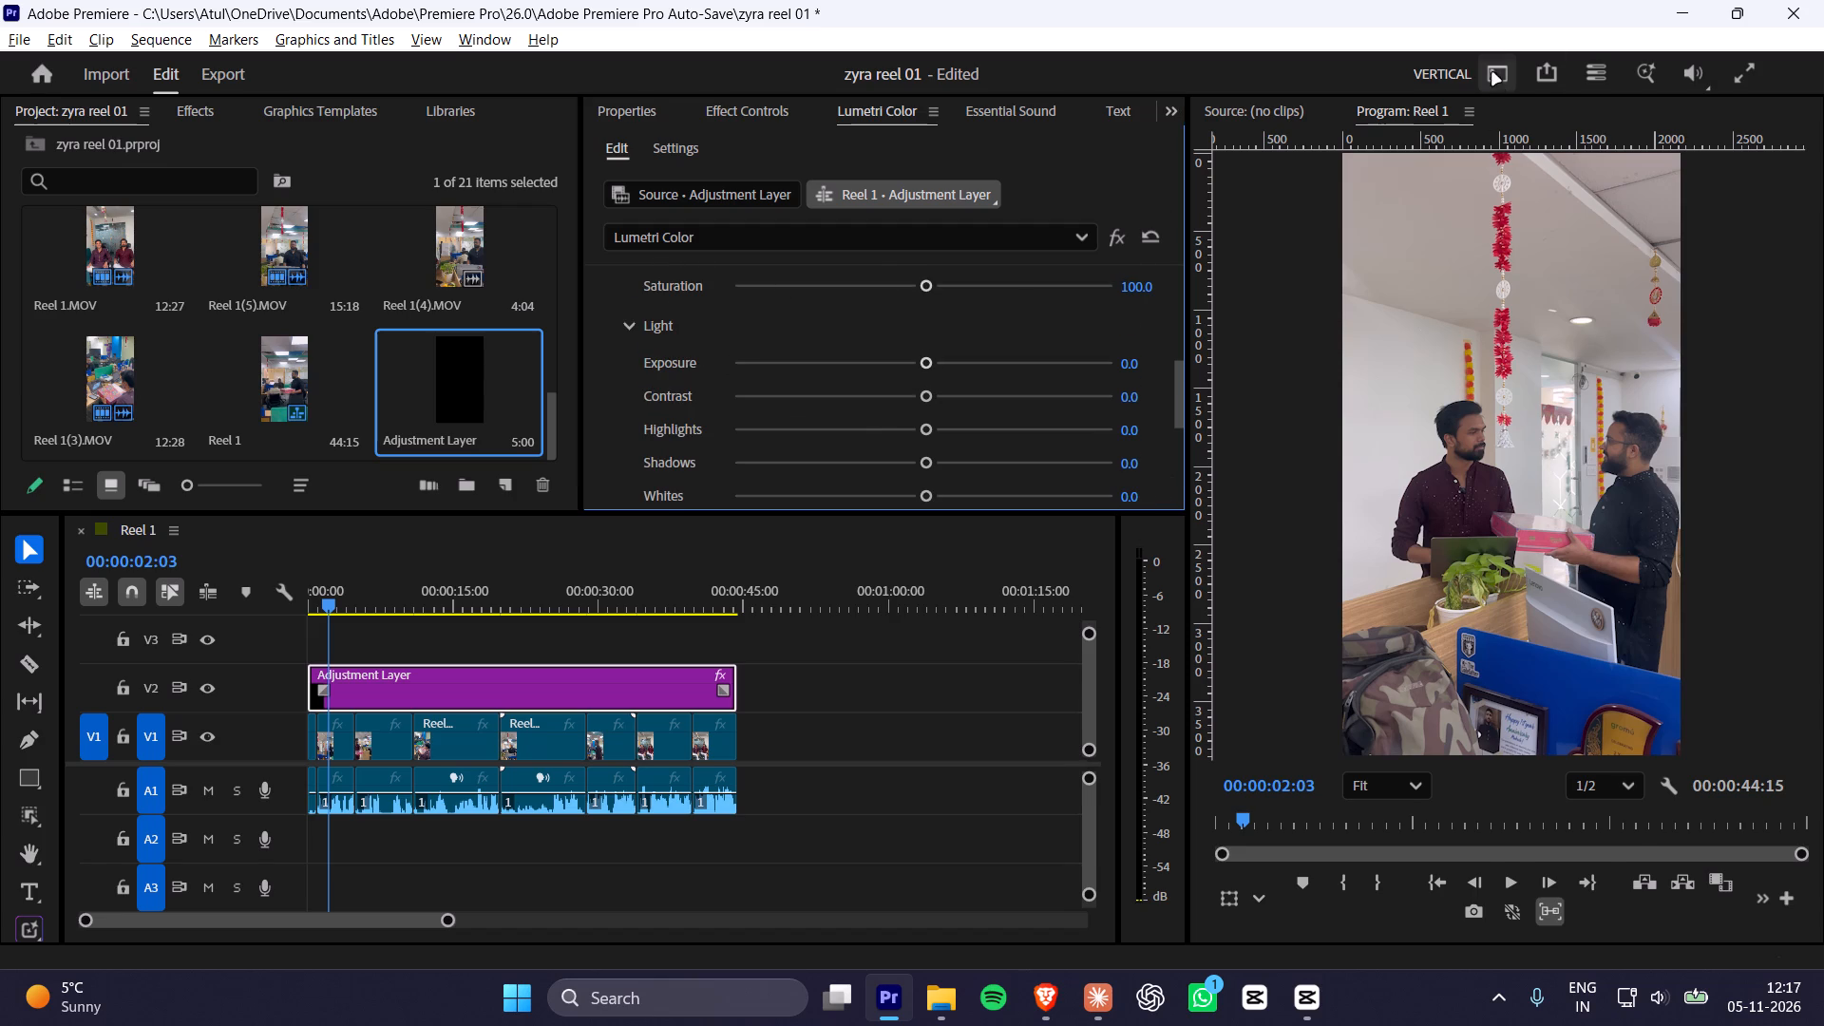
{"action": "left_click", "coordinate": [1492, 73]}
{"action": "left_click", "coordinate": [1513, 307]}
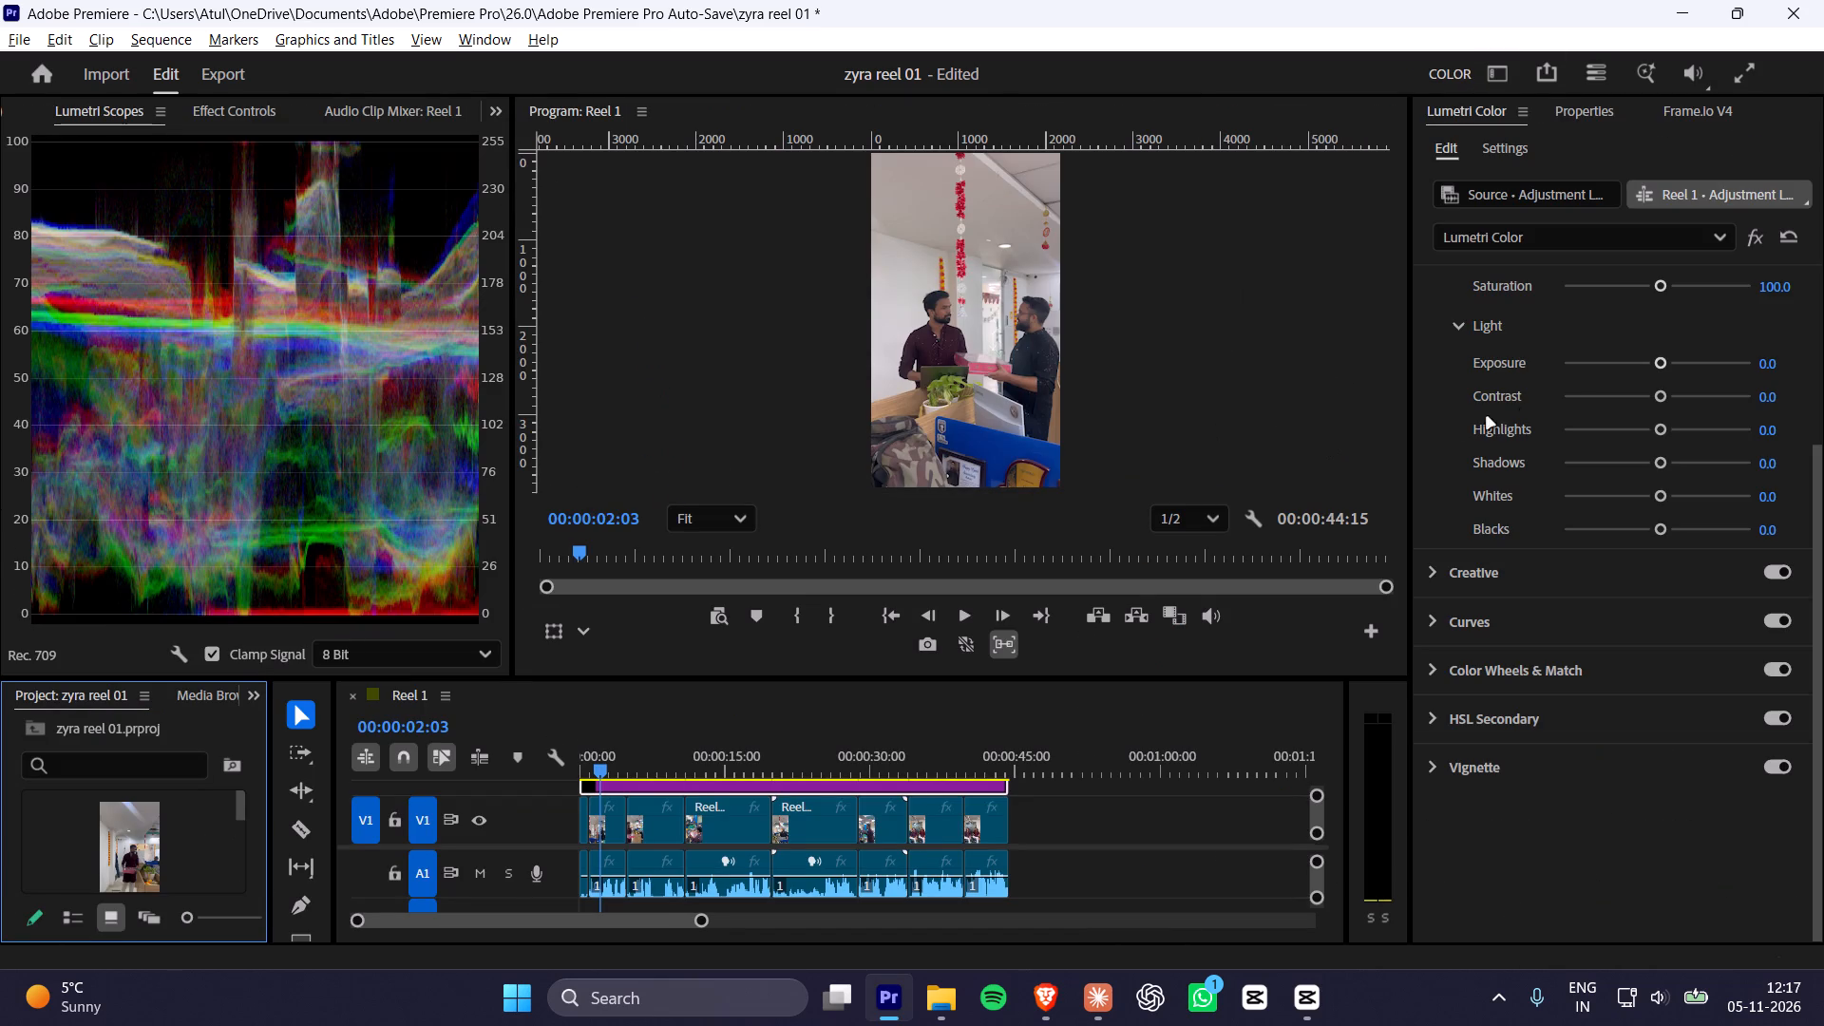
Raise the black point of the adjustment layer's master RGB curve slightly above zero.
{"action": "left_click", "coordinate": [1453, 320]}
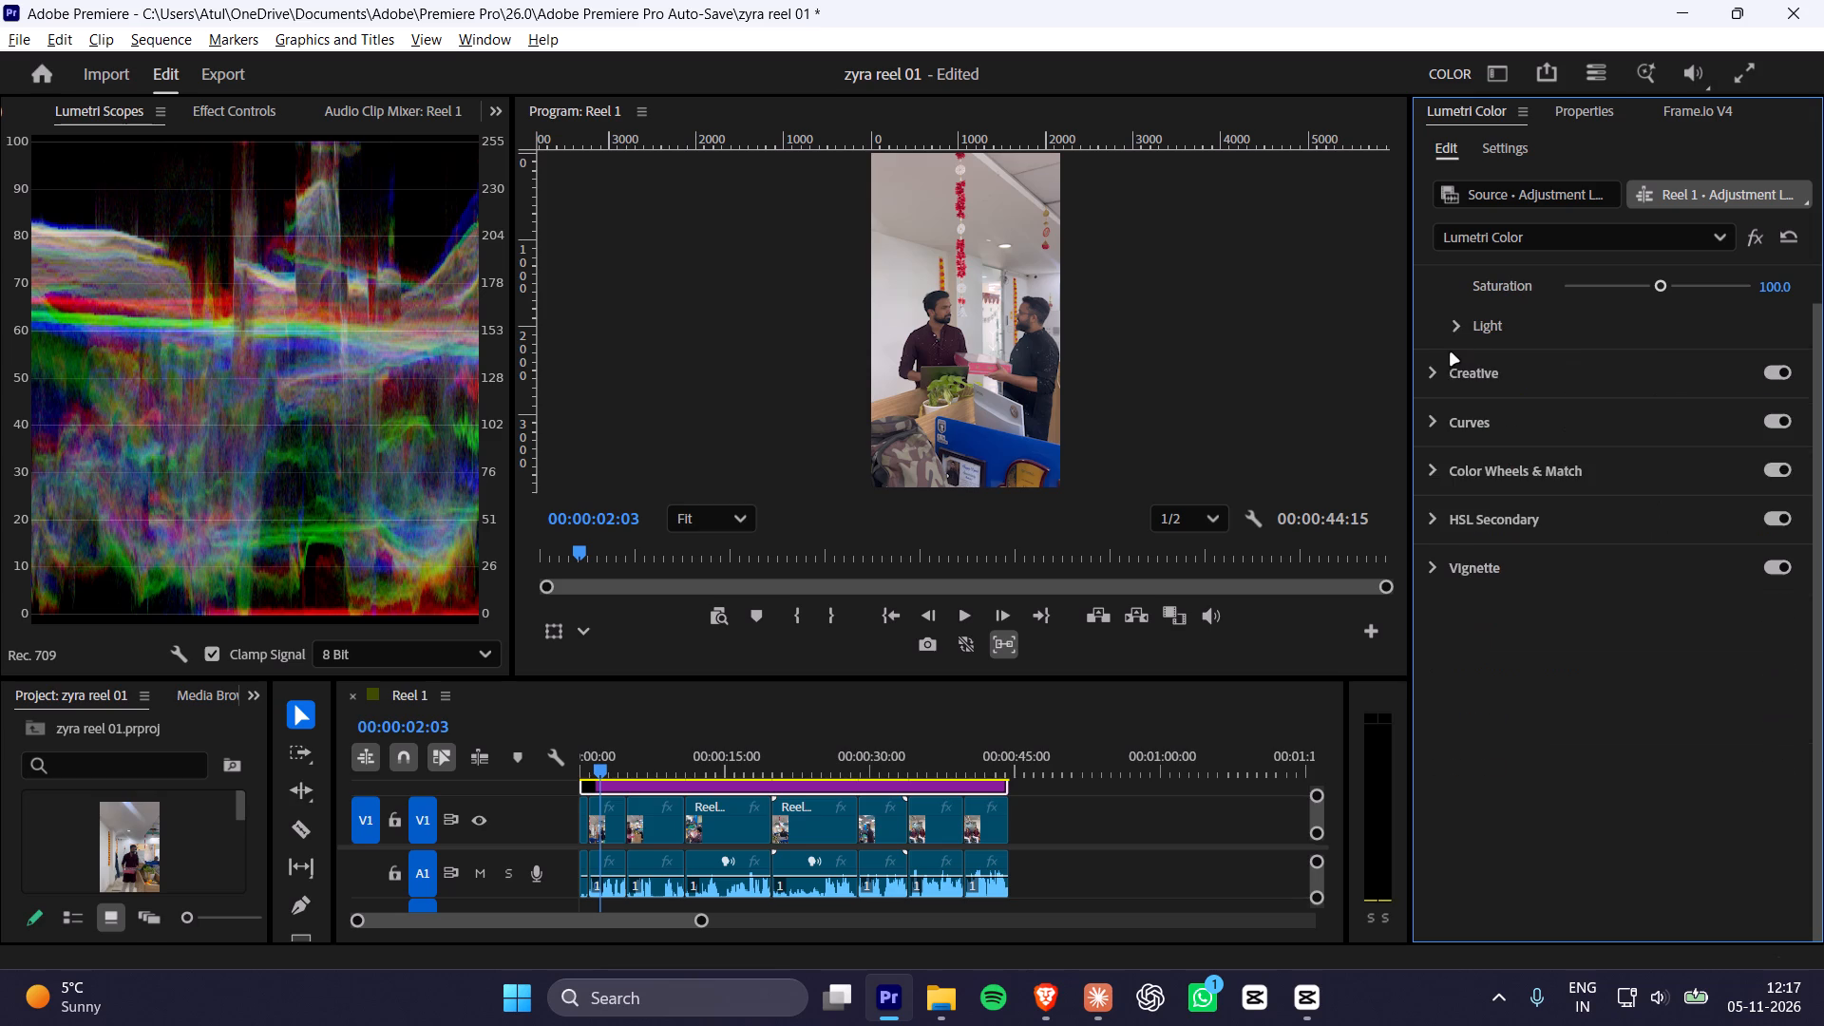
{"action": "left_click", "coordinate": [1453, 325]}
{"action": "left_click", "coordinate": [1440, 626]}
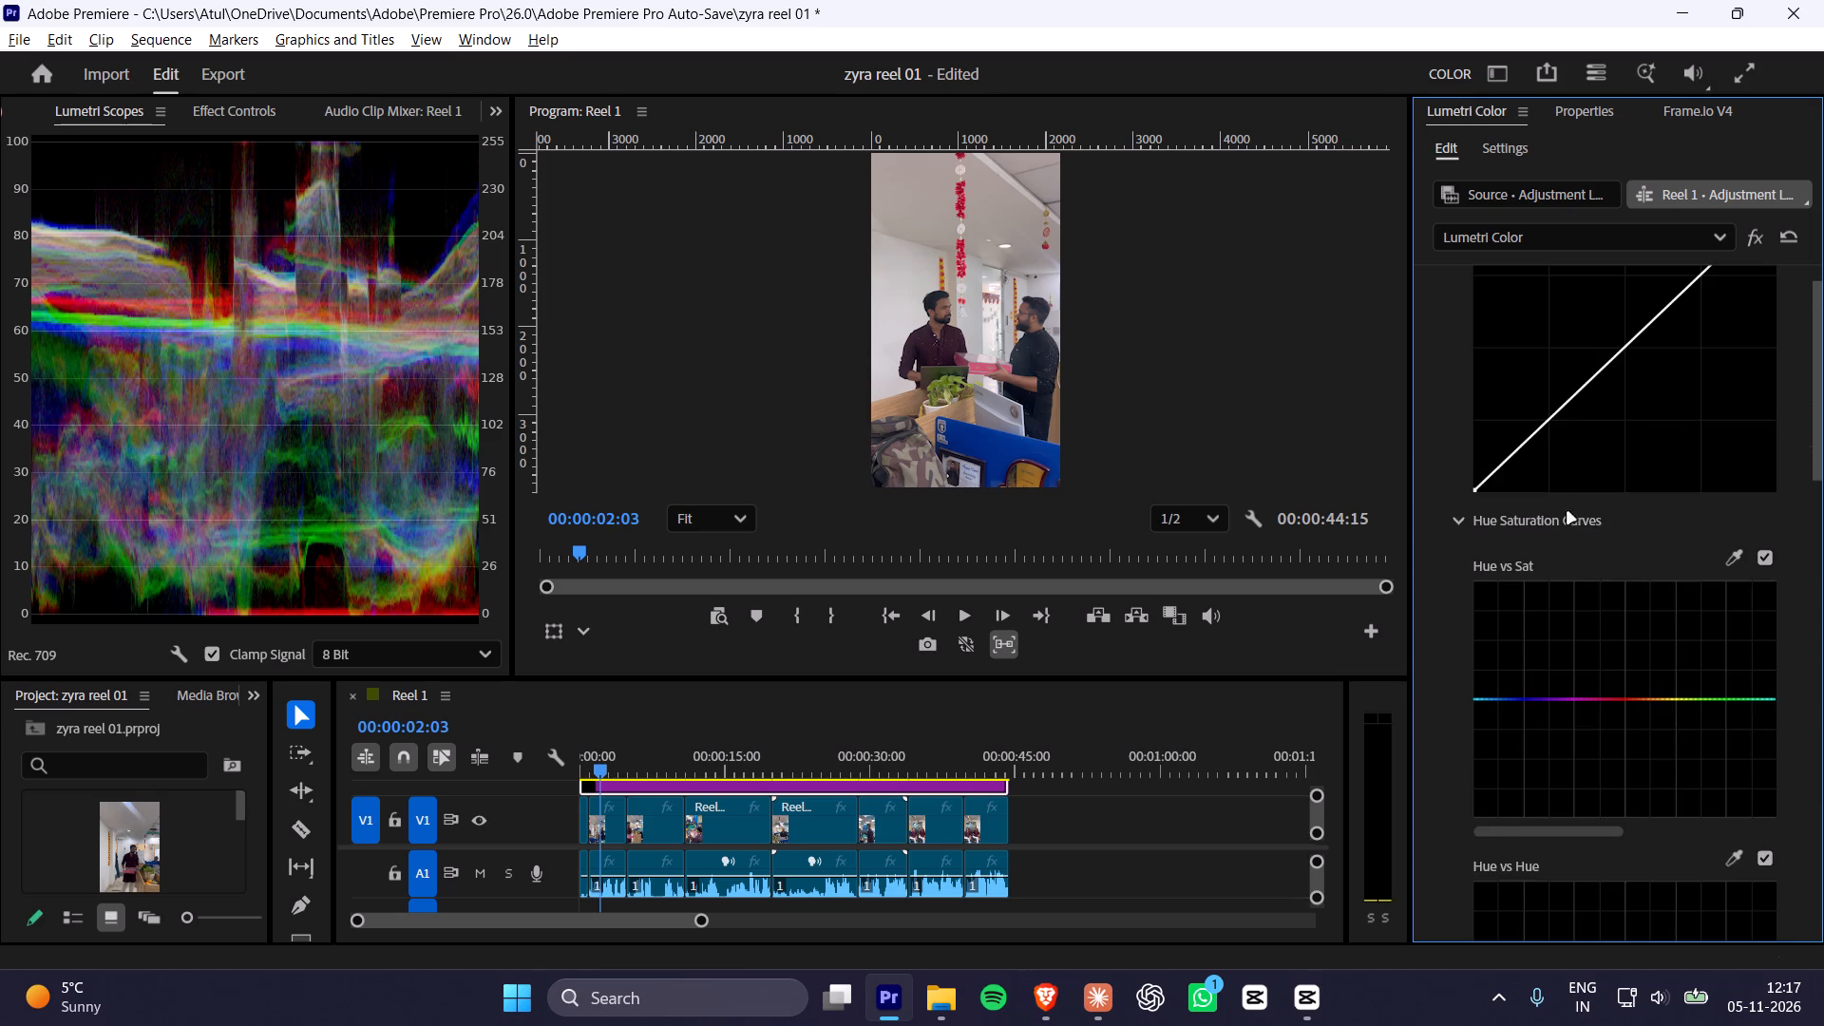
{"action": "scroll", "coordinate": [1578, 401], "scroll_direction": "up", "scroll_amount": 1}
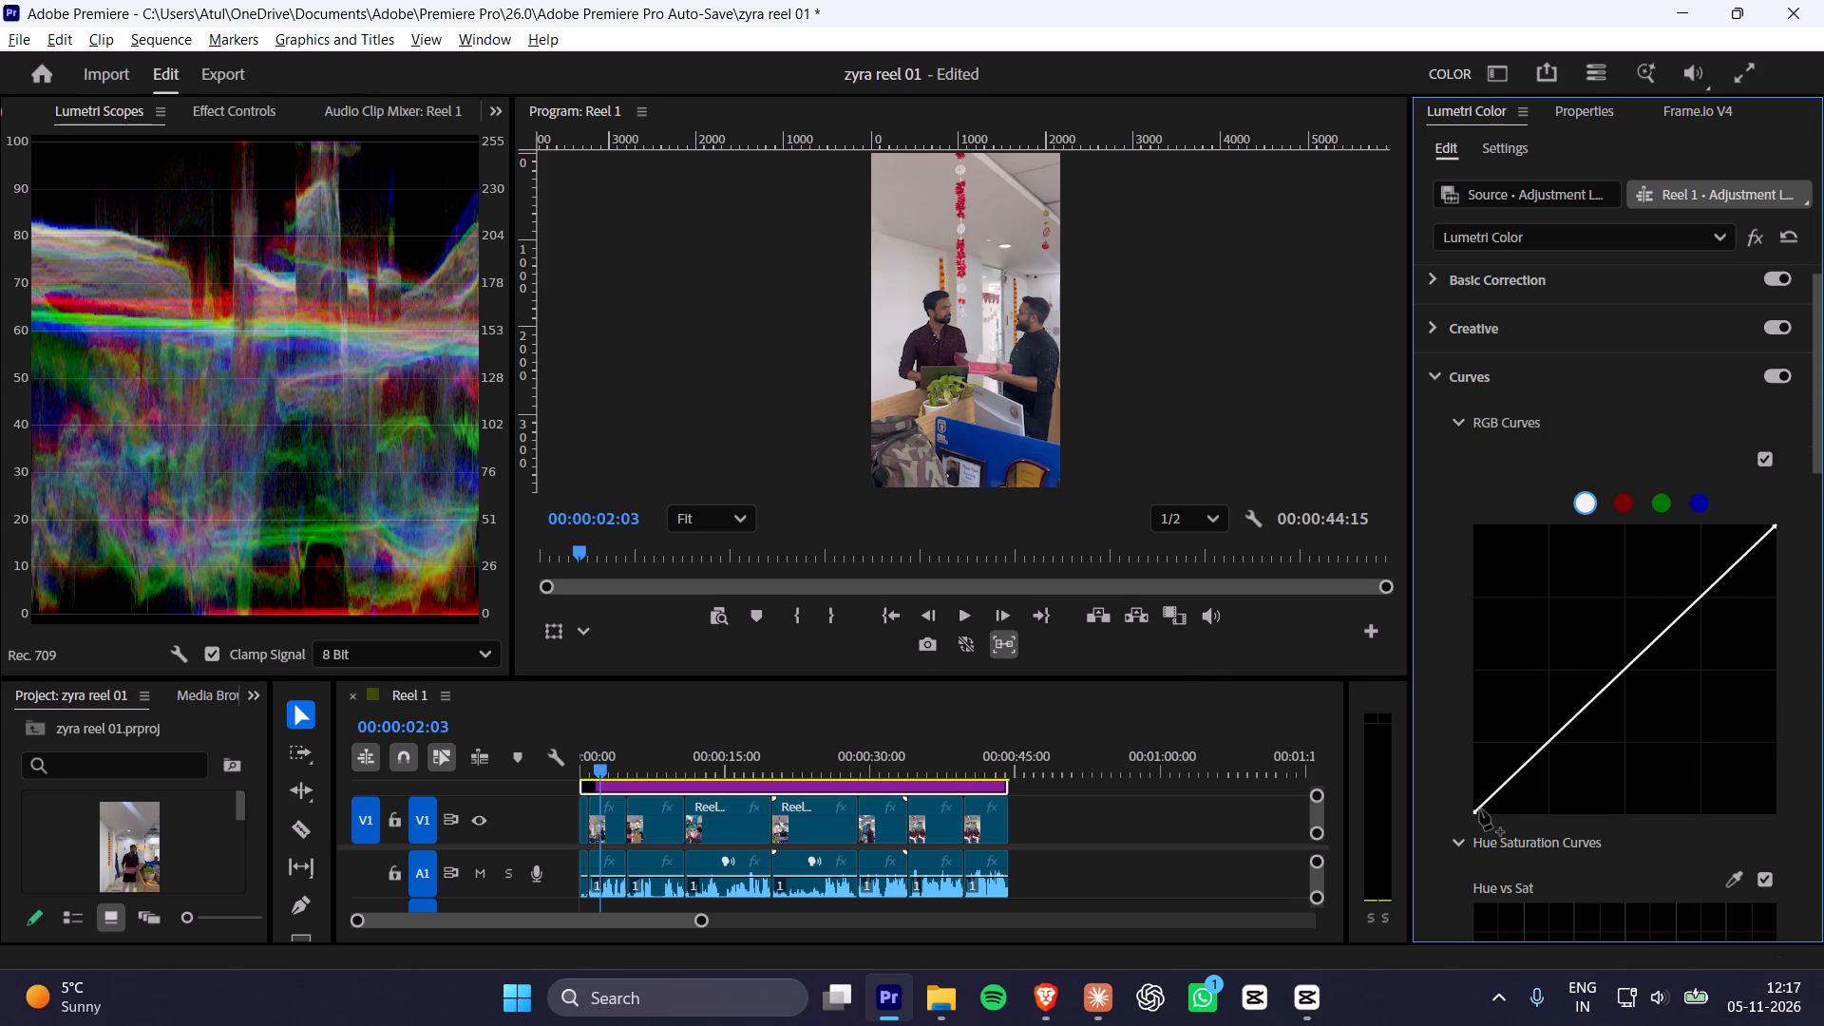
{"action": "left_click_drag", "start_coordinate": [1479, 808], "coordinate": [1471, 810]}
{"action": "key", "text": "ctrl+z"}
{"action": "left_click_drag", "start_coordinate": [1475, 812], "coordinate": [1473, 809]}
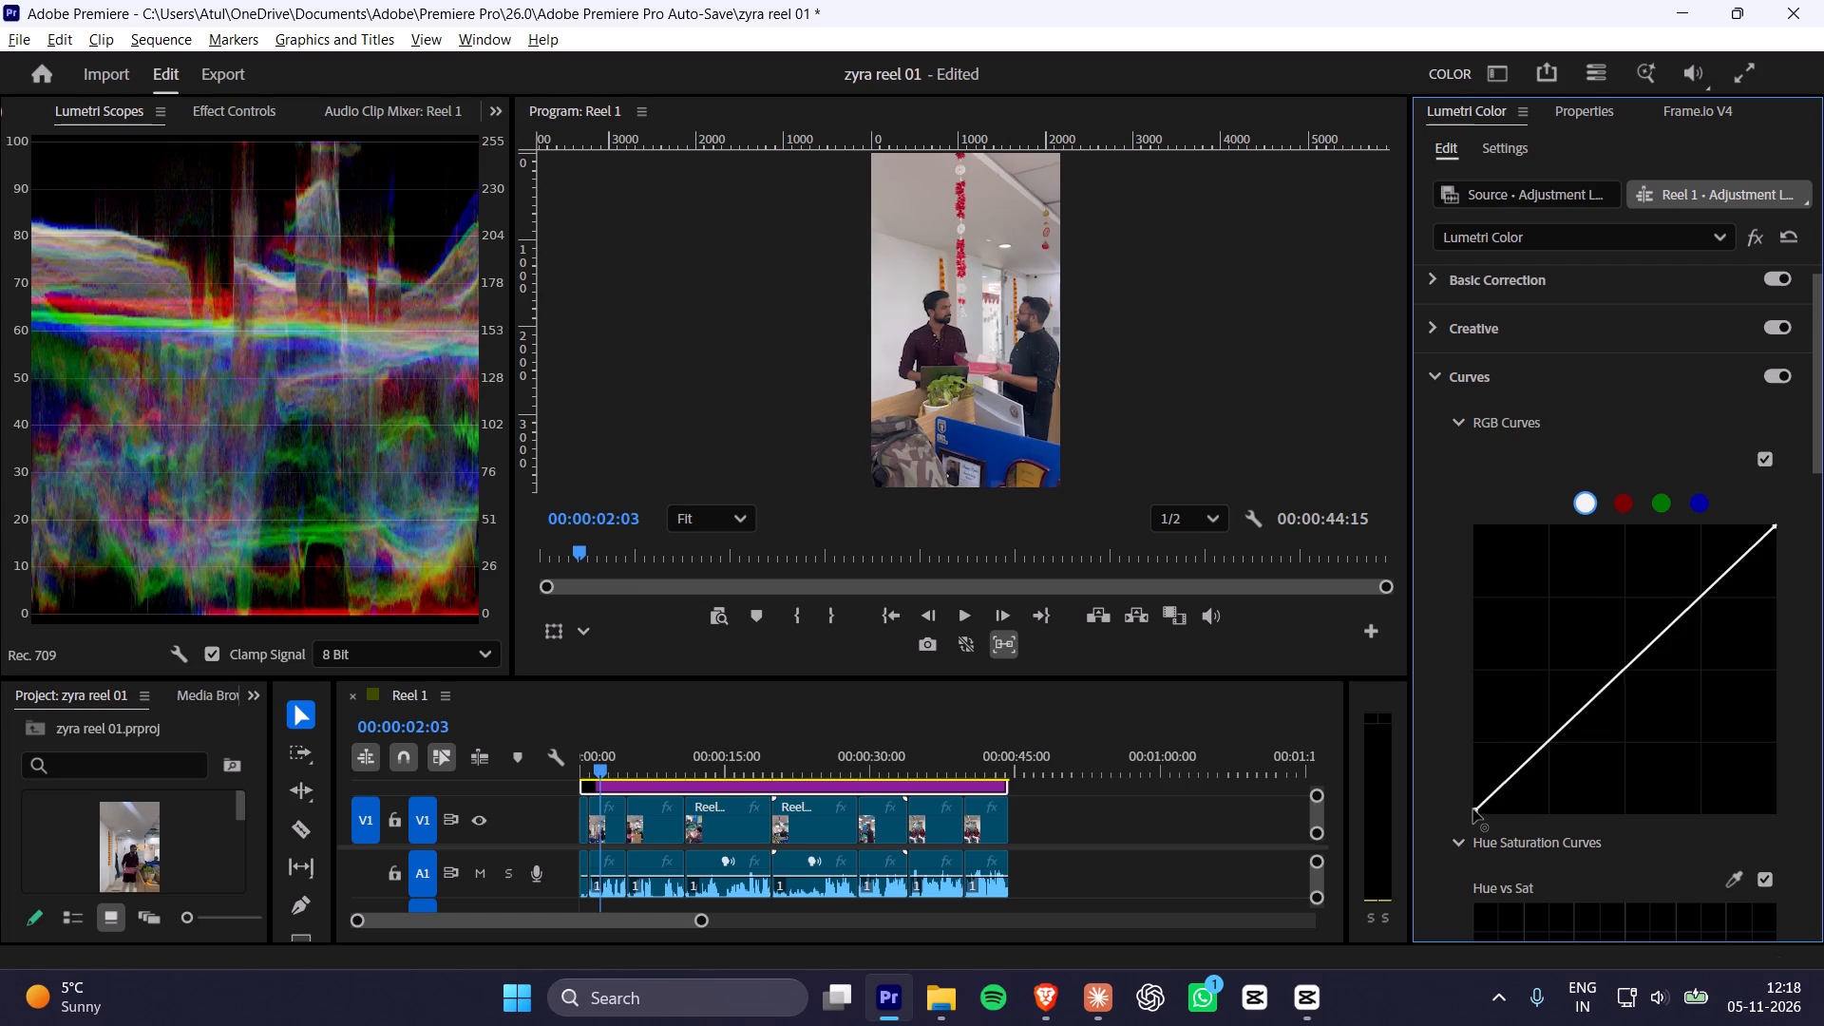
{"action": "left_click_drag", "start_coordinate": [1473, 809], "coordinate": [1469, 798]}
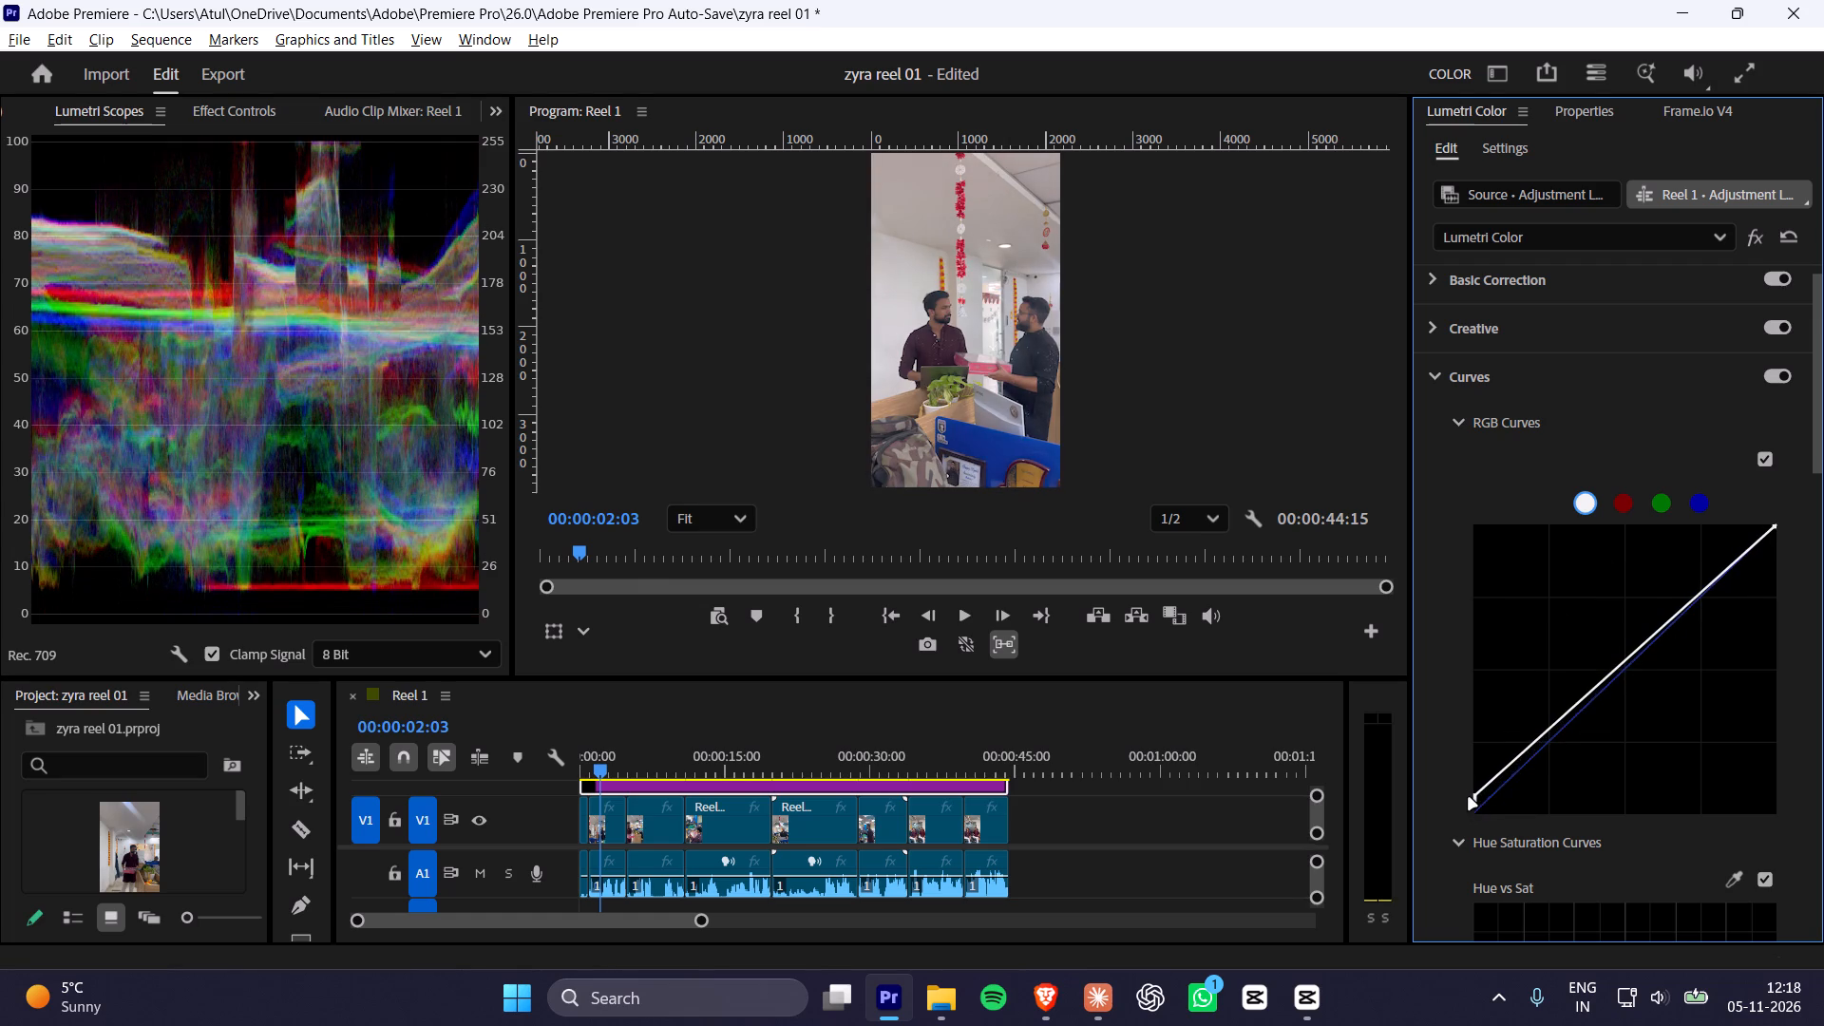
{"action": "left_click_drag", "start_coordinate": [1469, 798], "coordinate": [1471, 798]}
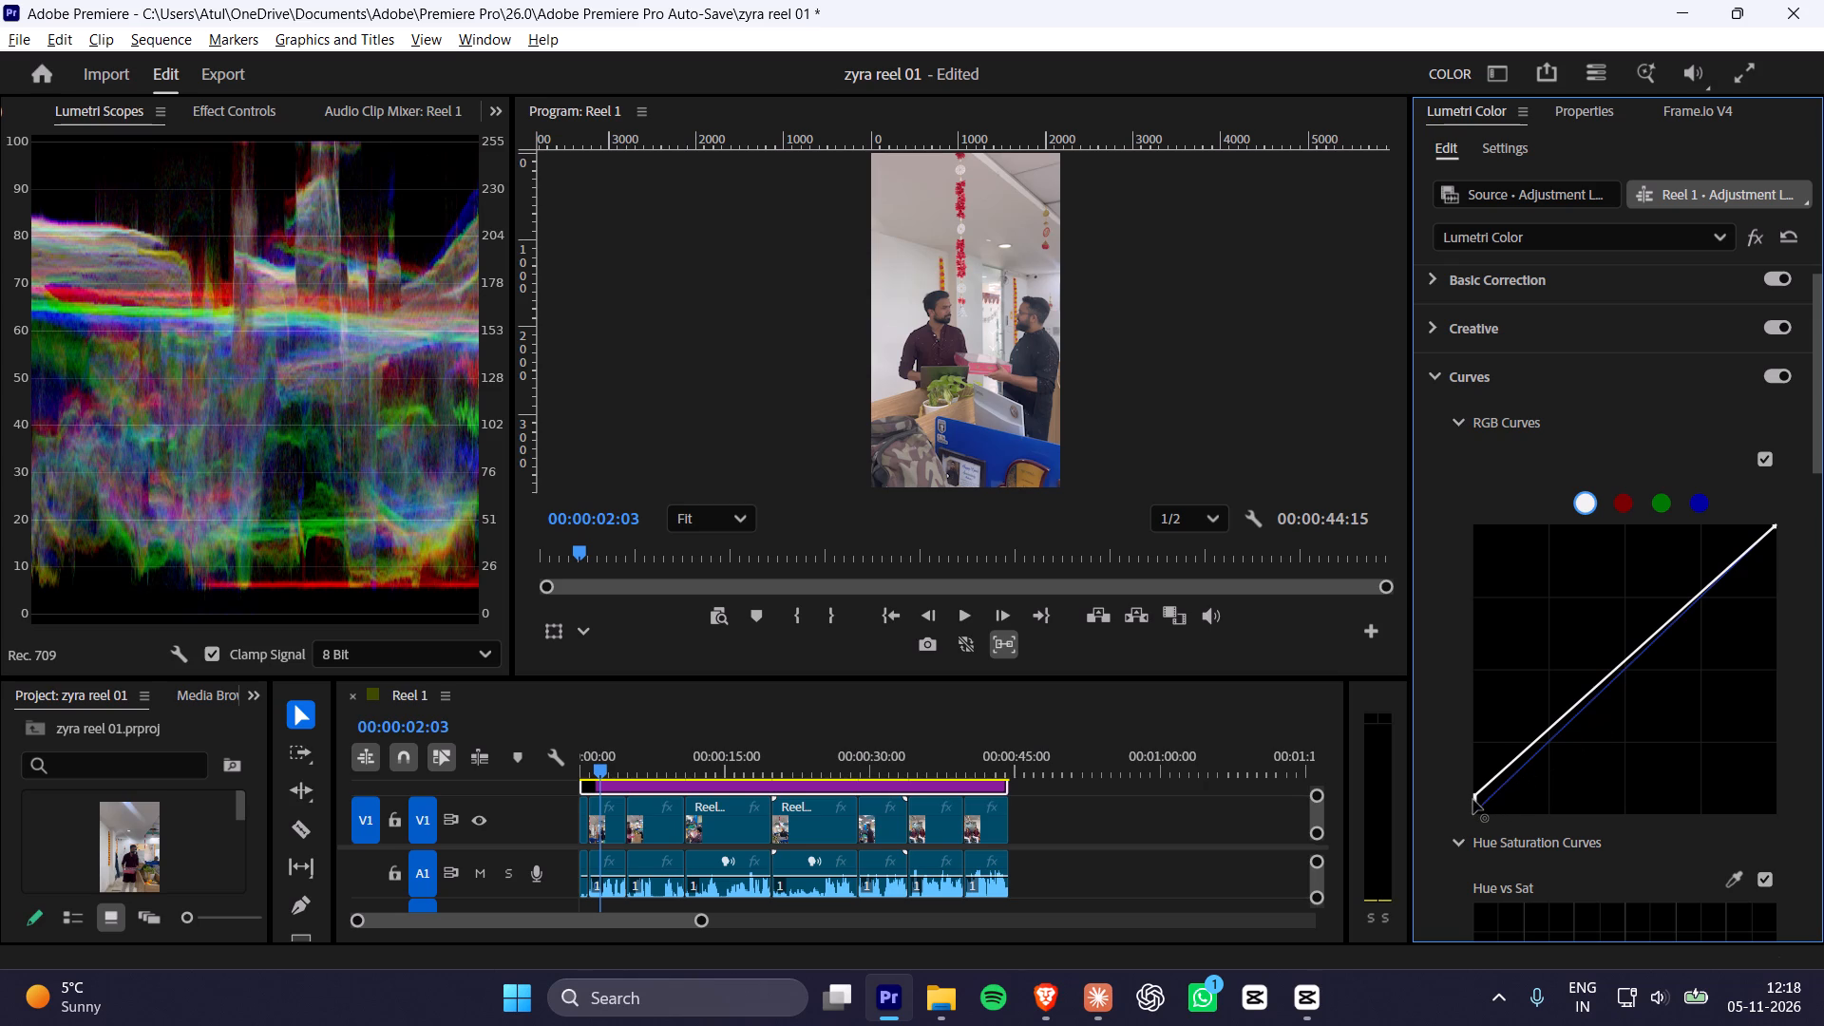
{"action": "left_click_drag", "start_coordinate": [1473, 800], "coordinate": [1472, 814]}
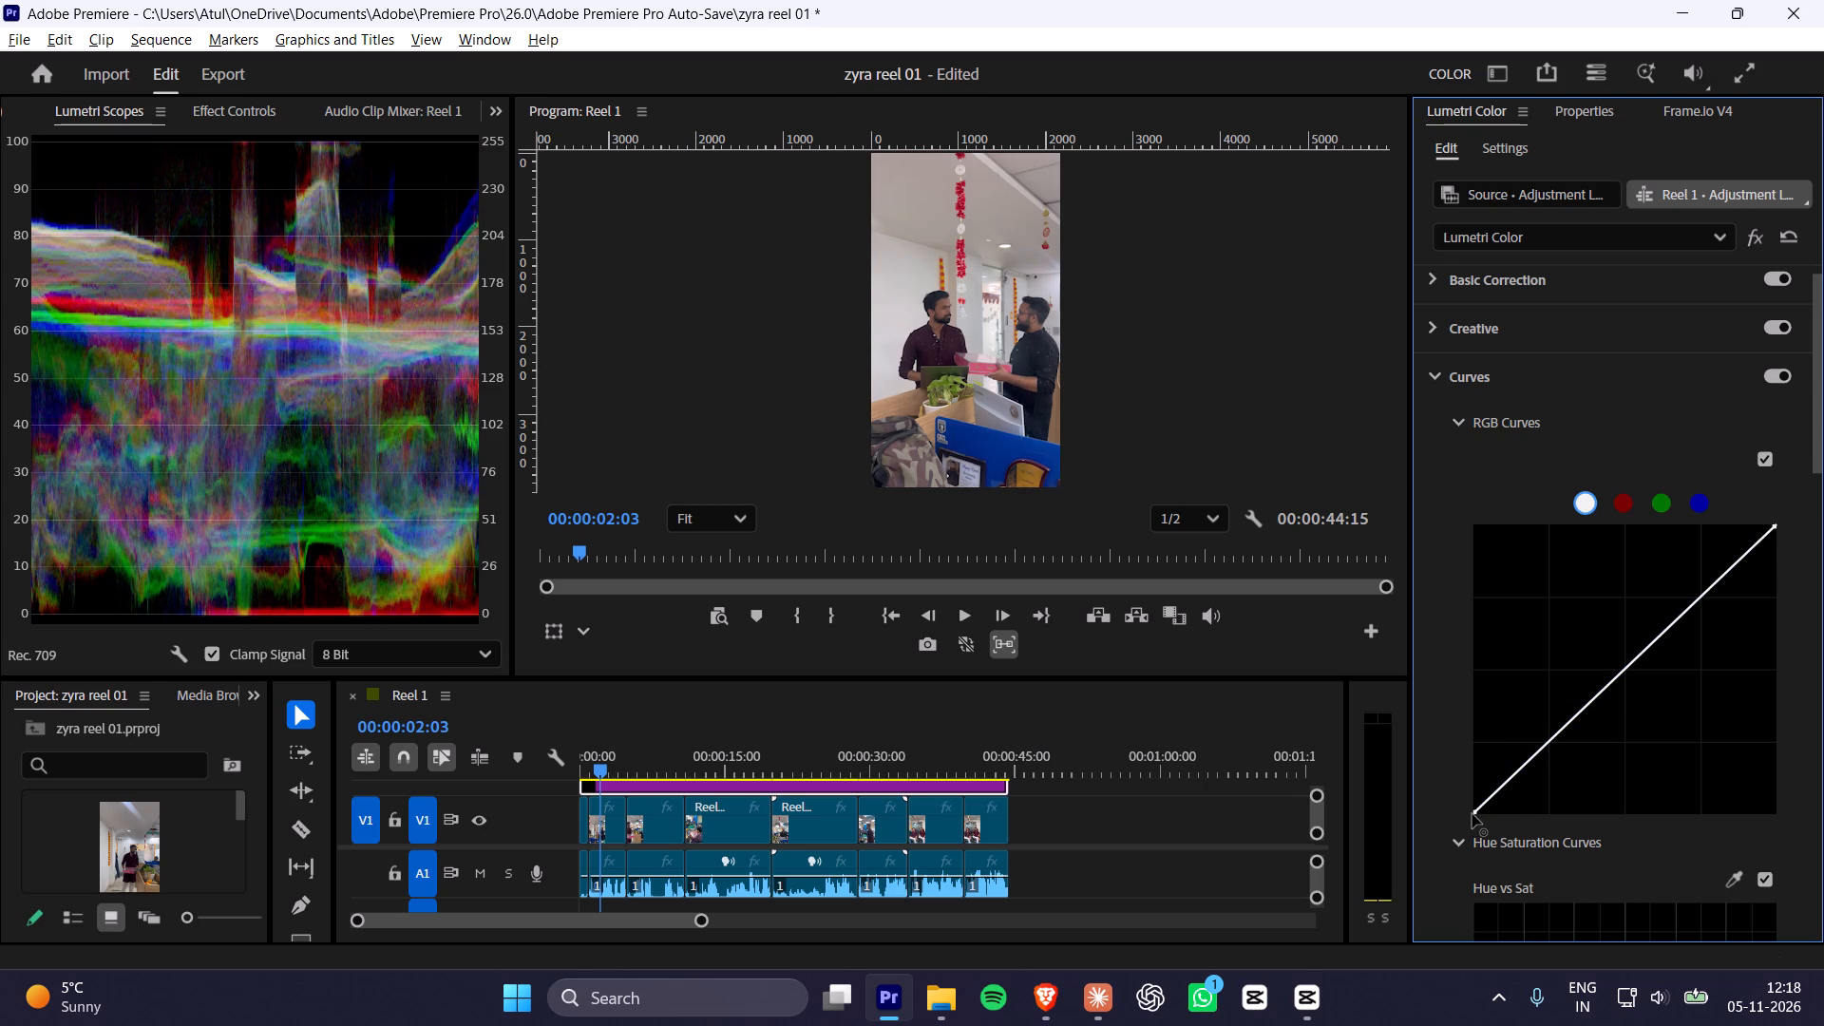
{"action": "left_click_drag", "start_coordinate": [1472, 814], "coordinate": [1461, 809]}
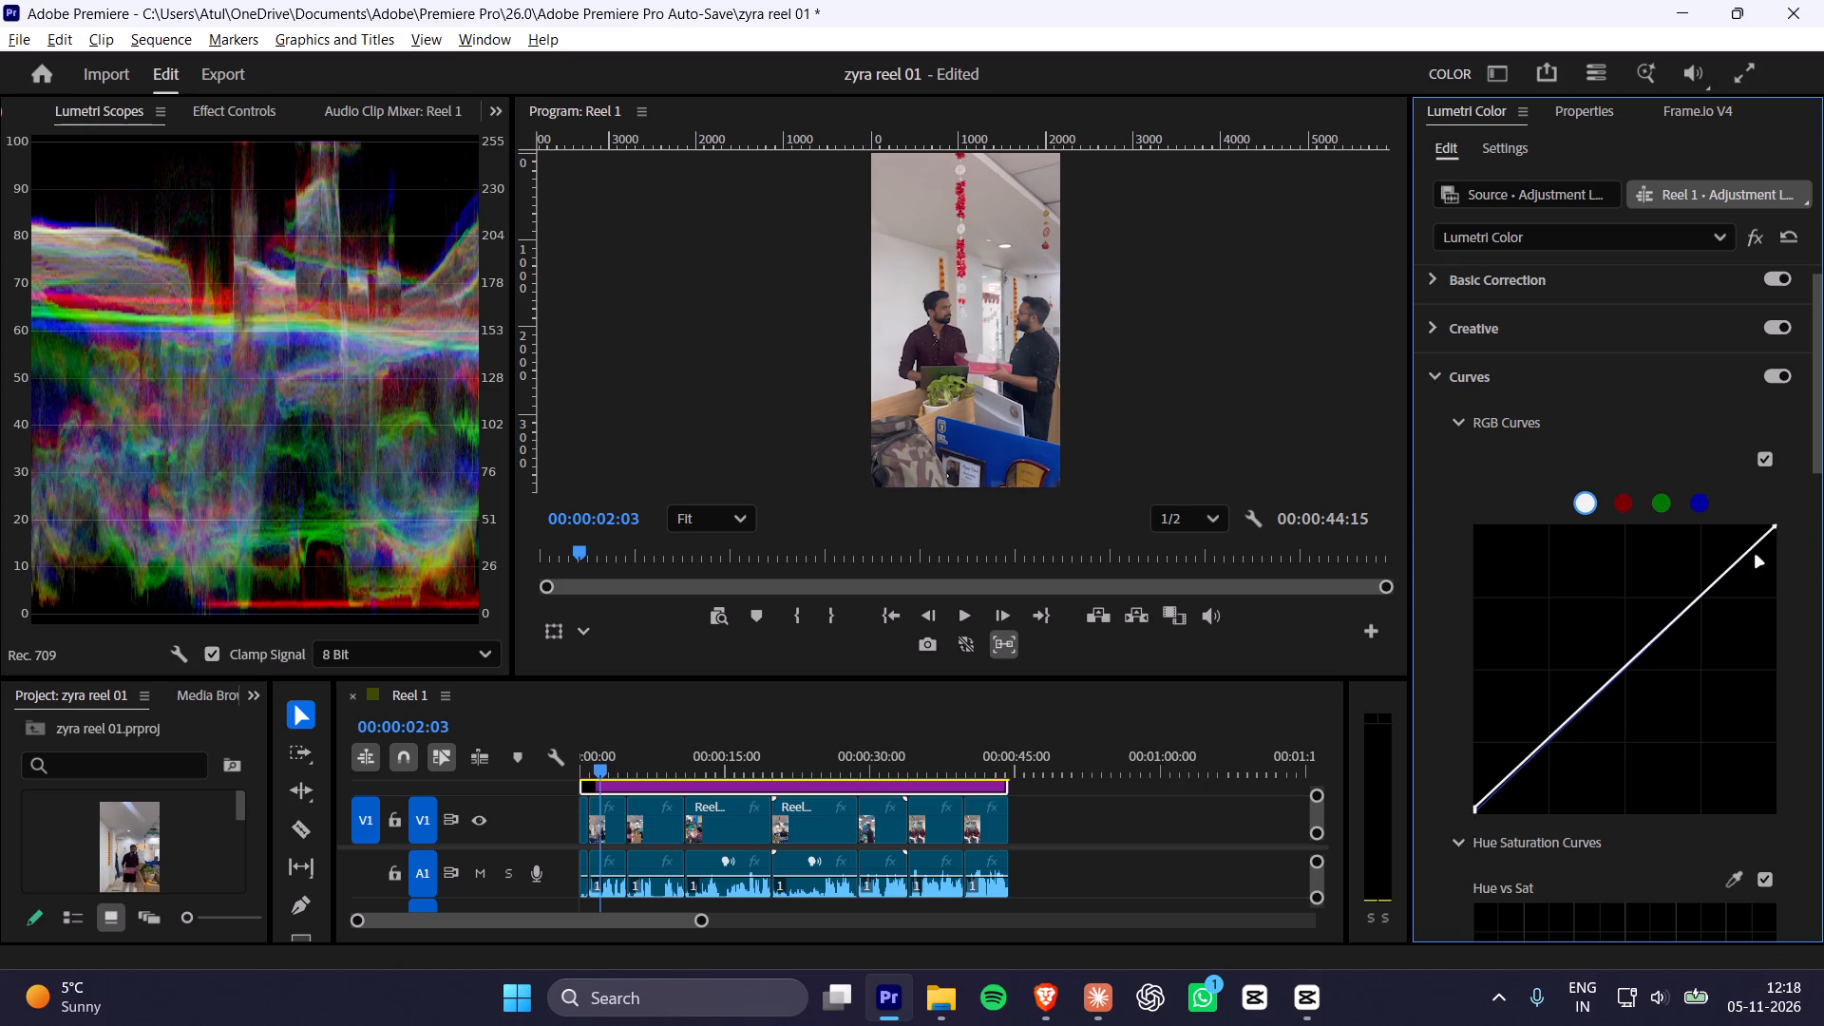
Add a point about three quarters up the master RGB curve and raise it slightly to brighten the highlights.
{"action": "left_click_drag", "start_coordinate": [1701, 598], "coordinate": [1700, 598]}
{"action": "left_click_drag", "start_coordinate": [1700, 598], "coordinate": [1693, 585]}
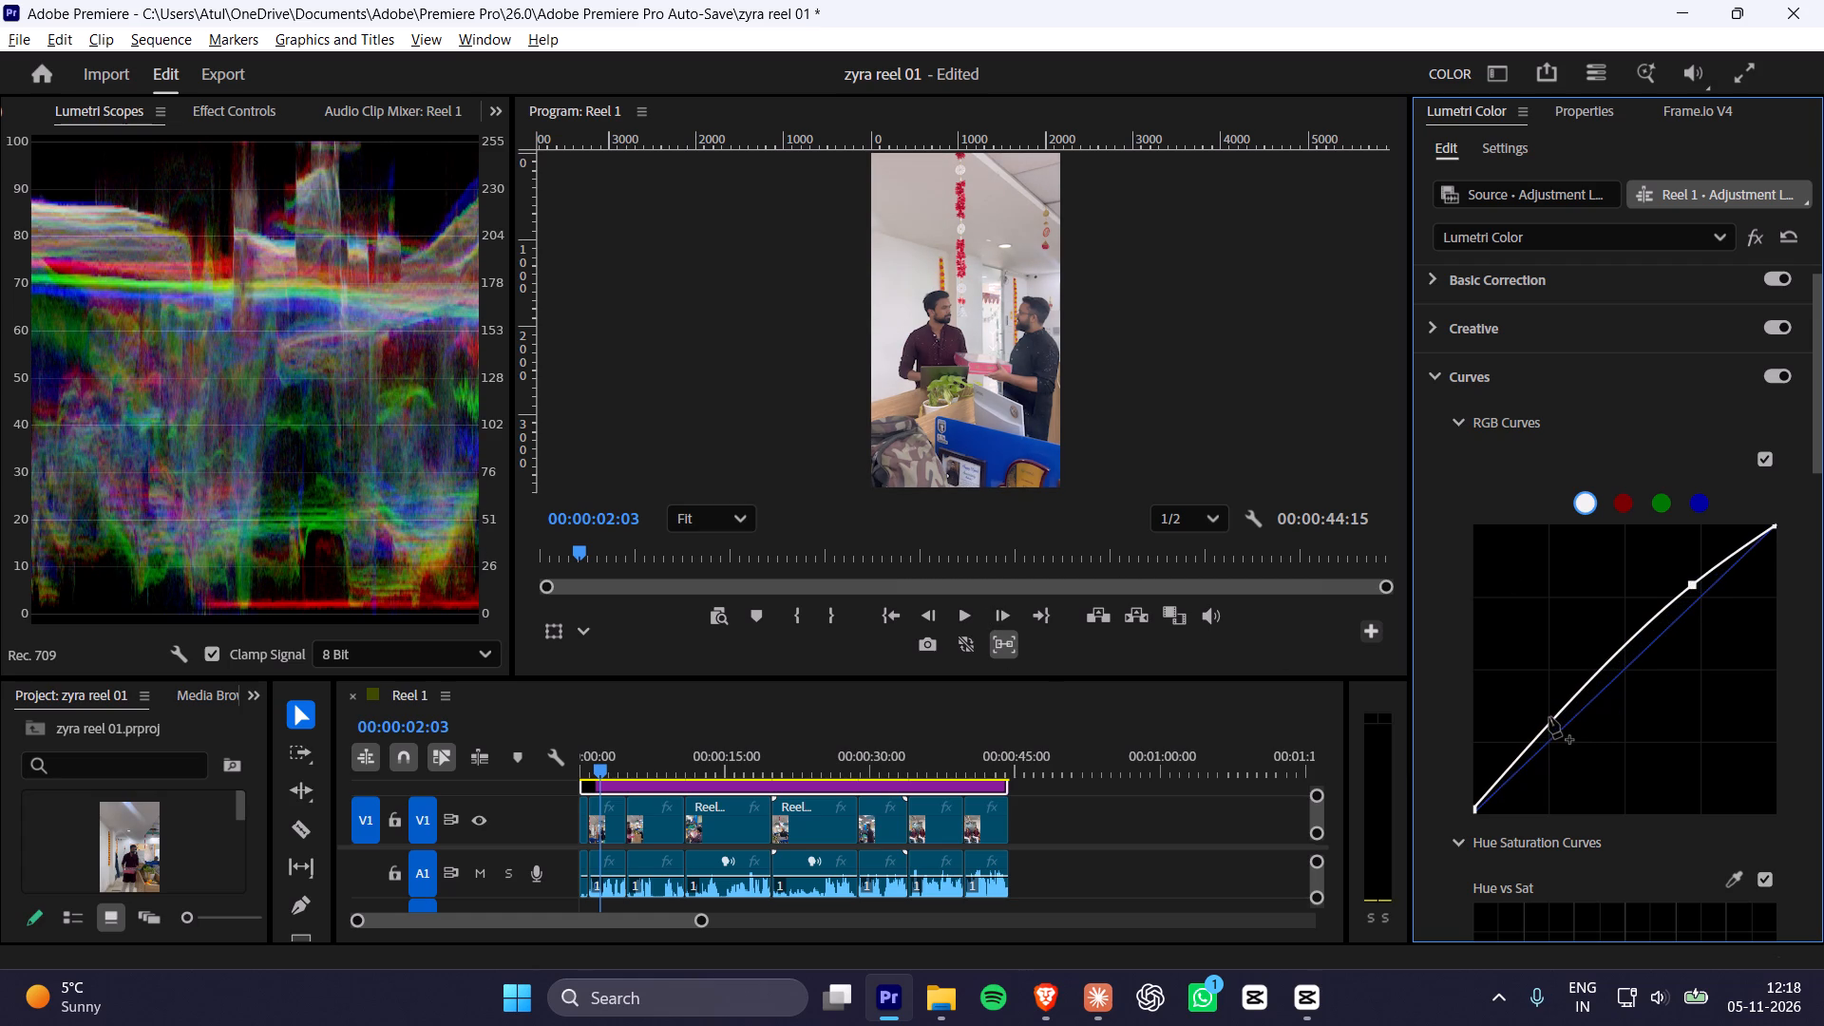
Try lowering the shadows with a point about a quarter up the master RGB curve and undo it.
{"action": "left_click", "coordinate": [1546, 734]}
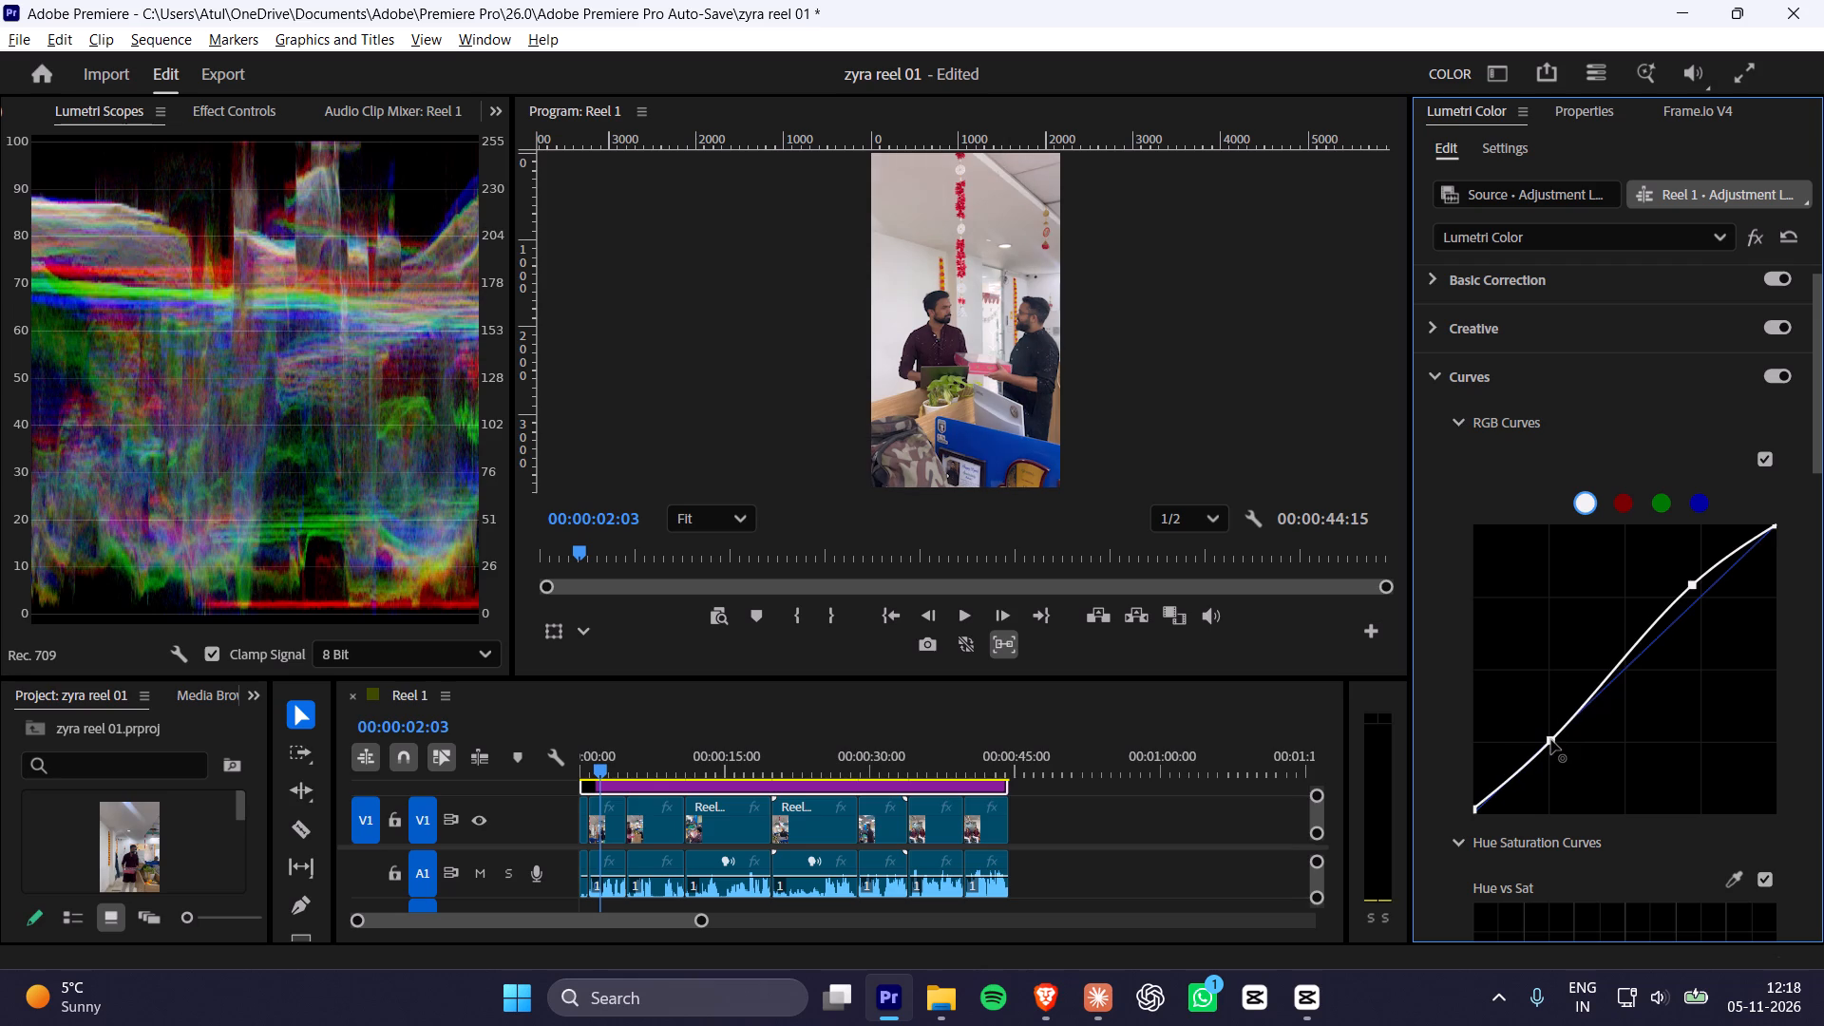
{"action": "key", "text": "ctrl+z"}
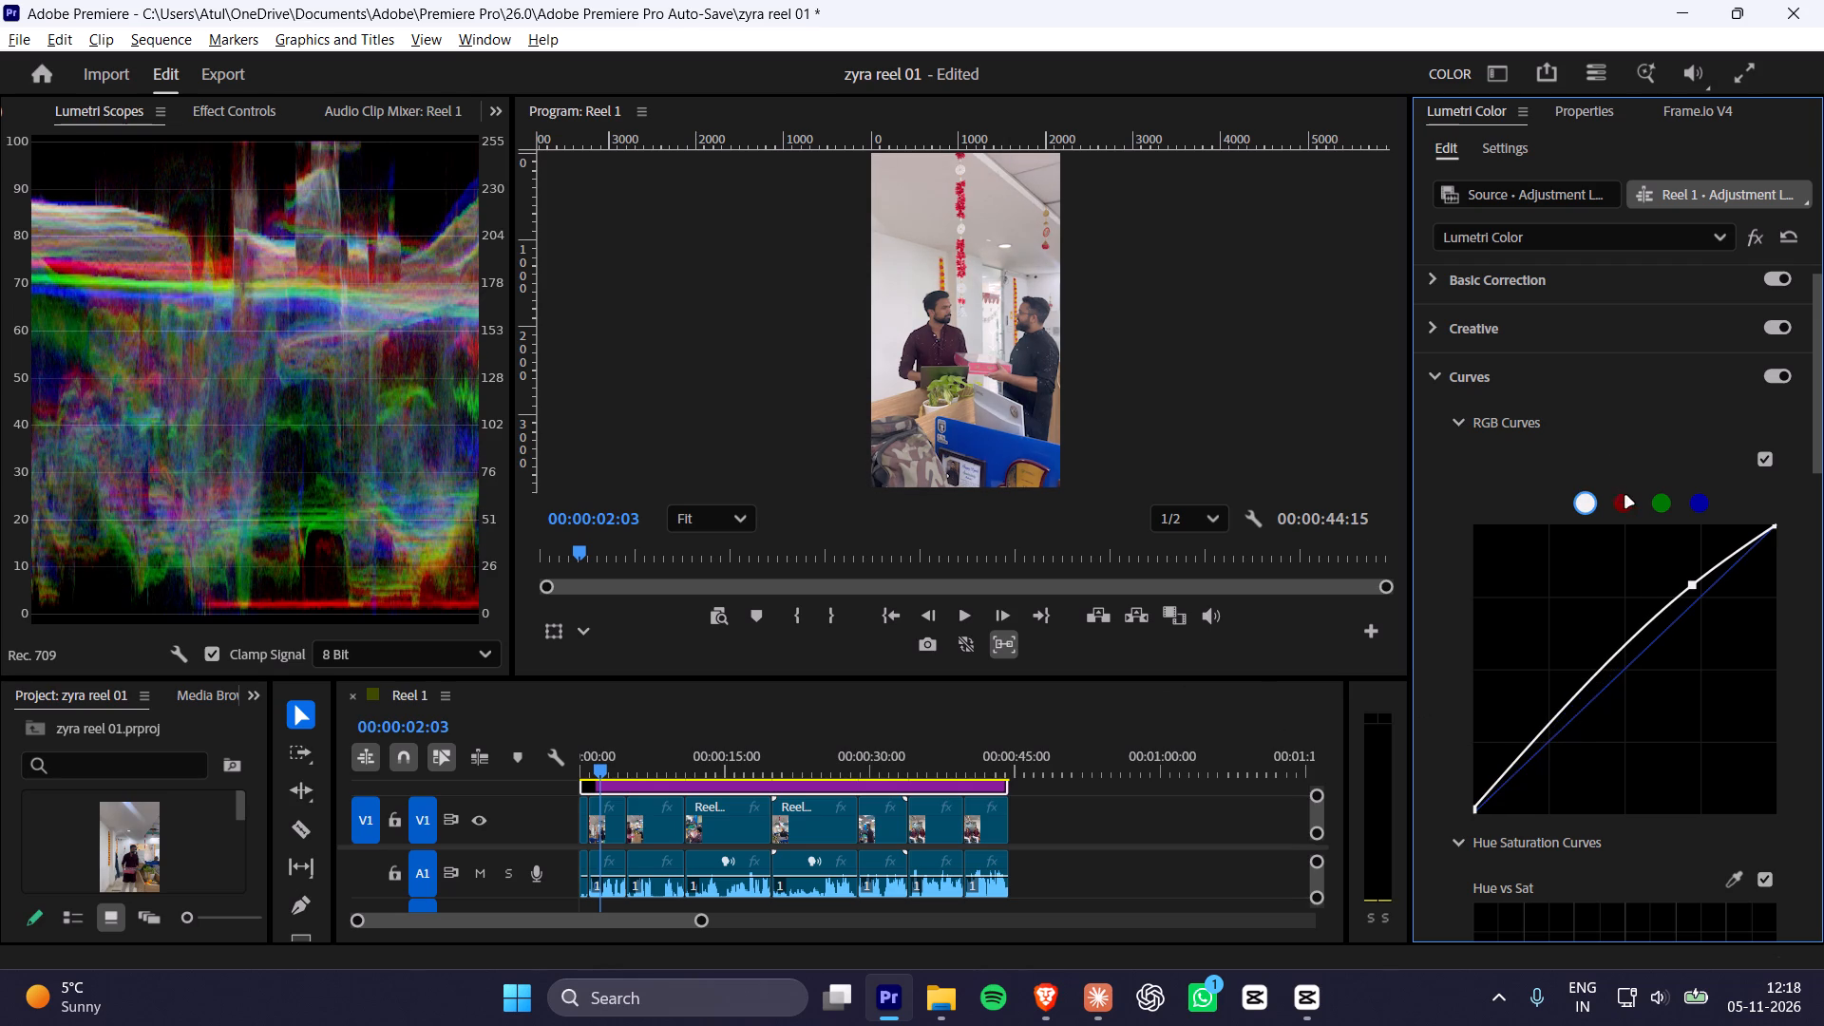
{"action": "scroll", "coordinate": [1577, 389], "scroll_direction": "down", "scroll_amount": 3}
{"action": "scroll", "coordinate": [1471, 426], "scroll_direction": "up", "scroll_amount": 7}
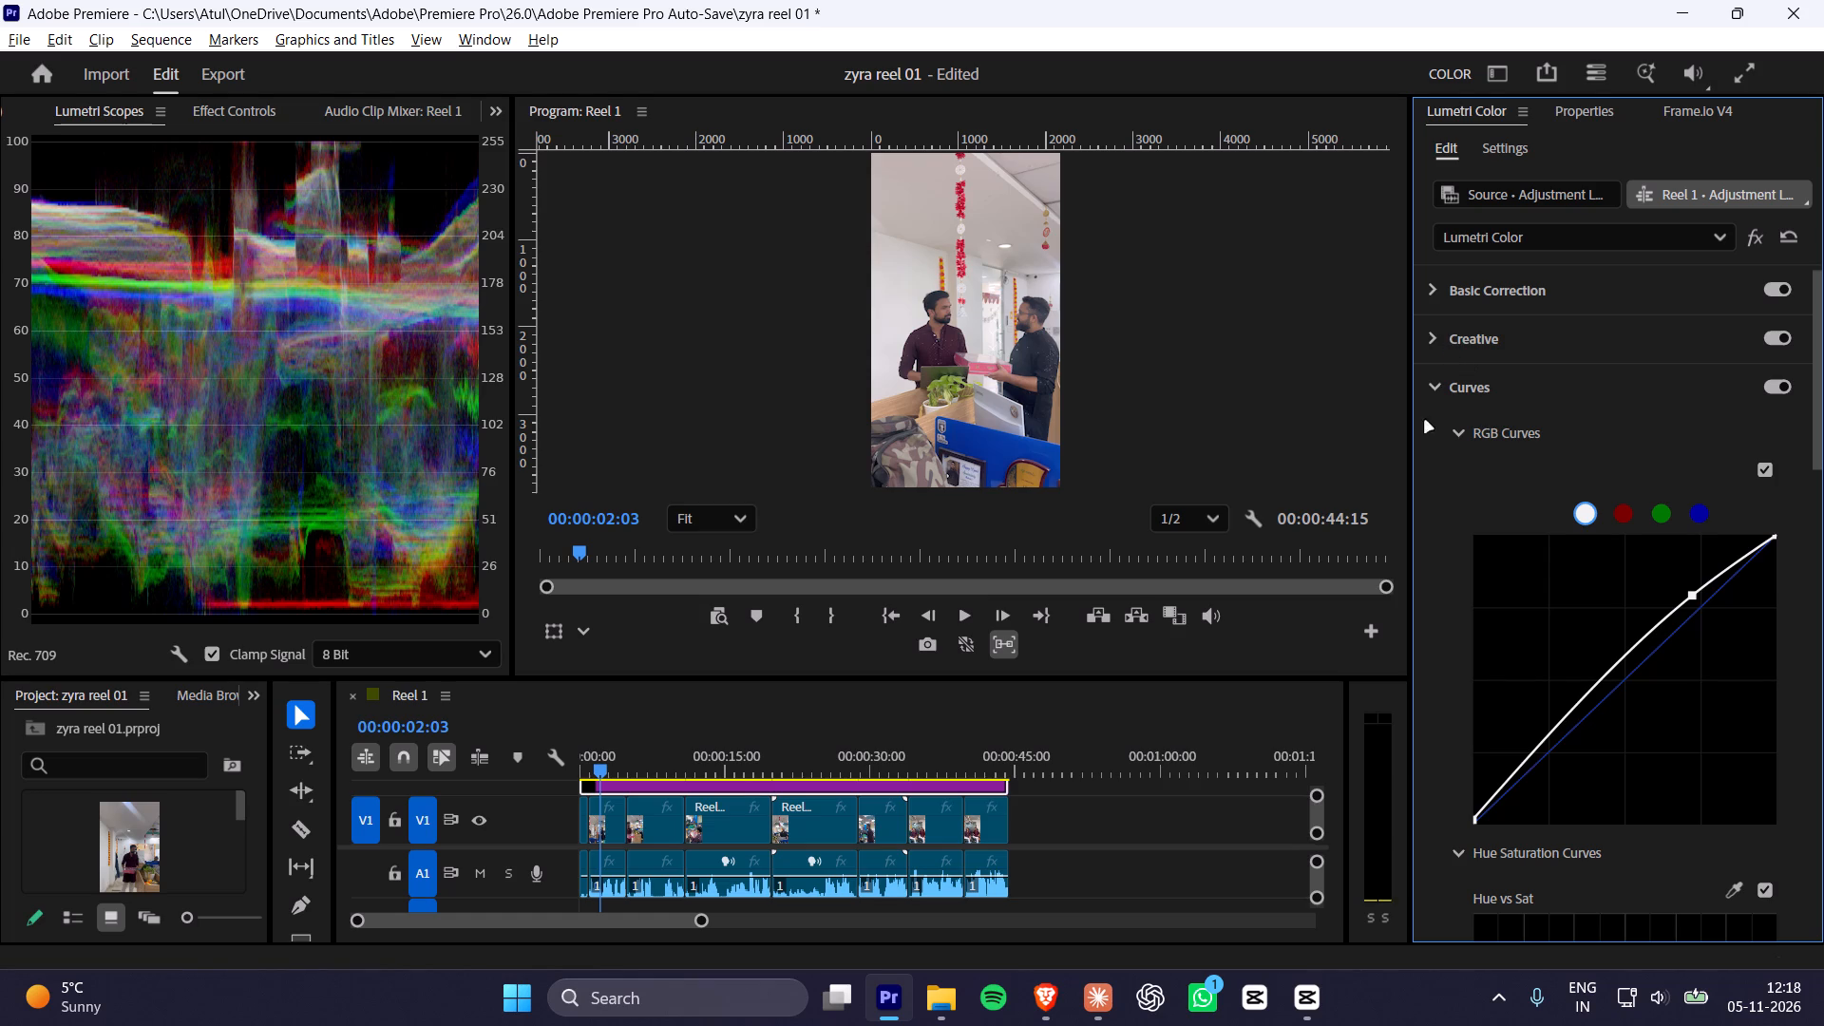
Preview the grade by playing Reel 1 from about 8 seconds to 00:00:09:00.
{"action": "left_click", "coordinate": [658, 758]}
{"action": "key", "text": "space"}
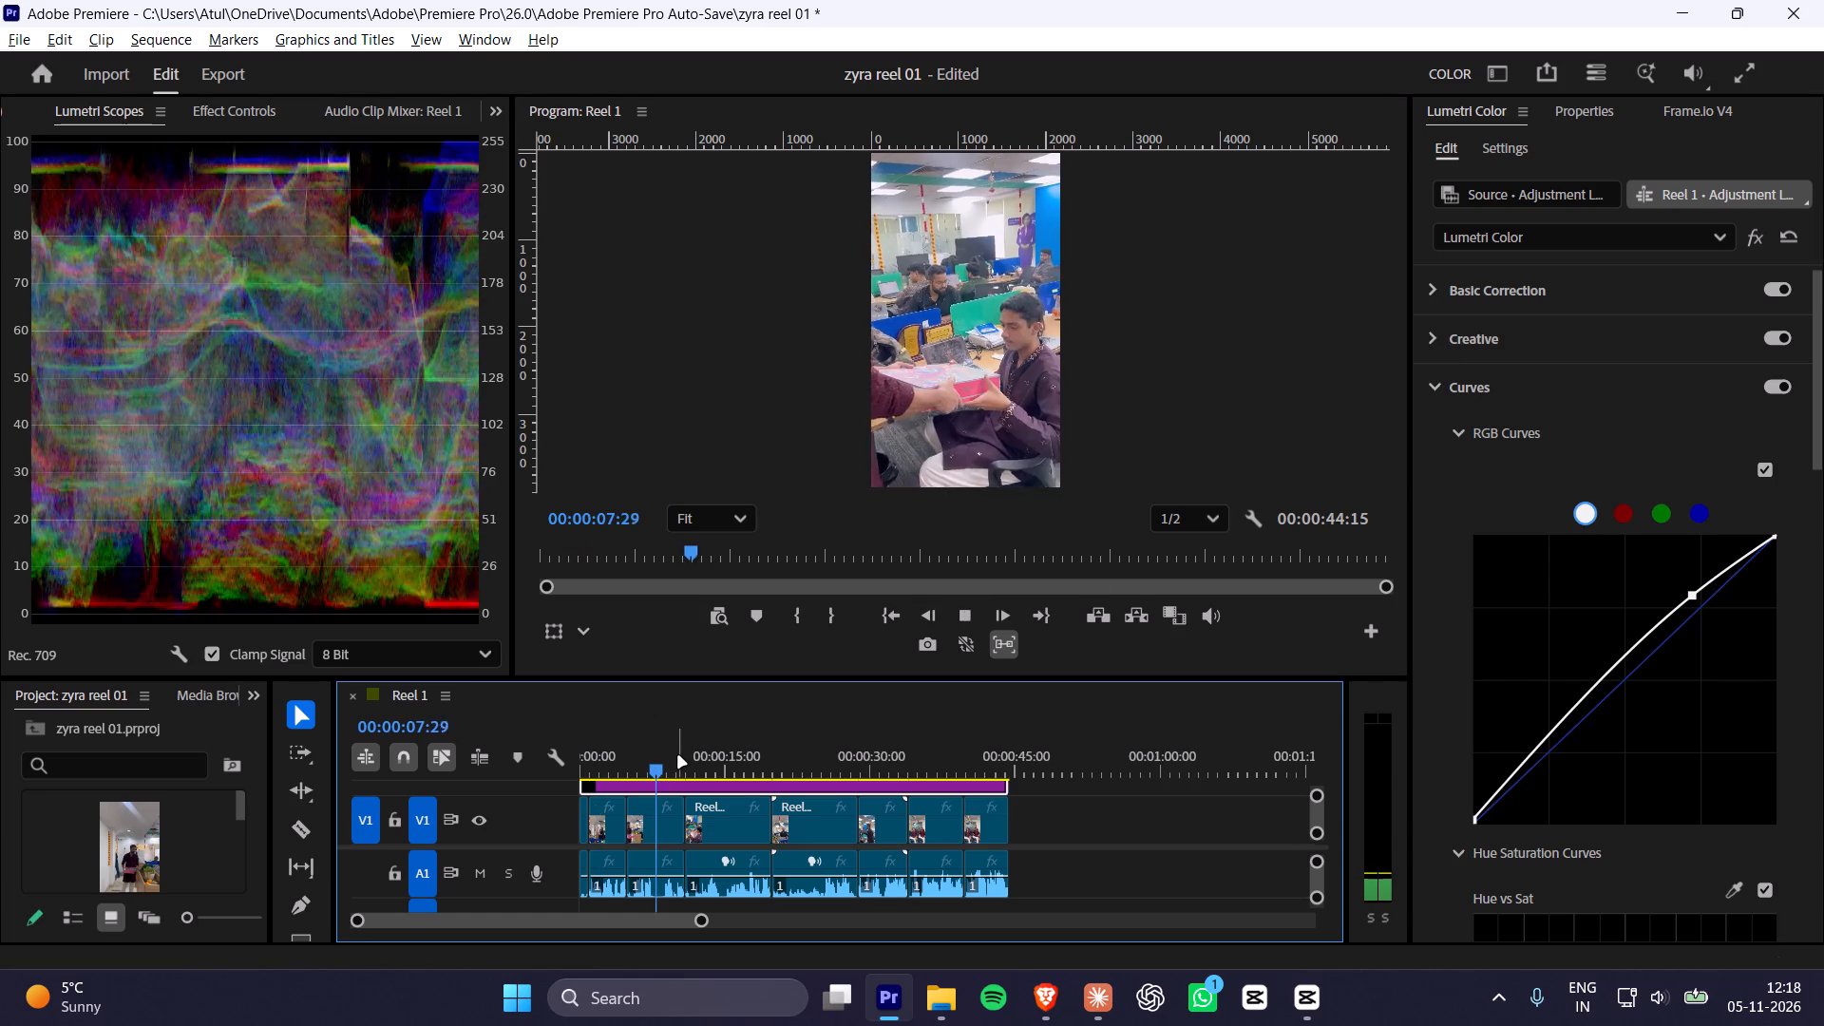
{"action": "key", "text": "space"}
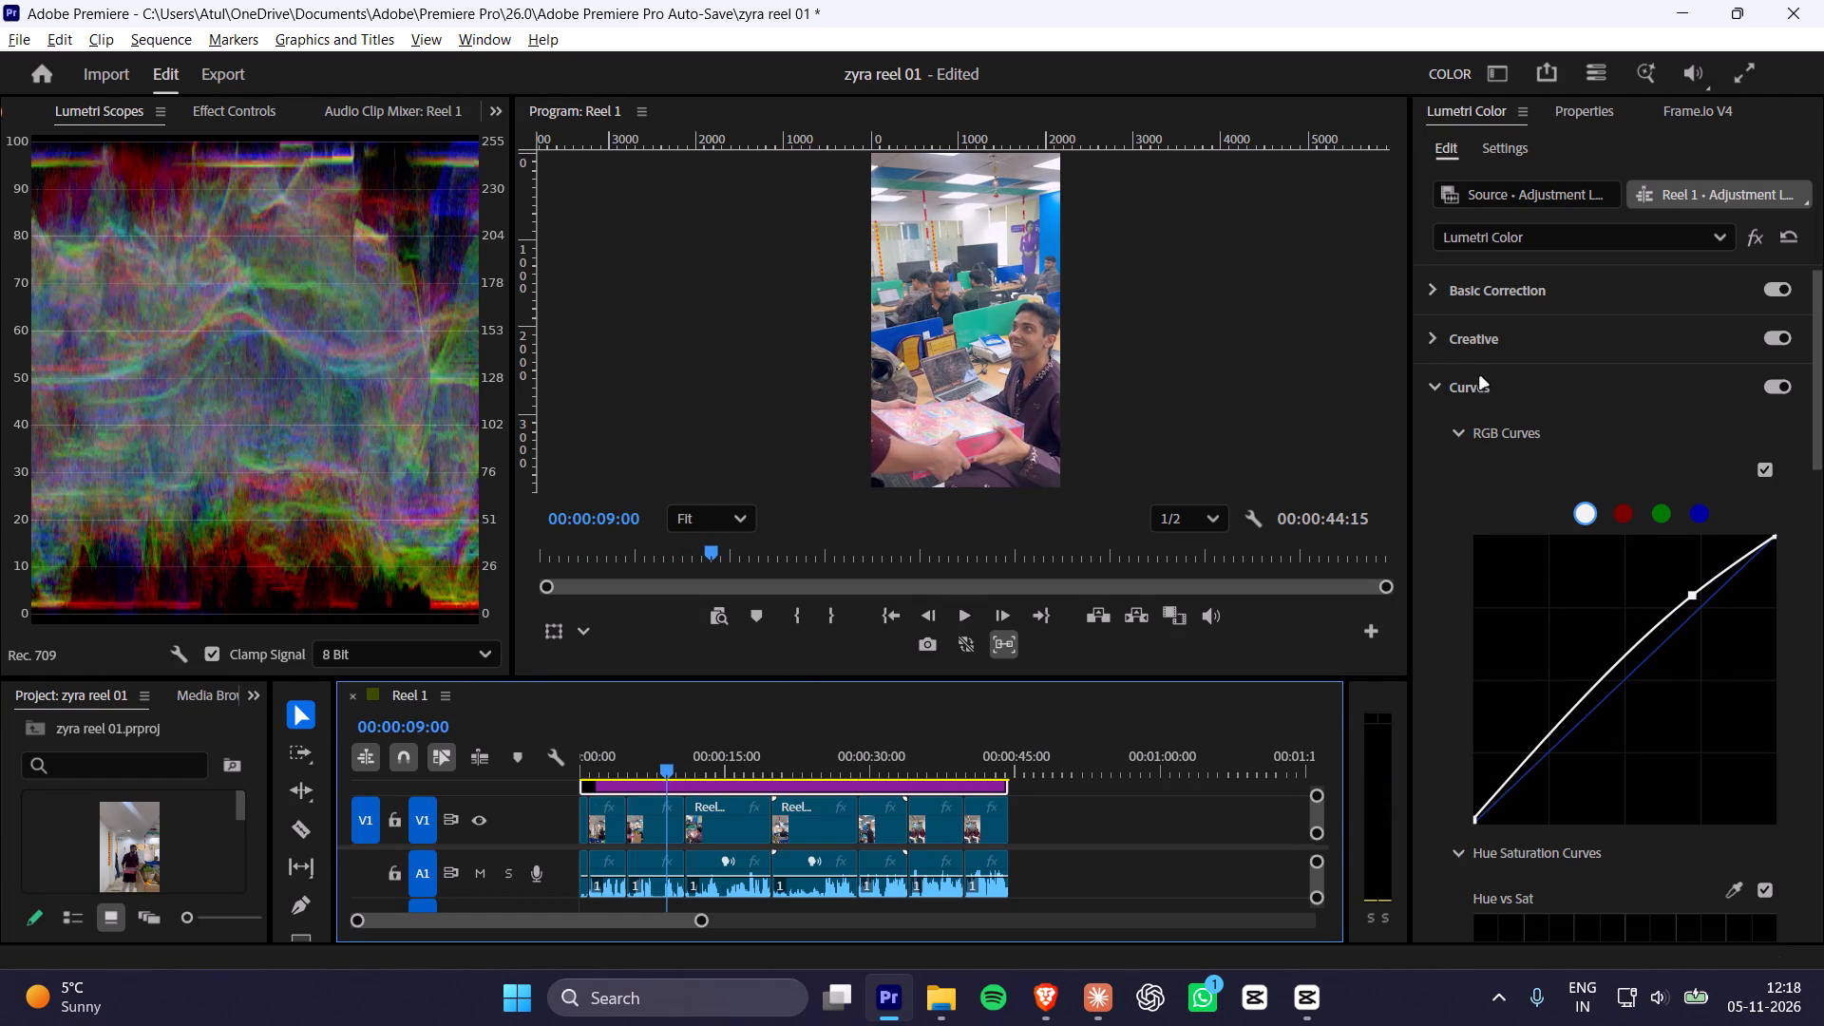
Set the adjustment layer's Creative vibrance to about 4.9 and saturation to 103.
{"action": "scroll", "coordinate": [1485, 372], "scroll_direction": "up", "scroll_amount": 2}
{"action": "left_click", "coordinate": [1432, 344]}
{"action": "scroll", "coordinate": [1506, 417], "scroll_direction": "down", "scroll_amount": 3}
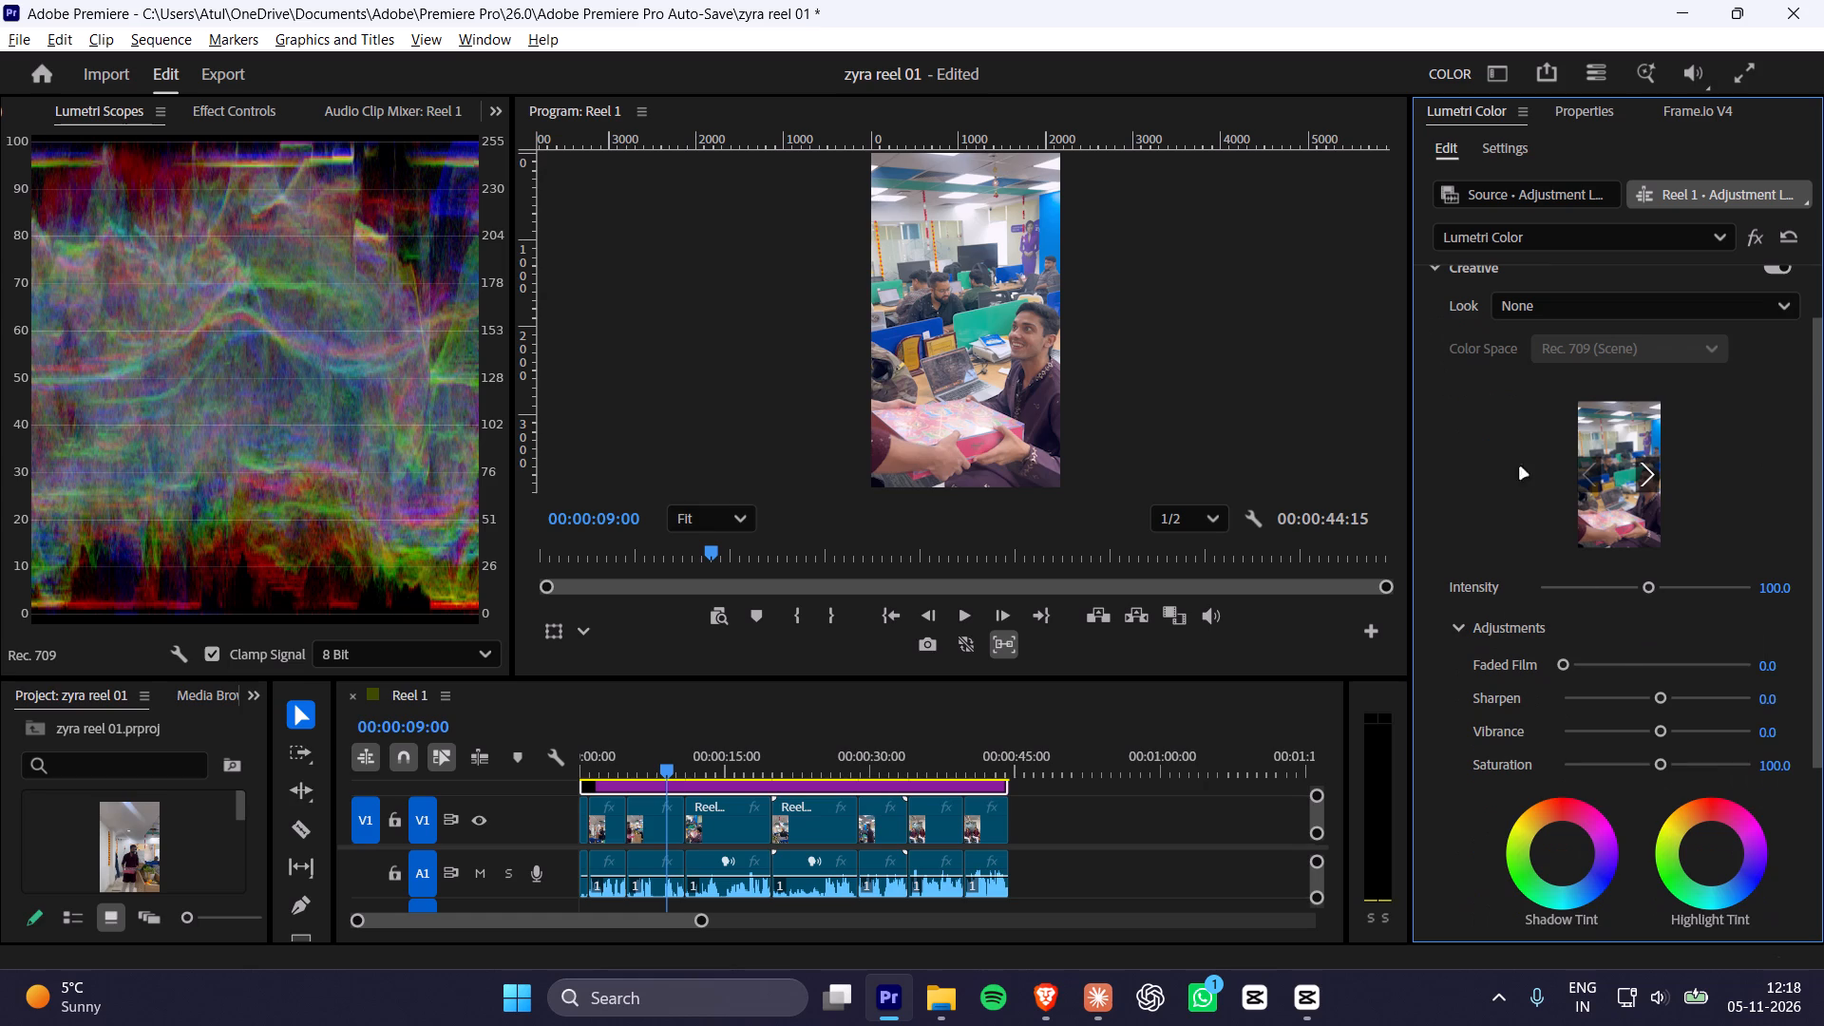
{"action": "left_click", "coordinate": [1773, 736], "text": "ctrl"}
{"action": "left_click_drag", "start_coordinate": [1775, 769], "coordinate": [1811, 769], "text": "ctrl"}
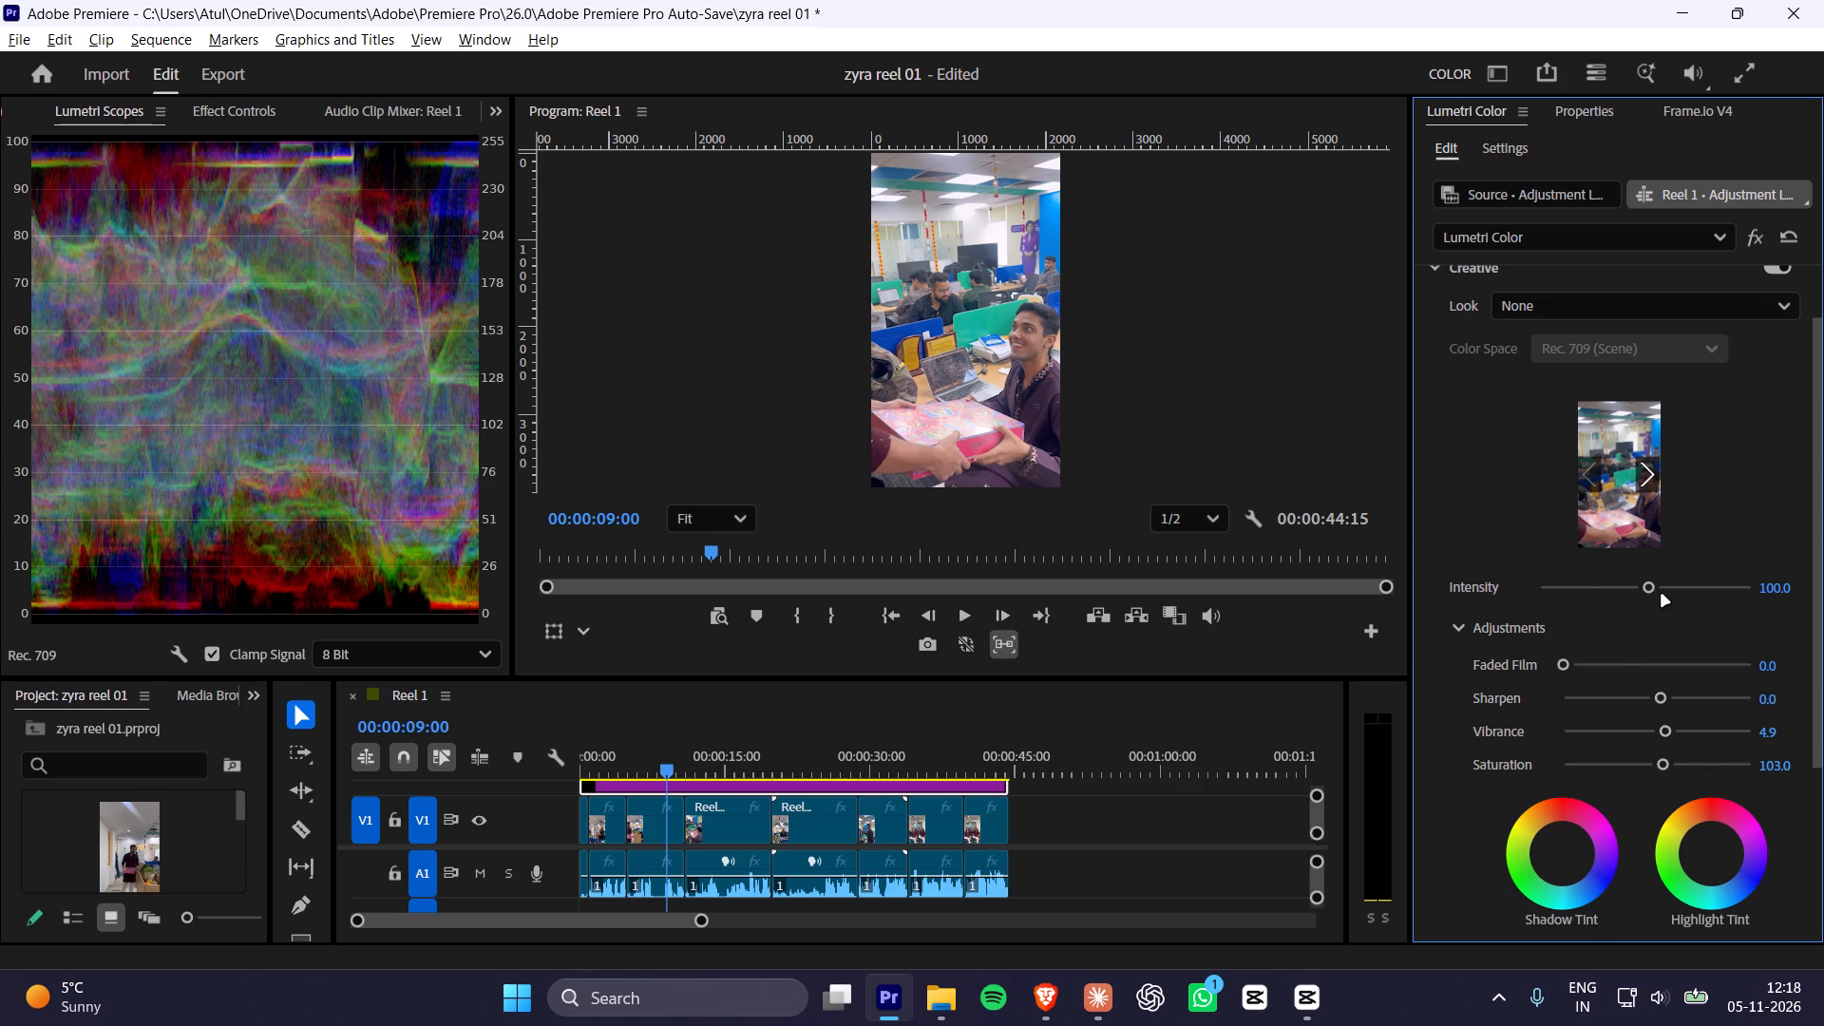
Set the adjustment layer's Creative sharpen amount to 11.5.
{"action": "scroll", "coordinate": [1450, 643], "scroll_direction": "down", "scroll_amount": 2}
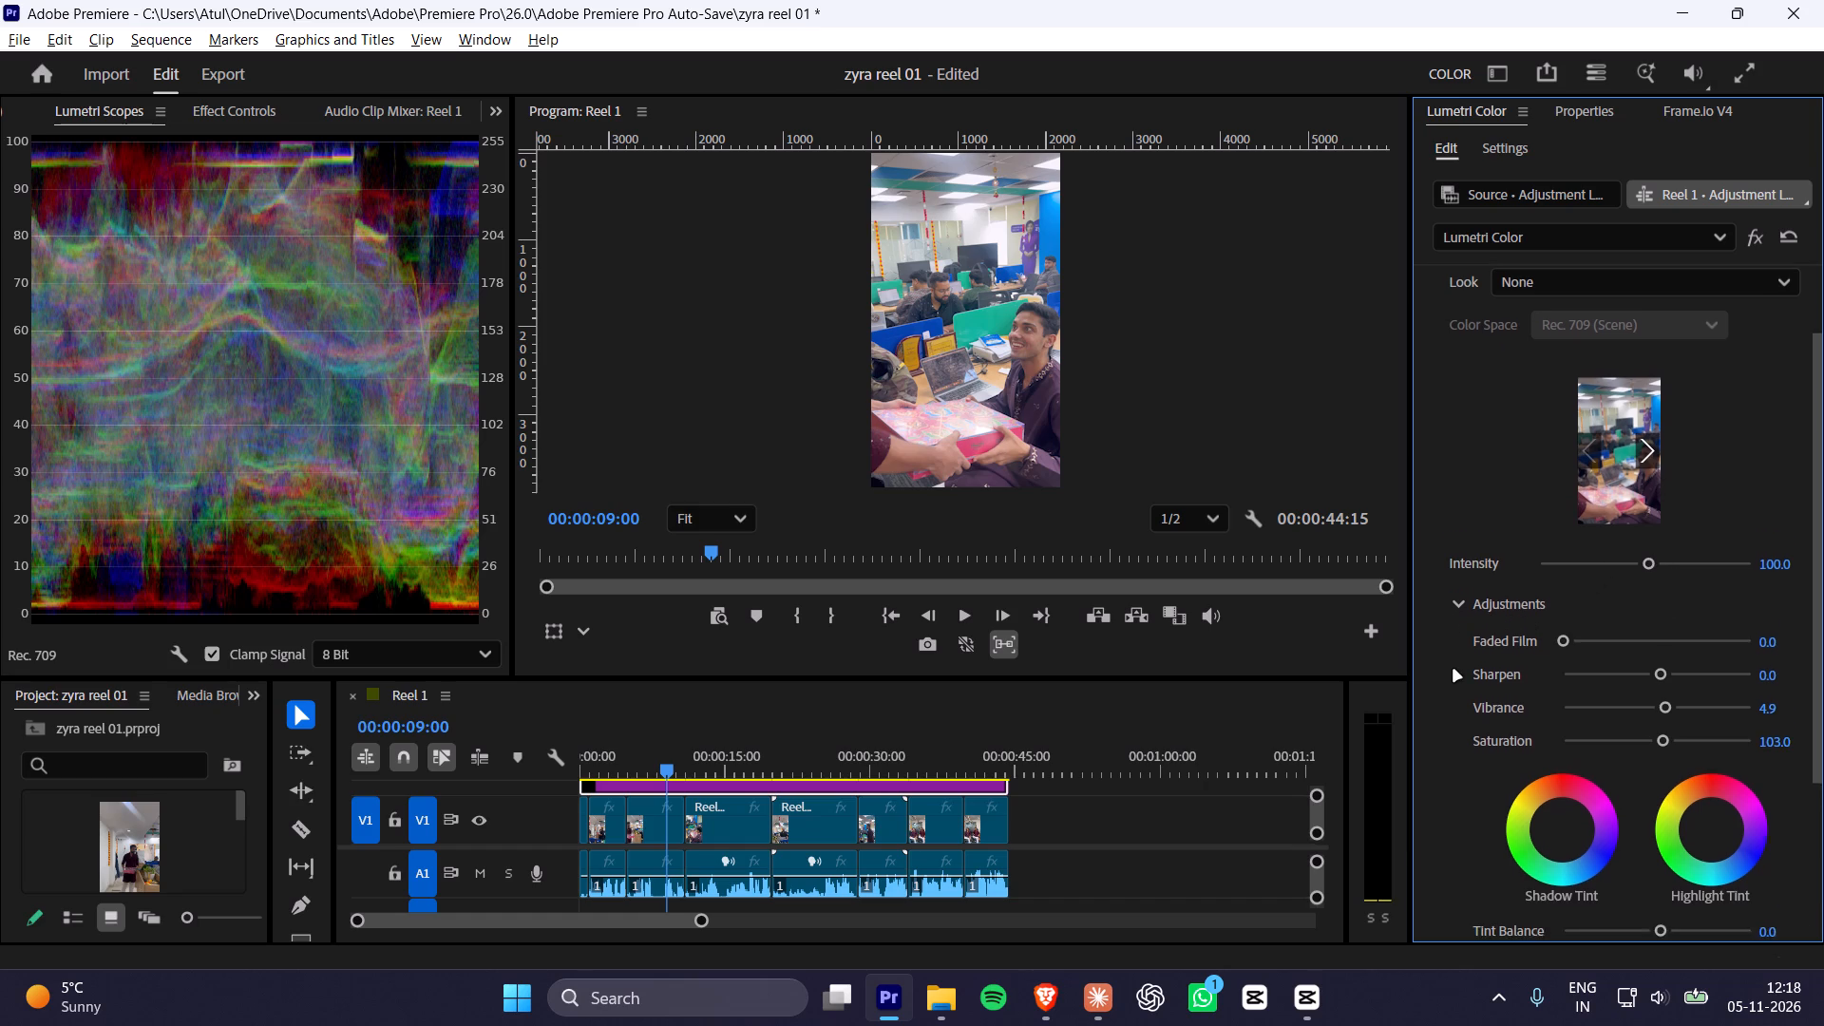
{"action": "scroll", "coordinate": [1453, 670], "scroll_direction": "down", "scroll_amount": 2}
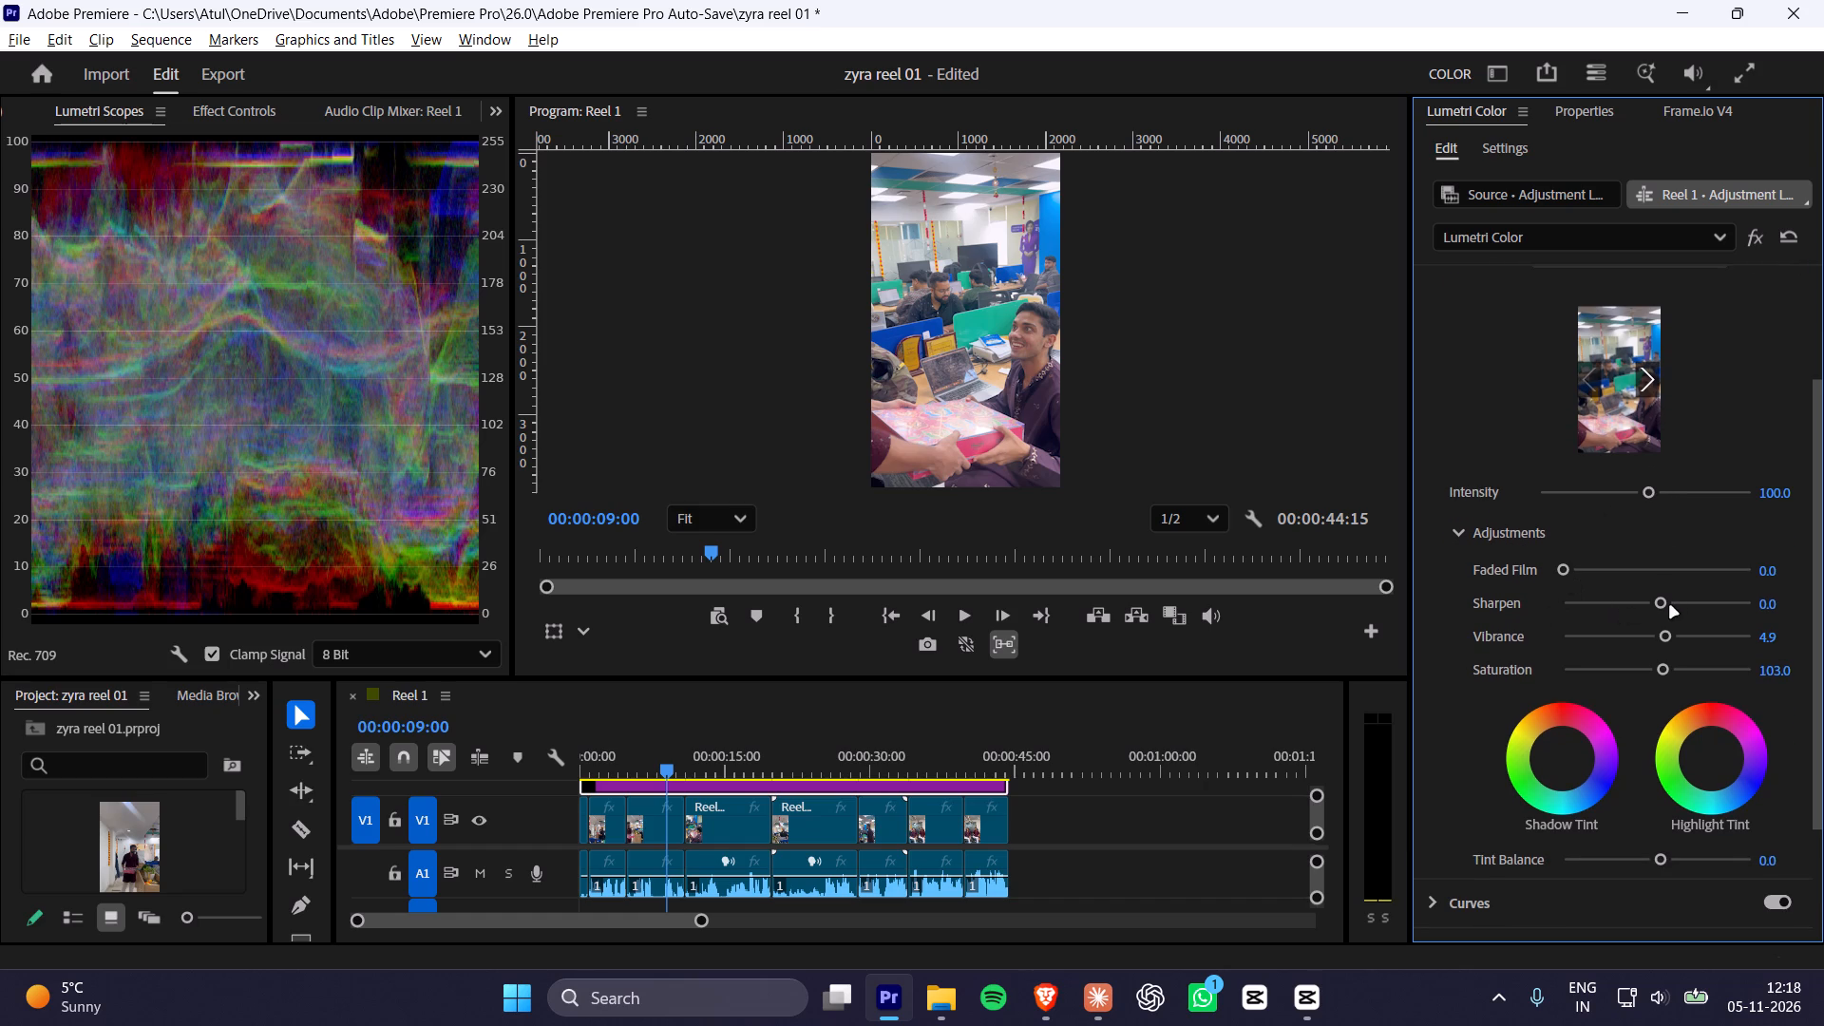
{"action": "left_click_drag", "start_coordinate": [1664, 602], "coordinate": [1702, 607], "text": "ctrl"}
{"action": "left_click_drag", "start_coordinate": [1774, 607], "coordinate": [1809, 605], "text": "ctrl"}
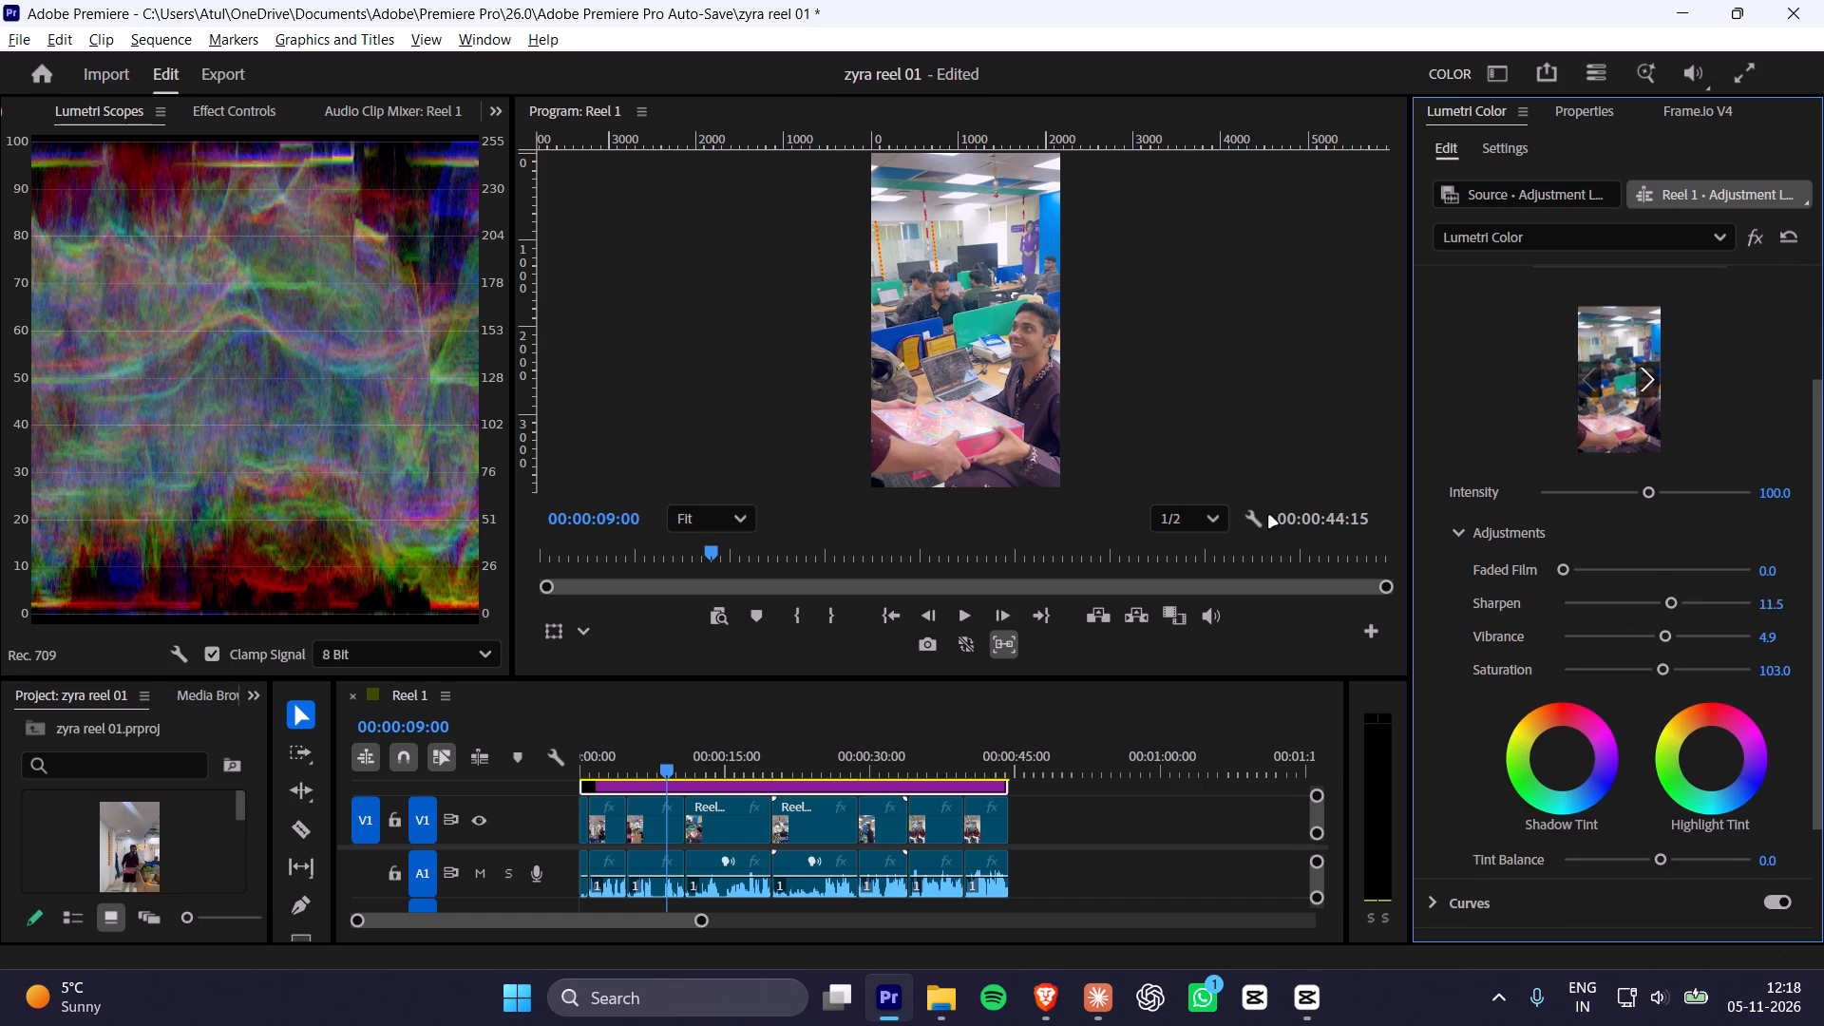
Examine the sharpened image around 00:00:09:02 of Reel 1 in a magnified preview.
{"action": "scroll", "coordinate": [1021, 658], "scroll_direction": "down", "scroll_amount": 2}
{"action": "scroll", "coordinate": [1009, 663], "scroll_direction": "up", "scroll_amount": 3}
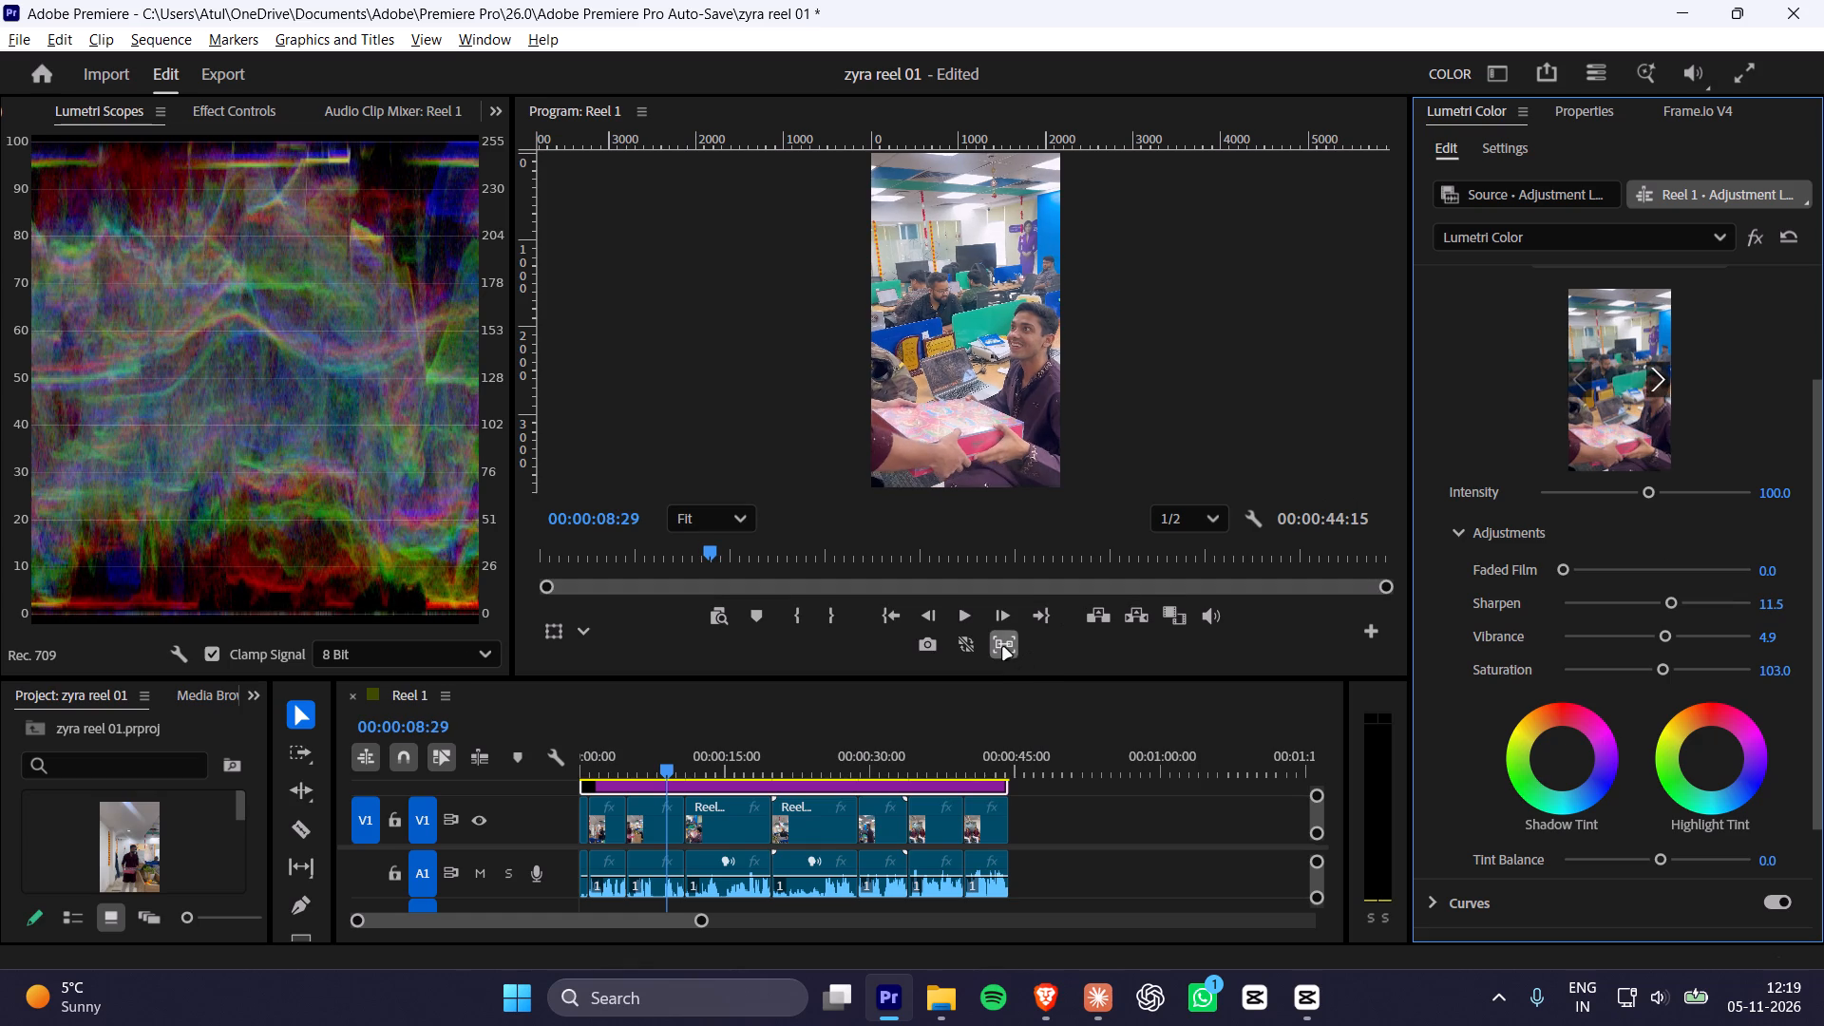
{"action": "scroll", "coordinate": [1003, 648], "scroll_direction": "down", "scroll_amount": 11}
{"action": "scroll", "coordinate": [726, 768], "scroll_direction": "up", "scroll_amount": 5}
{"action": "scroll", "coordinate": [1489, 597], "scroll_direction": "down", "scroll_amount": 2}
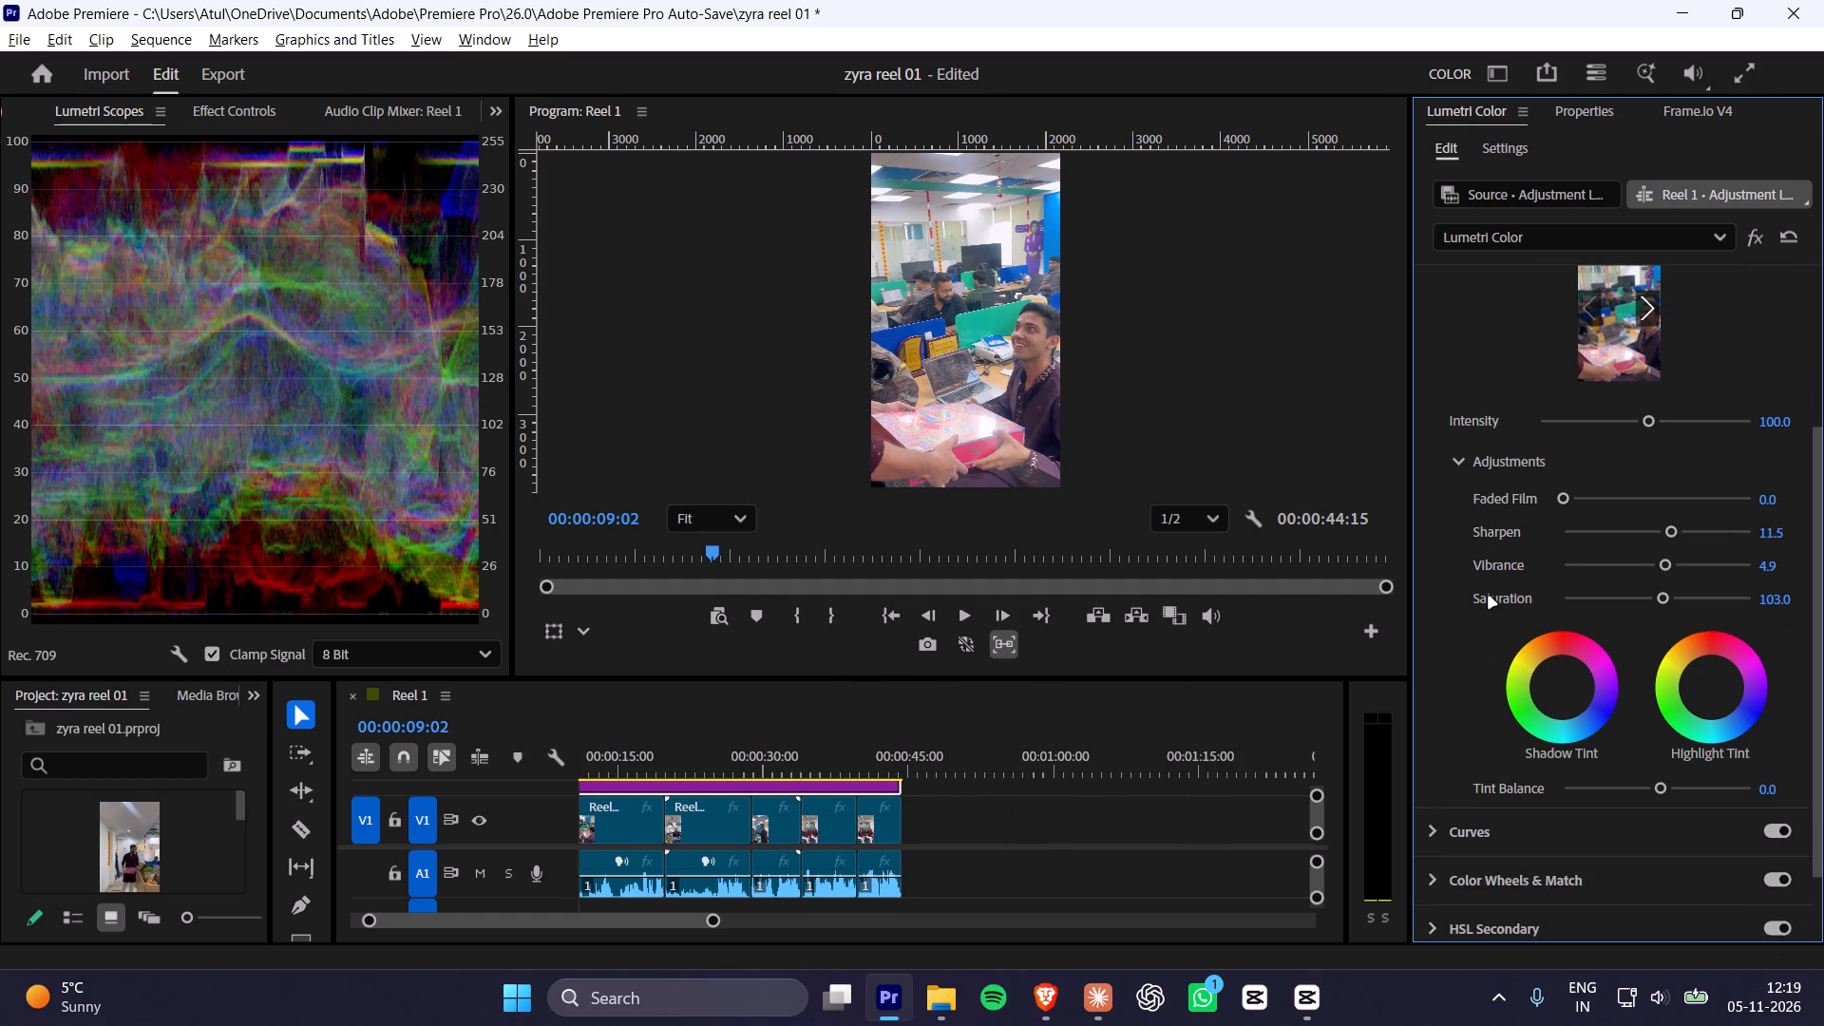
{"action": "scroll", "coordinate": [1489, 597], "scroll_direction": "down", "scroll_amount": 2}
{"action": "scroll", "coordinate": [1478, 617], "scroll_direction": "up", "scroll_amount": 3}
{"action": "scroll", "coordinate": [906, 442], "scroll_direction": "down", "scroll_amount": 3}
{"action": "scroll", "coordinate": [930, 457], "scroll_direction": "up", "scroll_amount": 7}
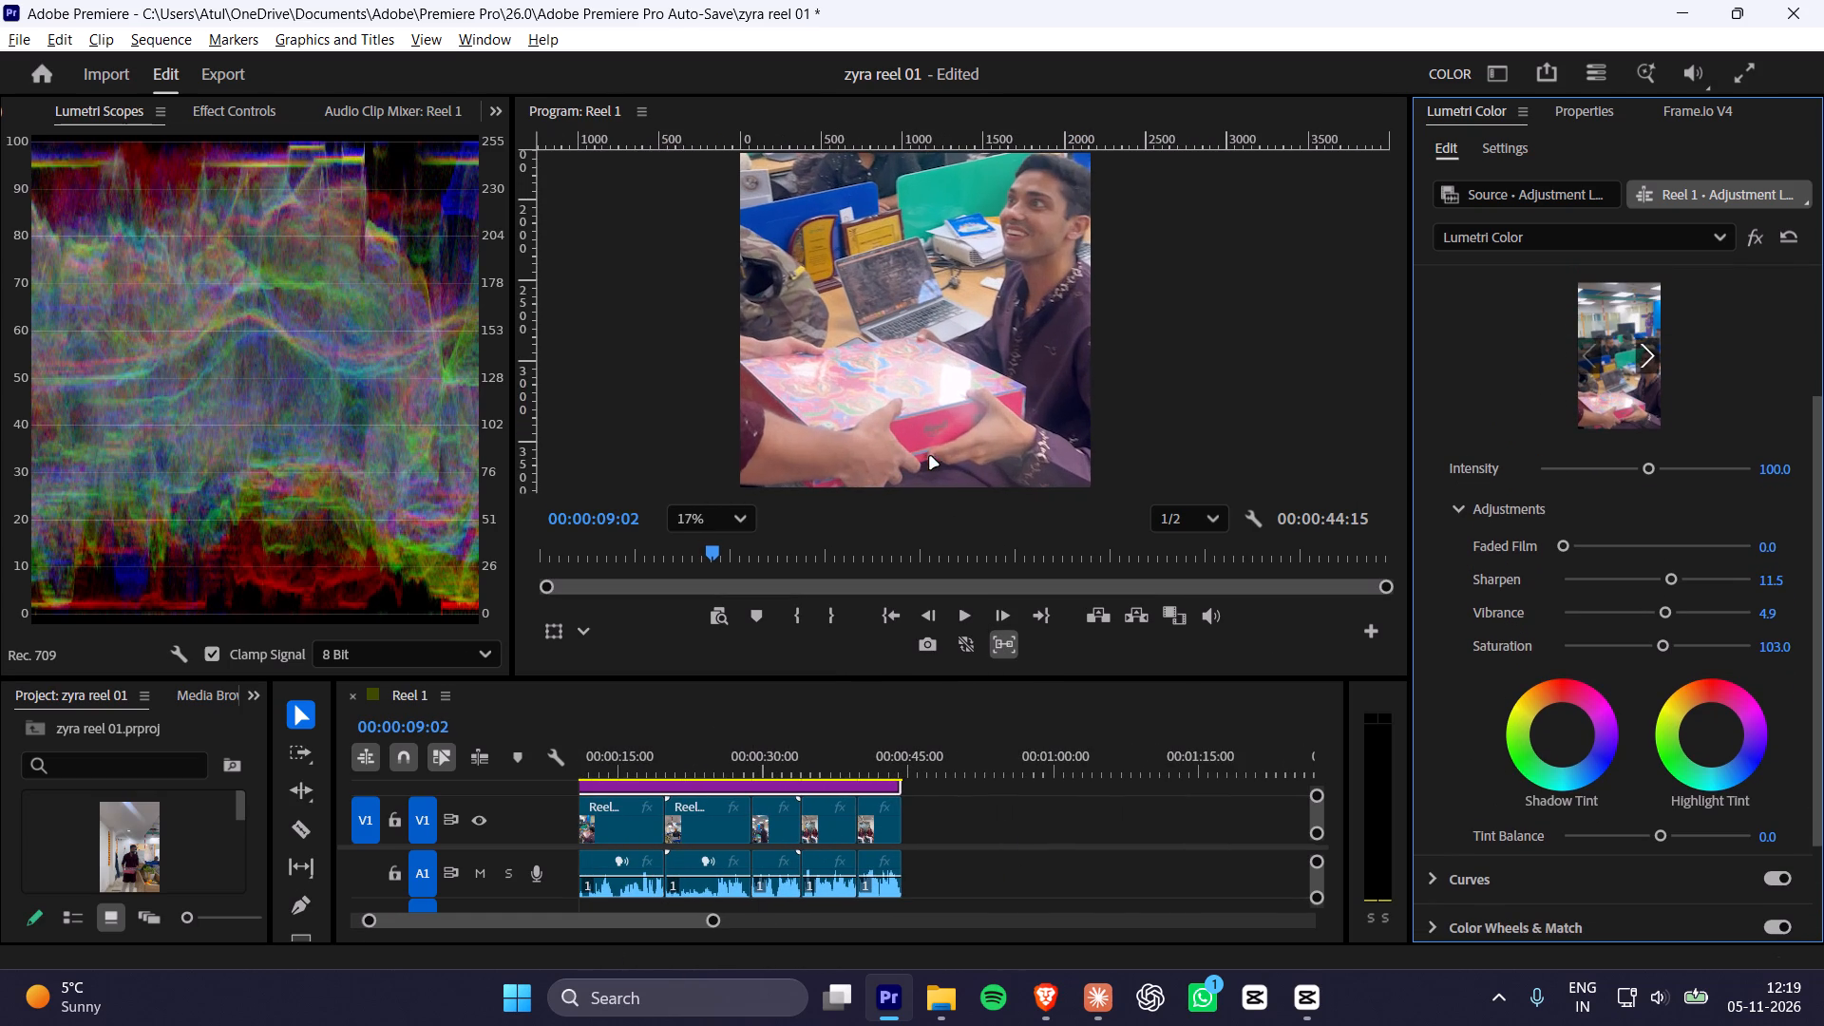
Return to the Selection tool and set the Program monitor zoom back to Fit.
{"action": "key", "text": "z"}
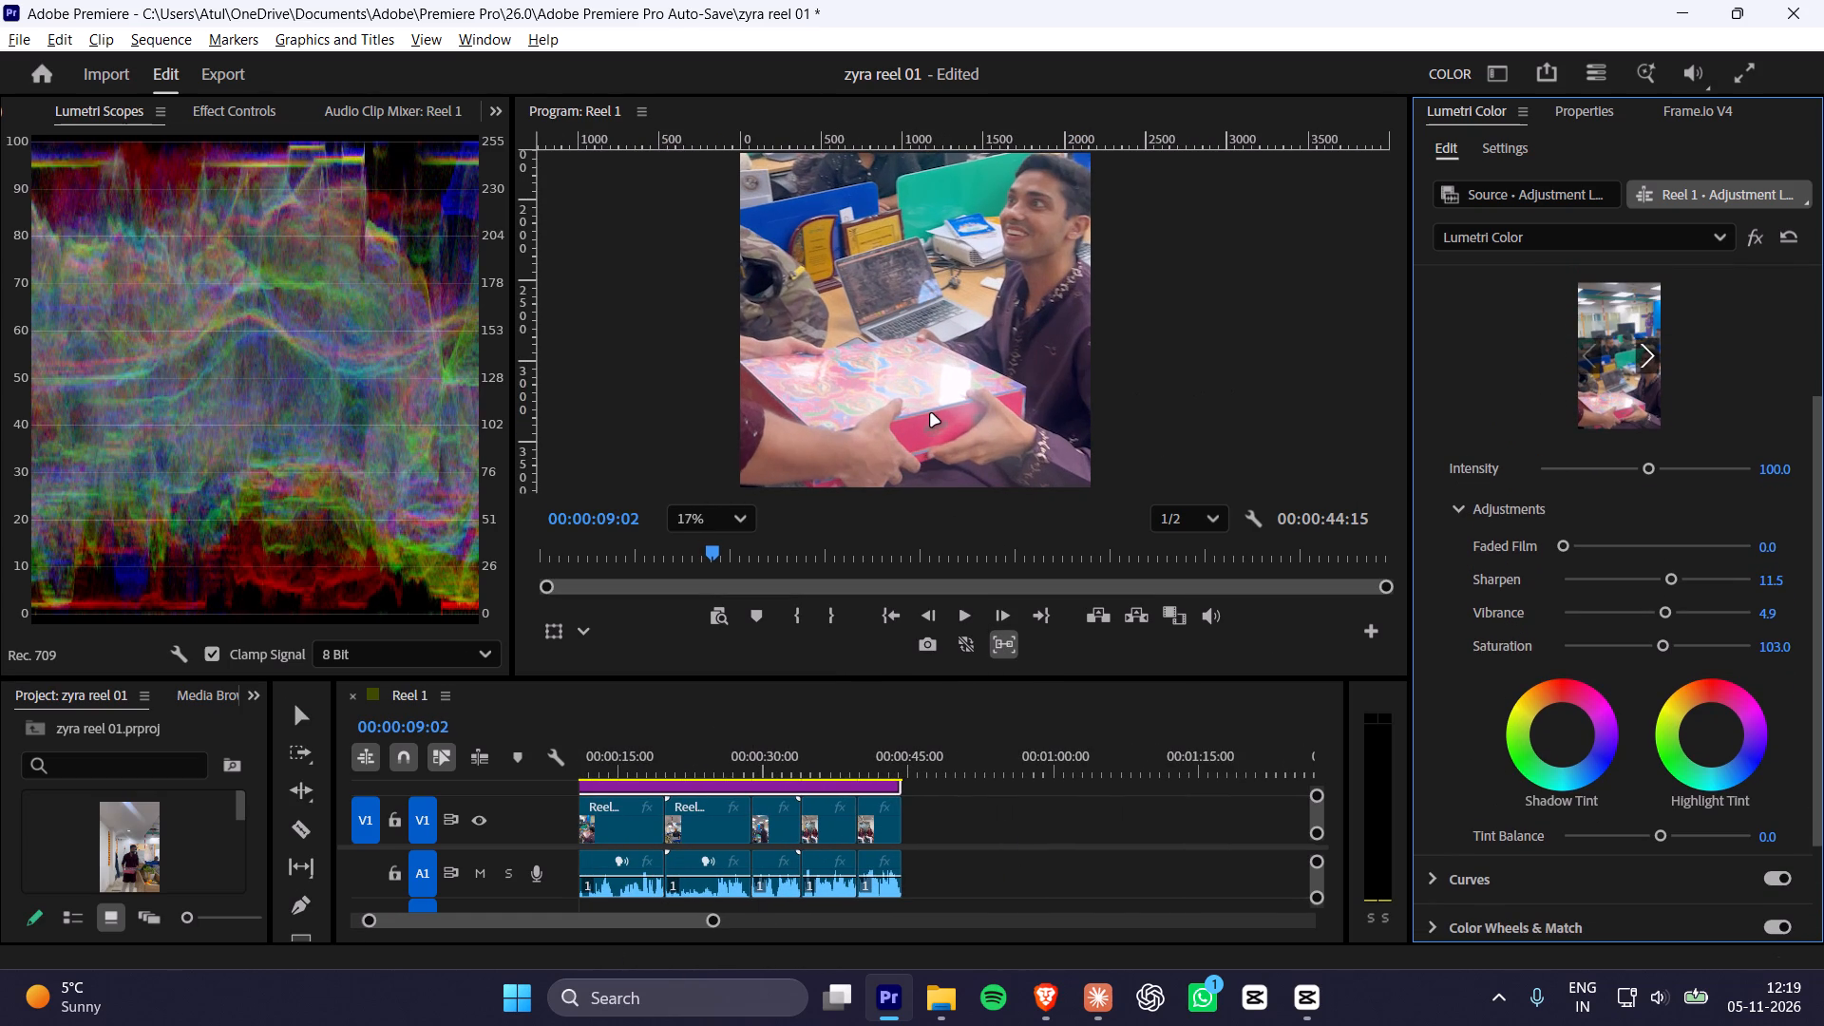
{"action": "key", "text": "r"}
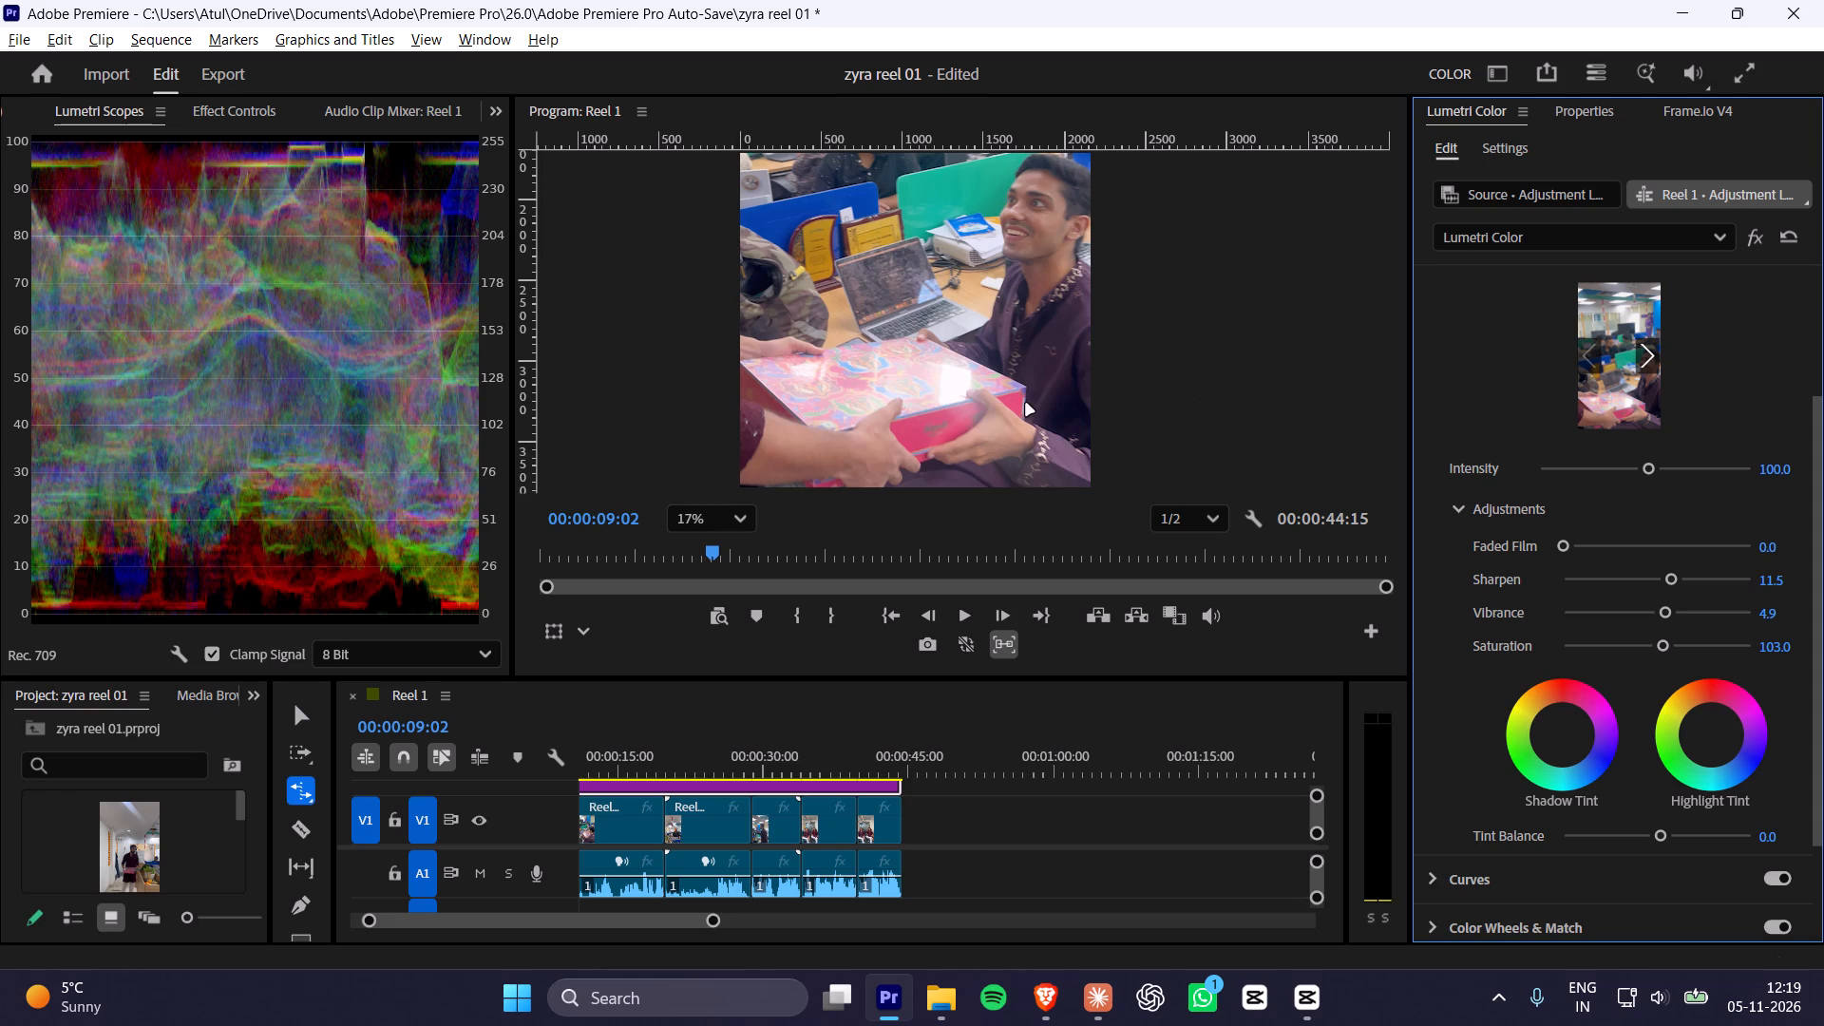
{"action": "key", "text": "ctrl+r"}
{"action": "left_click", "coordinate": [299, 789]}
{"action": "left_click", "coordinate": [294, 724]}
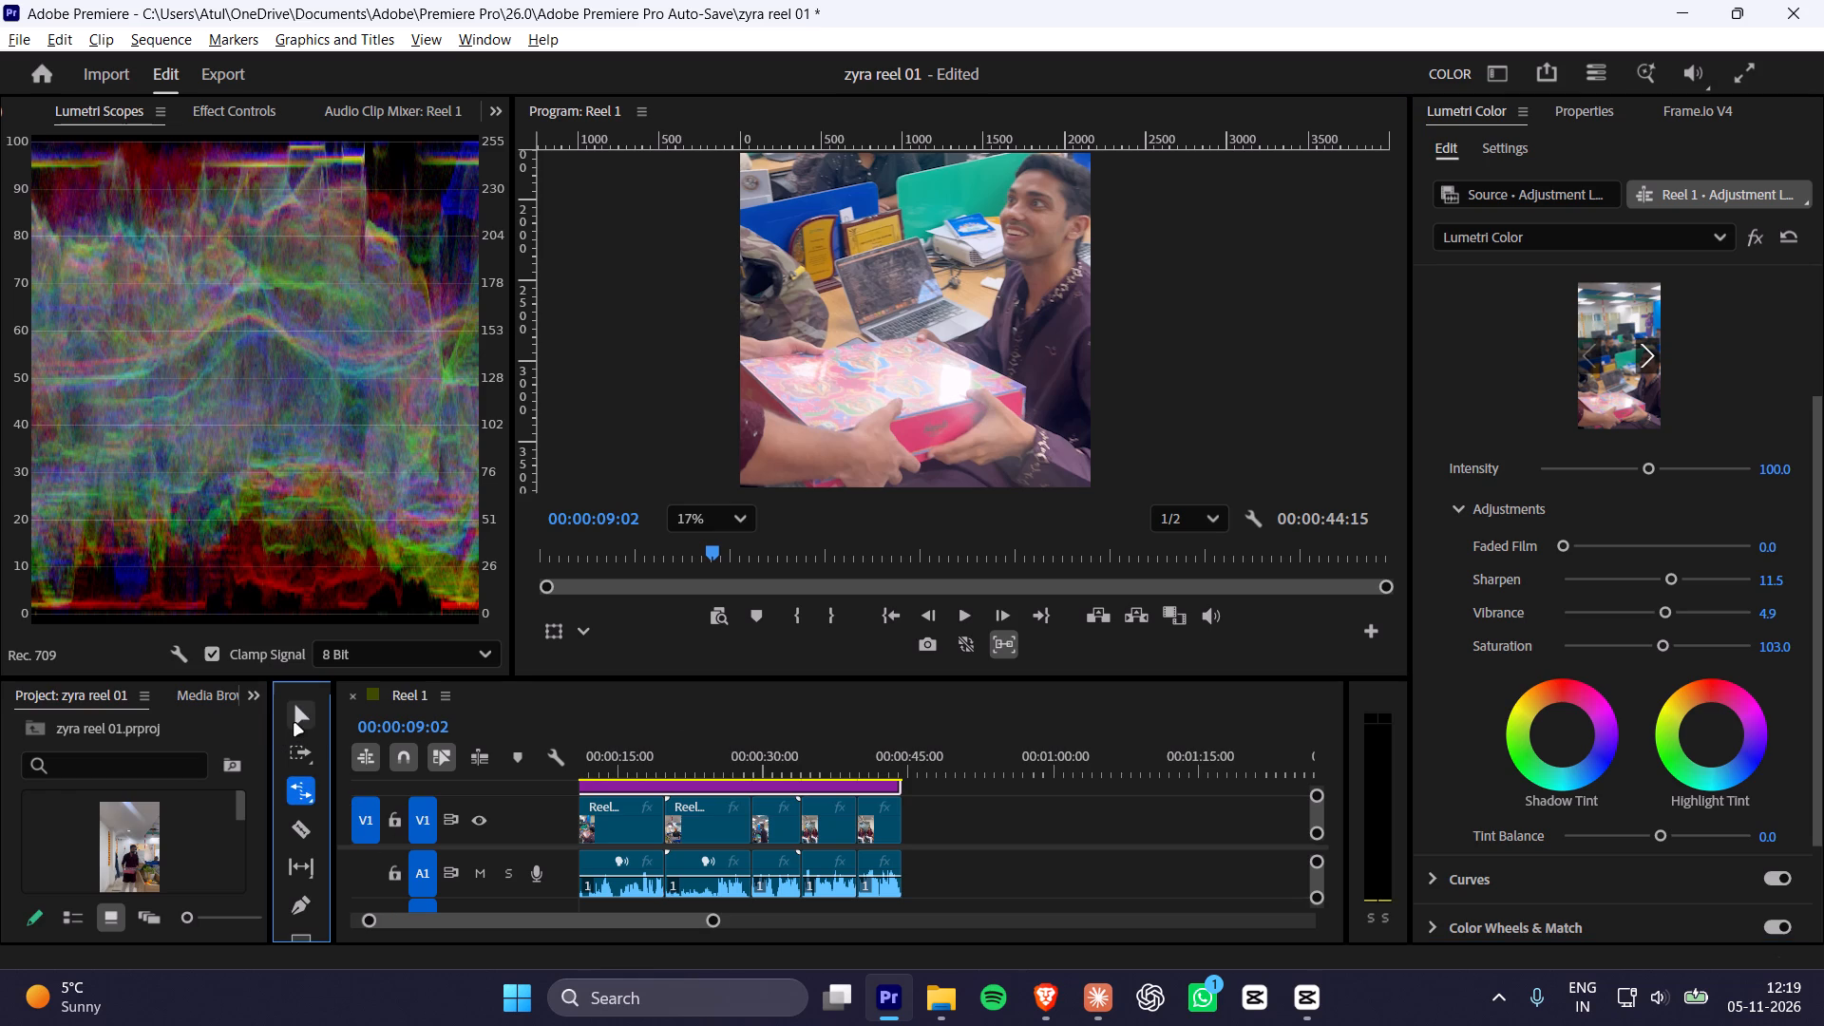
{"action": "left_click", "coordinate": [690, 524]}
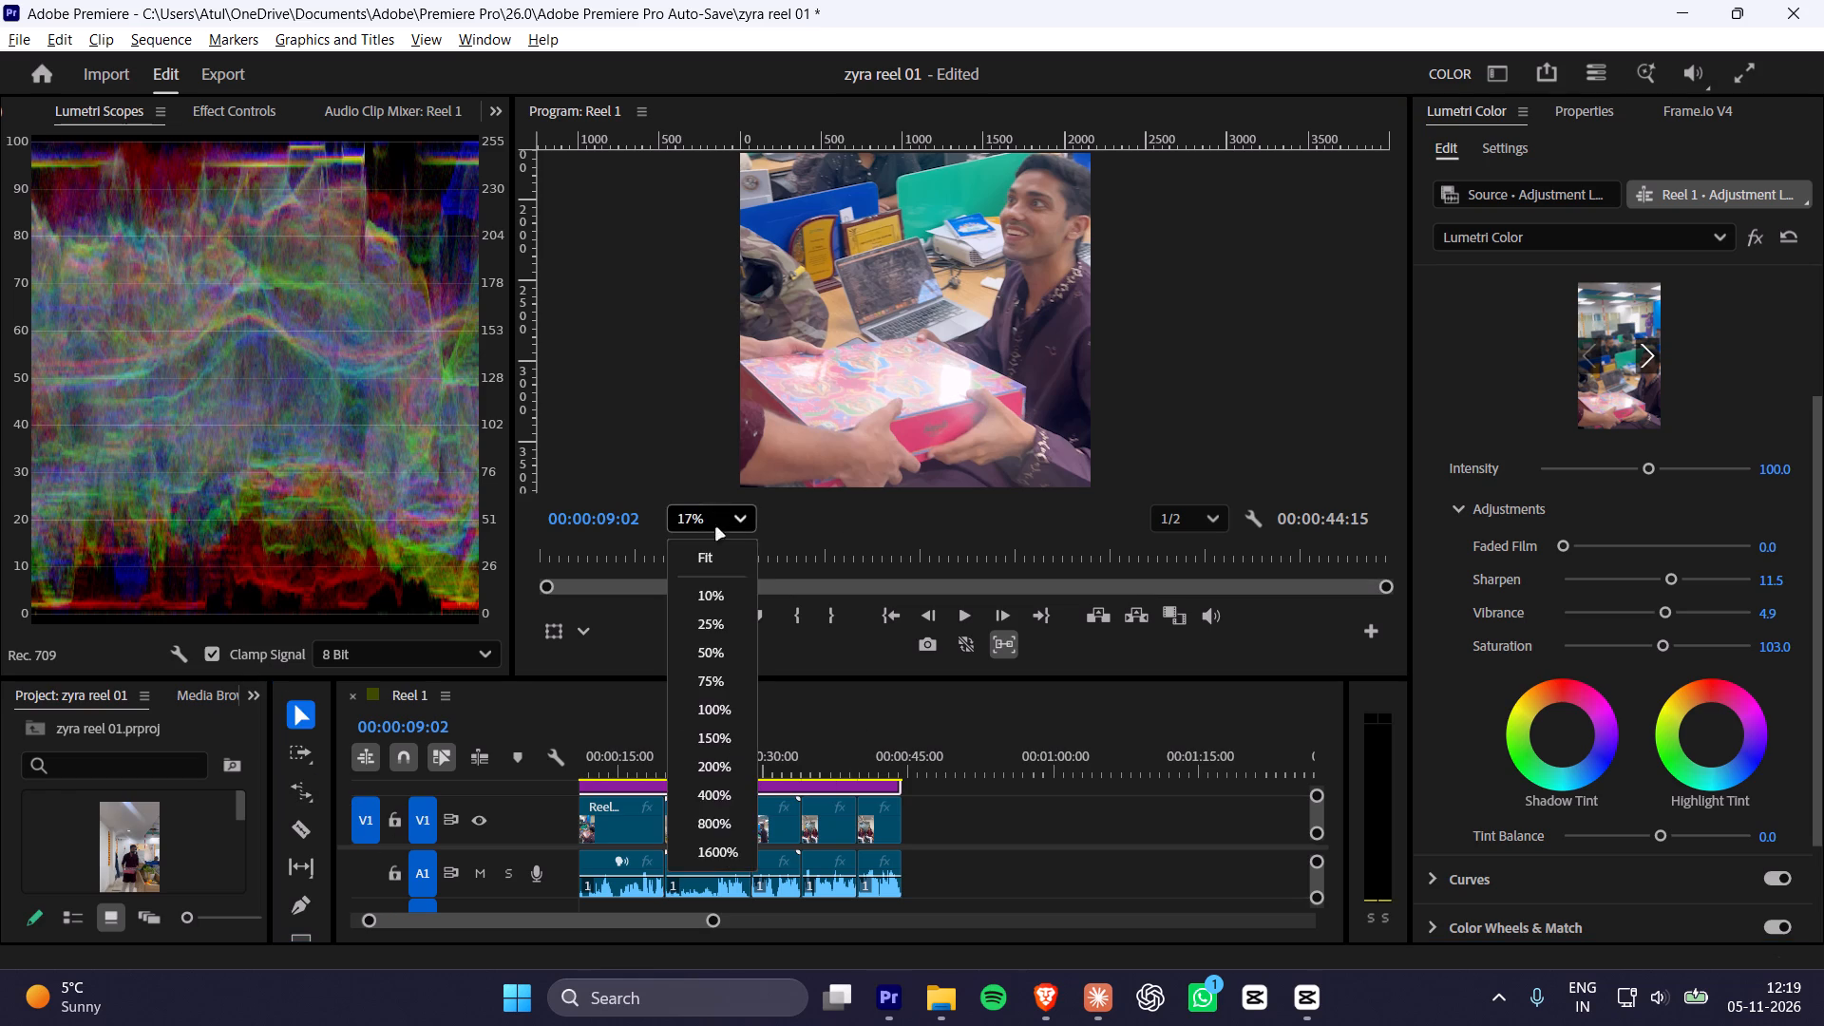
{"action": "left_click", "coordinate": [713, 559]}
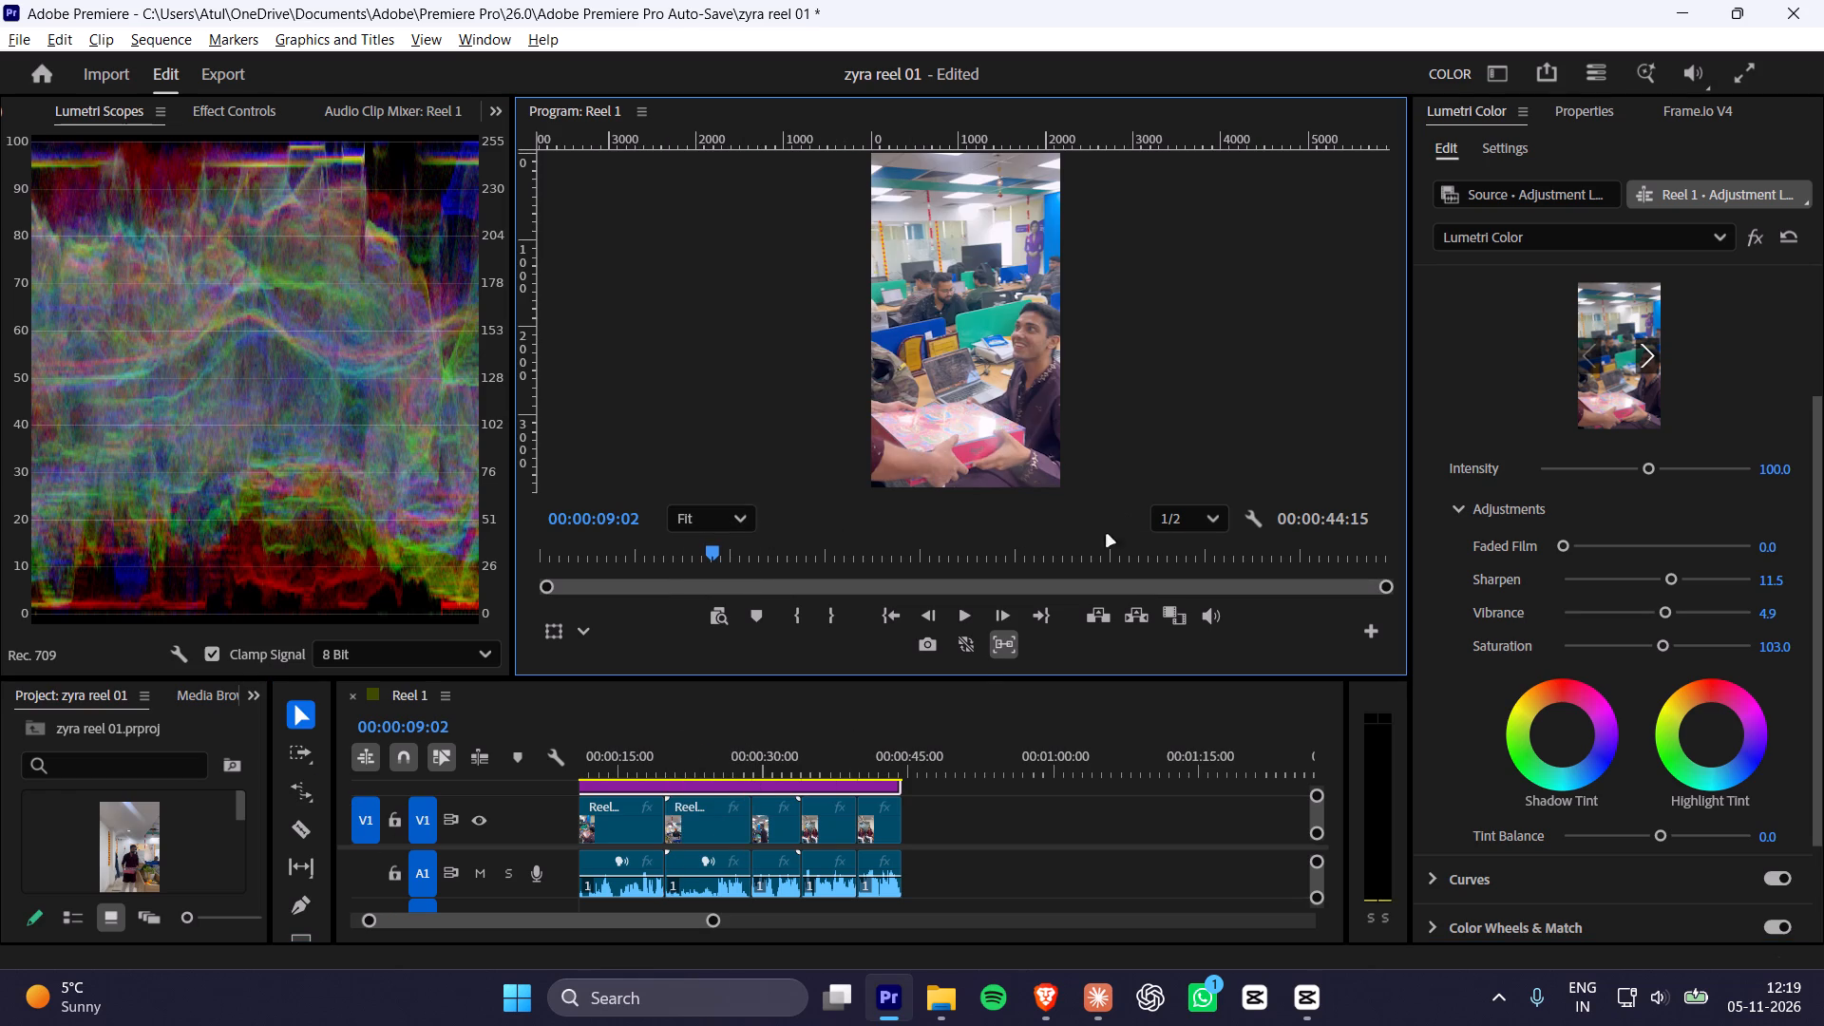
{"action": "double_click", "coordinate": [1192, 516]}
Preview the grade by playing Reel 1 from the start to 00:00:02:23.
{"action": "left_click_drag", "start_coordinate": [703, 767], "coordinate": [493, 772]}
{"action": "key", "text": "space"}
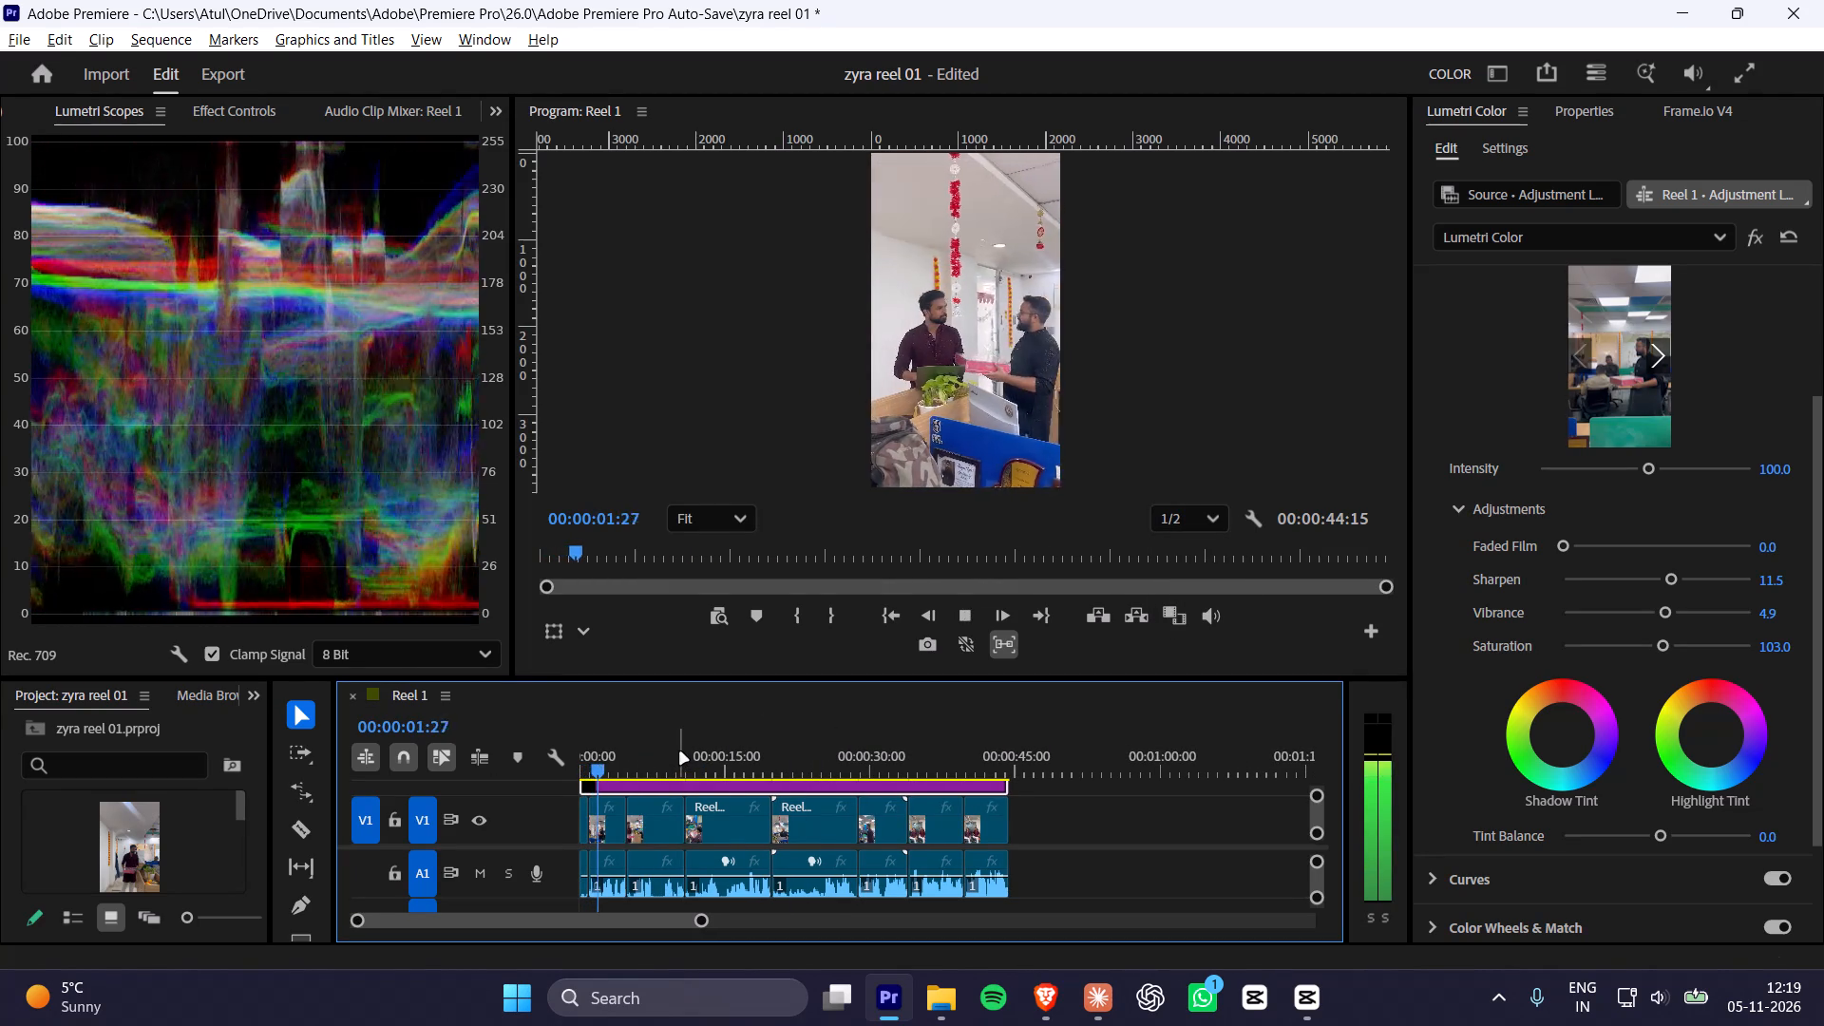
{"action": "key", "text": "space"}
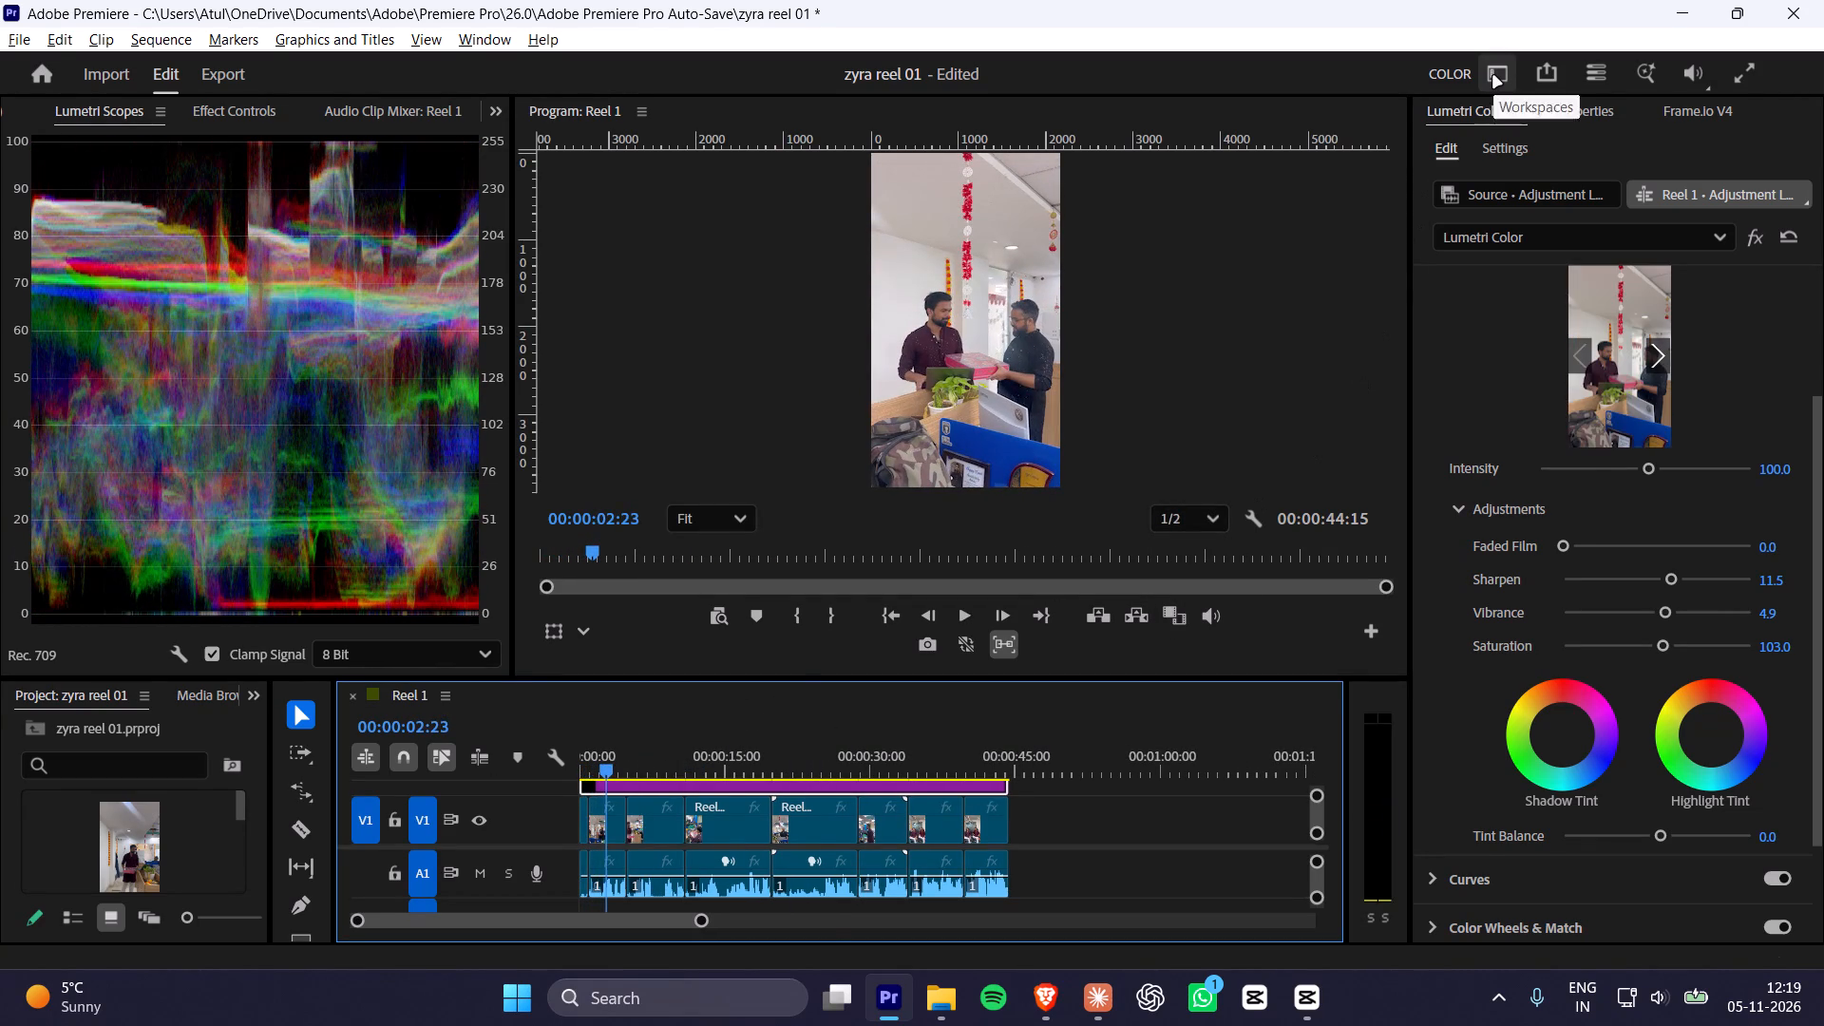
Switch the workspace from Color to Vertical.
{"action": "left_click", "coordinate": [1493, 76]}
{"action": "left_click", "coordinate": [1524, 149]}
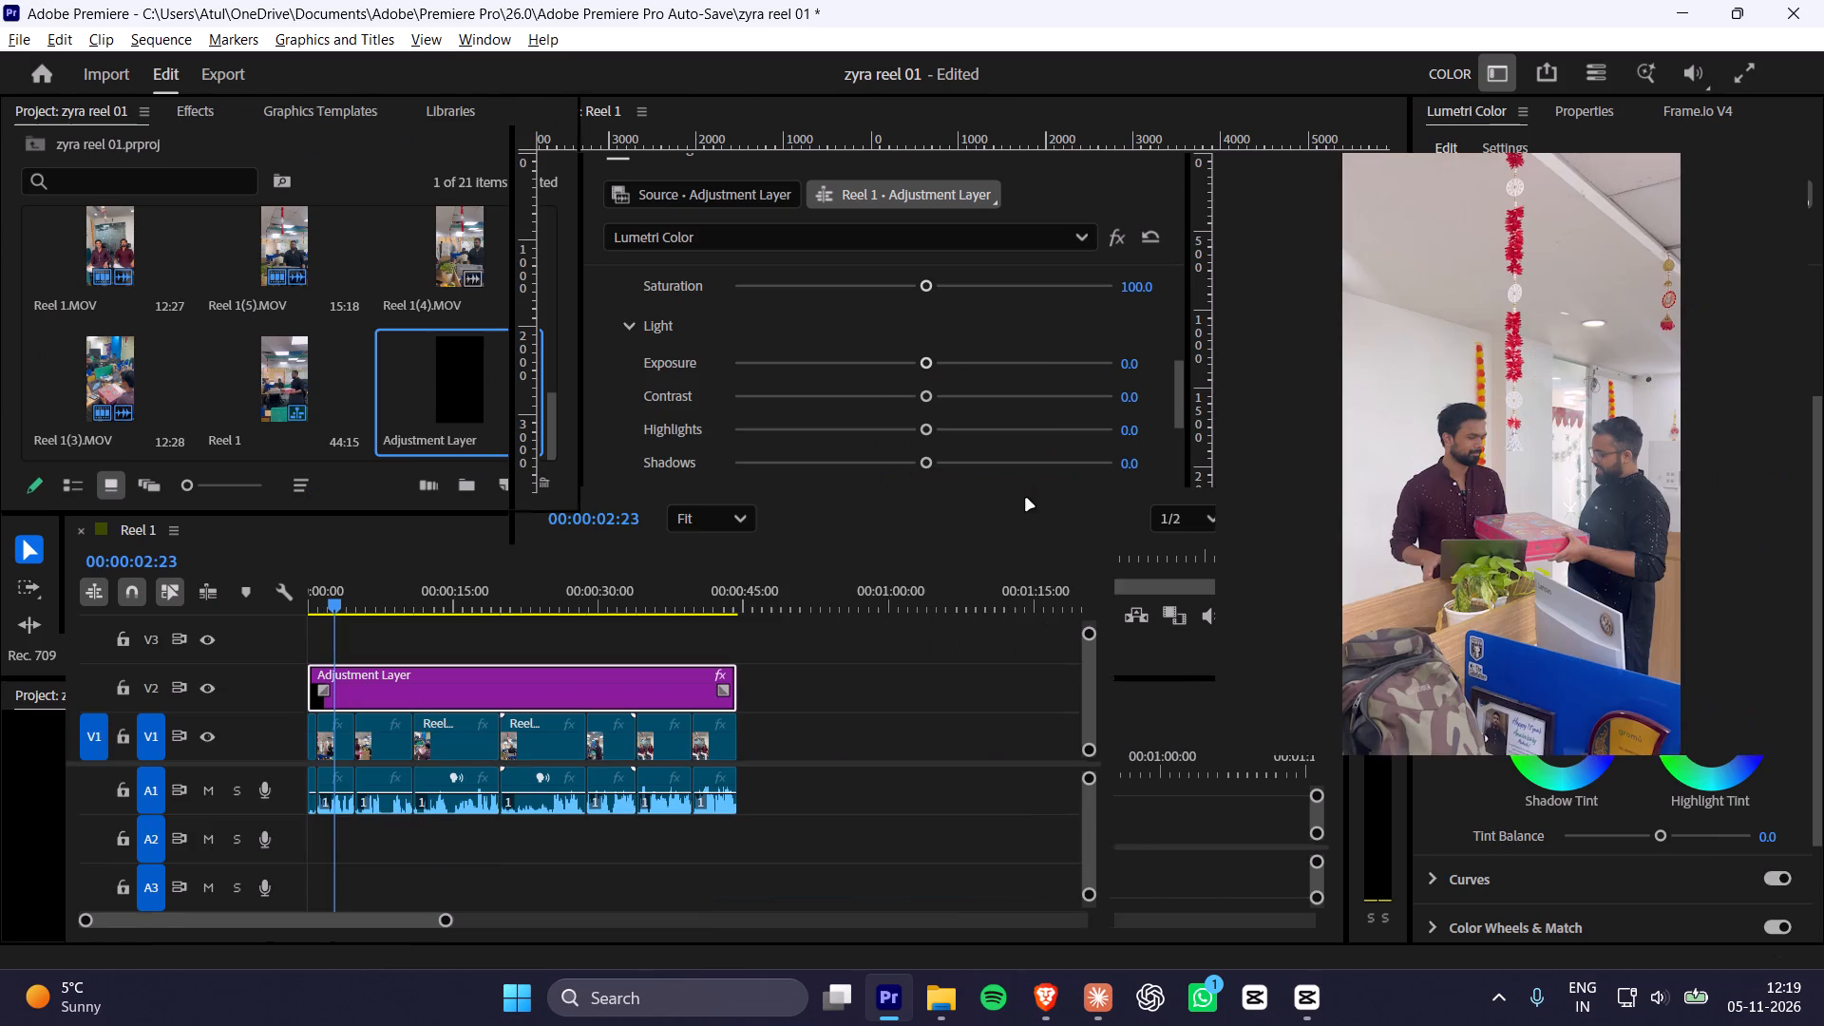
Play Reel 1 from the start to 00:00:04:10 in the larger vertical preview, pausing to check the grade.
{"action": "left_click_drag", "start_coordinate": [408, 611], "coordinate": [153, 635]}
{"action": "key", "text": "space"}
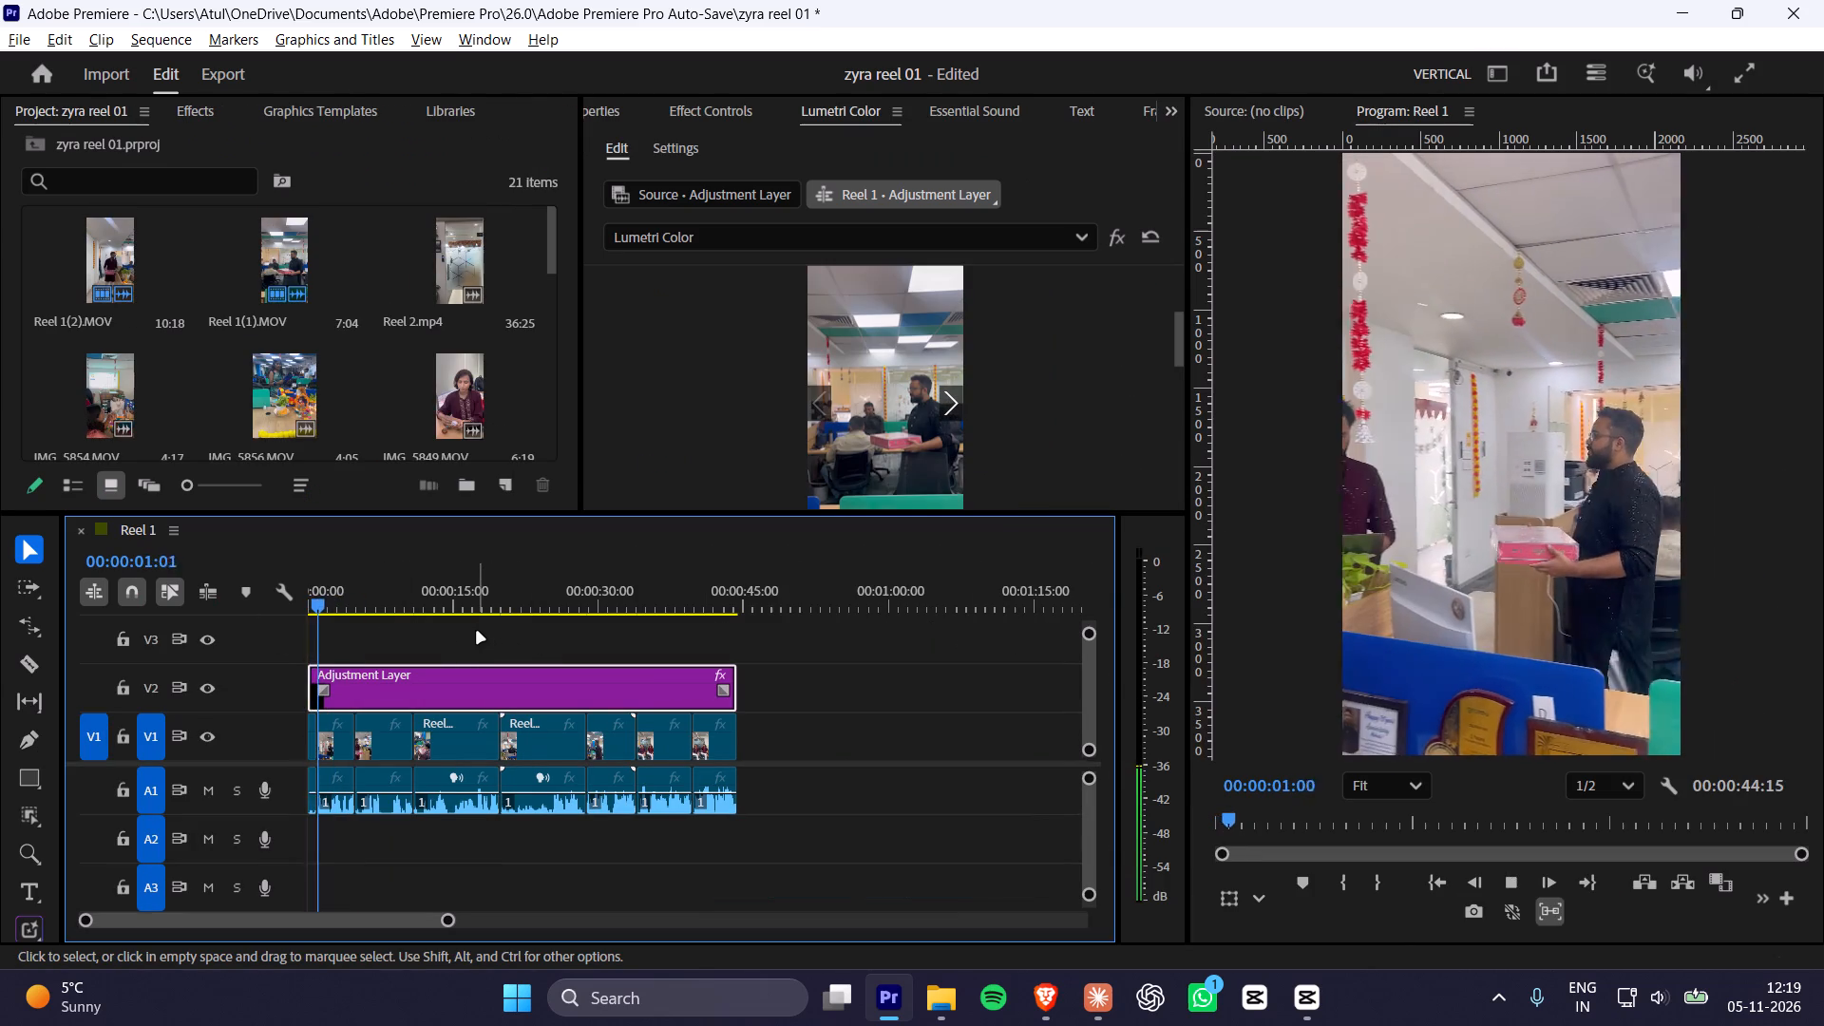
{"action": "key", "text": "space"}
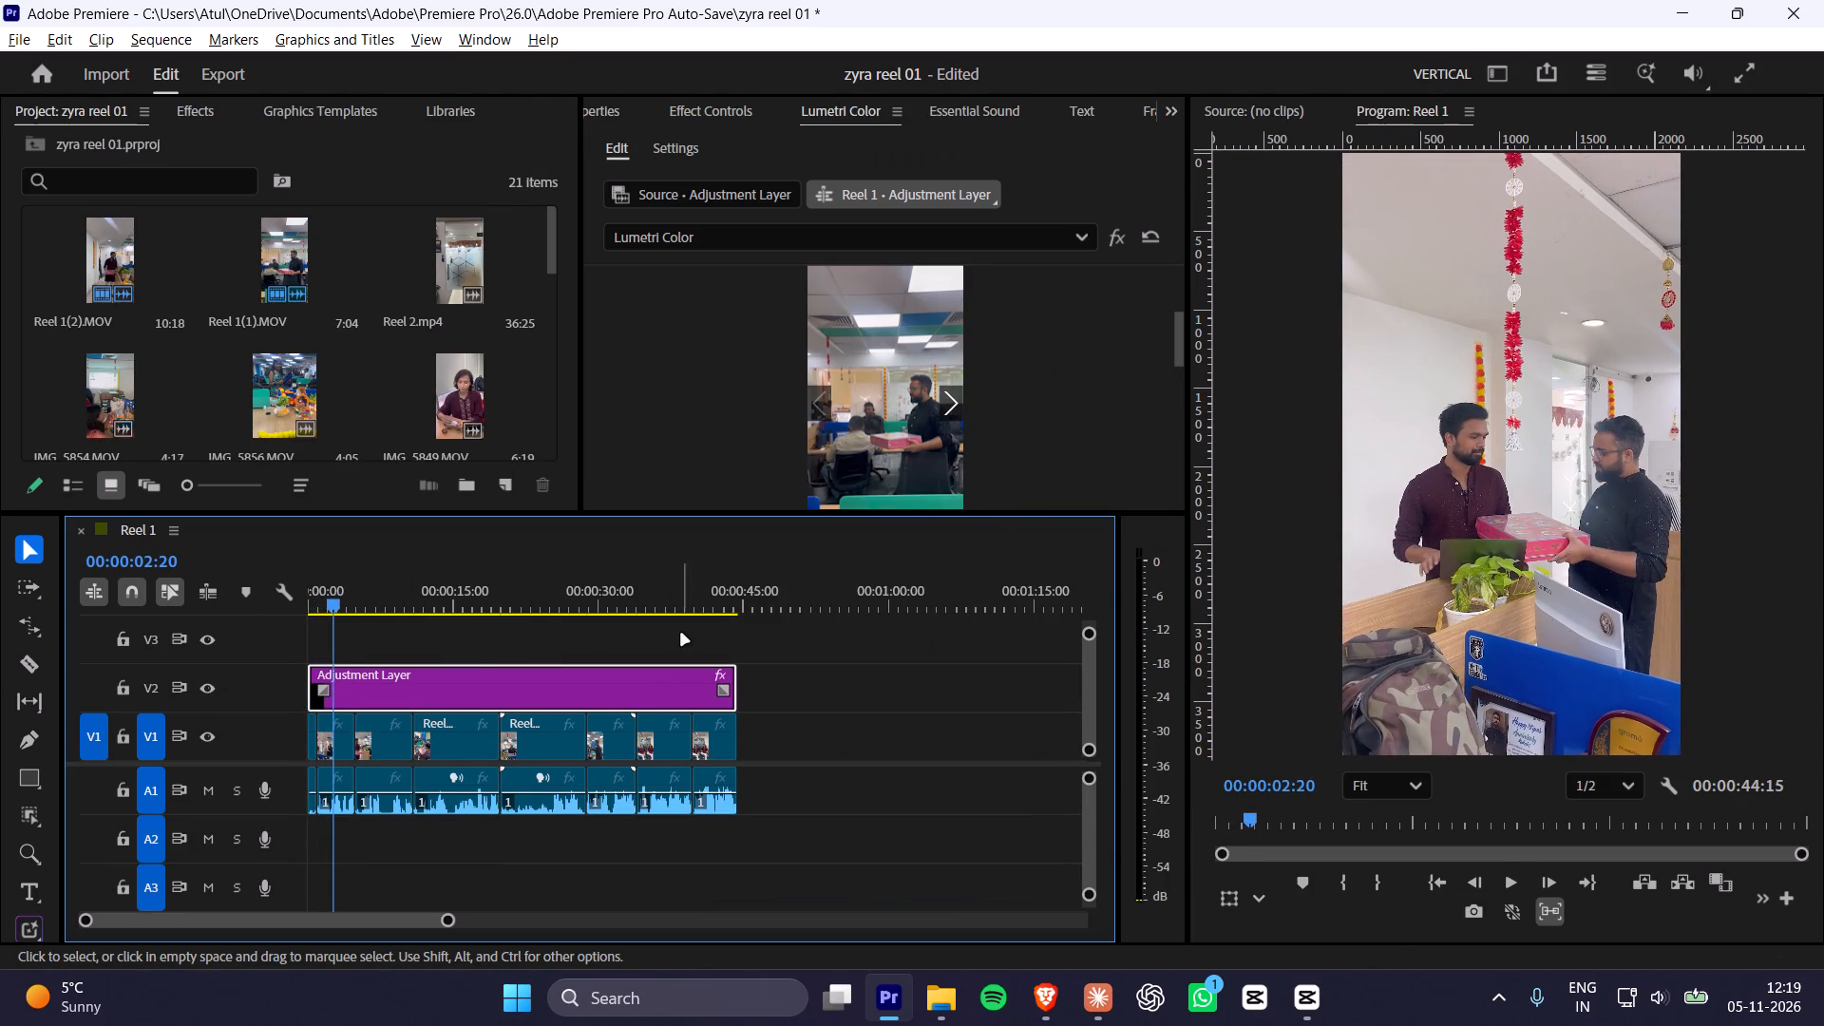
{"action": "key", "text": "space"}
{"action": "key", "text": "space"}
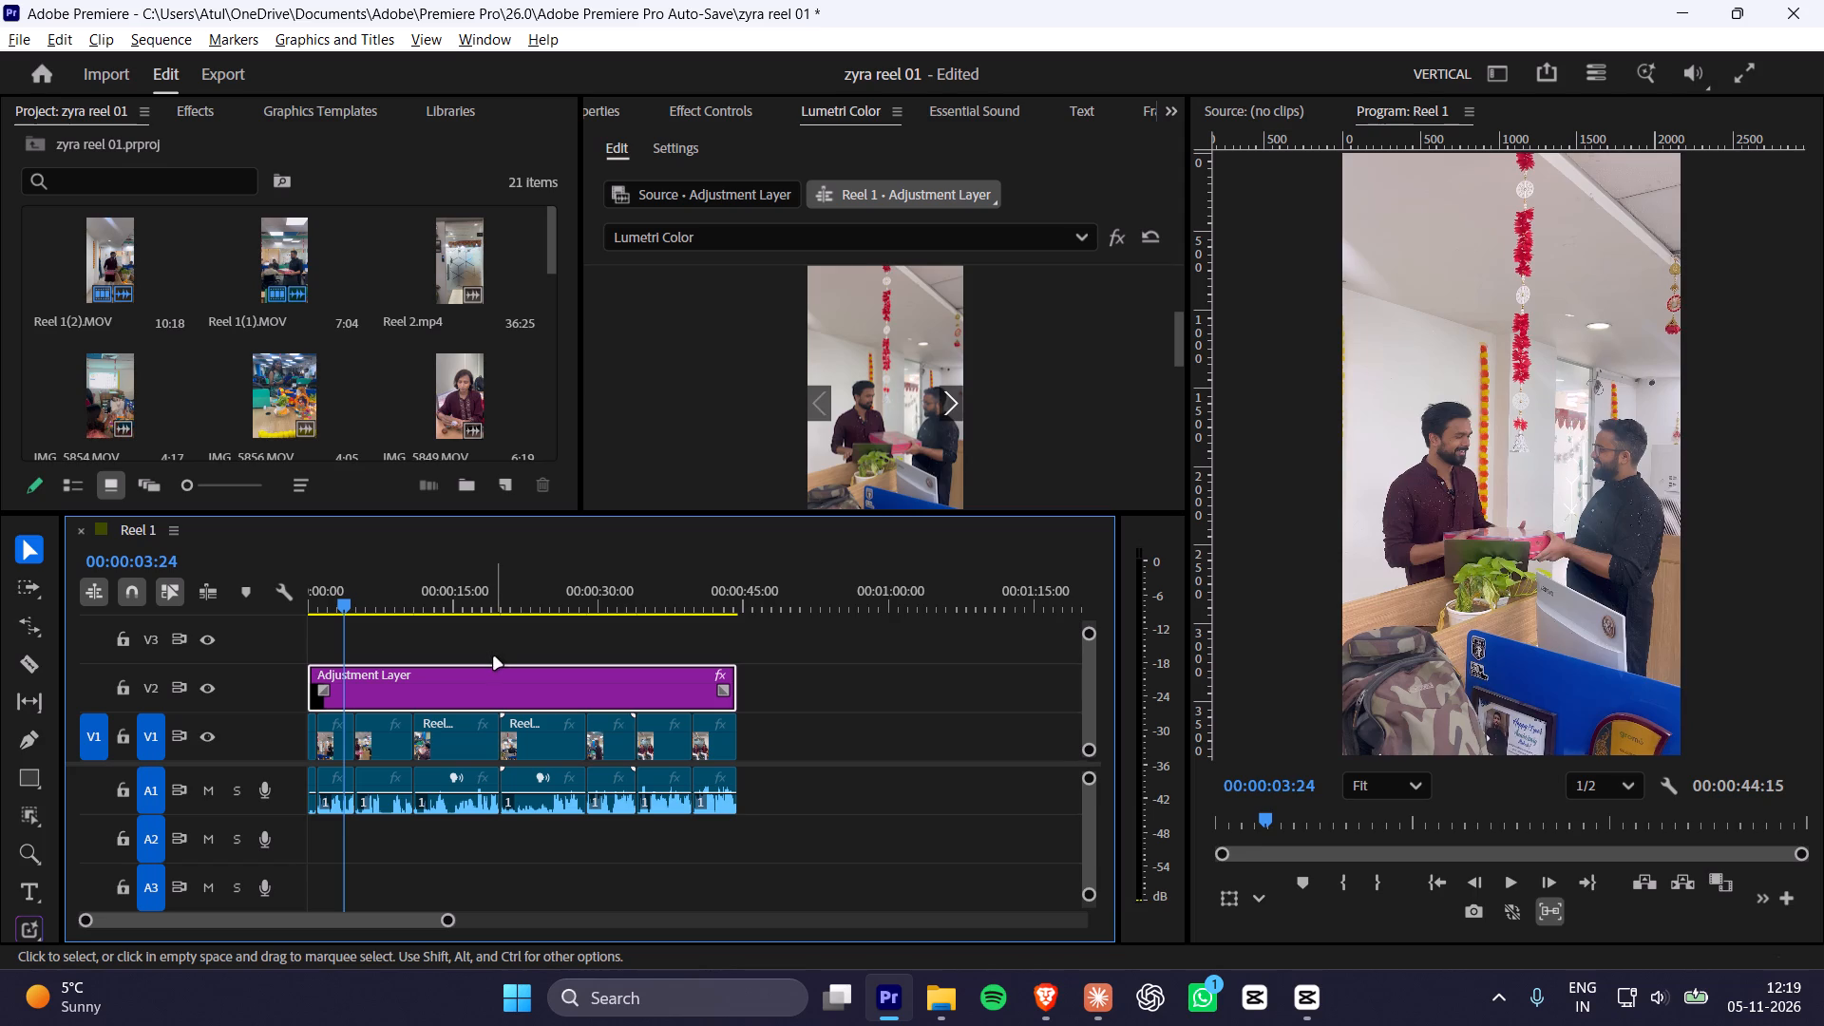
{"action": "key", "text": "space"}
{"action": "key", "text": "space"}
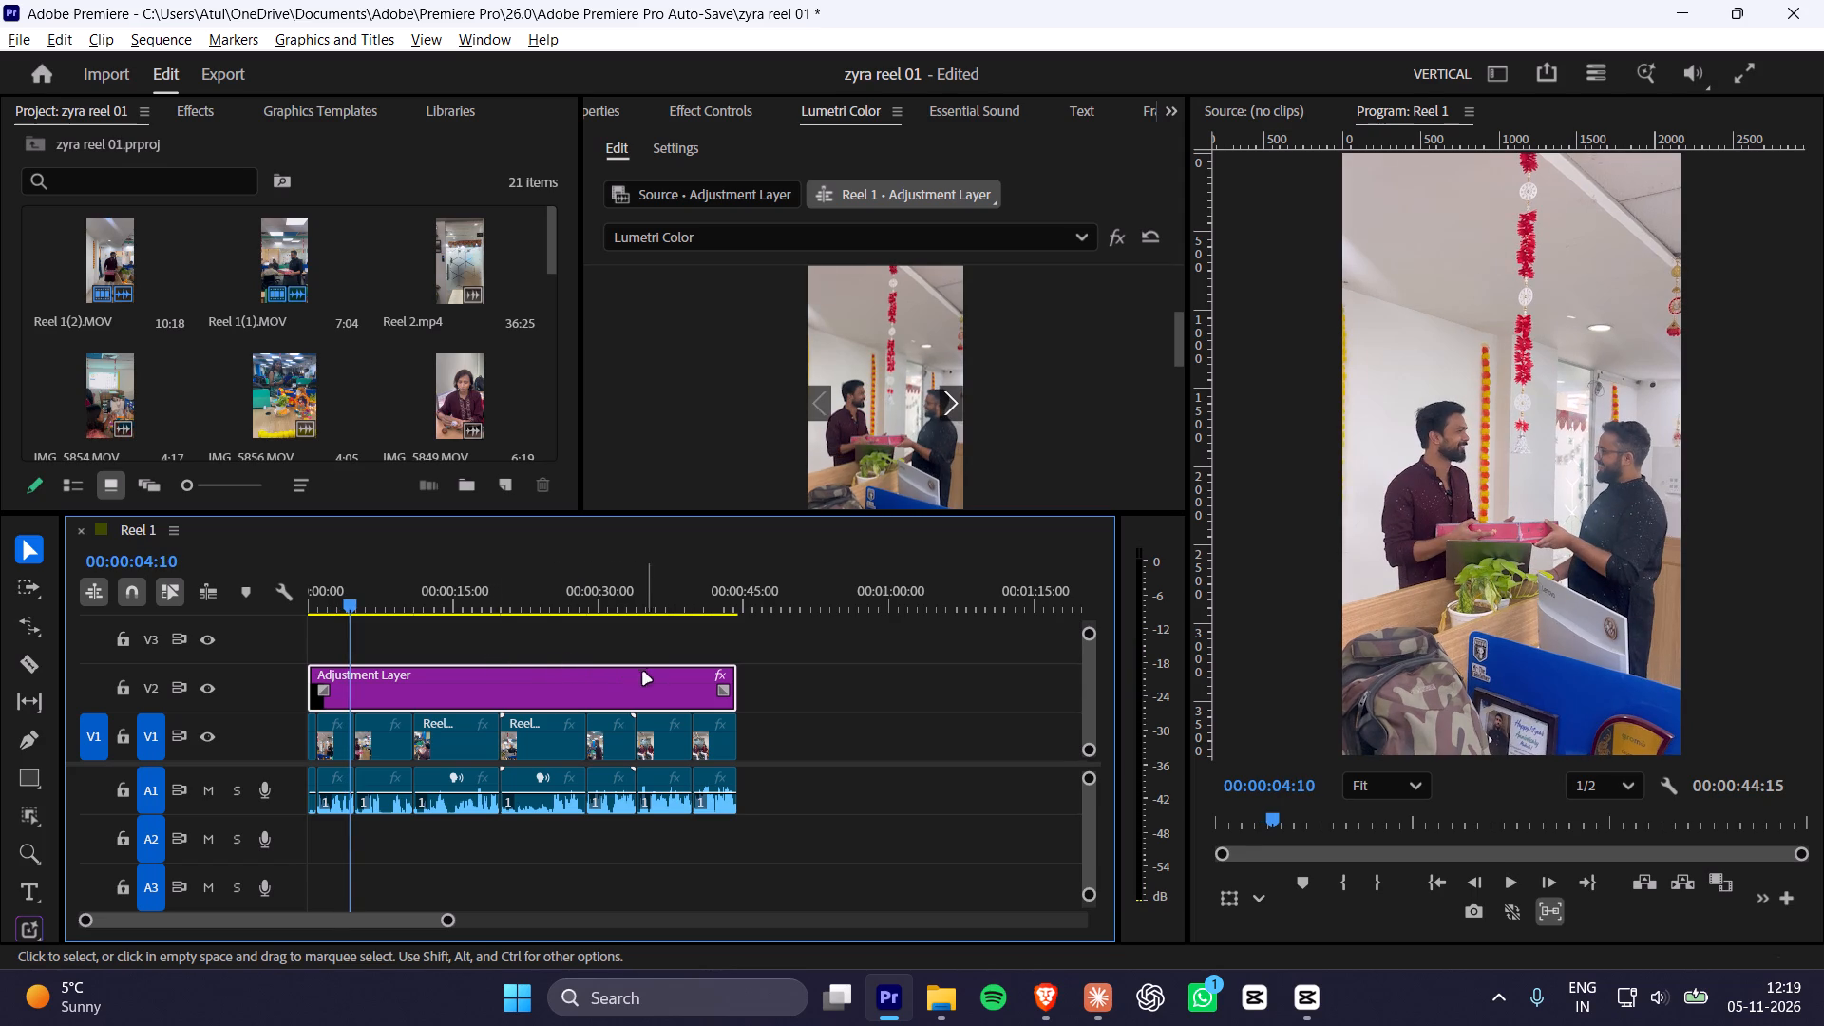
Select the adjustment layer and review its Creative look, intensity, sharpen, vibrance and saturation settings.
{"action": "left_click", "coordinate": [626, 679]}
{"action": "scroll", "coordinate": [940, 366], "scroll_direction": "down", "scroll_amount": 6}
{"action": "scroll", "coordinate": [1040, 344], "scroll_direction": "down", "scroll_amount": 3}
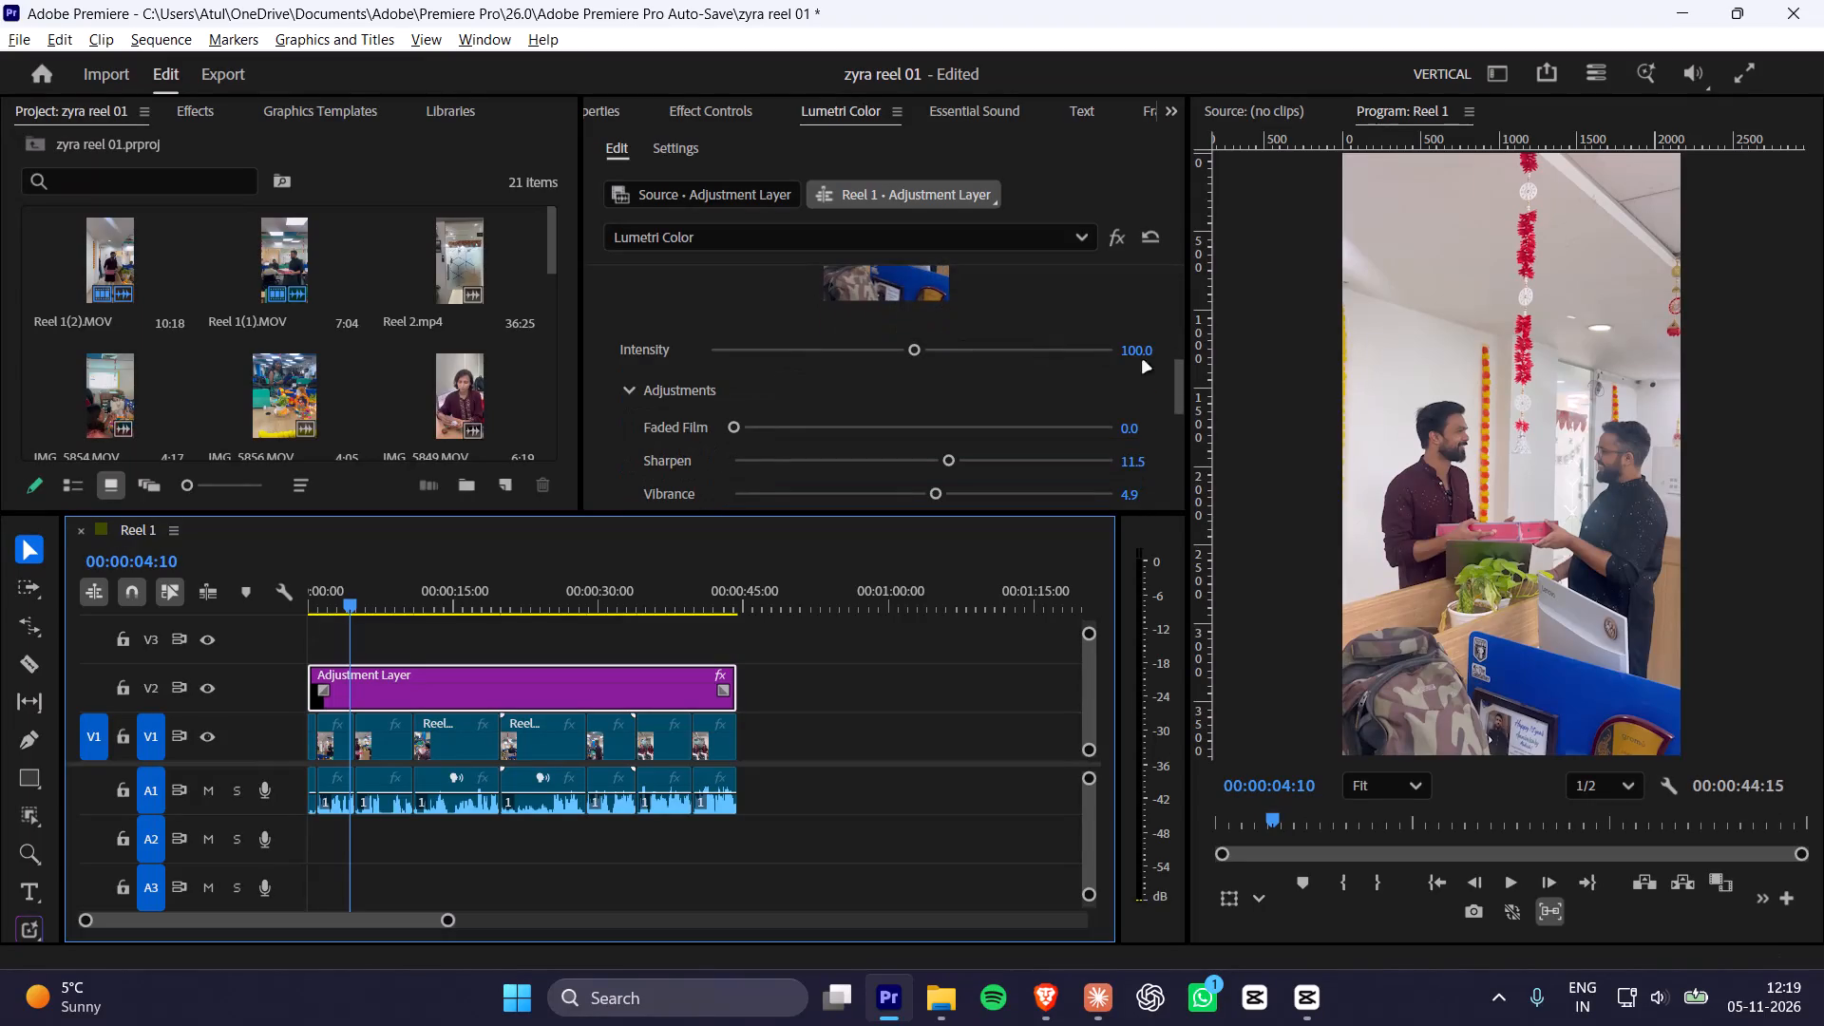
{"action": "scroll", "coordinate": [1177, 402], "scroll_direction": "down", "scroll_amount": 4}
{"action": "scroll", "coordinate": [1177, 402], "scroll_direction": "up", "scroll_amount": 1}
{"action": "scroll", "coordinate": [1165, 408], "scroll_direction": "down", "scroll_amount": 1}
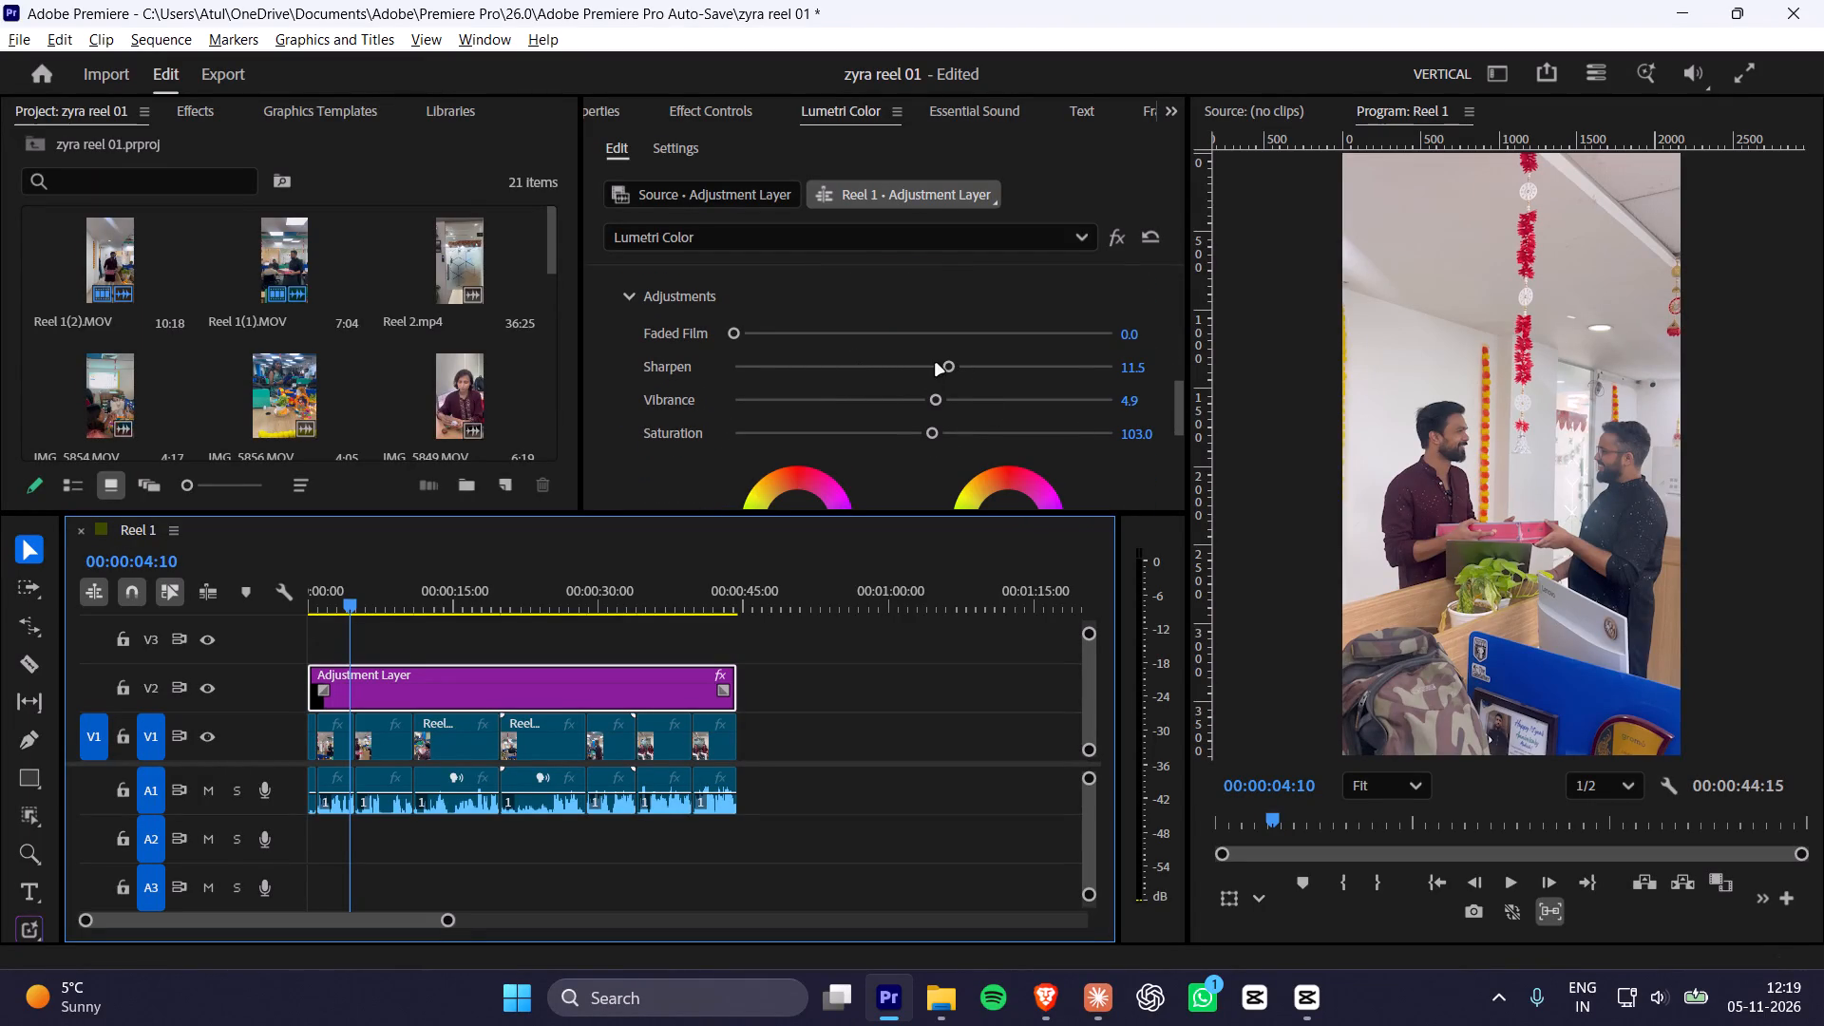
{"action": "scroll", "coordinate": [942, 364], "scroll_direction": "up", "scroll_amount": 15}
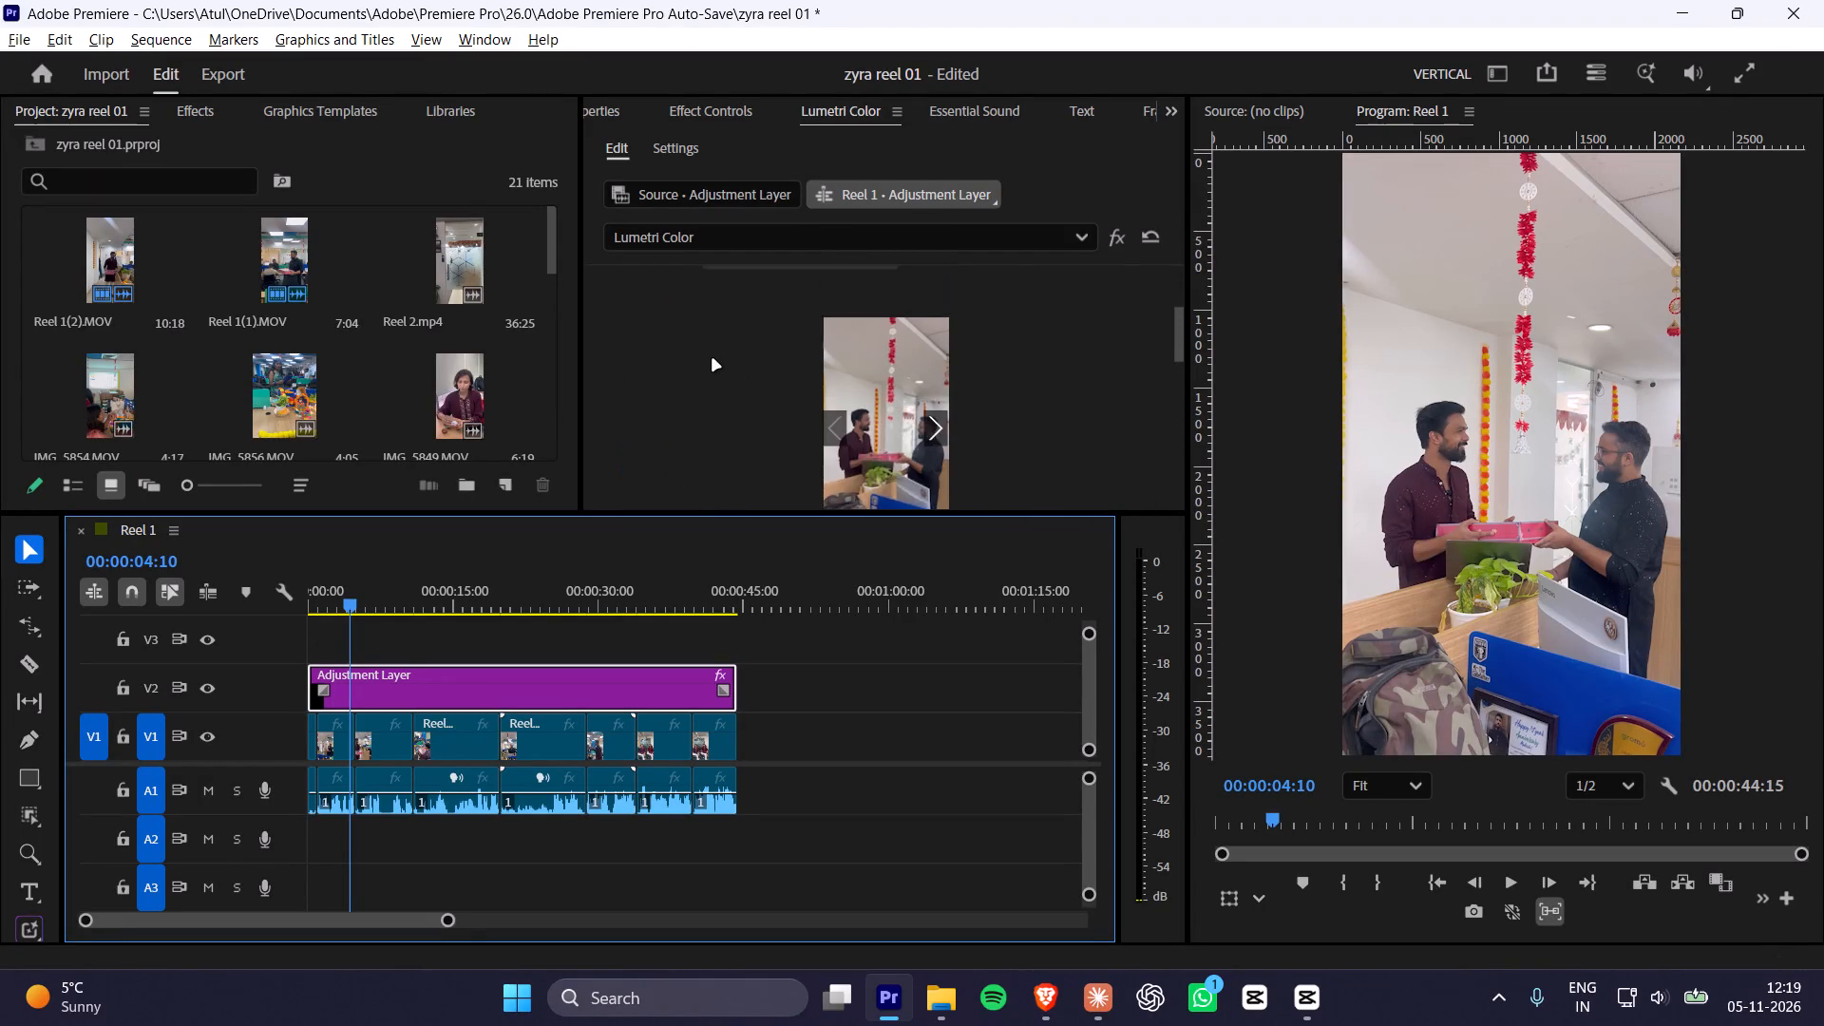
{"action": "scroll", "coordinate": [712, 359], "scroll_direction": "up", "scroll_amount": 9}
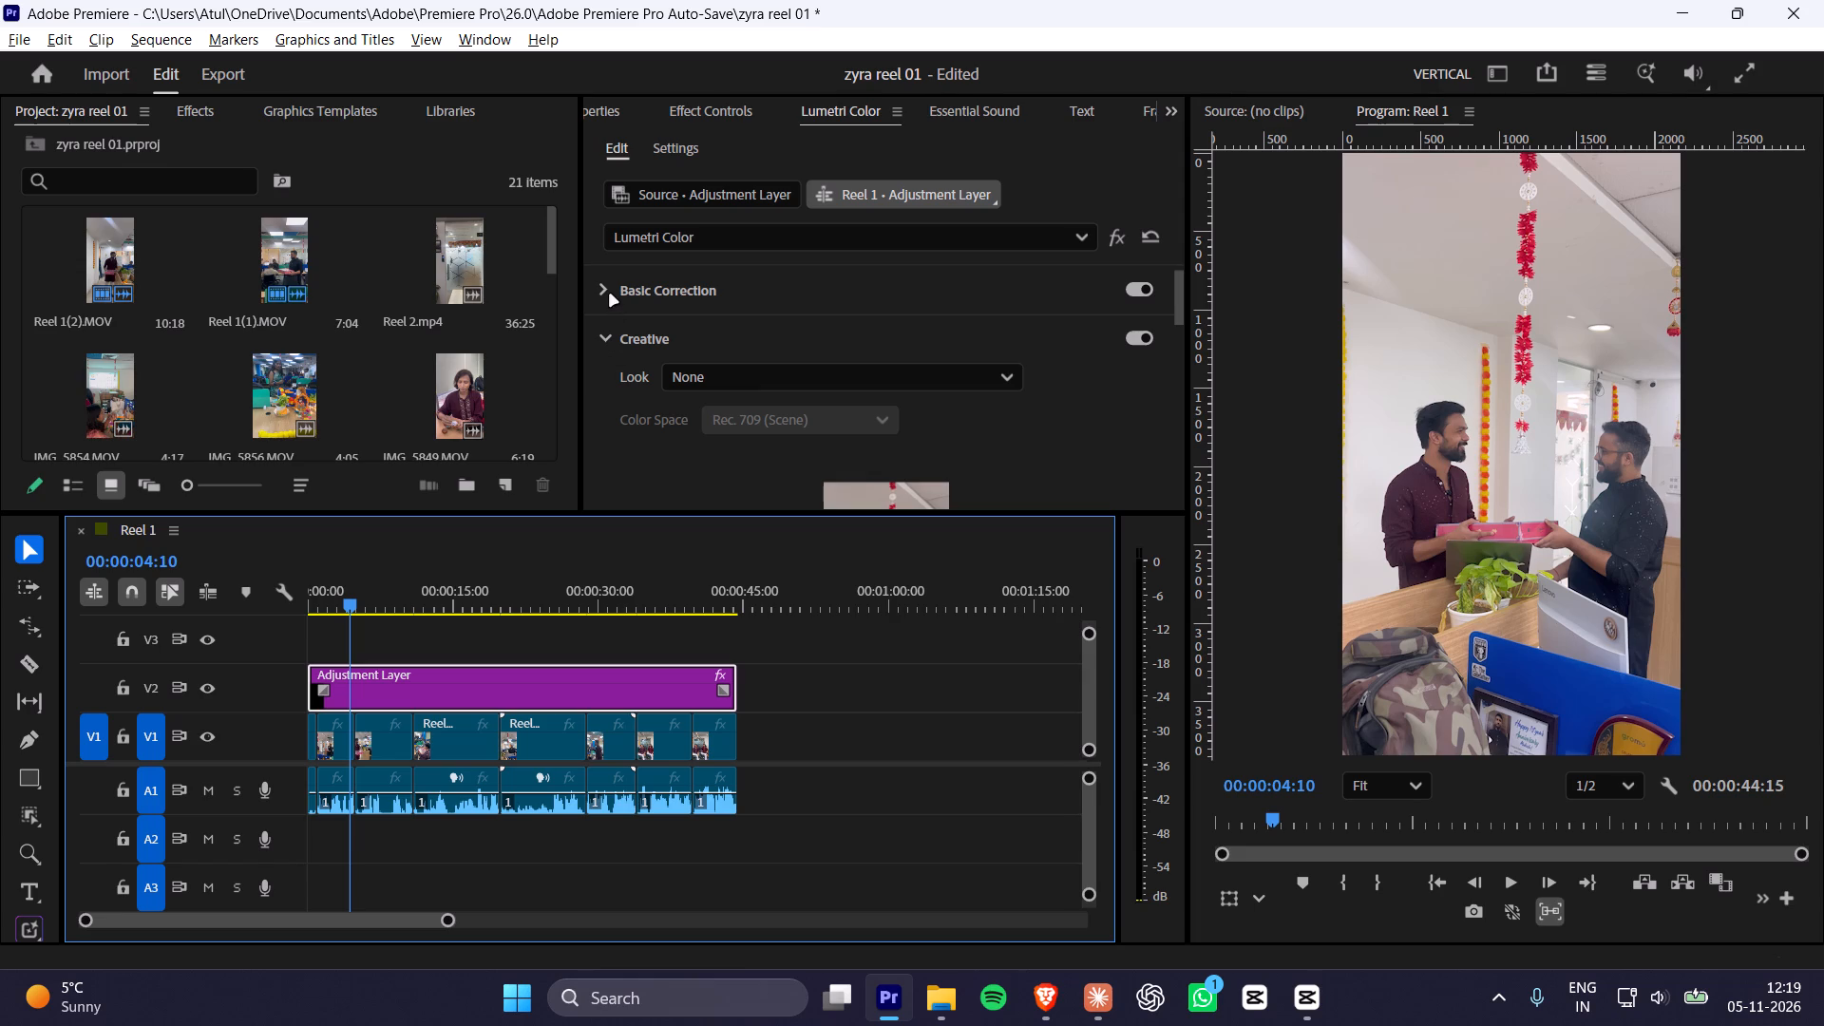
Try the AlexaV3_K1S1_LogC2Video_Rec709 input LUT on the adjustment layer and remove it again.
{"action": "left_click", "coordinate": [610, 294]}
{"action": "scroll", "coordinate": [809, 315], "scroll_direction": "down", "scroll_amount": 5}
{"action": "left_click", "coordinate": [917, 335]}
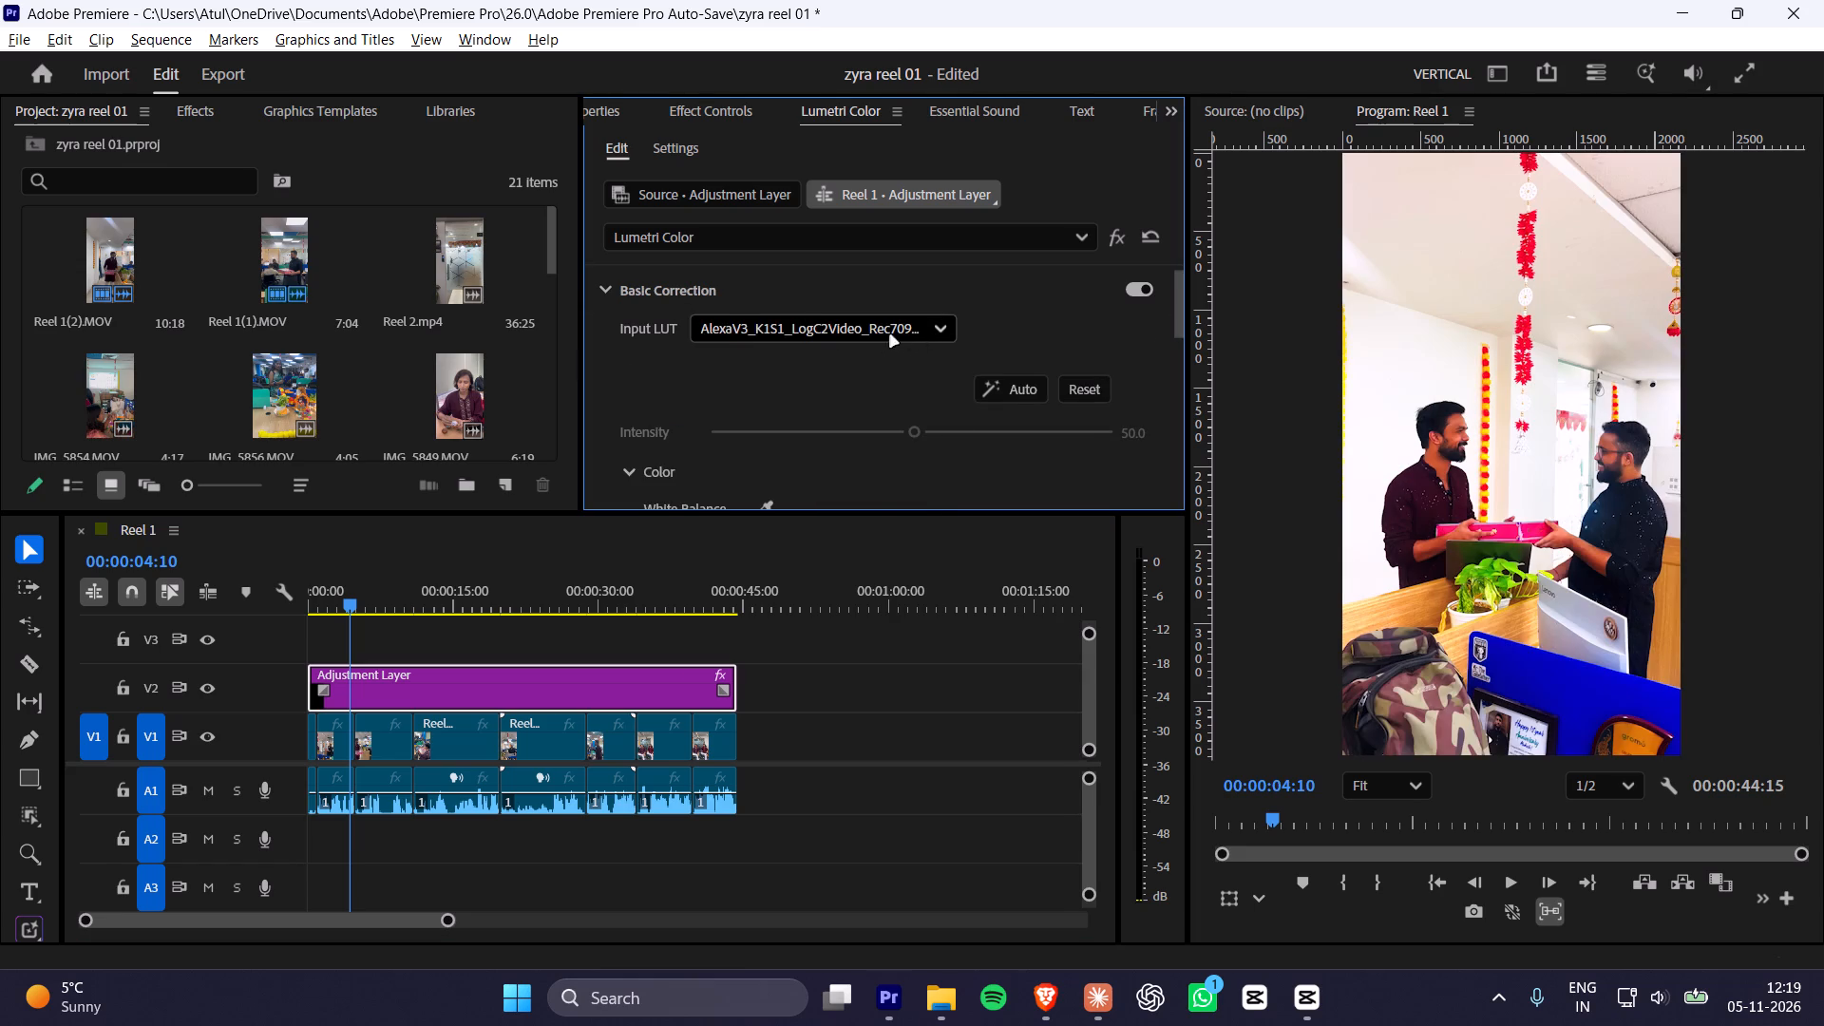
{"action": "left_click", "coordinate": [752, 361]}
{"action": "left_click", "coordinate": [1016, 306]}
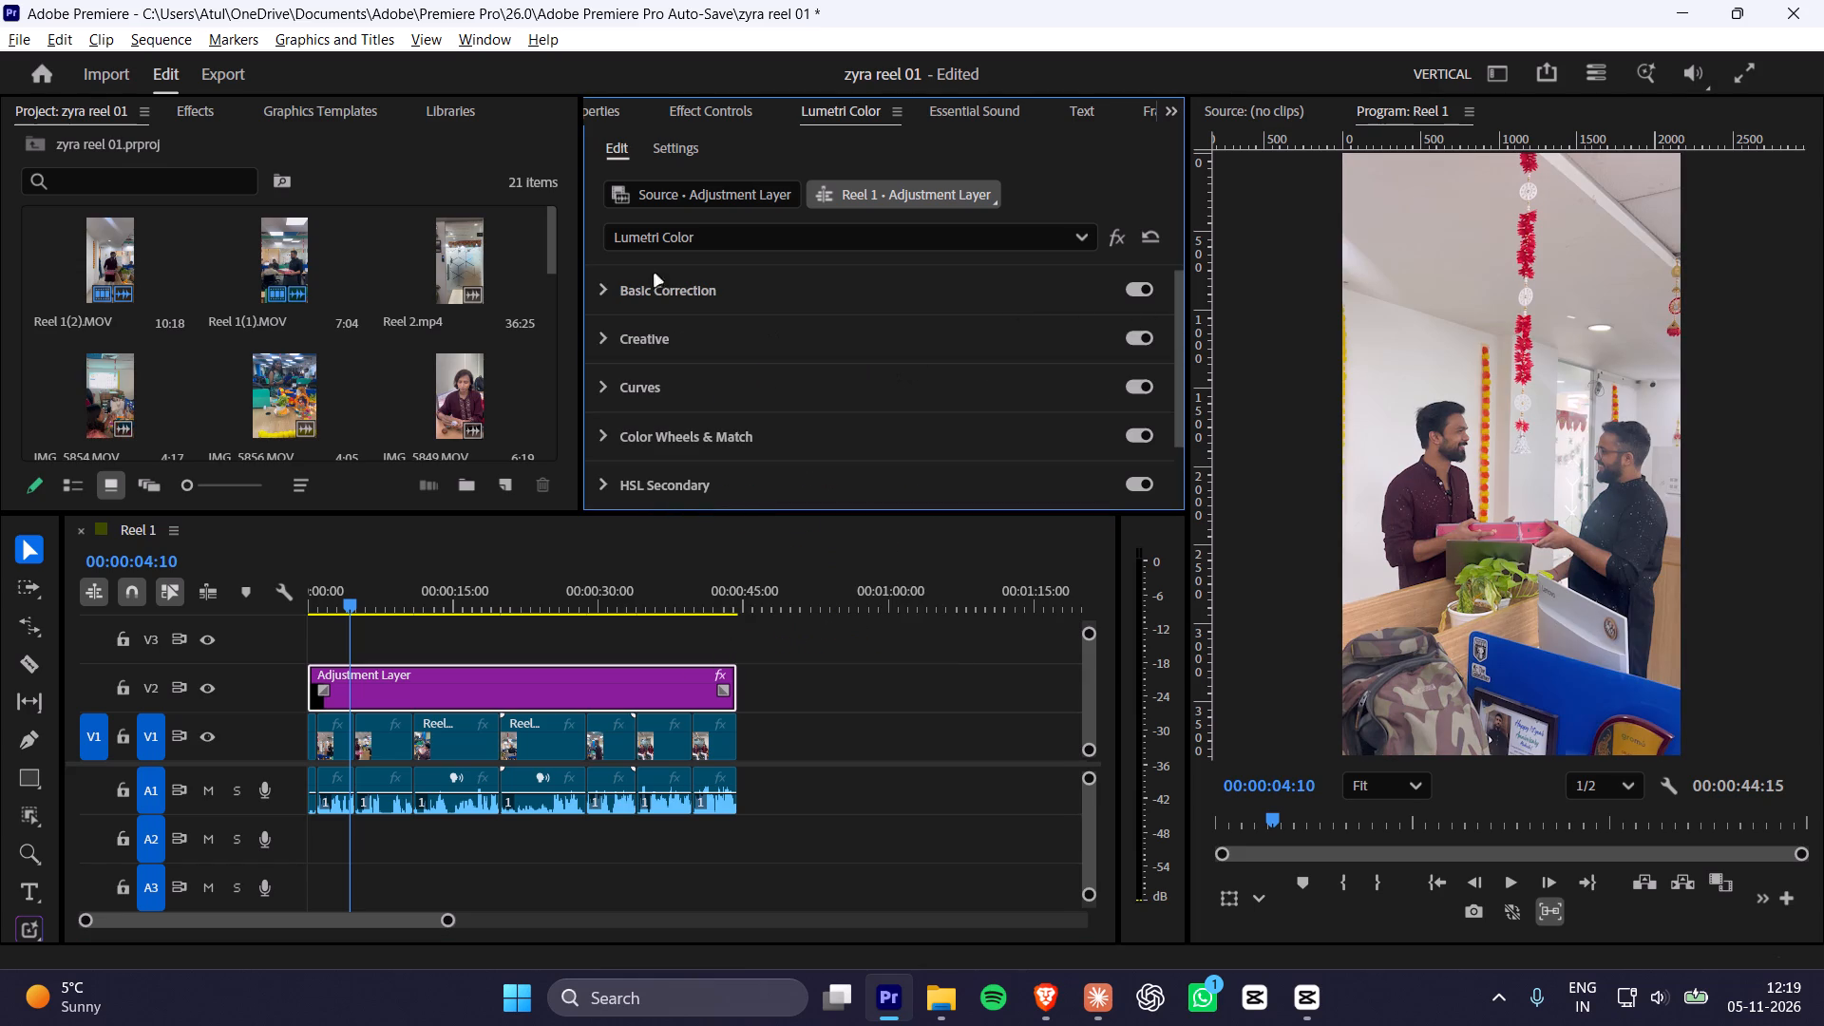
Try an exposure of 0.2 on the adjustment layer in Basic Correction, and set it to -0.1 instead.
{"action": "left_click", "coordinate": [607, 287]}
{"action": "scroll", "coordinate": [1167, 395], "scroll_direction": "down", "scroll_amount": 5}
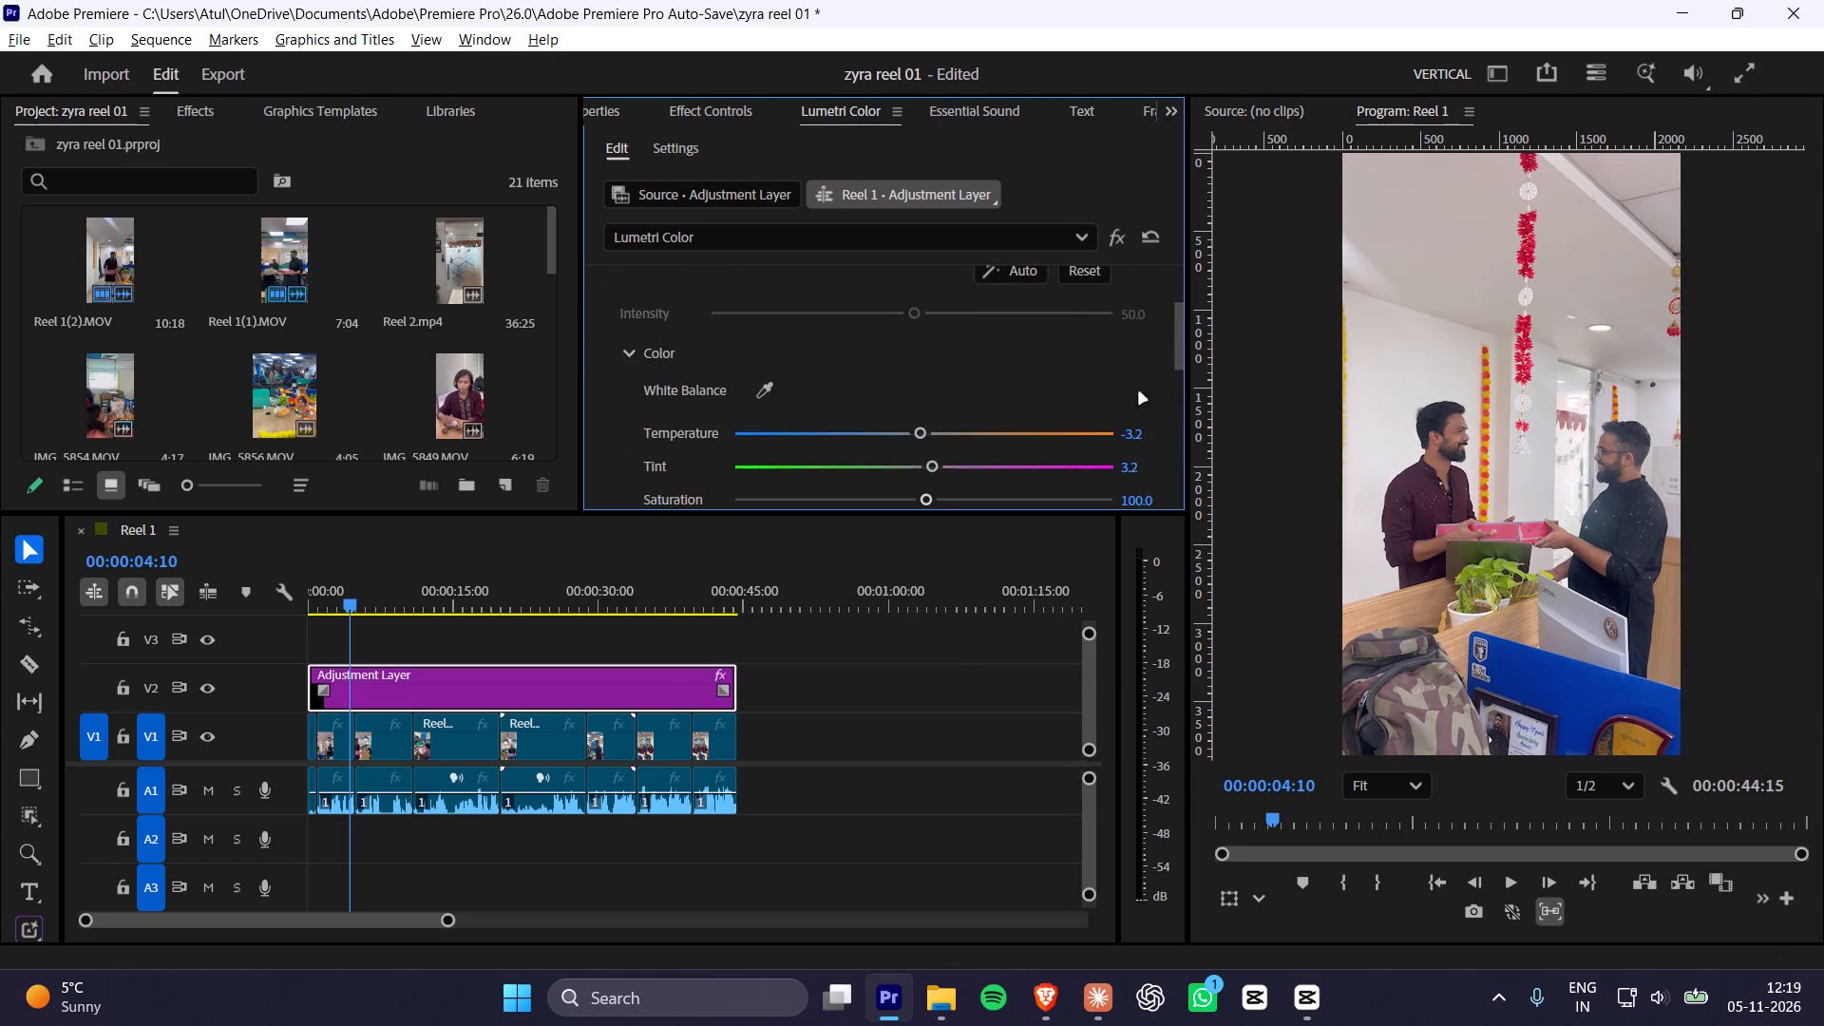
{"action": "scroll", "coordinate": [908, 341], "scroll_direction": "down", "scroll_amount": 2}
{"action": "scroll", "coordinate": [593, 415], "scroll_direction": "down", "scroll_amount": 5}
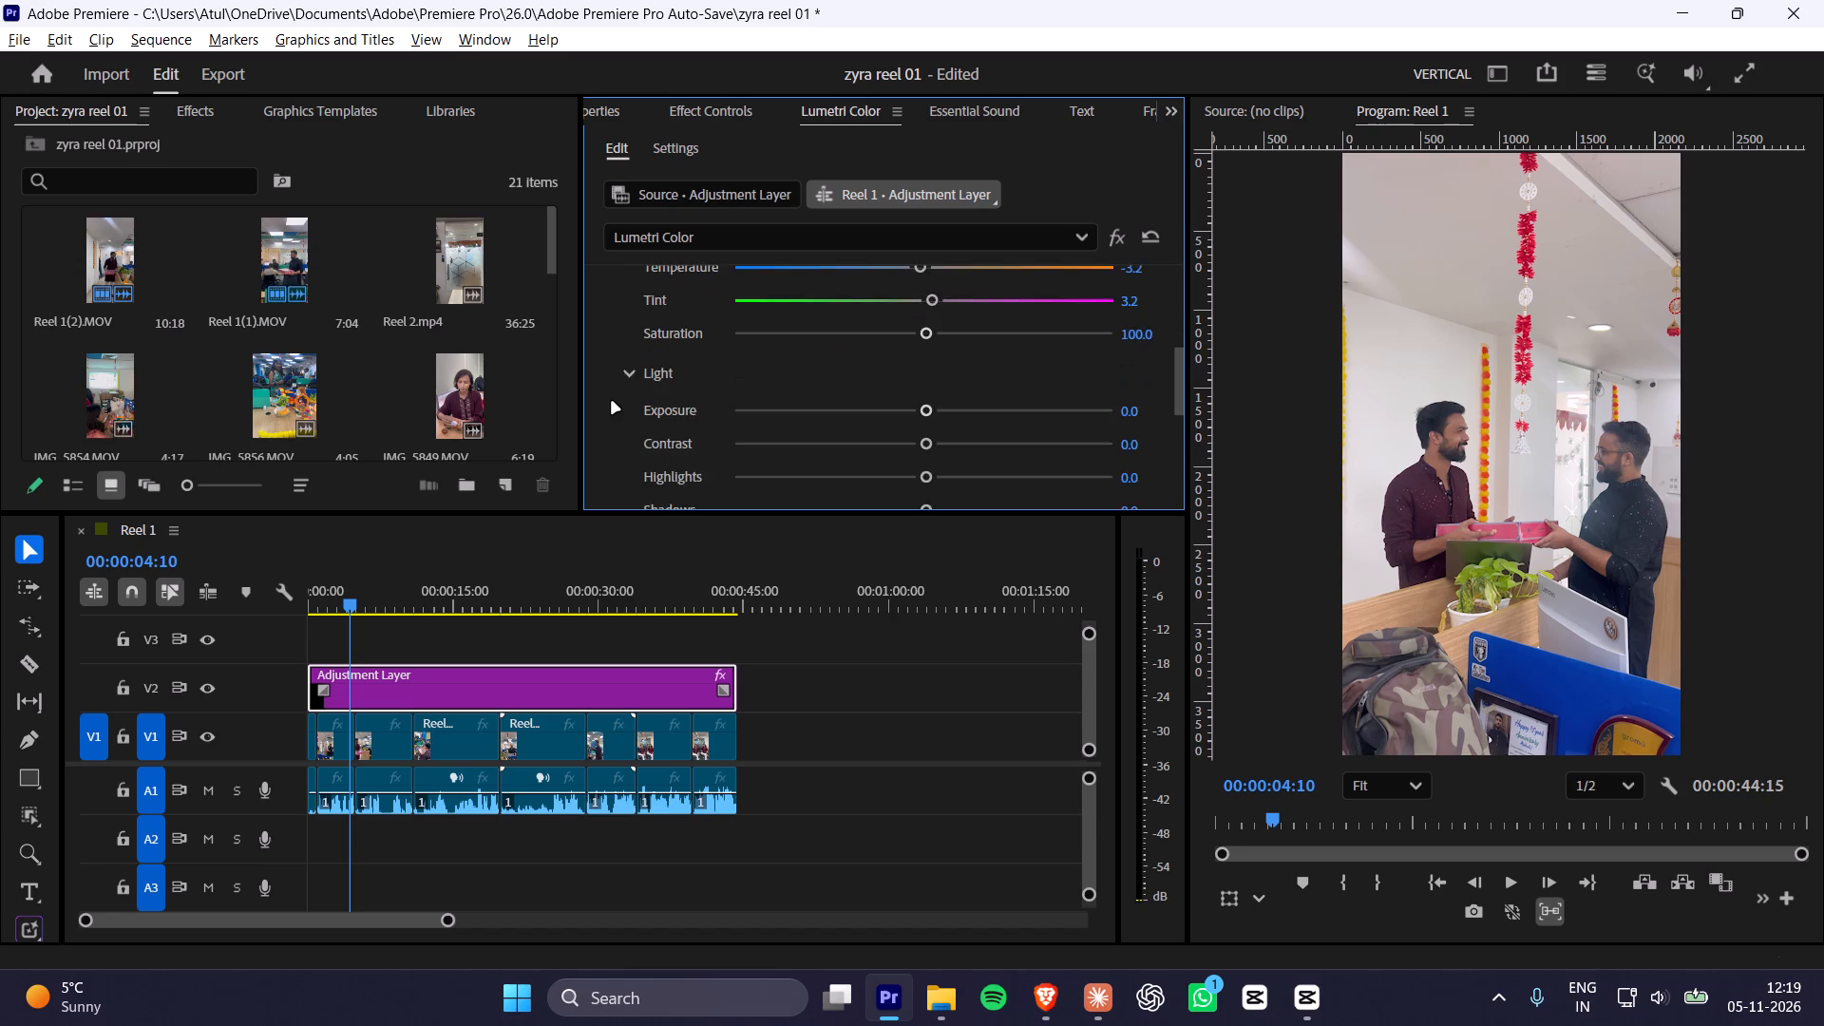
{"action": "scroll", "coordinate": [612, 402], "scroll_direction": "down", "scroll_amount": 2}
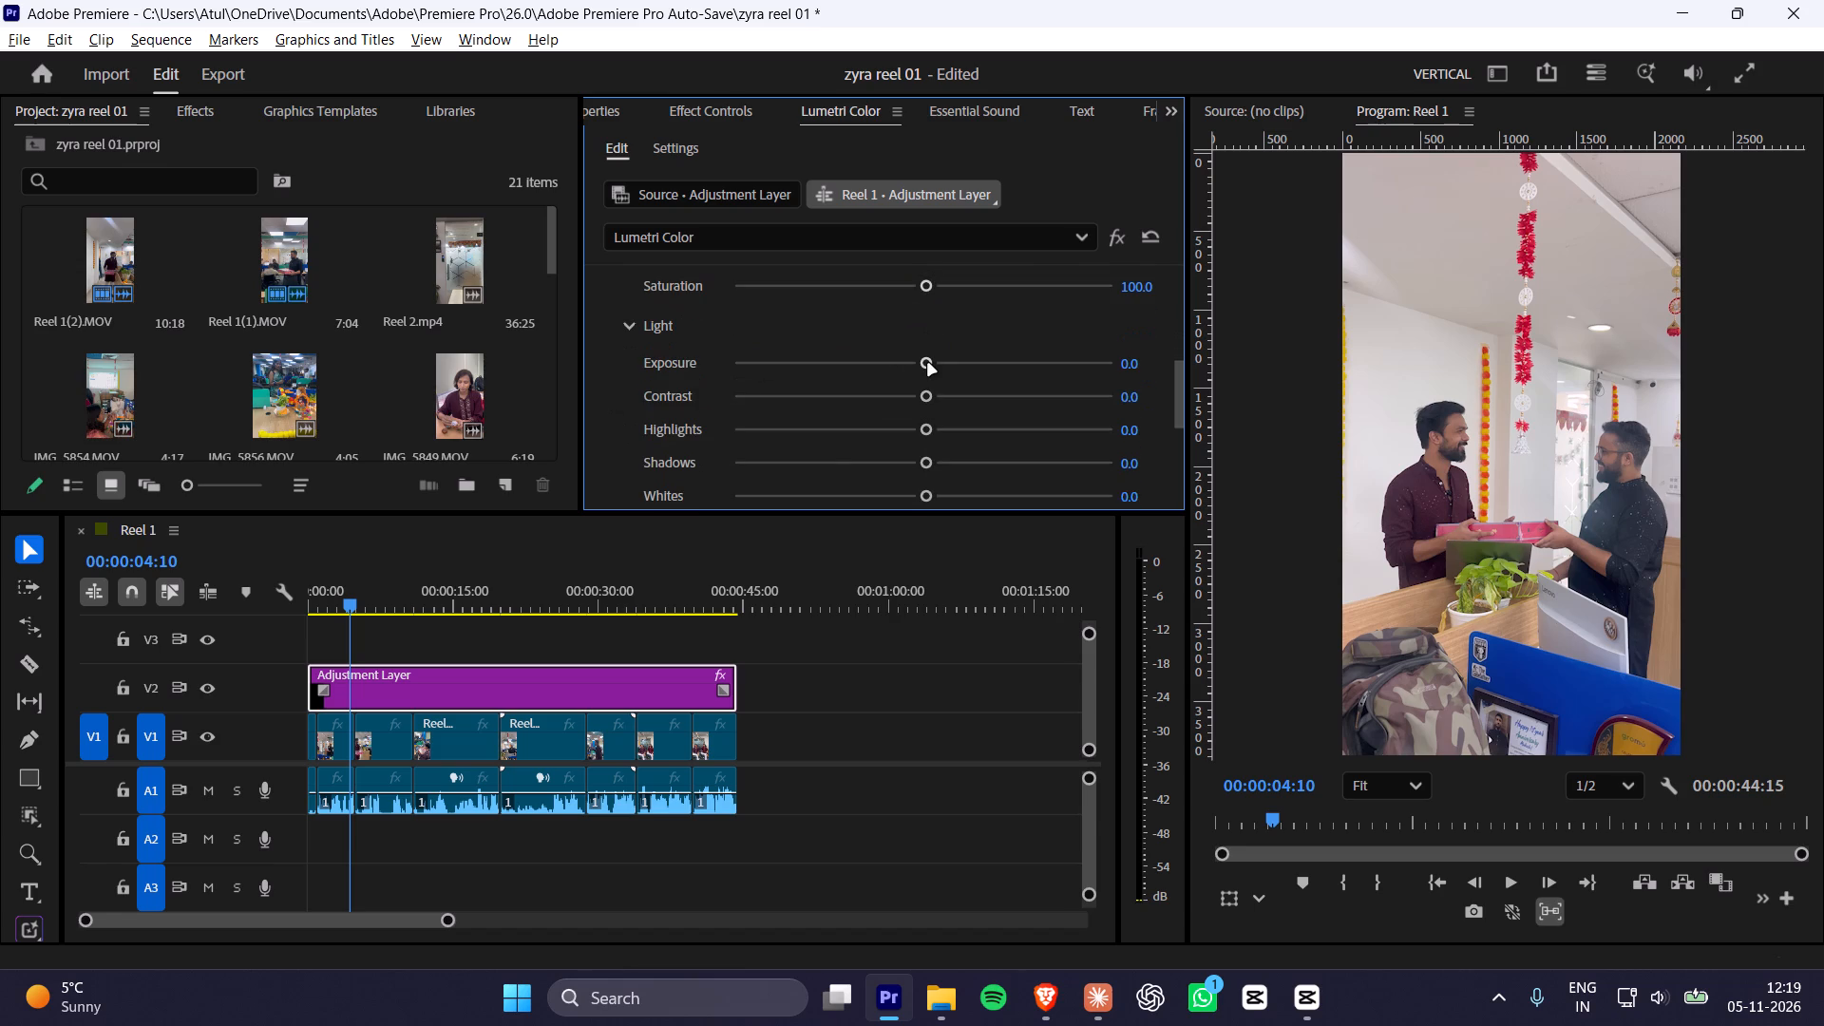
{"action": "left_click", "coordinate": [928, 364]}
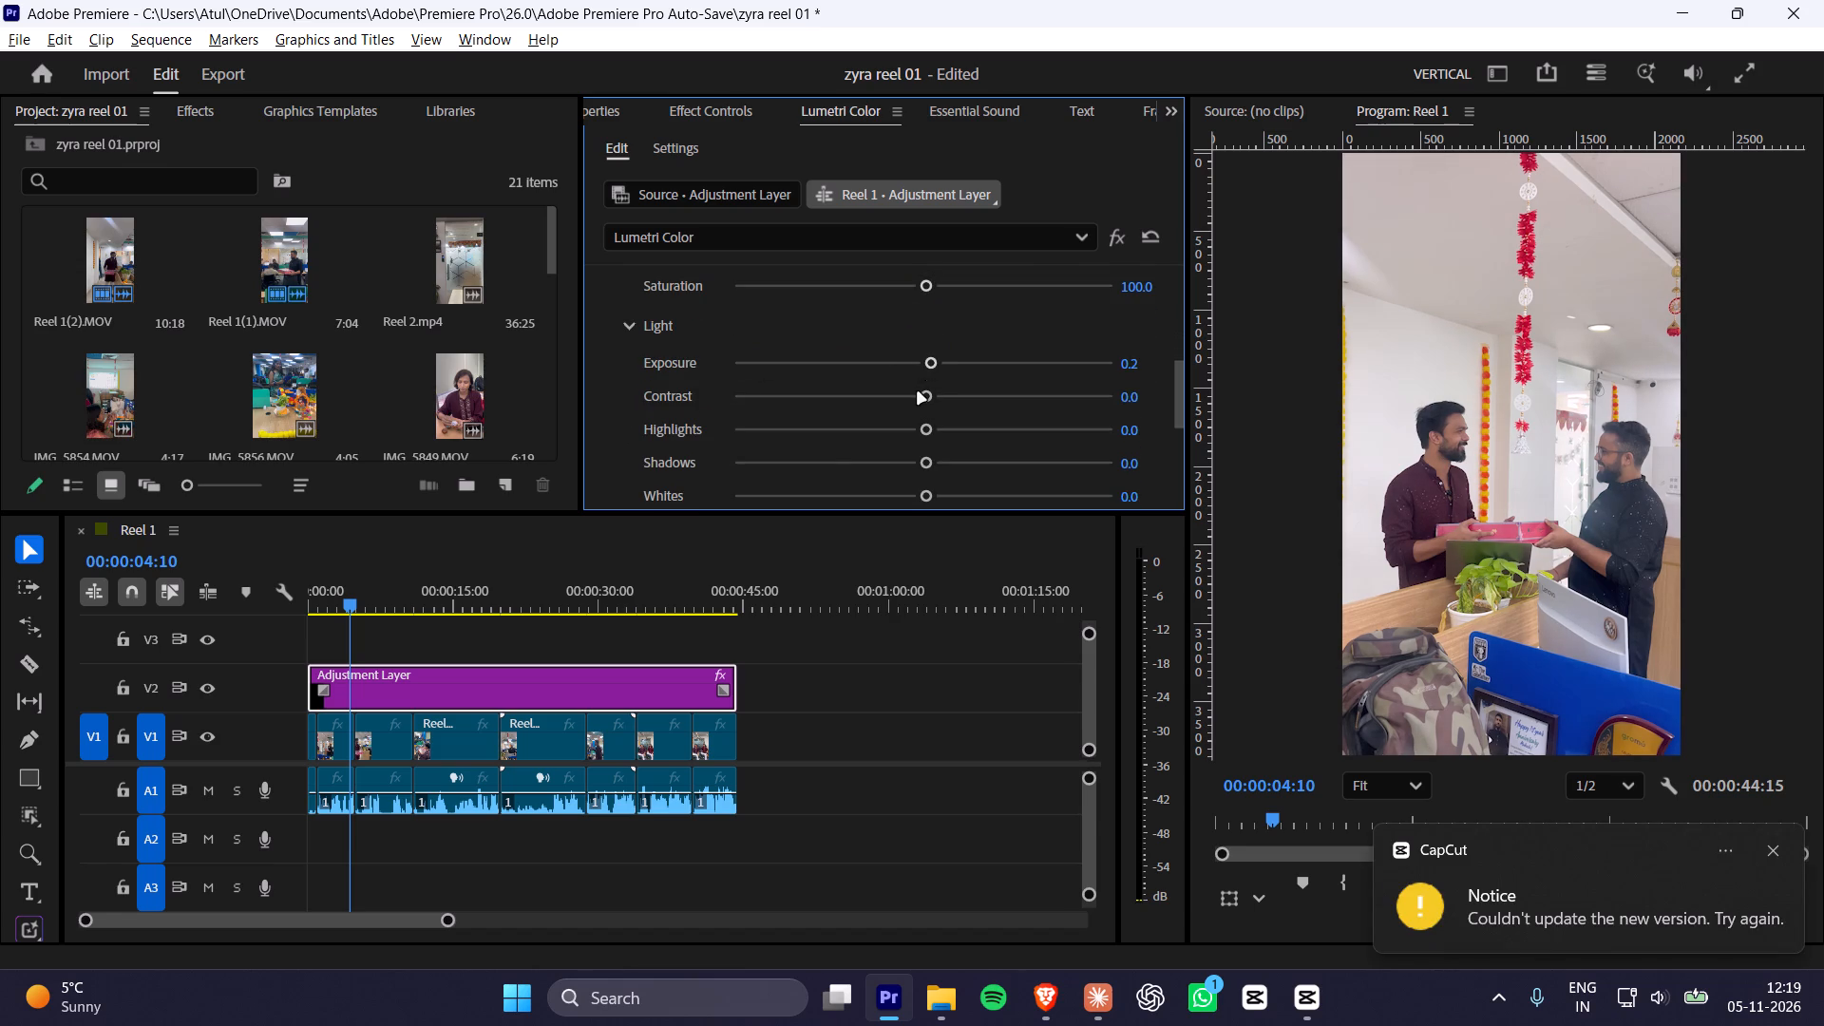
{"action": "left_click", "coordinate": [919, 365]}
Set the adjustment layer's Highlights to -3.1, Shadows to 17.5, Whites to -1.3 and Blacks to -14.4 in the Light section.
{"action": "left_click", "coordinate": [921, 427]}
{"action": "left_click_drag", "start_coordinate": [921, 465], "coordinate": [926, 461]}
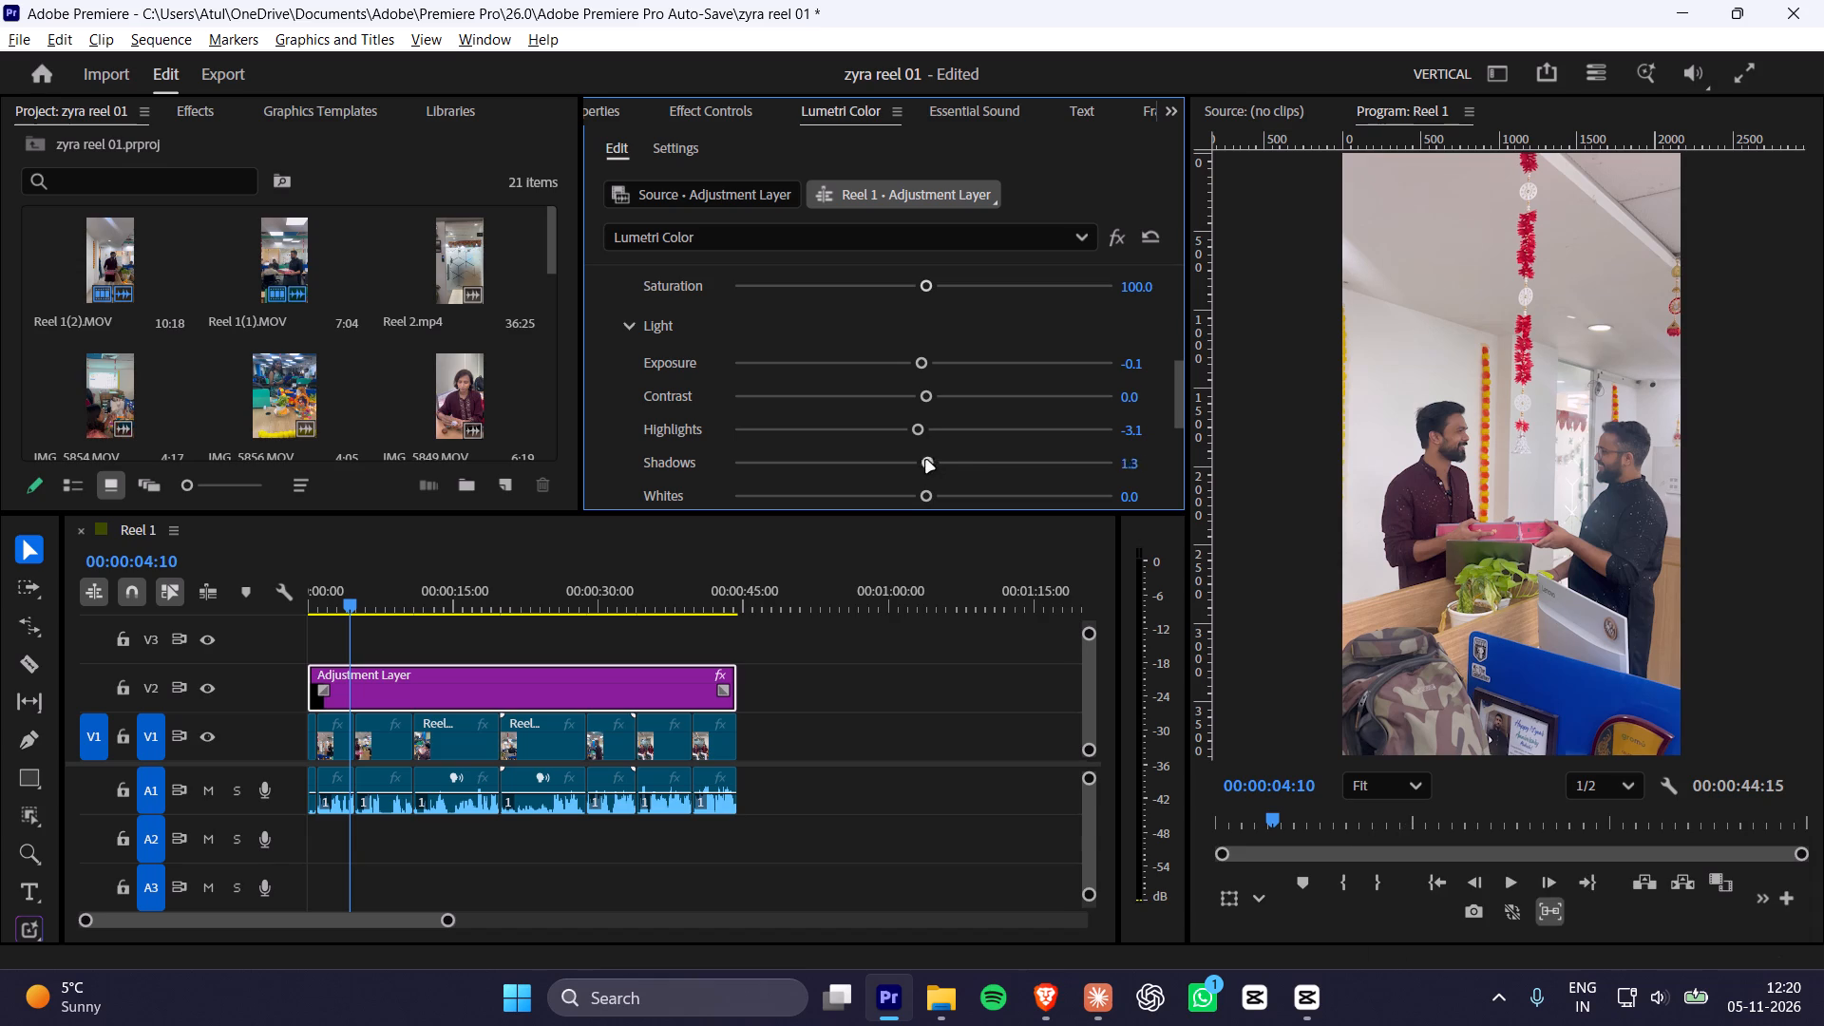
{"action": "left_click_drag", "start_coordinate": [926, 461], "coordinate": [963, 452]}
{"action": "left_click_drag", "start_coordinate": [963, 452], "coordinate": [955, 453]}
{"action": "left_click", "coordinate": [926, 492]}
{"action": "scroll", "coordinate": [958, 380], "scroll_direction": "down", "scroll_amount": 2}
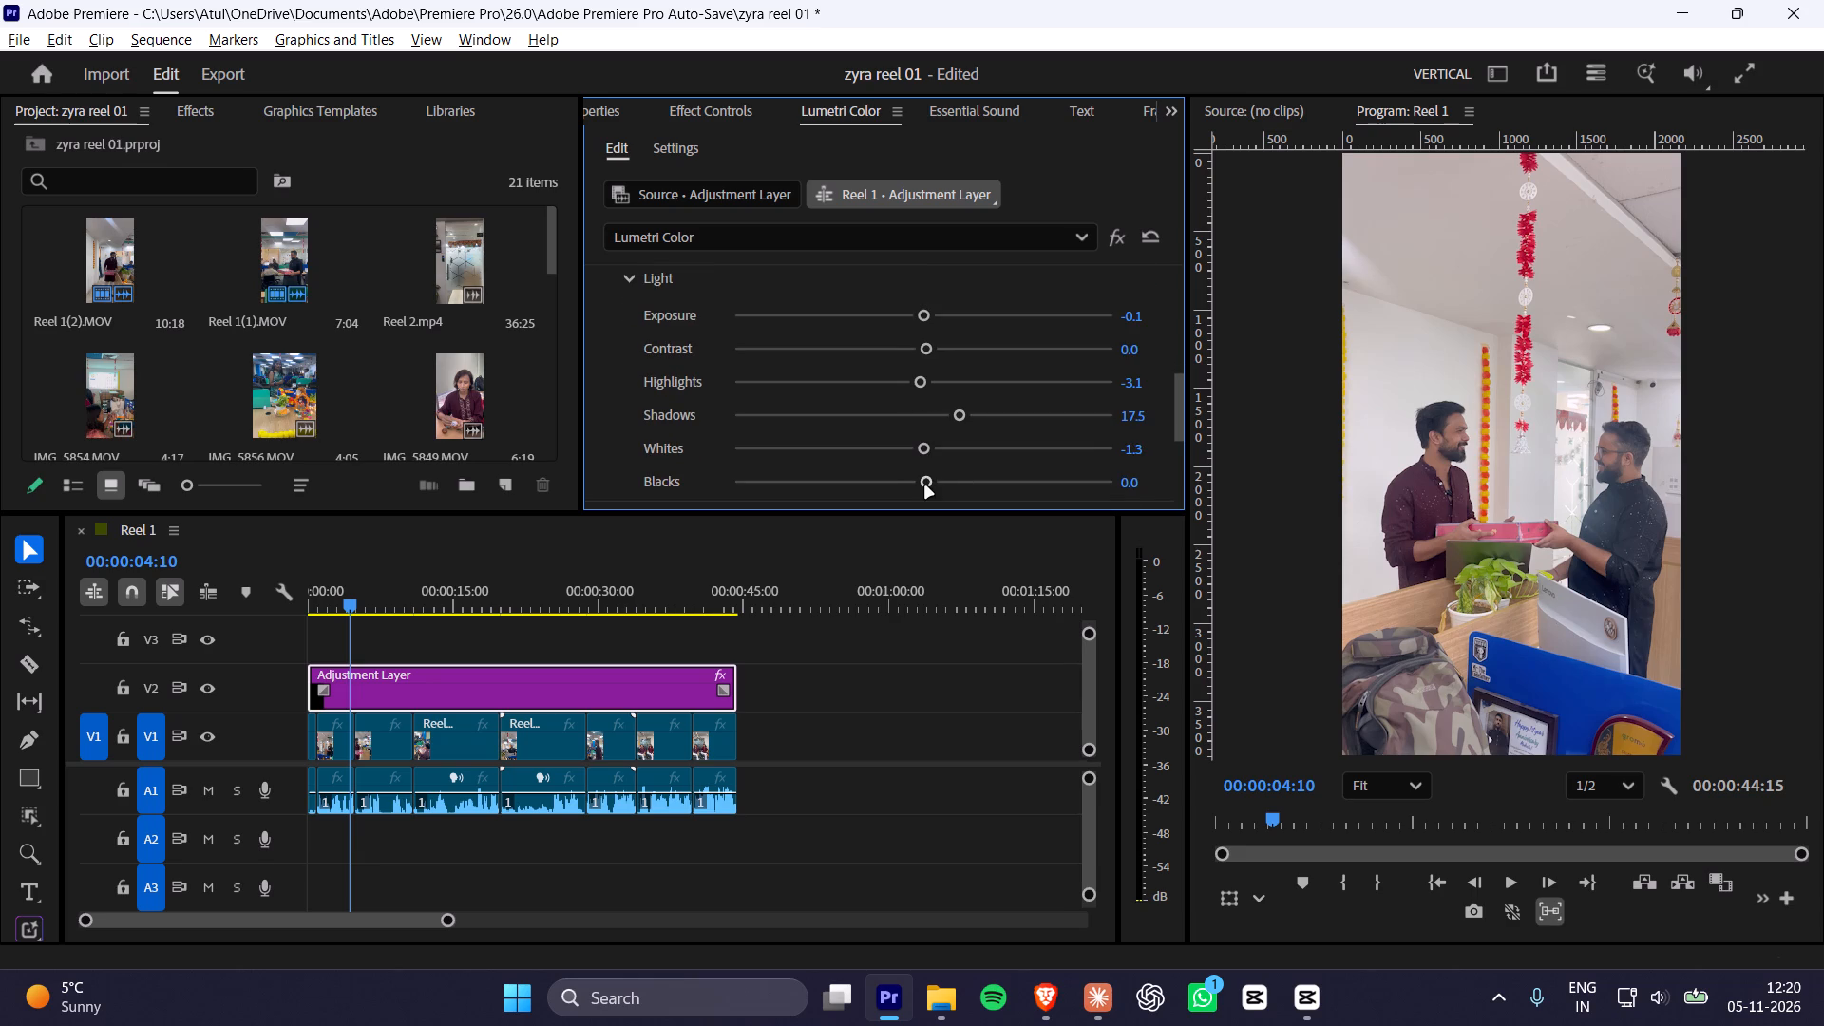
{"action": "left_click_drag", "start_coordinate": [925, 486], "coordinate": [895, 491]}
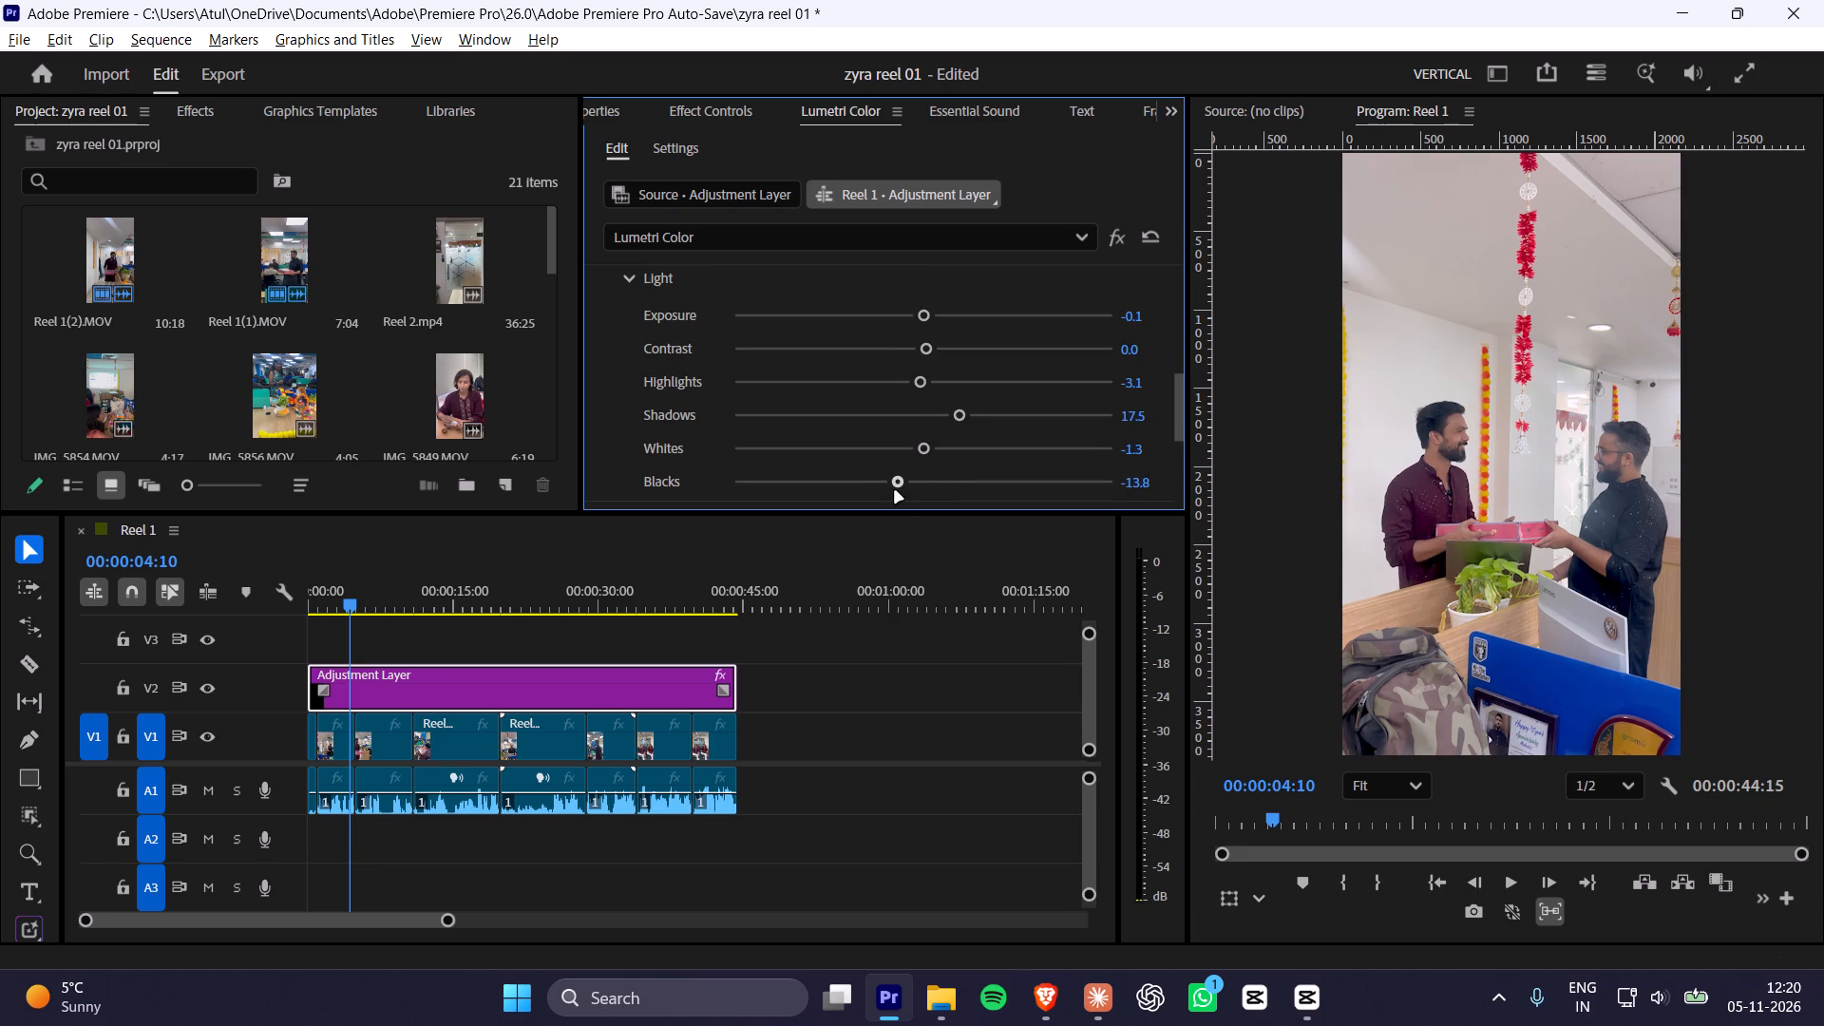
{"action": "left_click_drag", "start_coordinate": [895, 491], "coordinate": [894, 491]}
Return the playhead to the start of Reel 1 and open the selected adjustment layer's properties.
{"action": "left_click_drag", "start_coordinate": [427, 605], "coordinate": [248, 611]}
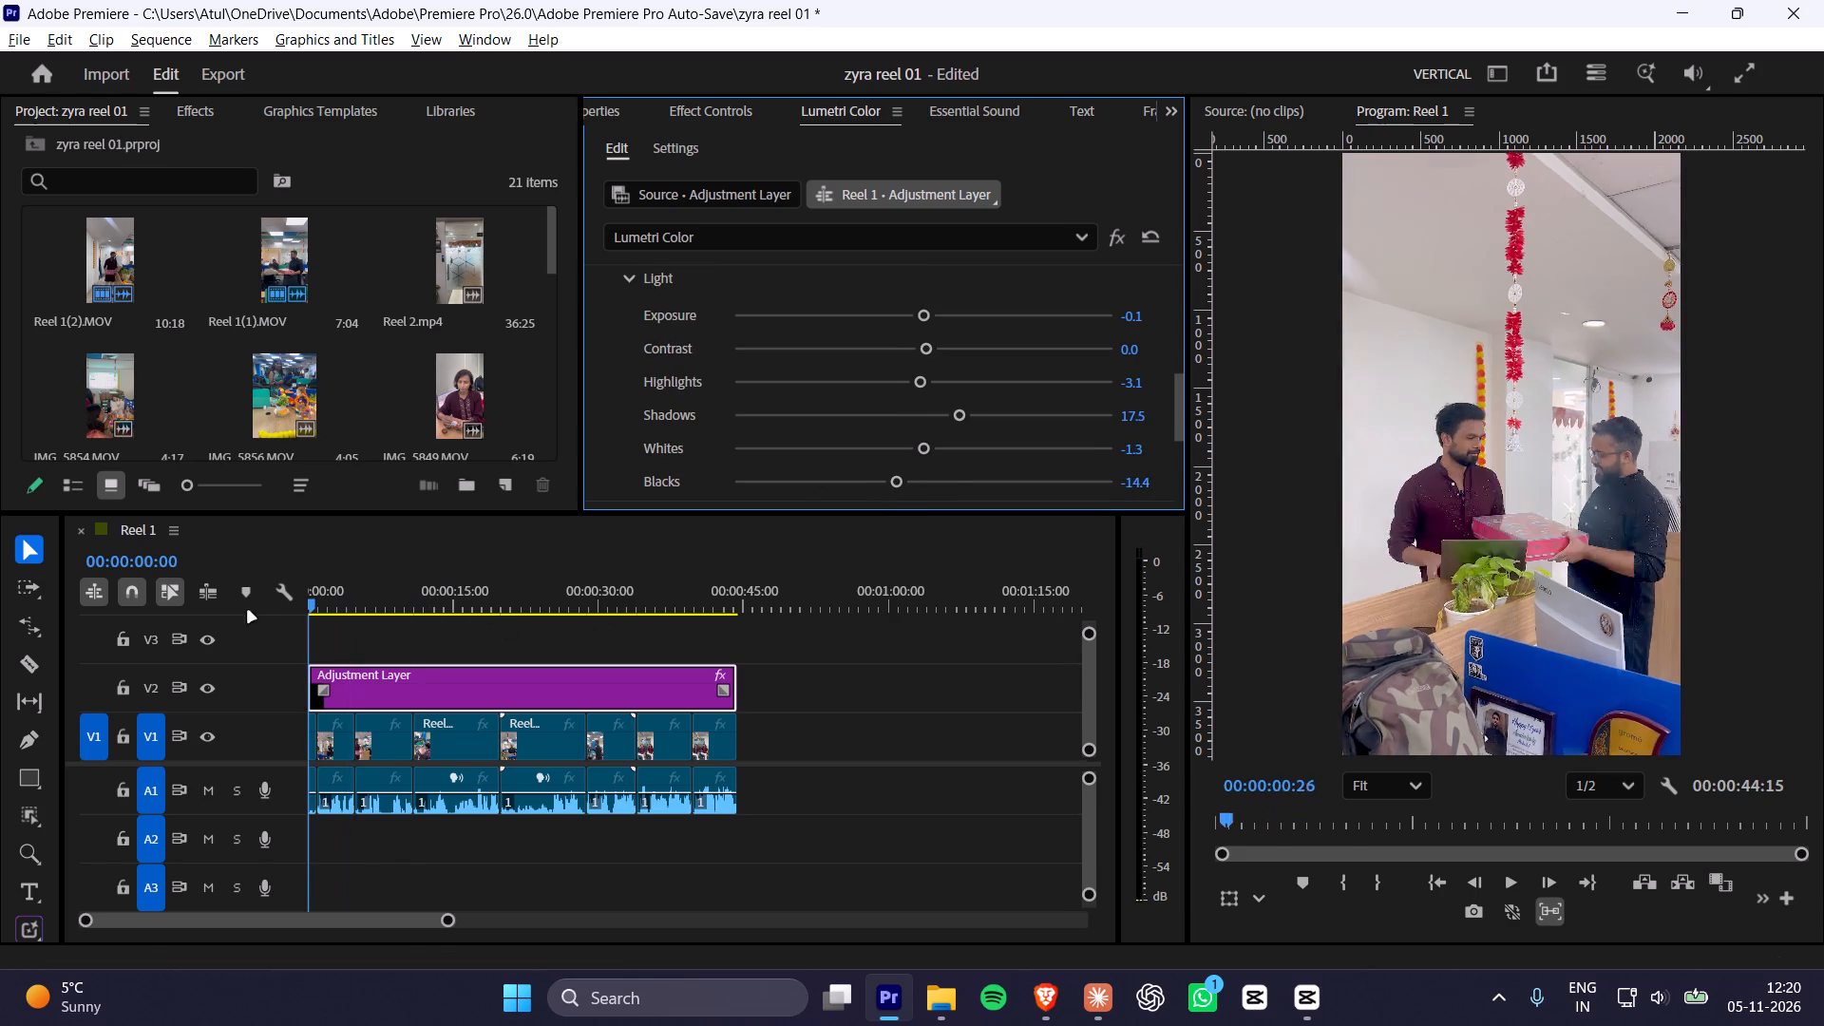
{"action": "left_click_drag", "start_coordinate": [248, 611], "coordinate": [229, 615]}
{"action": "left_click", "coordinate": [429, 695]}
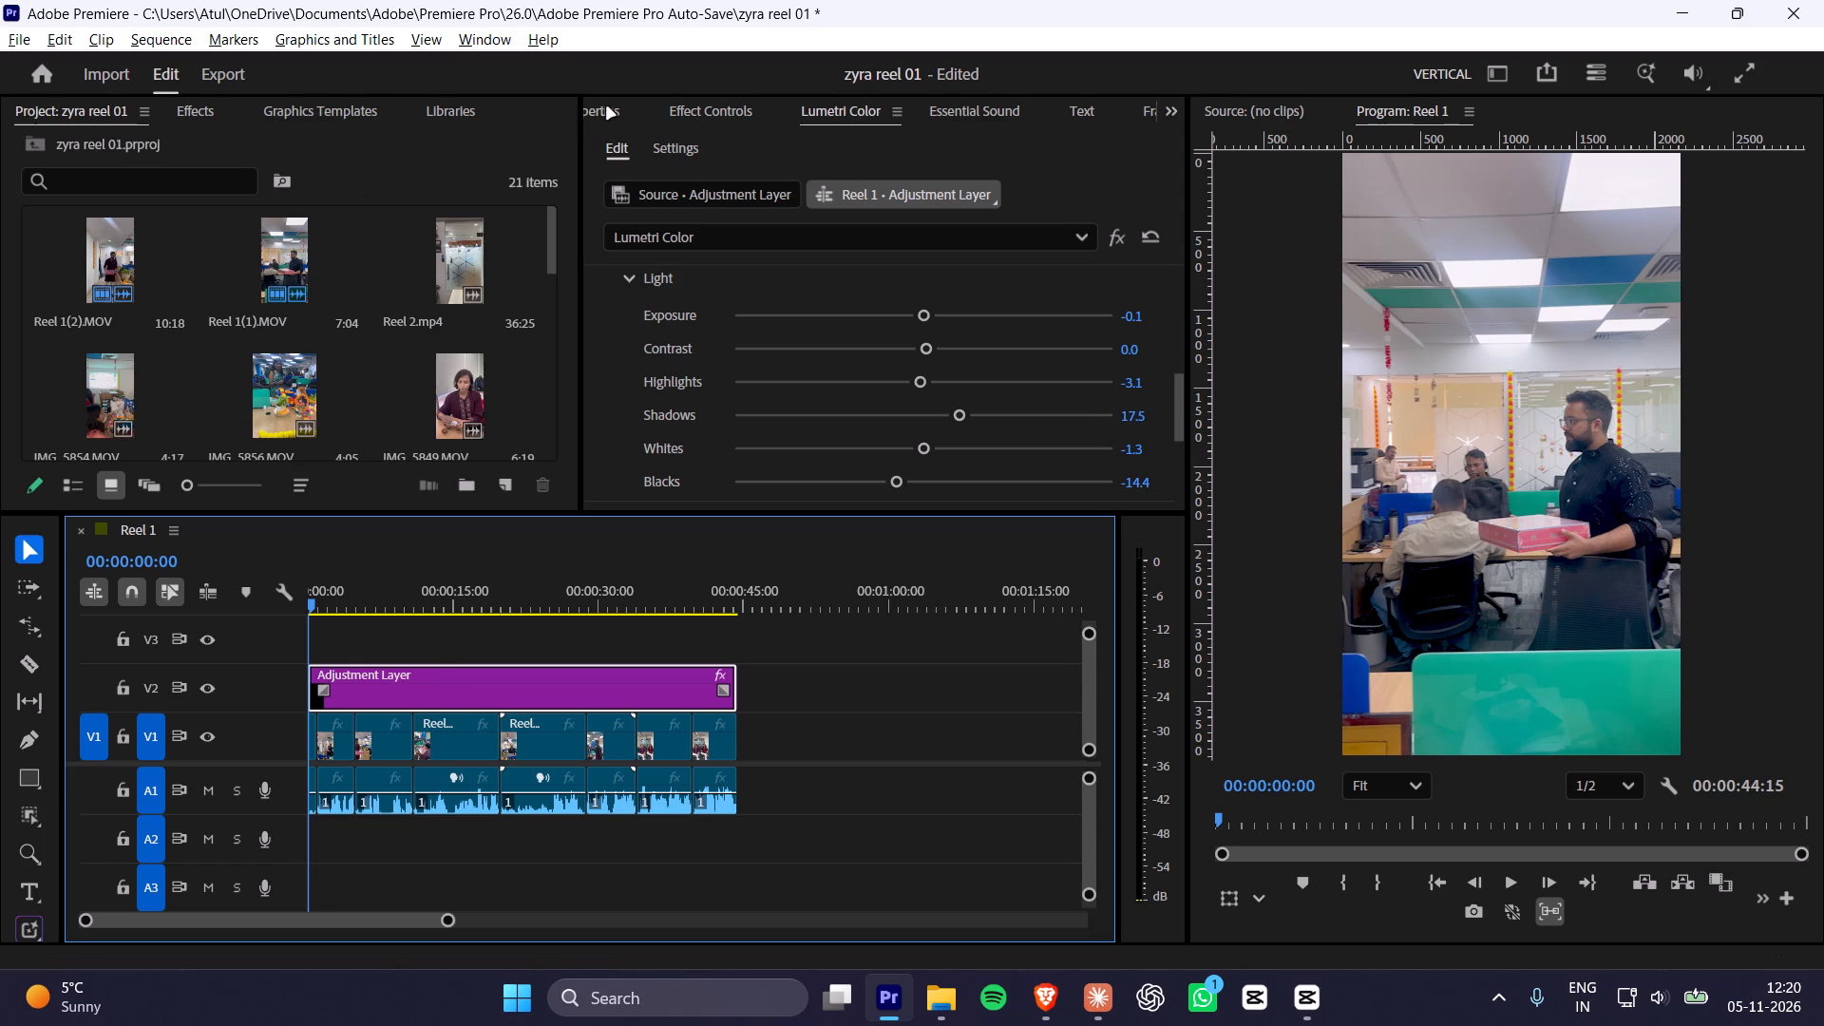
{"action": "left_click", "coordinate": [610, 106]}
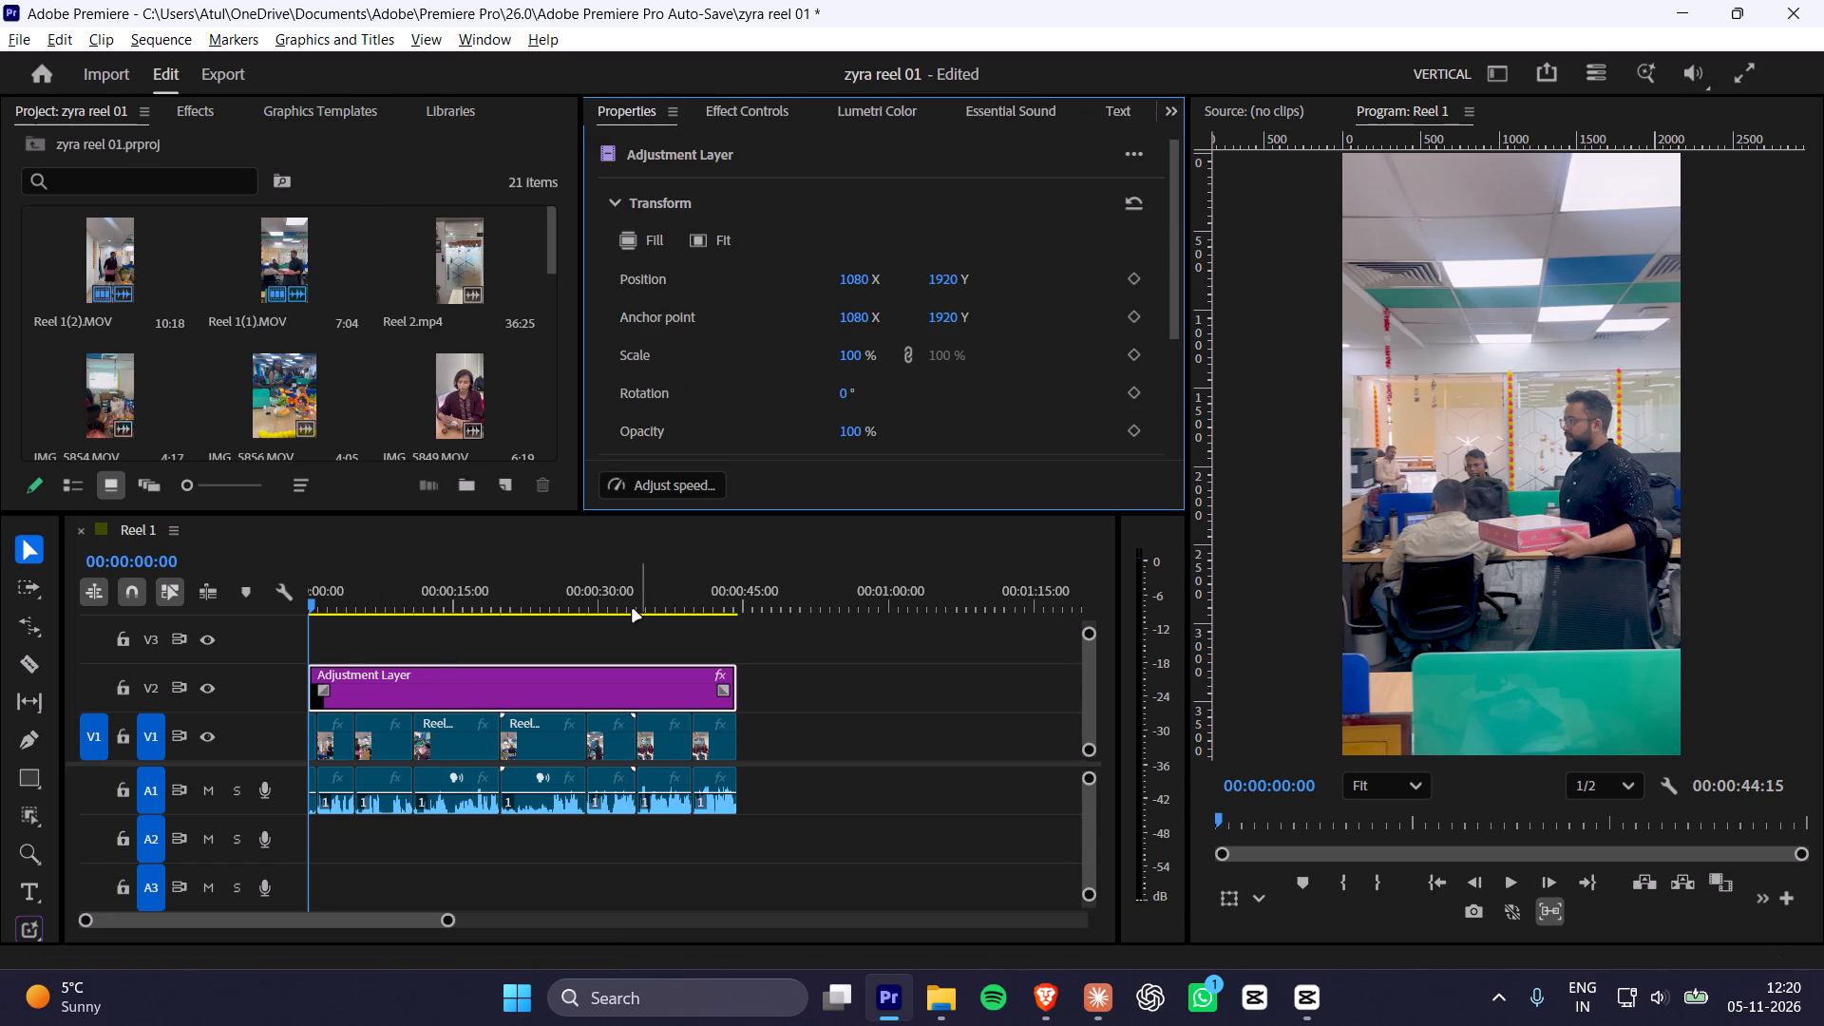
{"action": "left_click_drag", "start_coordinate": [393, 605], "coordinate": [138, 622]}
Switch to CapCut and play the stabilized Reel 1.mp4 from the start to about 00:00:06:17, pausing once to check it.
{"action": "key", "text": "alt+Tab"}
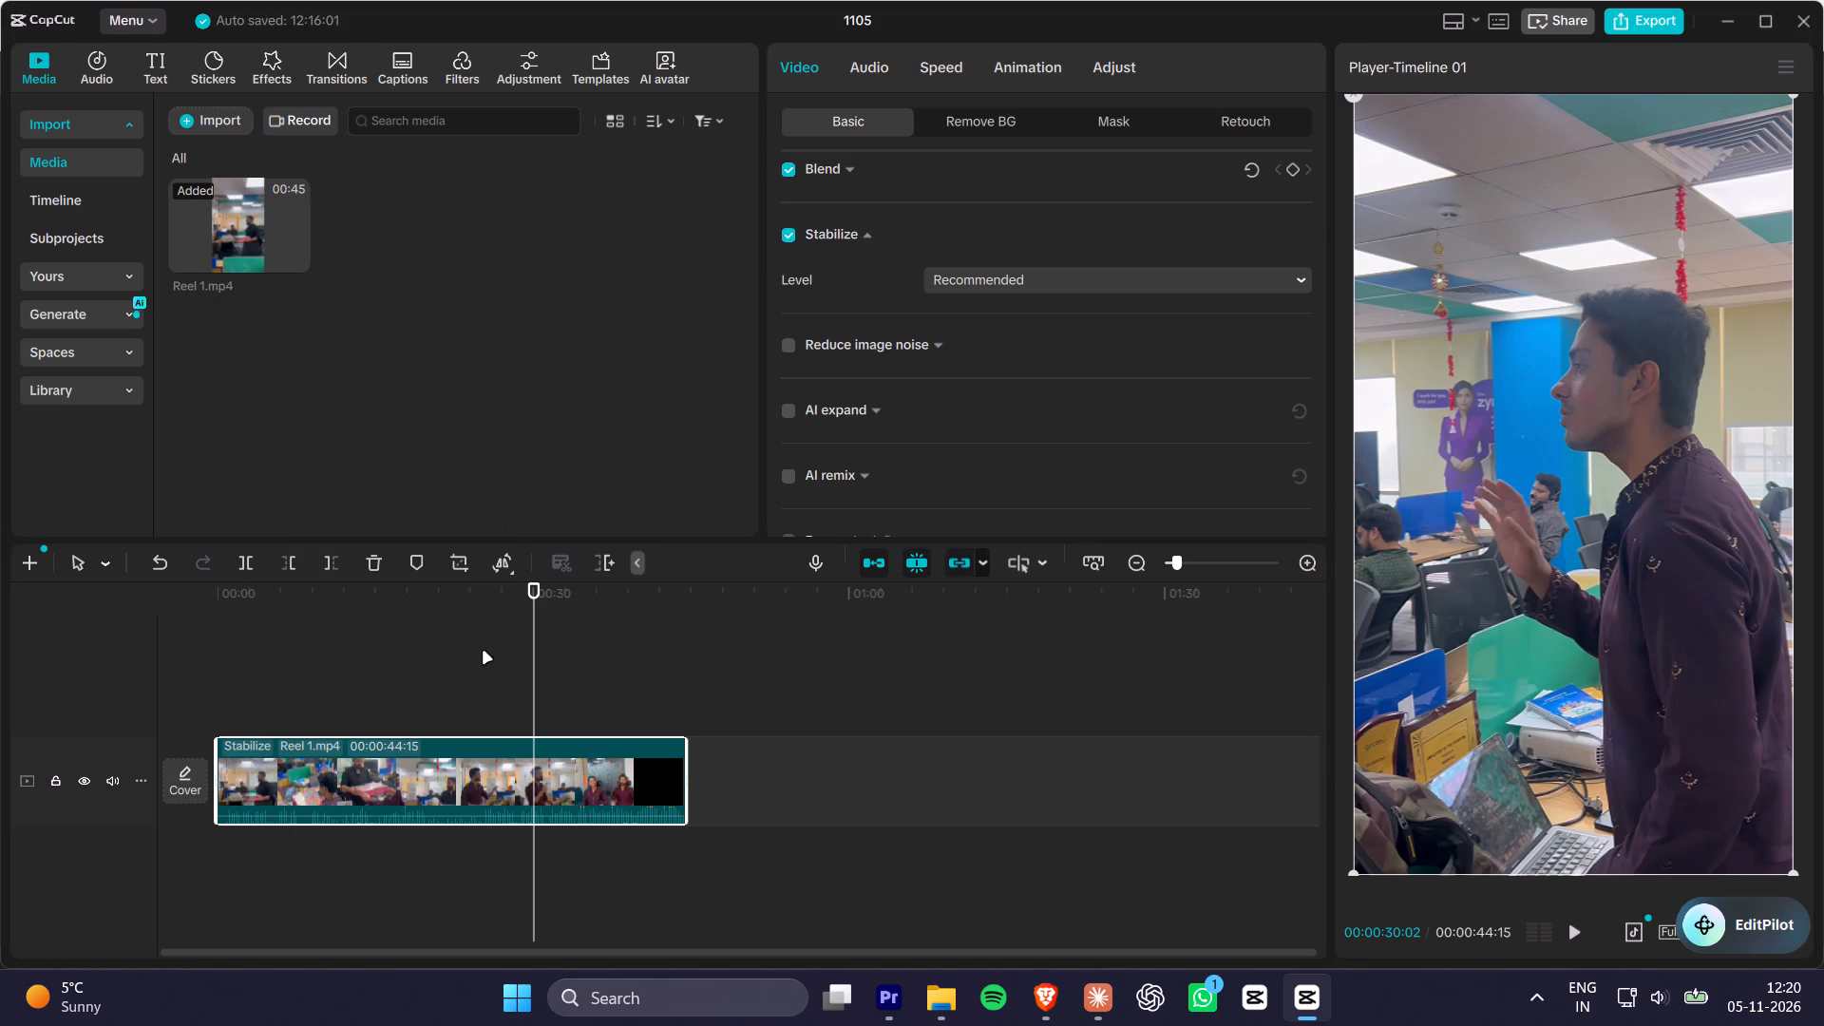
{"action": "left_click_drag", "start_coordinate": [336, 597], "coordinate": [118, 605]}
{"action": "key", "text": "space"}
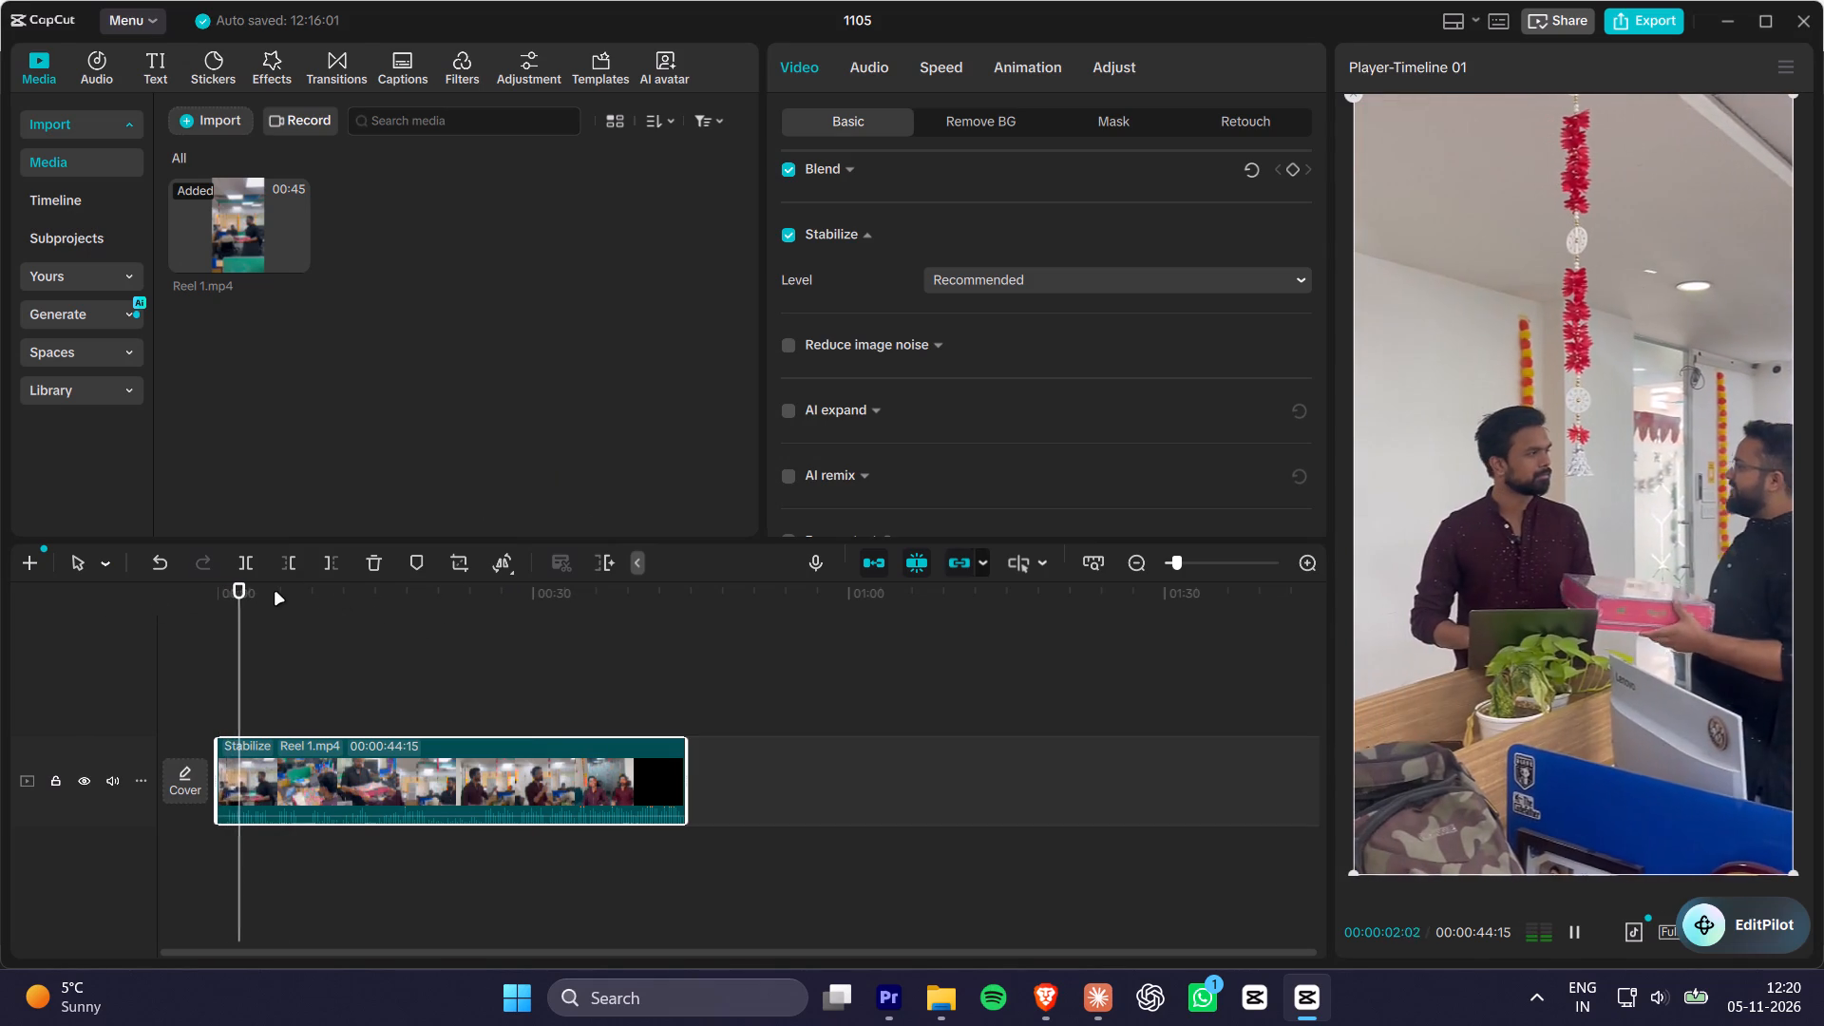
{"action": "key", "text": "space"}
{"action": "key", "text": "space"}
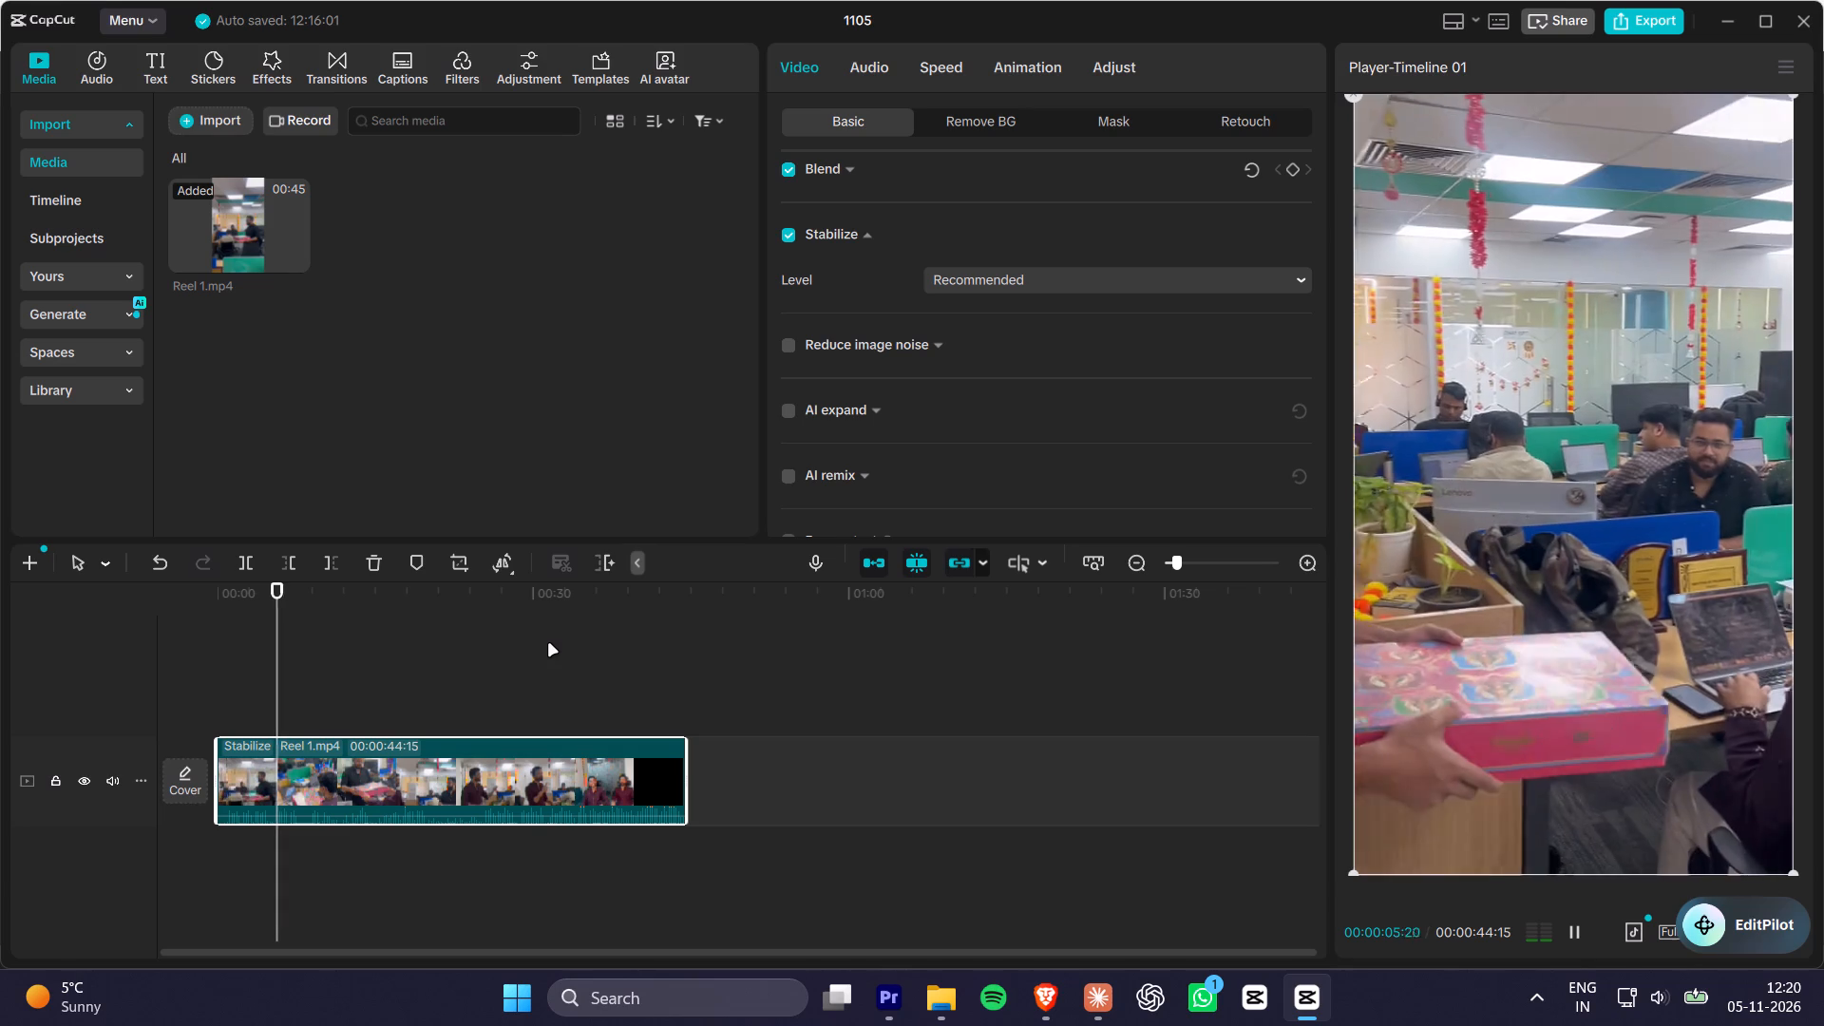
{"action": "key", "text": "space"}
Change the Reel 1.mp4 clip's Stabilize level to Most stable.
{"action": "left_click", "coordinate": [987, 283]}
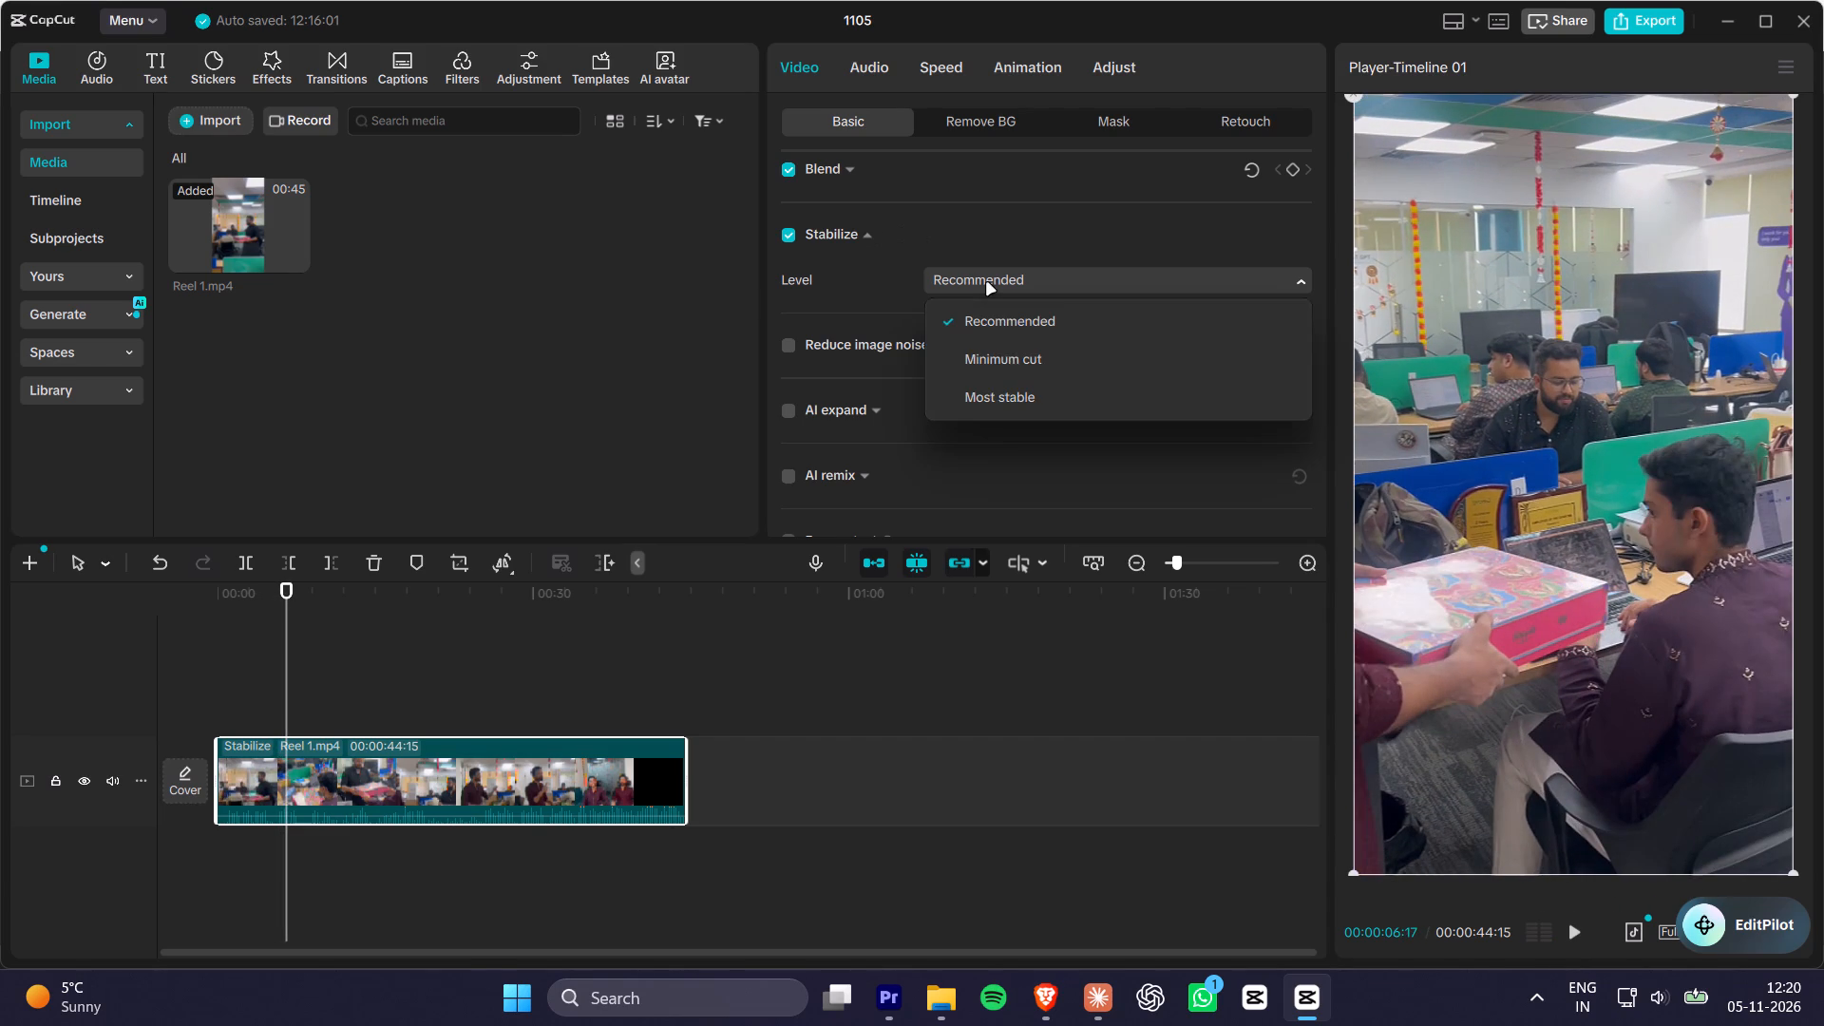
{"action": "left_click", "coordinate": [988, 397]}
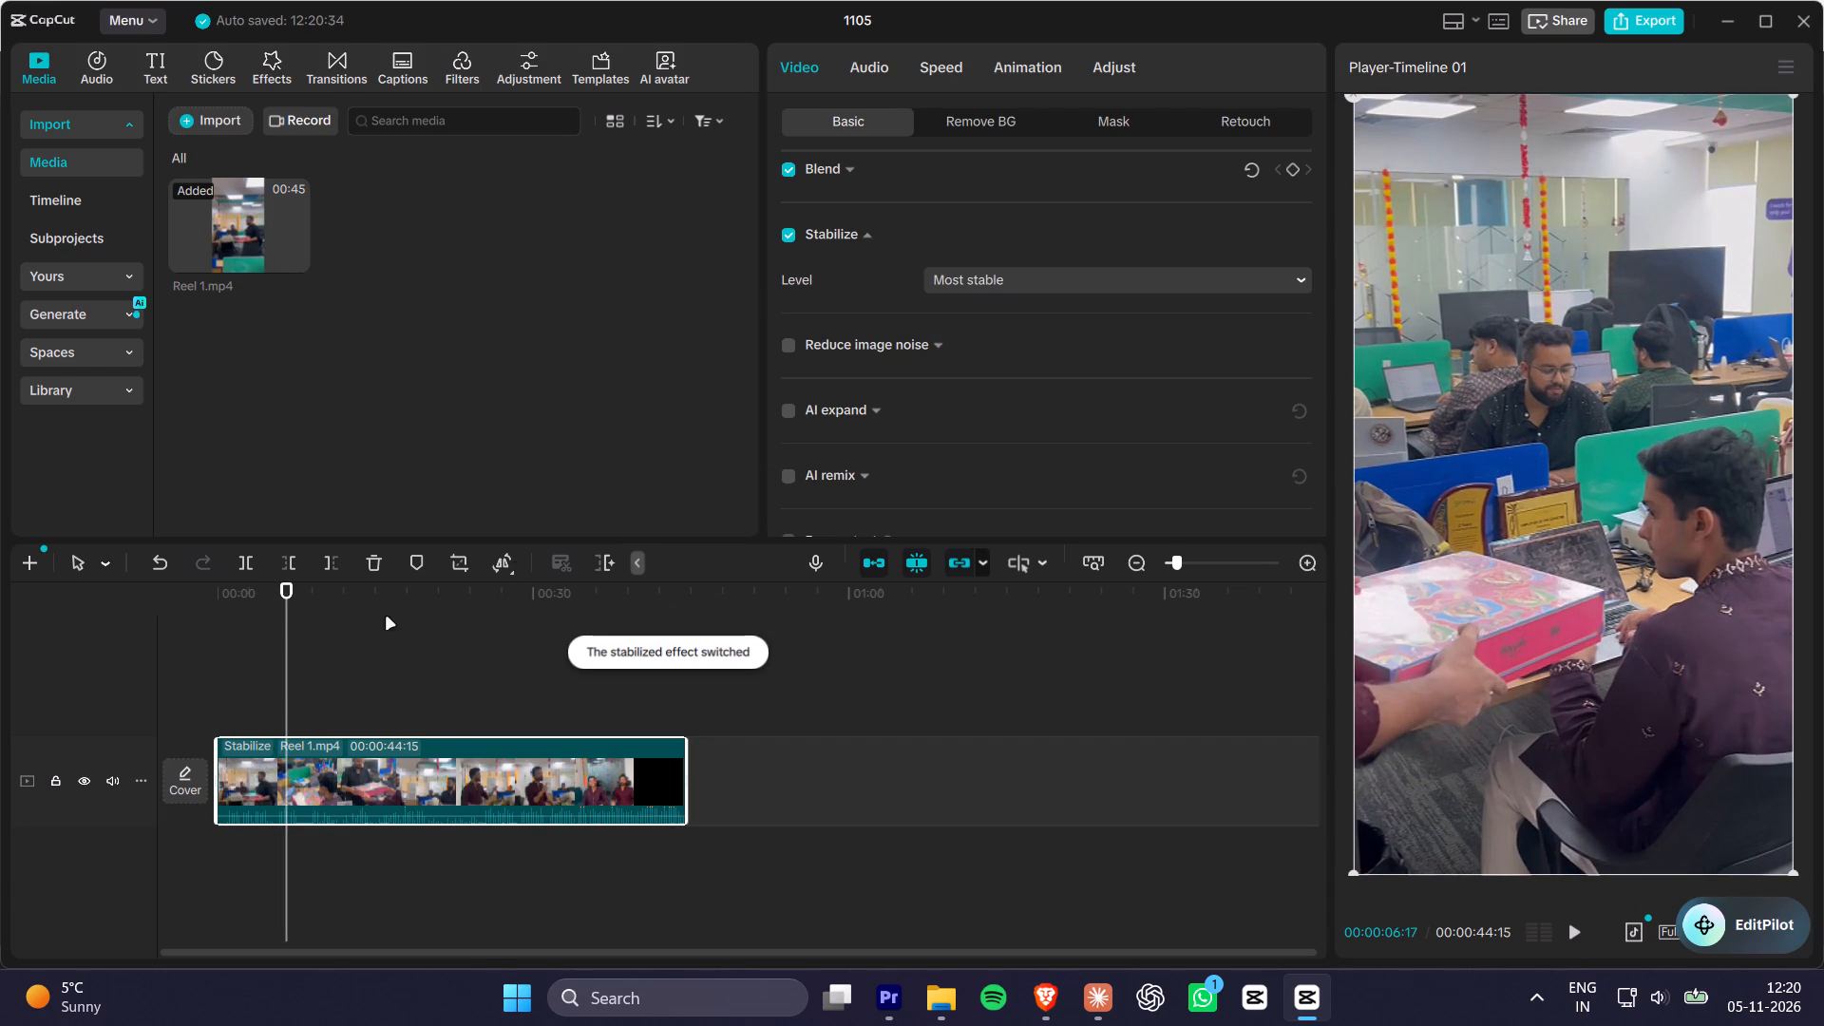
Play Reel 1.mp4 from the start to about 00:00:27 to check the stabilization.
{"action": "left_click_drag", "start_coordinate": [324, 610], "coordinate": [116, 634]}
{"action": "key", "text": "space"}
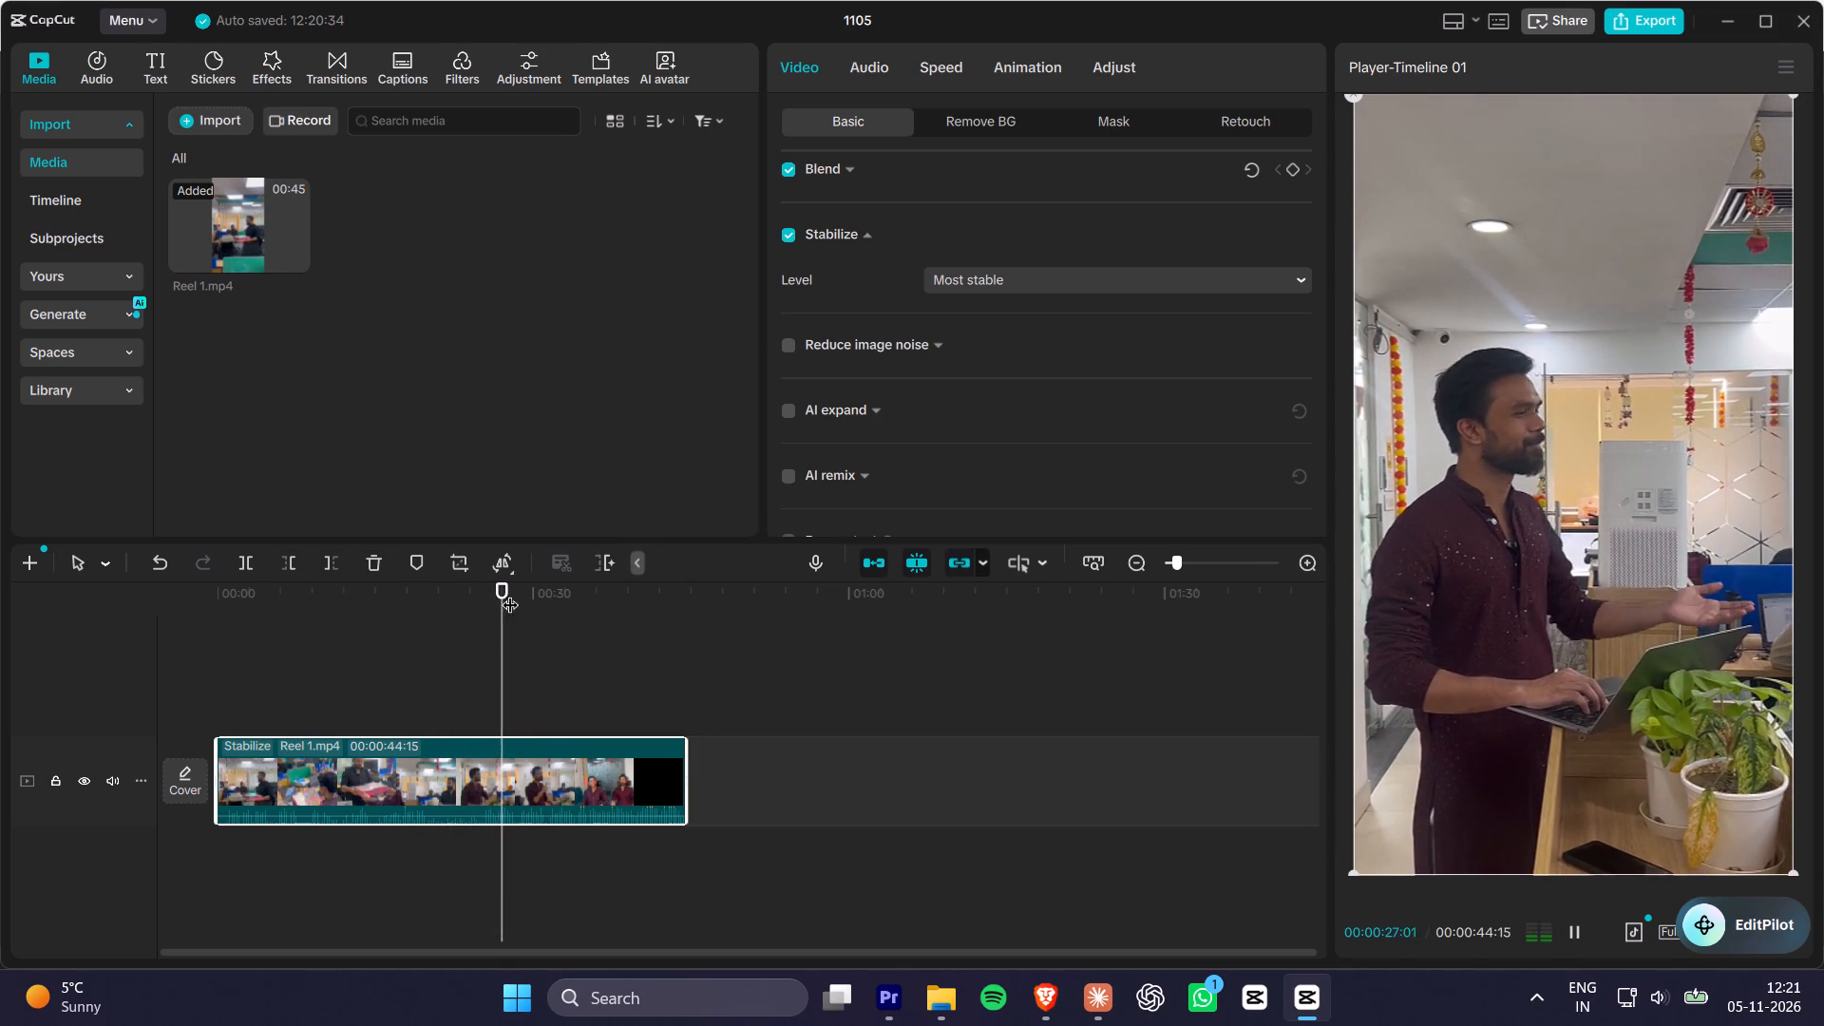
{"action": "key", "text": "space"}
Switch to Premiere, select the adjustment layer and search the effects for "stabil".
{"action": "key", "text": "alt+Tab"}
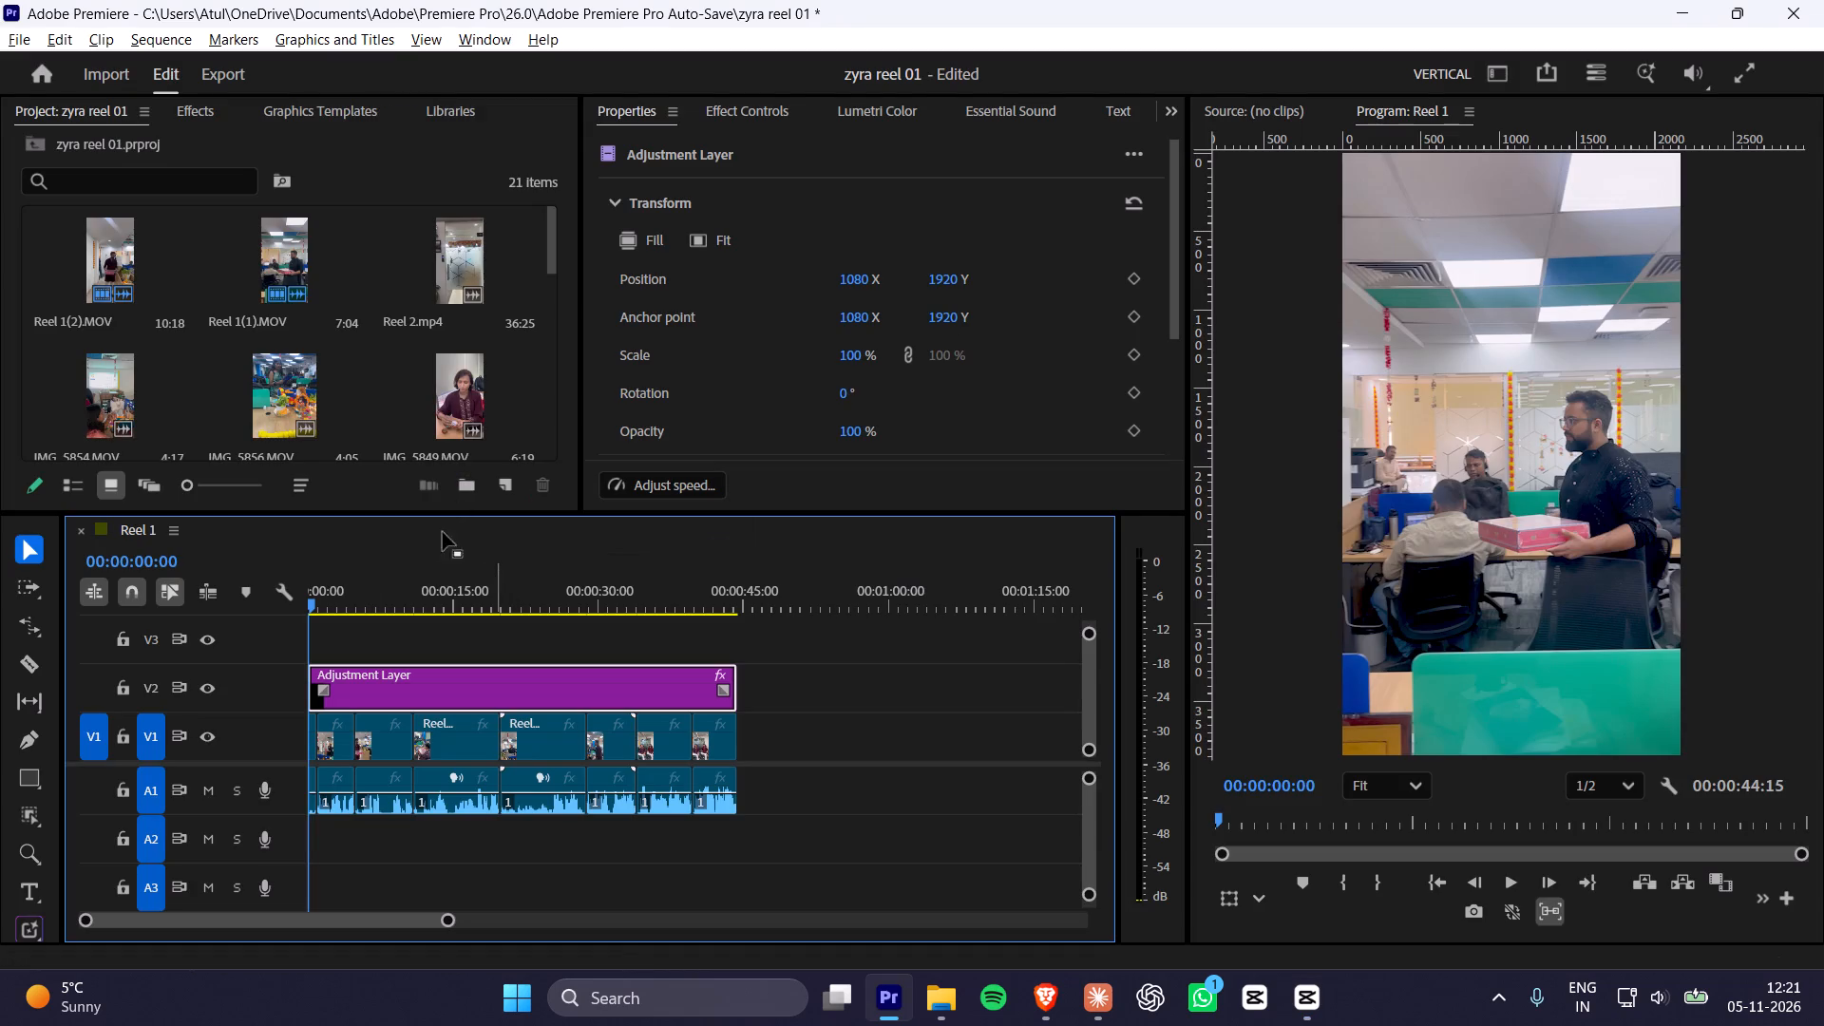
{"action": "left_click", "coordinate": [389, 684]}
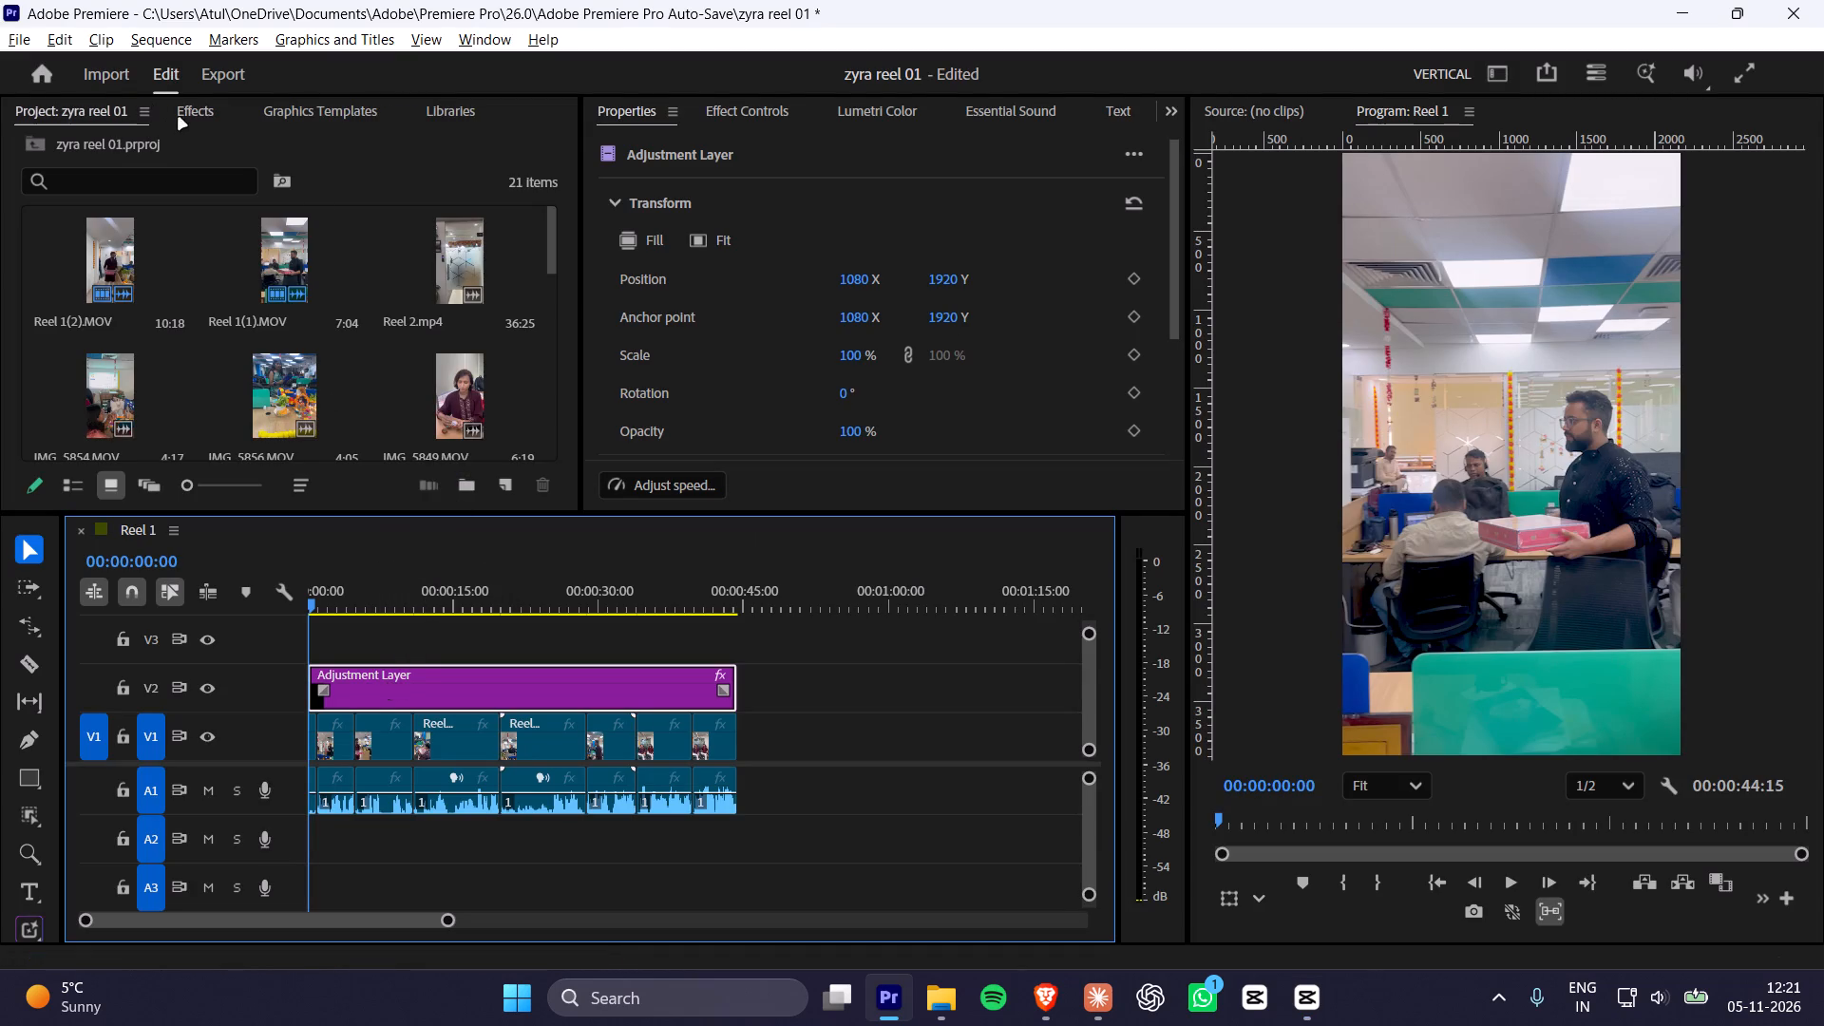
{"action": "left_click", "coordinate": [193, 111]}
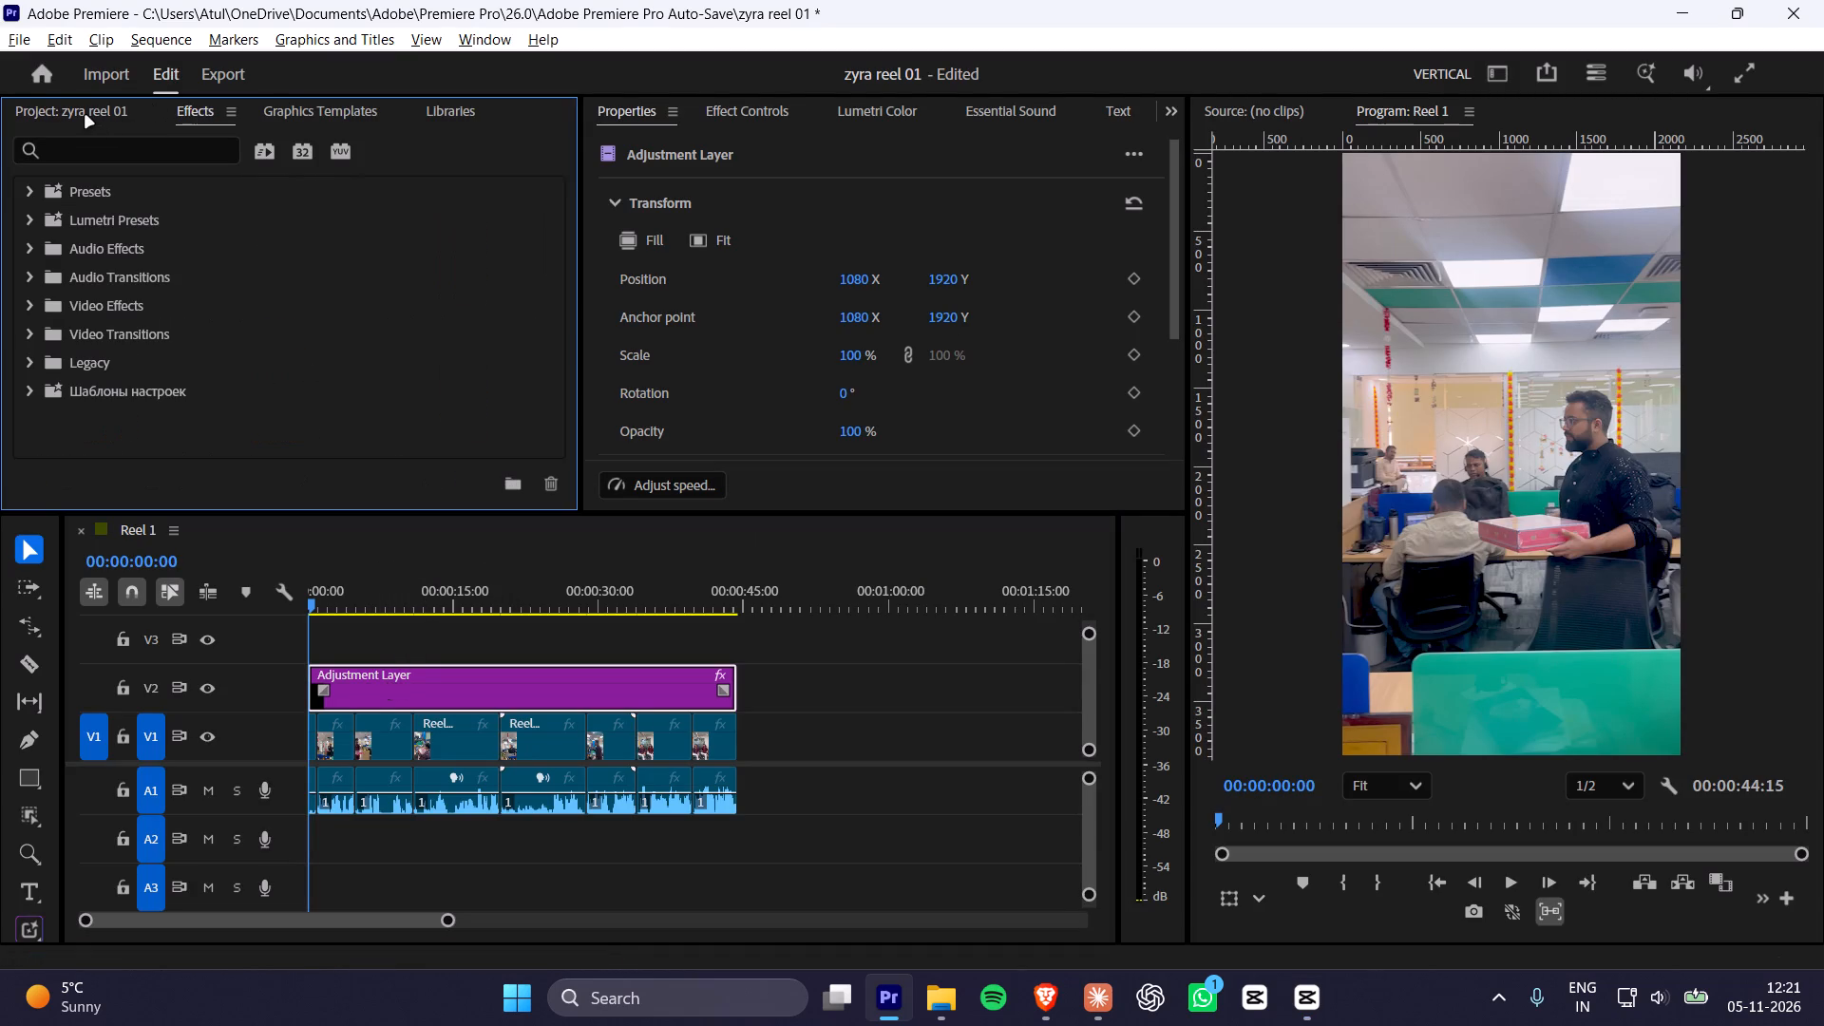
{"action": "left_click", "coordinate": [119, 156]}
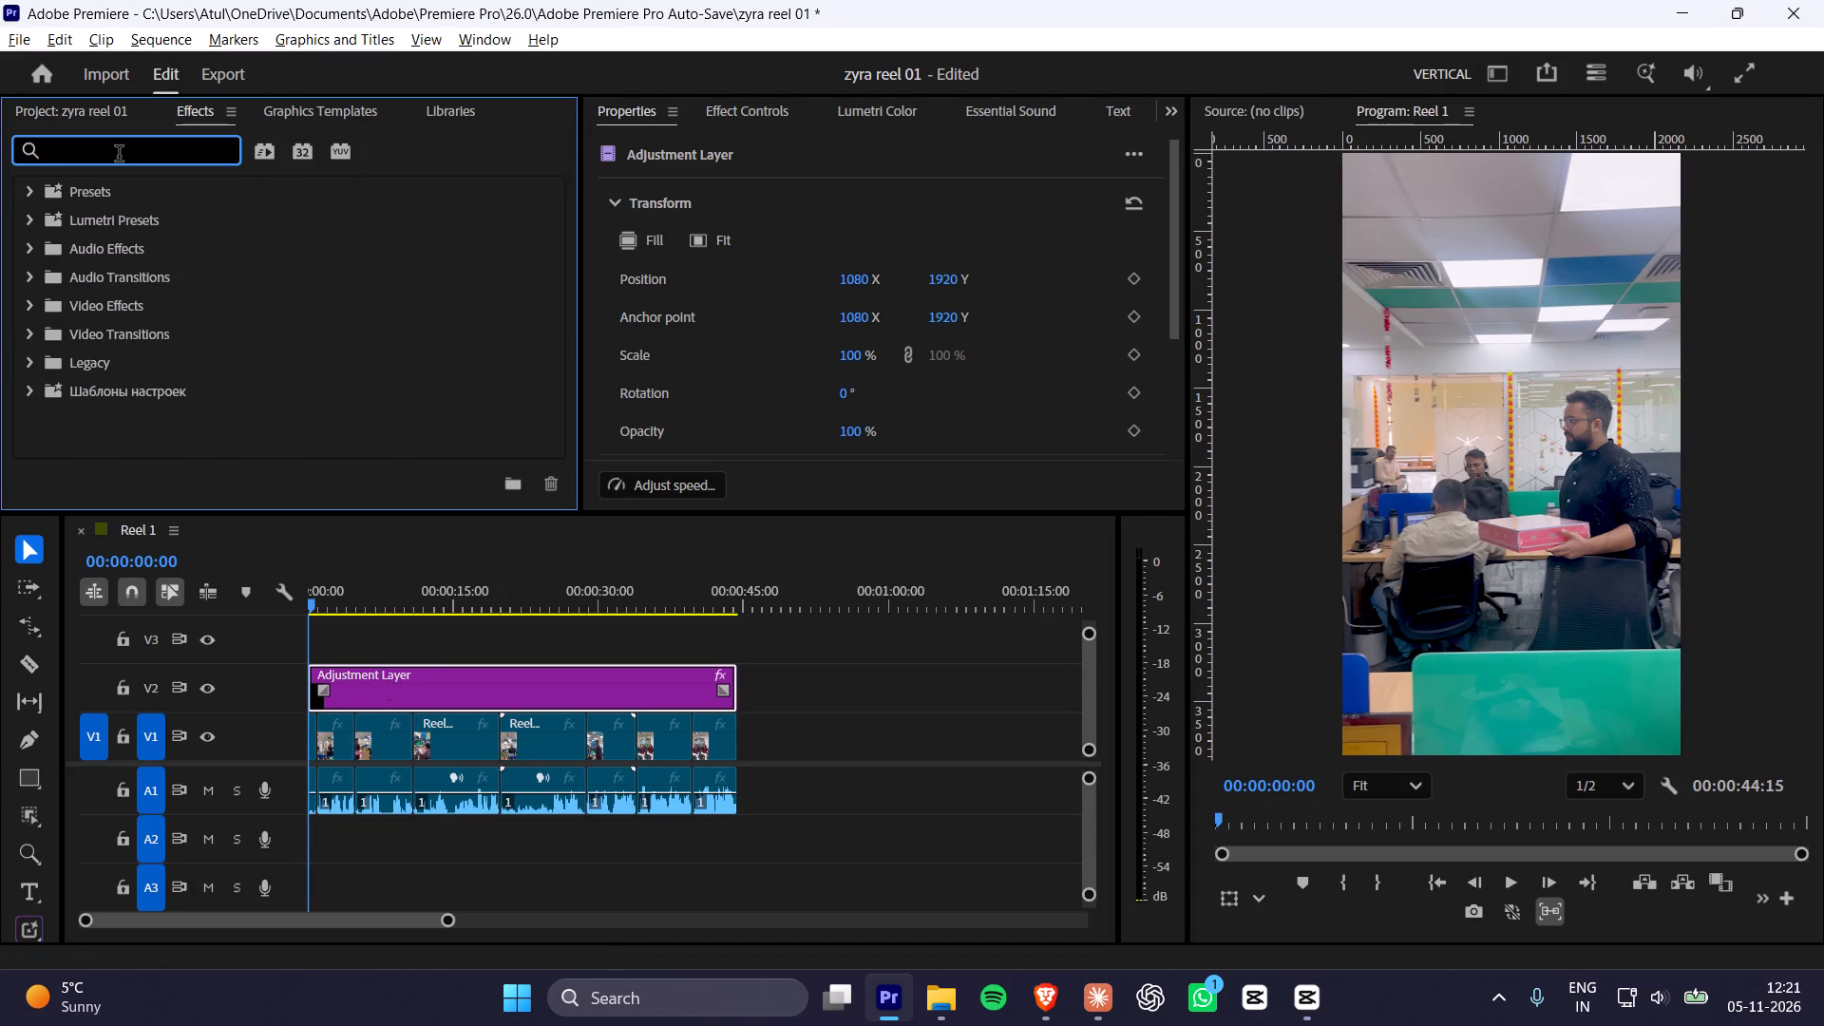
{"action": "type", "text": "stabil"}
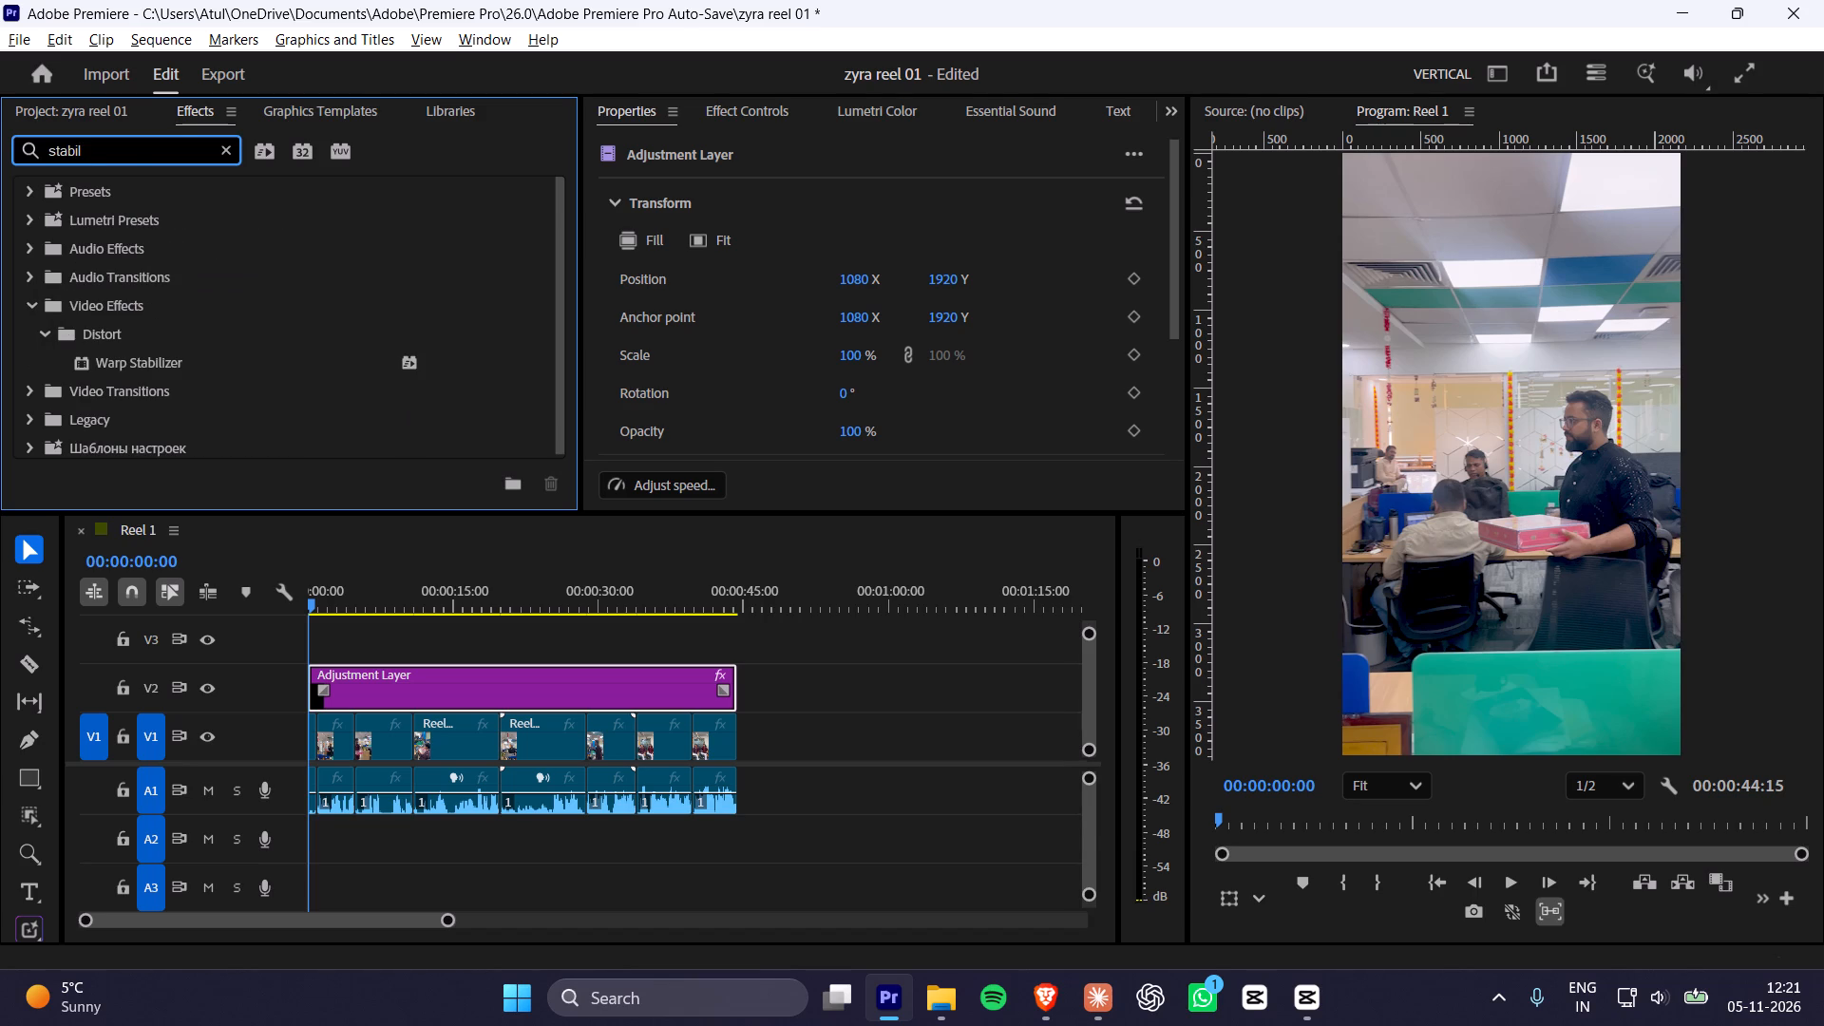
Switch to the Brave browser and open a new tab.
{"action": "key", "text": "alt+Tab"}
{"action": "key", "text": "alt+Tab"}
{"action": "key", "text": "alt+Tab"}
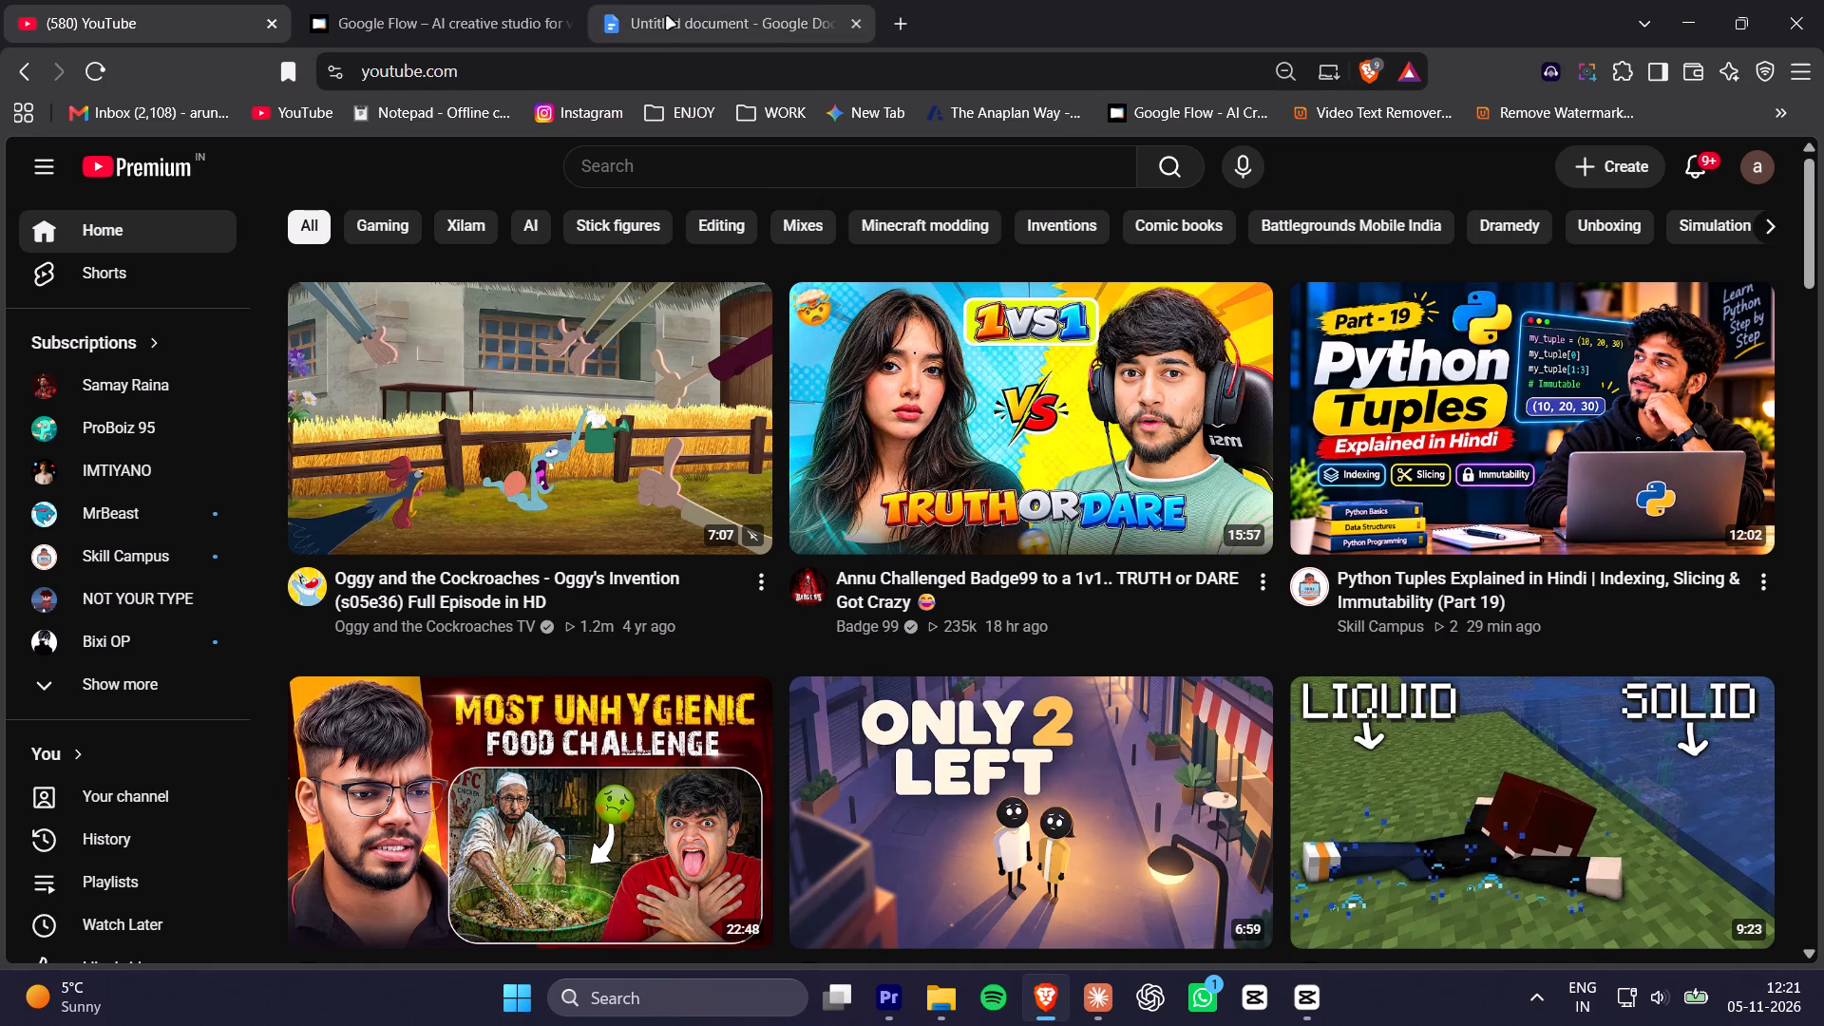
{"action": "left_click", "coordinate": [898, 22]}
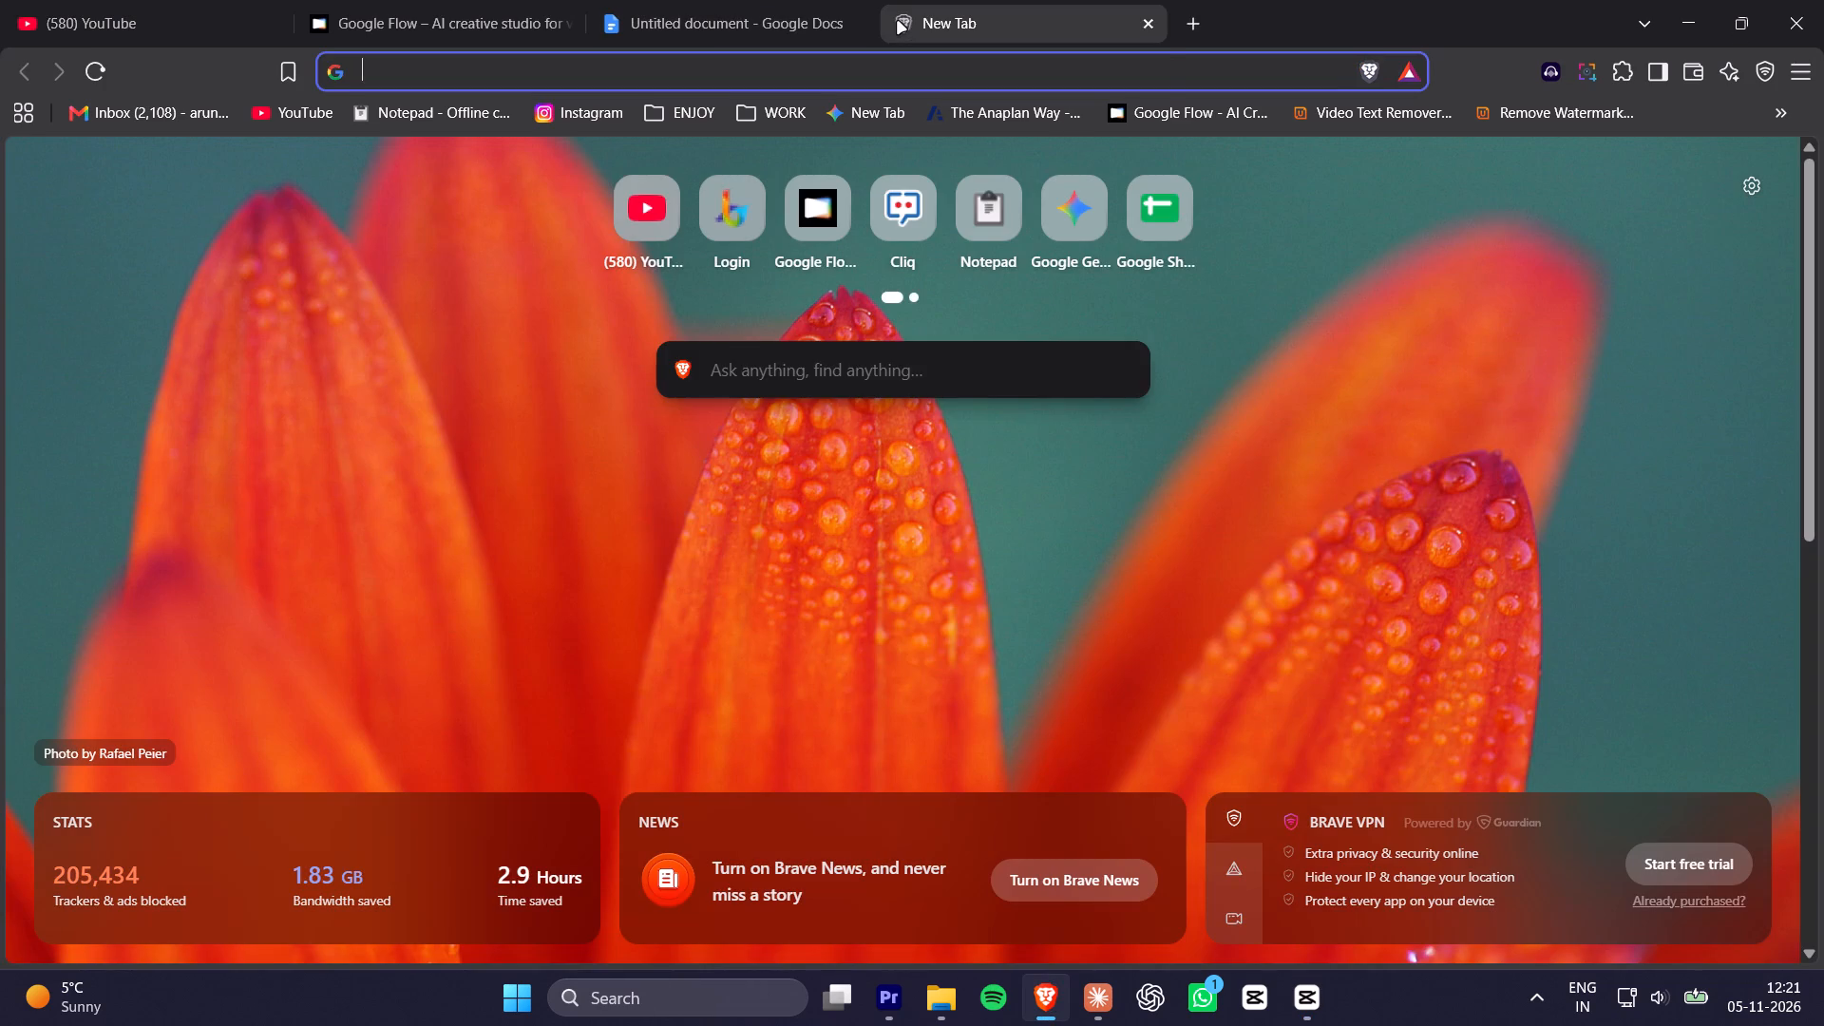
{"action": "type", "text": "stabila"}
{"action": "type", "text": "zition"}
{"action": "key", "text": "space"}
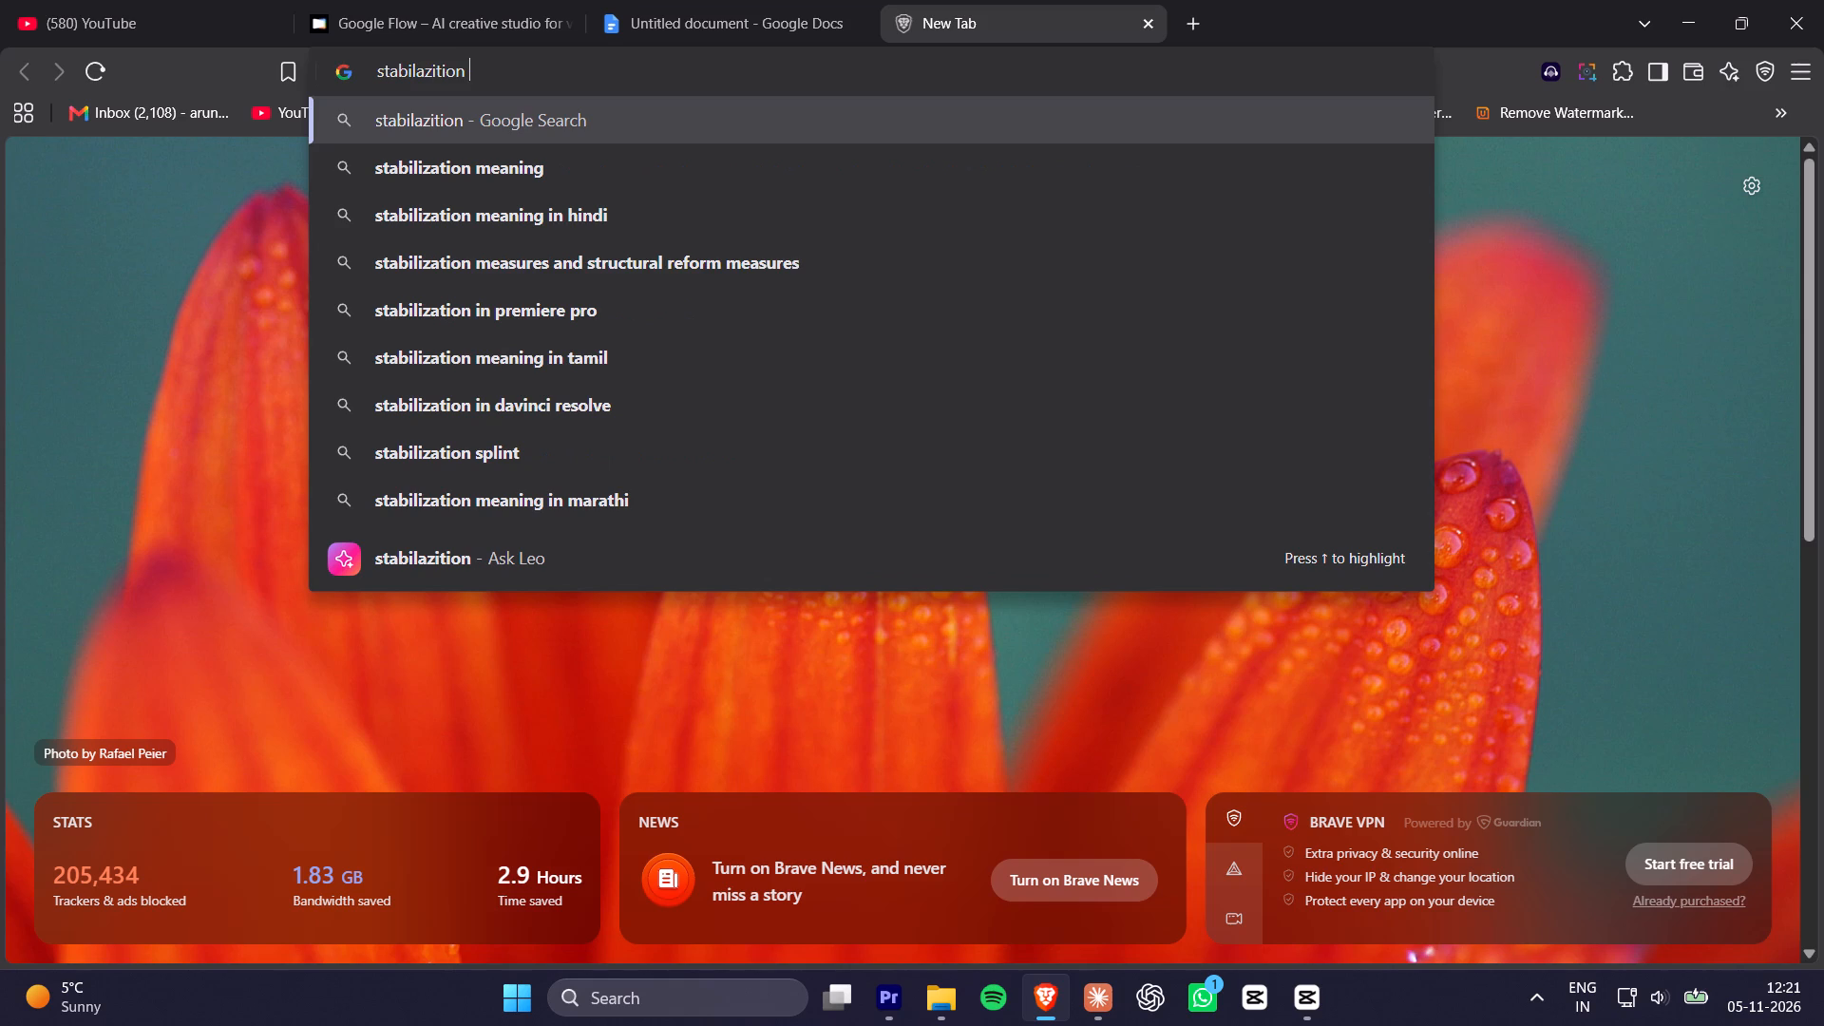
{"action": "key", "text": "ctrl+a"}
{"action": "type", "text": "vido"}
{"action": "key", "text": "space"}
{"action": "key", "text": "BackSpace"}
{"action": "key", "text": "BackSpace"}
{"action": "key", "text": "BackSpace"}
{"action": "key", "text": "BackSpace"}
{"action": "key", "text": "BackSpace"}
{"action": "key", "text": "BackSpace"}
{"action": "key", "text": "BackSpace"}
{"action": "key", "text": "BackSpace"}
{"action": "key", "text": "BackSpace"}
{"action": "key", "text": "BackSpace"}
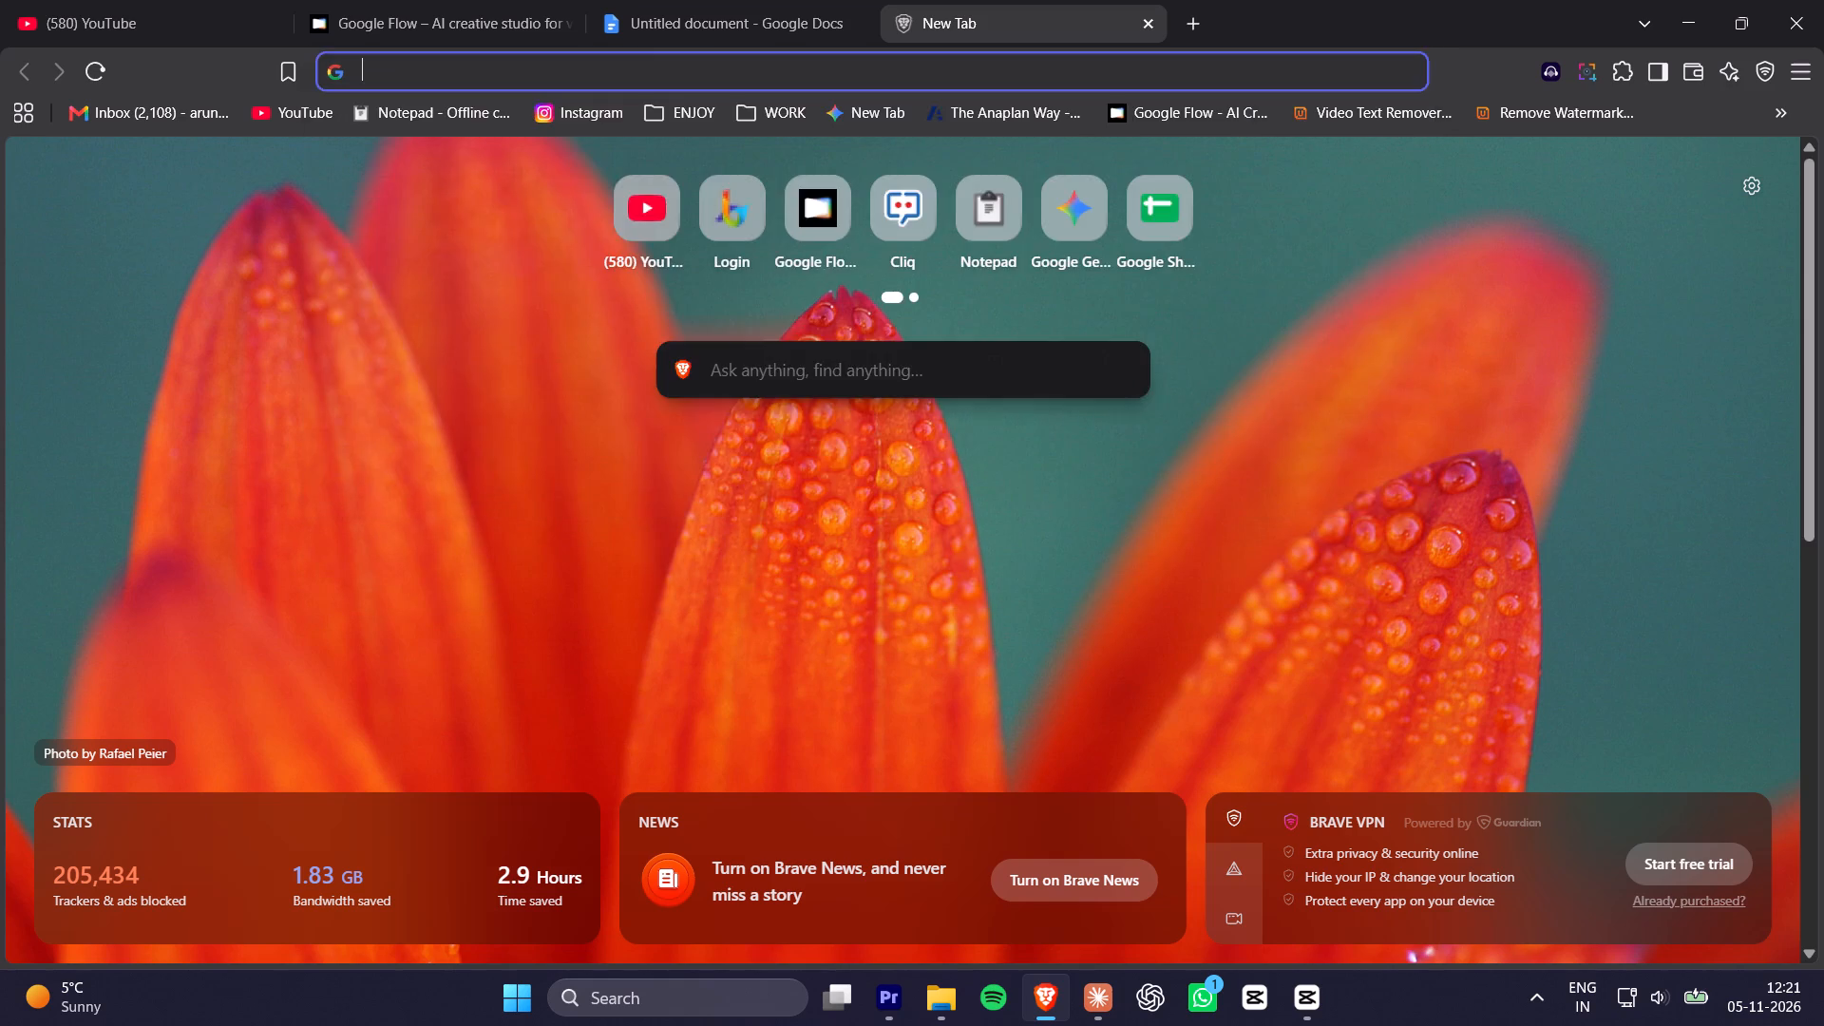
Search the web for "online video stabilizer free" and open the Online Video Cutter stabilizer page.
{"action": "type", "text": "online video stabil"}
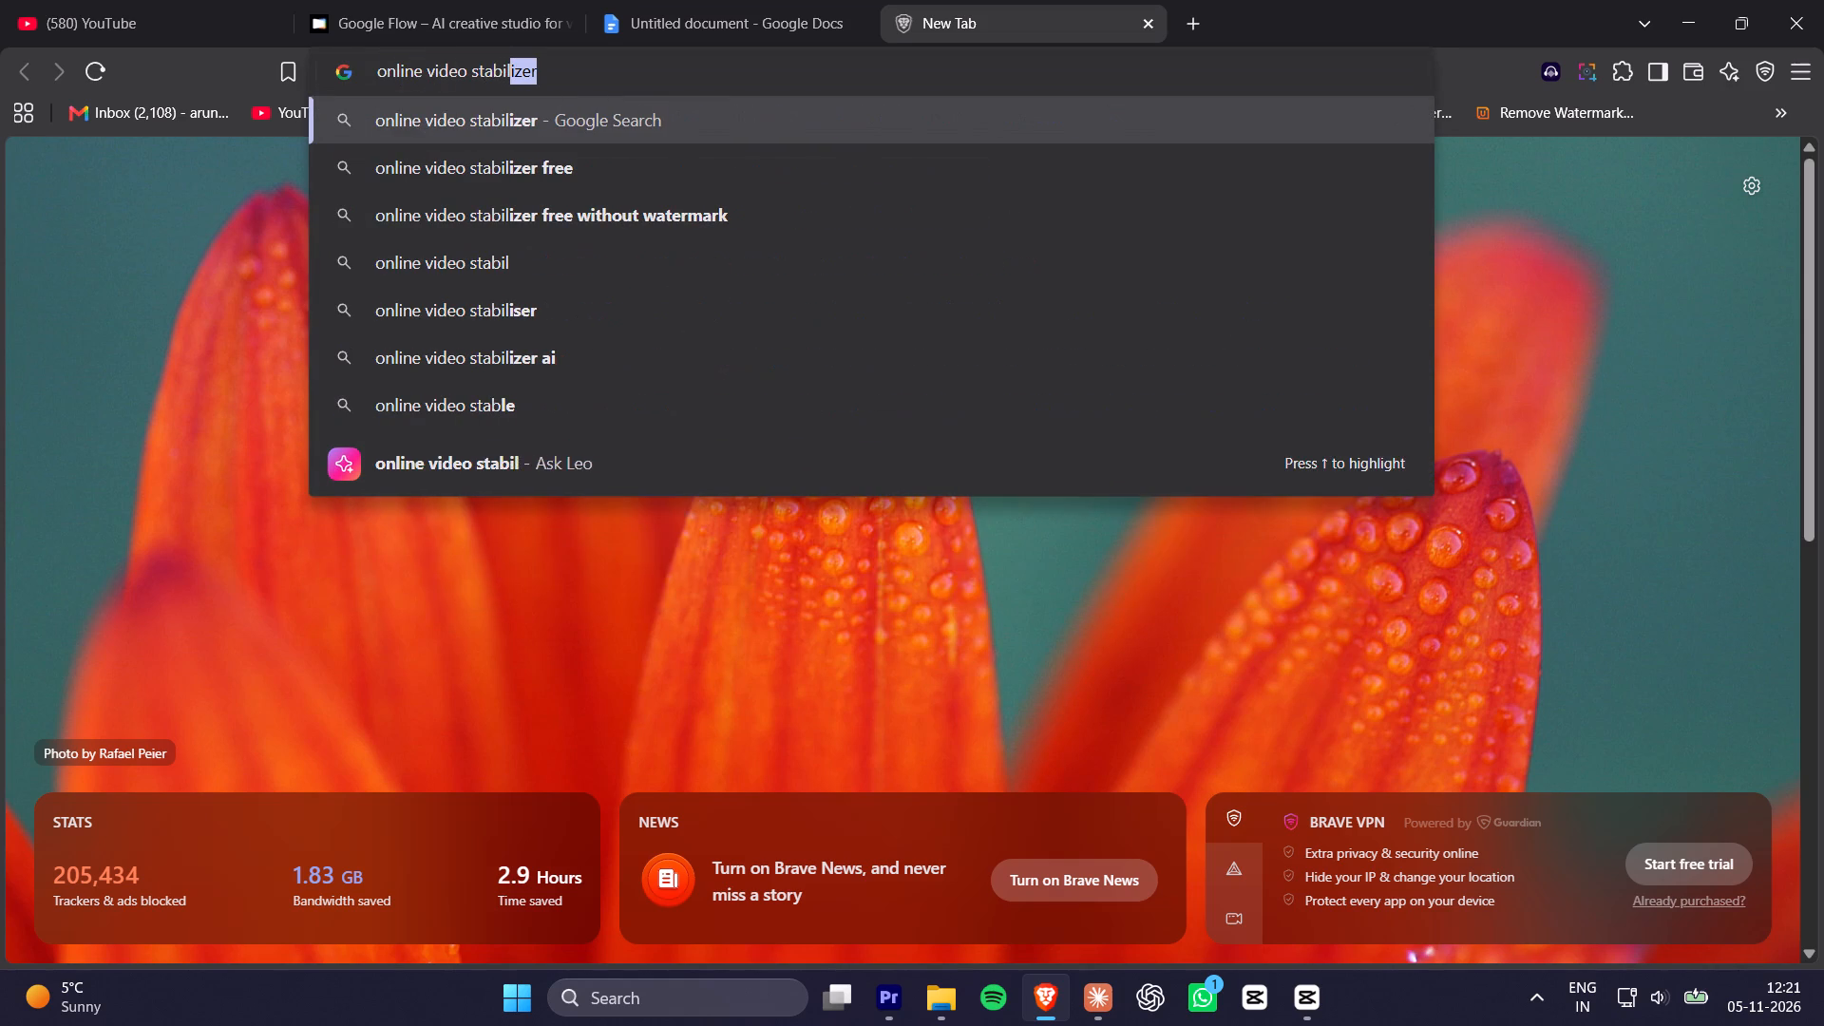
{"action": "key", "text": "Down"}
{"action": "key", "text": "Return"}
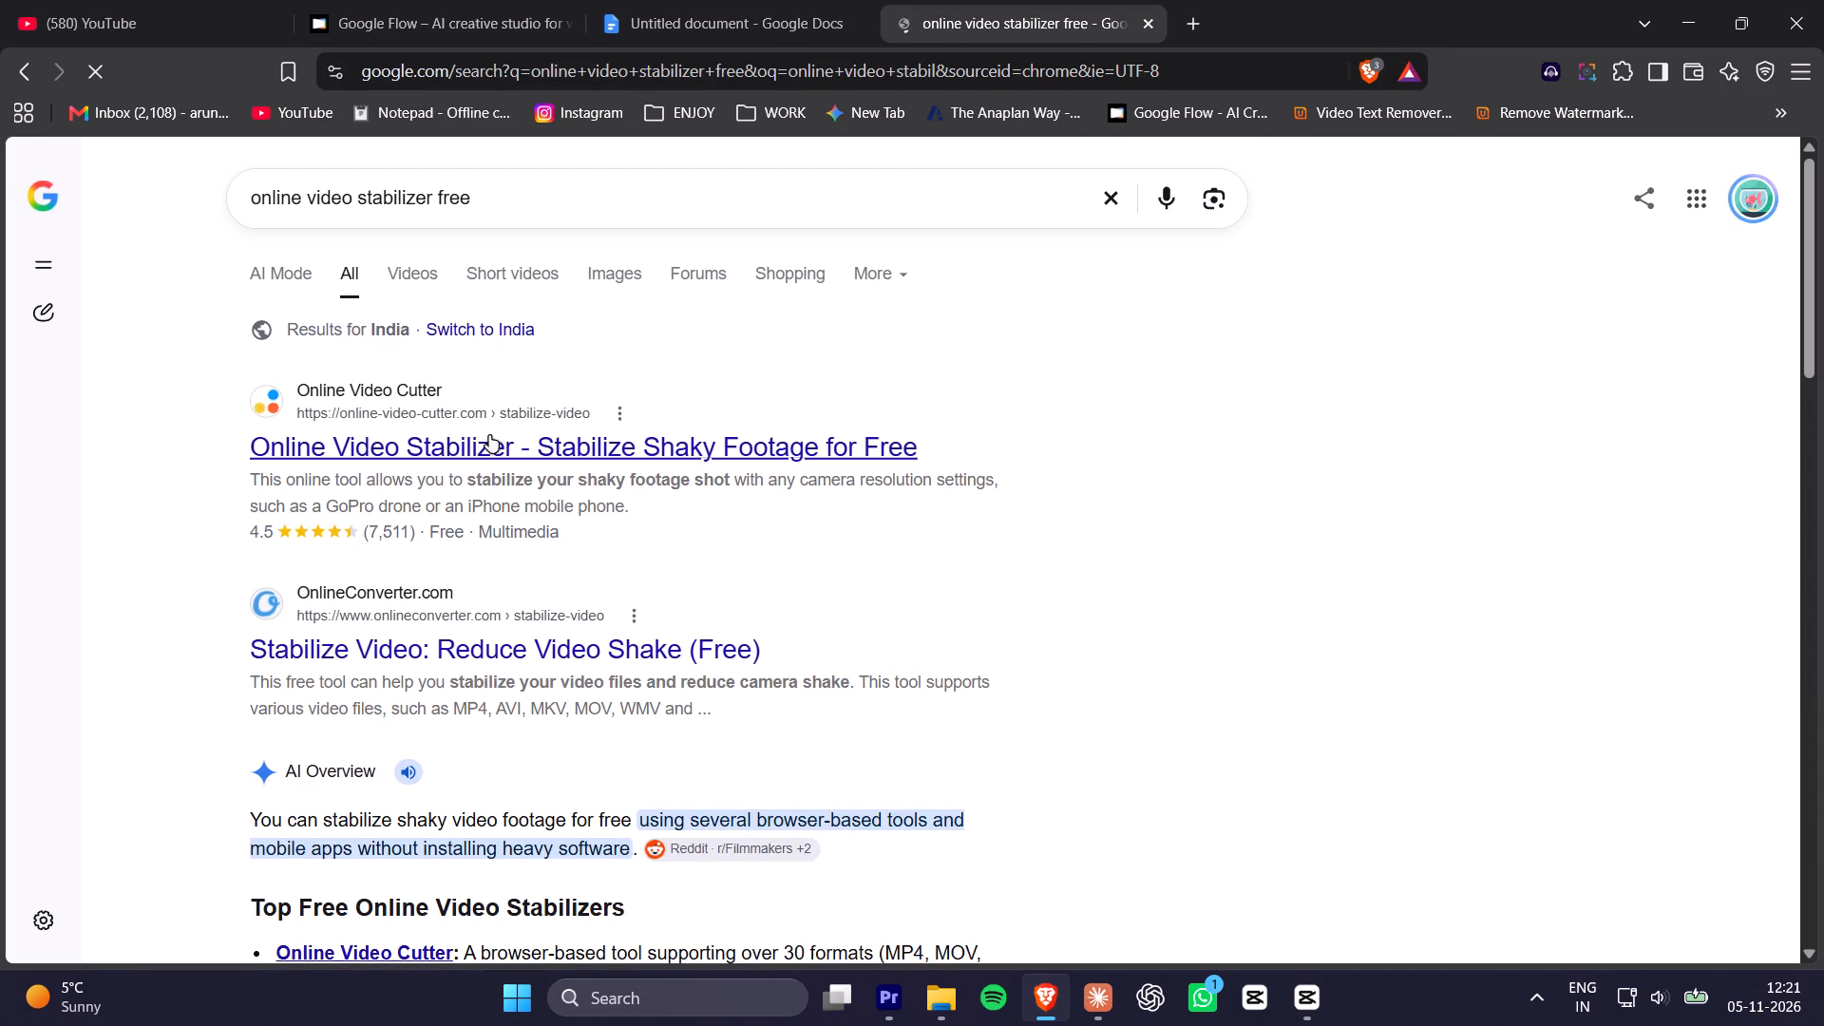
{"action": "left_click", "coordinate": [486, 449]}
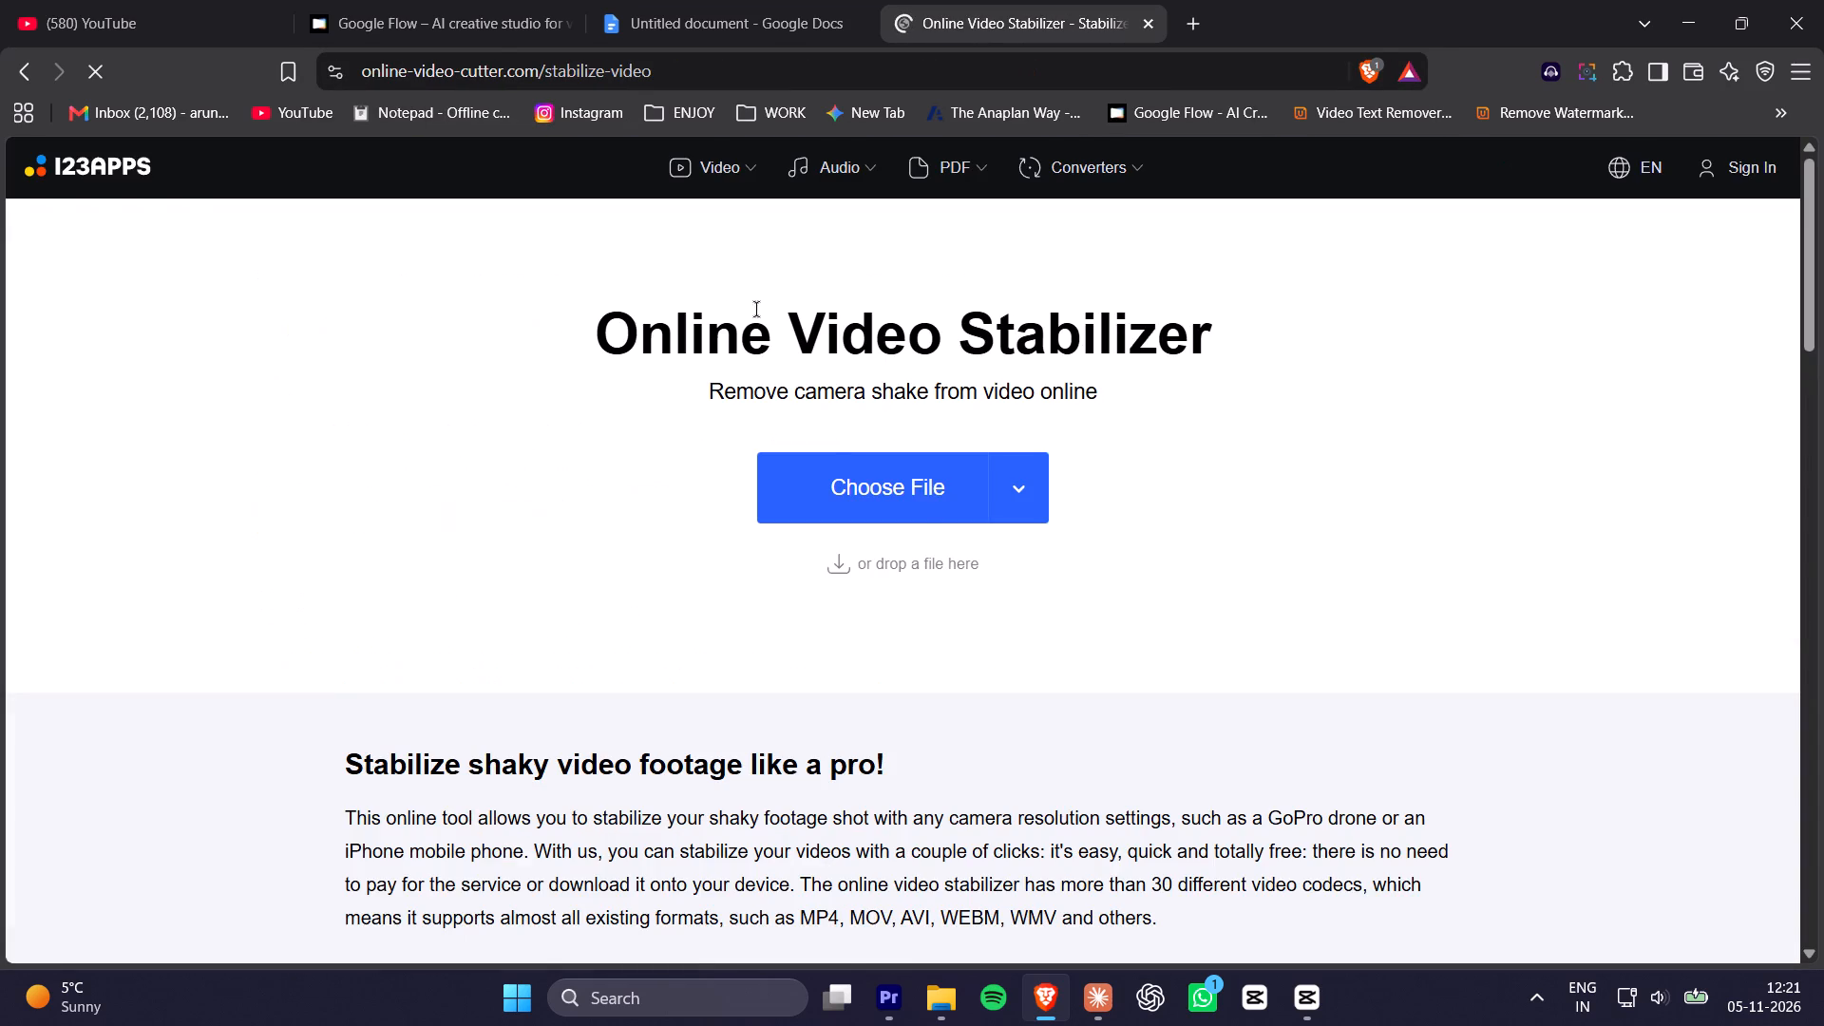
Load the Reel 1 video from the Desktop folder into the online stabilizer.
{"action": "left_click", "coordinate": [915, 514]}
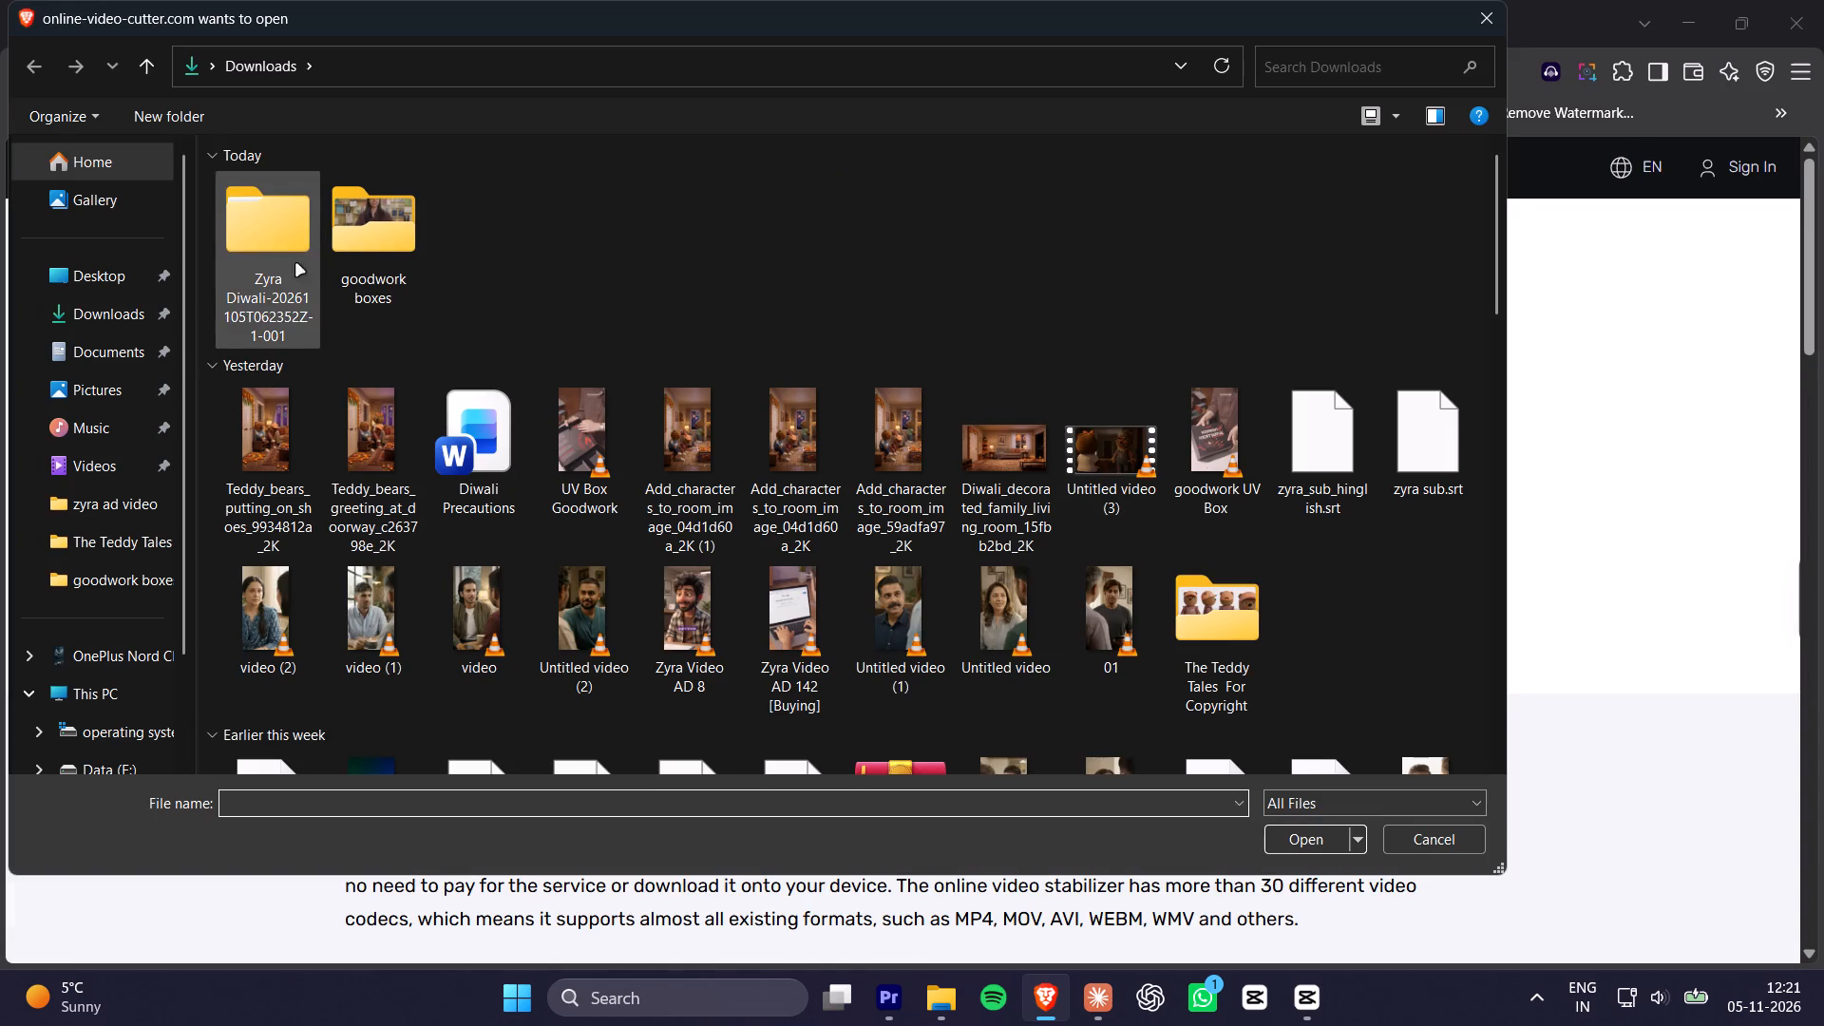
{"action": "left_click", "coordinate": [115, 312]}
{"action": "left_click", "coordinate": [101, 284]}
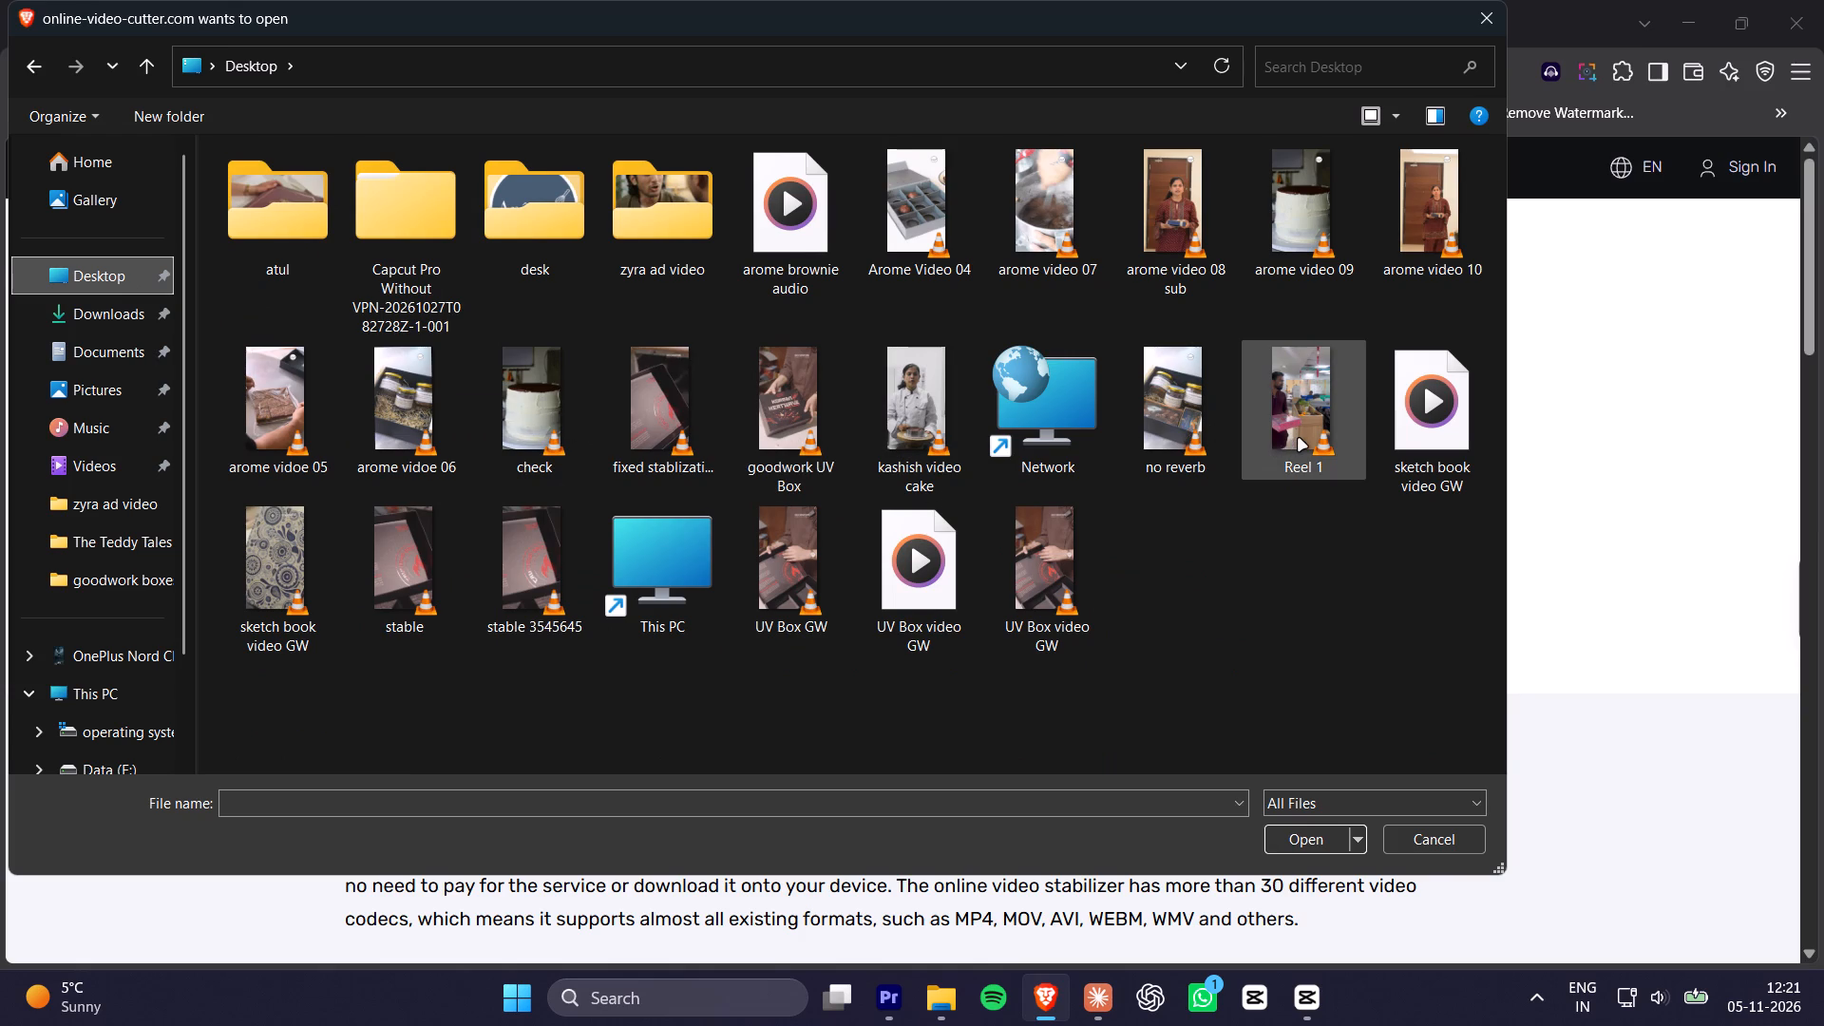
{"action": "double_click", "coordinate": [1314, 392]}
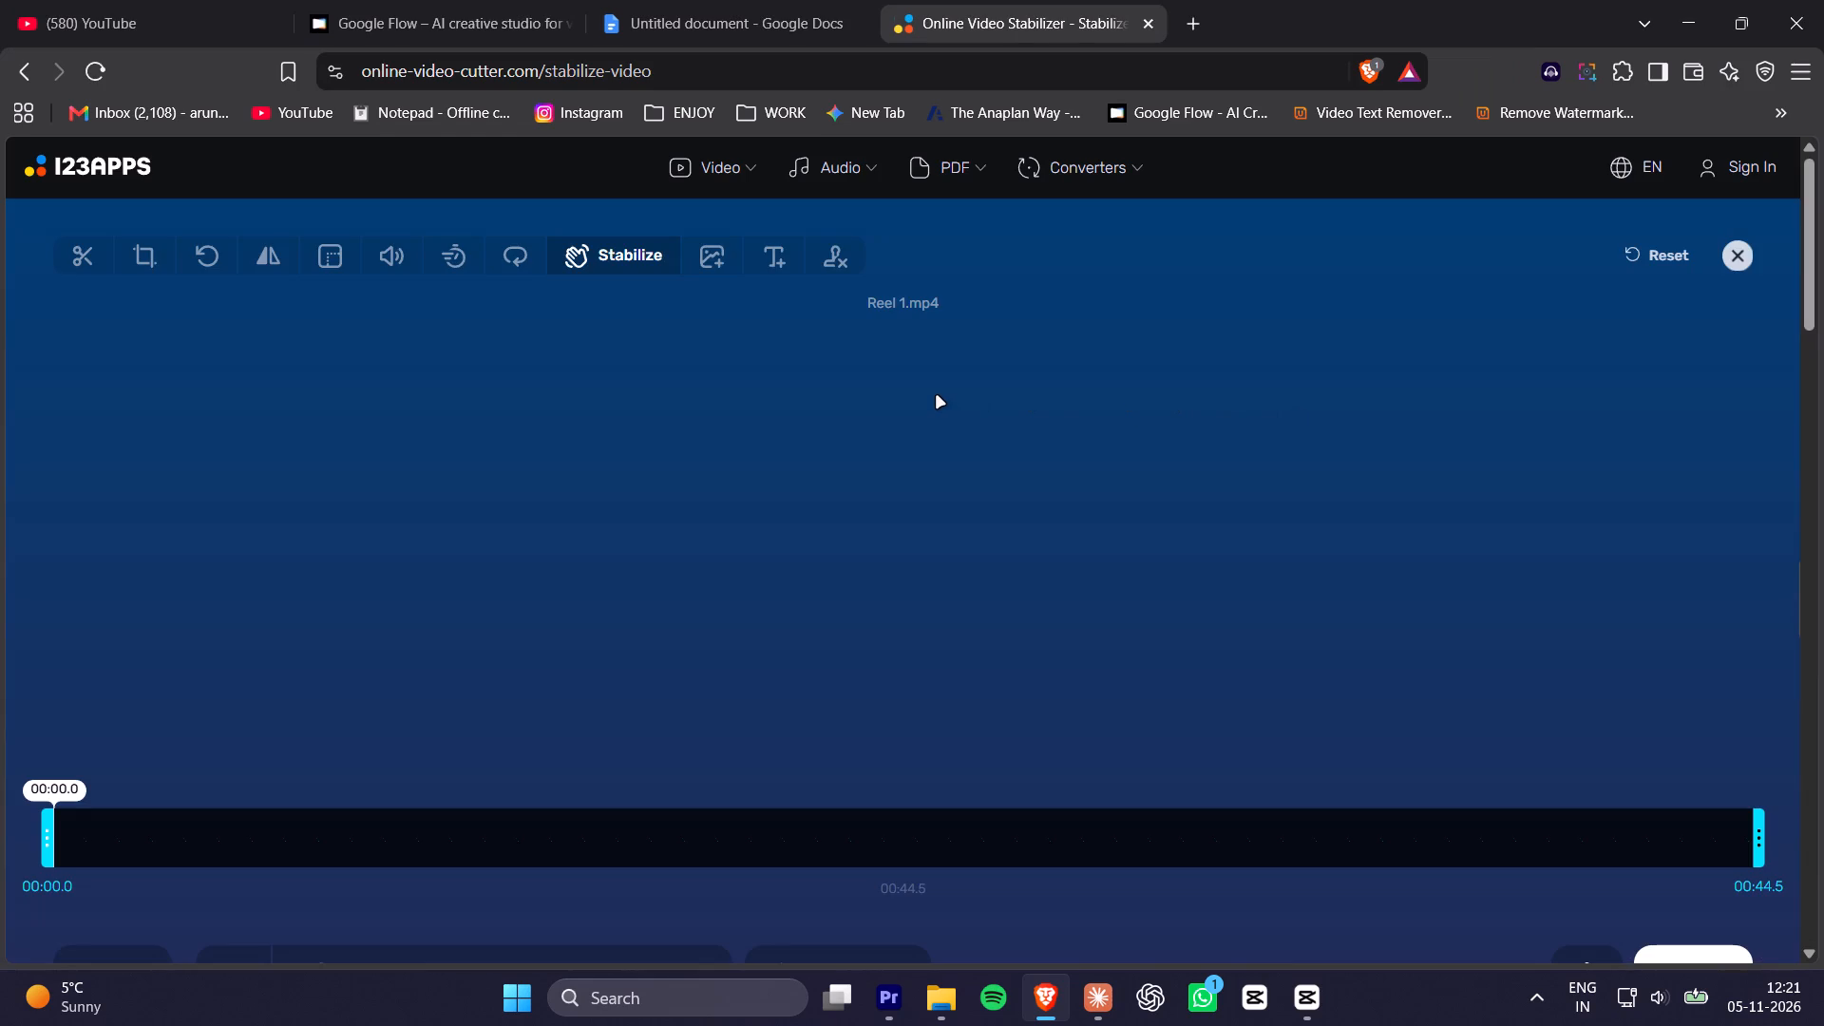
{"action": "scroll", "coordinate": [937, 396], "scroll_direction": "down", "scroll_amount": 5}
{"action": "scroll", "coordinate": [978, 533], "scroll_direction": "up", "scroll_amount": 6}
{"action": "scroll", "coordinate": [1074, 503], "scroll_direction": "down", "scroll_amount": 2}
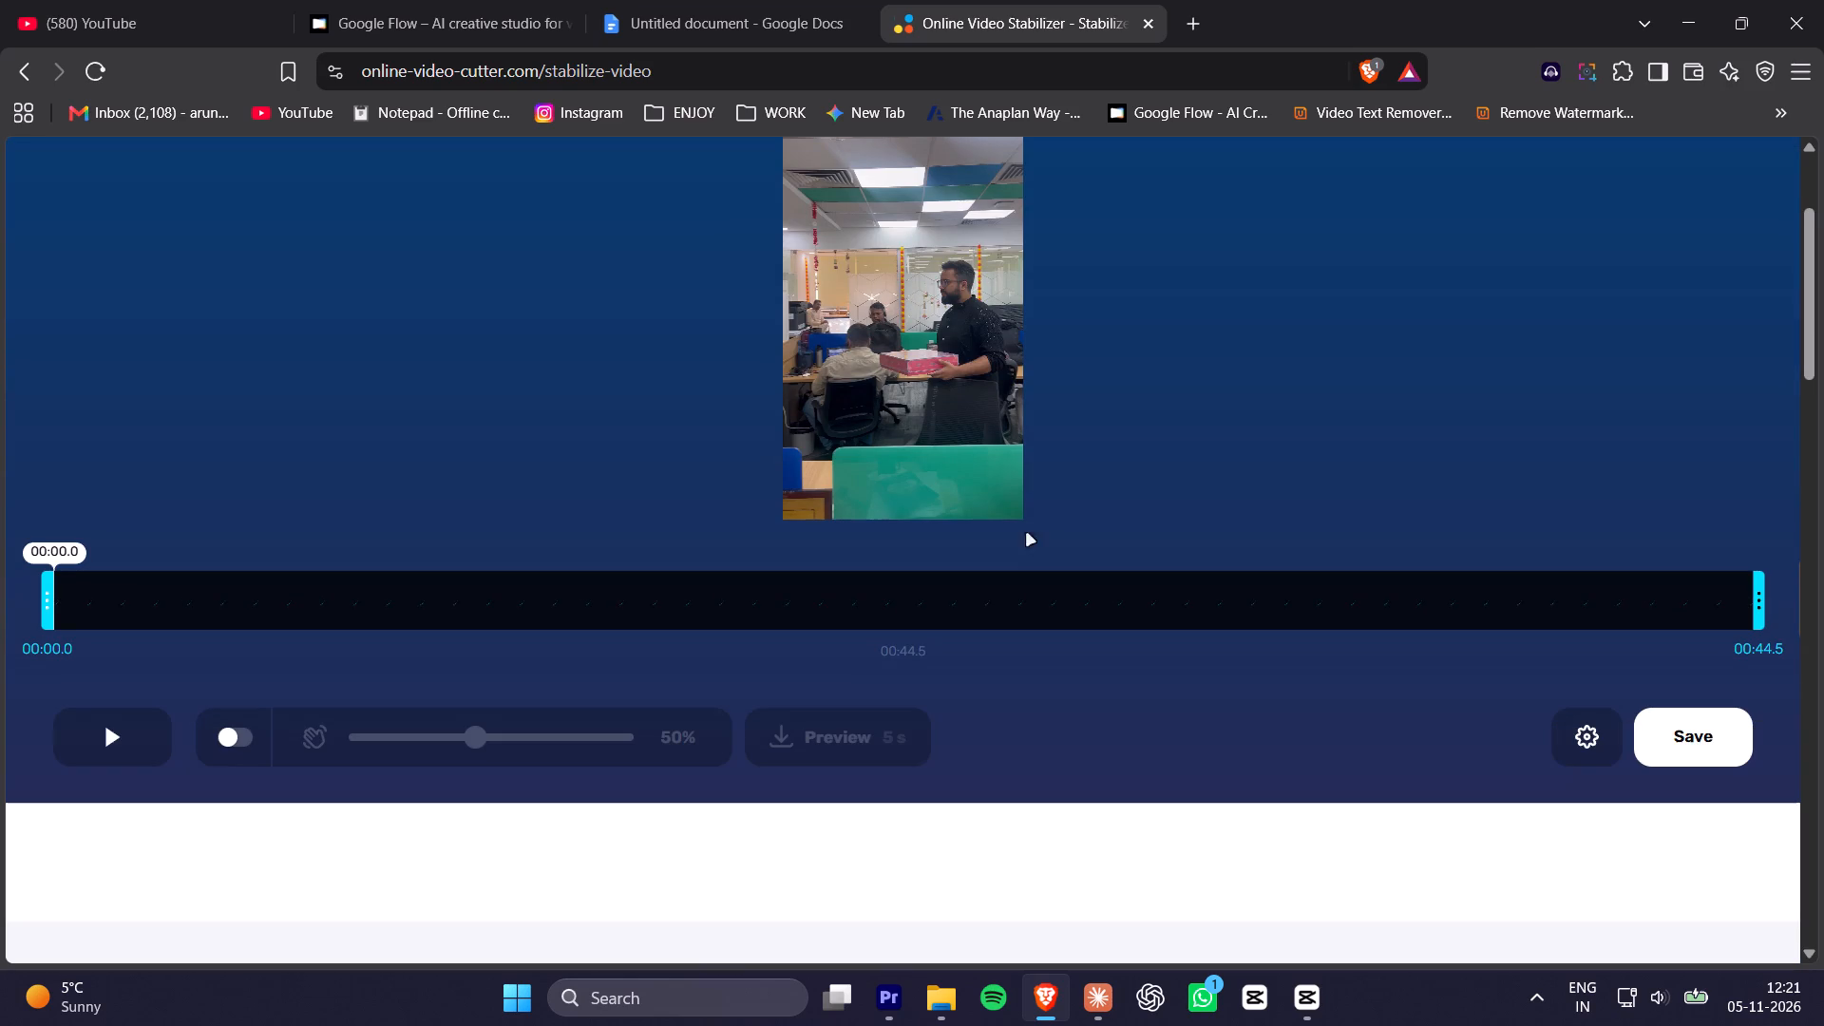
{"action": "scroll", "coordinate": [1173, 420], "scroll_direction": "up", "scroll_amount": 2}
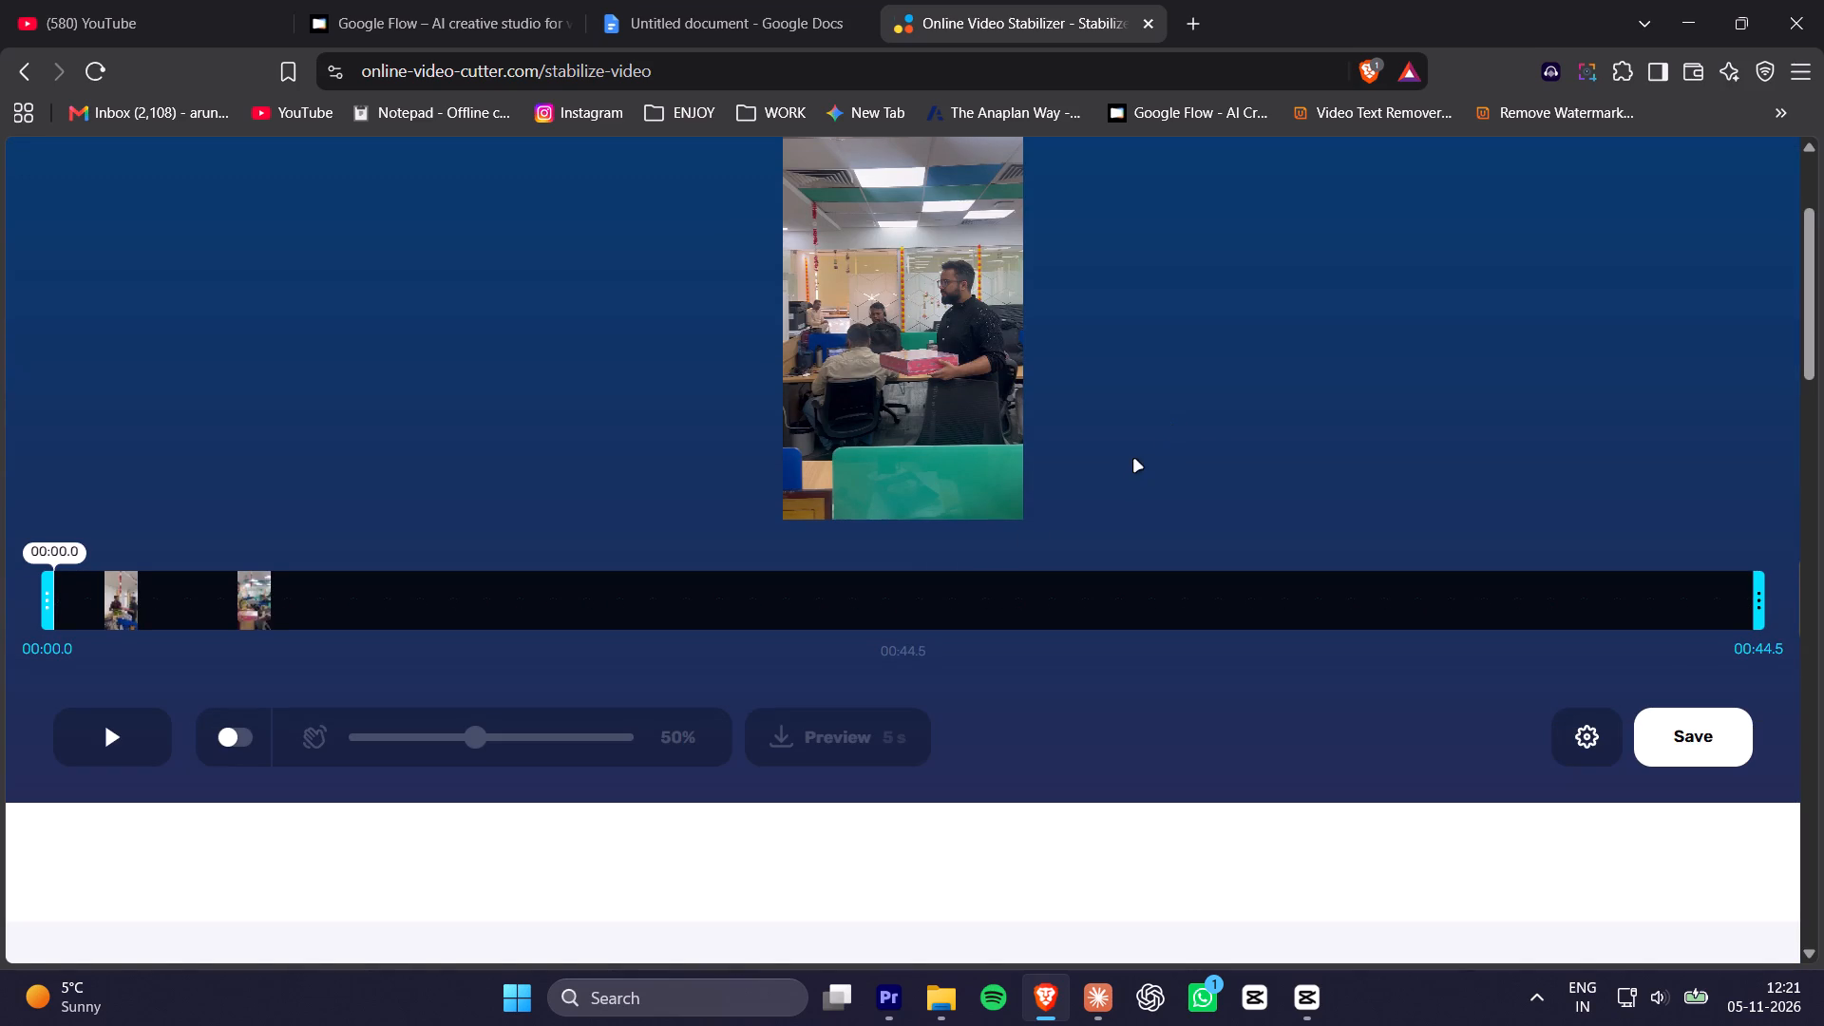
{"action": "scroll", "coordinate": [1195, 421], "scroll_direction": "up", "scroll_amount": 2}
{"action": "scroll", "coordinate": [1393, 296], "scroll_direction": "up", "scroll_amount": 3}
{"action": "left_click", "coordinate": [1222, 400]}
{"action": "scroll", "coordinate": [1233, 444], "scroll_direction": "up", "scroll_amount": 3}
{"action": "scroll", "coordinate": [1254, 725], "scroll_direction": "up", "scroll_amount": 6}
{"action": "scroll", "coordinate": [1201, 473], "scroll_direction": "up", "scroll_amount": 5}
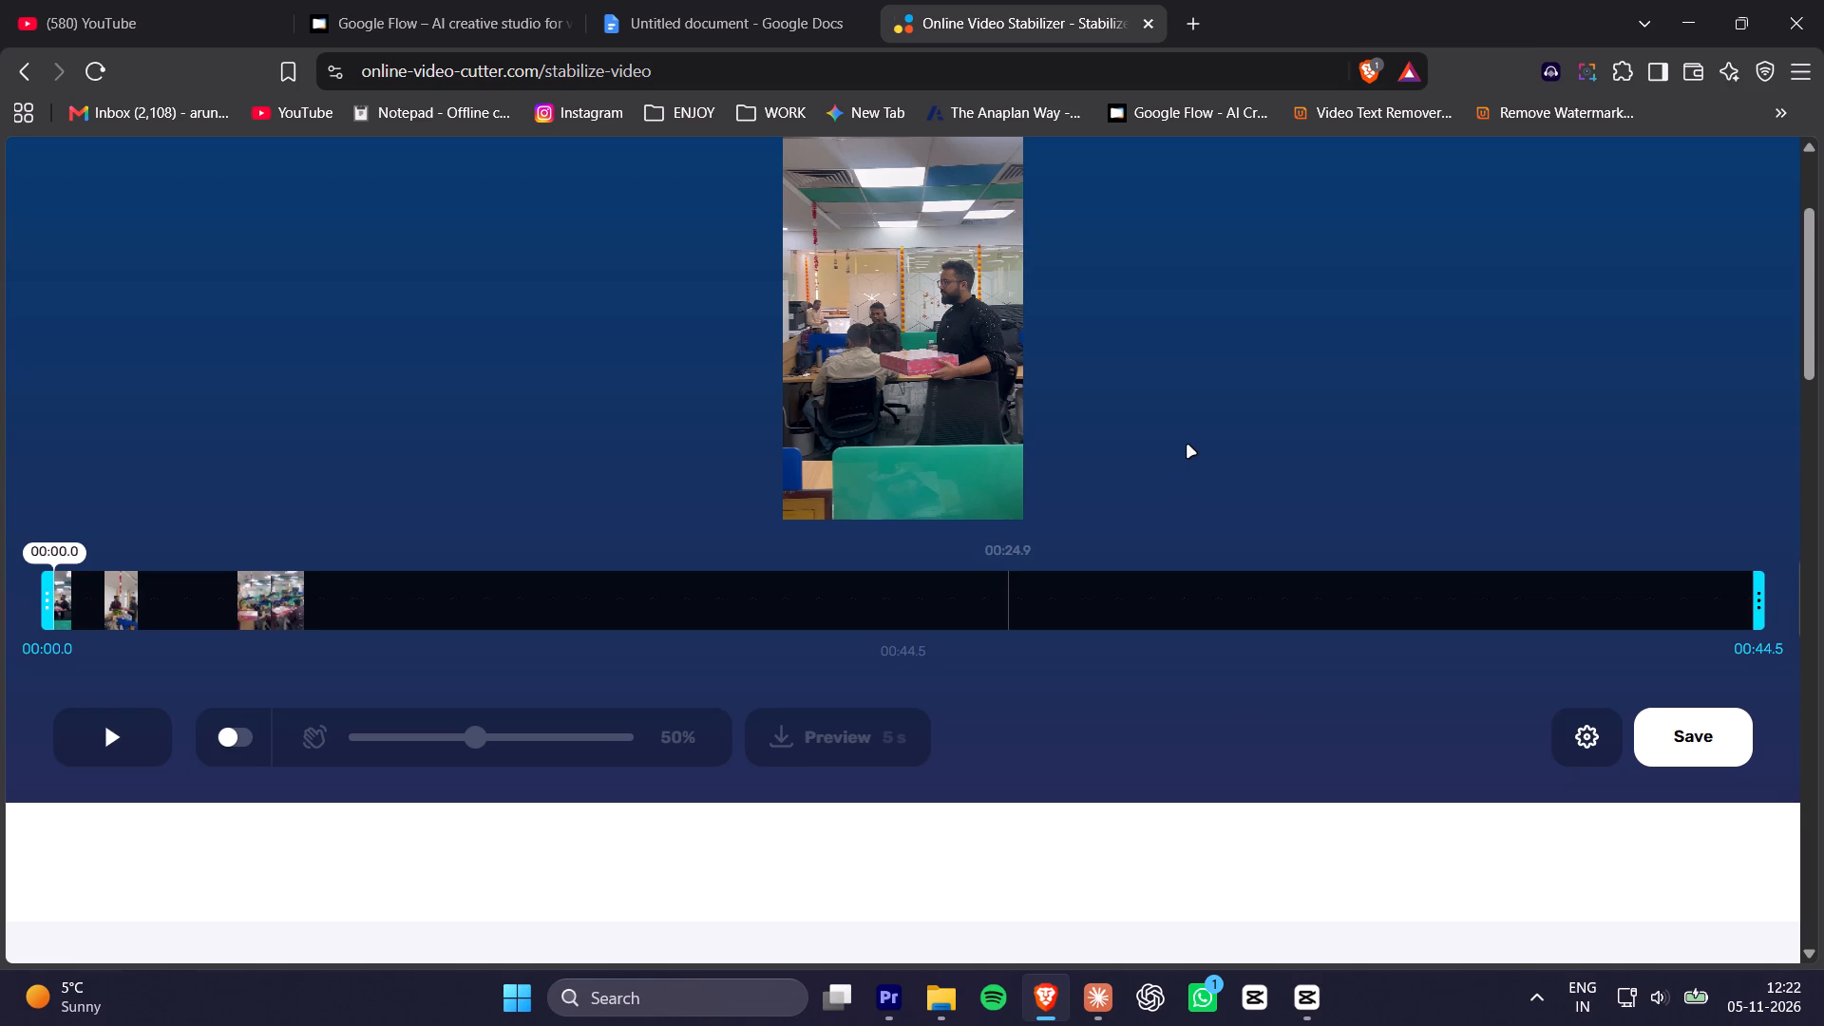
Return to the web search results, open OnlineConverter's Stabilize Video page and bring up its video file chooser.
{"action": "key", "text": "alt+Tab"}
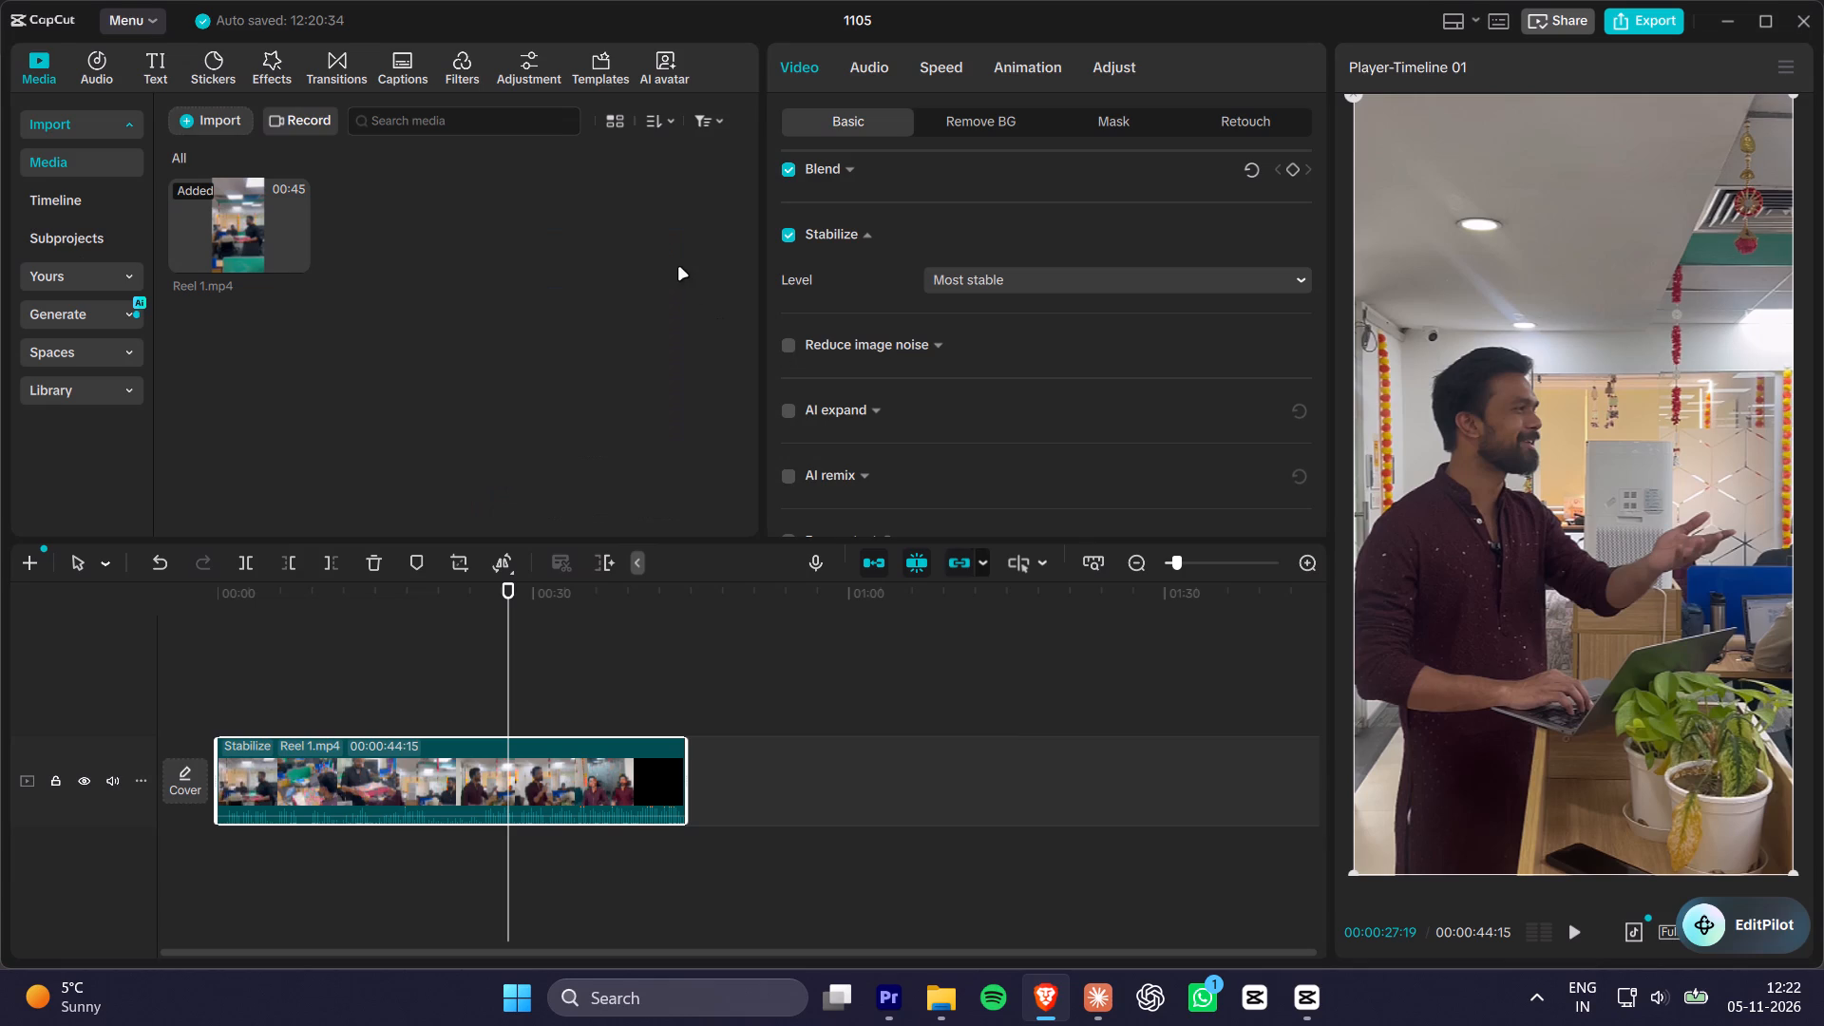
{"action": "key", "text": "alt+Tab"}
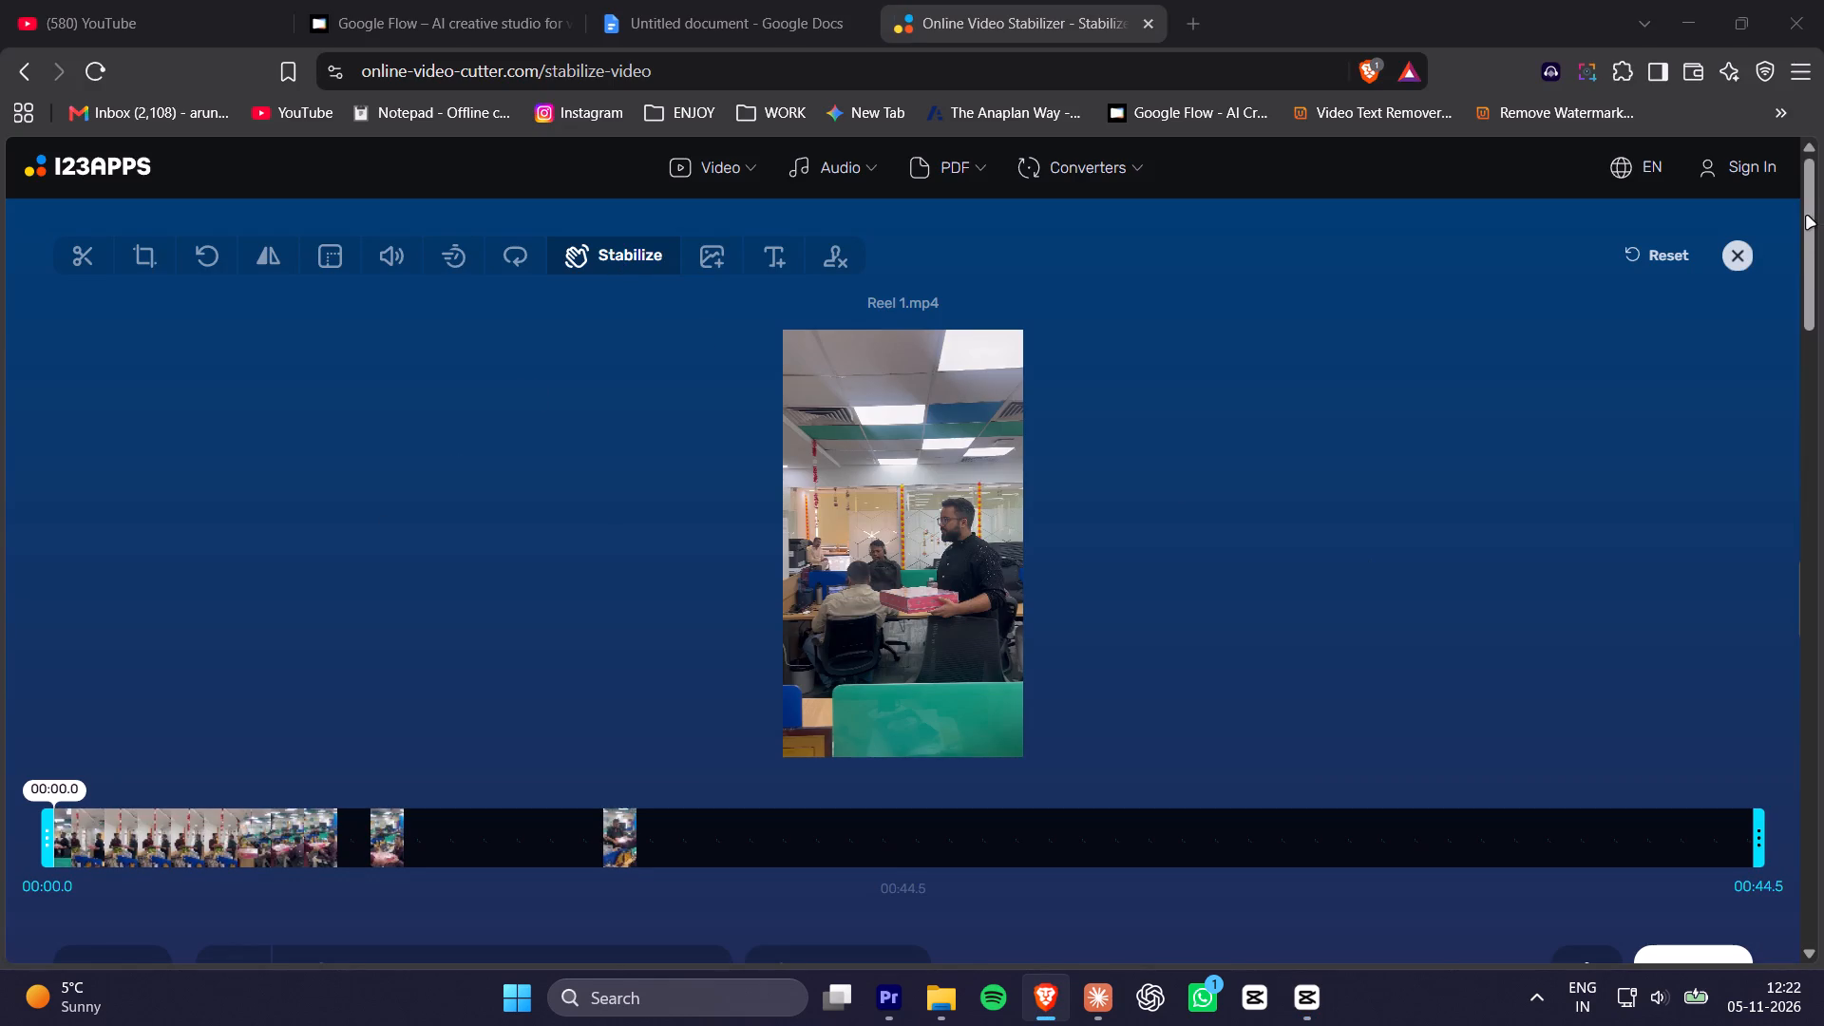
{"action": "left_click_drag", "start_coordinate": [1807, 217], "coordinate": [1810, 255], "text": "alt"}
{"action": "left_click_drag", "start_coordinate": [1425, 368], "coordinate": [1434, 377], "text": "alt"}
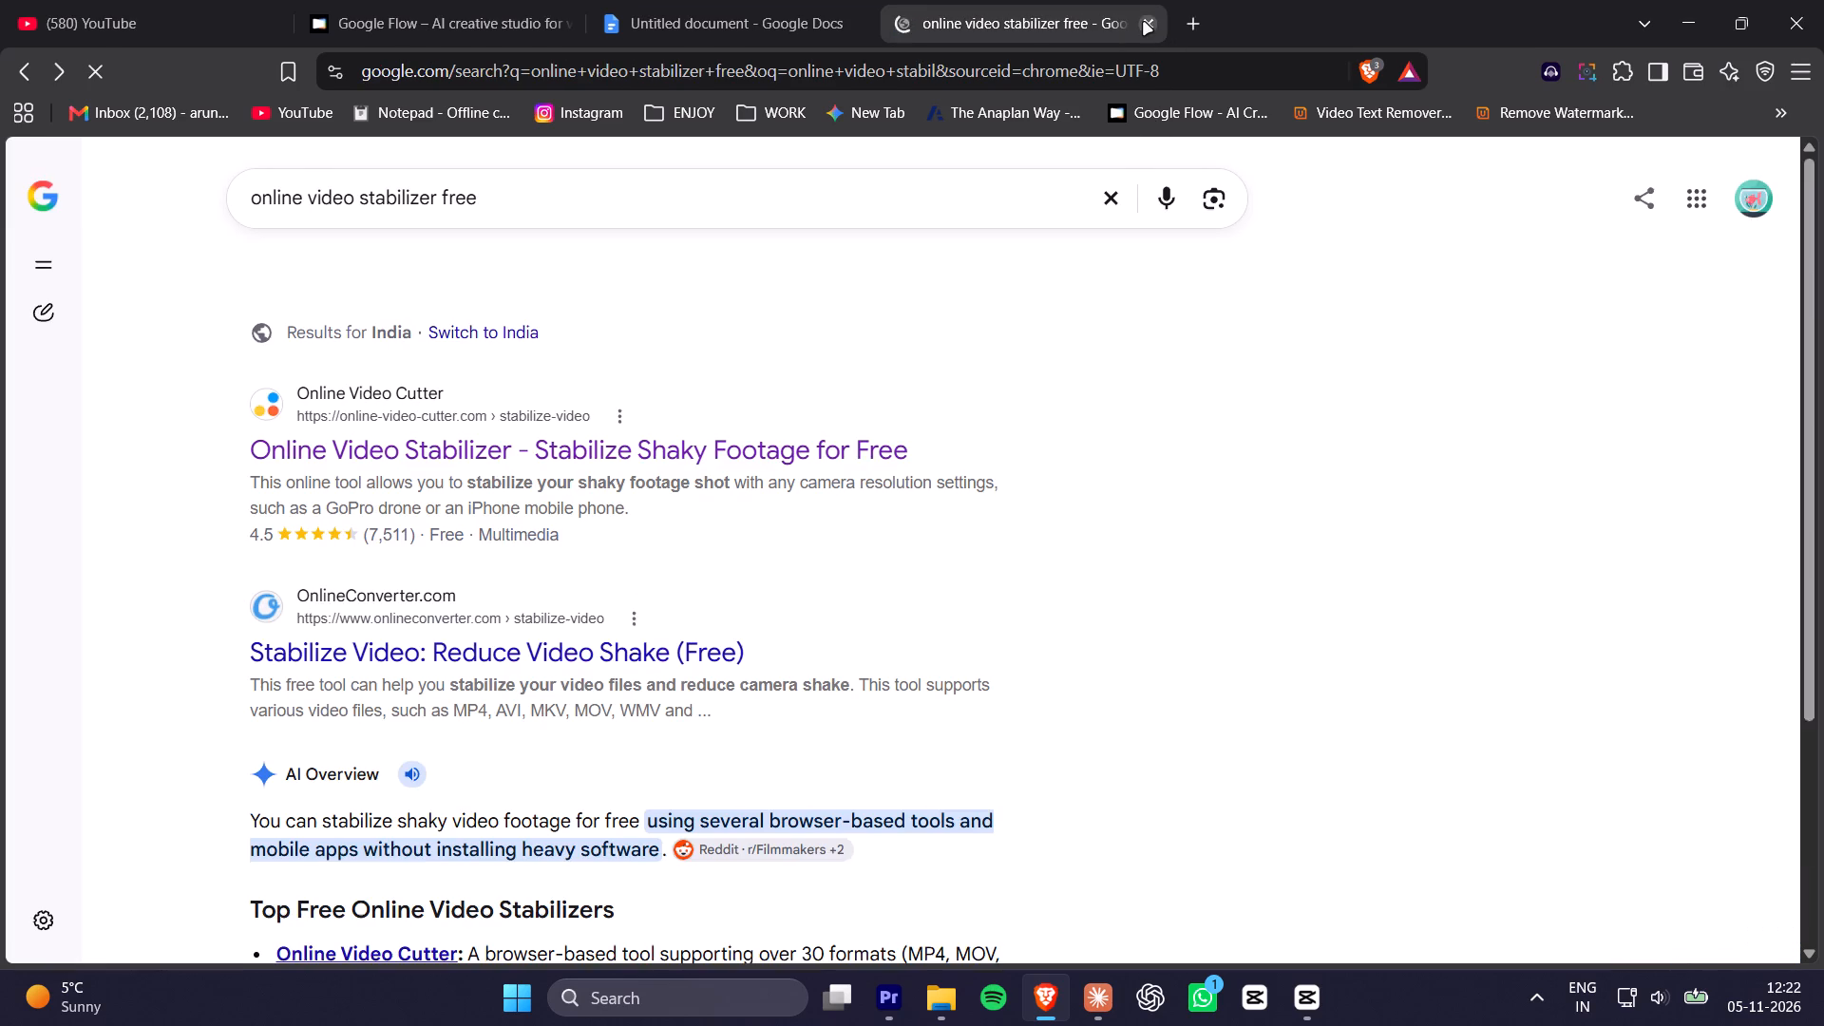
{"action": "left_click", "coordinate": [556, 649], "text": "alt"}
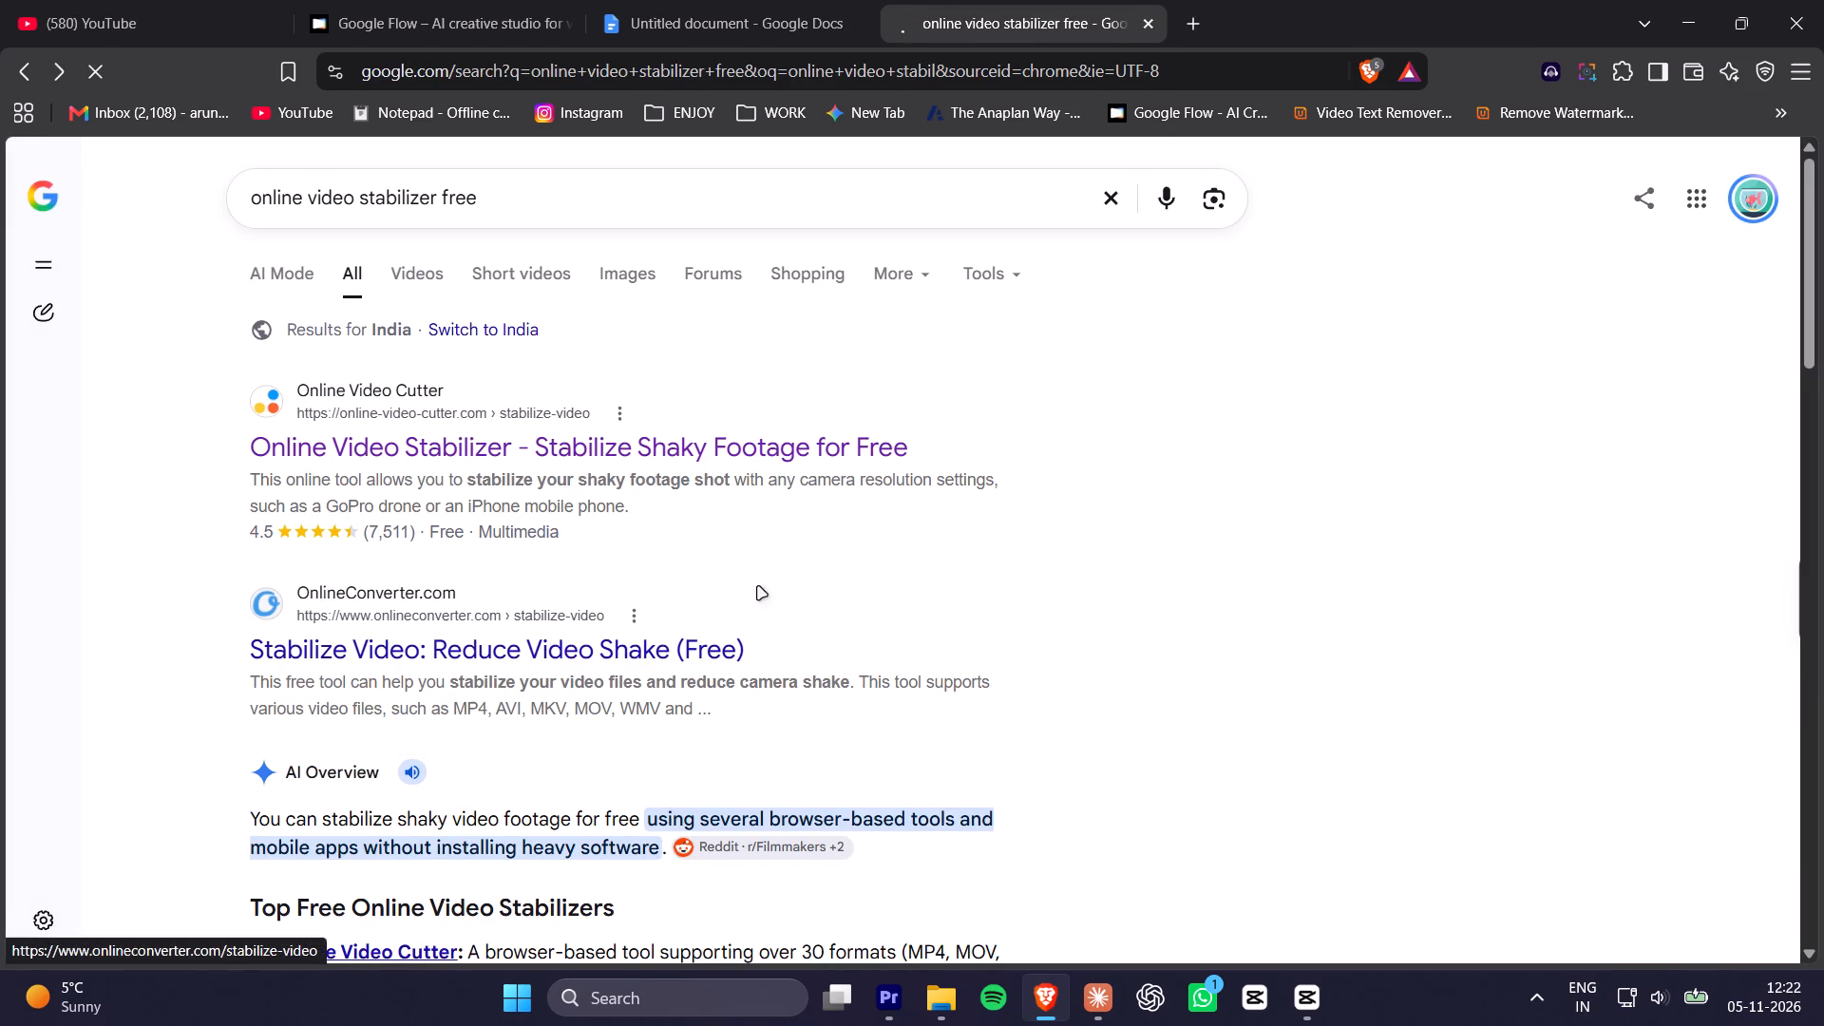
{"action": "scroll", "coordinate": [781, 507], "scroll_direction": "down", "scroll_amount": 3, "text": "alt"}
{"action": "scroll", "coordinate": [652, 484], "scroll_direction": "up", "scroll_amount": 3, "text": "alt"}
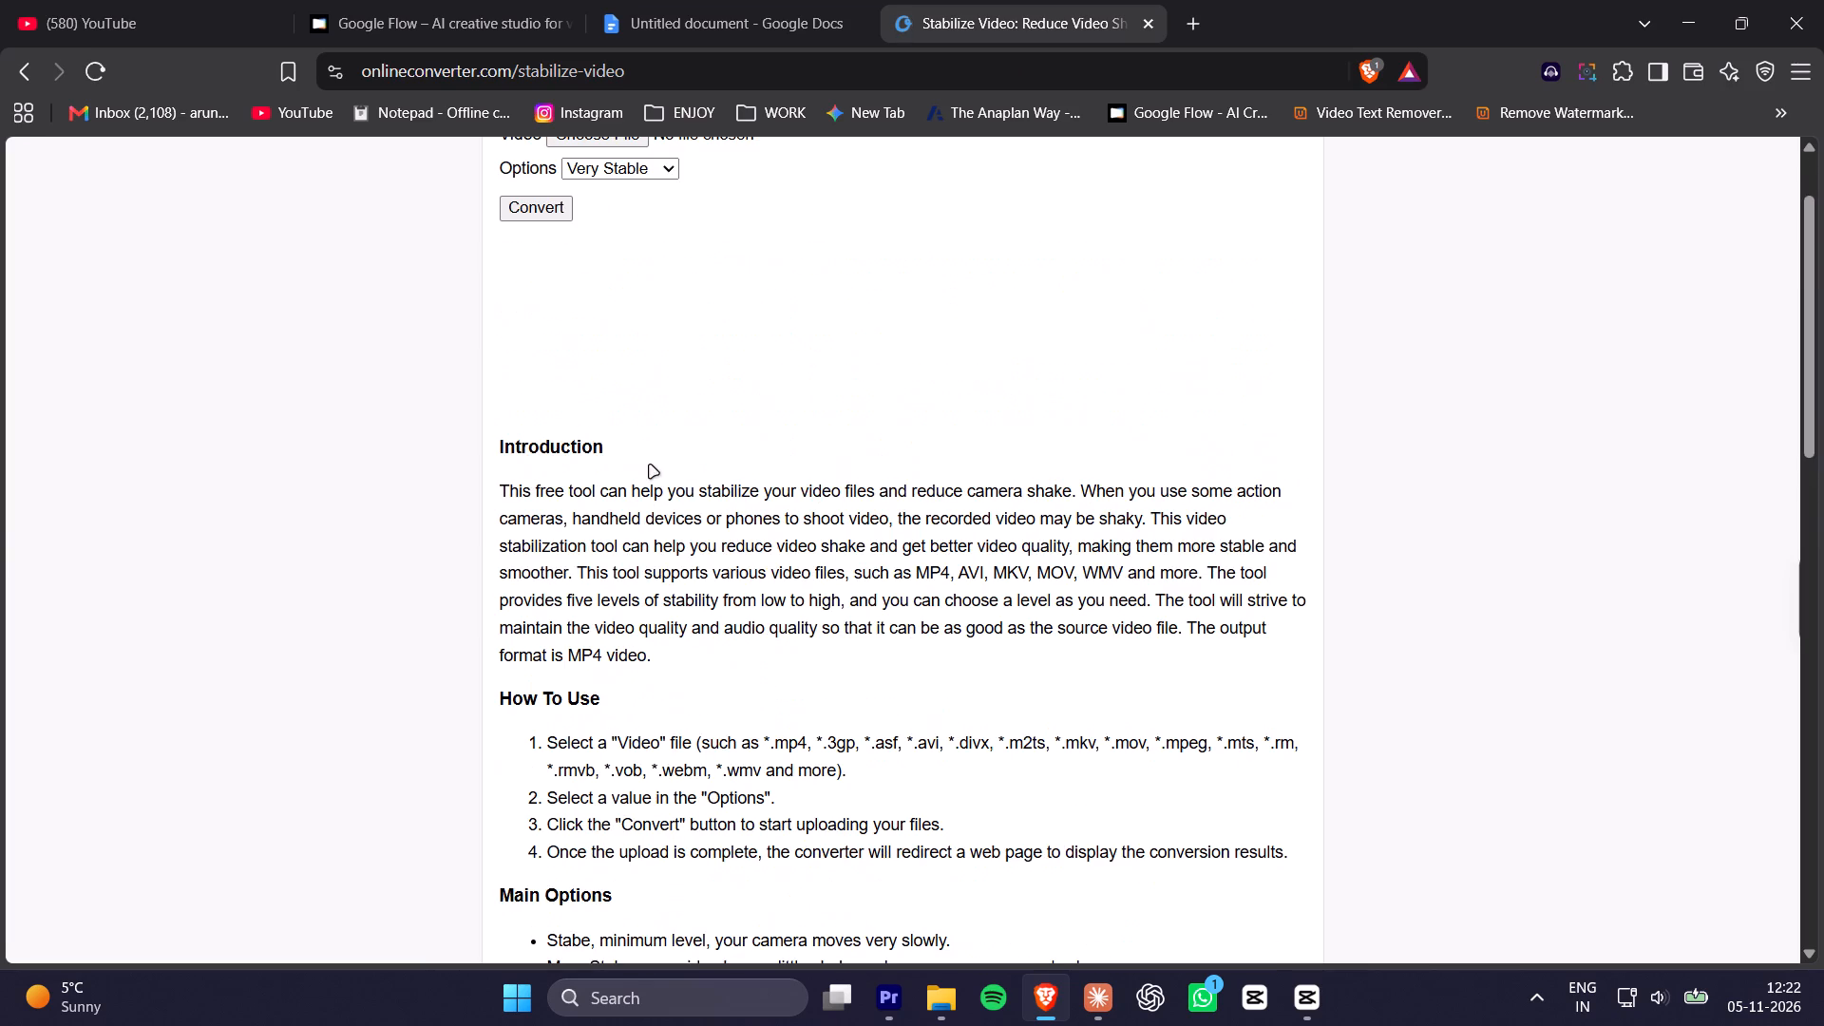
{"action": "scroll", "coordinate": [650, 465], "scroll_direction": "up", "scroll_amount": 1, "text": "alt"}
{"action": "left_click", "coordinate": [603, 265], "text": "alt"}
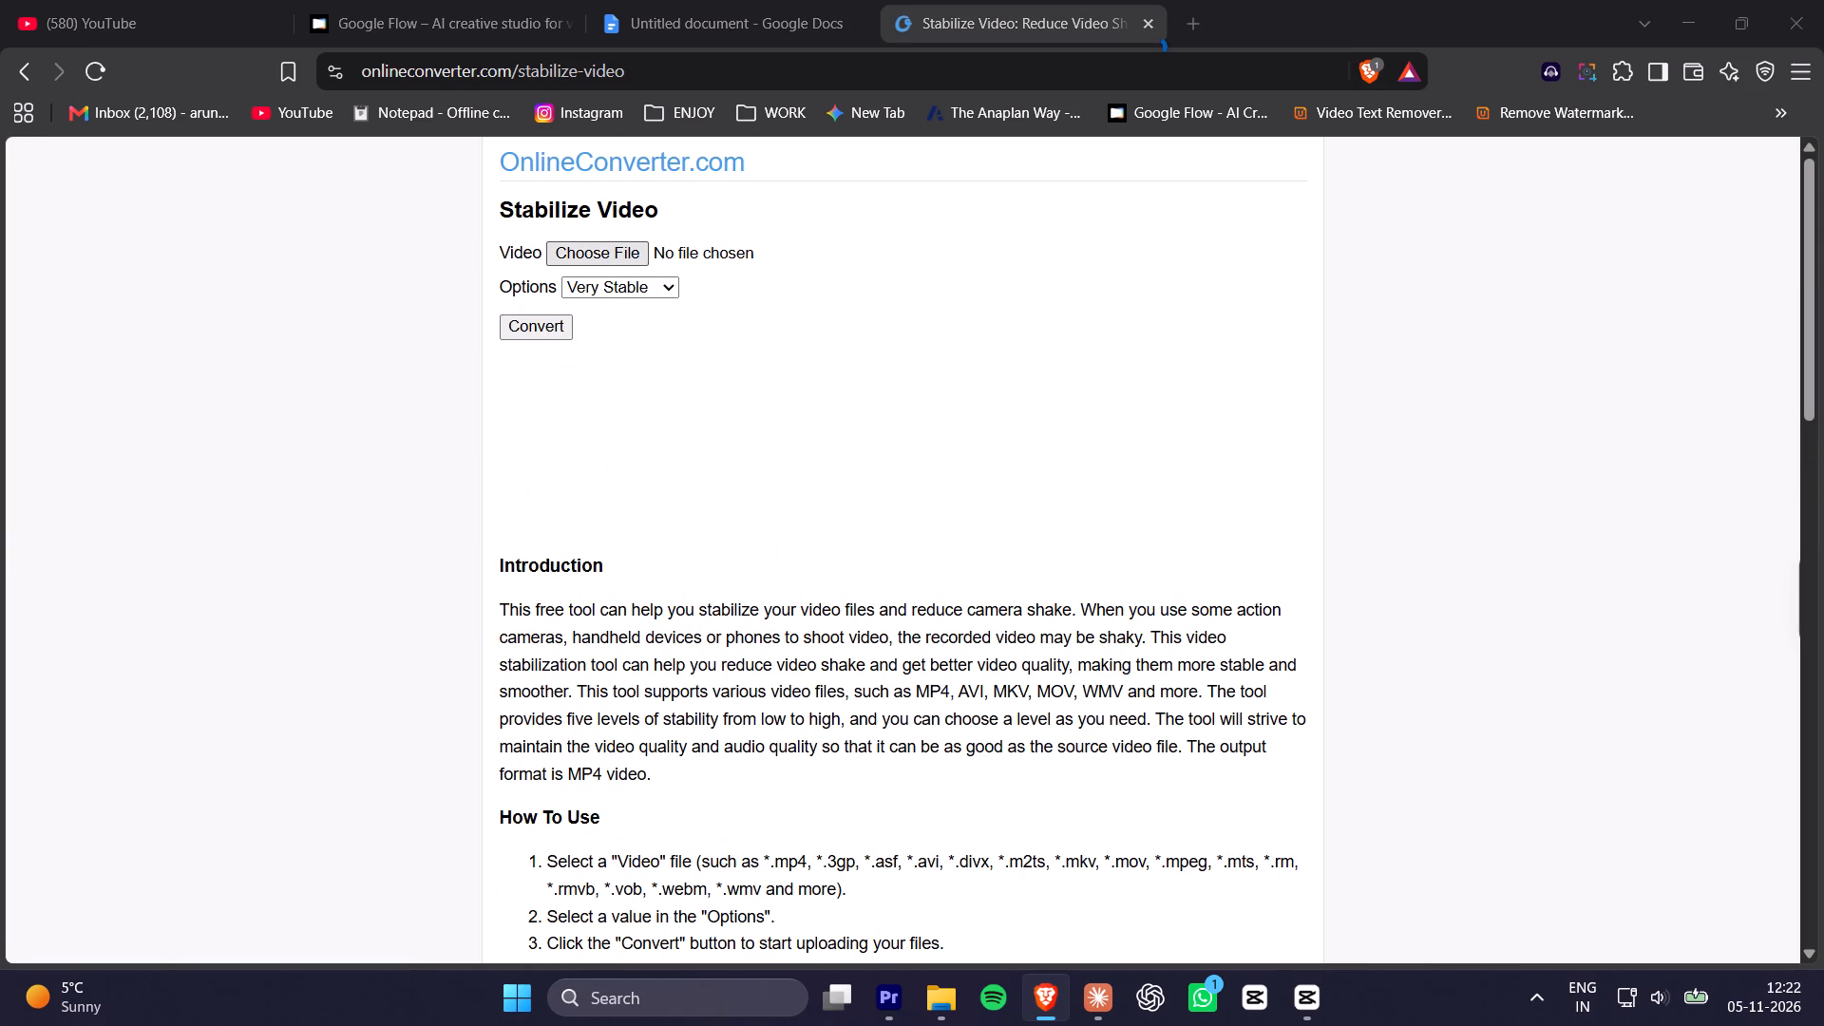
Cancel the video file selection and close the online stabilizer tab.
{"action": "key", "text": "ctrl+w"}
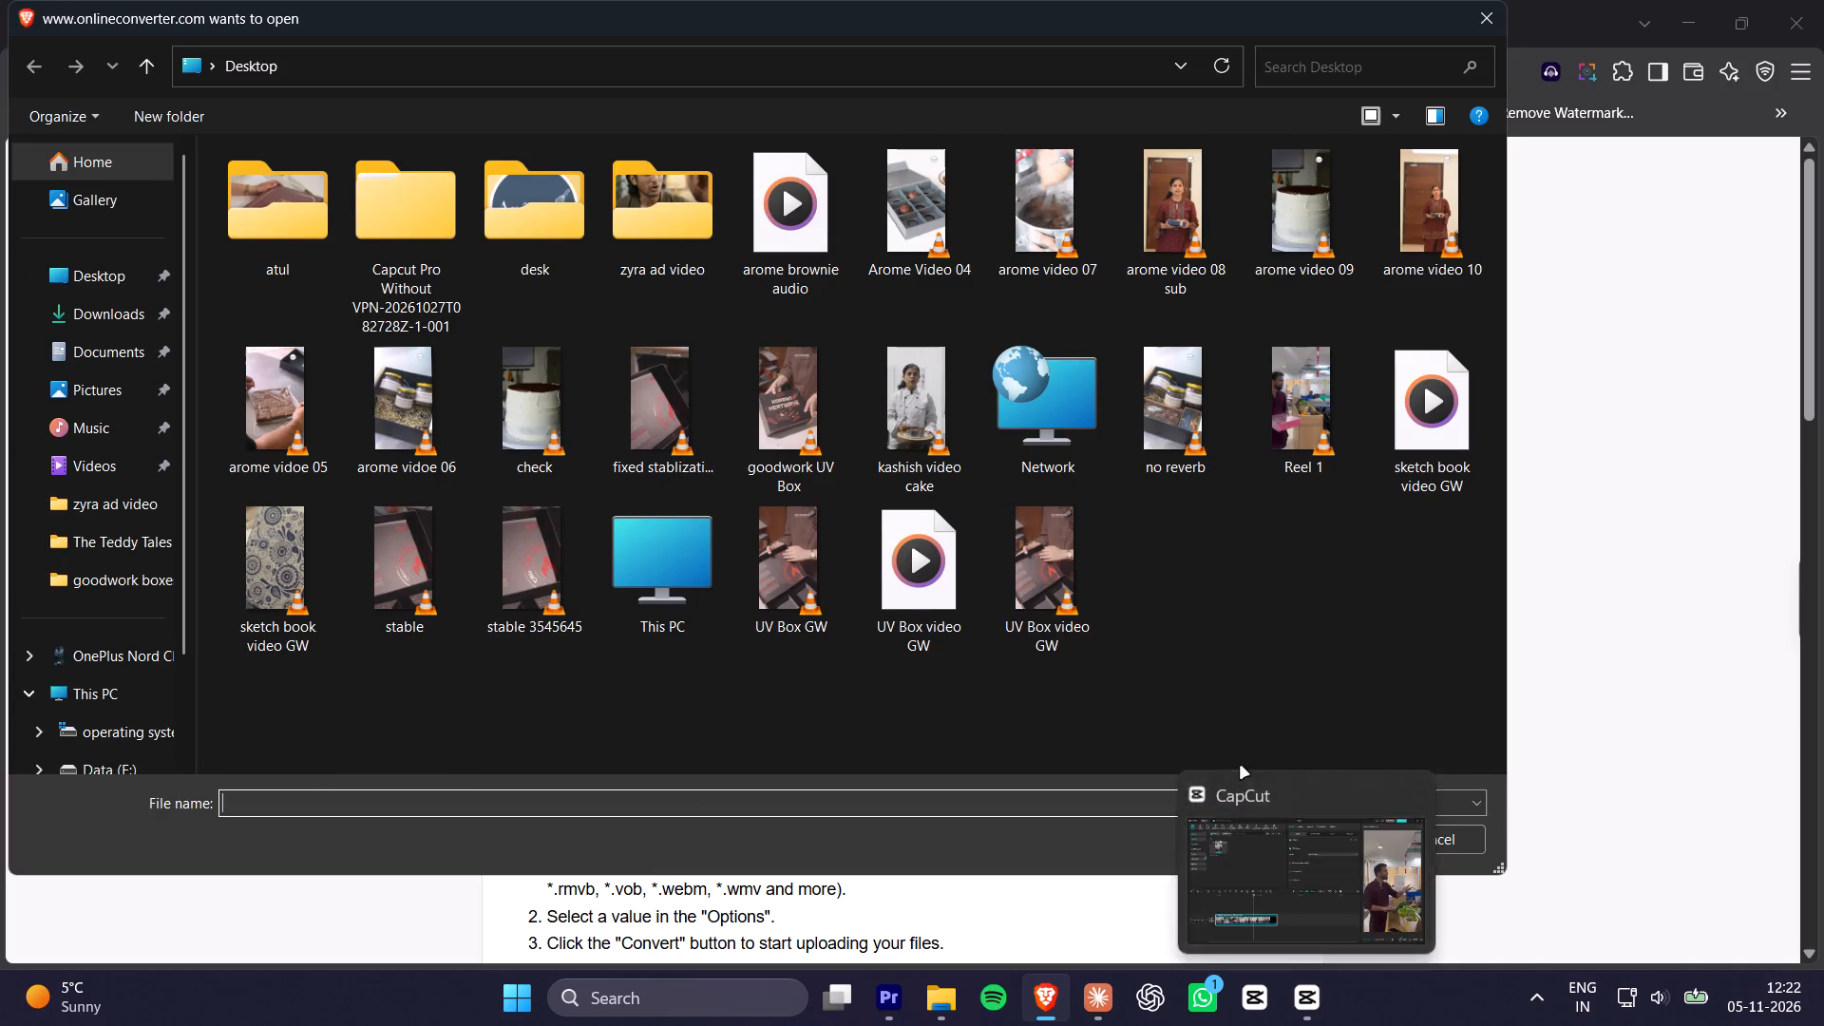
{"action": "left_click", "coordinate": [1428, 844]}
{"action": "left_click", "coordinate": [1160, 373]}
{"action": "key", "text": "ctrl+w"}
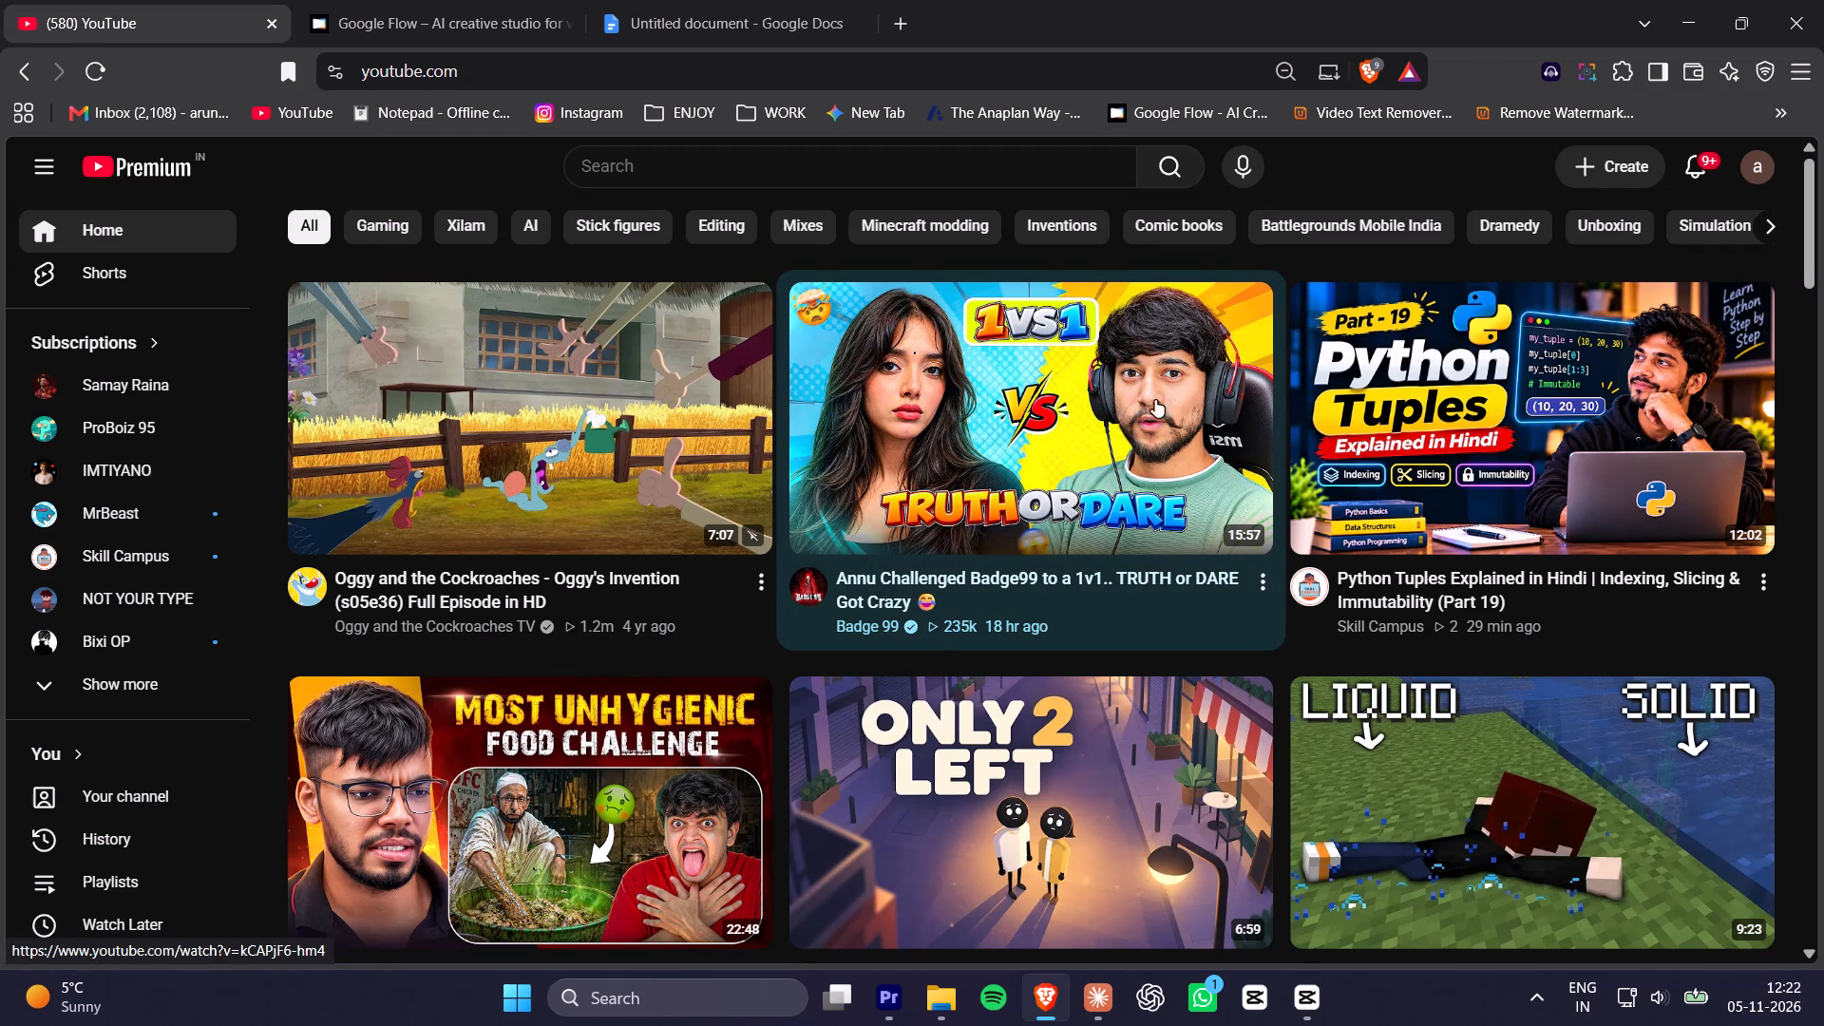
Switch to CapCut and play the opening seconds of the stabilized Reel 1 clip.
{"action": "left_click", "coordinate": [1305, 1005]}
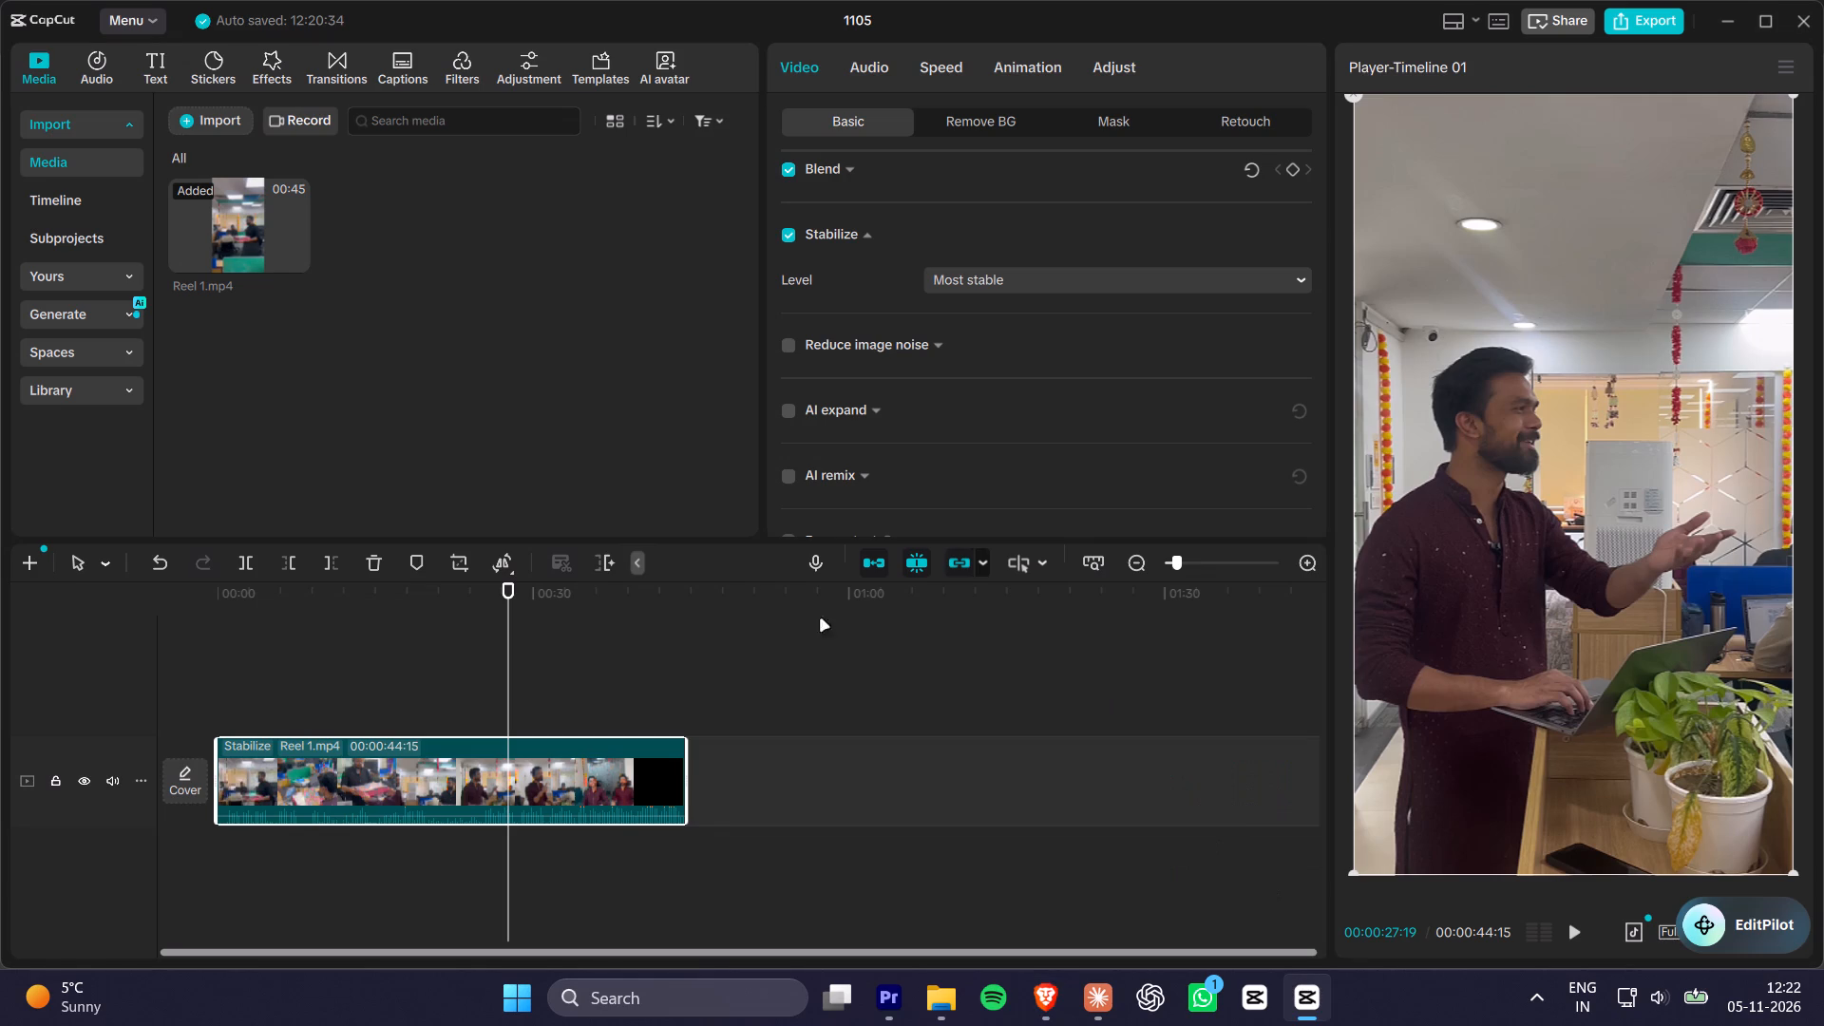
{"action": "left_click_drag", "start_coordinate": [617, 598], "coordinate": [197, 620]}
{"action": "key", "text": "space"}
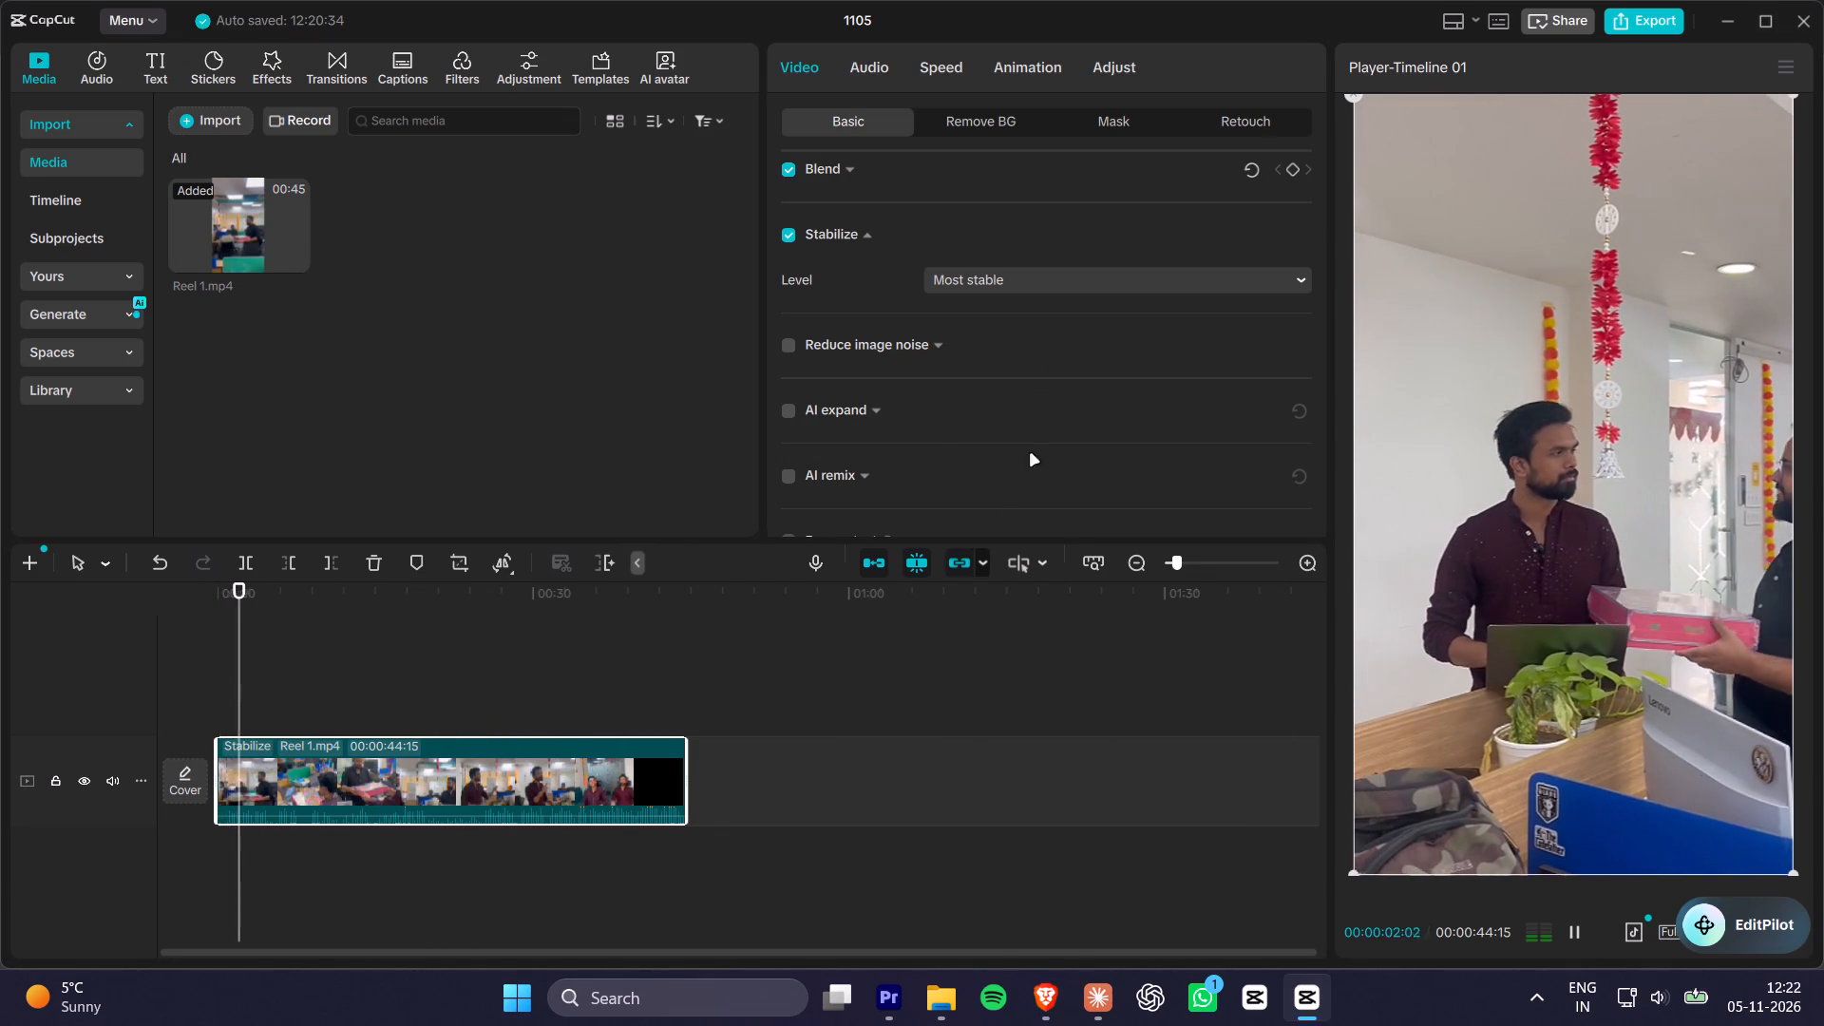
{"action": "key", "text": "space"}
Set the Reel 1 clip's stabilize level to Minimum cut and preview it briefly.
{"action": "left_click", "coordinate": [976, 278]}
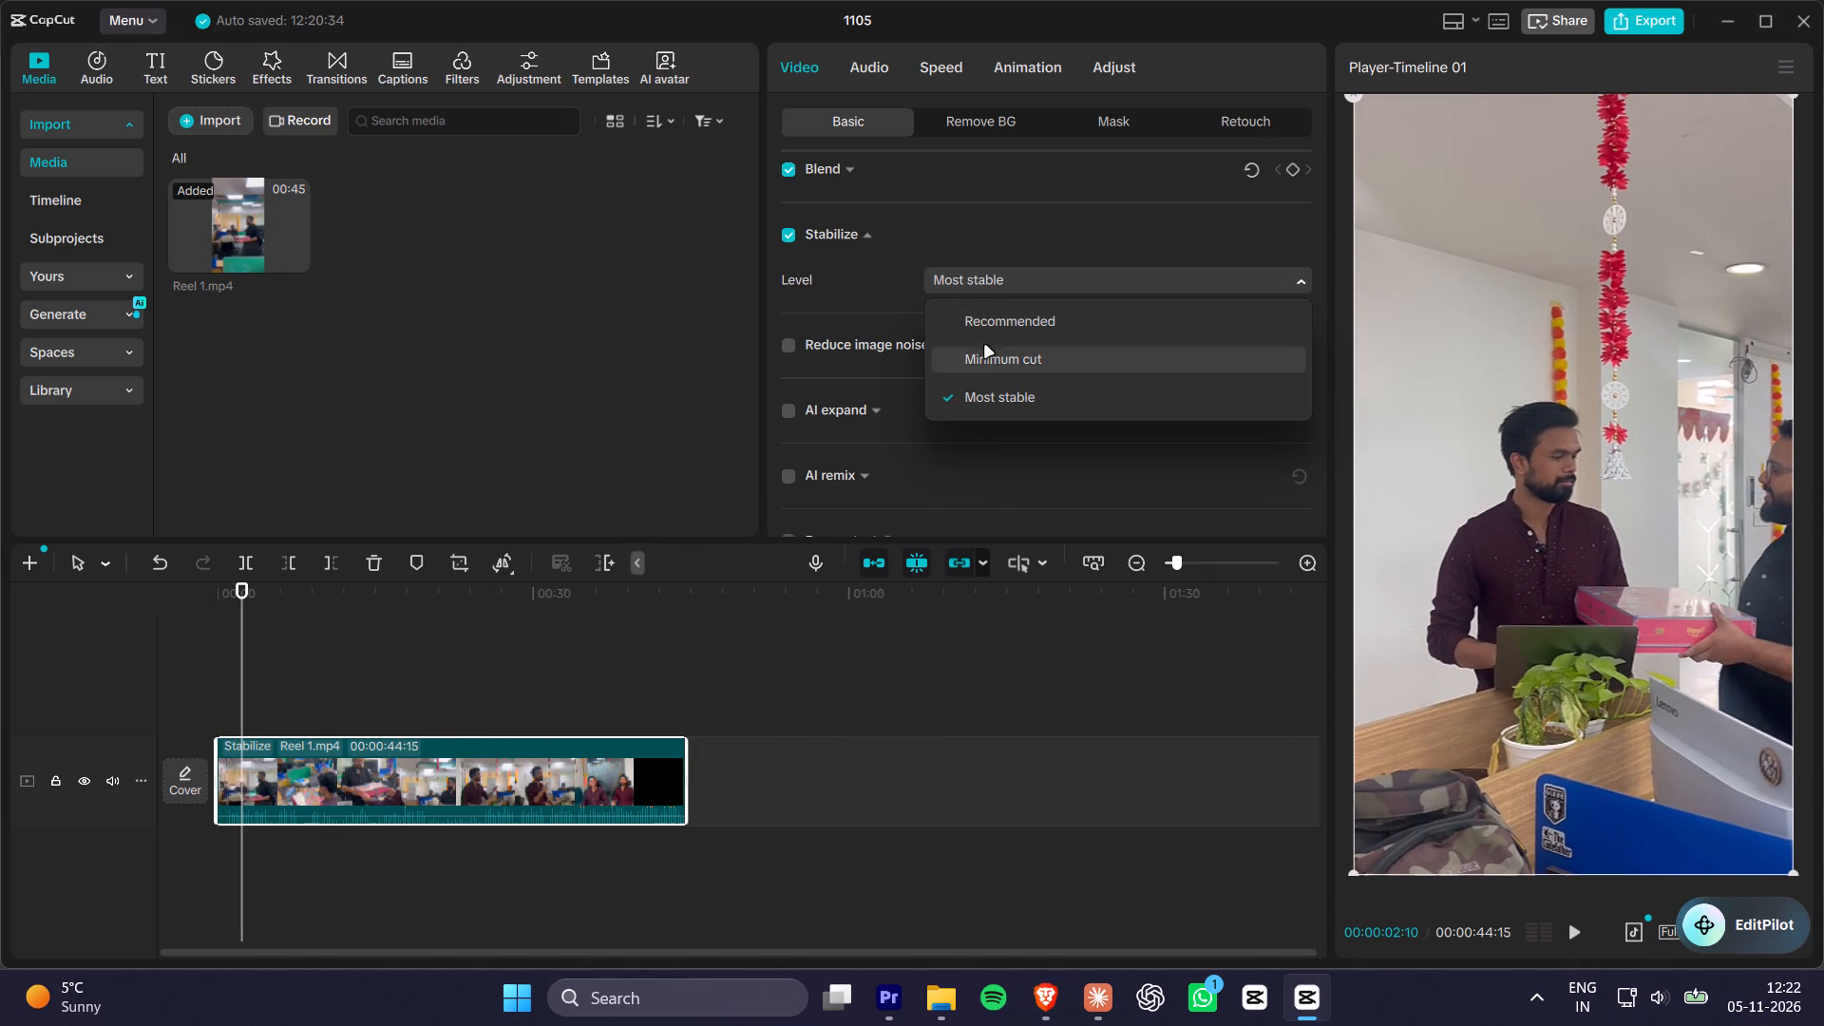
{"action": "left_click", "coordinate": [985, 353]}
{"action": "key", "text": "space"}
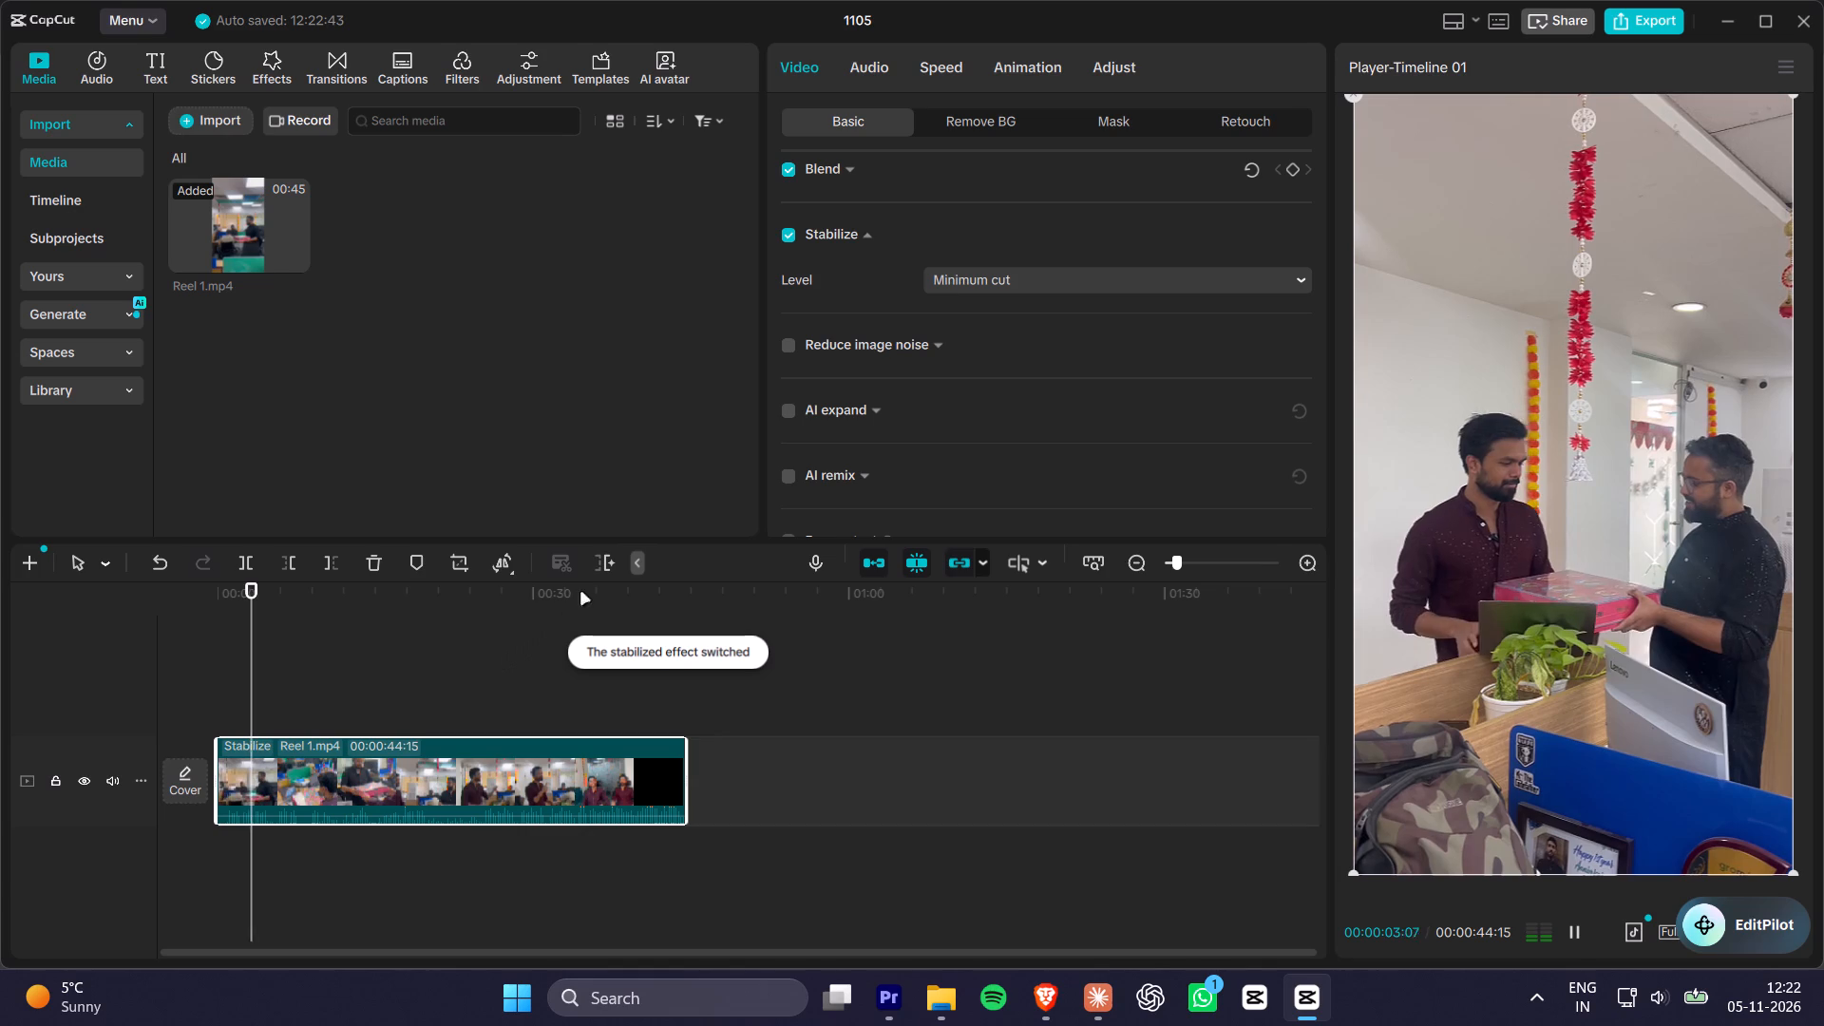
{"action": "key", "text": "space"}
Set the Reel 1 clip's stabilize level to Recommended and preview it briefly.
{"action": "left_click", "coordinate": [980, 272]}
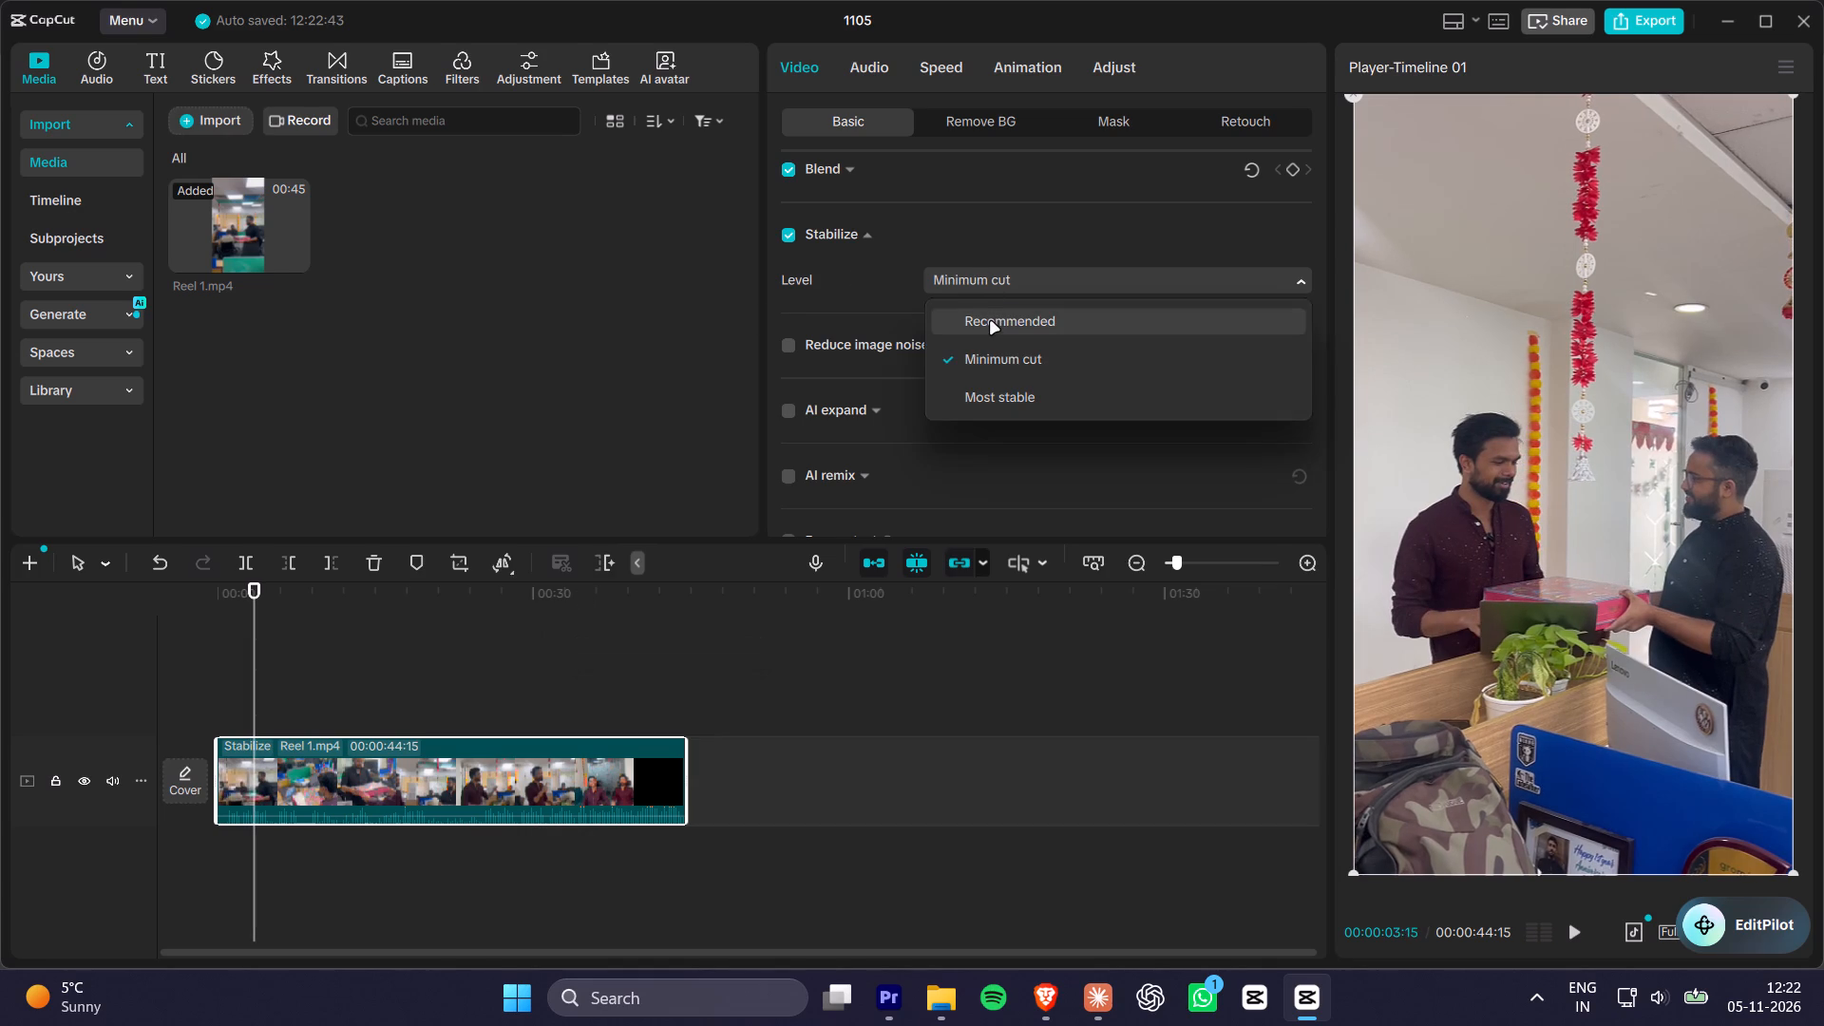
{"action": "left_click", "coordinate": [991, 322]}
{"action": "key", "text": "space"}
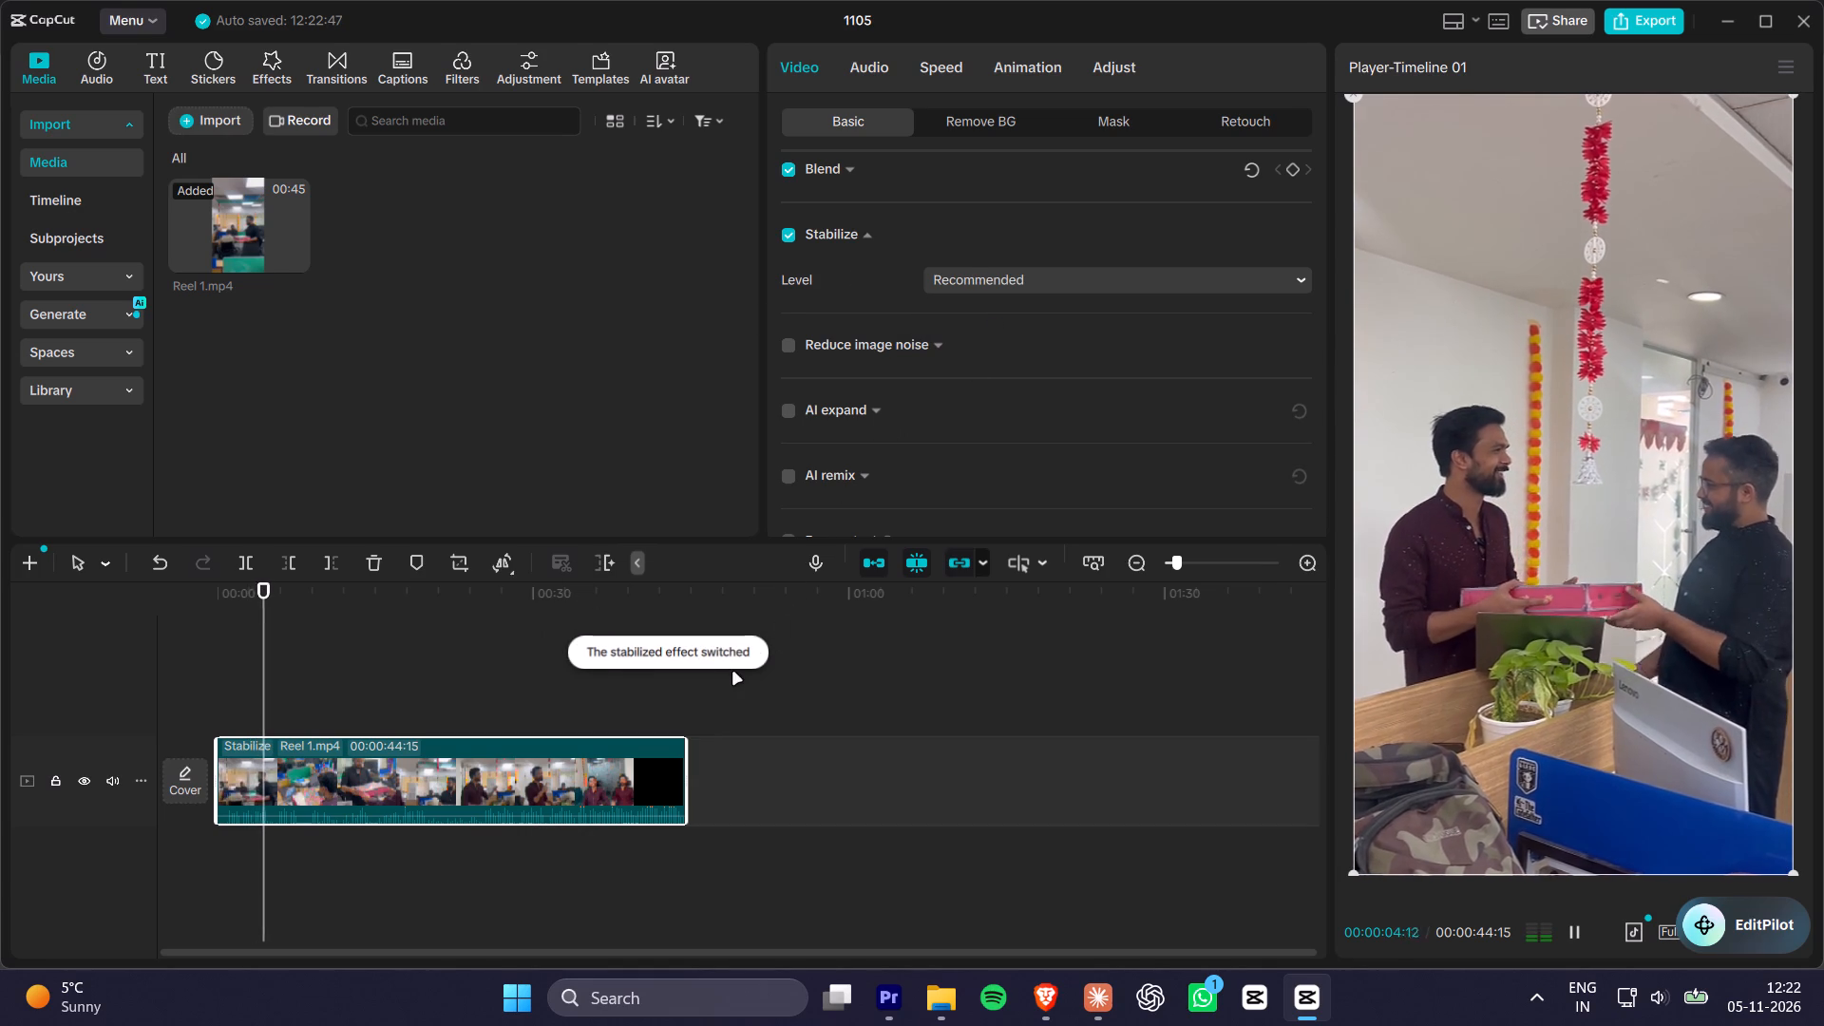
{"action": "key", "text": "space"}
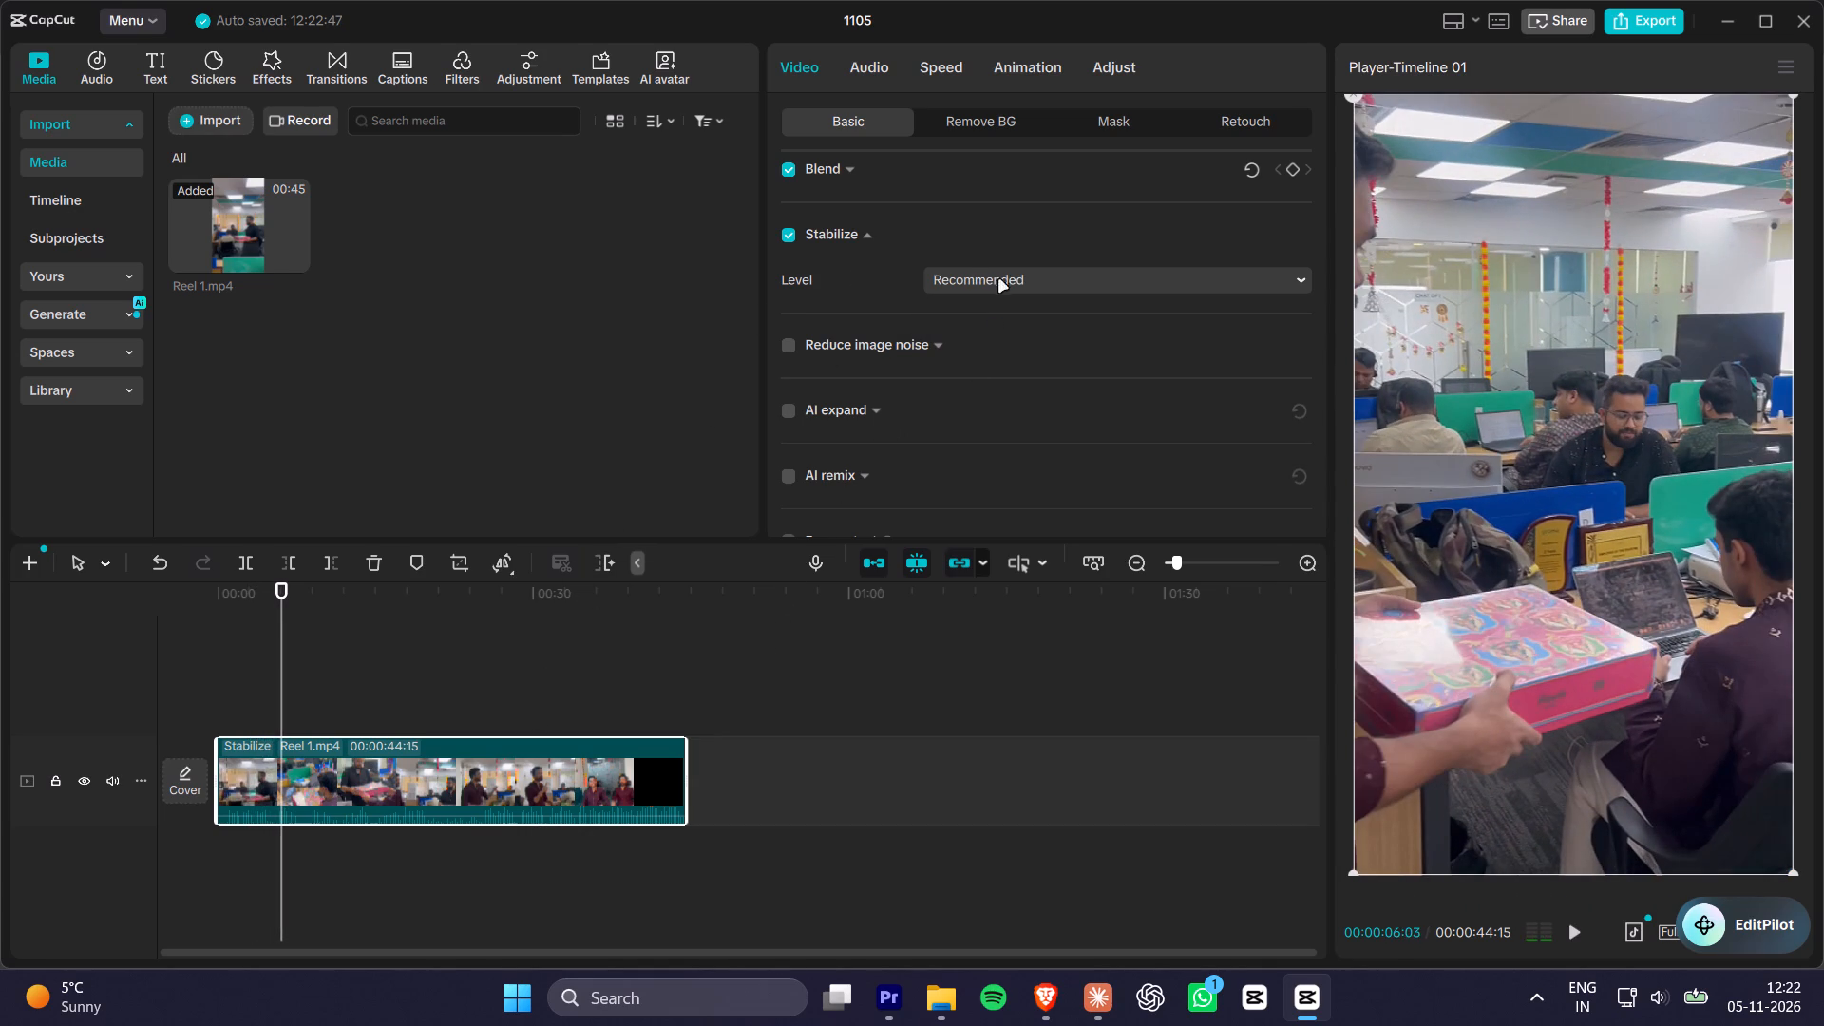
Set the Reel 1 clip's stabilize level to Most stable, preview it, scrub through the footage and return to the start.
{"action": "left_click", "coordinate": [1004, 279]}
{"action": "left_click", "coordinate": [987, 397]}
{"action": "key", "text": "space"}
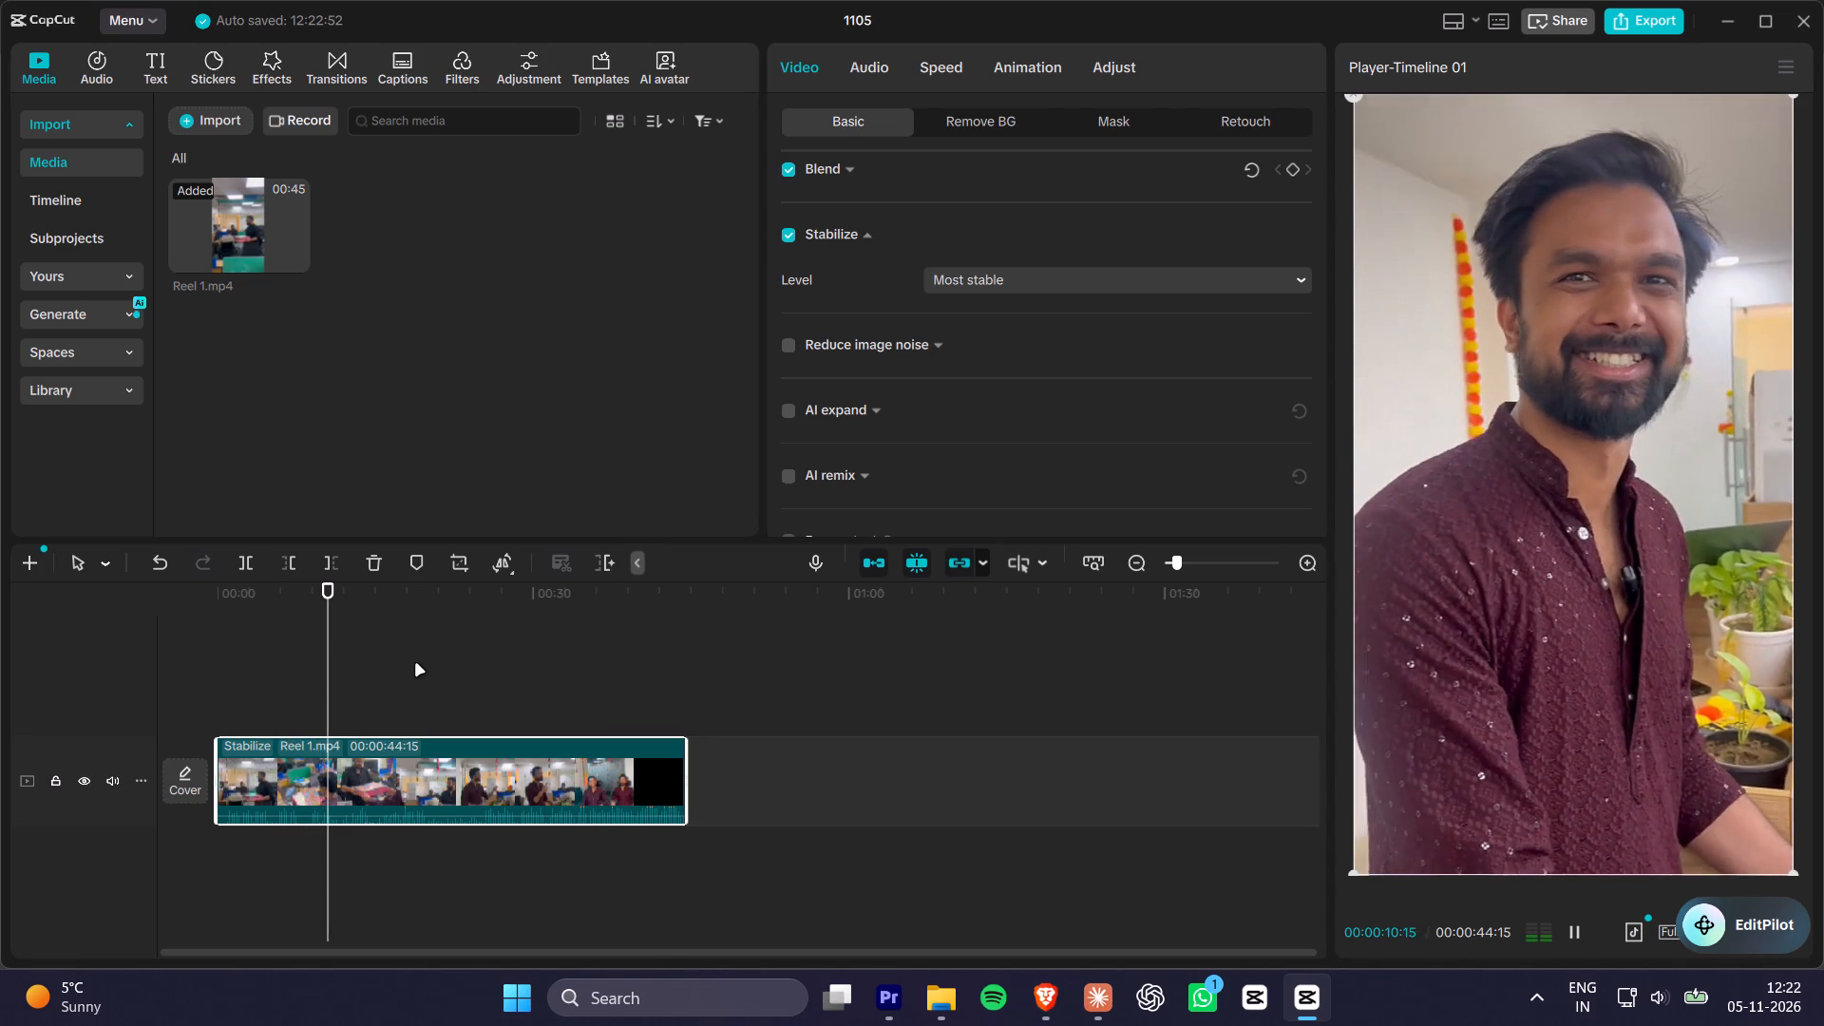
{"action": "key", "text": "space"}
{"action": "key", "text": "space"}
{"action": "key", "text": "space"}
{"action": "key", "text": "space"}
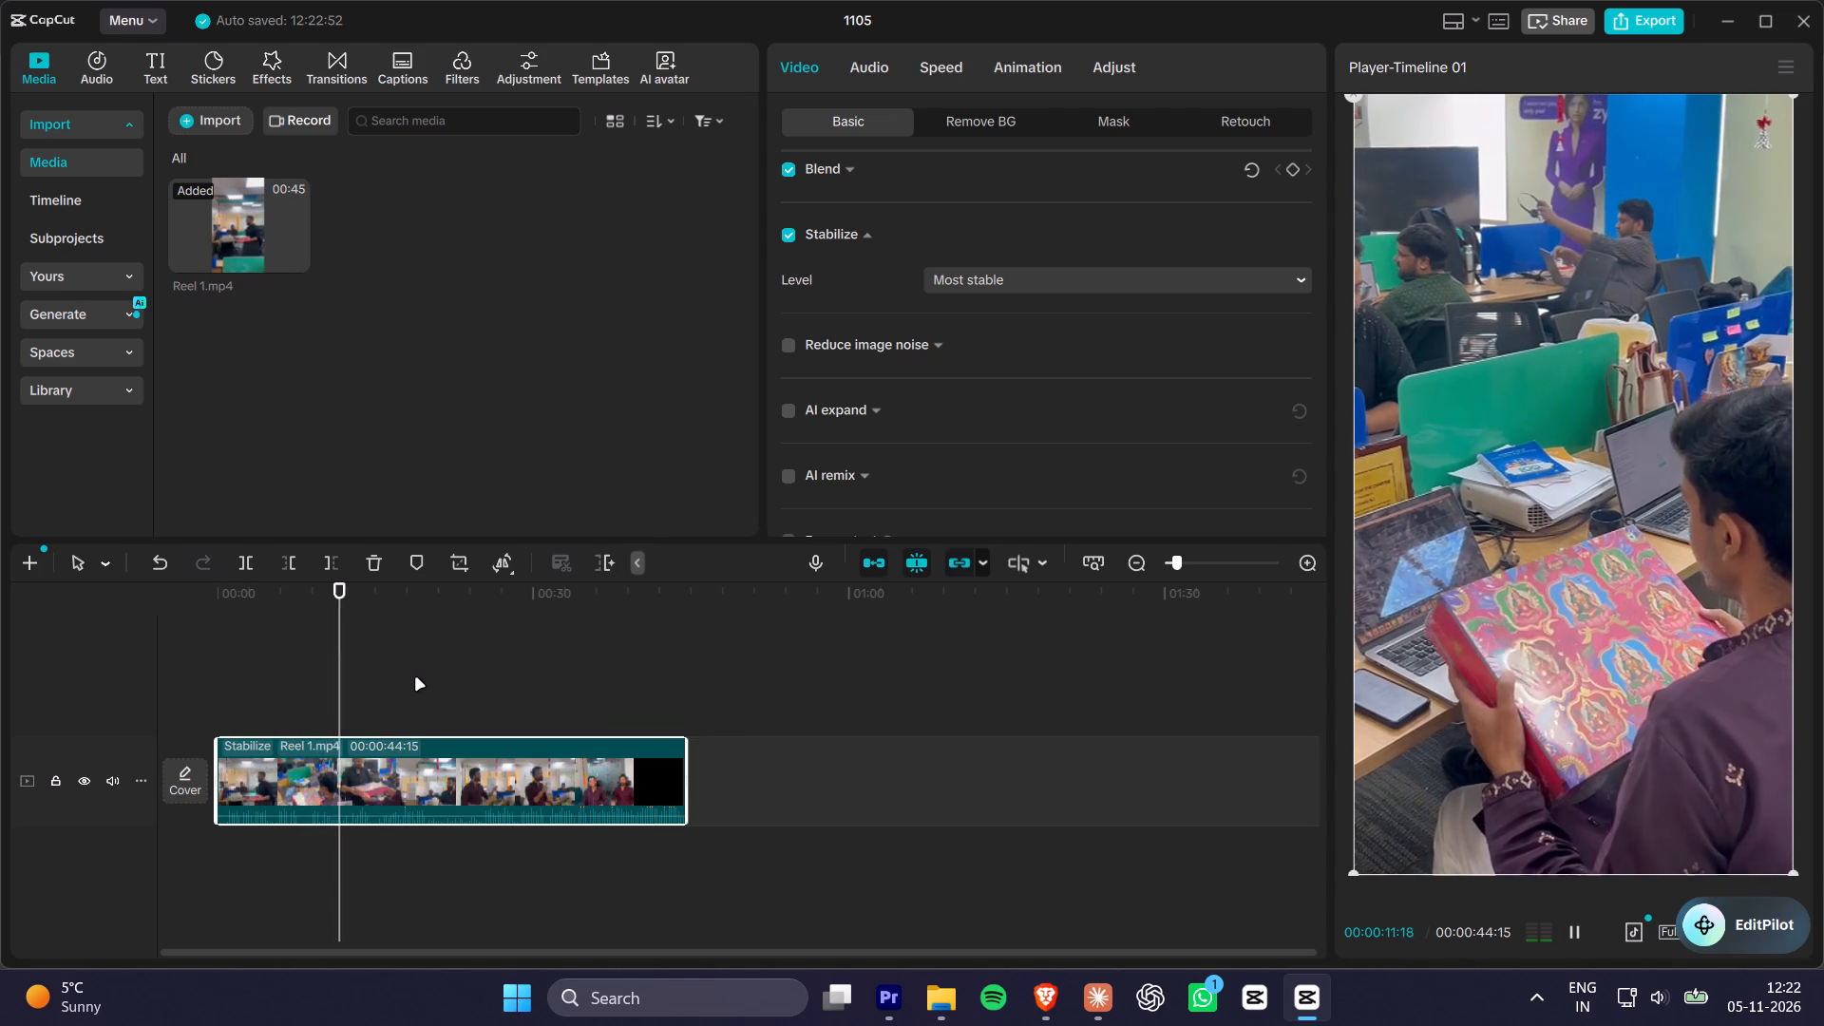
{"action": "key", "text": "space"}
{"action": "key", "text": "space"}
{"action": "key", "text": "space"}
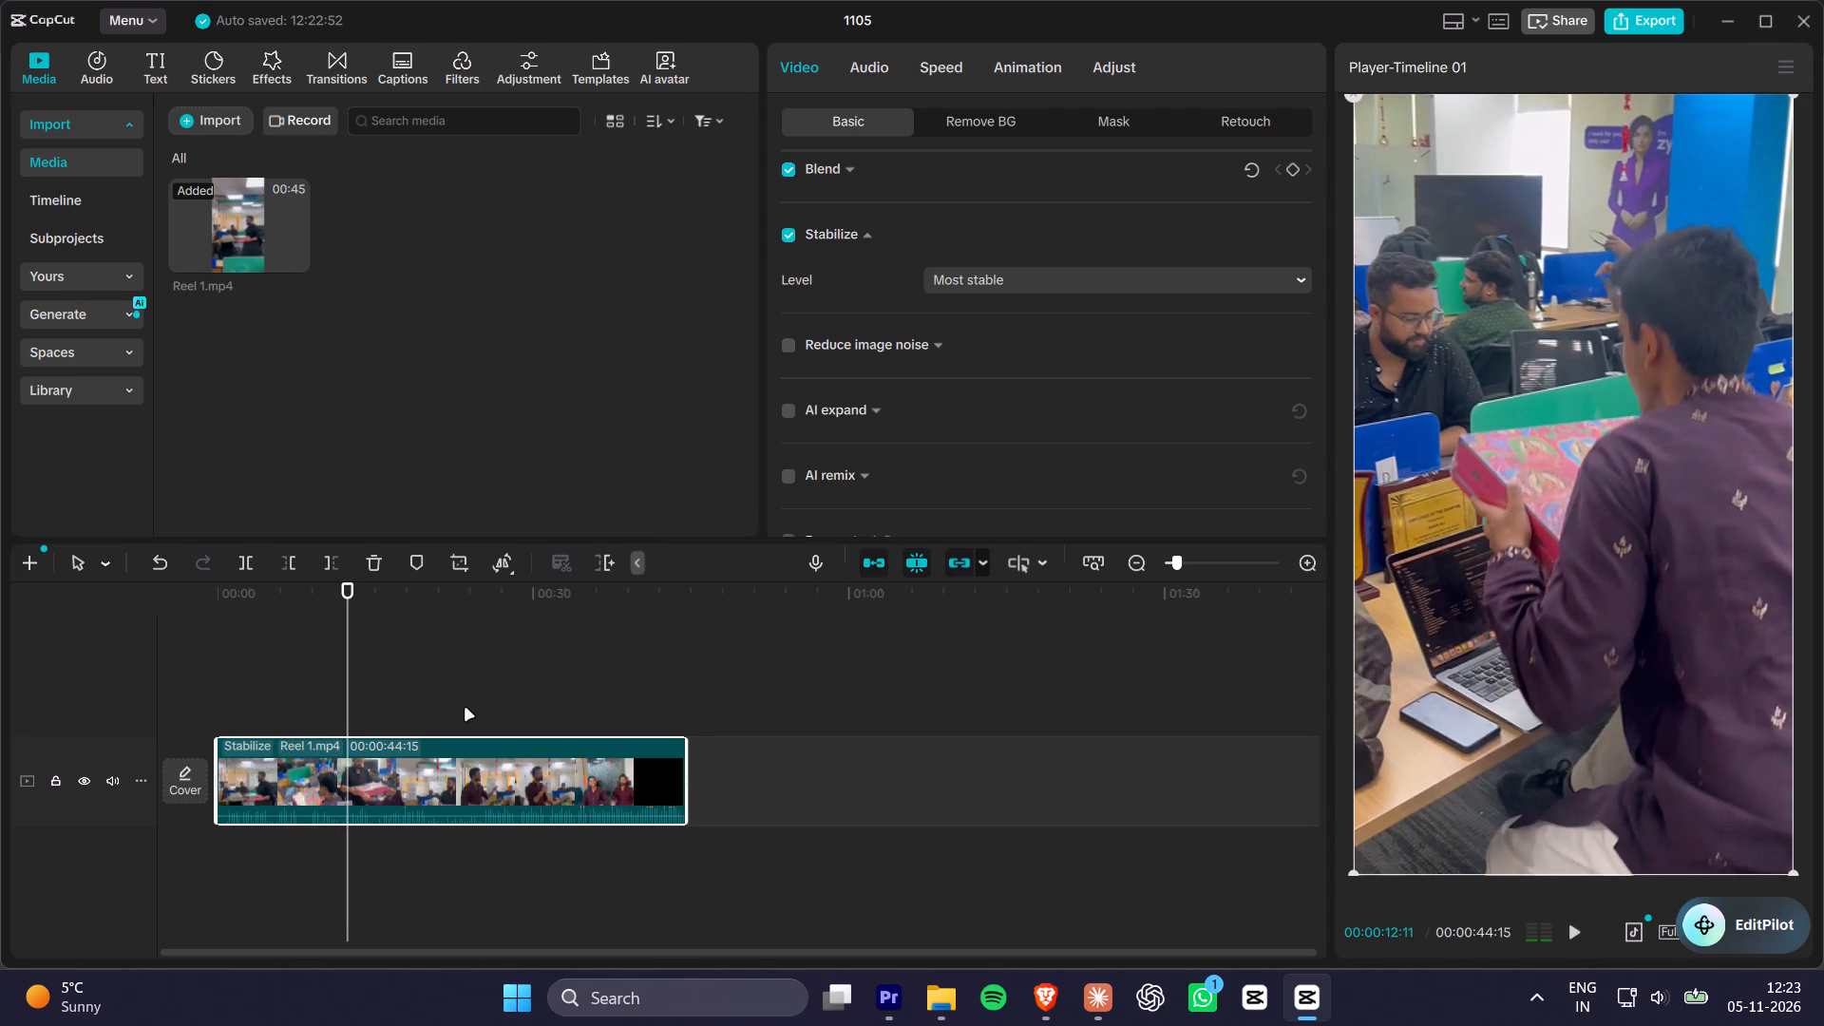
{"action": "left_click_drag", "start_coordinate": [305, 597], "coordinate": [120, 616]}
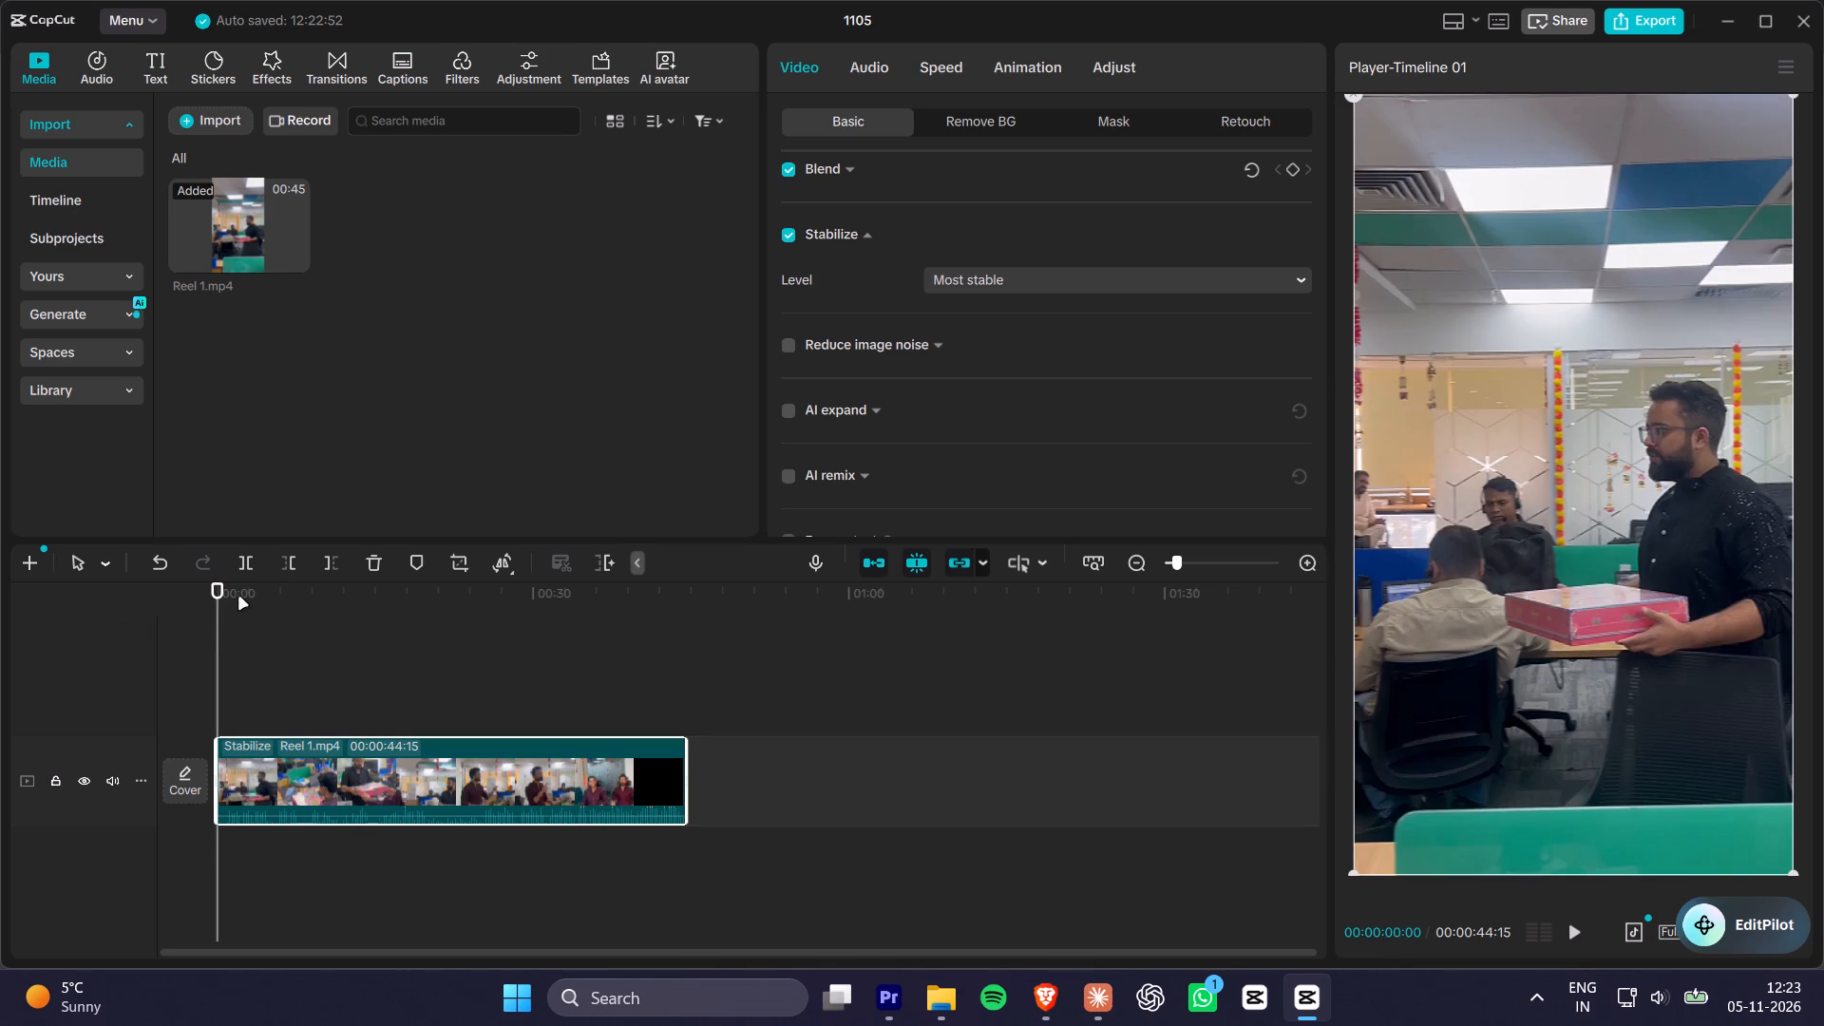
{"action": "left_click_drag", "start_coordinate": [239, 598], "coordinate": [667, 611]}
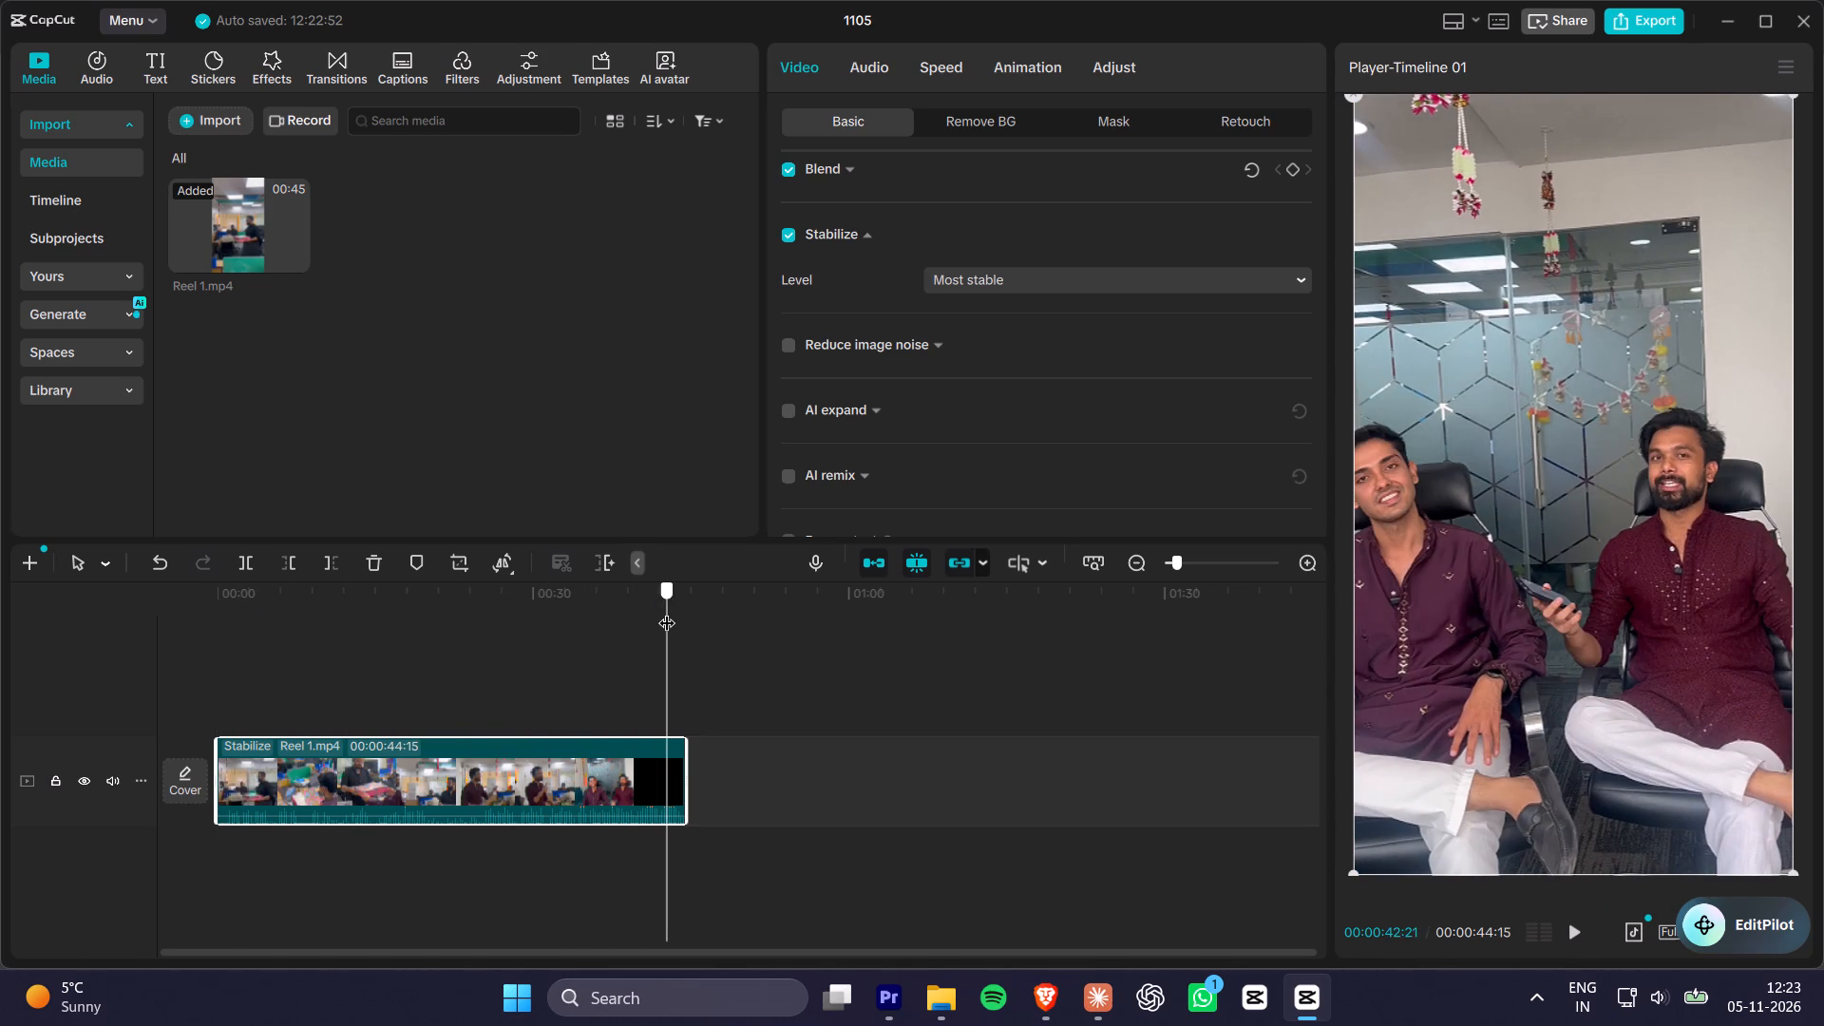
{"action": "left_click_drag", "start_coordinate": [667, 611], "coordinate": [32, 666]}
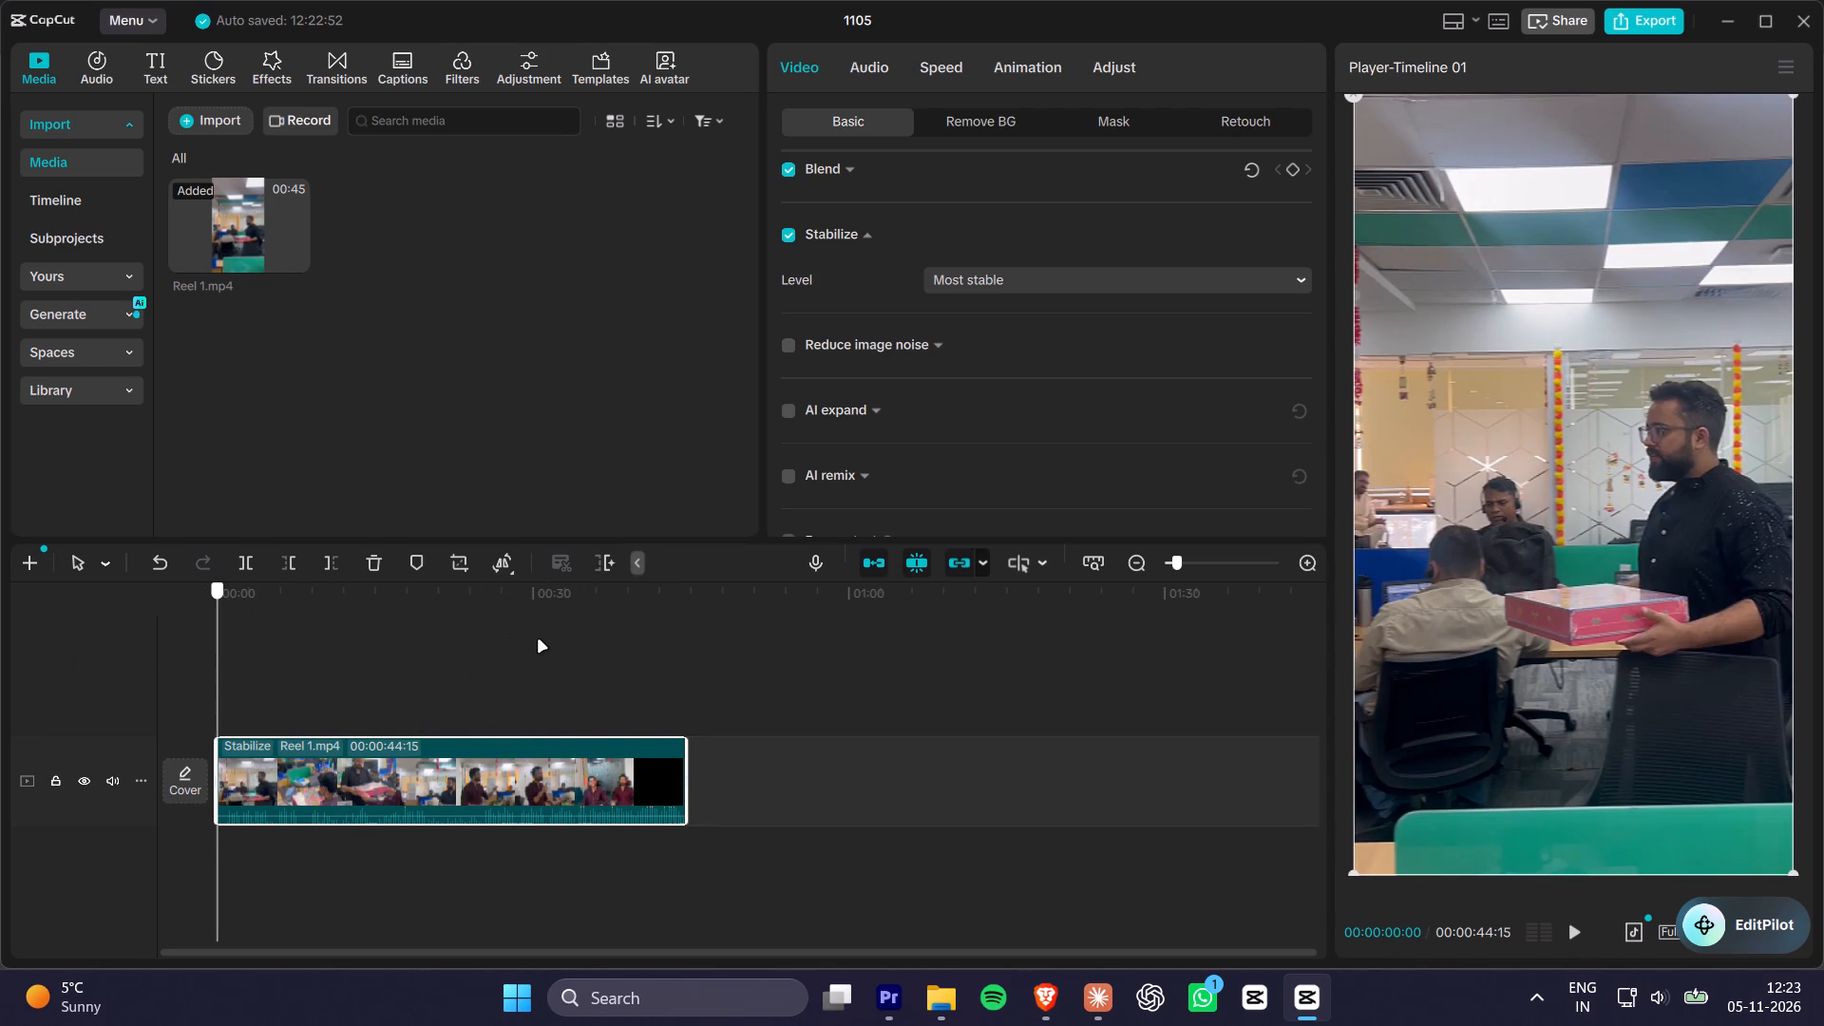
Switch to Premiere, move the playhead to the start of Reel 1 and apply Warp Stabilizer to the adjustment layer.
{"action": "key", "text": "alt+Tab"}
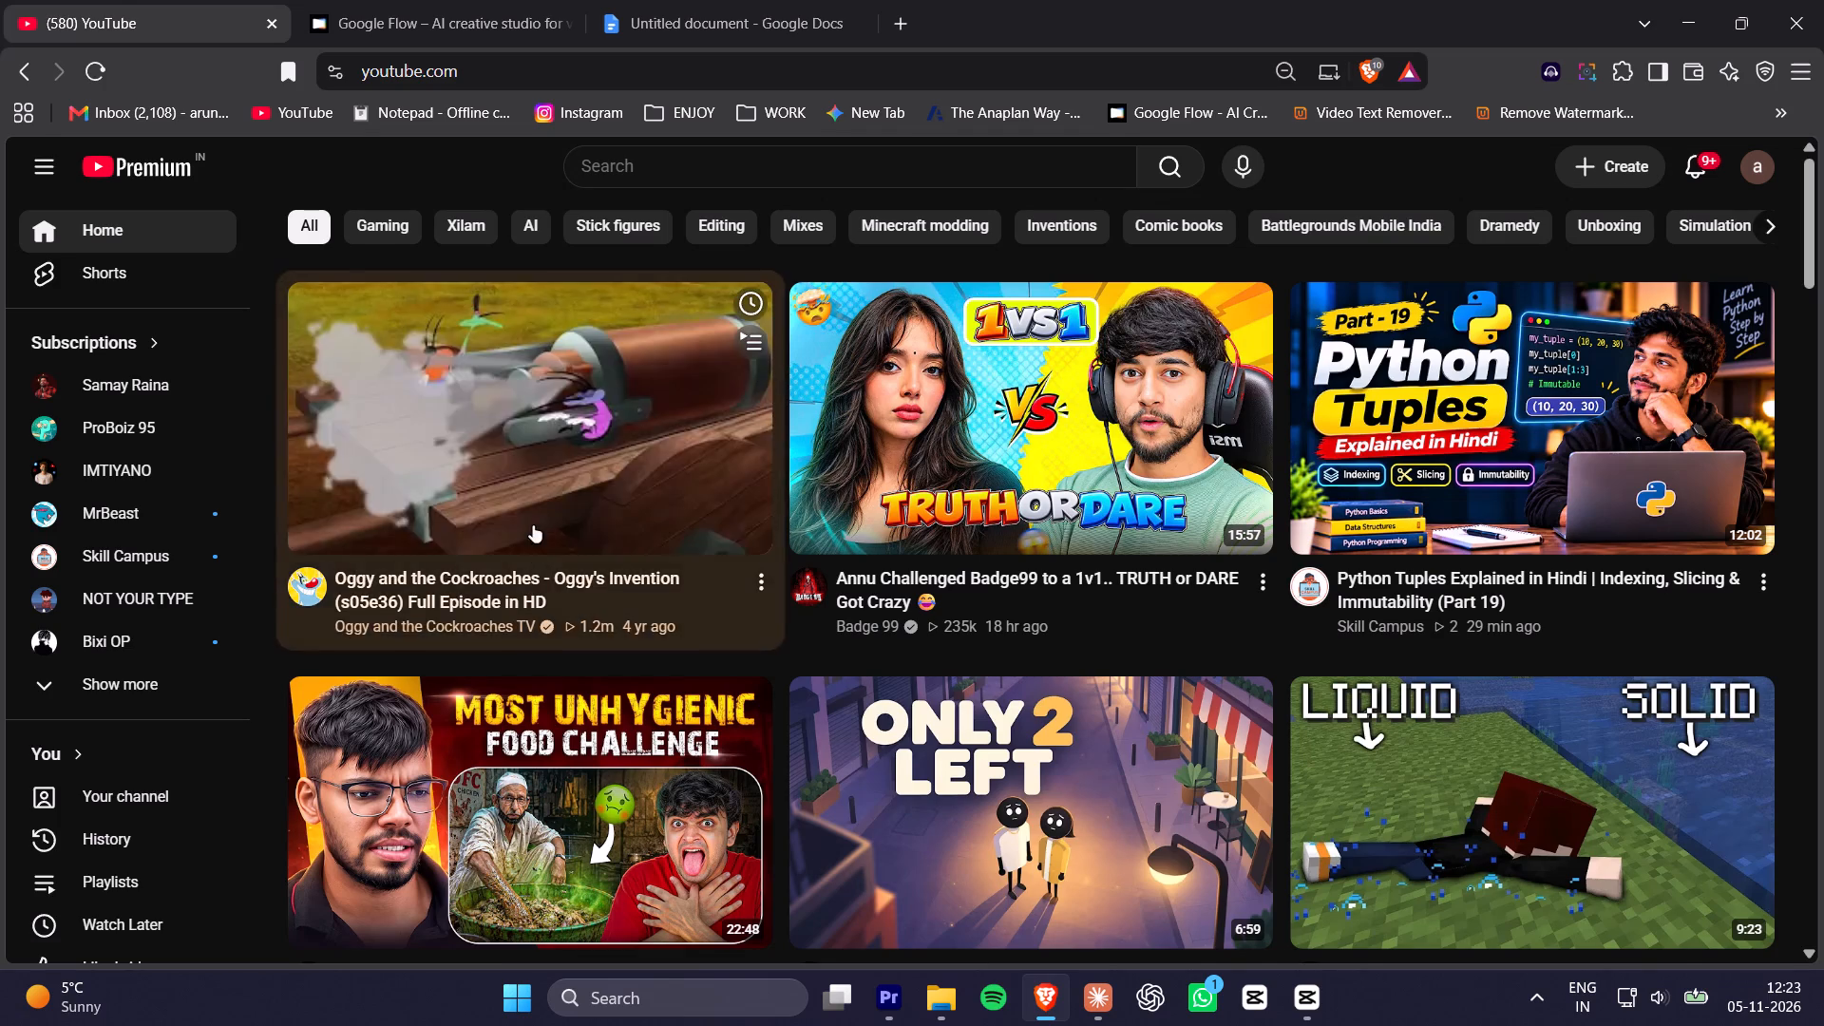
{"action": "key", "text": "alt+Tab"}
{"action": "key", "text": "alt+Tab"}
{"action": "left_click_drag", "start_coordinate": [420, 601], "coordinate": [227, 619]}
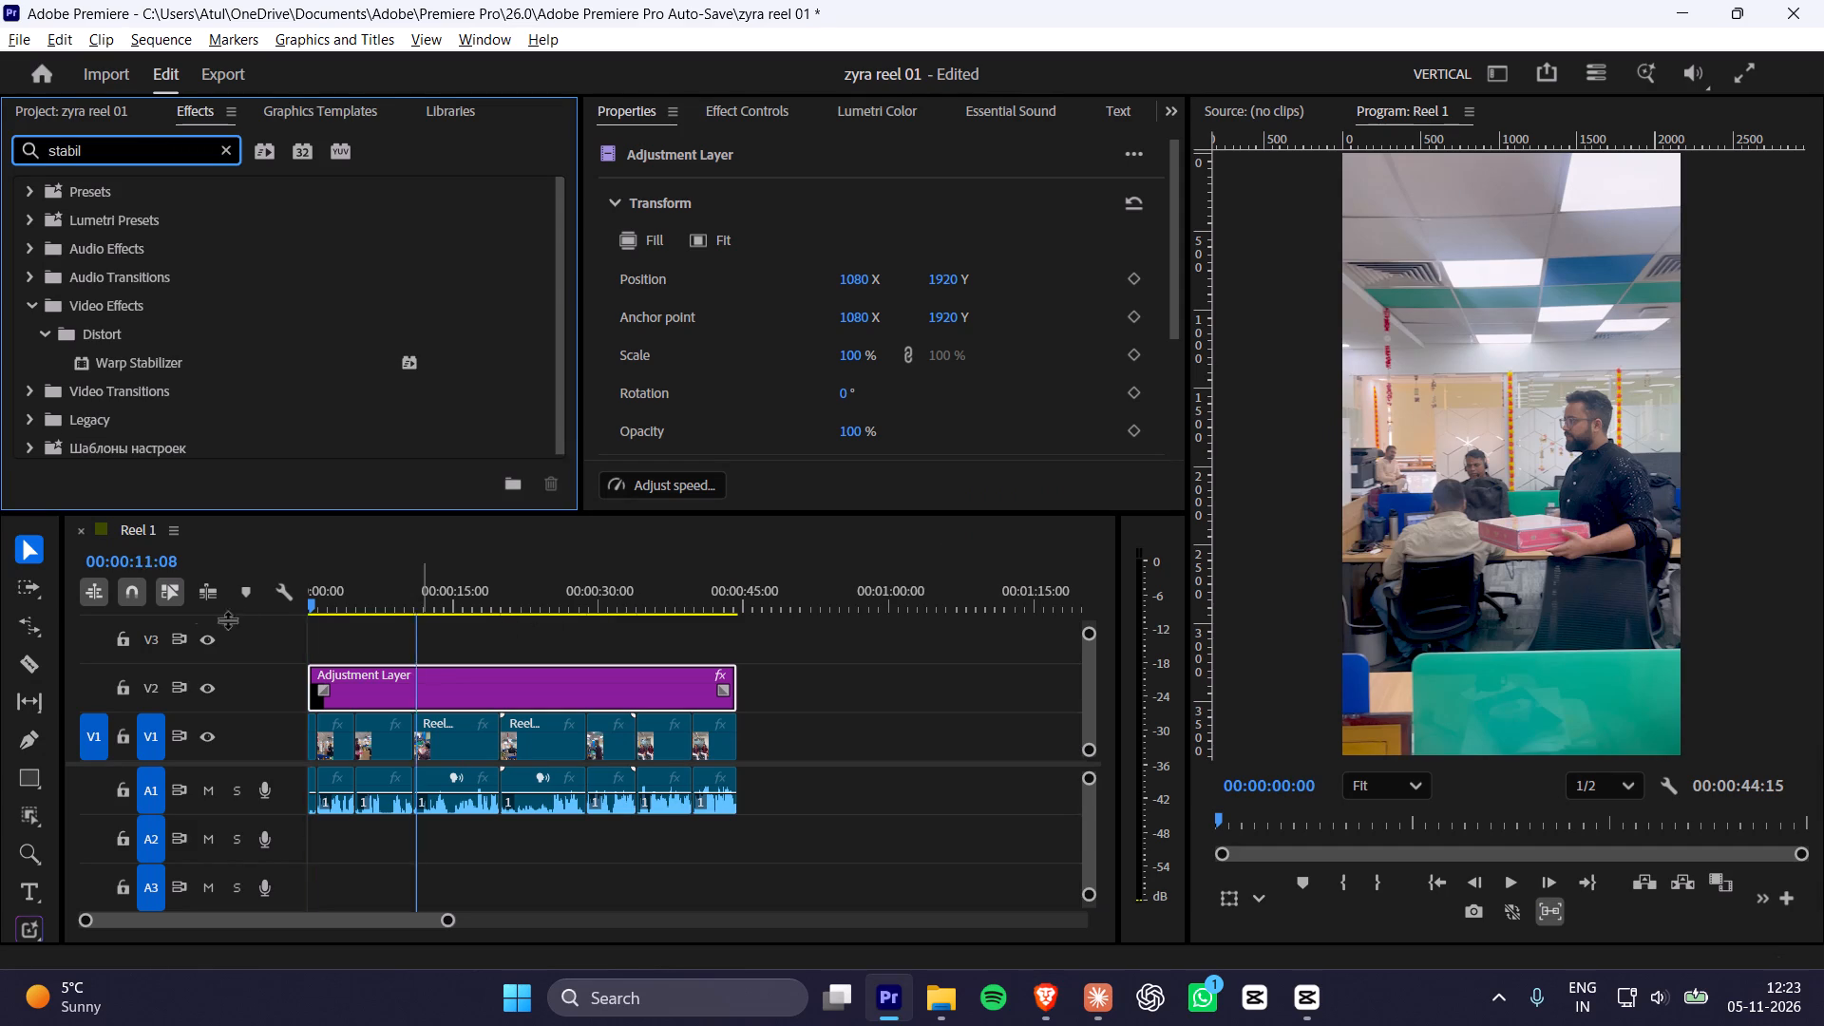
{"action": "left_click_drag", "start_coordinate": [227, 619], "coordinate": [200, 619]}
{"action": "left_click", "coordinate": [95, 157]}
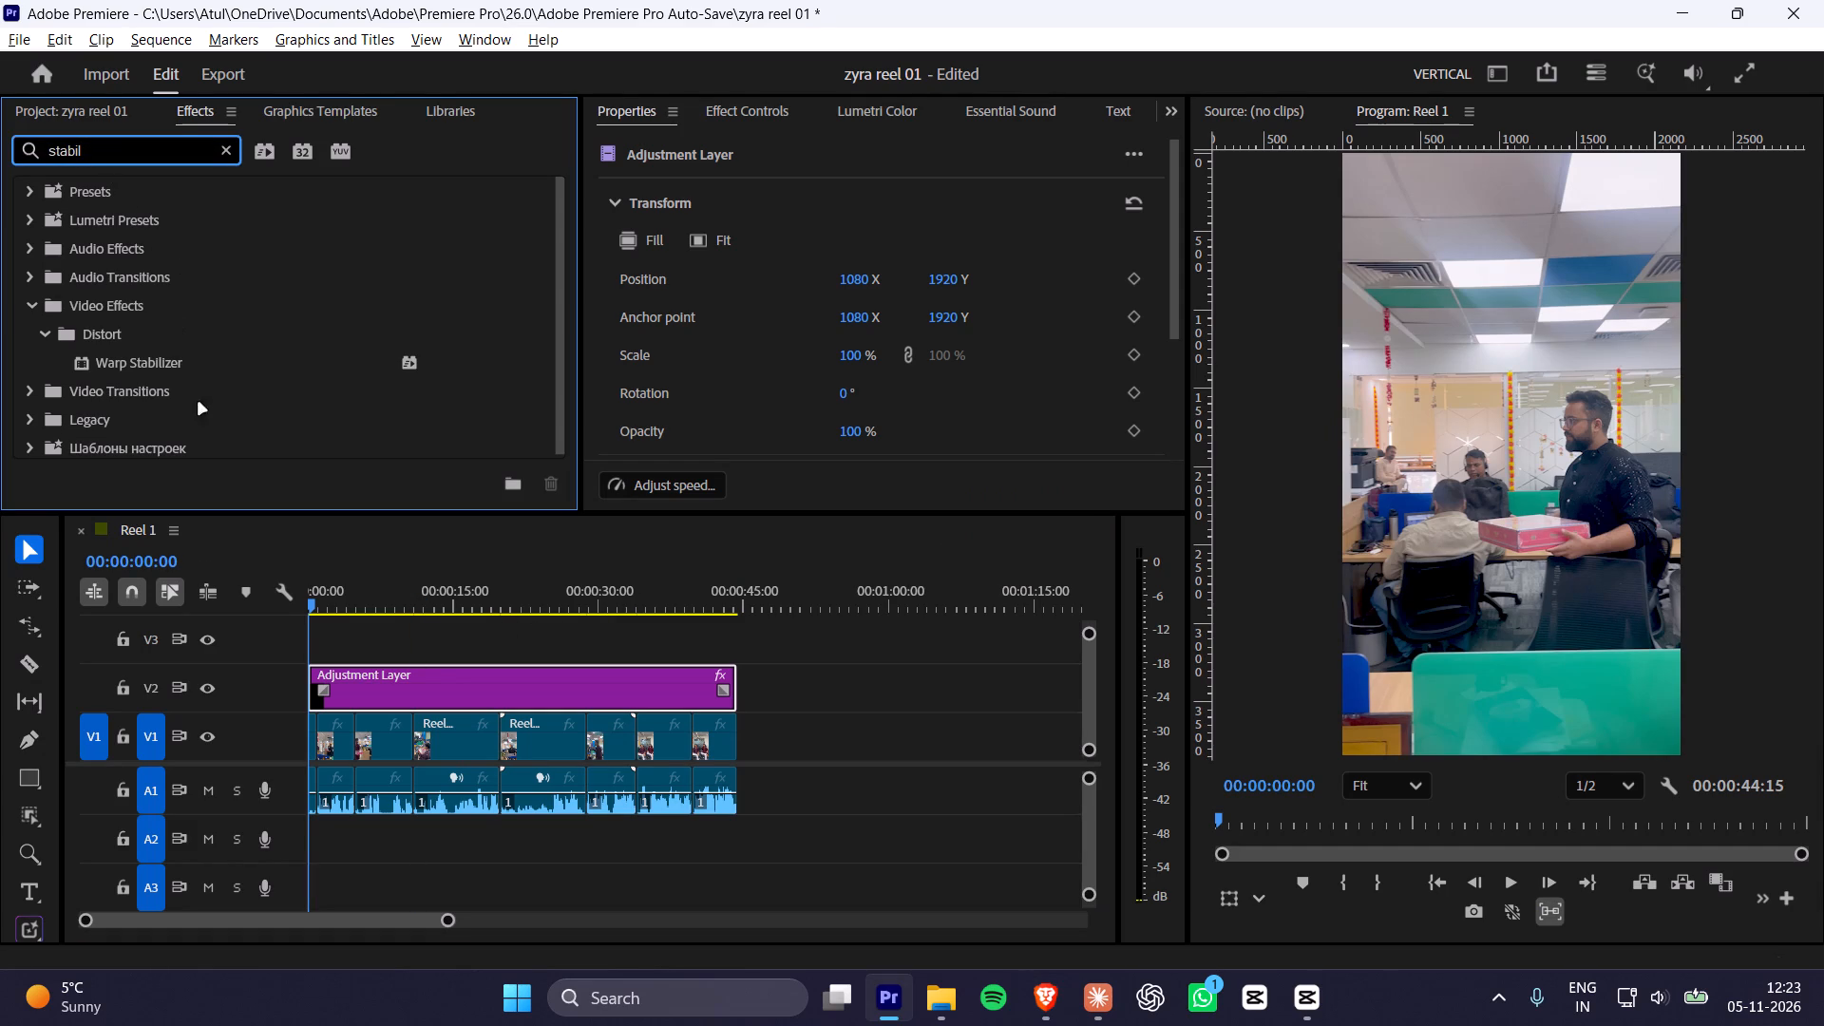
{"action": "left_click_drag", "start_coordinate": [149, 364], "coordinate": [360, 682]}
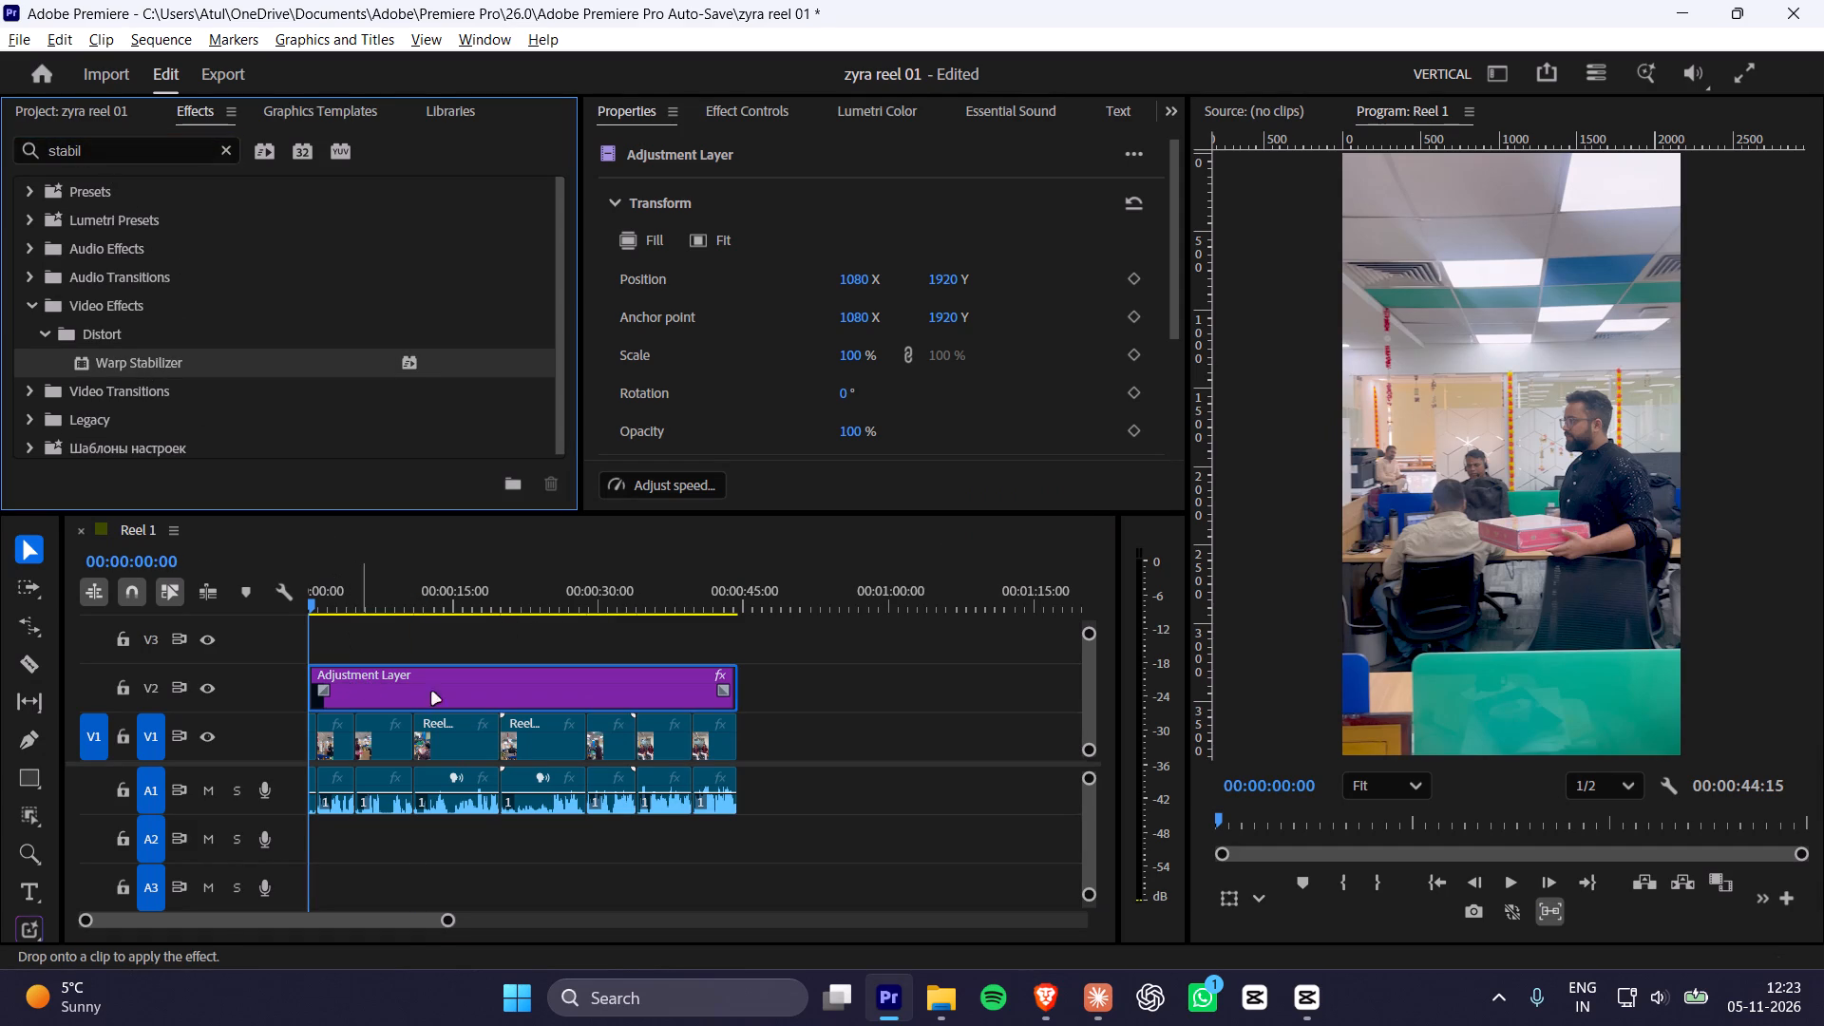
Select the adjustment layer and examine the Warp Stabilizer settings and analysis progress in its effect controls.
{"action": "left_click", "coordinate": [446, 694]}
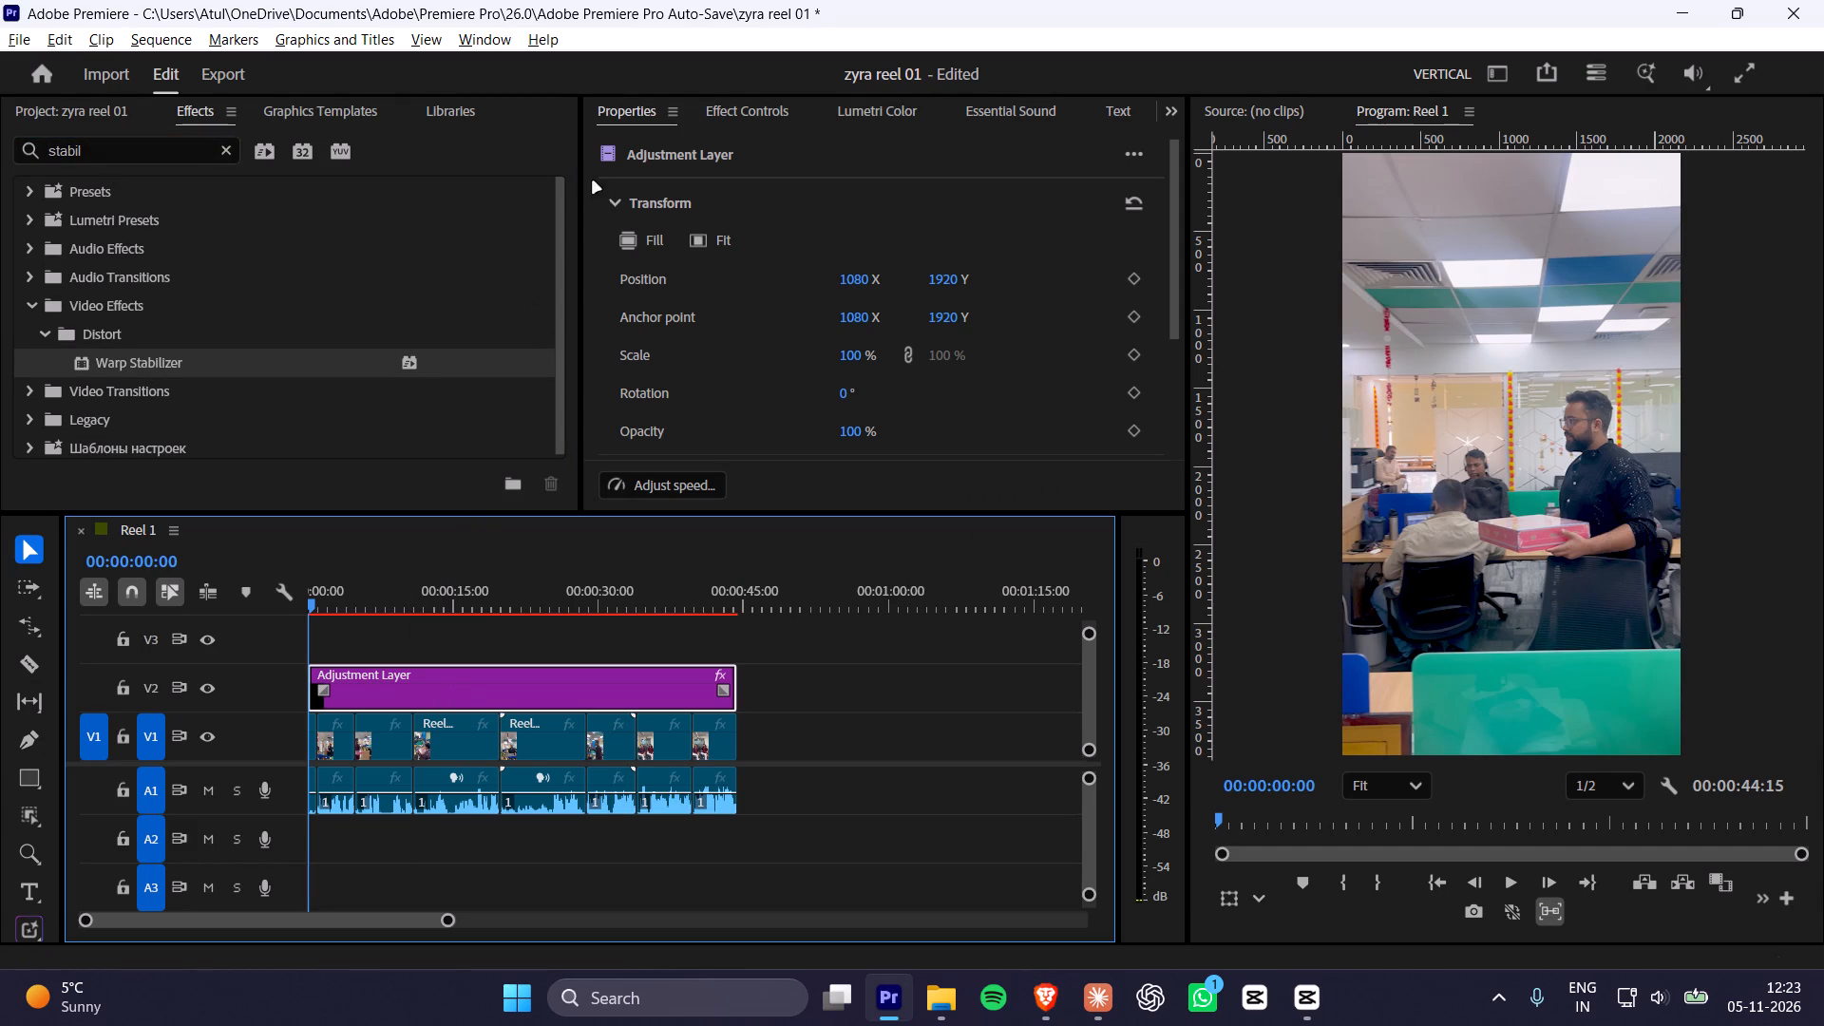
{"action": "left_click", "coordinate": [714, 112]}
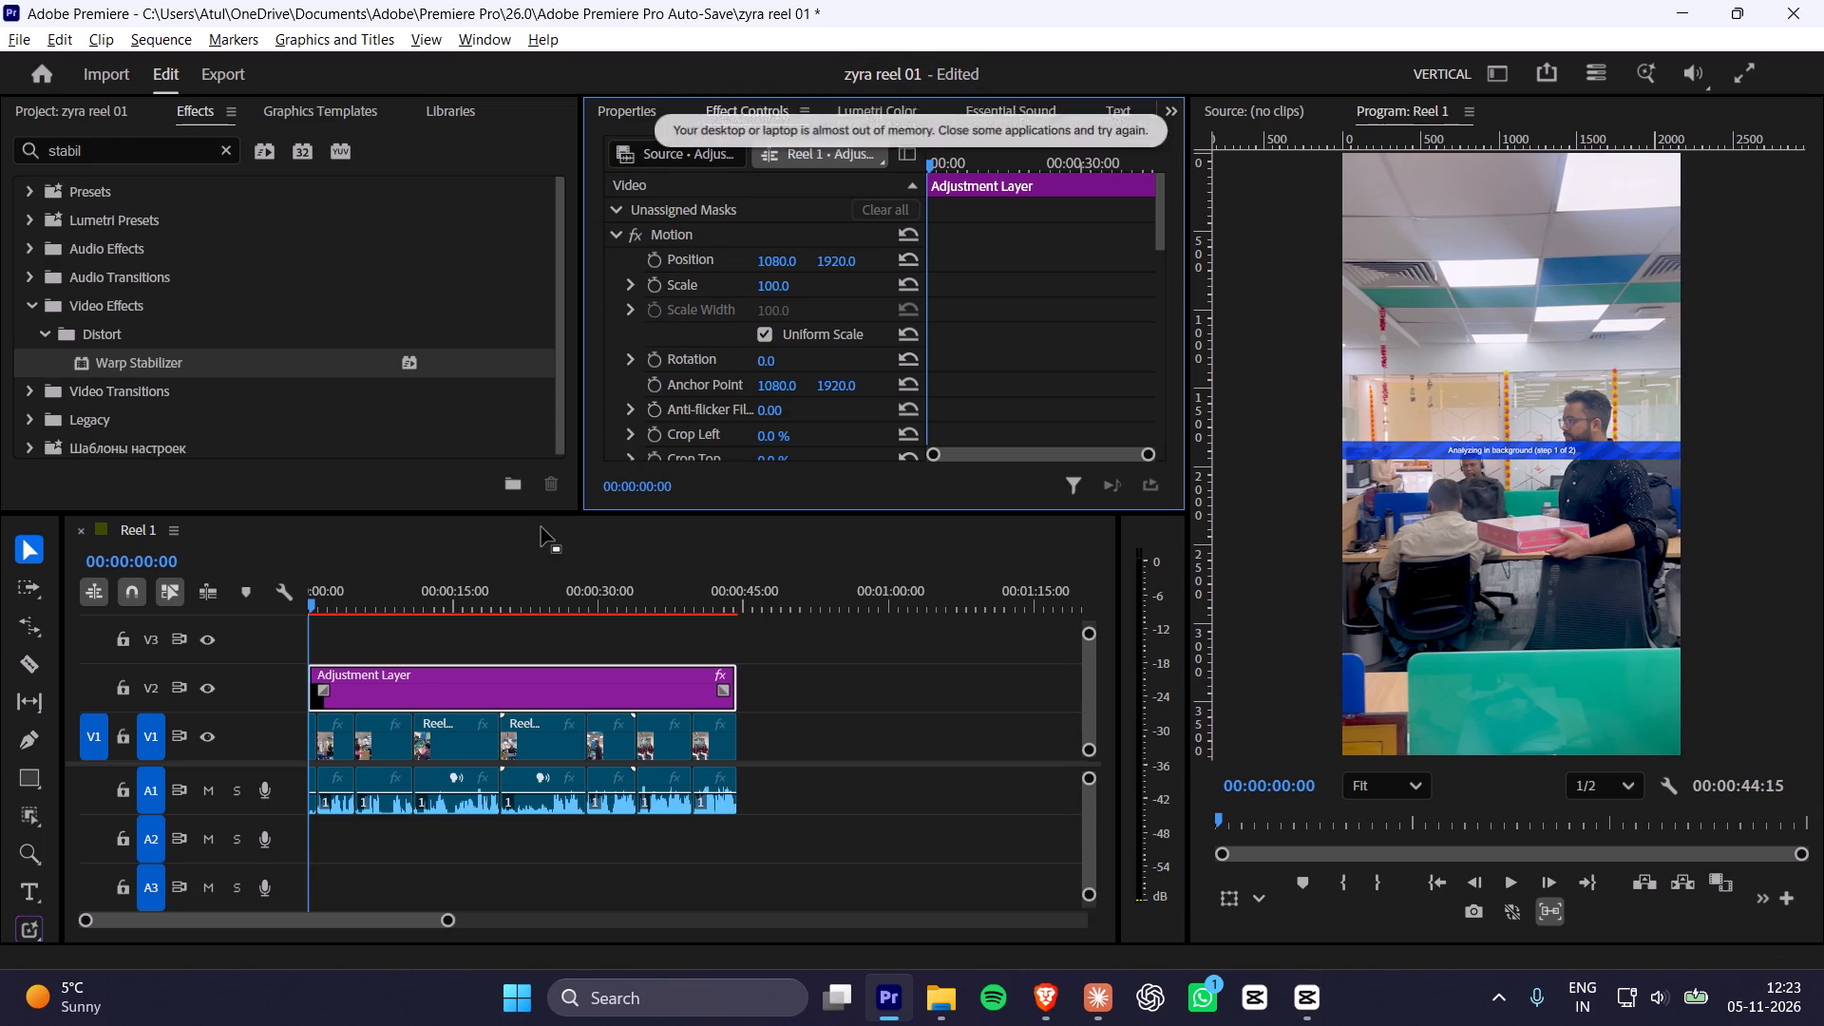
{"action": "scroll", "coordinate": [721, 462], "scroll_direction": "down", "scroll_amount": 1}
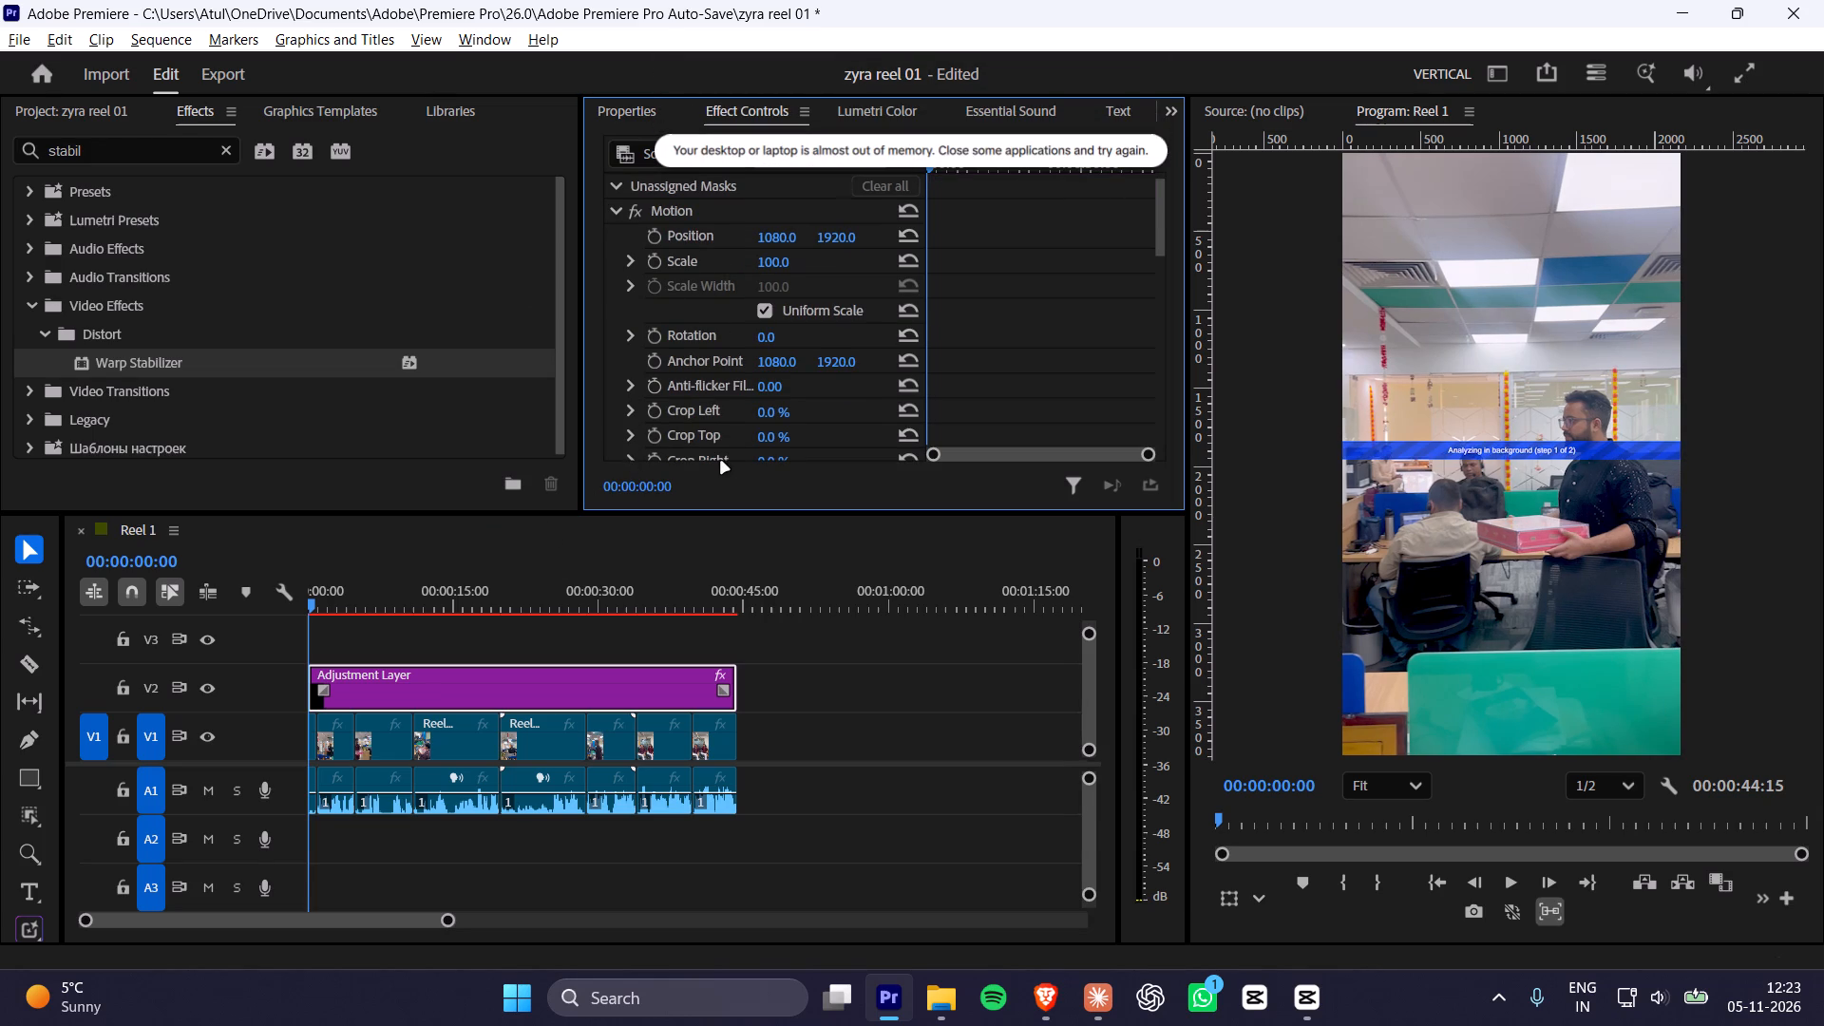
{"action": "scroll", "coordinate": [719, 351], "scroll_direction": "down", "scroll_amount": 8}
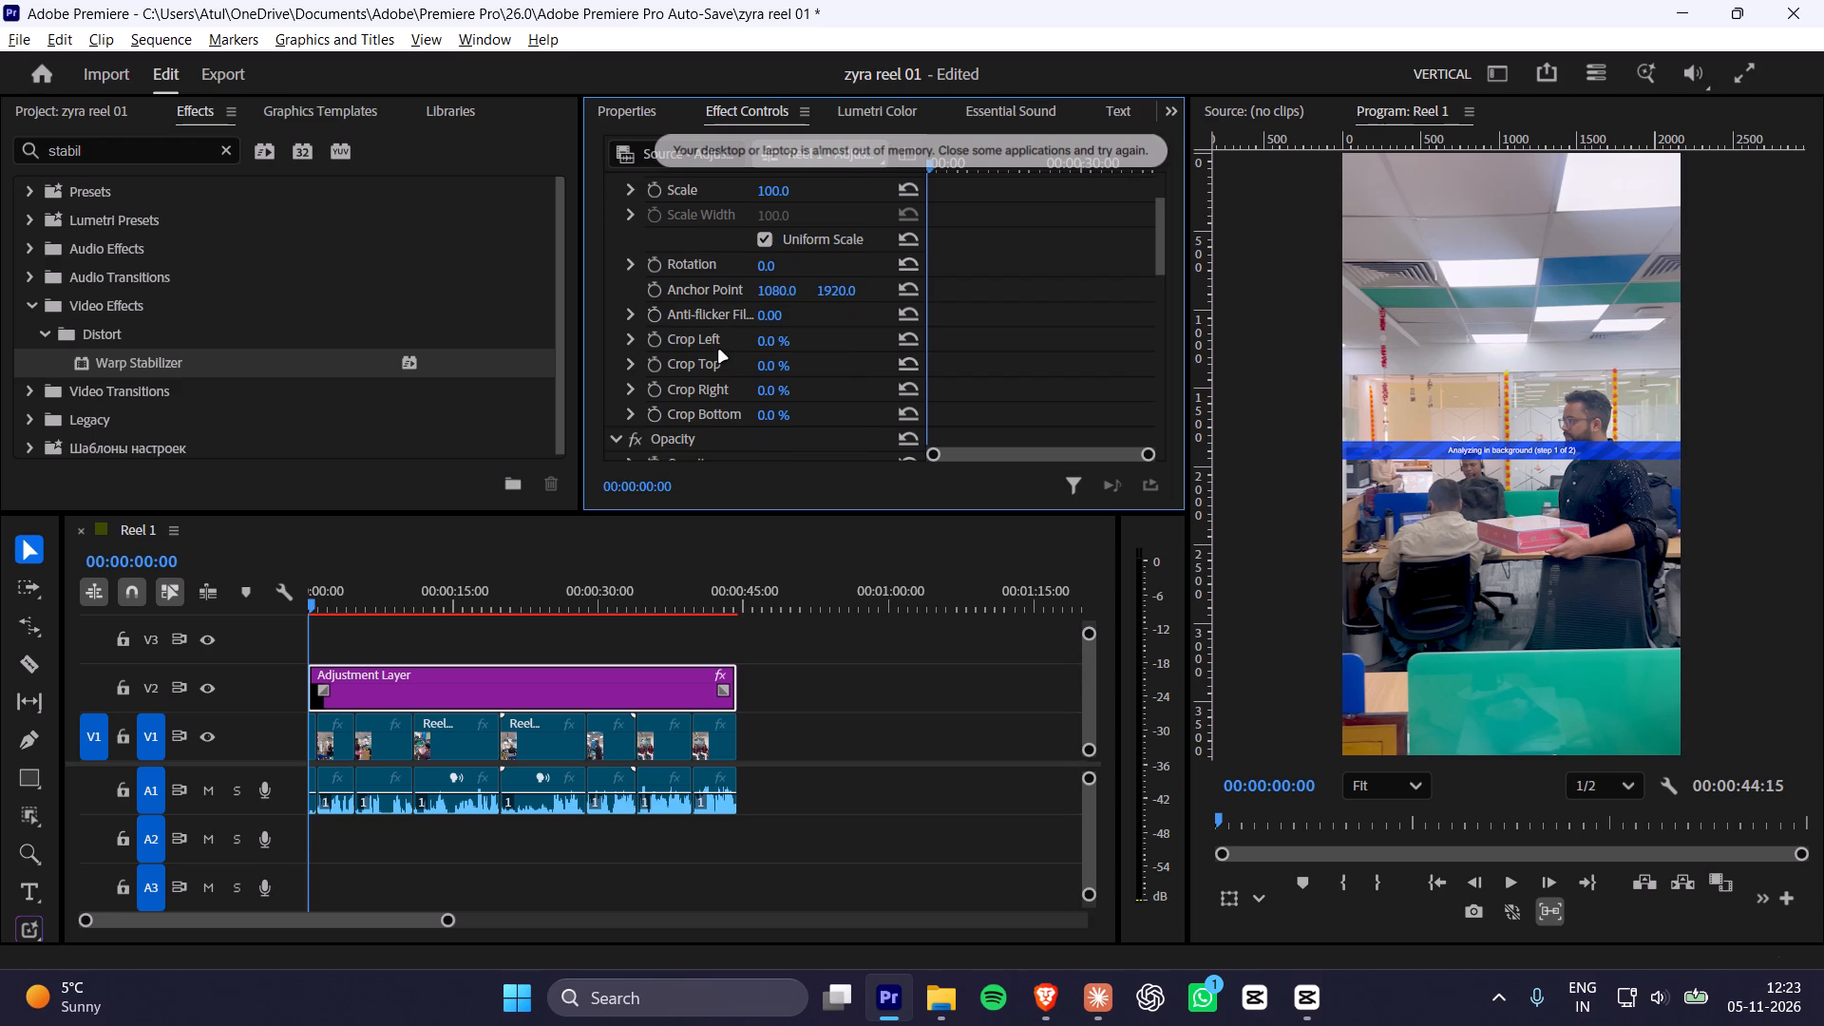
{"action": "scroll", "coordinate": [719, 351], "scroll_direction": "down", "scroll_amount": 6}
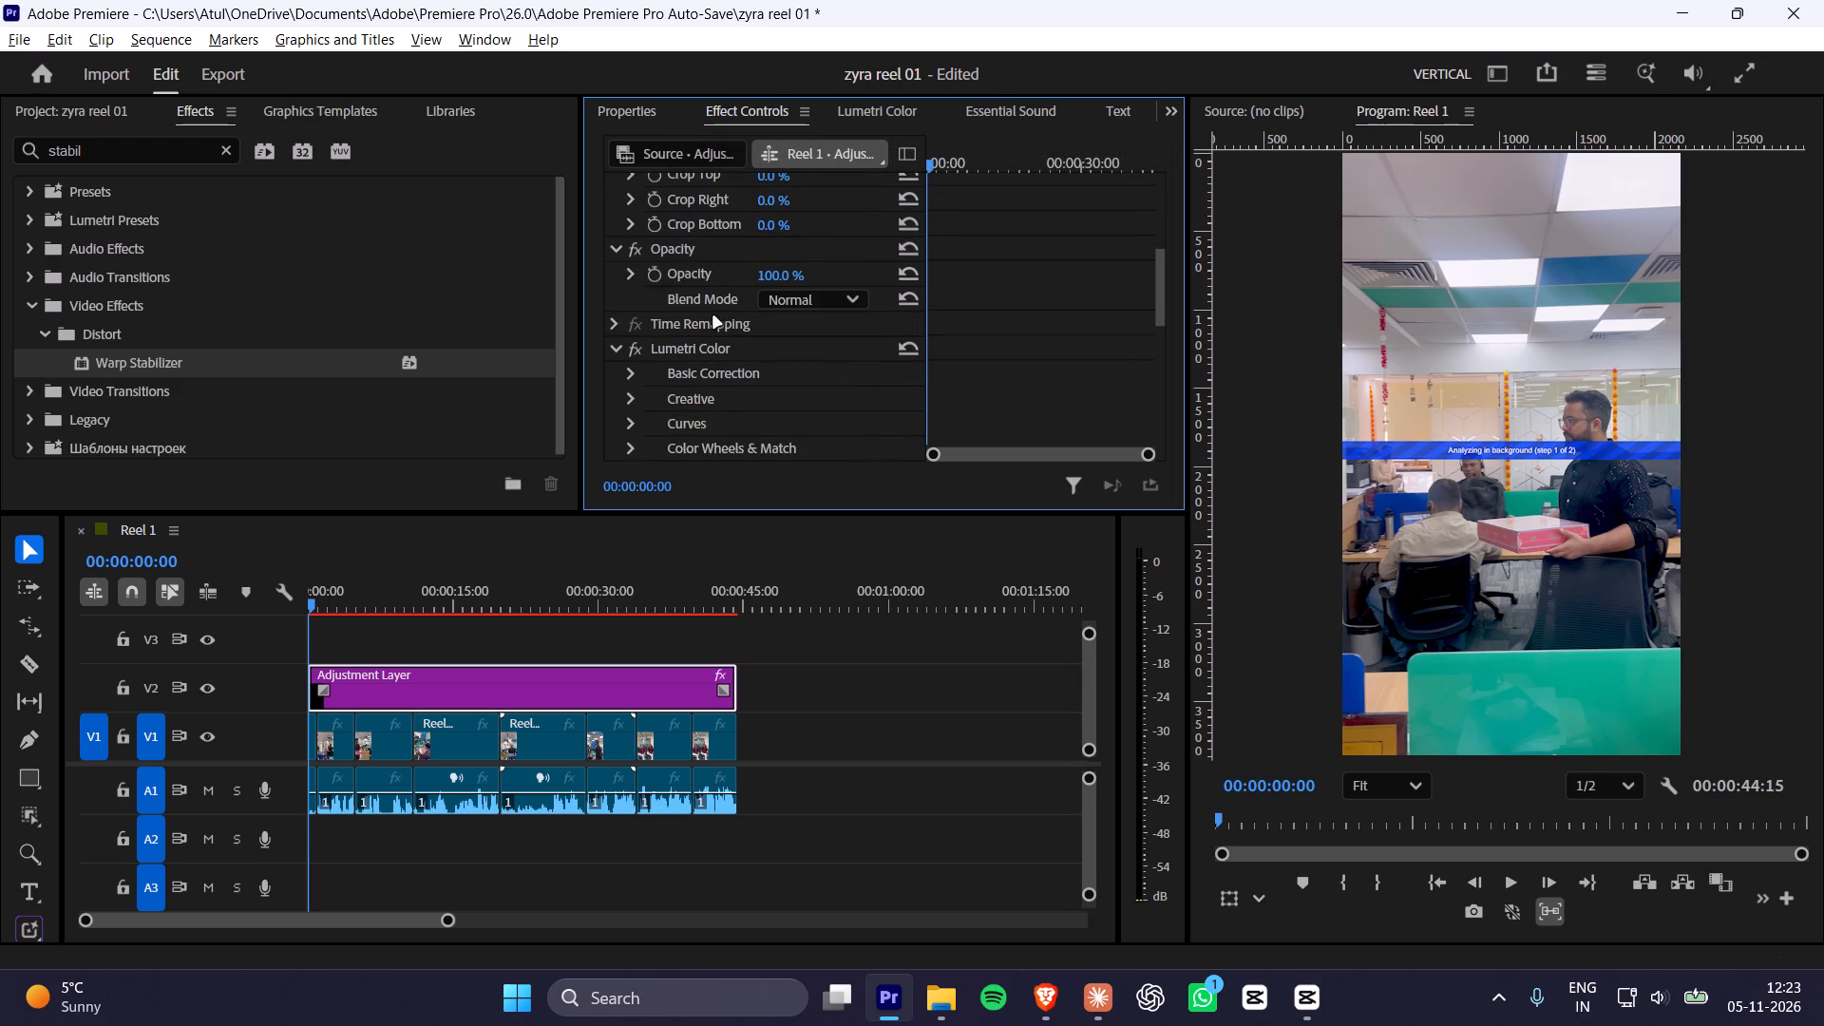
{"action": "scroll", "coordinate": [713, 316], "scroll_direction": "down", "scroll_amount": 6}
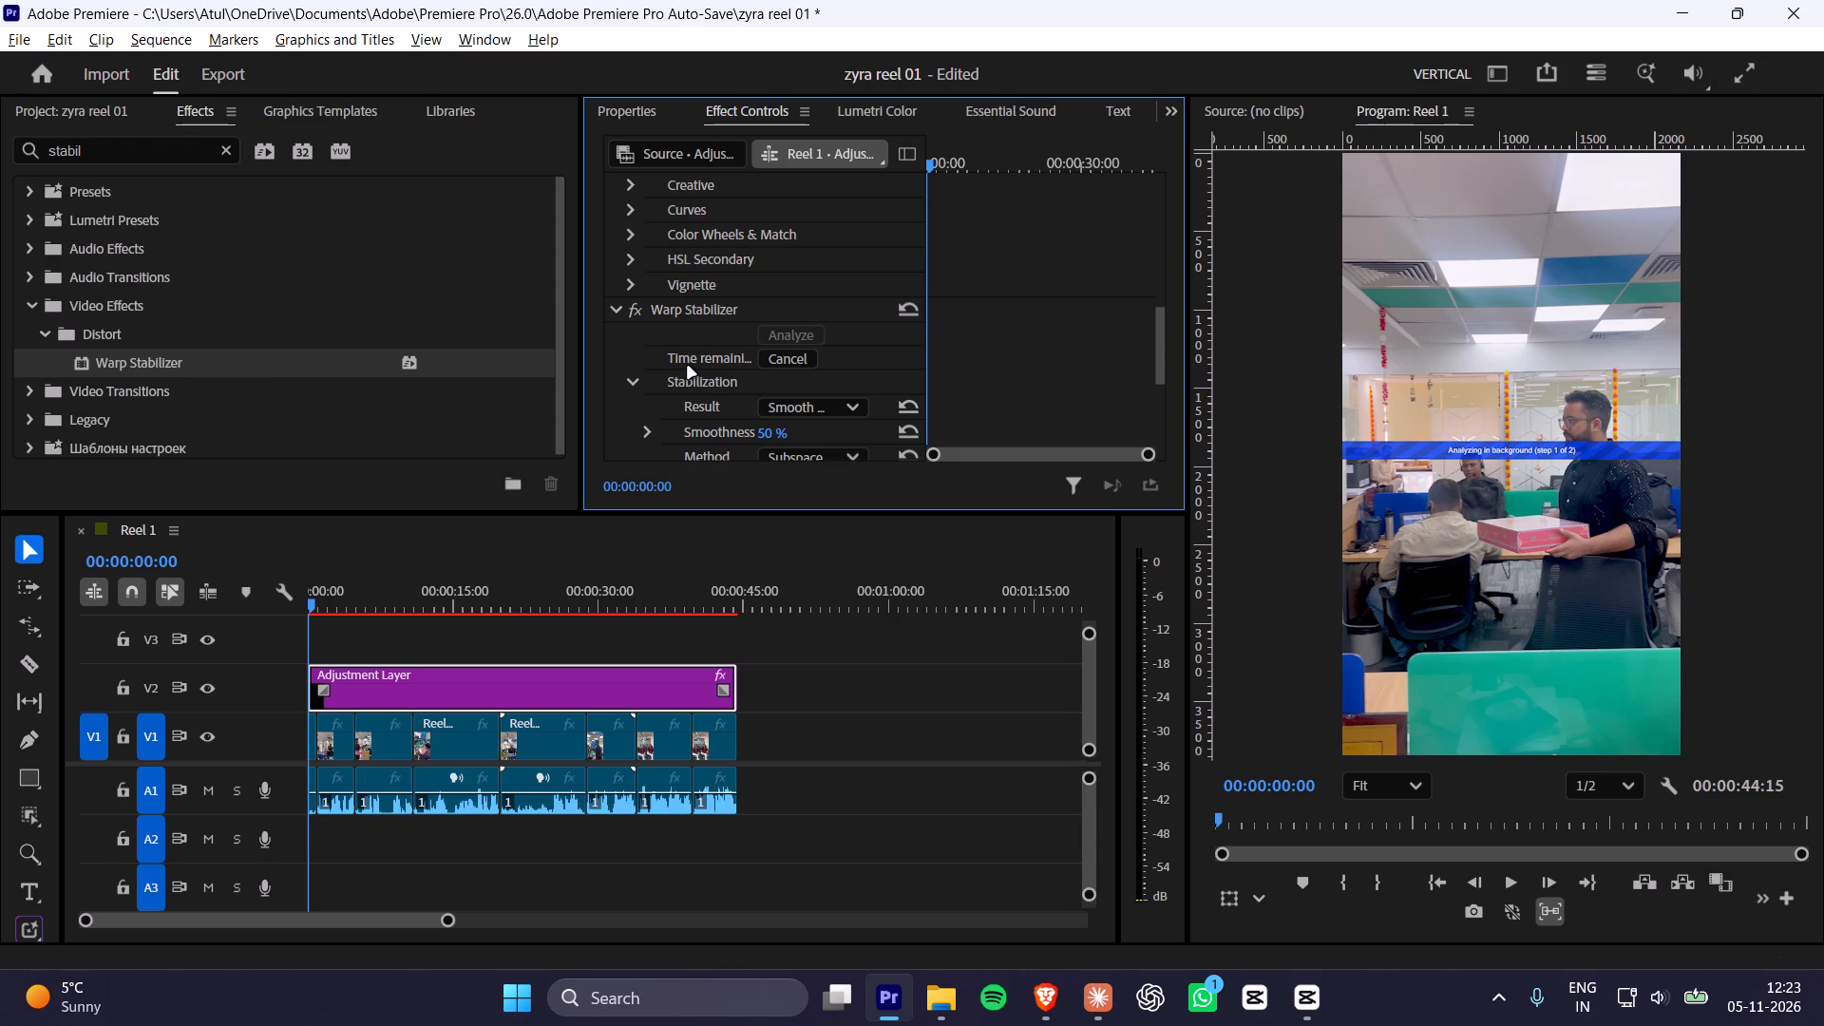
Switch to CapCut, close the 1105 project and exit the program.
{"action": "left_click", "coordinate": [1329, 1009]}
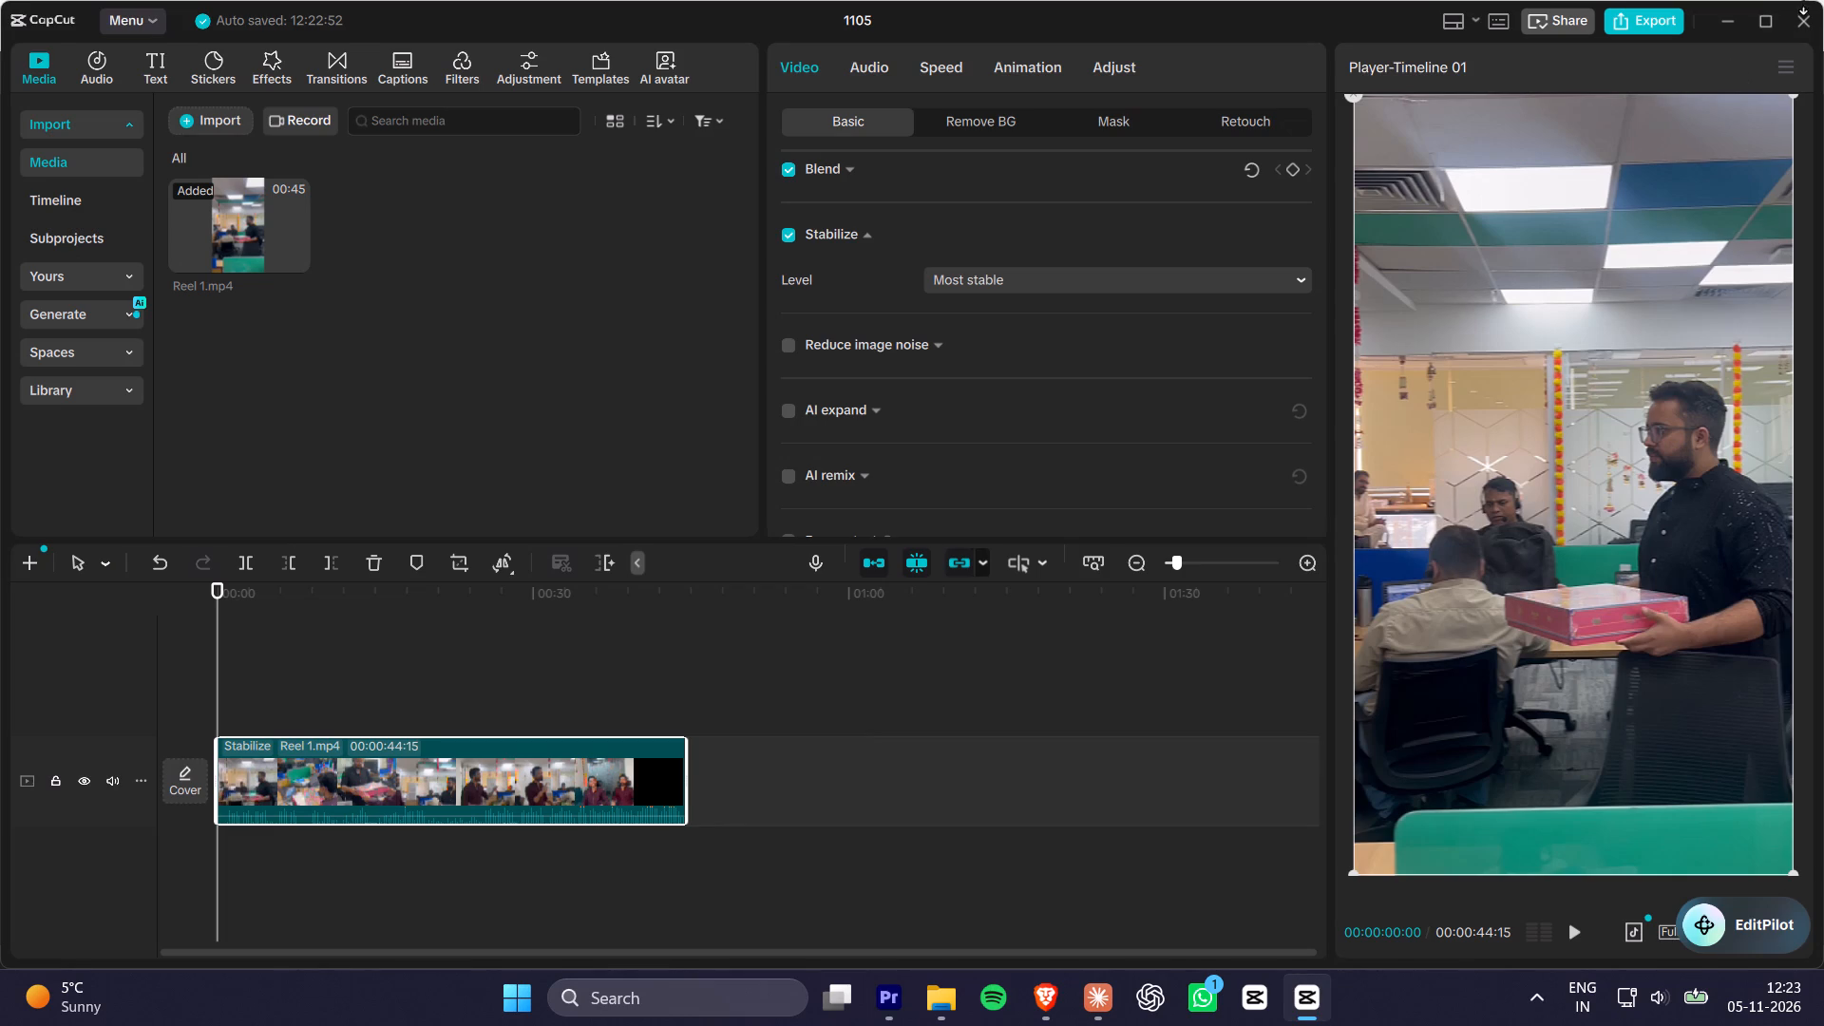
{"action": "left_click", "coordinate": [1810, 10]}
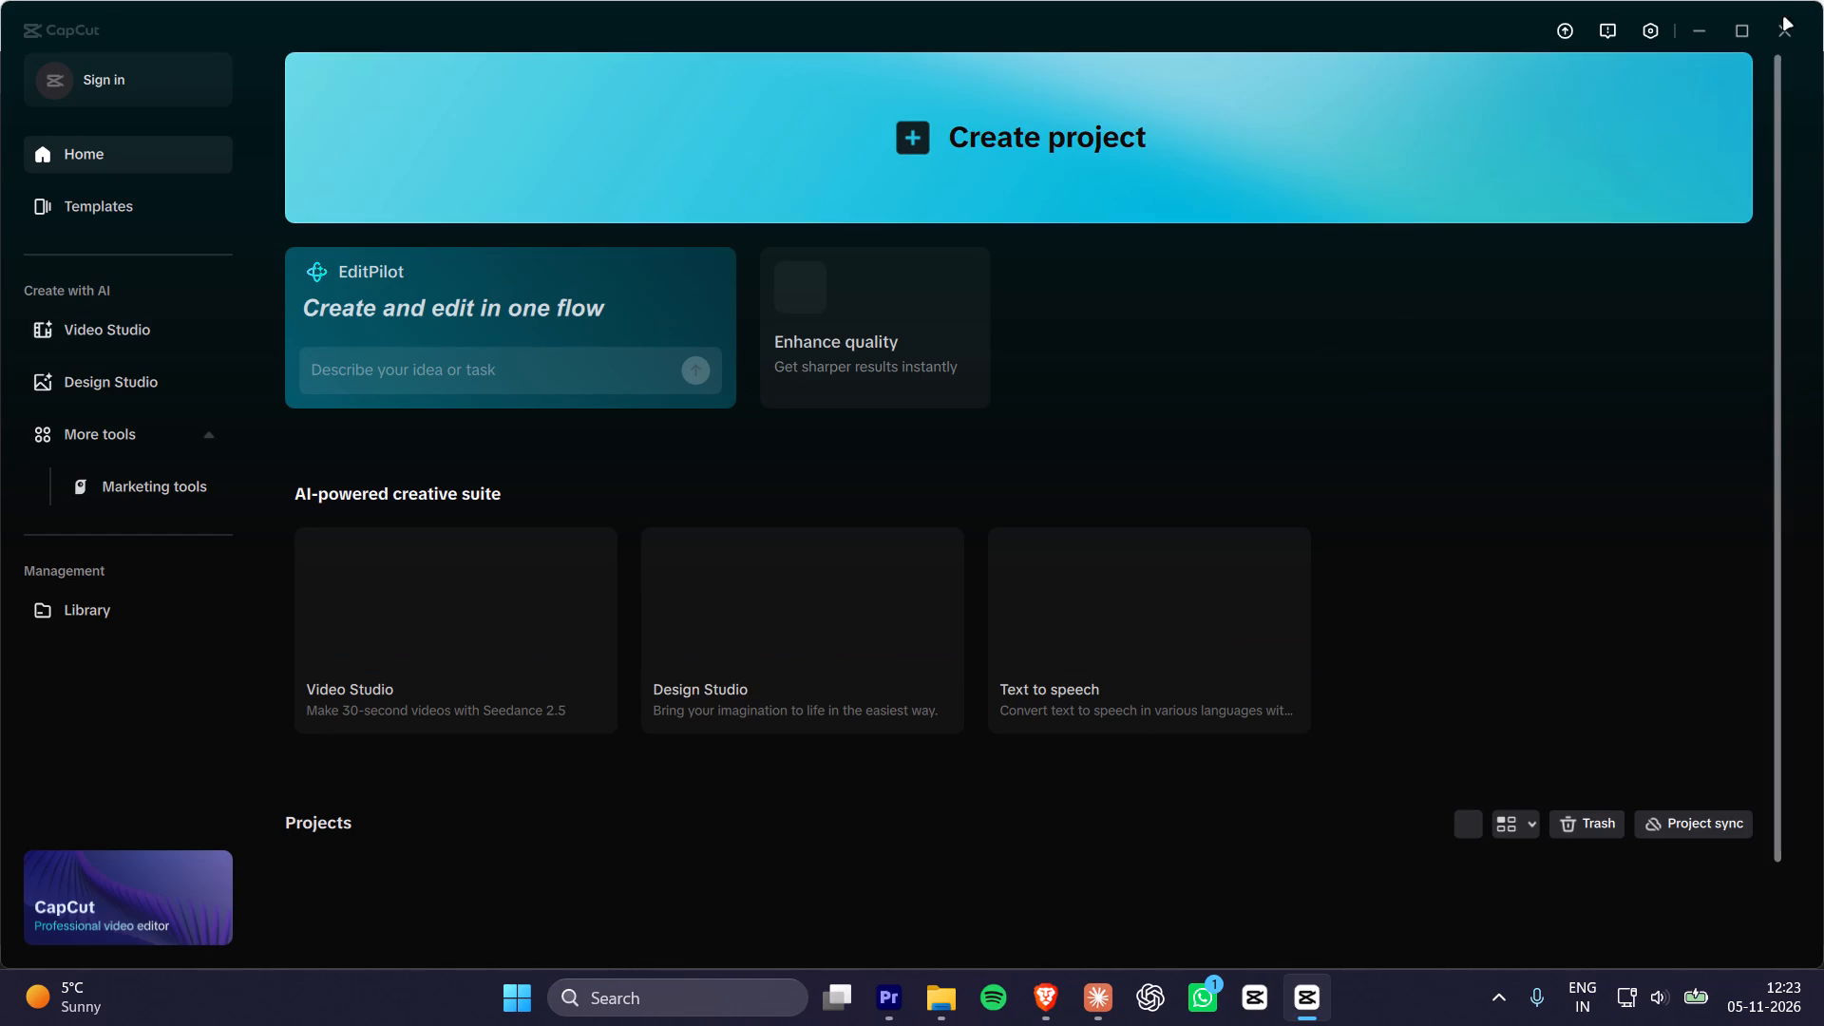
{"action": "left_click", "coordinate": [1786, 35]}
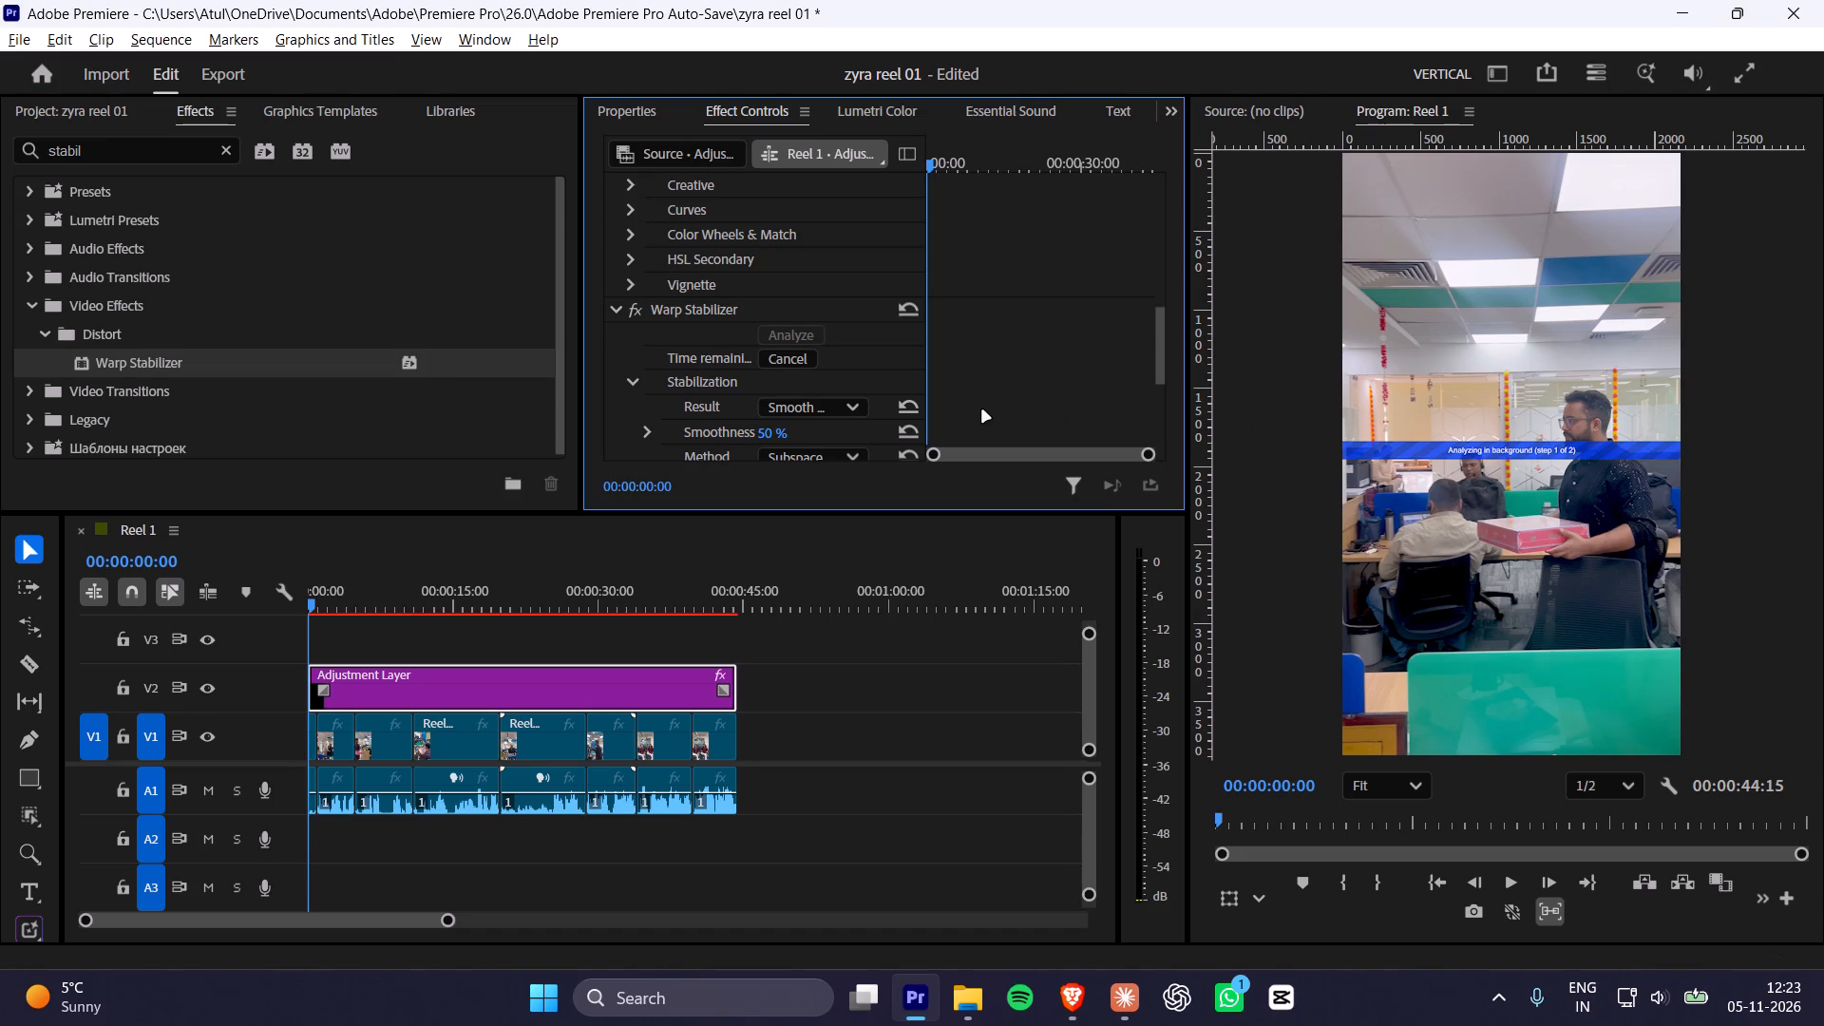
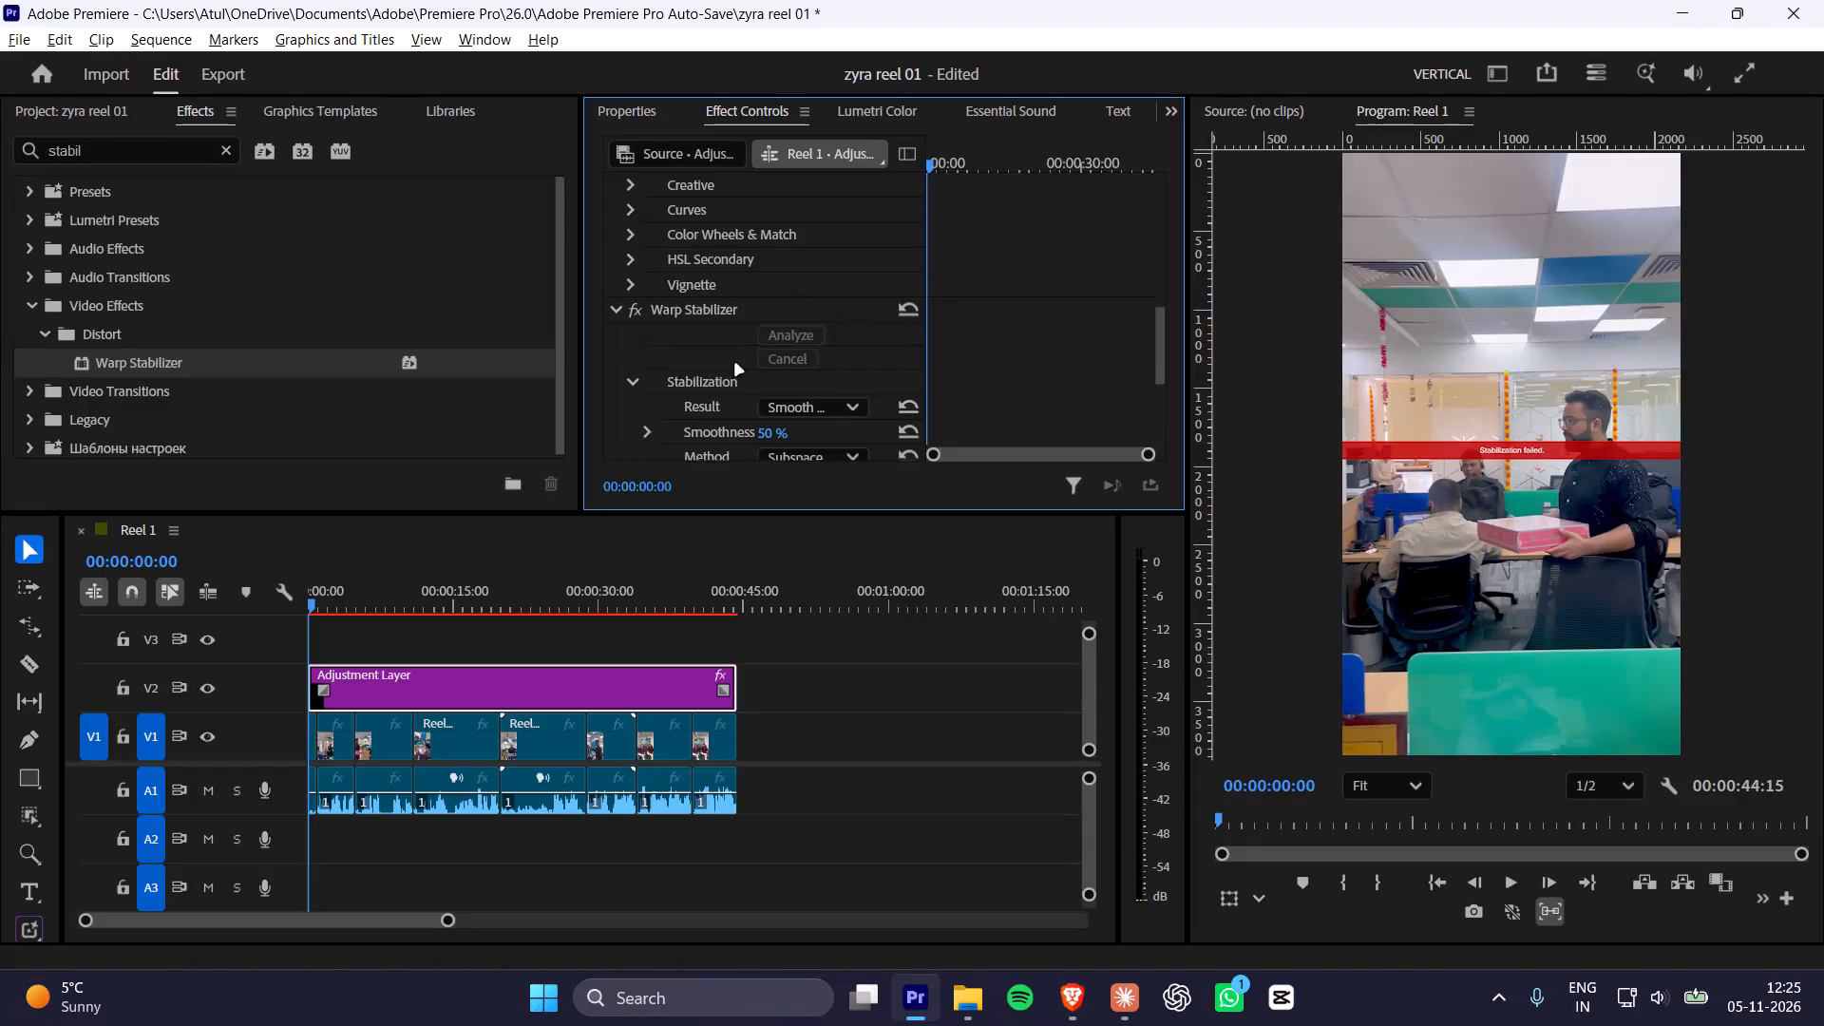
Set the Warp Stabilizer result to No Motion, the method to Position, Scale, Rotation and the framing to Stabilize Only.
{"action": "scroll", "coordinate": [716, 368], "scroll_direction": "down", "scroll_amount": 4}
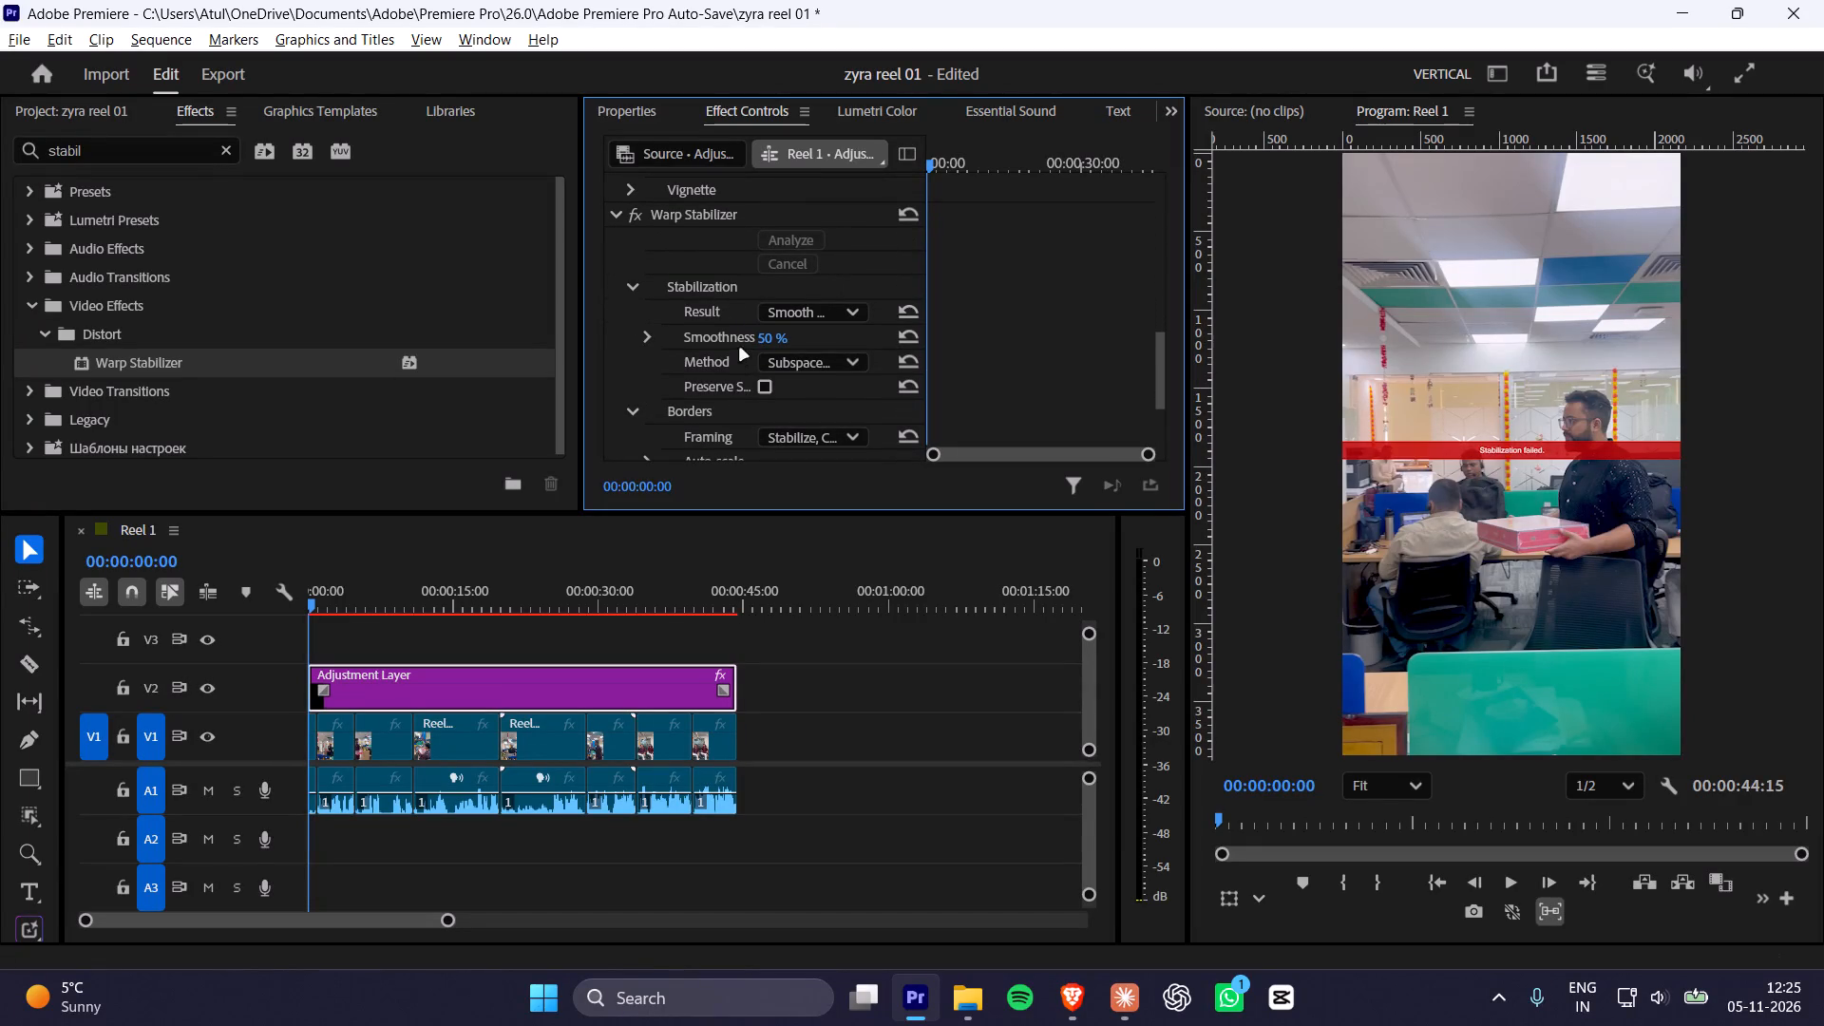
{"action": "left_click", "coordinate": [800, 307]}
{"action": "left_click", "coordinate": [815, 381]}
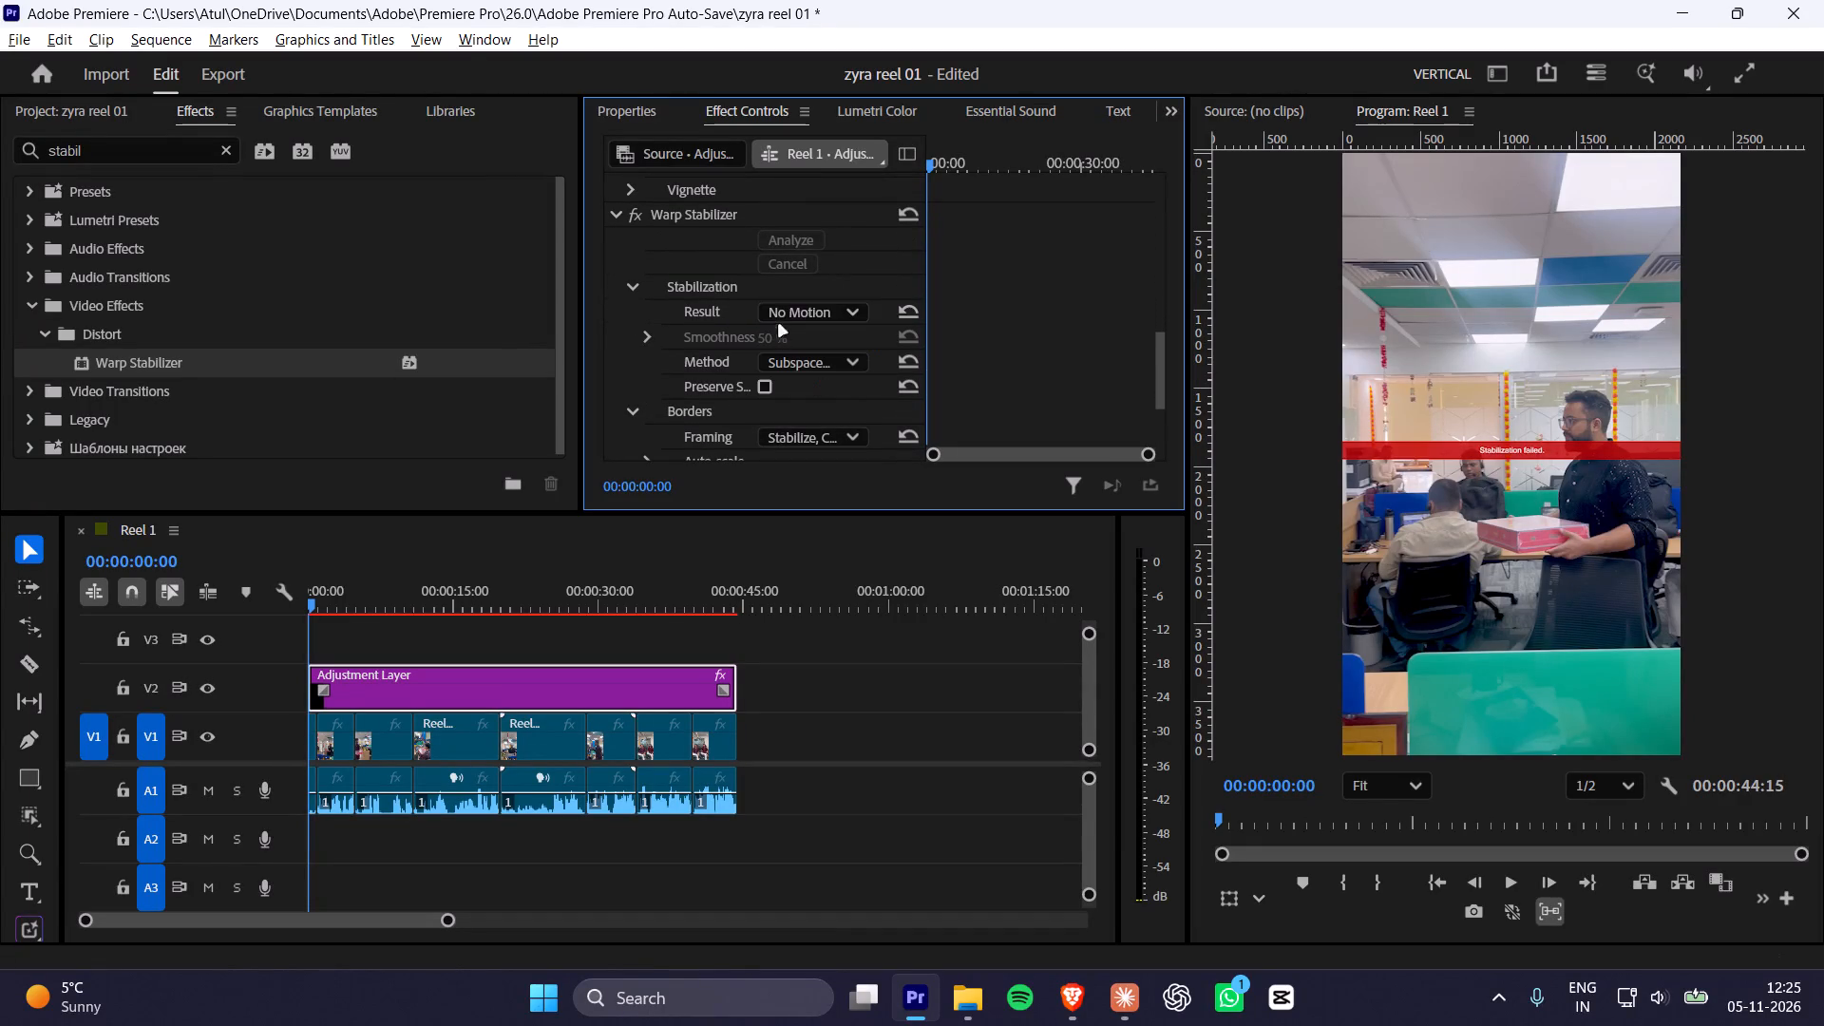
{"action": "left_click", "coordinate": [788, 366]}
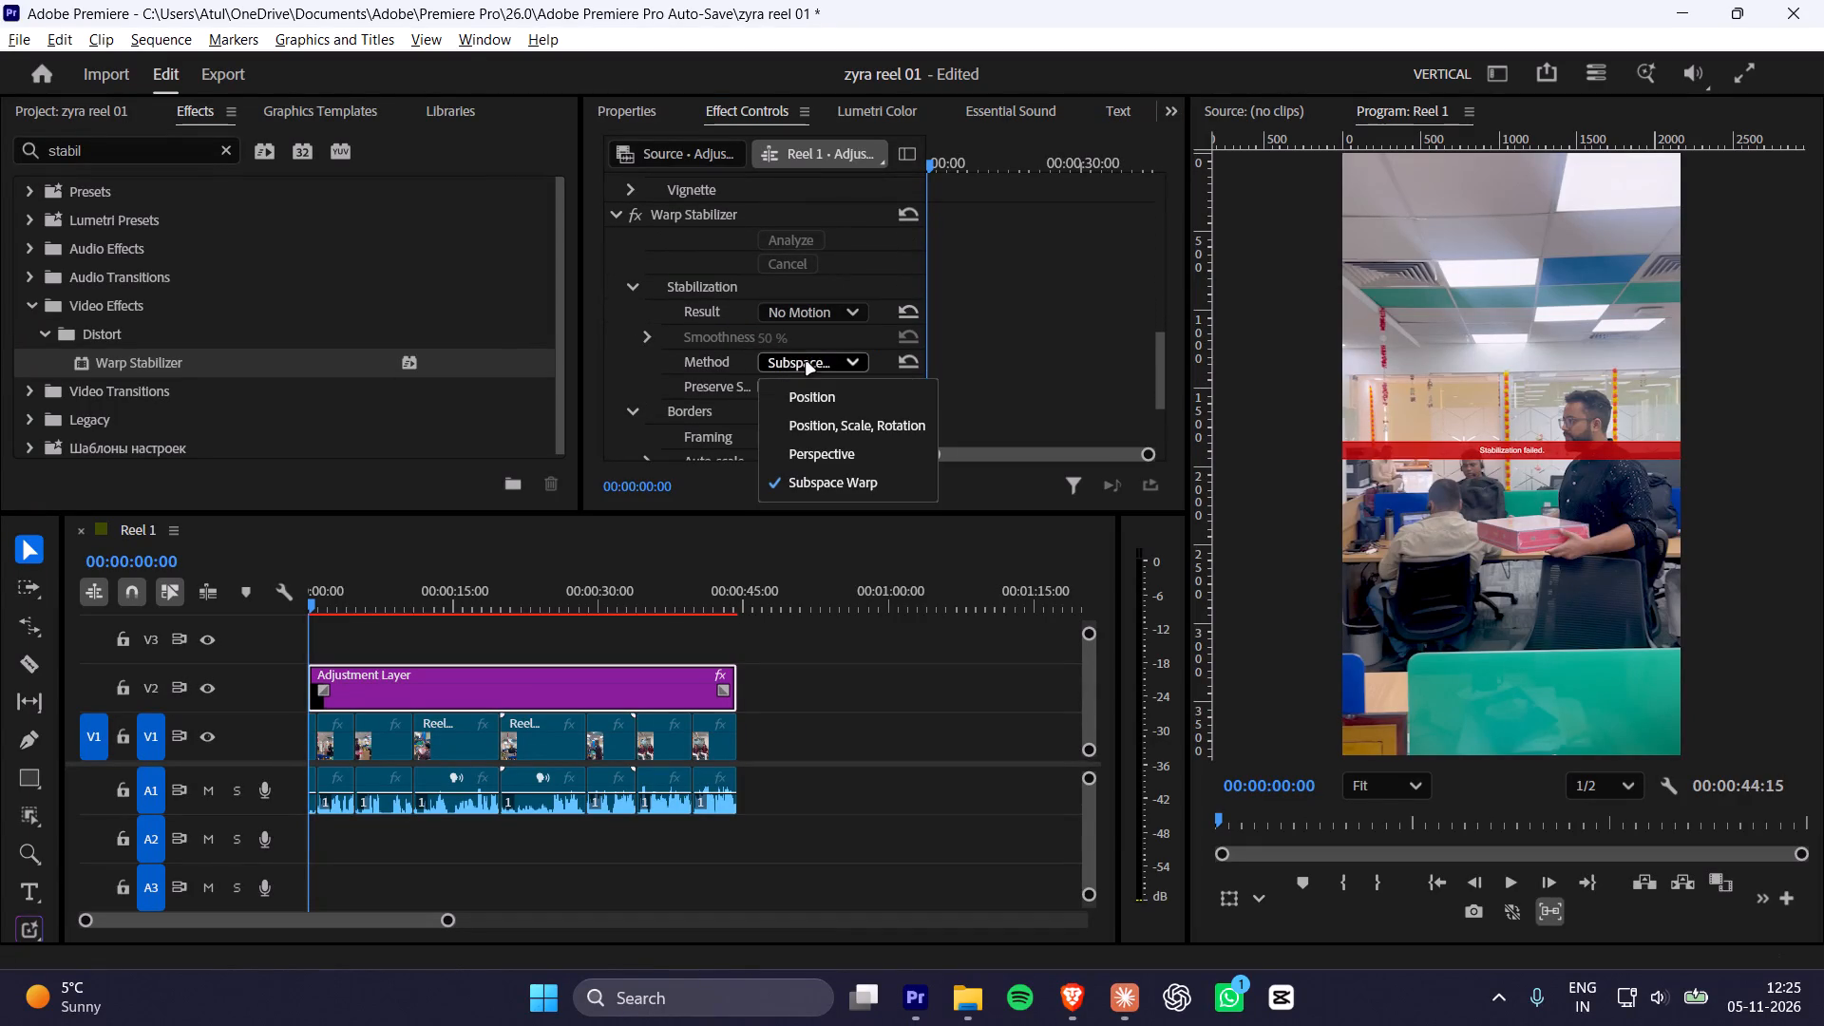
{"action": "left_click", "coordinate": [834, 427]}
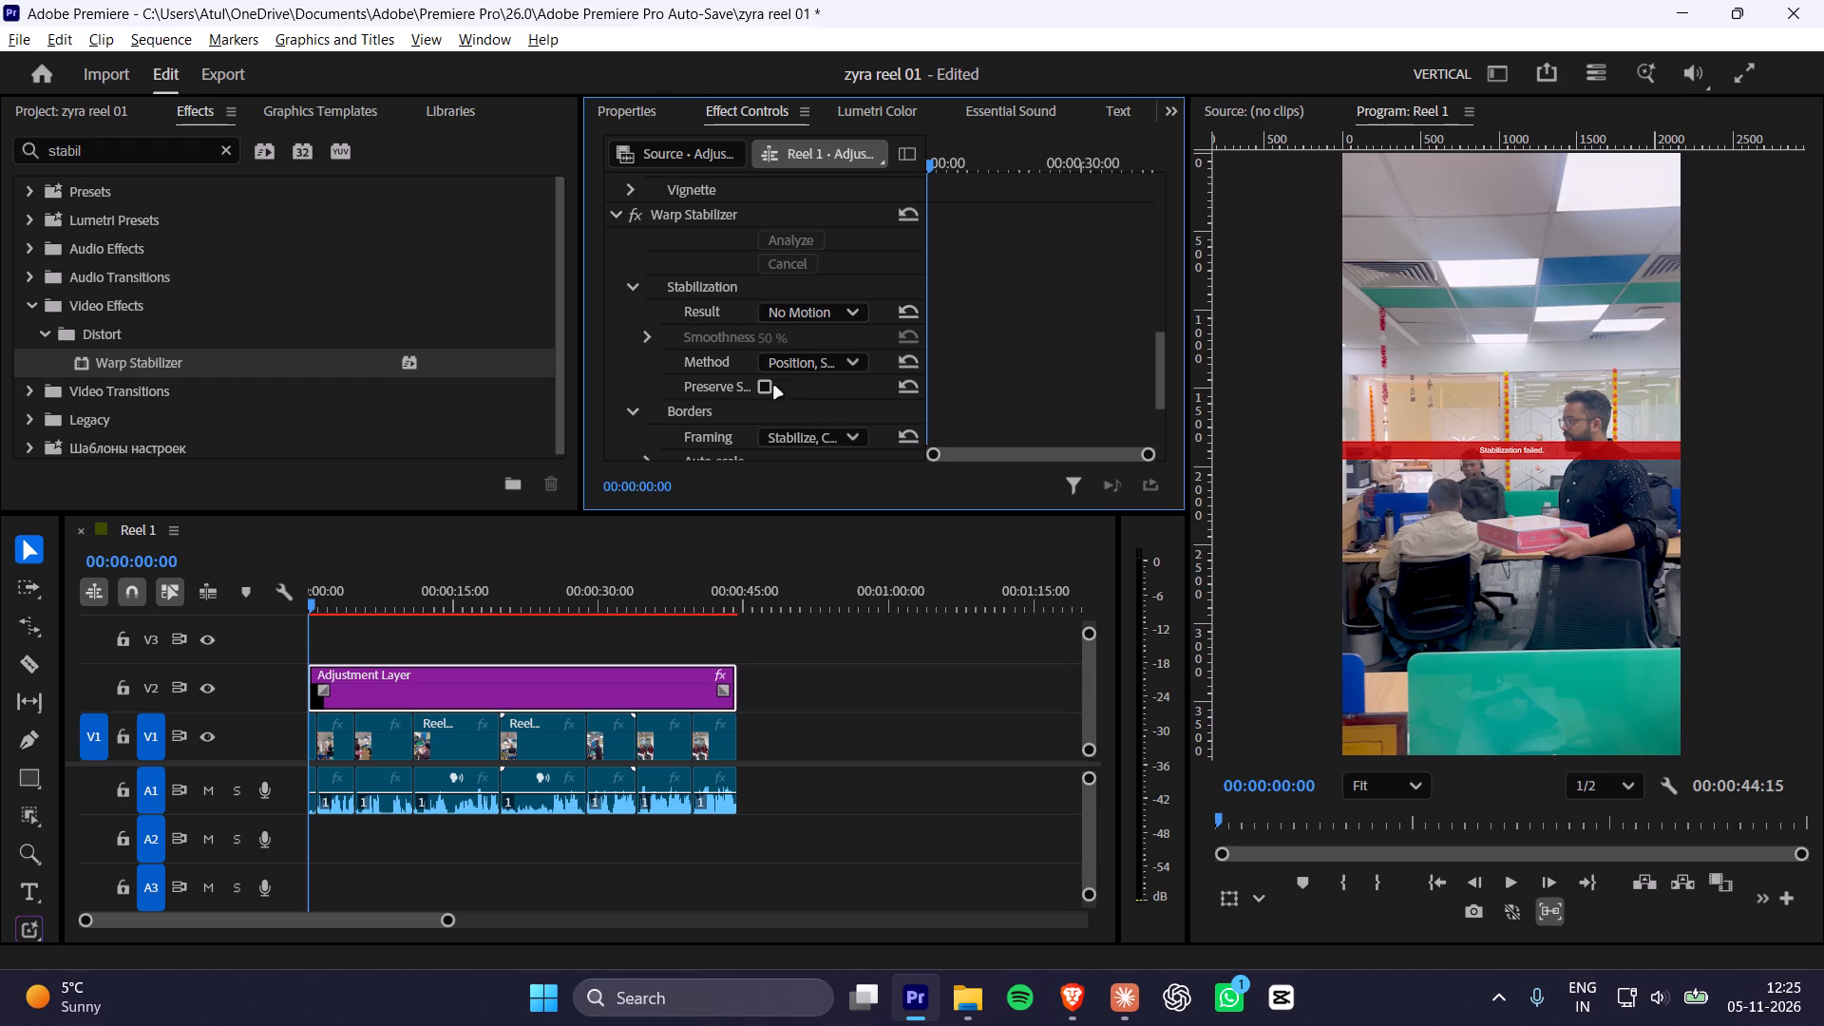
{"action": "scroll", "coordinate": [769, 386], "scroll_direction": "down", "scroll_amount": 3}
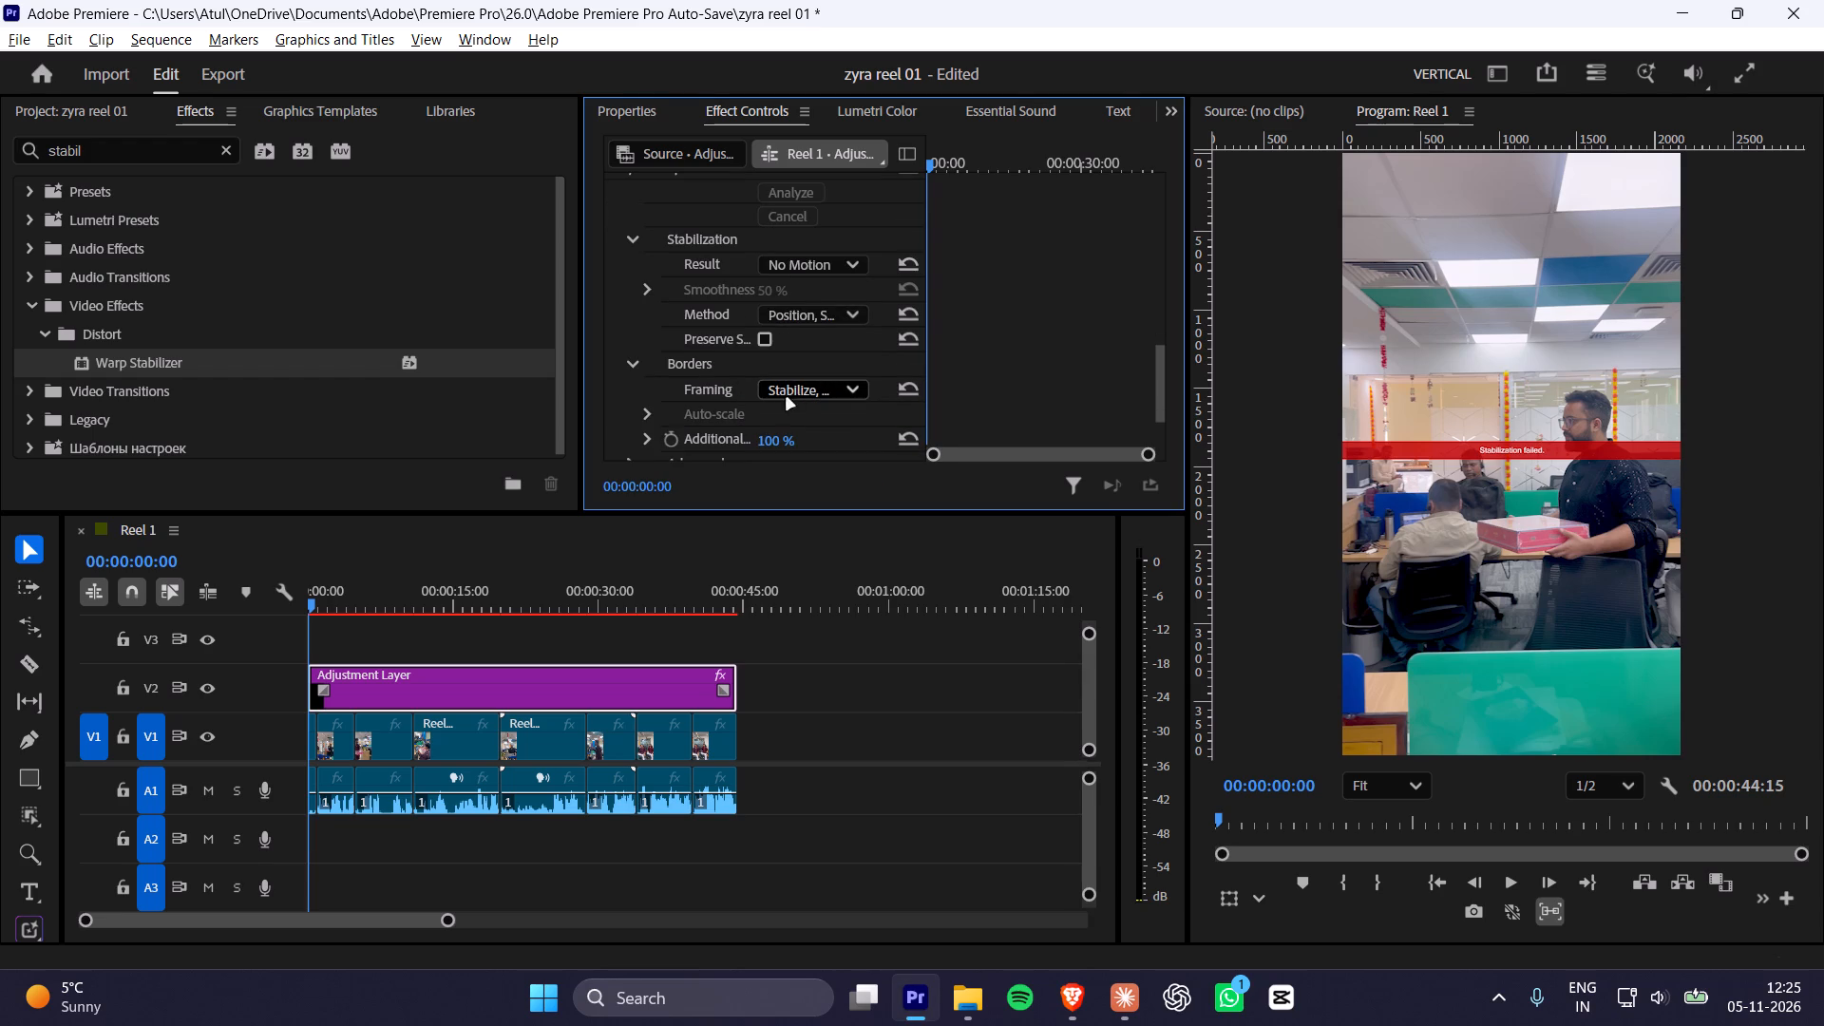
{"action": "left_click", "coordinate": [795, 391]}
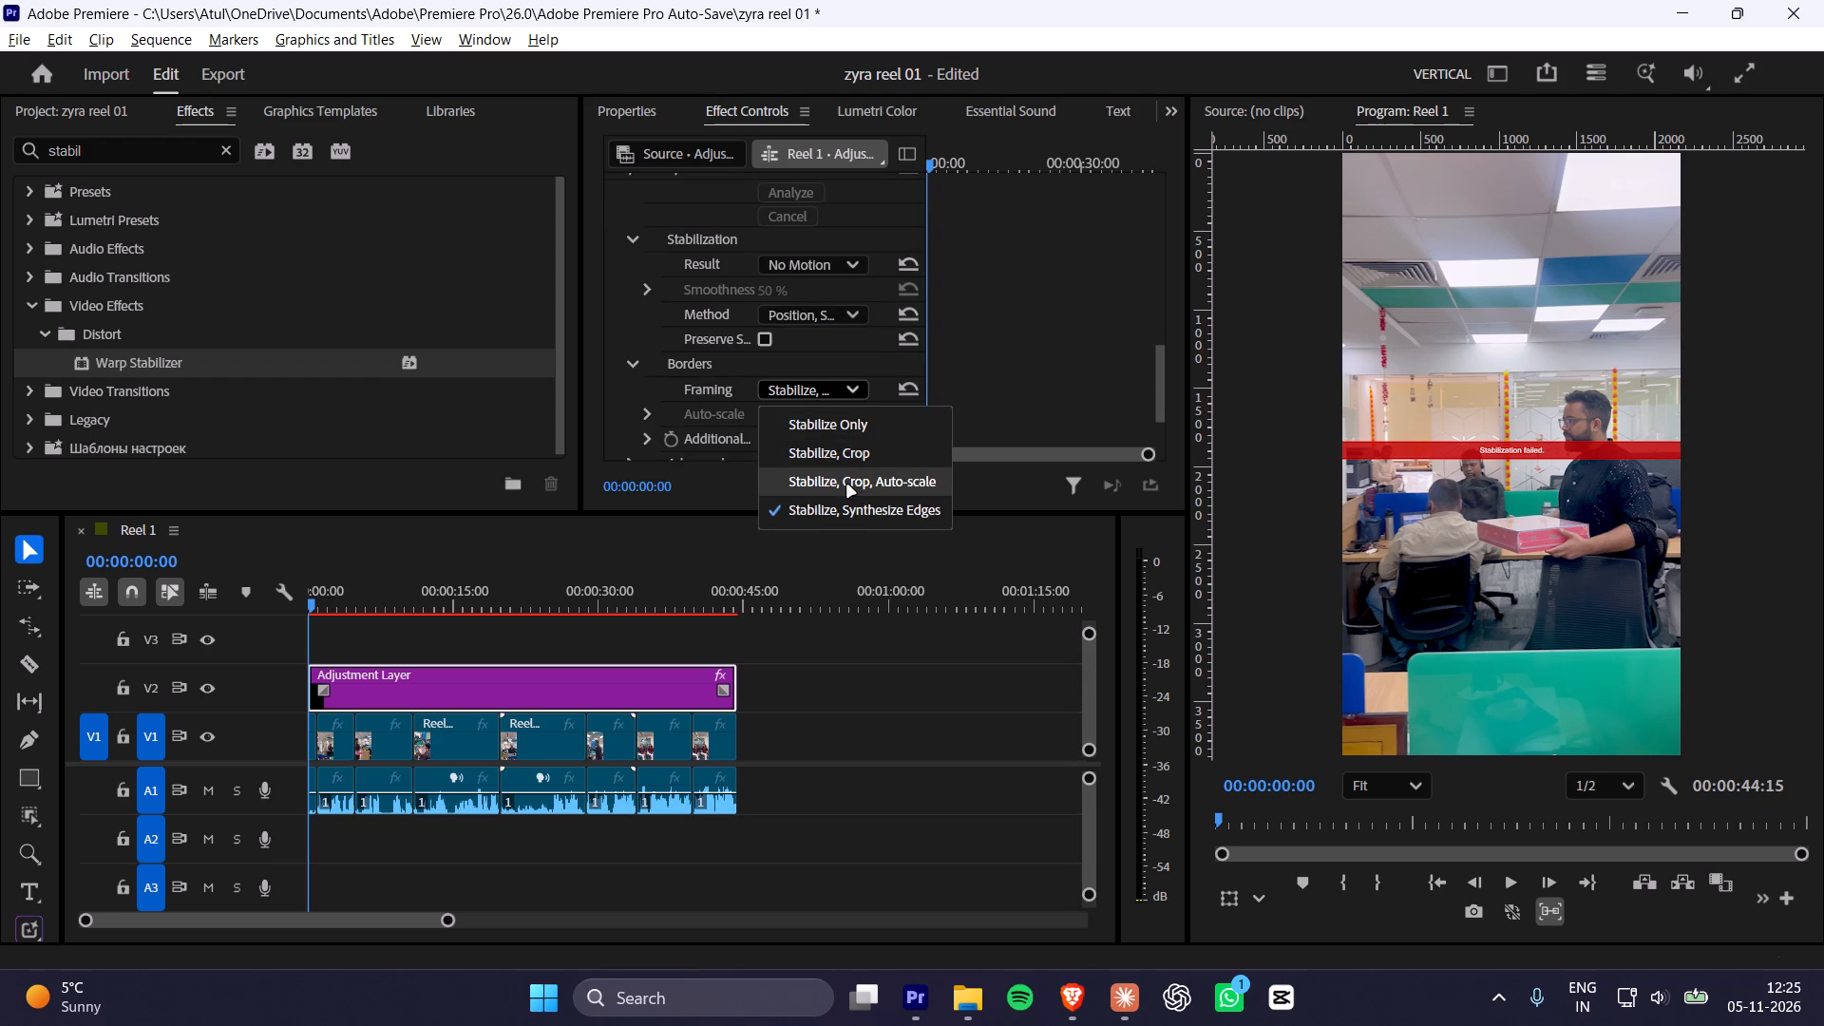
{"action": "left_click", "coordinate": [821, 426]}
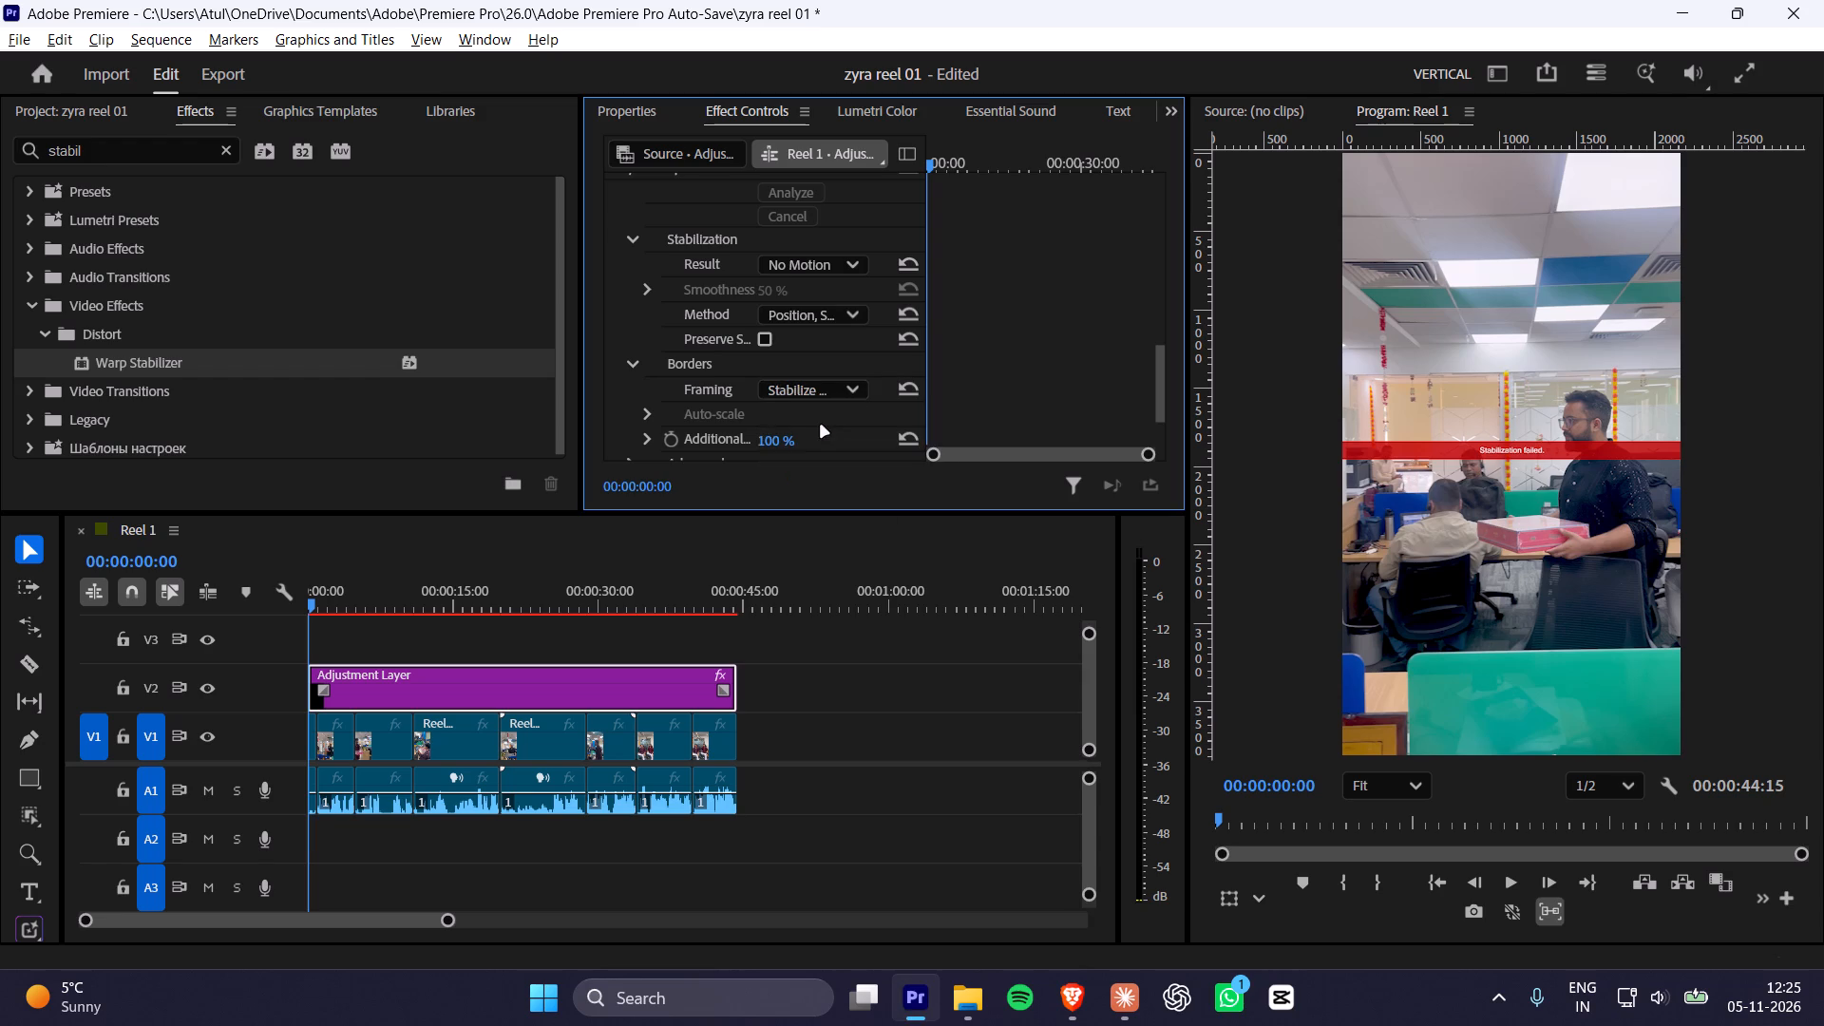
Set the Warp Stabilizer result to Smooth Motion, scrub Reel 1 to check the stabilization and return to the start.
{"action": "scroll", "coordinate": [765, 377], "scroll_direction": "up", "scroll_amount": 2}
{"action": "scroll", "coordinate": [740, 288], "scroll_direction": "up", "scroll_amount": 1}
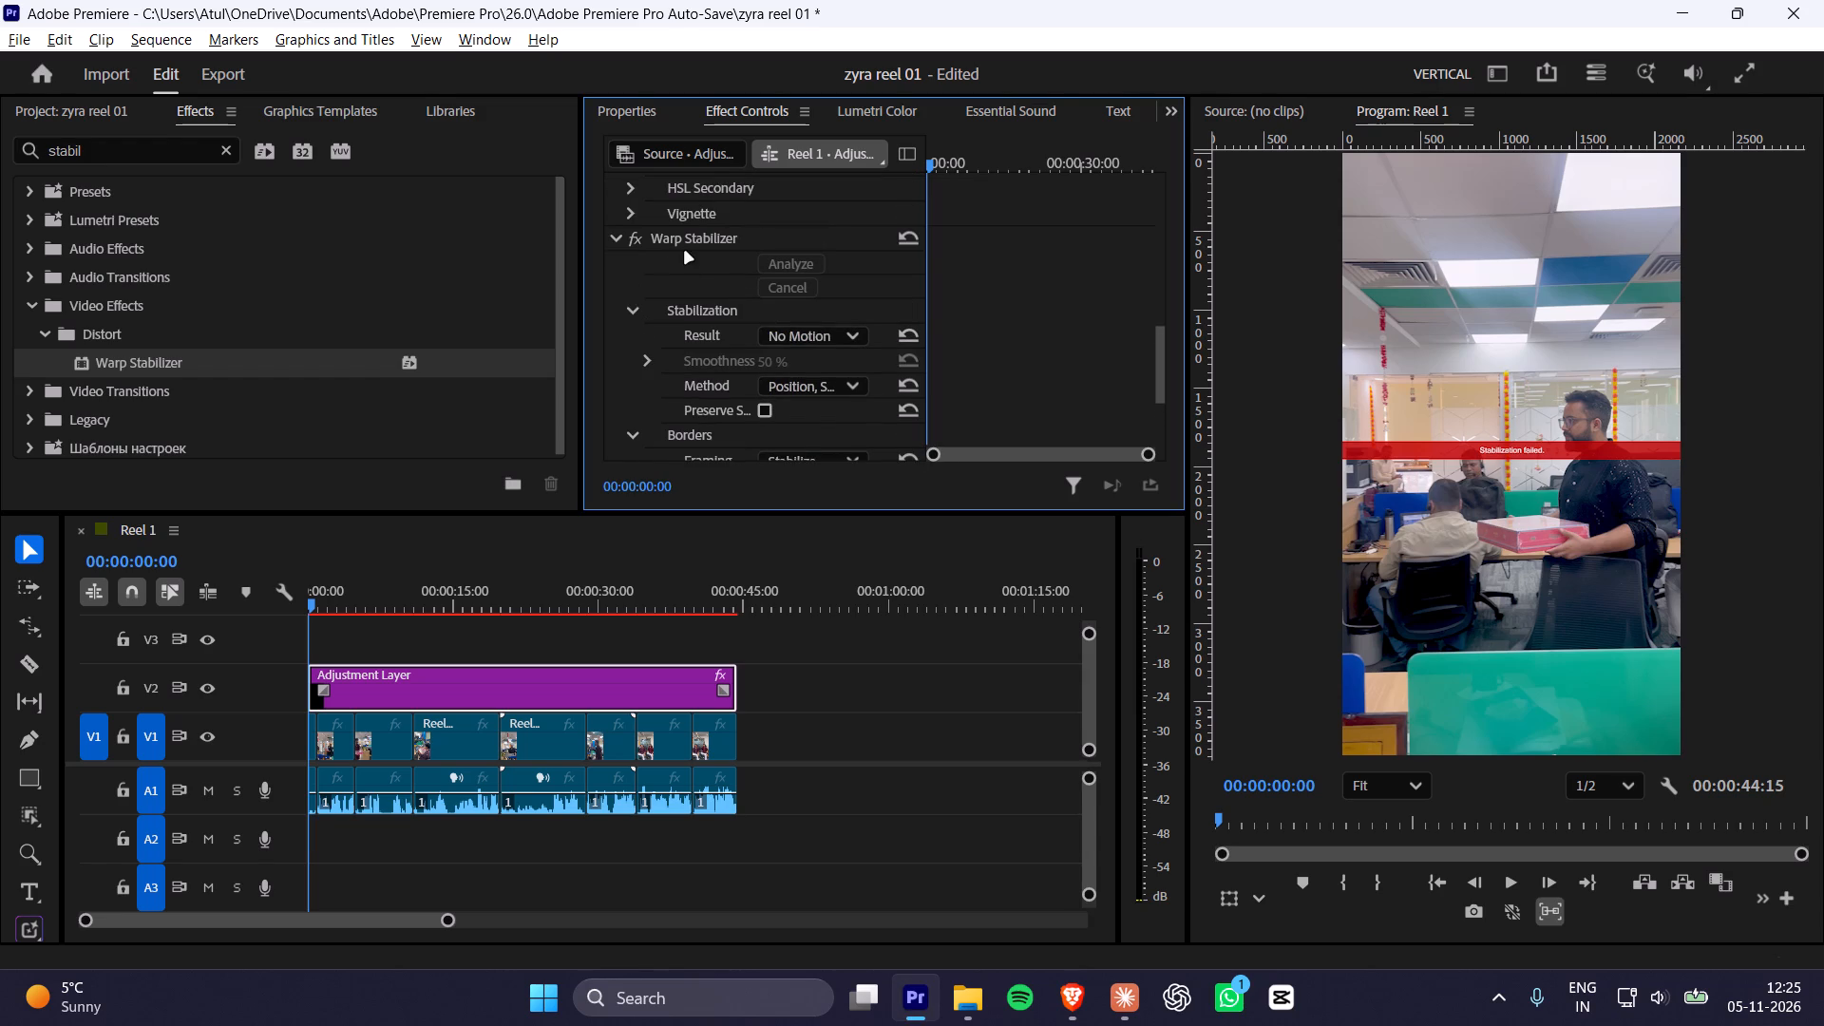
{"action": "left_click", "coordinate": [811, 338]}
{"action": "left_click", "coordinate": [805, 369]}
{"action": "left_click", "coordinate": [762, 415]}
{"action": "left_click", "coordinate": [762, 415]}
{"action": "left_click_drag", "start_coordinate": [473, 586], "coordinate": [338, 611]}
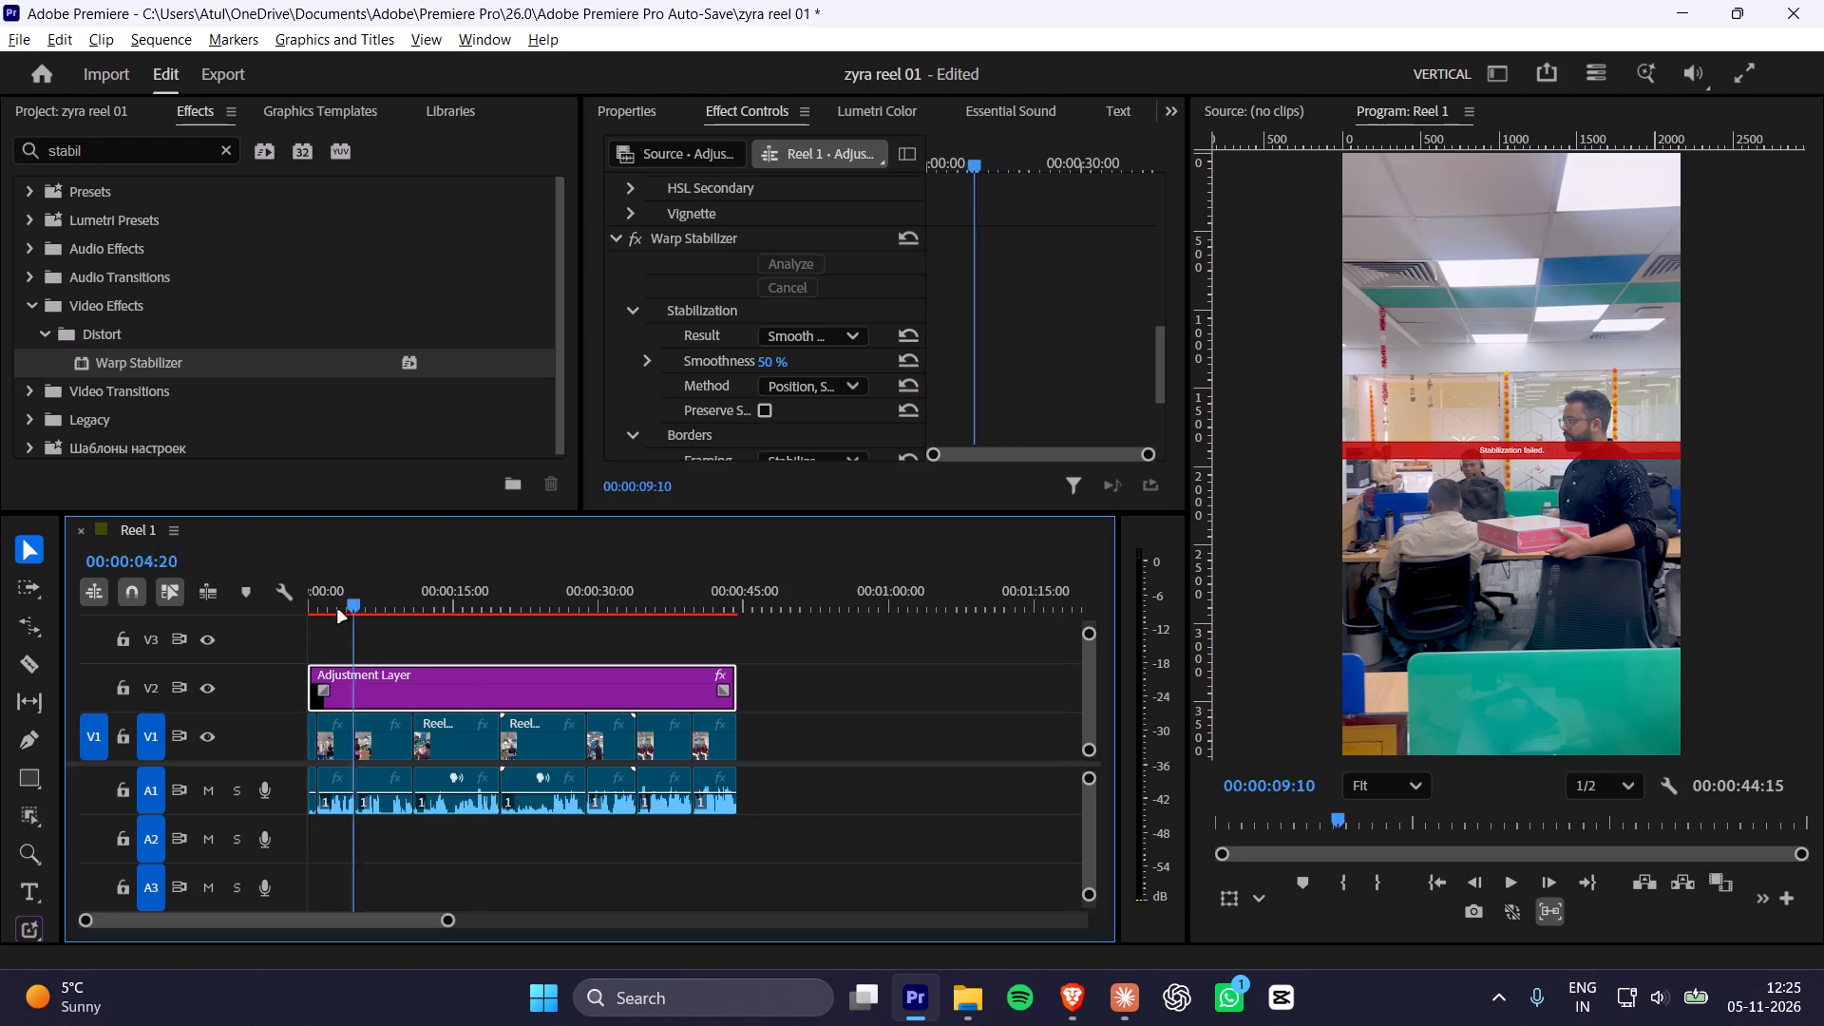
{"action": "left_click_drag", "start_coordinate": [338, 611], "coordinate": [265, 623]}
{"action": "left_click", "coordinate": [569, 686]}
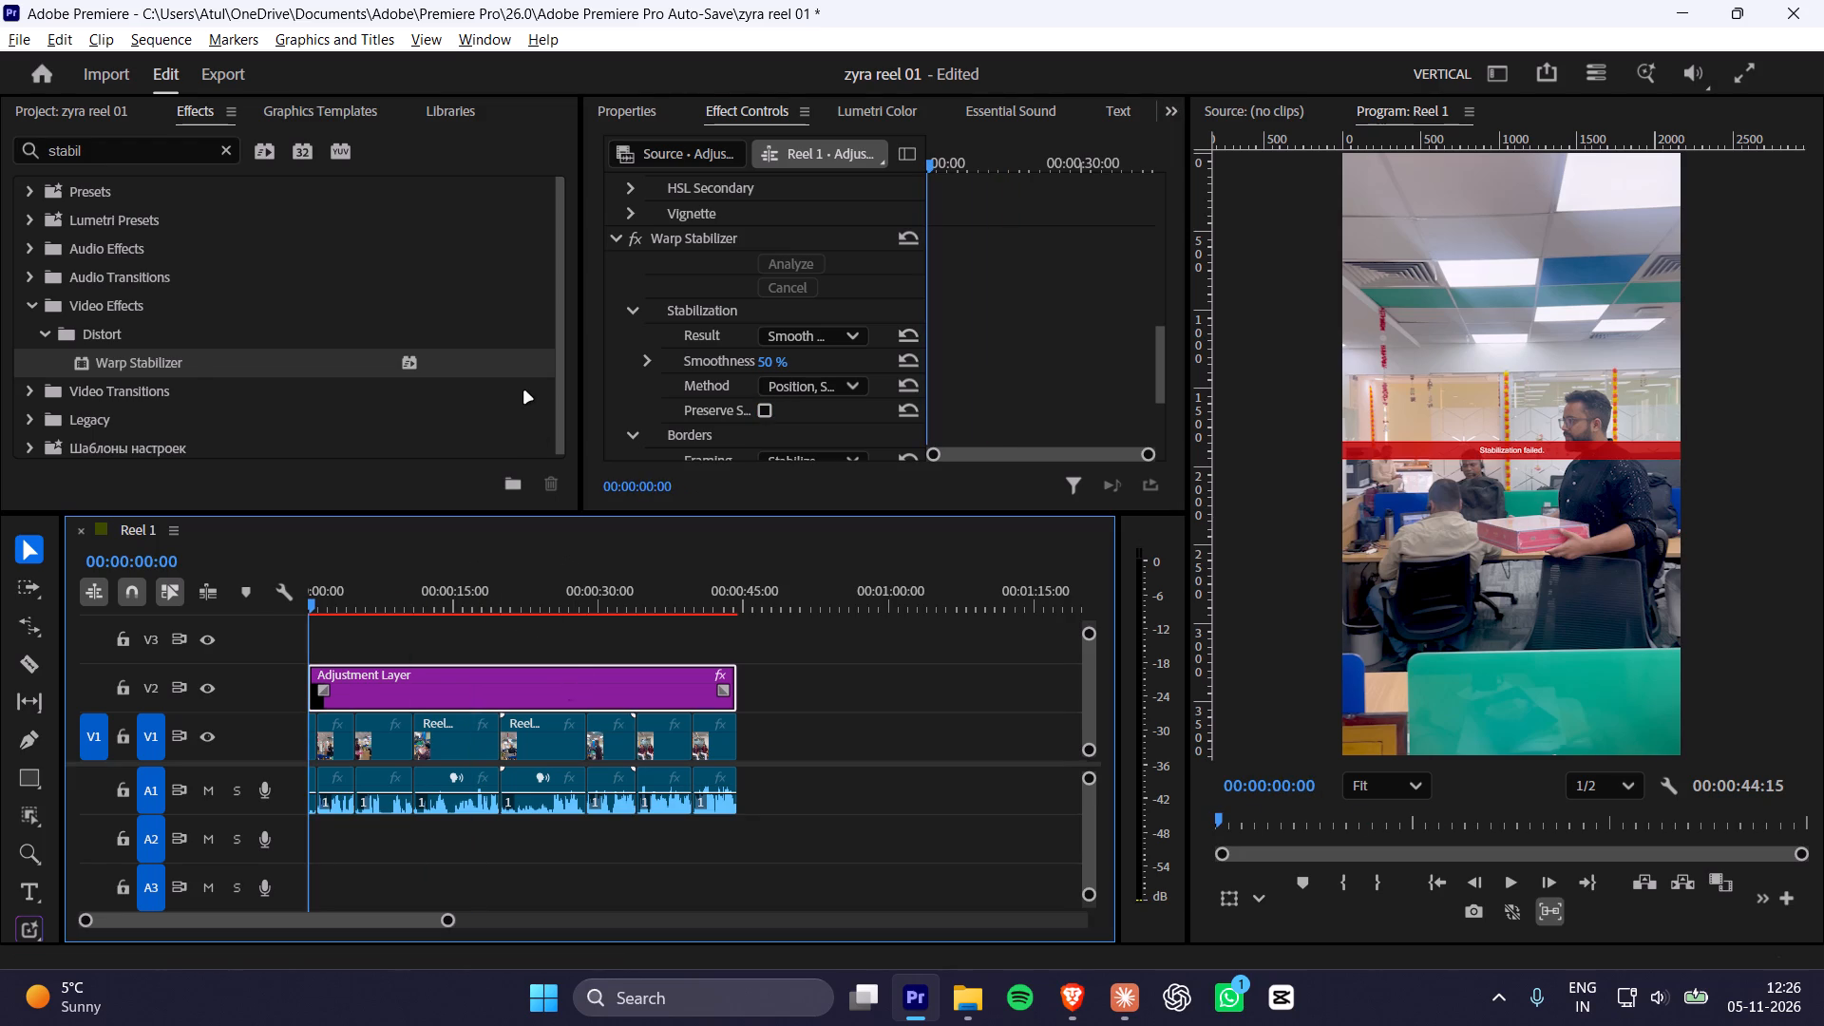
Examine the Warp Stabilizer settings on the adjustment layer, including its border and advanced options.
{"action": "scroll", "coordinate": [185, 372], "scroll_direction": "down", "scroll_amount": 6}
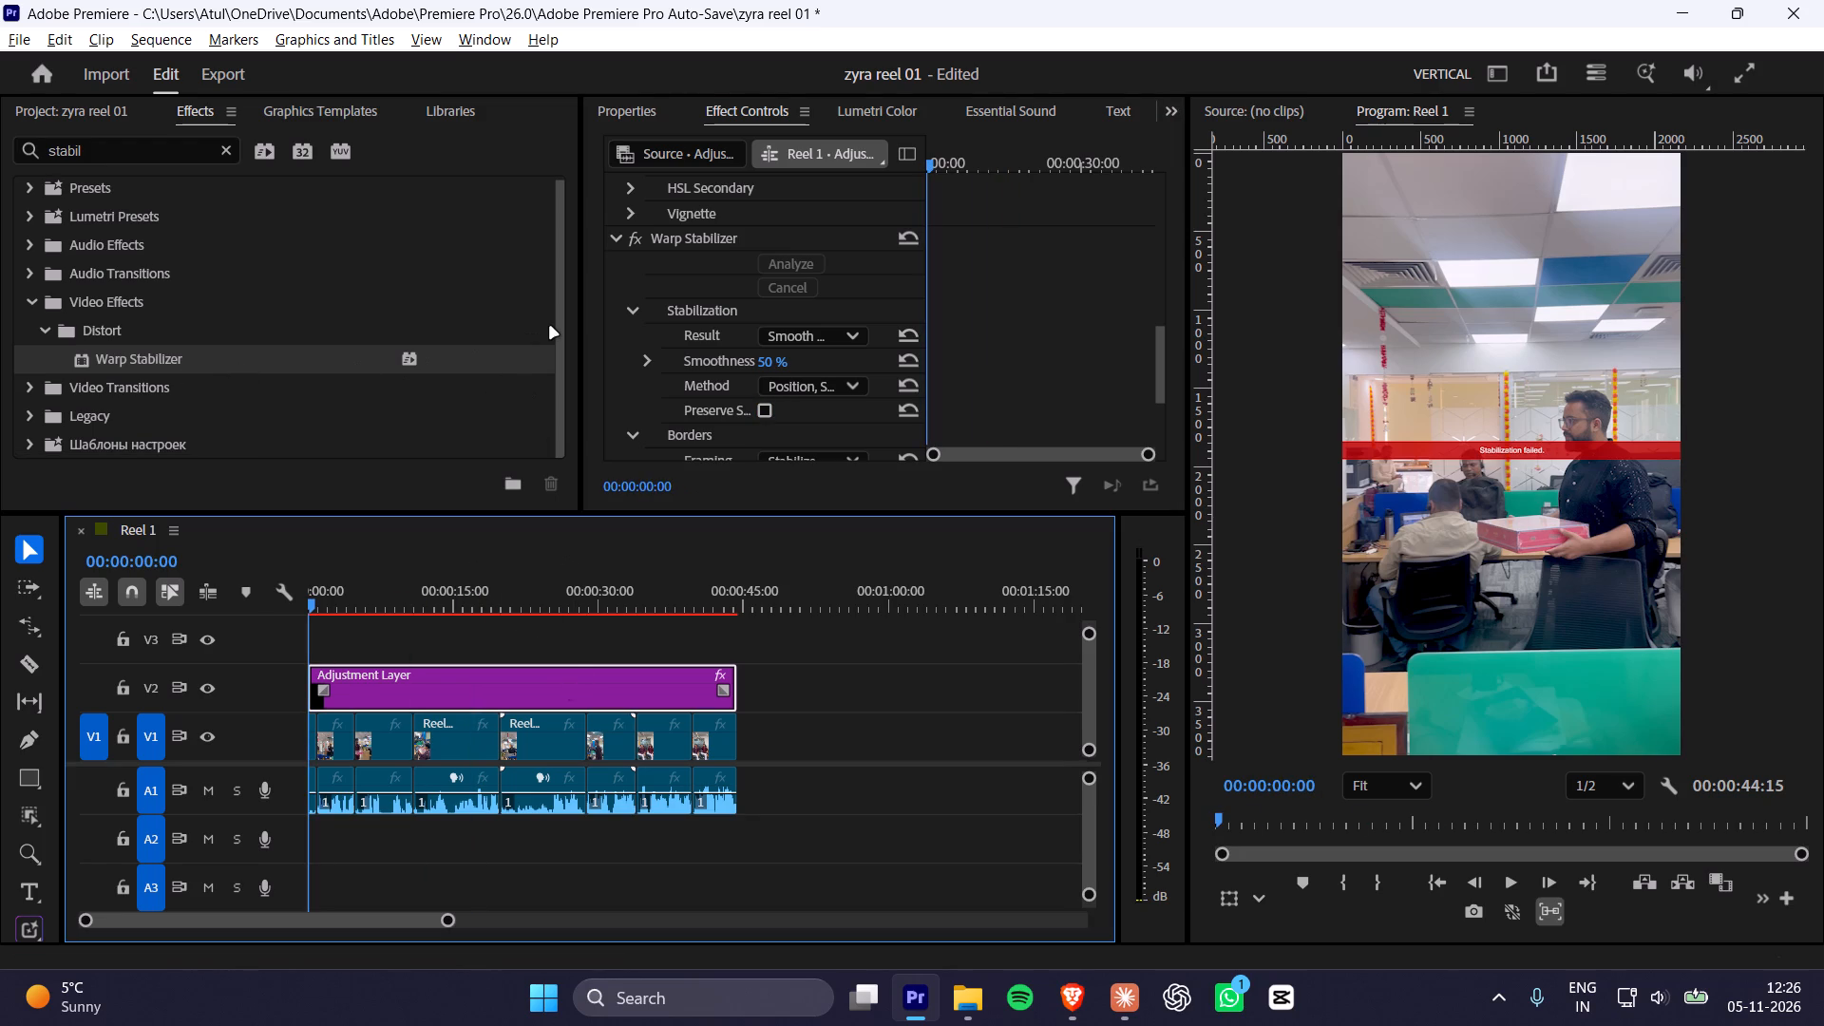
{"action": "scroll", "coordinate": [707, 327], "scroll_direction": "up", "scroll_amount": 5}
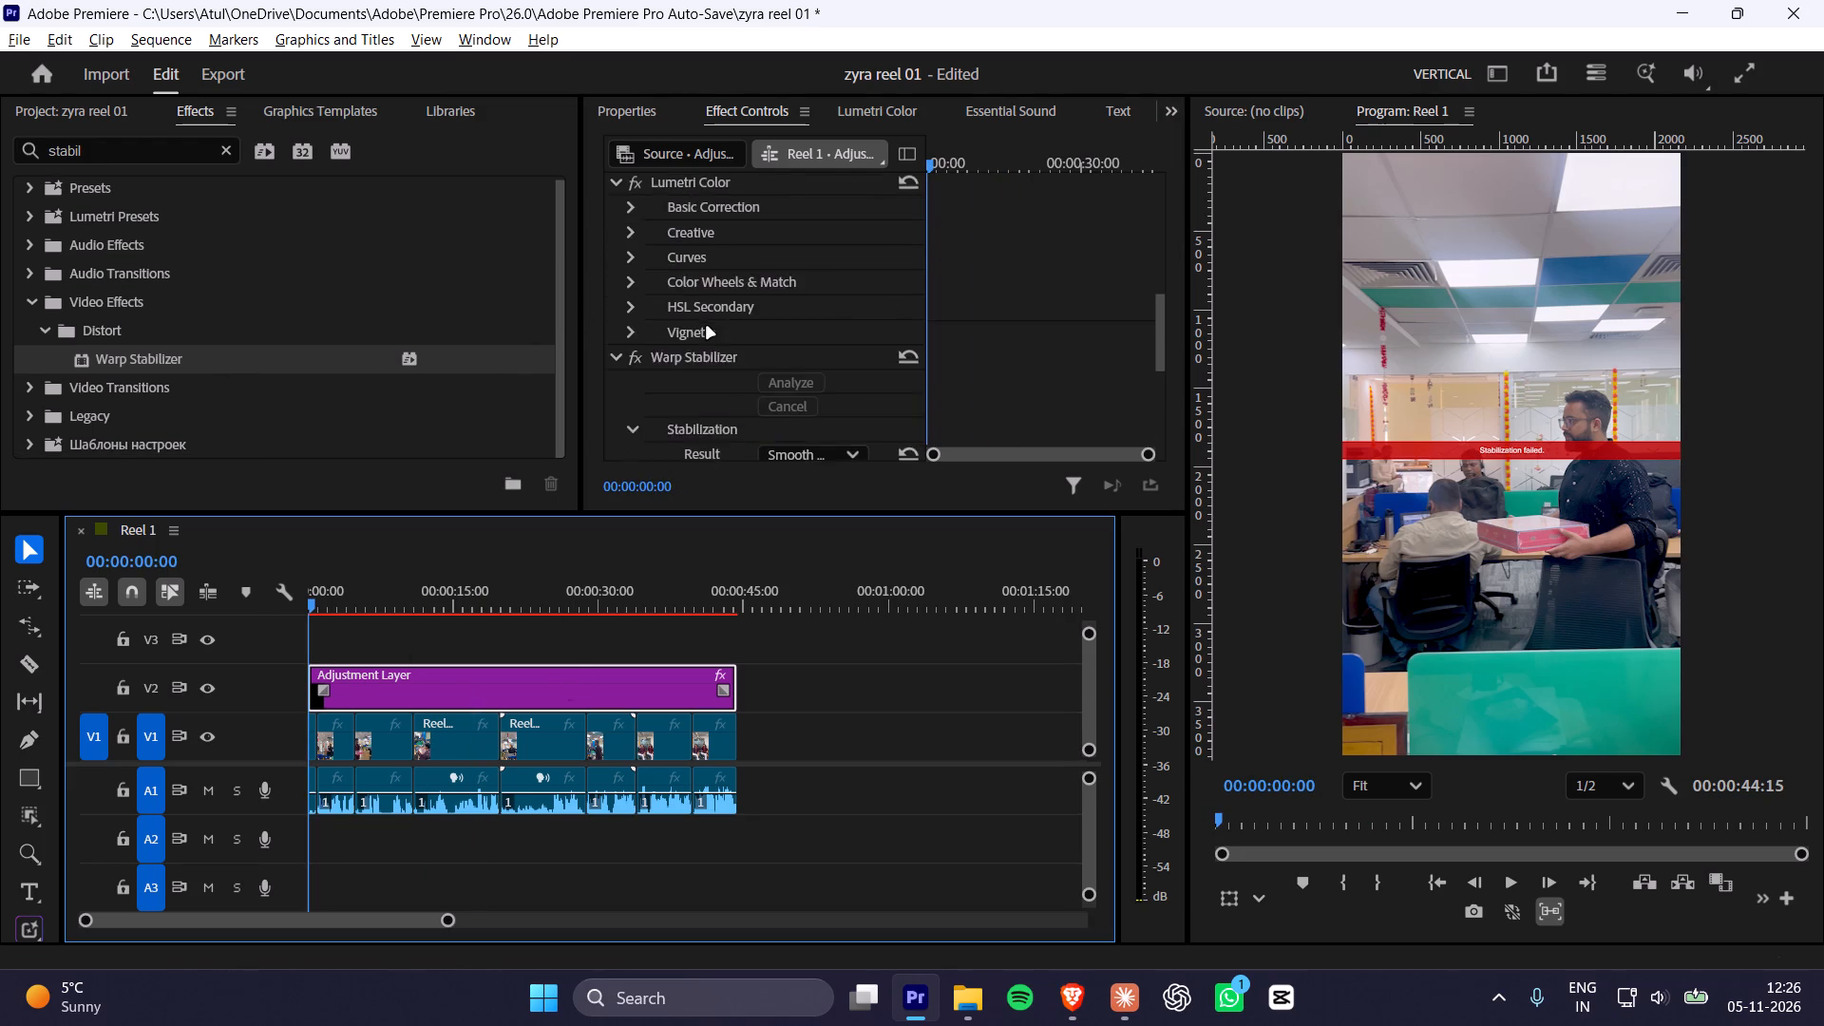
{"action": "scroll", "coordinate": [707, 327], "scroll_direction": "up", "scroll_amount": 3}
{"action": "scroll", "coordinate": [636, 414], "scroll_direction": "down", "scroll_amount": 6}
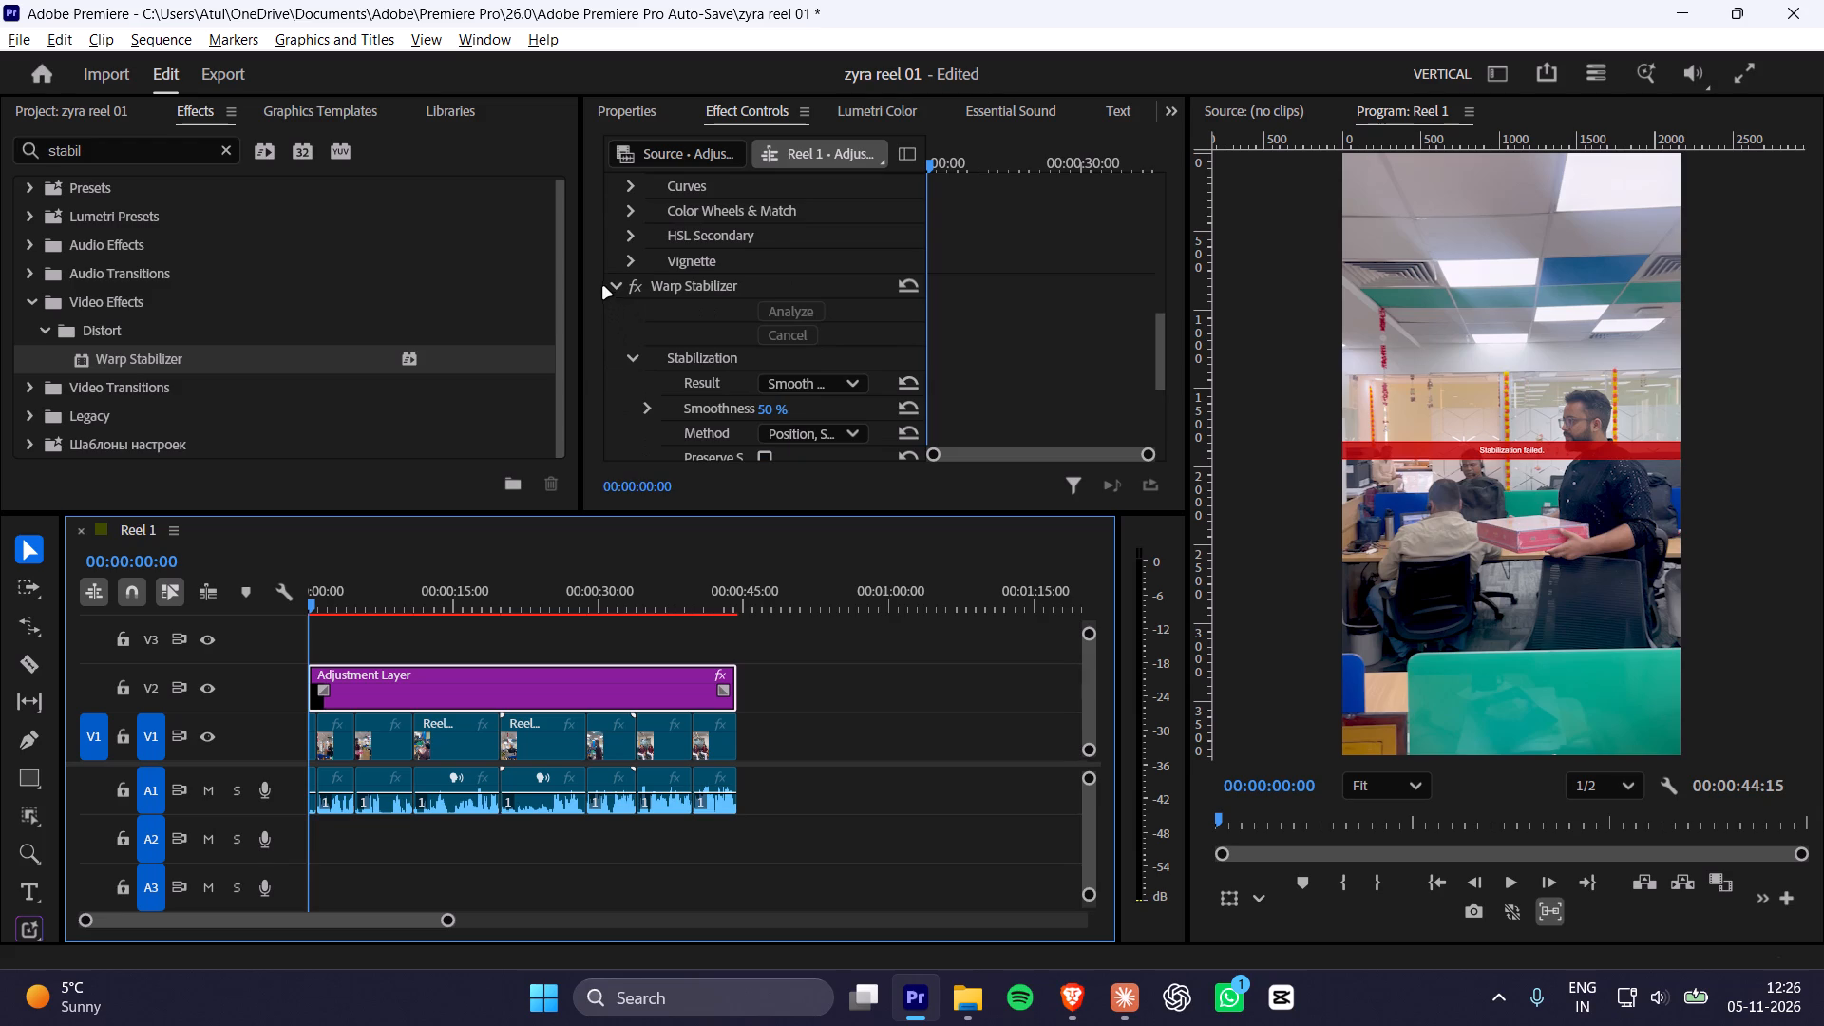
{"action": "scroll", "coordinate": [689, 331], "scroll_direction": "down", "scroll_amount": 13}
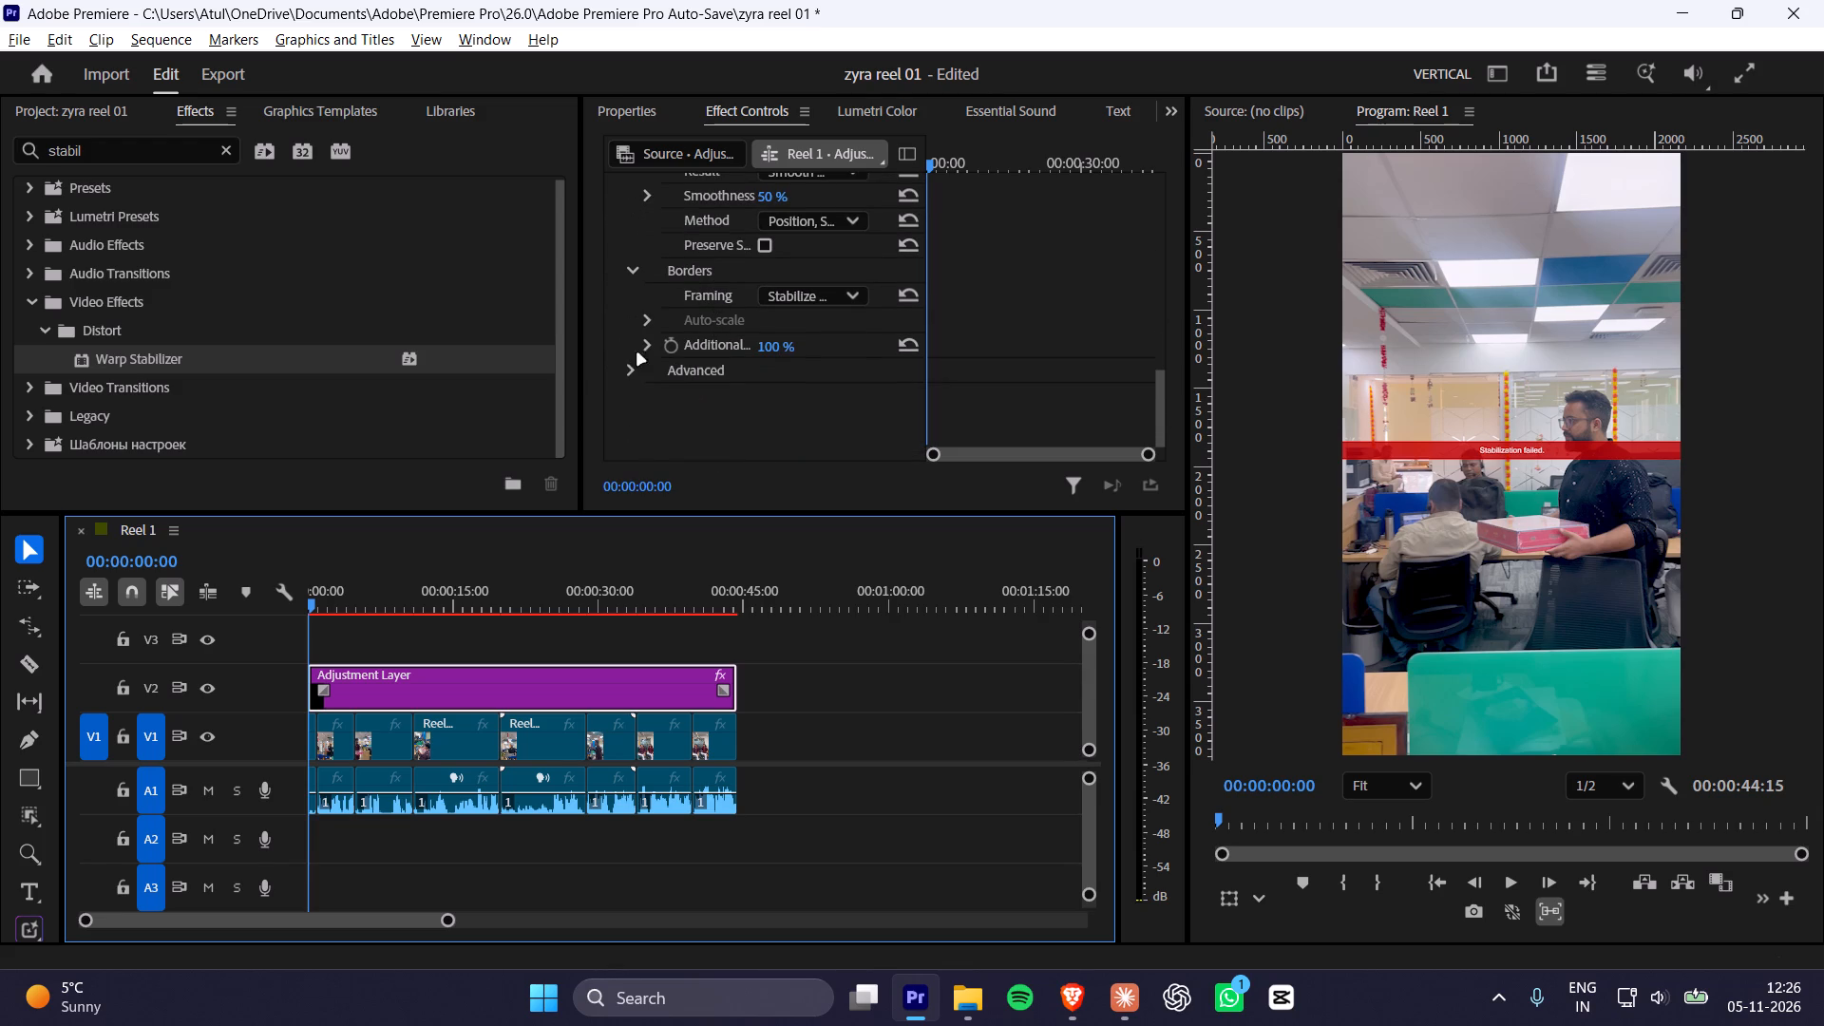
{"action": "left_click", "coordinate": [630, 374]}
{"action": "scroll", "coordinate": [733, 384], "scroll_direction": "down", "scroll_amount": 5}
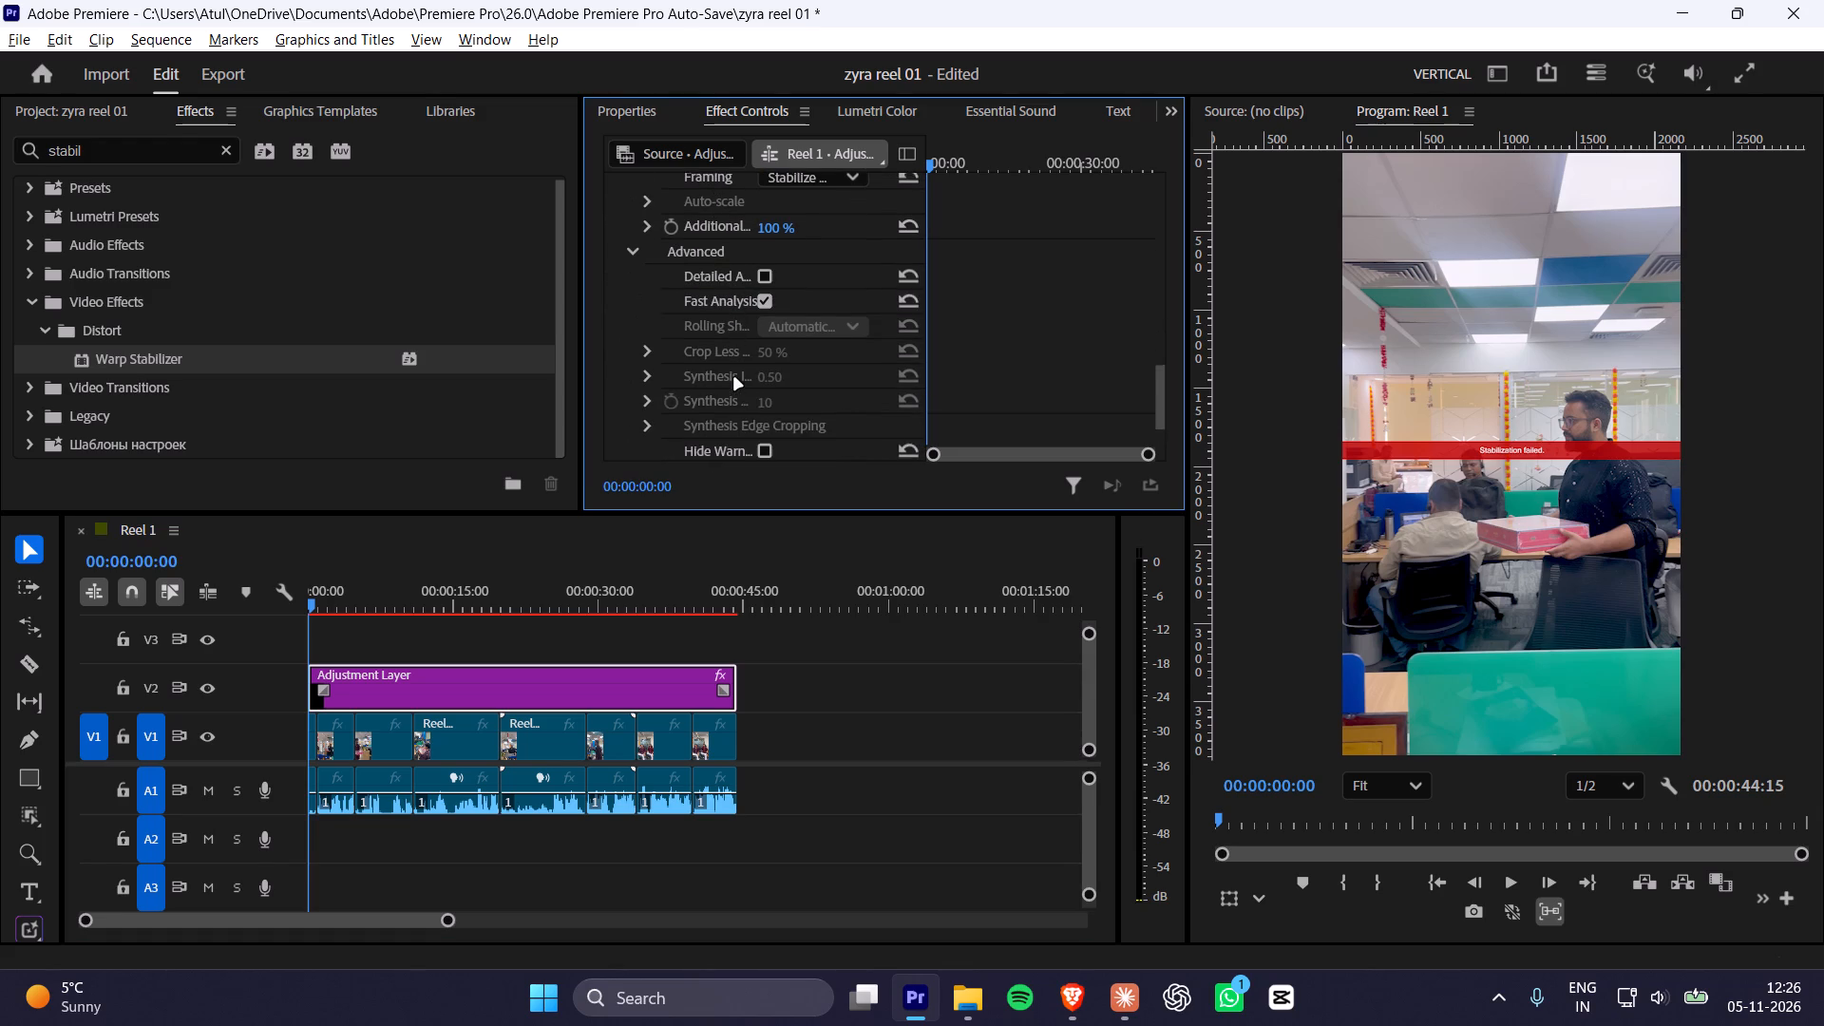
{"action": "scroll", "coordinate": [734, 378], "scroll_direction": "down", "scroll_amount": 8}
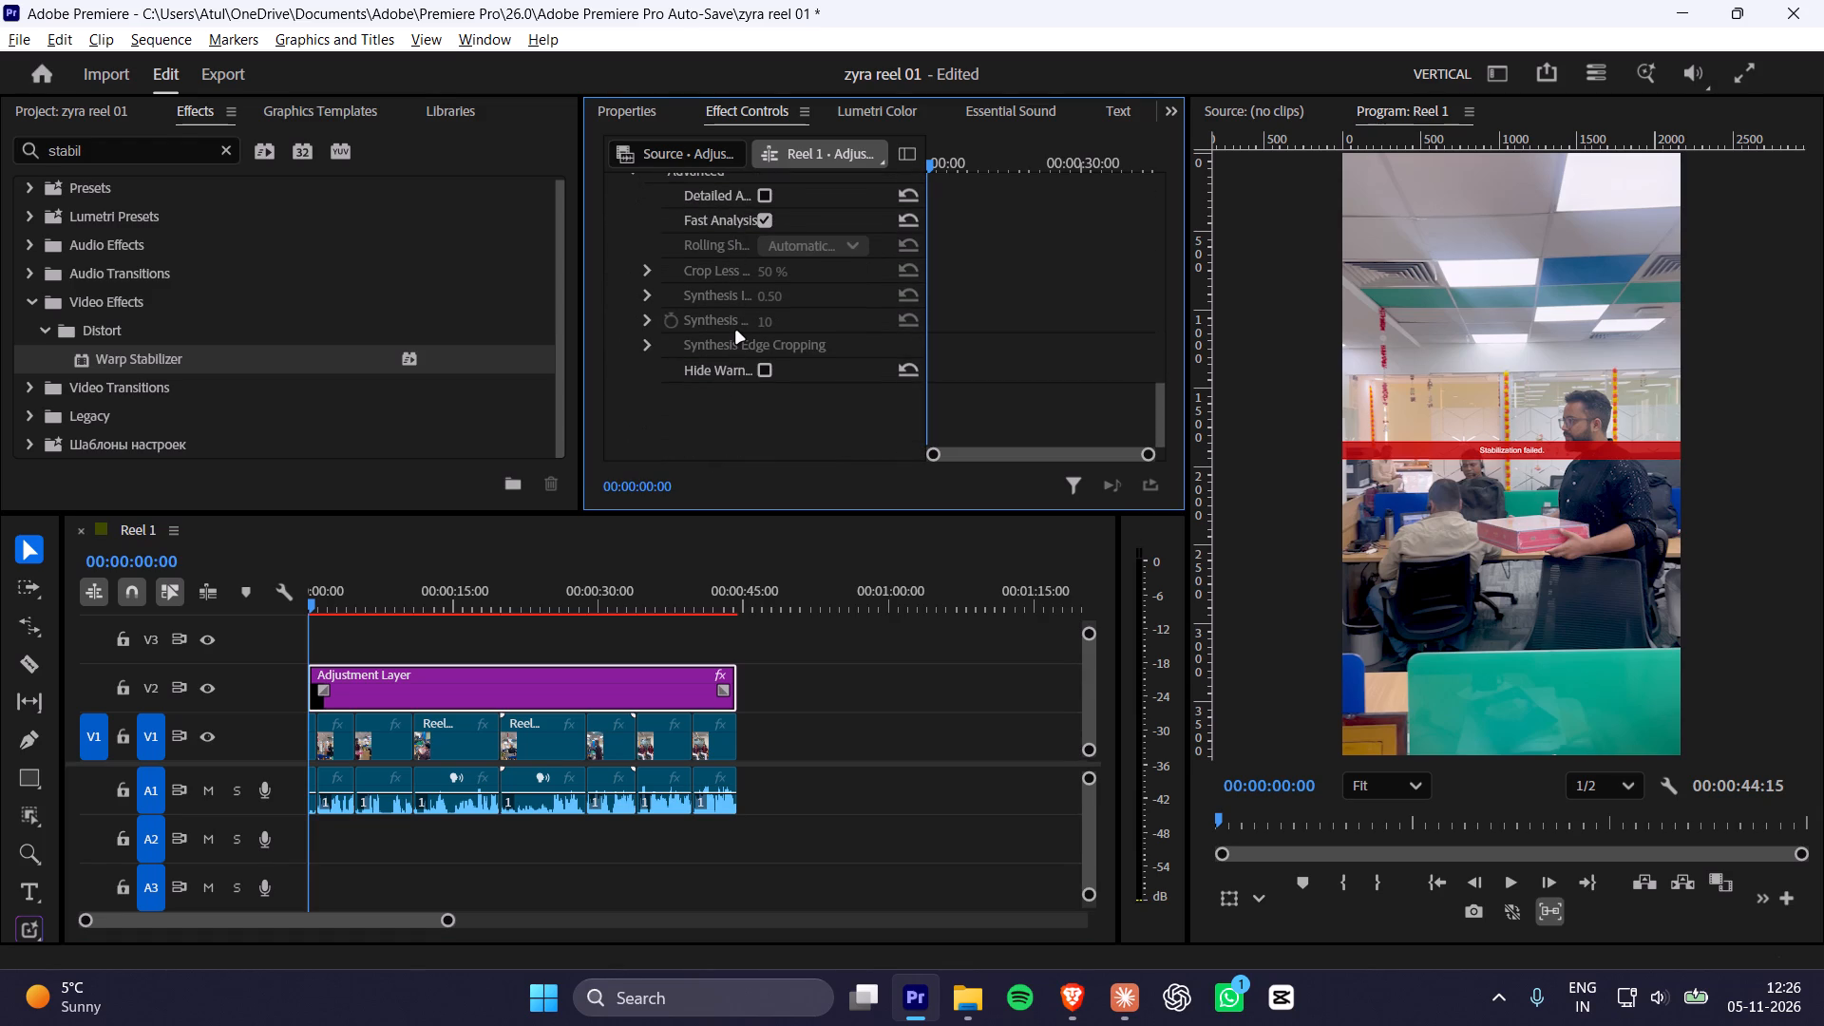
{"action": "scroll", "coordinate": [774, 275], "scroll_direction": "down", "scroll_amount": 3}
{"action": "scroll", "coordinate": [778, 282], "scroll_direction": "up", "scroll_amount": 5}
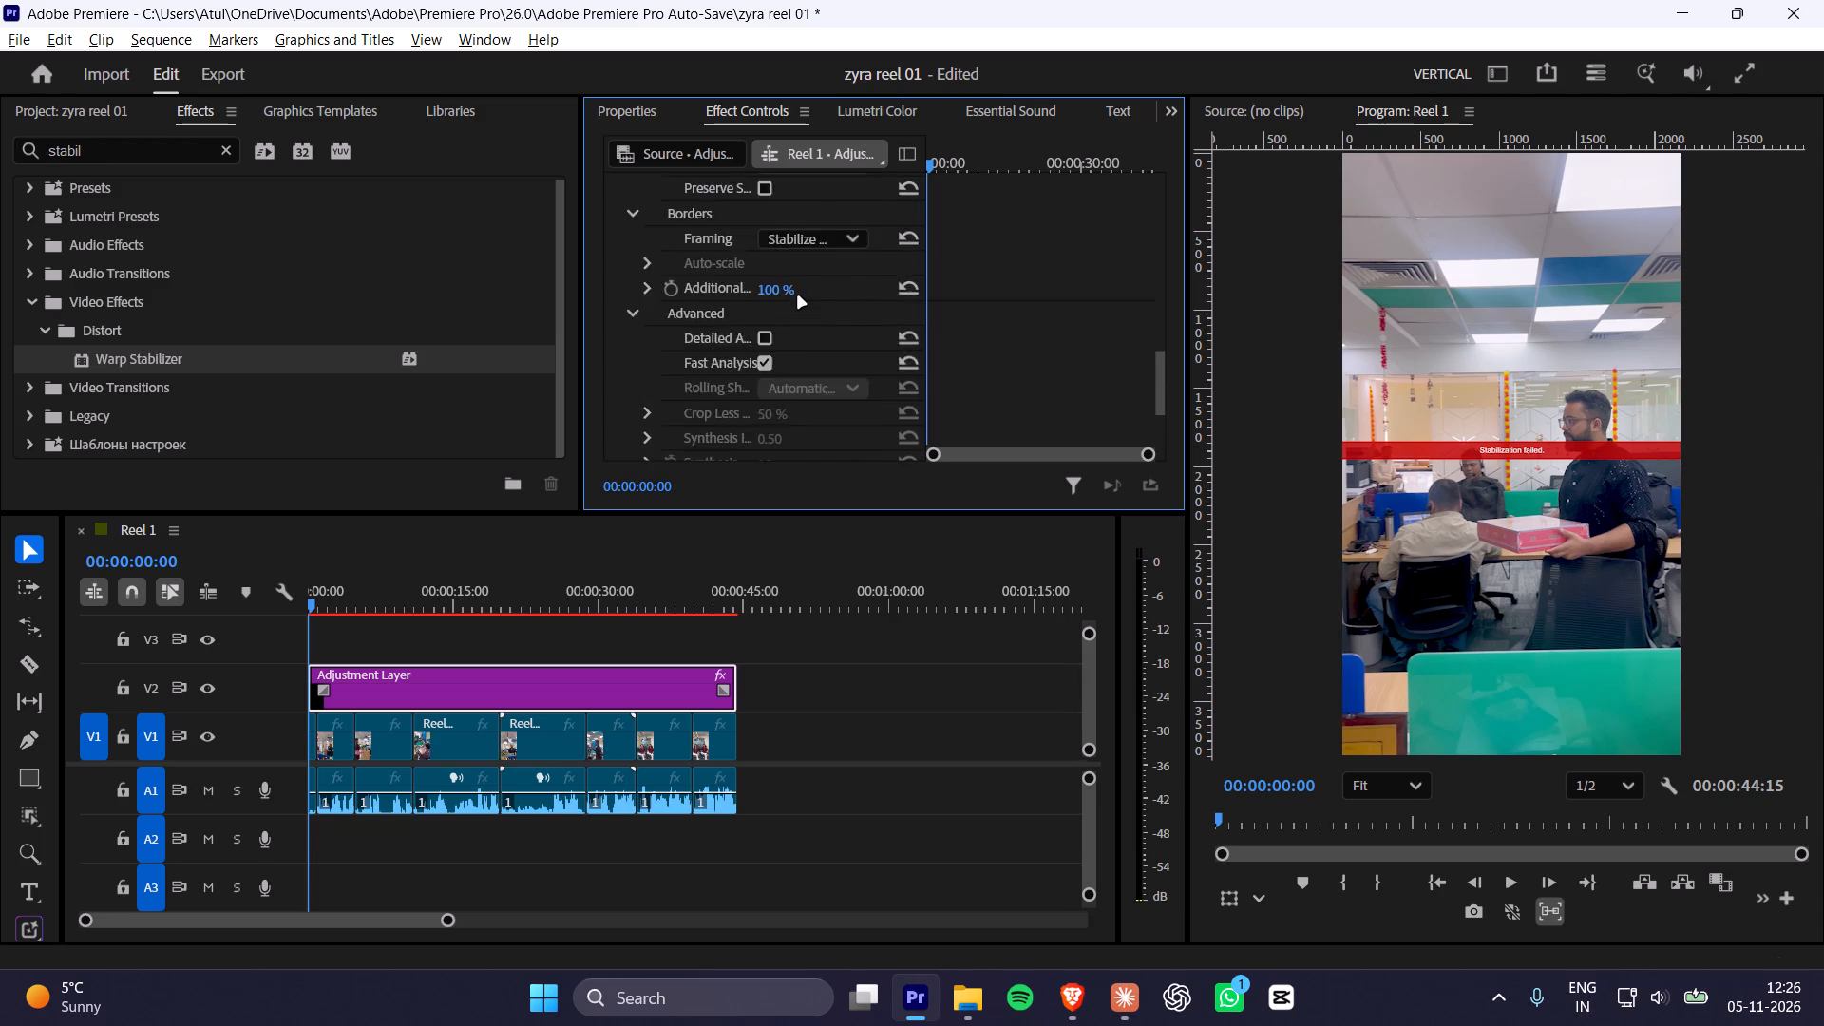
{"action": "scroll", "coordinate": [798, 296], "scroll_direction": "up", "scroll_amount": 12}
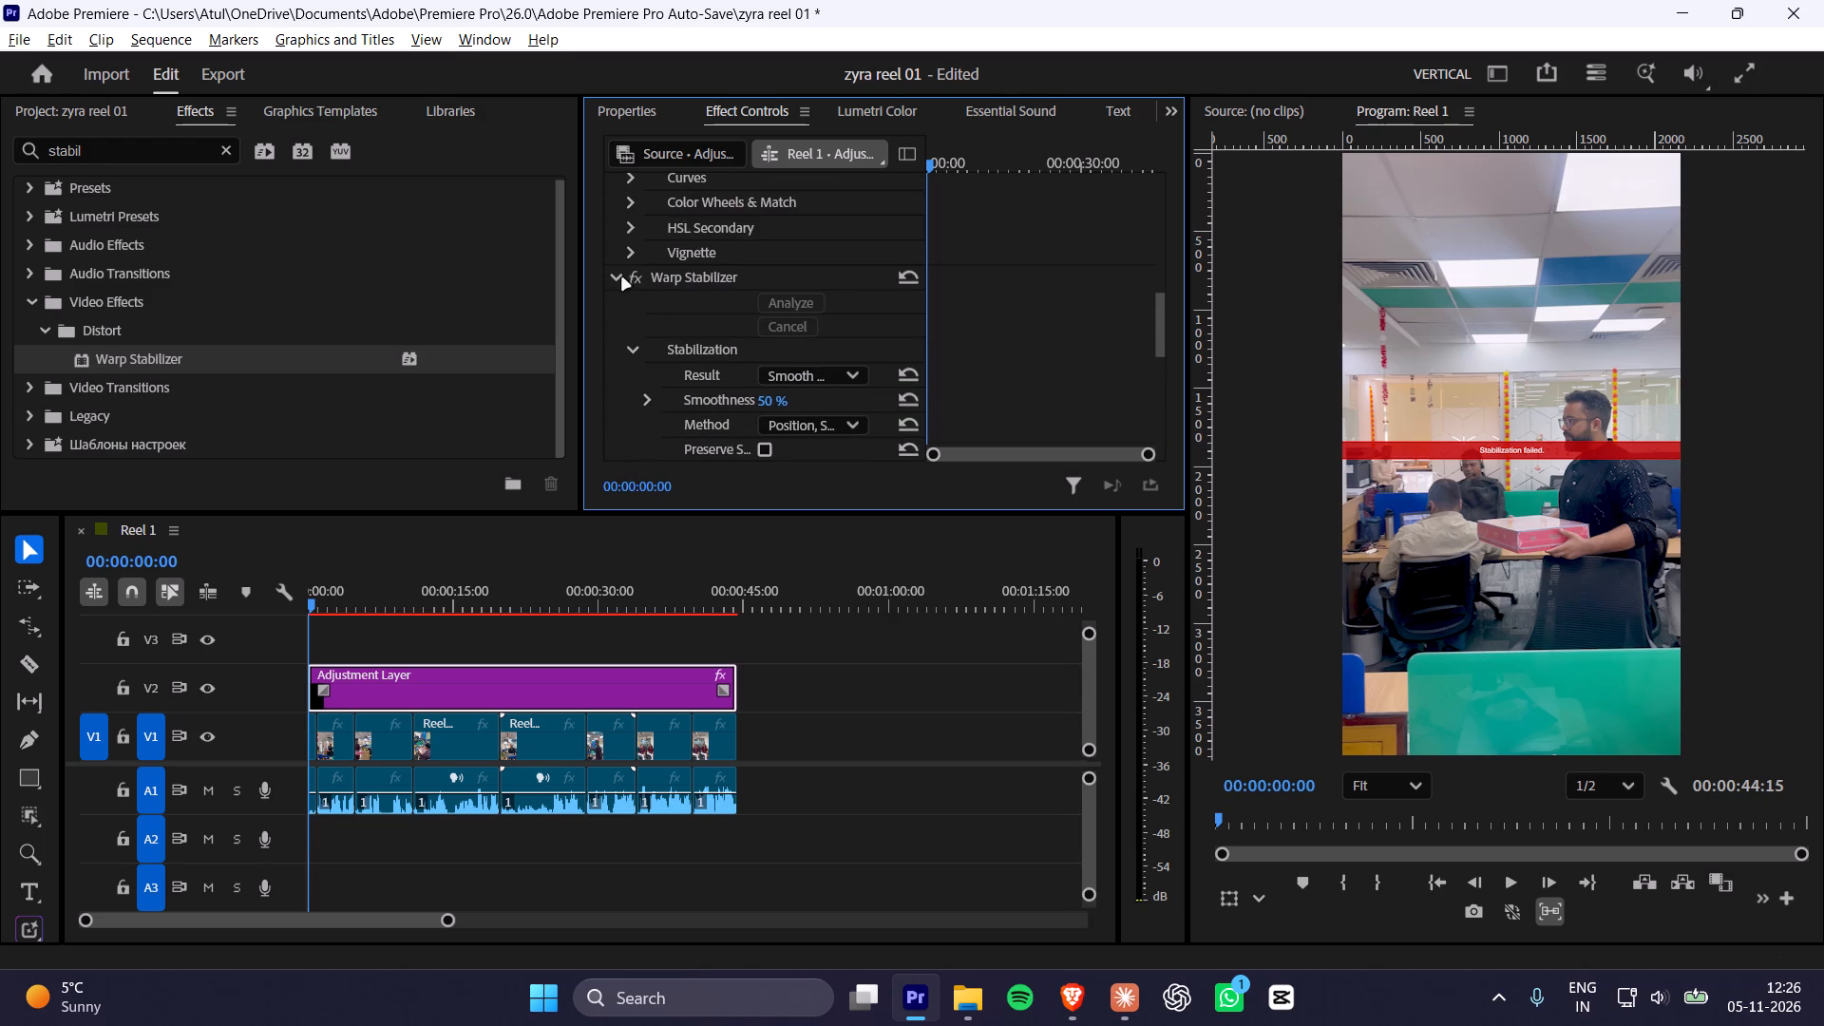
Delete the Warp Stabilizer effect from the adjustment layer, keeping its Lumetri Color grade.
{"action": "left_click", "coordinate": [619, 278]}
{"action": "scroll", "coordinate": [686, 326], "scroll_direction": "up", "scroll_amount": 12}
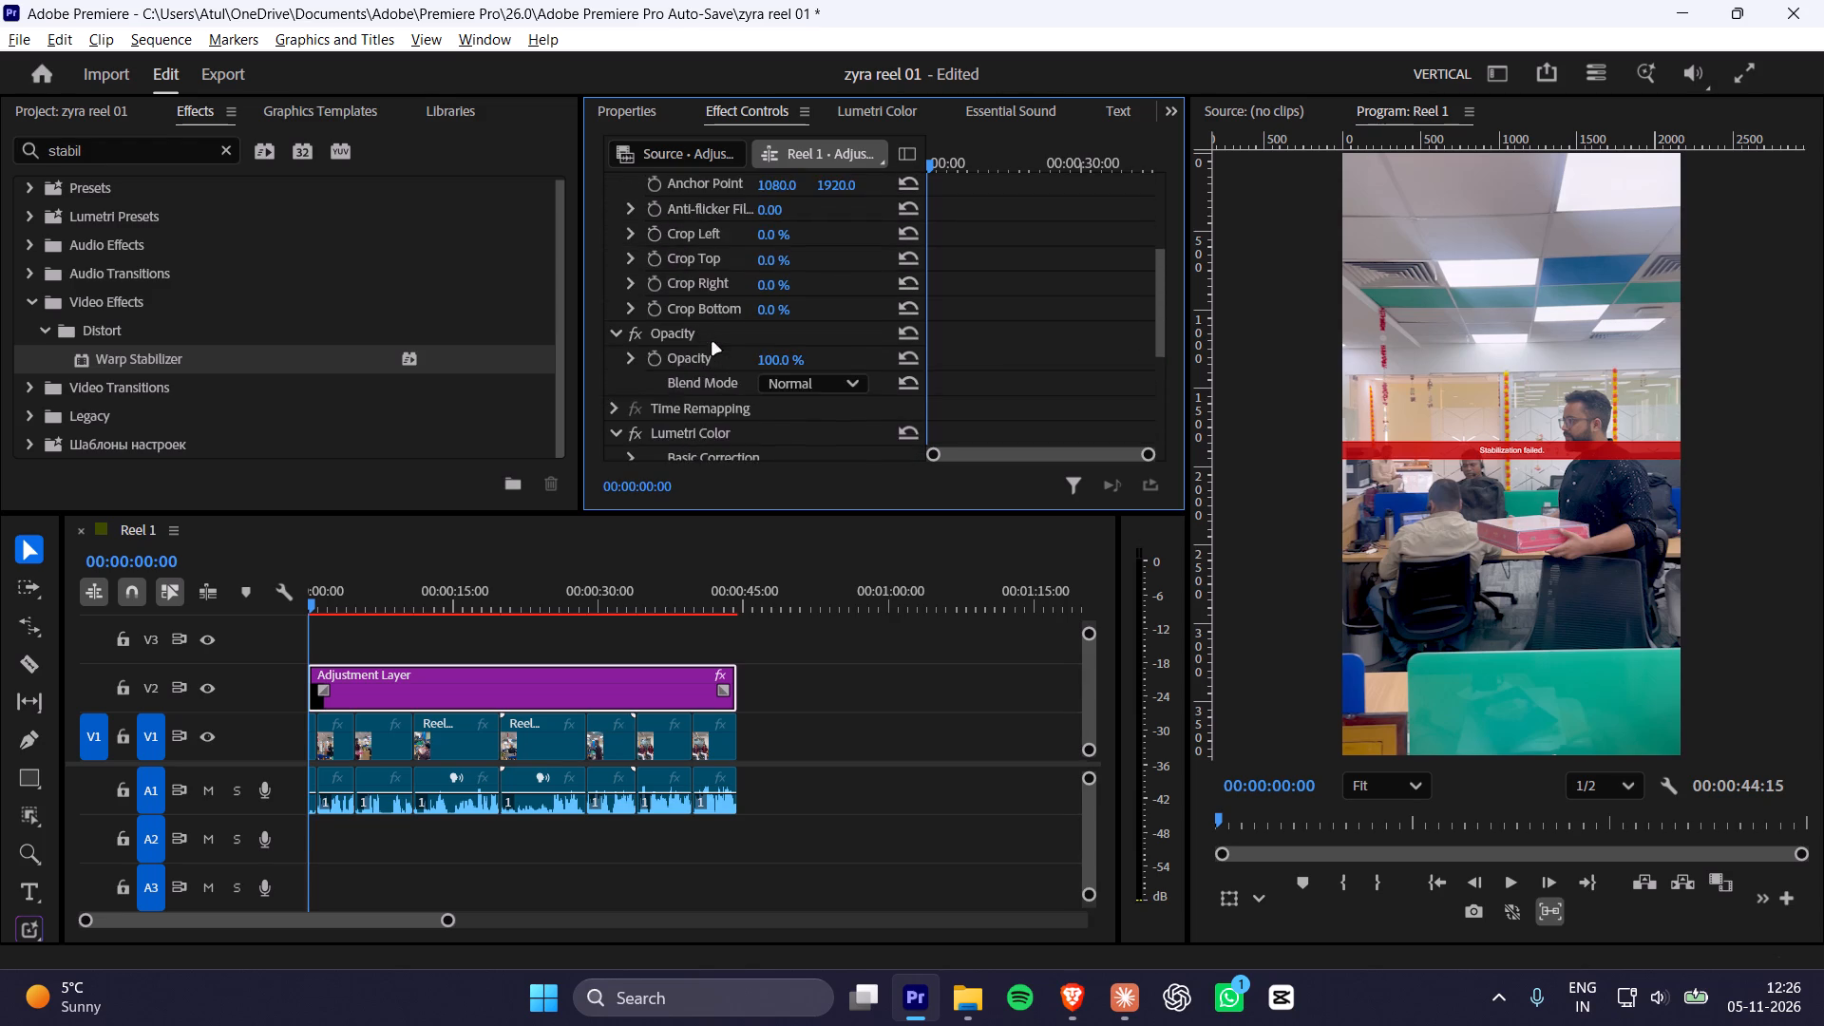
{"action": "scroll", "coordinate": [712, 343], "scroll_direction": "up", "scroll_amount": 13}
{"action": "scroll", "coordinate": [696, 348], "scroll_direction": "down", "scroll_amount": 3}
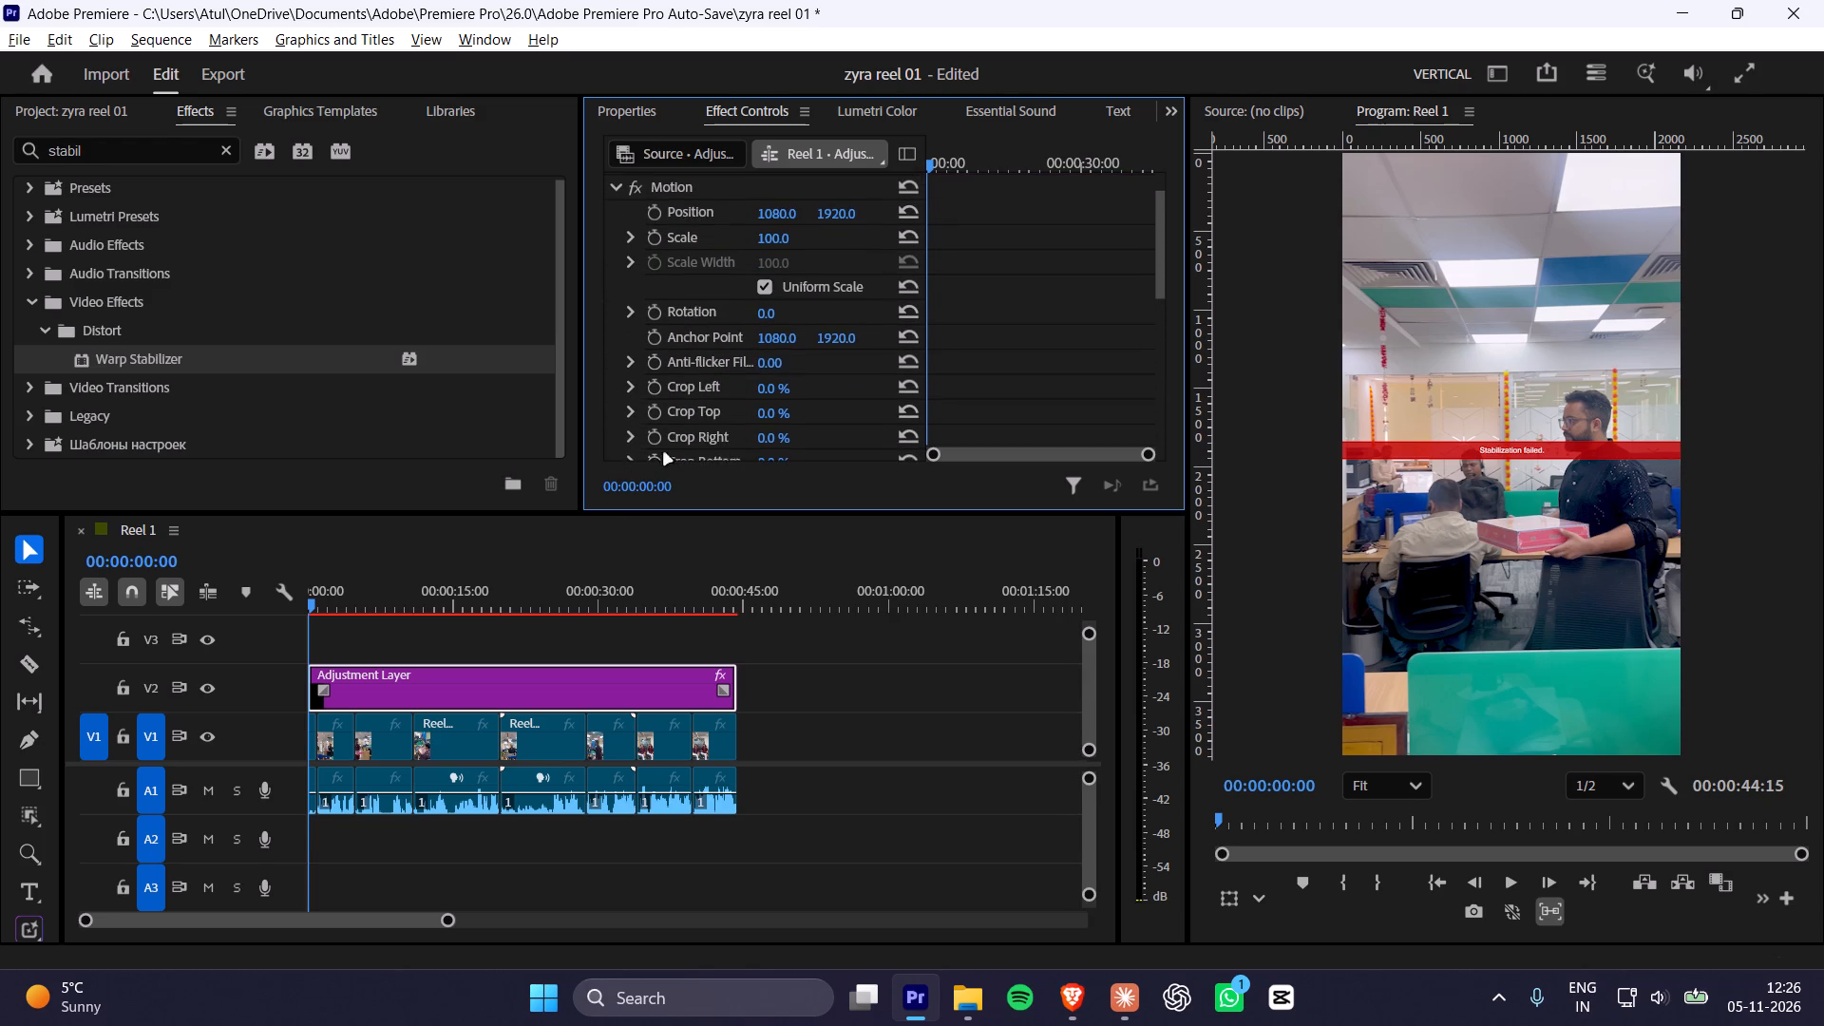
{"action": "scroll", "coordinate": [795, 293], "scroll_direction": "down", "scroll_amount": 11}
{"action": "scroll", "coordinate": [674, 370], "scroll_direction": "down", "scroll_amount": 9}
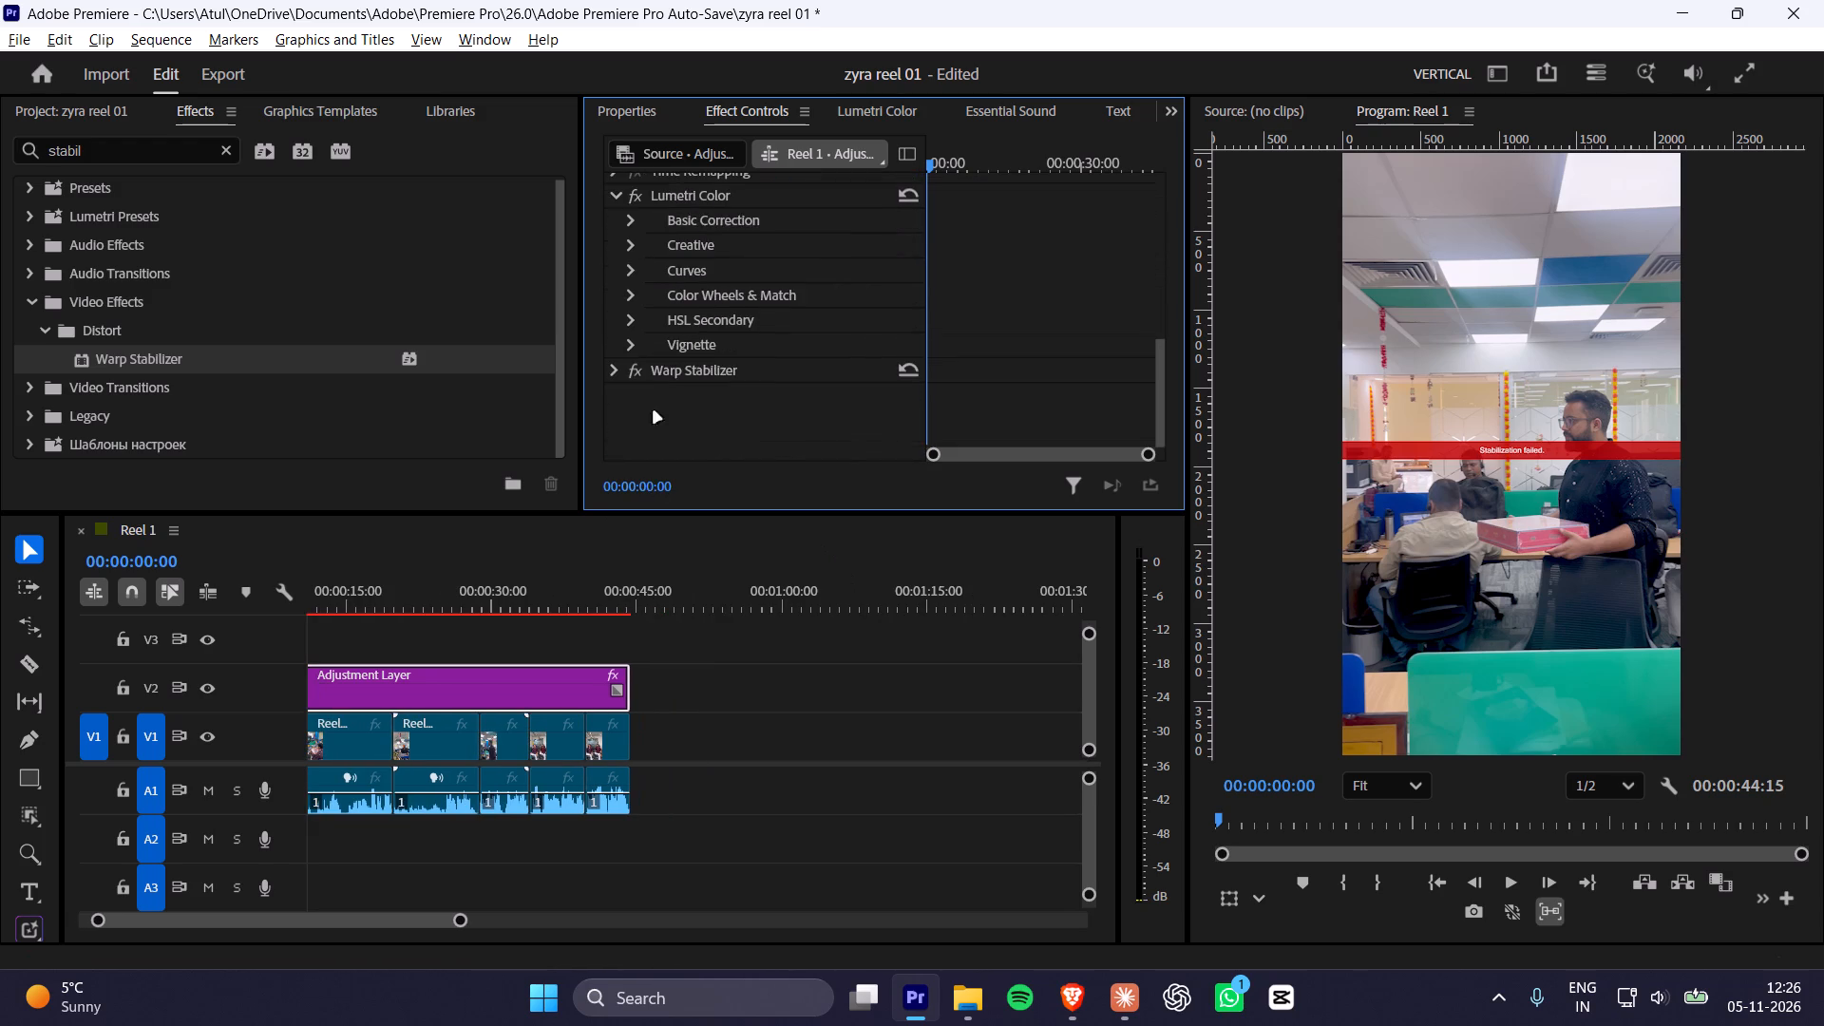
{"action": "scroll", "coordinate": [654, 411], "scroll_direction": "down", "scroll_amount": 4}
{"action": "scroll", "coordinate": [662, 358], "scroll_direction": "up", "scroll_amount": 4}
{"action": "scroll", "coordinate": [703, 442], "scroll_direction": "down", "scroll_amount": 2}
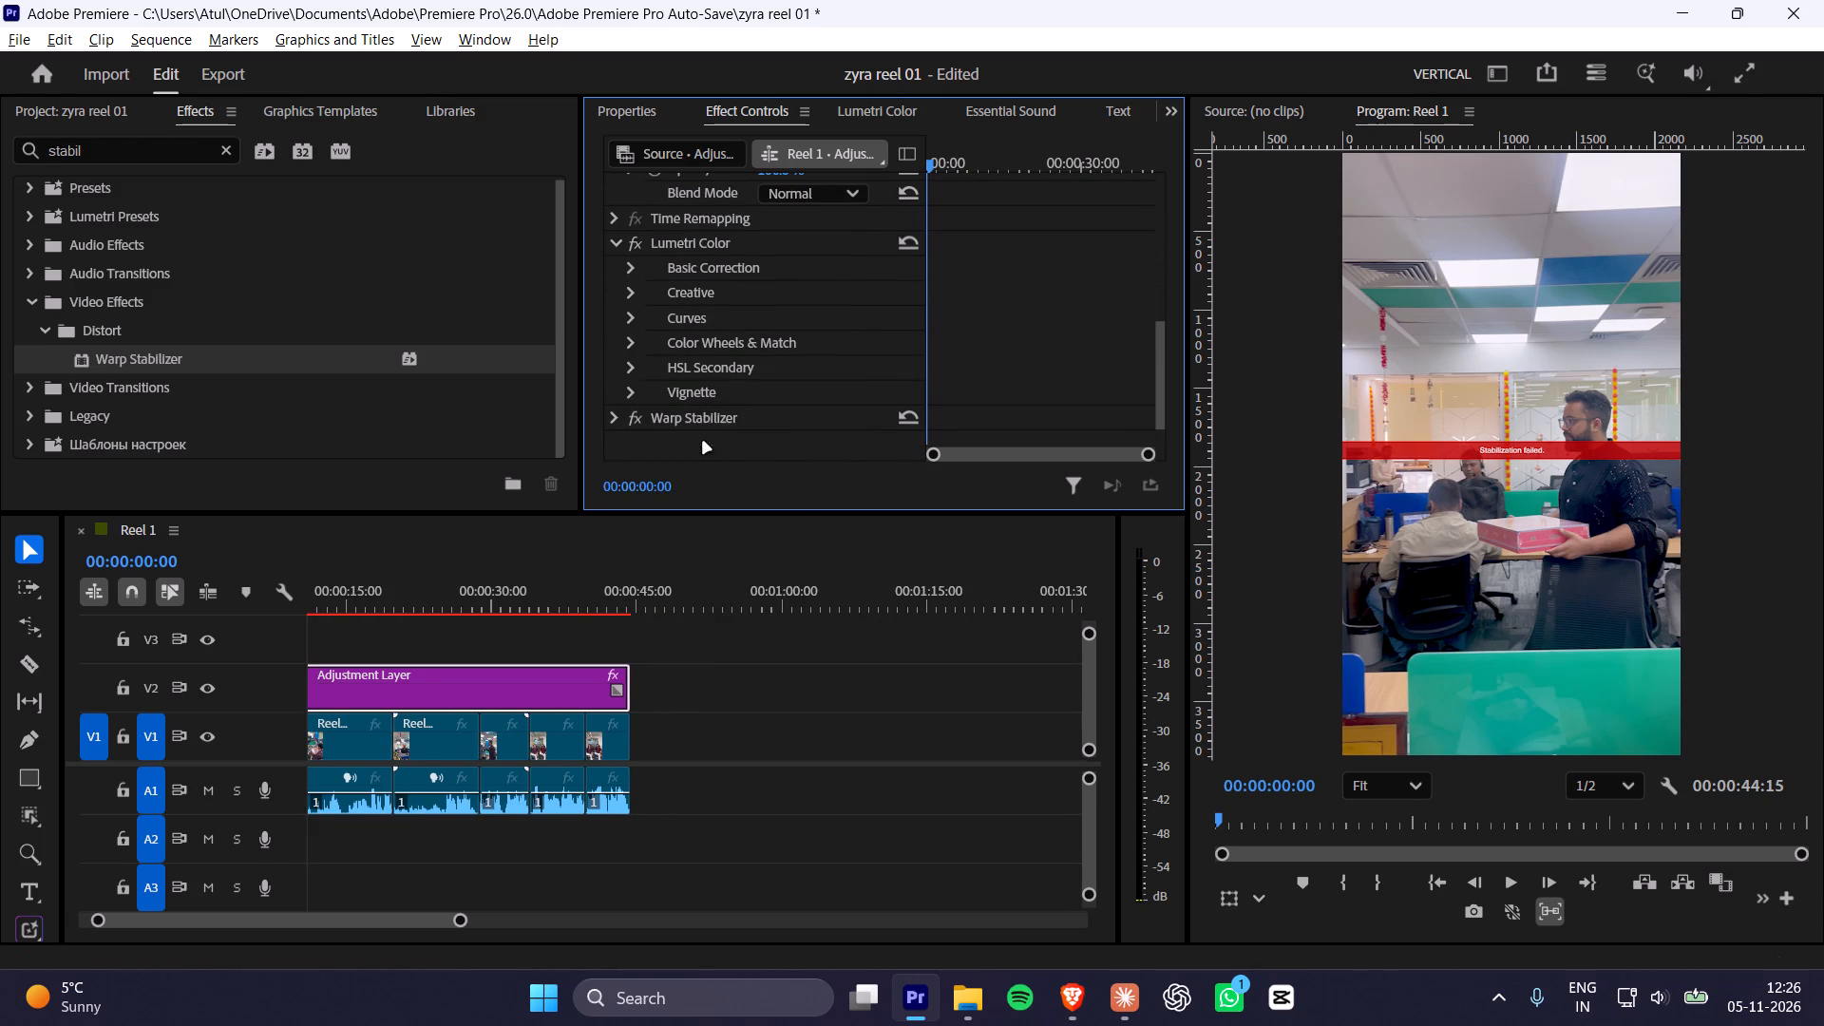
{"action": "left_click", "coordinate": [703, 423]}
{"action": "key", "text": "Delete"}
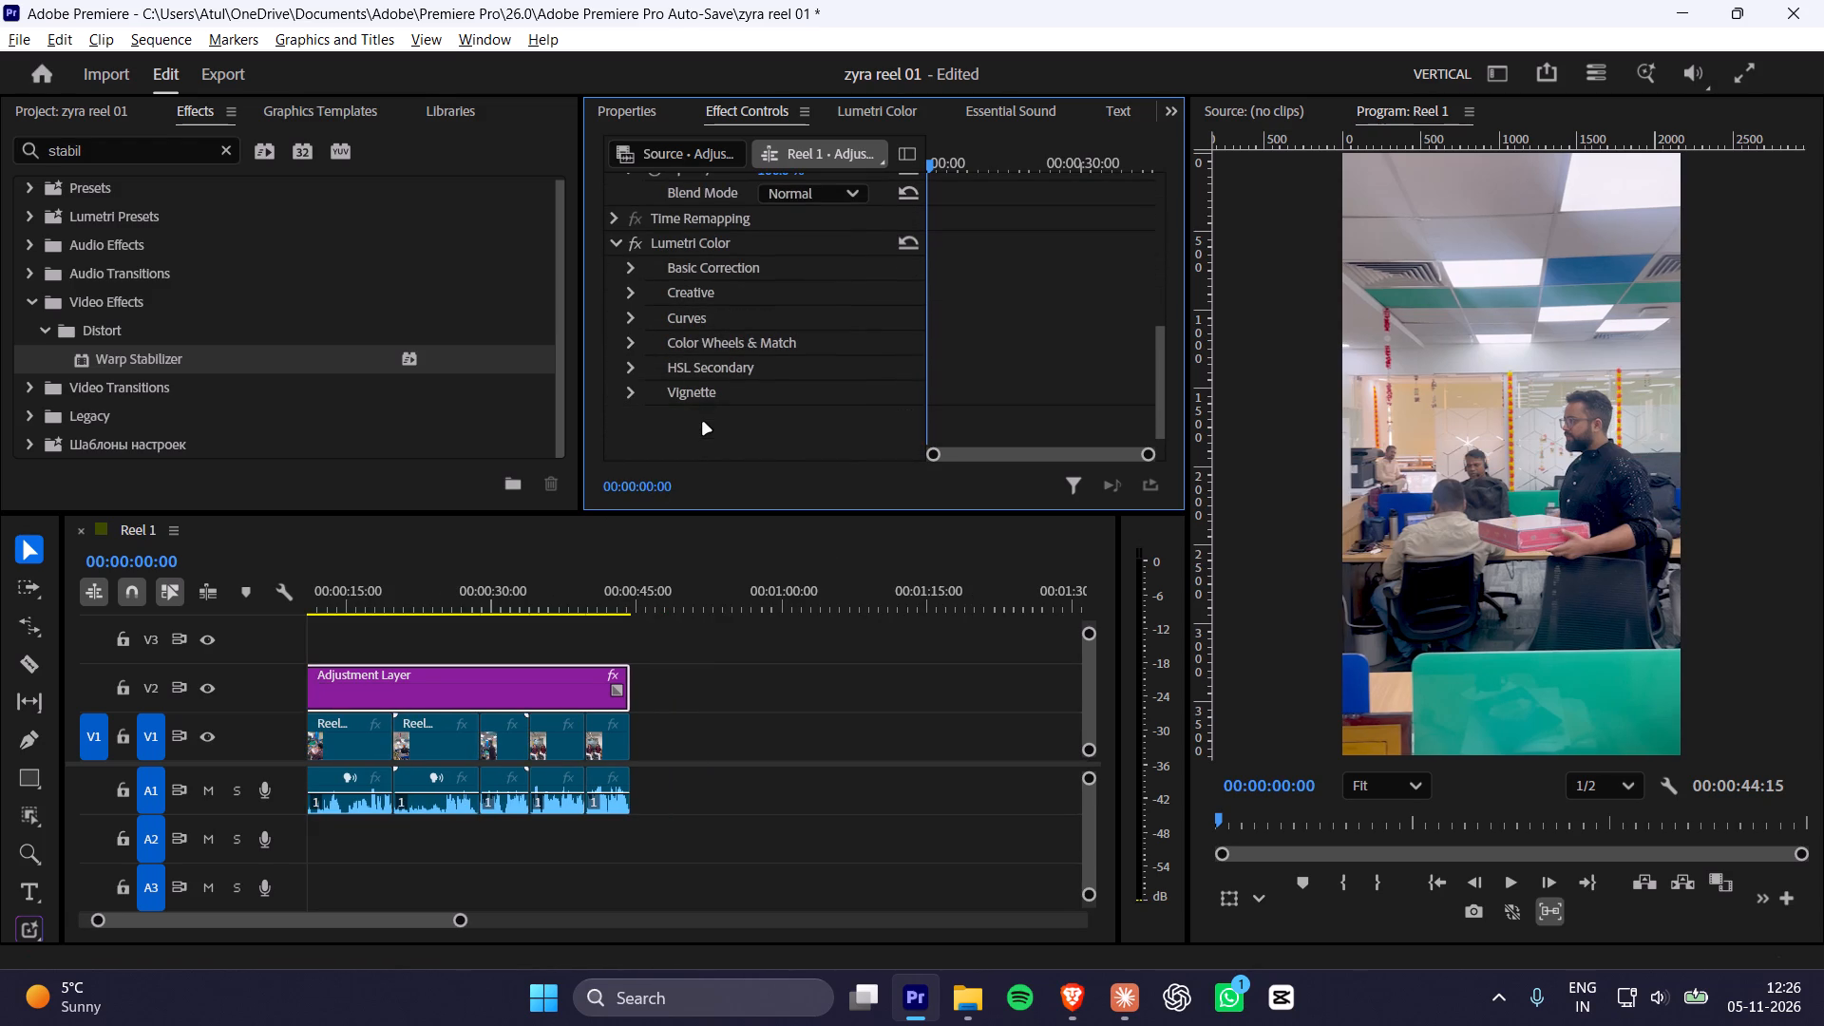
Scrub through the opening of Reel 1 and preview the playback from about five seconds in.
{"action": "left_click_drag", "start_coordinate": [375, 607], "coordinate": [261, 629]}
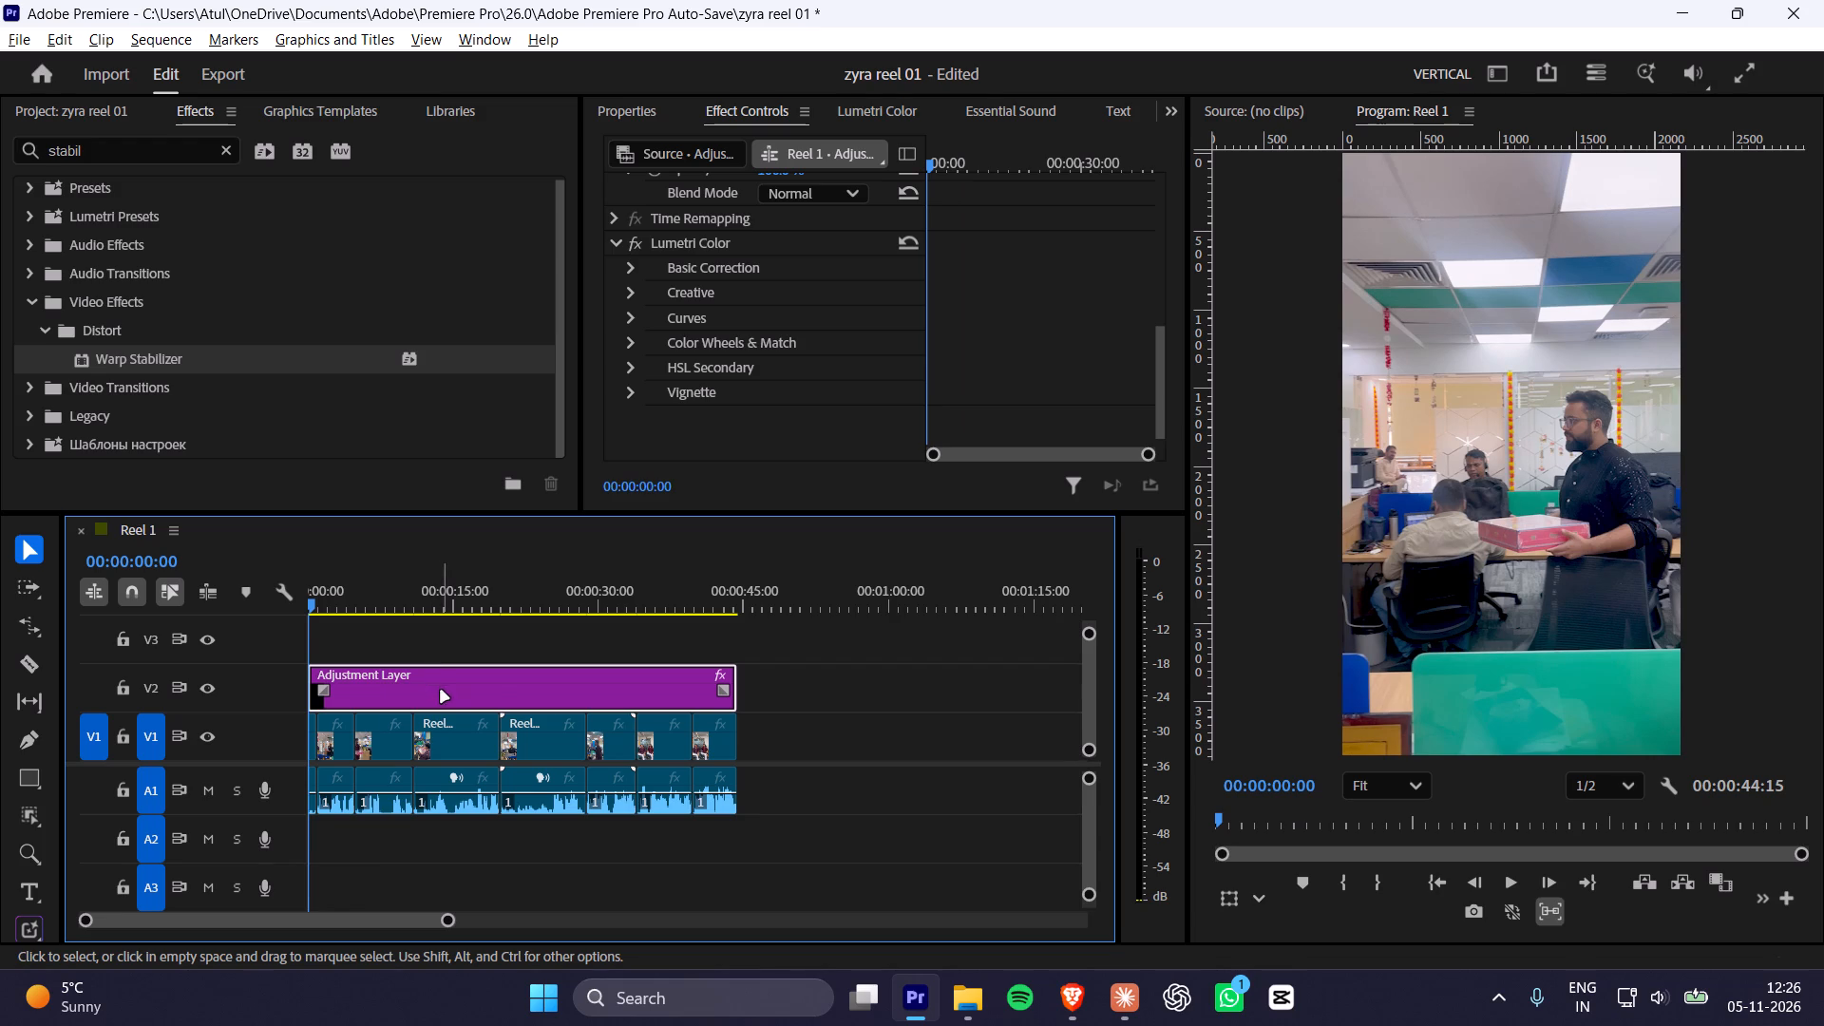
{"action": "left_click_drag", "start_coordinate": [332, 604], "coordinate": [351, 608]}
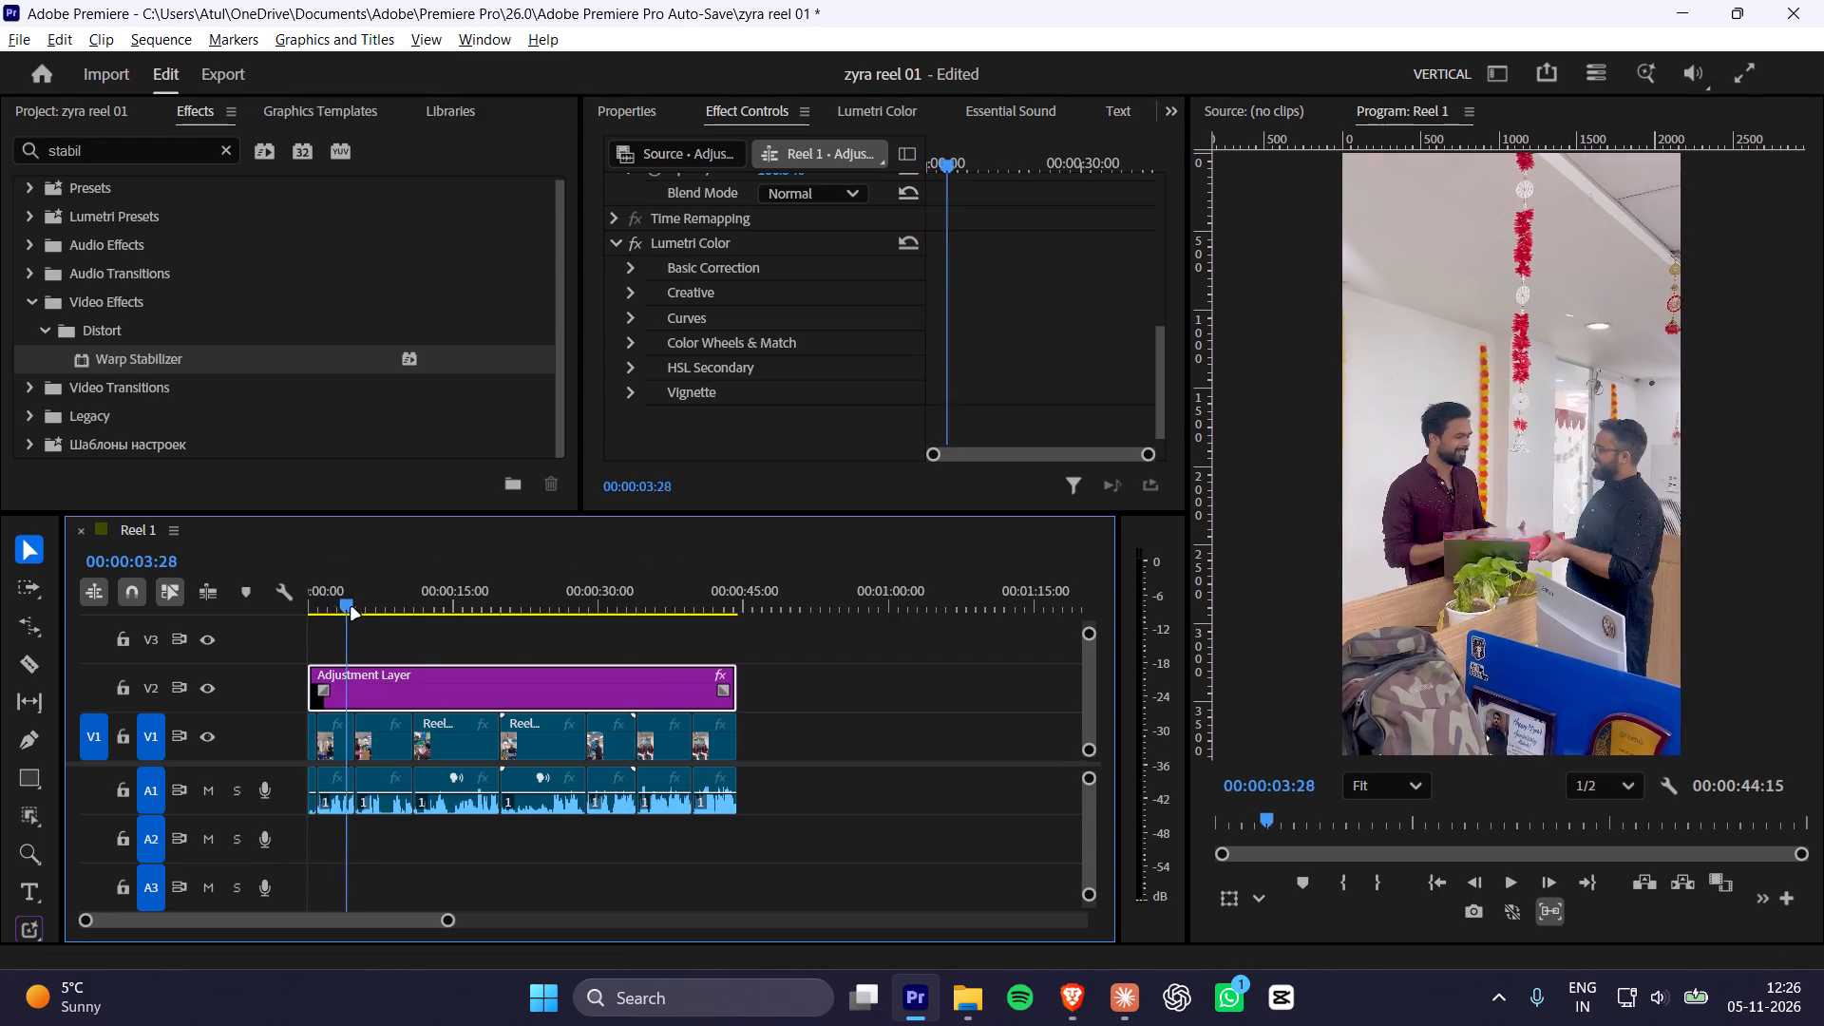
{"action": "left_click_drag", "start_coordinate": [351, 608], "coordinate": [360, 606]}
{"action": "key", "text": "space"}
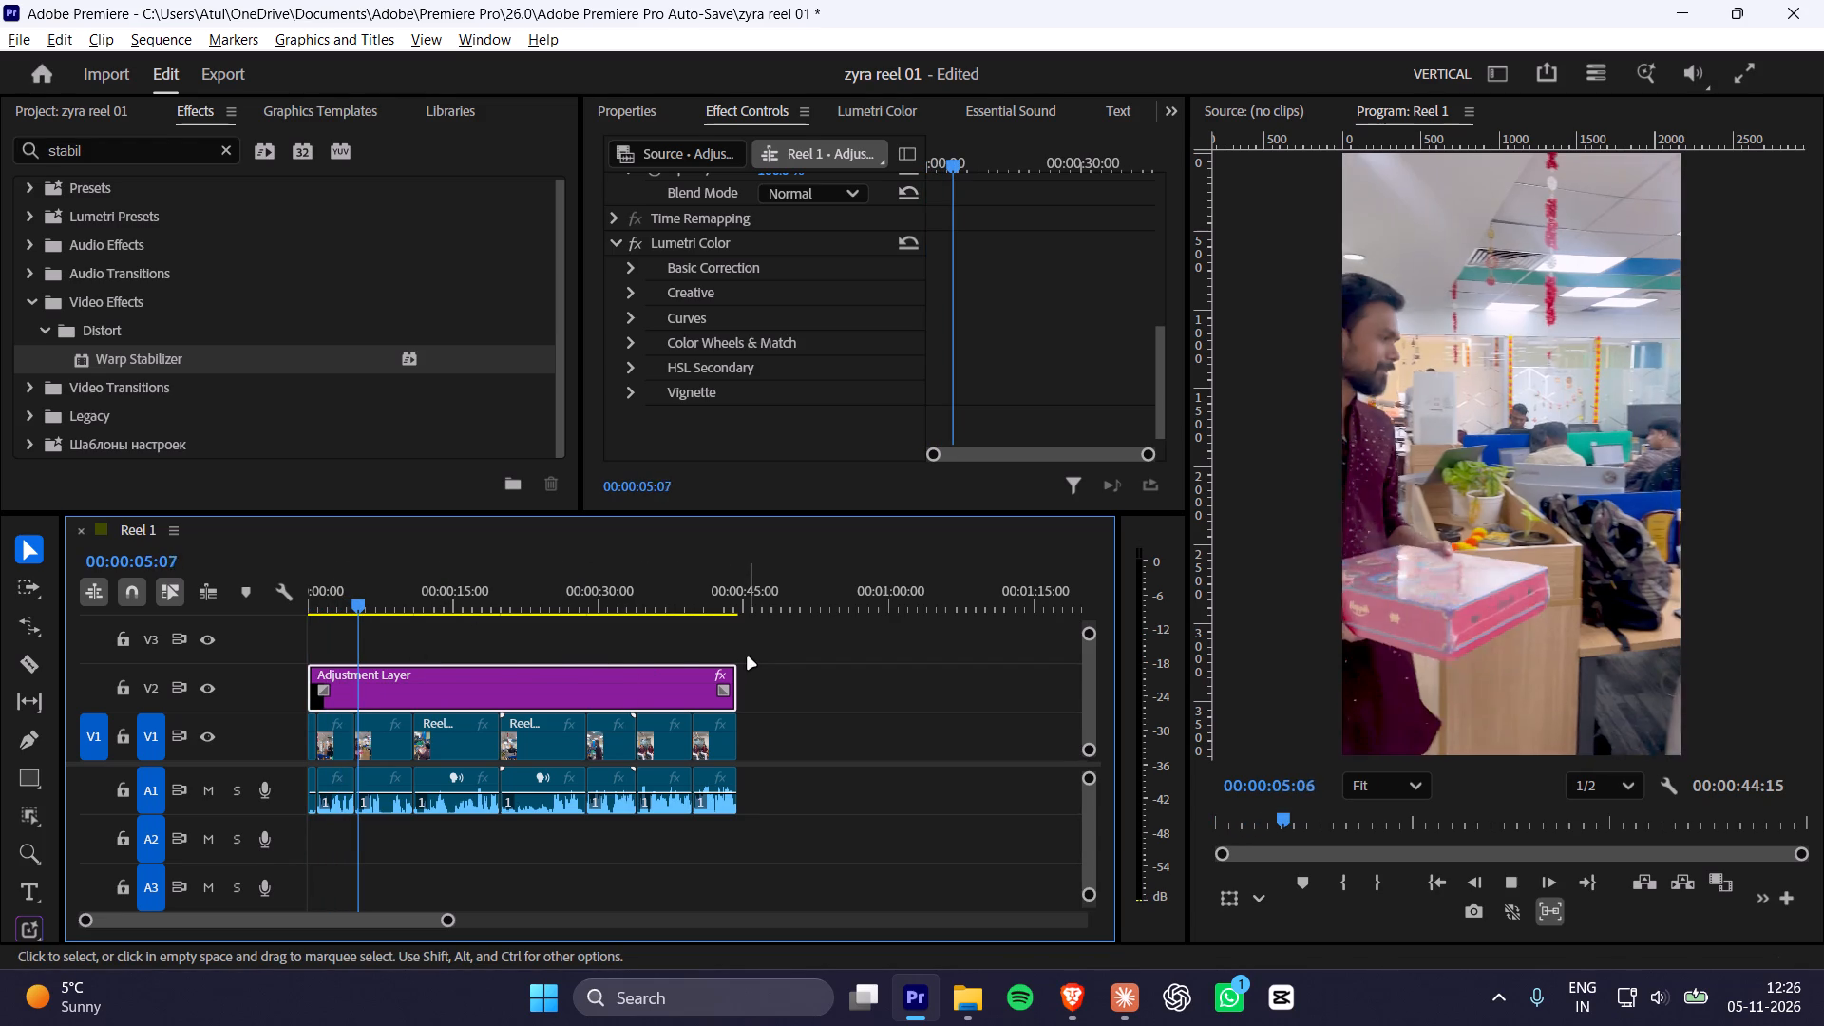
{"action": "key", "text": "space"}
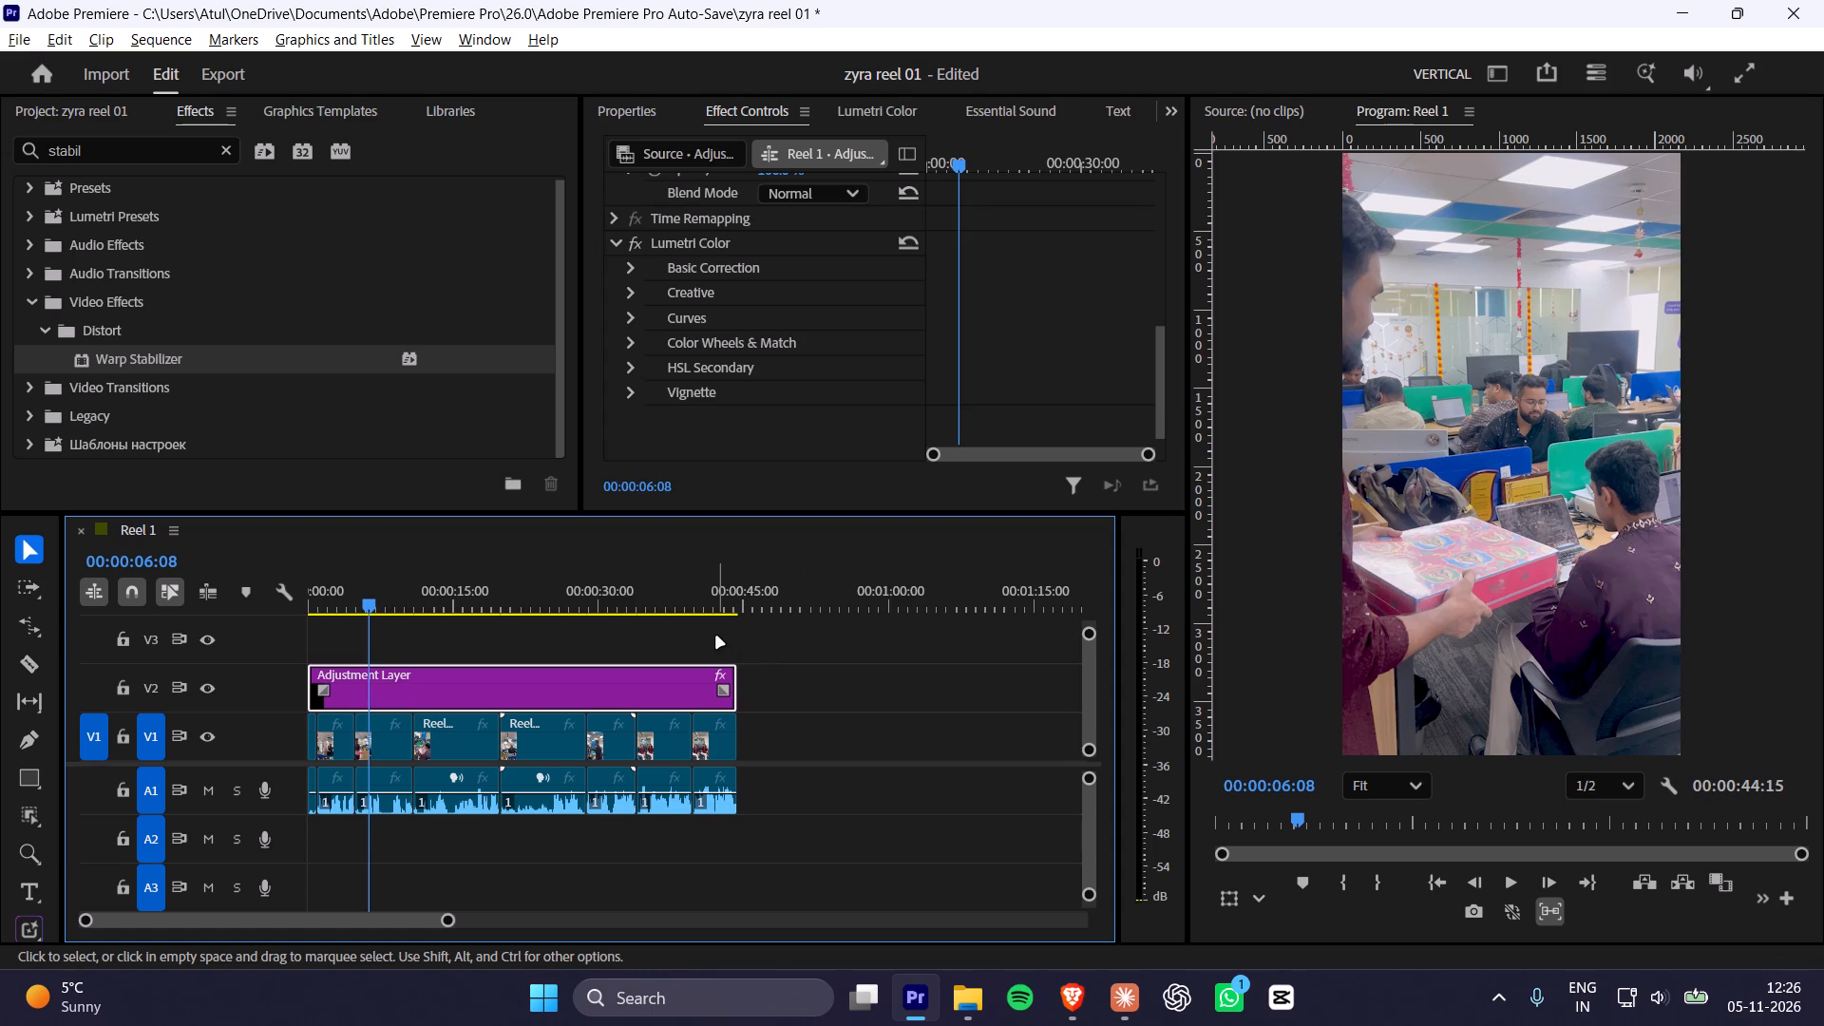
Export the entire Reel 1 sequence as an H.264 media file with the Match Source - Adaptive Low Bitrate preset.
{"action": "key", "text": "ctrl+m"}
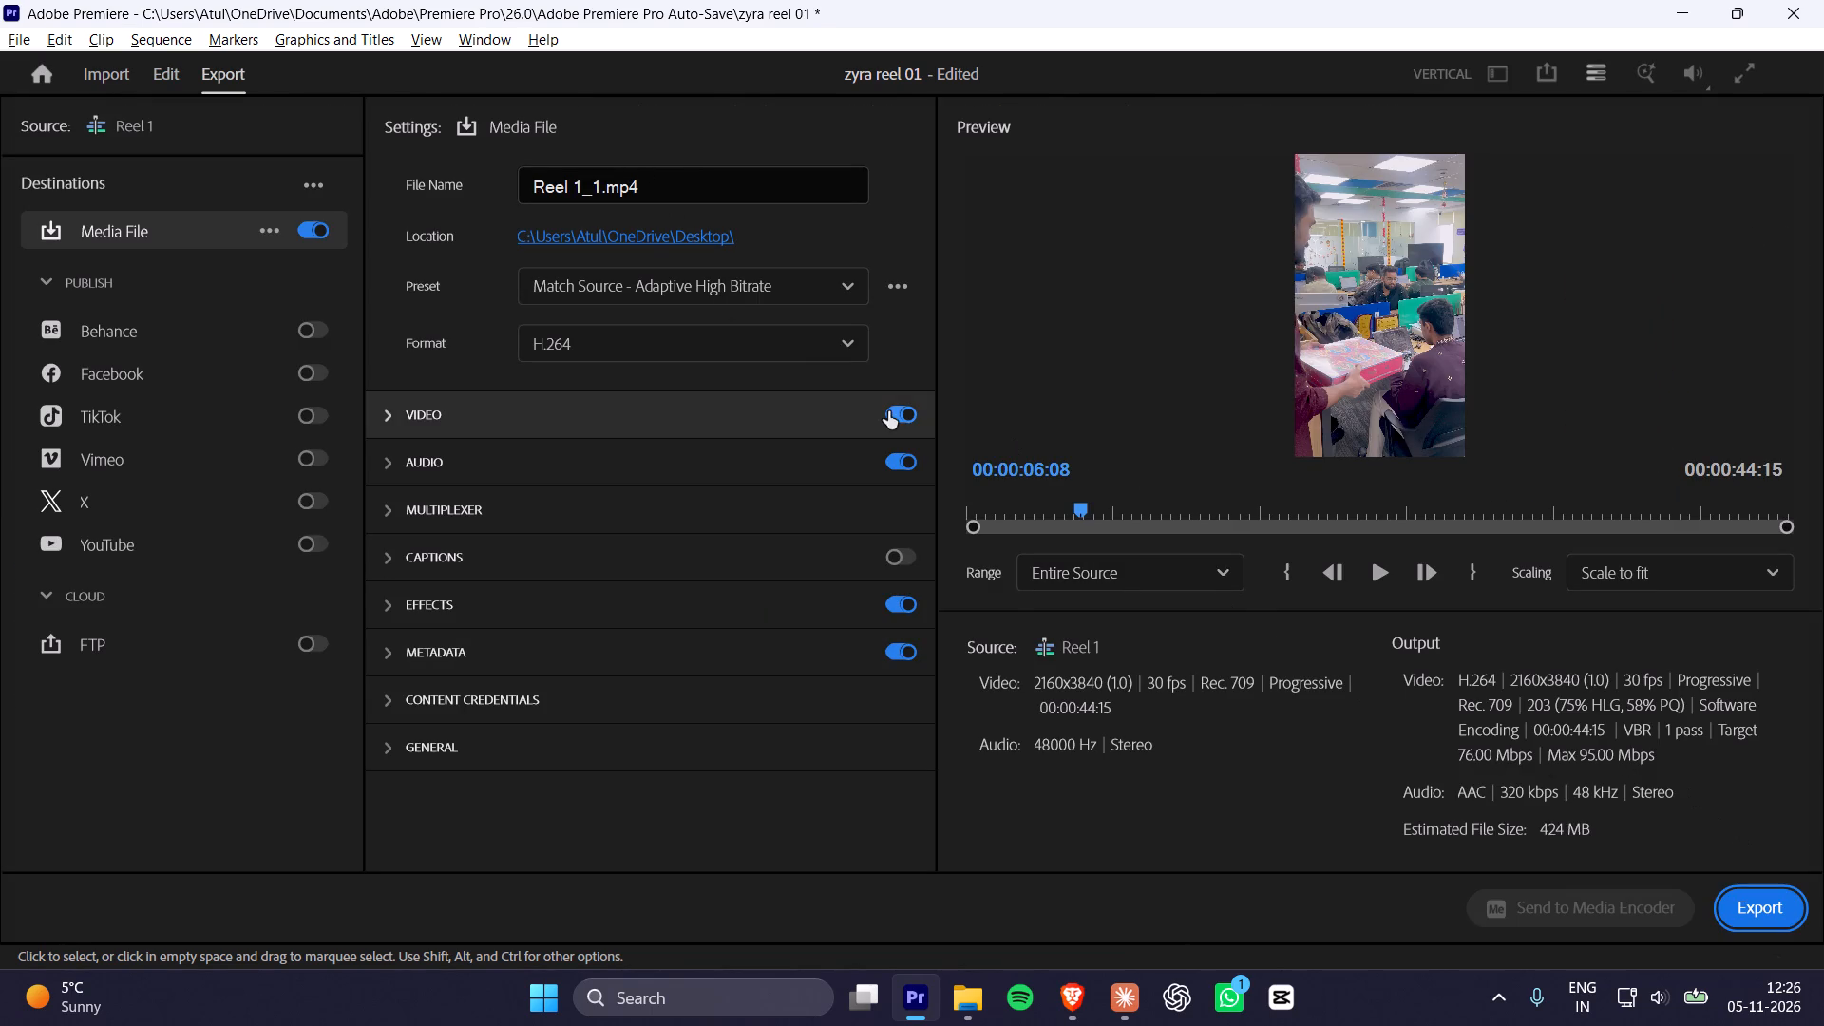
{"action": "left_click", "coordinate": [621, 294]}
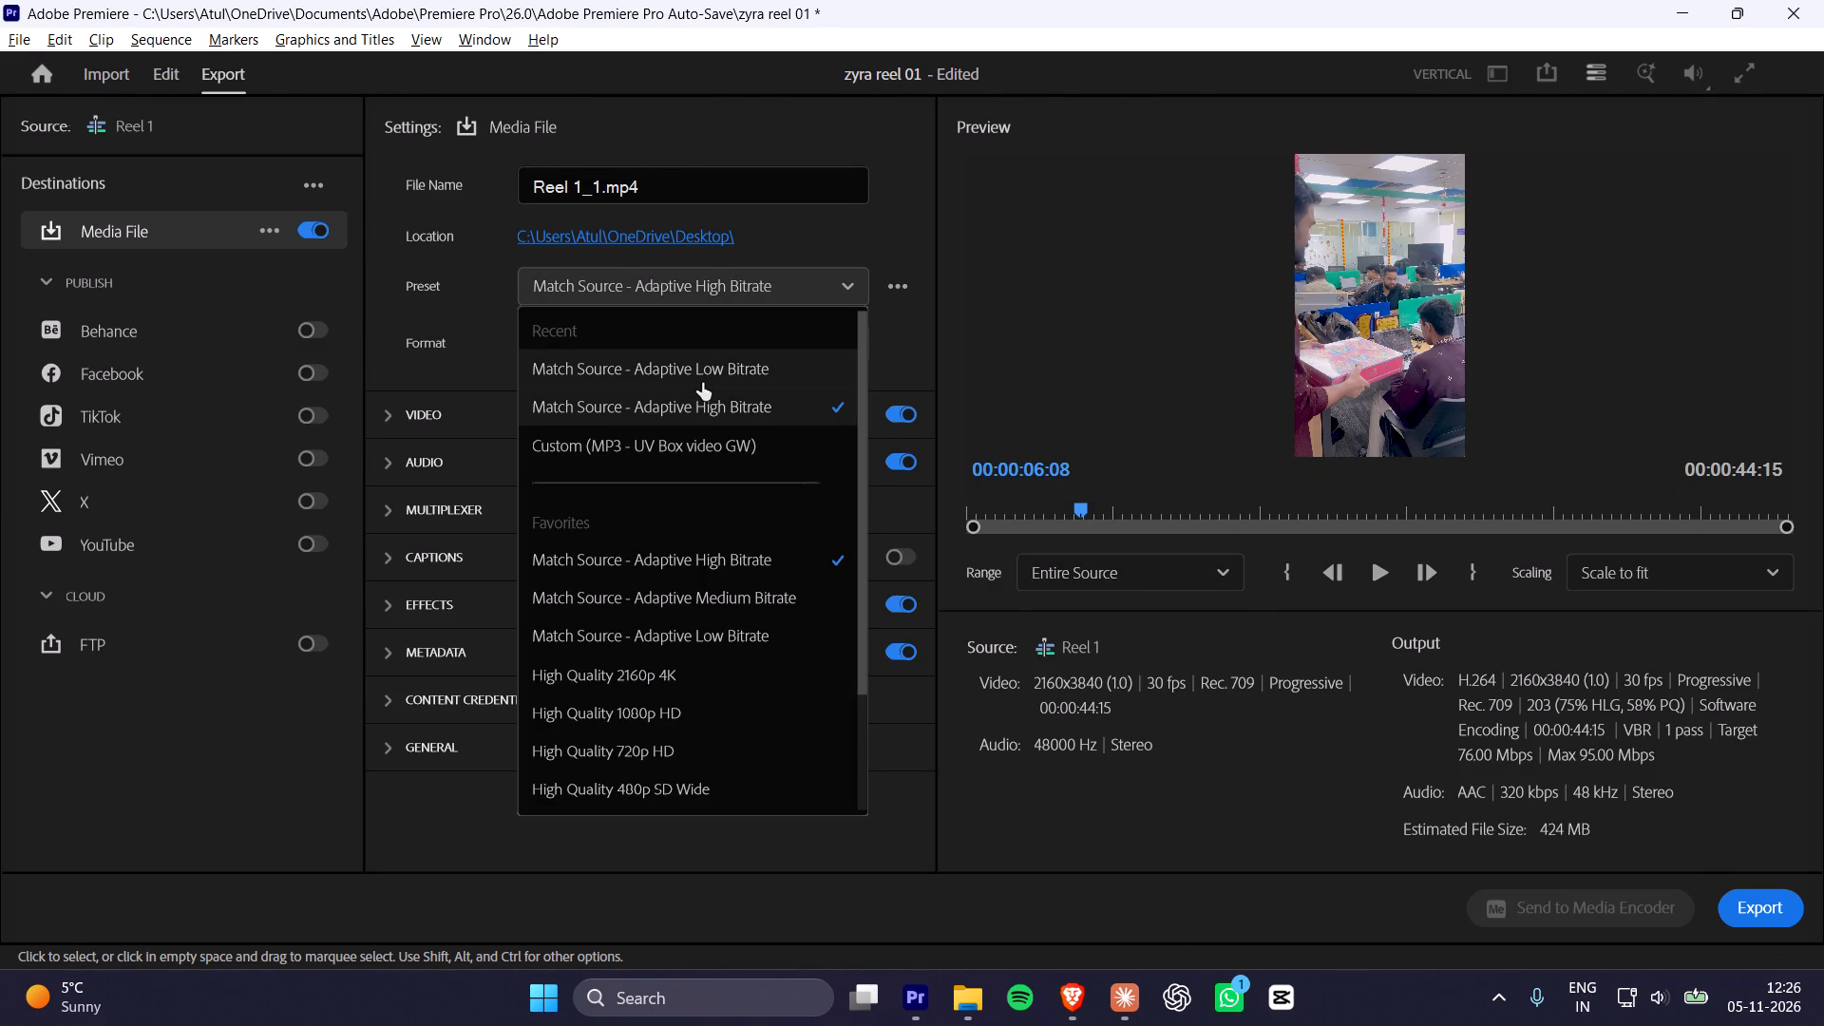
{"action": "left_click", "coordinate": [700, 373]}
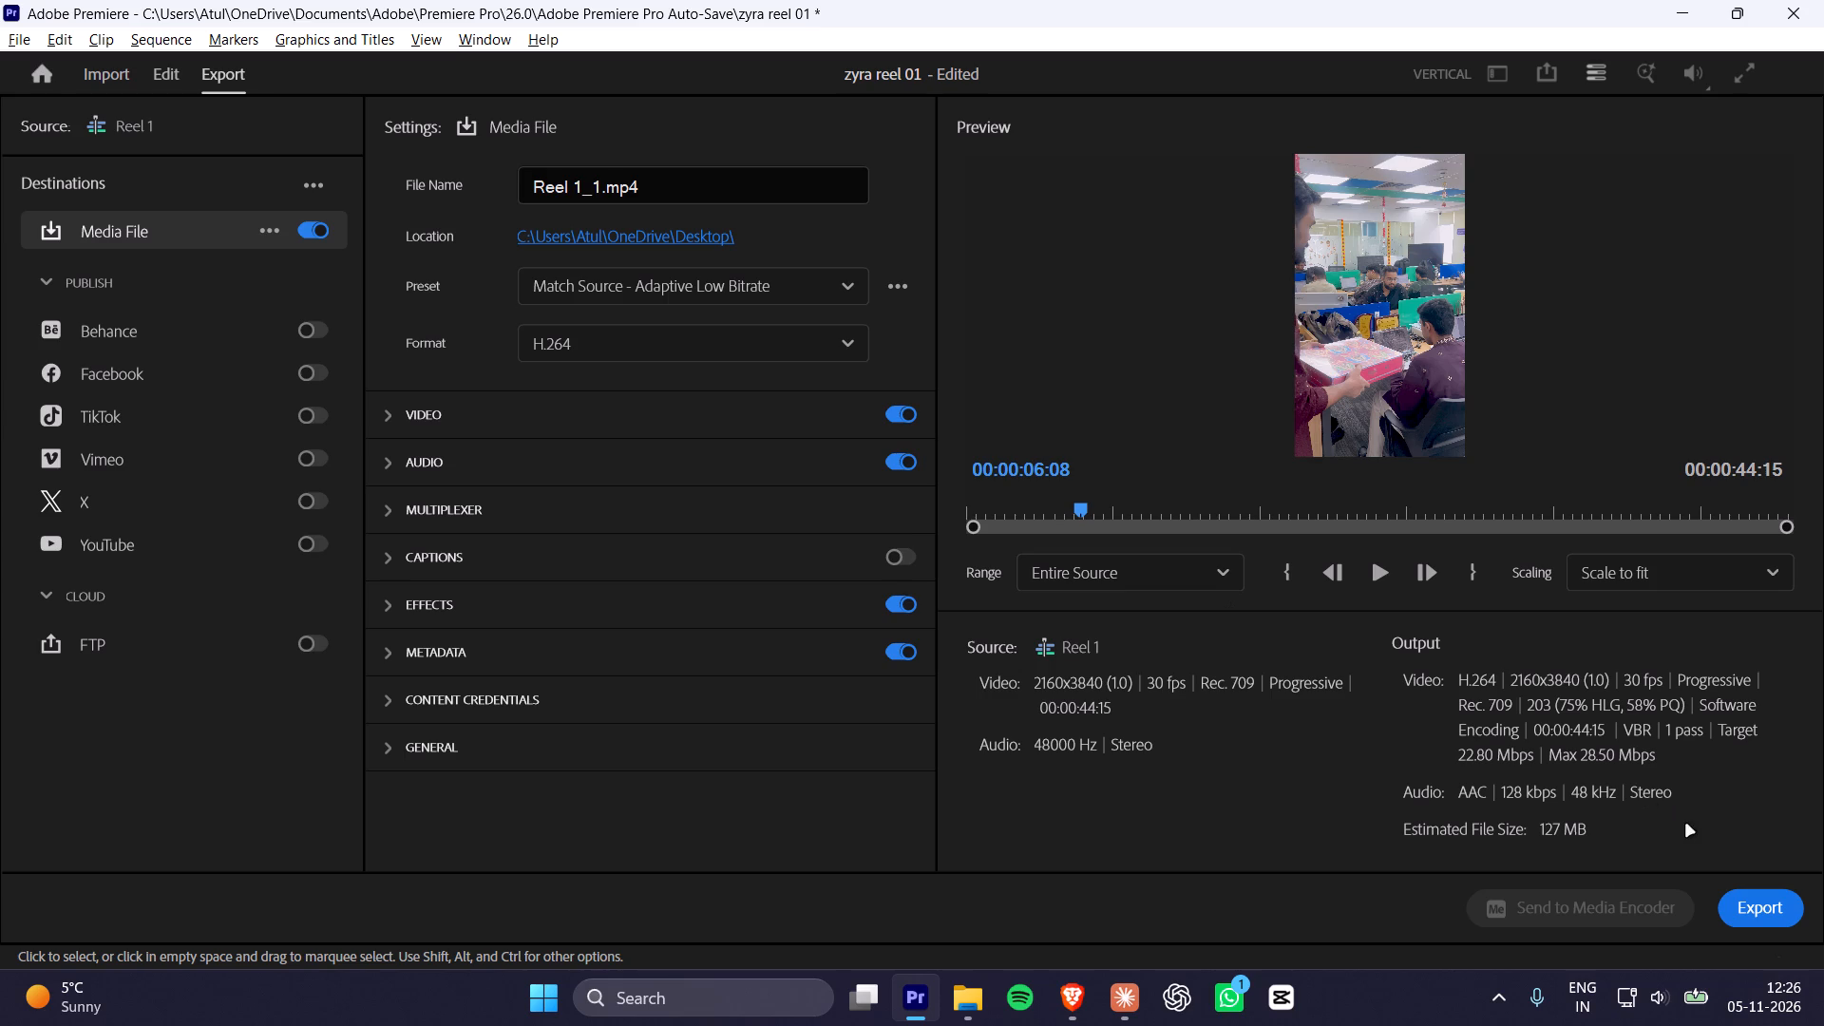
{"action": "left_click", "coordinate": [1767, 914]}
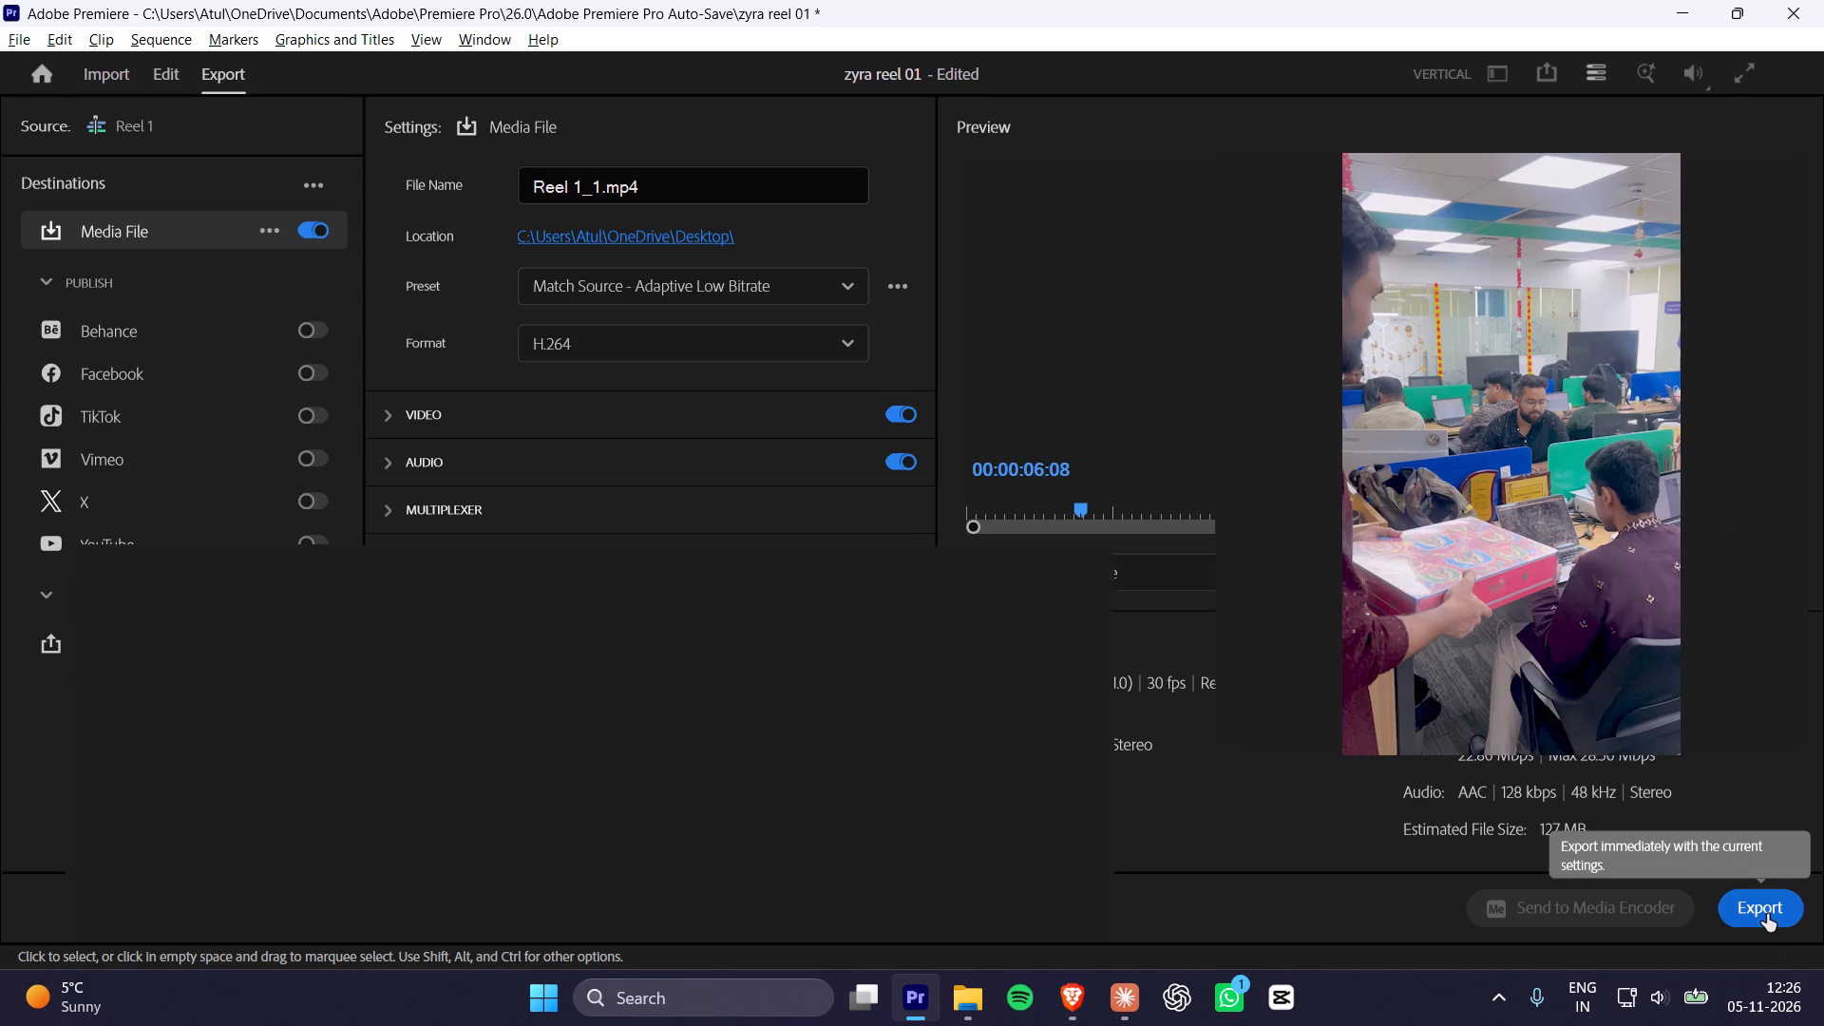
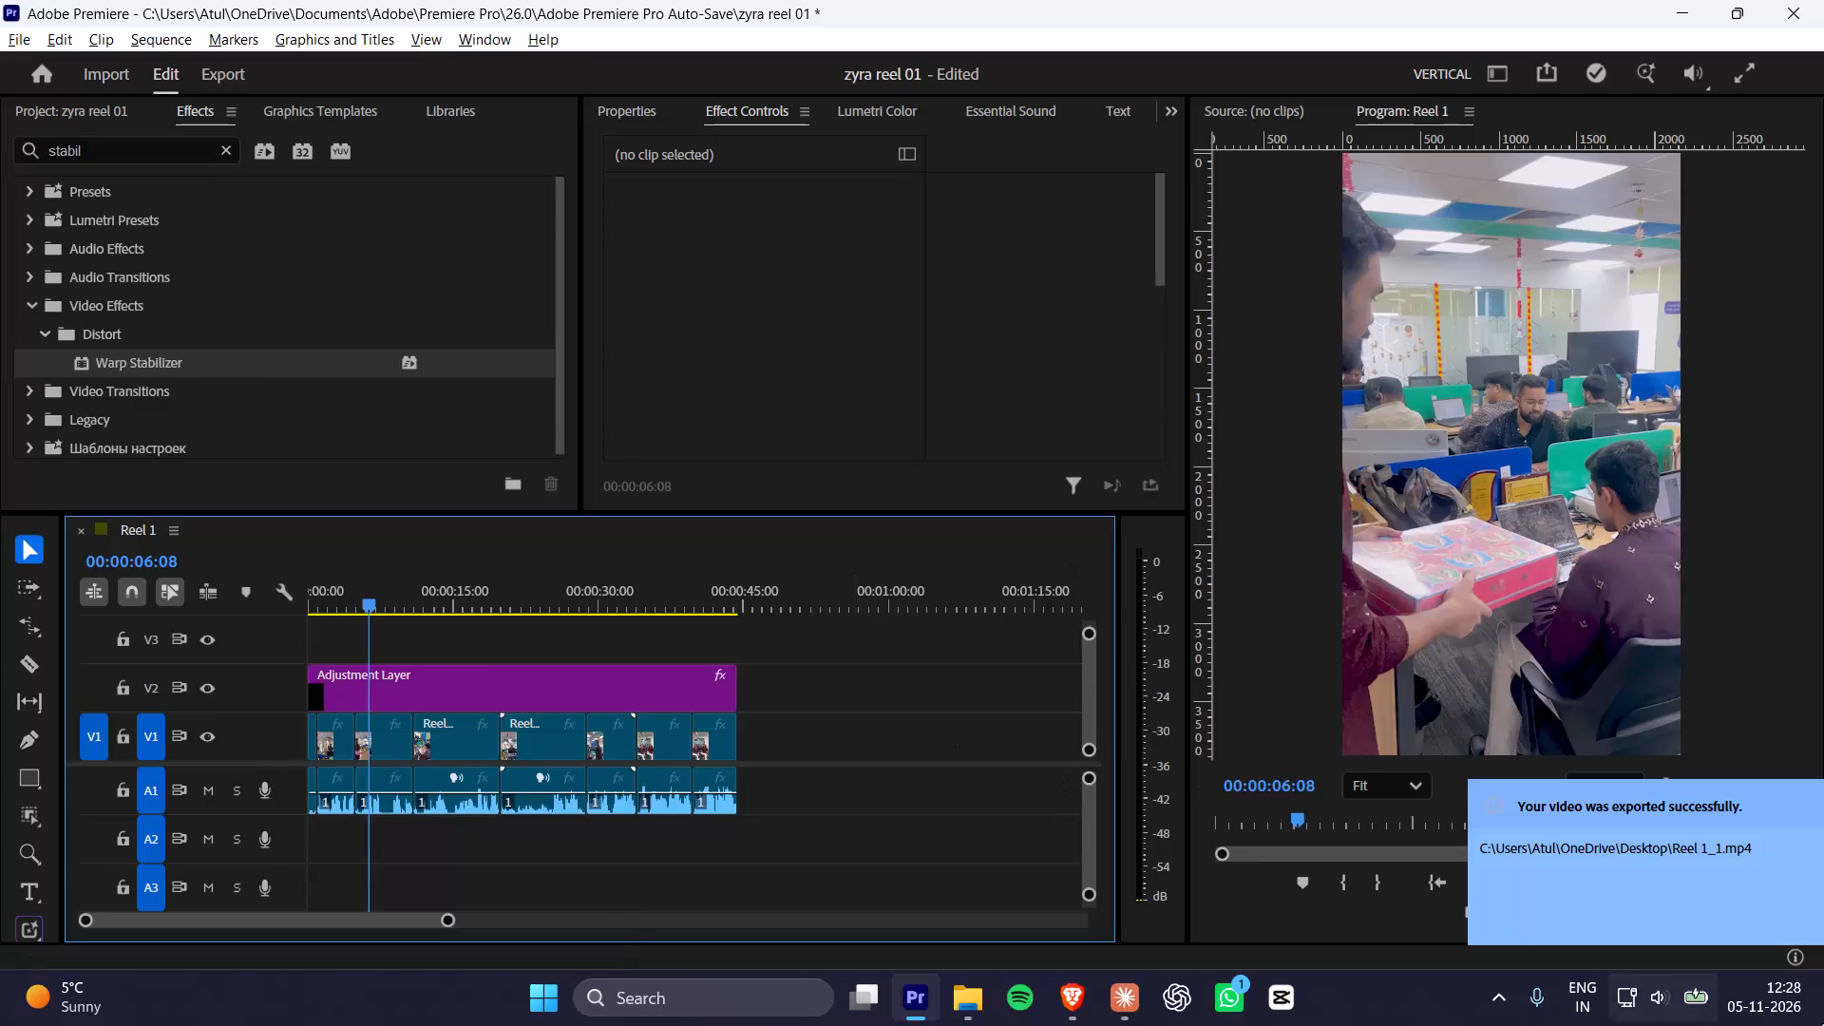
Switch to CapCut and open the existing project 1105.
{"action": "left_click", "coordinate": [1823, 1025]}
{"action": "left_click", "coordinate": [1282, 1006]}
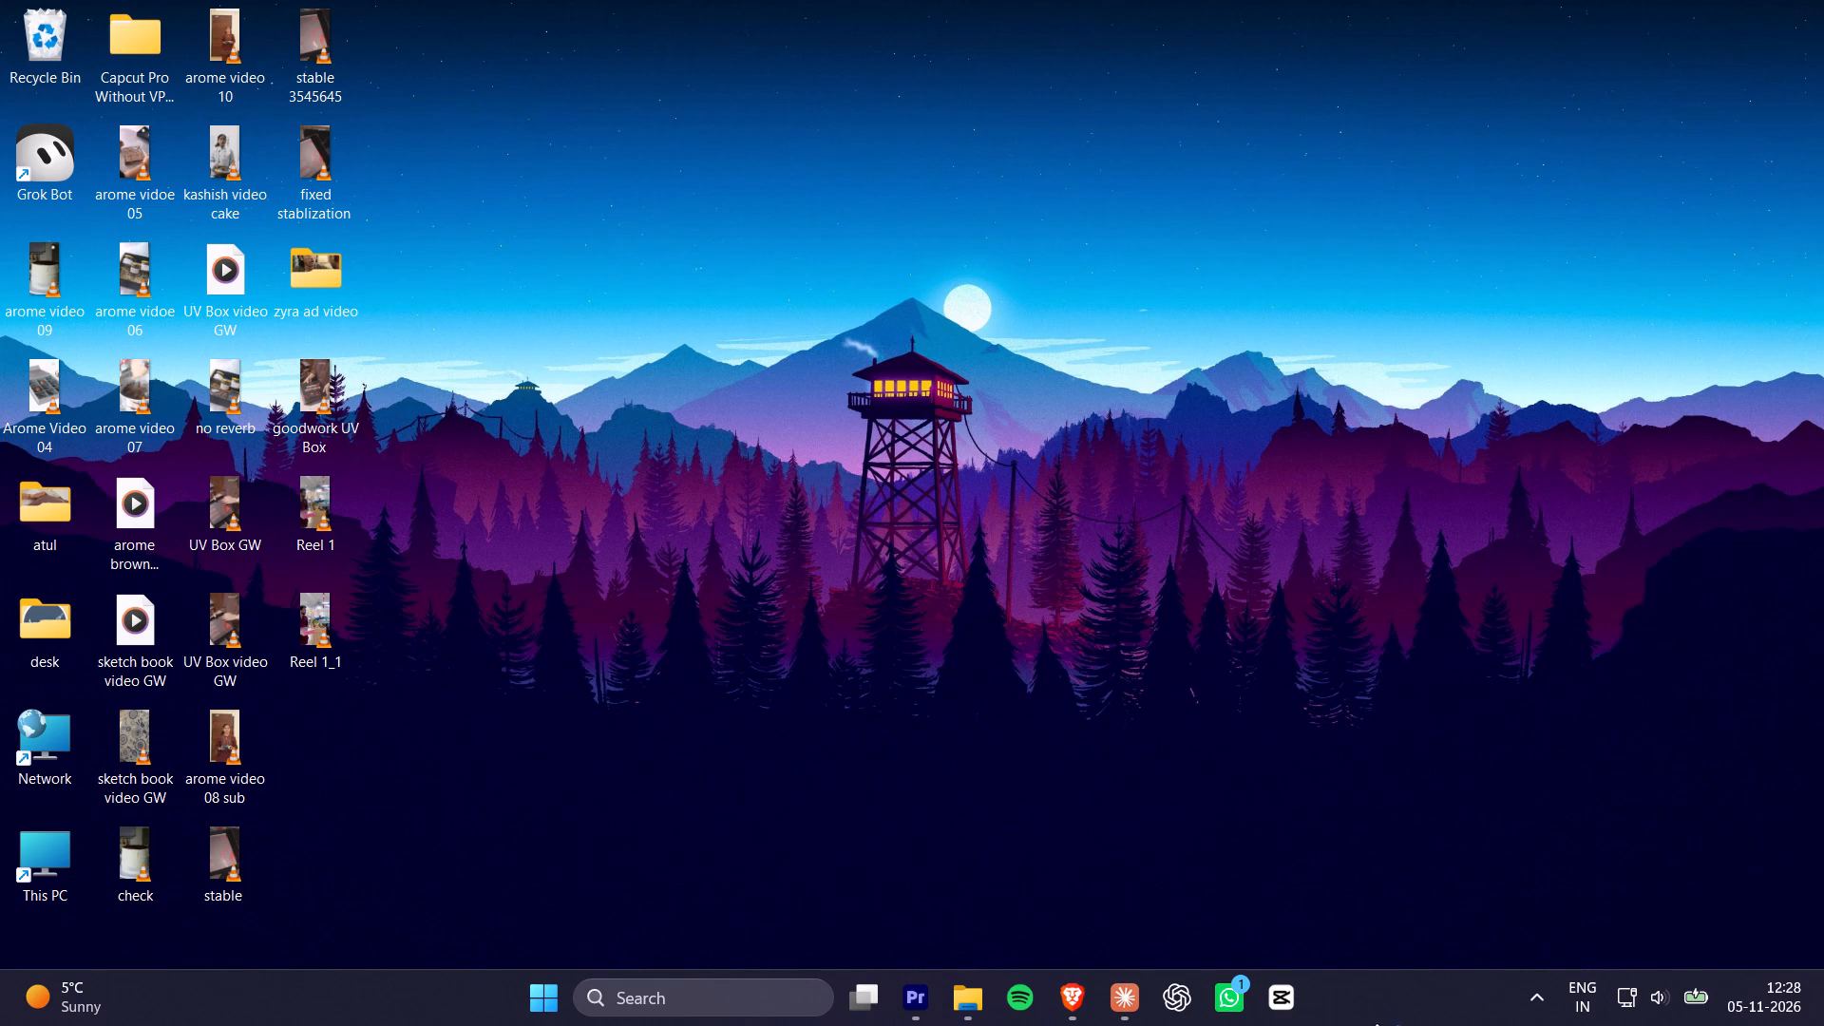
{"action": "left_click", "coordinate": [1531, 991]}
{"action": "left_click", "coordinate": [1531, 991]}
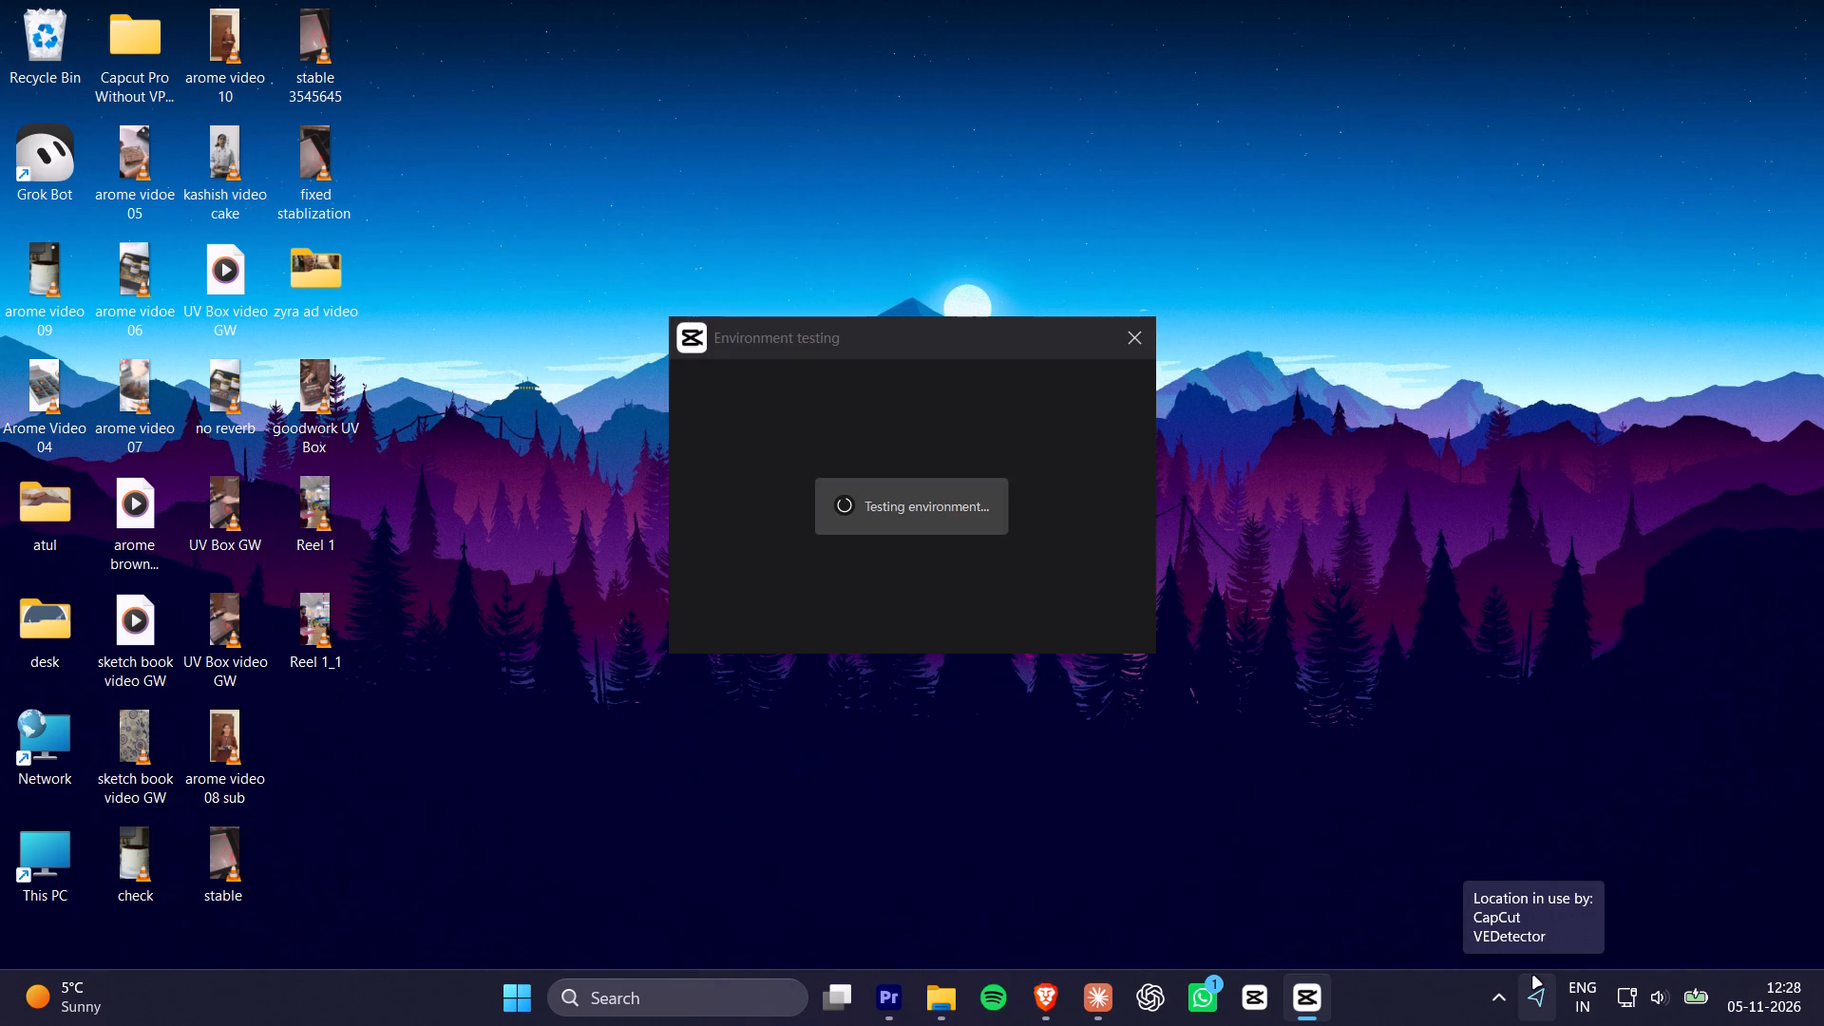
{"action": "left_click", "coordinate": [1136, 347]}
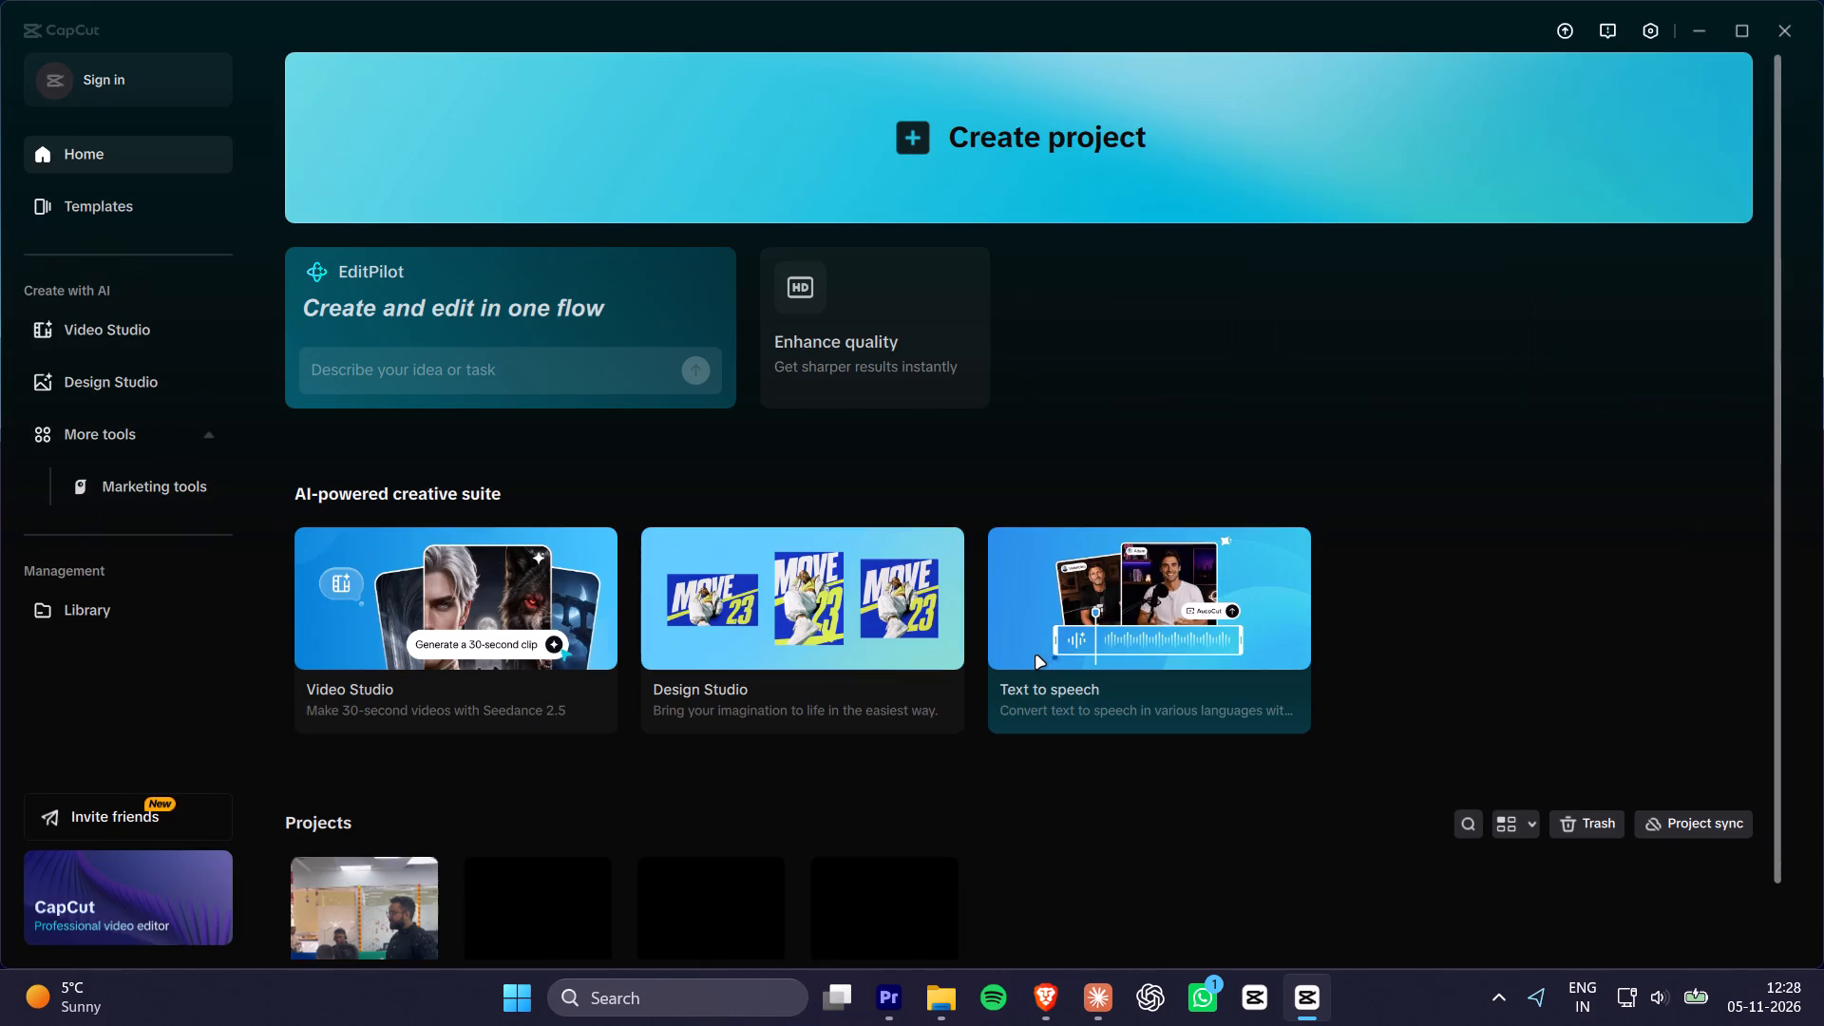
{"action": "scroll", "coordinate": [389, 785], "scroll_direction": "down", "scroll_amount": 3}
{"action": "left_click", "coordinate": [345, 815]}
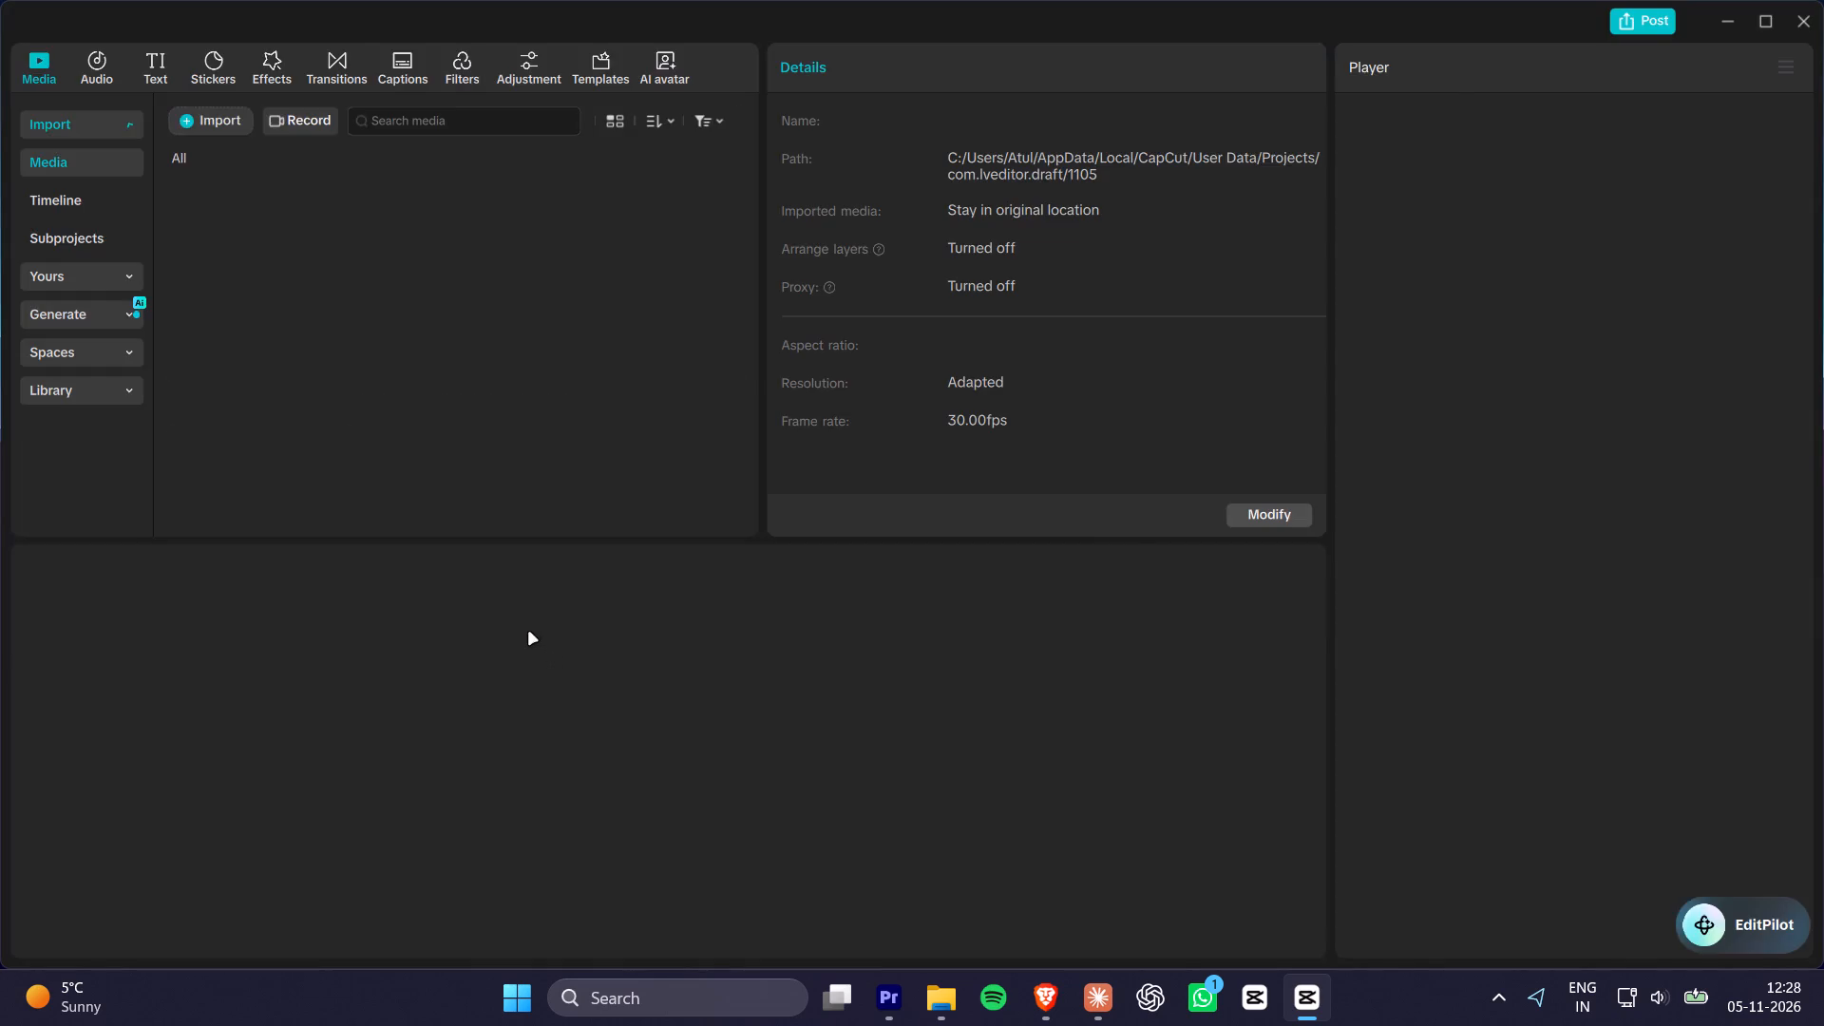
Delete the old Reel 1.mp4 clip from both the timeline and the project's media.
{"action": "left_click", "coordinate": [427, 760]}
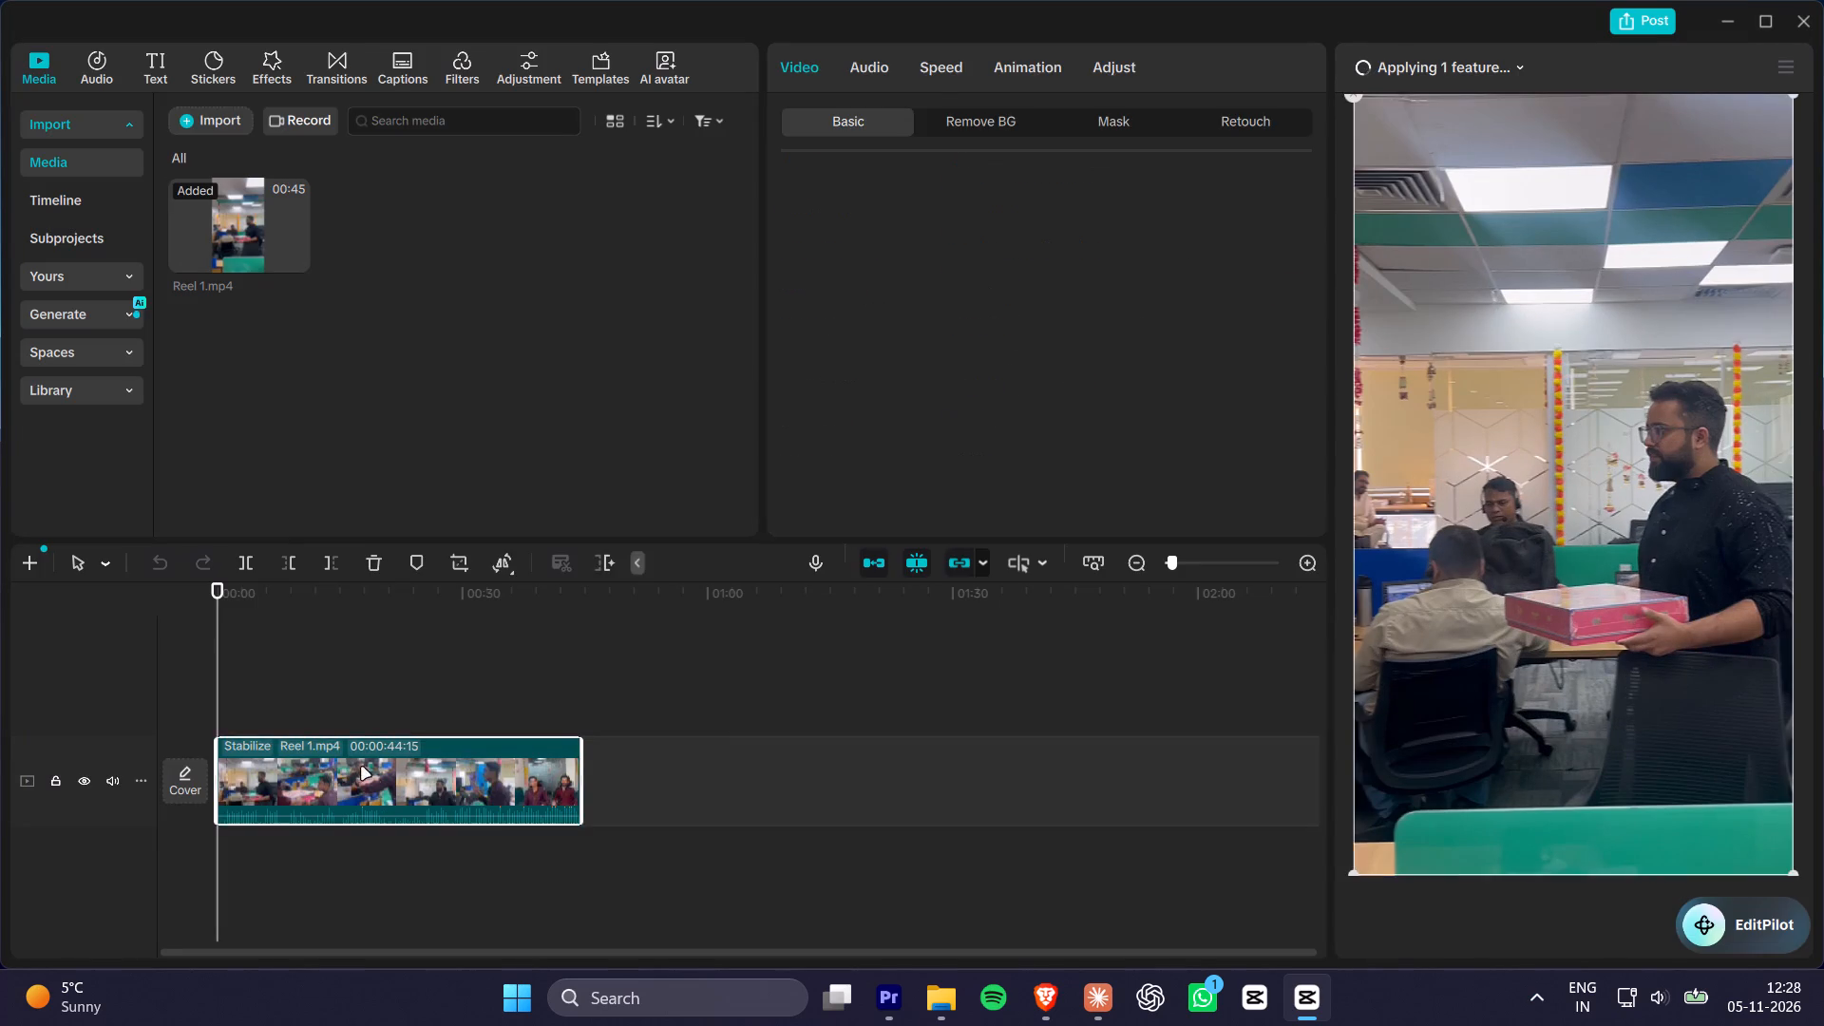
{"action": "key", "text": "Delete"}
{"action": "left_click", "coordinate": [227, 258]}
{"action": "key", "text": "Delete"}
Import Reel 1_1.mp4 from the Desktop and place it at the start of the timeline.
{"action": "left_click", "coordinate": [340, 240]}
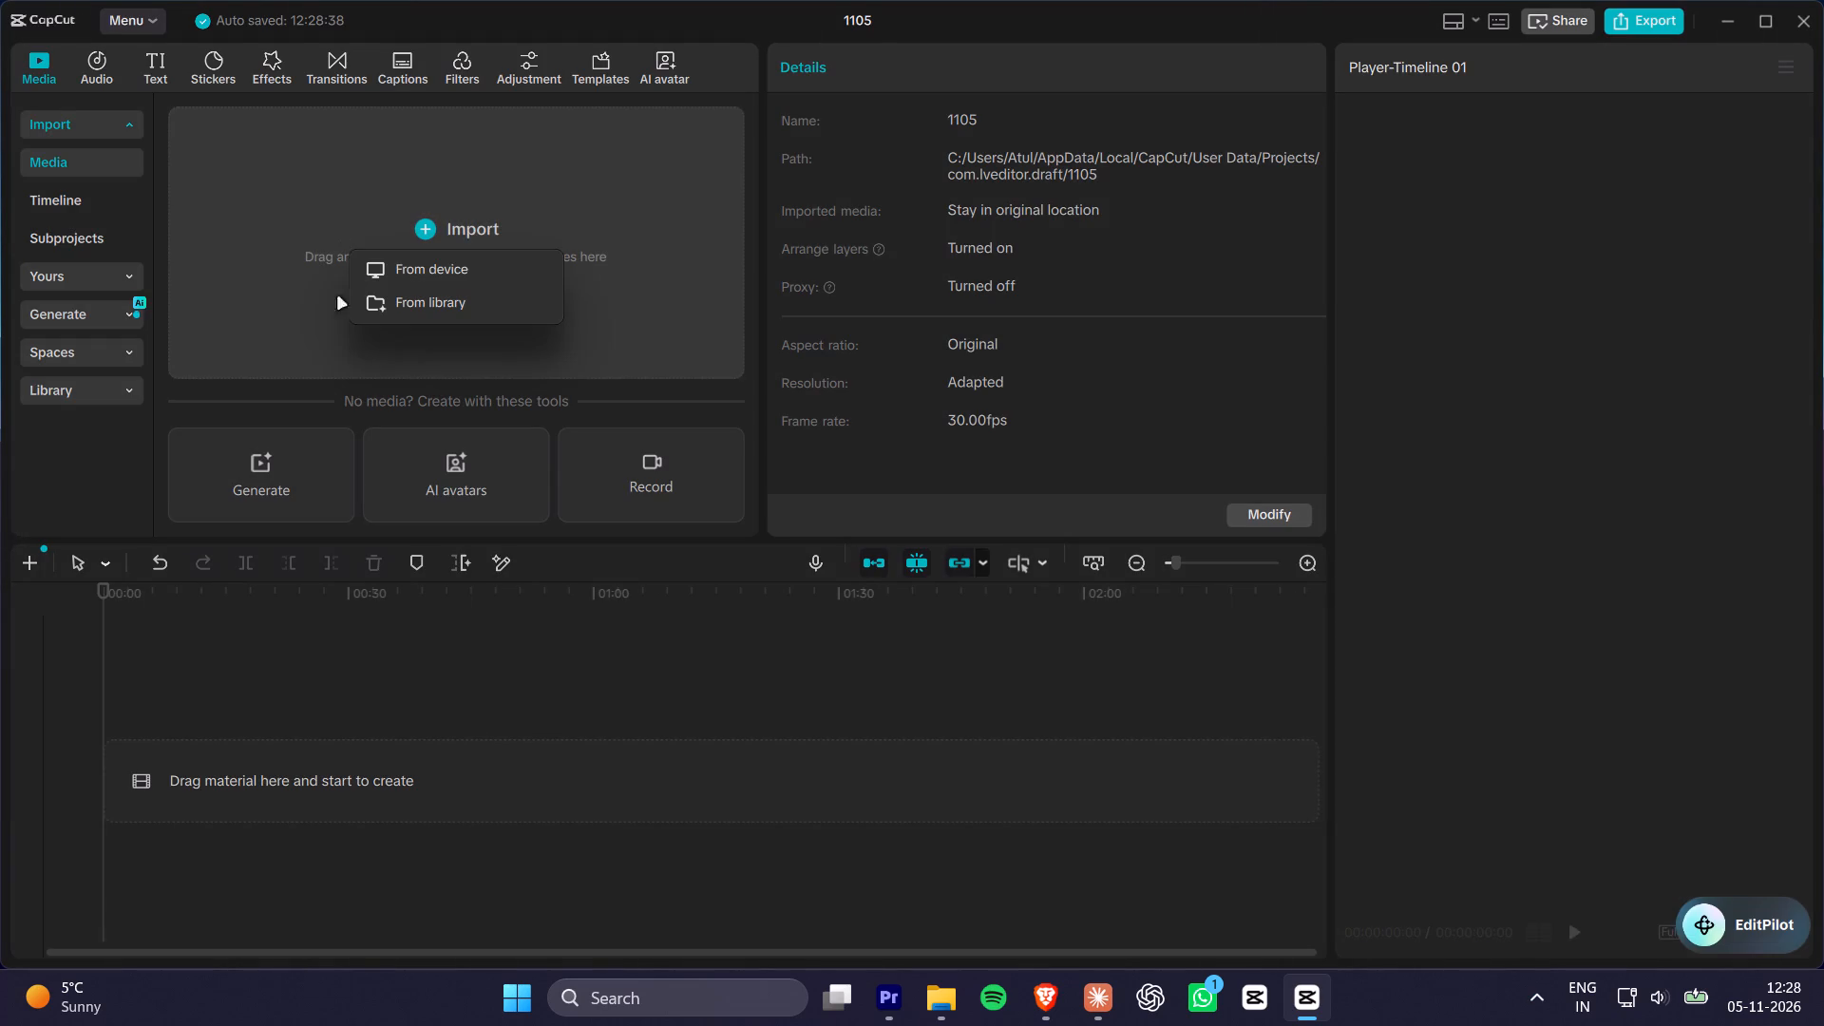
{"action": "left_click", "coordinate": [382, 282]}
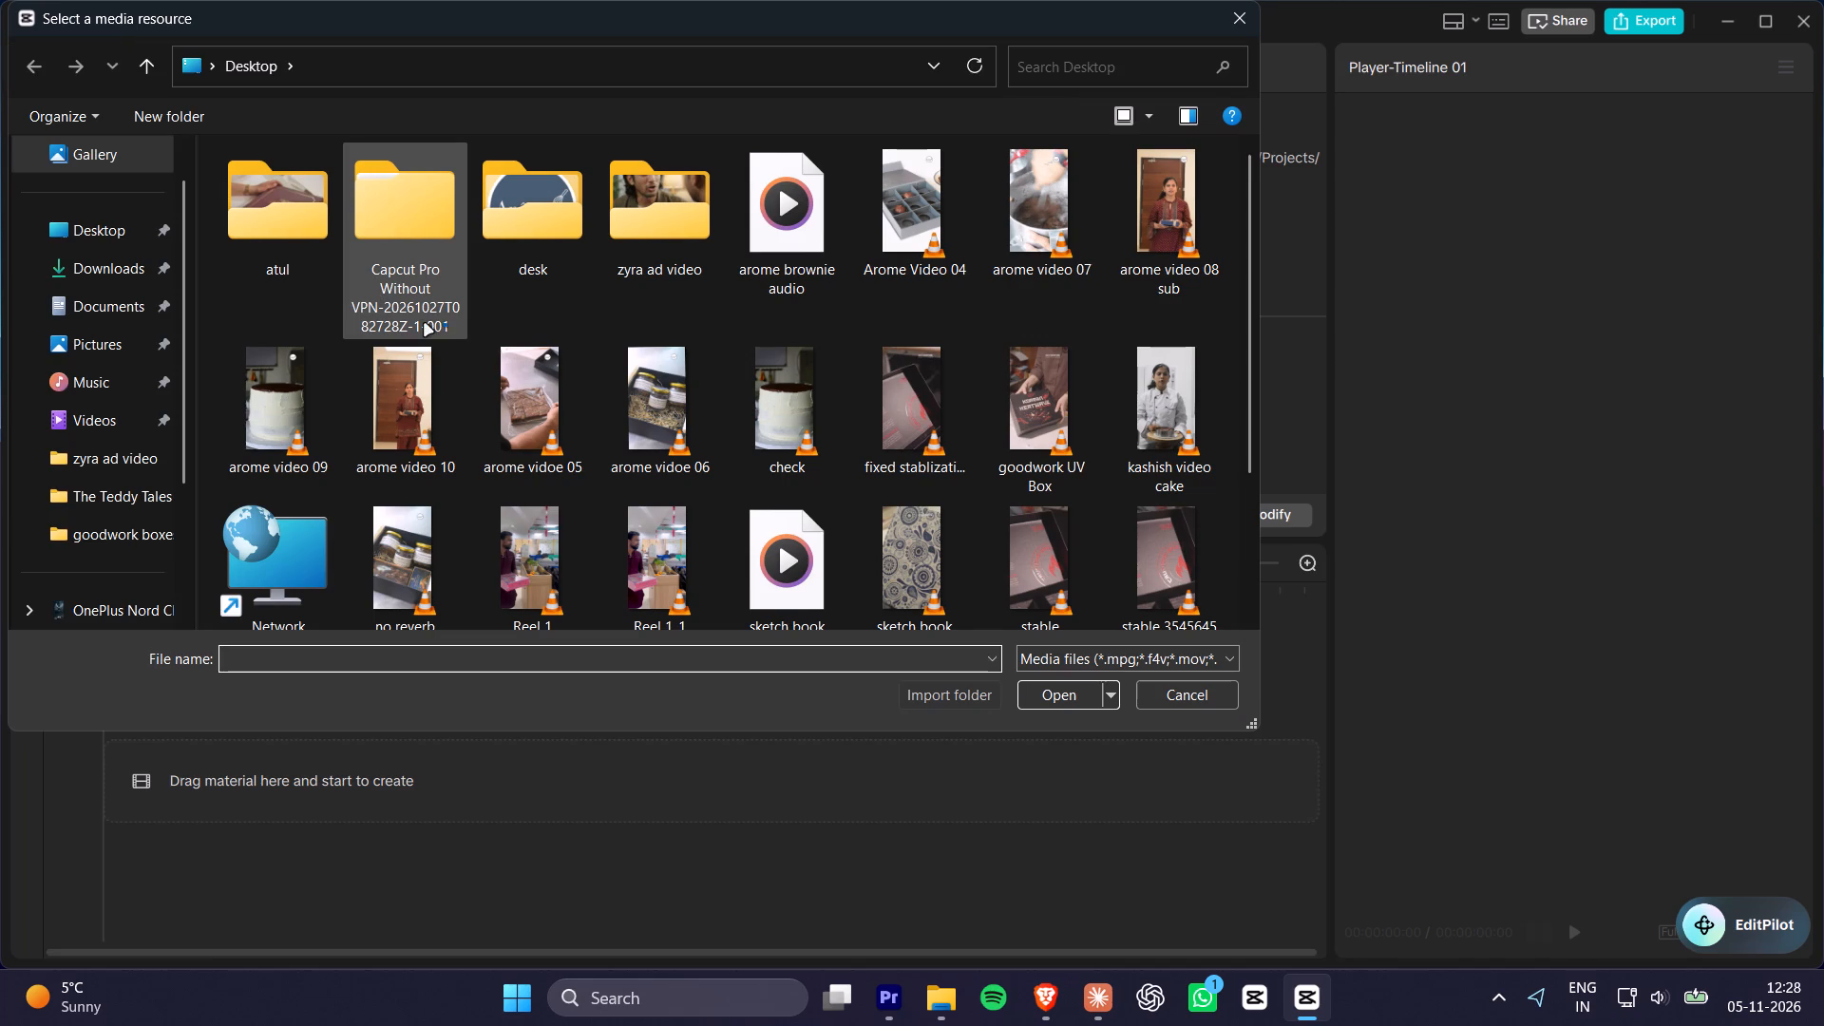
{"action": "scroll", "coordinate": [962, 408], "scroll_direction": "down", "scroll_amount": 2}
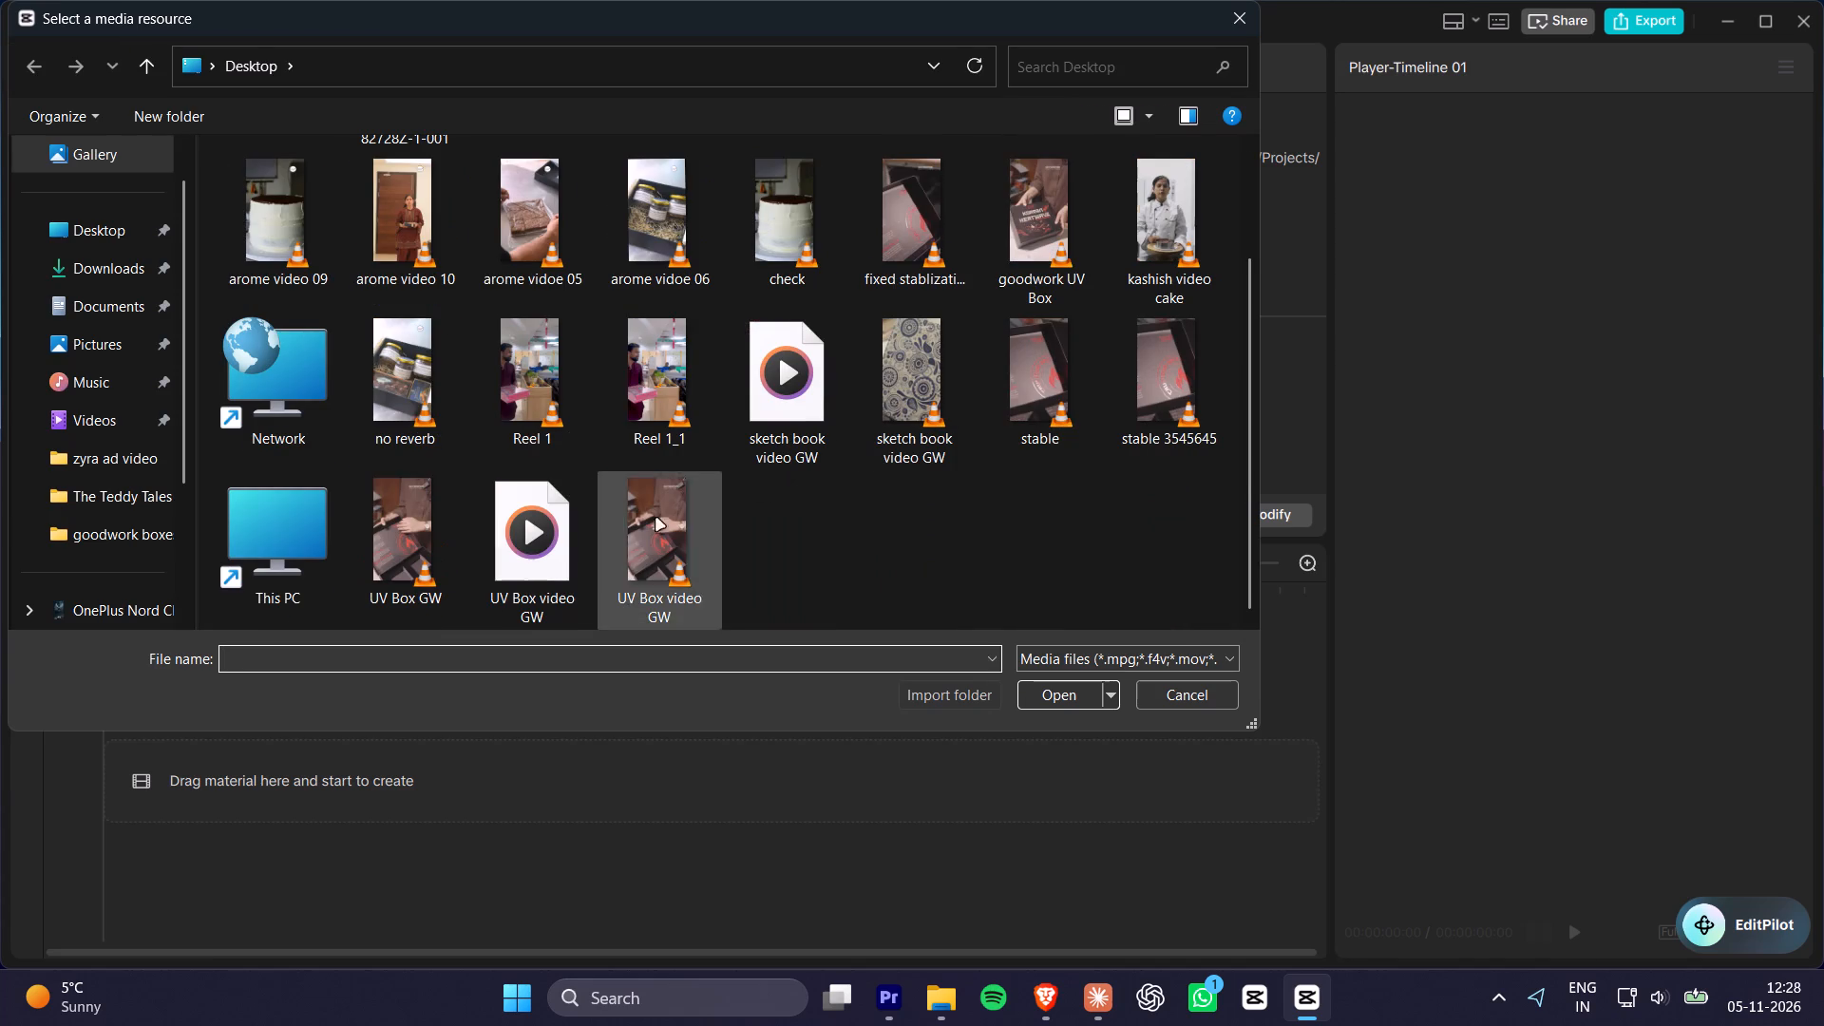
{"action": "double_click", "coordinate": [680, 357]}
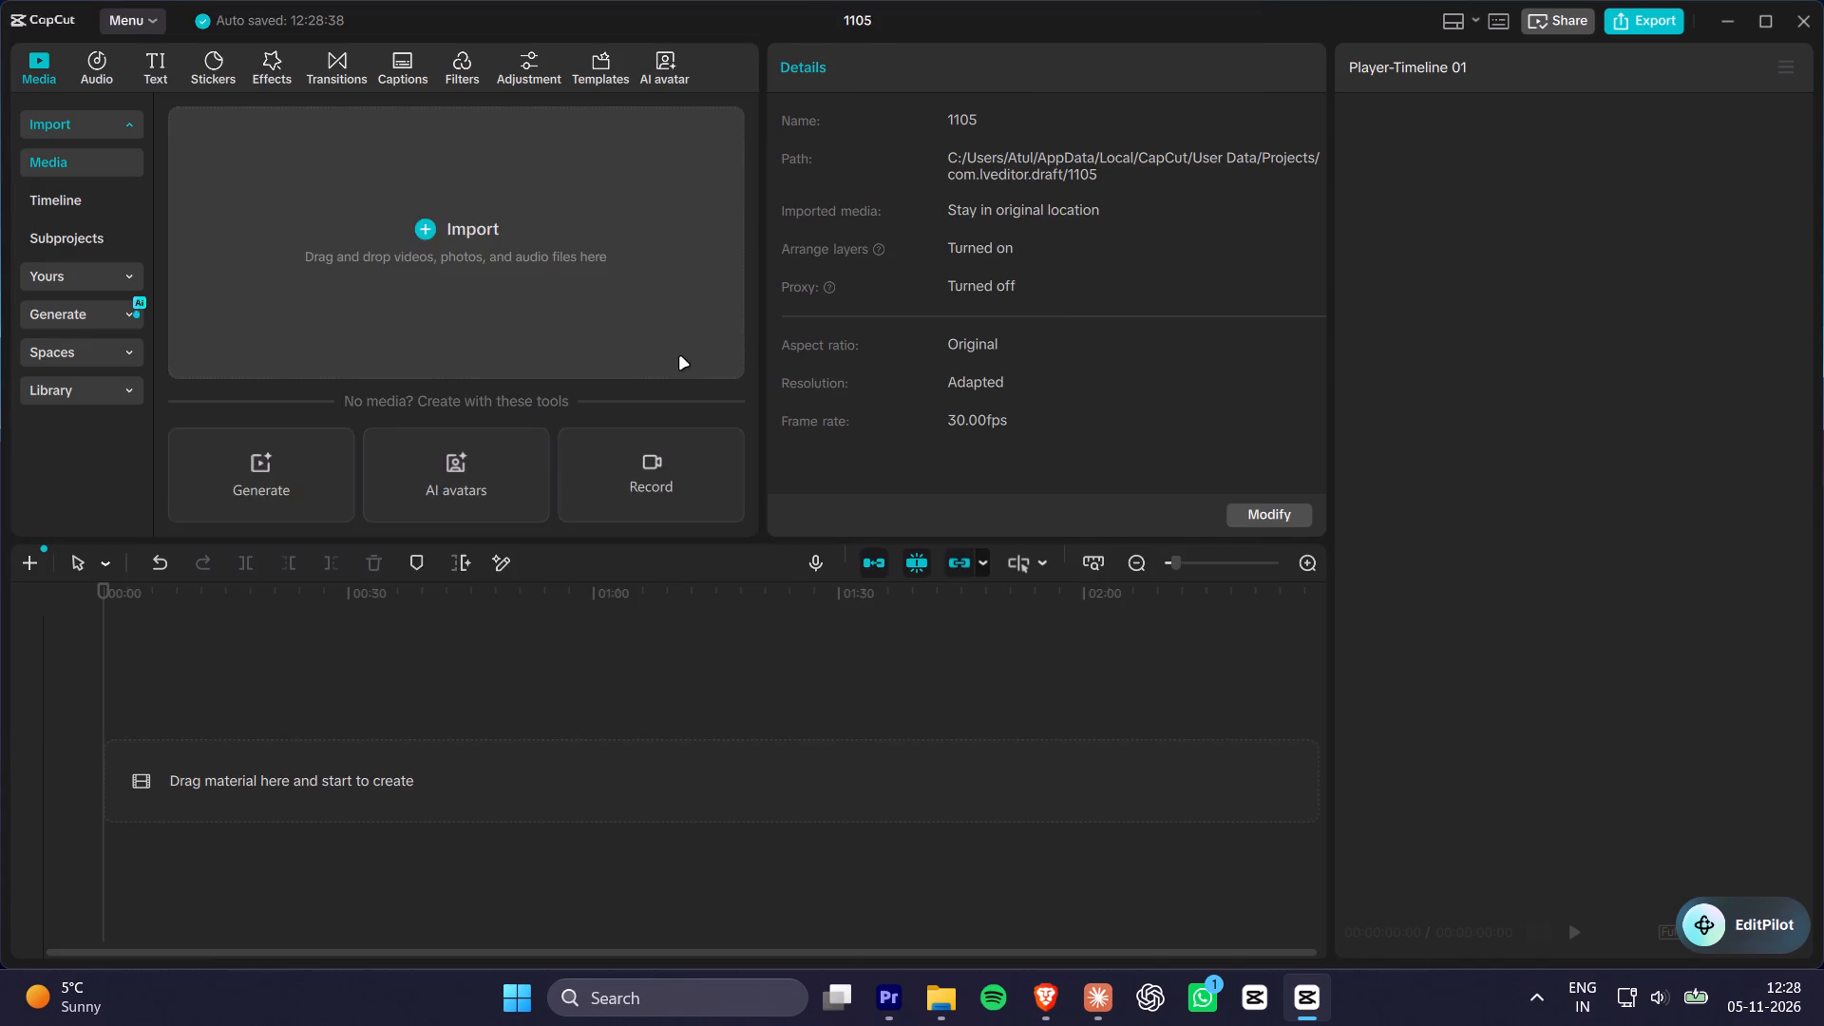
{"action": "left_click_drag", "start_coordinate": [253, 209], "coordinate": [252, 792]}
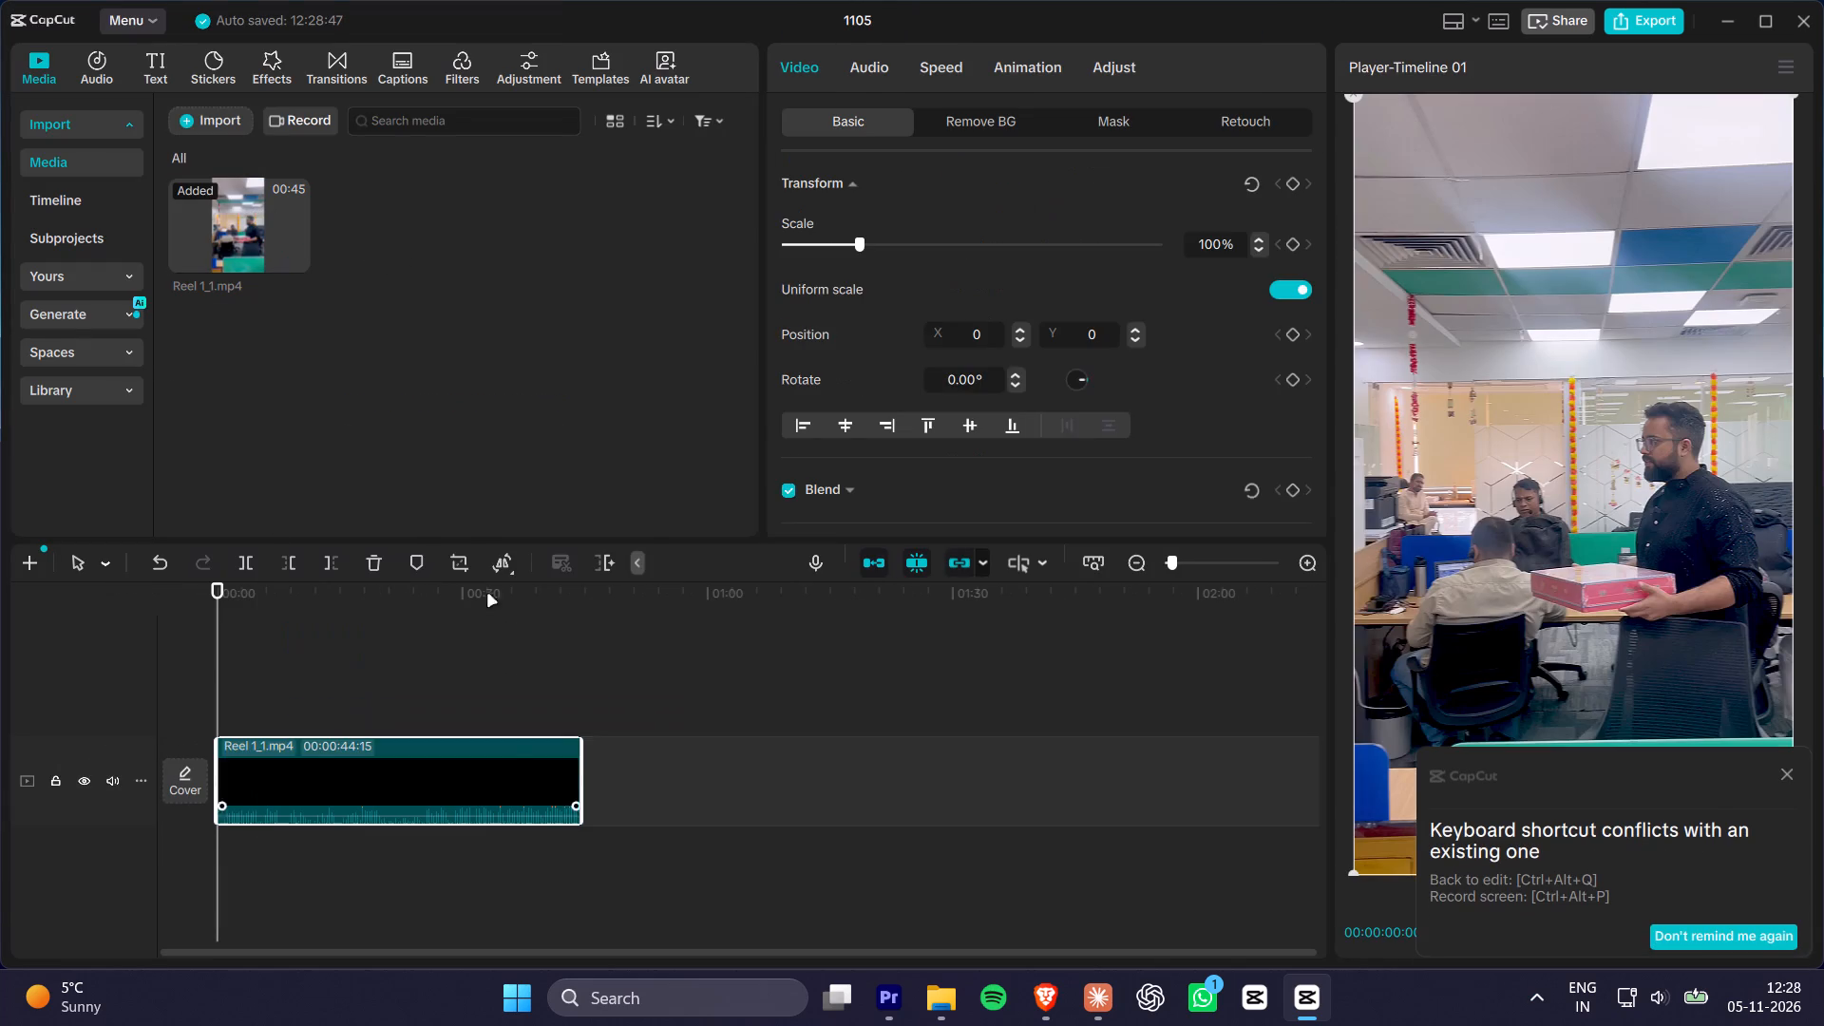
Enable Stabilize on the Reel 1_1.mp4 clip with the level set to Most stable, and dismiss the shortcut conflict notification.
{"action": "scroll", "coordinate": [826, 188], "scroll_direction": "down", "scroll_amount": 4}
{"action": "scroll", "coordinate": [812, 214], "scroll_direction": "up", "scroll_amount": 1}
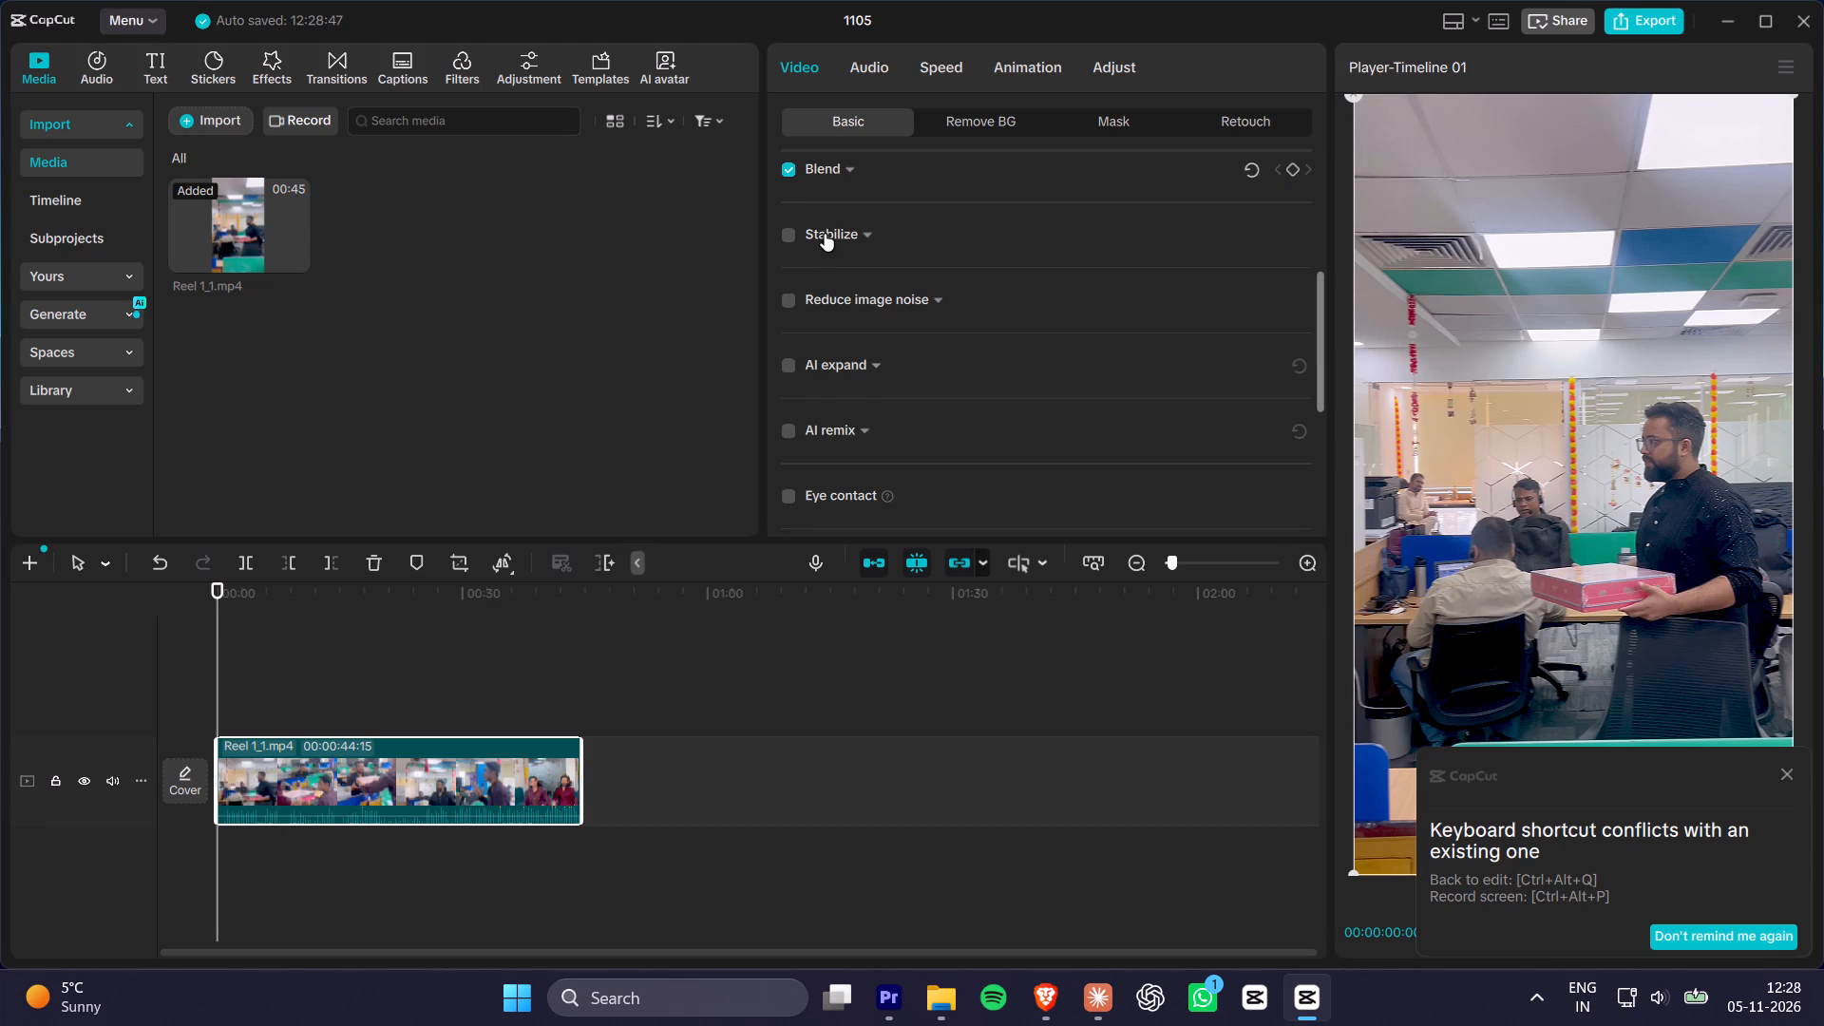
{"action": "left_click", "coordinate": [821, 229]}
{"action": "left_click", "coordinate": [882, 235]}
{"action": "left_click", "coordinate": [791, 237]}
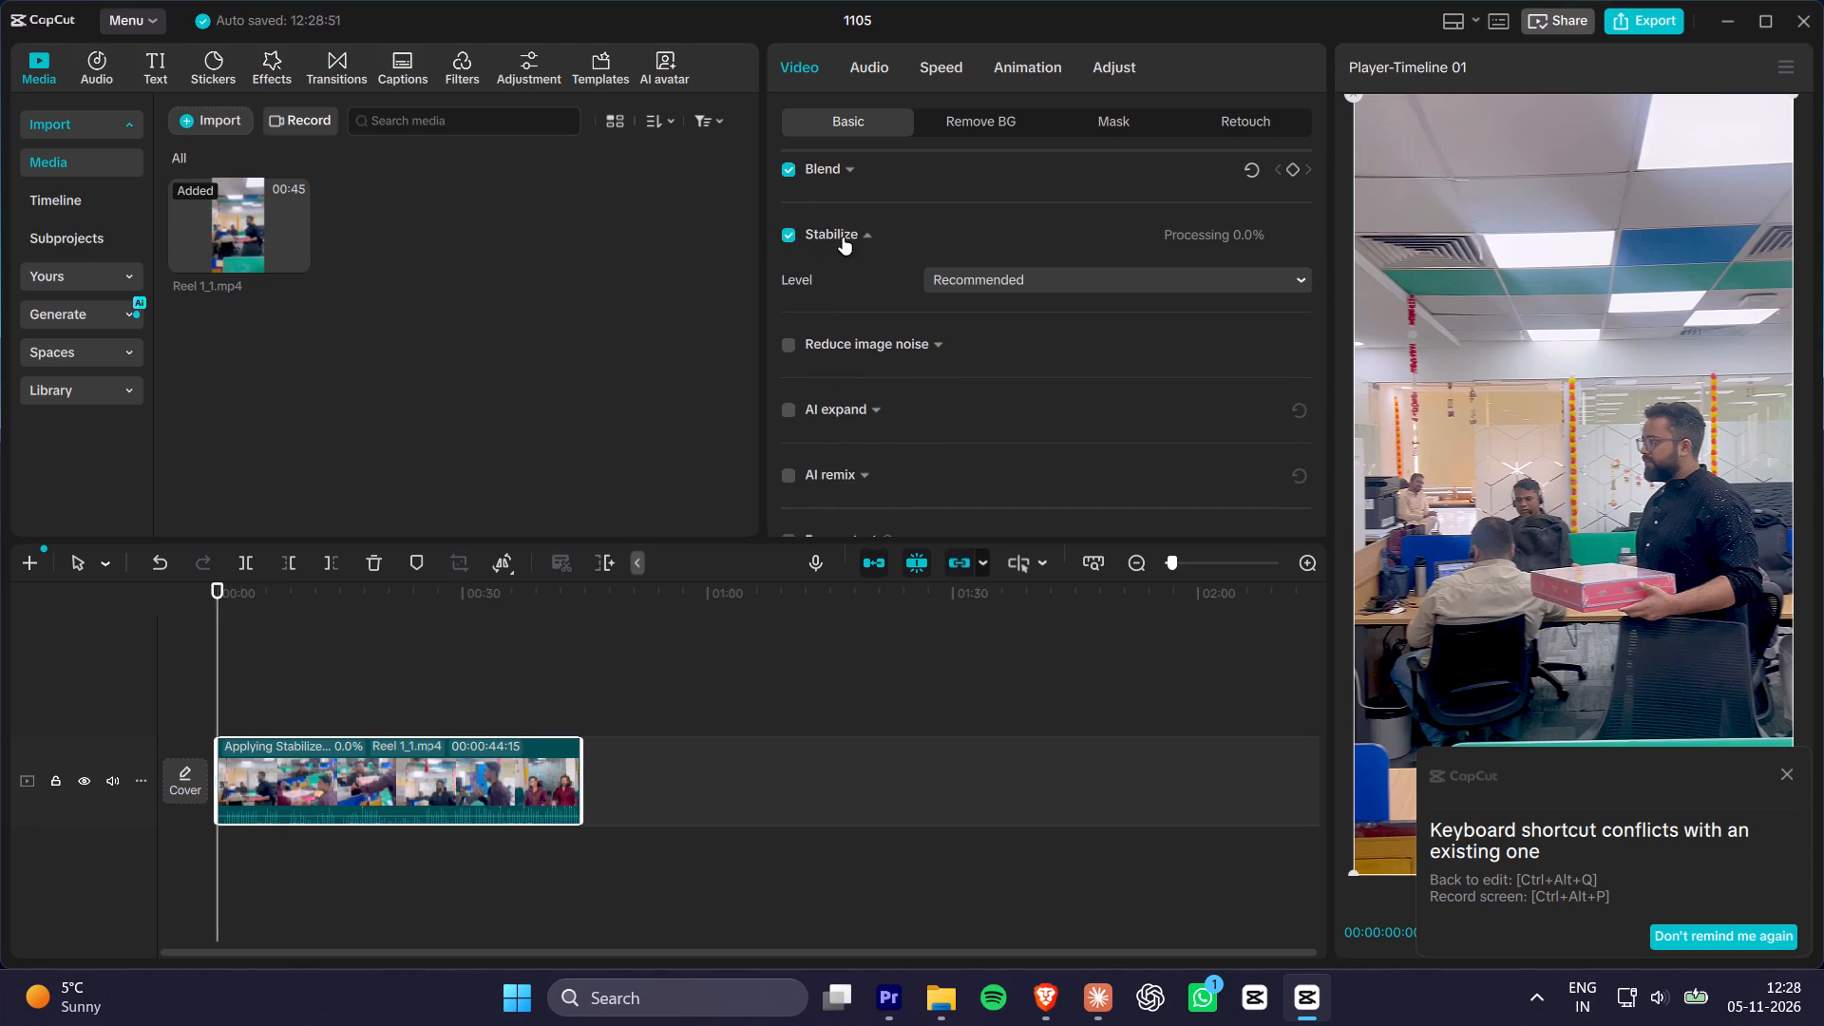
{"action": "left_click", "coordinate": [996, 278]}
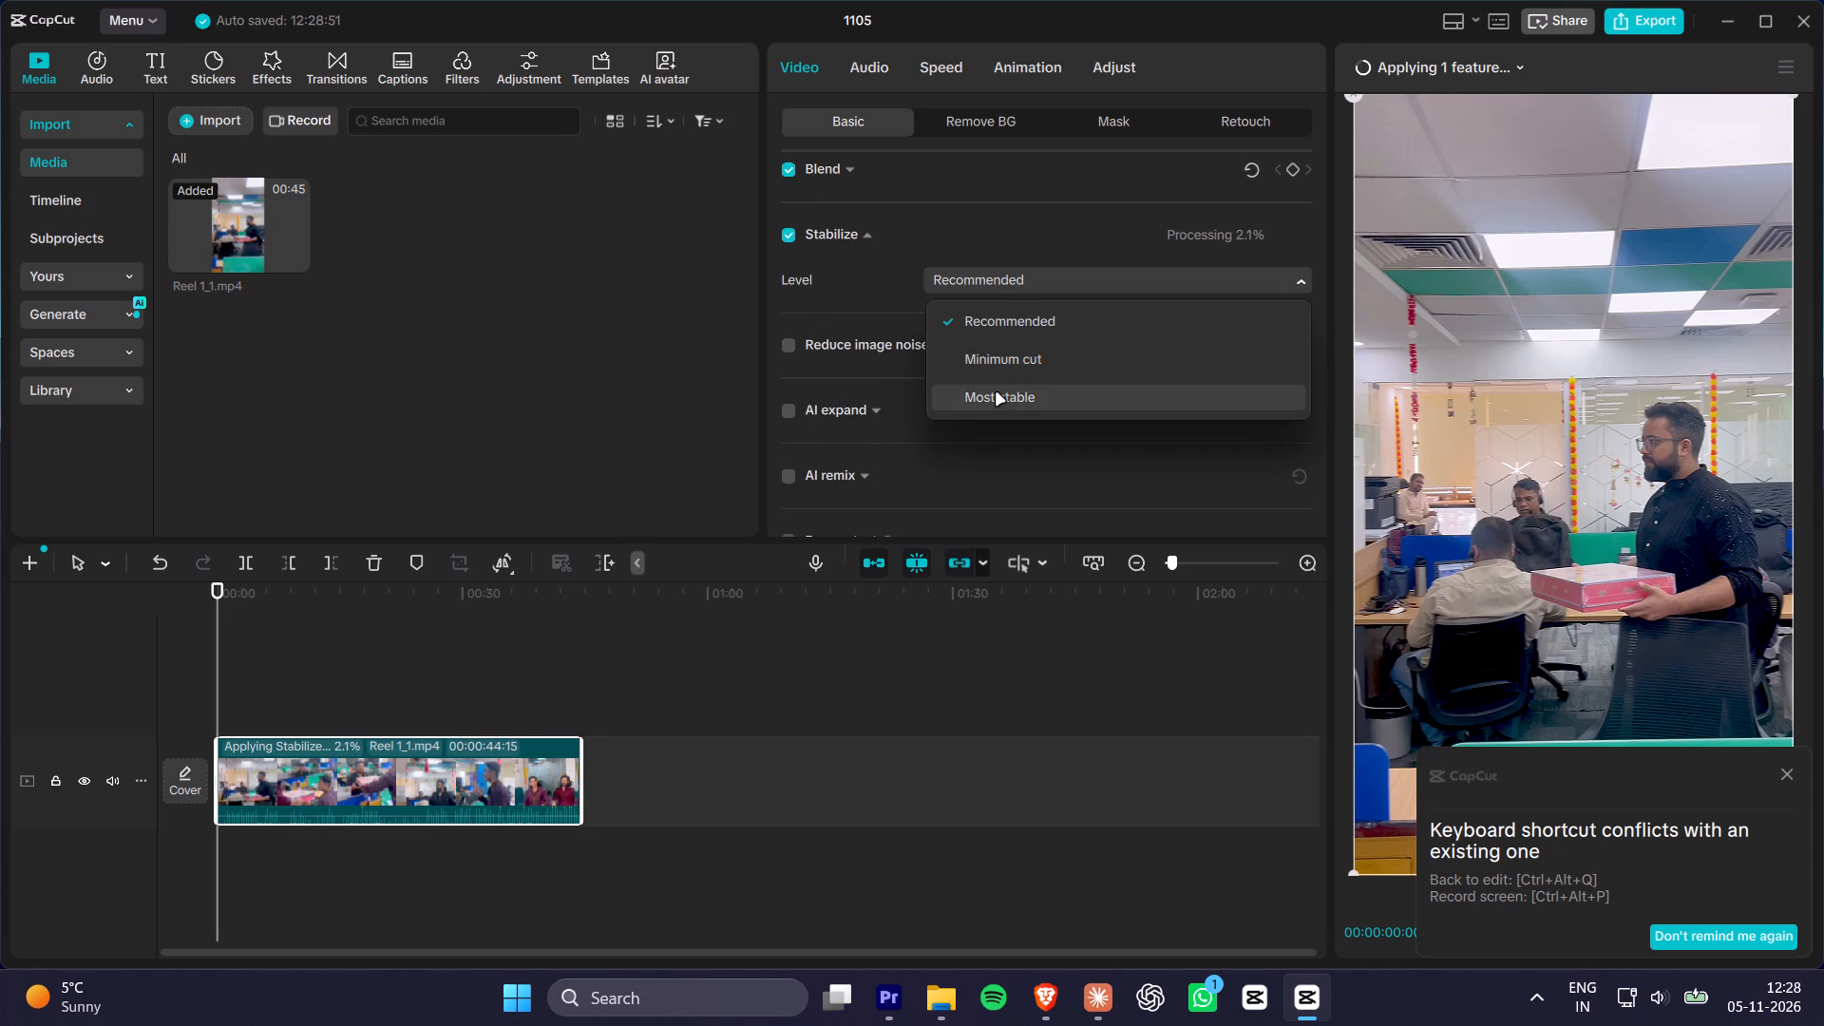
{"action": "left_click", "coordinate": [997, 393]}
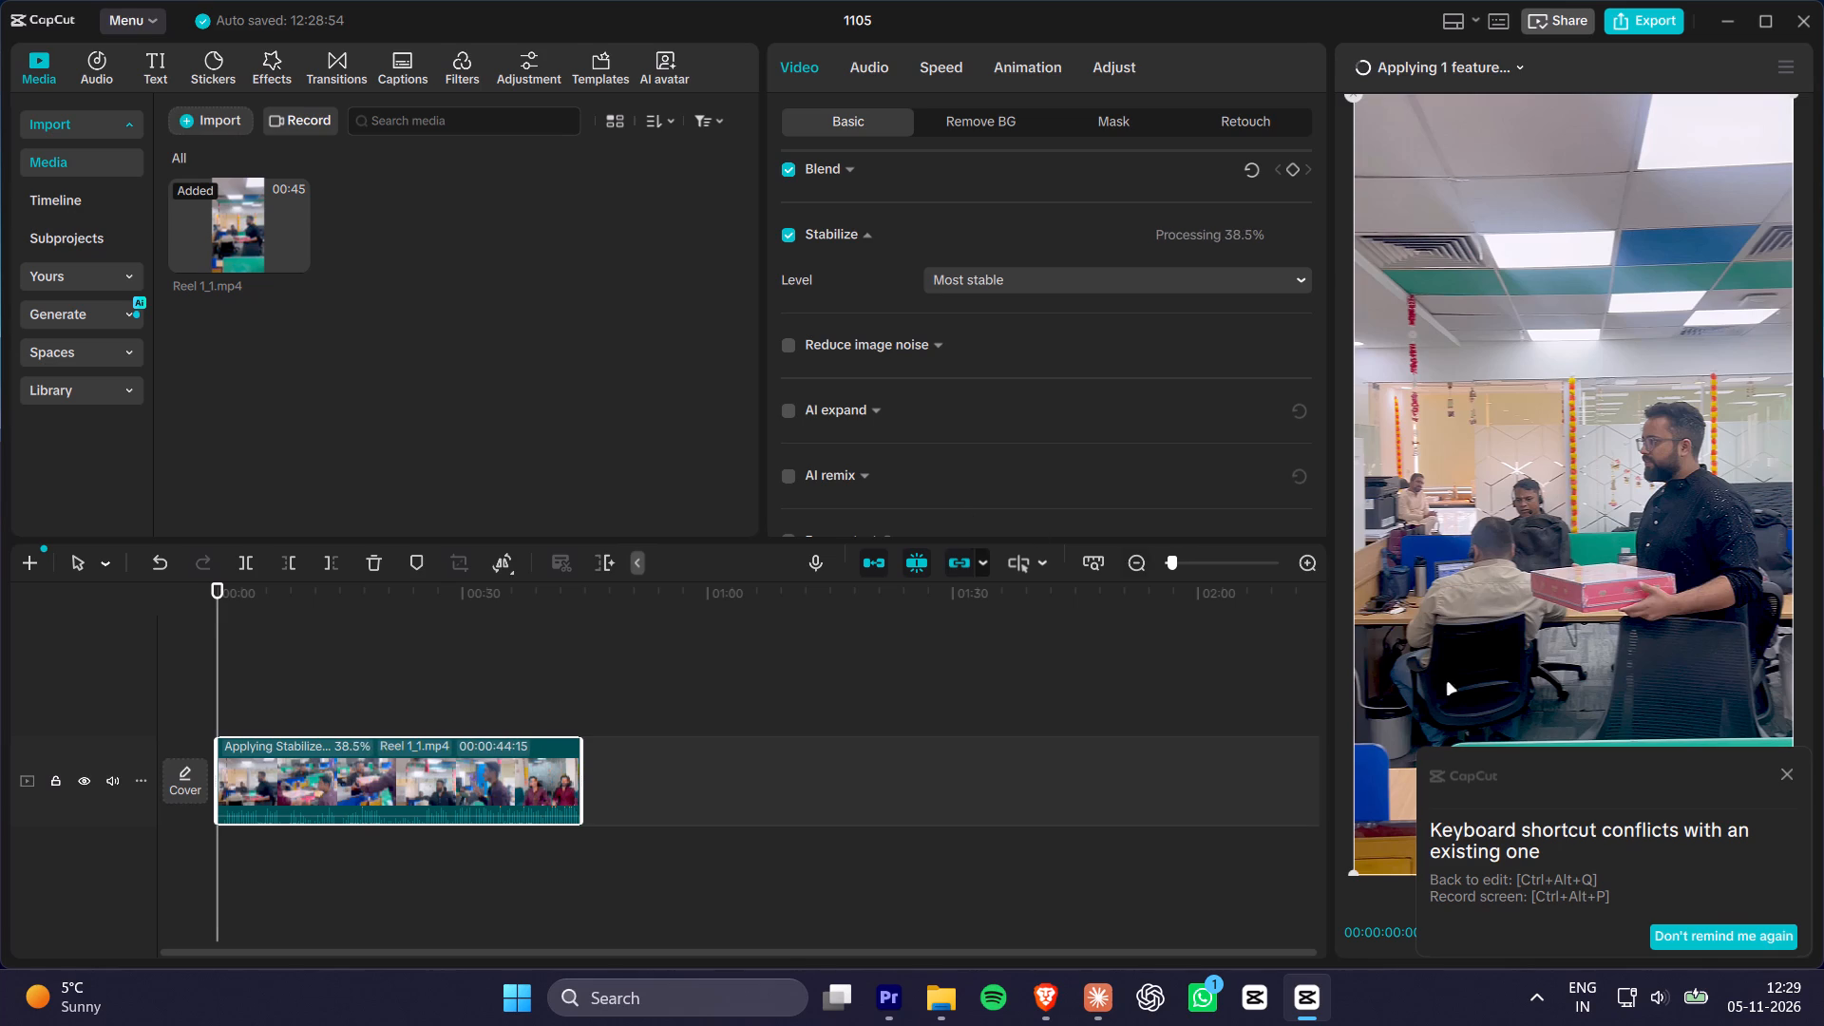
{"action": "left_click", "coordinate": [1794, 773]}
{"action": "left_click", "coordinate": [1782, 774]}
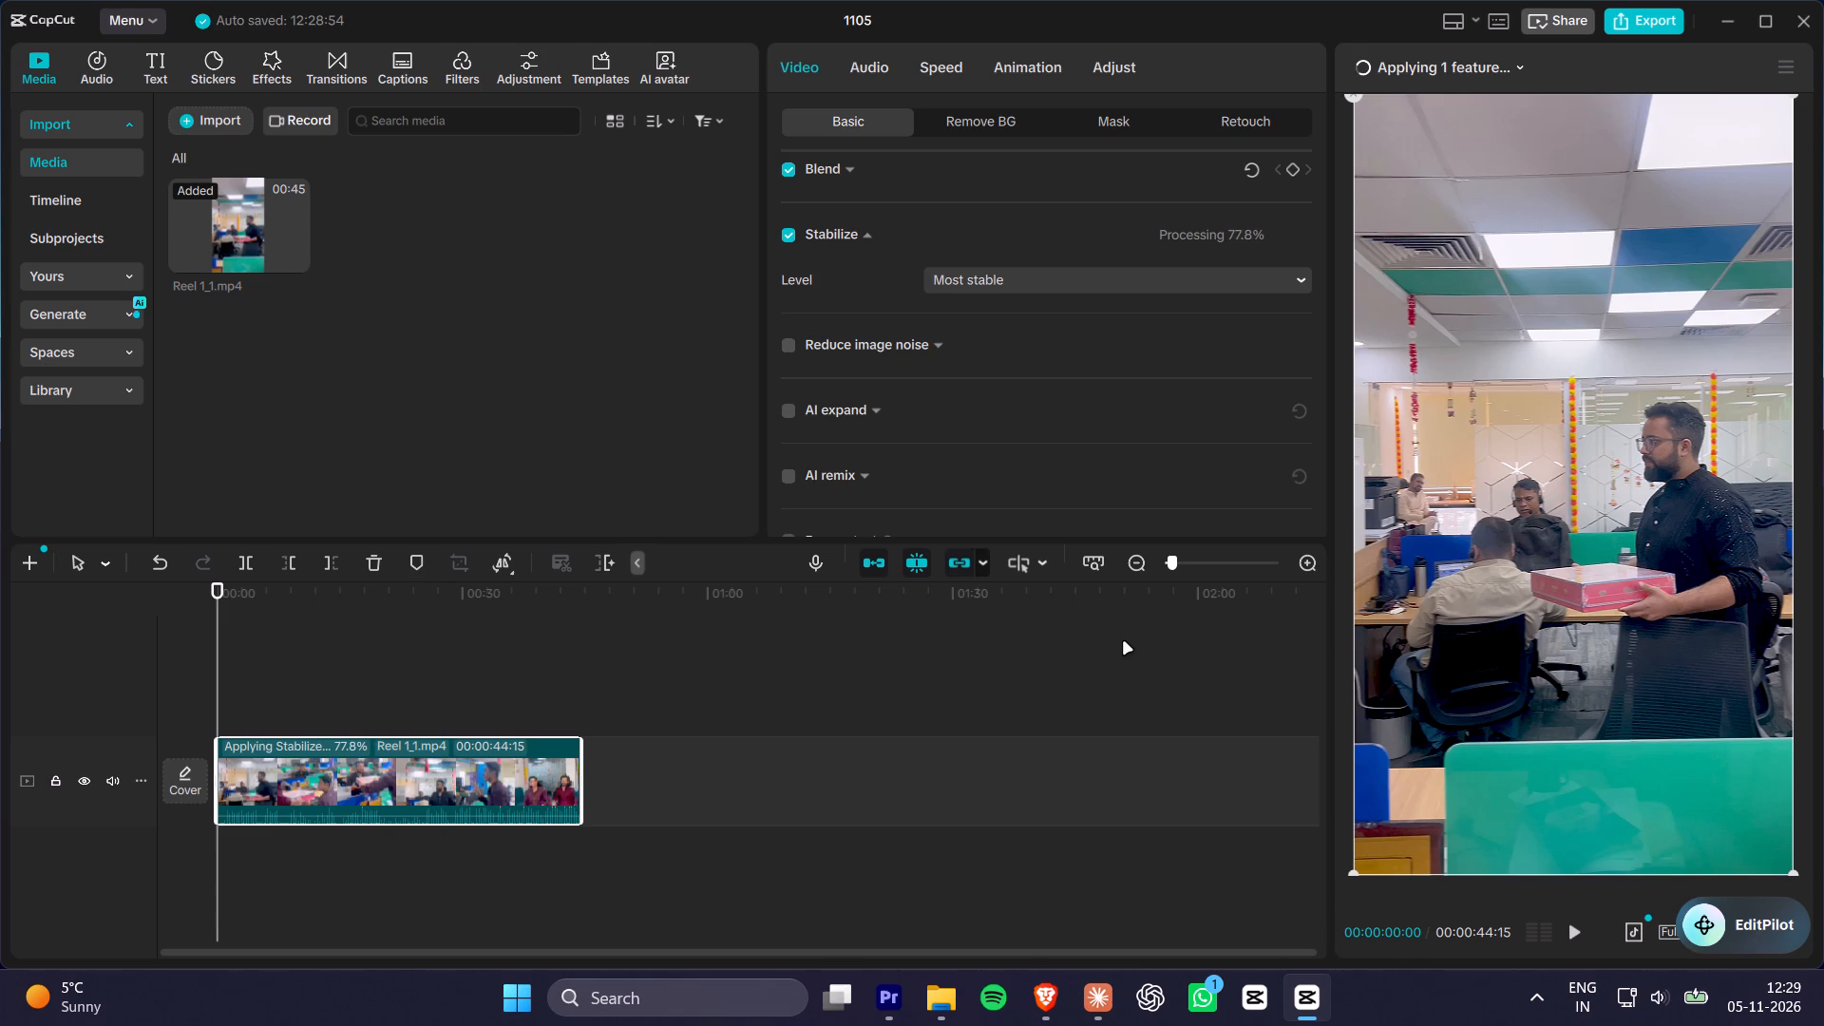
Try to preview the clip full screen, moving the floating EditPilot button clear of the player controls.
{"action": "key", "text": "f"}
{"action": "left_click", "coordinate": [1124, 642]}
{"action": "key", "text": "ctrl+f"}
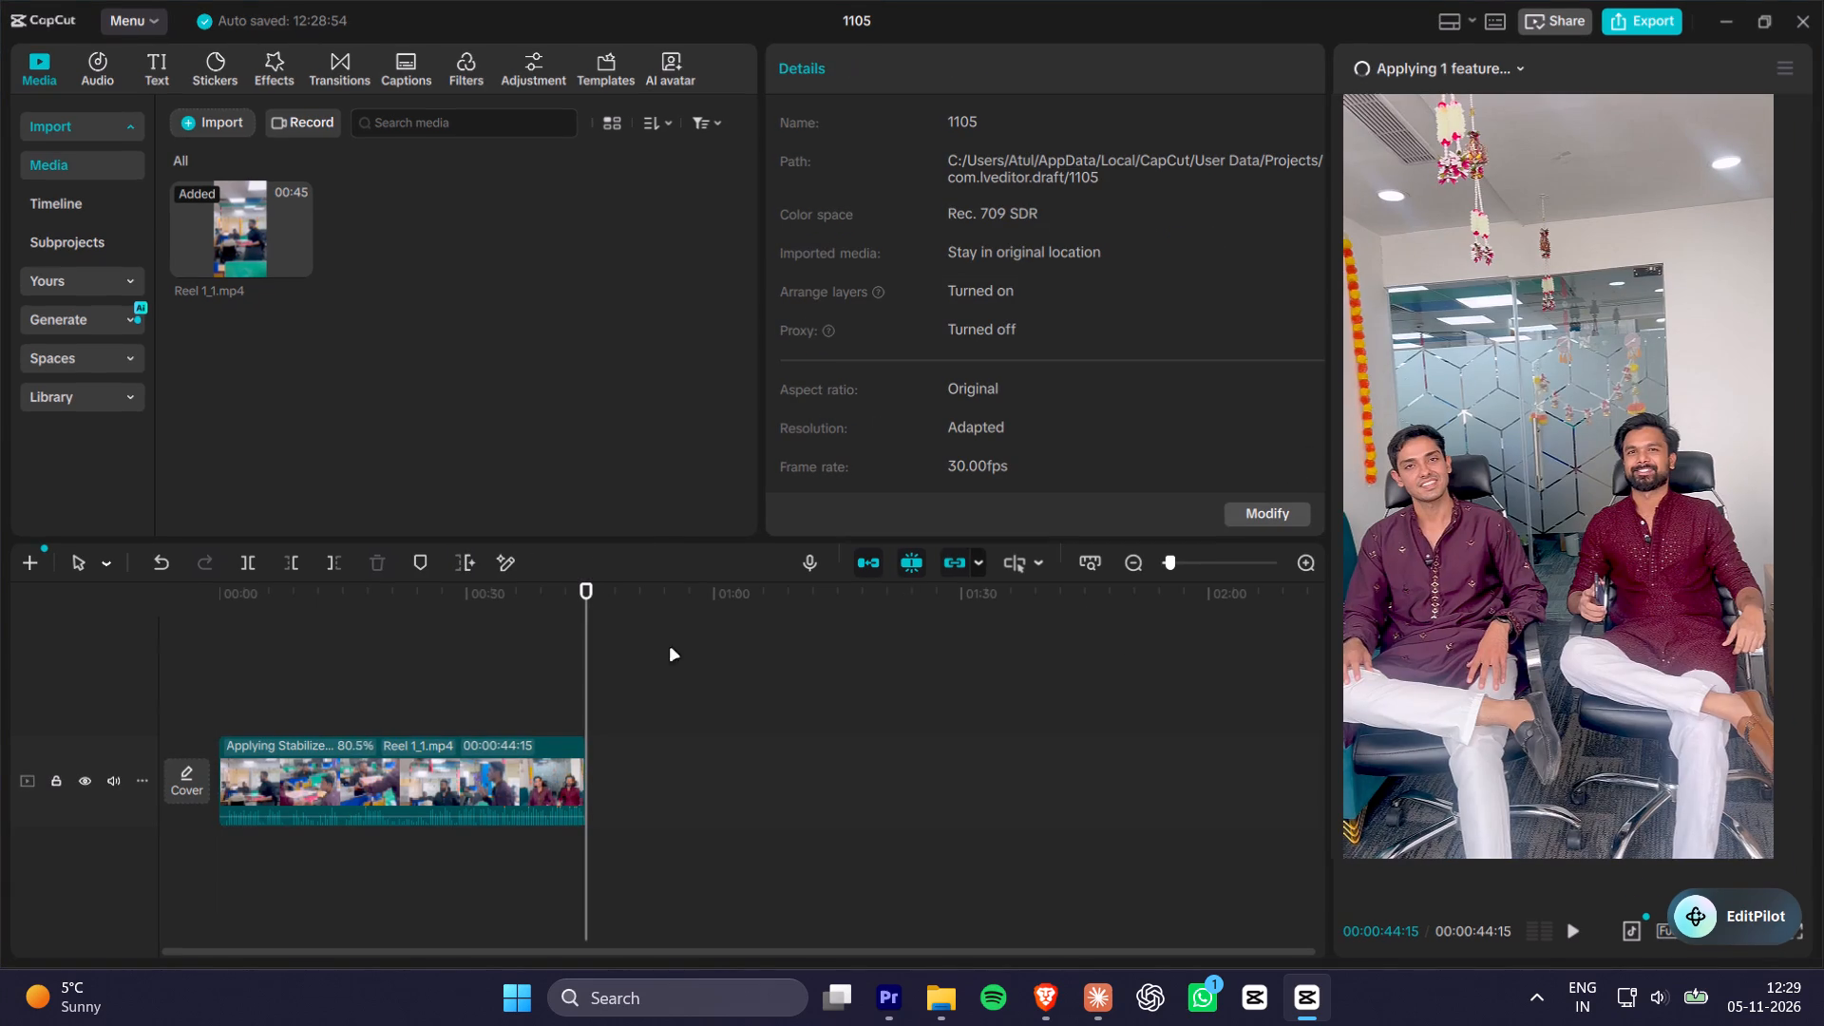
{"action": "left_click_drag", "start_coordinate": [452, 604], "coordinate": [66, 603]}
{"action": "key", "text": "ctrl+f"}
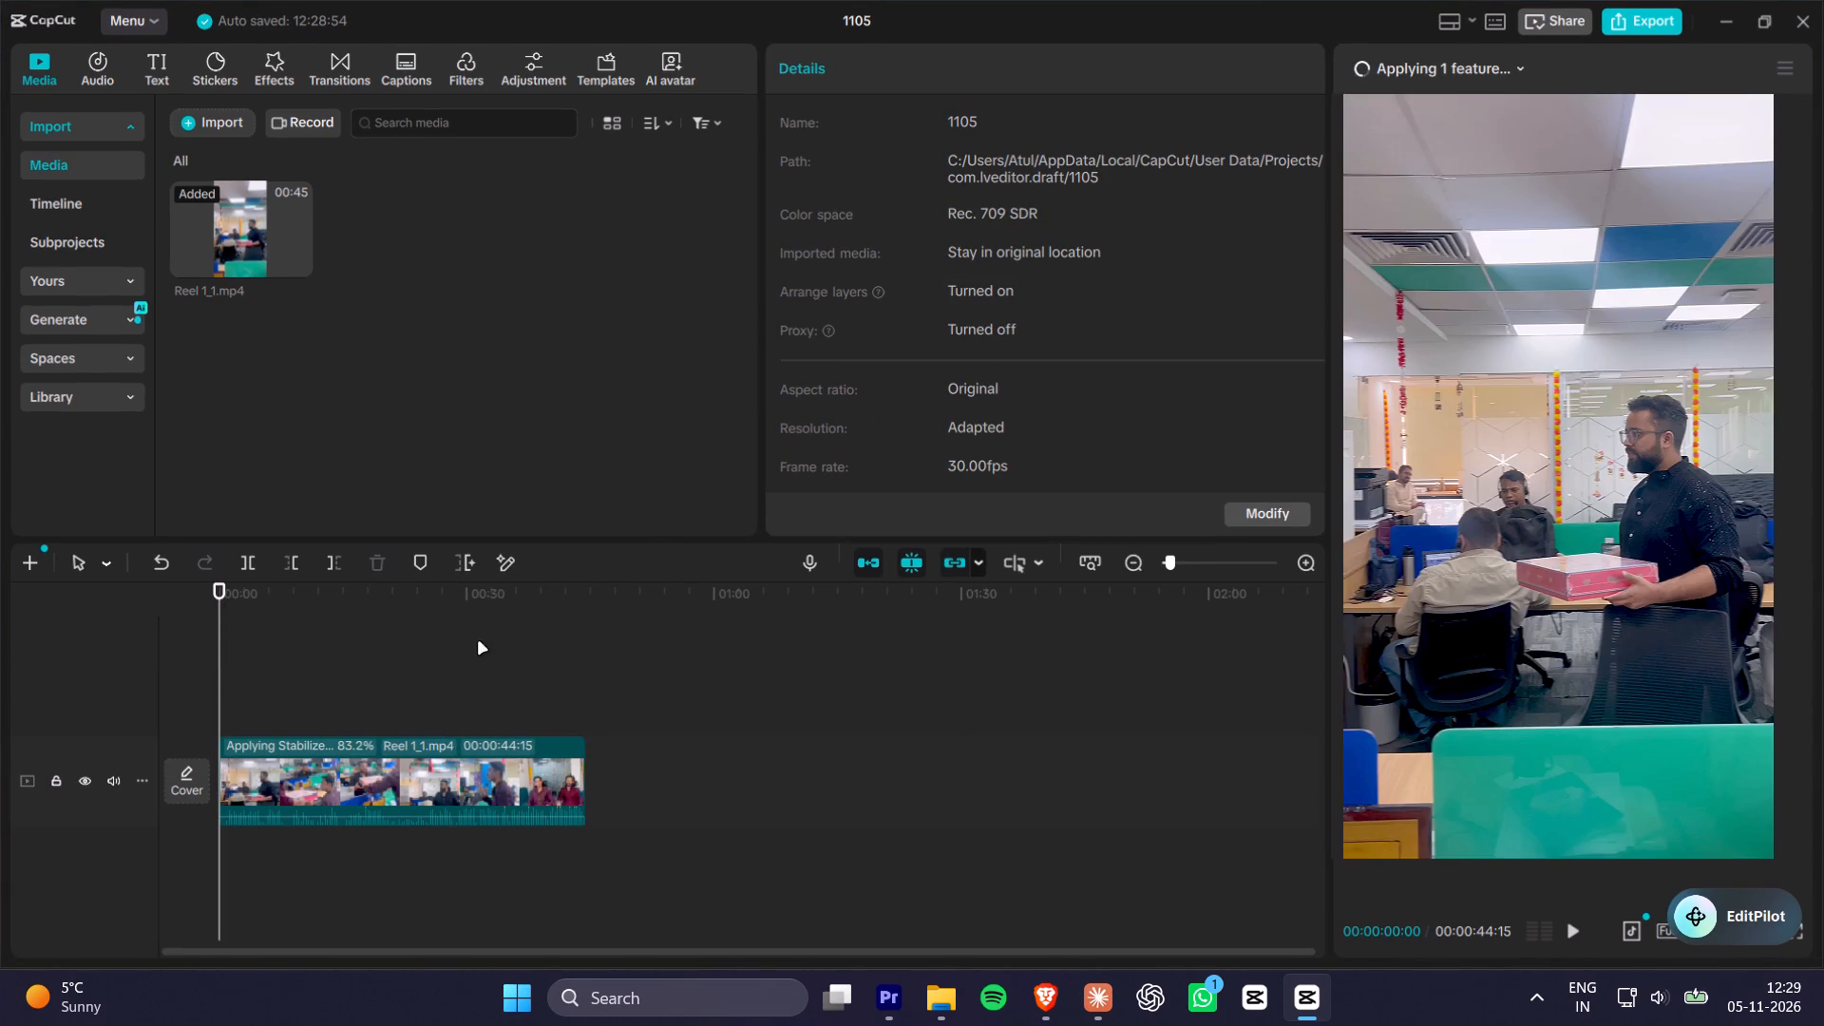
{"action": "left_click_drag", "start_coordinate": [1753, 903], "coordinate": [1614, 929]}
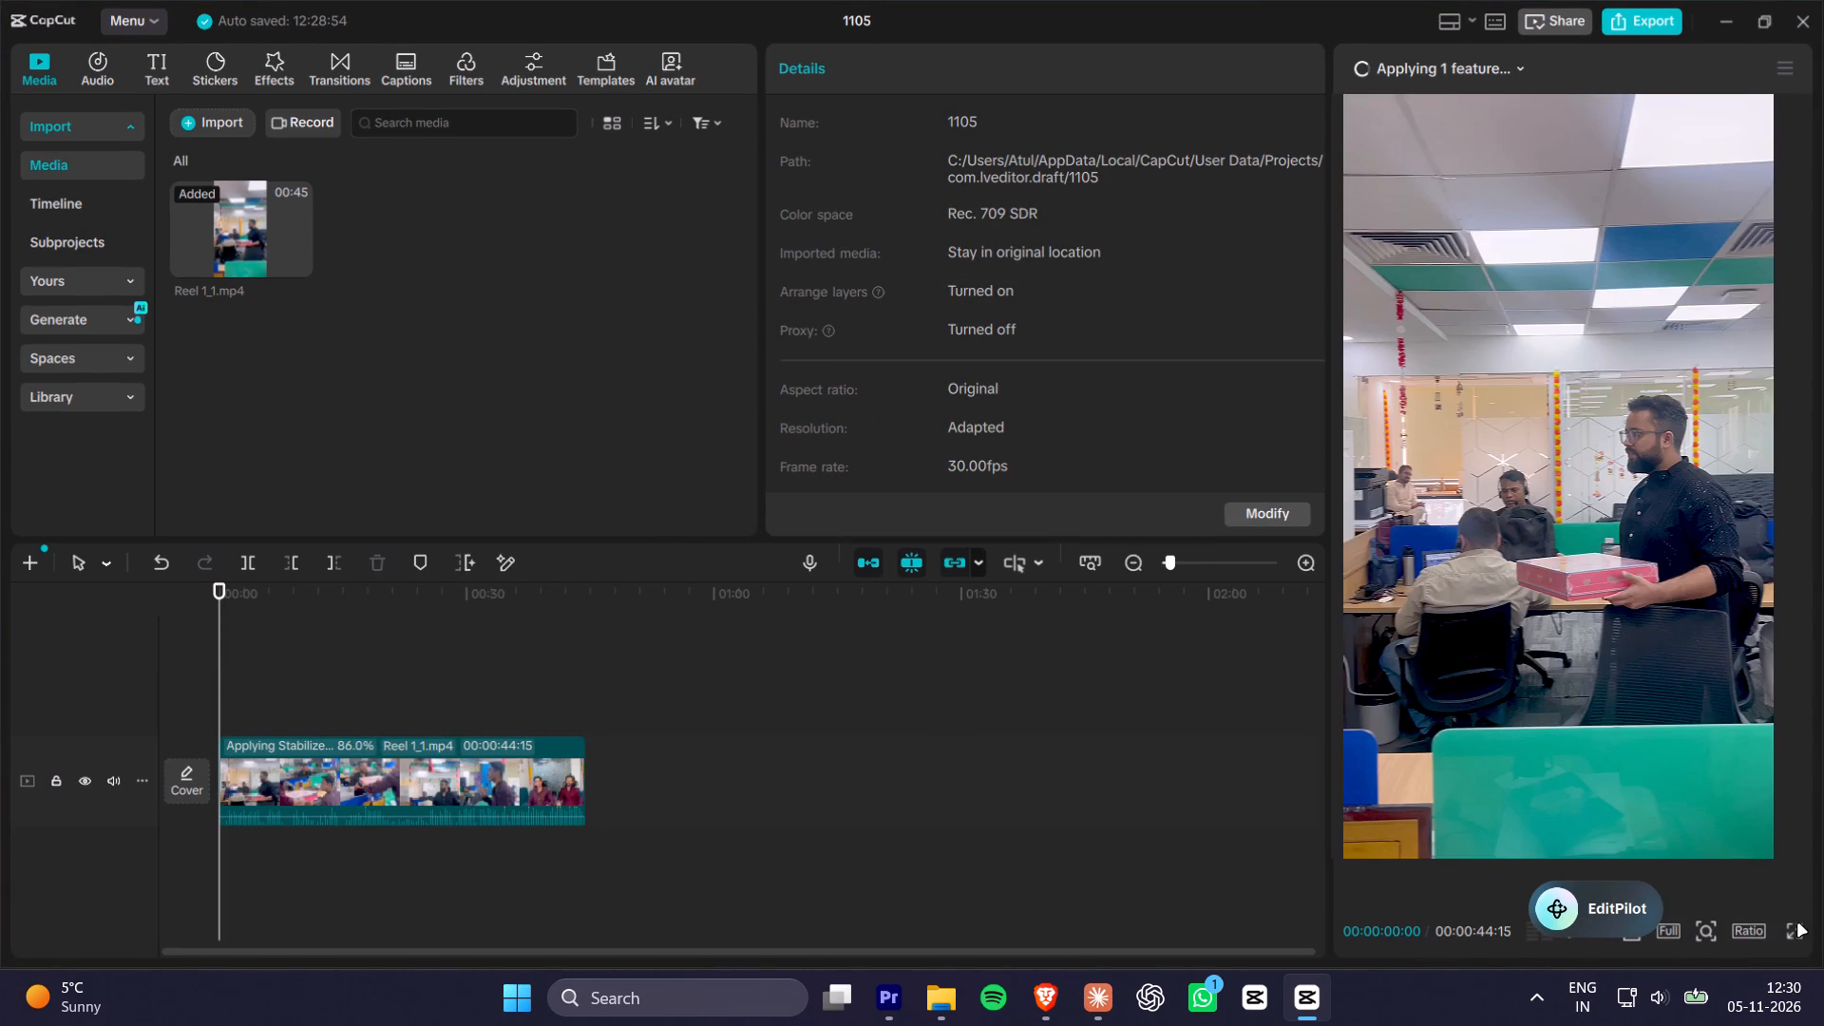
{"action": "left_click", "coordinate": [1798, 924]}
{"action": "left_click", "coordinate": [1799, 932]}
{"action": "left_click", "coordinate": [1196, 775]}
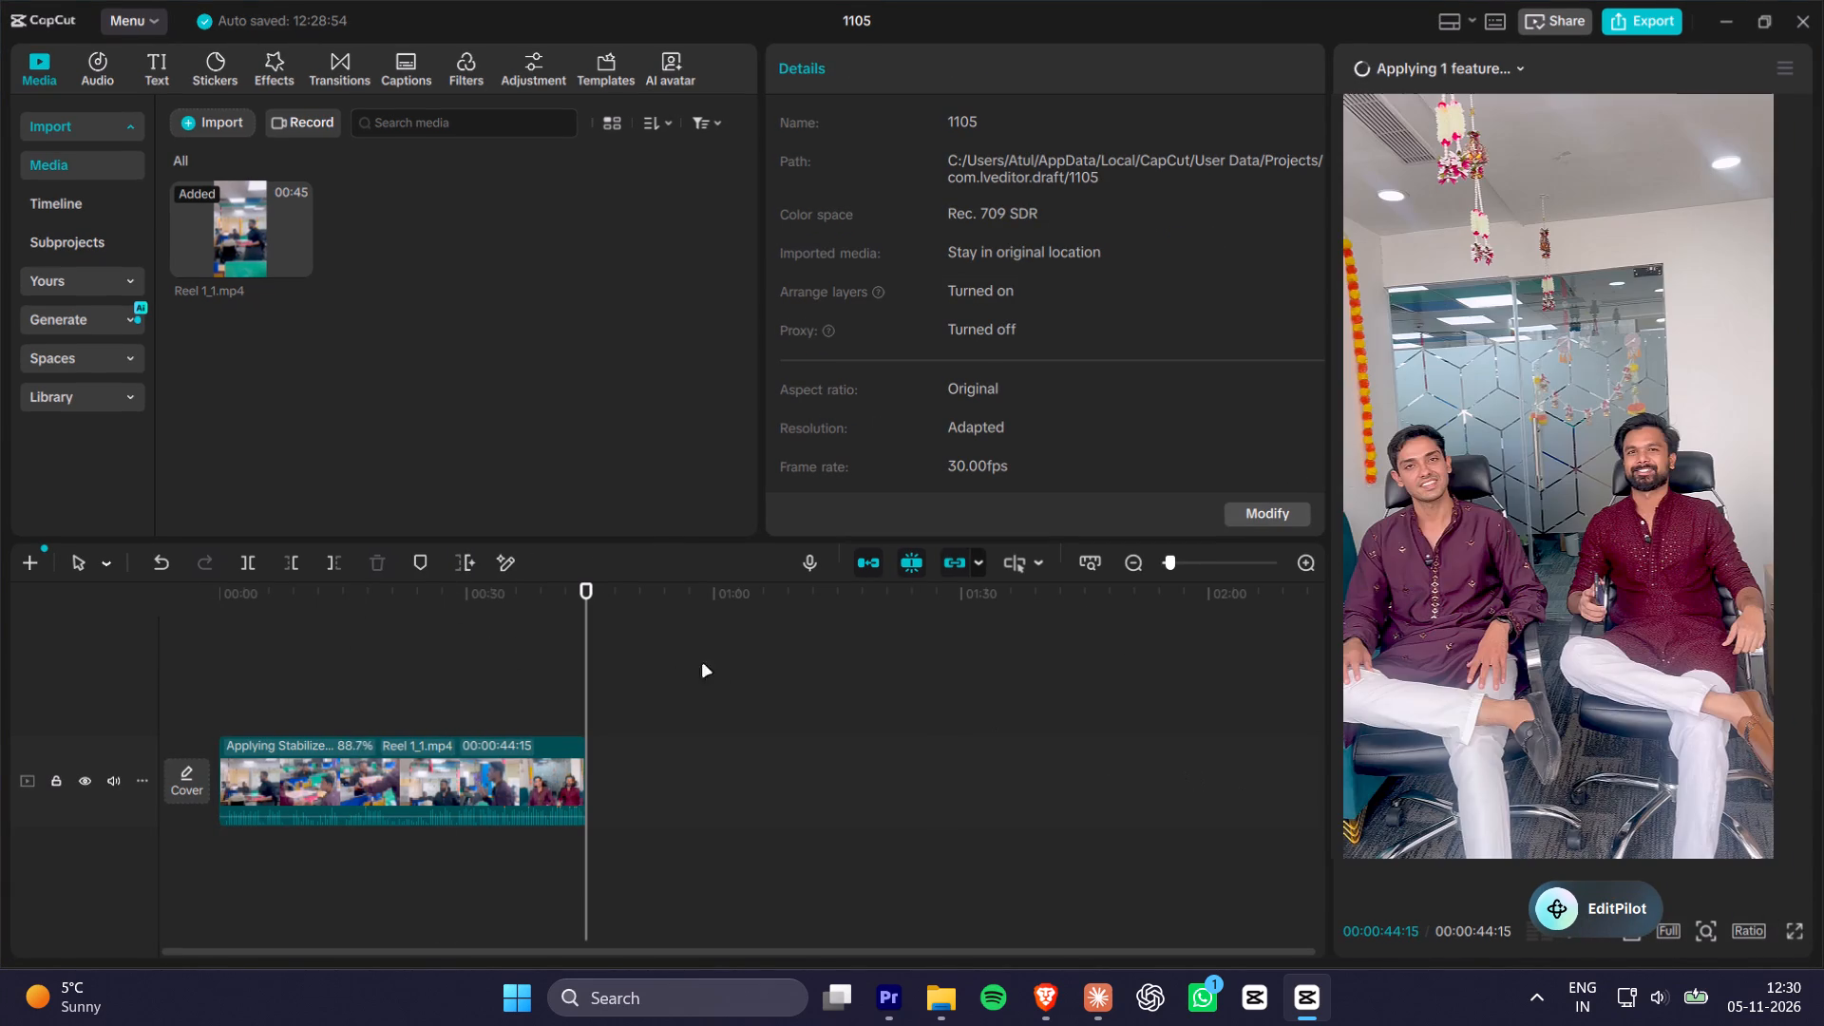
{"action": "left_click", "coordinate": [651, 652]}
{"action": "left_click_drag", "start_coordinate": [437, 606], "coordinate": [0, 614]}
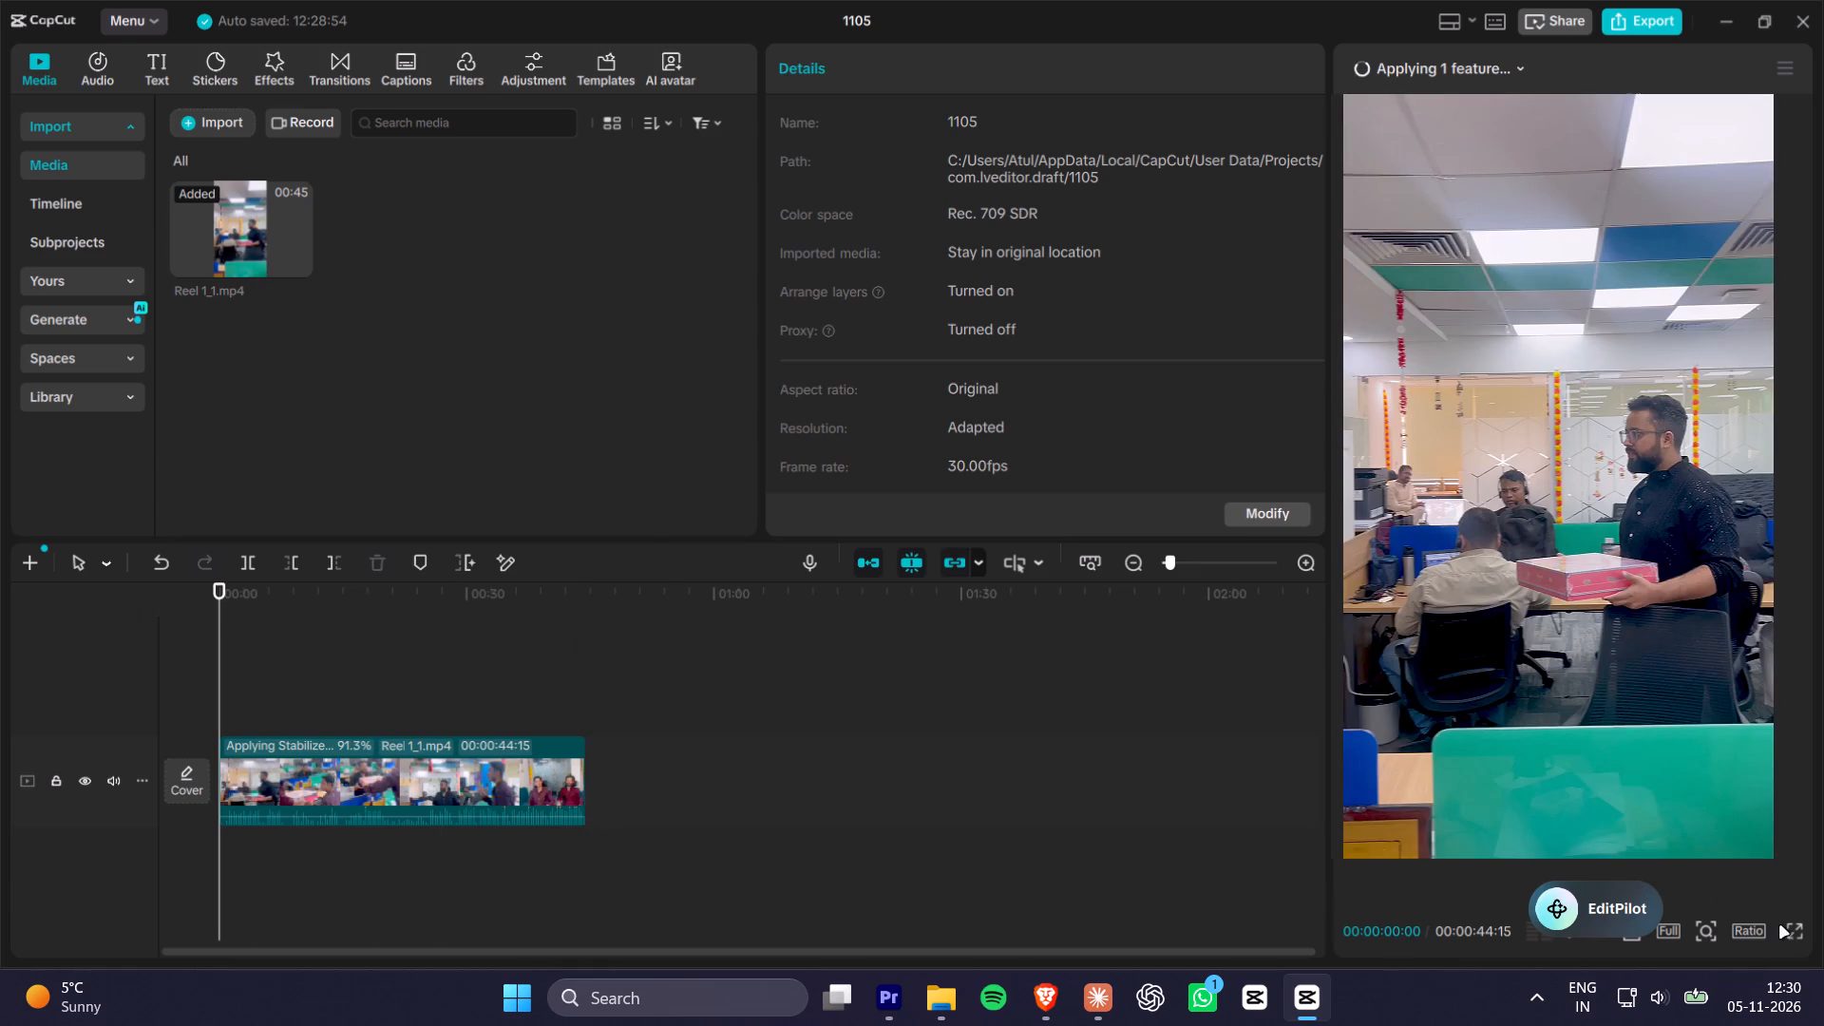
{"action": "left_click", "coordinate": [1788, 931]}
{"action": "left_click_drag", "start_coordinate": [1586, 908], "coordinate": [1339, 924]}
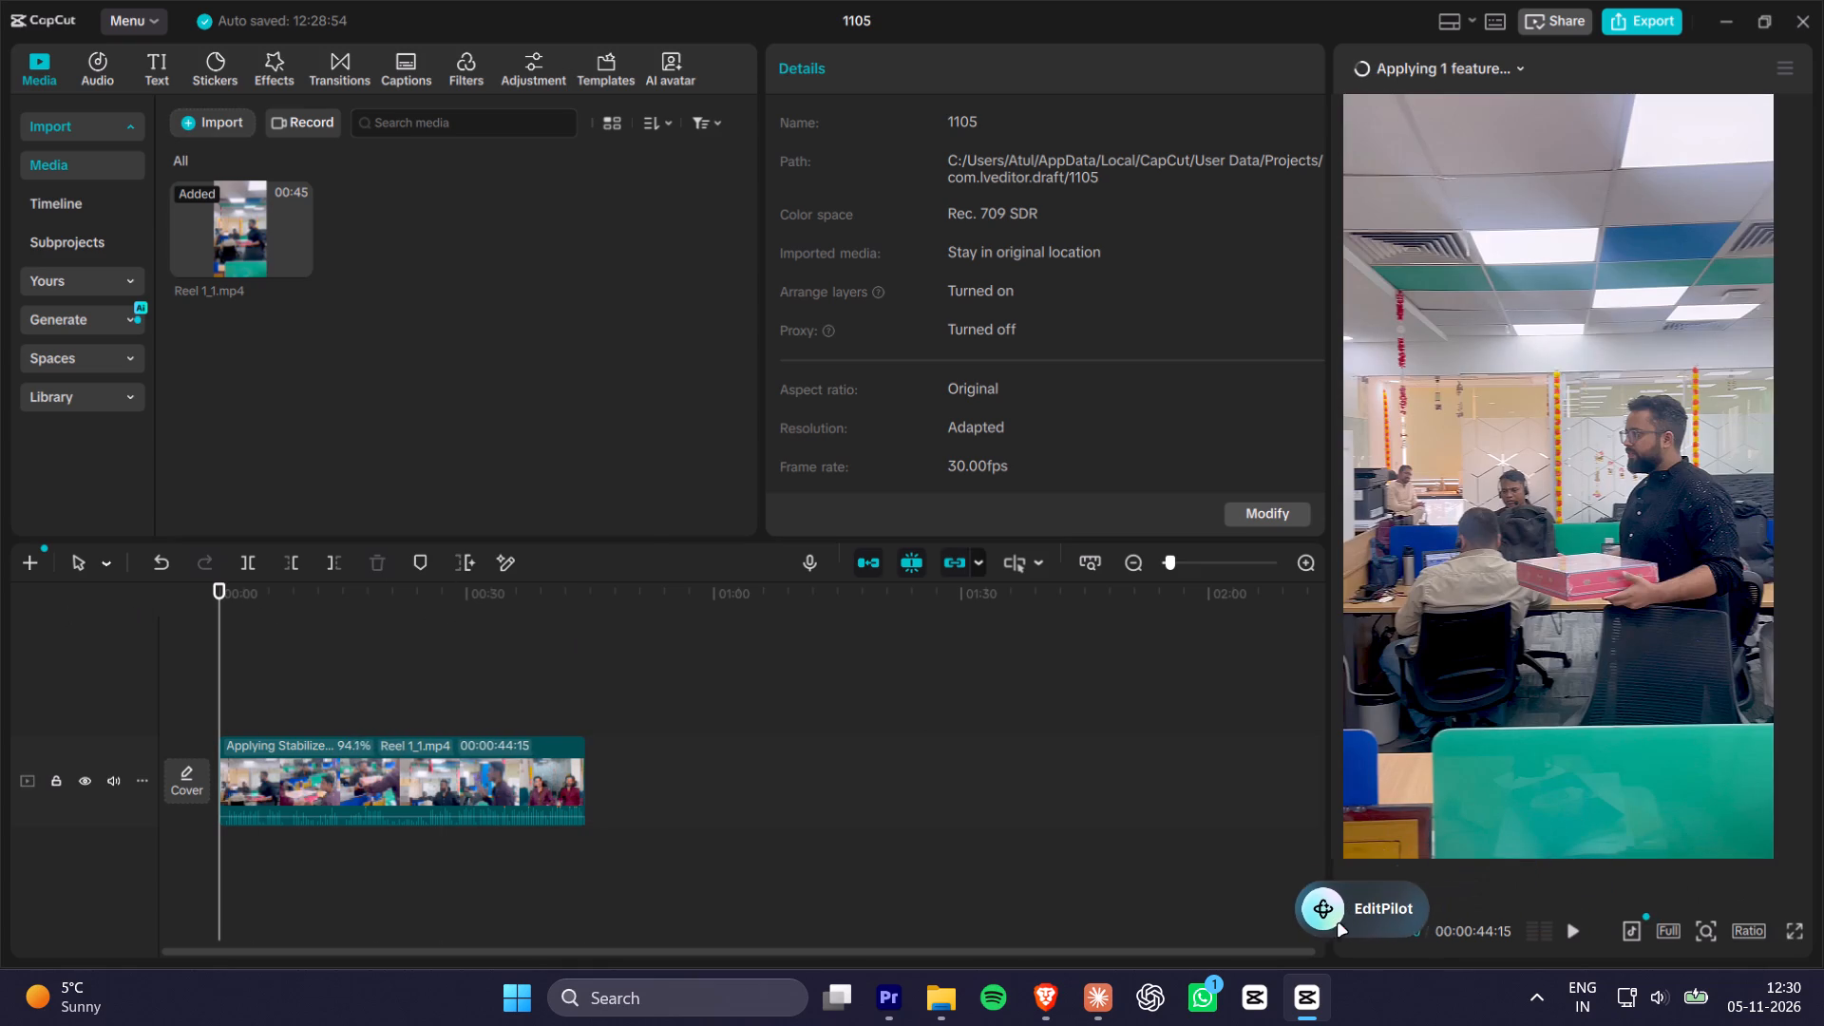
{"action": "left_click_drag", "start_coordinate": [1339, 924], "coordinate": [1413, 889]}
{"action": "left_click", "coordinate": [1643, 896]}
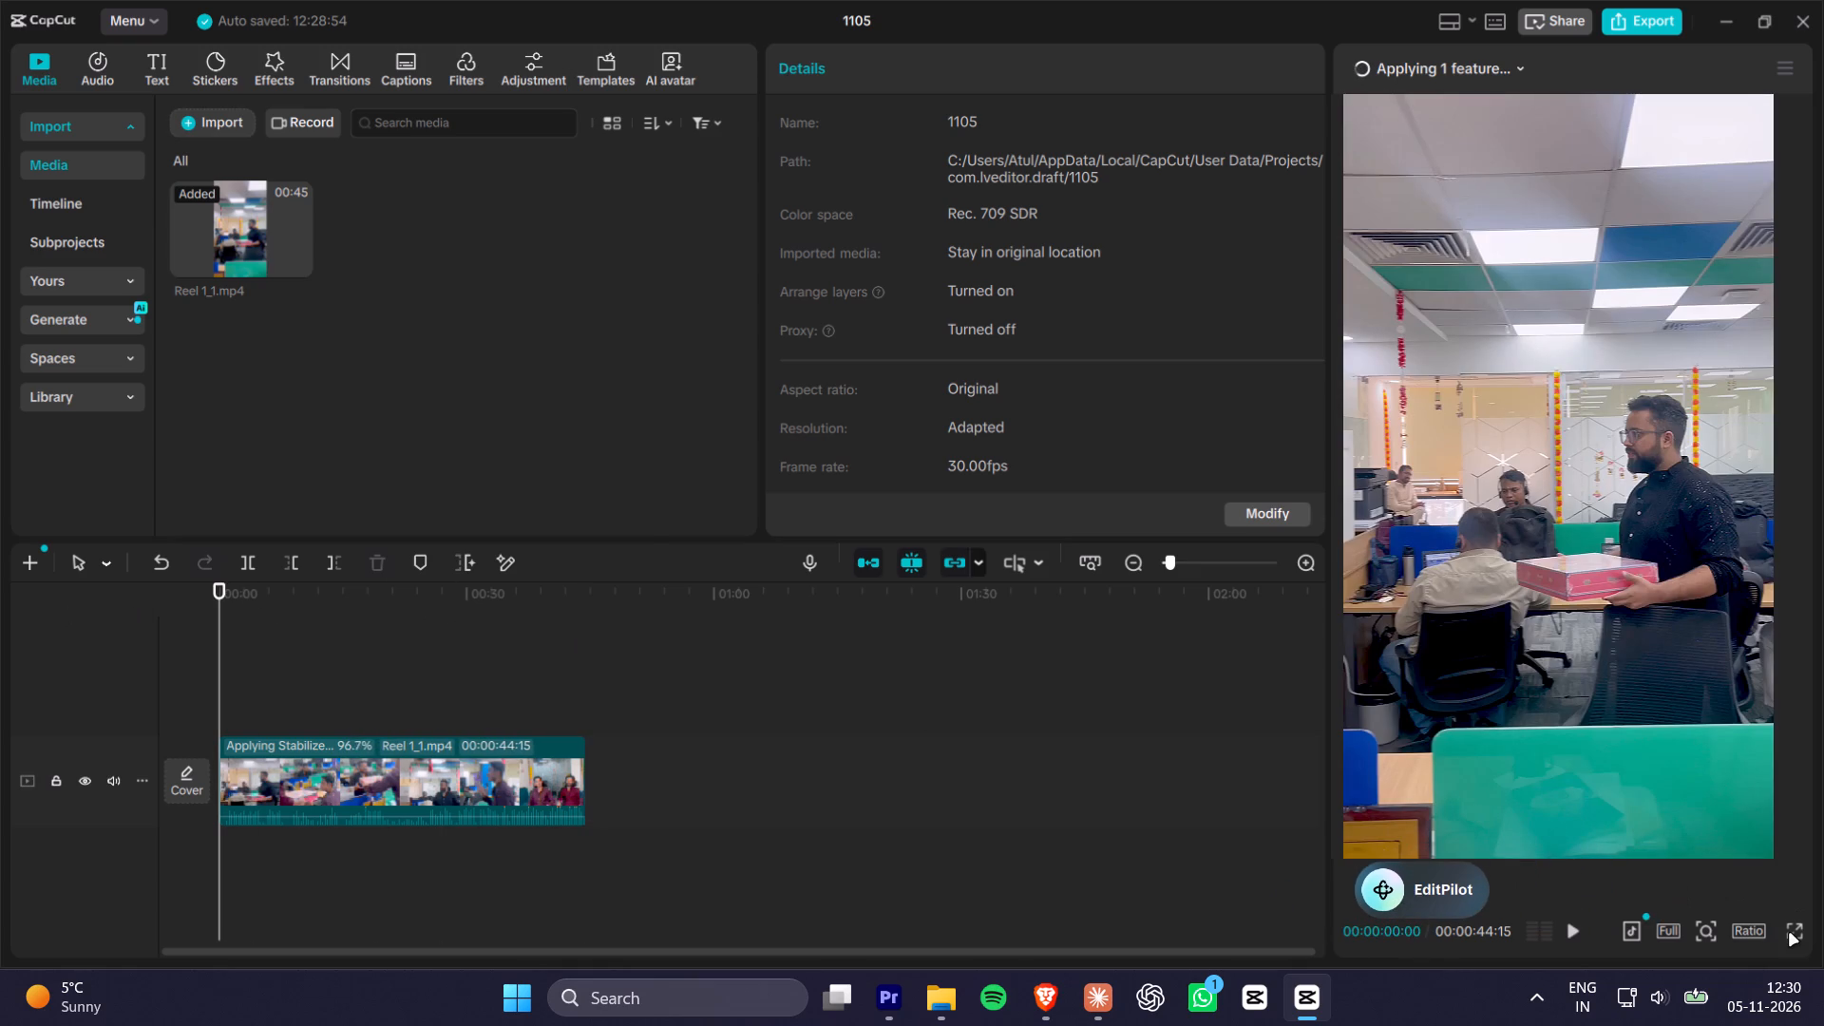
{"action": "left_click", "coordinate": [1792, 936]}
{"action": "left_click", "coordinate": [426, 666]}
Play the stabilized clip from the beginning and scrub ahead to about 20 seconds to check the footage.
{"action": "left_click_drag", "start_coordinate": [363, 601], "coordinate": [33, 640]}
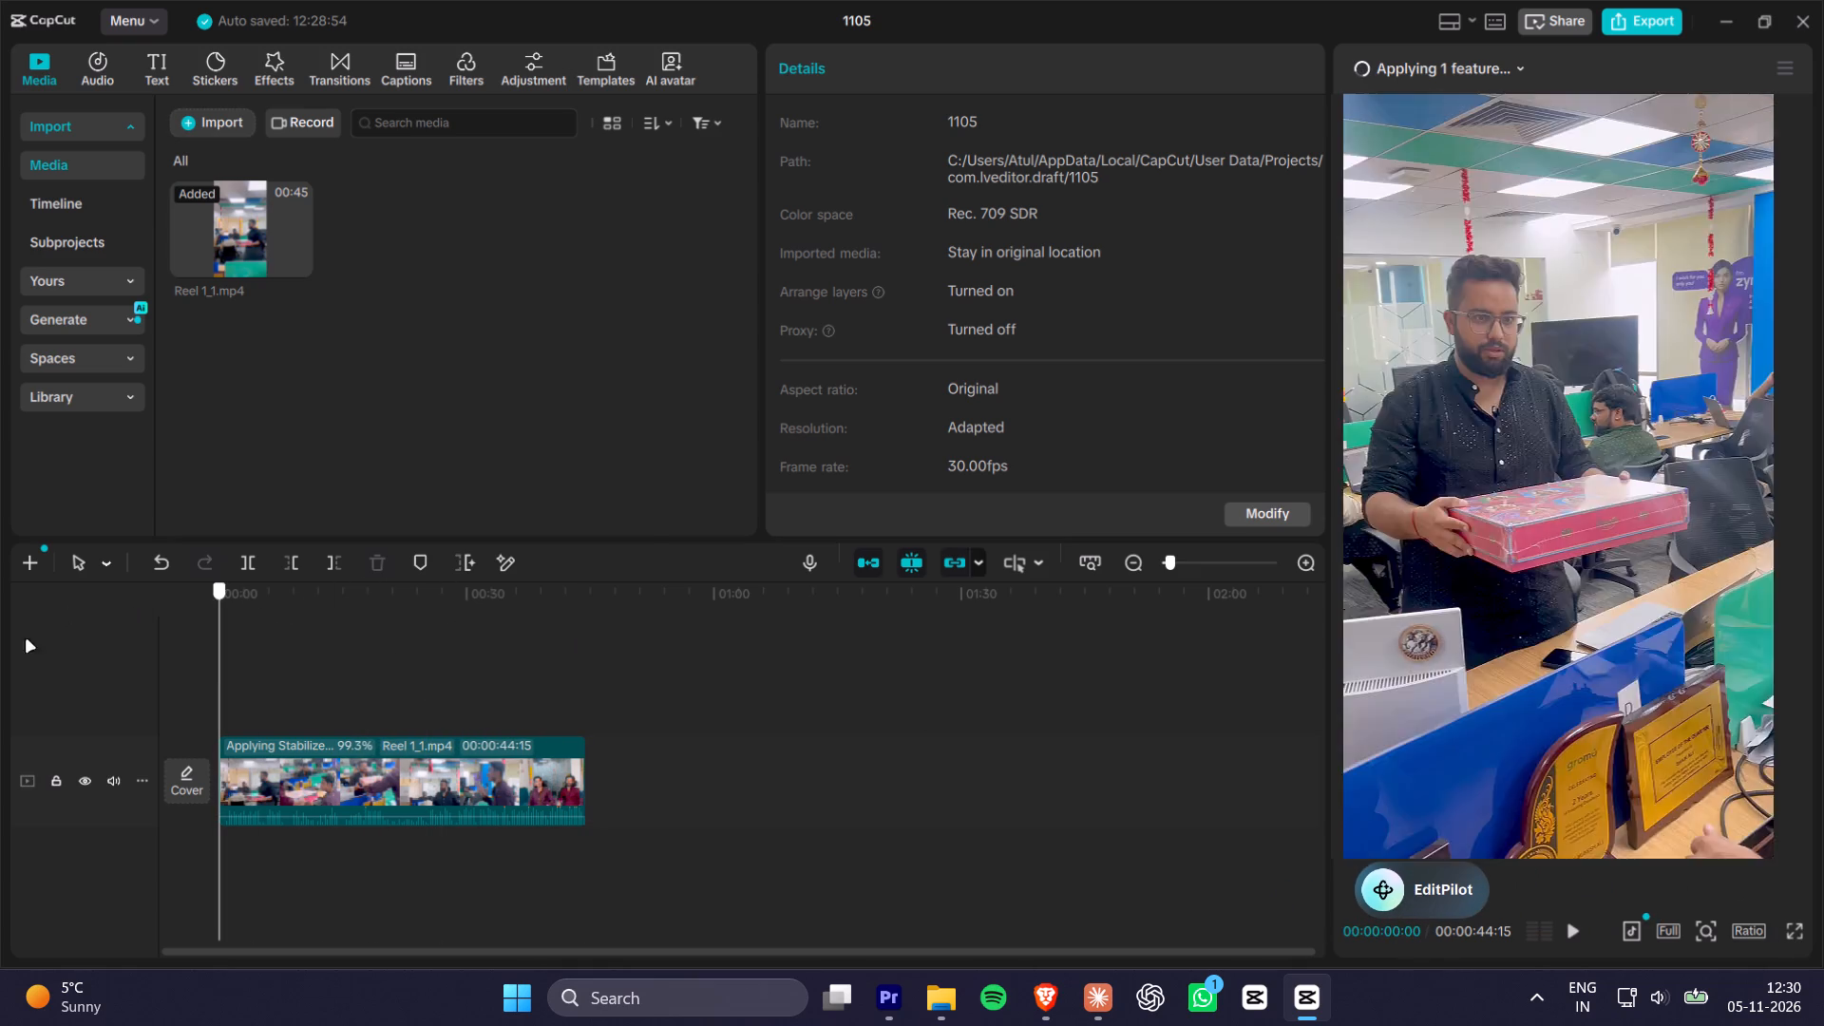
{"action": "key", "text": "space"}
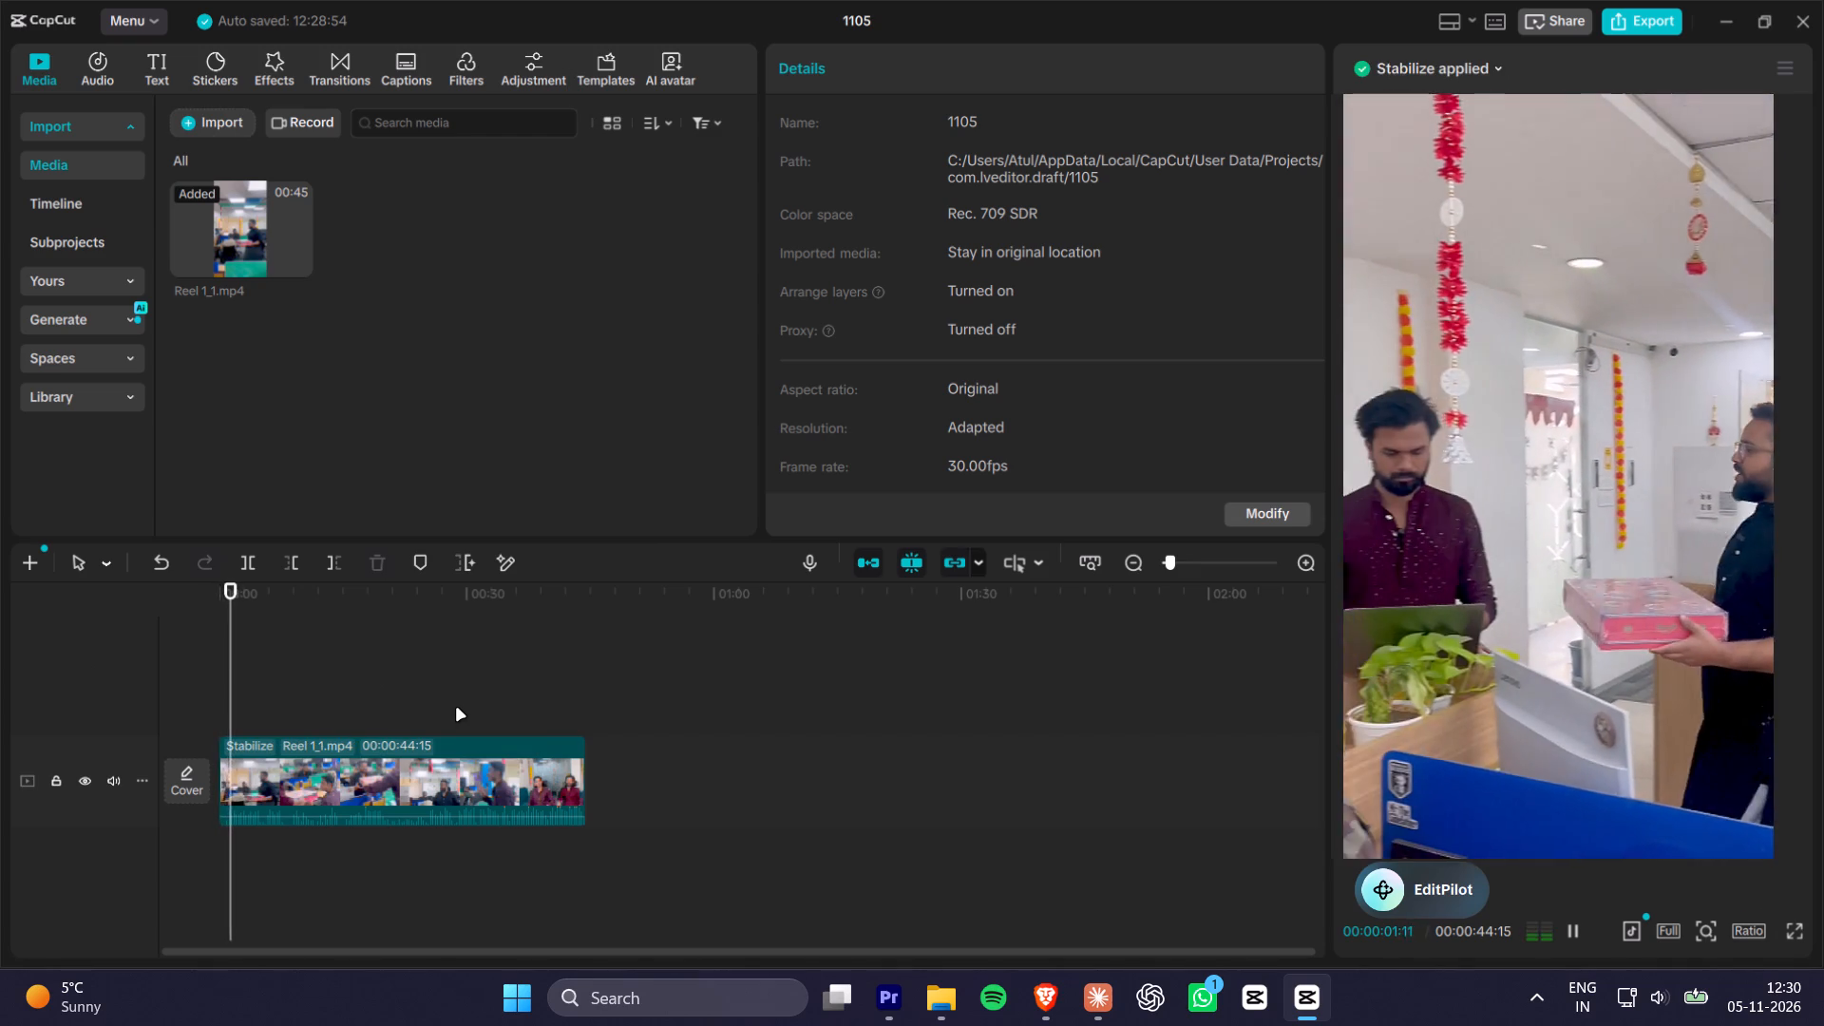
{"action": "key", "text": "space"}
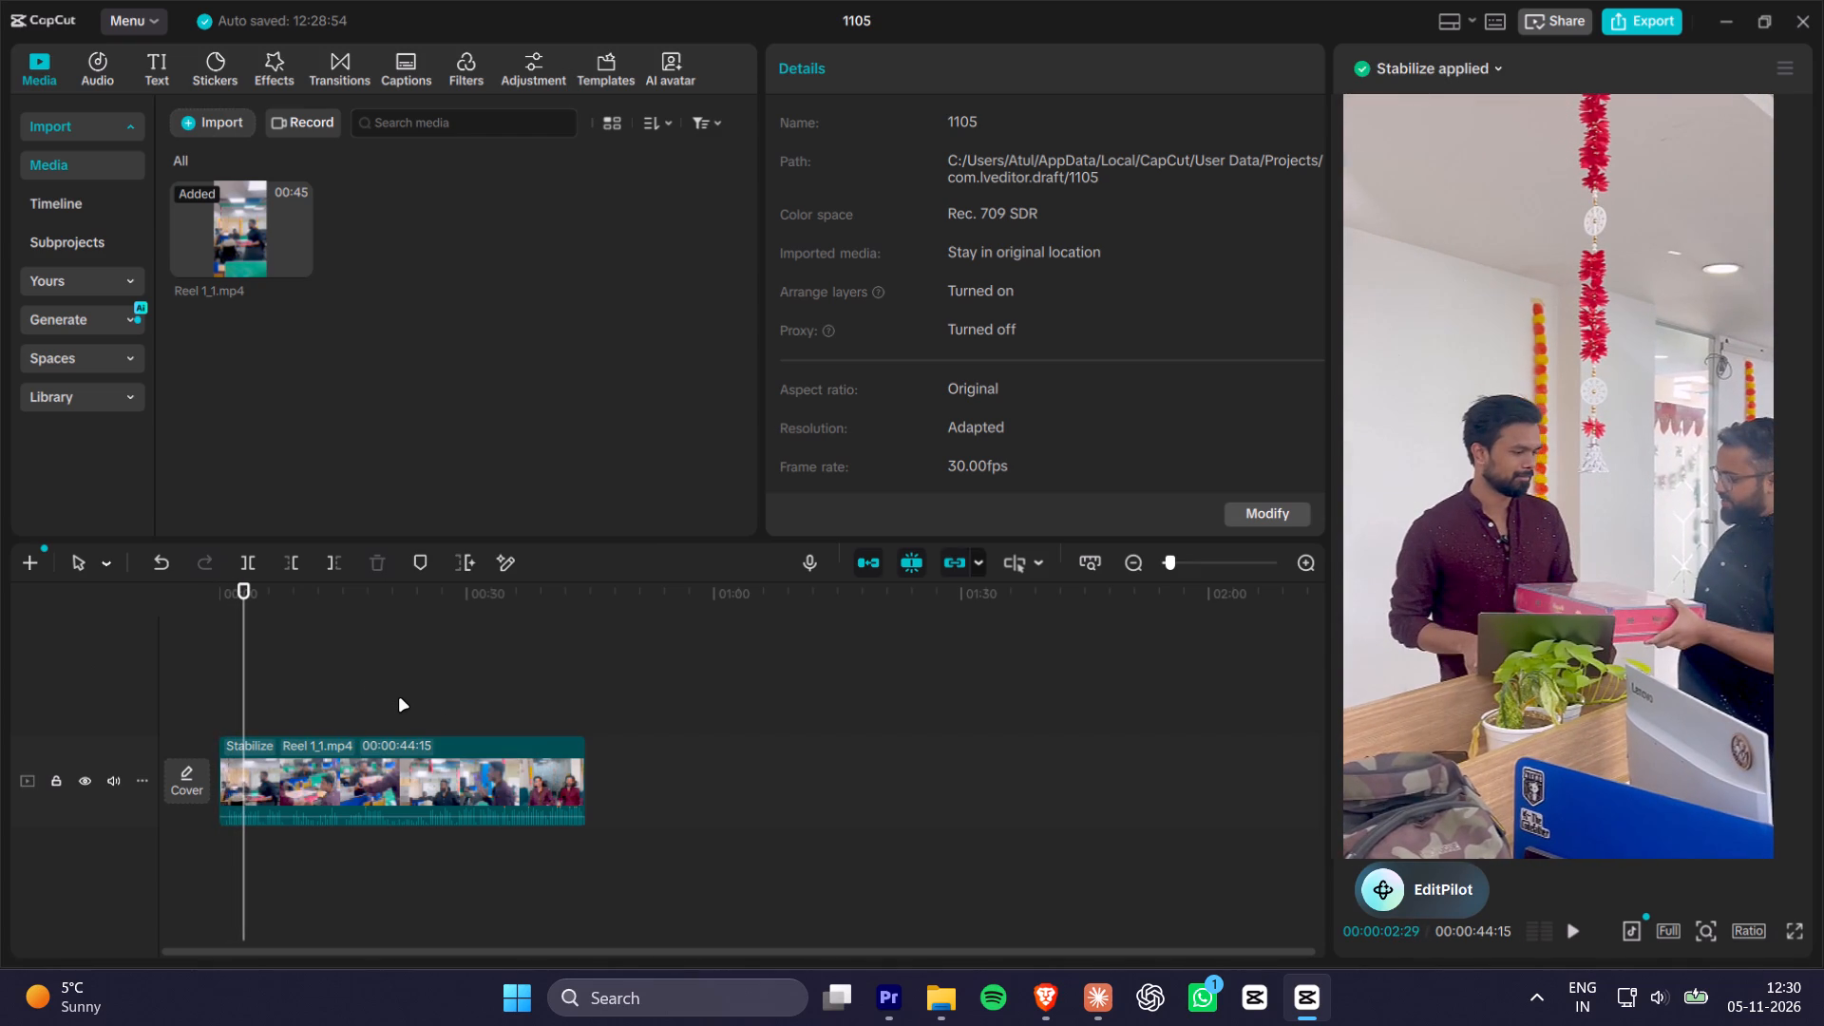
{"action": "left_click_drag", "start_coordinate": [271, 596], "coordinate": [88, 621]}
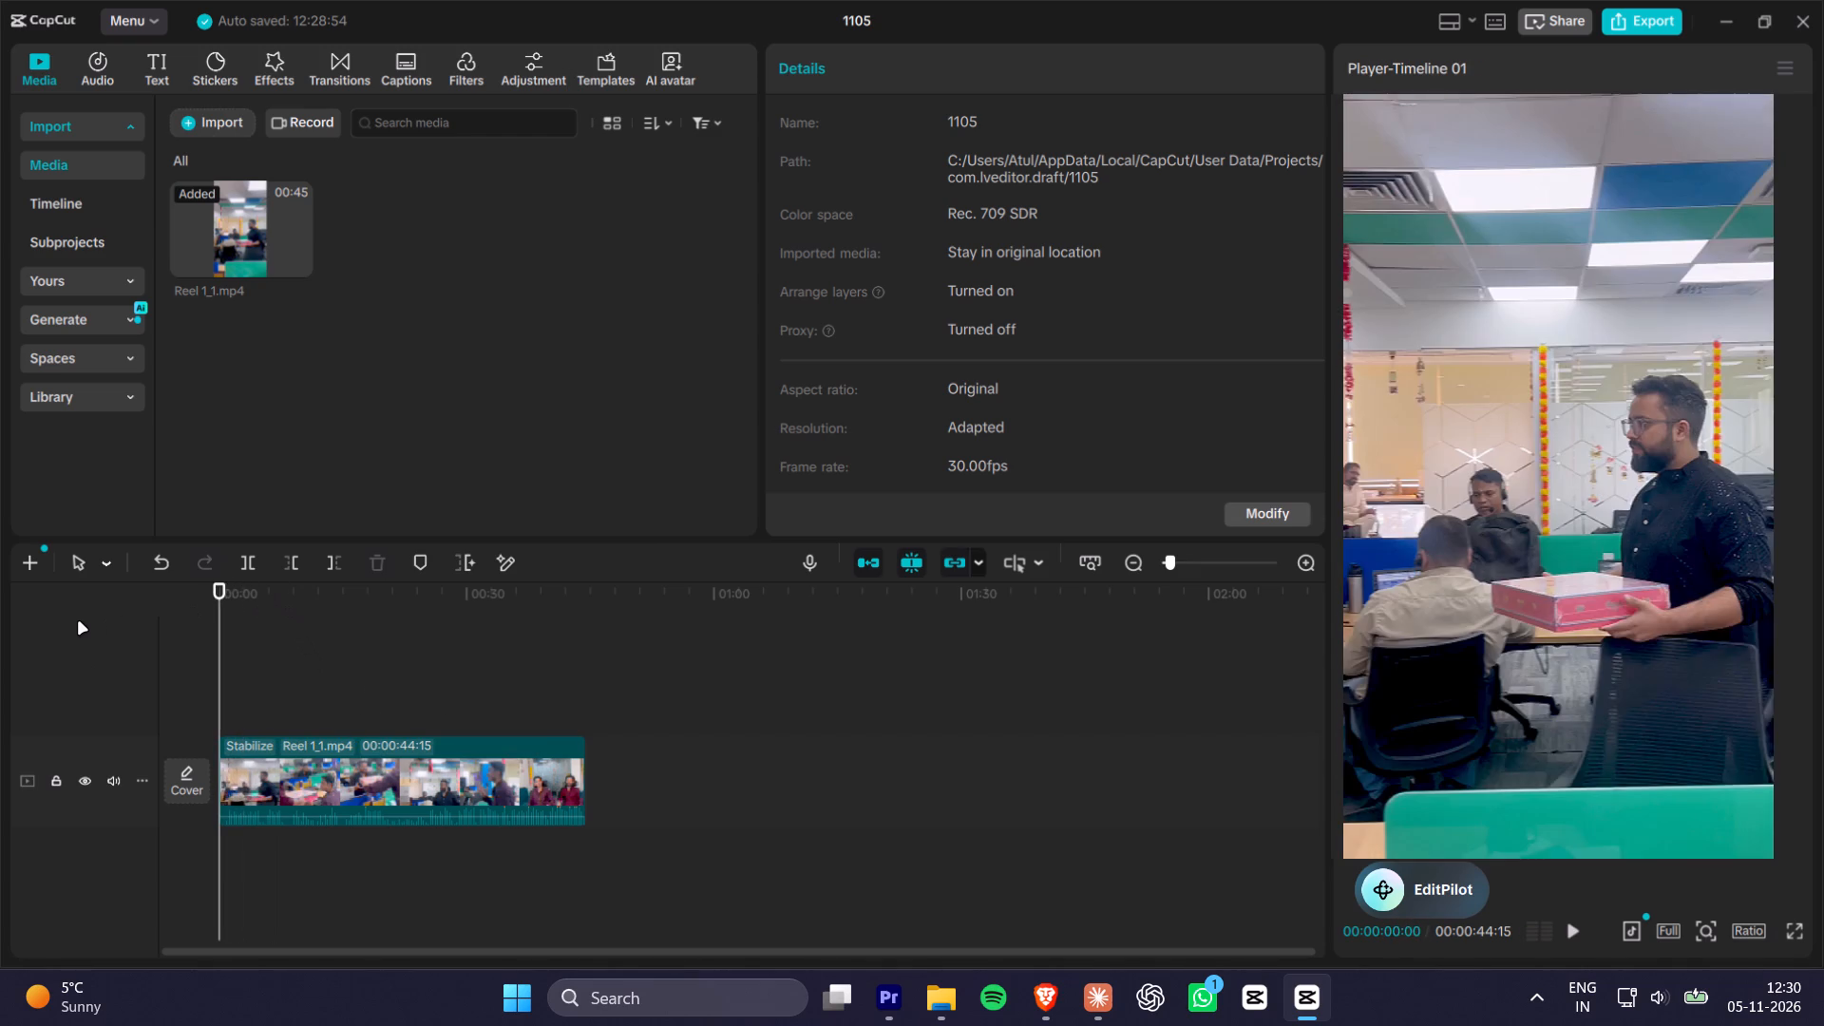
{"action": "key", "text": "space"}
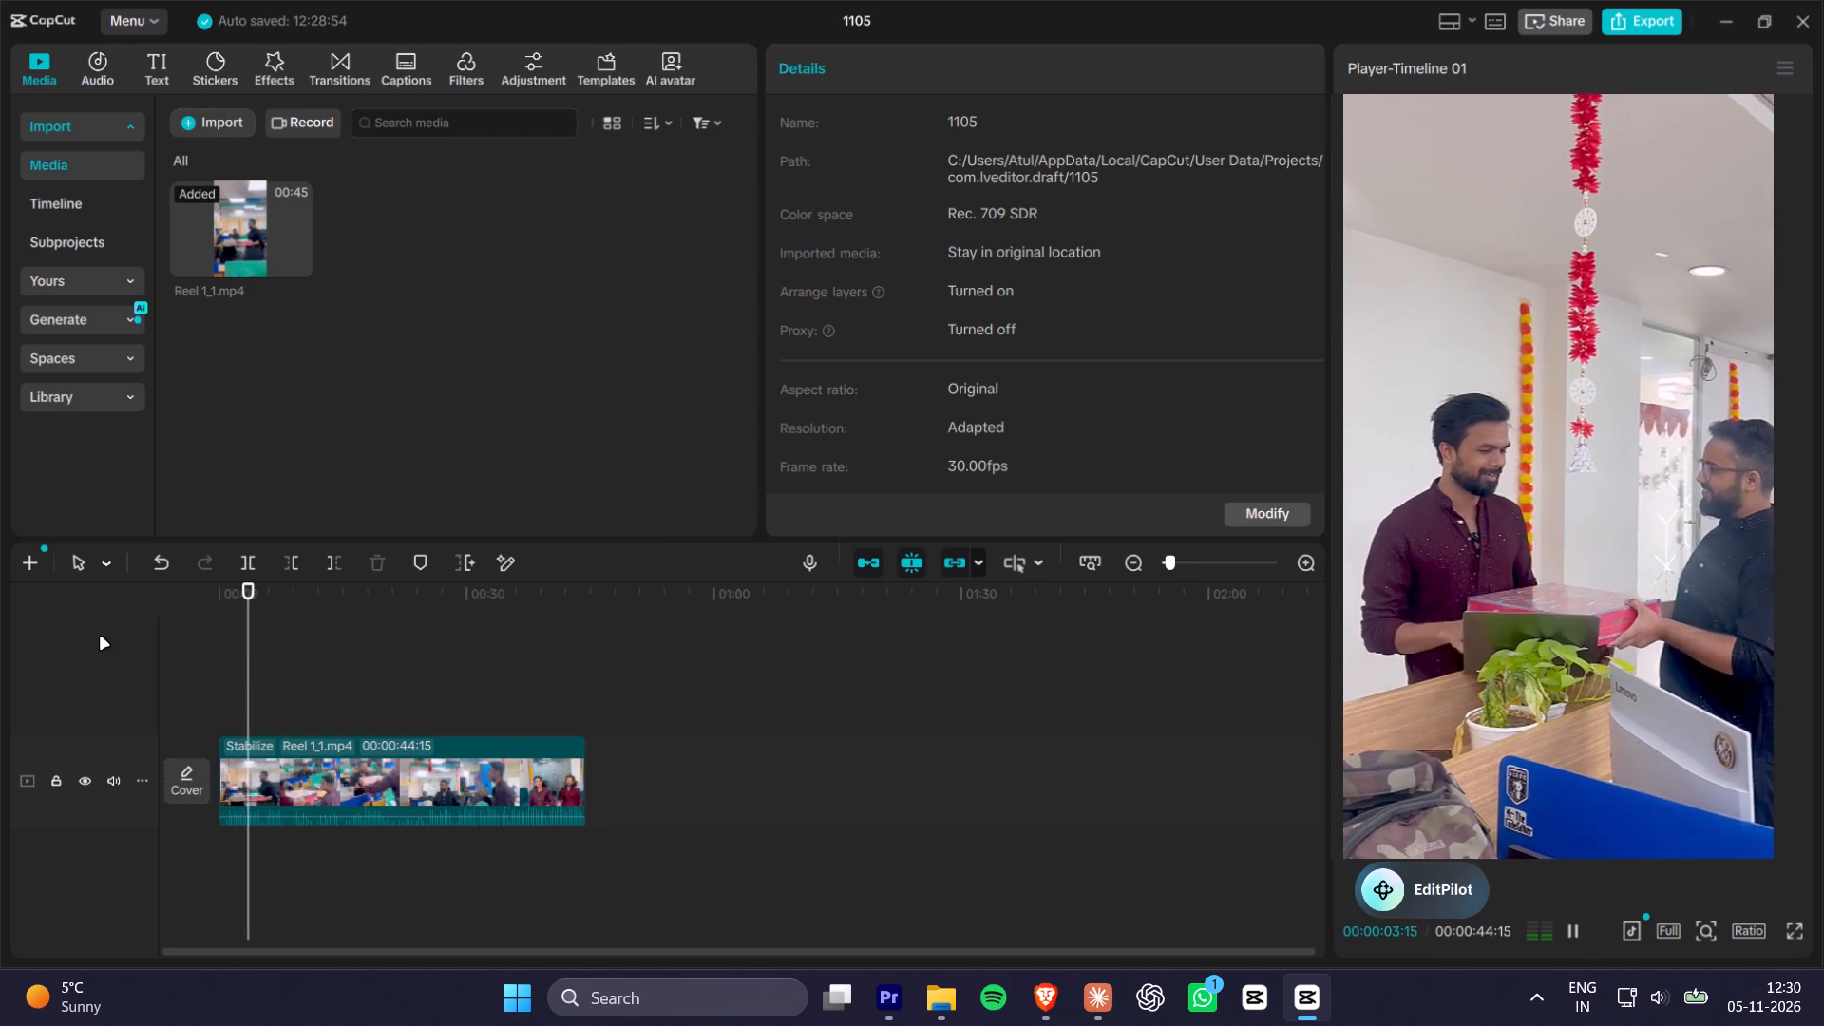
{"action": "key", "text": "space"}
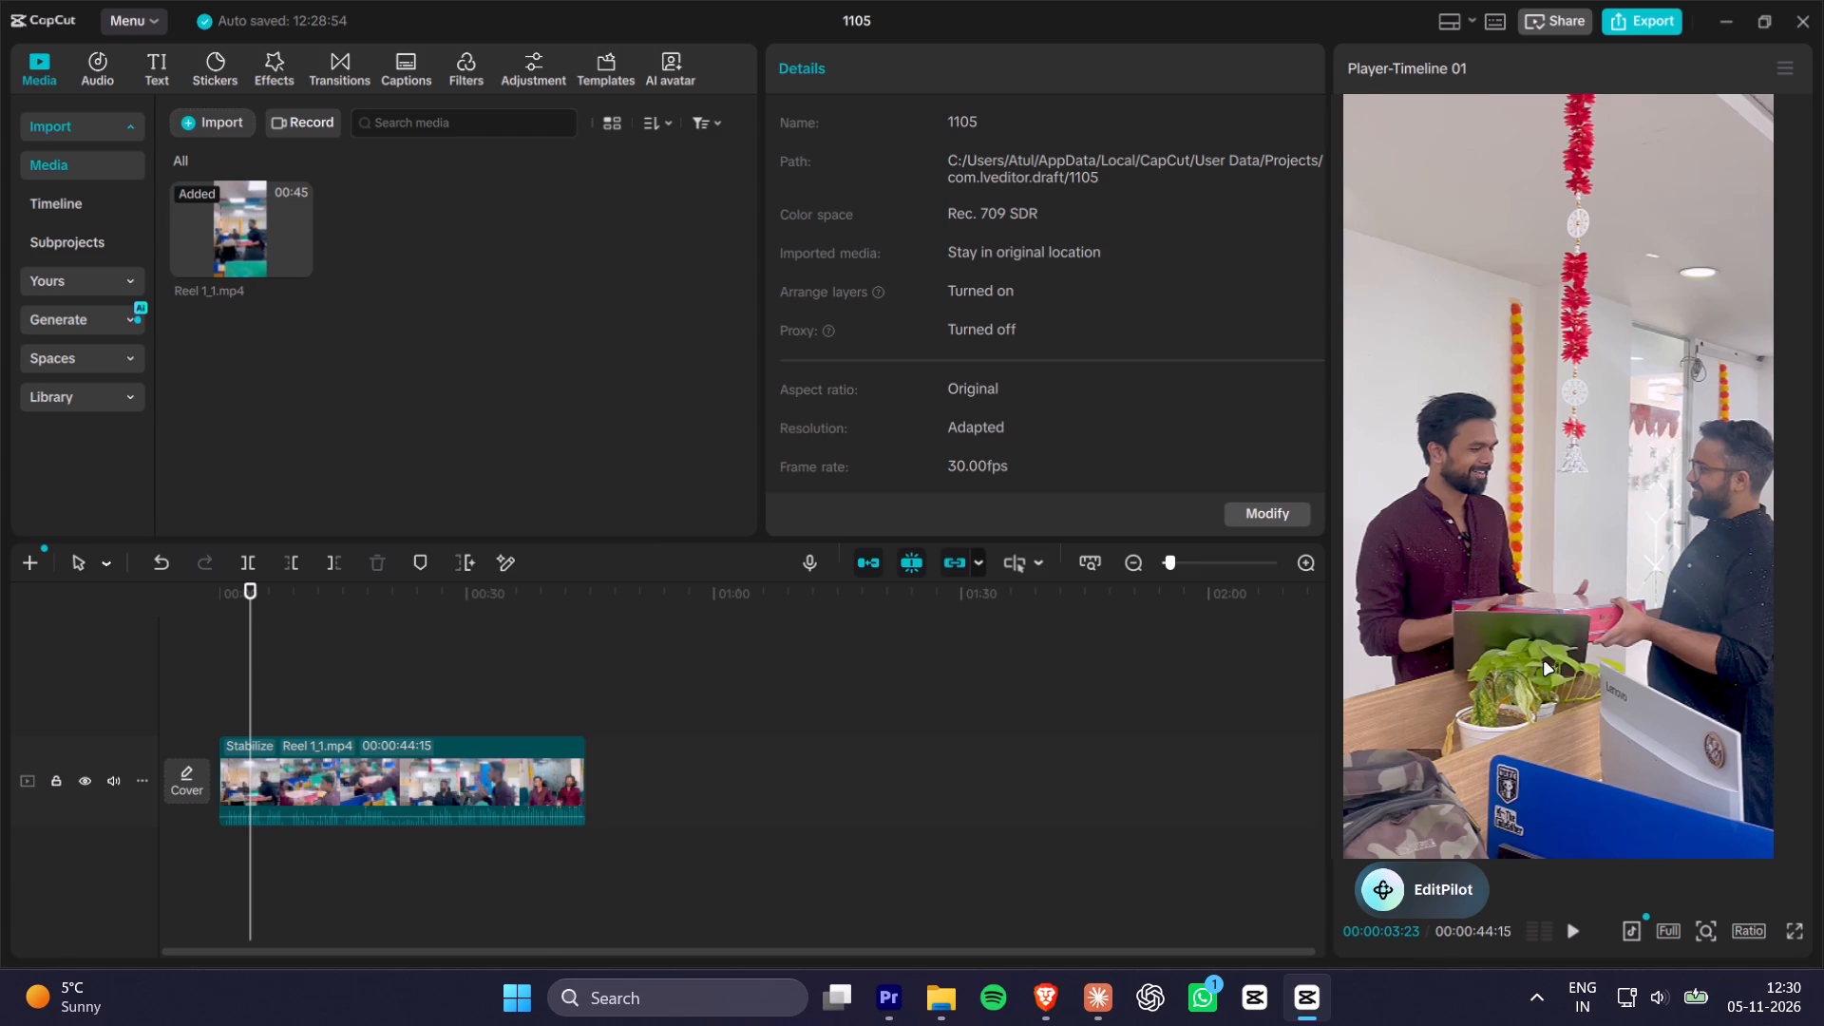
{"action": "key", "text": "space"}
{"action": "left_click_drag", "start_coordinate": [319, 609], "coordinate": [351, 604]}
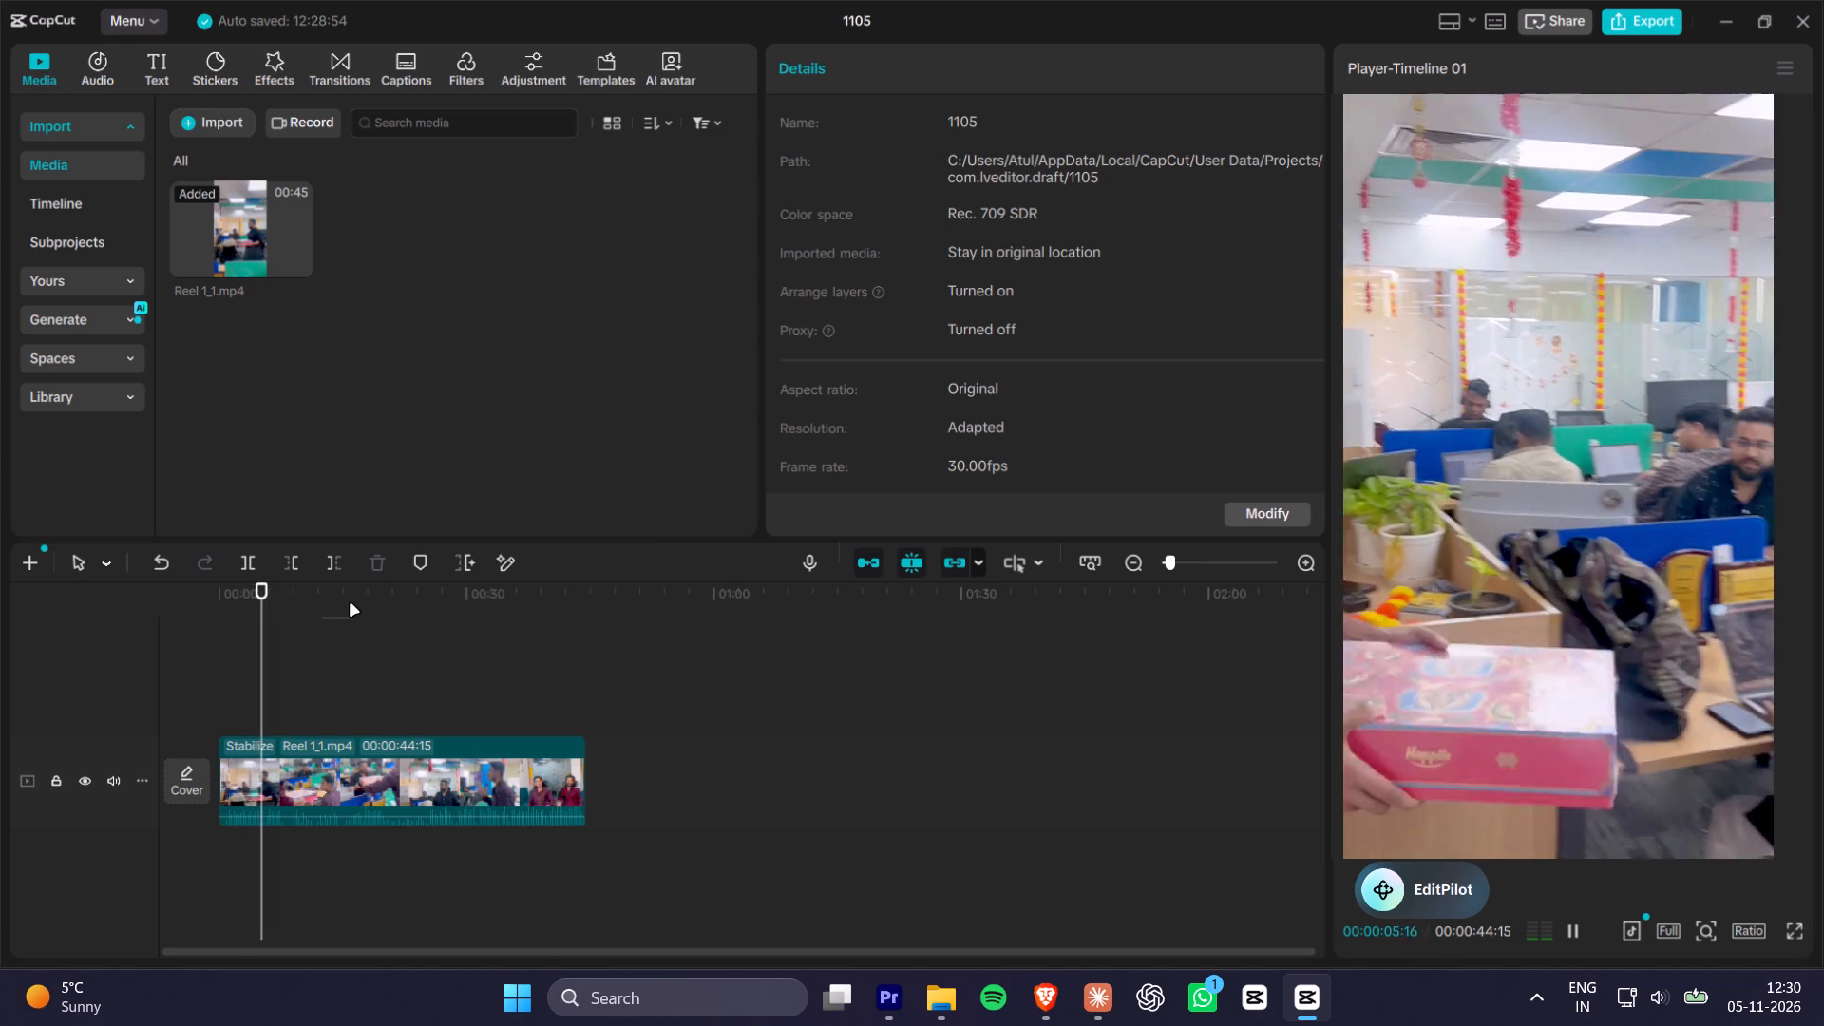
{"action": "left_click_drag", "start_coordinate": [351, 604], "coordinate": [377, 601]}
{"action": "left_click_drag", "start_coordinate": [351, 586], "coordinate": [391, 585]}
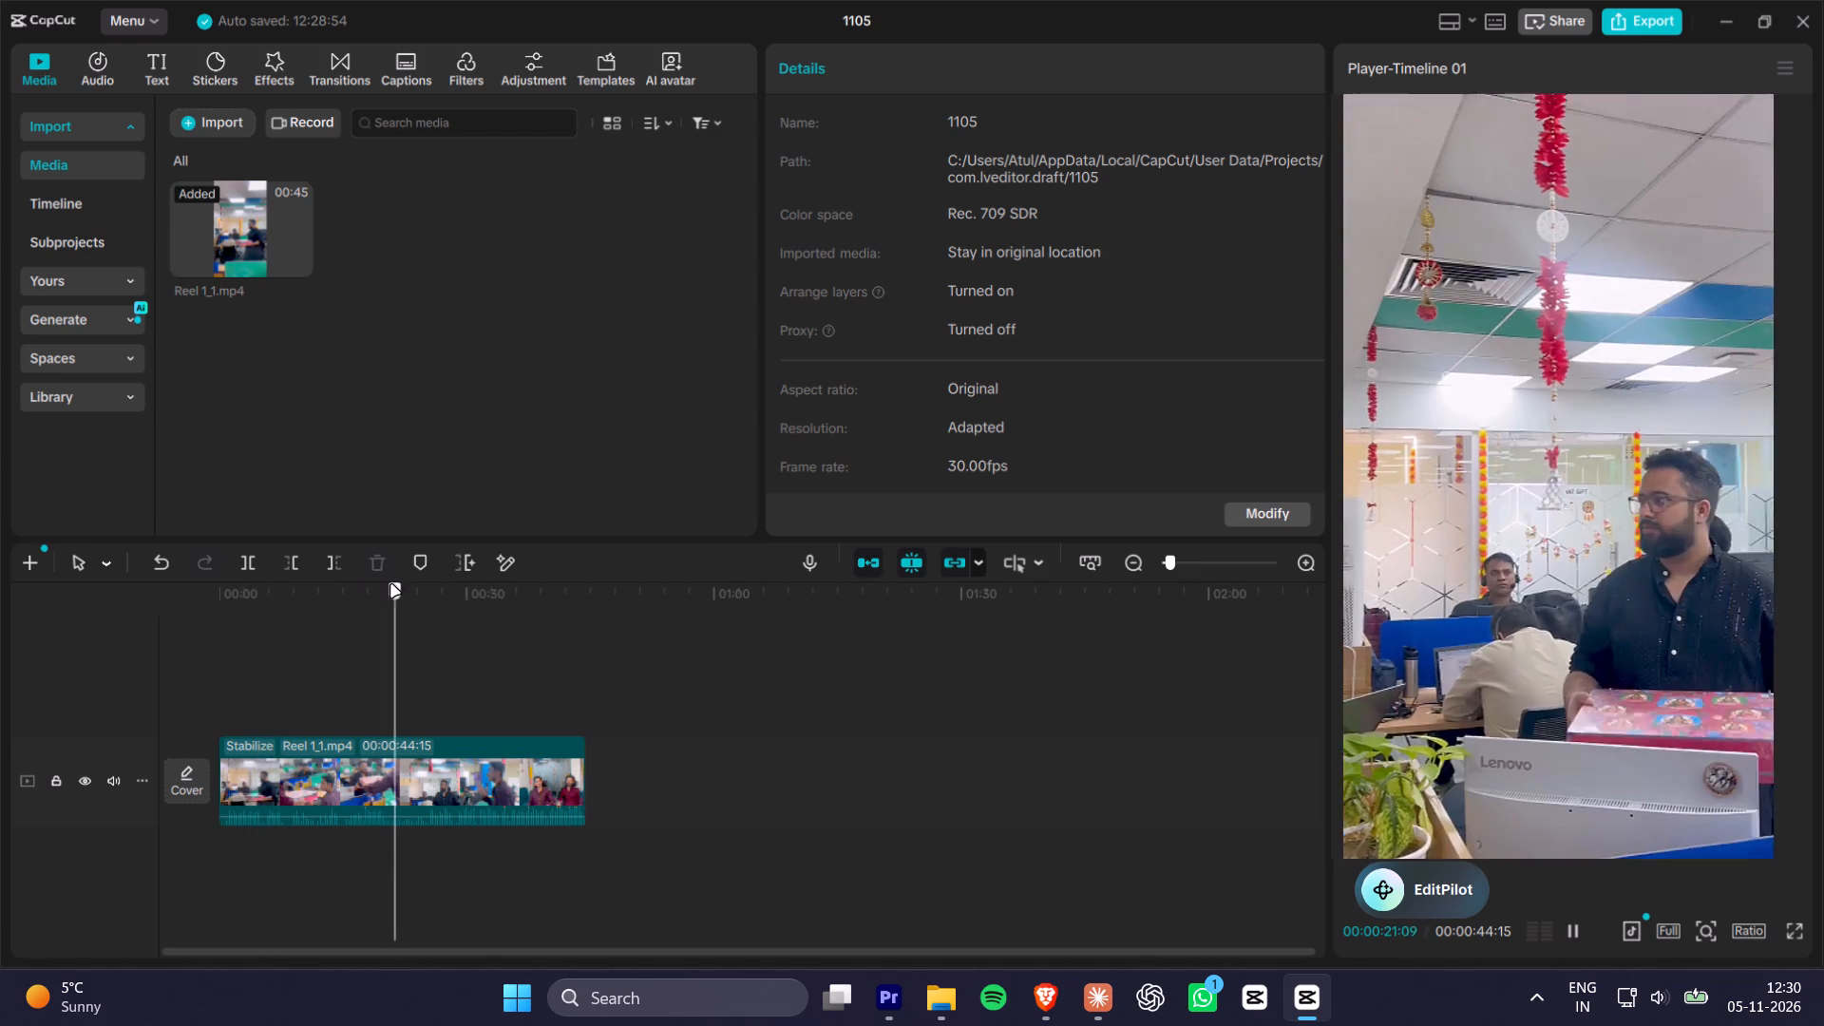
{"action": "left_click_drag", "start_coordinate": [391, 585], "coordinate": [386, 588]}
Test the Highlight adjustment on the stabilized clip and raise its Contrast slightly.
{"action": "left_click", "coordinate": [481, 785]}
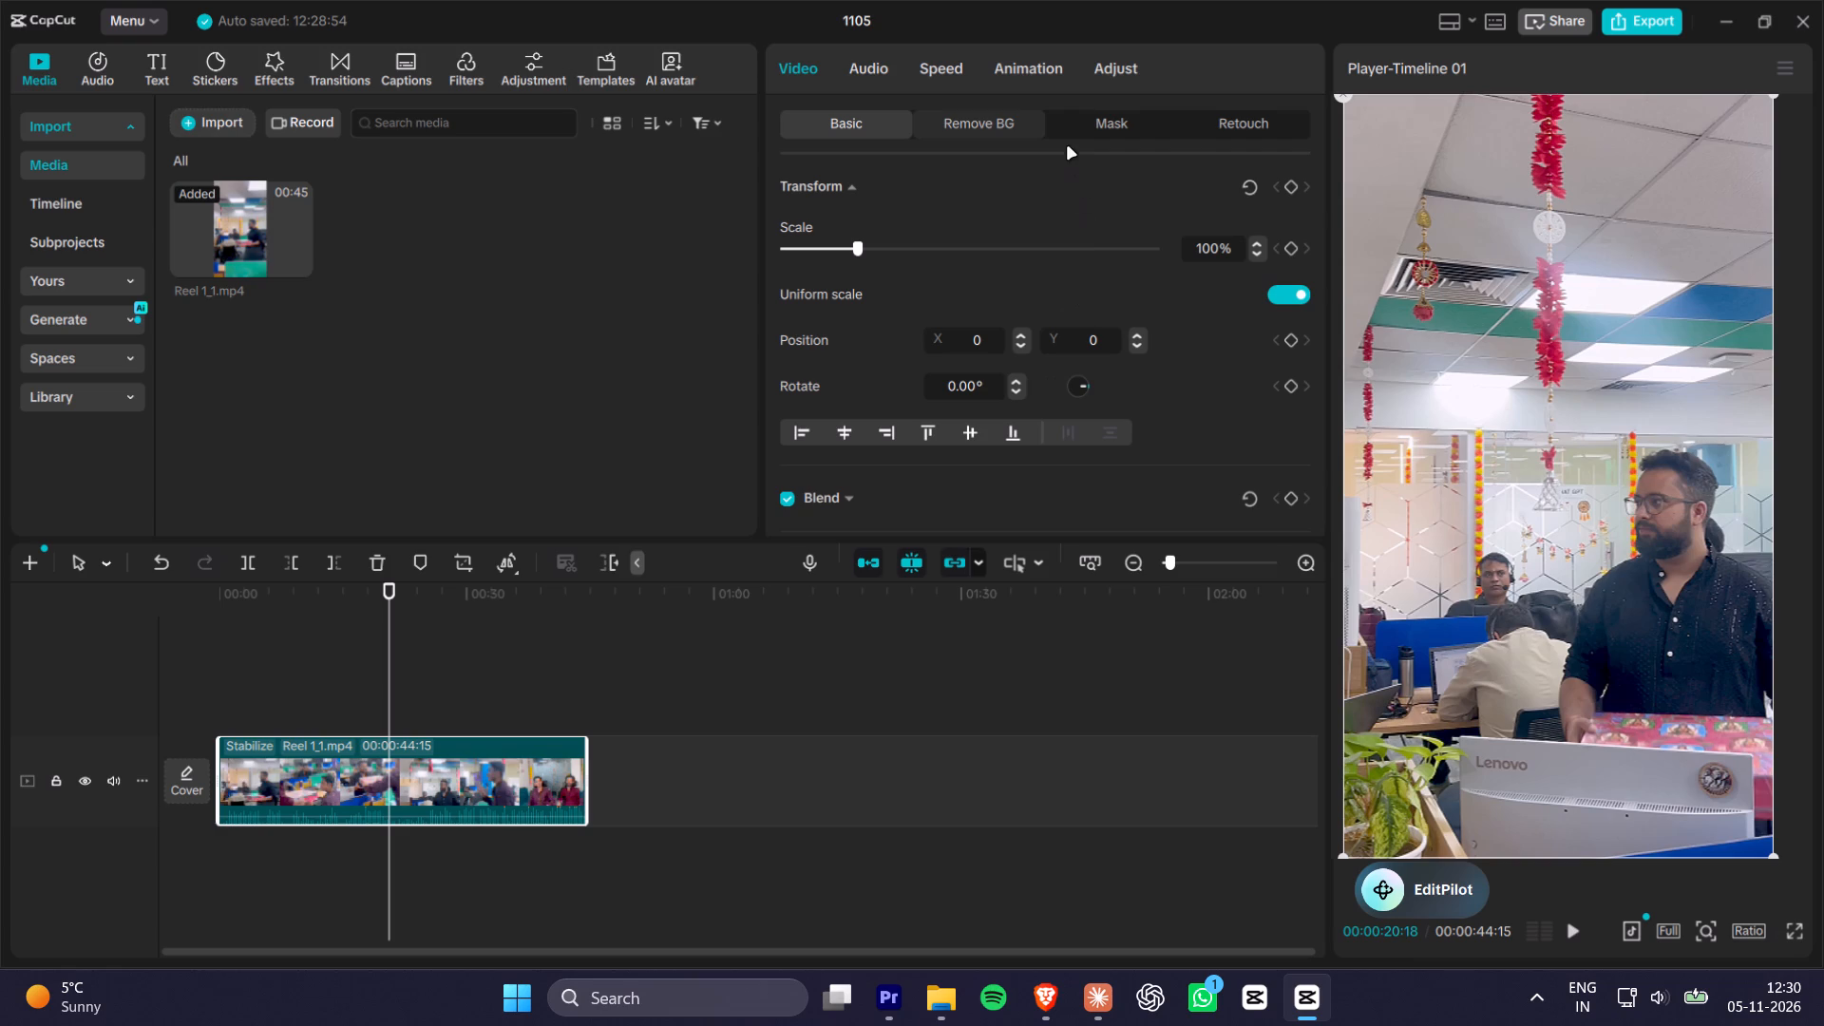
{"action": "left_click", "coordinate": [1114, 63]}
{"action": "scroll", "coordinate": [986, 294], "scroll_direction": "down", "scroll_amount": 4}
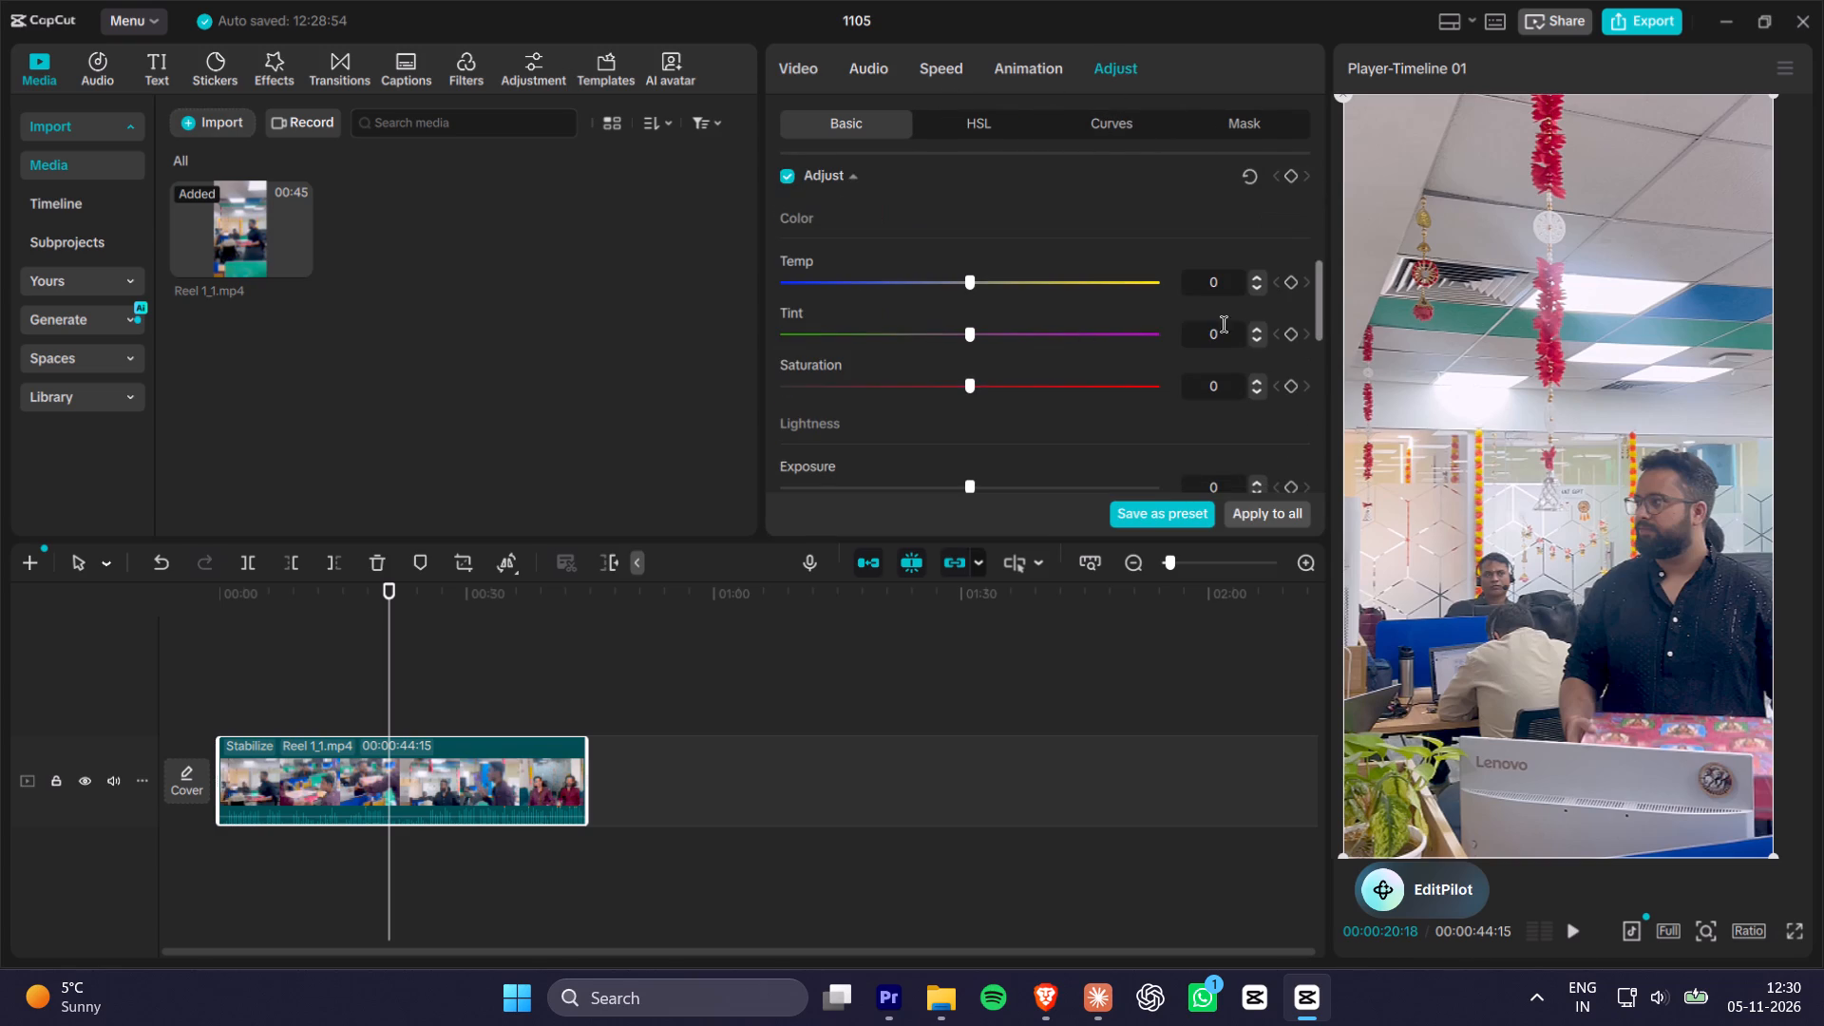
{"action": "scroll", "coordinate": [1024, 367], "scroll_direction": "down", "scroll_amount": 2}
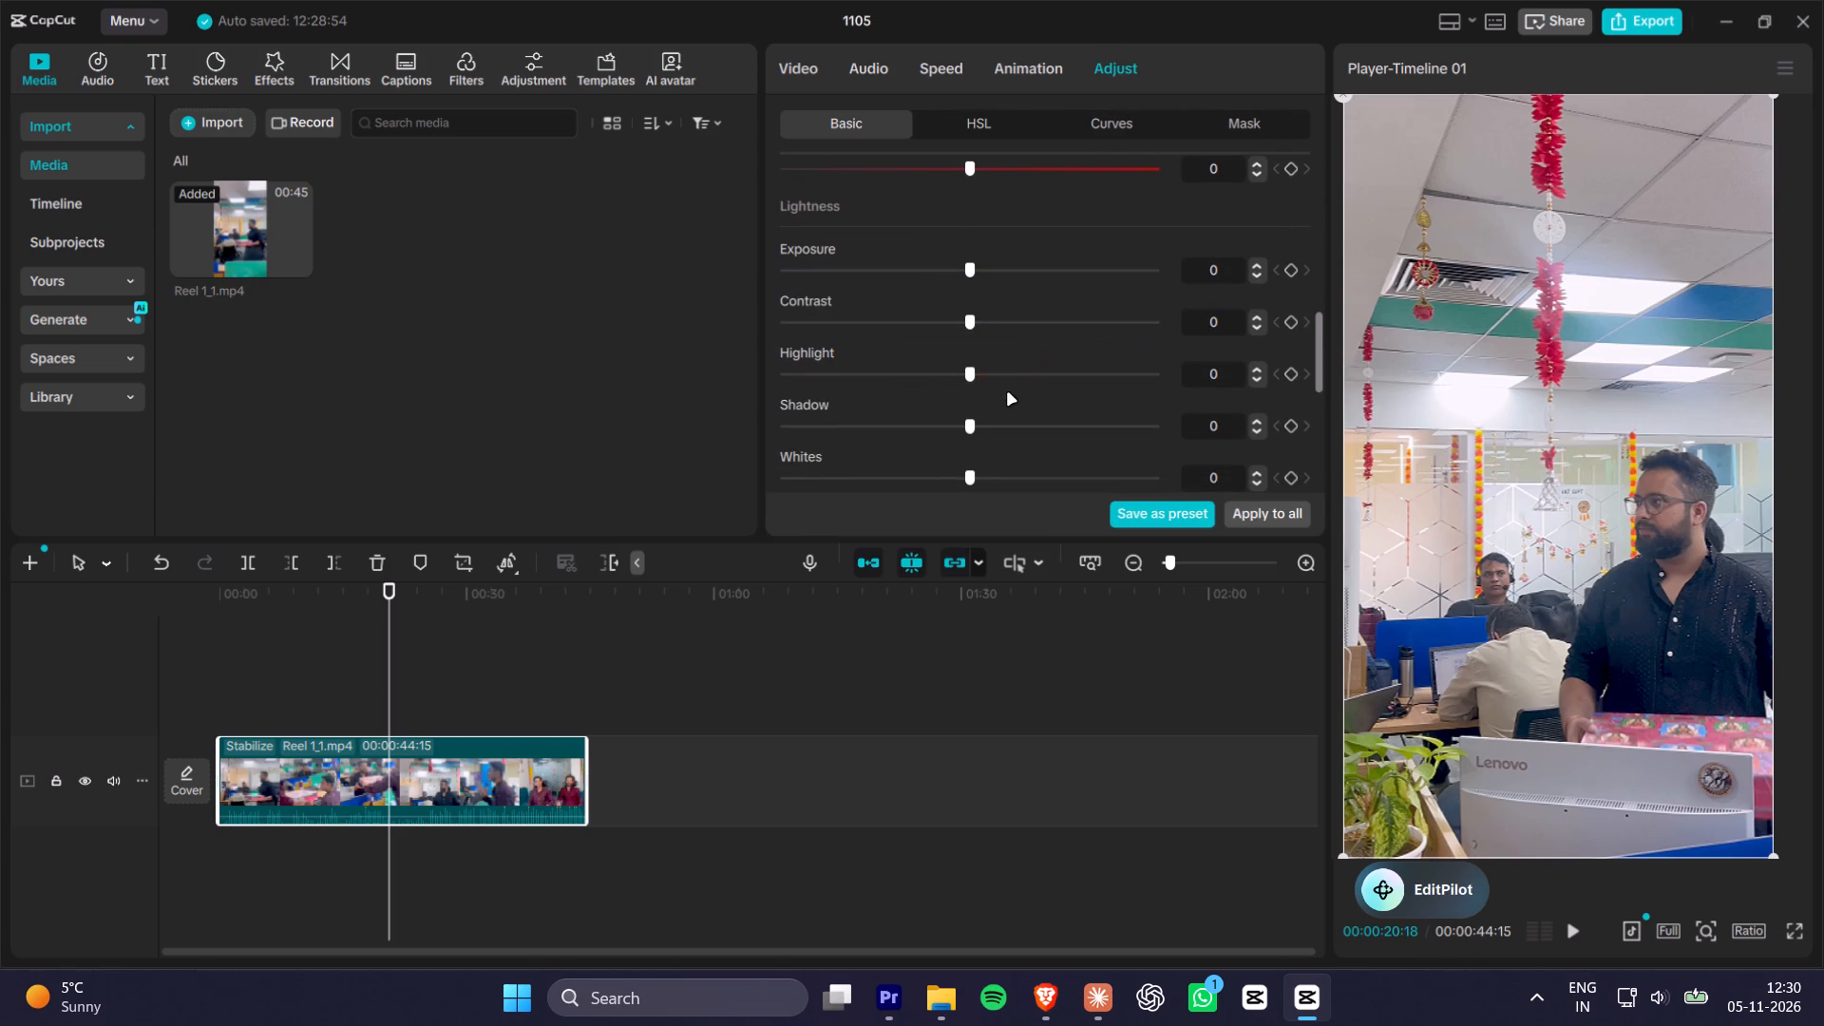
{"action": "left_click_drag", "start_coordinate": [967, 374], "coordinate": [958, 376]}
{"action": "left_click", "coordinate": [961, 376]}
{"action": "left_click", "coordinate": [972, 378]}
{"action": "left_click_drag", "start_coordinate": [976, 324], "coordinate": [980, 324]}
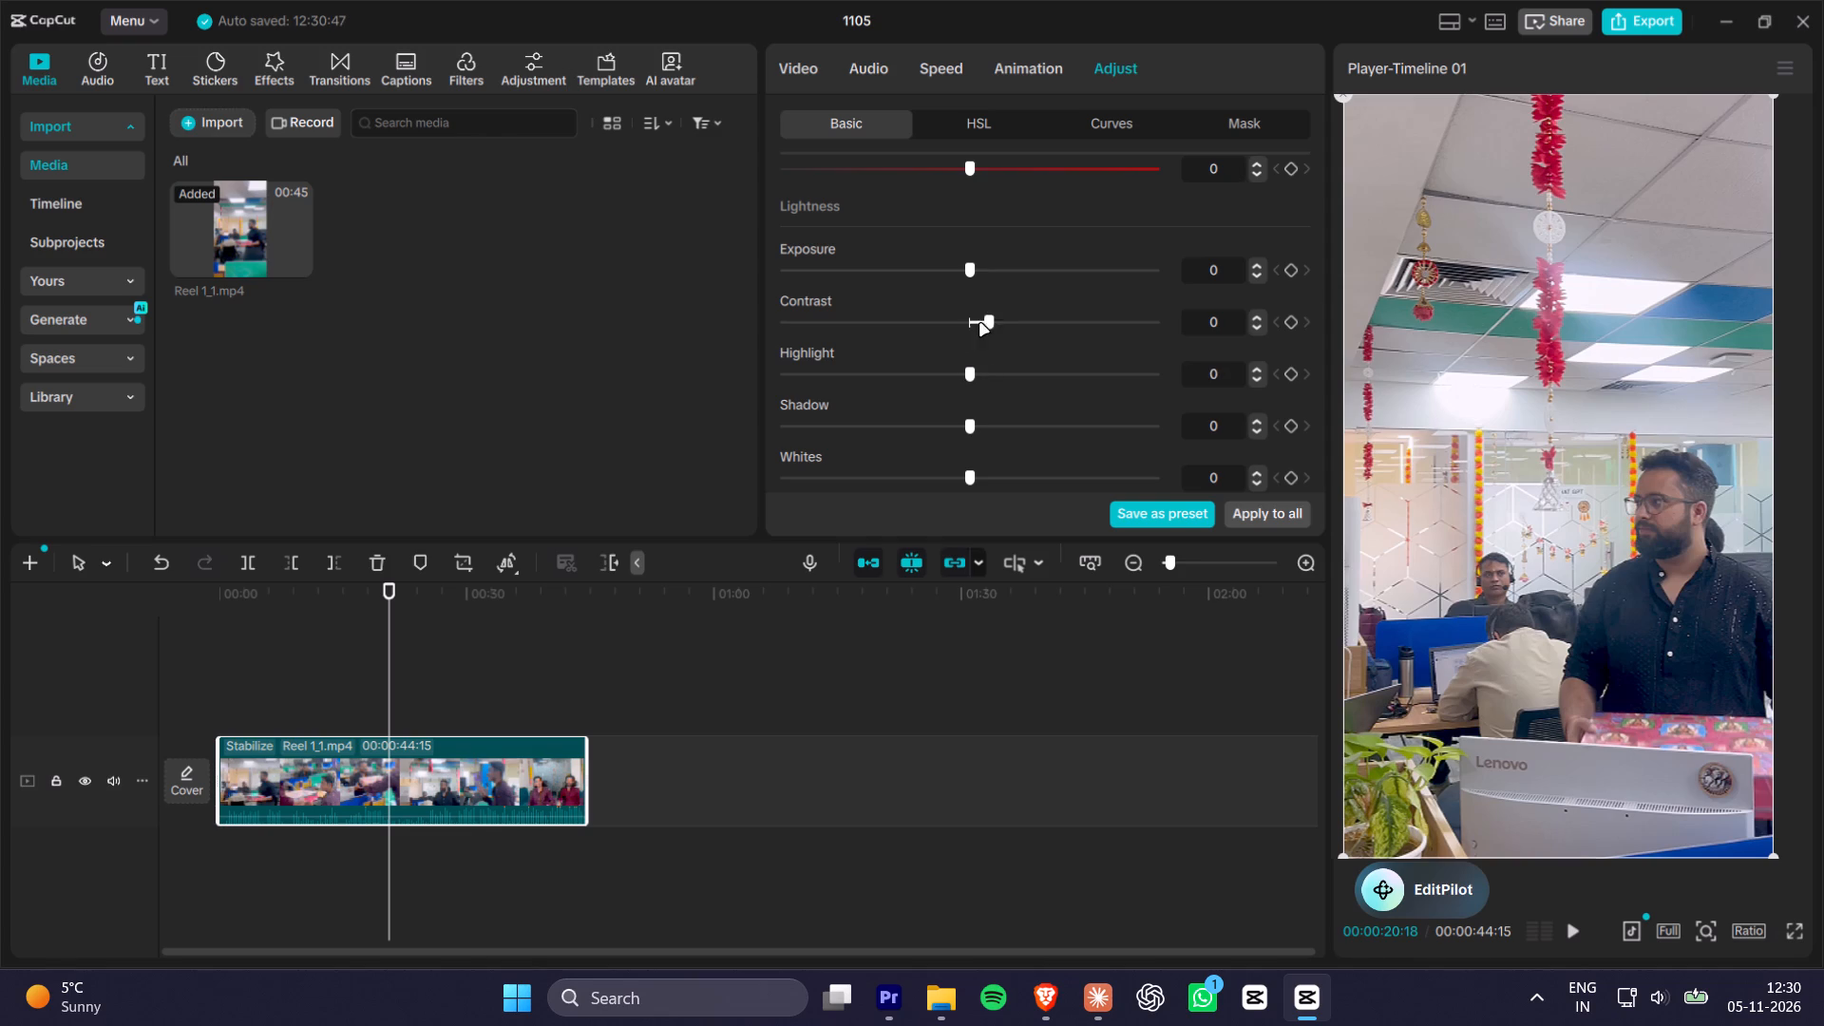
{"action": "left_click_drag", "start_coordinate": [980, 324], "coordinate": [987, 321]}
Switch to Premiere and raise the Lumetri Contrast of the adjustment layer on V2 to about 28.8.
{"action": "key", "text": "alt+Tab"}
{"action": "left_click", "coordinate": [473, 677]}
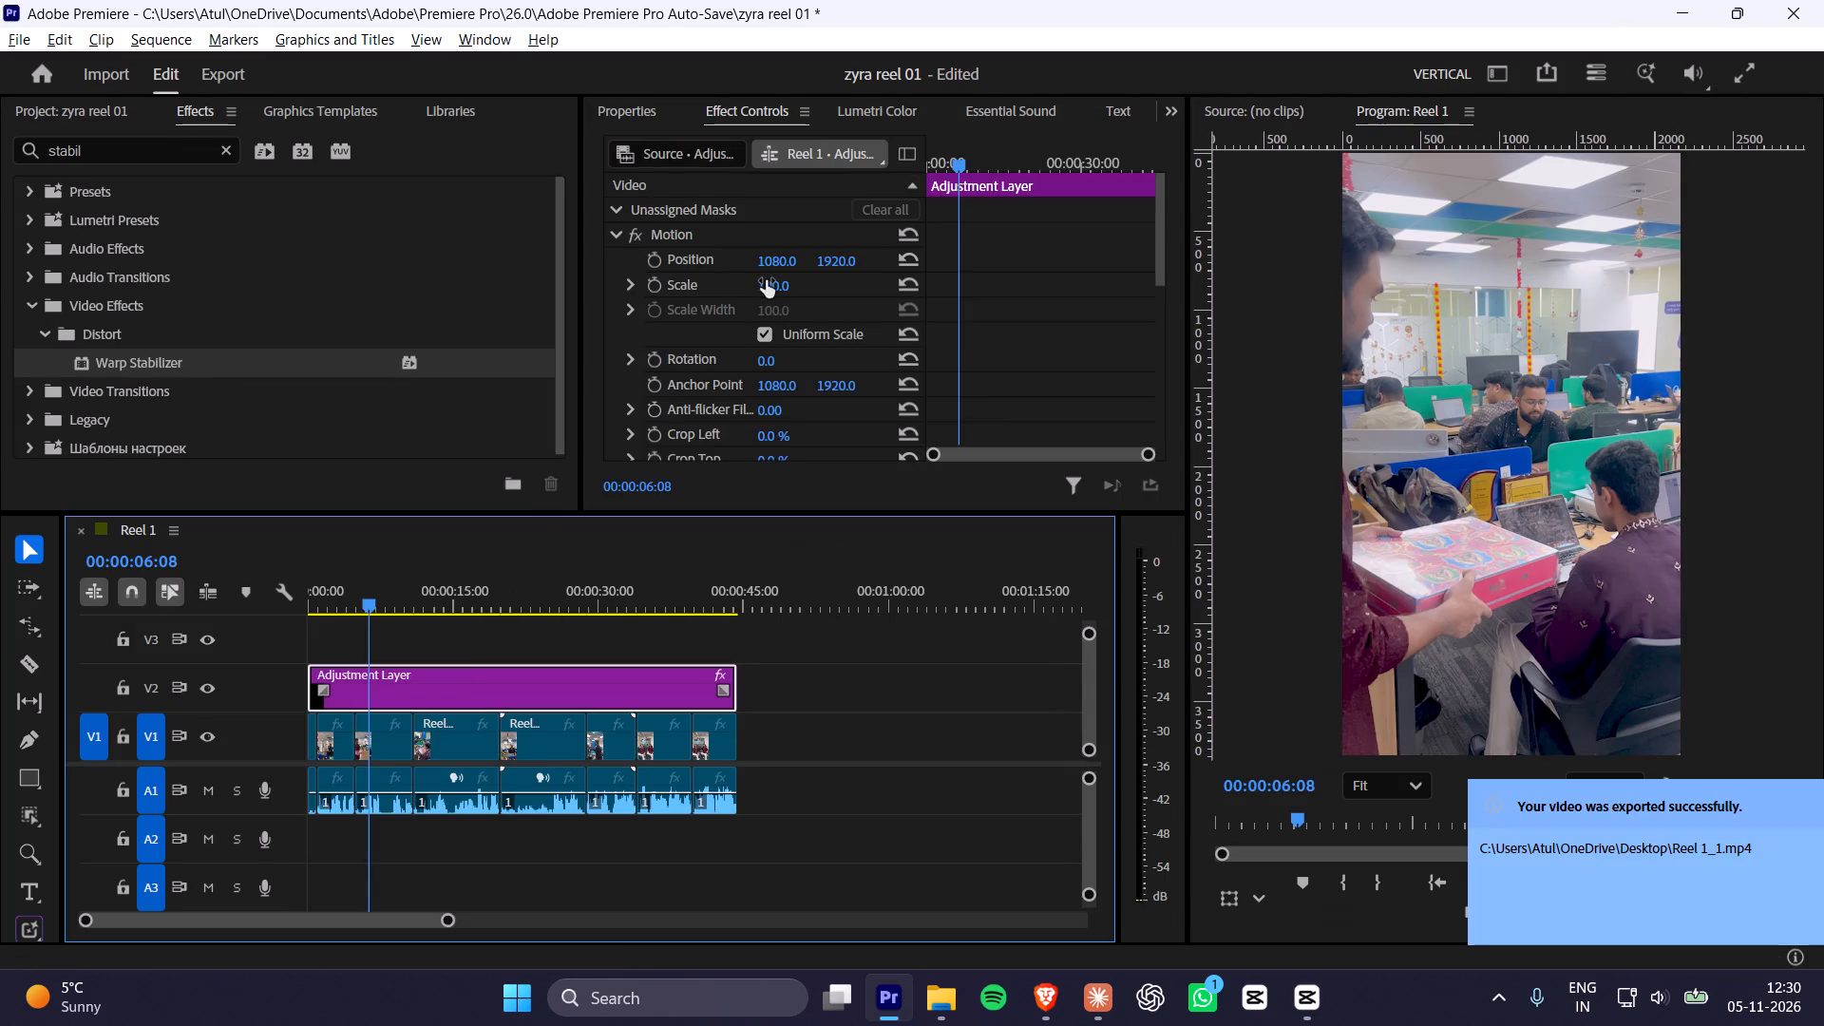
{"action": "scroll", "coordinate": [766, 280], "scroll_direction": "down", "scroll_amount": 1}
{"action": "left_click", "coordinate": [870, 107]}
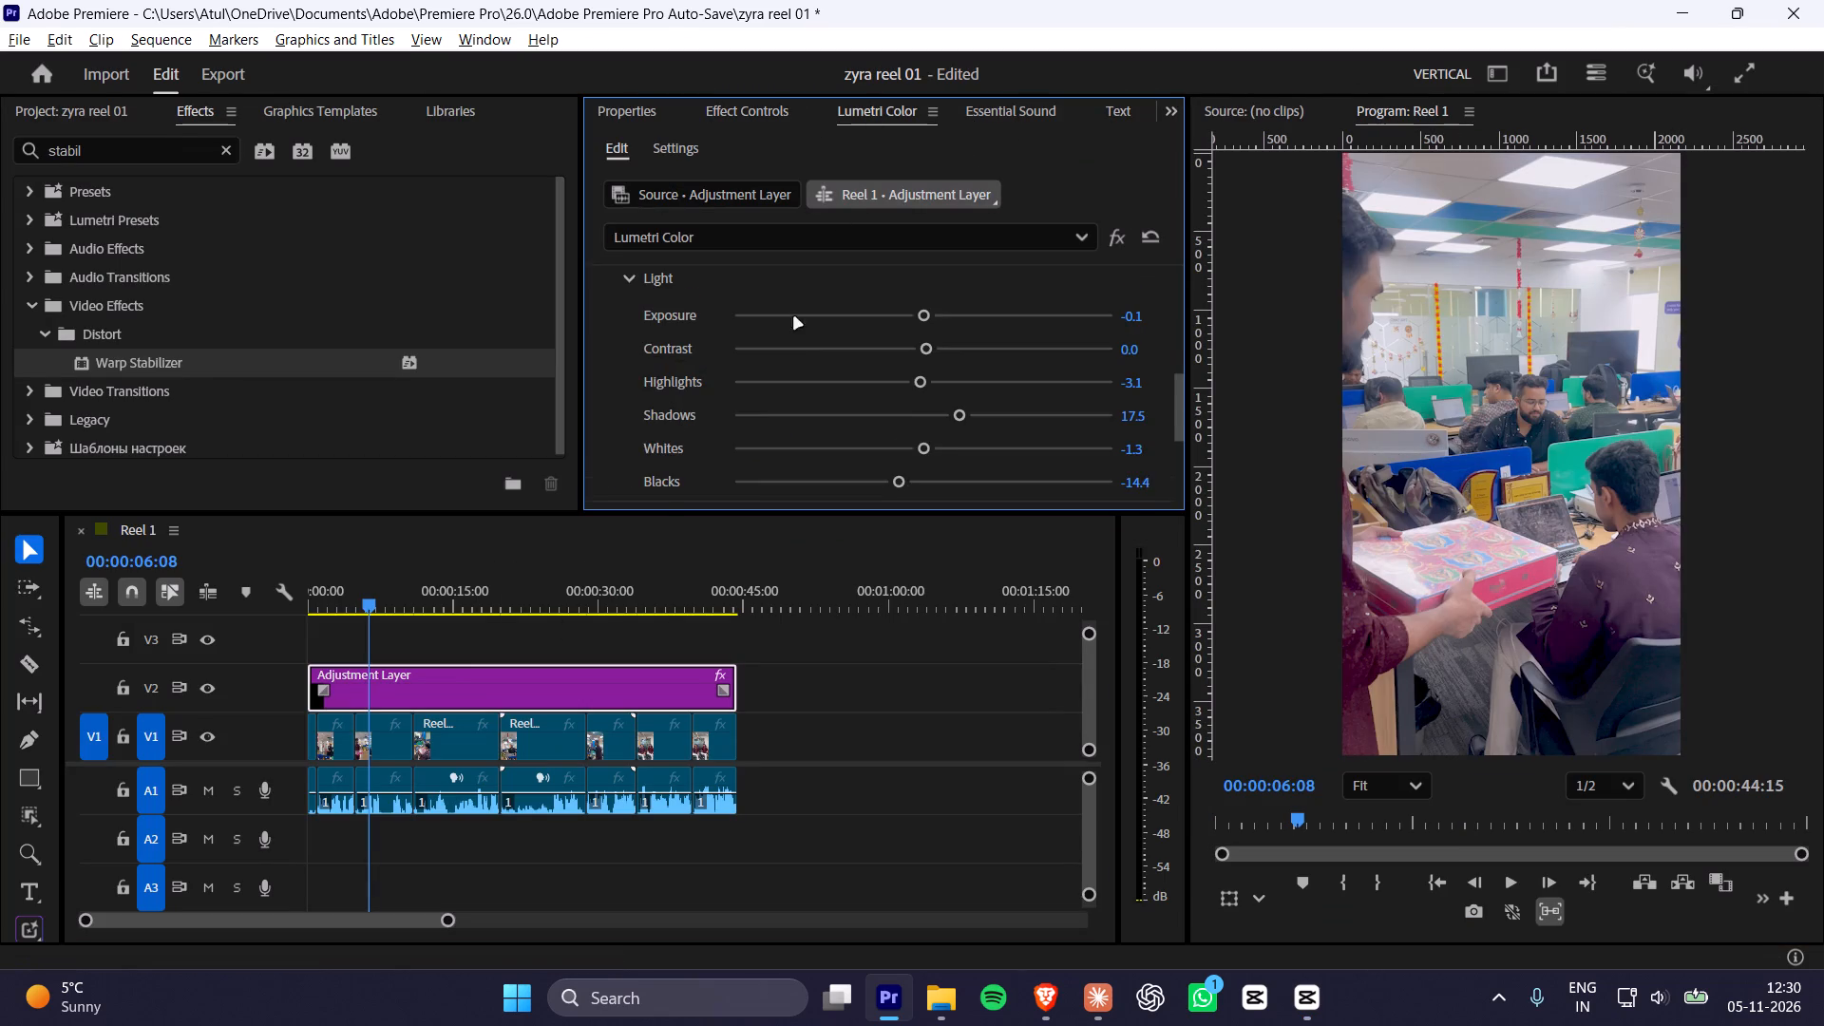
{"action": "scroll", "coordinate": [794, 317], "scroll_direction": "down", "scroll_amount": 4}
{"action": "scroll", "coordinate": [800, 346], "scroll_direction": "up", "scroll_amount": 4}
{"action": "left_click_drag", "start_coordinate": [927, 349], "coordinate": [967, 345]}
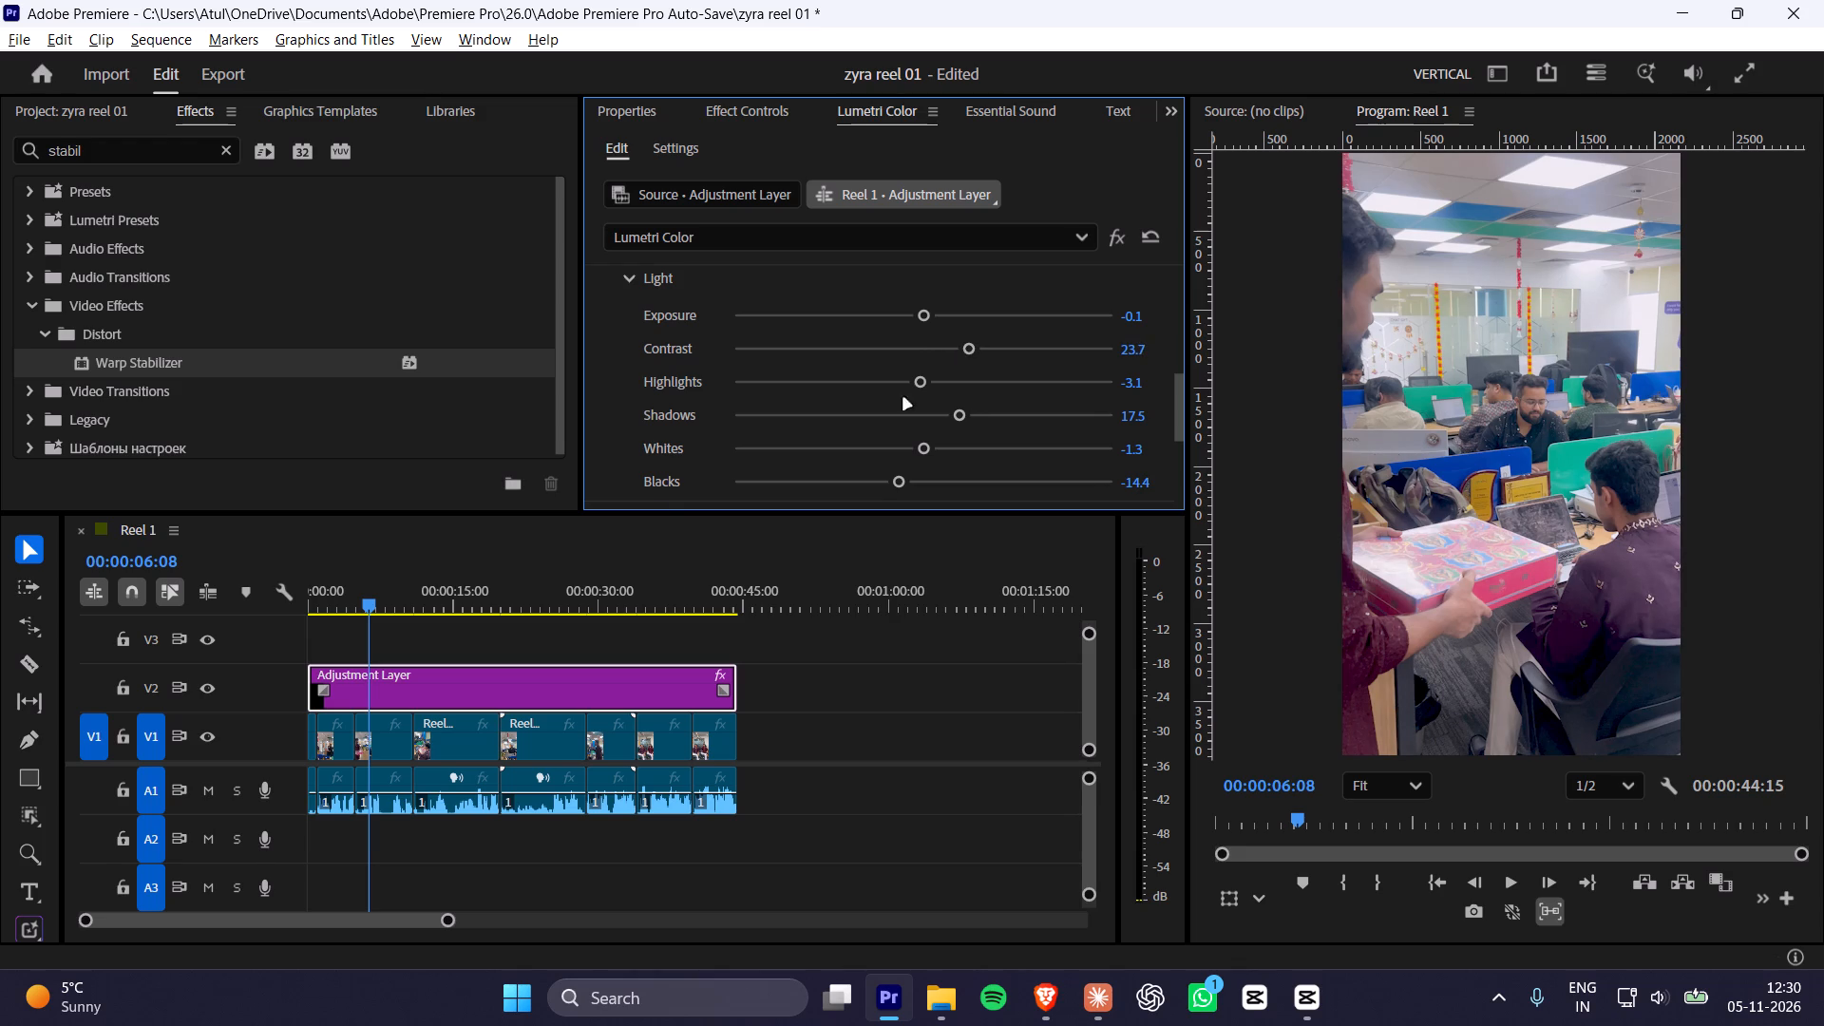
{"action": "left_click_drag", "start_coordinate": [386, 608], "coordinate": [416, 603]}
{"action": "left_click_drag", "start_coordinate": [968, 347], "coordinate": [970, 348]}
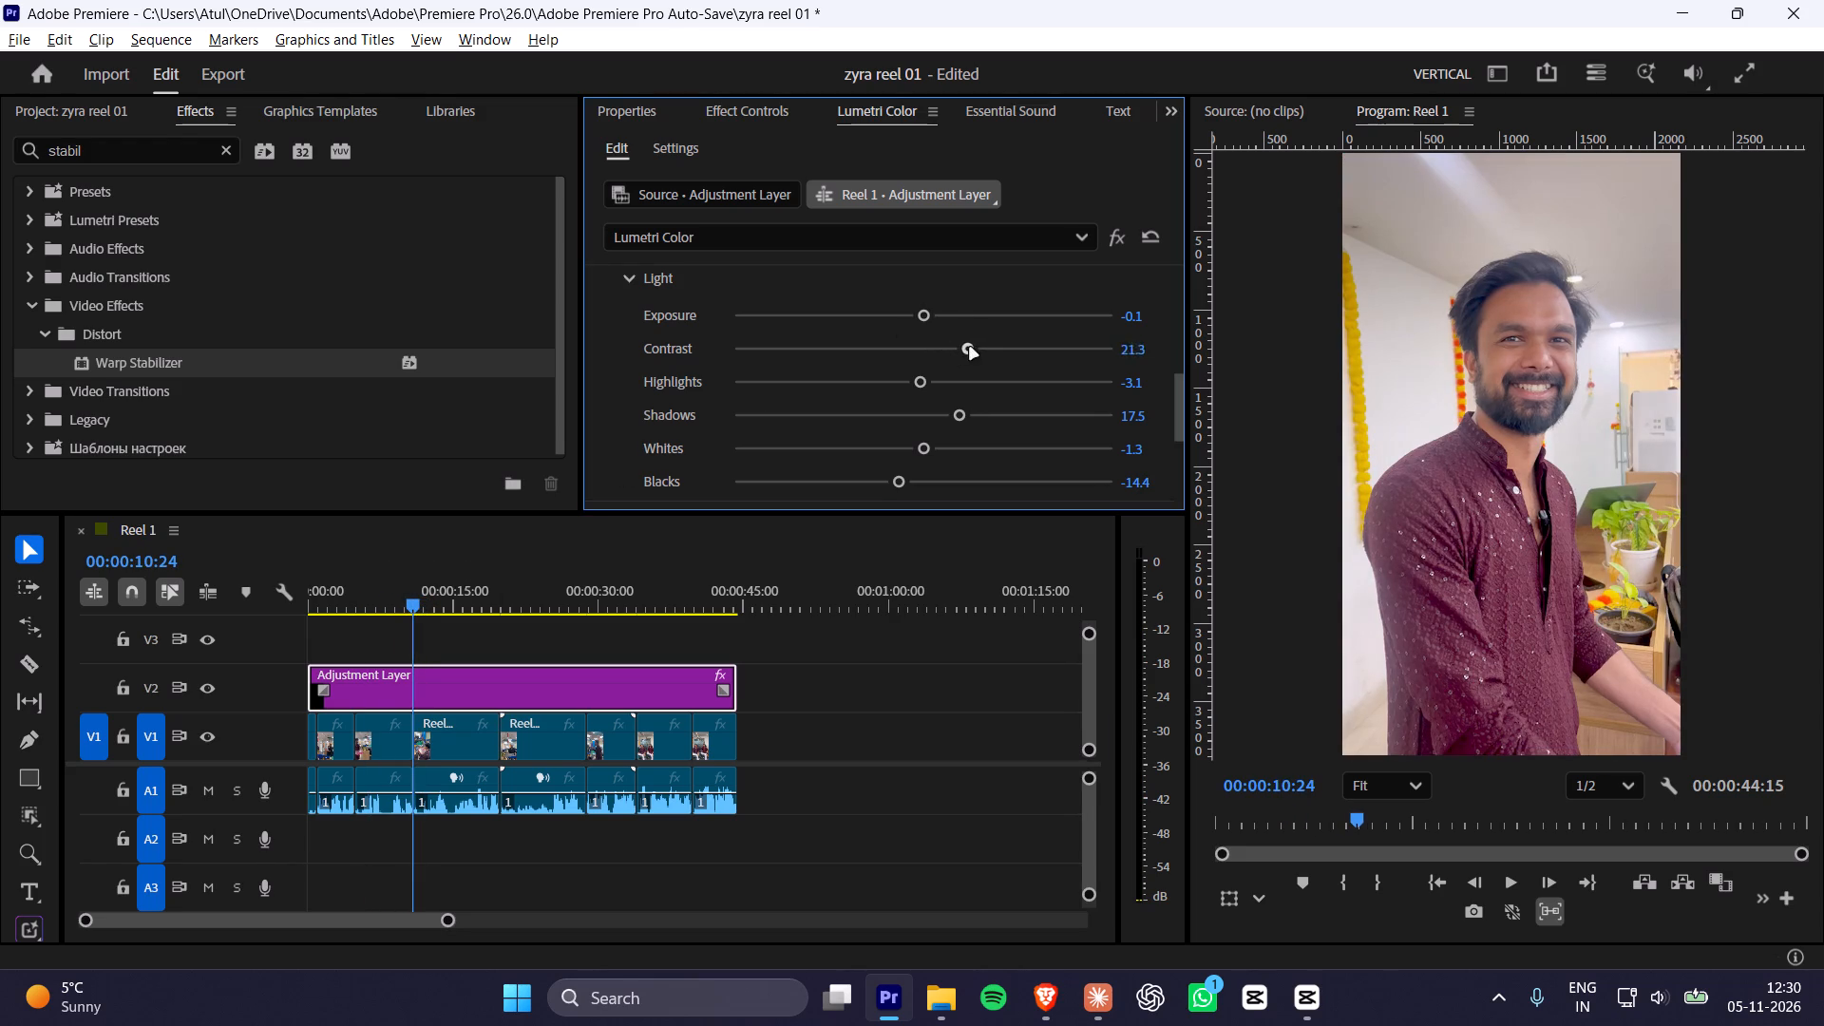
{"action": "left_click_drag", "start_coordinate": [970, 348], "coordinate": [977, 345]}
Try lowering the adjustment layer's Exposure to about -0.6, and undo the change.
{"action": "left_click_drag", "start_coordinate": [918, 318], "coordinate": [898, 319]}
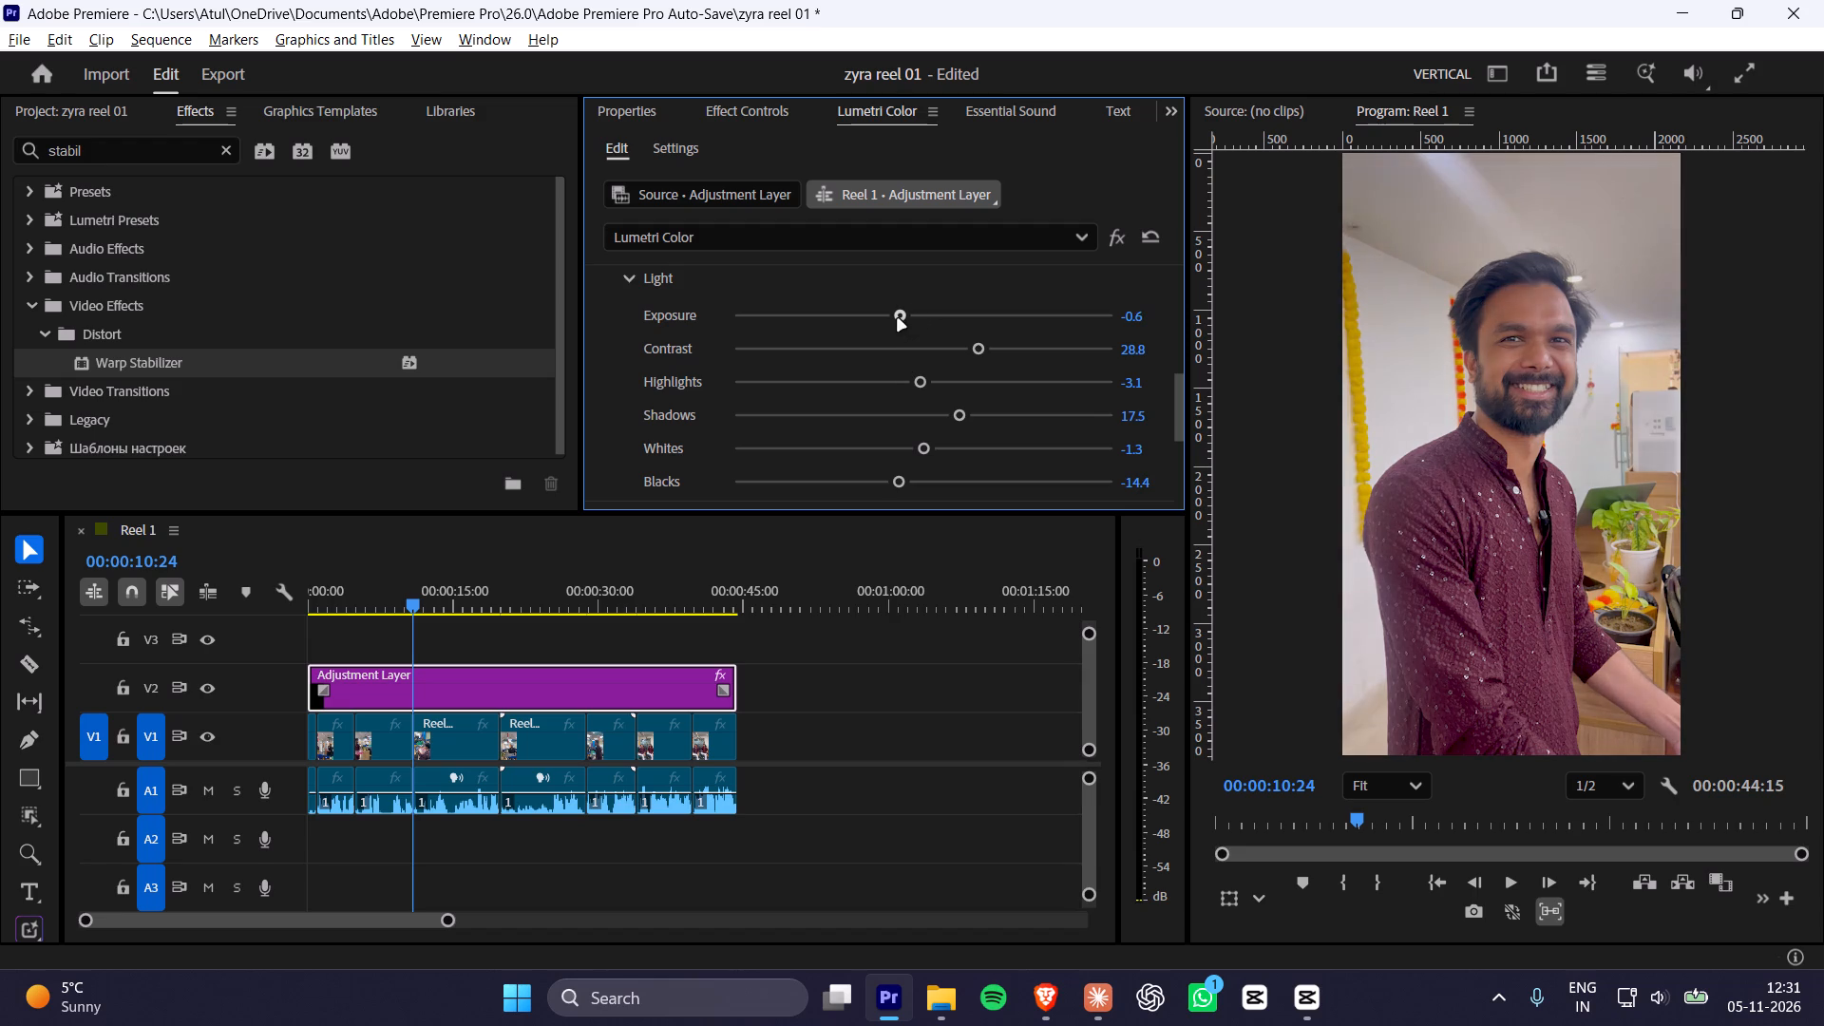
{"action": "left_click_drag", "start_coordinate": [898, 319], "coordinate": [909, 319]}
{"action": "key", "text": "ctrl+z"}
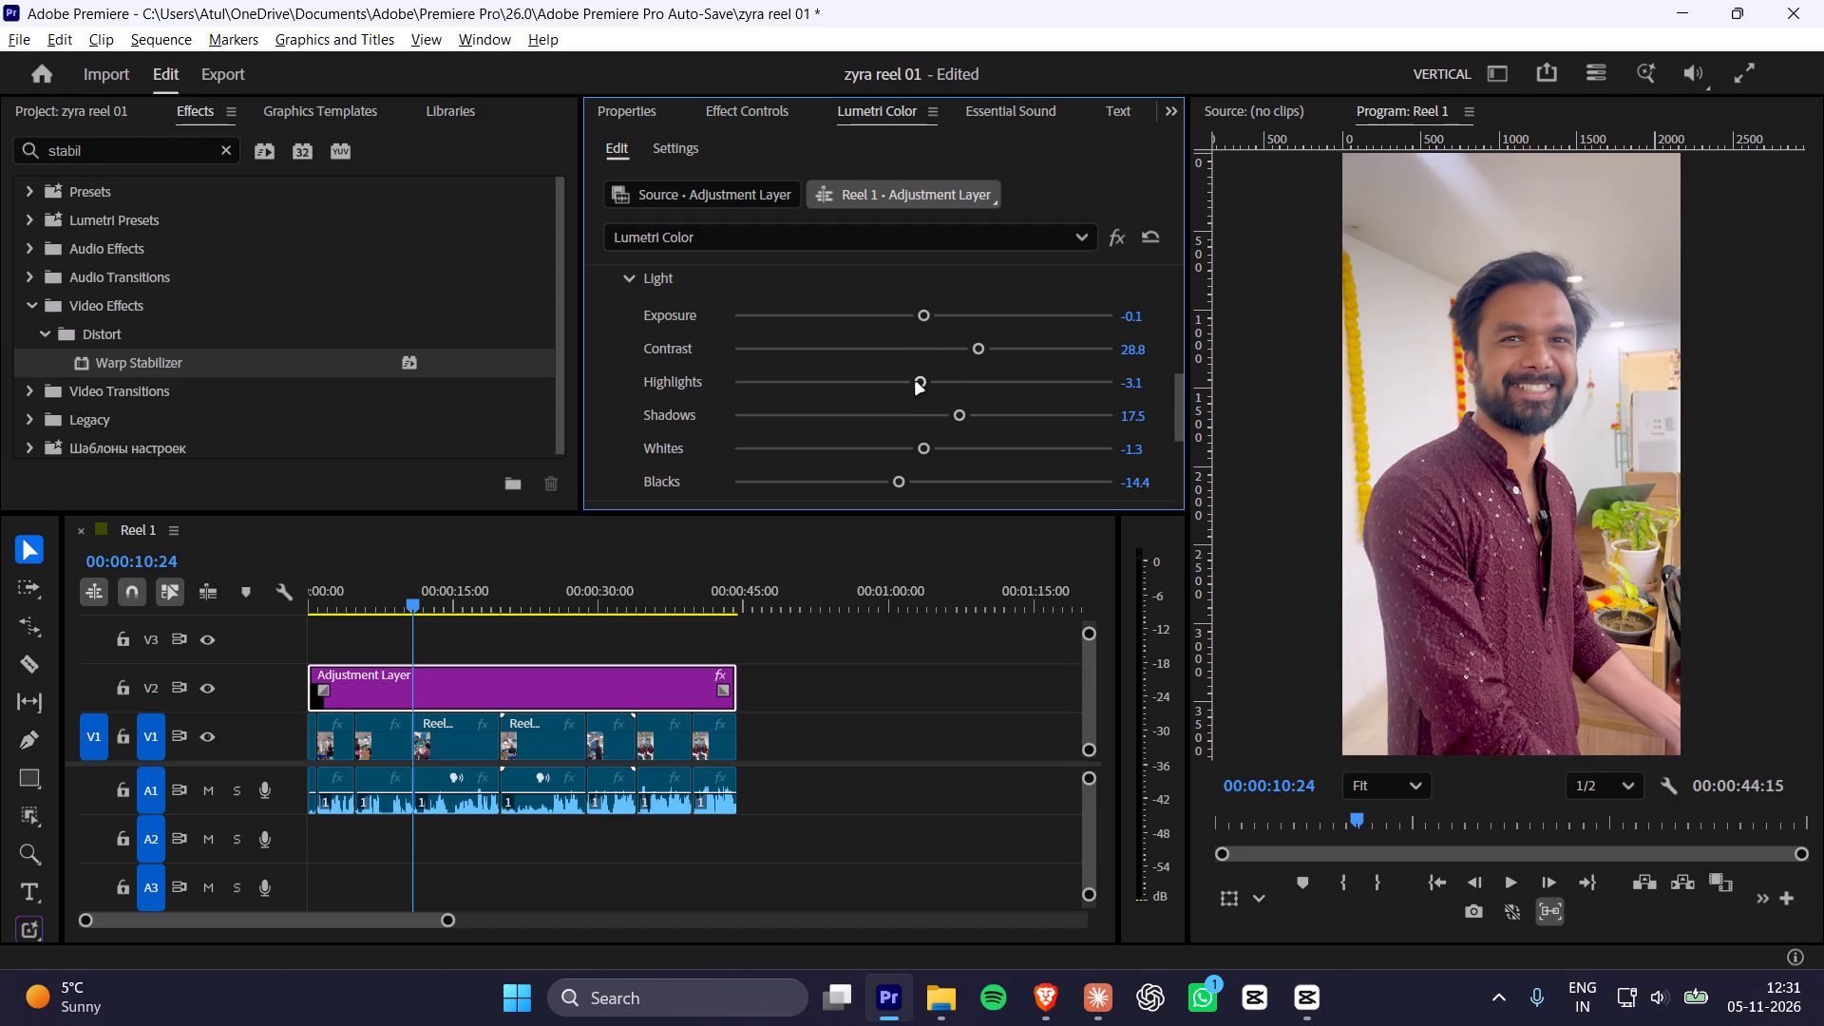
Rebalance the adjustment layer's tones, setting Highlights to about 6.3, Shadows to 4.4 and Whites to -26.9.
{"action": "left_click_drag", "start_coordinate": [921, 384], "coordinate": [907, 389]}
{"action": "left_click_drag", "start_coordinate": [960, 420], "coordinate": [921, 421]}
{"action": "left_click_drag", "start_coordinate": [921, 421], "coordinate": [902, 422]}
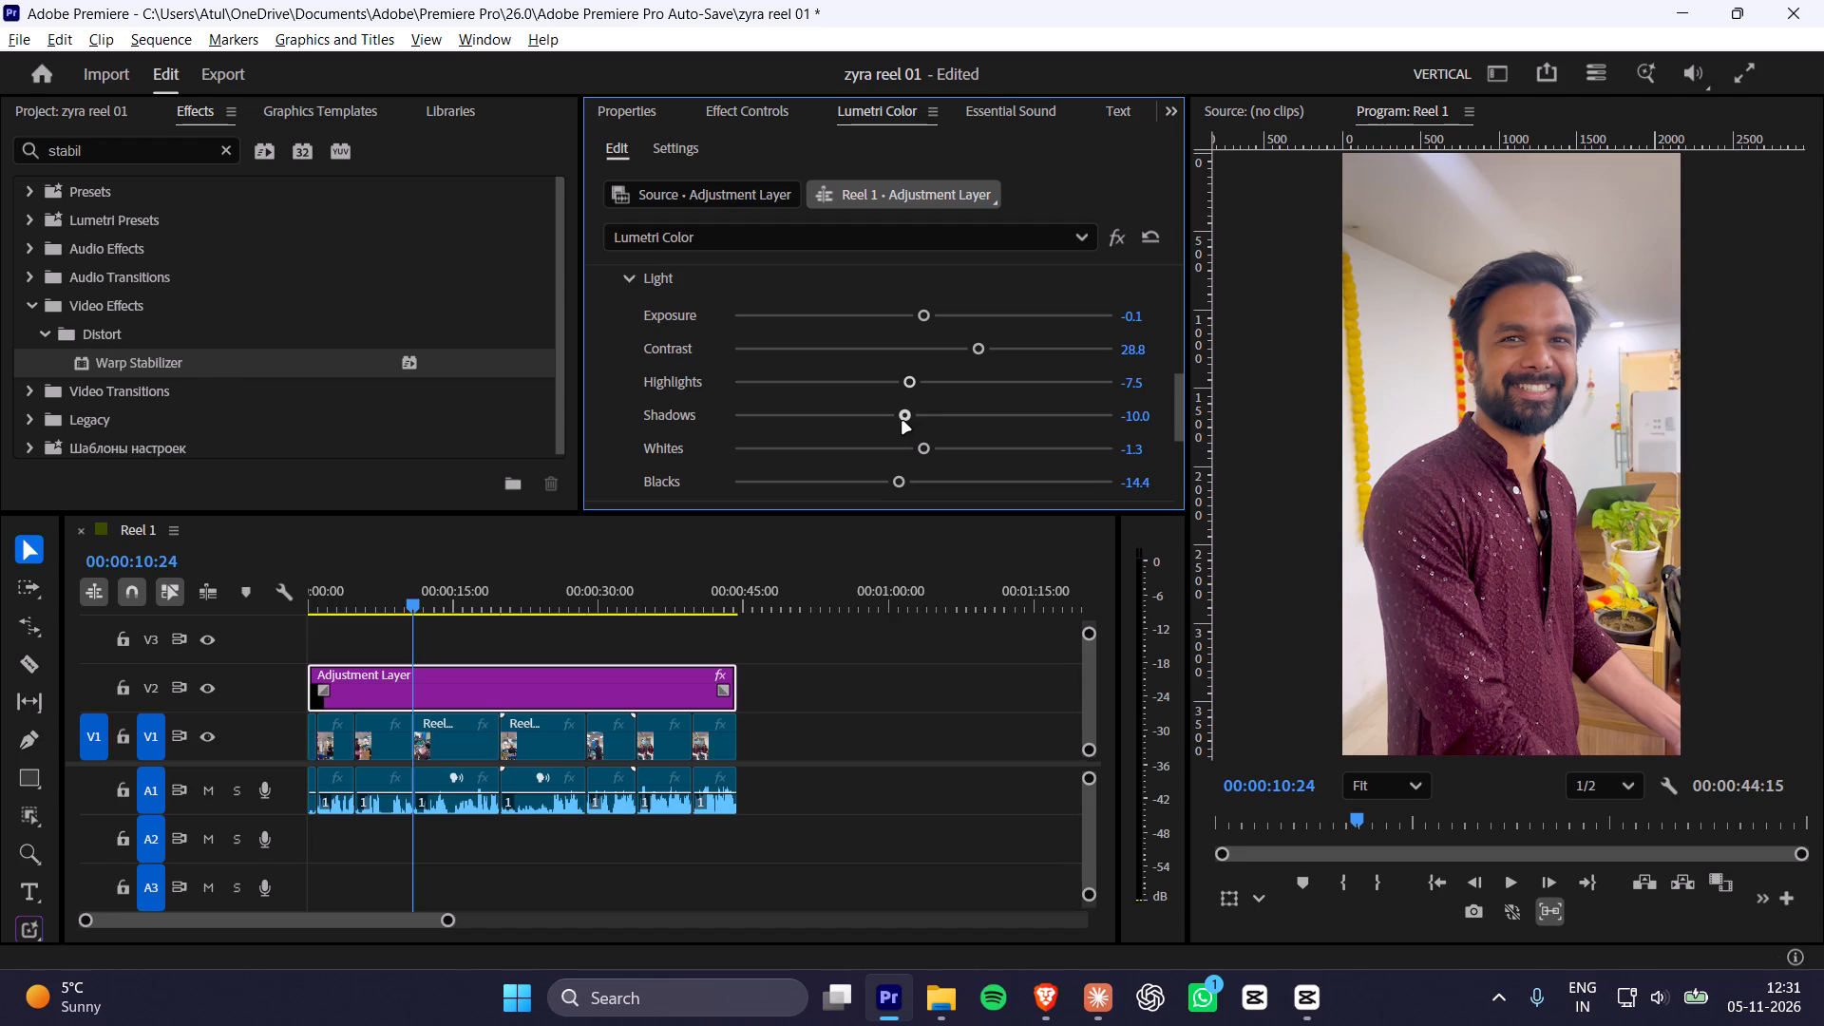
{"action": "left_click_drag", "start_coordinate": [902, 422], "coordinate": [902, 422]}
{"action": "left_click_drag", "start_coordinate": [902, 422], "coordinate": [910, 422]}
{"action": "left_click_drag", "start_coordinate": [910, 422], "coordinate": [1000, 401]}
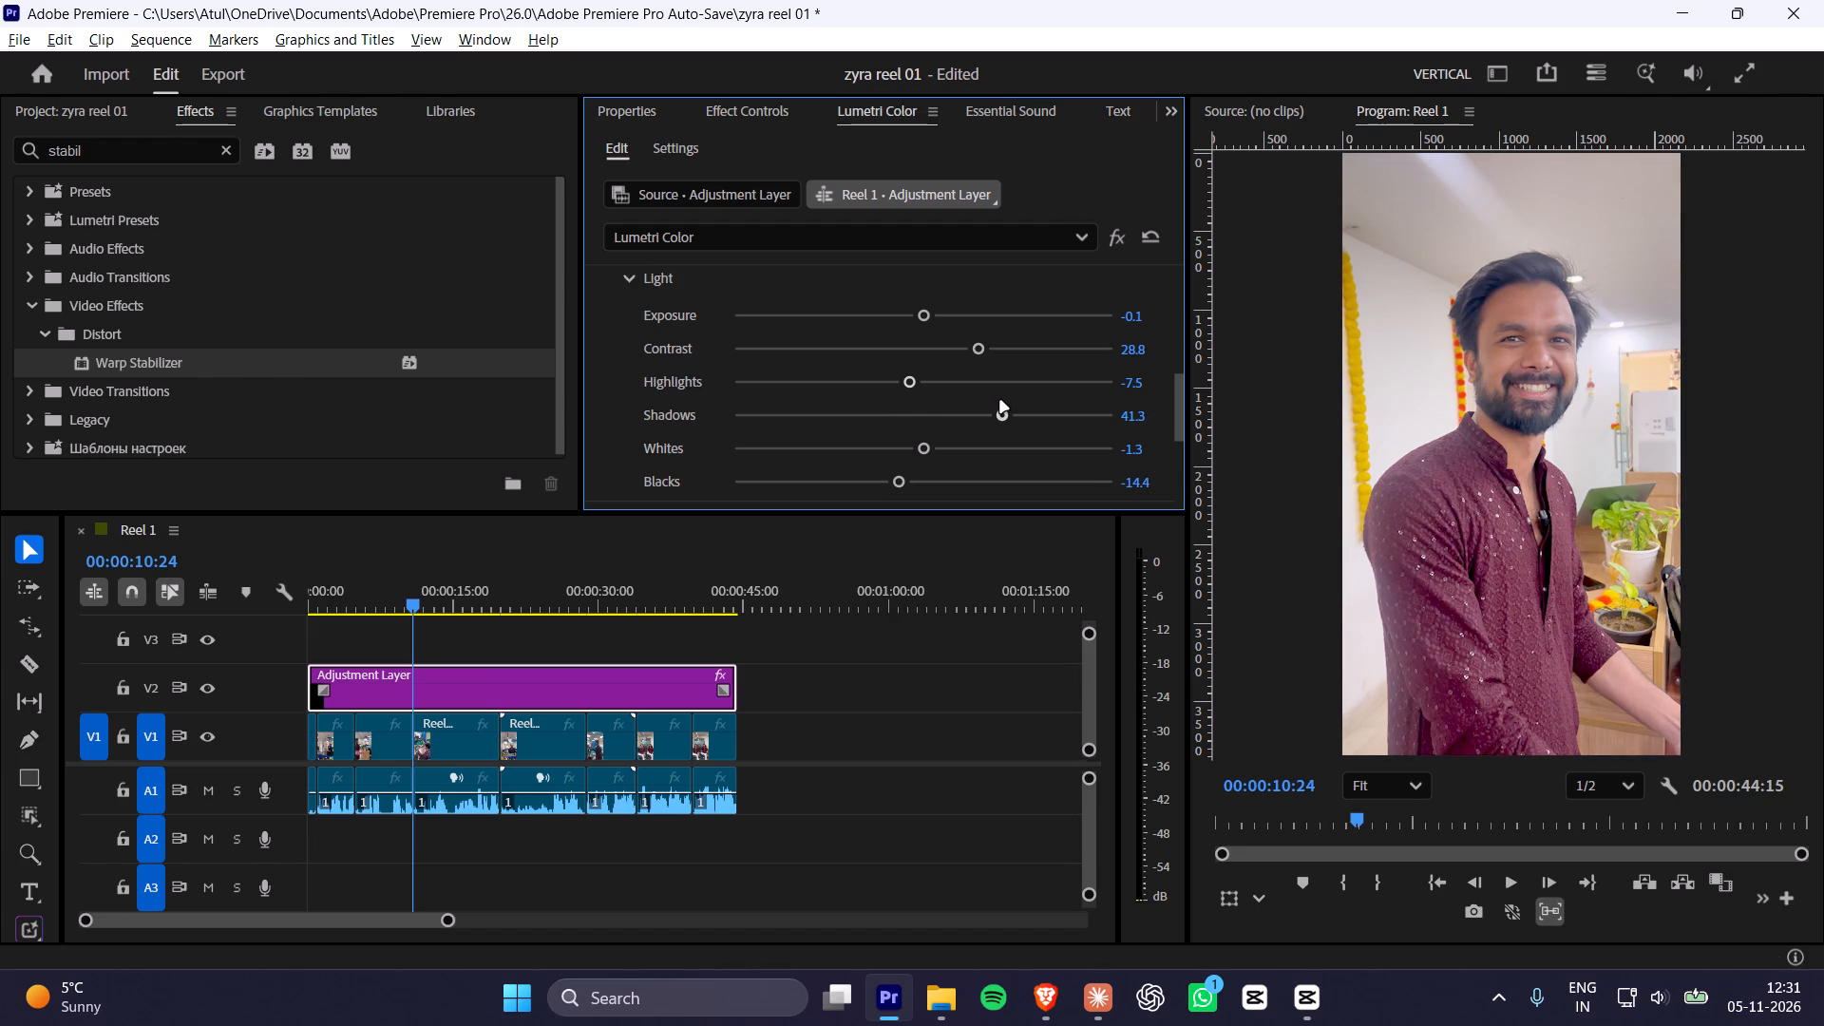
{"action": "left_click_drag", "start_coordinate": [1000, 401], "coordinate": [994, 404]}
{"action": "left_click_drag", "start_coordinate": [994, 404], "coordinate": [941, 406]}
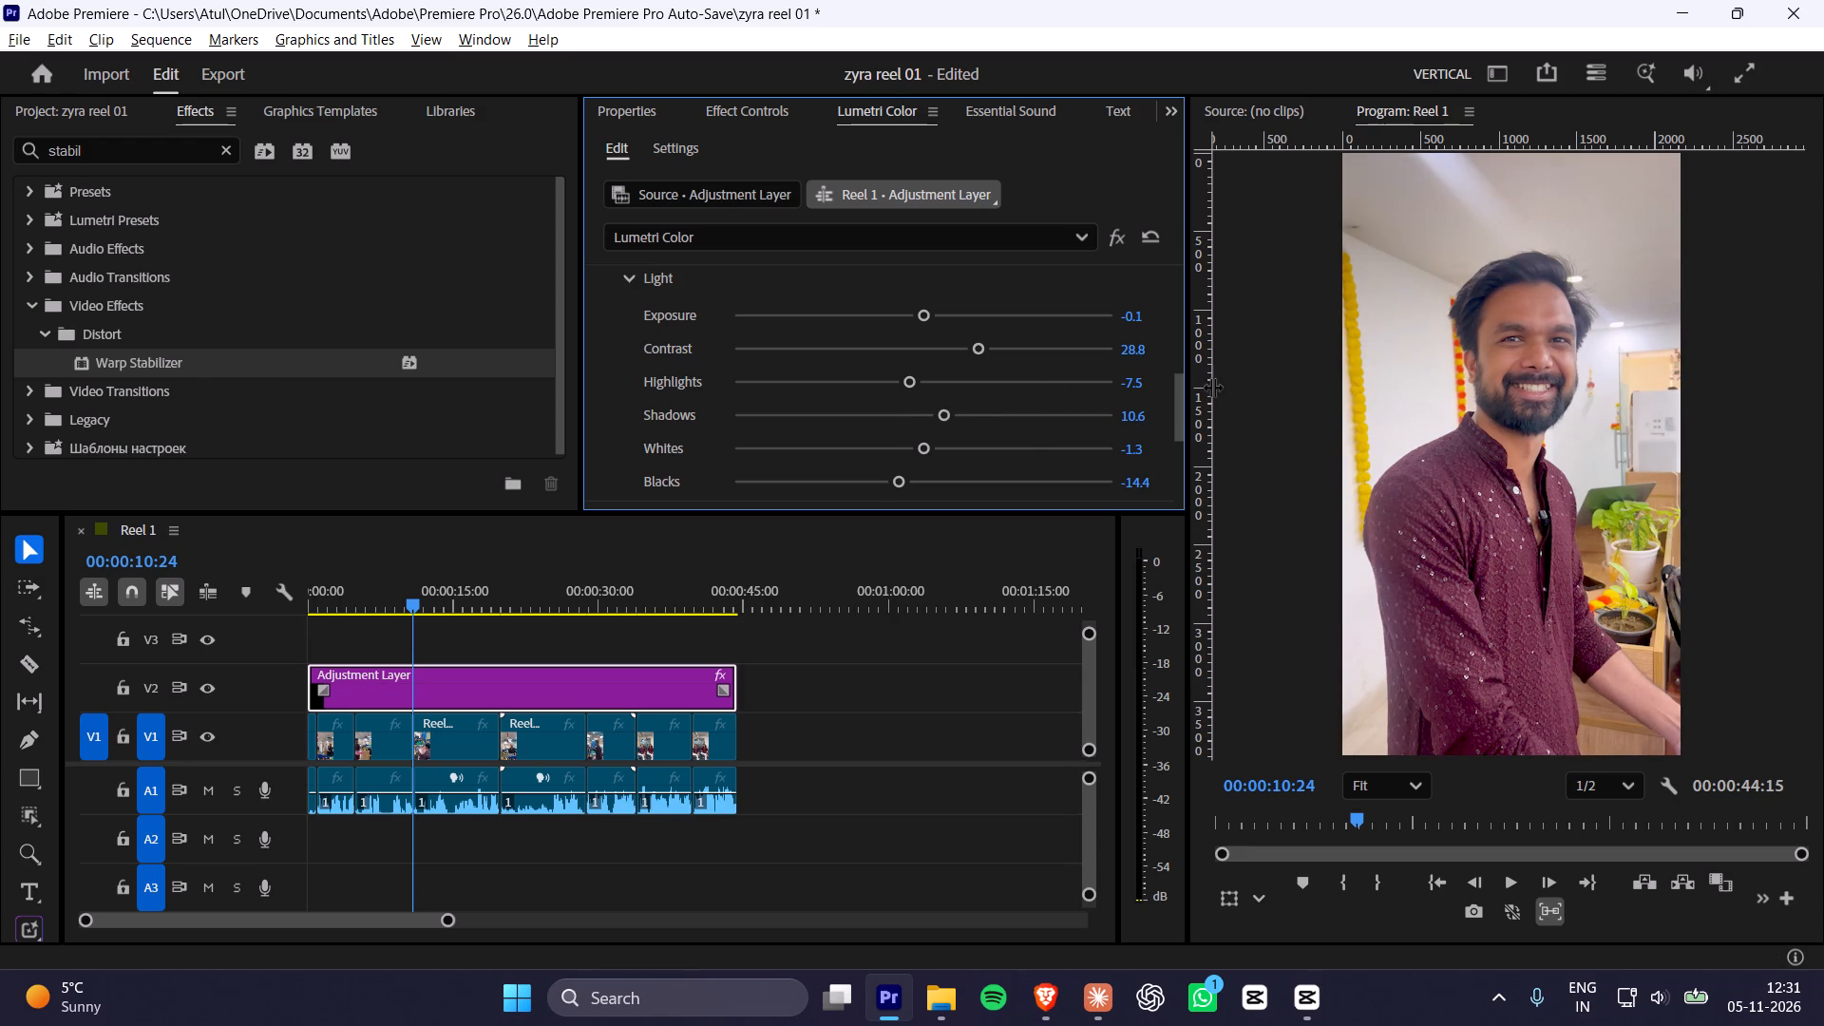
{"action": "left_click_drag", "start_coordinate": [907, 448], "coordinate": [848, 451]}
{"action": "left_click_drag", "start_coordinate": [848, 451], "coordinate": [870, 448]}
{"action": "left_click_drag", "start_coordinate": [948, 416], "coordinate": [946, 416]}
{"action": "left_click_drag", "start_coordinate": [946, 416], "coordinate": [930, 414]}
{"action": "left_click_drag", "start_coordinate": [910, 379], "coordinate": [934, 384]}
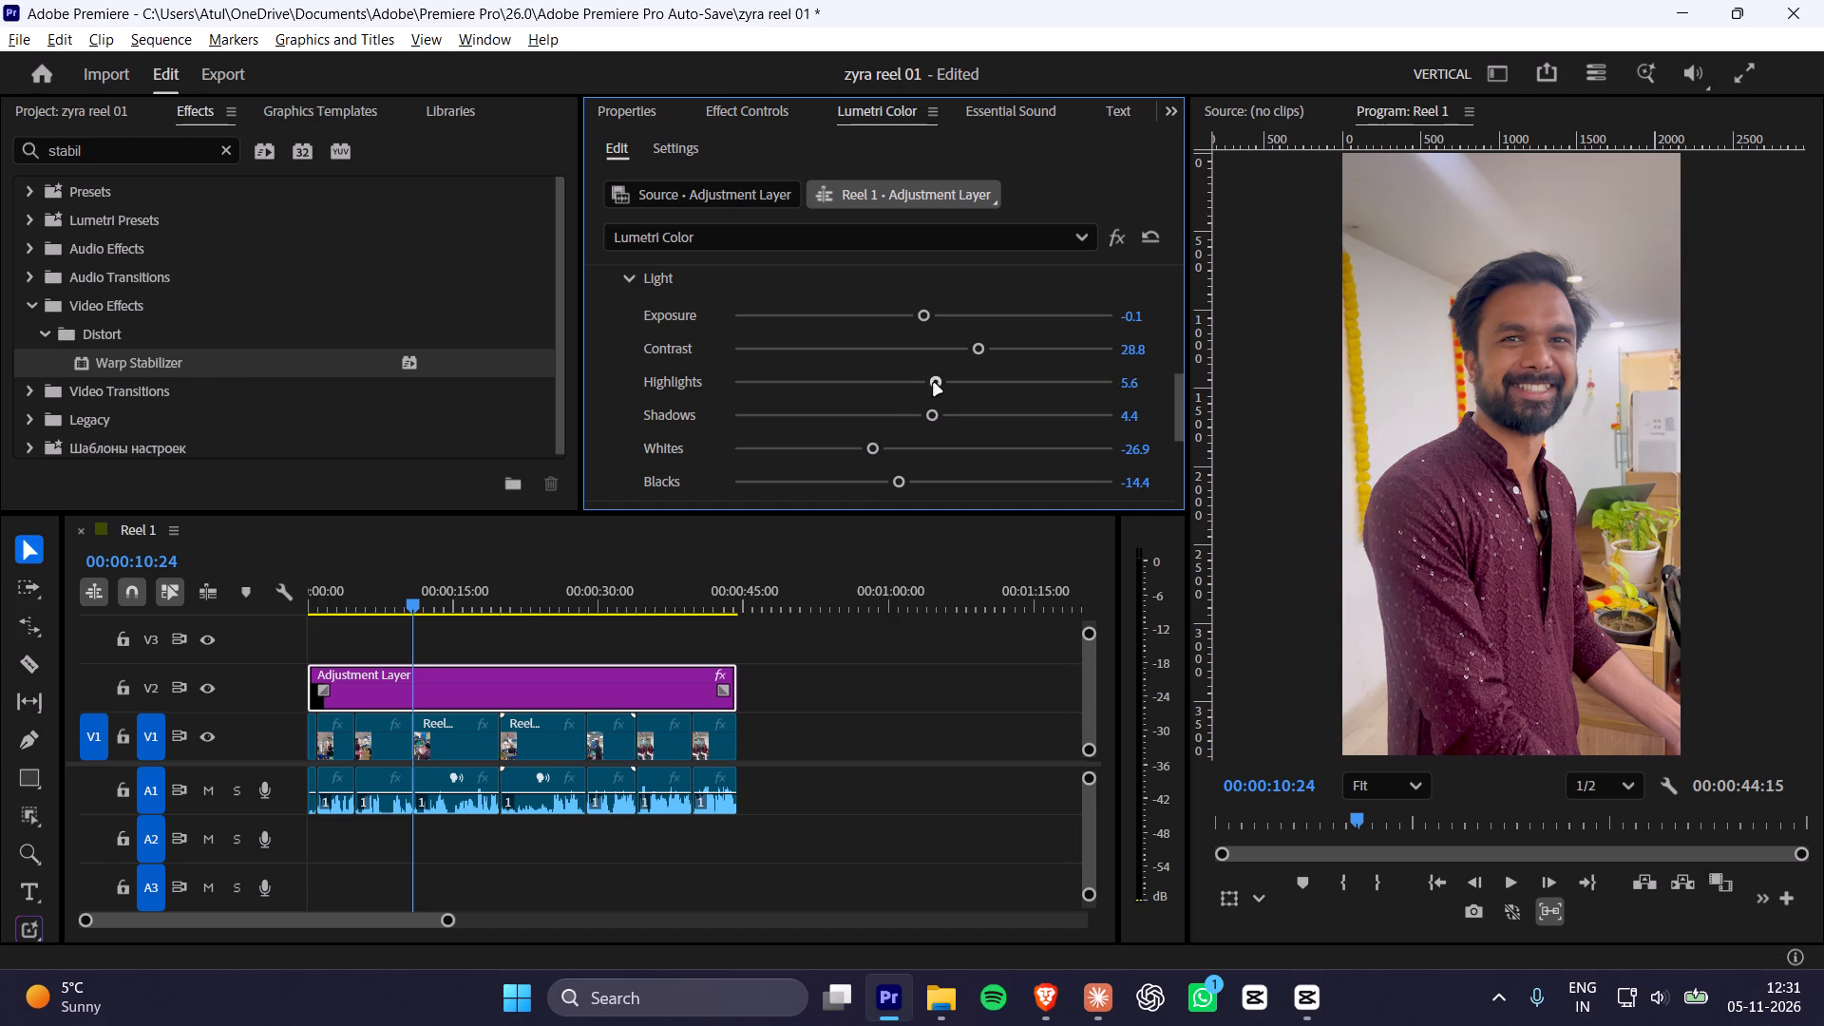
{"action": "left_click_drag", "start_coordinate": [934, 384], "coordinate": [933, 383]}
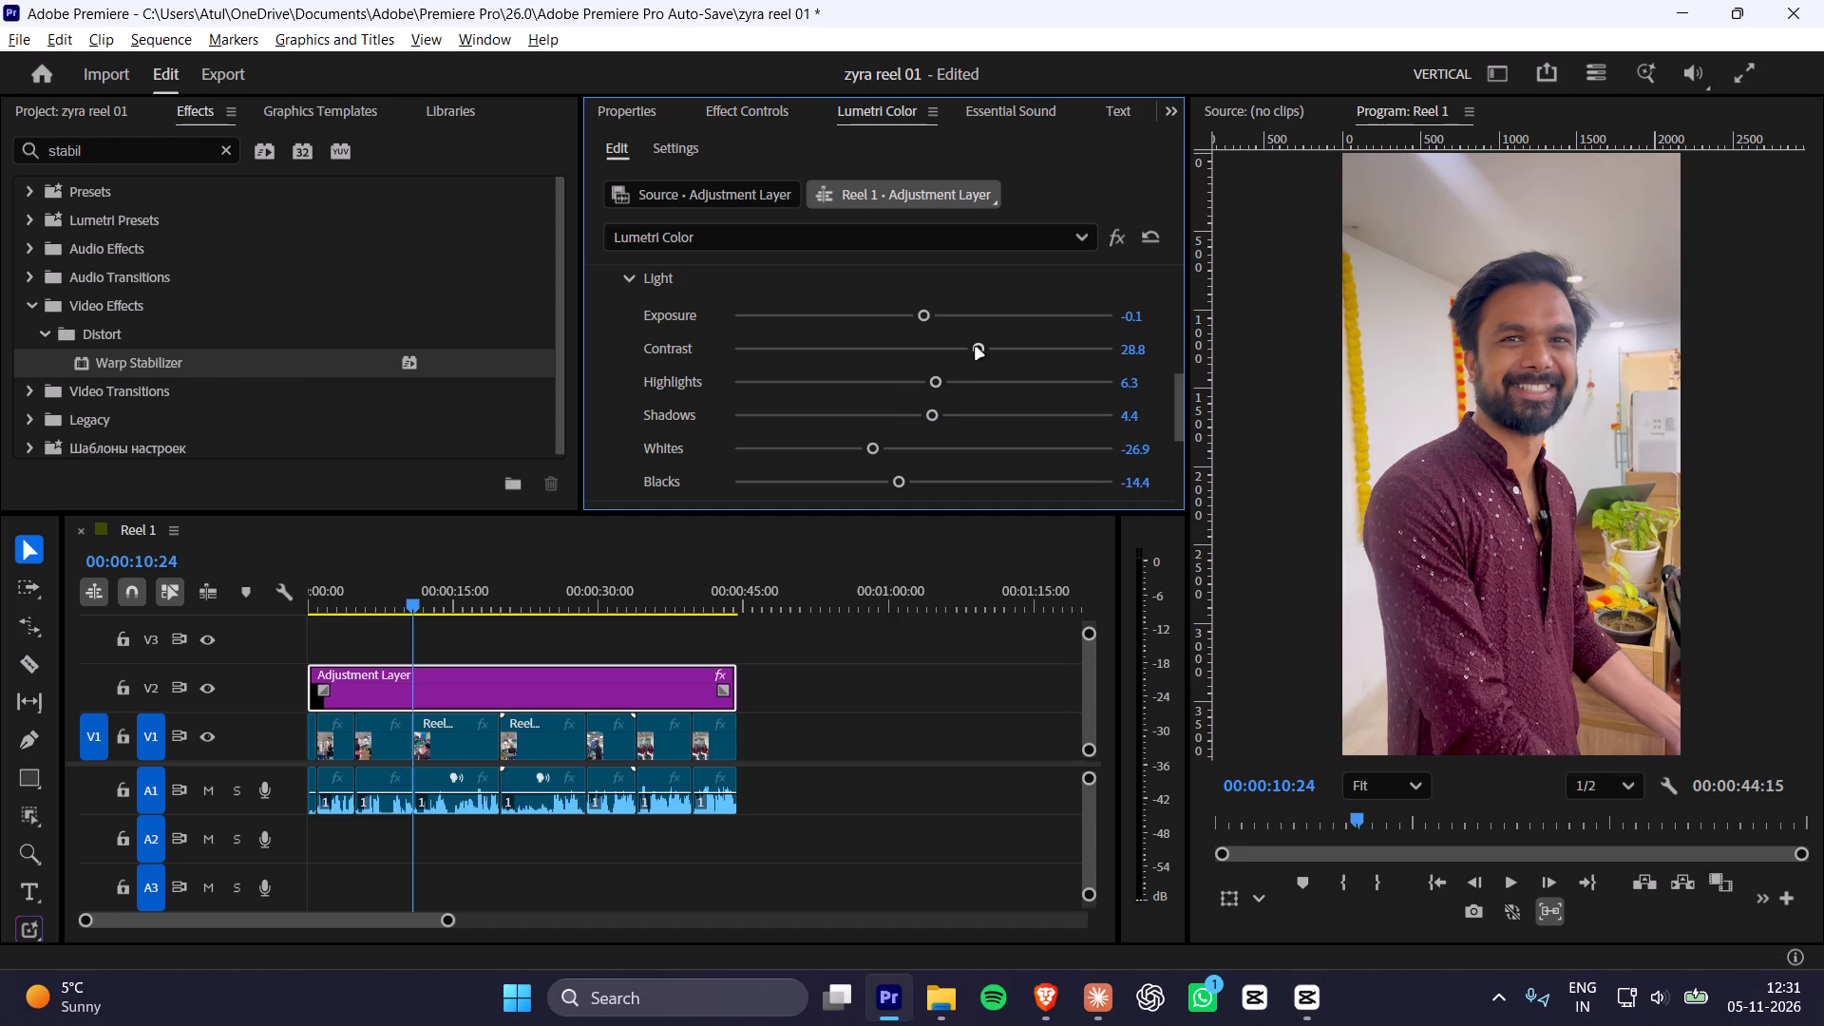
Set the adjustment layer's Contrast to about 26.3, Exposure to -0.2 and Blacks to -70.0, and play a moment of the reel.
{"action": "left_click", "coordinate": [976, 350]}
{"action": "left_click_drag", "start_coordinate": [925, 319], "coordinate": [915, 319]}
{"action": "left_click_drag", "start_coordinate": [900, 475], "coordinate": [929, 465]}
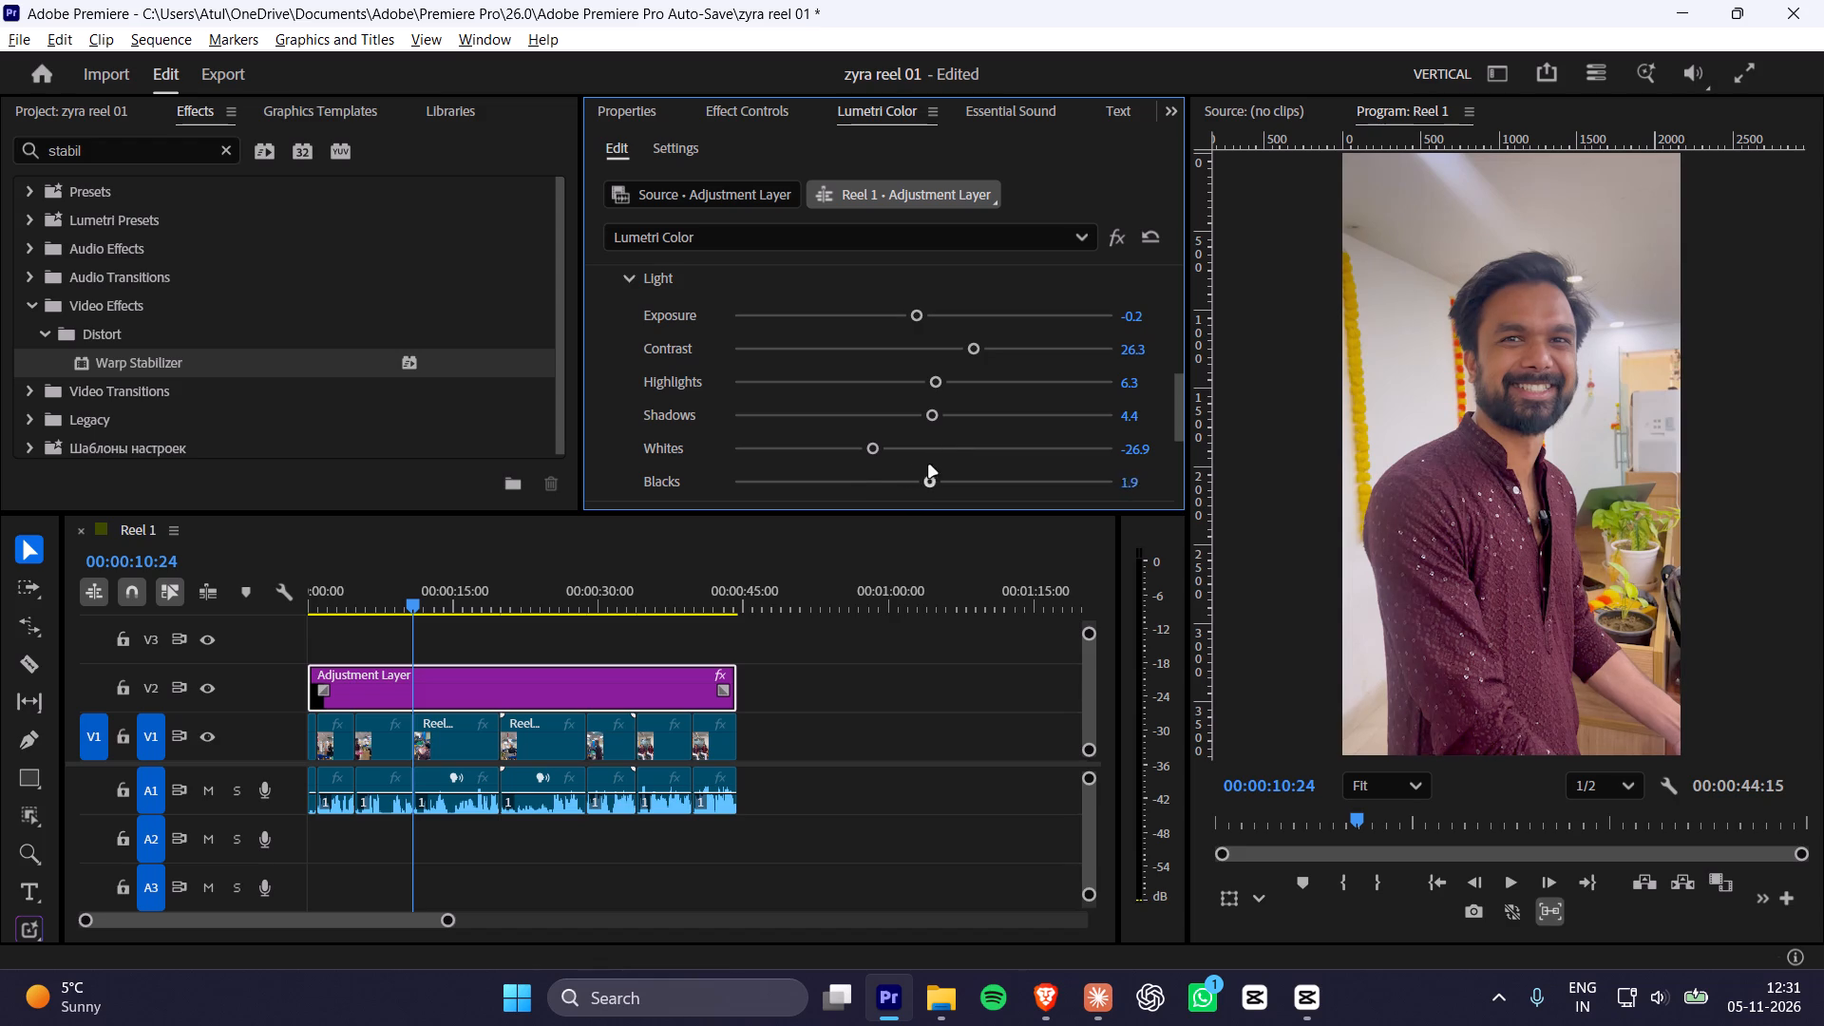
{"action": "left_click_drag", "start_coordinate": [929, 465], "coordinate": [808, 452]}
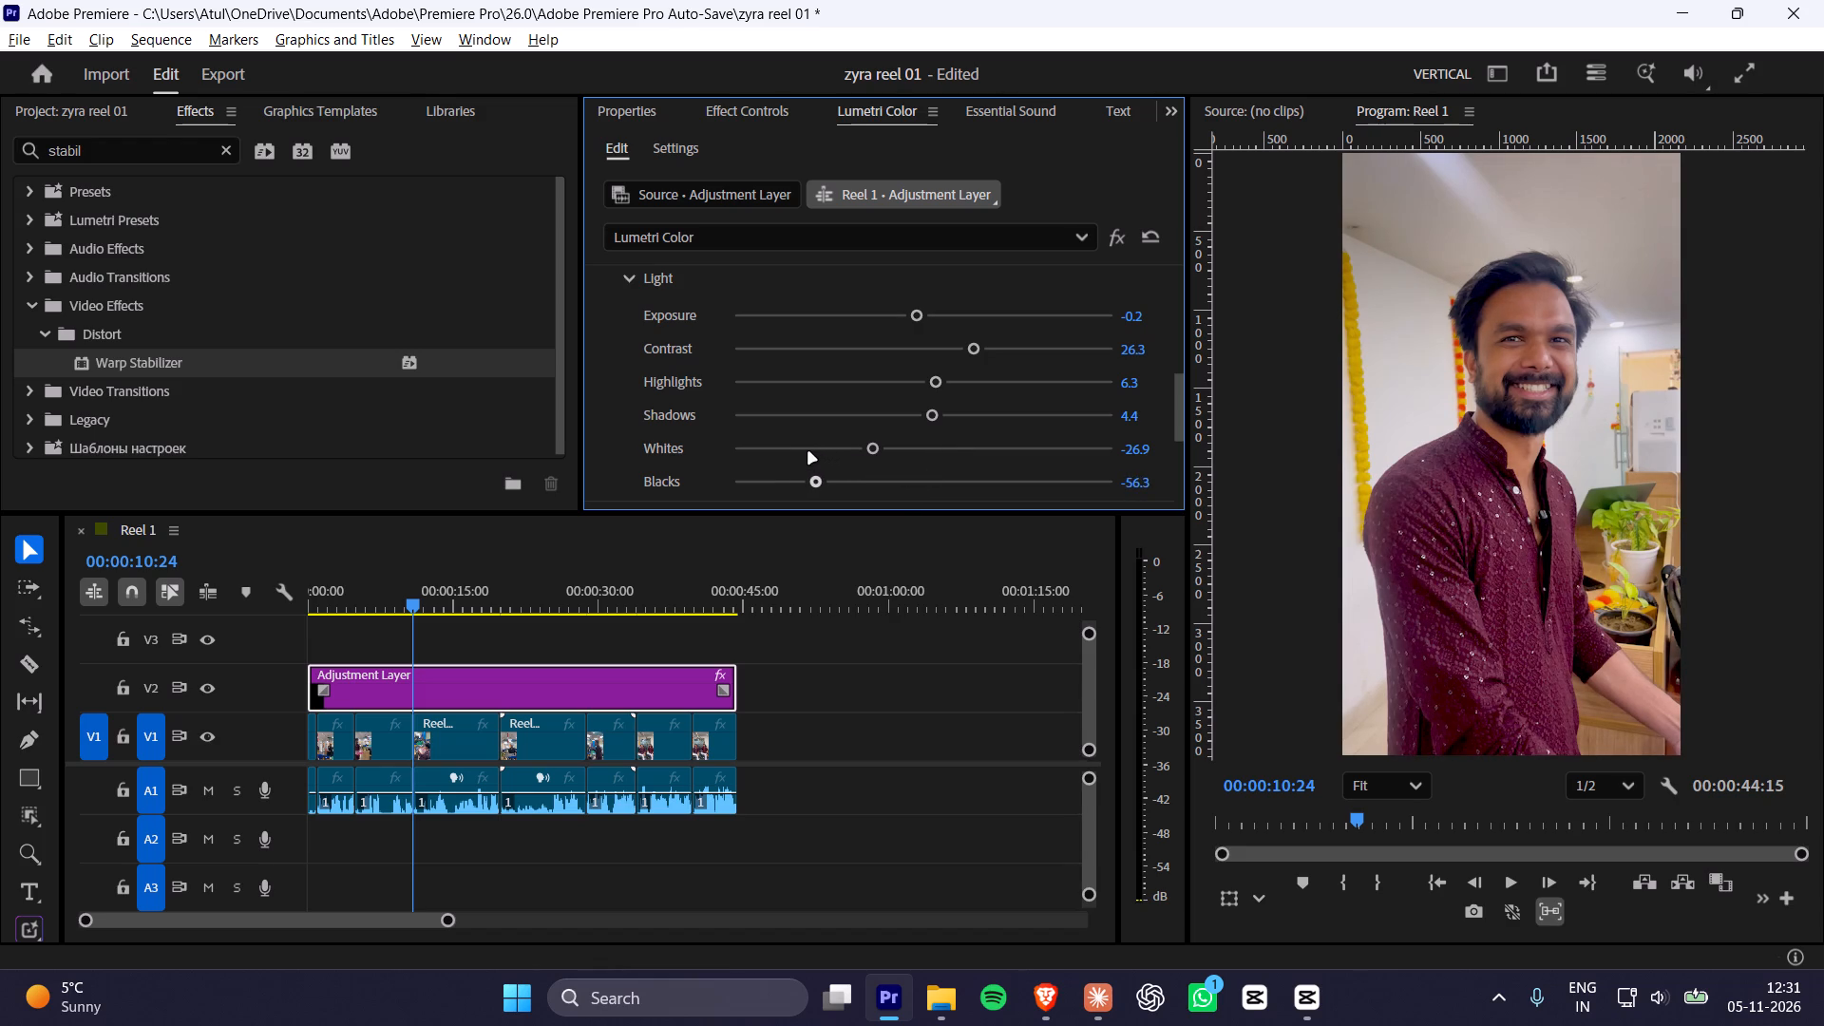
{"action": "left_click_drag", "start_coordinate": [808, 452], "coordinate": [788, 449]}
{"action": "key", "text": "space"}
{"action": "key", "text": "space"}
Raise the Saturation in the adjustment layer's Creative adjustments to about 108.1.
{"action": "scroll", "coordinate": [1054, 383], "scroll_direction": "down", "scroll_amount": 5}
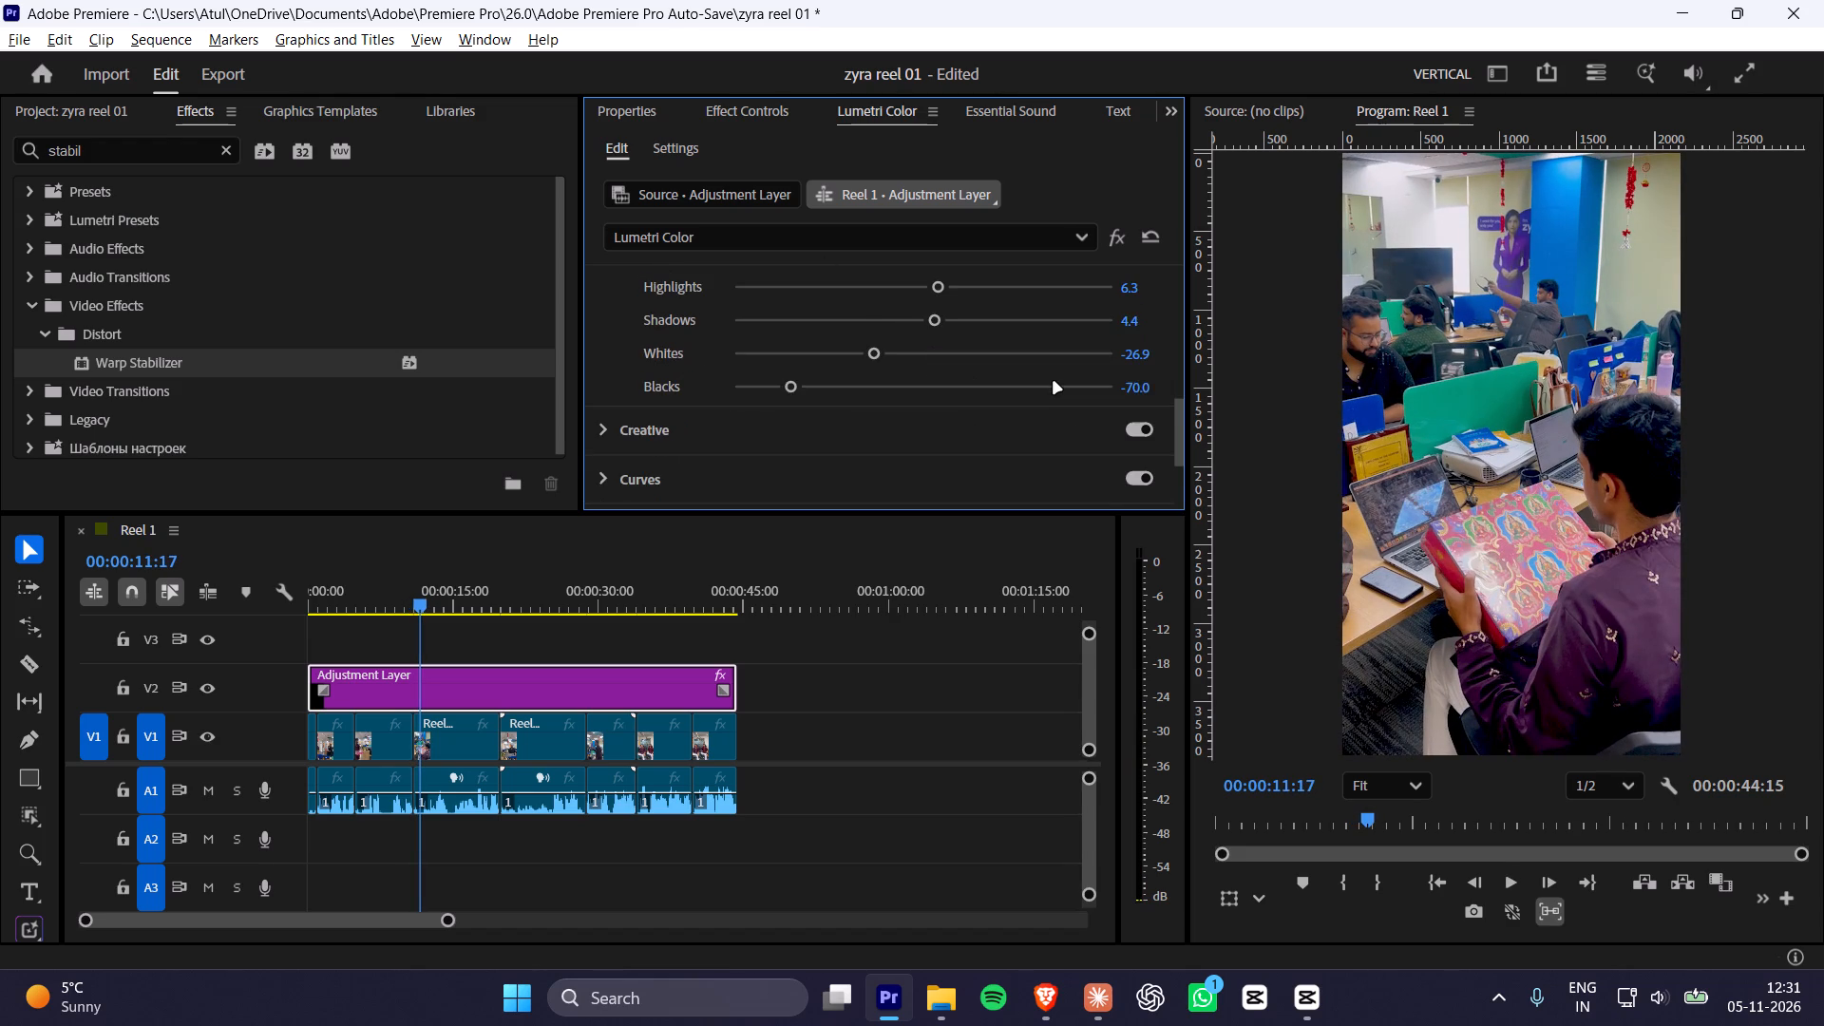
{"action": "scroll", "coordinate": [1054, 382], "scroll_direction": "down", "scroll_amount": 2}
{"action": "scroll", "coordinate": [807, 357], "scroll_direction": "up", "scroll_amount": 12}
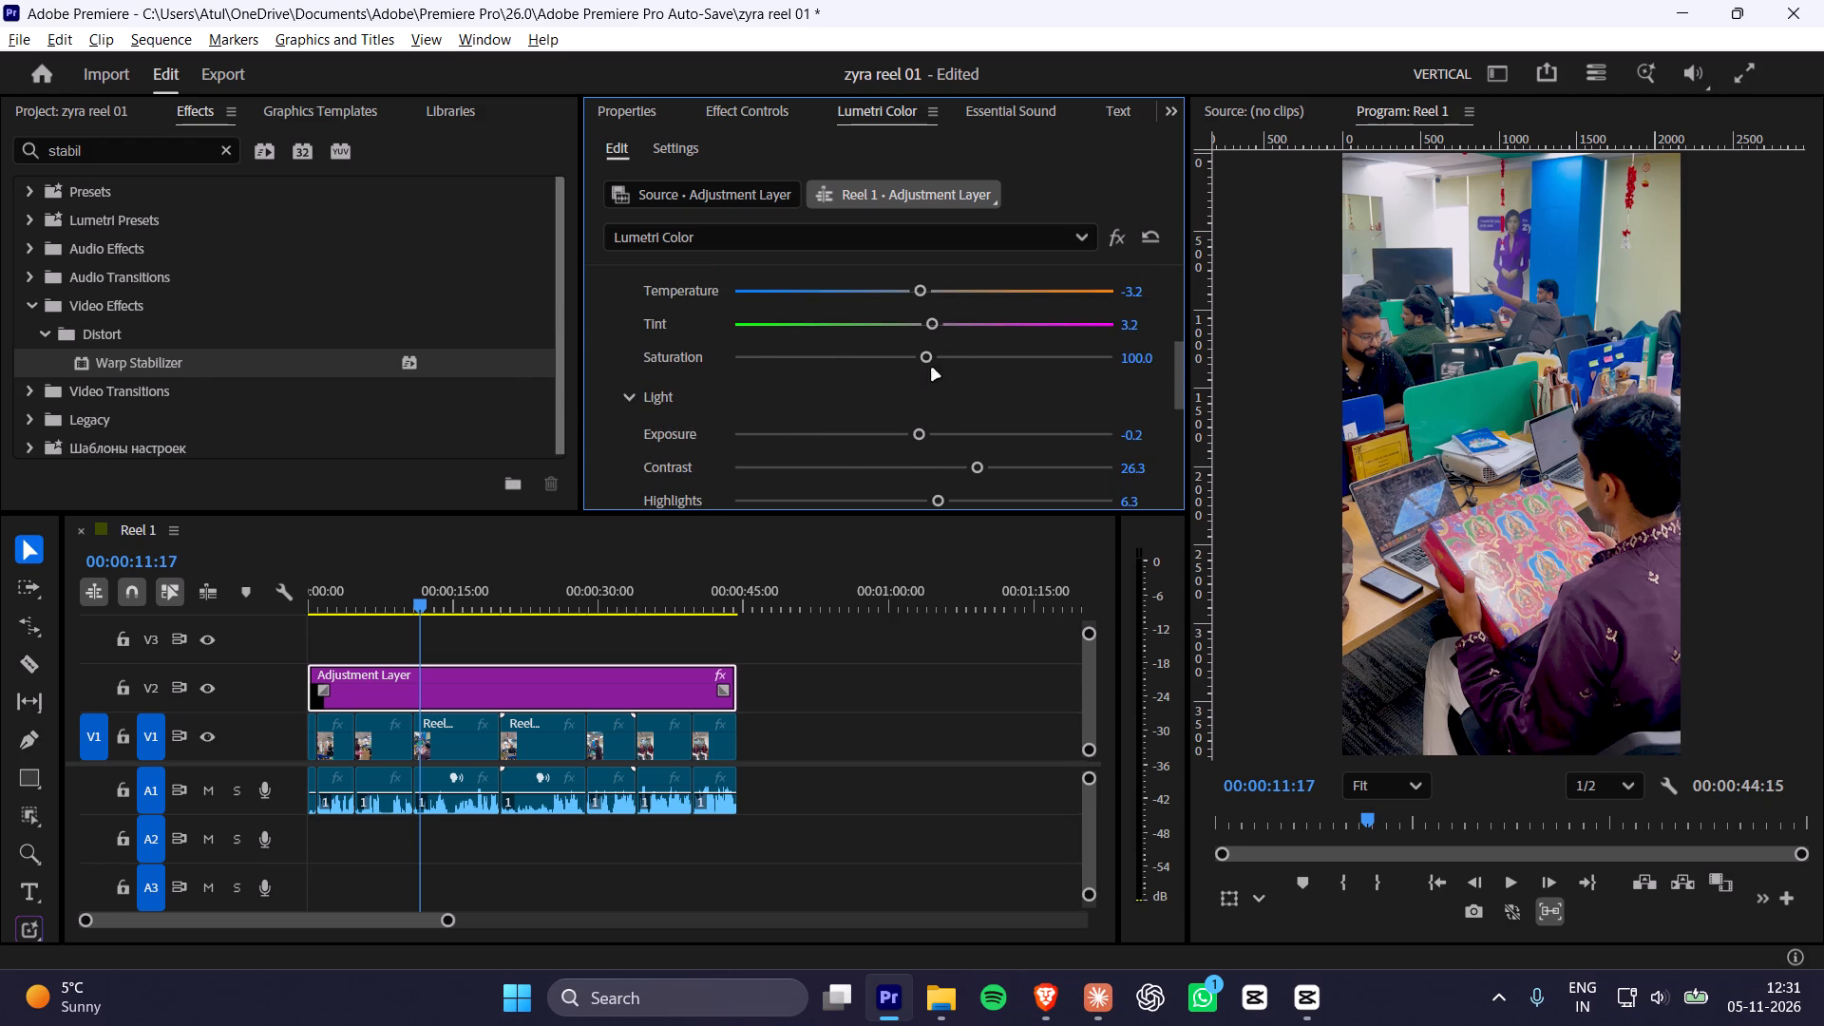
{"action": "scroll", "coordinate": [944, 380], "scroll_direction": "down", "scroll_amount": 11}
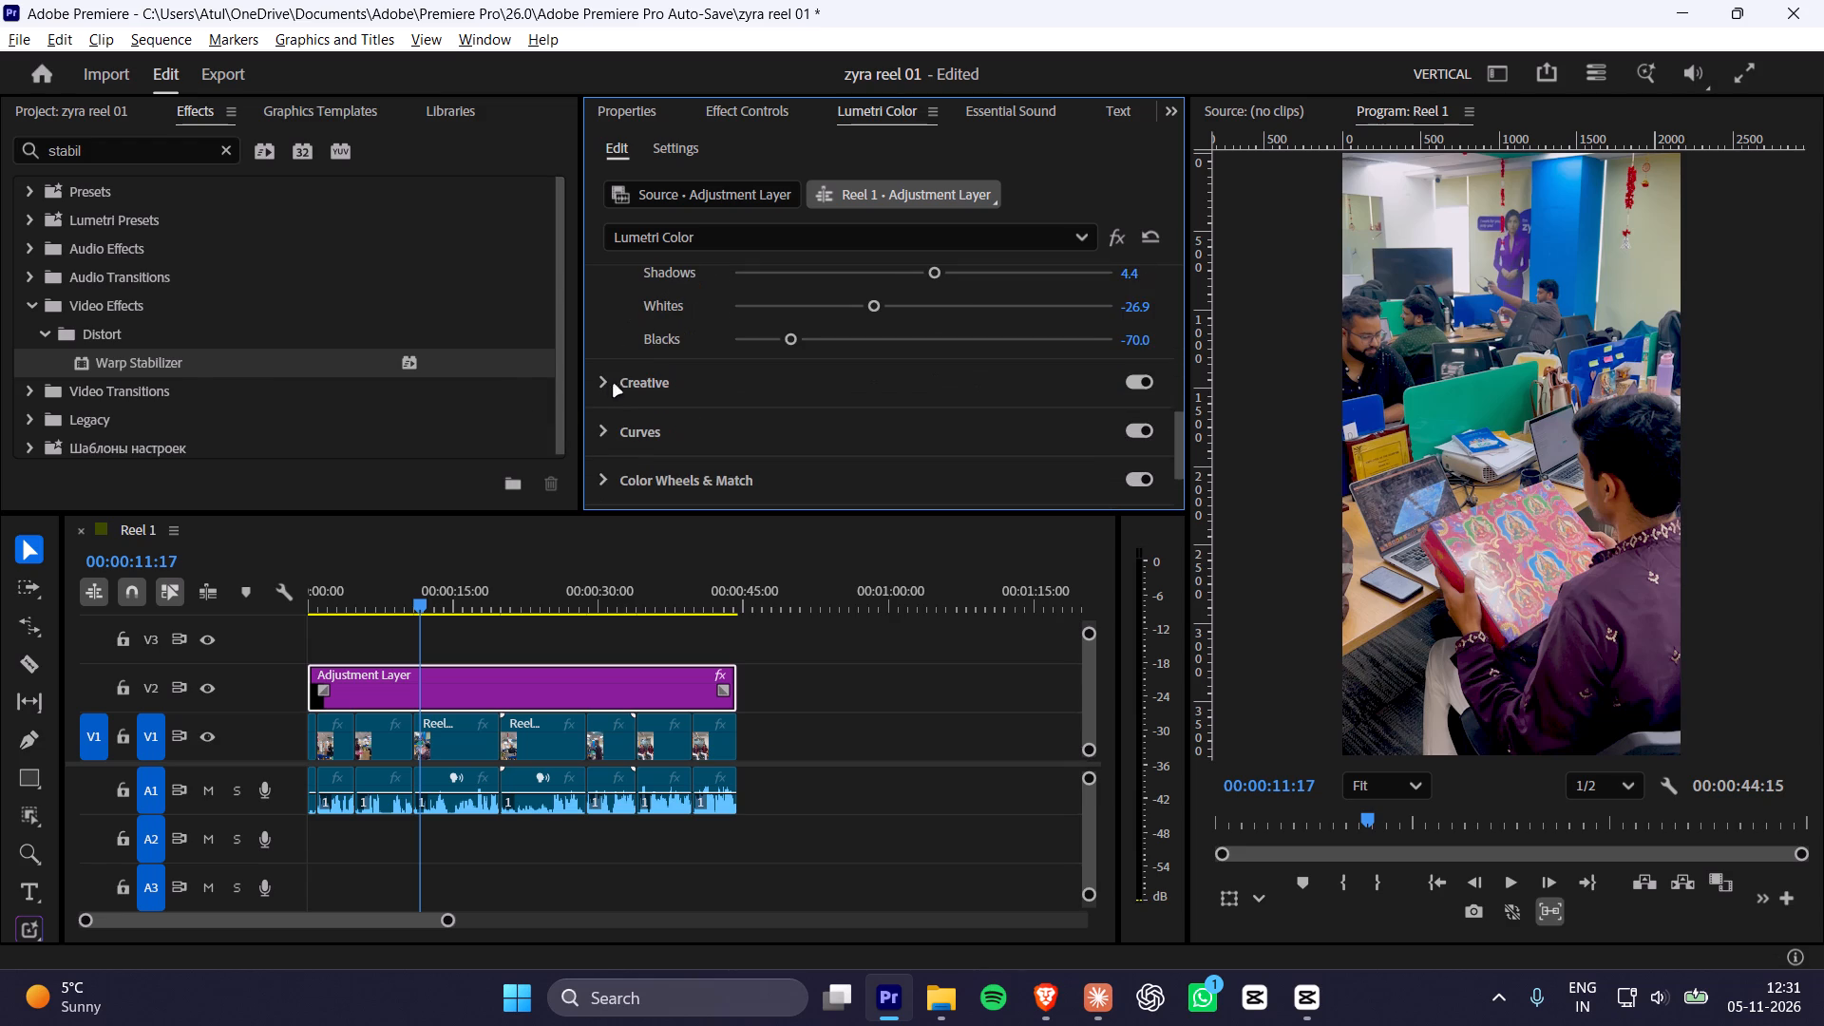
{"action": "left_click", "coordinate": [609, 382]}
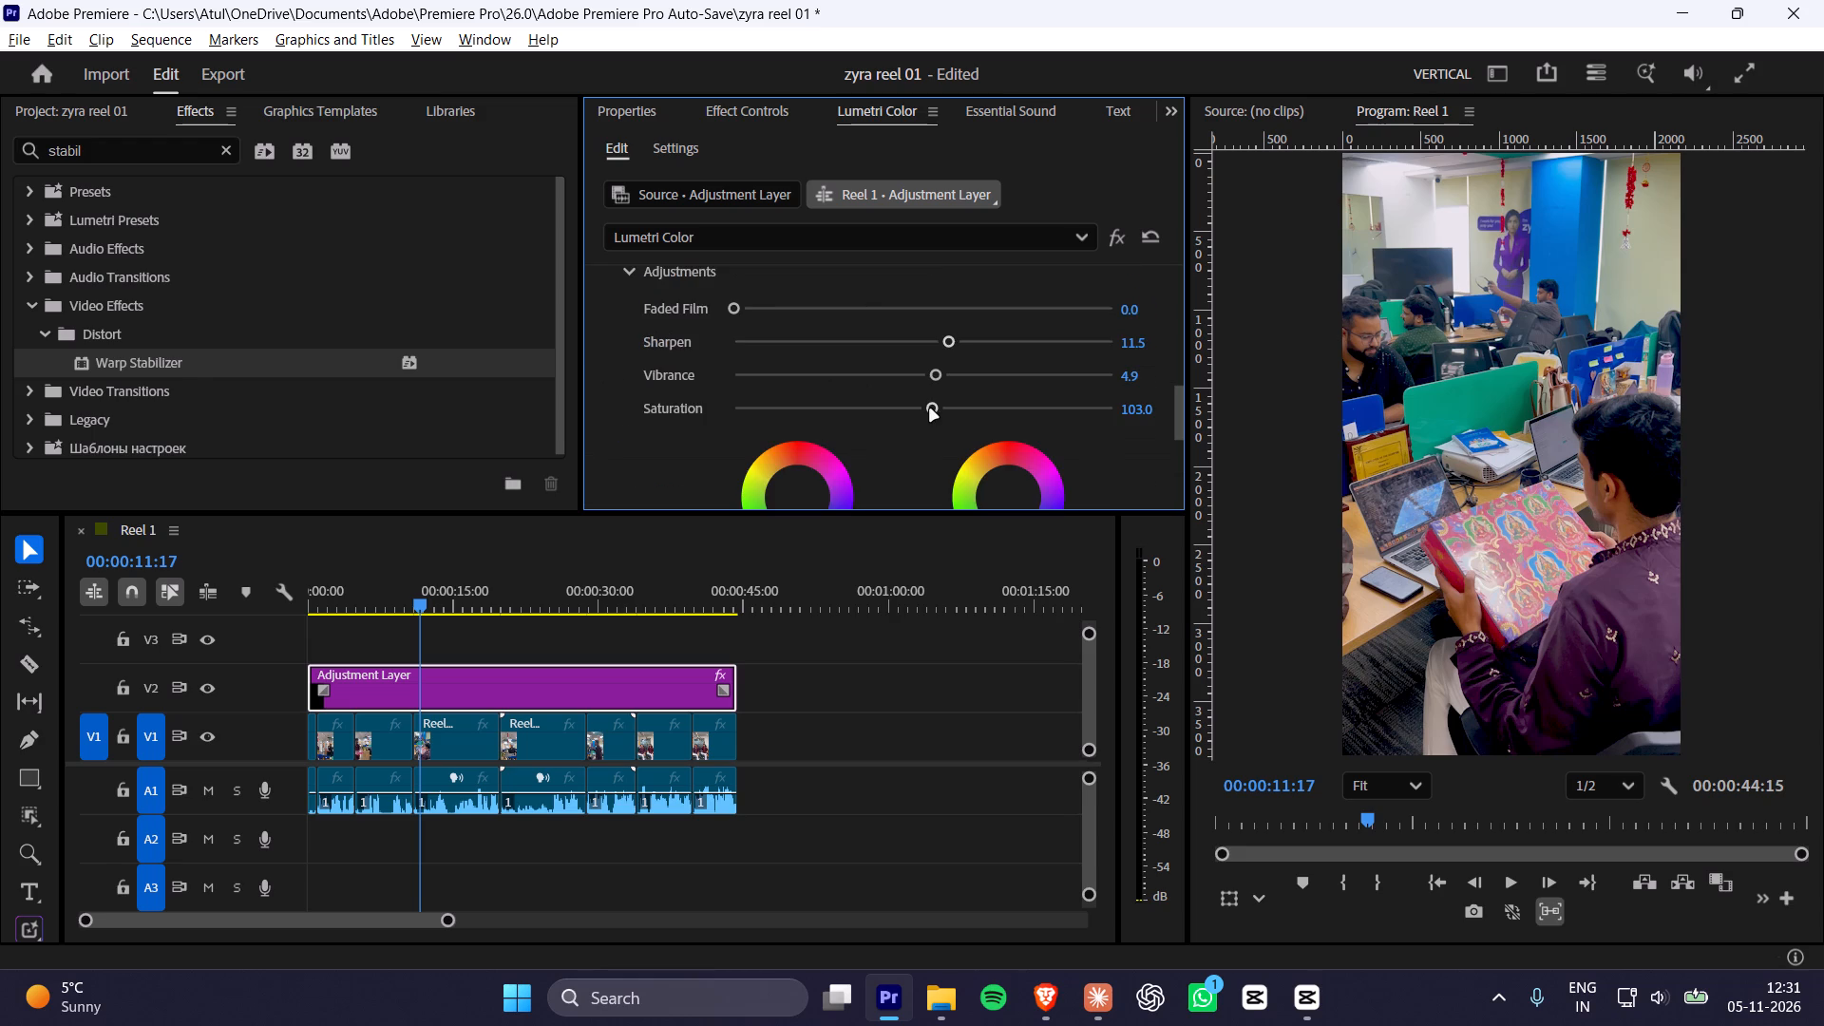
{"action": "left_click", "coordinate": [930, 409]}
Scrub the Reel 1 timeline back to about 10 seconds to check the grade on other shots.
{"action": "left_click_drag", "start_coordinate": [381, 614], "coordinate": [369, 617]}
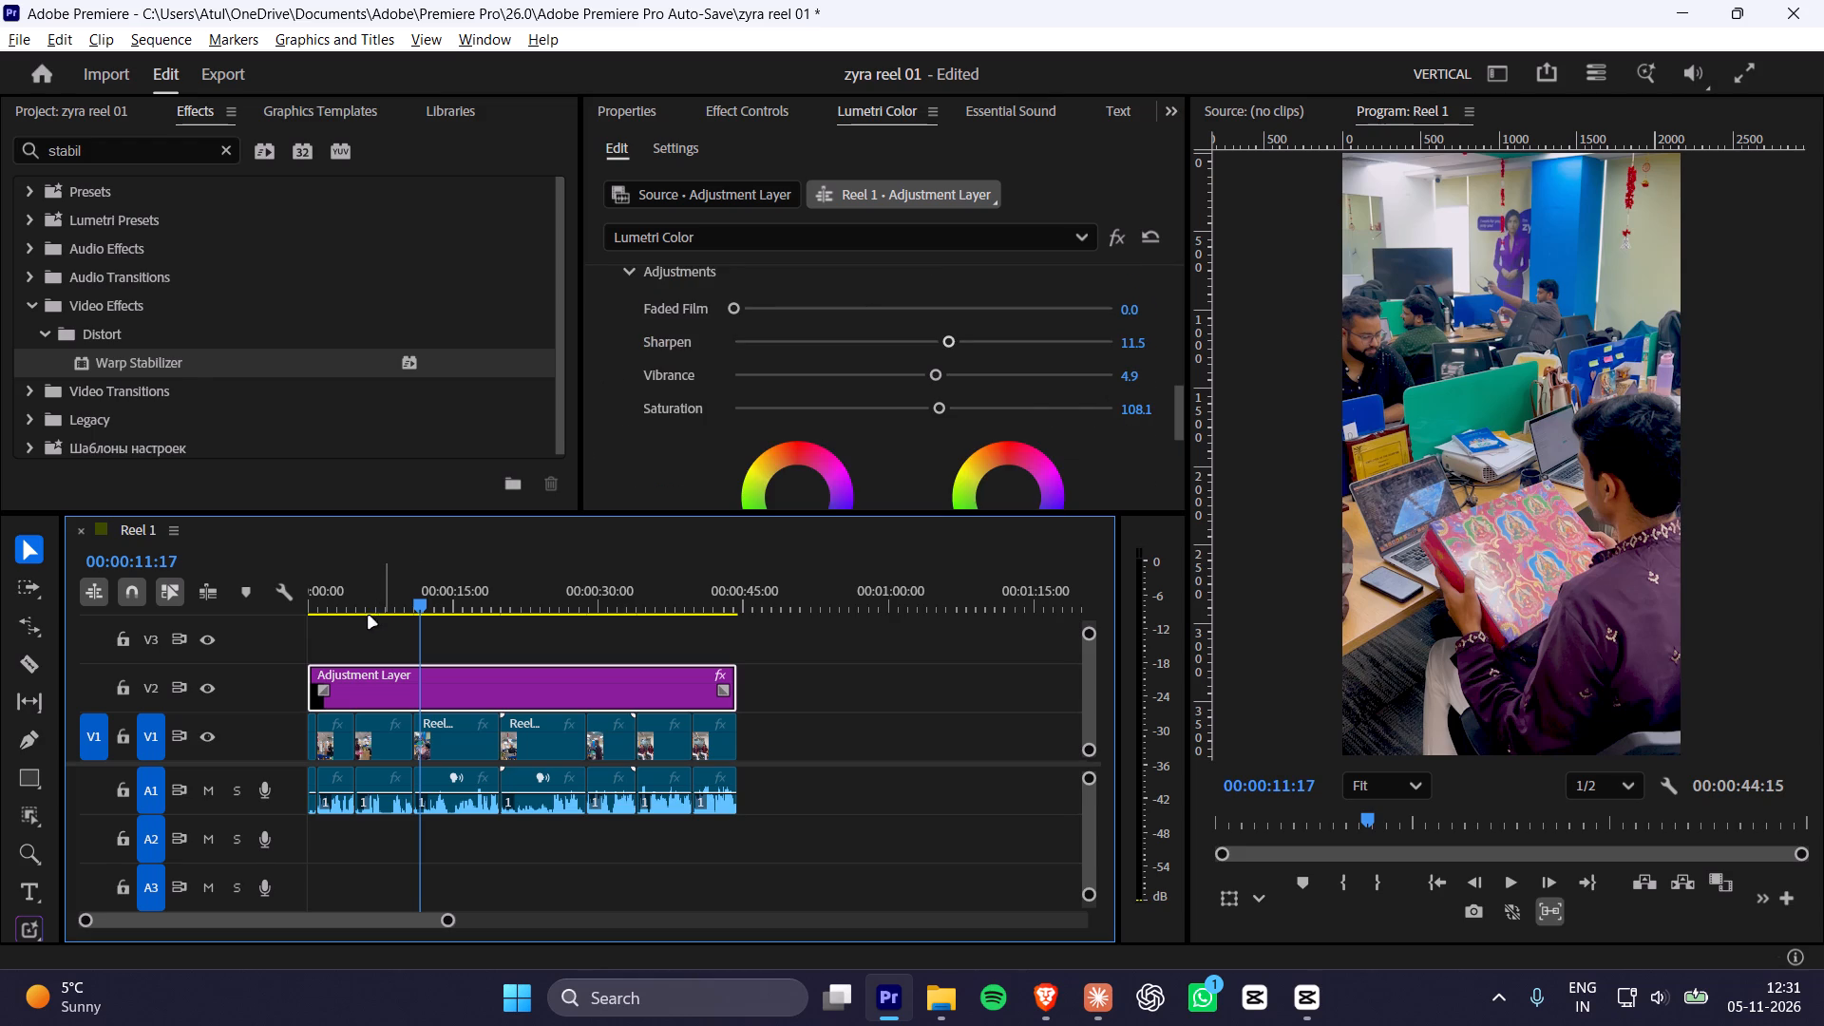
{"action": "left_click_drag", "start_coordinate": [369, 617], "coordinate": [351, 615]}
{"action": "left_click_drag", "start_coordinate": [357, 606], "coordinate": [421, 601]}
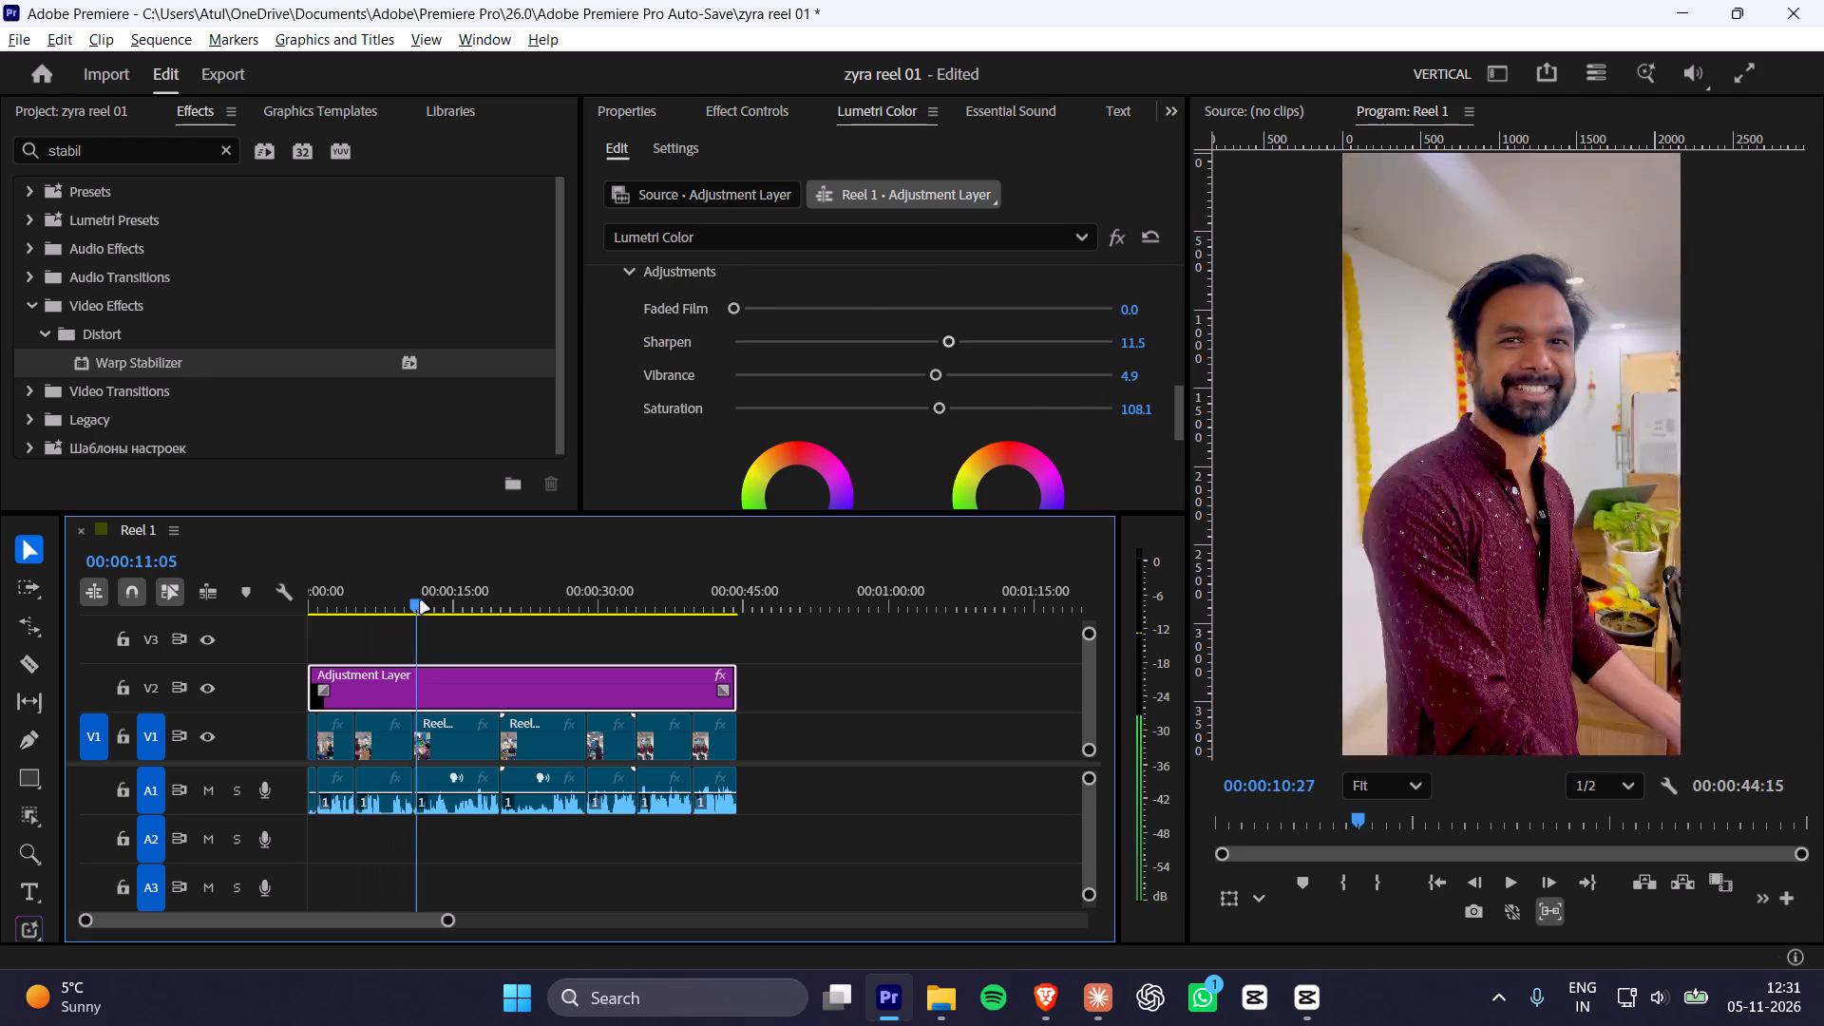
{"action": "left_click_drag", "start_coordinate": [421, 601], "coordinate": [411, 600]}
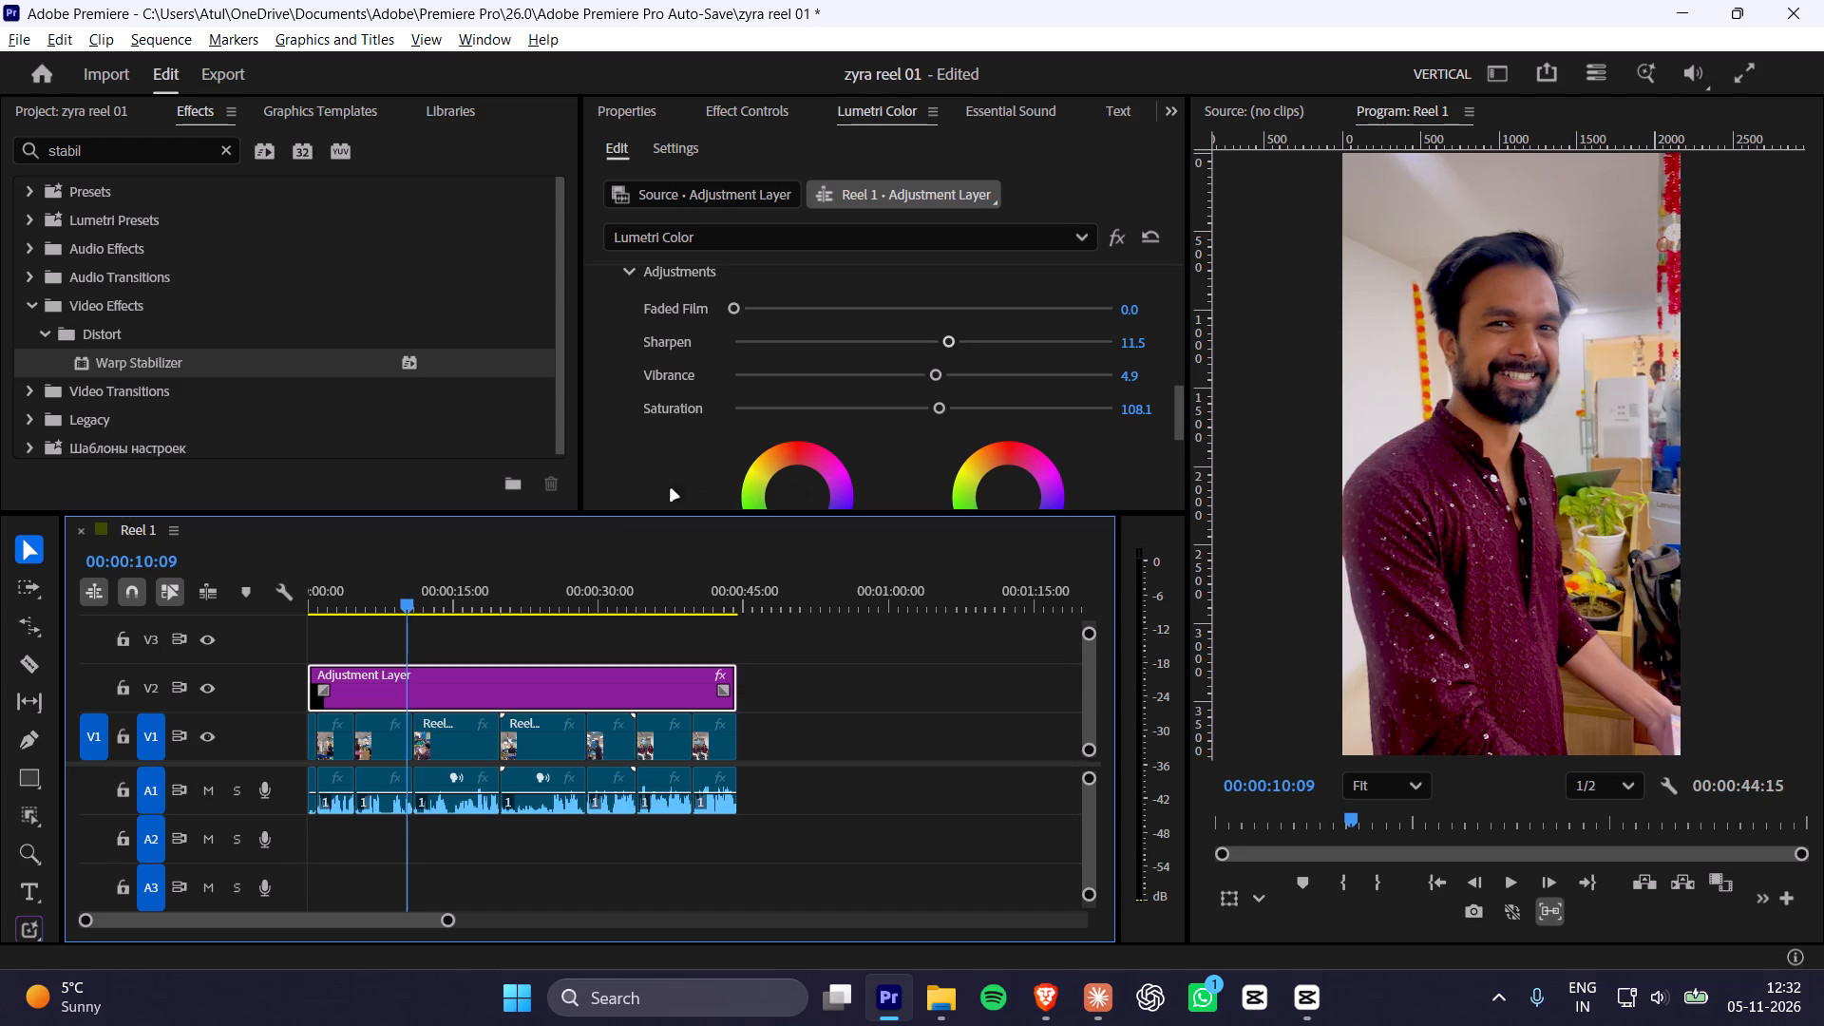
Open the Curves section of the adjustment layer's grade and look over its RGB and Hue Saturation curves.
{"action": "scroll", "coordinate": [682, 457], "scroll_direction": "down", "scroll_amount": 4}
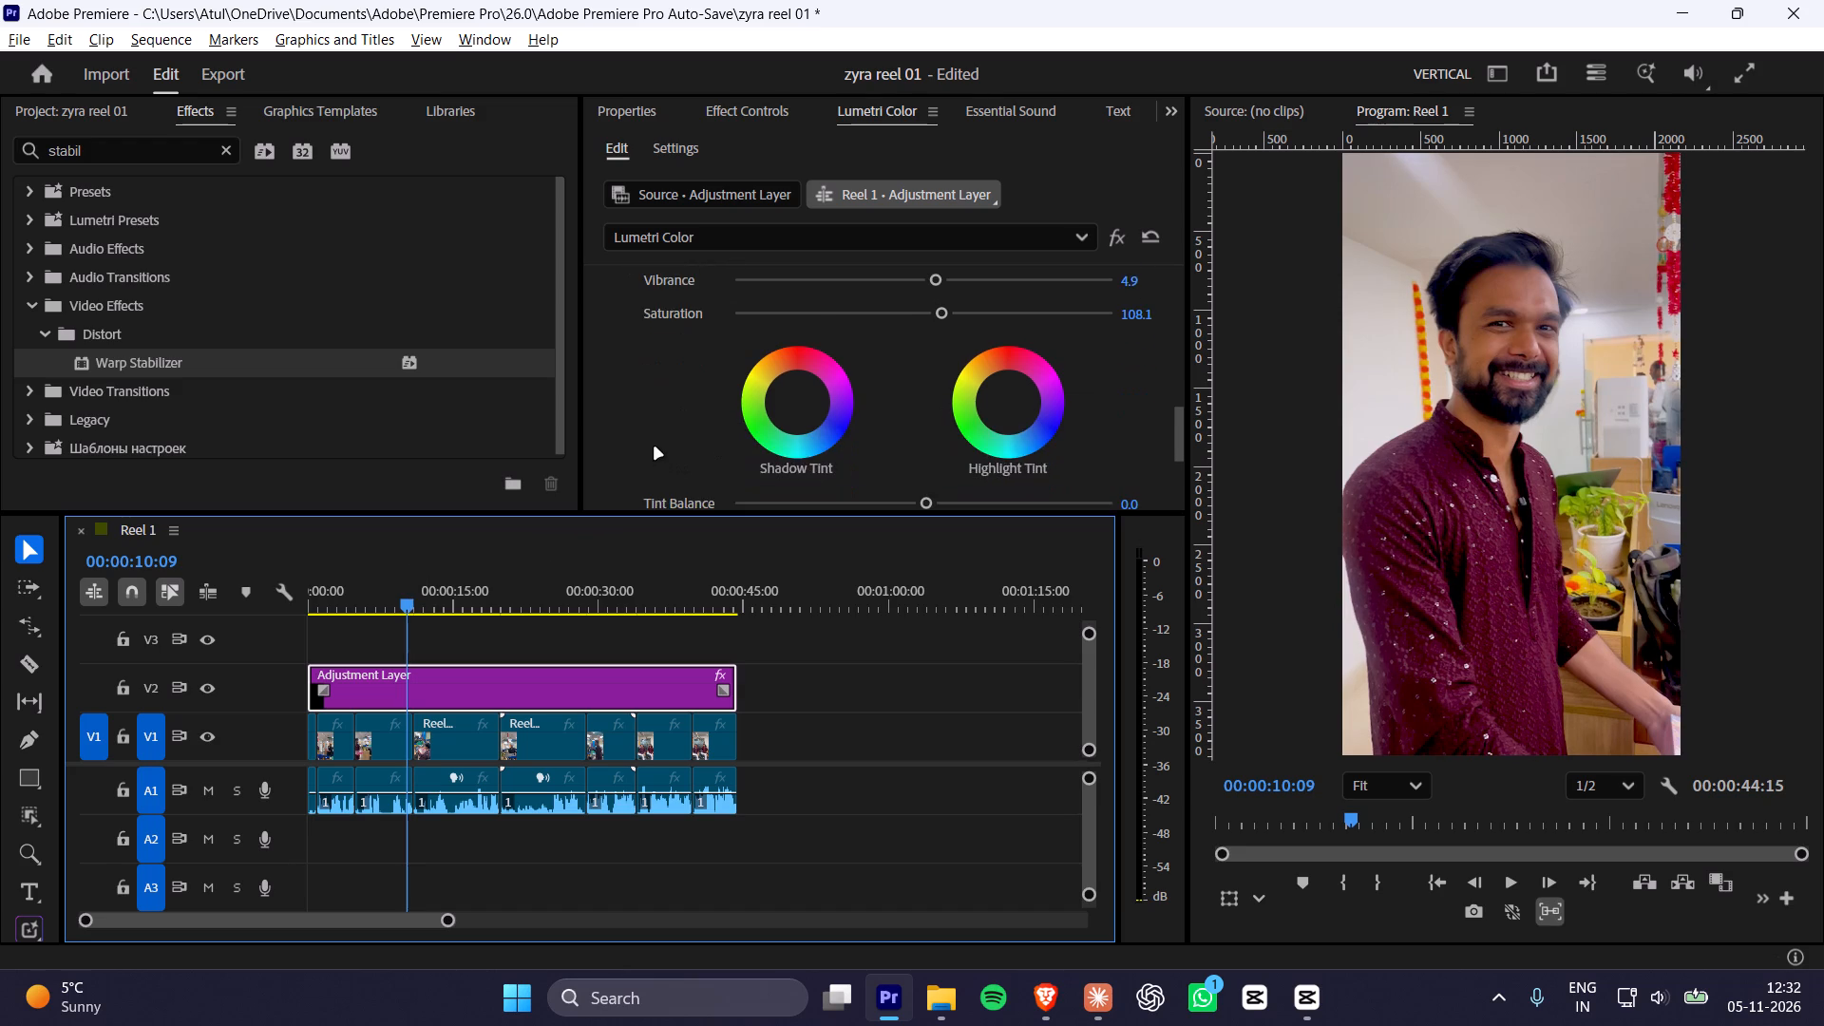
{"action": "scroll", "coordinate": [618, 400], "scroll_direction": "down", "scroll_amount": 11}
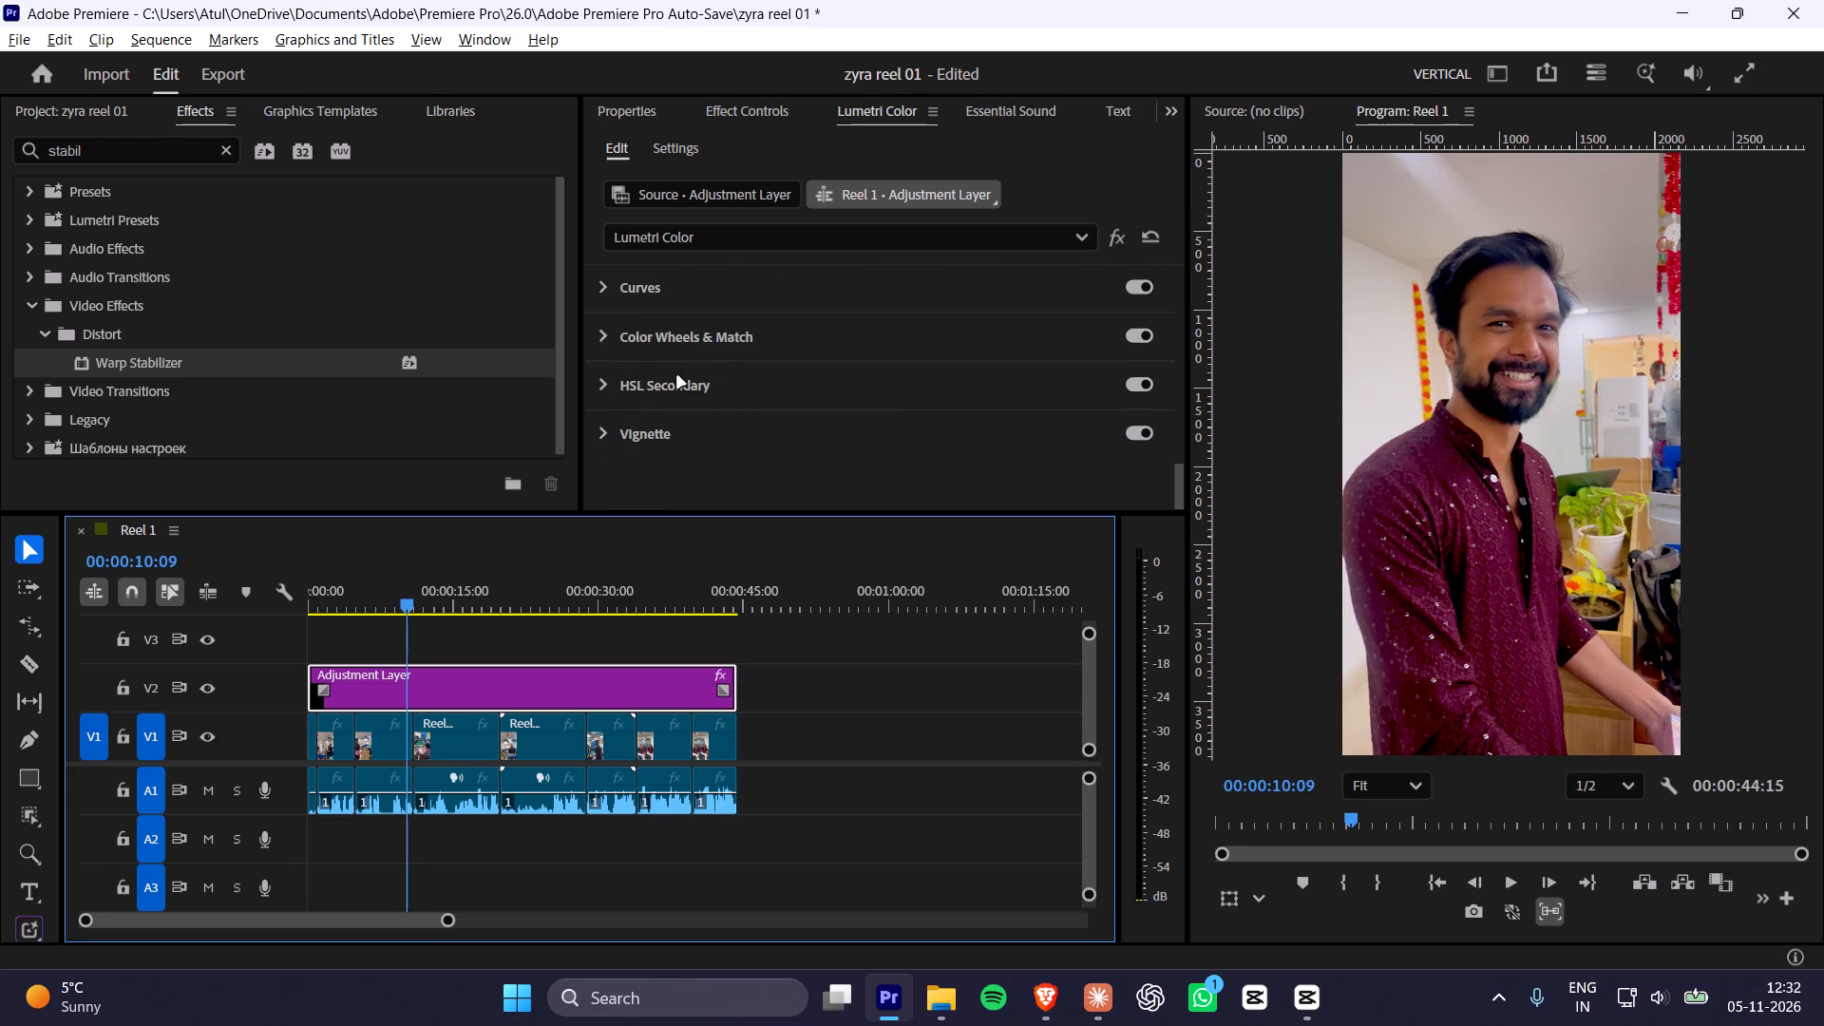
{"action": "scroll", "coordinate": [645, 408], "scroll_direction": "up", "scroll_amount": 3}
{"action": "left_click", "coordinate": [603, 358]}
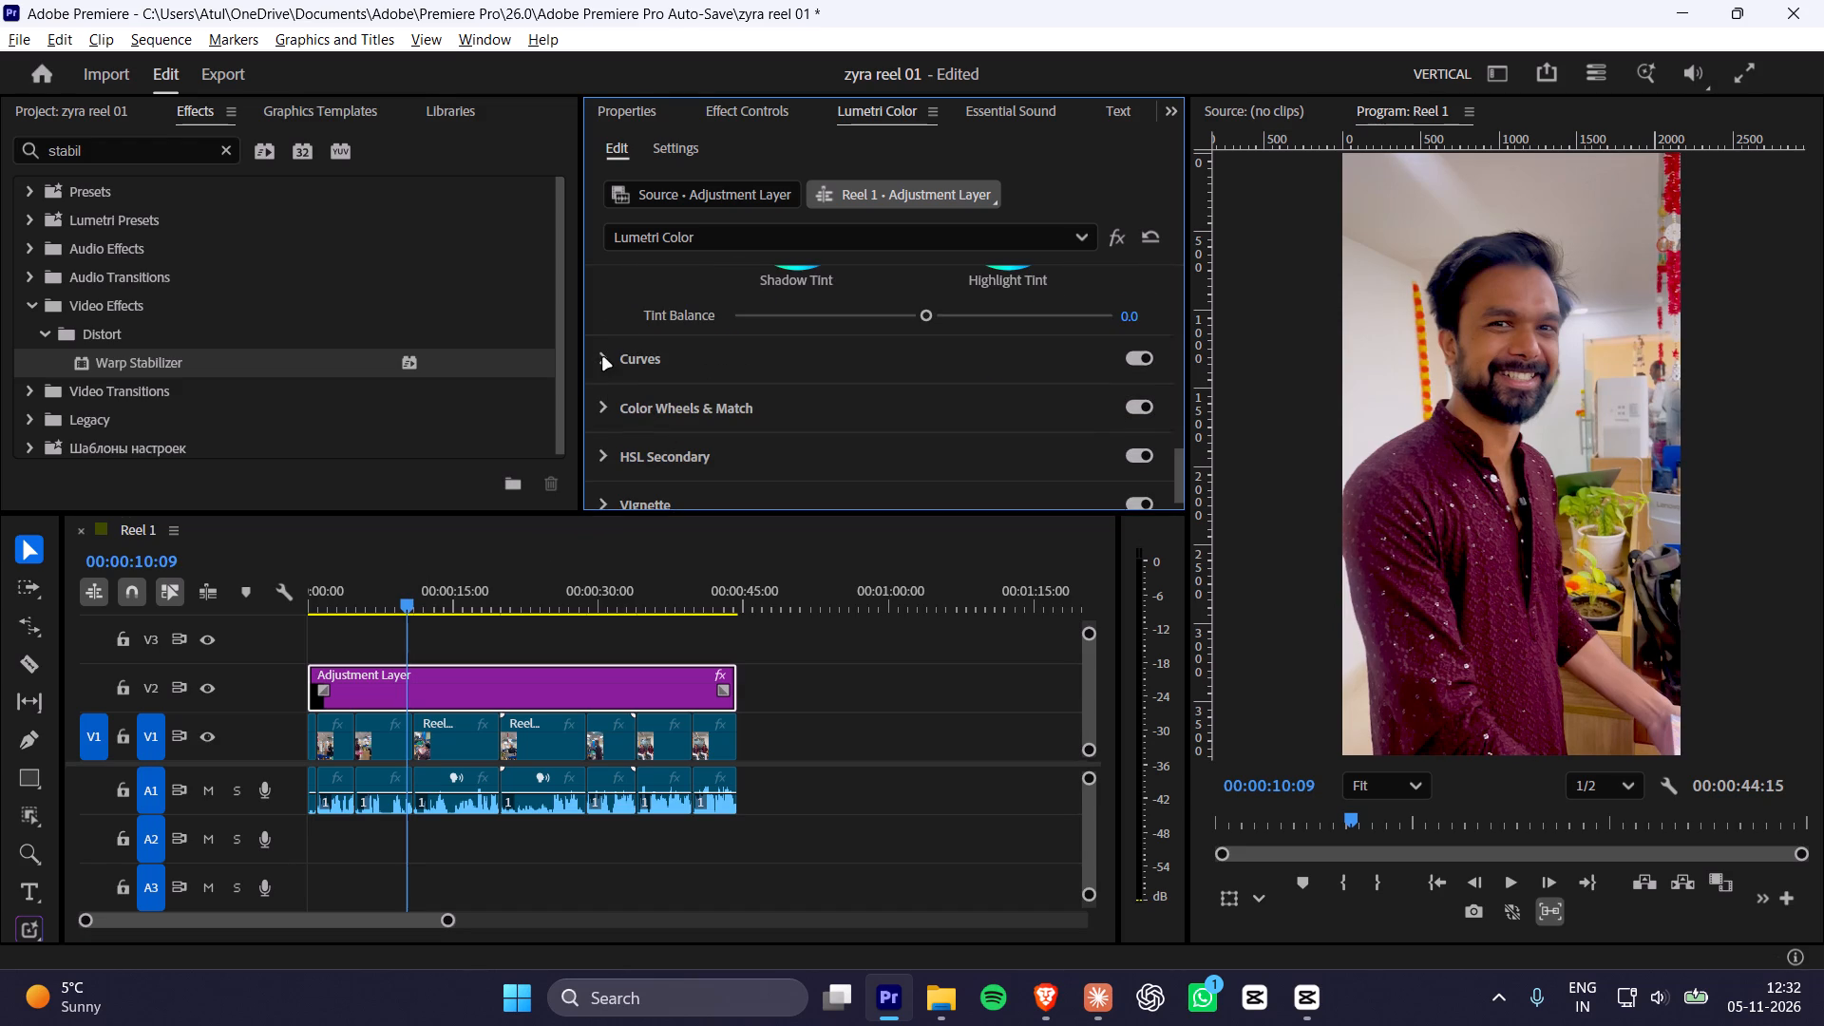
{"action": "scroll", "coordinate": [603, 358], "scroll_direction": "up", "scroll_amount": 12}
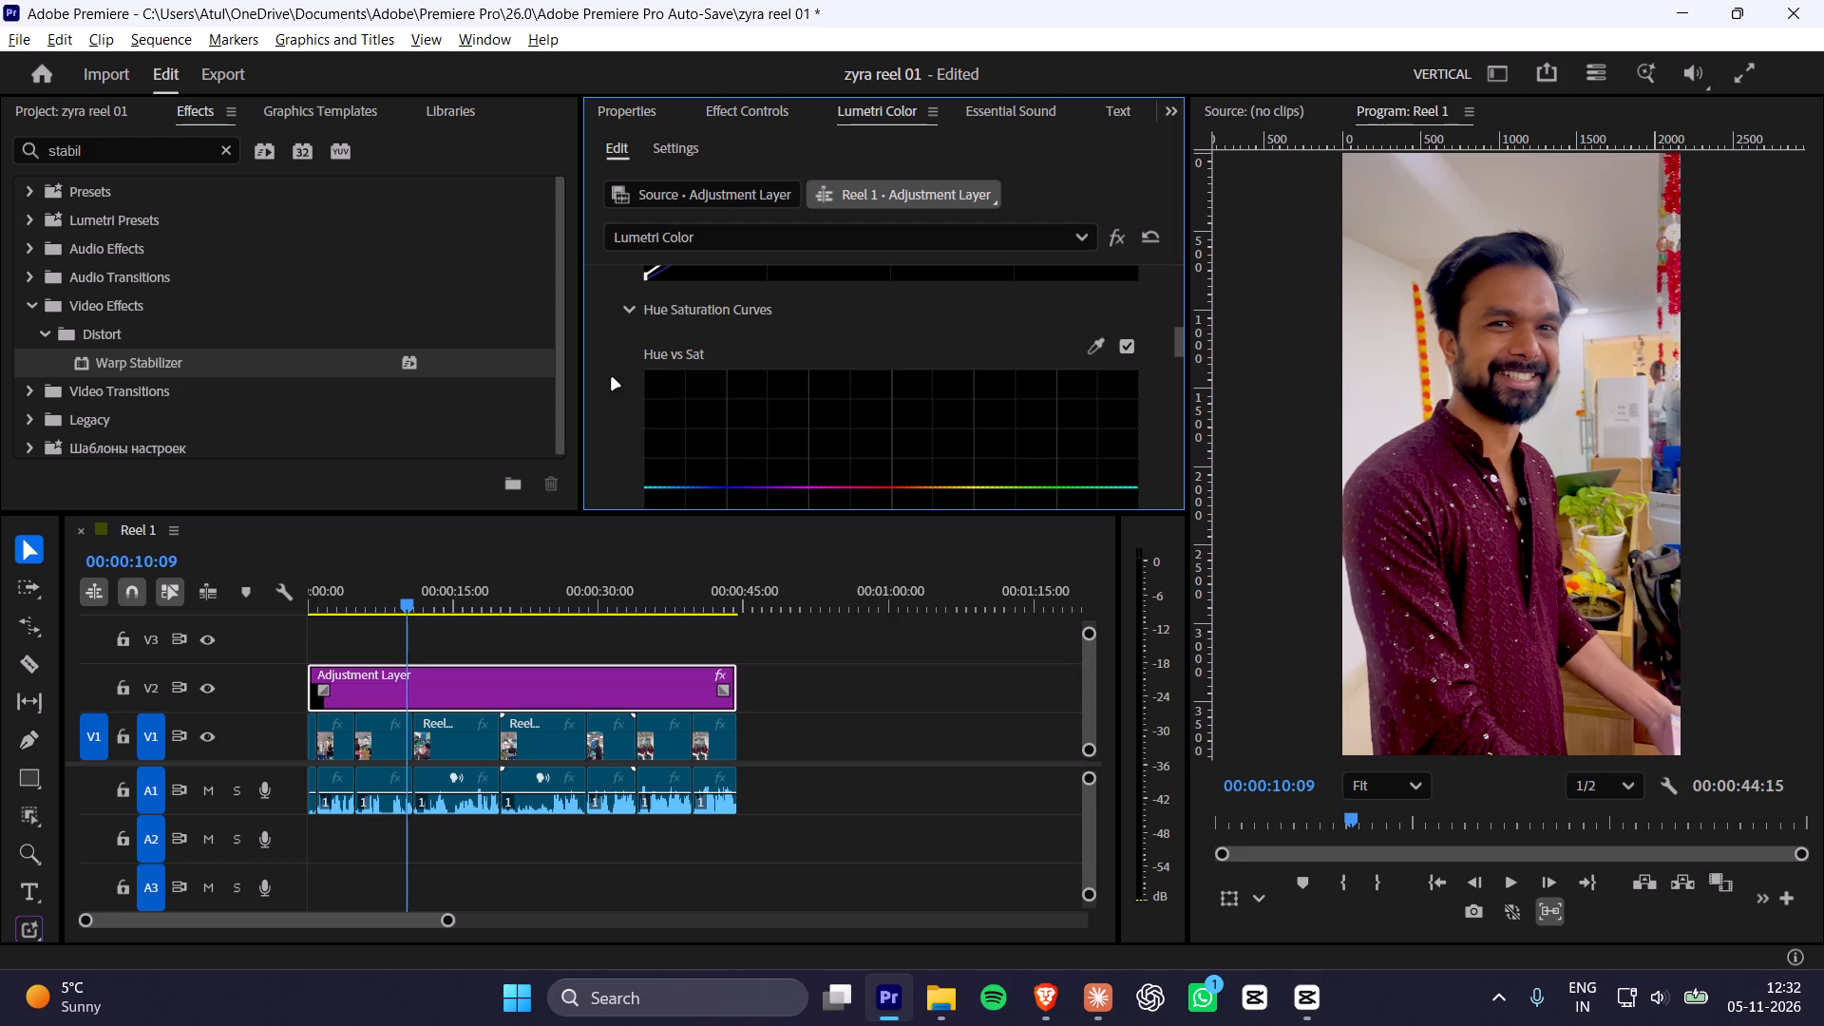
{"action": "scroll", "coordinate": [618, 354], "scroll_direction": "up", "scroll_amount": 15}
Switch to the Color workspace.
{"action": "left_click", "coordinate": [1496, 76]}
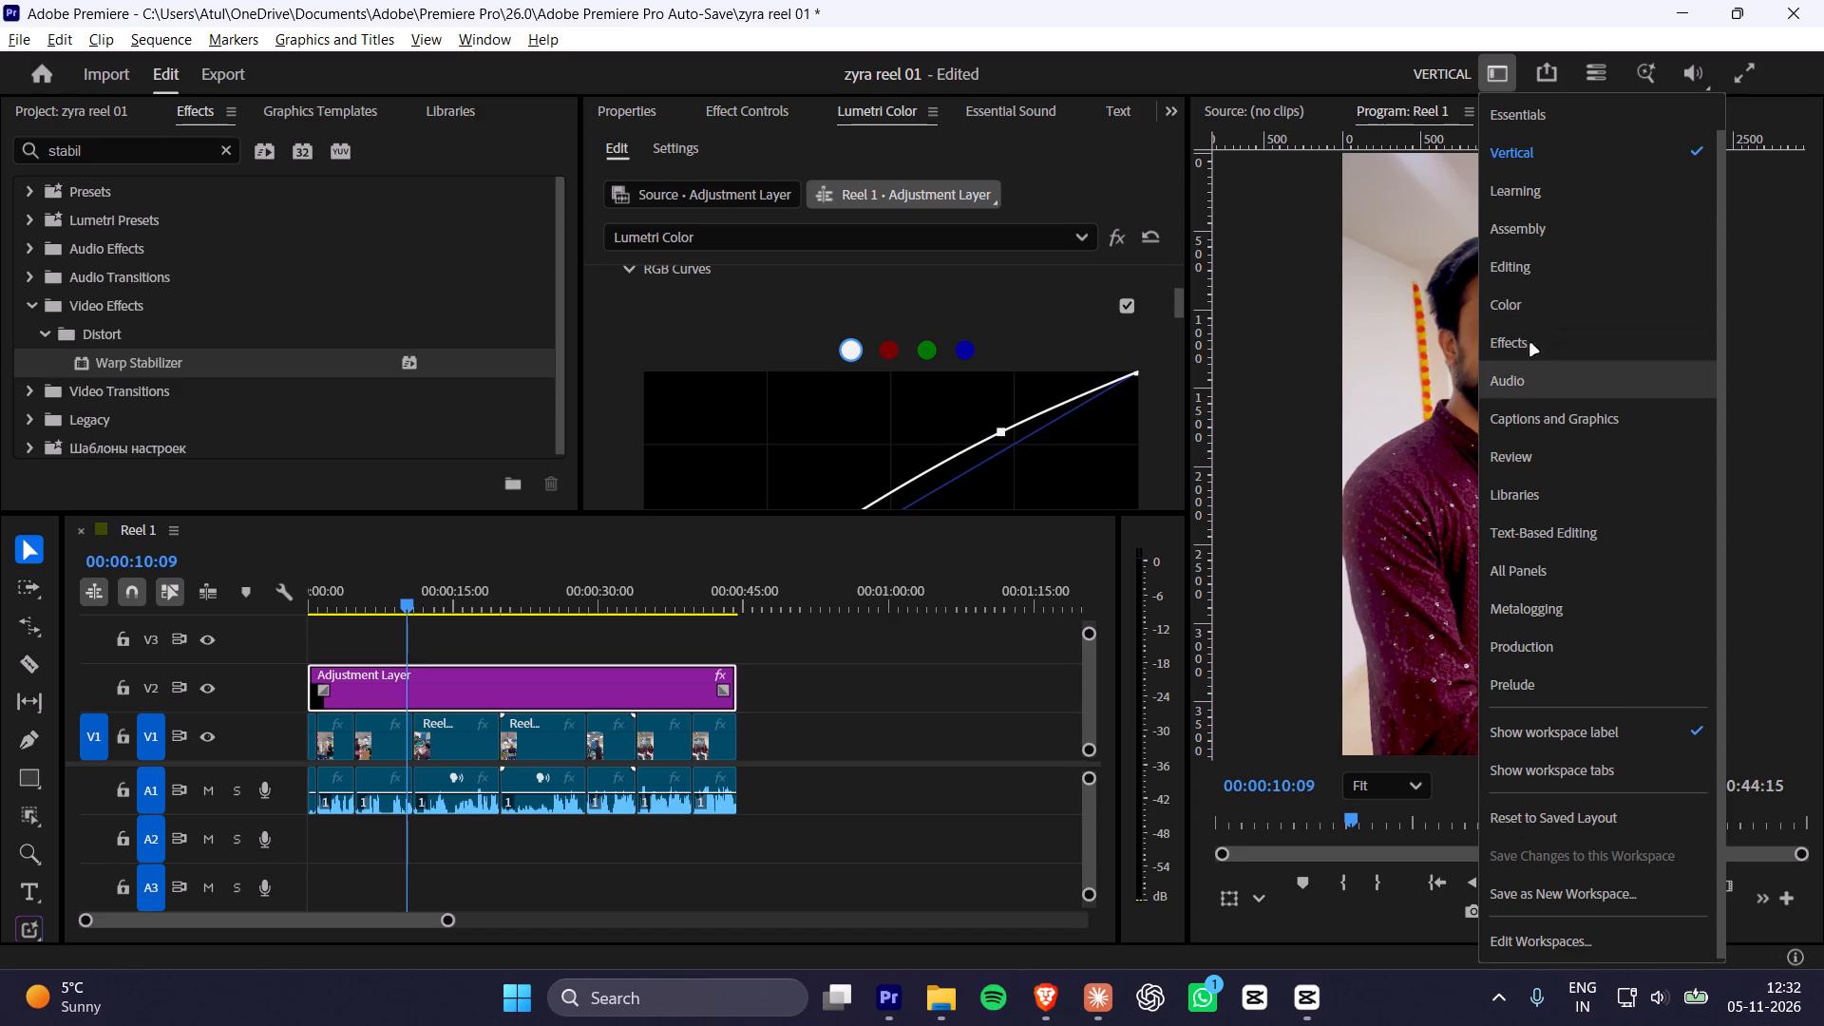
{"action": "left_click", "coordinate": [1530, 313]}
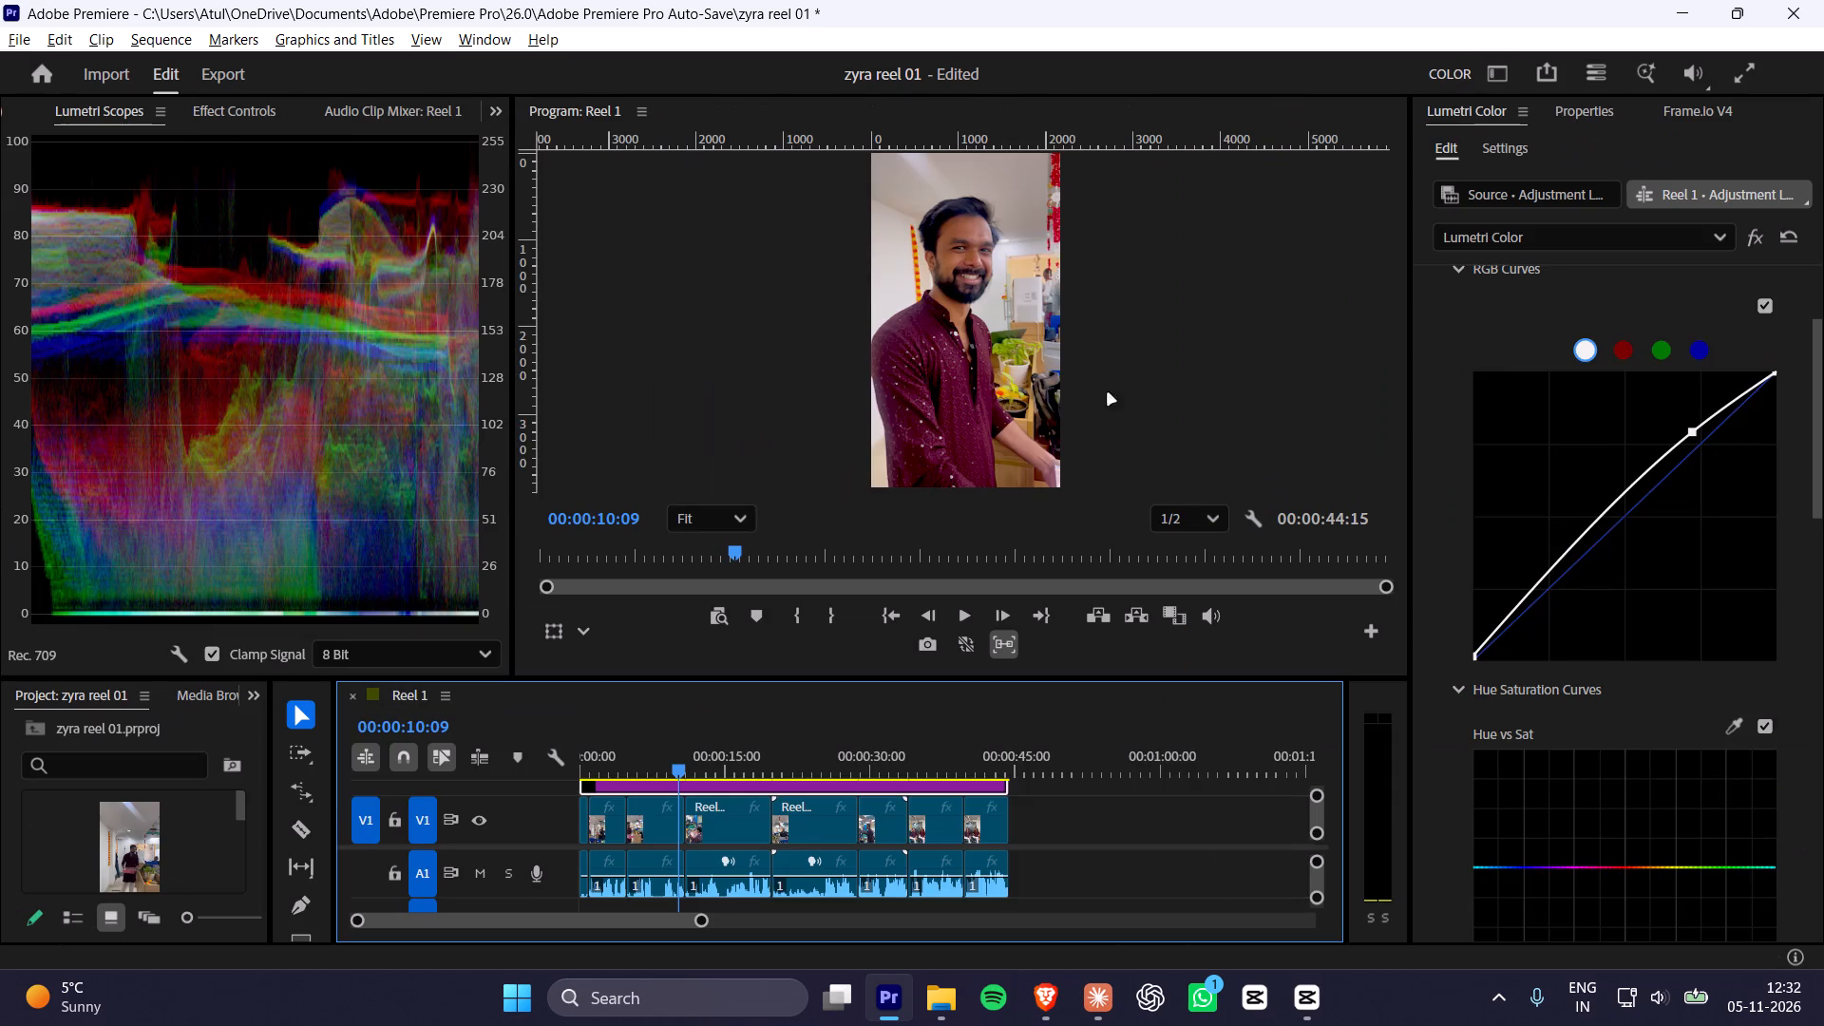
Zoom the program preview to 23% and frame the man's face in it.
{"action": "scroll", "coordinate": [936, 300], "scroll_direction": "up", "scroll_amount": 11}
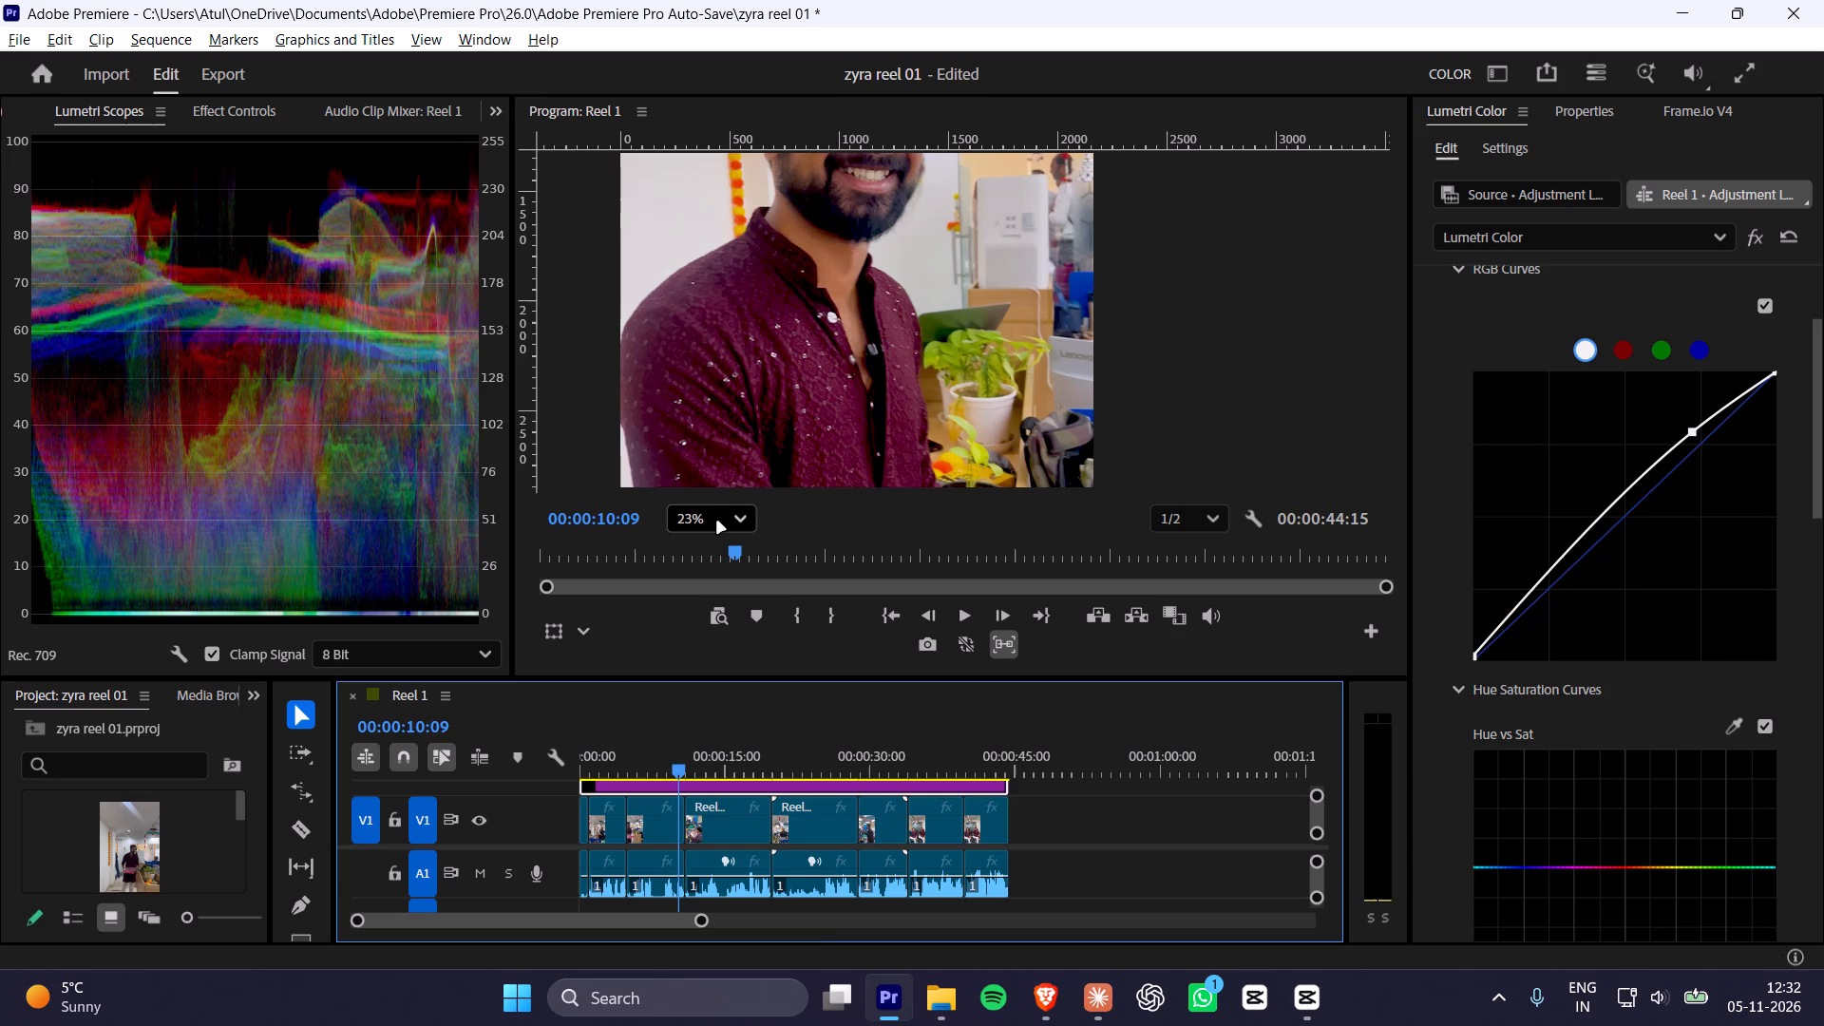
{"action": "double_click", "coordinate": [717, 522]}
{"action": "key", "text": "h"}
{"action": "left_click_drag", "start_coordinate": [792, 266], "coordinate": [939, 423]}
{"action": "left_click_drag", "start_coordinate": [961, 314], "coordinate": [962, 408]}
{"action": "left_click_drag", "start_coordinate": [940, 291], "coordinate": [934, 399]}
{"action": "left_click_drag", "start_coordinate": [930, 299], "coordinate": [905, 234]}
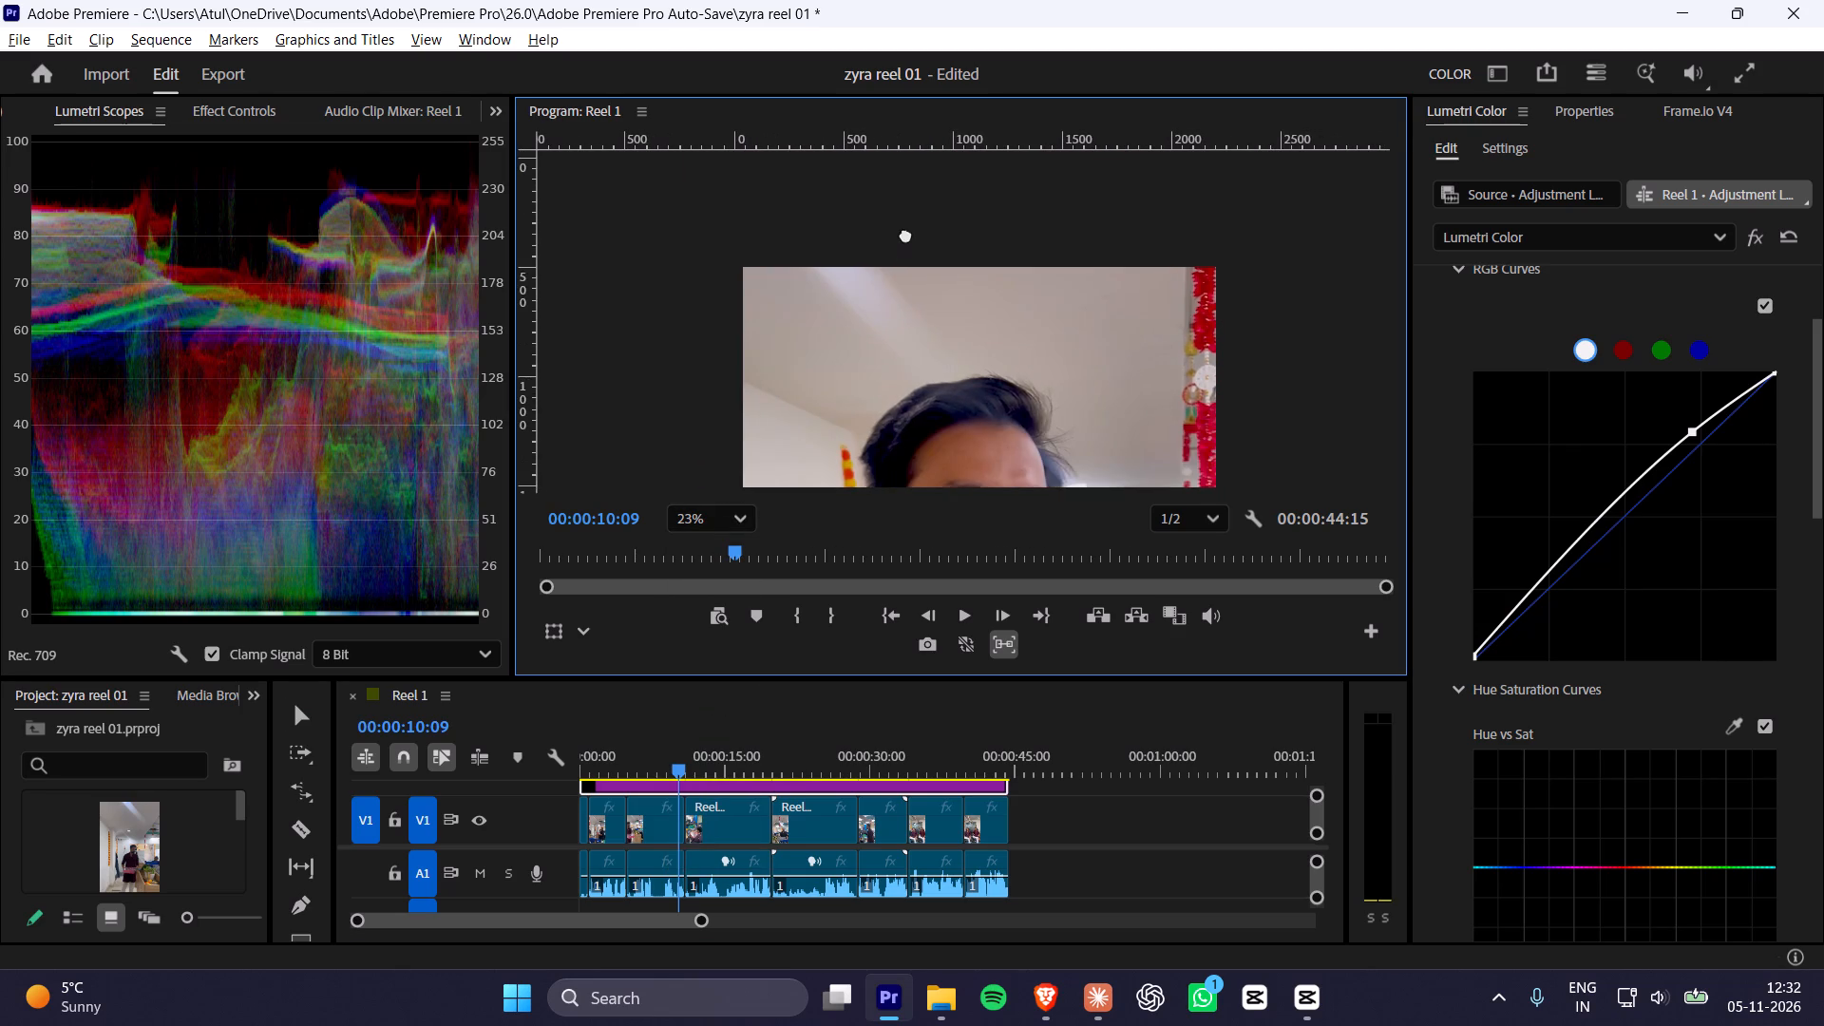
{"action": "left_click_drag", "start_coordinate": [905, 234], "coordinate": [902, 190]}
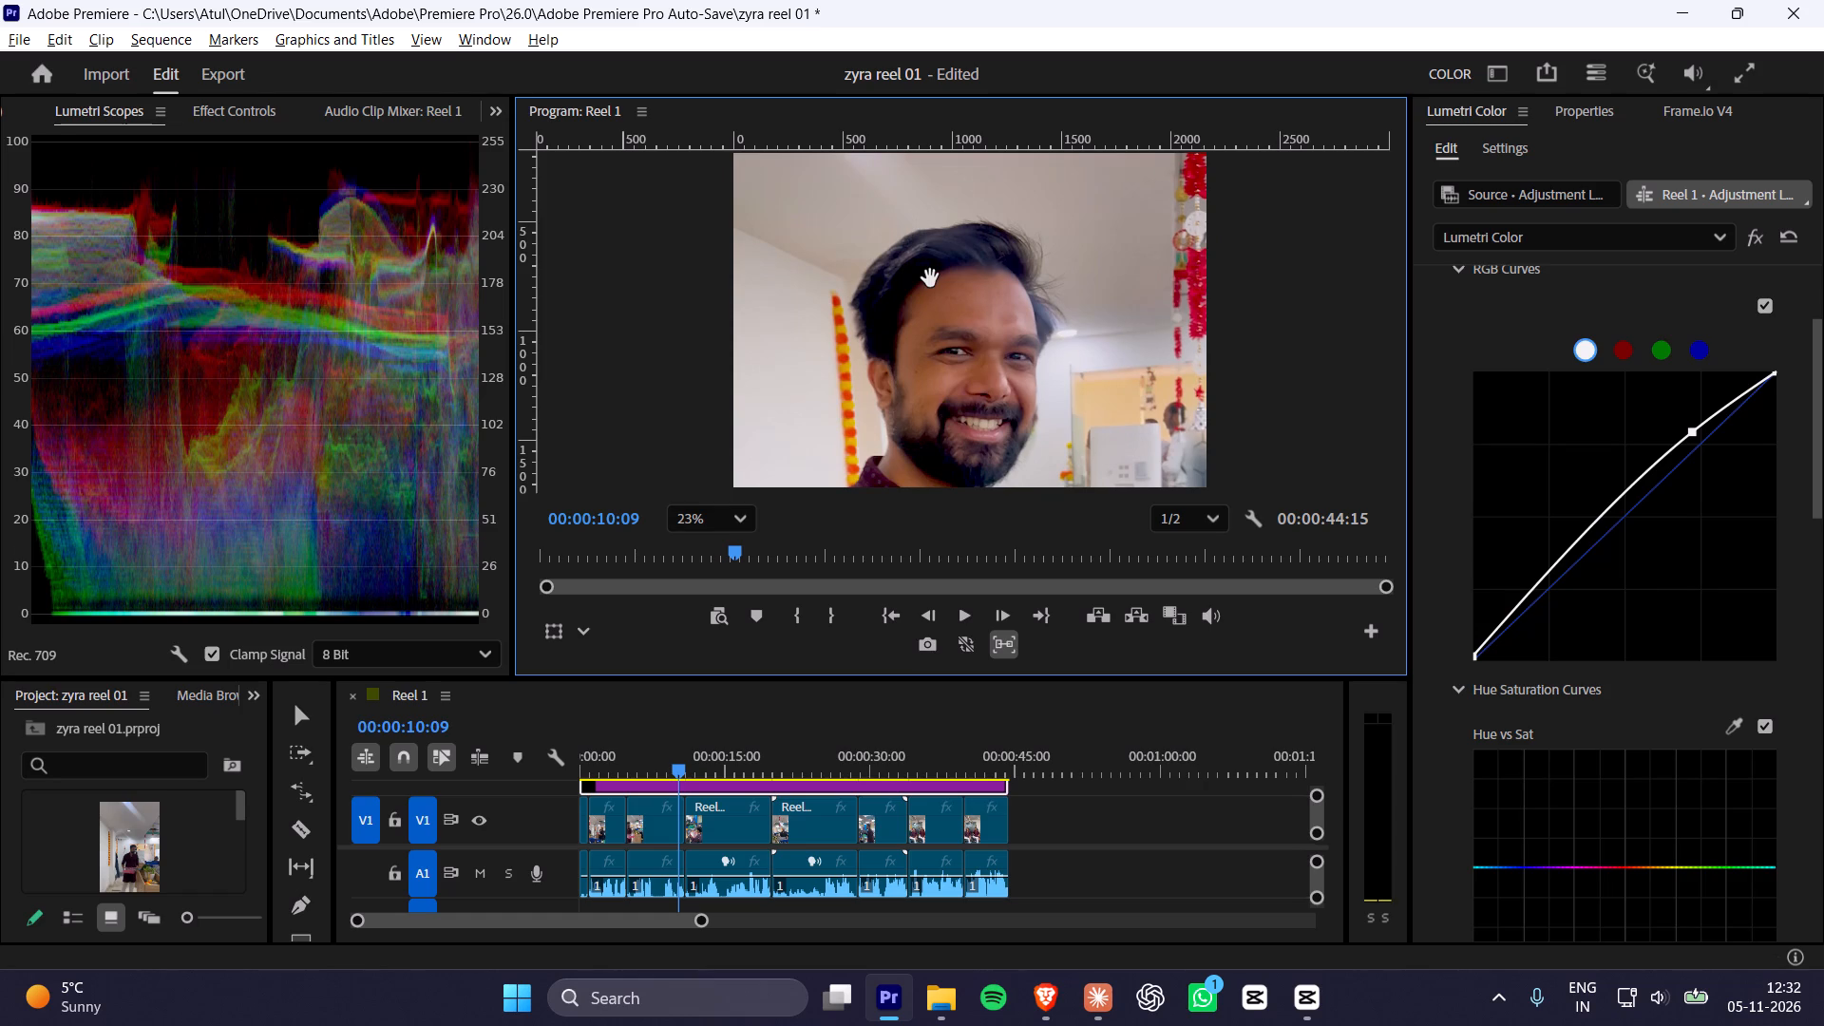
{"action": "left_click_drag", "start_coordinate": [920, 354], "coordinate": [908, 271]}
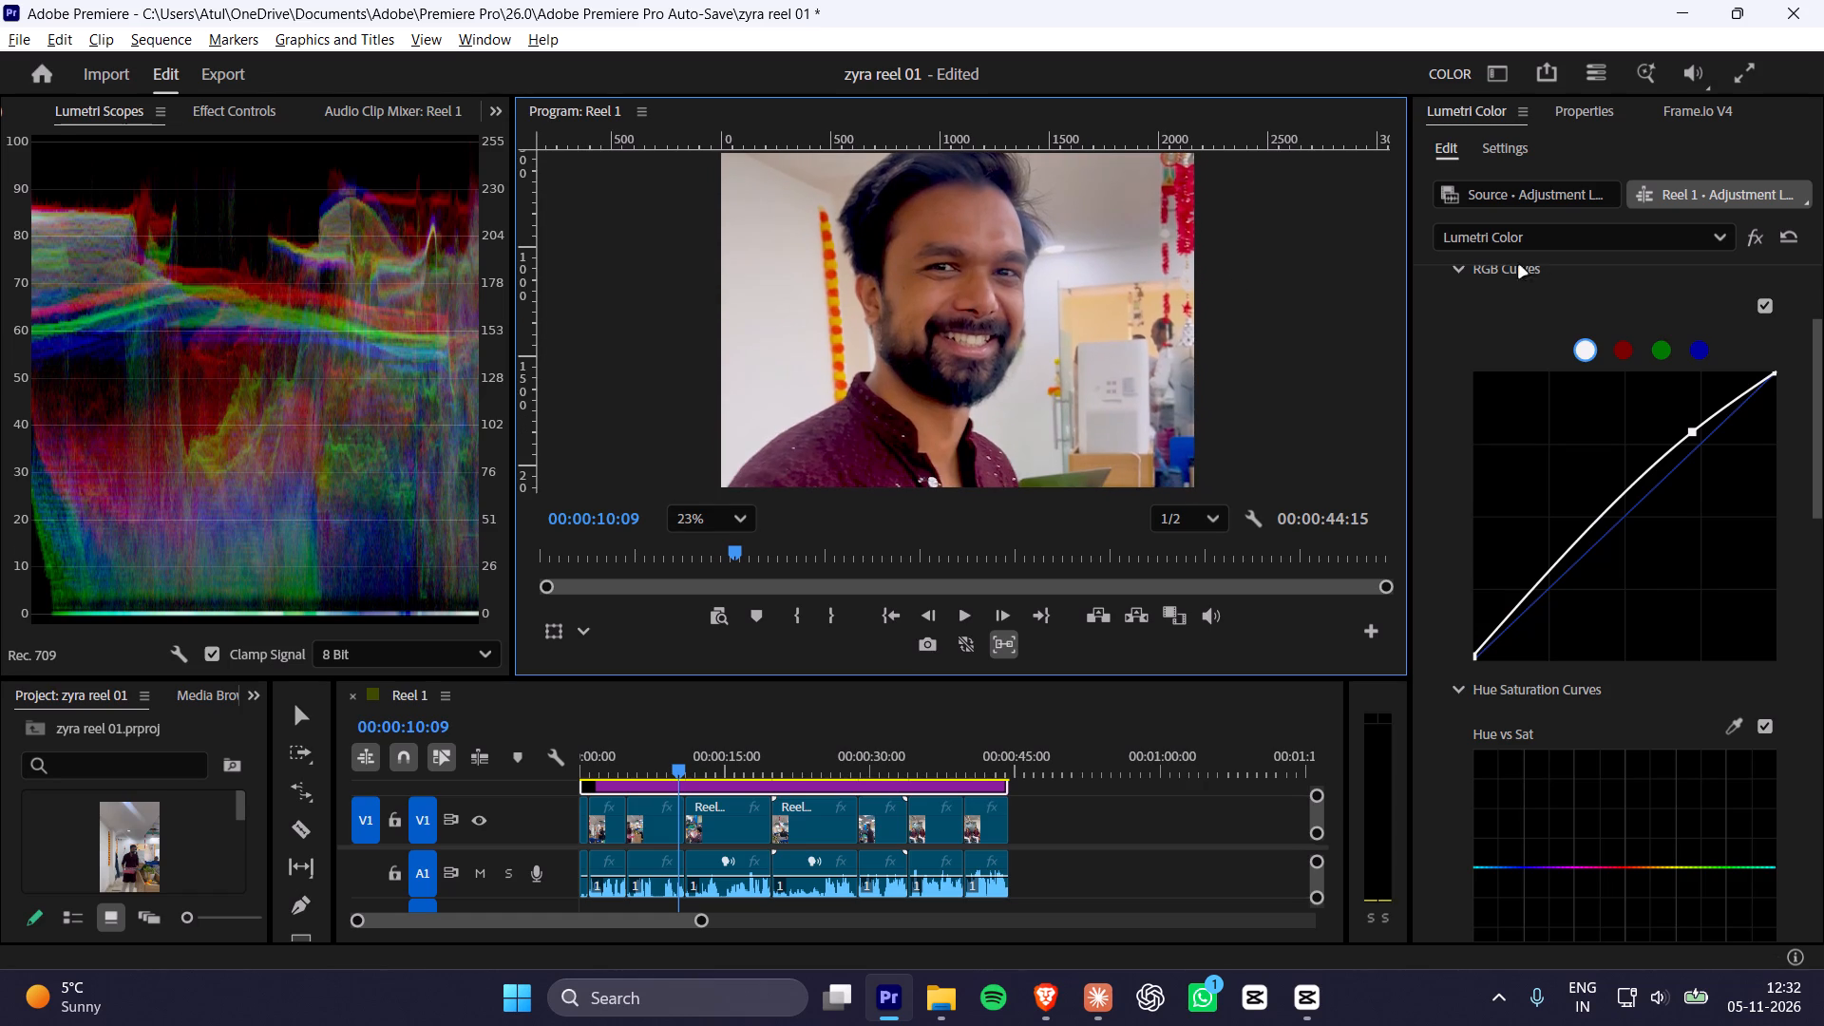
{"action": "key", "text": "v"}
Look through the adjustment layer's Hue Saturation Curves down to Sat vs Sat, and open the HSL Secondary section.
{"action": "scroll", "coordinate": [1499, 409], "scroll_direction": "down", "scroll_amount": 20}
{"action": "scroll", "coordinate": [1499, 409], "scroll_direction": "down", "scroll_amount": 12}
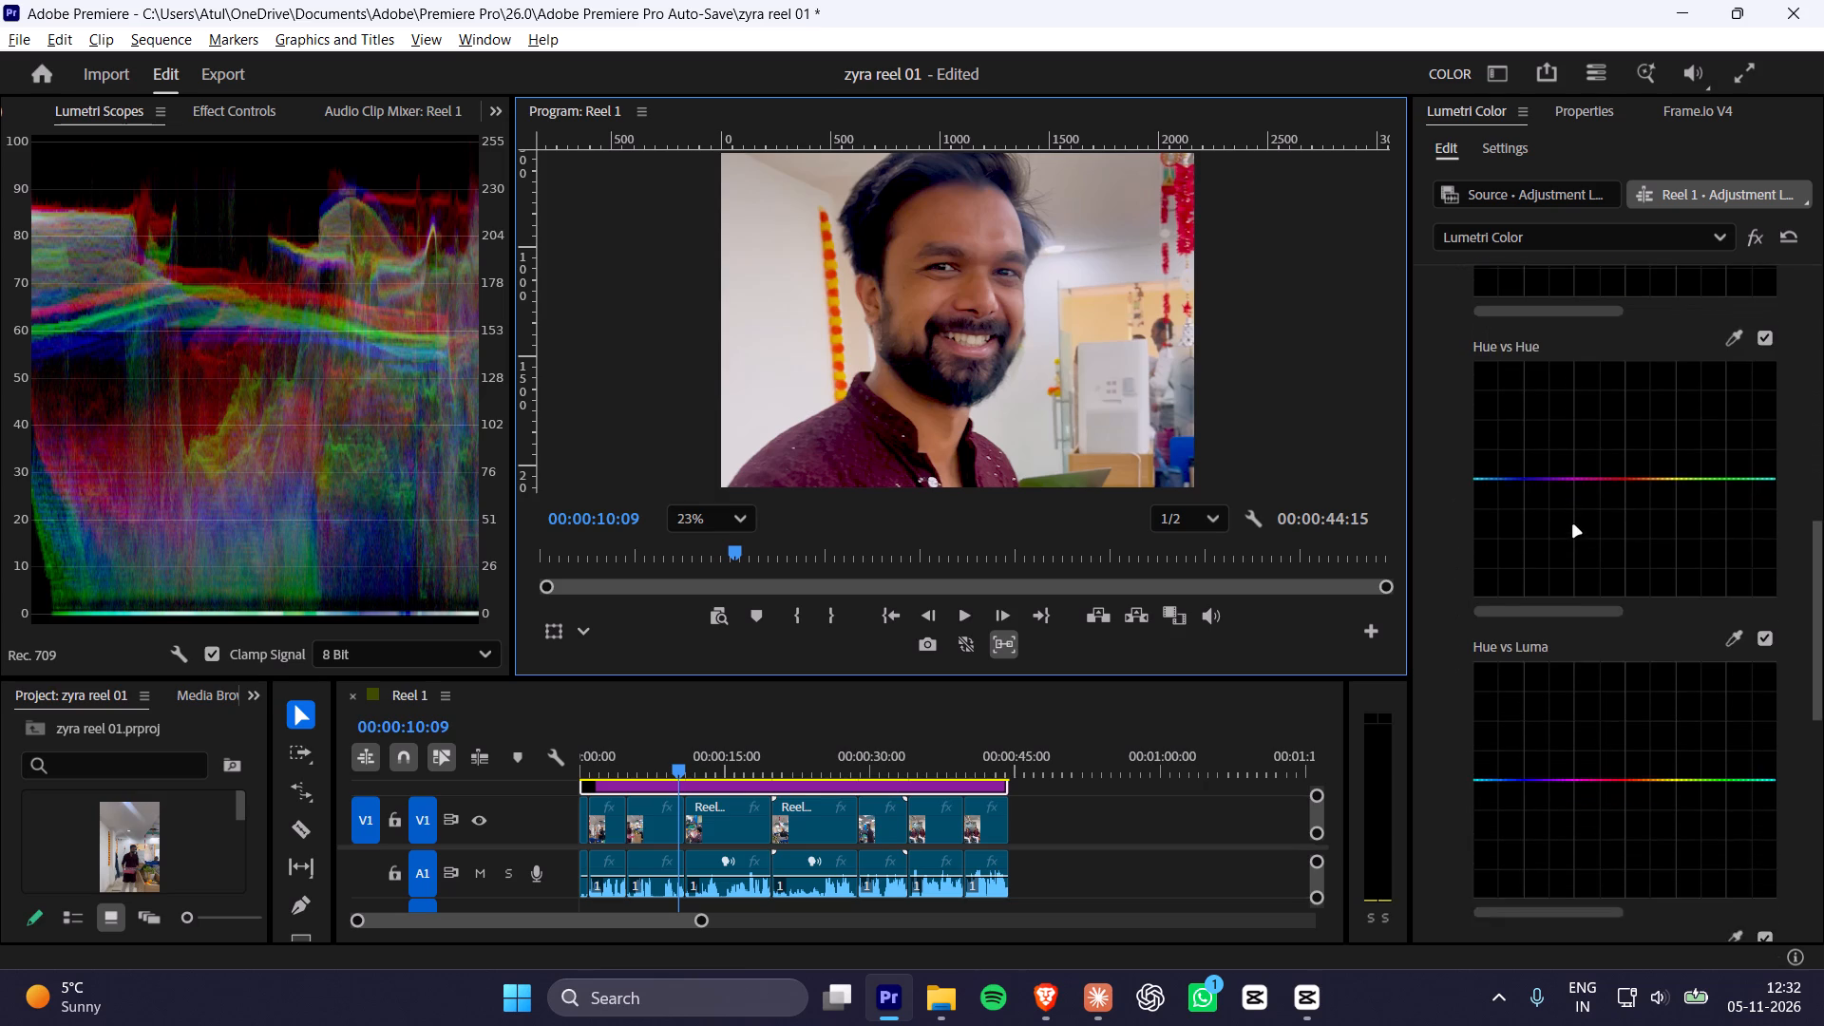
{"action": "scroll", "coordinate": [1573, 525], "scroll_direction": "down", "scroll_amount": 6}
{"action": "scroll", "coordinate": [1573, 525], "scroll_direction": "up", "scroll_amount": 2}
{"action": "scroll", "coordinate": [1573, 525], "scroll_direction": "down", "scroll_amount": 3}
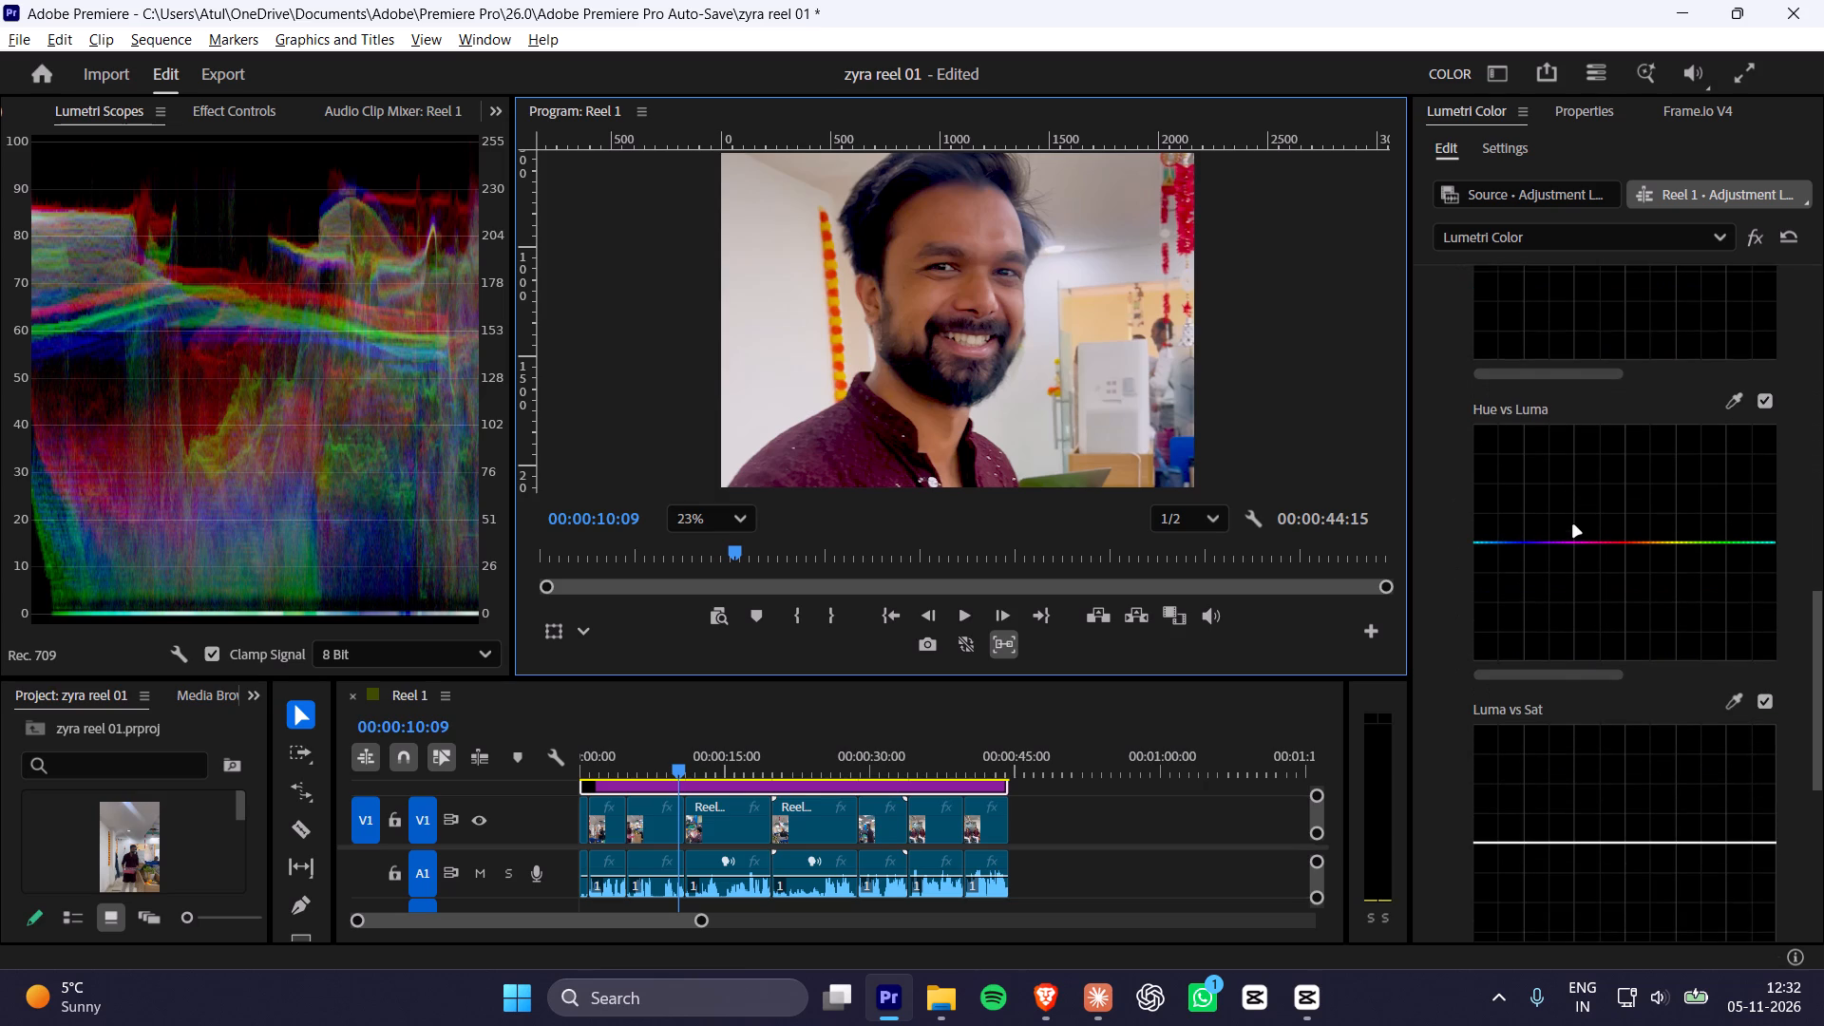
{"action": "scroll", "coordinate": [1573, 525], "scroll_direction": "down", "scroll_amount": 3}
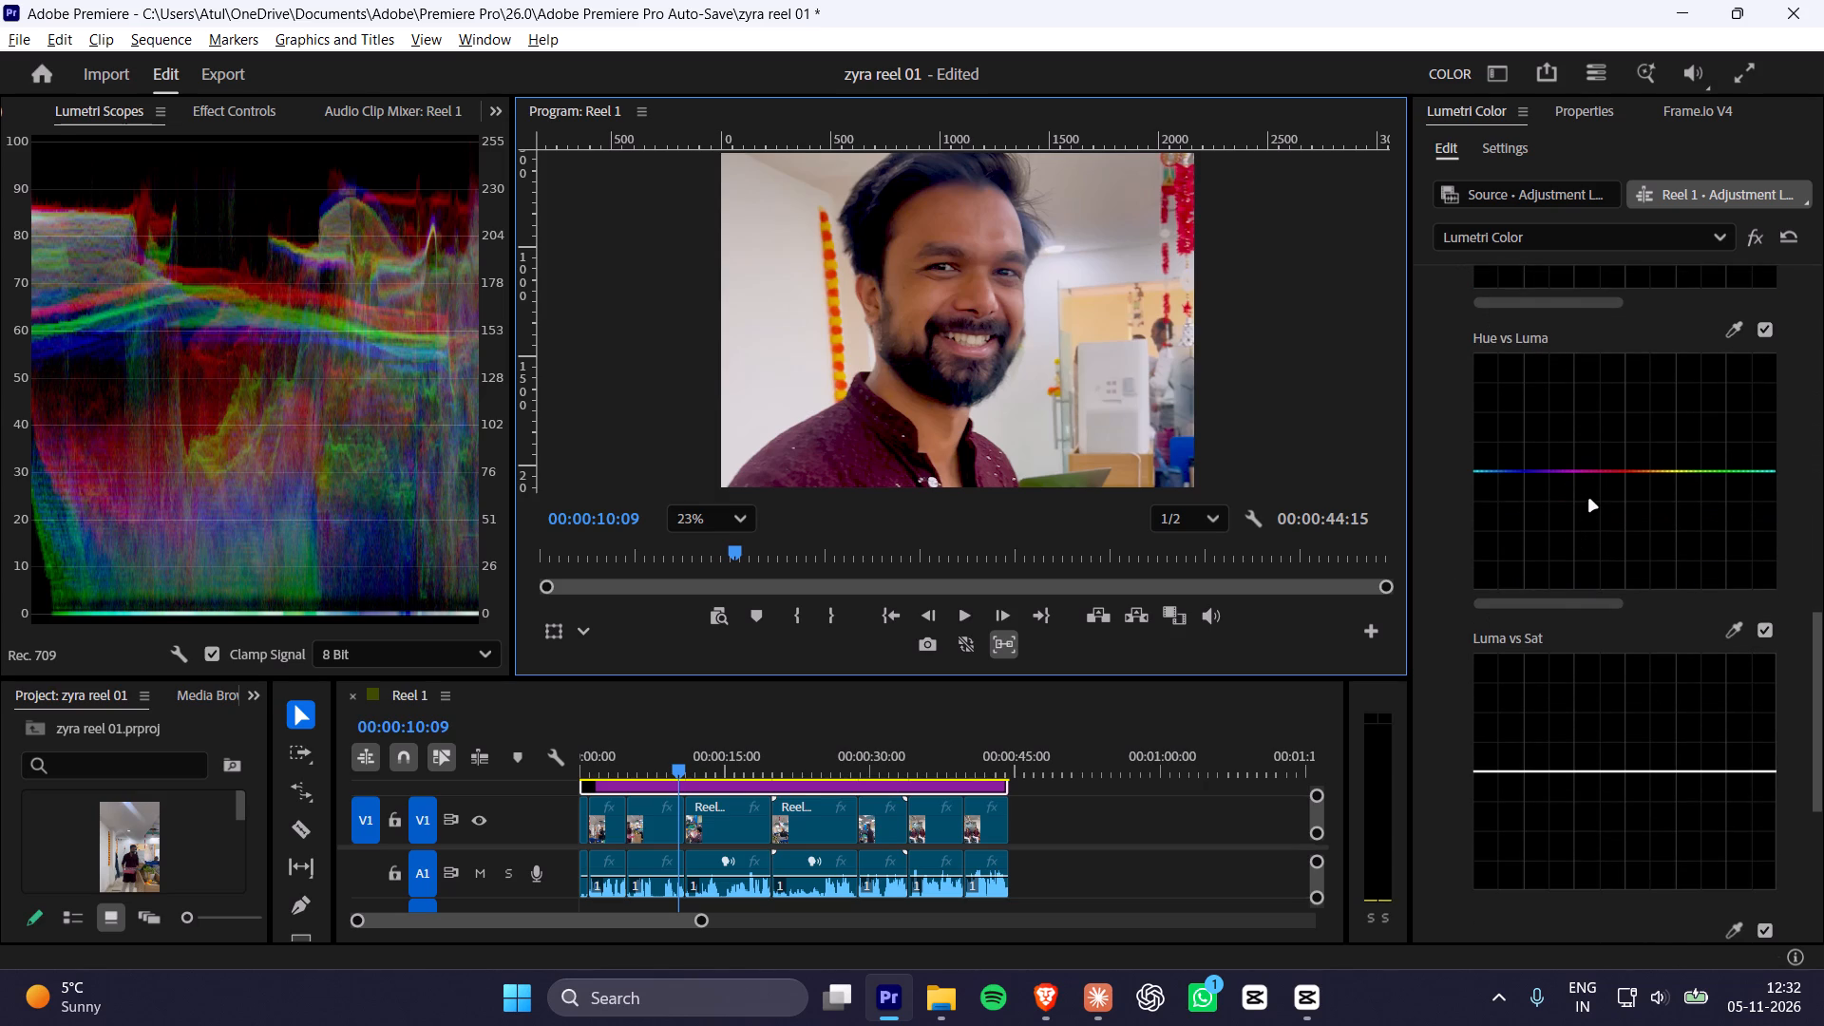
{"action": "scroll", "coordinate": [1749, 499], "scroll_direction": "down", "scroll_amount": 4}
{"action": "scroll", "coordinate": [1670, 496], "scroll_direction": "down", "scroll_amount": 14}
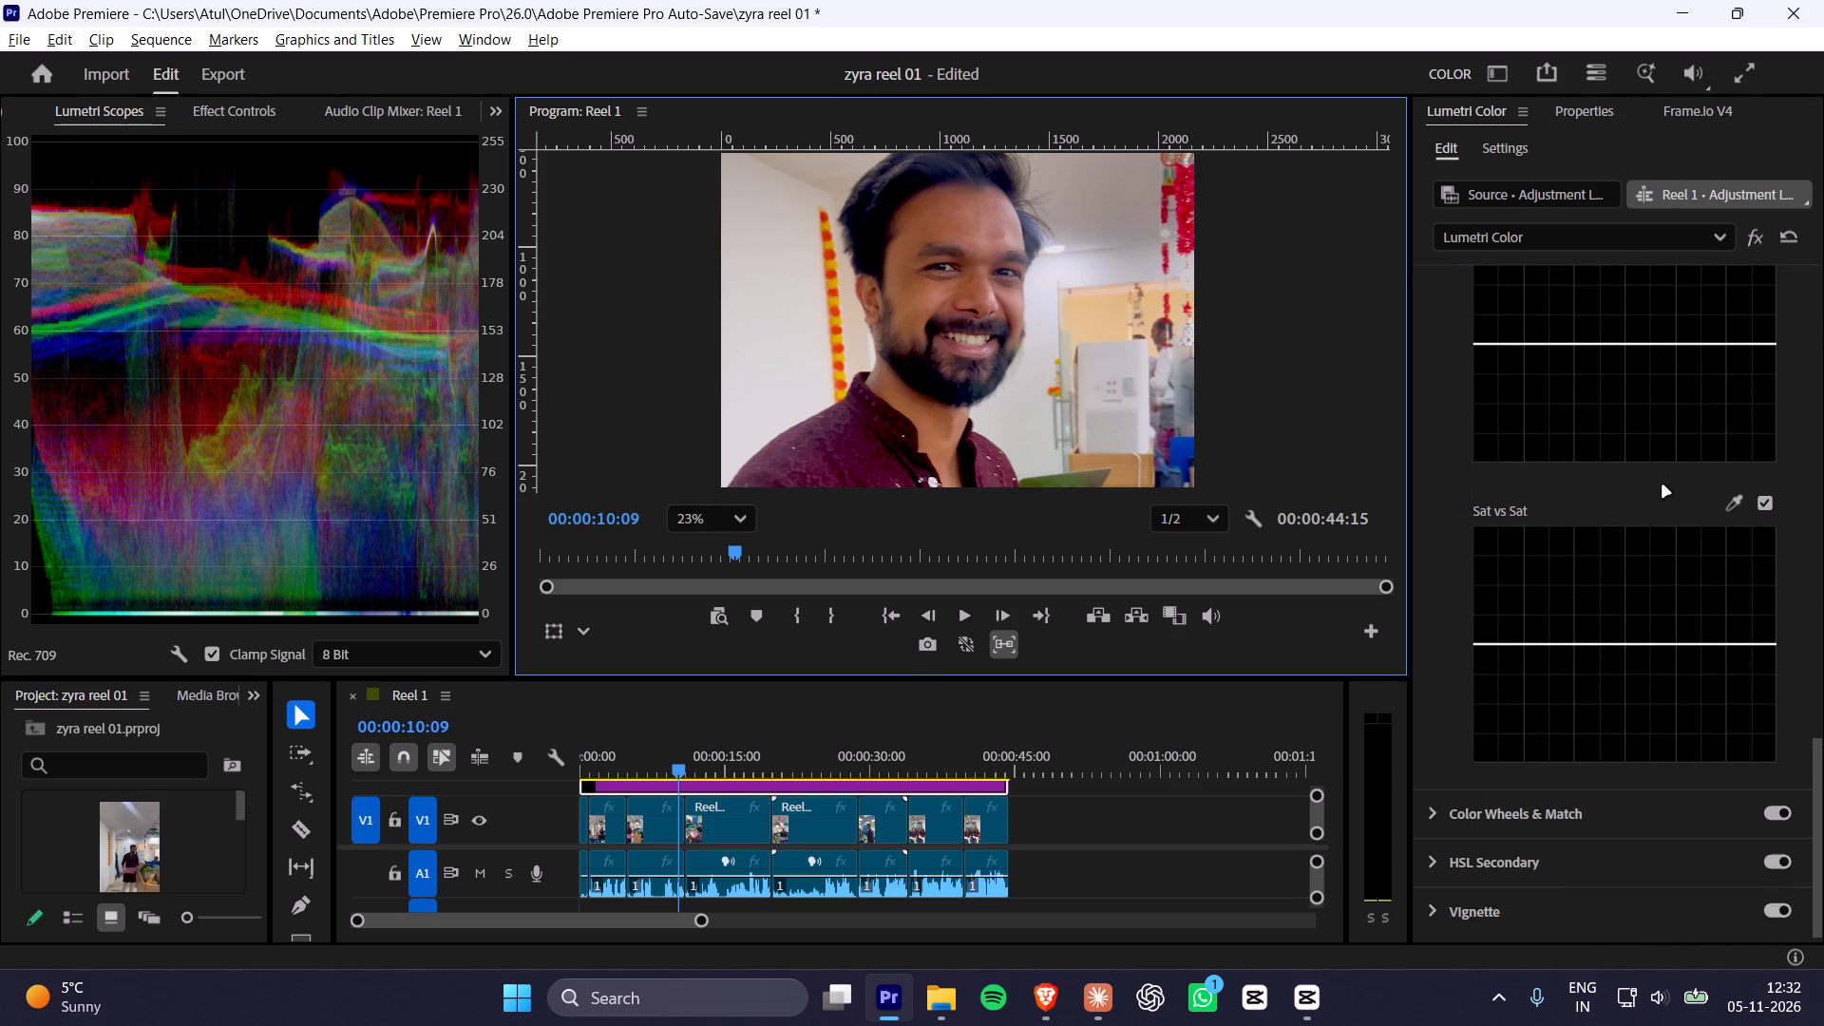
{"action": "scroll", "coordinate": [1662, 485], "scroll_direction": "down", "scroll_amount": 7}
{"action": "scroll", "coordinate": [1573, 561], "scroll_direction": "up", "scroll_amount": 2}
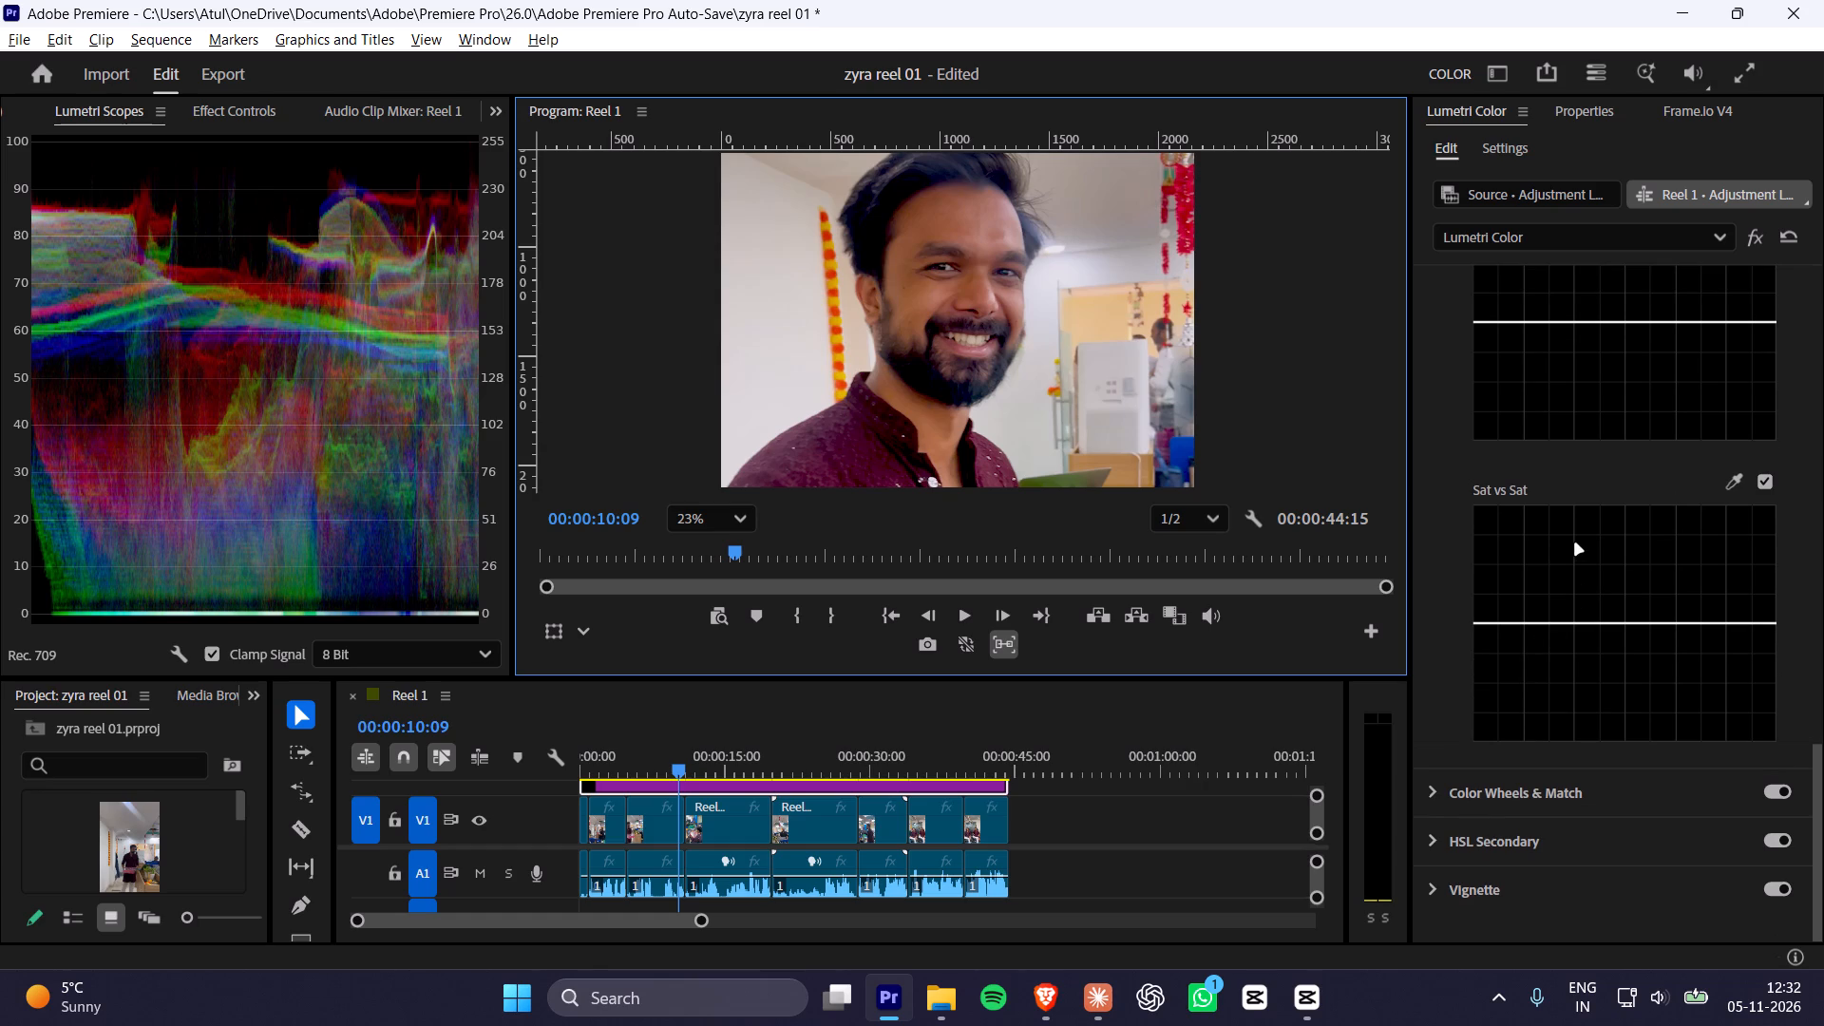
{"action": "scroll", "coordinate": [1573, 541], "scroll_direction": "down", "scroll_amount": 7}
{"action": "left_click", "coordinate": [1438, 816]}
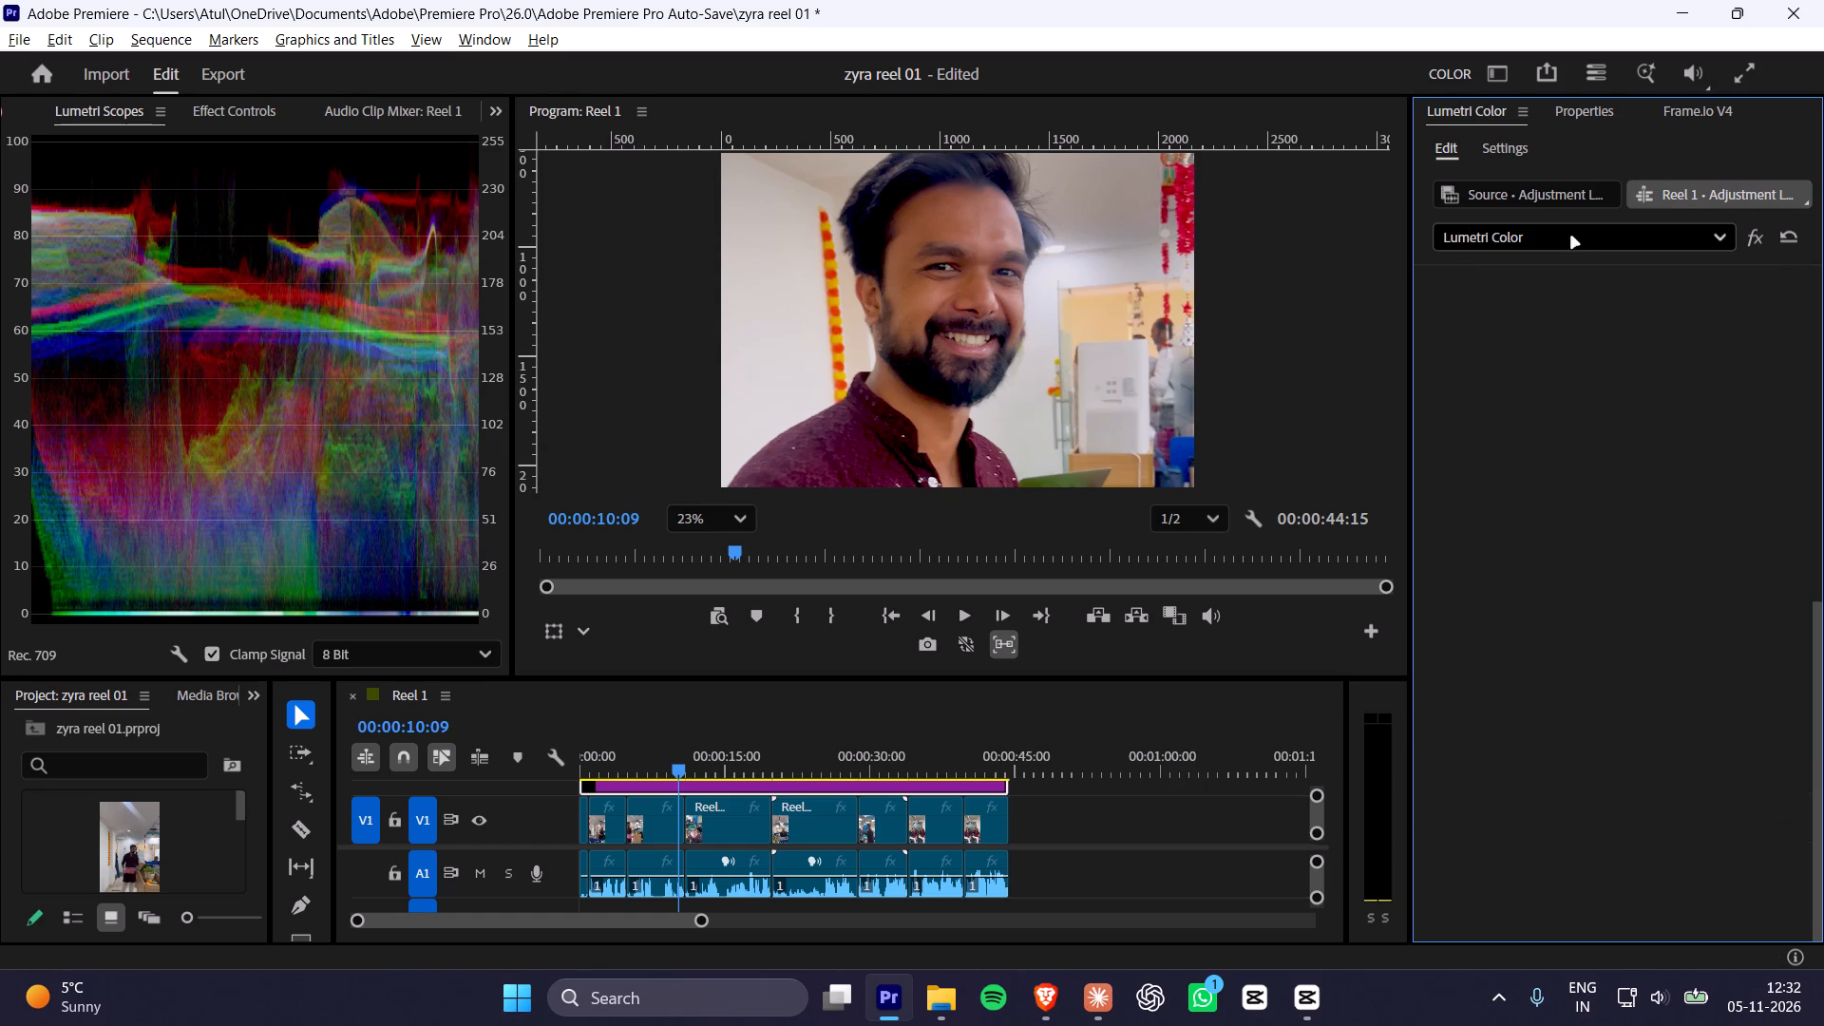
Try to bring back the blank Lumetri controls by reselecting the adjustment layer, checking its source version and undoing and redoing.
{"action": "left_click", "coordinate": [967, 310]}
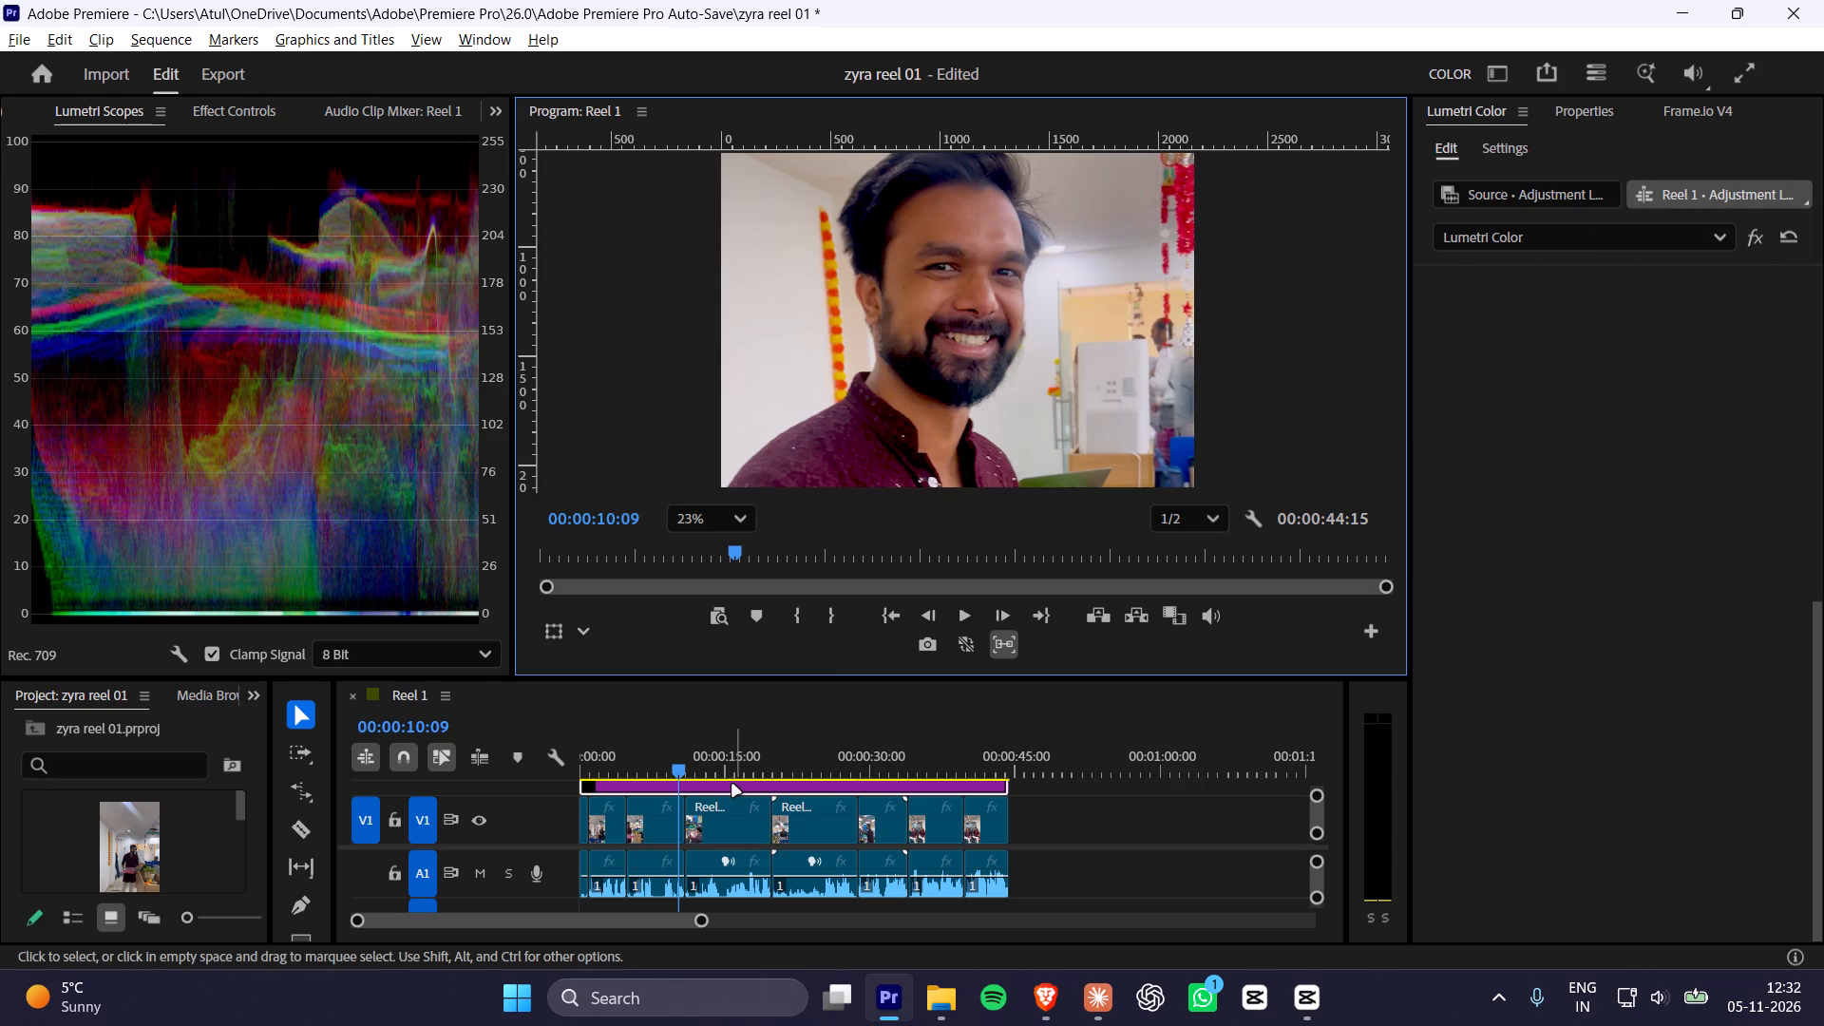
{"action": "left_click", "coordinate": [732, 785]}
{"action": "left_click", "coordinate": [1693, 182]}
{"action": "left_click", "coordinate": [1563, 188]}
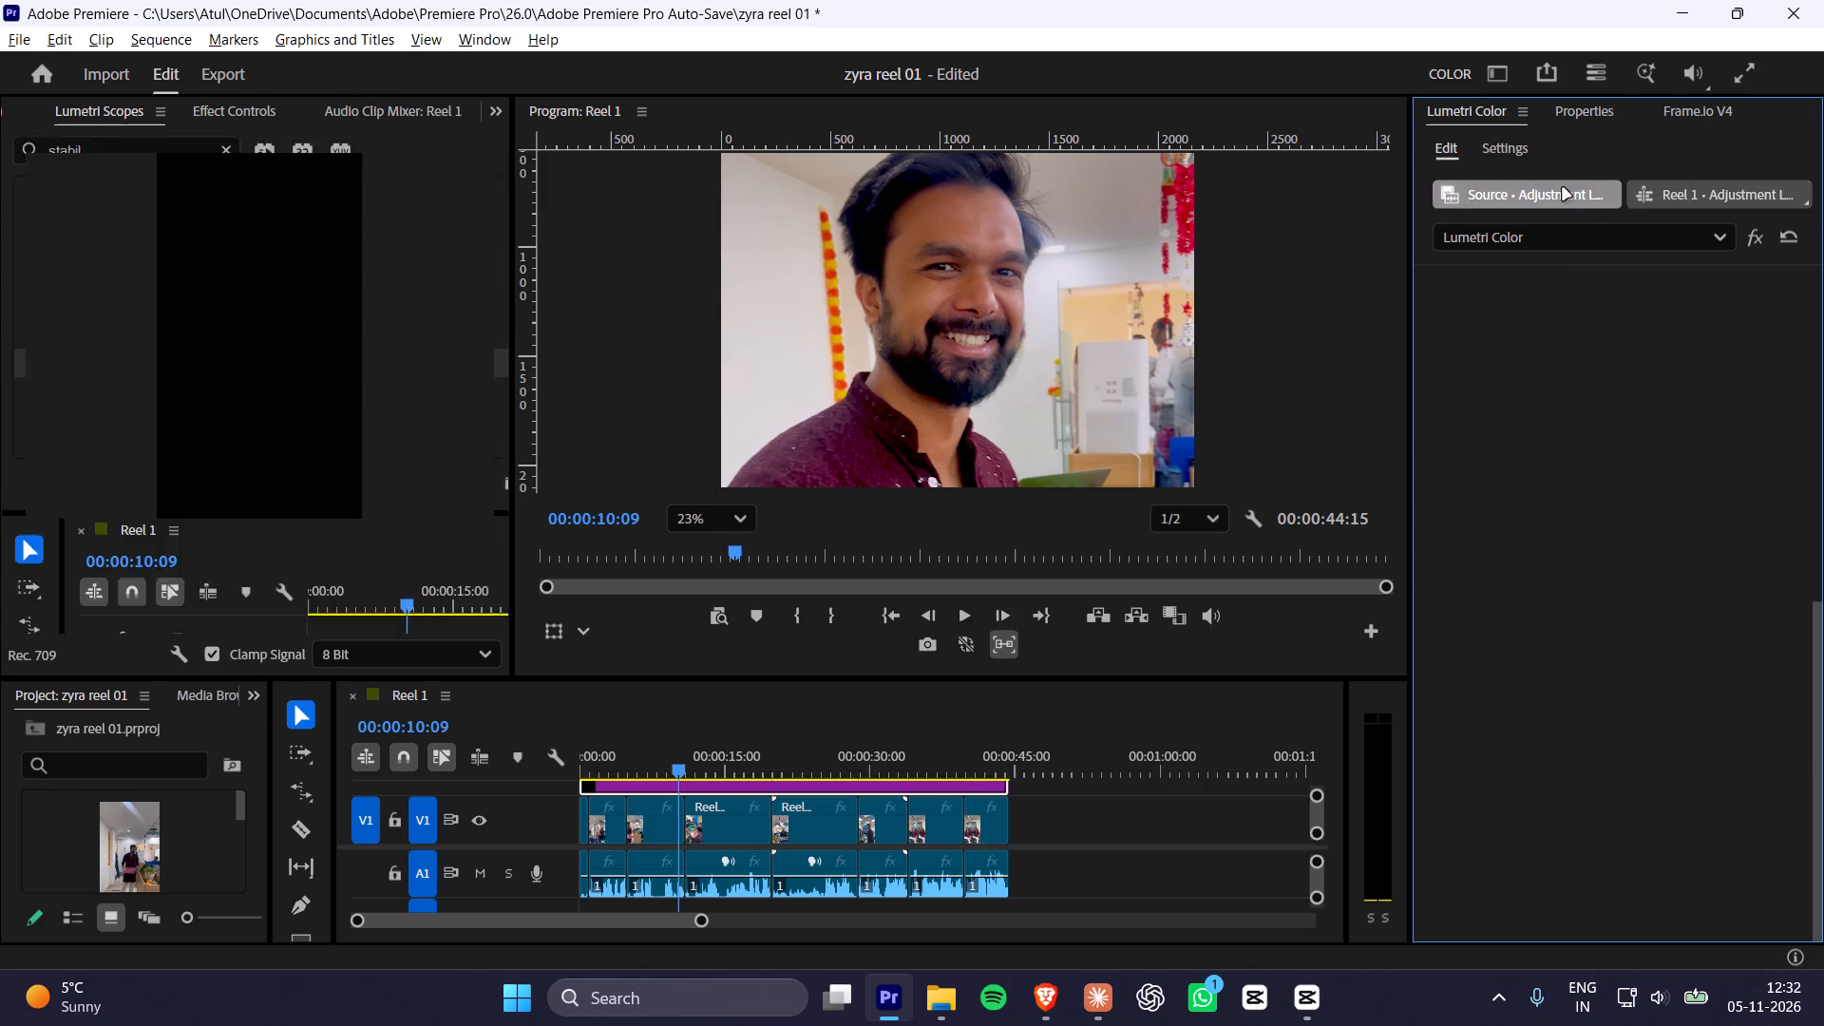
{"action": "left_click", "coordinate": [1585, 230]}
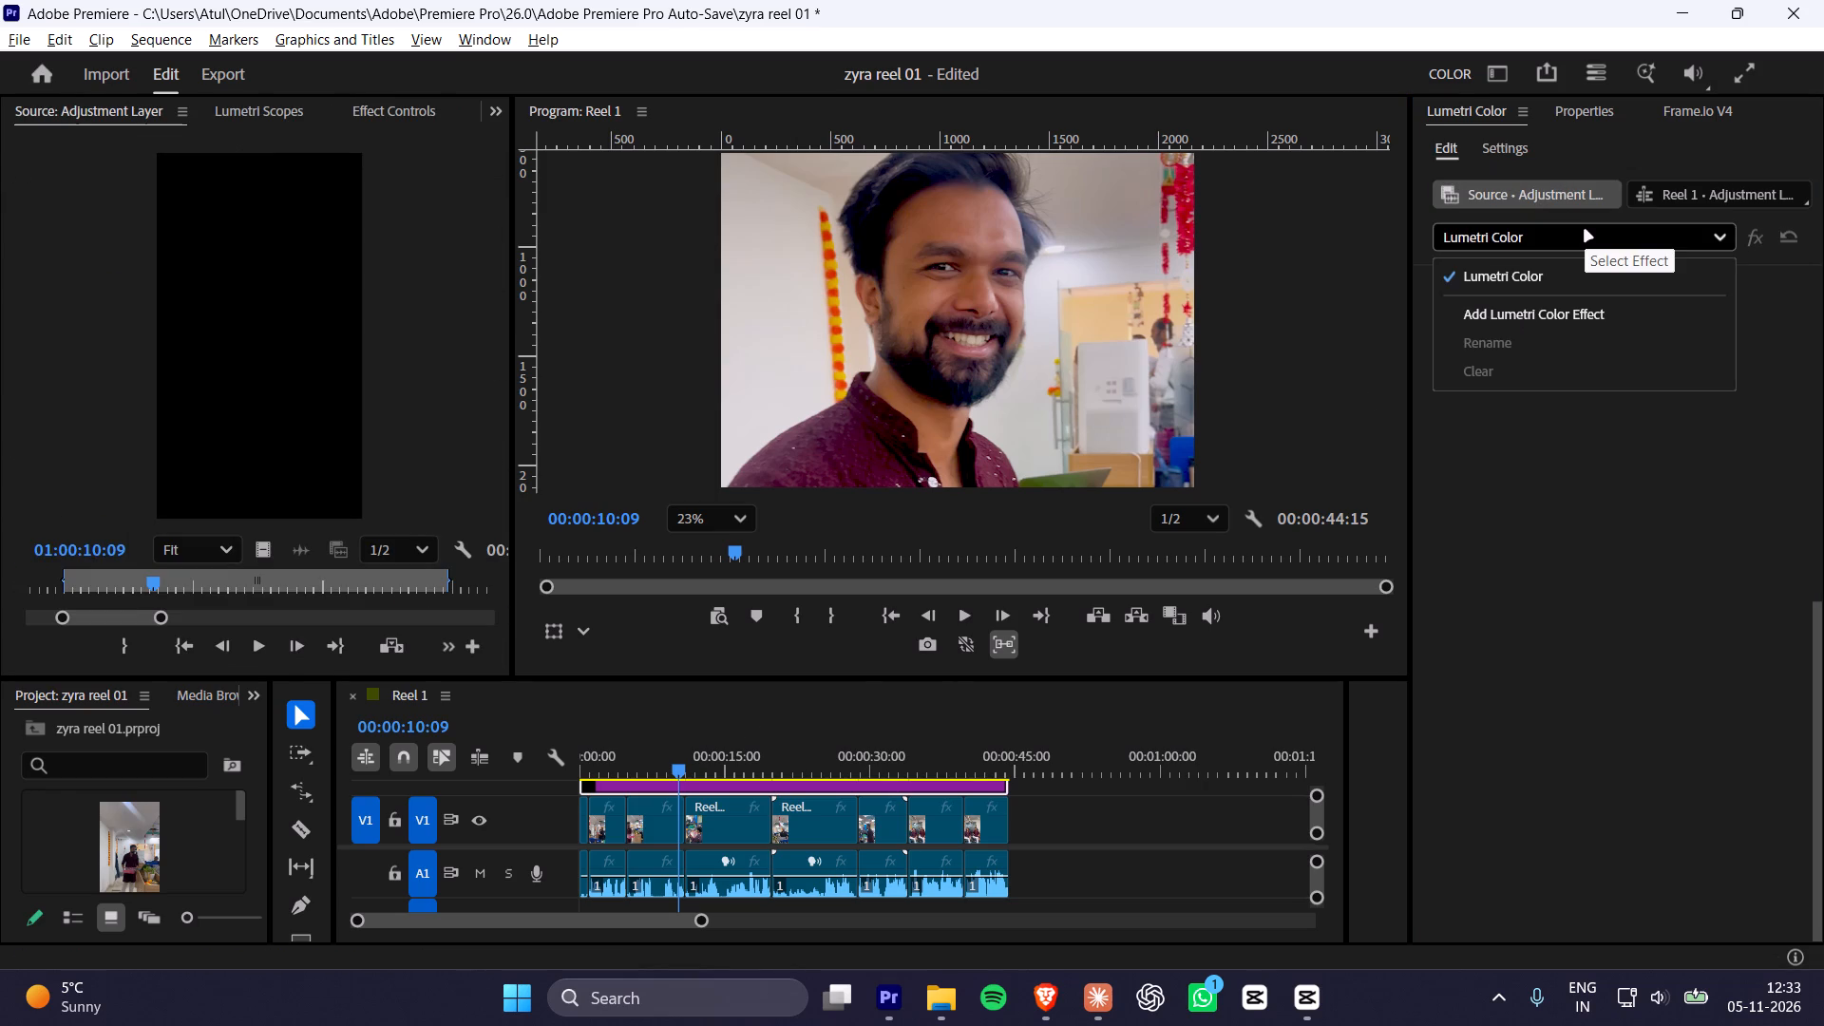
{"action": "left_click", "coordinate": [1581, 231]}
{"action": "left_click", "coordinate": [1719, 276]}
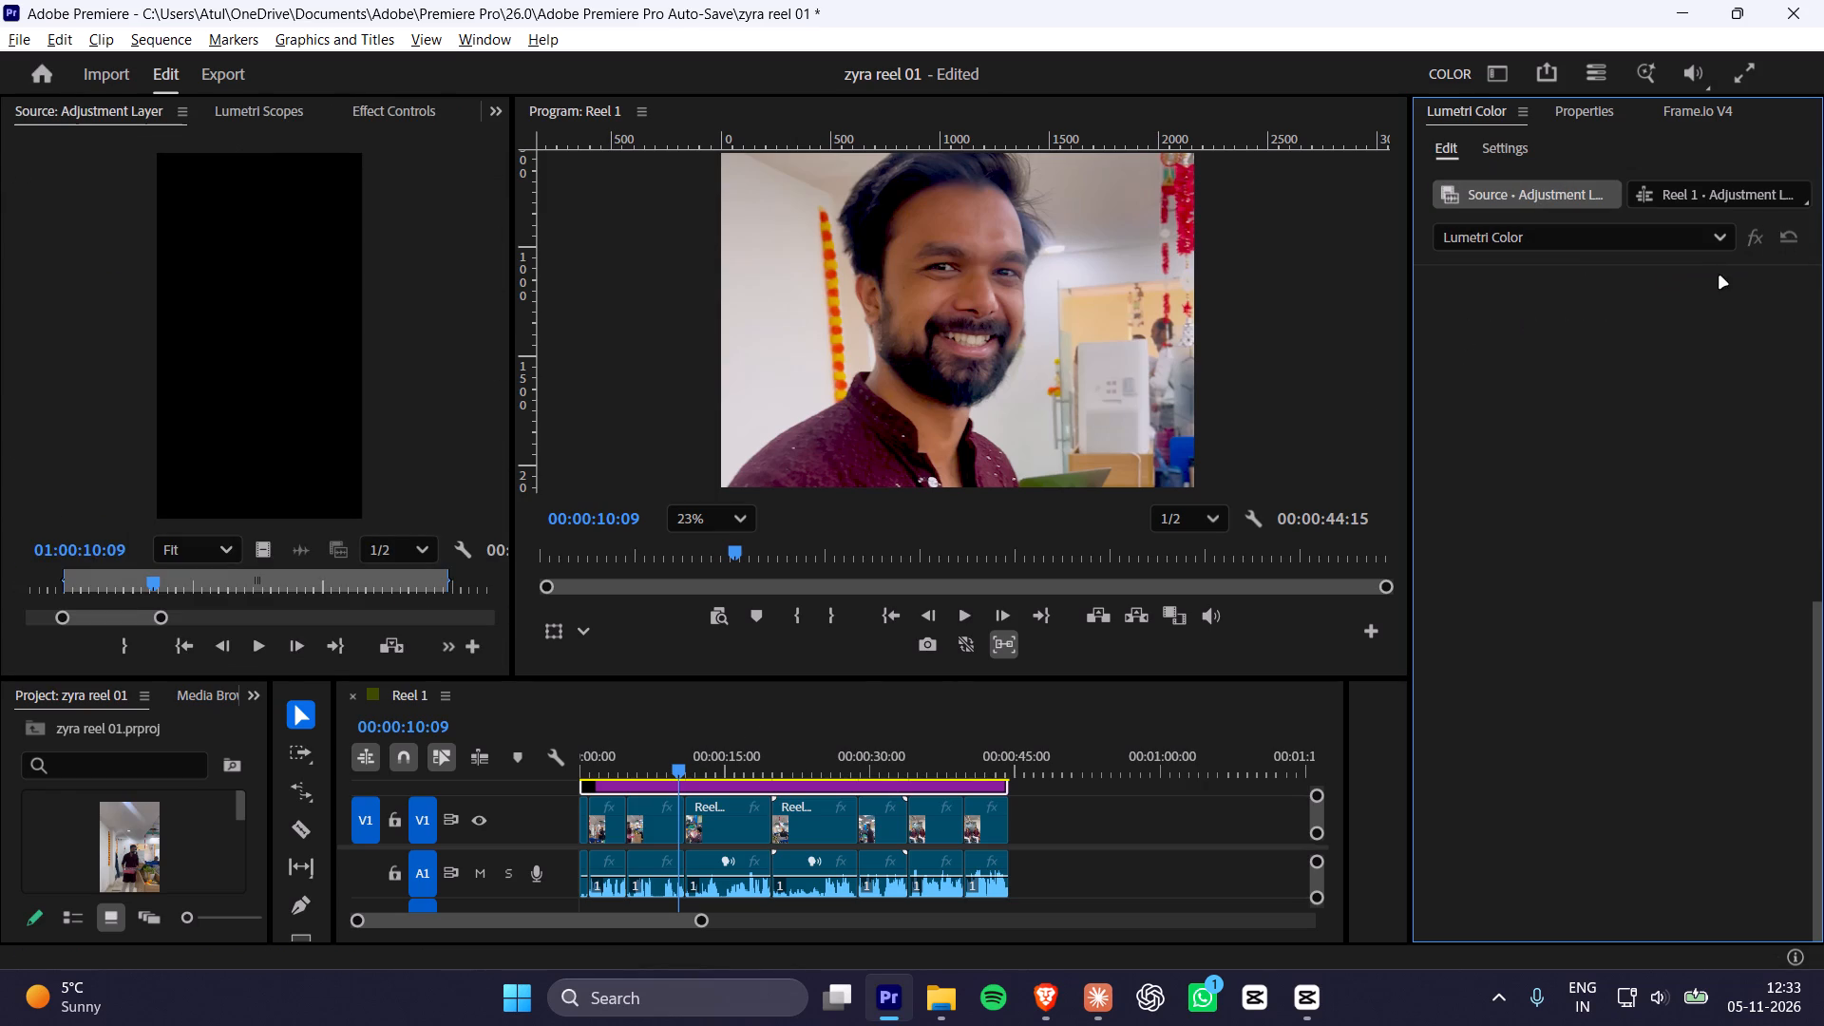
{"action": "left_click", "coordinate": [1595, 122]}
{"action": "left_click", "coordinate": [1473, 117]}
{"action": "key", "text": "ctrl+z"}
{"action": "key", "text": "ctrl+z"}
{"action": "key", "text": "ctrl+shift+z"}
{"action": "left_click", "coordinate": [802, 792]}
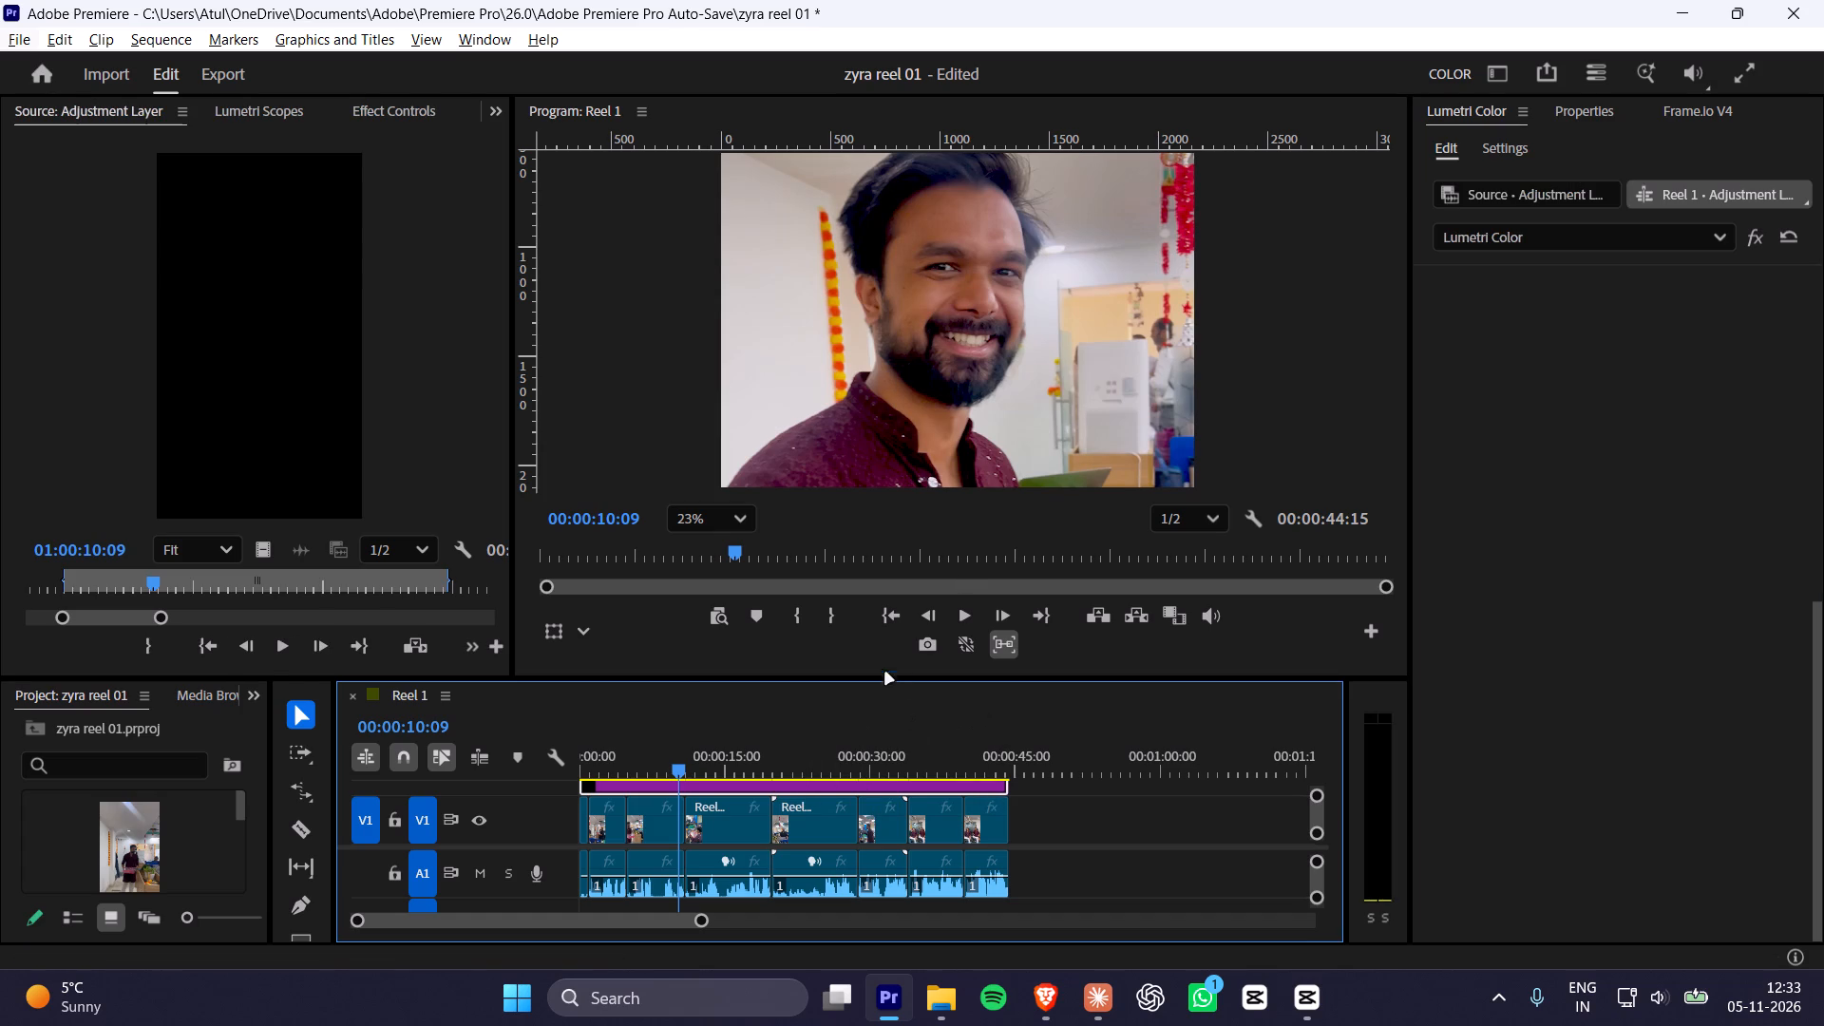
Return to the Vertical workspace.
{"action": "left_click", "coordinate": [1490, 68]}
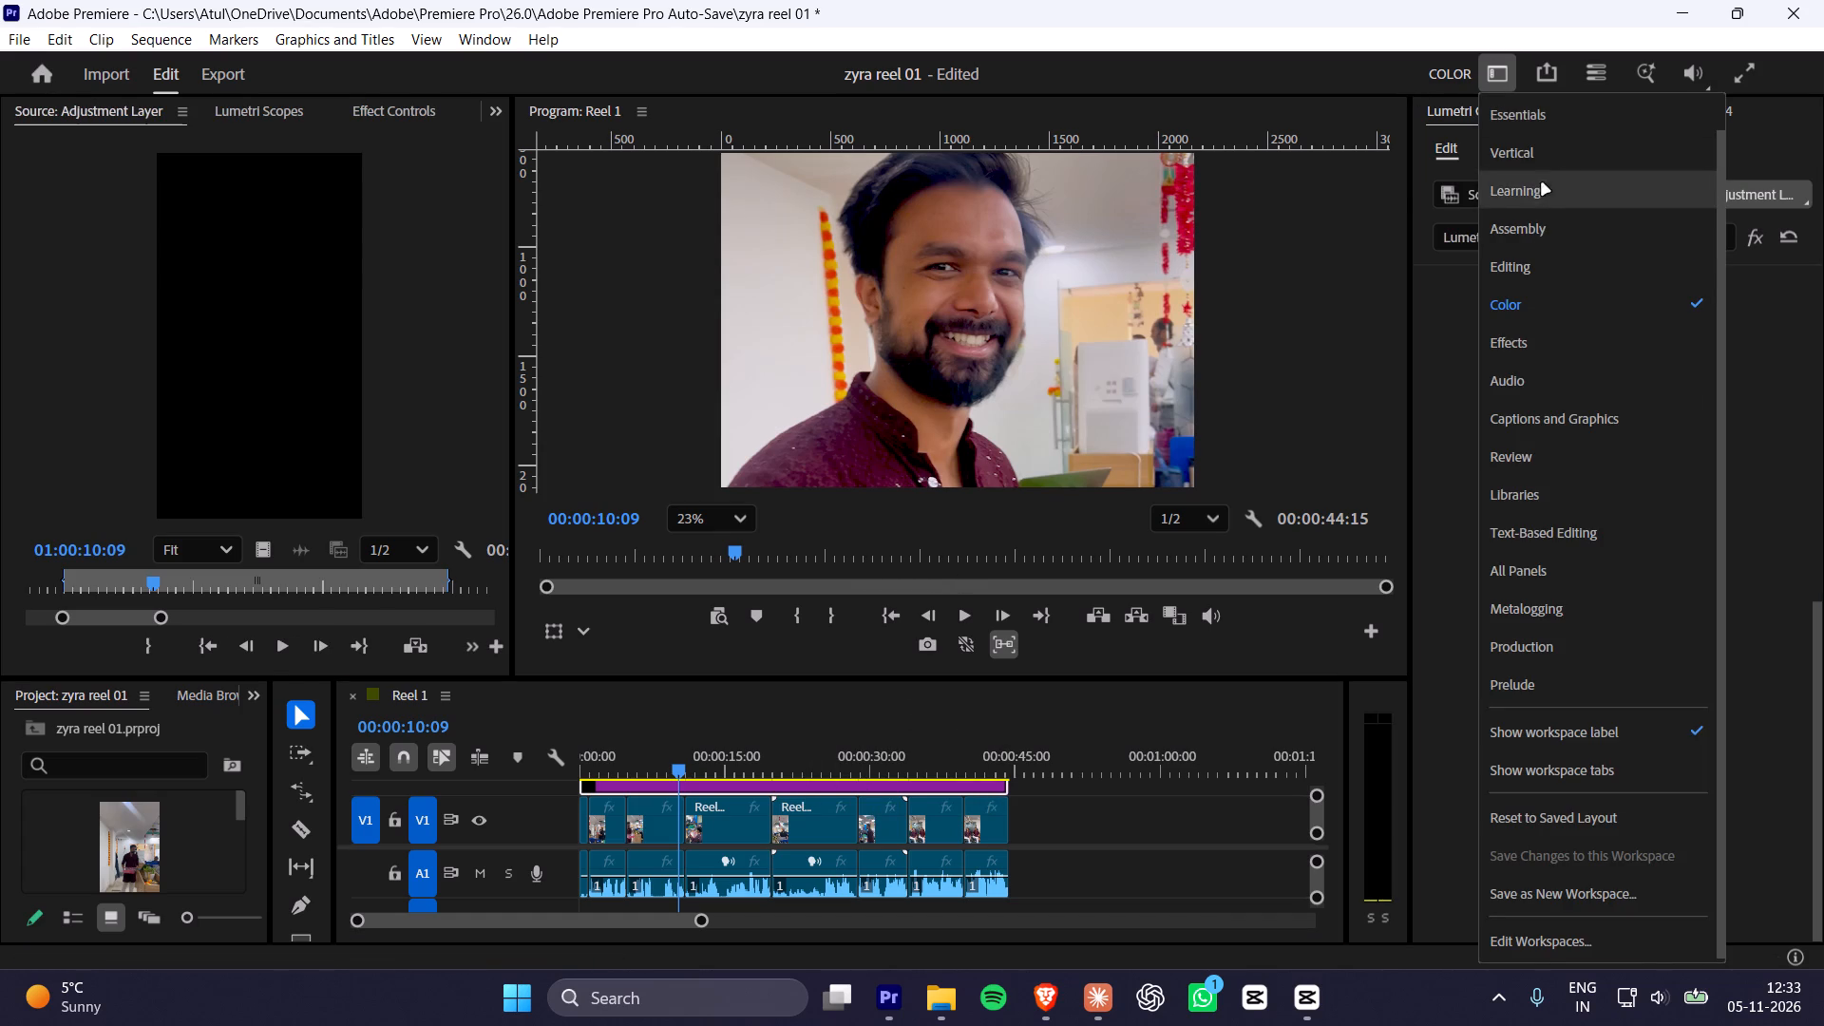
{"action": "left_click", "coordinate": [1542, 152]}
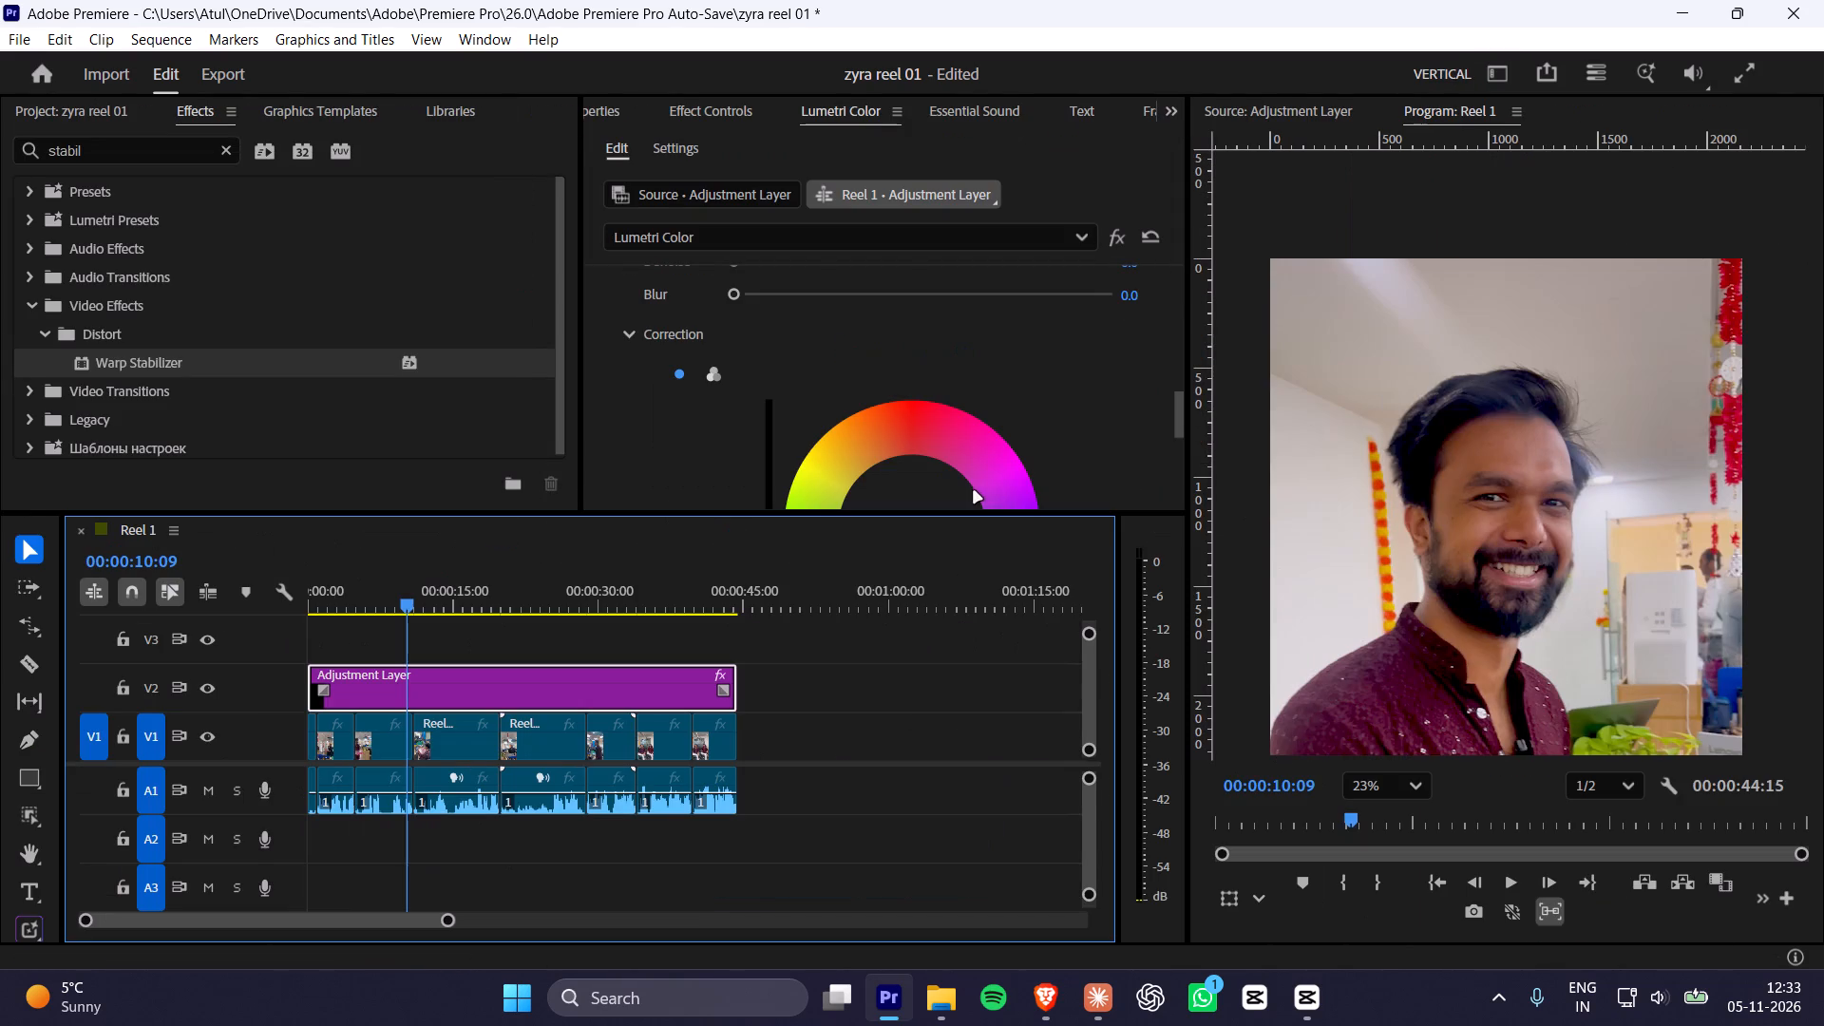
Key the man's skin tone in HSL Secondary by adding a color sample from his forehead.
{"action": "scroll", "coordinate": [807, 382], "scroll_direction": "down", "scroll_amount": 6}
{"action": "scroll", "coordinate": [635, 394], "scroll_direction": "up", "scroll_amount": 11}
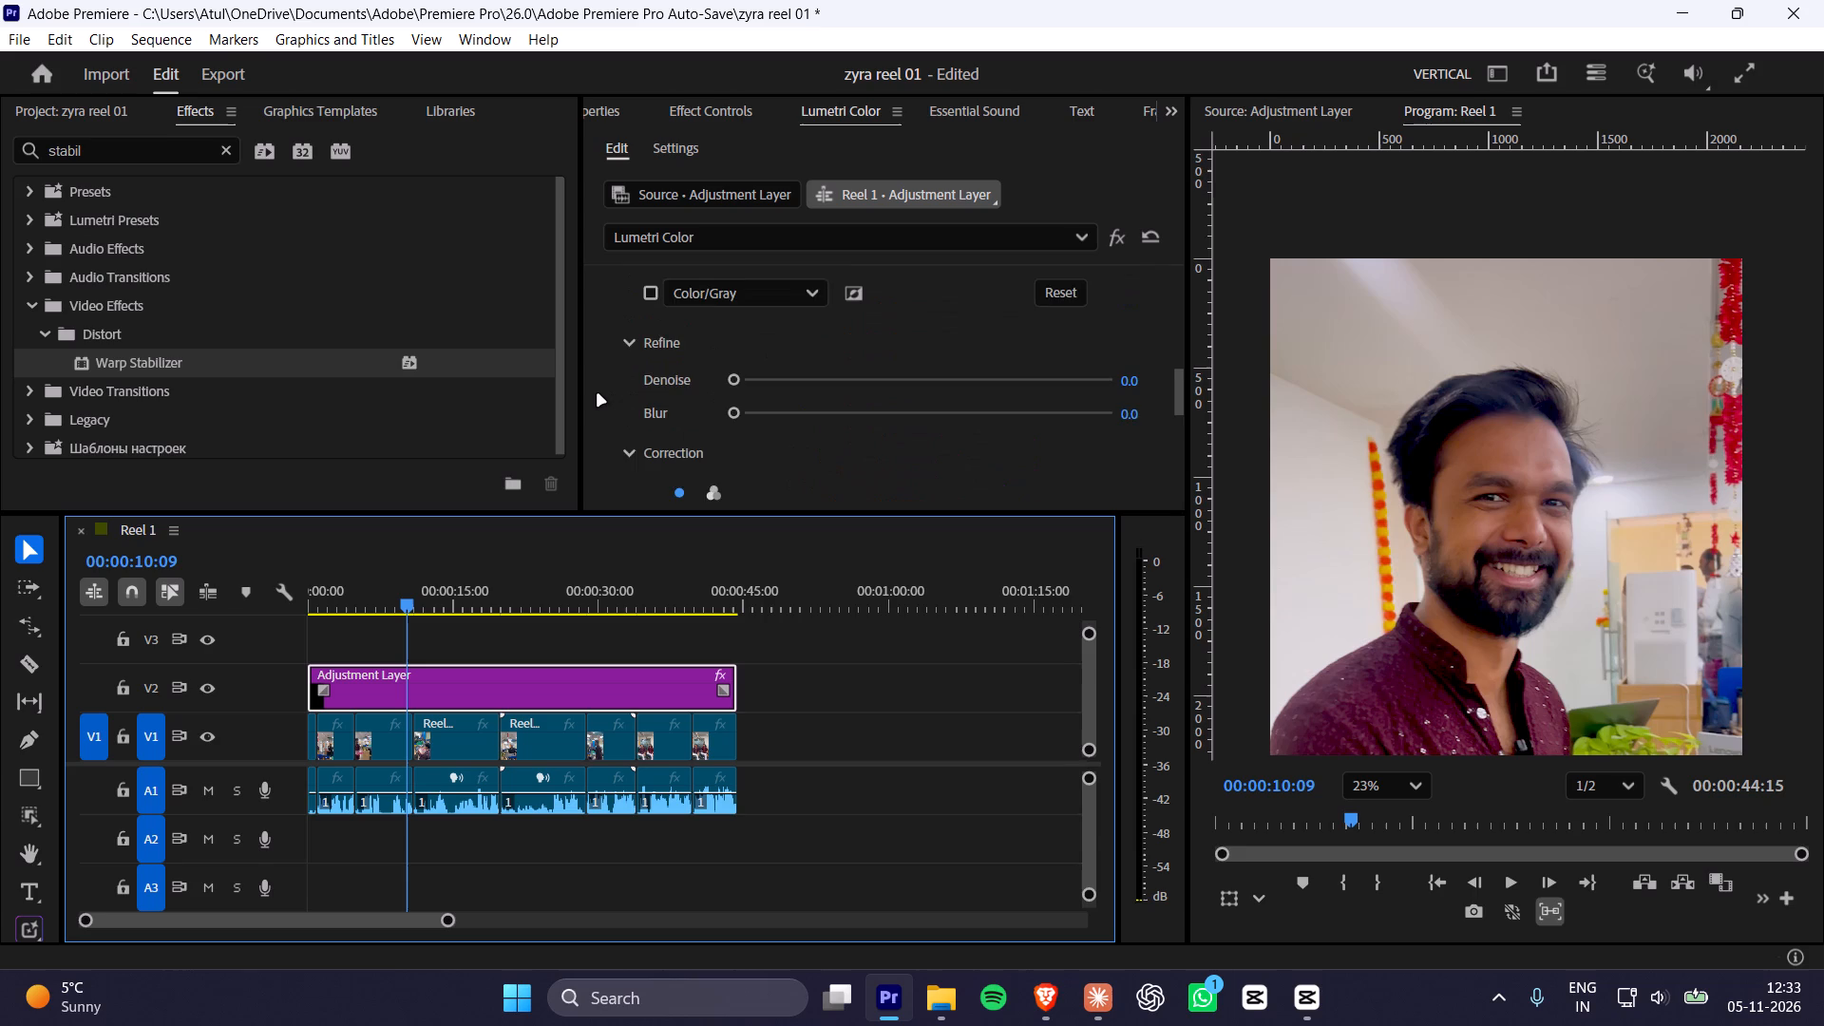
{"action": "scroll", "coordinate": [598, 394], "scroll_direction": "up", "scroll_amount": 11}
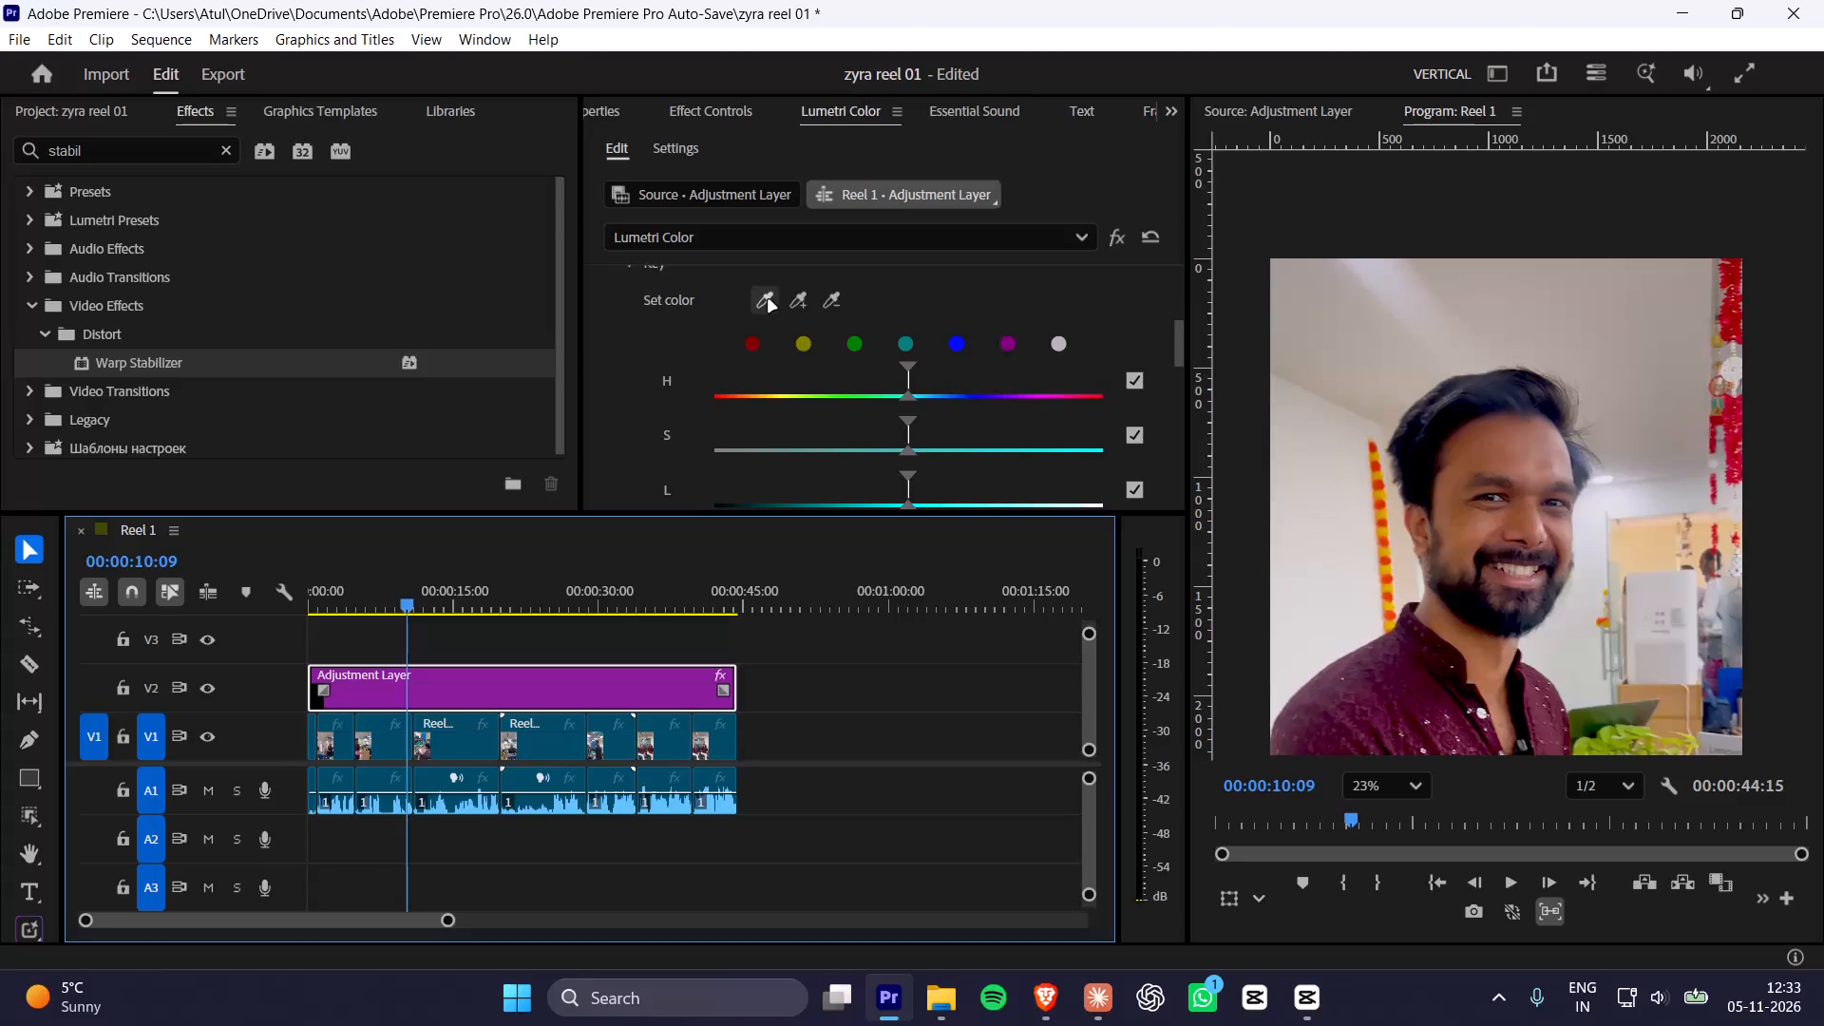
{"action": "left_click", "coordinate": [804, 299]}
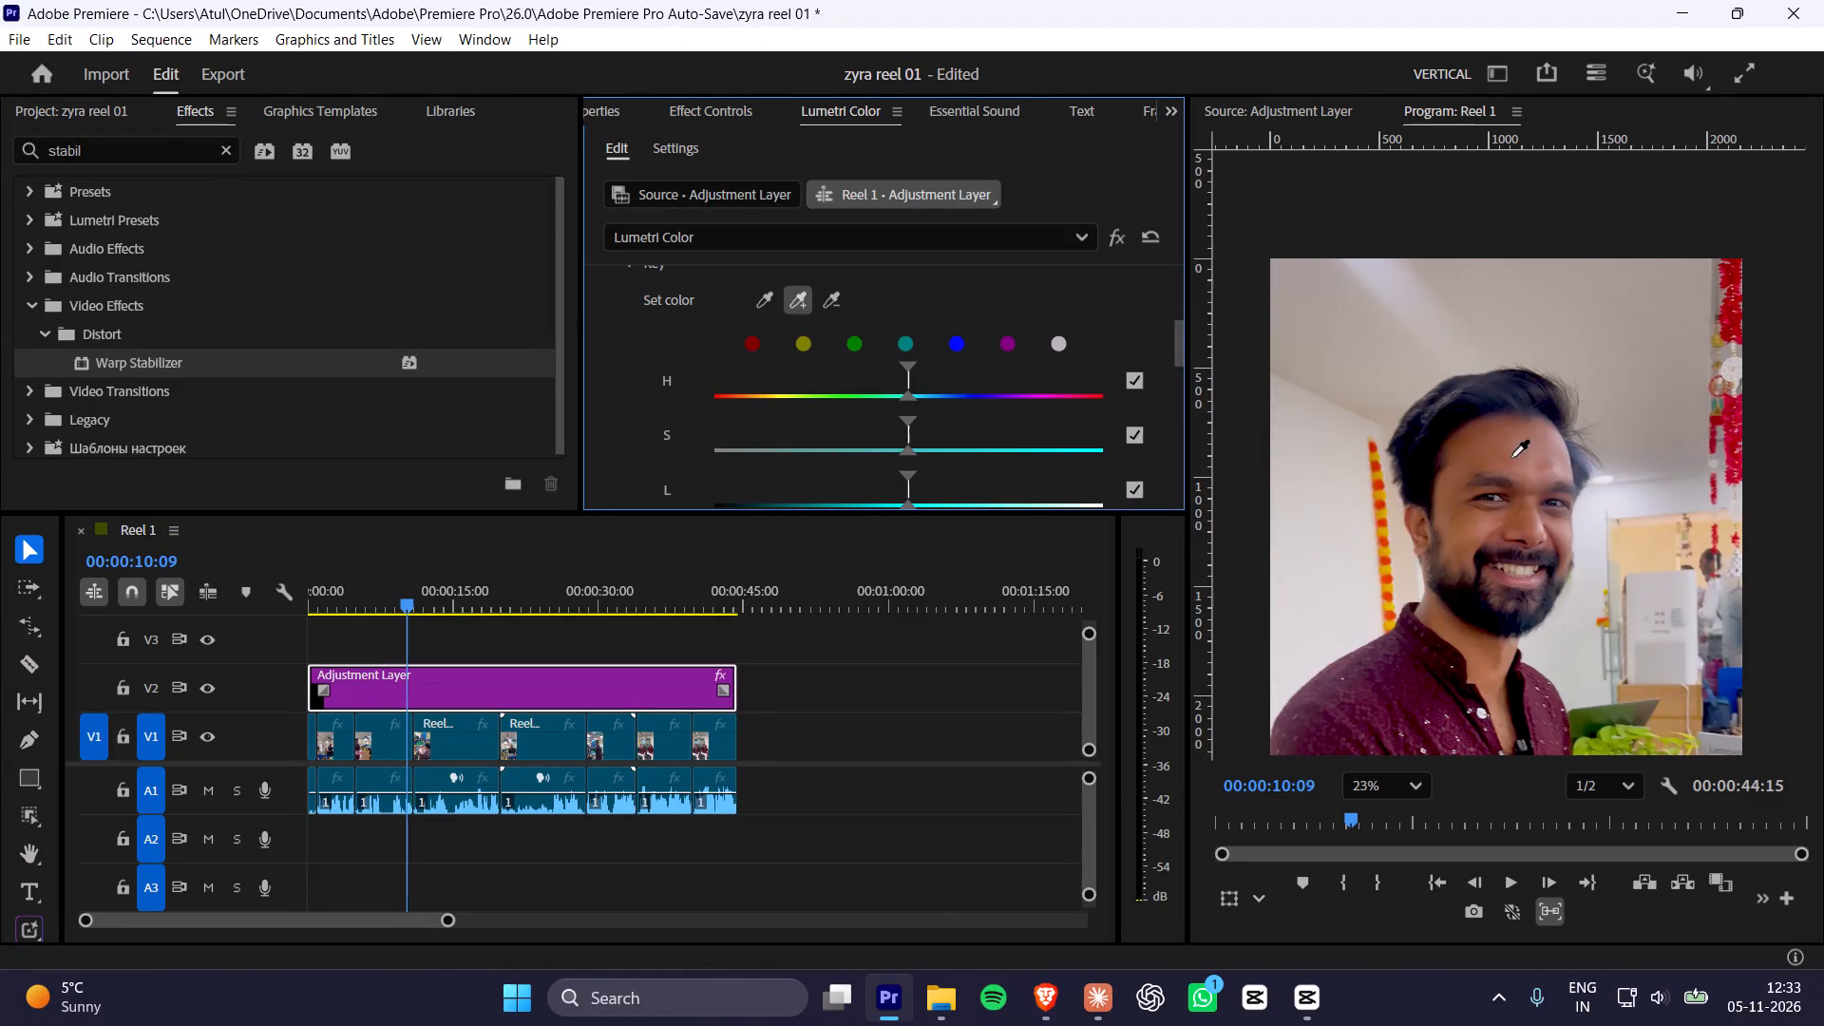
{"action": "left_click", "coordinate": [1511, 458]}
Turn on the Color/Gray mask preview for the skin key.
{"action": "scroll", "coordinate": [631, 400], "scroll_direction": "down", "scroll_amount": 6}
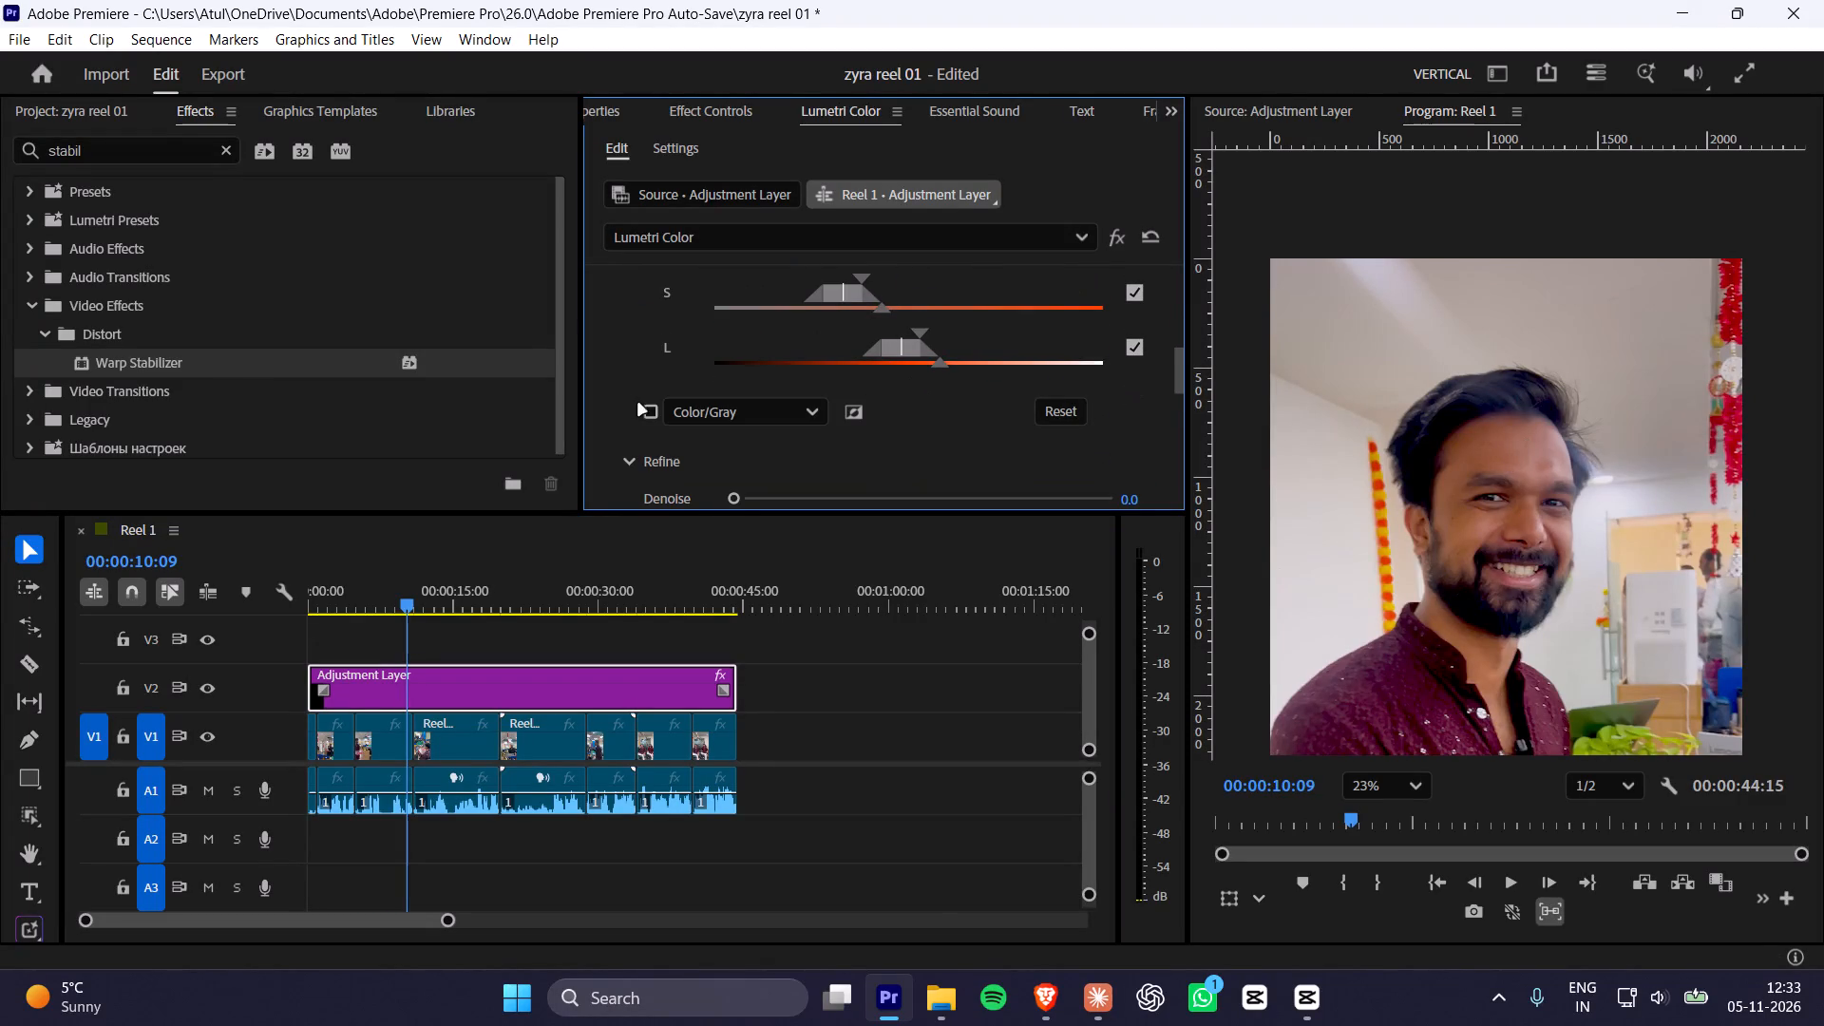
{"action": "left_click", "coordinate": [643, 409]}
{"action": "left_click", "coordinate": [653, 409]}
Expand the skin key with added color samples from the man's cheek, forehead and temple, widening the upper saturation falloff.
{"action": "scroll", "coordinate": [633, 359], "scroll_direction": "up", "scroll_amount": 3}
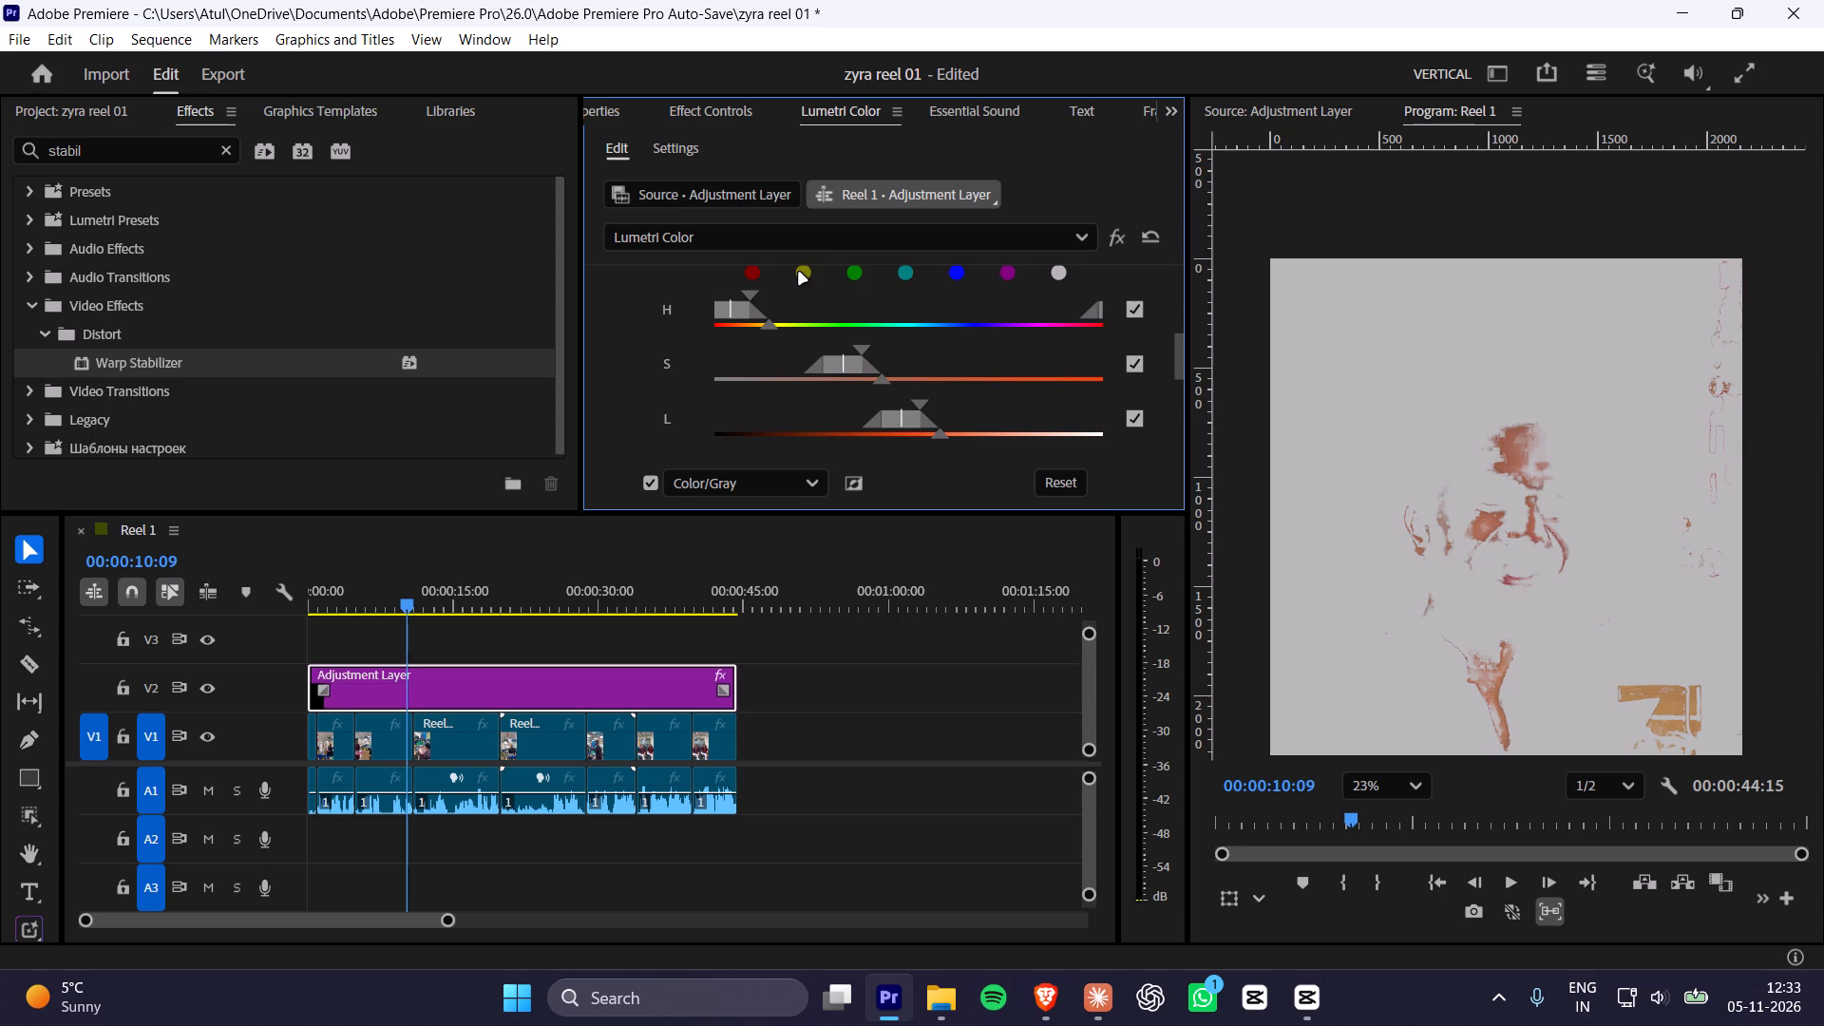
{"action": "scroll", "coordinate": [656, 337], "scroll_direction": "up", "scroll_amount": 2}
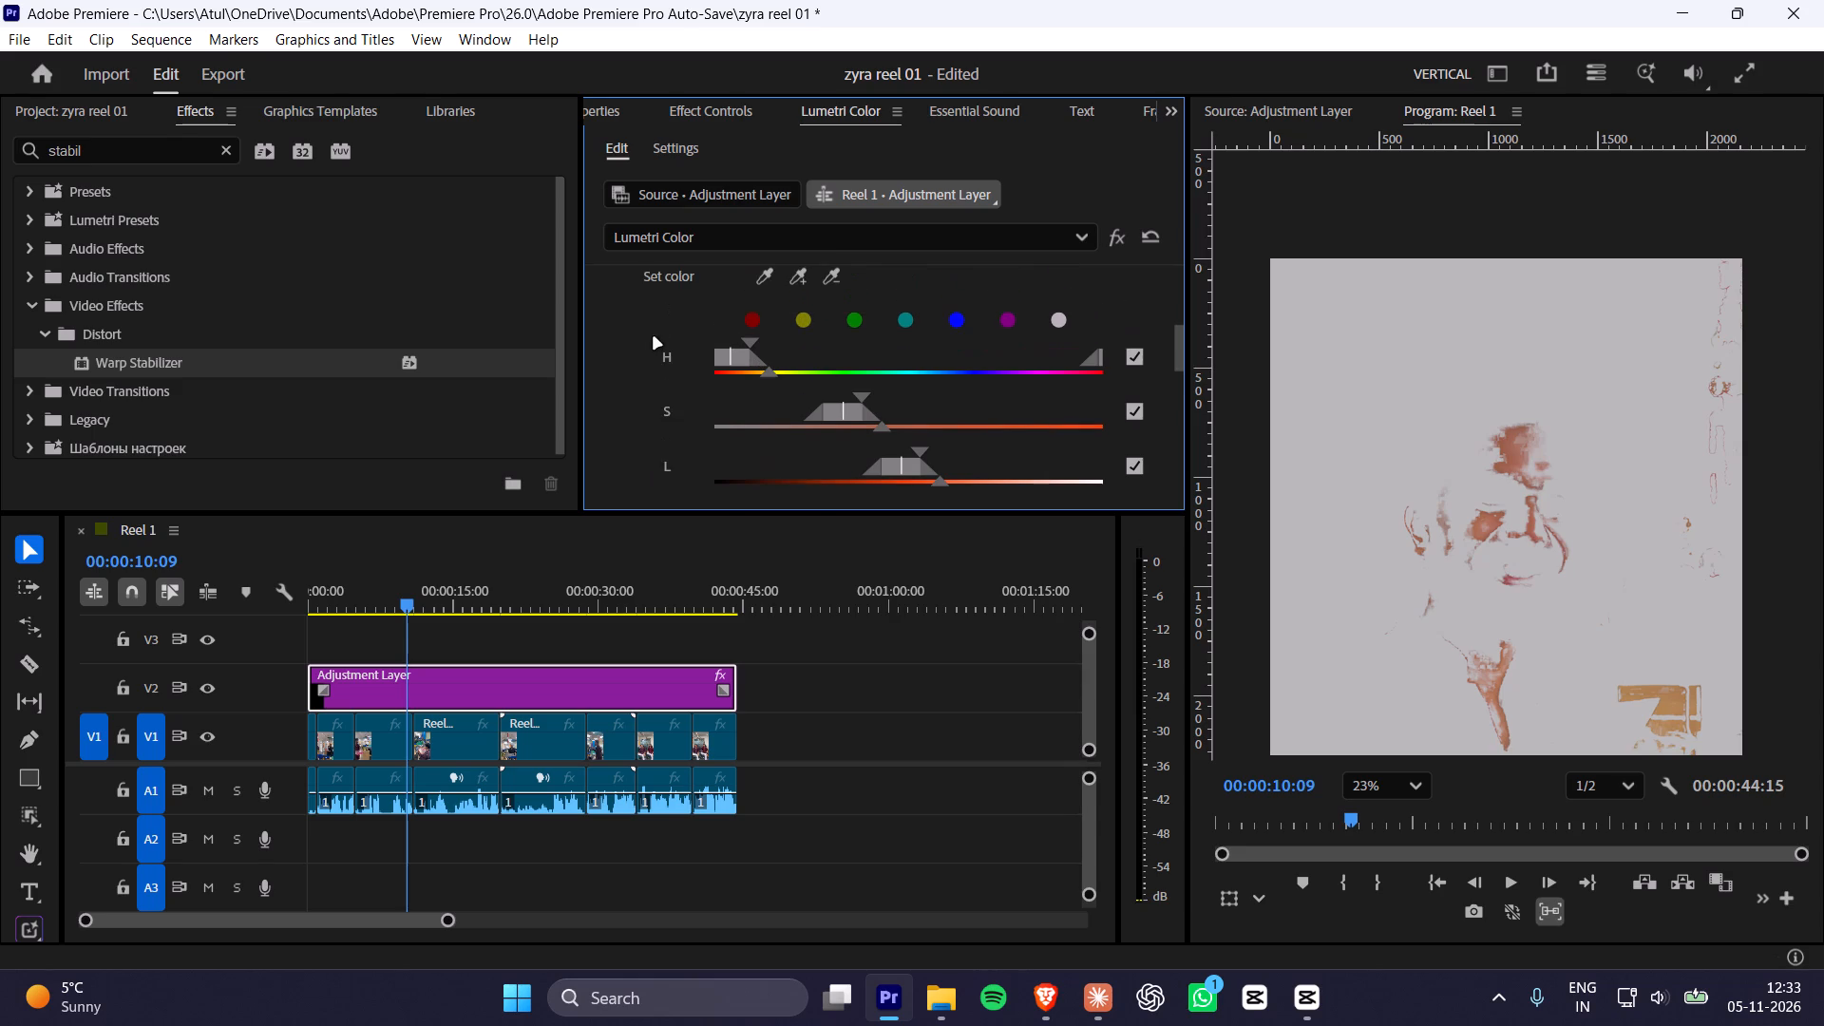
{"action": "scroll", "coordinate": [654, 337], "scroll_direction": "up", "scroll_amount": 1}
{"action": "left_click", "coordinate": [806, 302]}
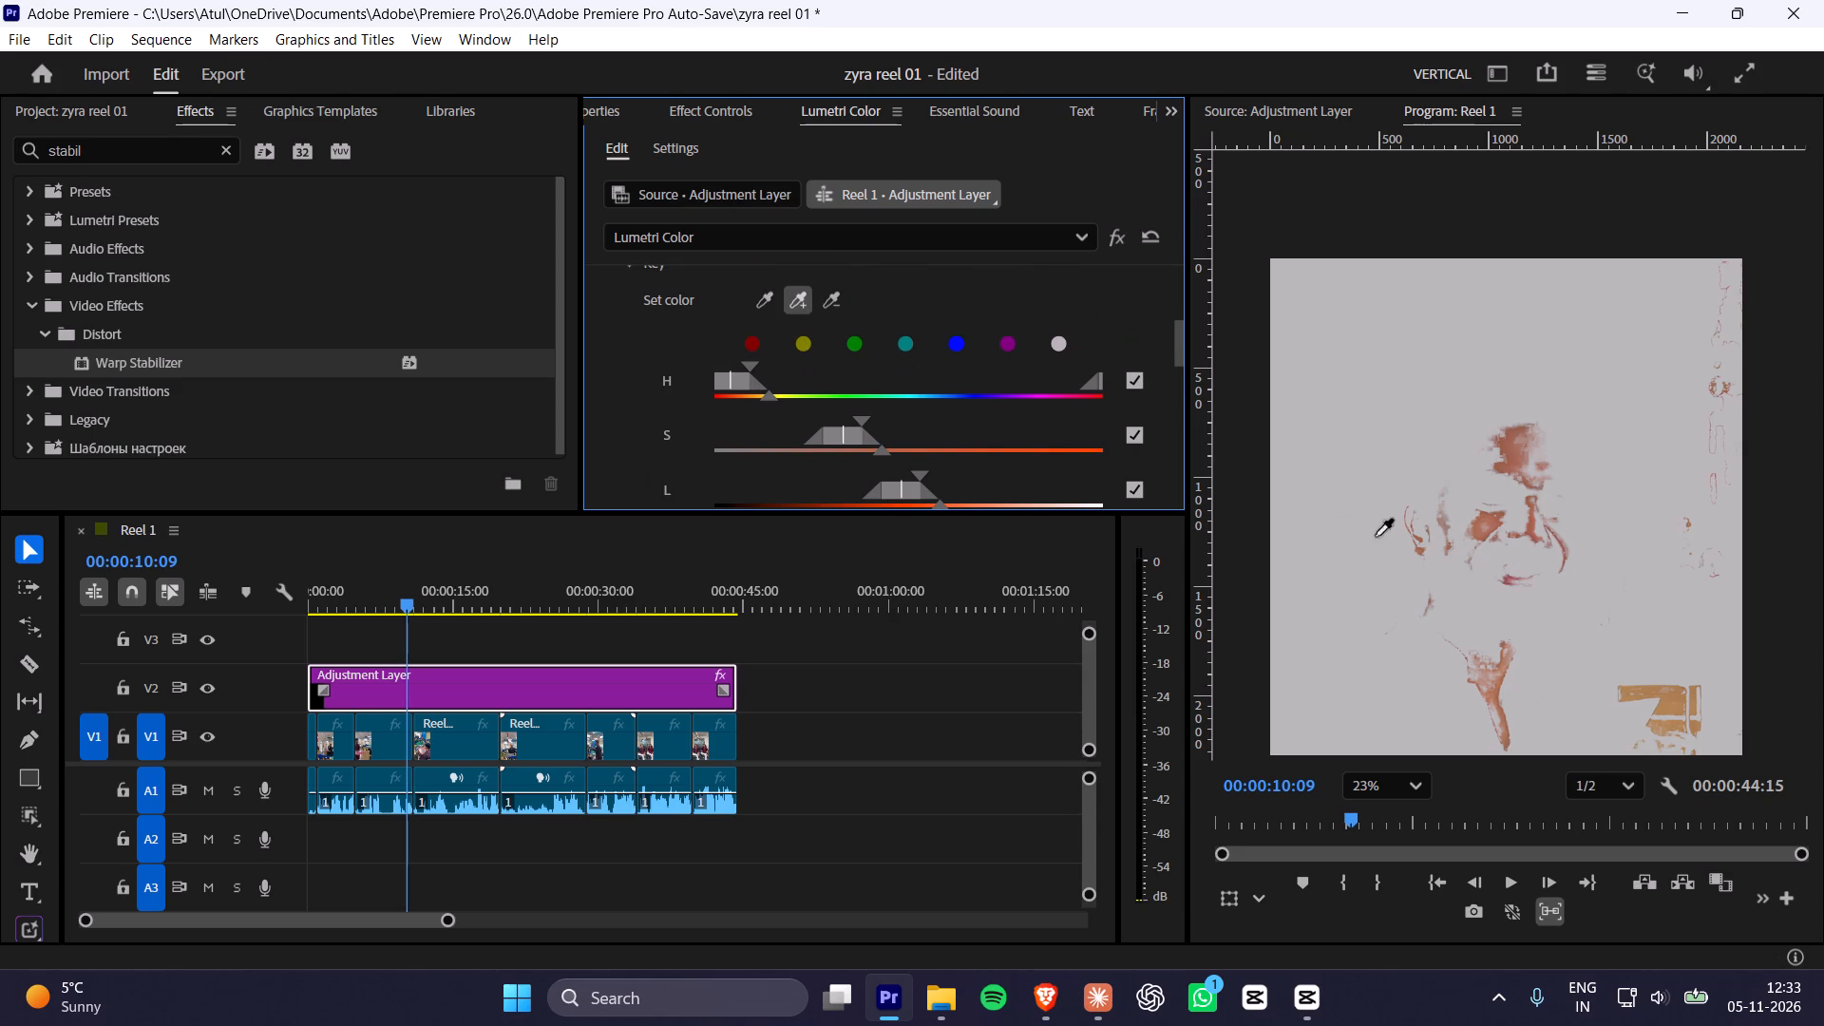
{"action": "left_click", "coordinate": [1454, 532]}
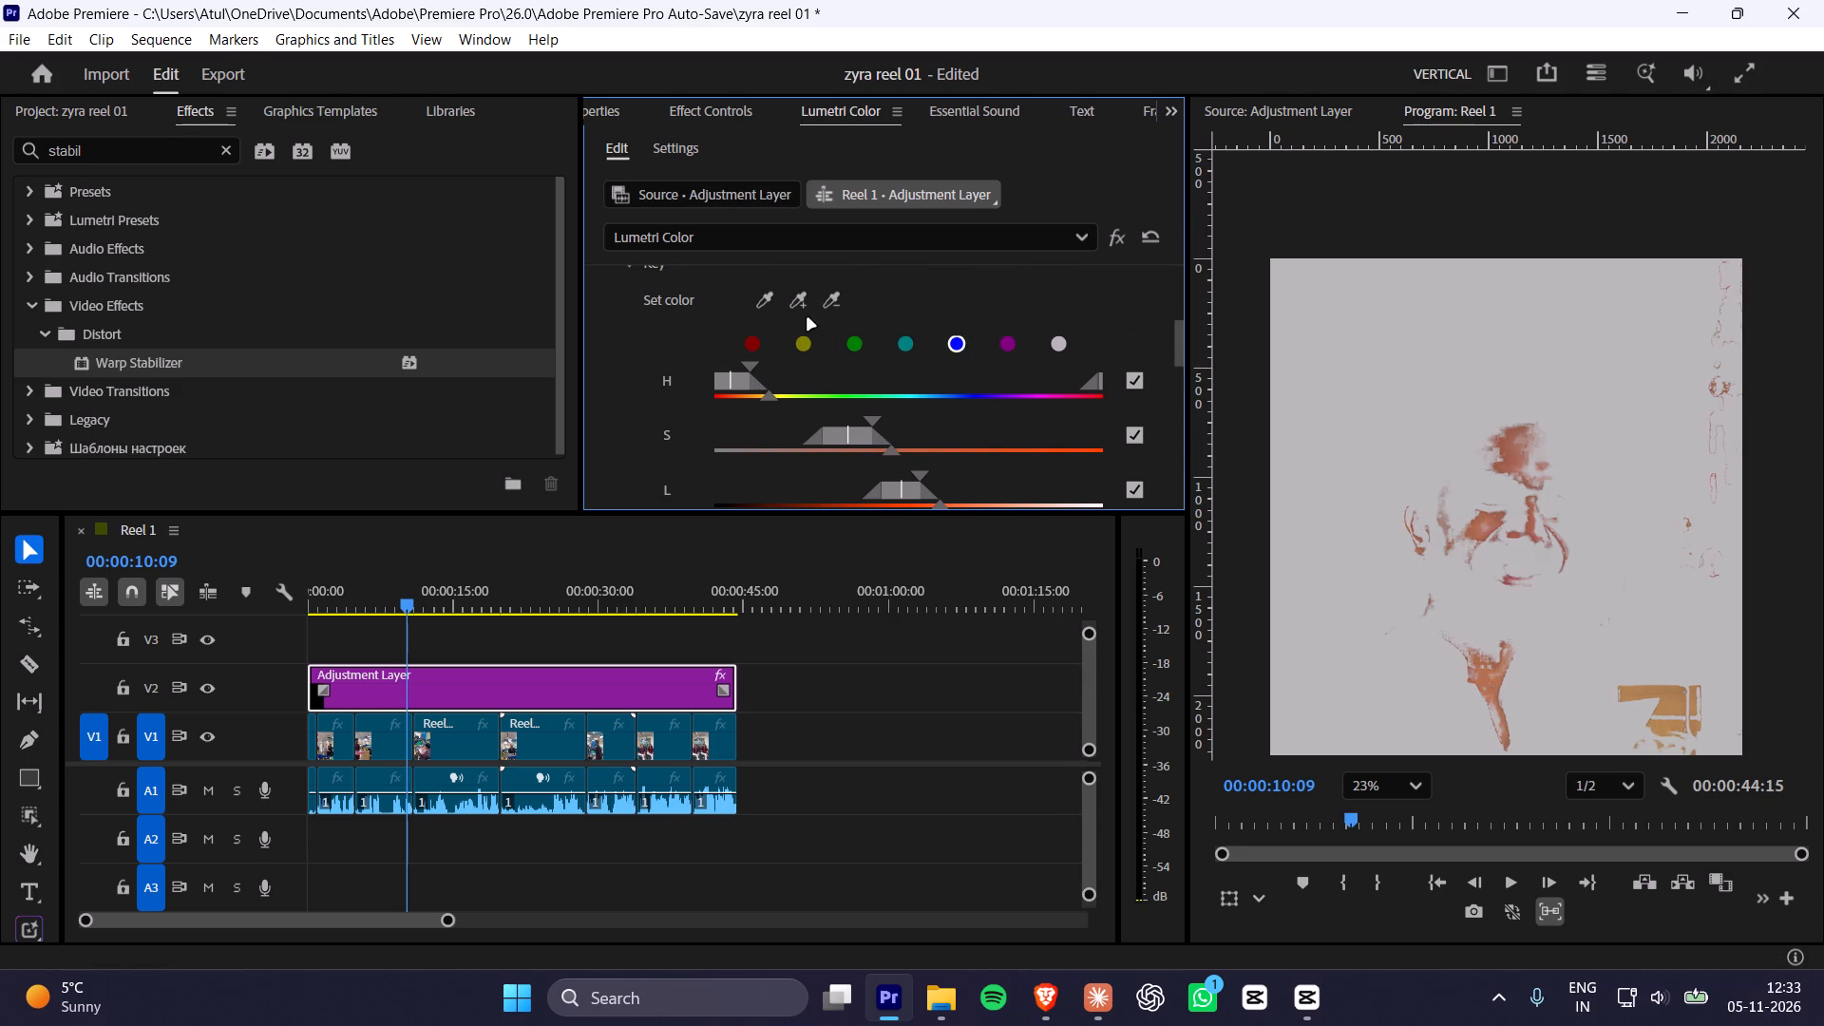
{"action": "left_click", "coordinate": [801, 300]}
{"action": "left_click", "coordinate": [1472, 453]}
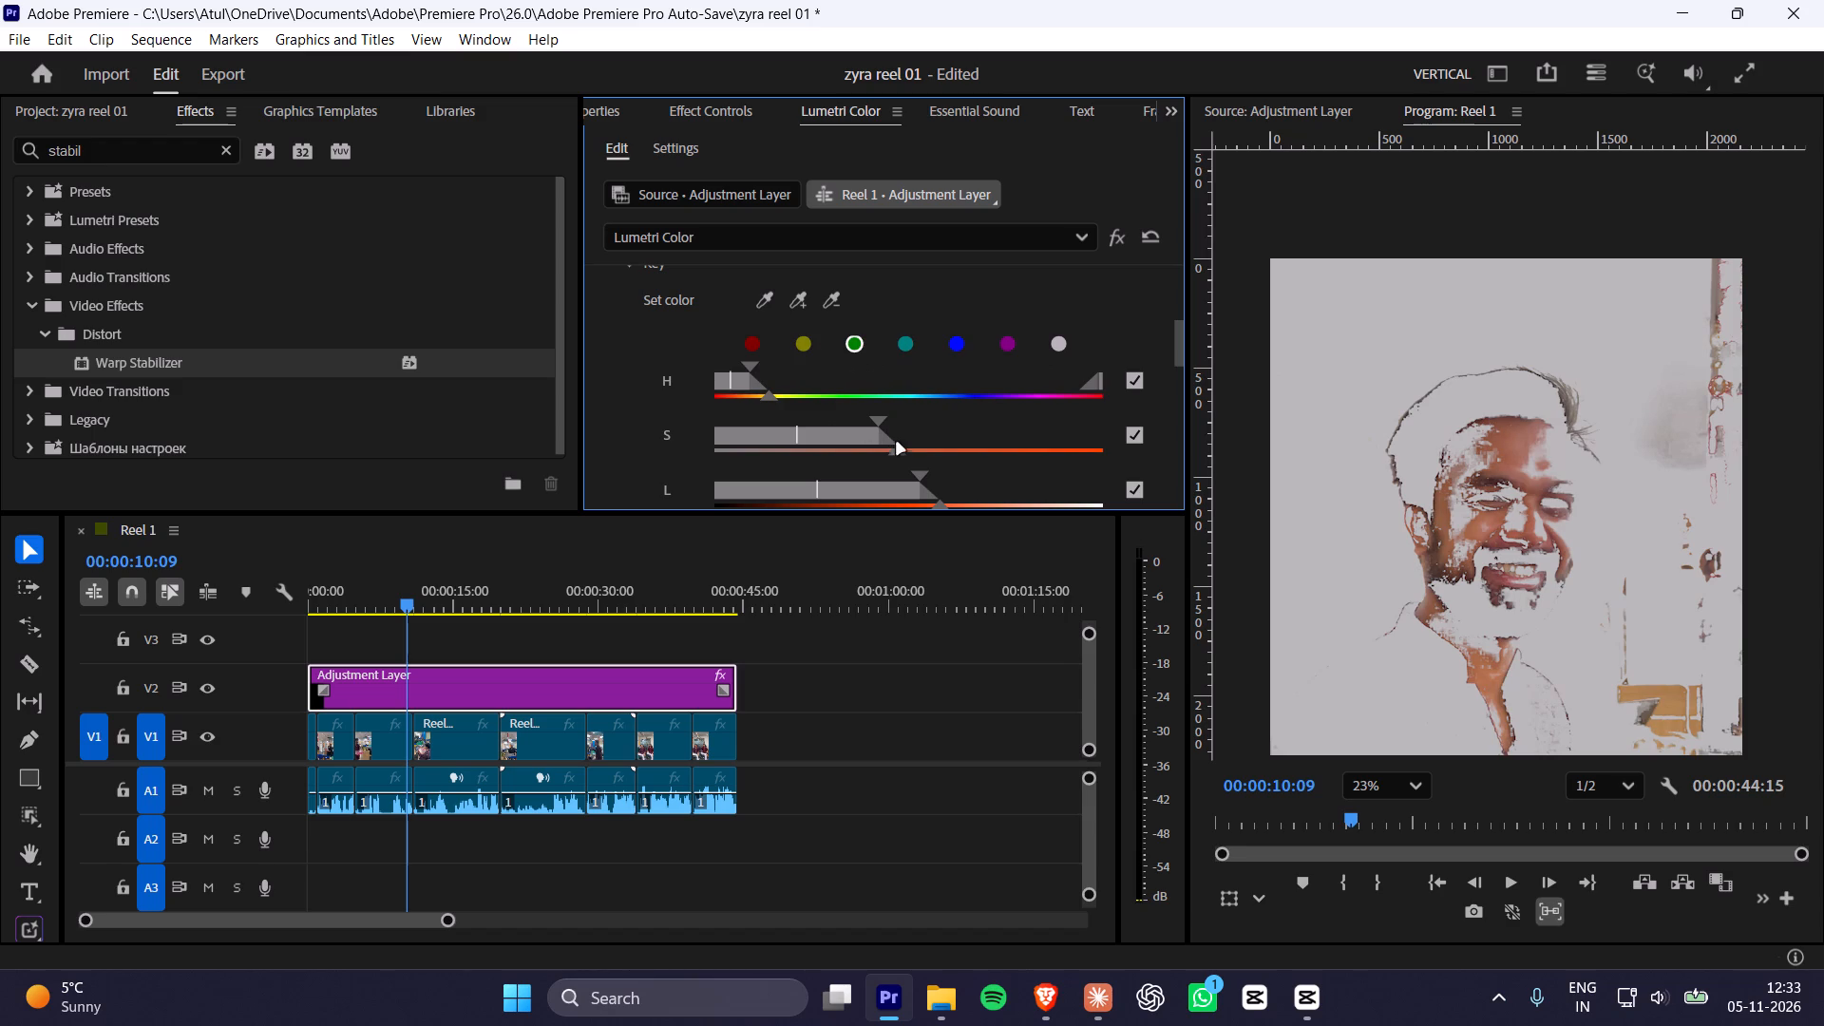
{"action": "left_click_drag", "start_coordinate": [897, 452], "coordinate": [908, 454]}
{"action": "left_click_drag", "start_coordinate": [908, 454], "coordinate": [927, 448]}
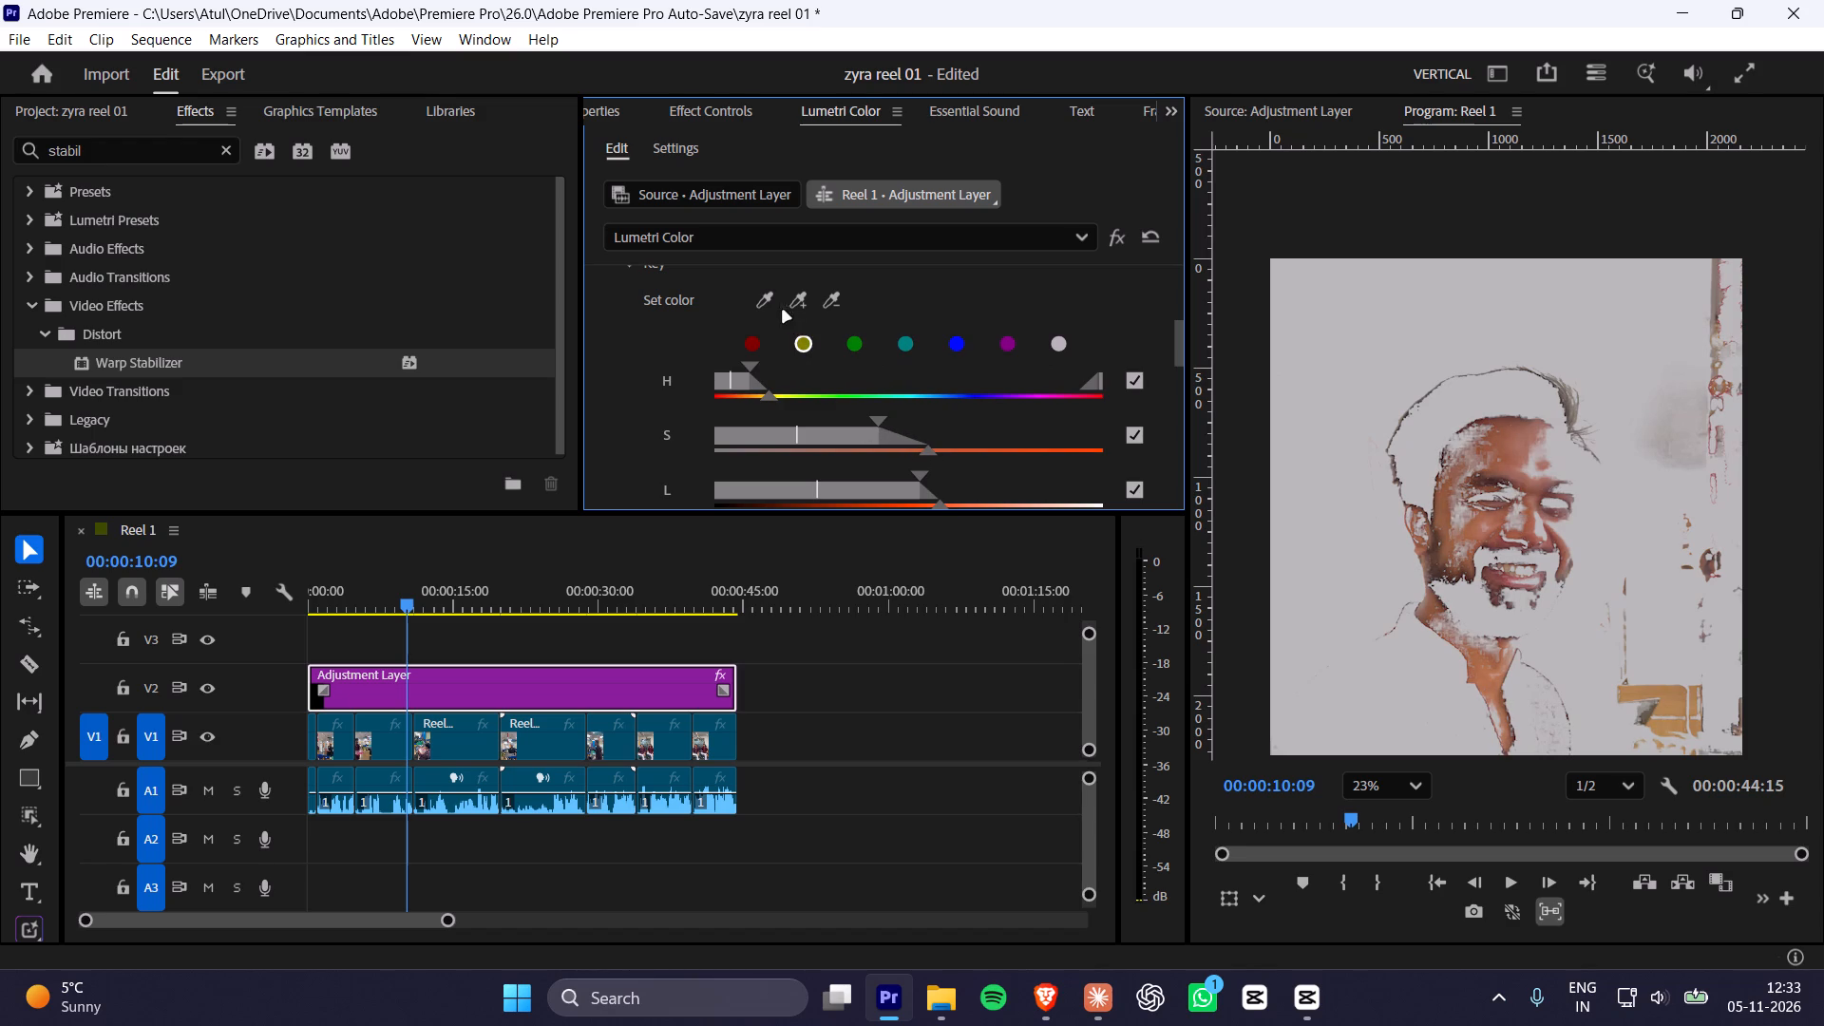
{"action": "left_click", "coordinate": [792, 297]}
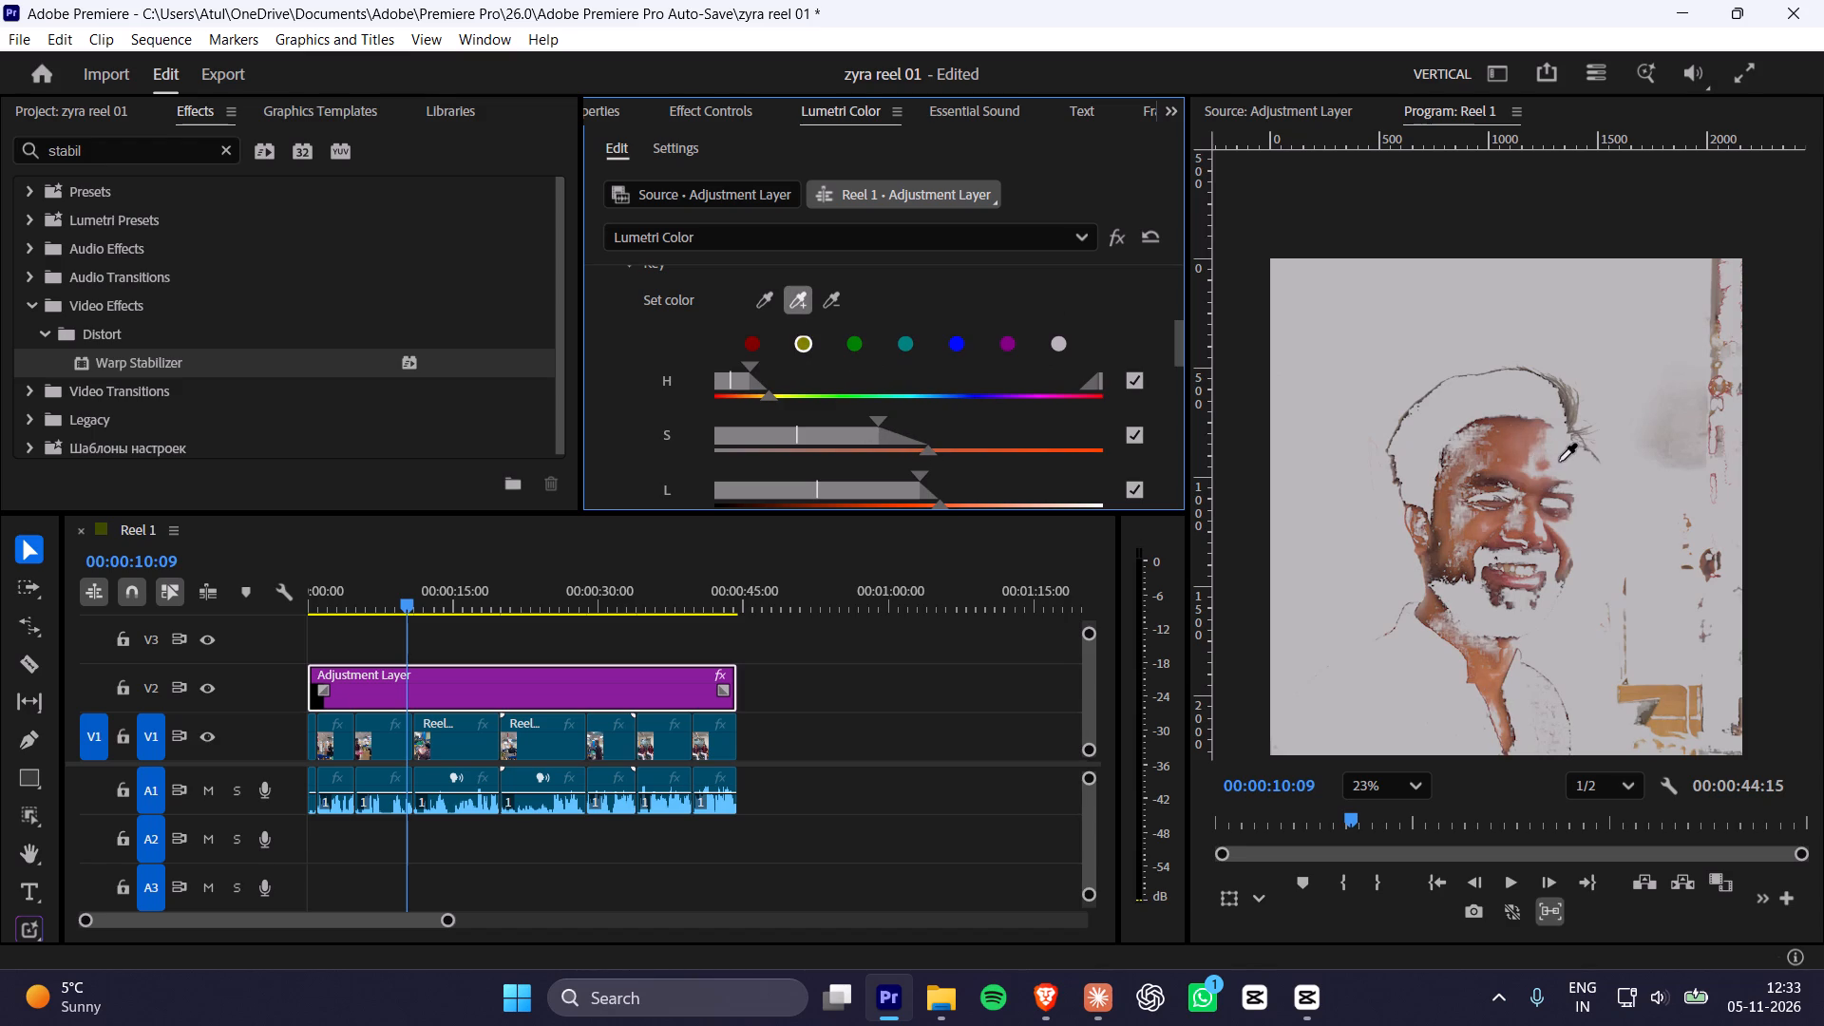
{"action": "left_click", "coordinate": [1560, 462]}
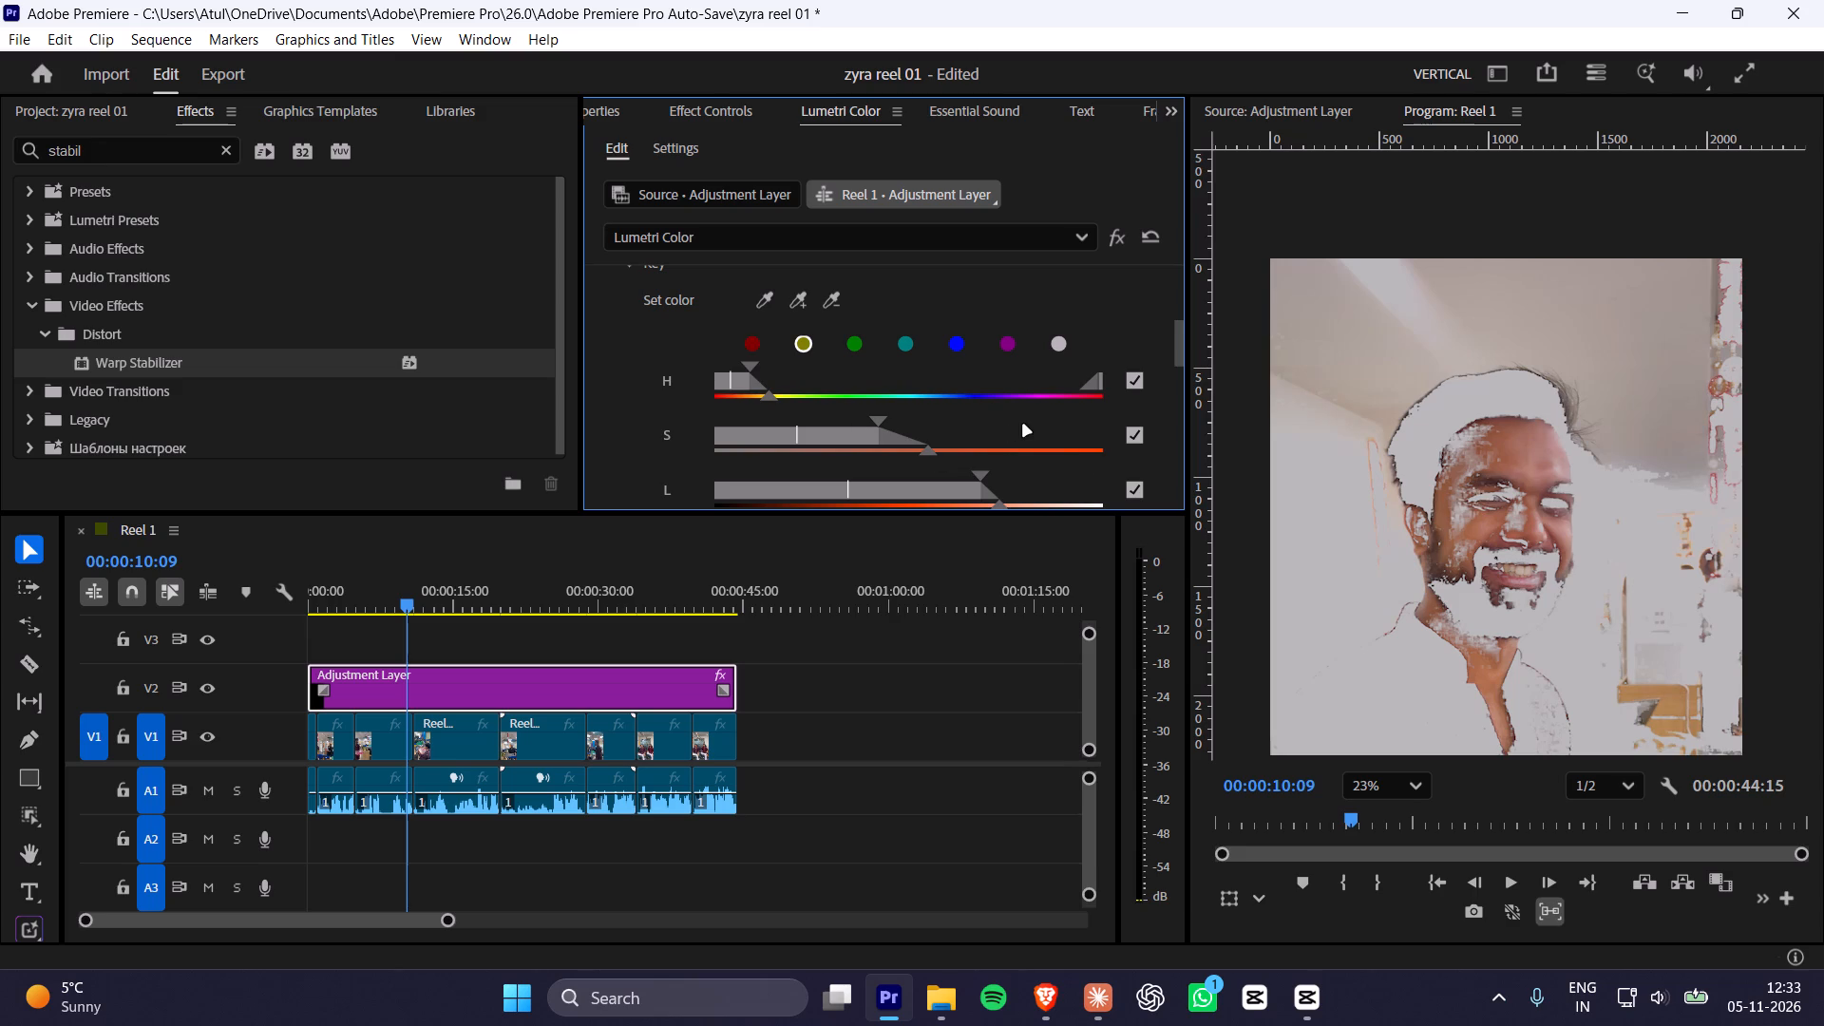
Fine-tune the skin key's ranges: tighten the hue falloff and slightly widen the saturation and luminance falloffs.
{"action": "left_click", "coordinate": [931, 451]}
{"action": "left_click_drag", "start_coordinate": [765, 395], "coordinate": [781, 392]}
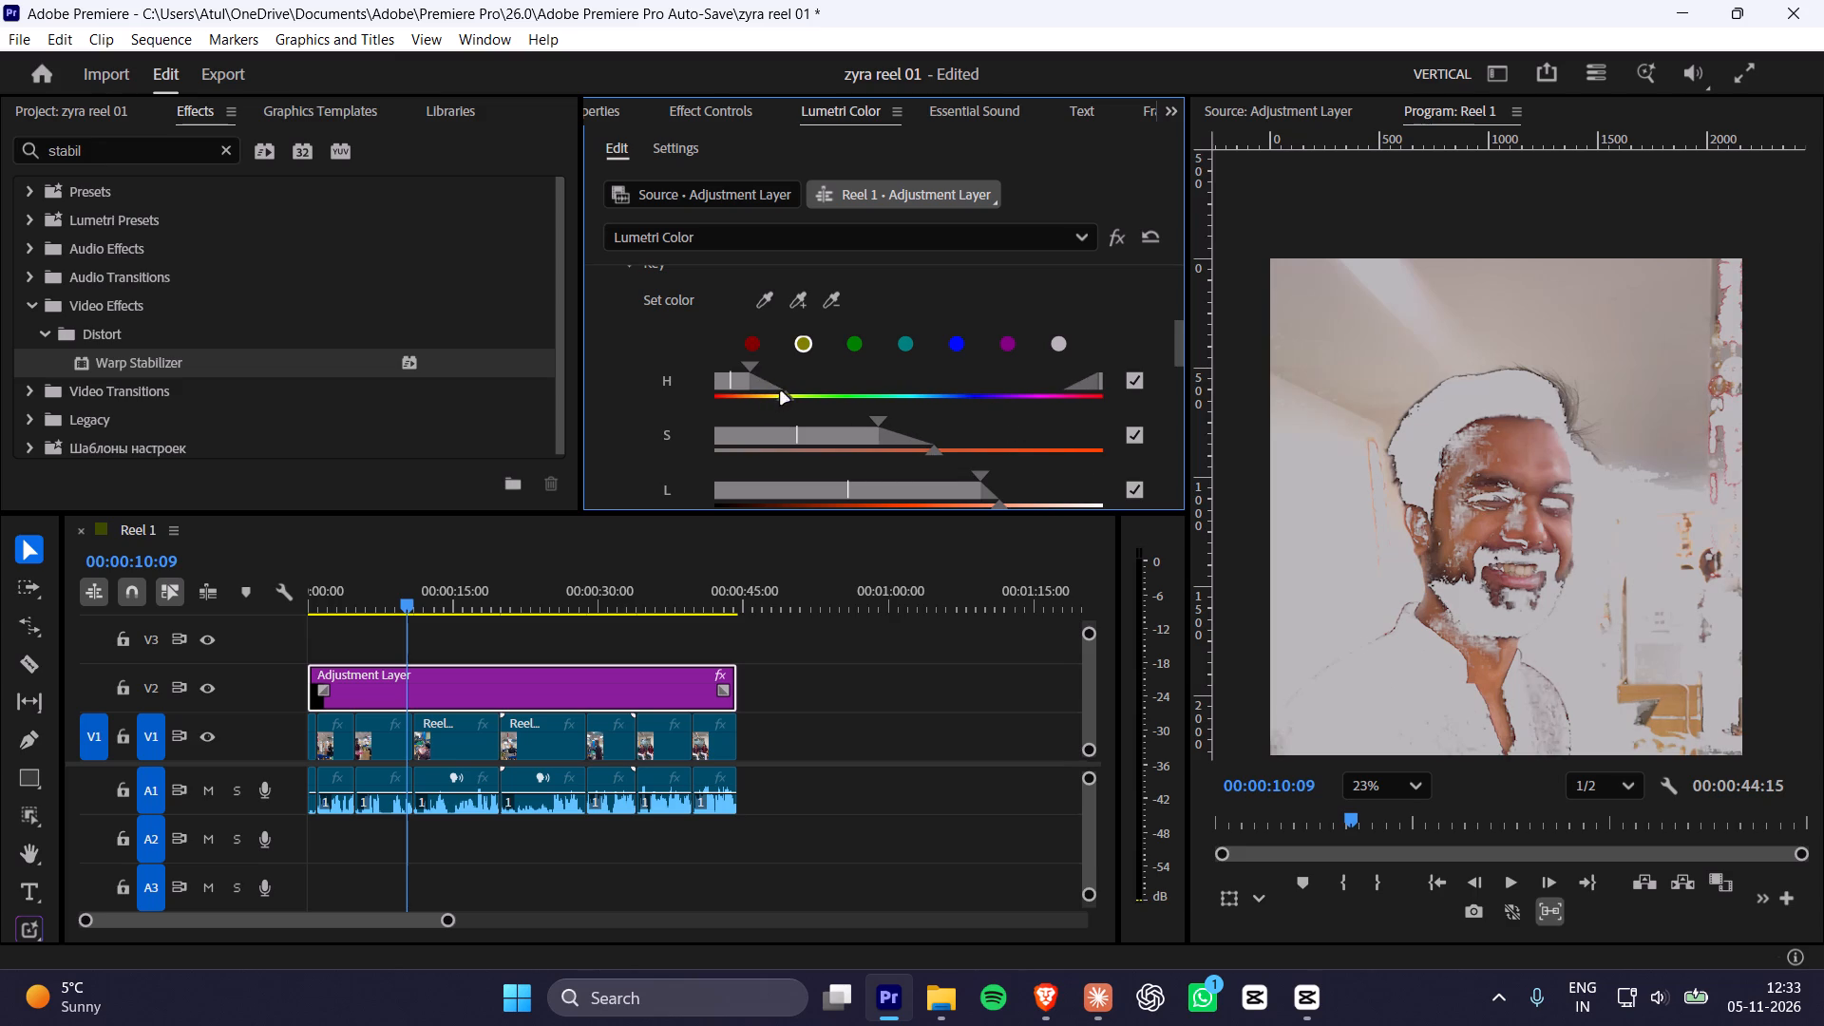
{"action": "left_click_drag", "start_coordinate": [781, 392], "coordinate": [750, 395]}
{"action": "scroll", "coordinate": [1067, 426], "scroll_direction": "down", "scroll_amount": 2}
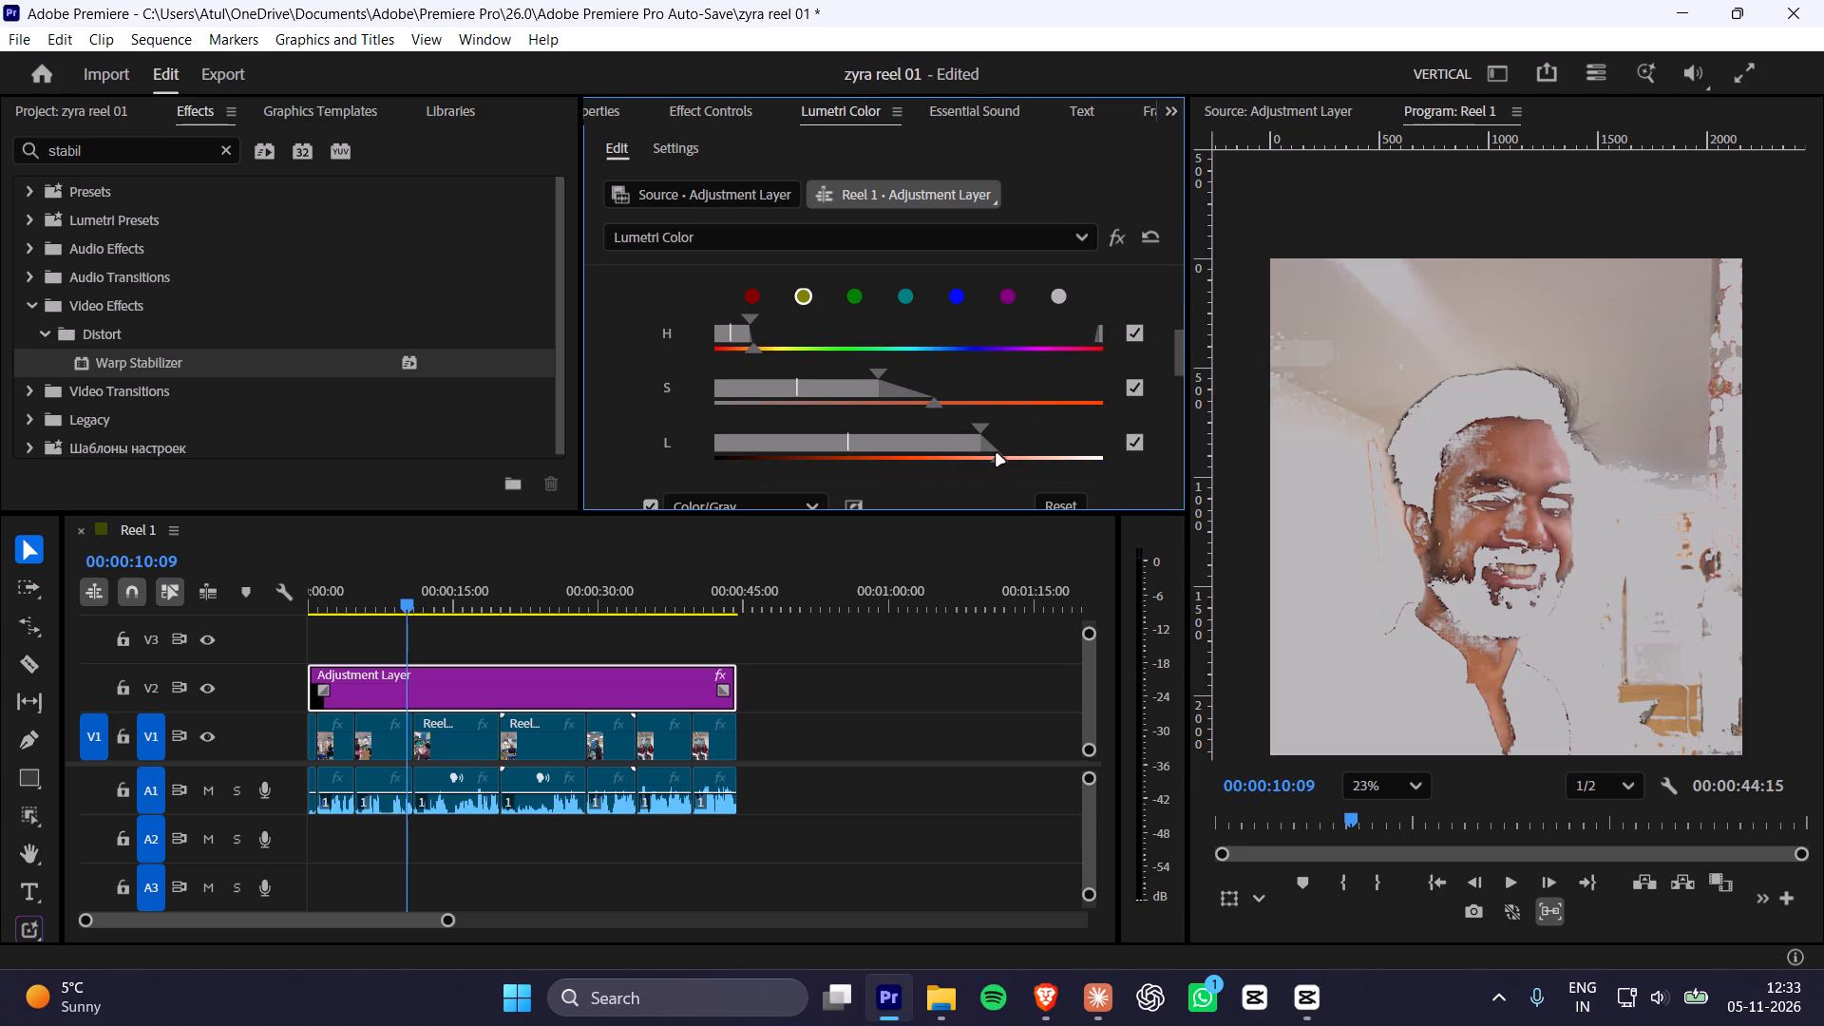
{"action": "left_click_drag", "start_coordinate": [997, 455], "coordinate": [1086, 449]}
{"action": "left_click_drag", "start_coordinate": [1086, 449], "coordinate": [1002, 464]}
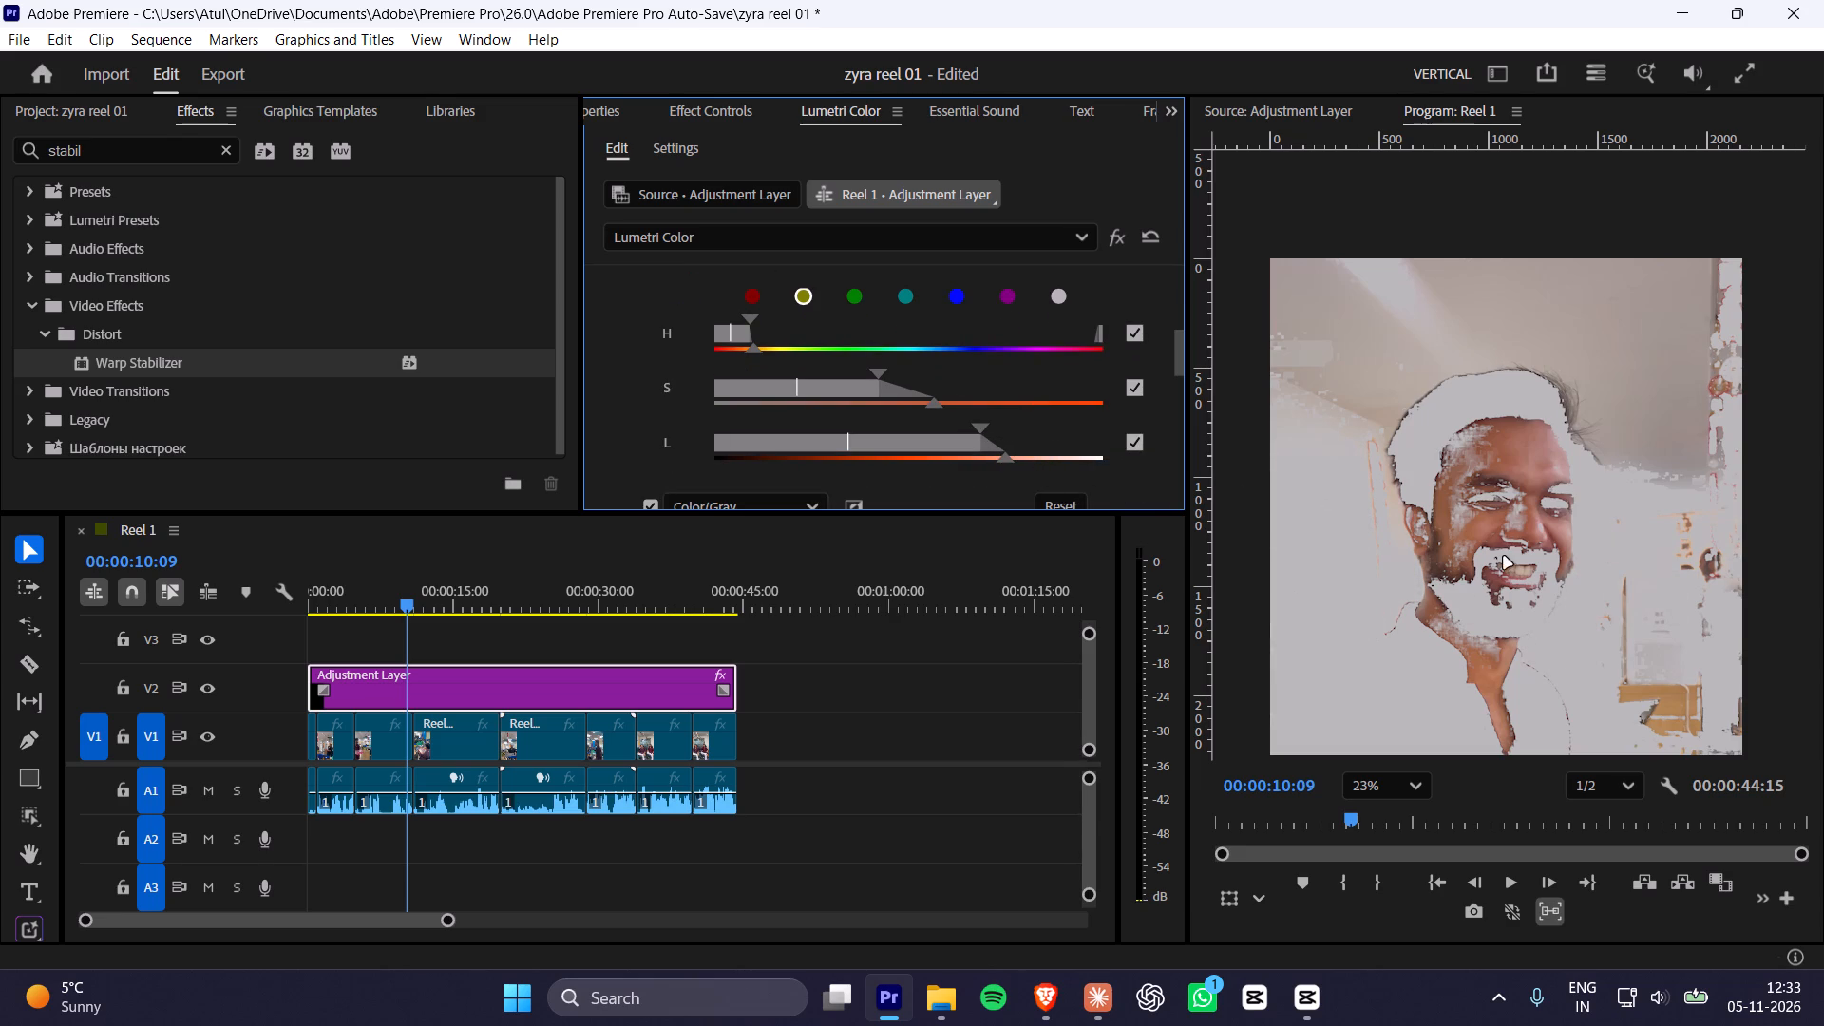
Set the skin key's Denoise to 8.4 in the Refine settings.
{"action": "left_click", "coordinate": [1359, 782]}
{"action": "left_click", "coordinate": [1376, 454]}
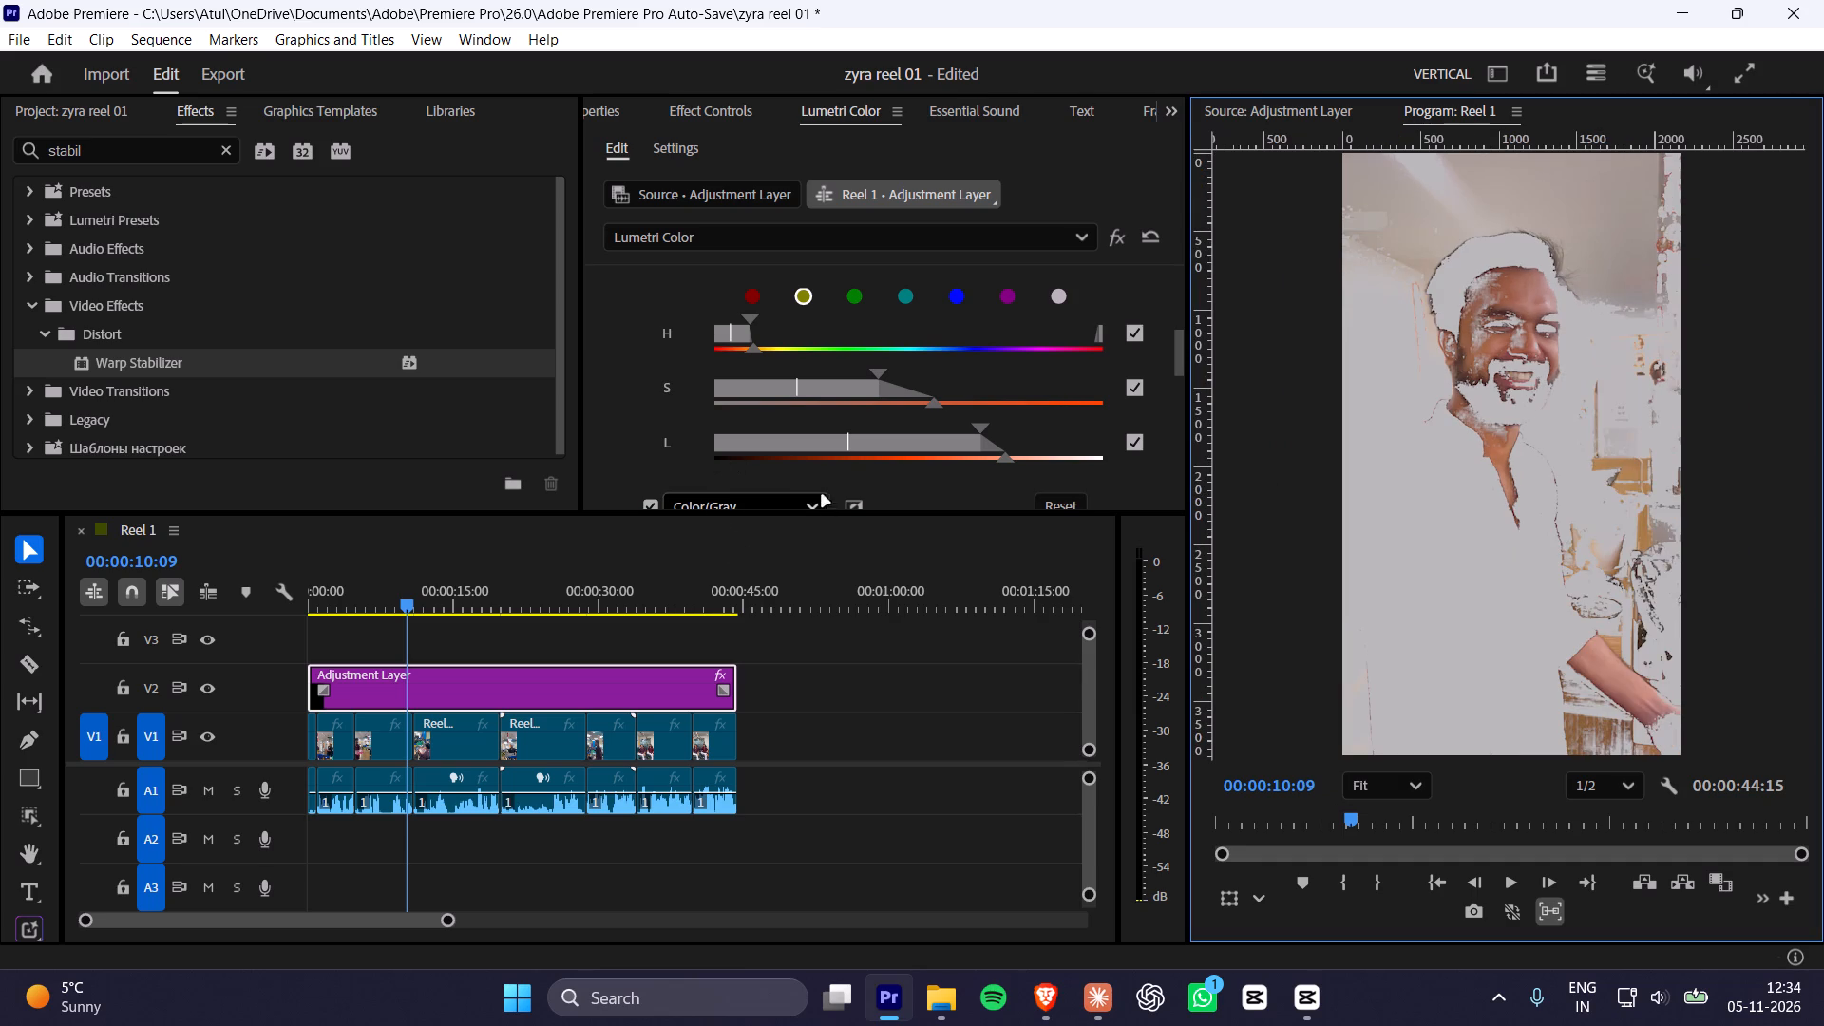
{"action": "scroll", "coordinate": [612, 339], "scroll_direction": "down", "scroll_amount": 13}
{"action": "scroll", "coordinate": [671, 392], "scroll_direction": "down", "scroll_amount": 2}
{"action": "scroll", "coordinate": [655, 404], "scroll_direction": "up", "scroll_amount": 3}
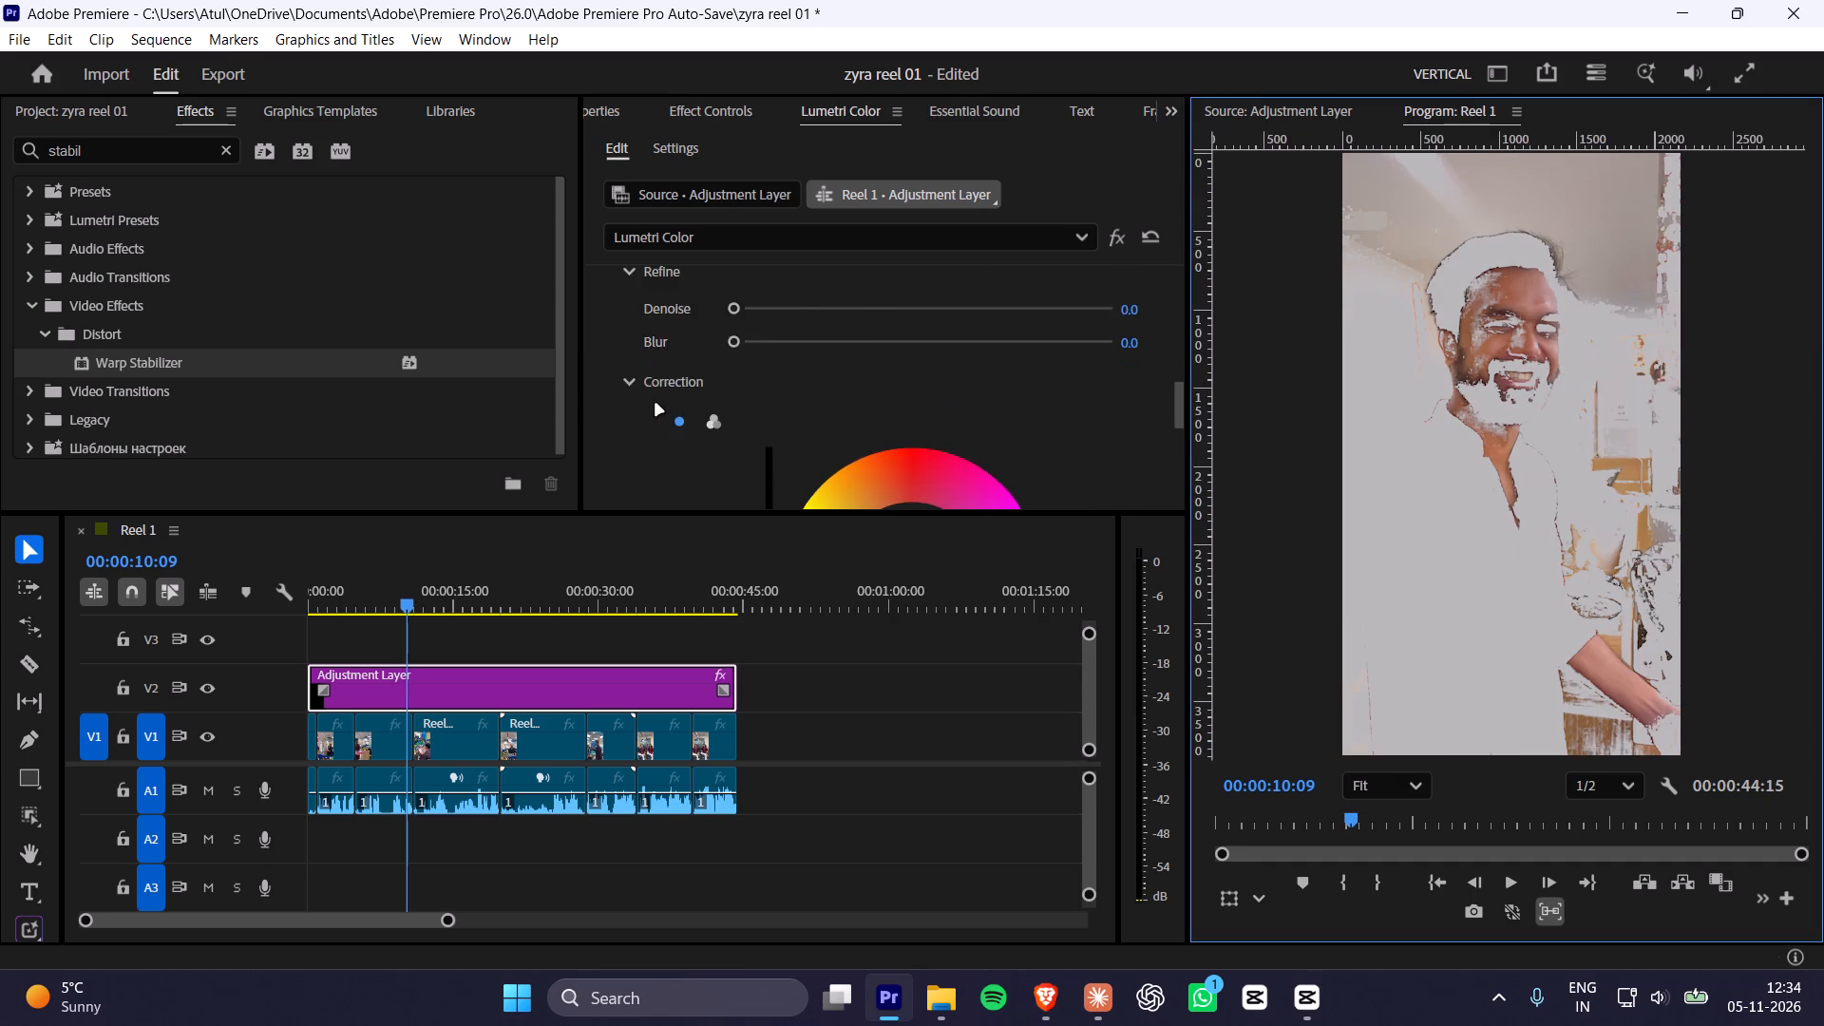
{"action": "scroll", "coordinate": [655, 404], "scroll_direction": "up", "scroll_amount": 2}
{"action": "left_click_drag", "start_coordinate": [752, 353], "coordinate": [764, 353]}
Slightly raise the keyed skin's brightness with the luminance slider beside the Correction color wheel.
{"action": "scroll", "coordinate": [627, 461], "scroll_direction": "down", "scroll_amount": 7}
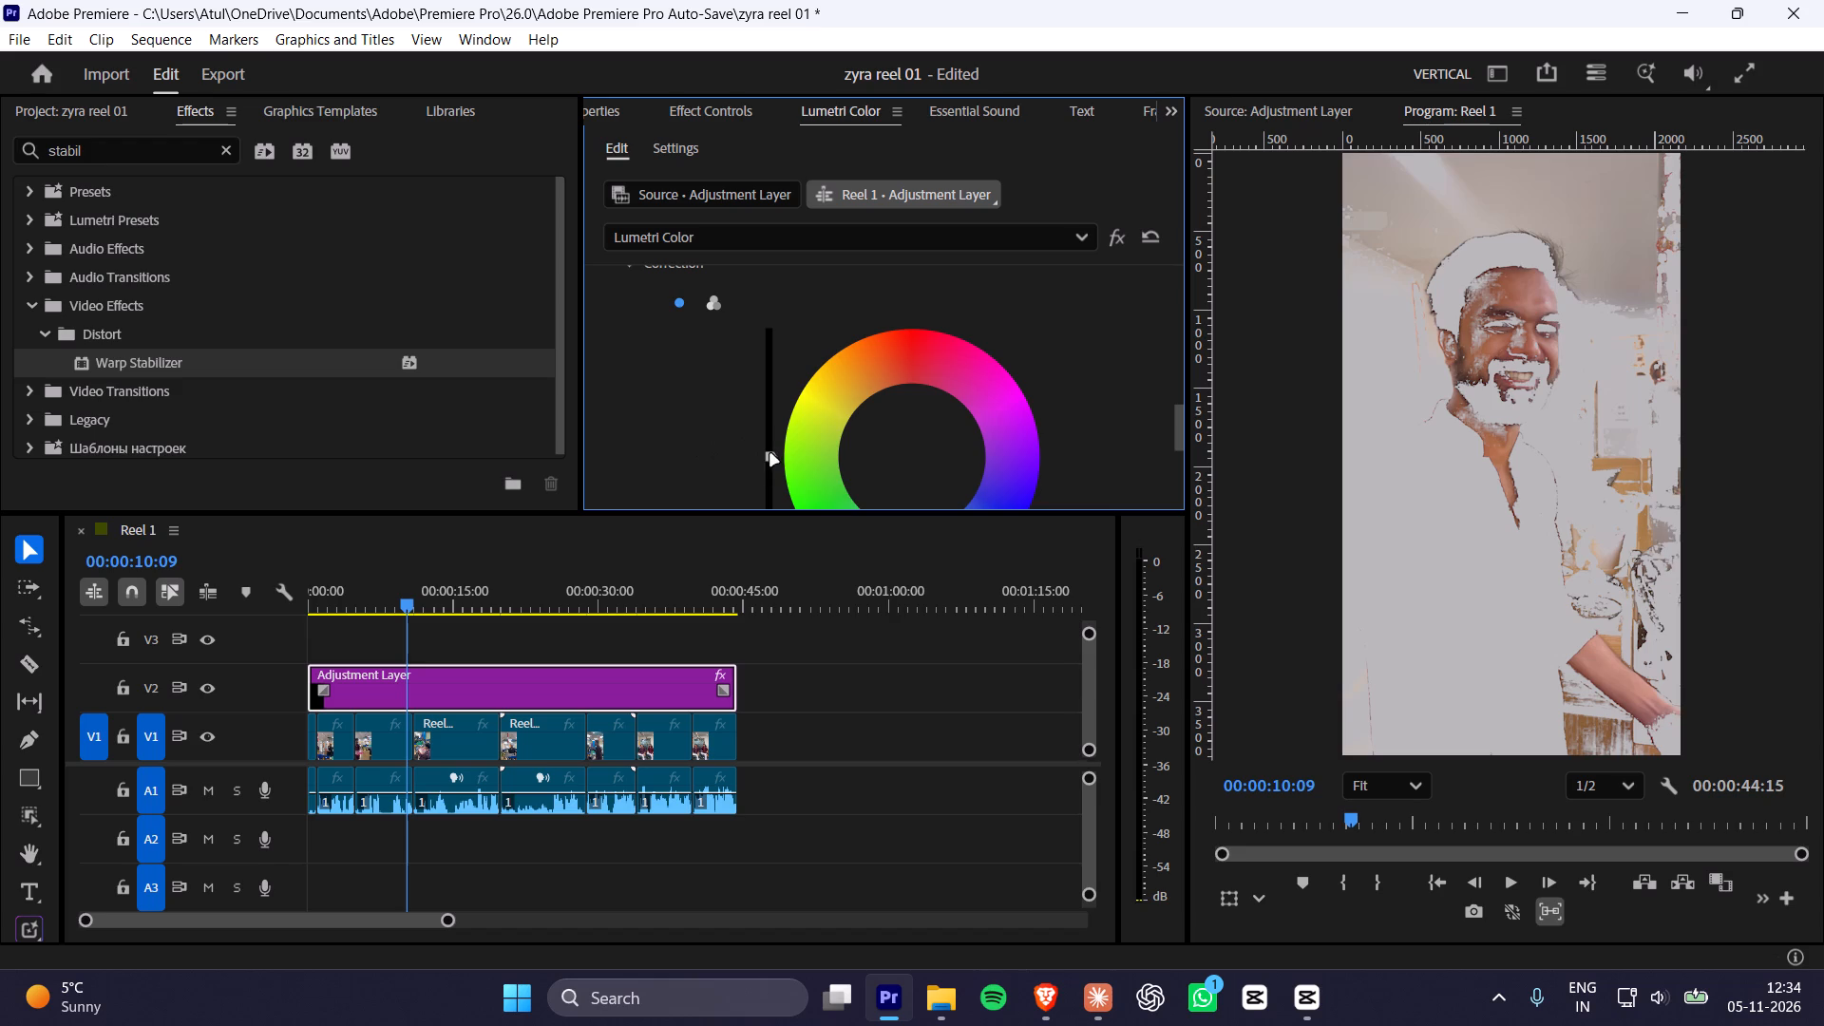
{"action": "left_click_drag", "start_coordinate": [770, 454], "coordinate": [778, 326]}
Turn off the Color/Gray mask preview.
{"action": "scroll", "coordinate": [682, 362], "scroll_direction": "up", "scroll_amount": 10}
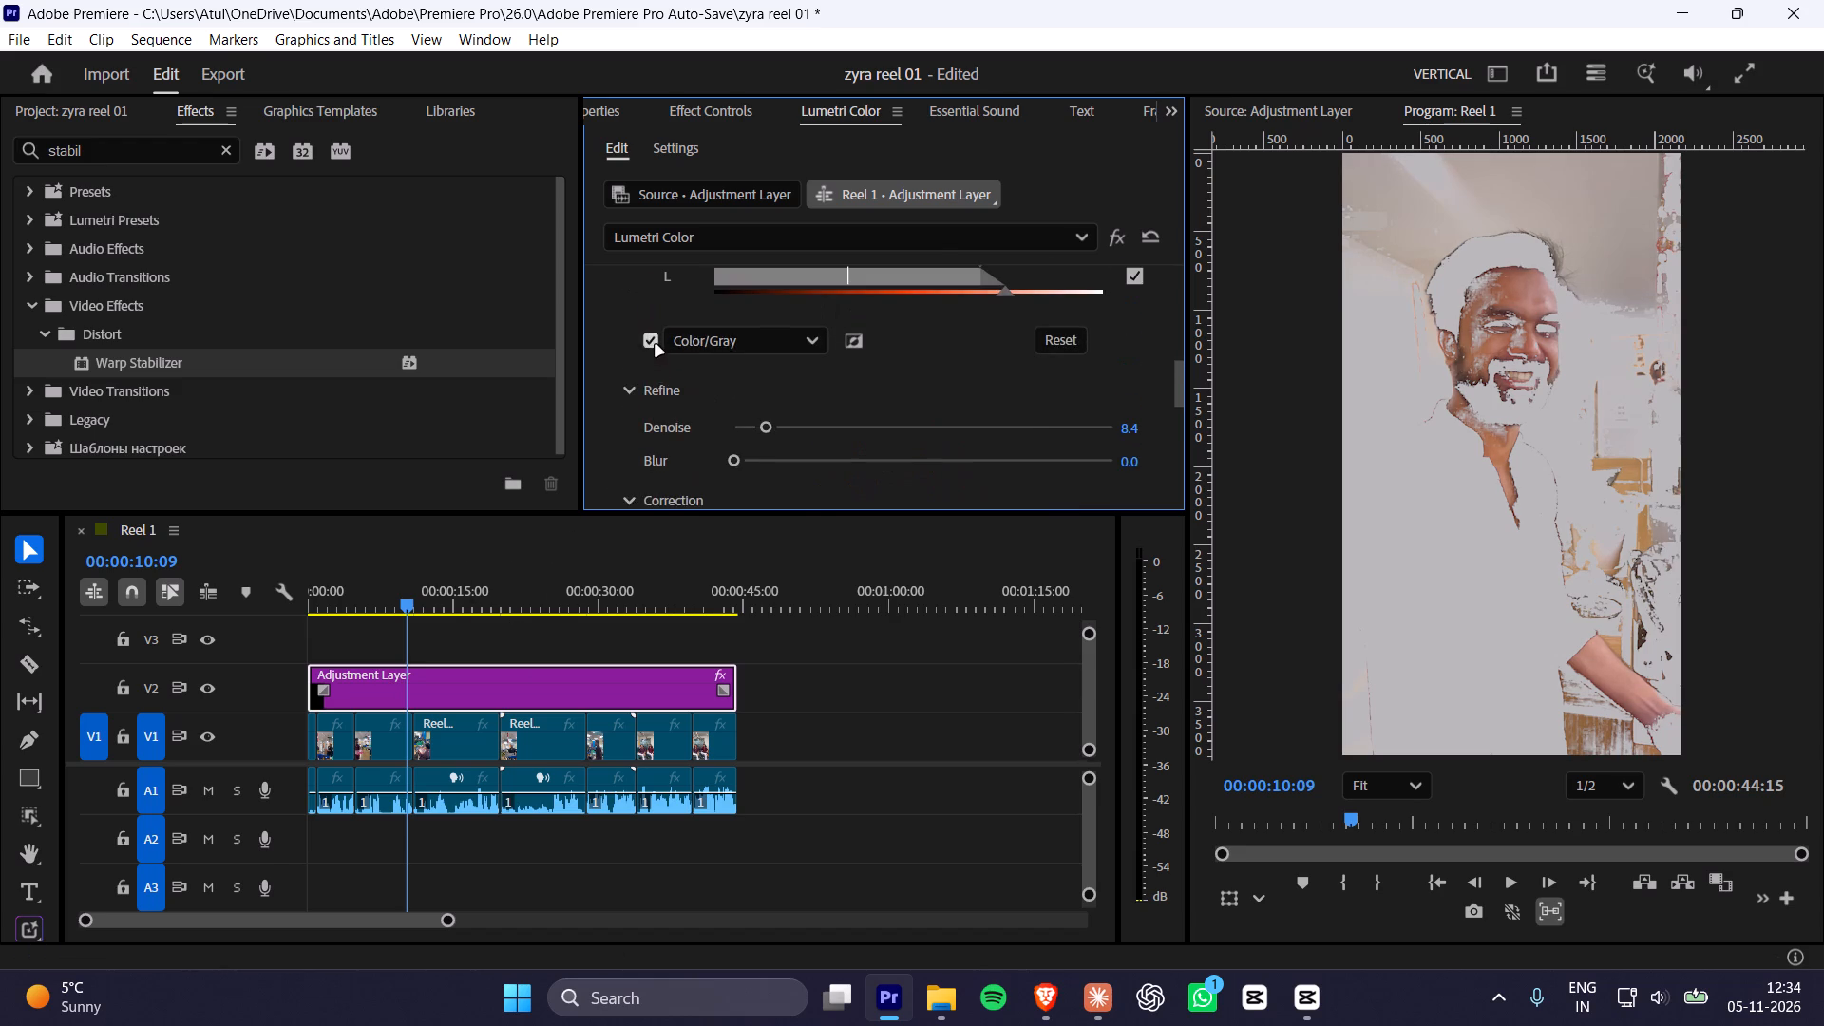
{"action": "left_click", "coordinate": [655, 345]}
Play the first few seconds of Reel 1 from the beginning to check the graded skin tones.
{"action": "left_click_drag", "start_coordinate": [369, 613], "coordinate": [195, 608]}
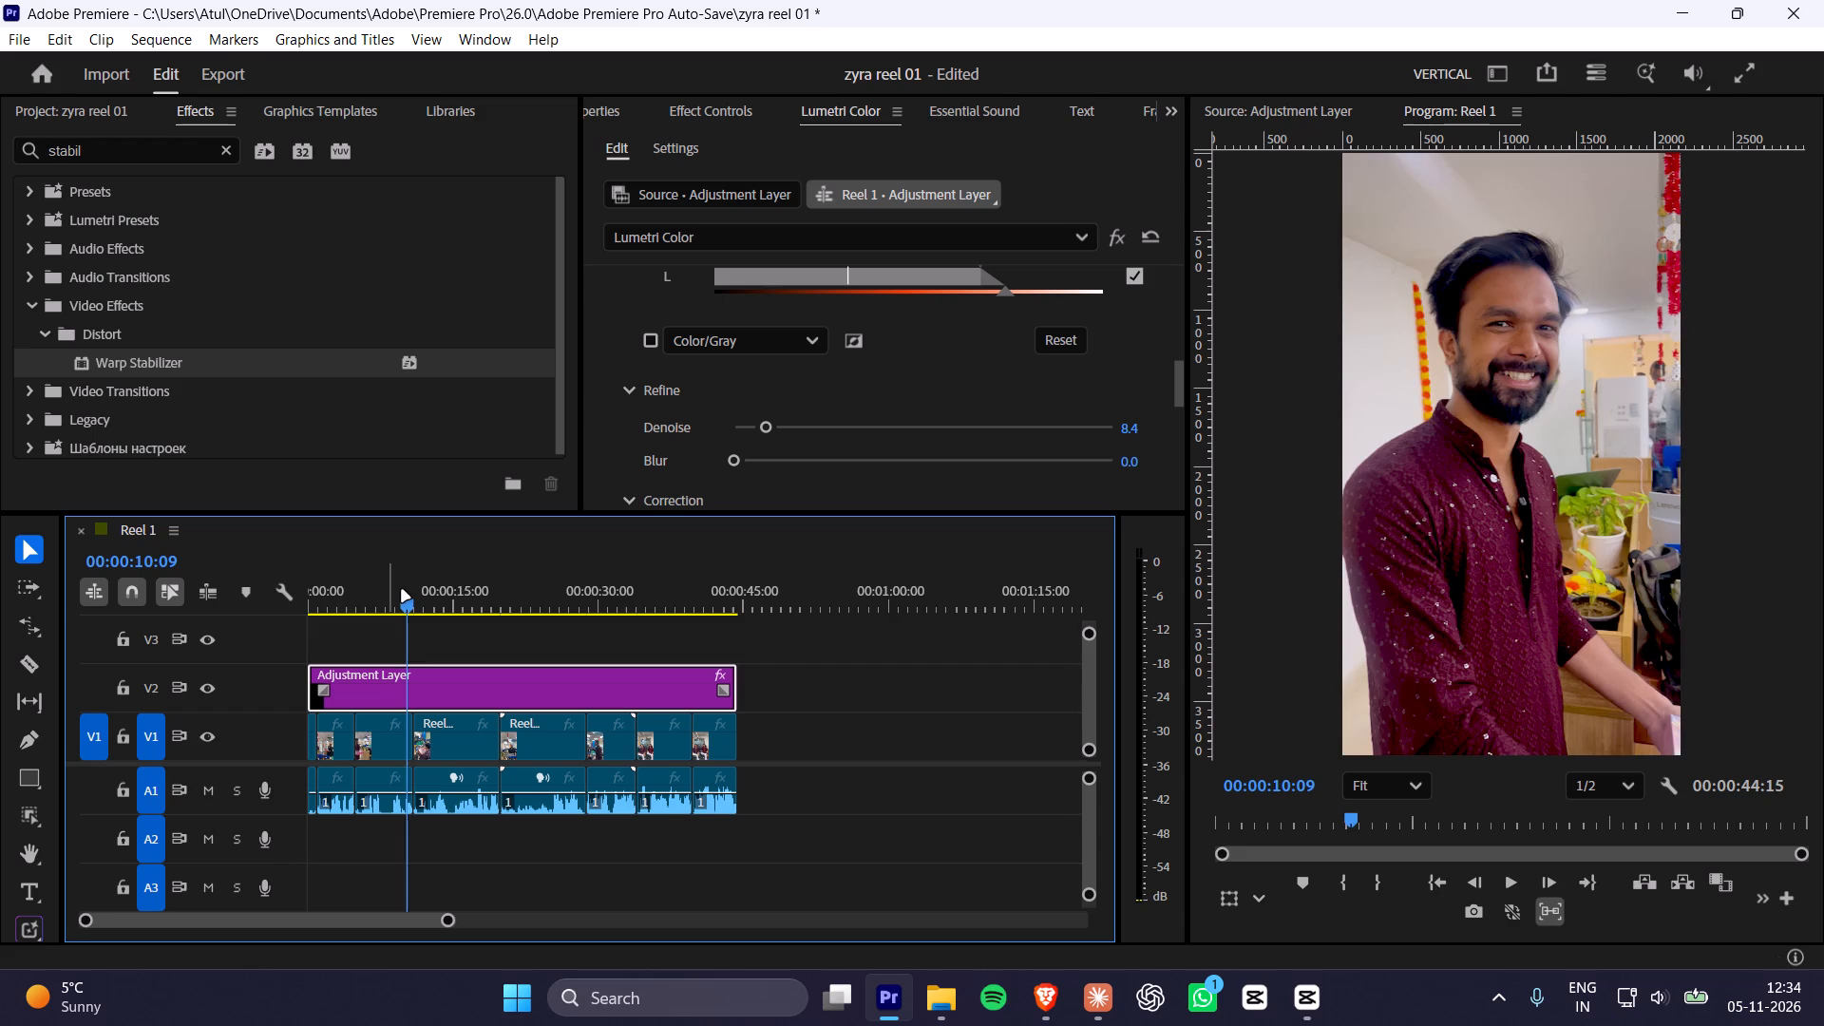
{"action": "left_click_drag", "start_coordinate": [376, 609], "coordinate": [178, 608]}
{"action": "key", "text": "space"}
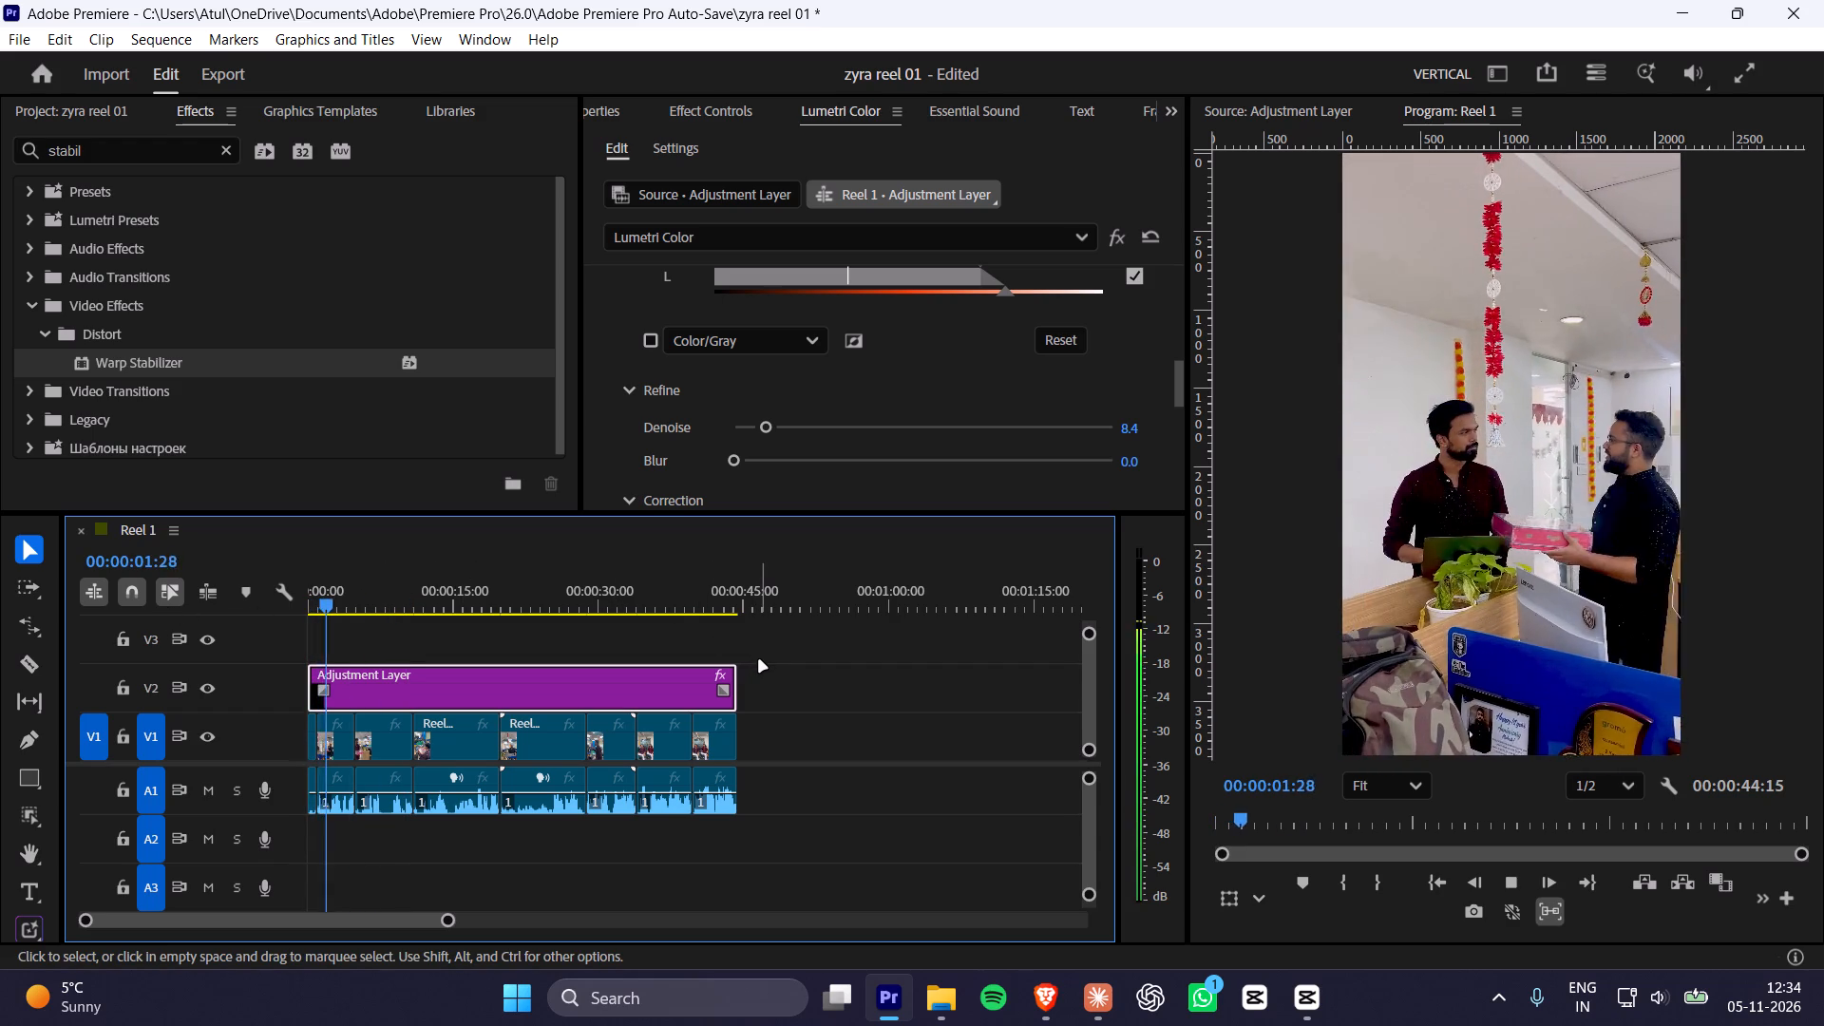
{"action": "key", "text": "space"}
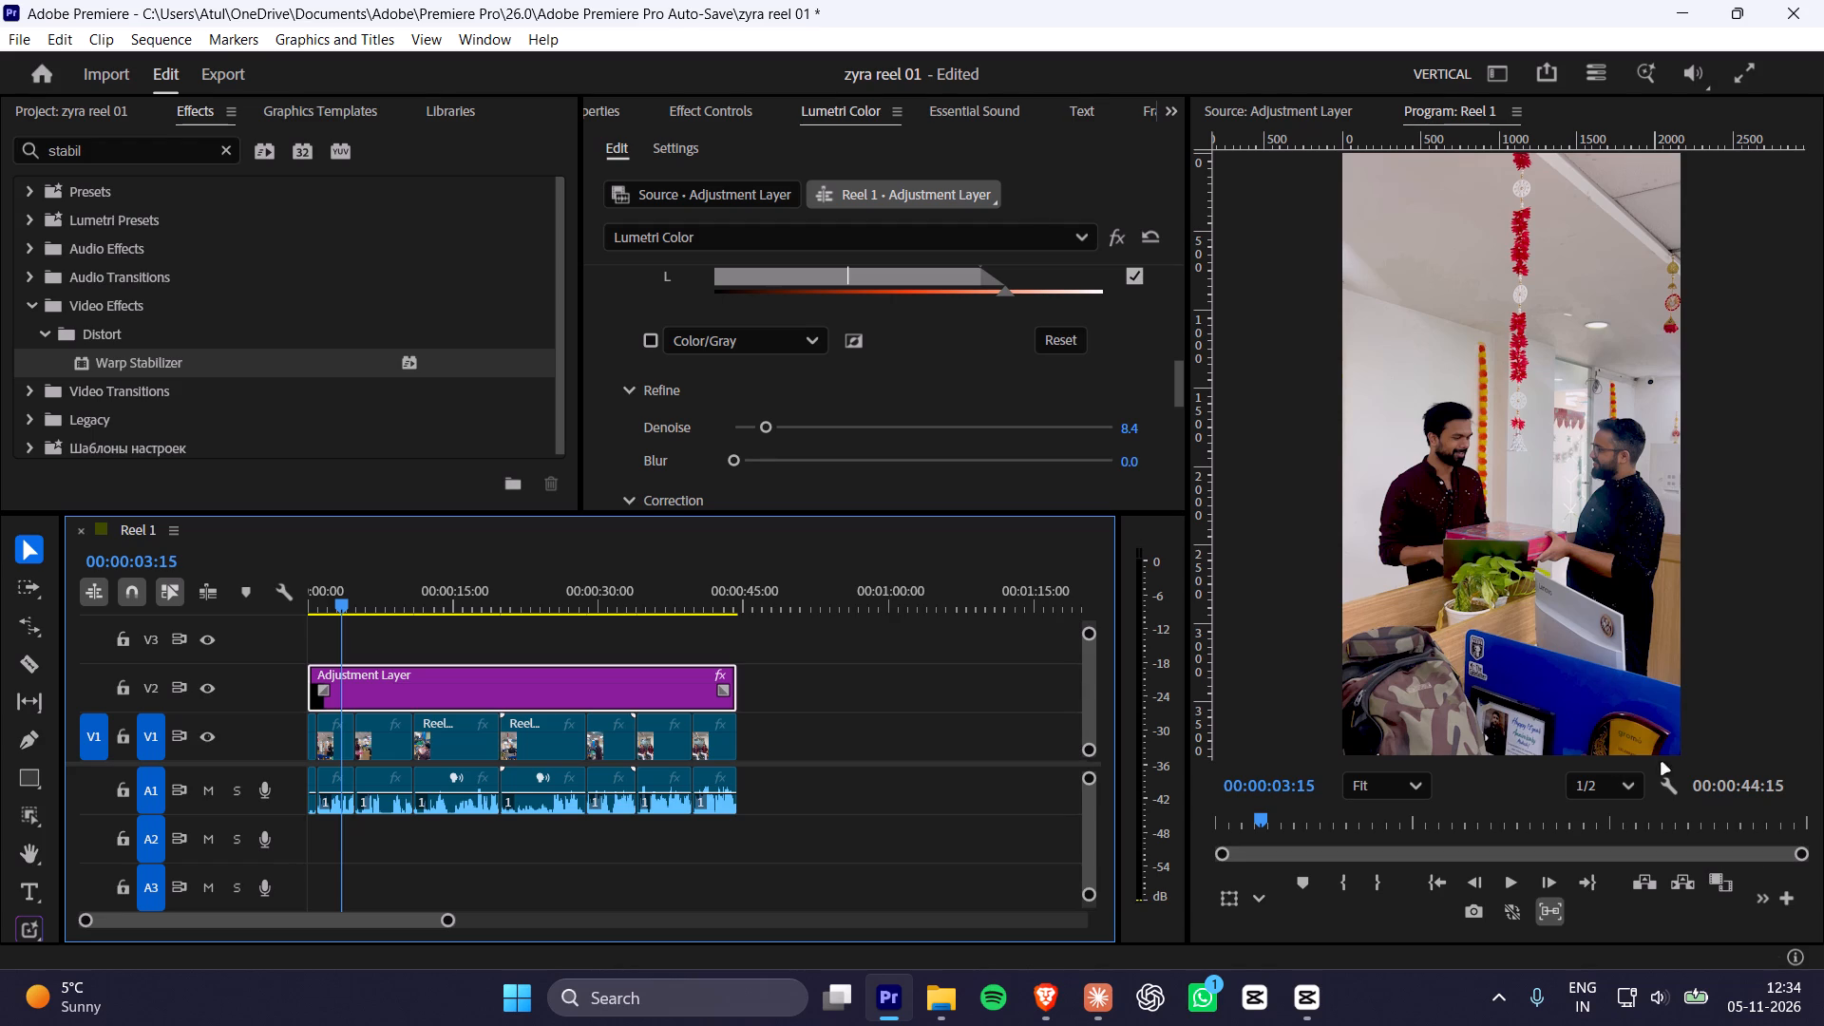
Set the Program Monitor's playback resolution to Full.
{"action": "left_click", "coordinate": [1625, 791]}
{"action": "left_click", "coordinate": [1599, 832]}
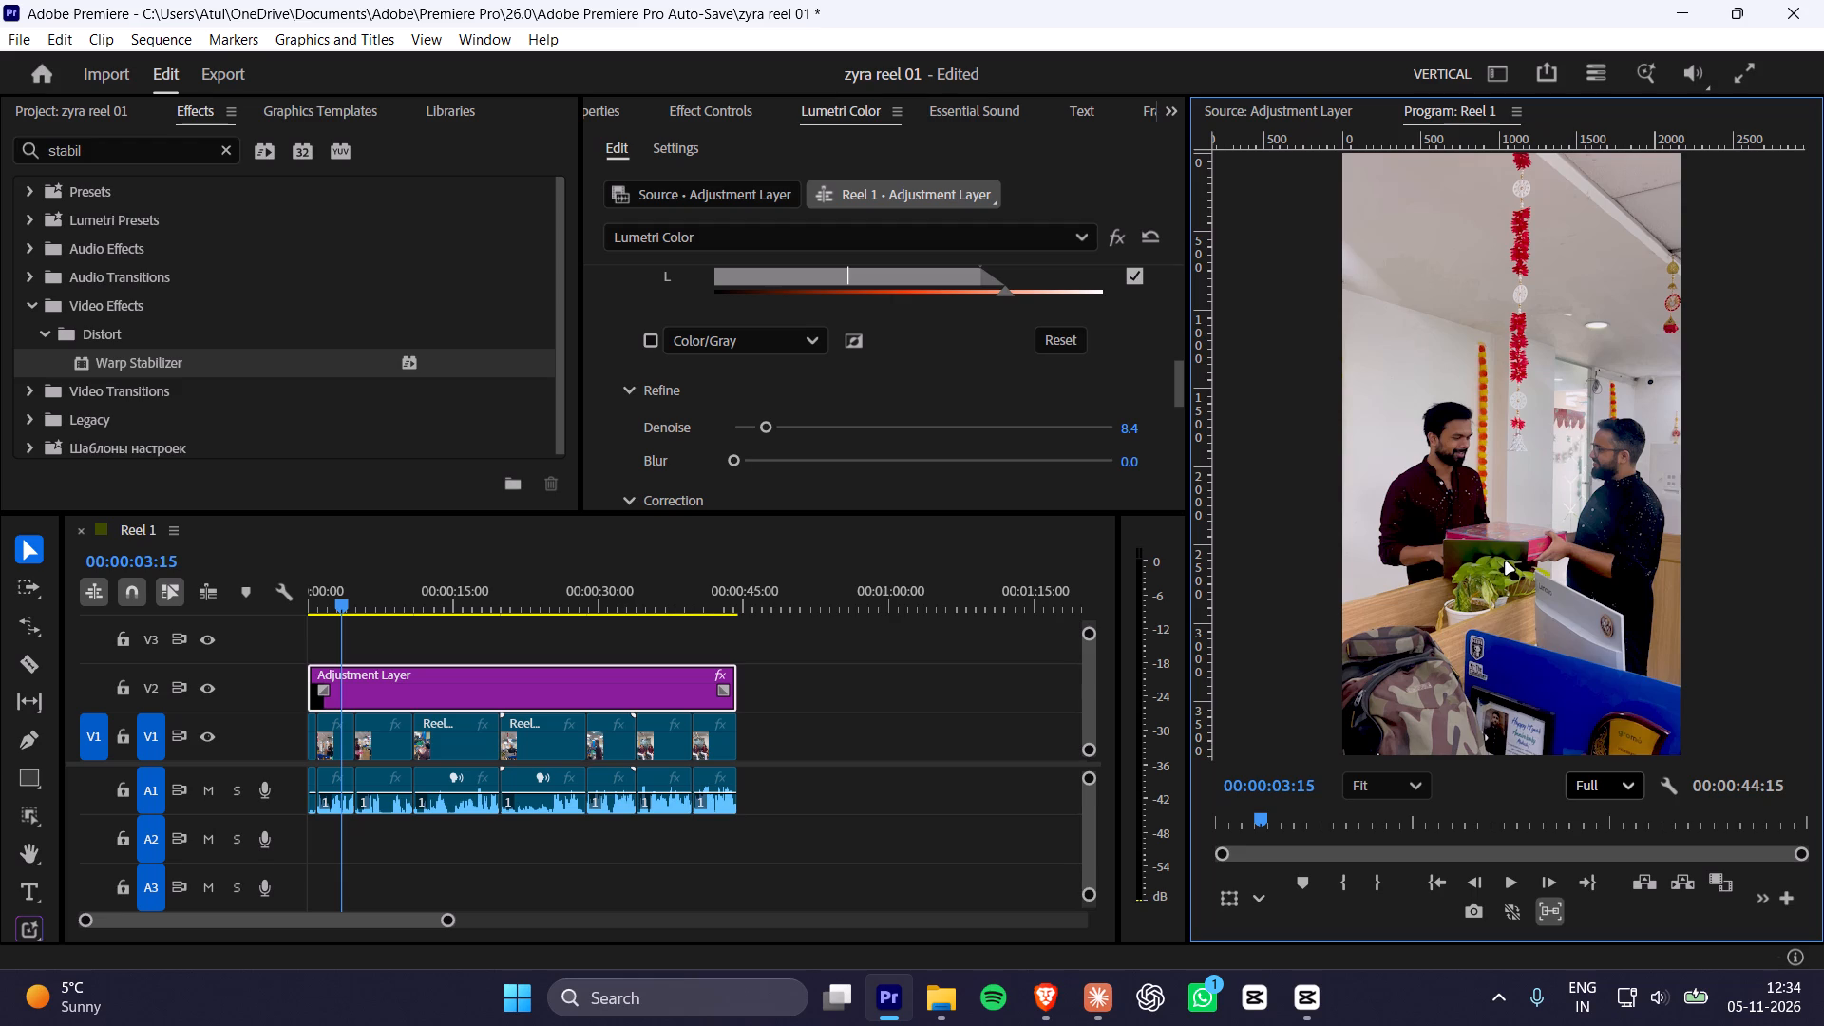
Maximize the Program Monitor and play Reel 1 from the beginning to about 14 seconds, pausing to check the grade.
{"action": "key", "text": "grave"}
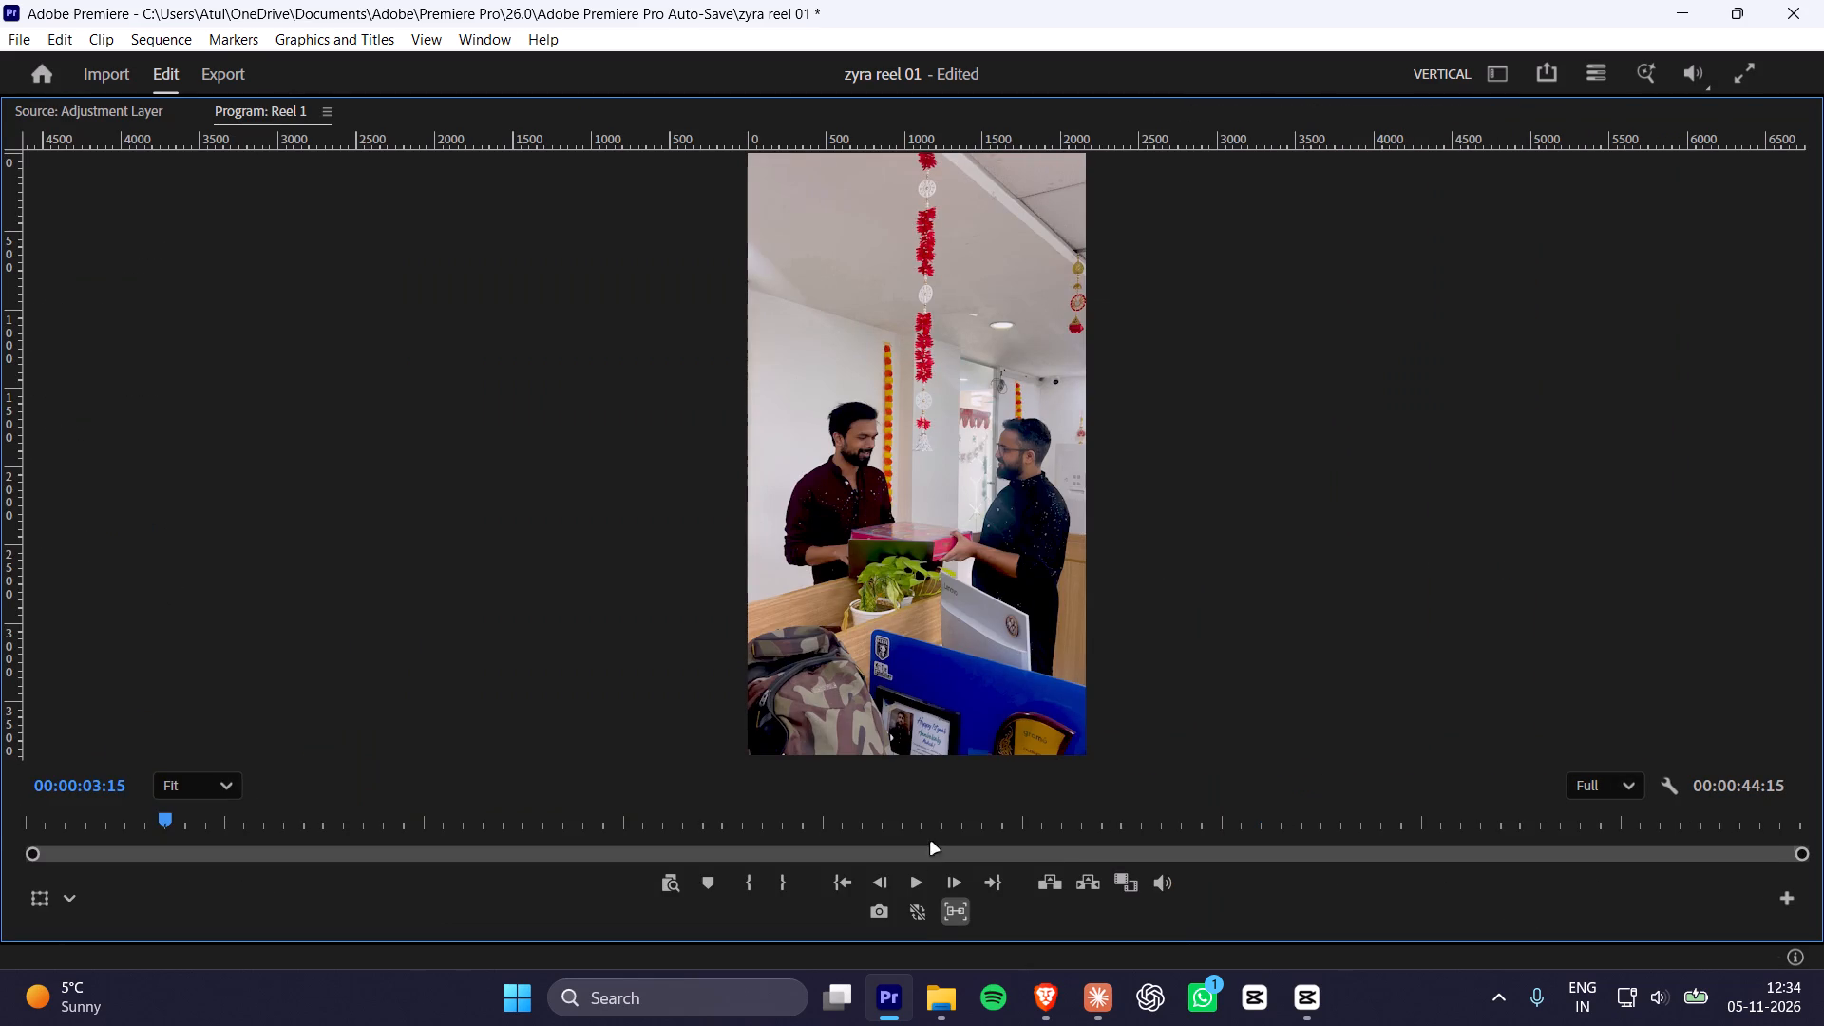
{"action": "left_click", "coordinate": [918, 885]}
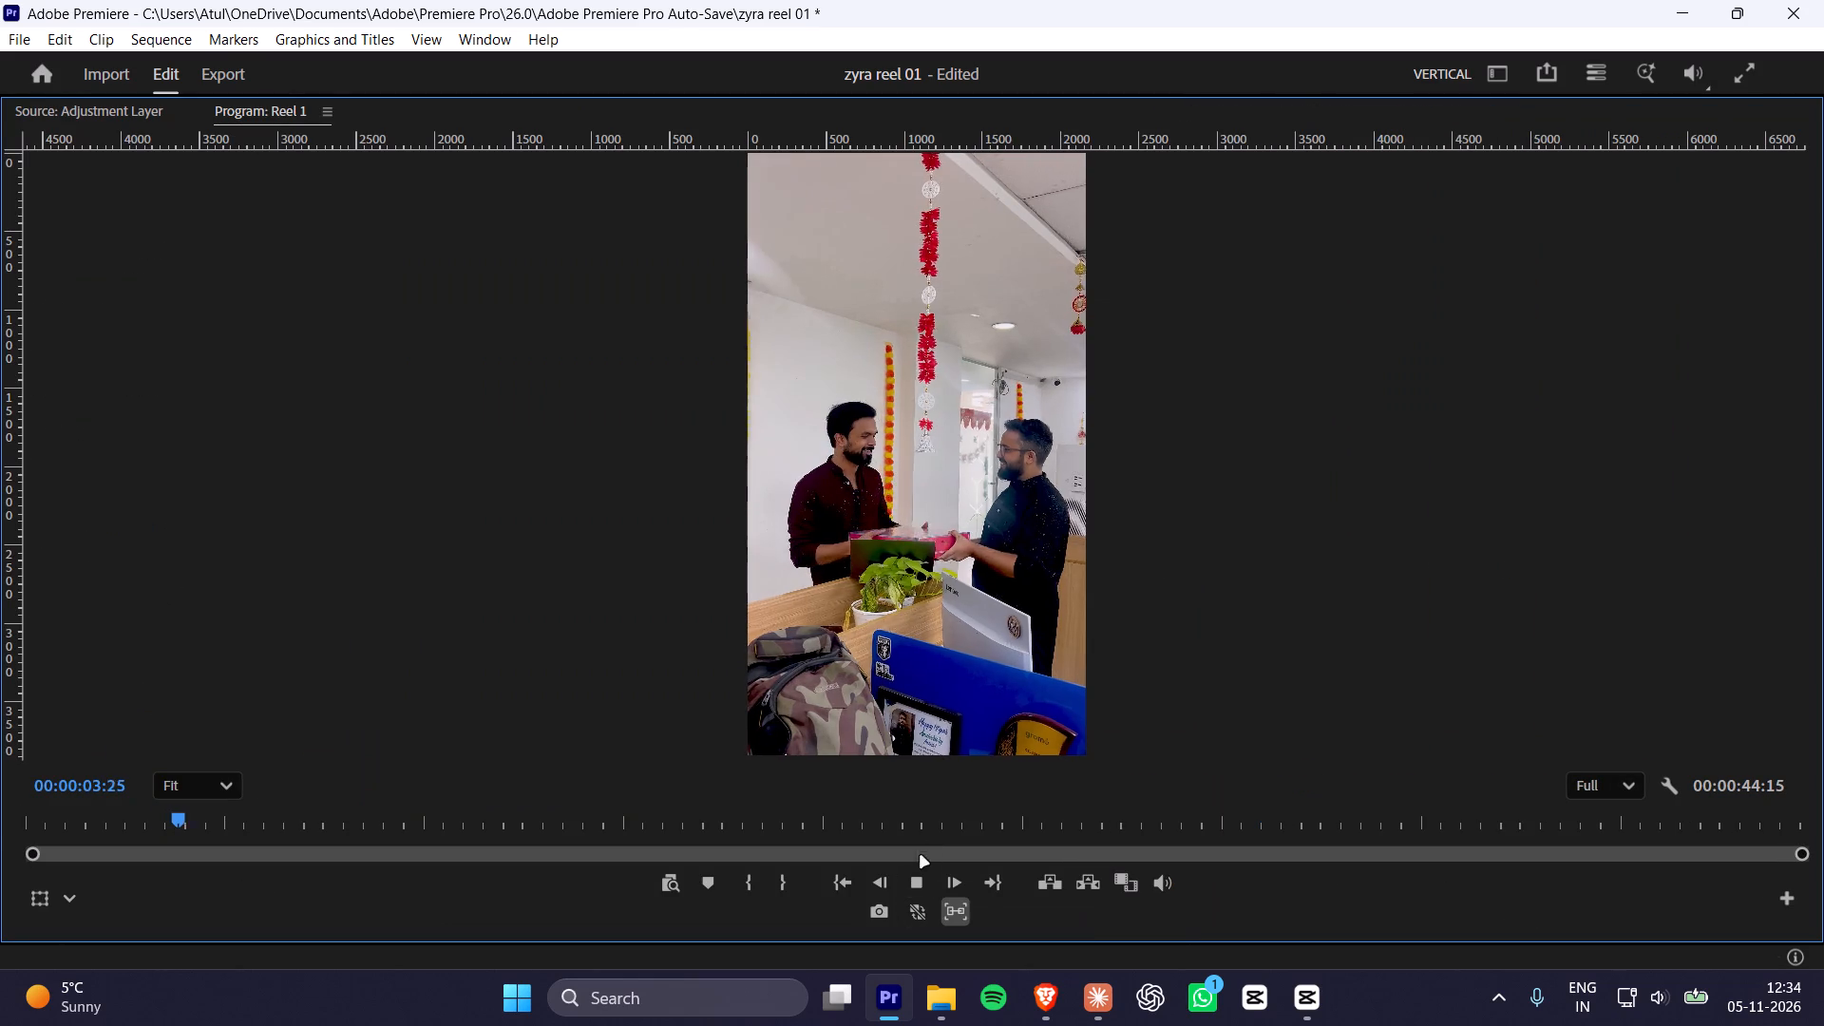
{"action": "key", "text": "space"}
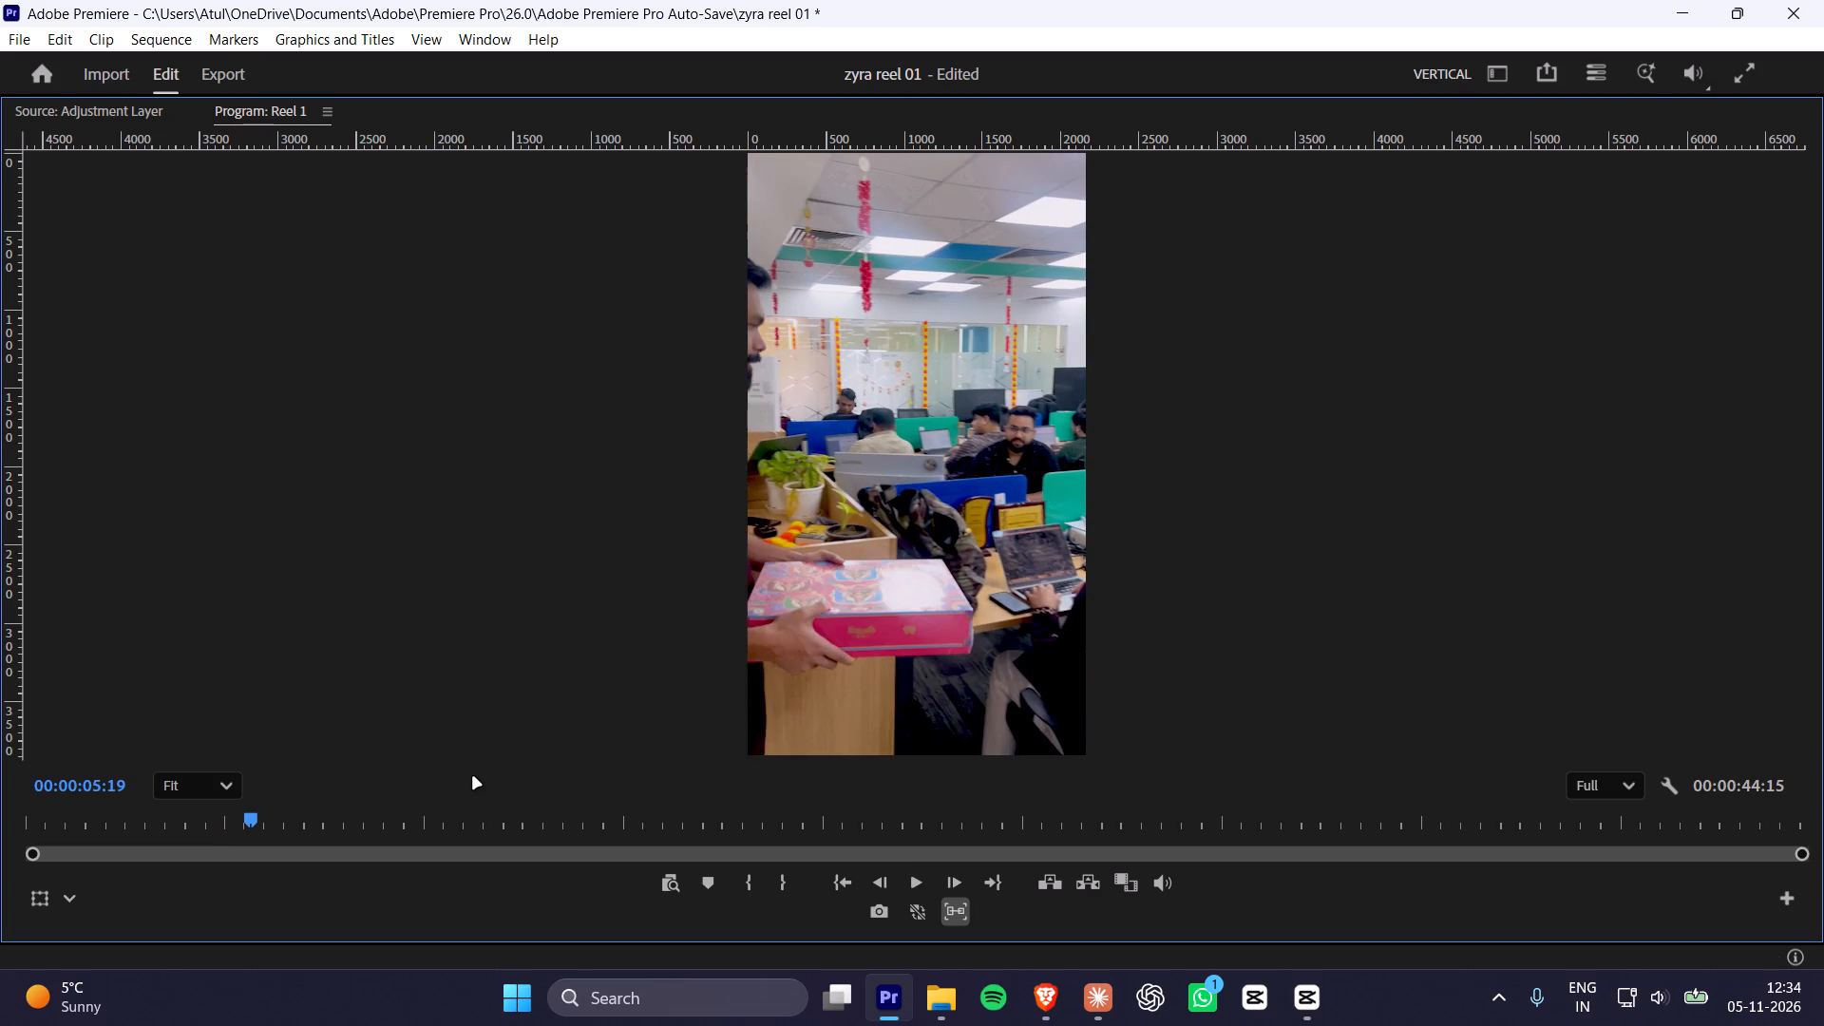
{"action": "left_click_drag", "start_coordinate": [247, 824], "coordinate": [0, 832]}
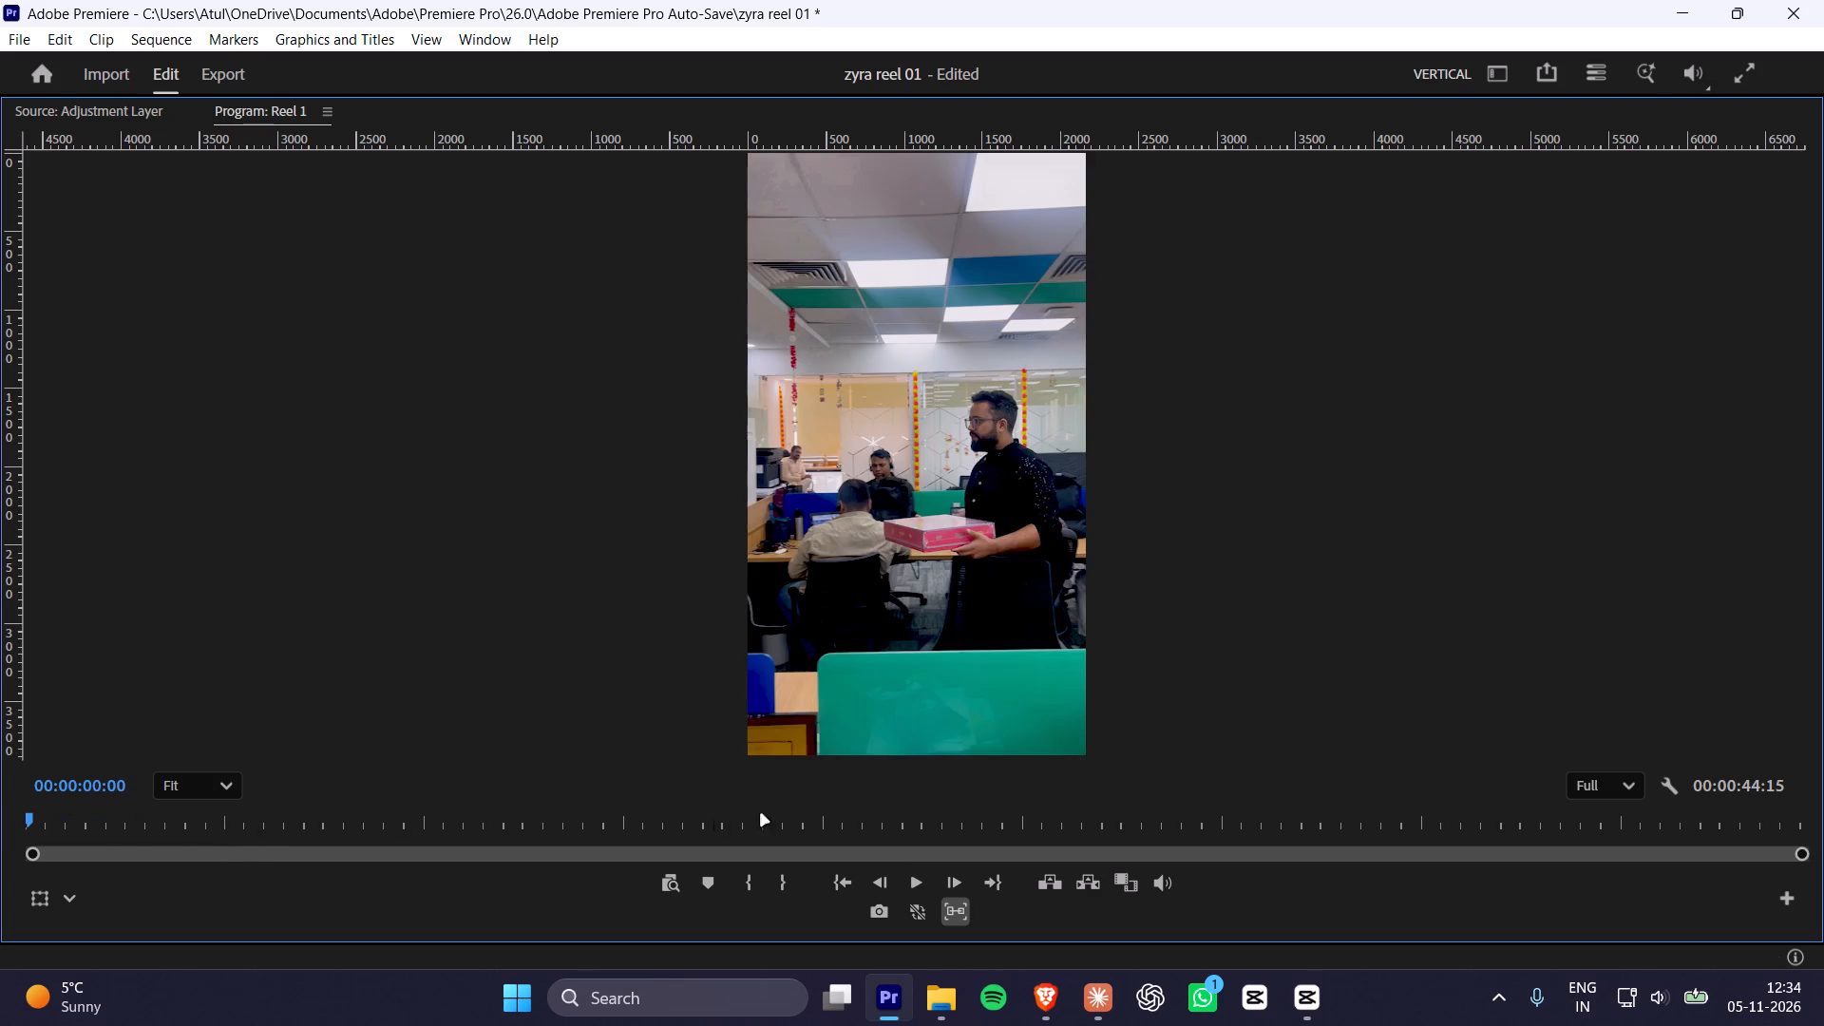
{"action": "key", "text": "space"}
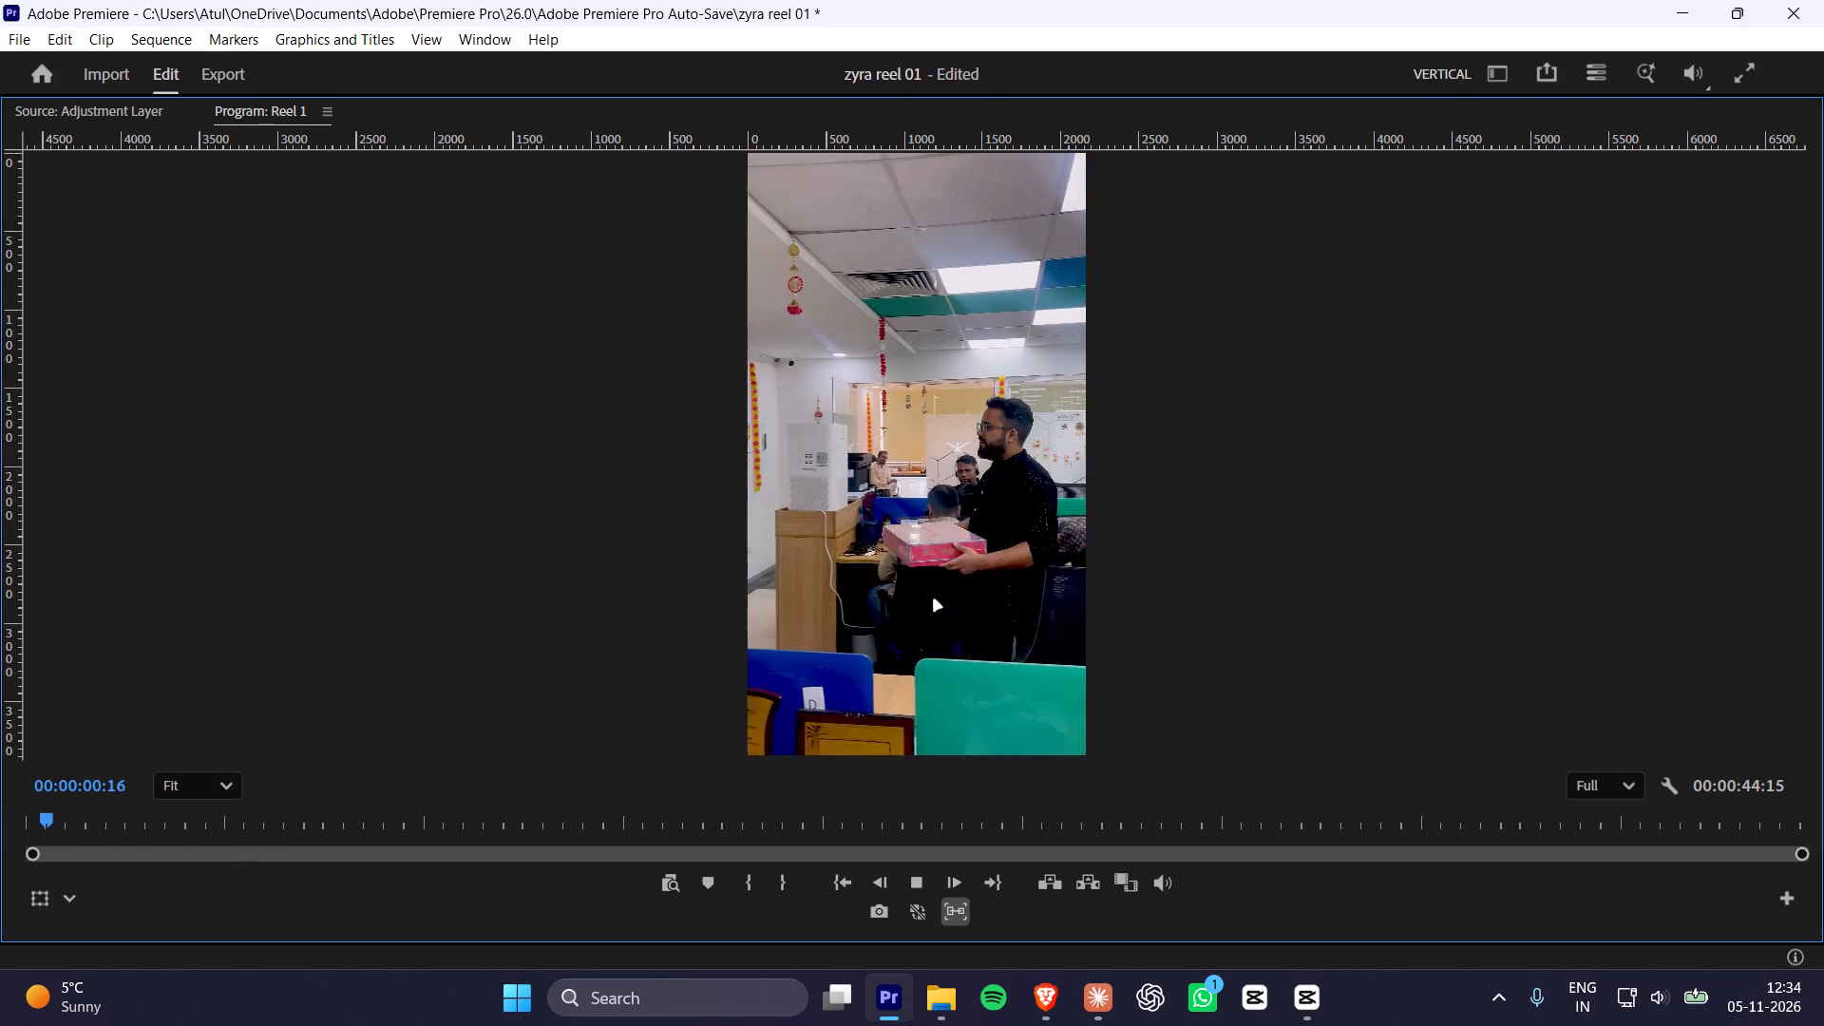
{"action": "key", "text": "space"}
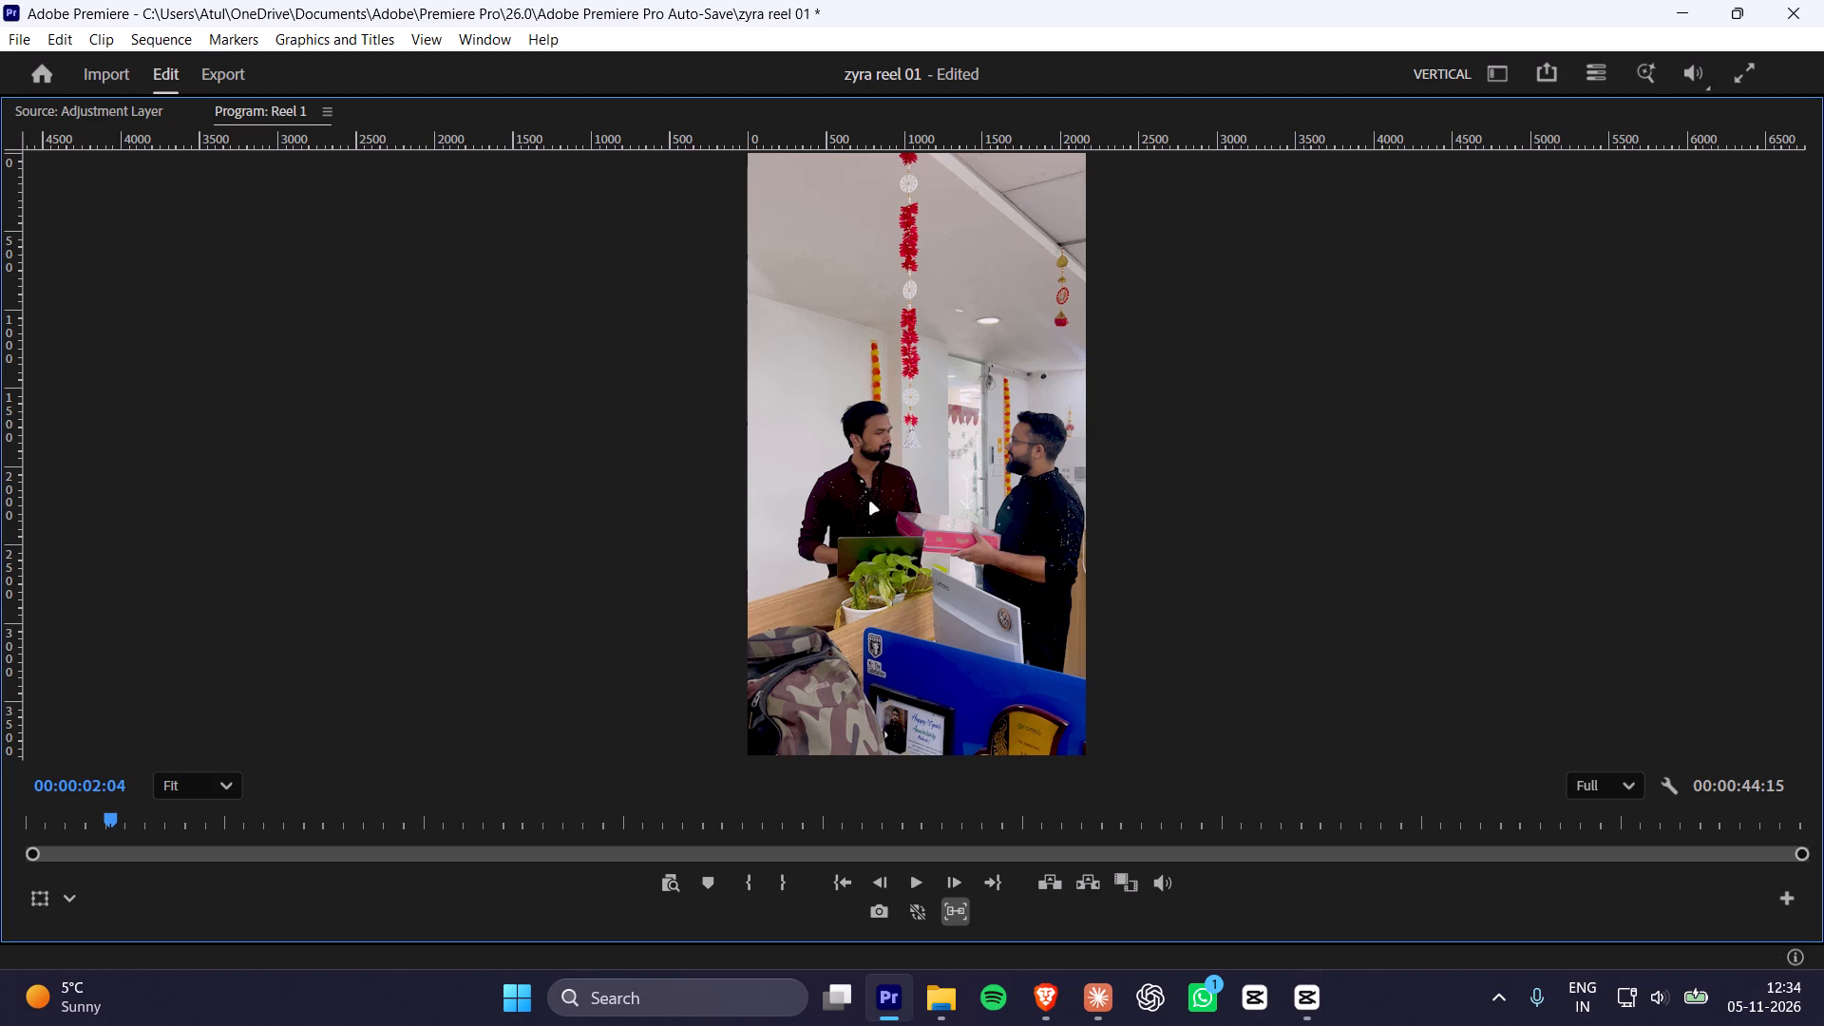
{"action": "key", "text": "space"}
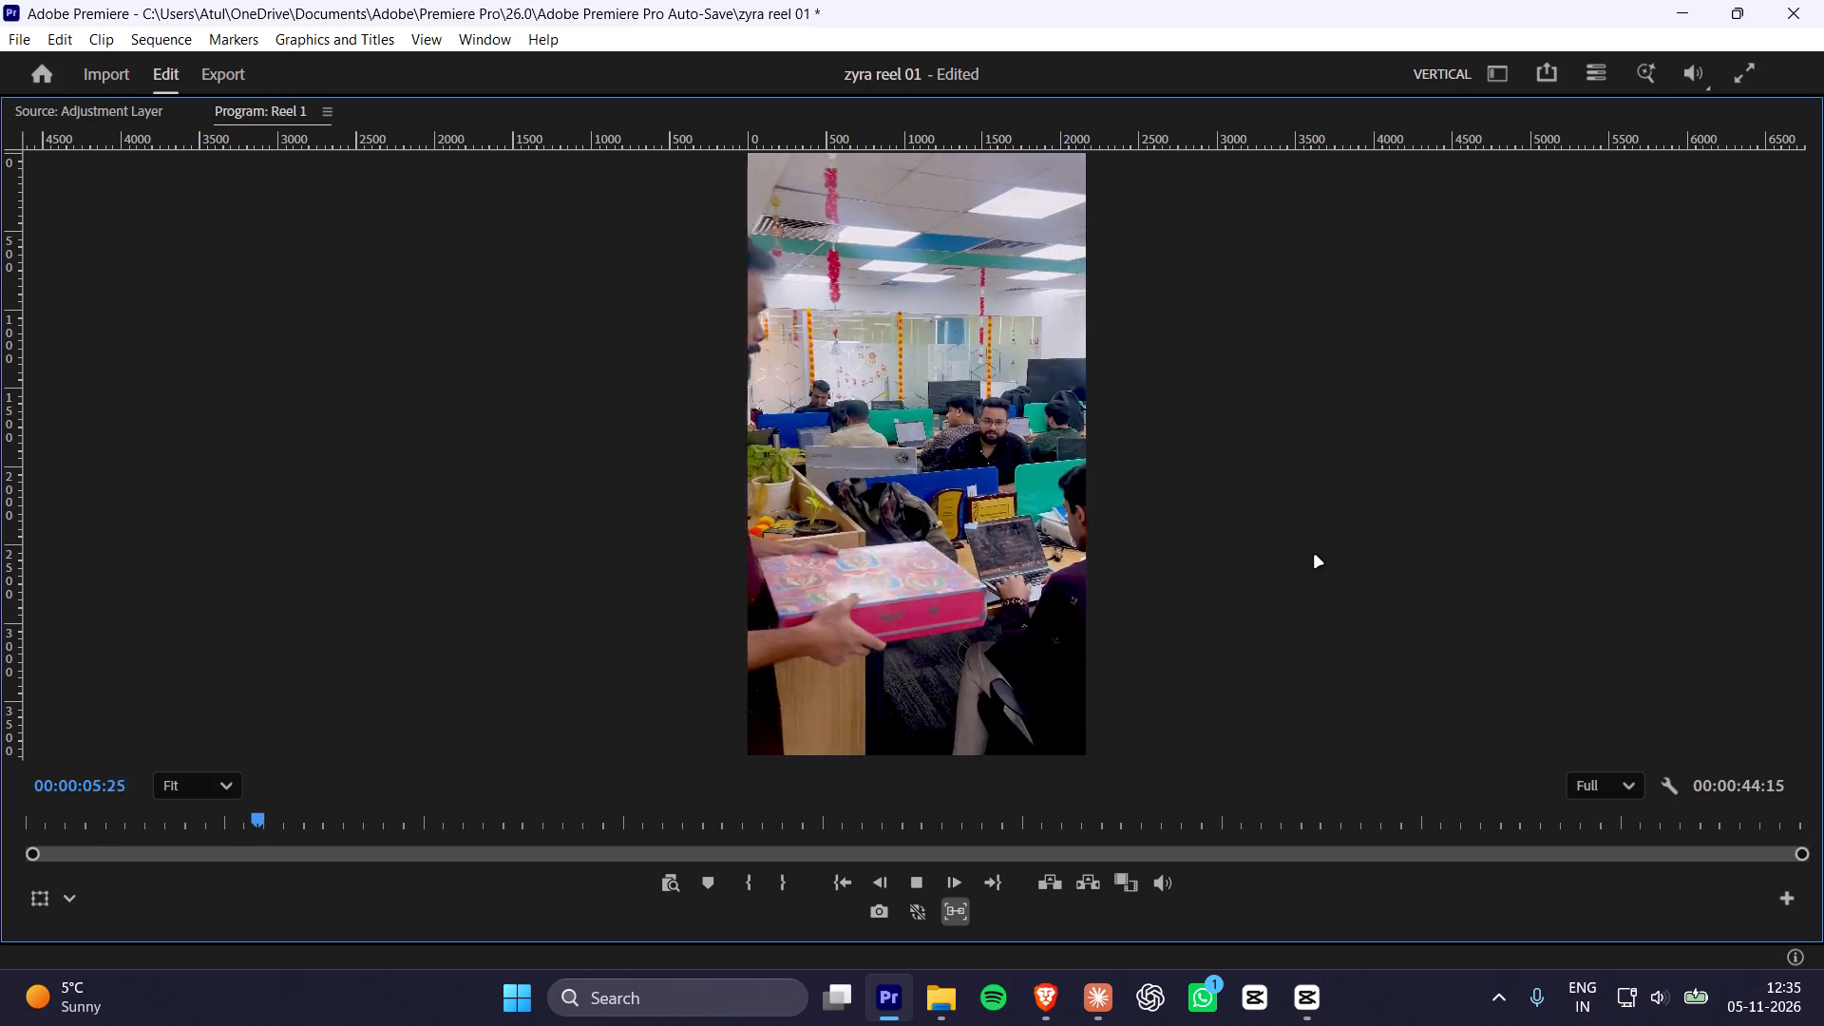
{"action": "key", "text": "space"}
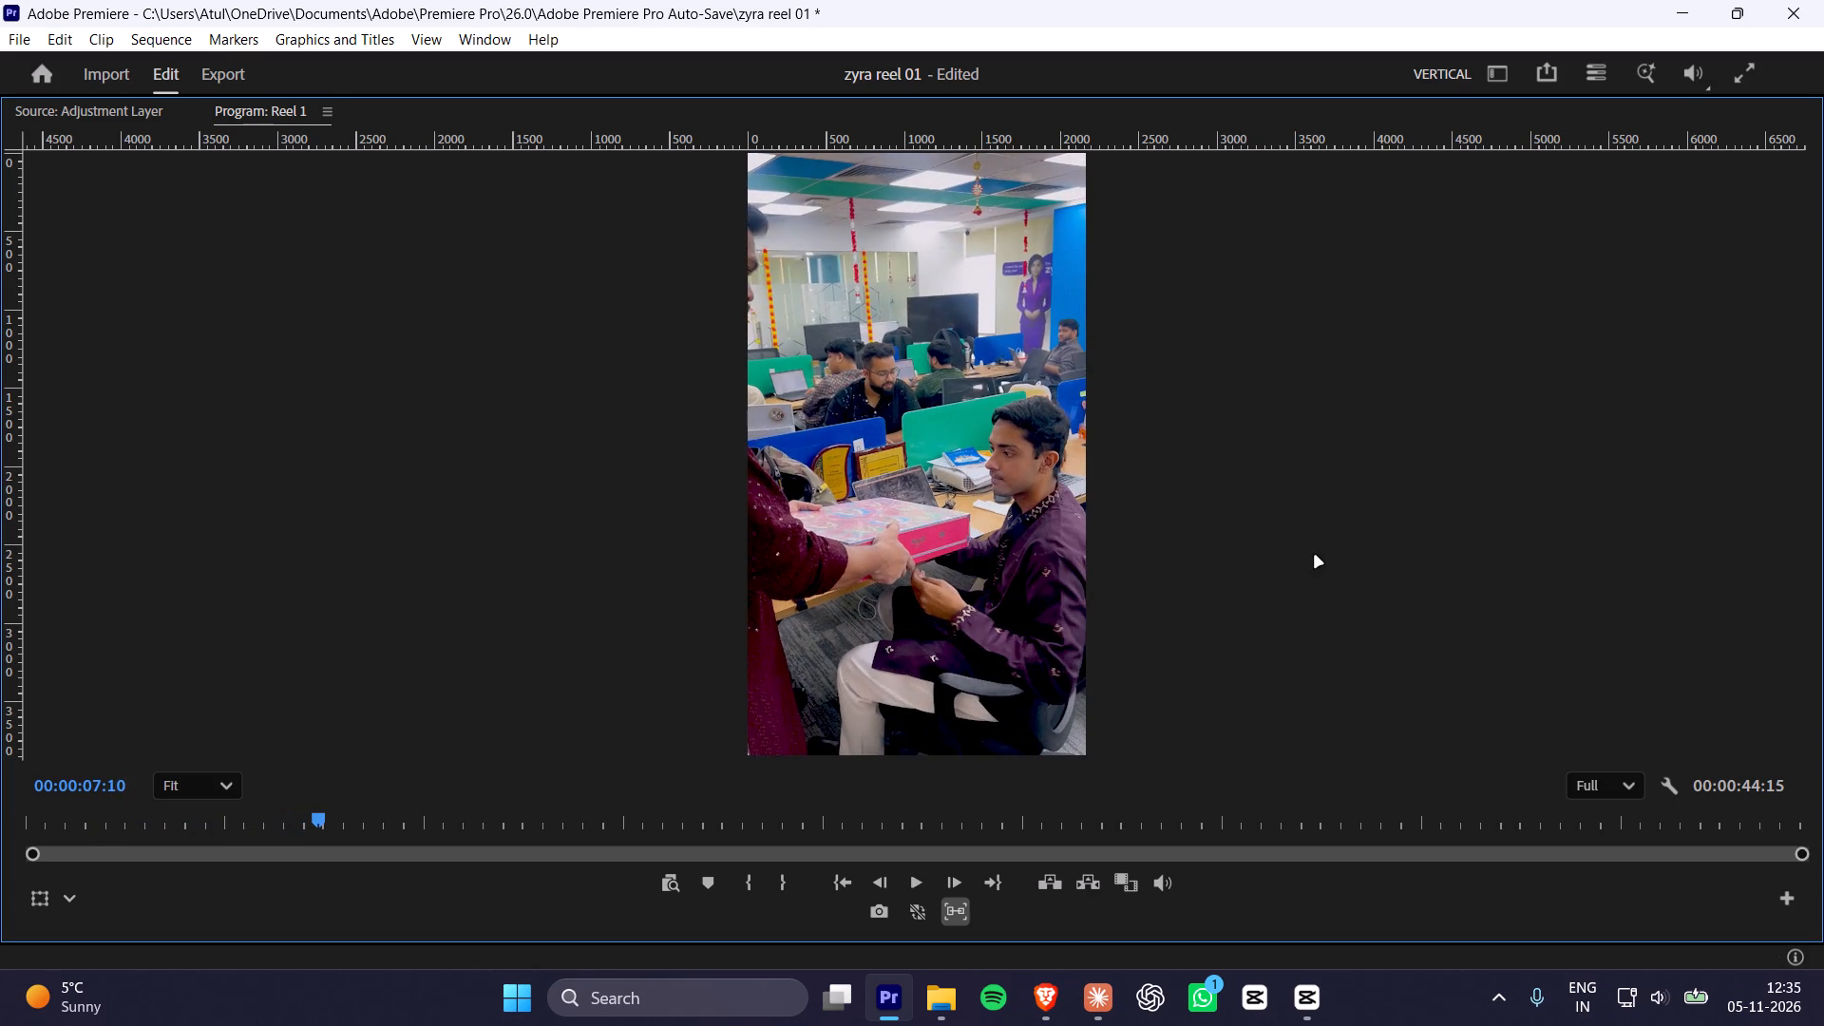
{"action": "key", "text": "space"}
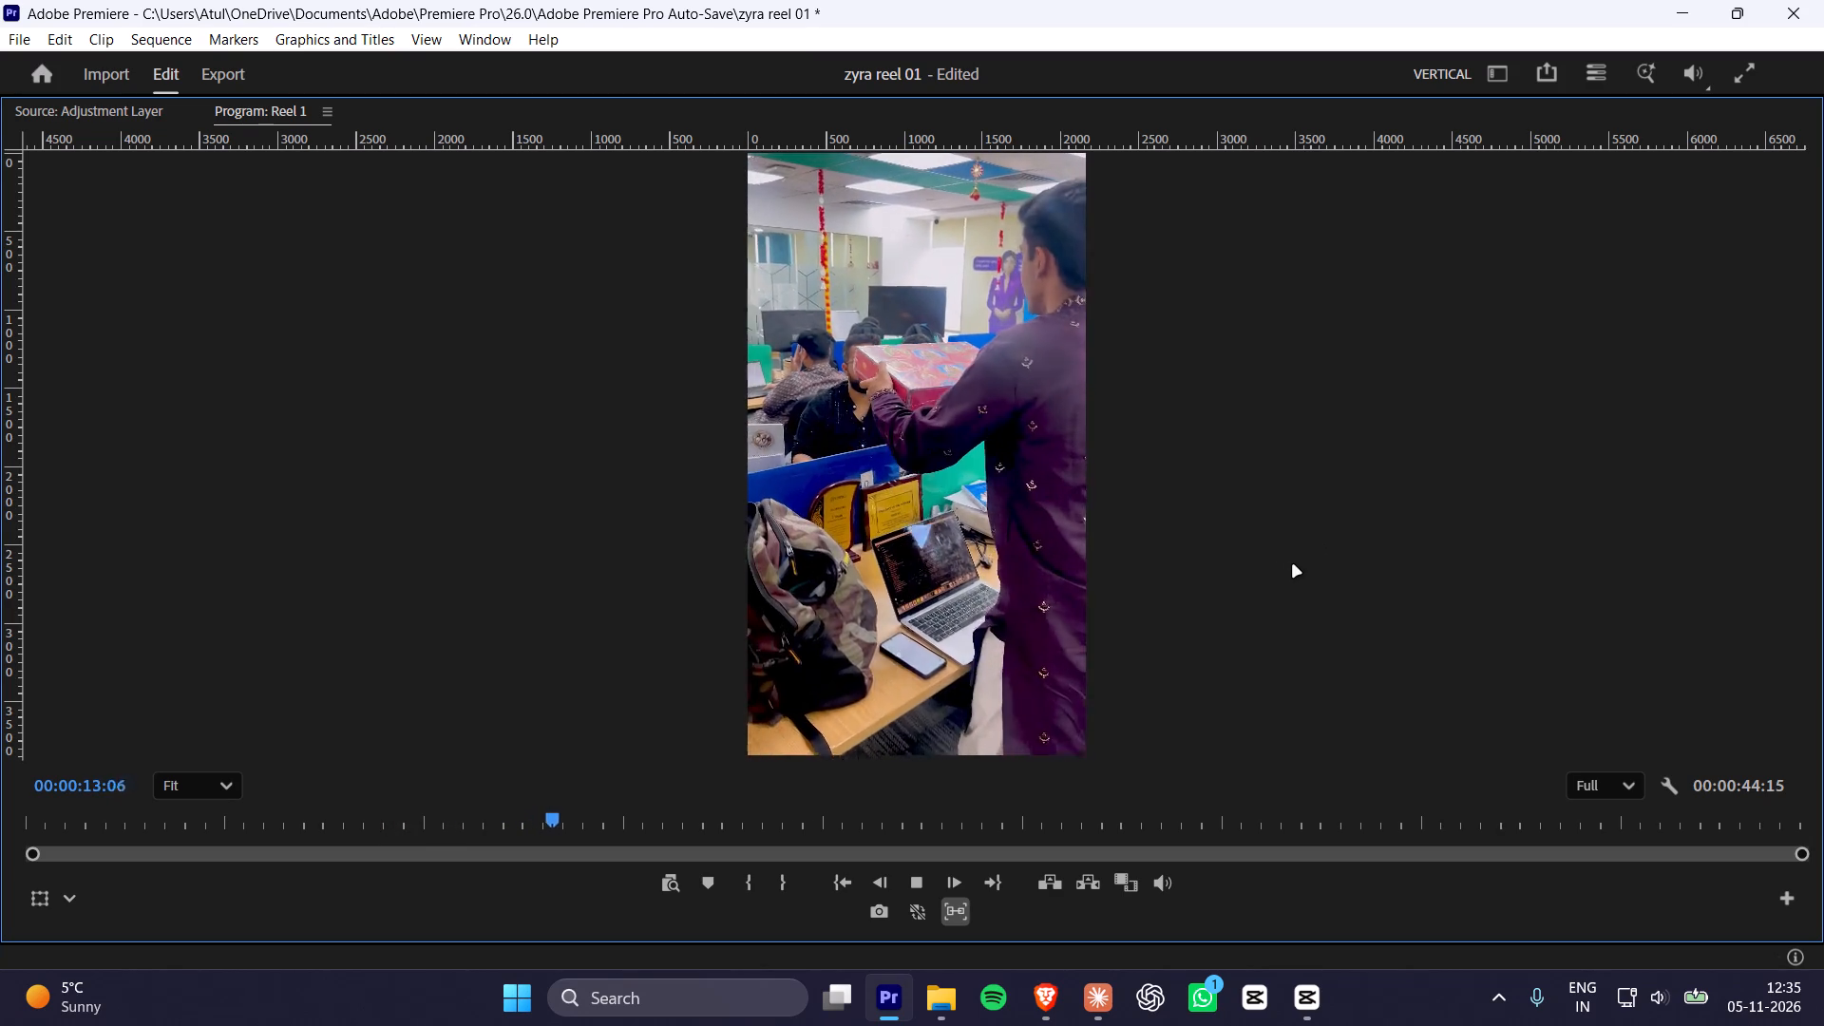
{"action": "key", "text": "space"}
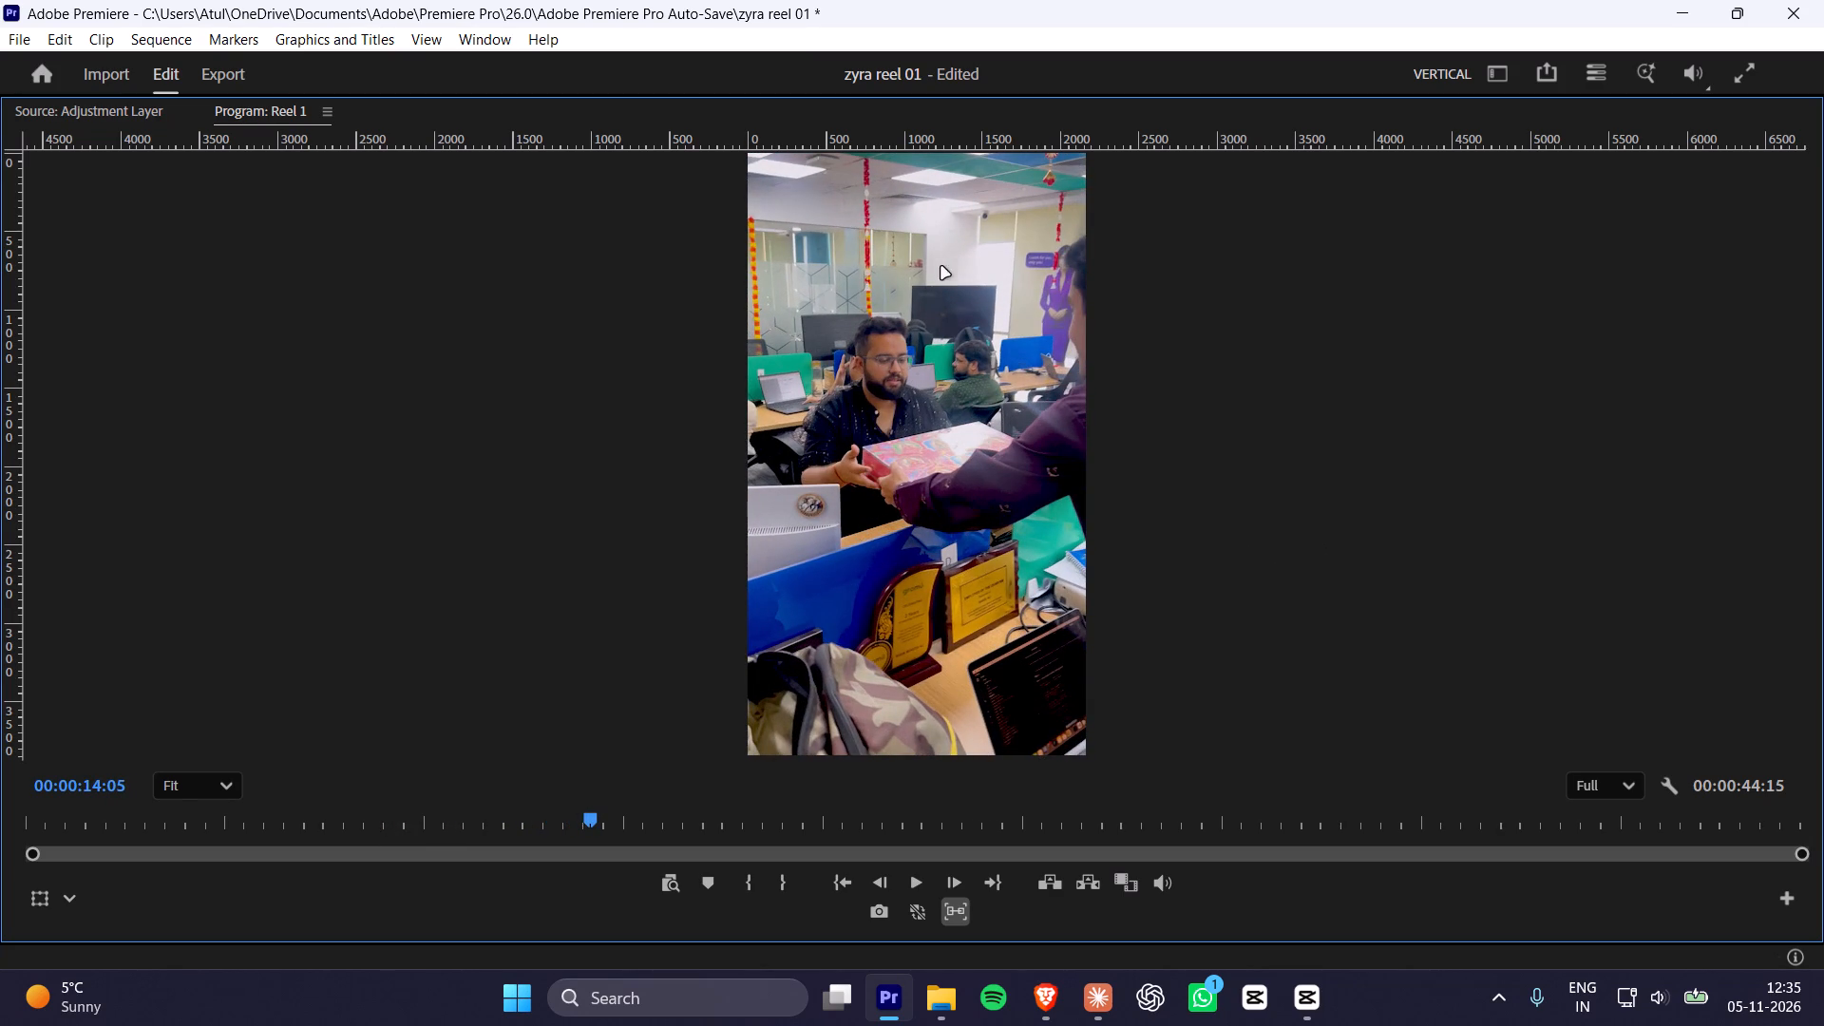
Scrub back and forth around 13 to 14 seconds to examine the grade in the gift box handover shot.
{"action": "left_click_drag", "start_coordinate": [588, 820], "coordinate": [586, 820]}
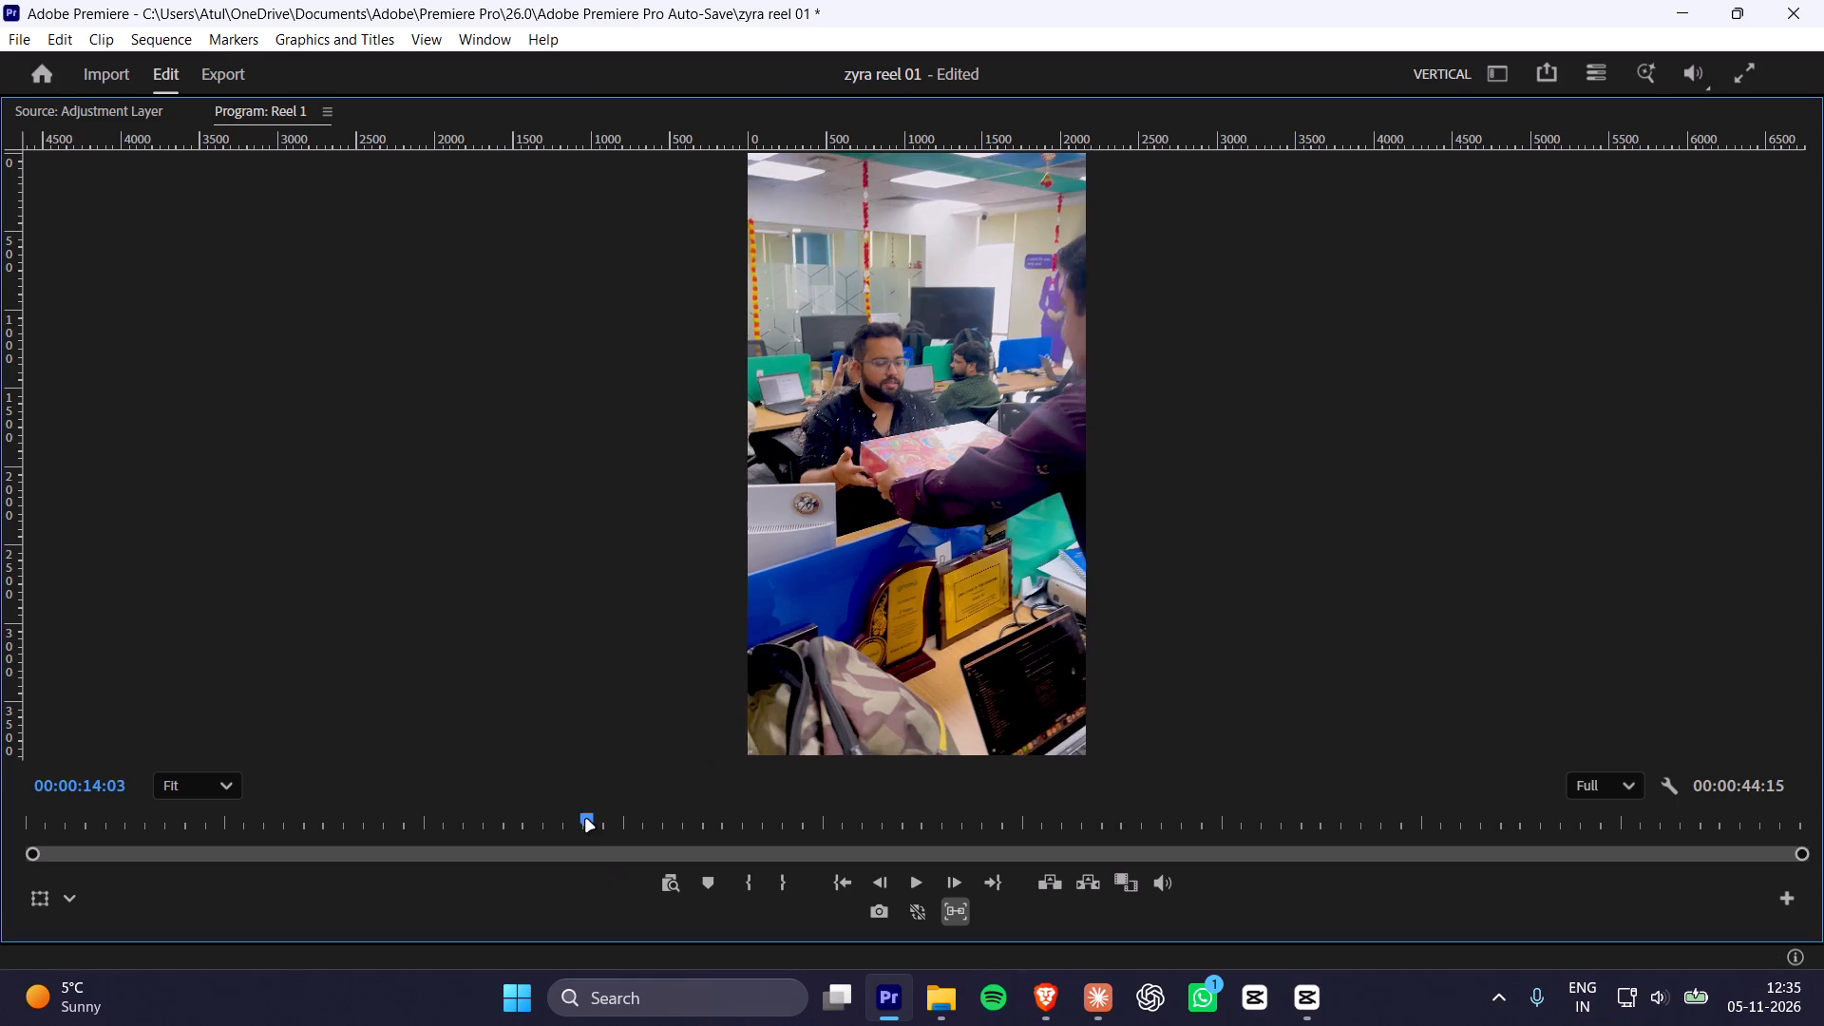
{"action": "left_click_drag", "start_coordinate": [586, 820], "coordinate": [579, 821]}
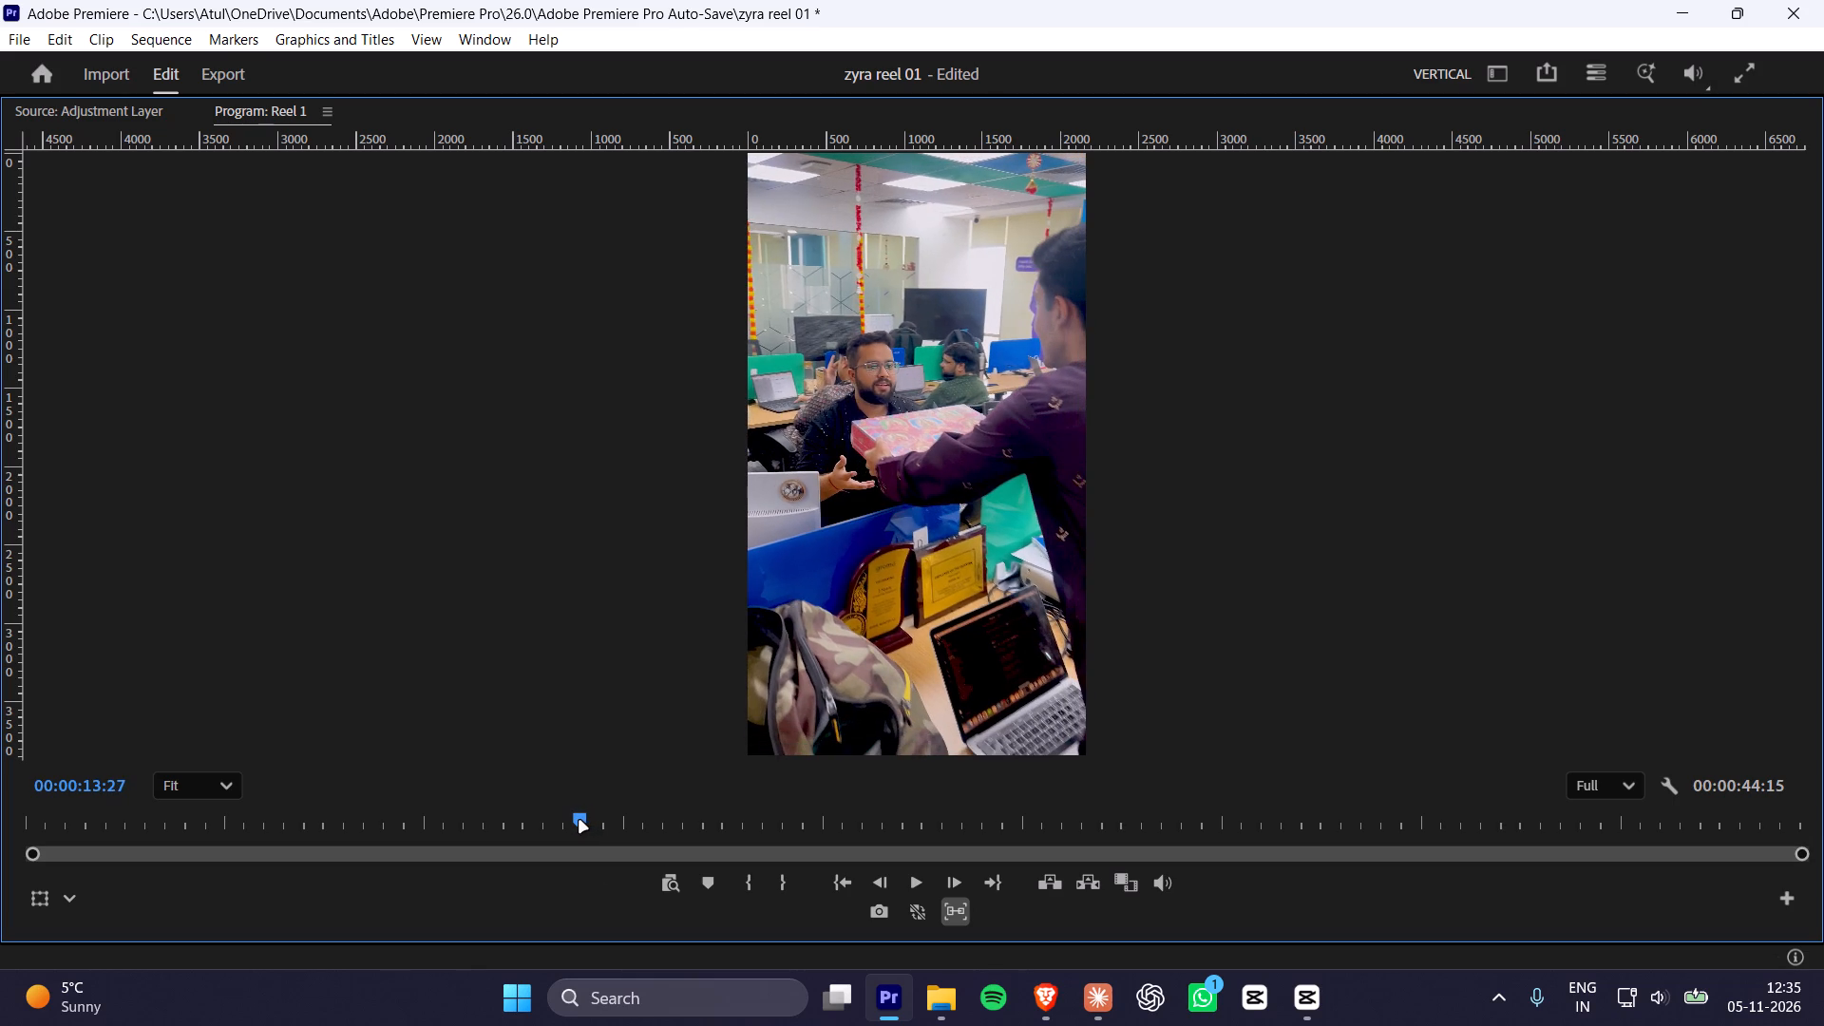
{"action": "left_click_drag", "start_coordinate": [579, 821], "coordinate": [567, 824]}
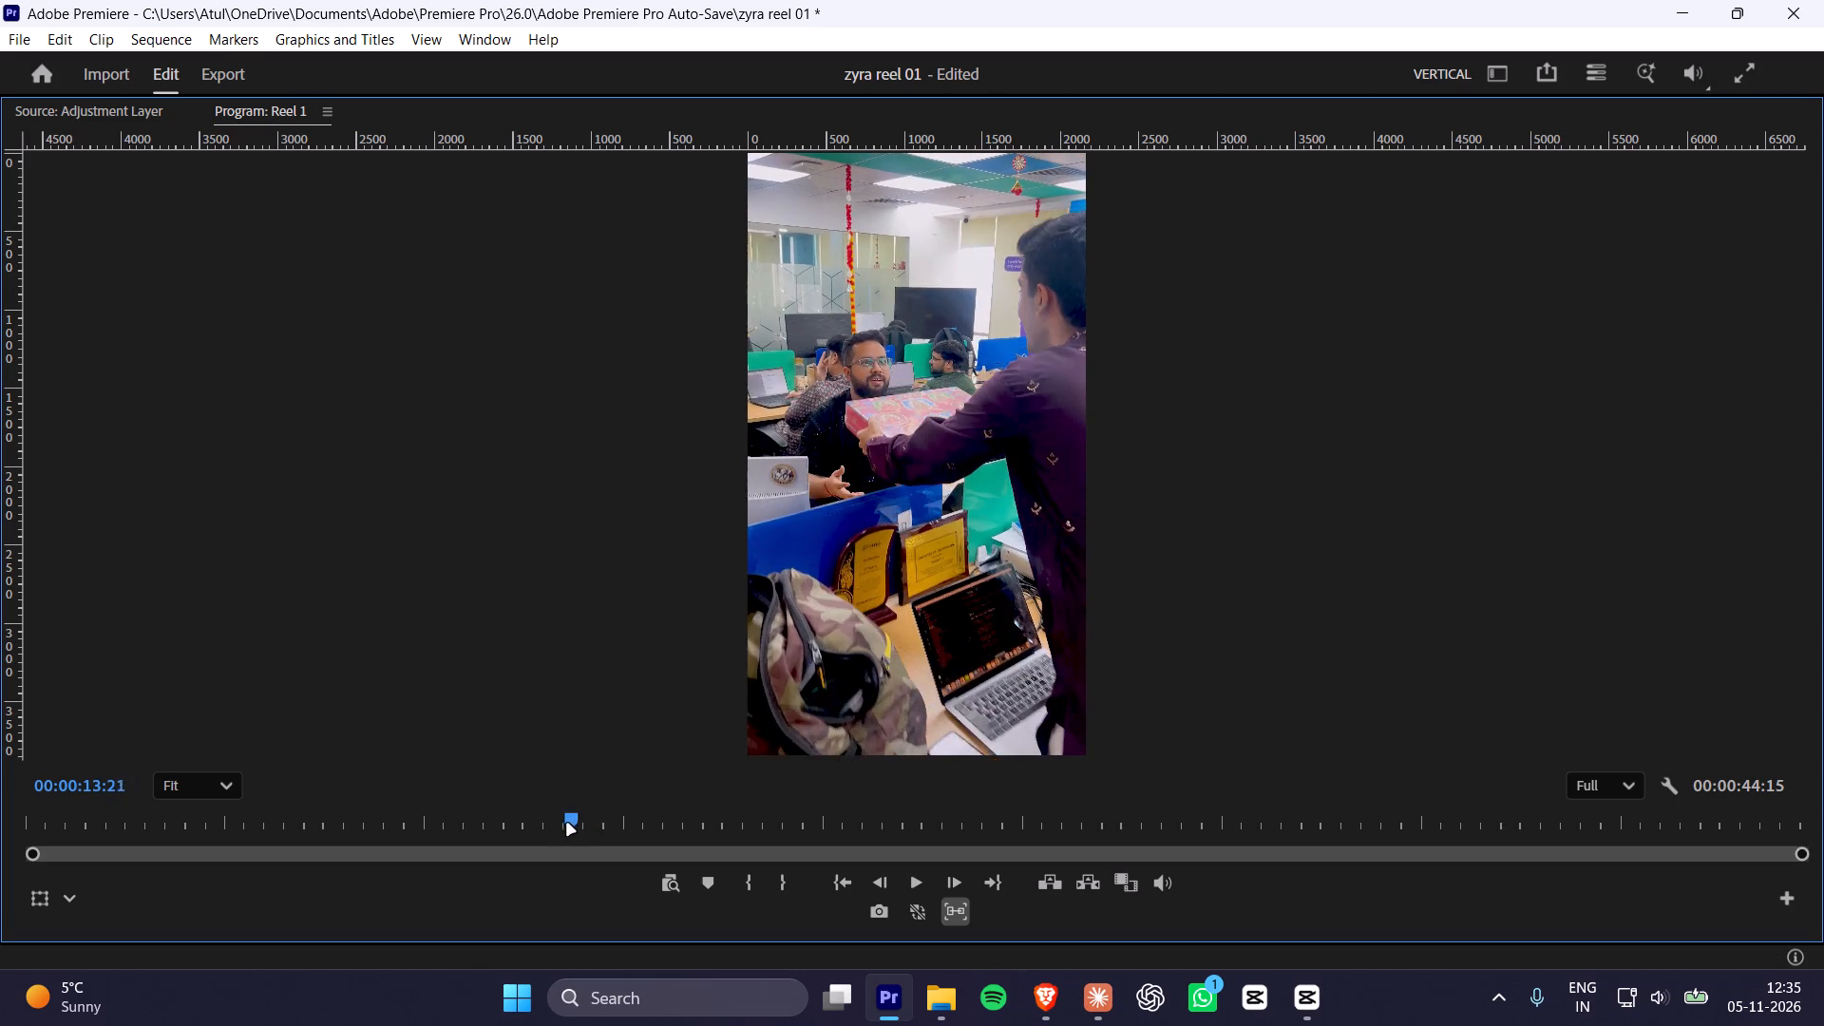
{"action": "left_click_drag", "start_coordinate": [567, 824], "coordinate": [563, 824]}
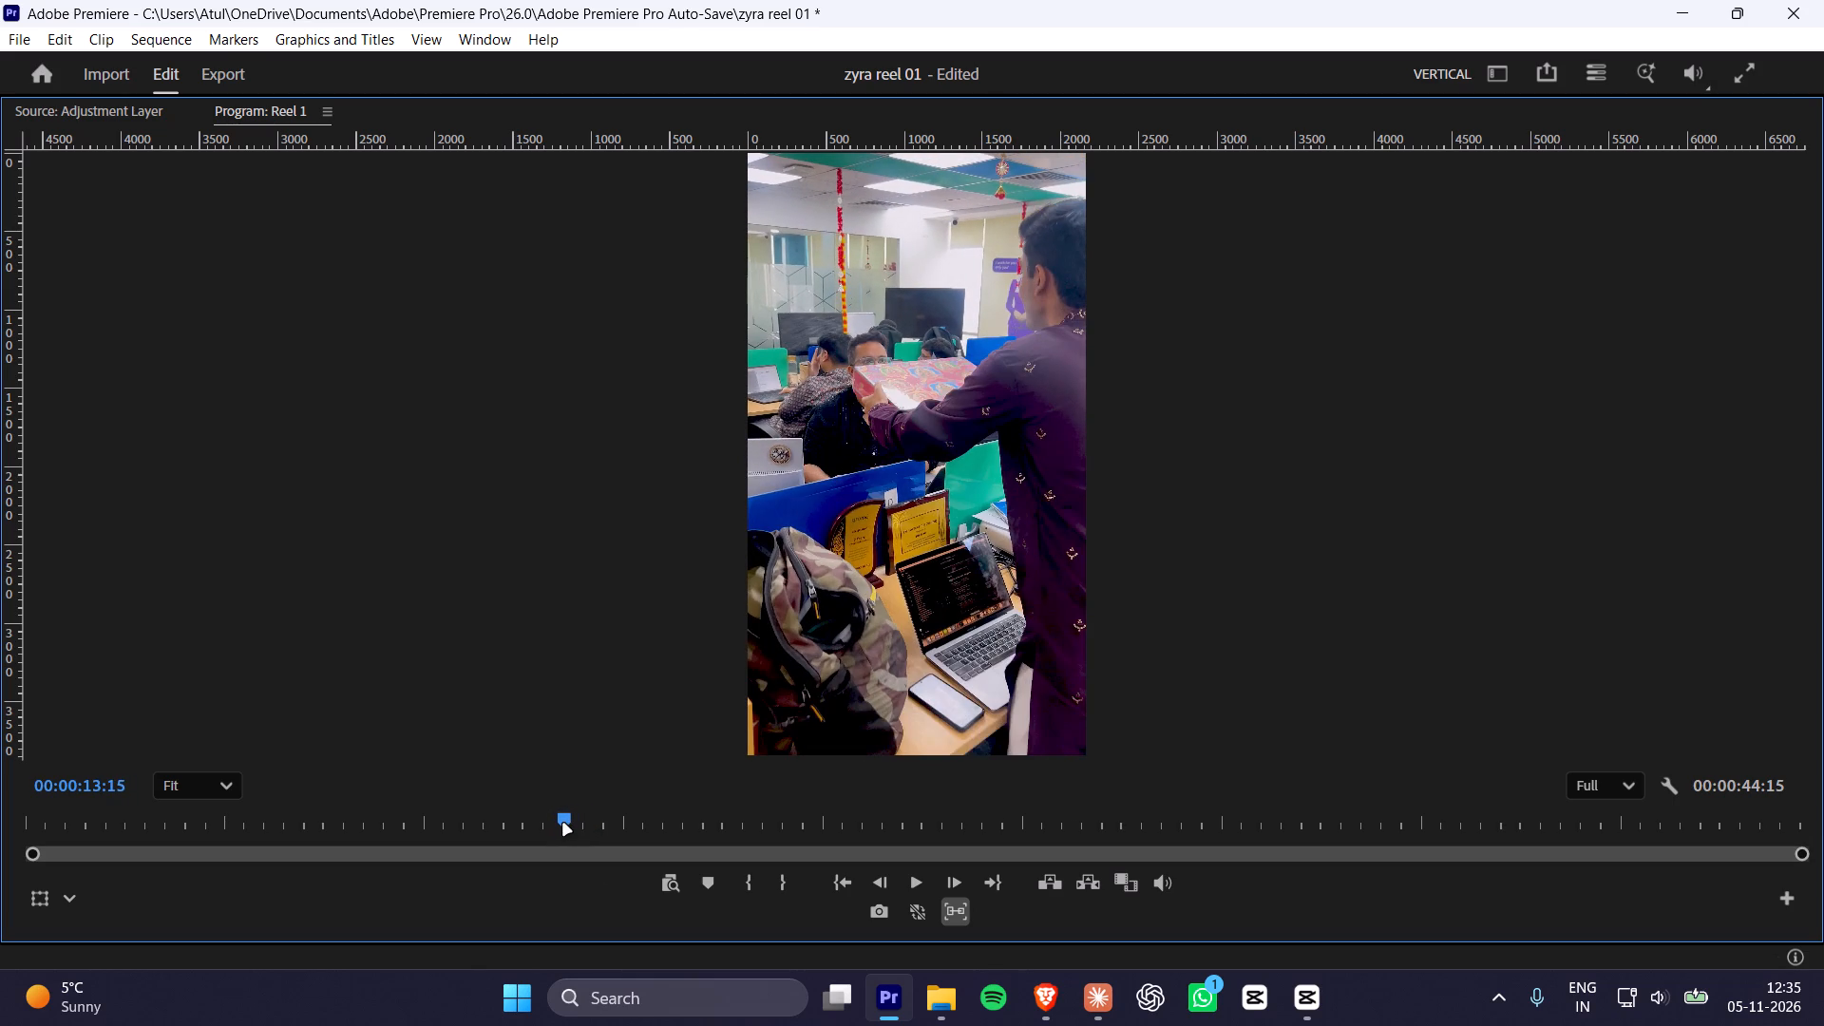
{"action": "left_click_drag", "start_coordinate": [563, 824], "coordinate": [572, 822]}
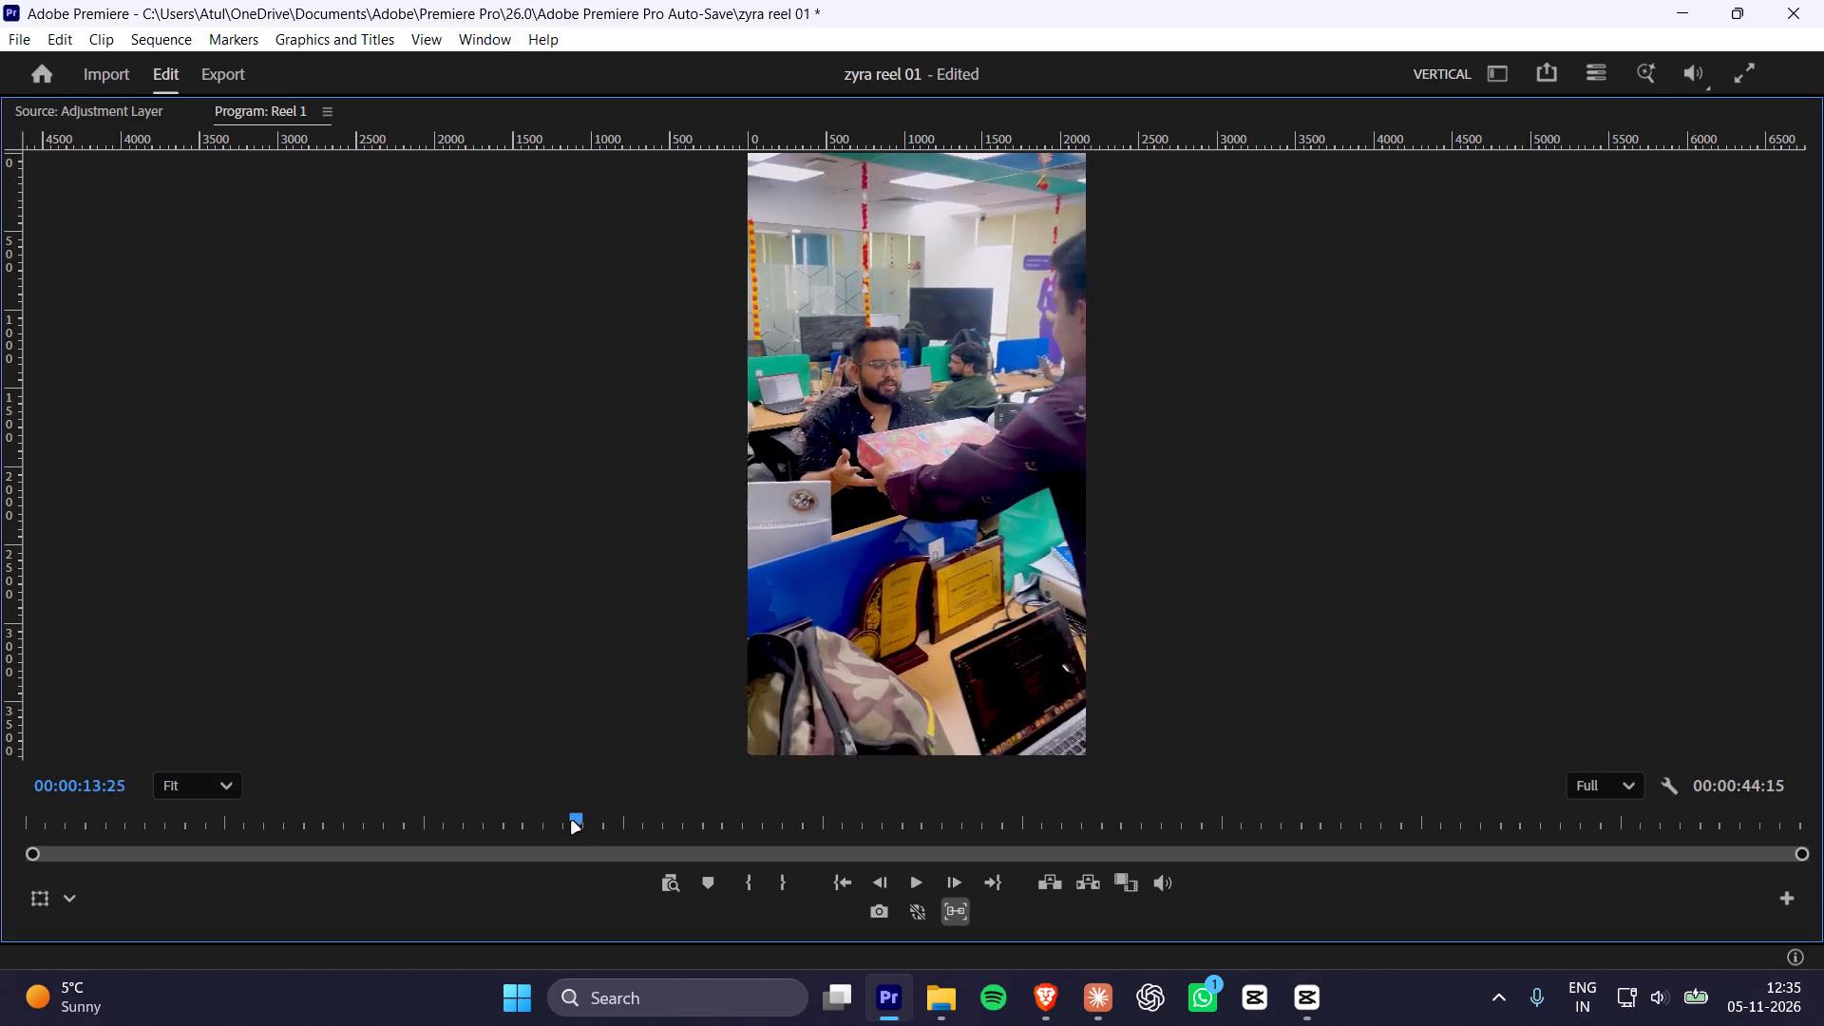
{"action": "left_click_drag", "start_coordinate": [572, 822], "coordinate": [574, 822]}
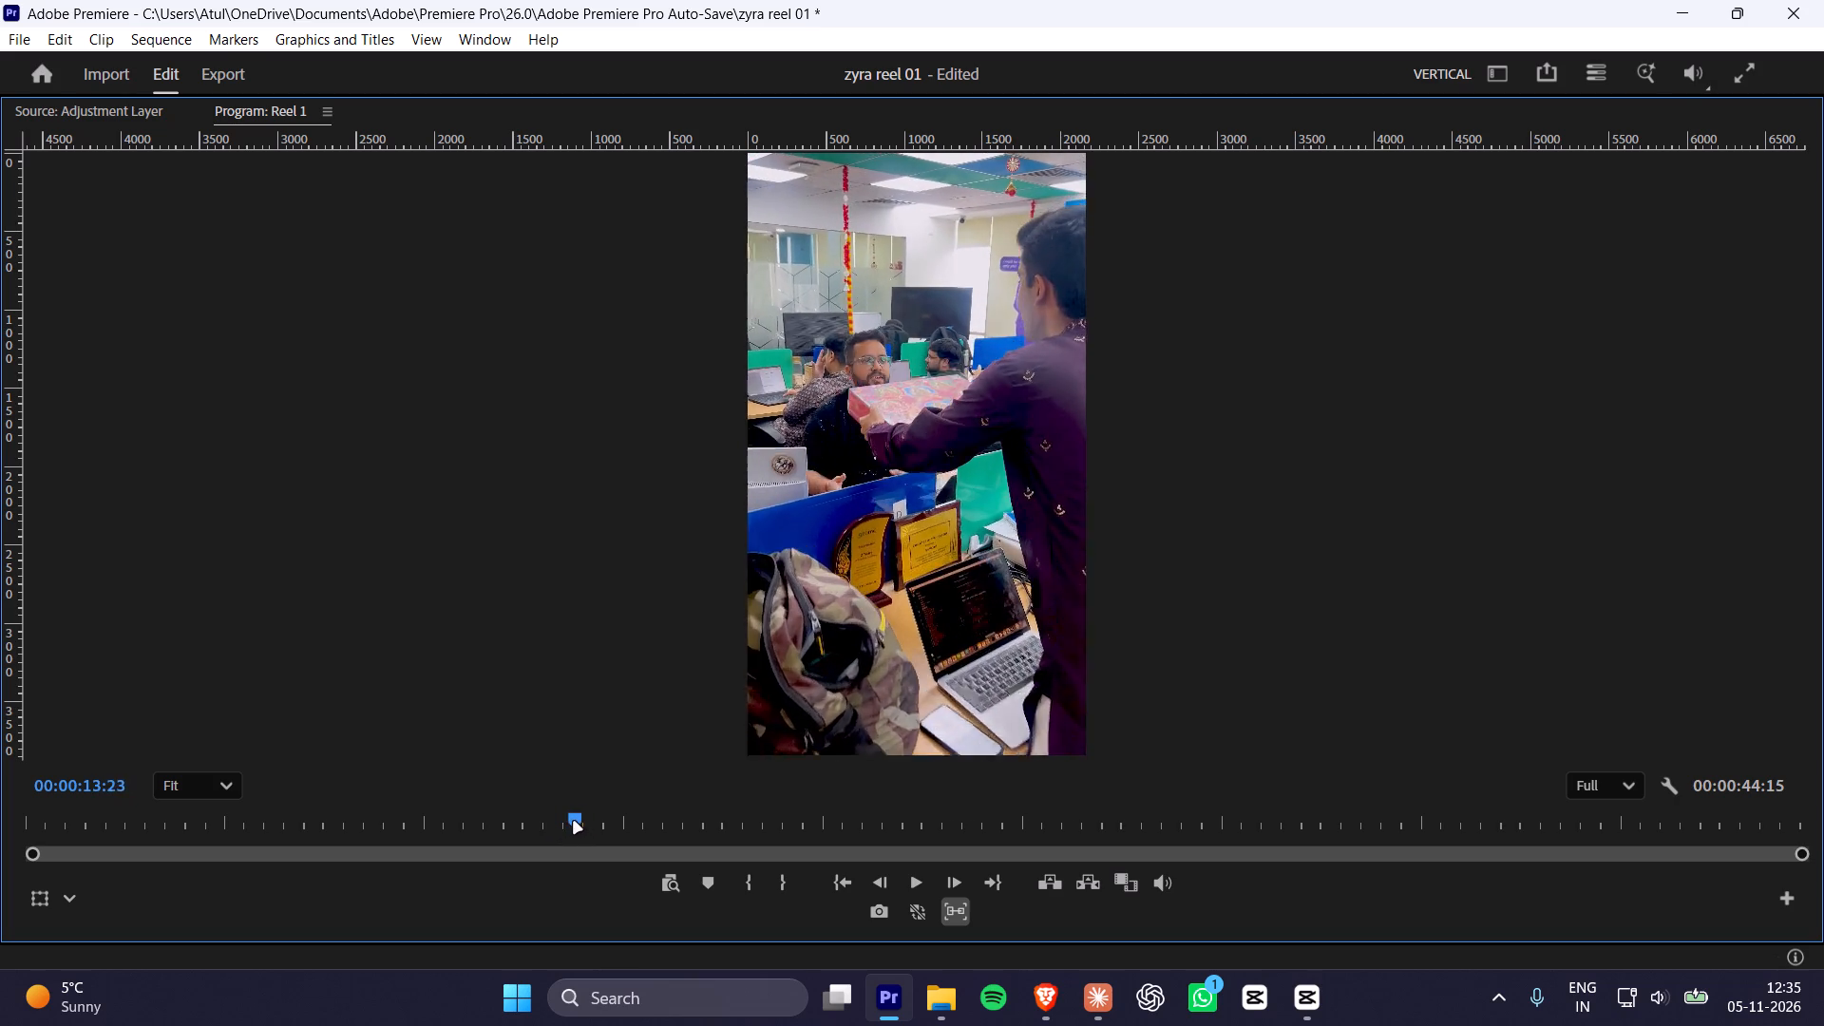
Scrub on to about 35 seconds and back to 00:00:12:13 to compare the grade across clips, and restore the panel layout.
{"action": "left_click_drag", "start_coordinate": [574, 822], "coordinate": [685, 808]}
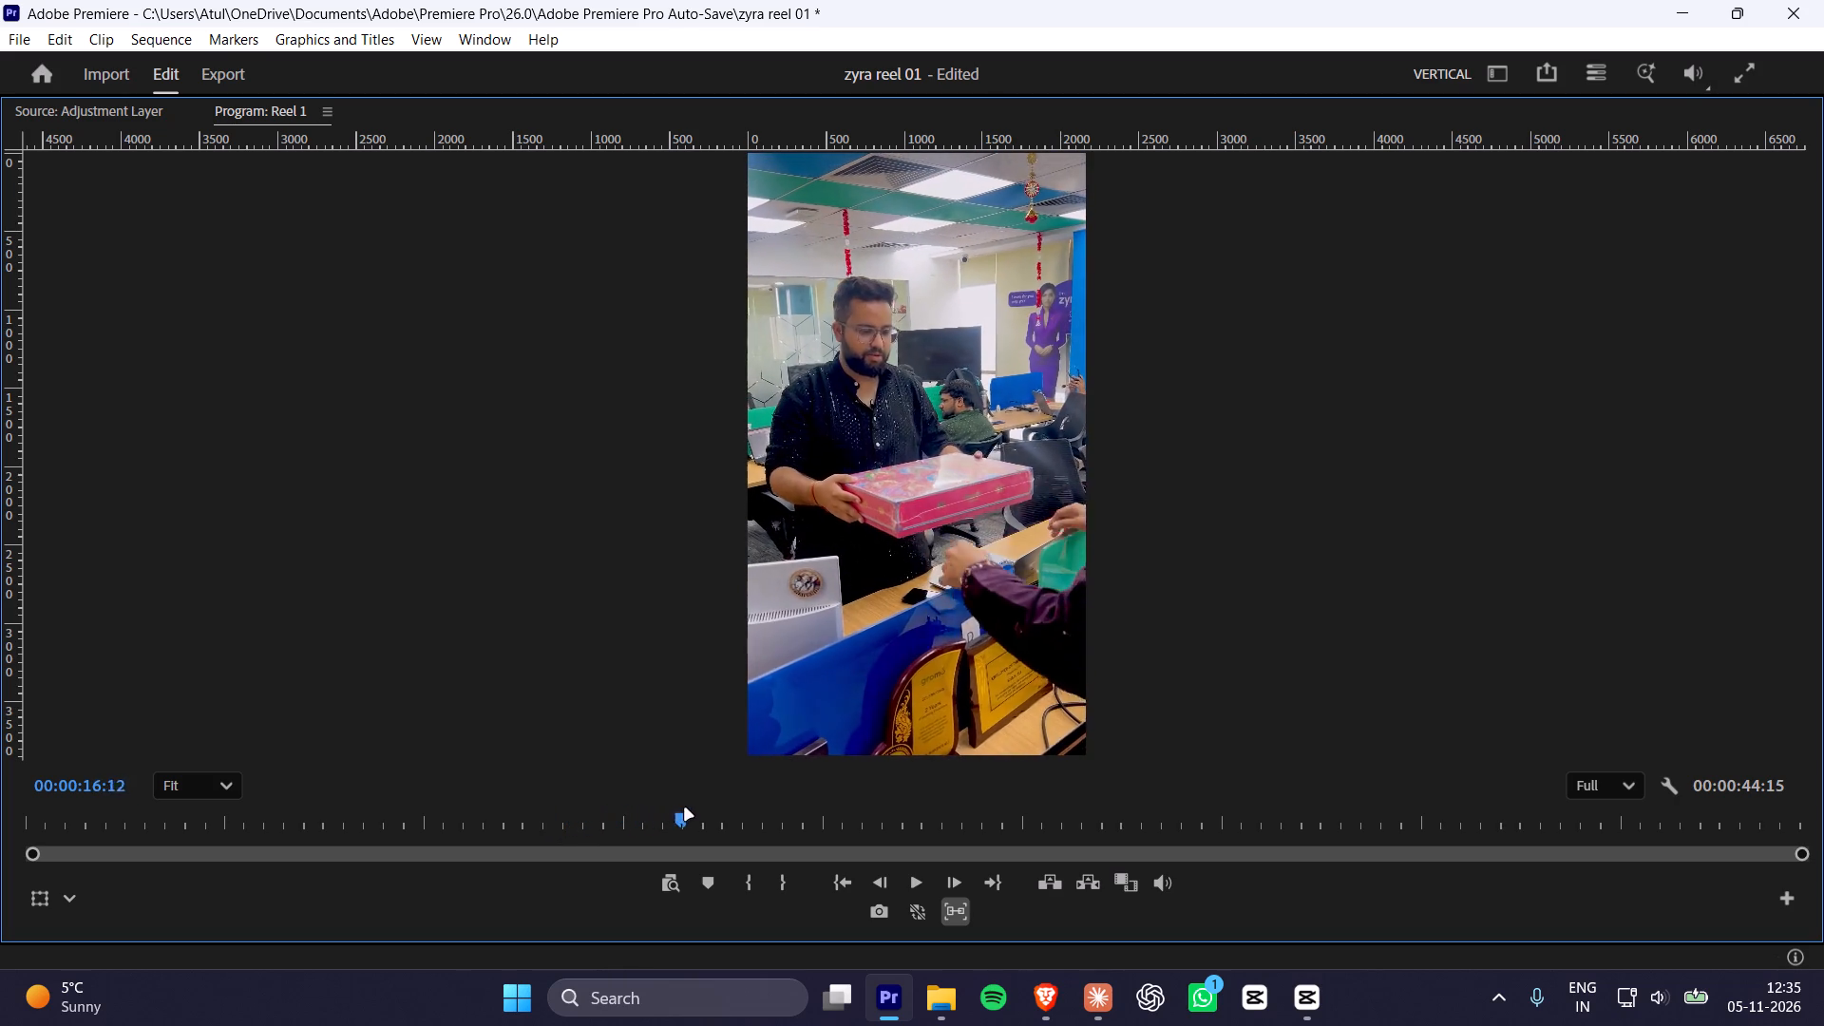
{"action": "left_click_drag", "start_coordinate": [685, 808], "coordinate": [887, 807]}
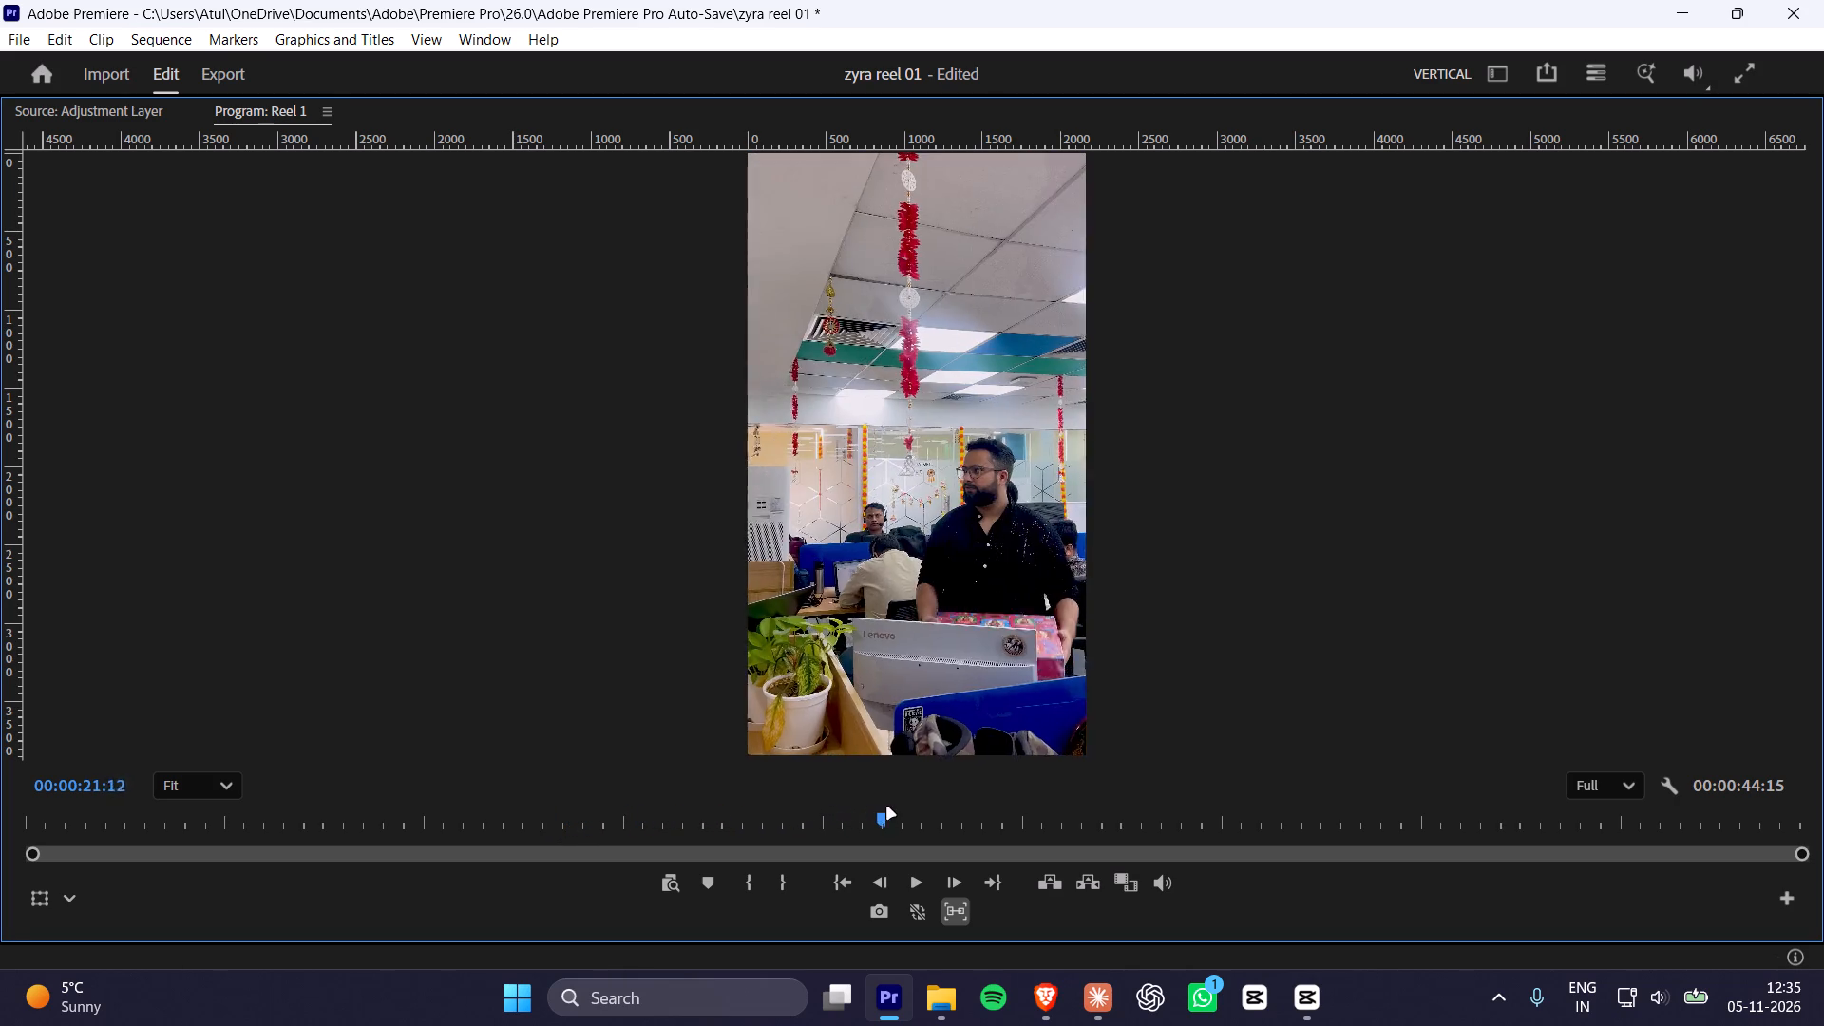
{"action": "left_click_drag", "start_coordinate": [887, 807], "coordinate": [1008, 795]}
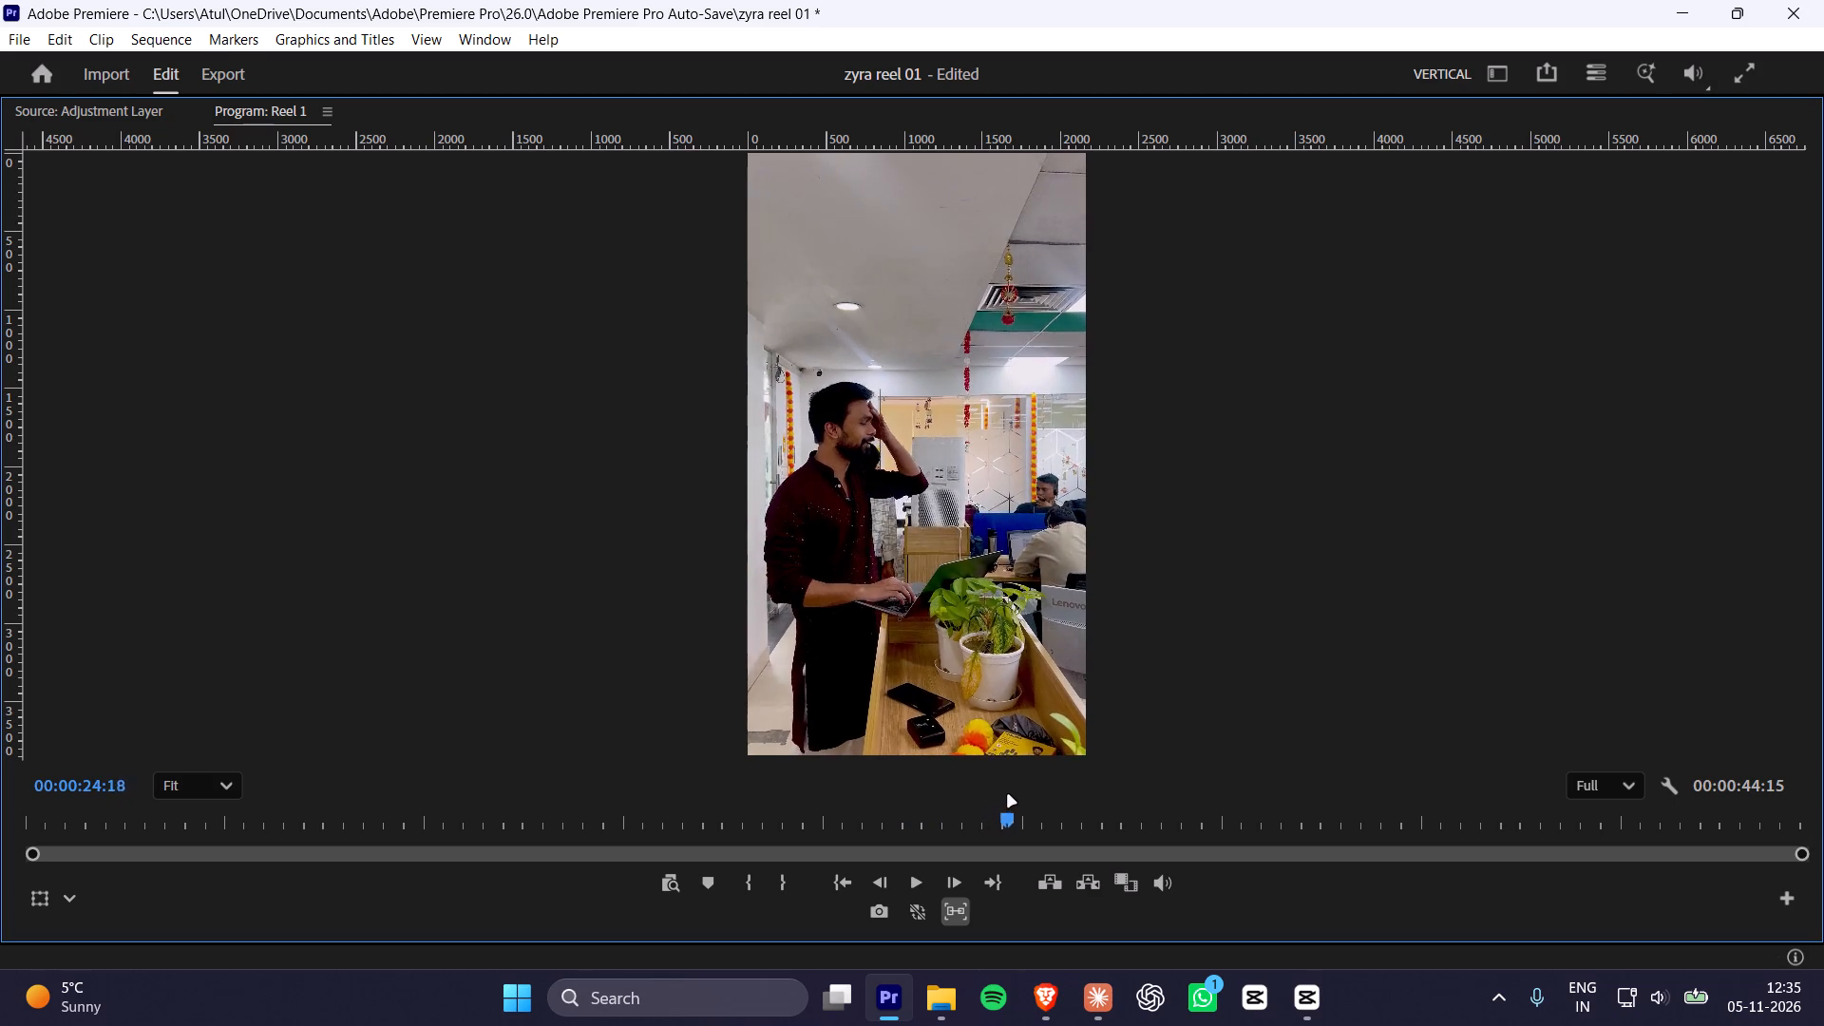
{"action": "left_click_drag", "start_coordinate": [1008, 795], "coordinate": [1316, 798]}
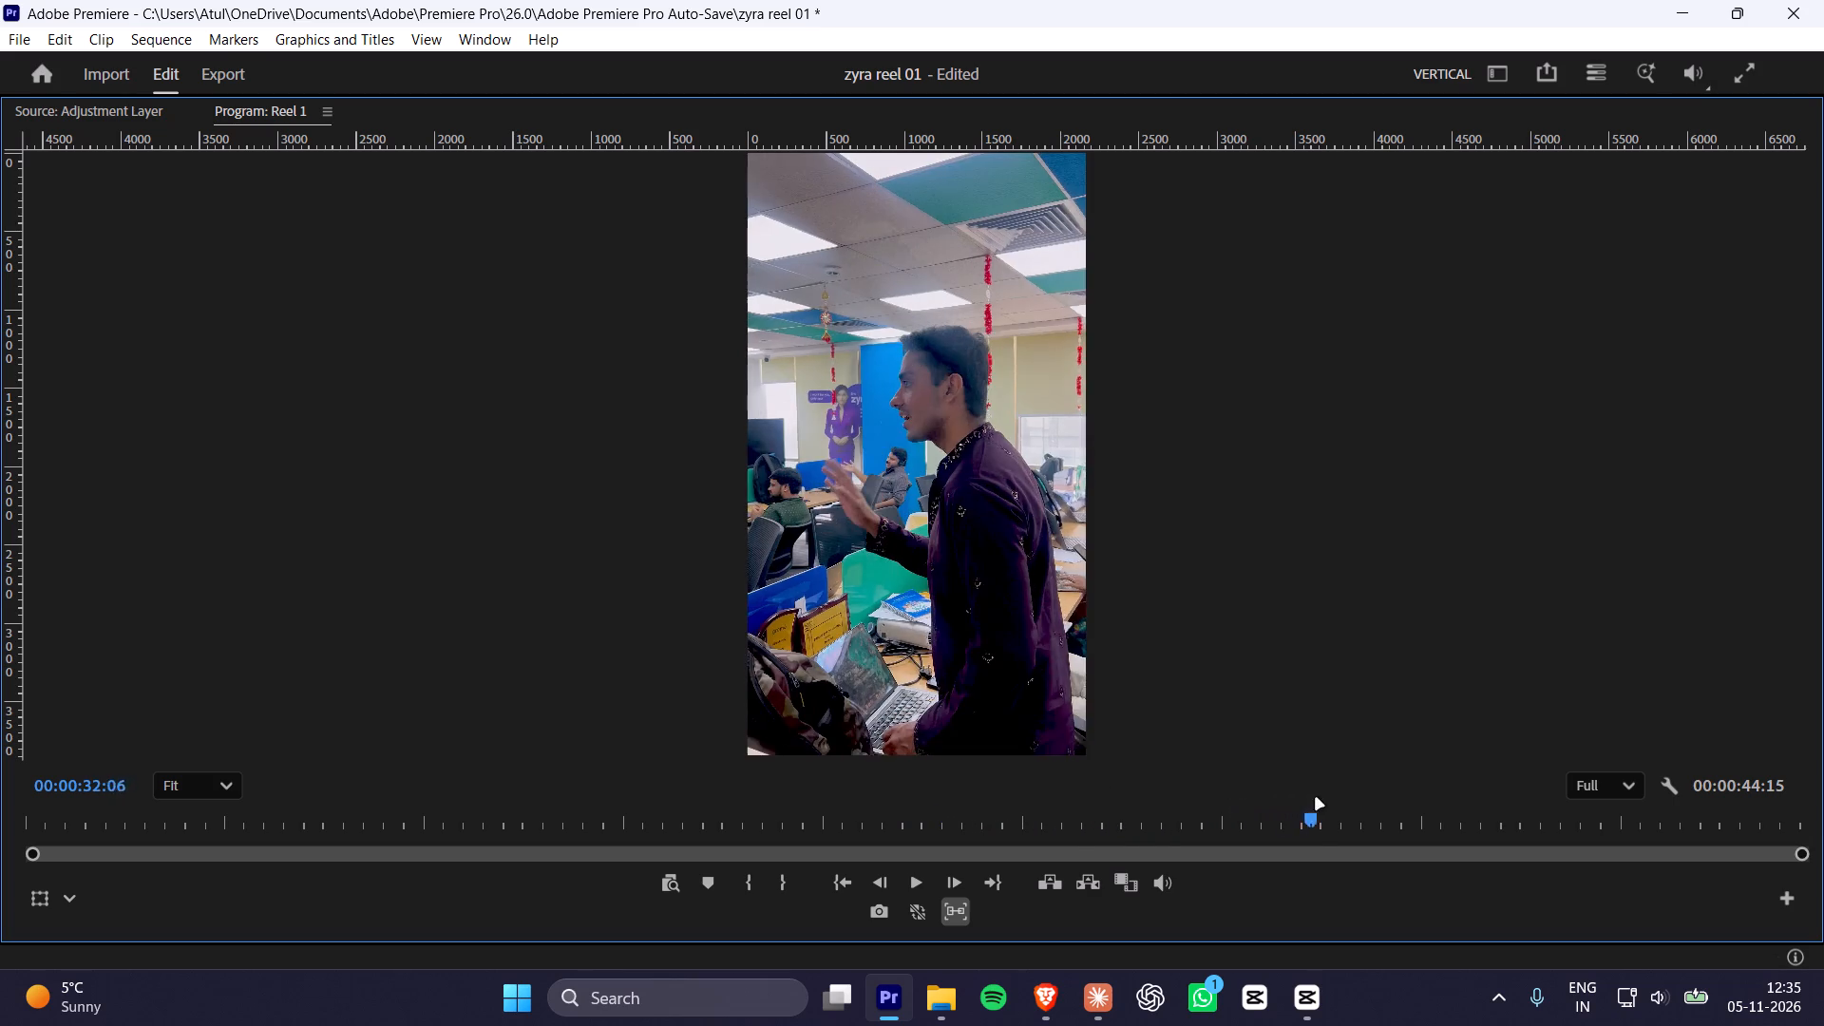
{"action": "left_click_drag", "start_coordinate": [1316, 798], "coordinate": [1450, 791]}
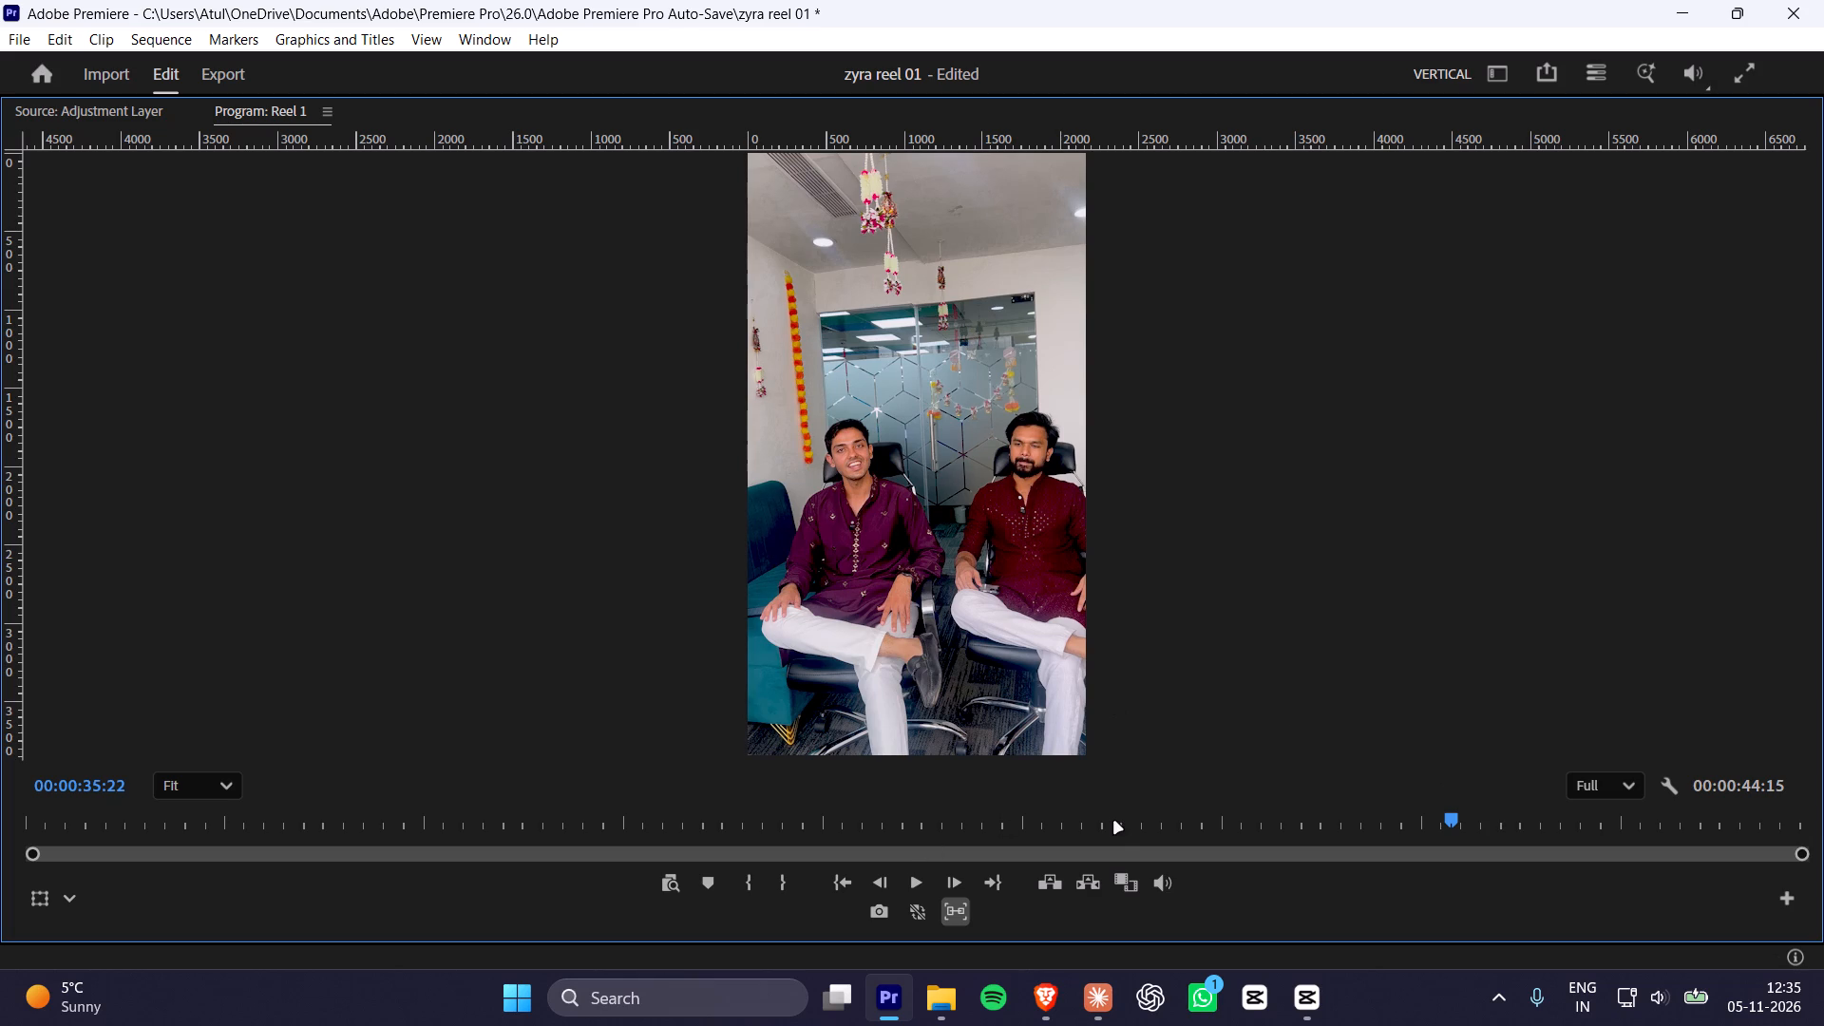
{"action": "left_click_drag", "start_coordinate": [1115, 826], "coordinate": [1097, 830]}
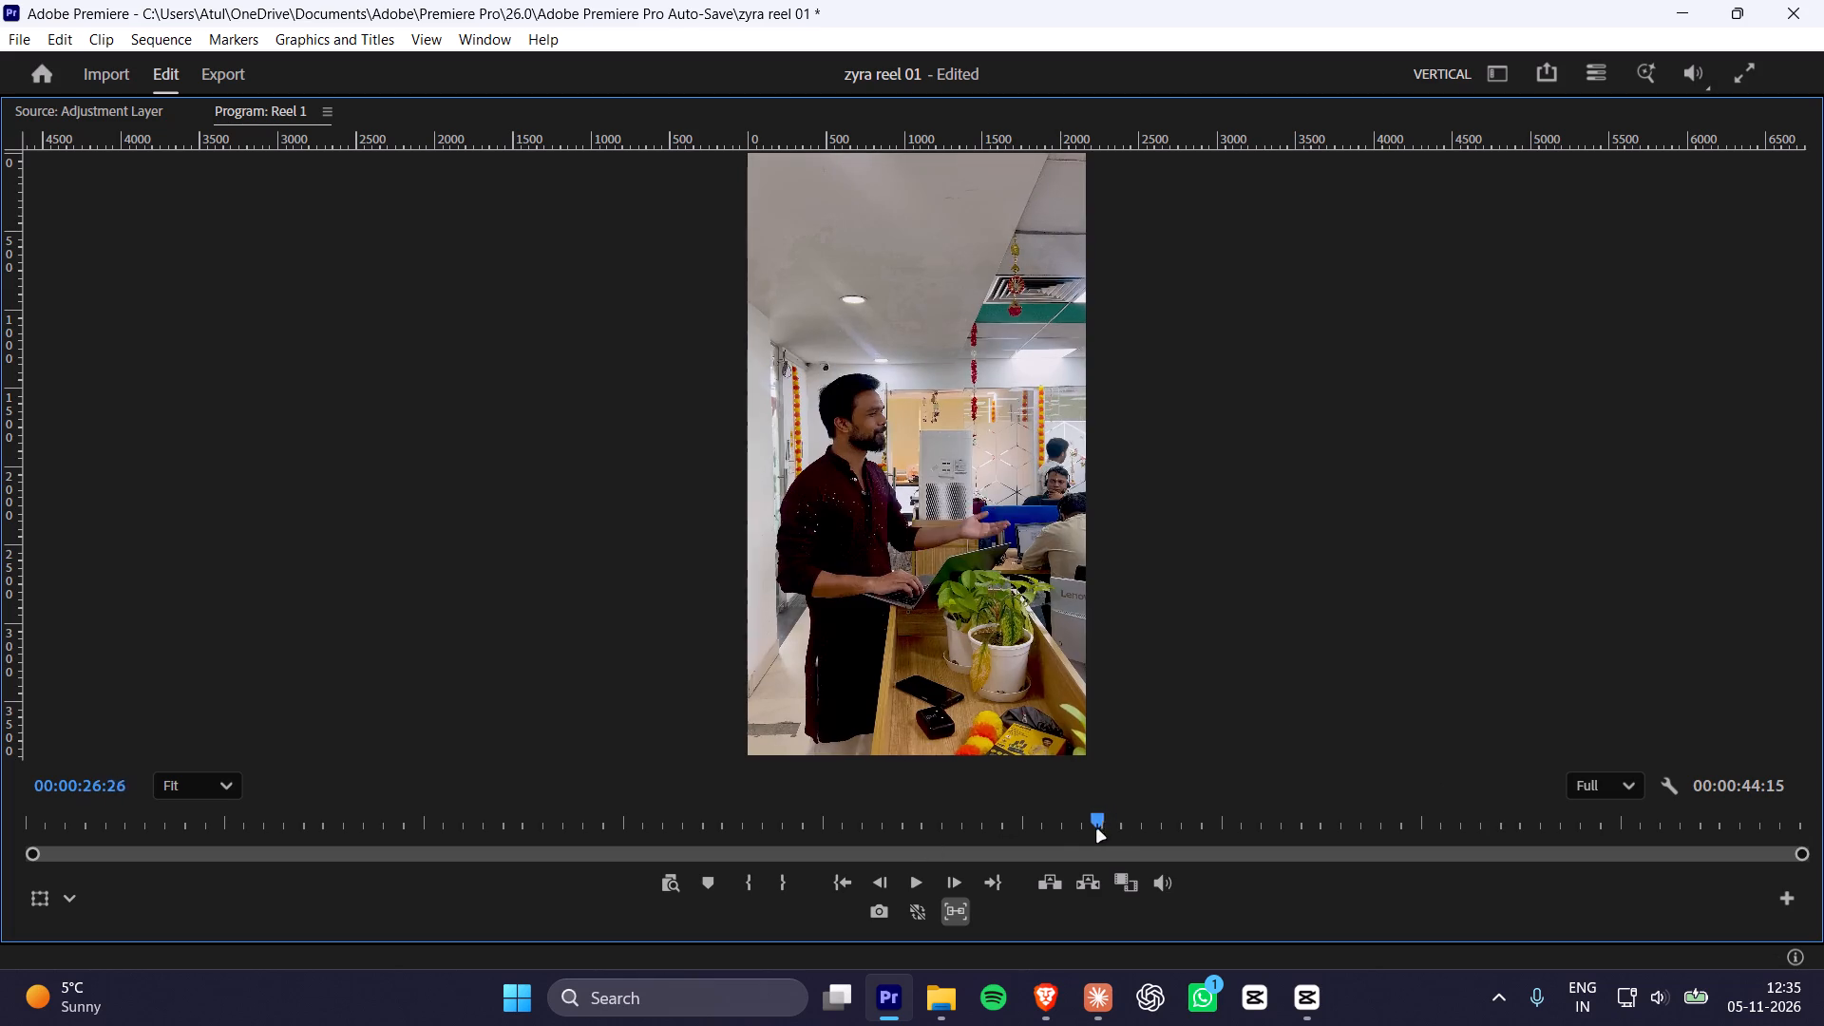
{"action": "left_click_drag", "start_coordinate": [1097, 830], "coordinate": [856, 837]}
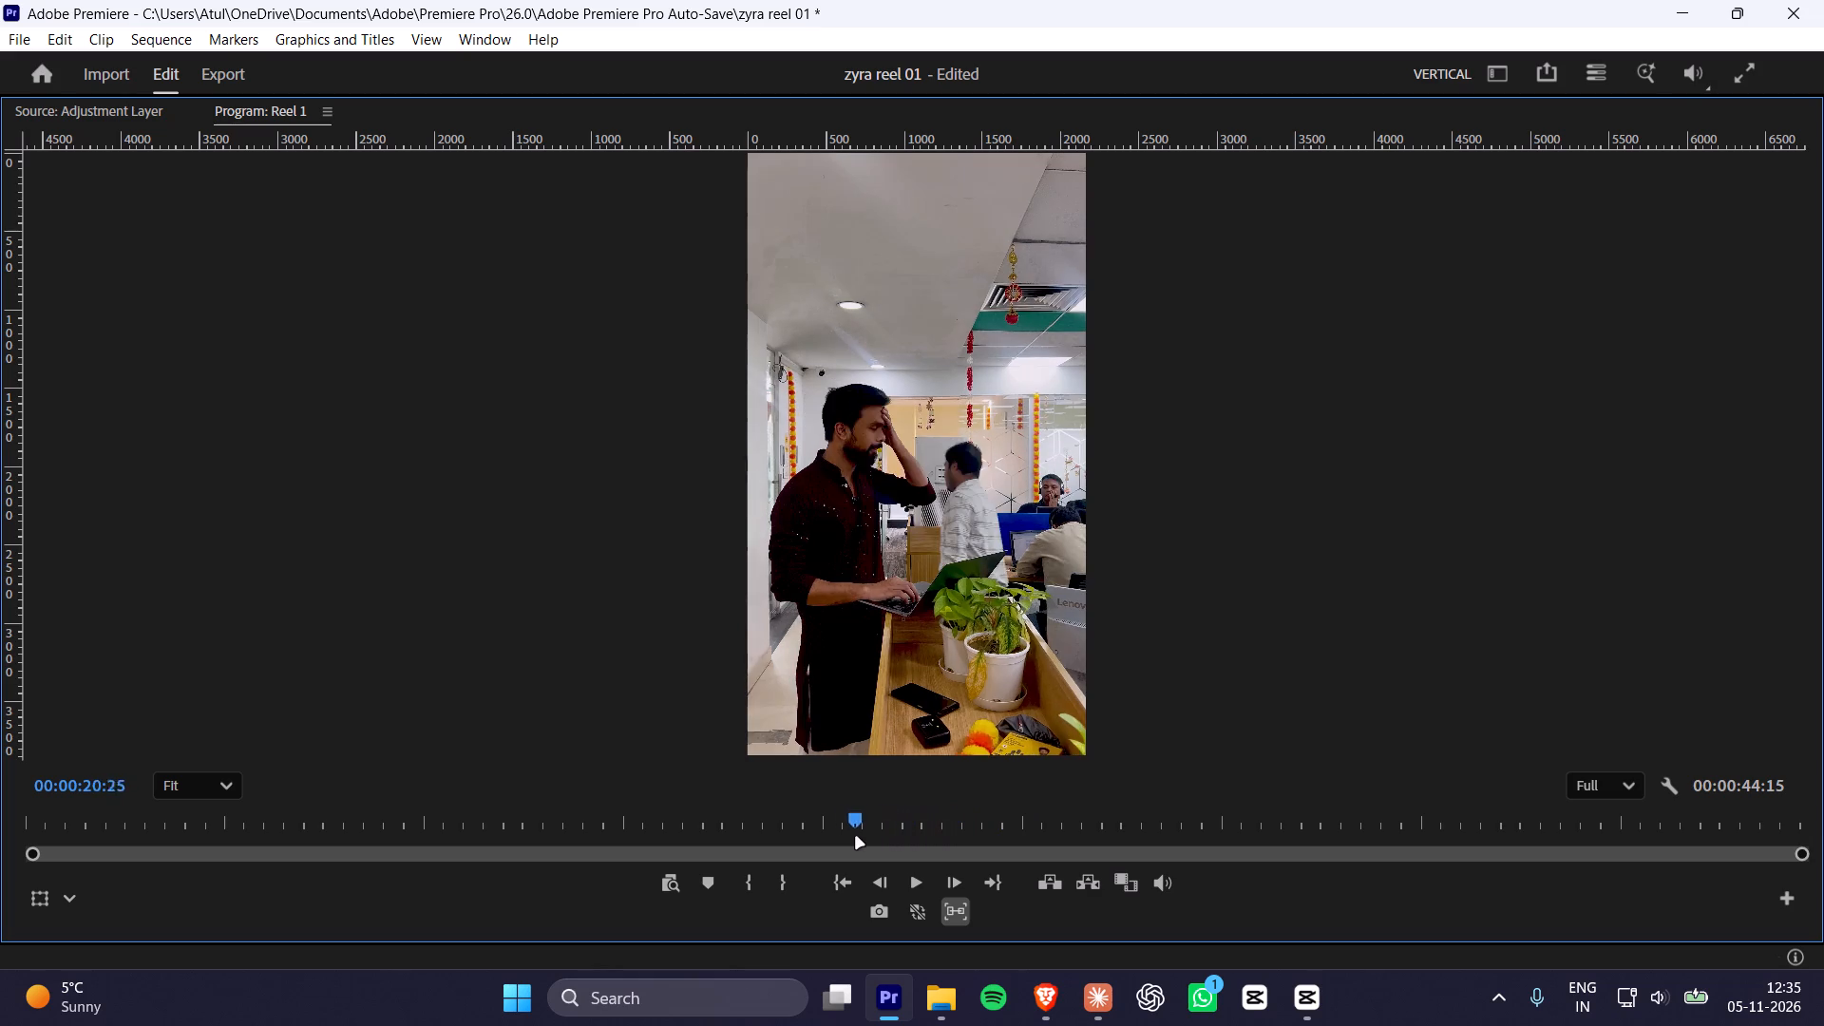
{"action": "left_click_drag", "start_coordinate": [856, 837], "coordinate": [579, 837]}
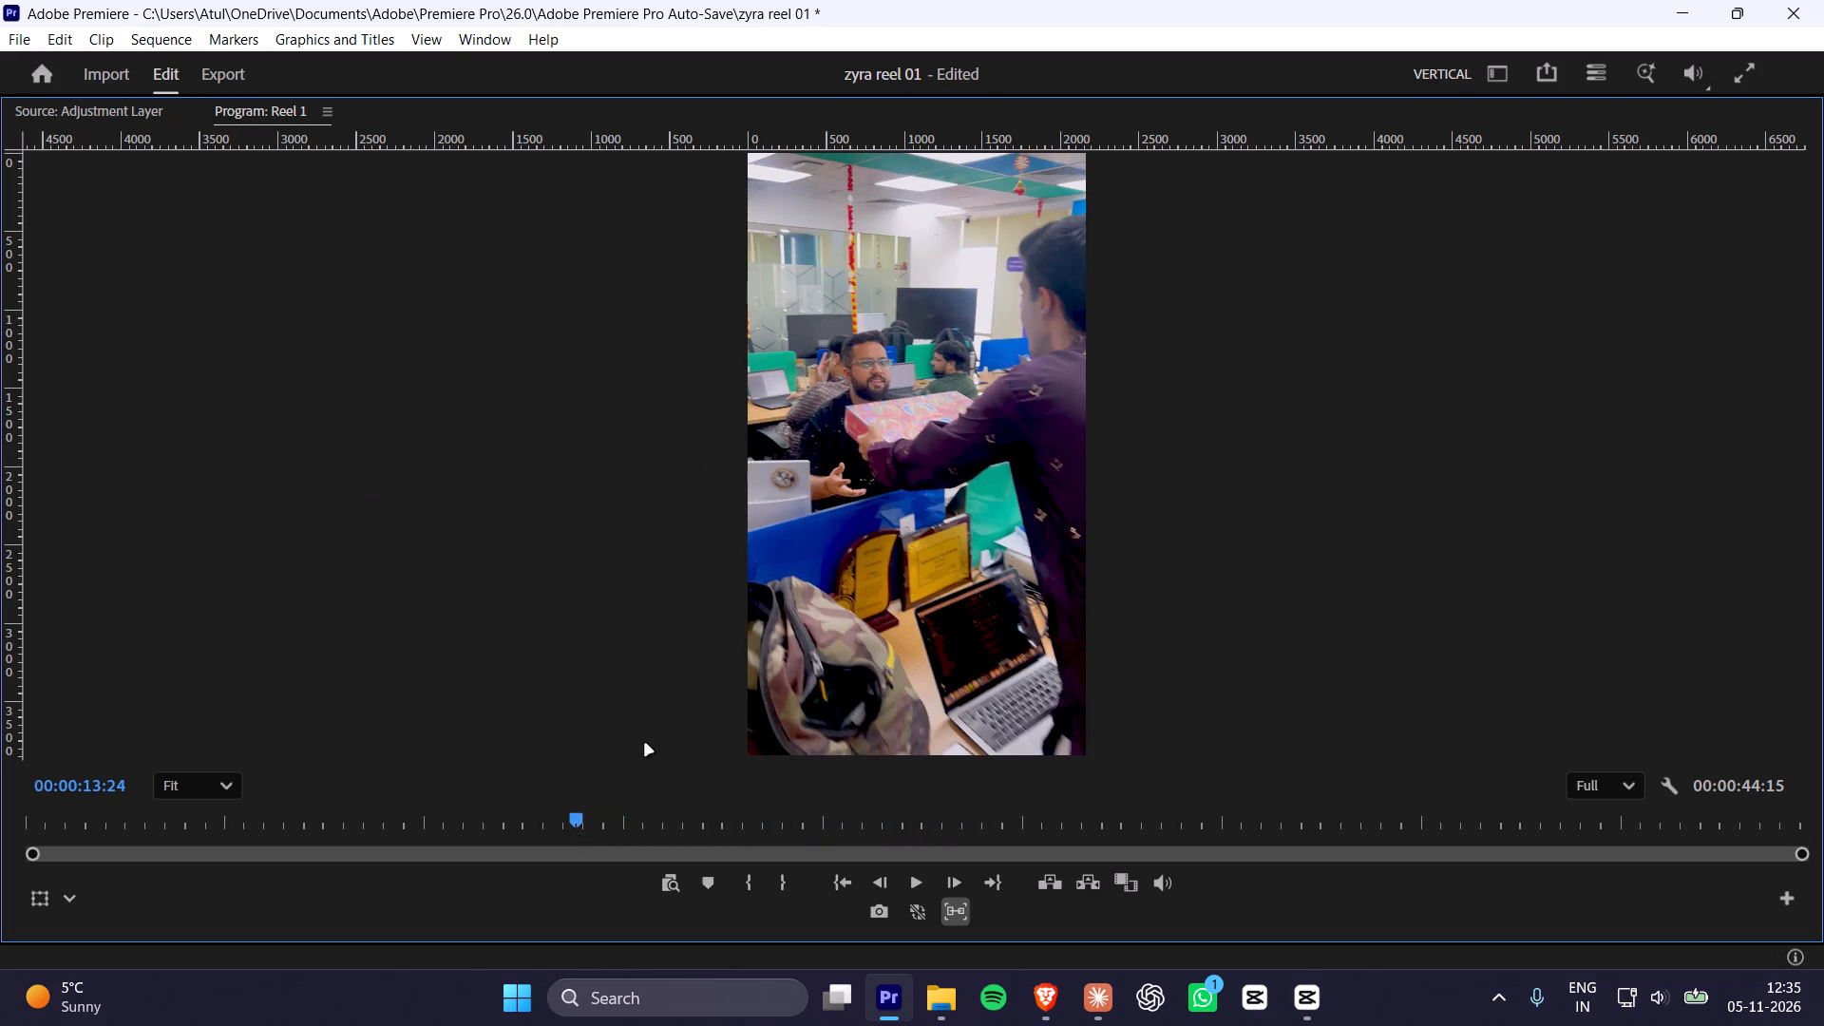
{"action": "left_click_drag", "start_coordinate": [563, 822], "coordinate": [524, 827]}
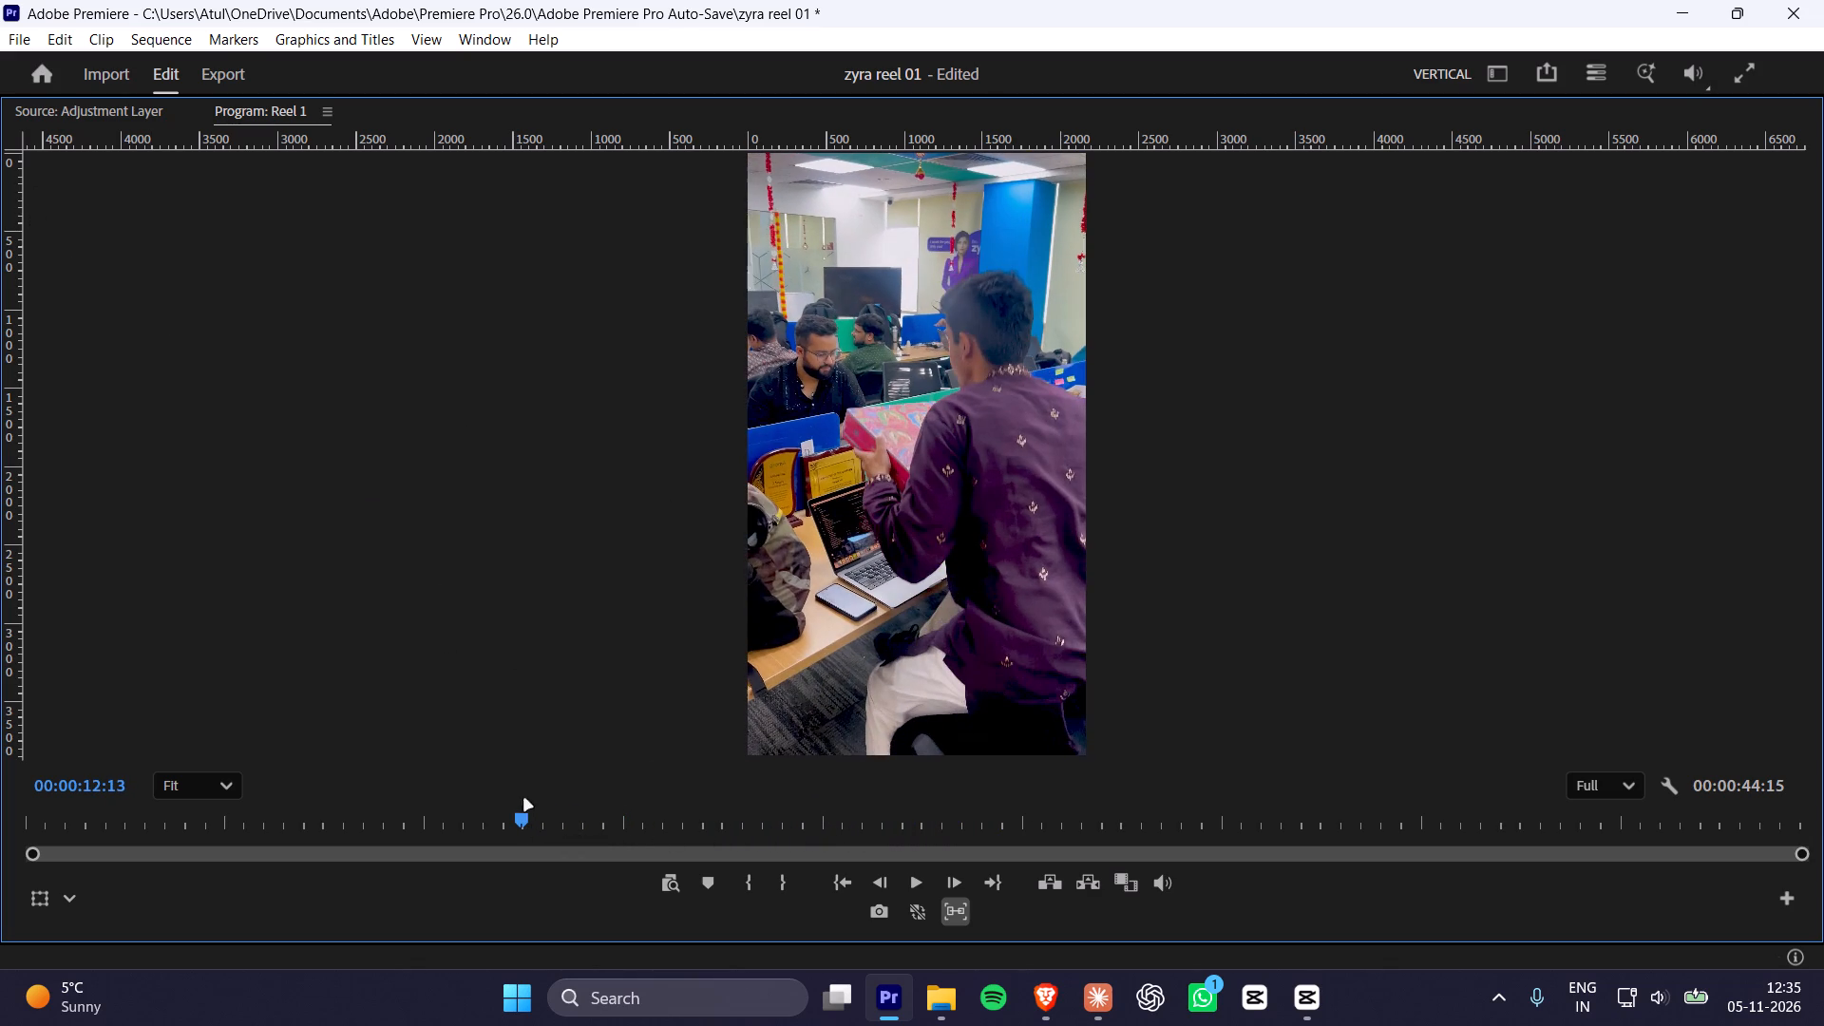
{"action": "key", "text": "grave"}
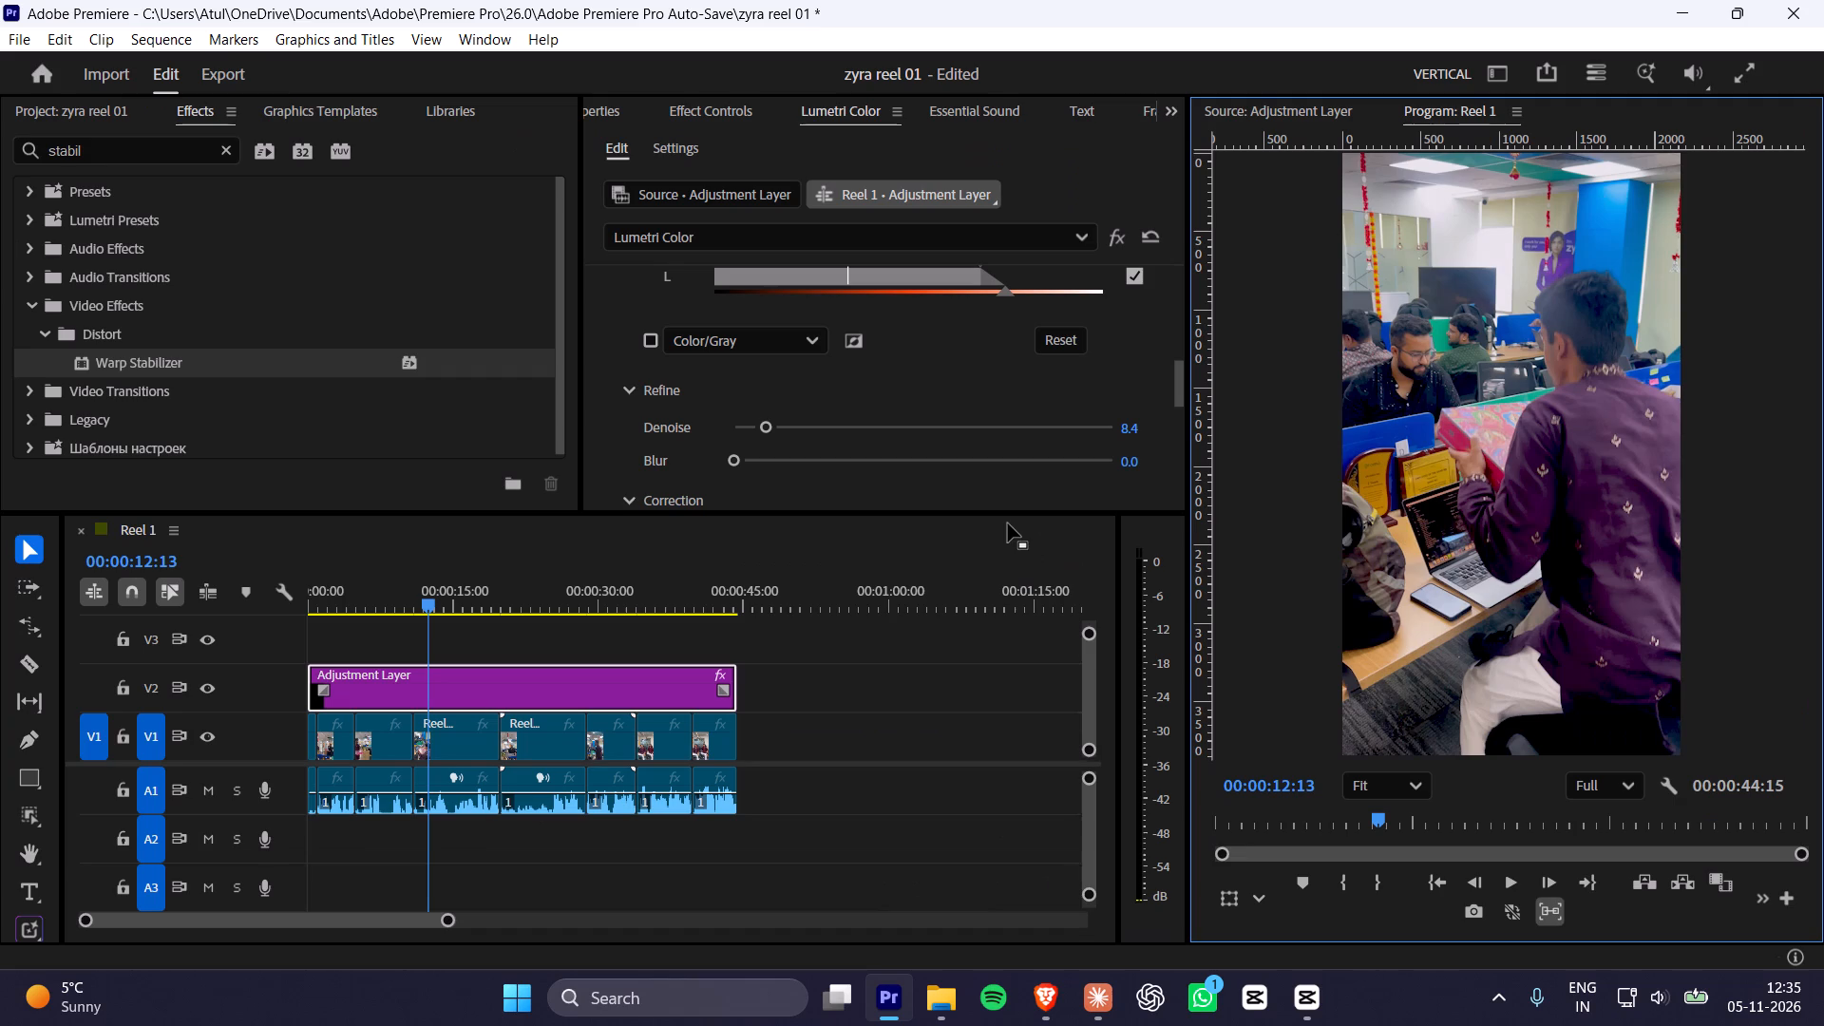
Raise the adjustment layer's Blacks to -54.4 in Lumetri's Basic Correction.
{"action": "scroll", "coordinate": [627, 321], "scroll_direction": "up", "scroll_amount": 13}
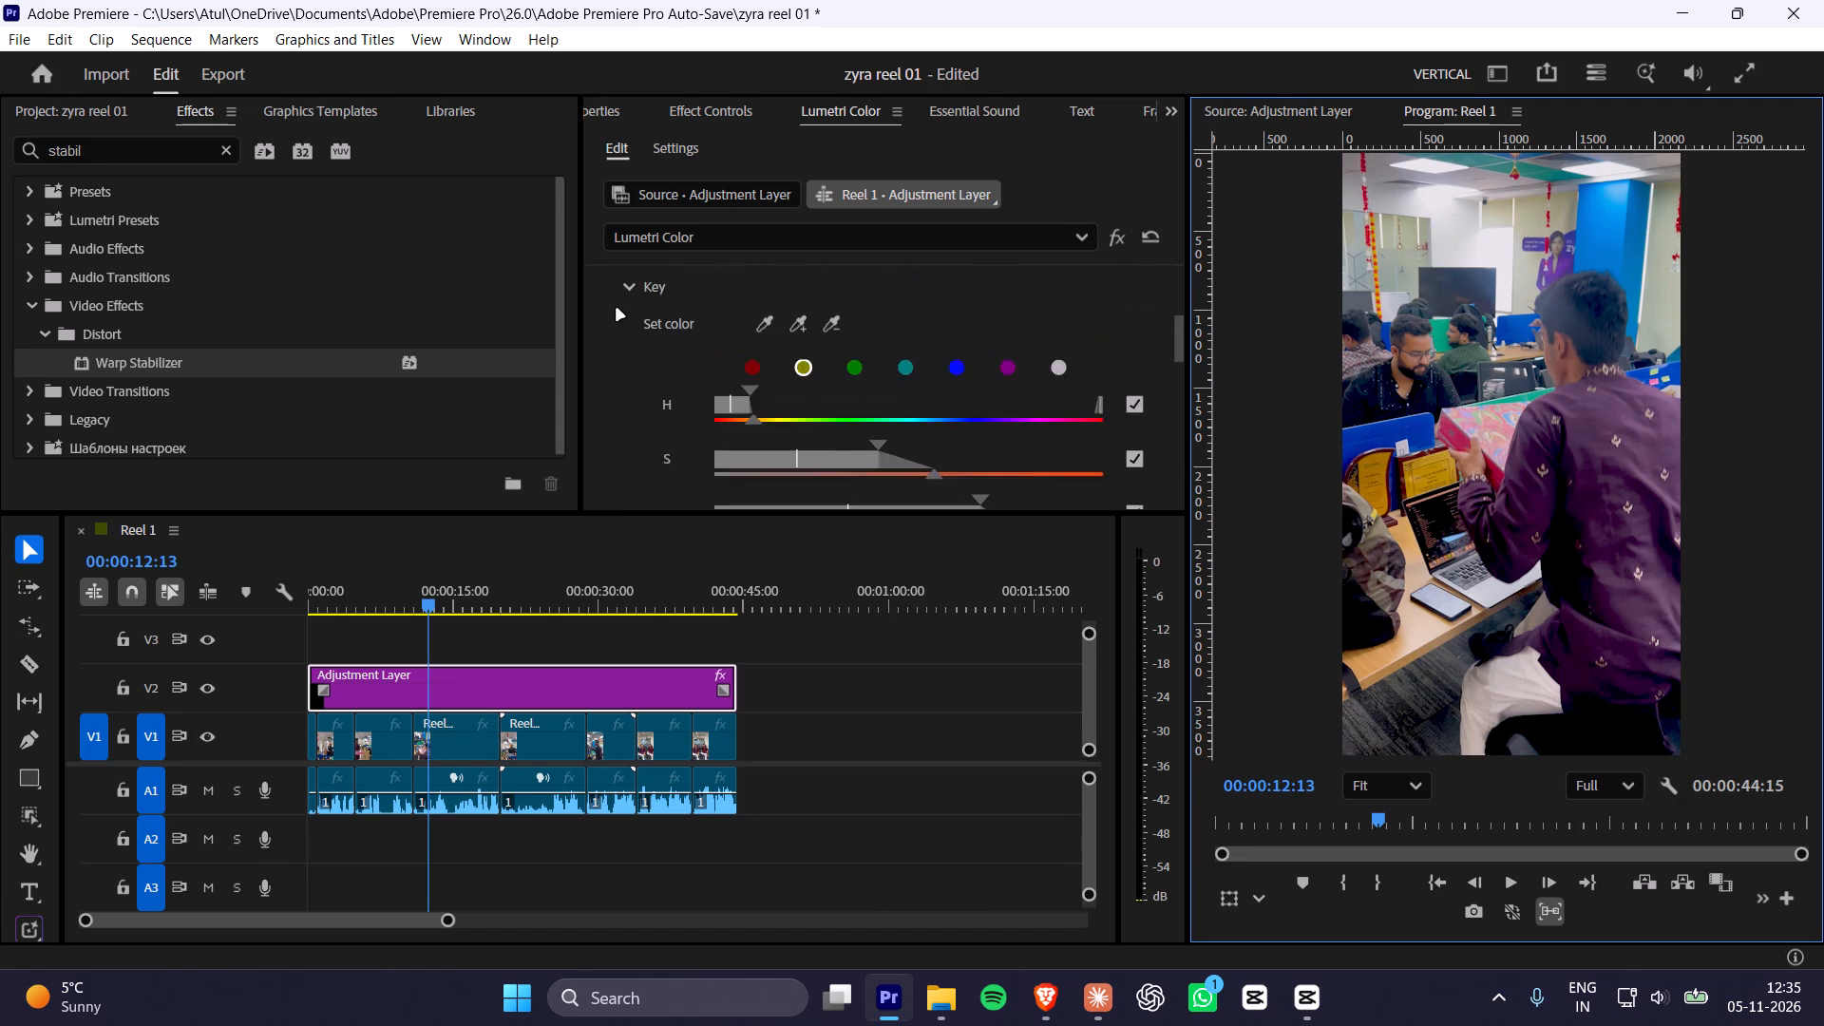
{"action": "scroll", "coordinate": [617, 309], "scroll_direction": "up", "scroll_amount": 12}
{"action": "left_click", "coordinate": [608, 297]}
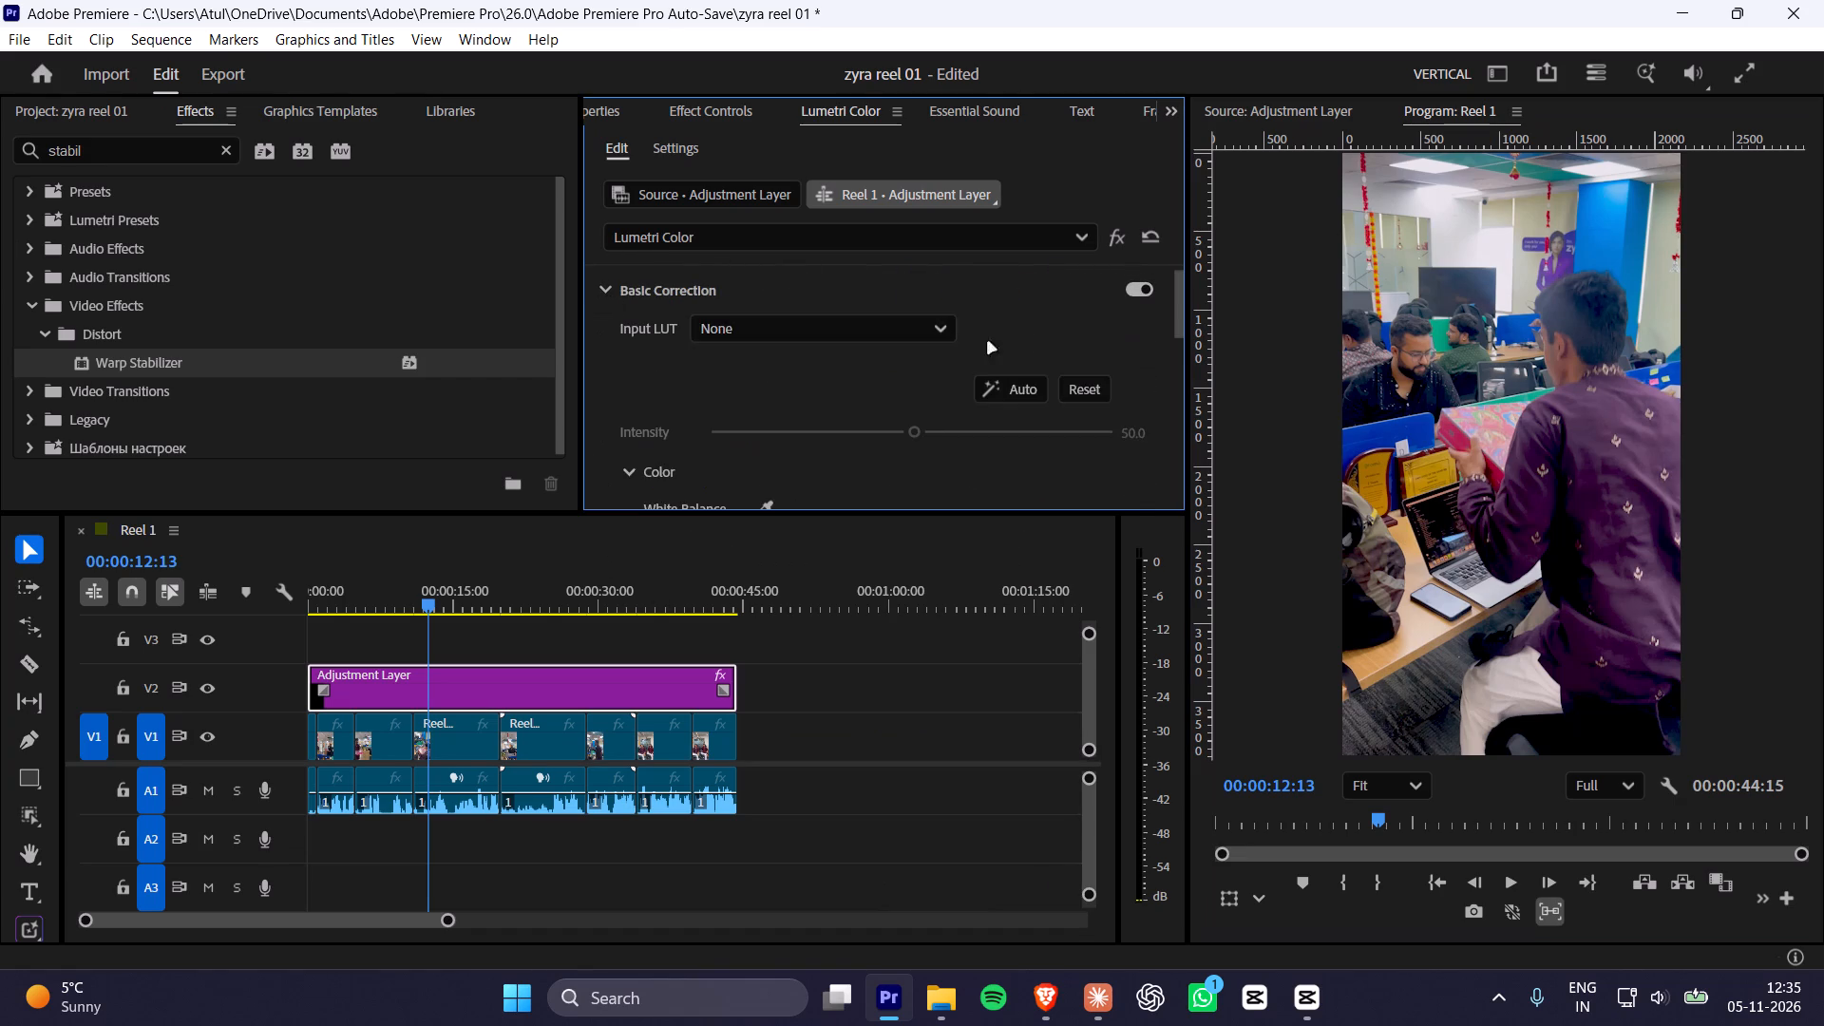
{"action": "scroll", "coordinate": [1082, 333], "scroll_direction": "down", "scroll_amount": 2}
{"action": "scroll", "coordinate": [903, 333], "scroll_direction": "down", "scroll_amount": 4}
{"action": "scroll", "coordinate": [630, 333], "scroll_direction": "down", "scroll_amount": 4}
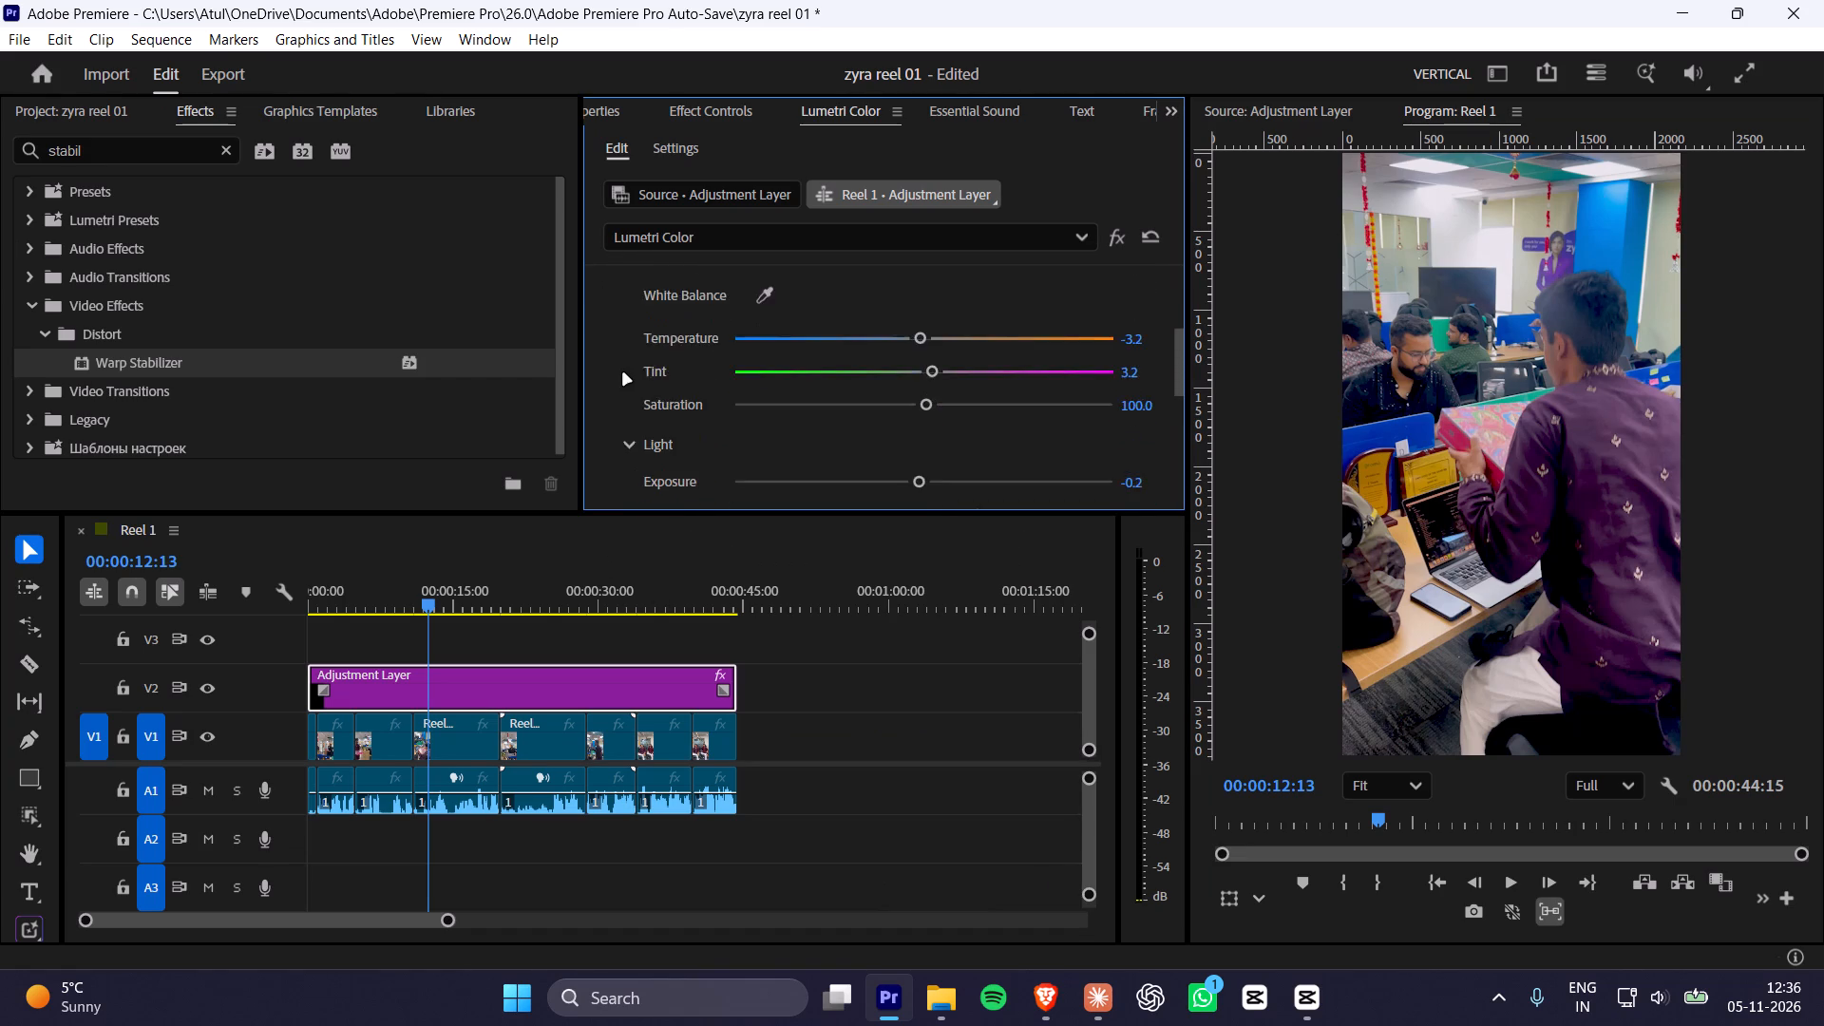
{"action": "scroll", "coordinate": [623, 373], "scroll_direction": "down", "scroll_amount": 6}
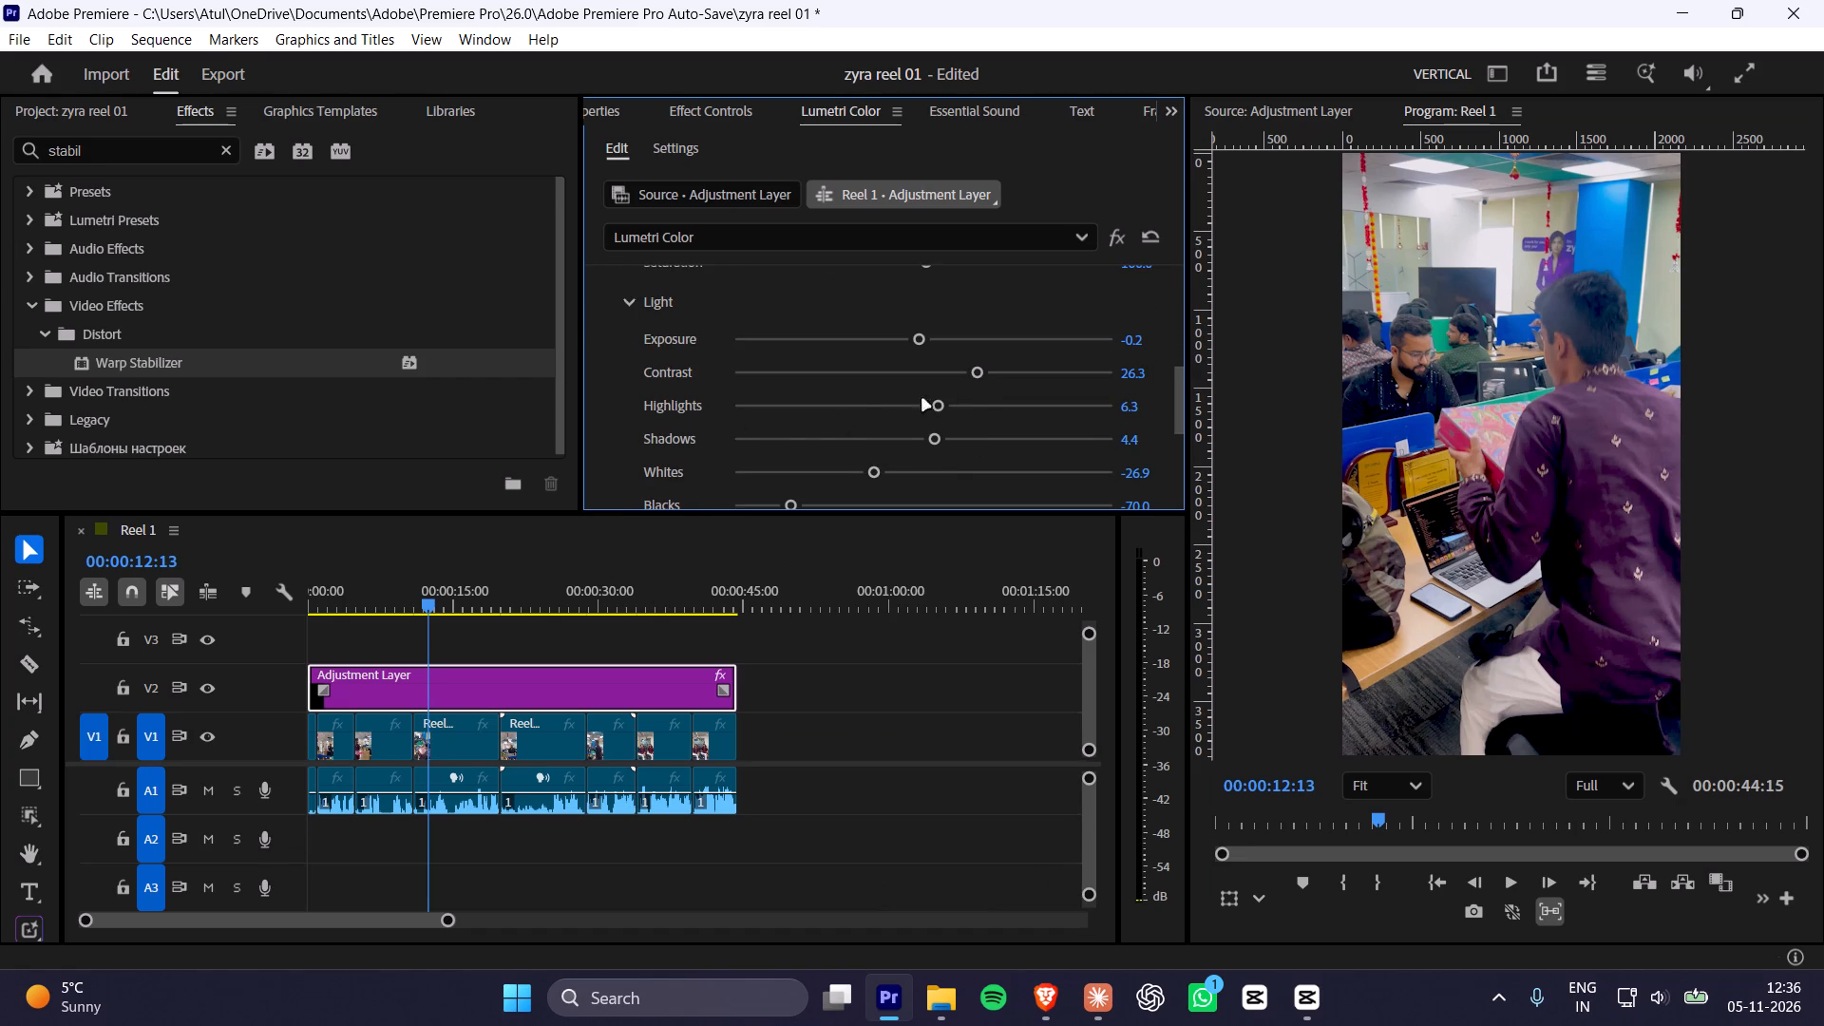
{"action": "scroll", "coordinate": [758, 418], "scroll_direction": "down", "scroll_amount": 2}
{"action": "left_click_drag", "start_coordinate": [800, 461], "coordinate": [812, 456]}
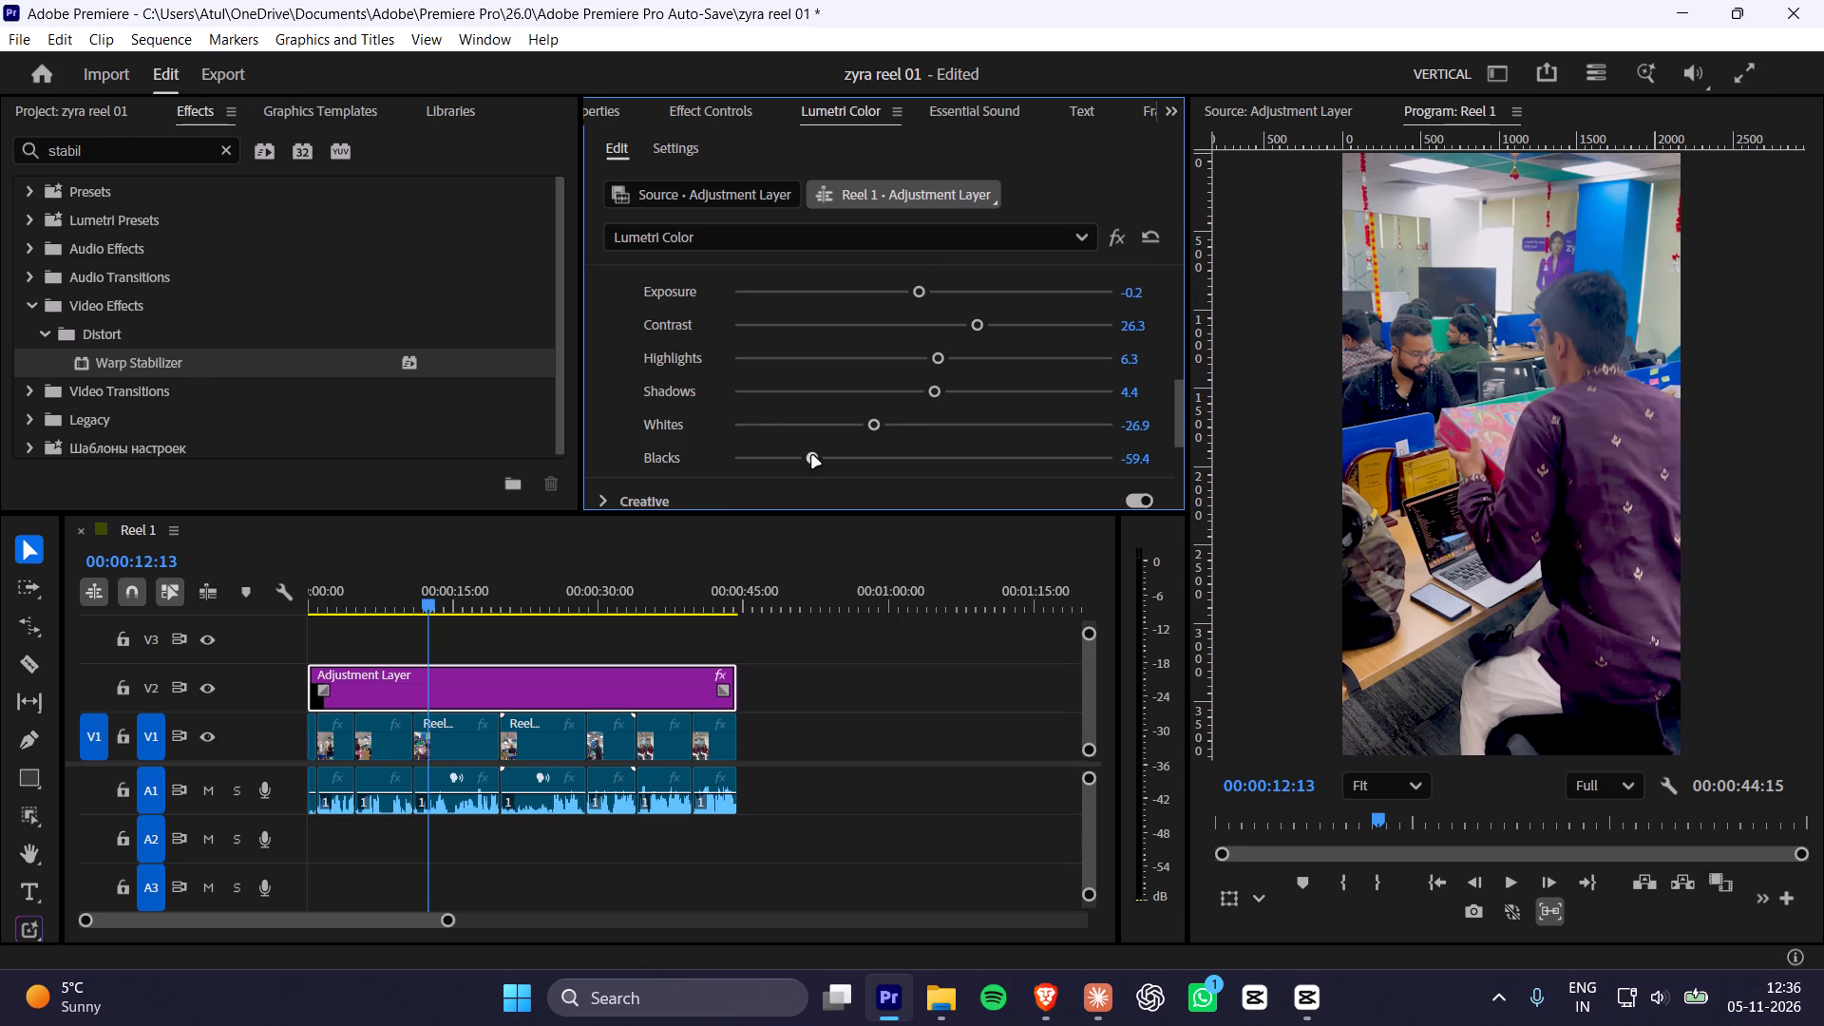
{"action": "left_click_drag", "start_coordinate": [812, 456], "coordinate": [818, 456]}
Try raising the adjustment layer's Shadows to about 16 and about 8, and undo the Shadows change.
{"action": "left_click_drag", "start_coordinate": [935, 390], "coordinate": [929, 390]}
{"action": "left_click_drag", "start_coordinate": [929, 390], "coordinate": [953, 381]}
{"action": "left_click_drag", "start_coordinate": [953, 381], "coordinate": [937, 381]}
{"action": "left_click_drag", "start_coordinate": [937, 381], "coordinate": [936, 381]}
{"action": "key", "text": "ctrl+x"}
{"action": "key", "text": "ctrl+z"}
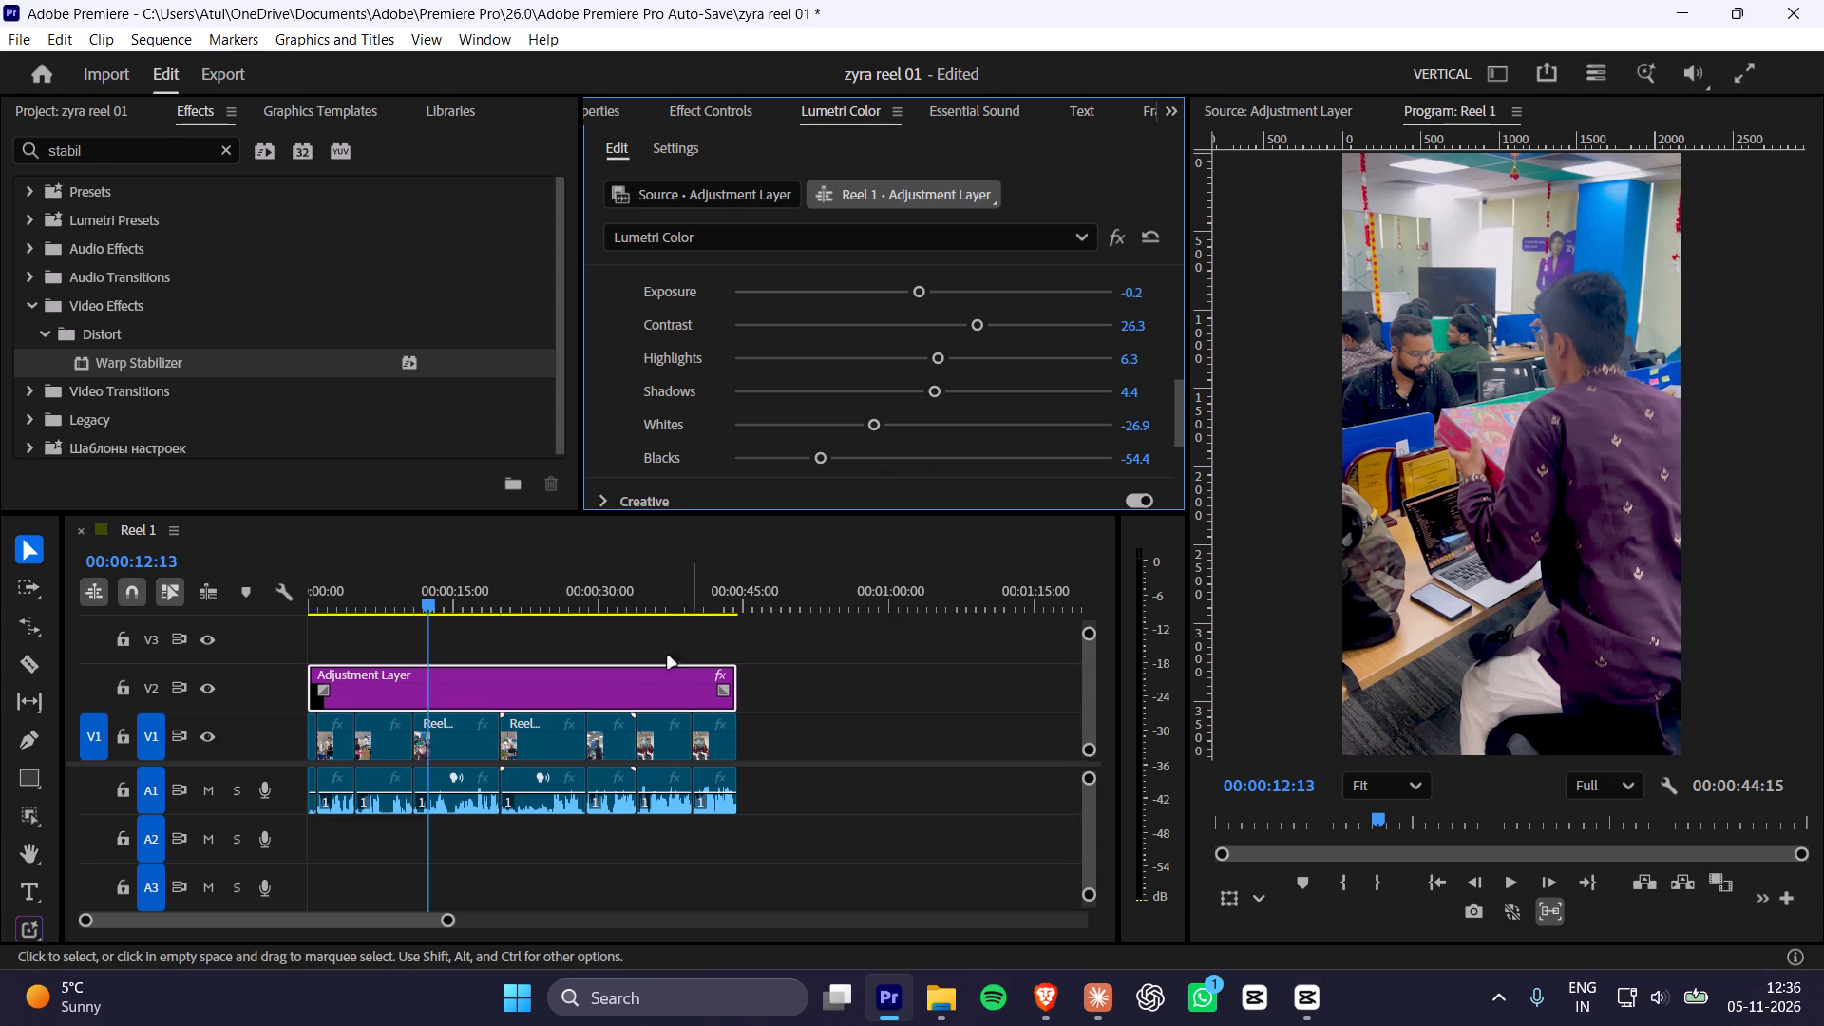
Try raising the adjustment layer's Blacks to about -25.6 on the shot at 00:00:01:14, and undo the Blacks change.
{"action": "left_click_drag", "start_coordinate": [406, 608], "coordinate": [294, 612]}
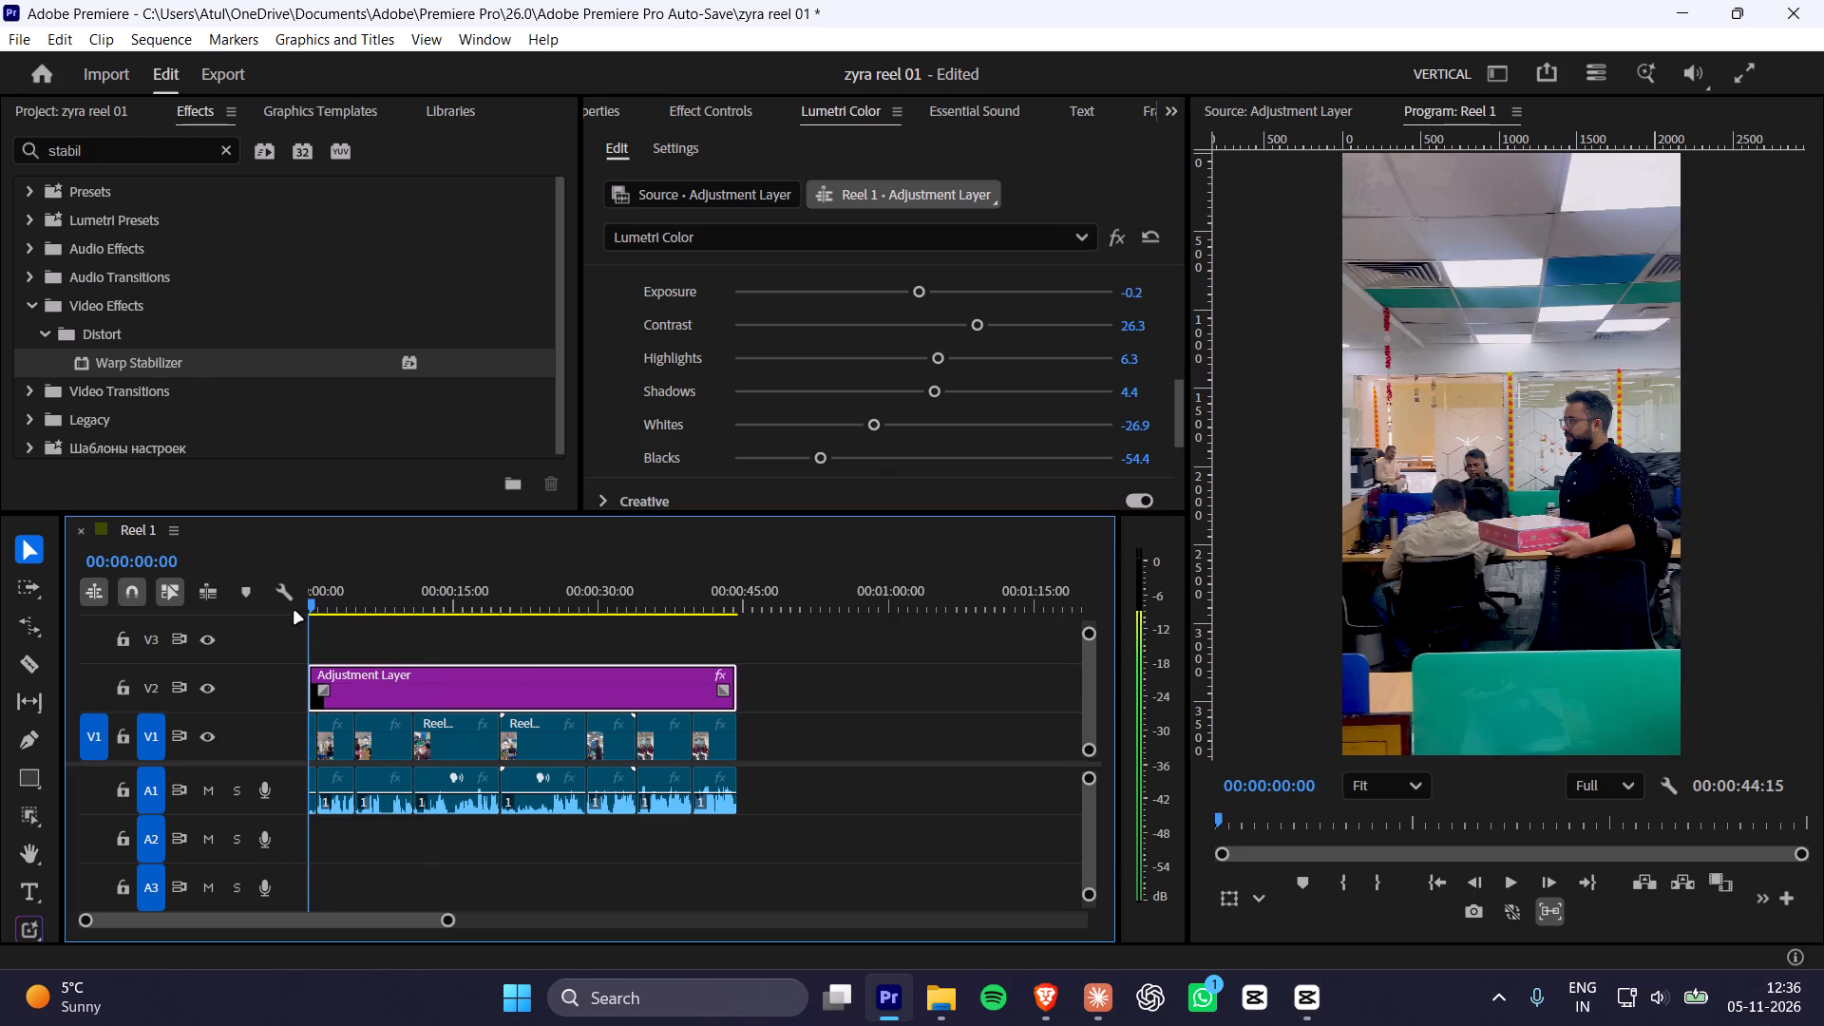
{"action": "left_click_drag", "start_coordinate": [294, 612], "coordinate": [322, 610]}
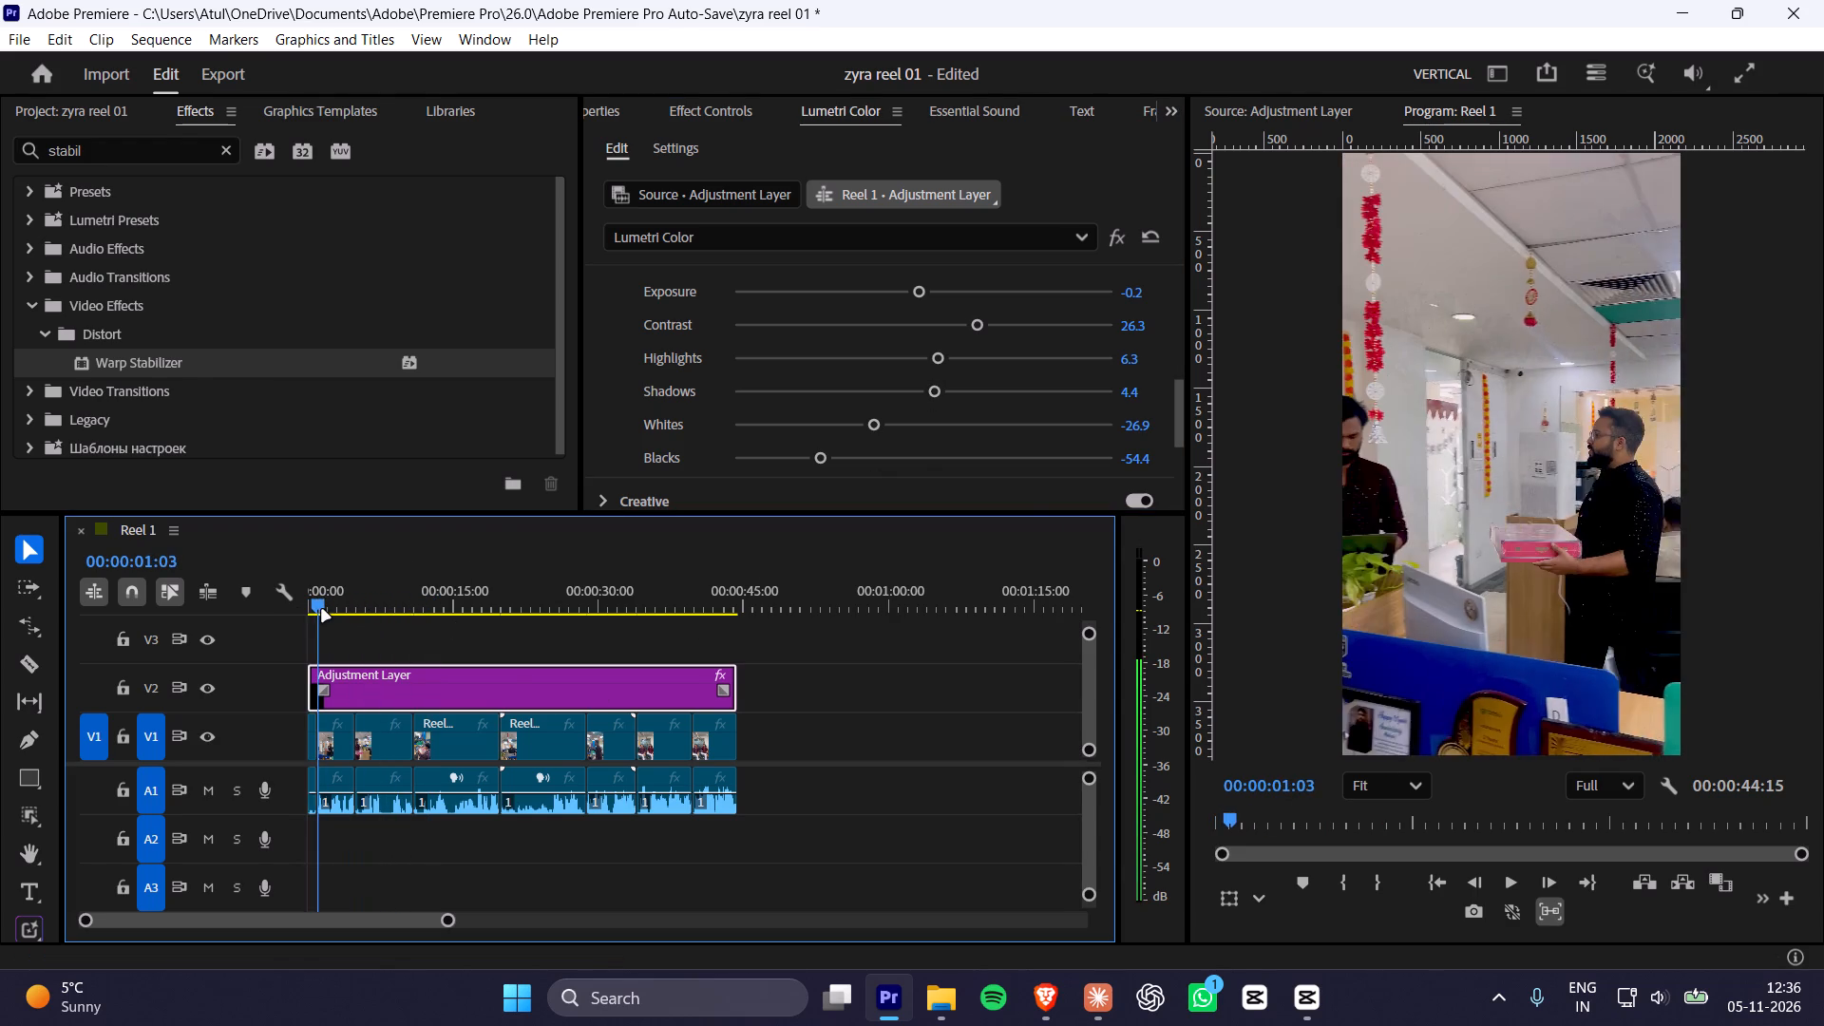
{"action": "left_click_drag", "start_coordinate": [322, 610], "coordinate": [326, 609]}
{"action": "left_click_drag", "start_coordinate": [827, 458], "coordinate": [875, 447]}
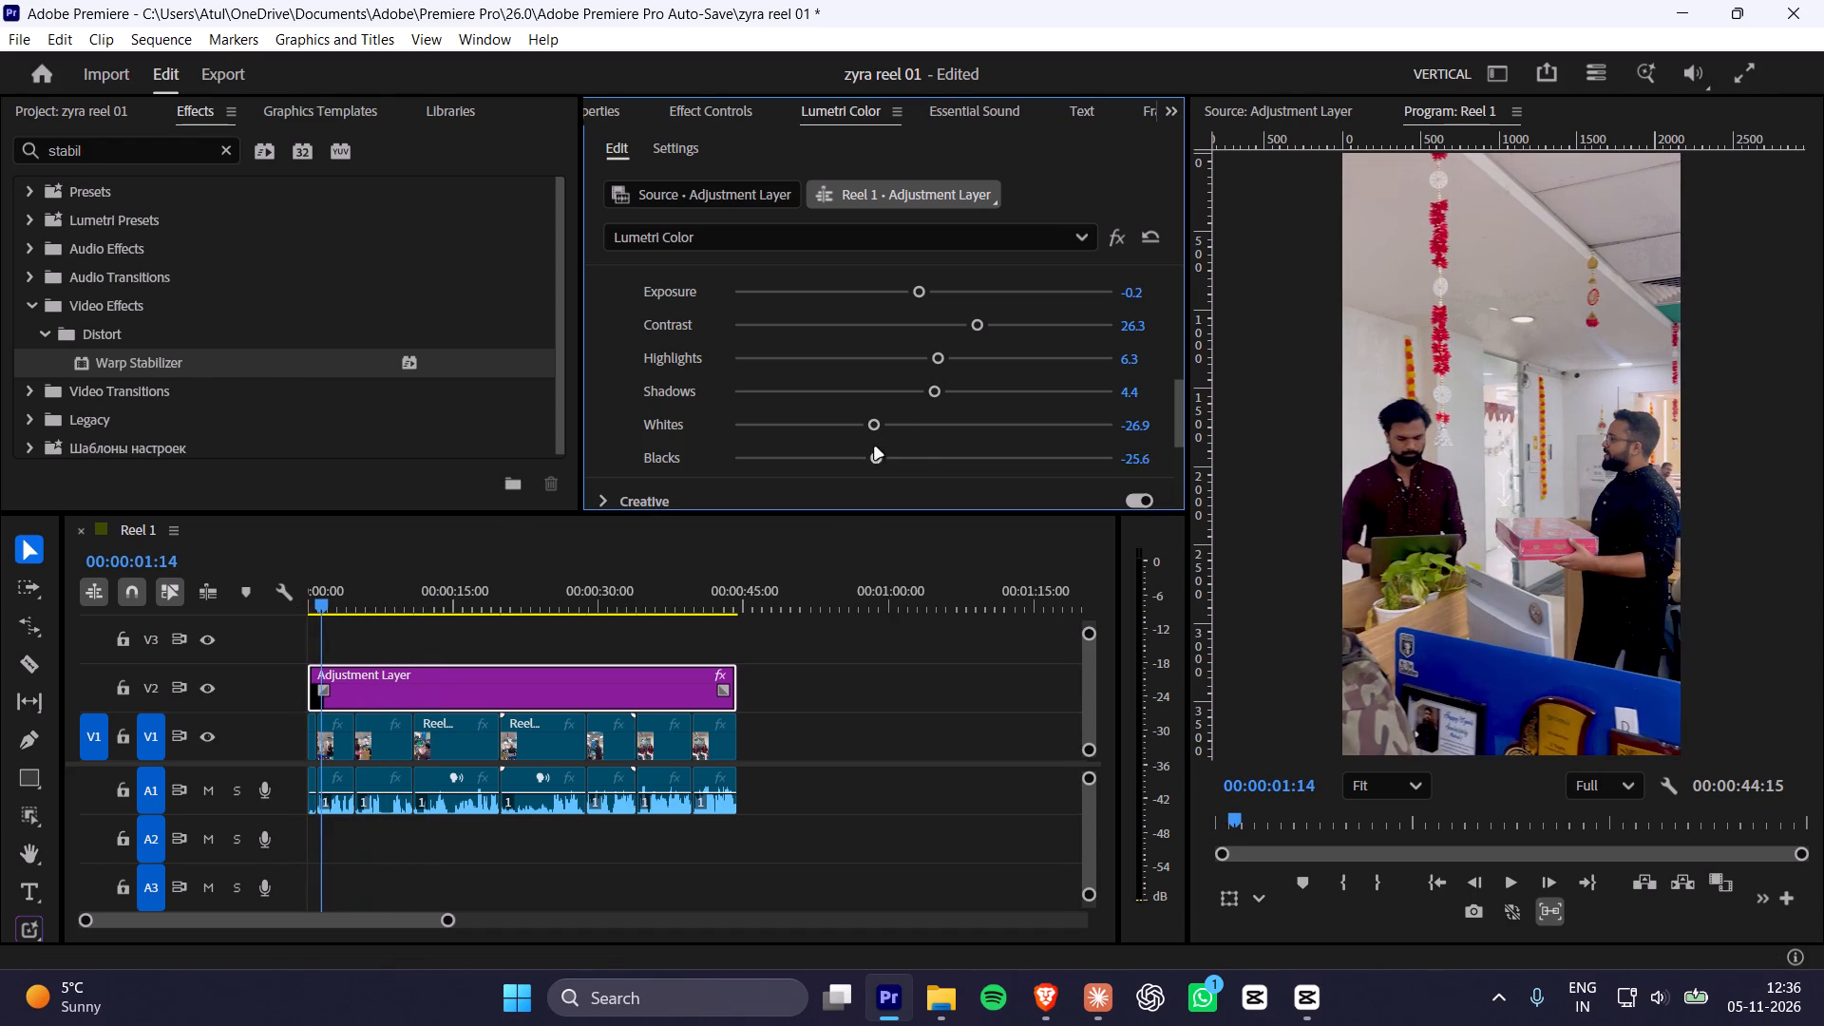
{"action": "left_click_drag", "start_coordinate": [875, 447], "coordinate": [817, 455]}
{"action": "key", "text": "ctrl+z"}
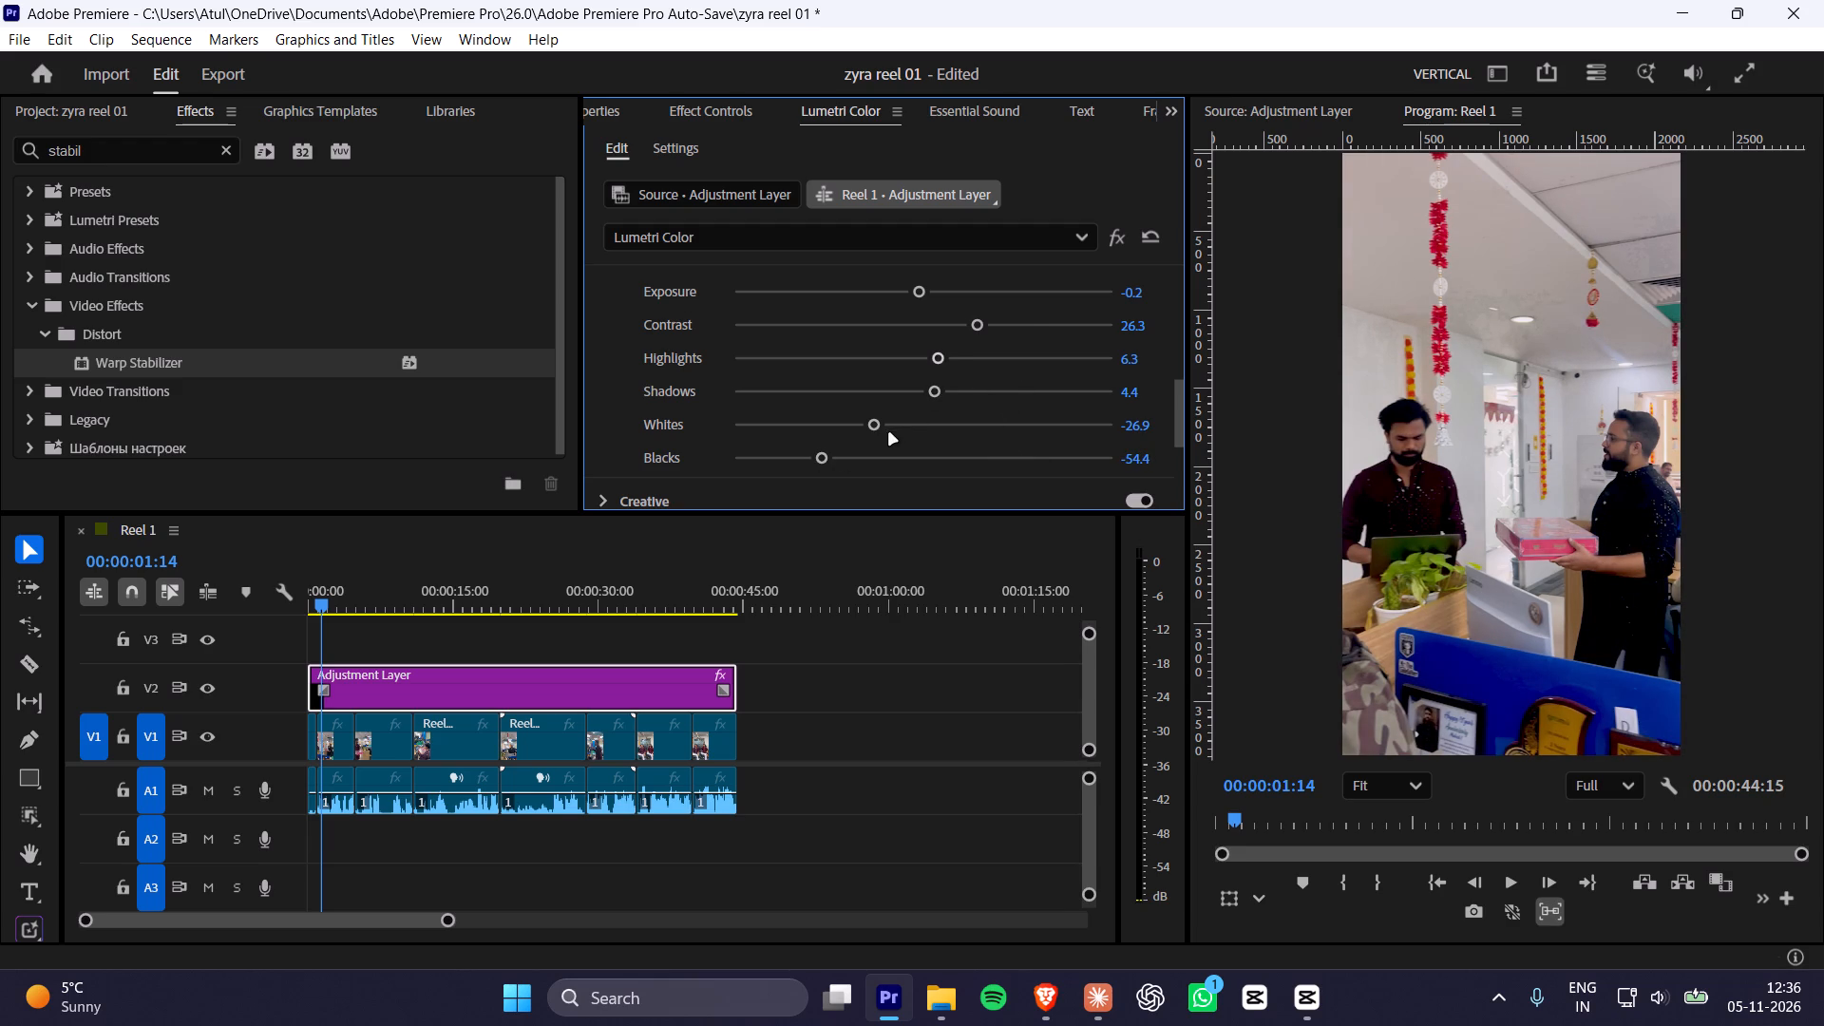
Raise the adjustment layer's Whites to -11.3 in Lumetri's Basic Correction.
{"action": "left_click_drag", "start_coordinate": [881, 424], "coordinate": [890, 419]}
{"action": "left_click", "coordinate": [896, 427]}
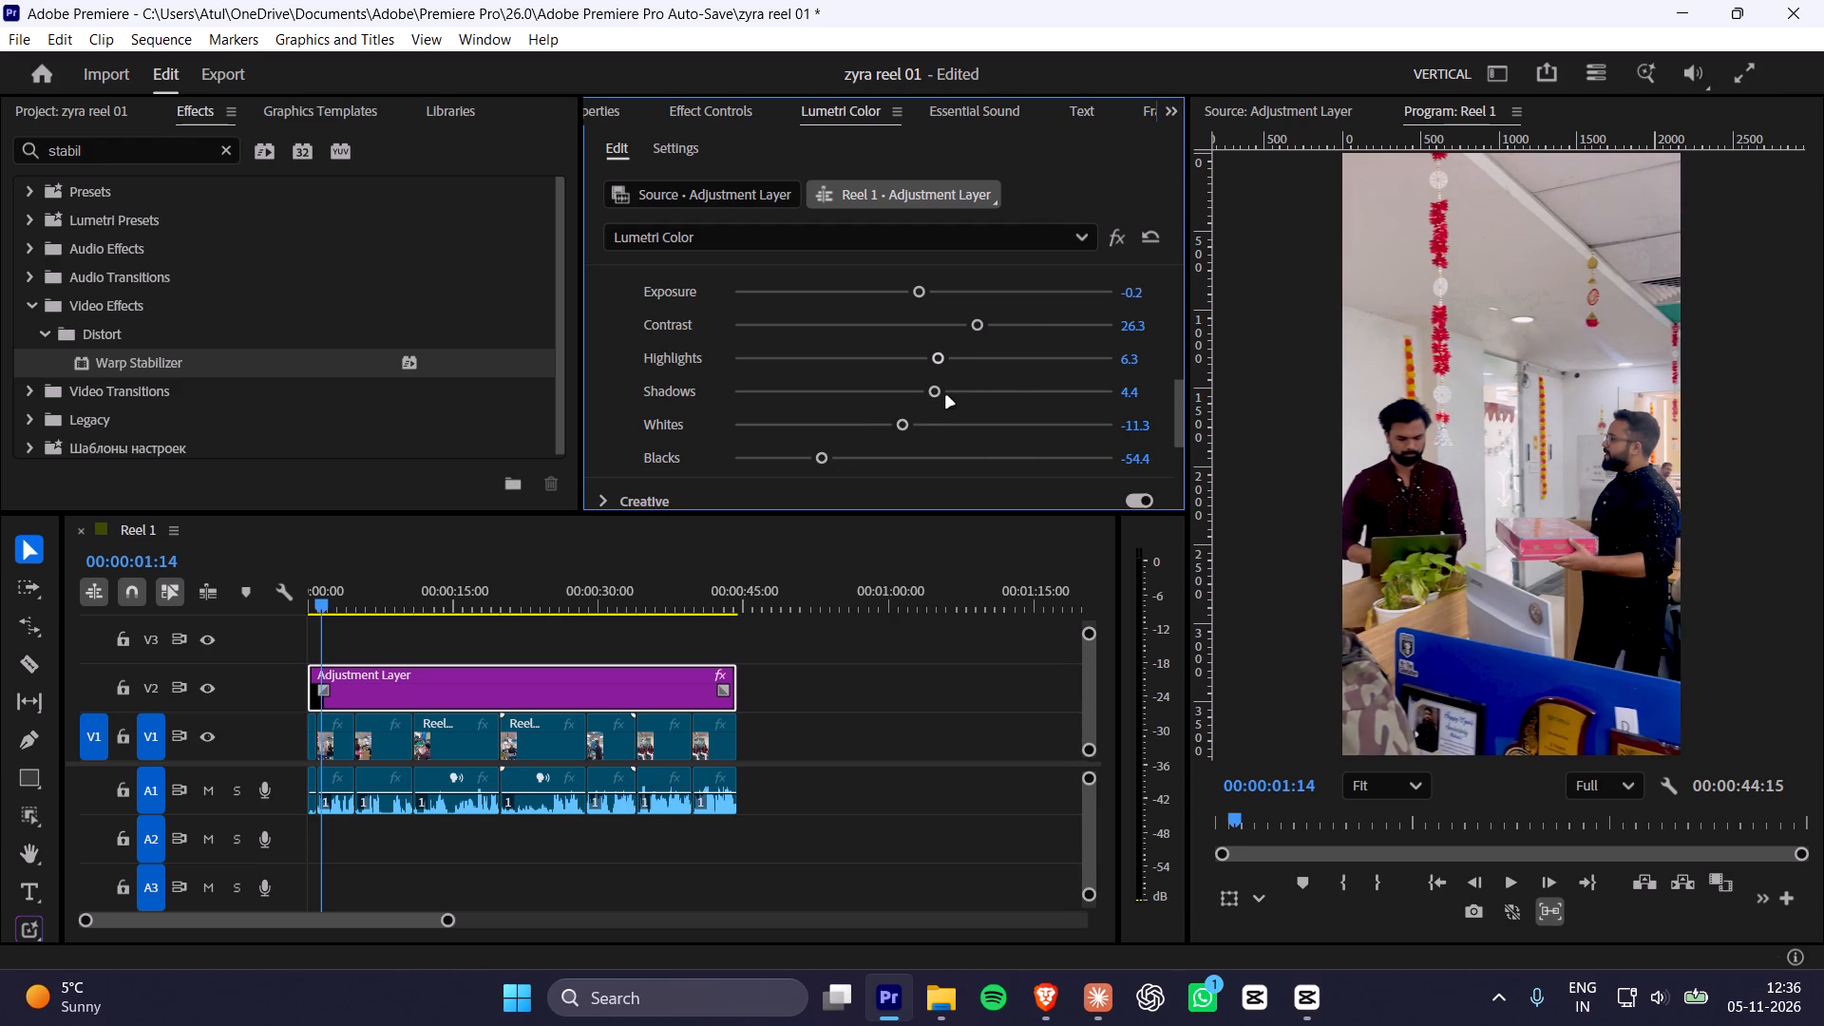
Try the adjustment layer's Shadows at 13.8, and settle on 5.0.
{"action": "left_click", "coordinate": [940, 390]}
{"action": "left_click_drag", "start_coordinate": [948, 389], "coordinate": [931, 393]}
Play the reel from 00:00:01:14 to about 10 seconds to check the adjusted grade.
{"action": "key", "text": "space"}
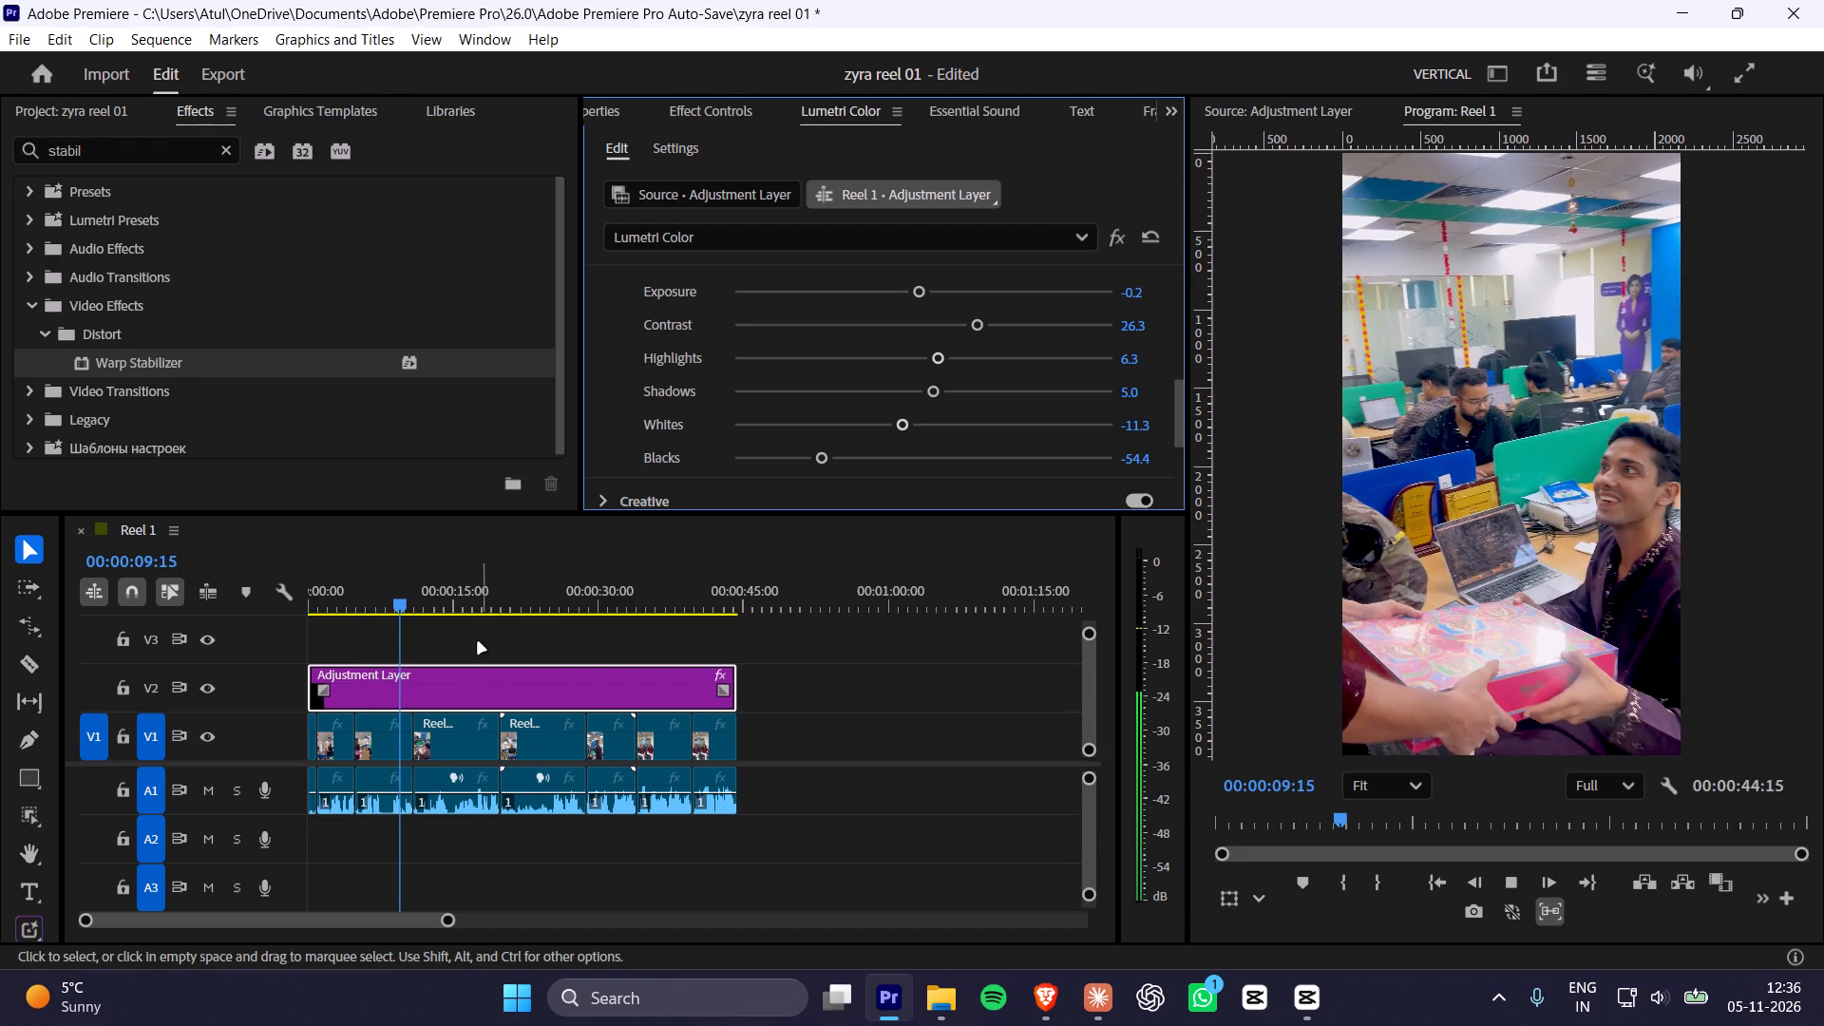
{"action": "key", "text": "space"}
Set the Program monitor's playback resolution to 1/2.
{"action": "left_click", "coordinate": [1591, 782]}
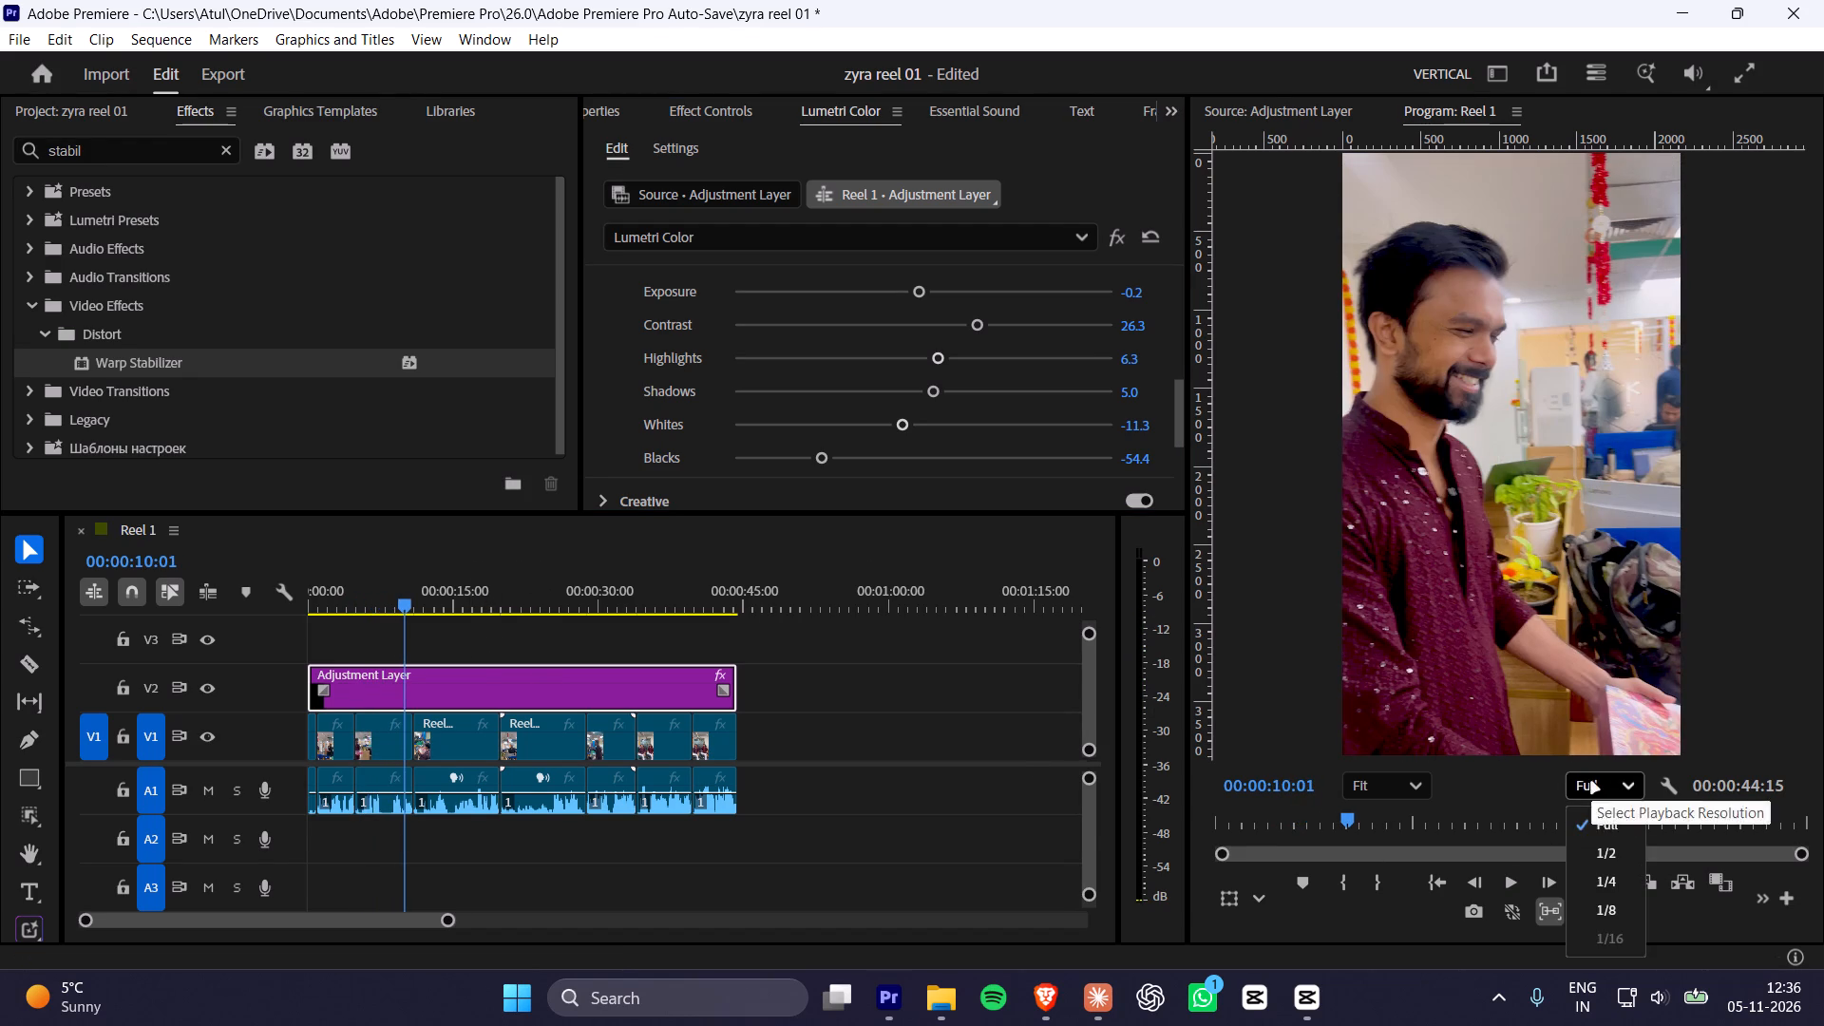
{"action": "left_click", "coordinate": [1597, 842]}
Play the reel from about 8 seconds to 00:00:20:02, pausing repeatedly to review the gift box shot and its following cut.
{"action": "left_click", "coordinate": [385, 601]}
{"action": "key", "text": "space"}
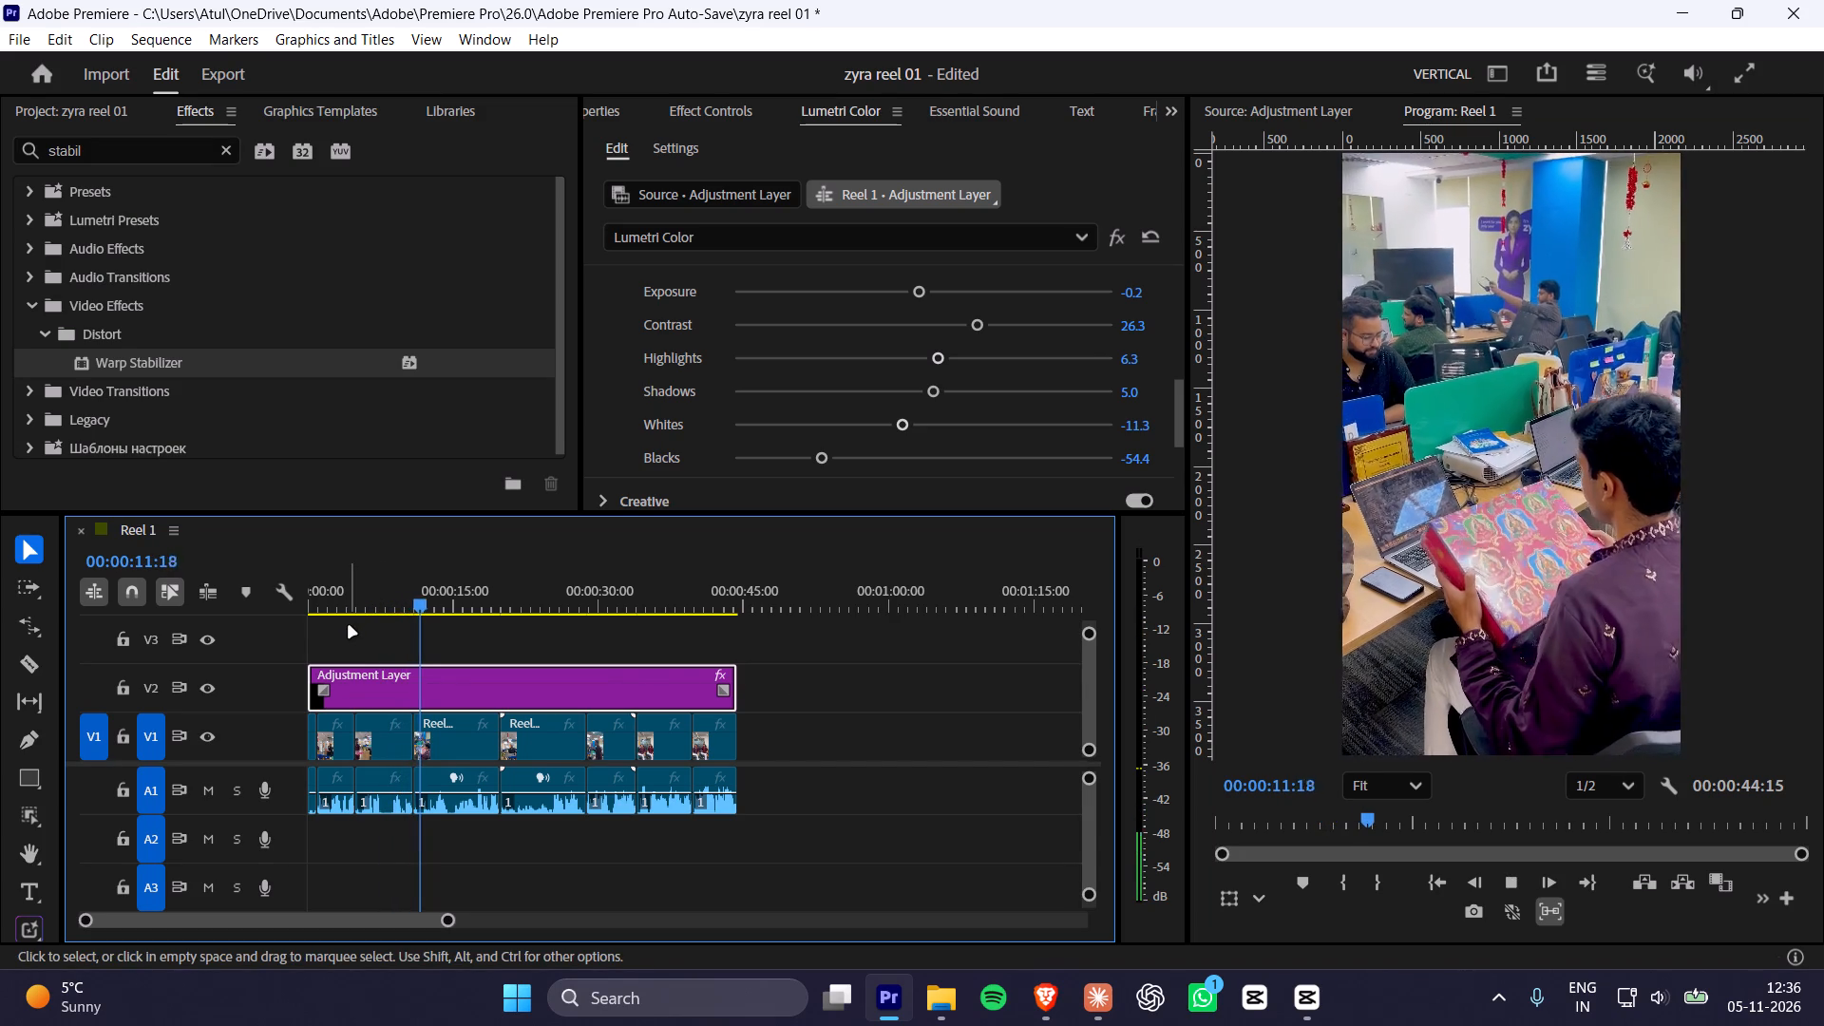
{"action": "key", "text": "space"}
{"action": "key", "text": "space"}
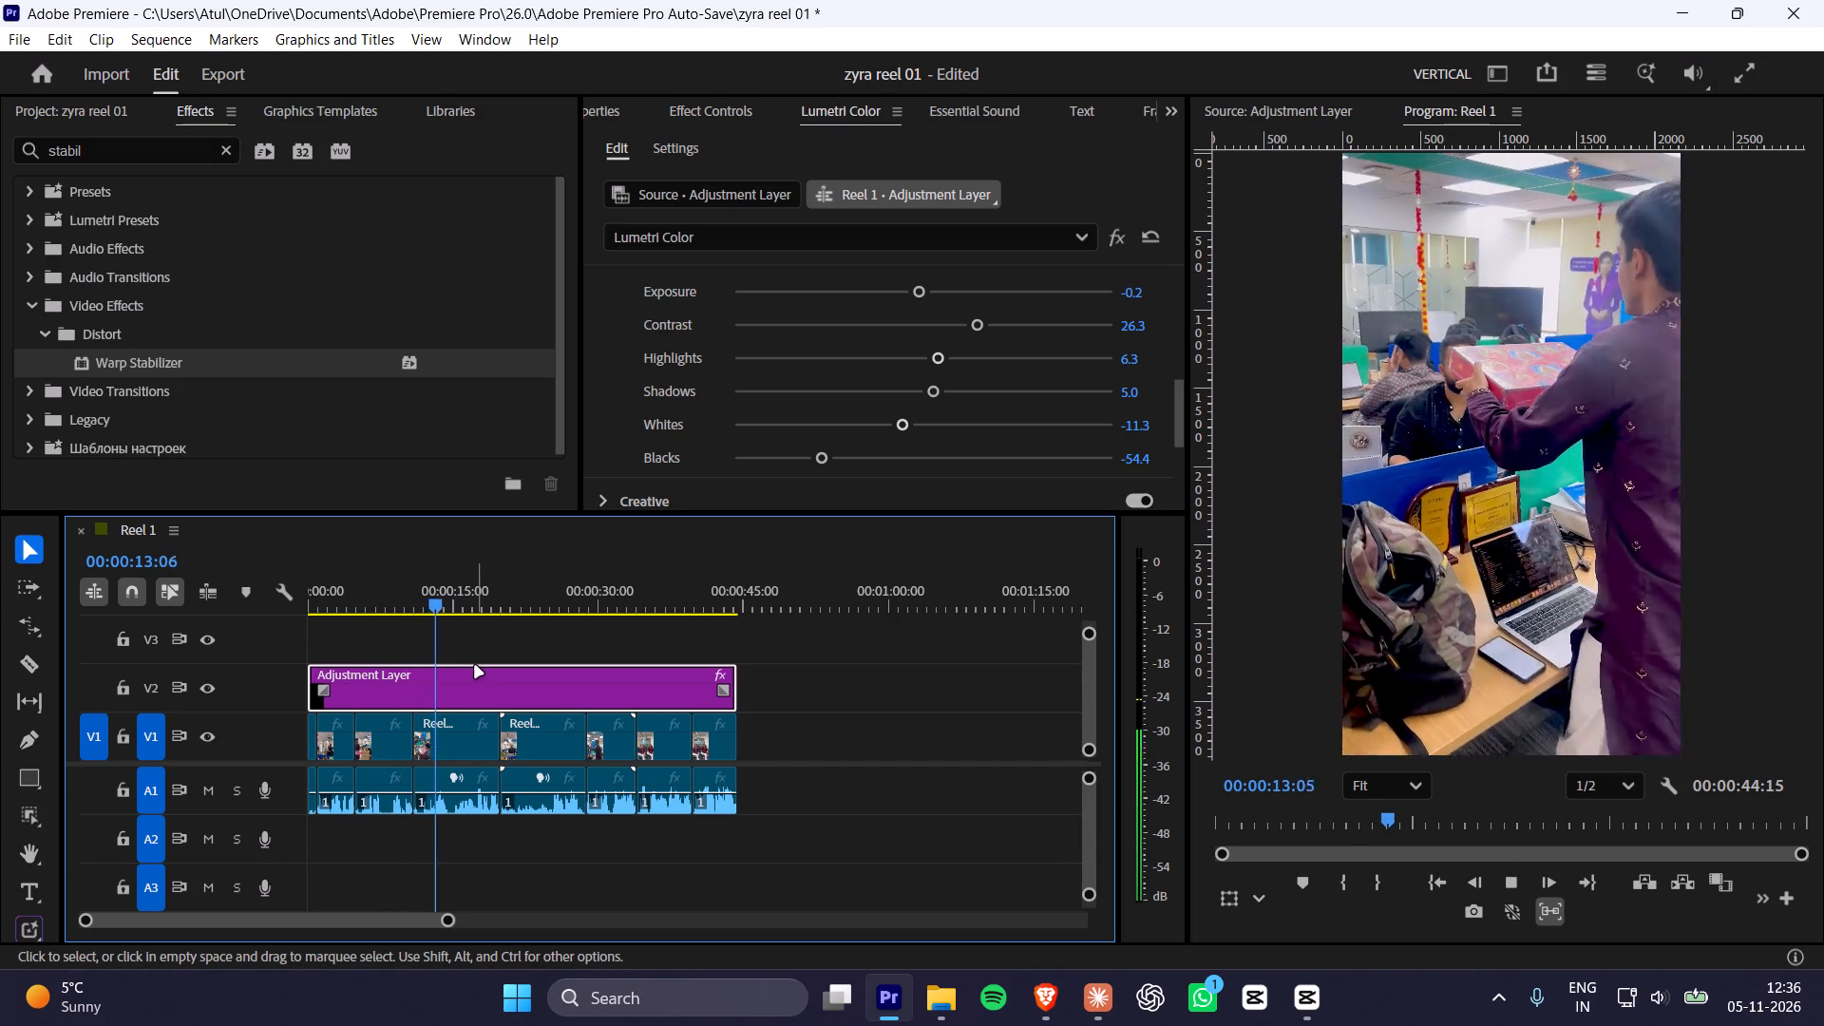
{"action": "key", "text": "space"}
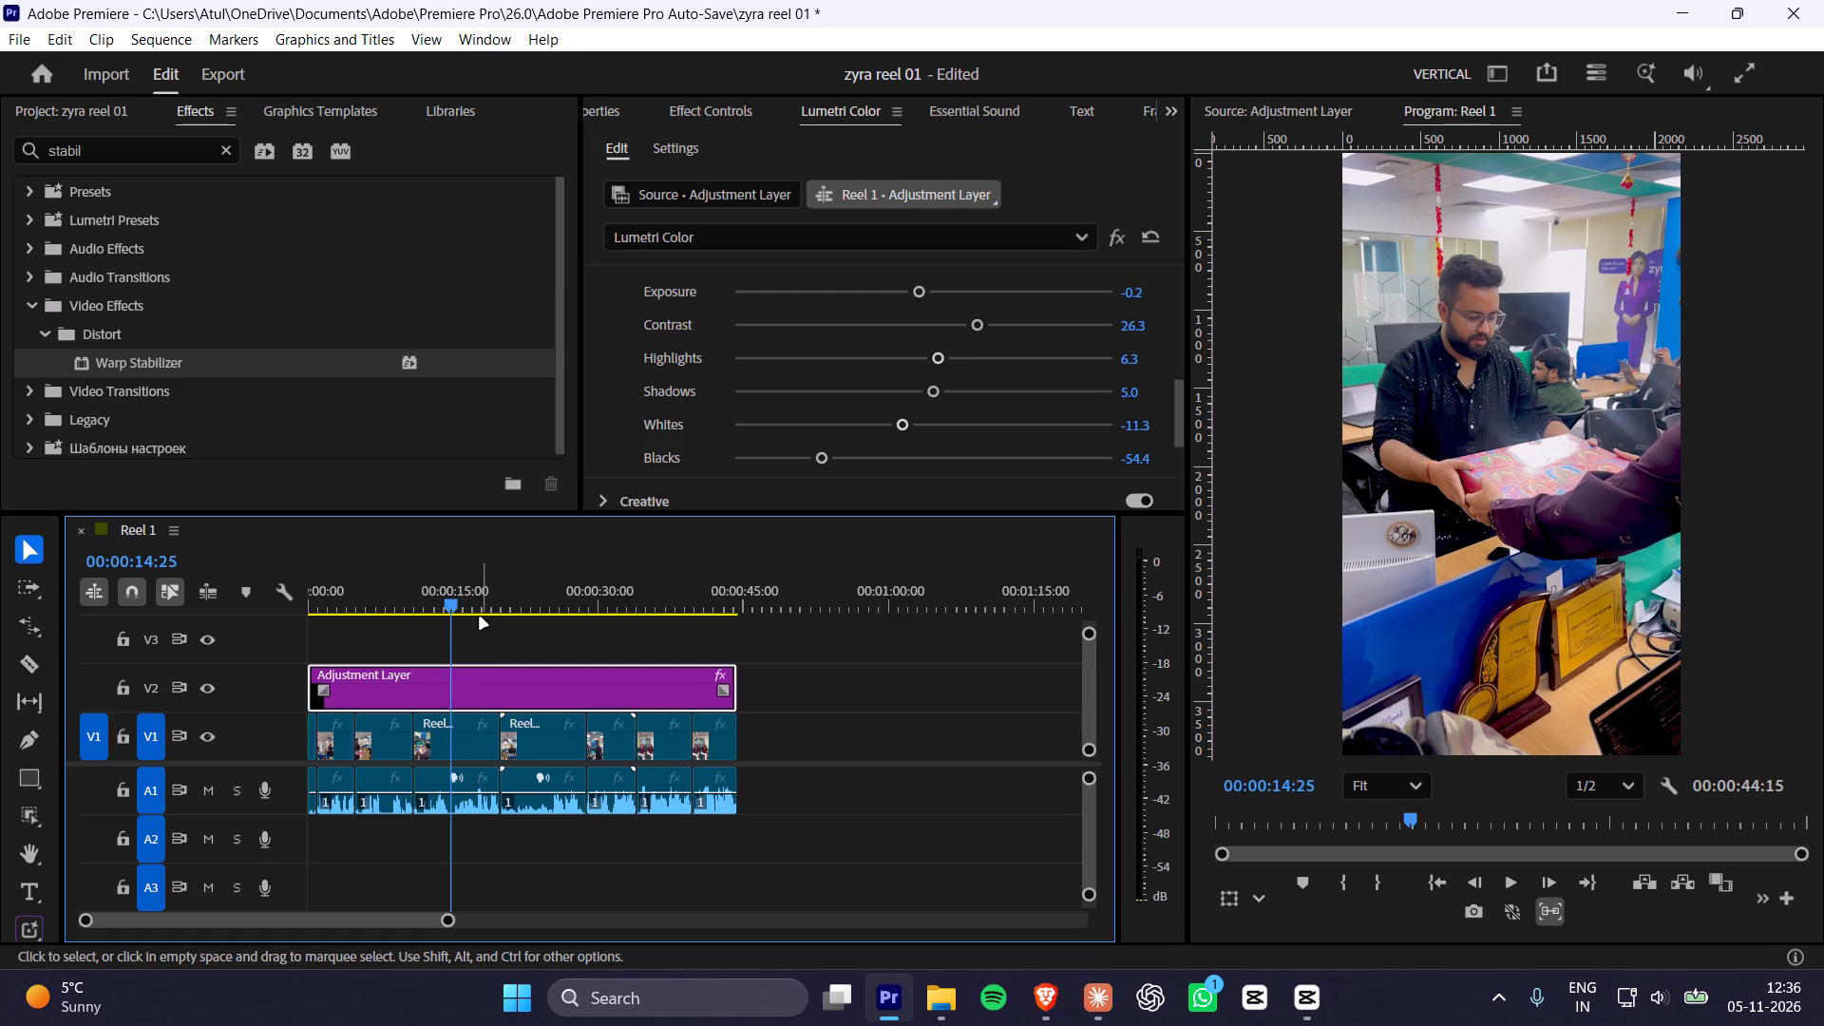
{"action": "key", "text": "space"}
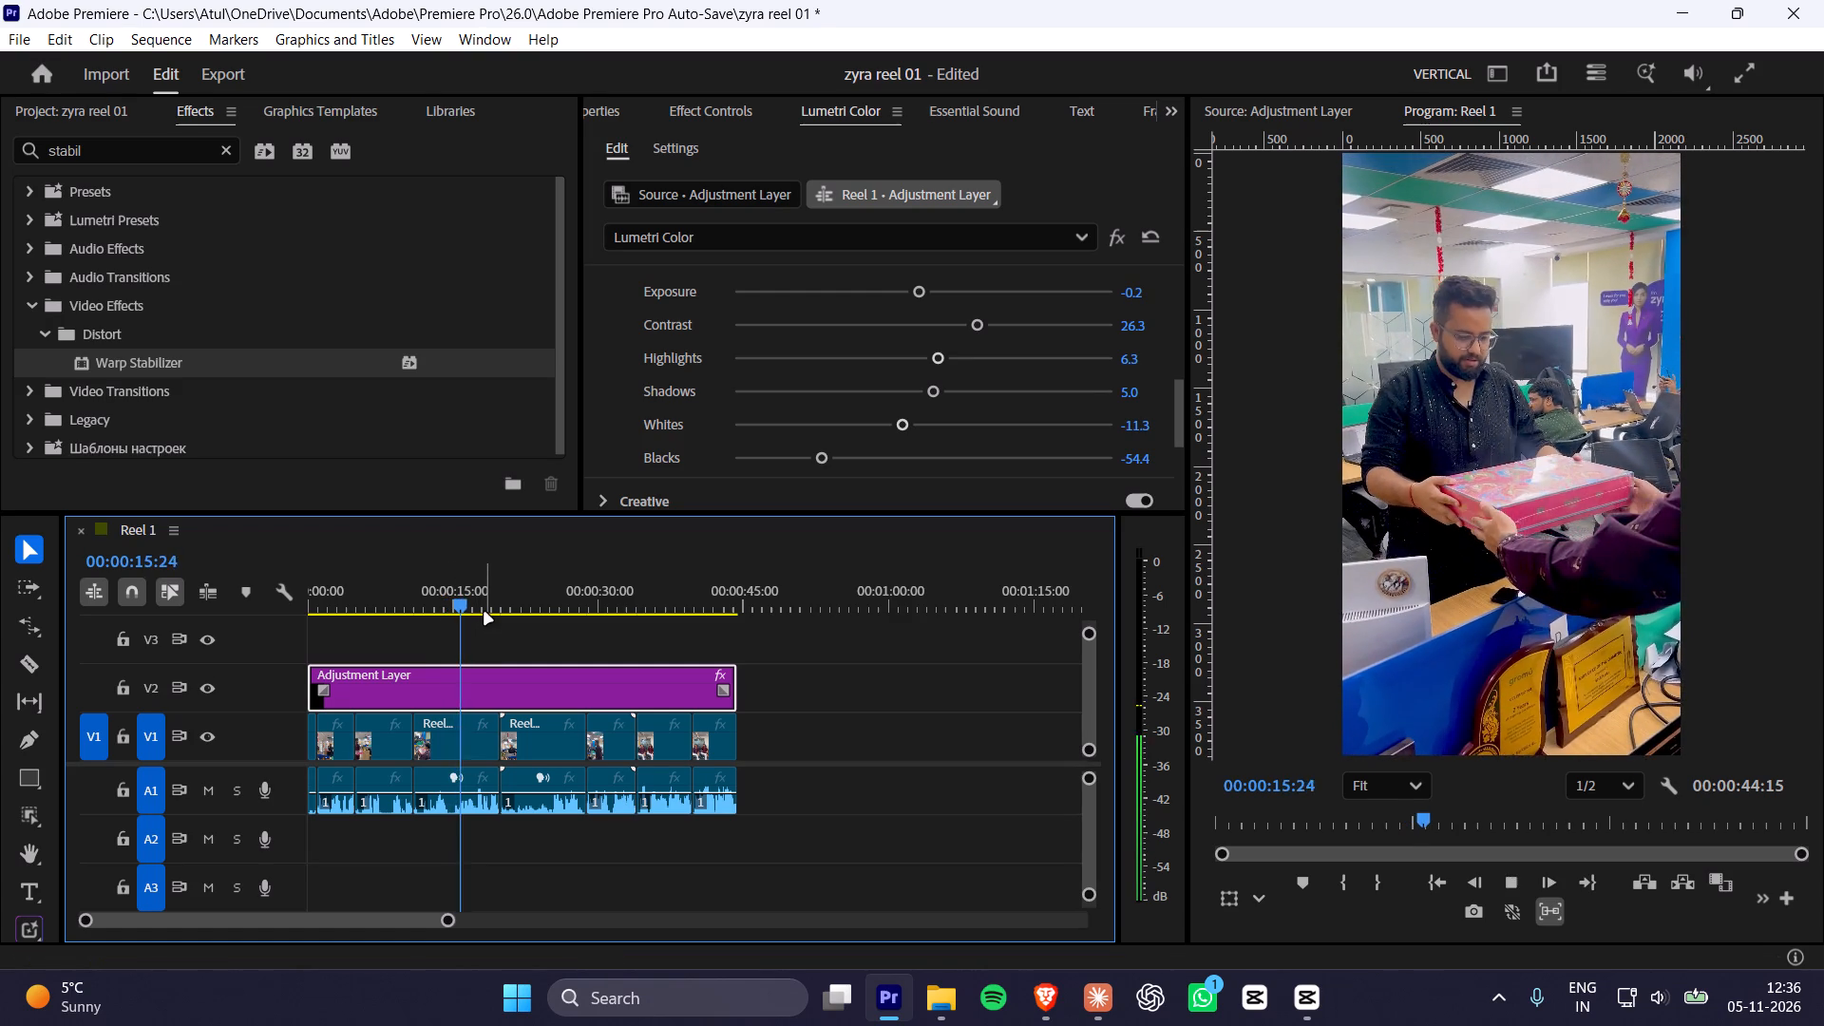
{"action": "key", "text": "space"}
{"action": "key", "text": "space"}
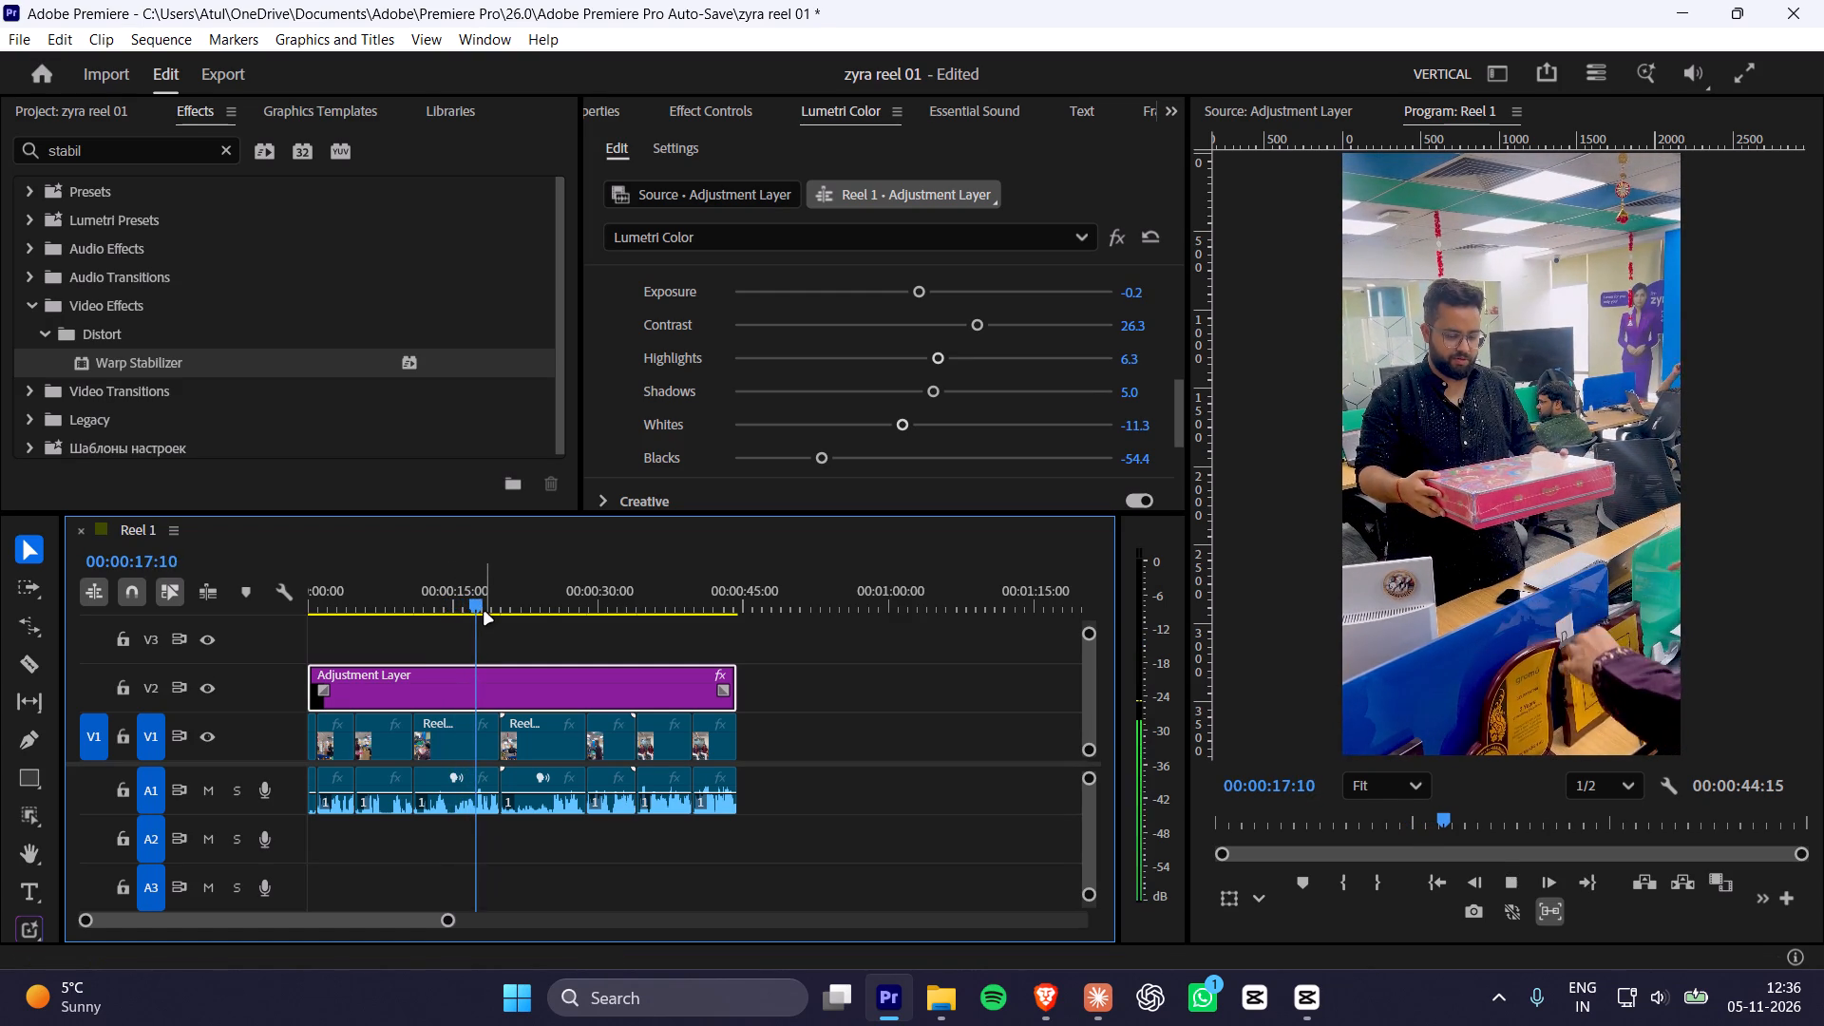
{"action": "key", "text": "space"}
{"action": "key", "text": "space"}
{"action": "key", "text": "space"}
{"action": "key", "text": "space"}
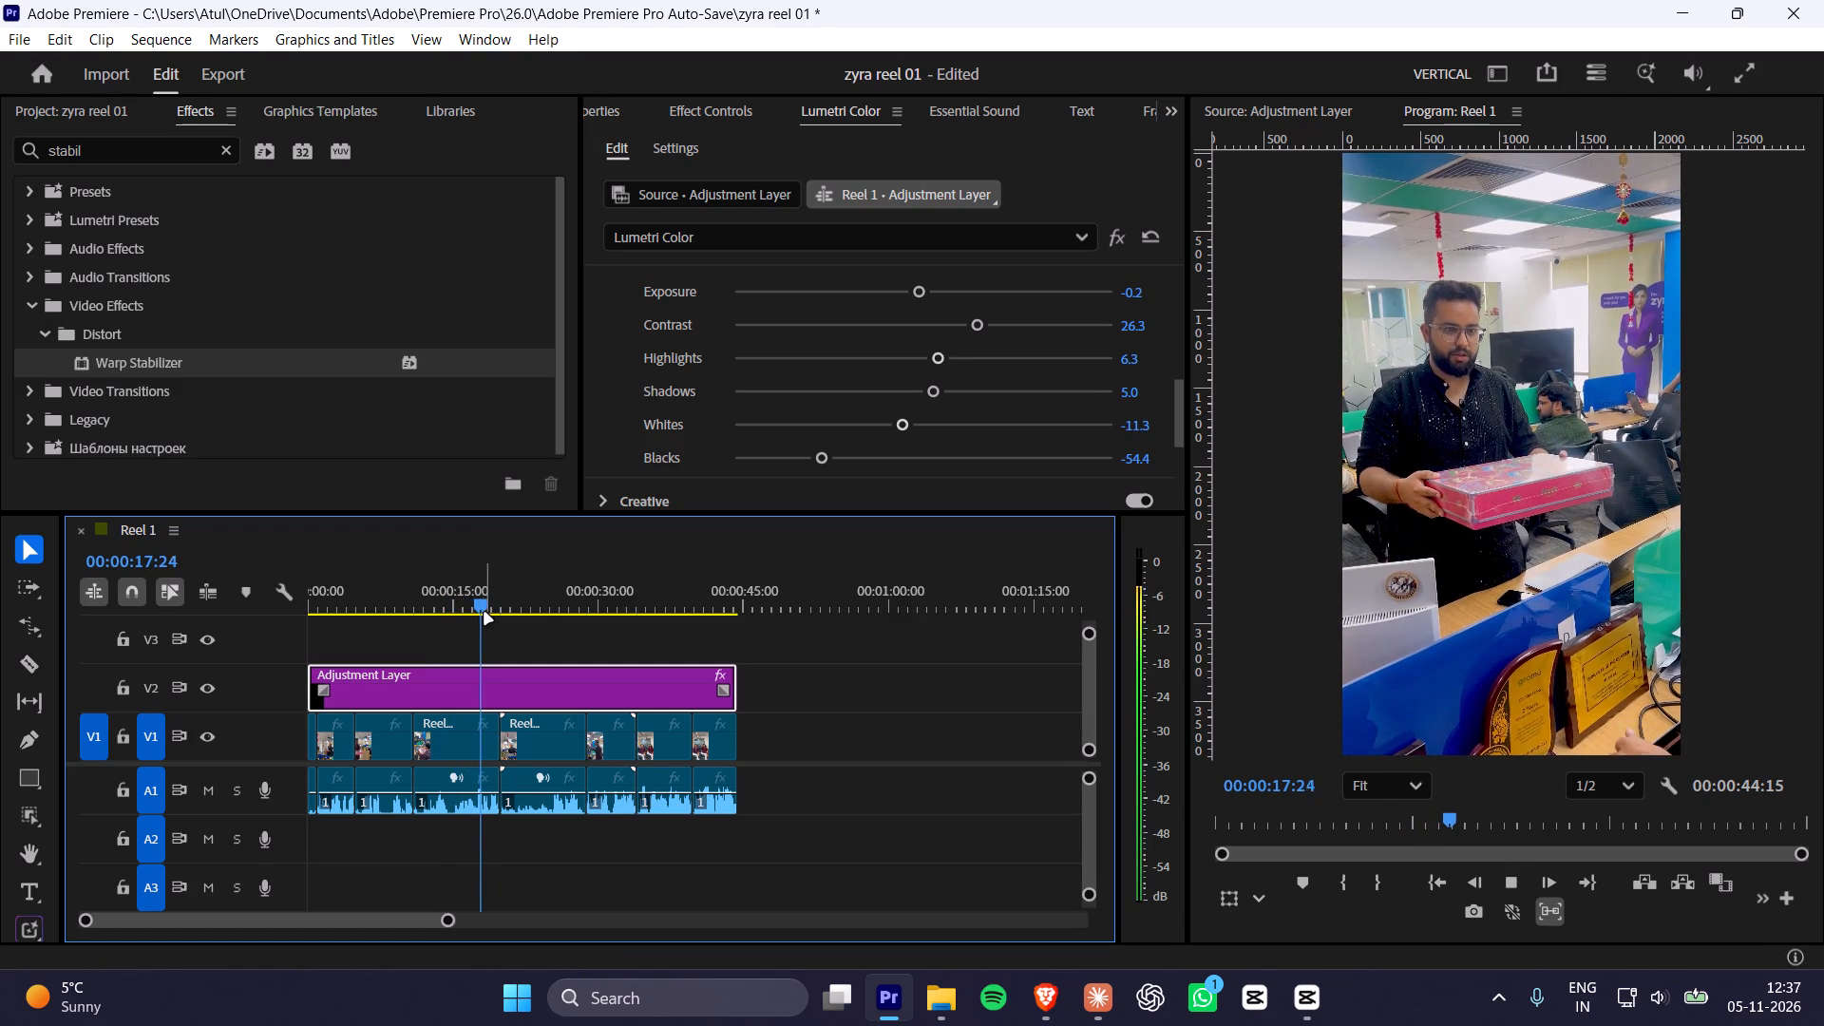
{"action": "key", "text": "space"}
{"action": "key", "text": "space"}
{"action": "key", "text": "space"}
{"action": "key", "text": "space"}
{"action": "key", "text": "space"}
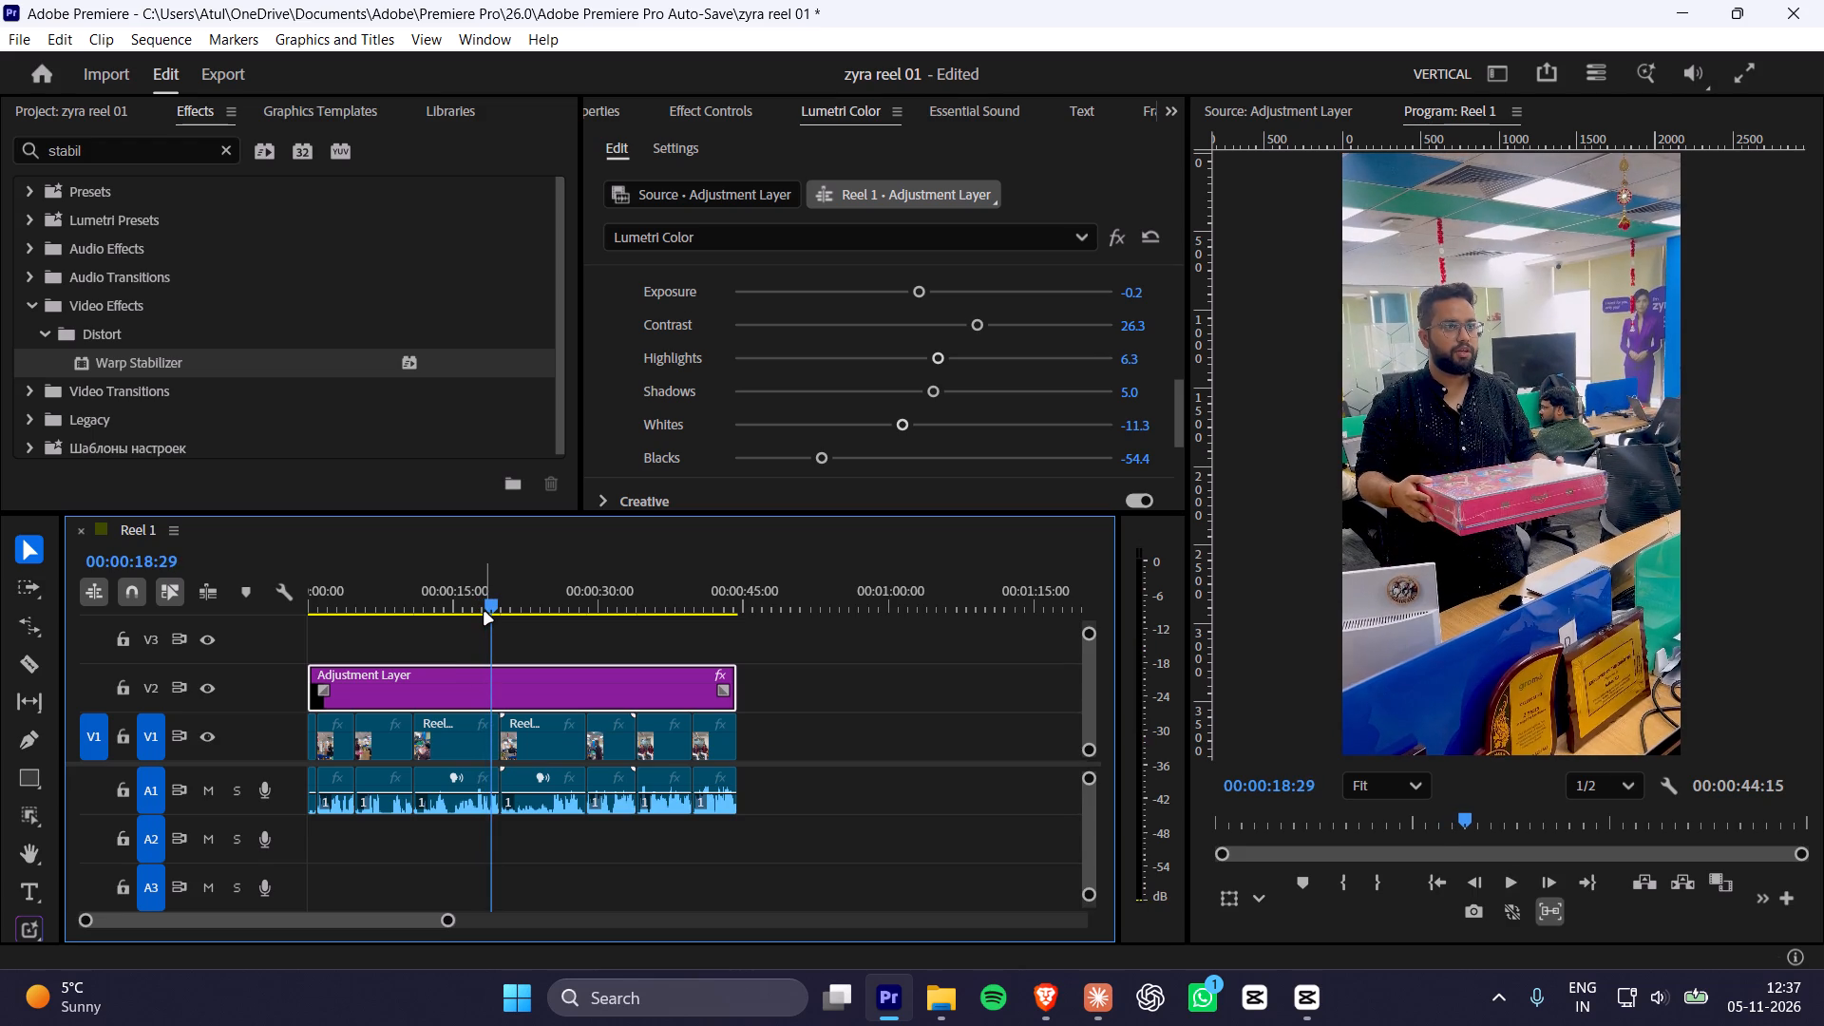
{"action": "key", "text": "space"}
{"action": "key", "text": "space"}
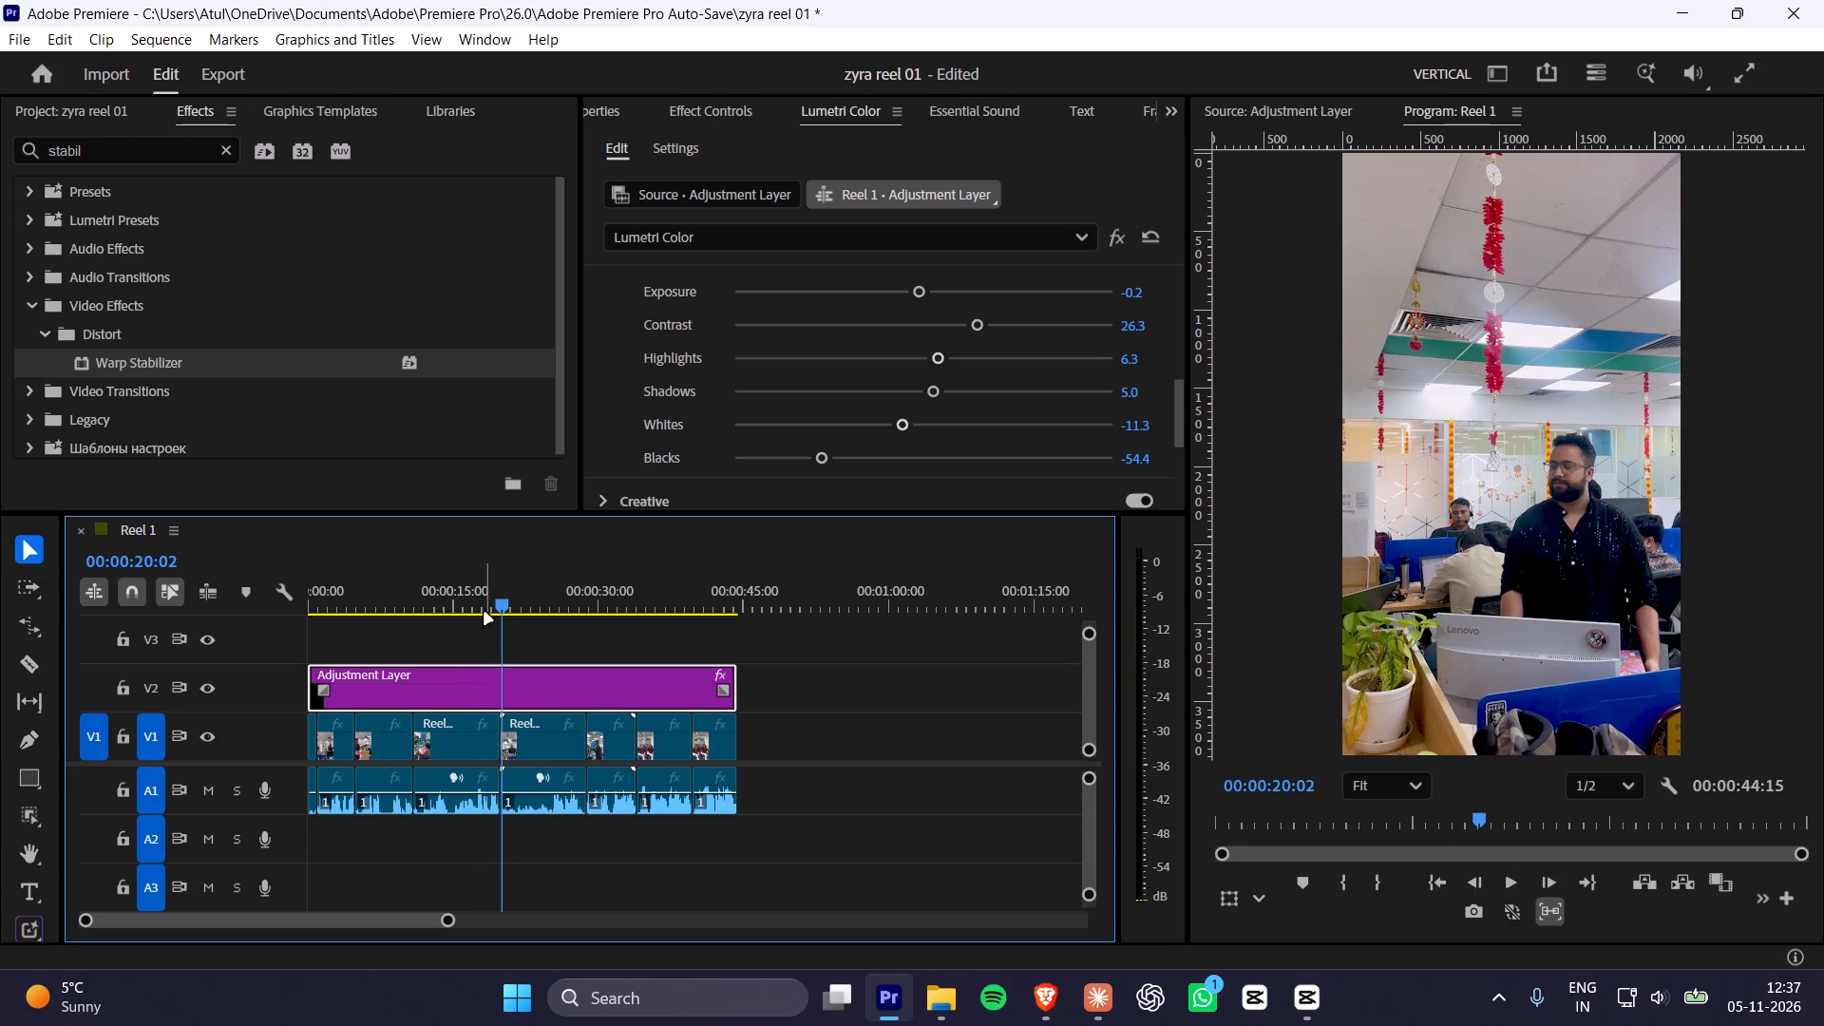
Check frames around the cut near 20 seconds and trim the start of the first Reel 1(5).MOV clip to 00:00:22:24.
{"action": "left_click", "coordinate": [503, 608]}
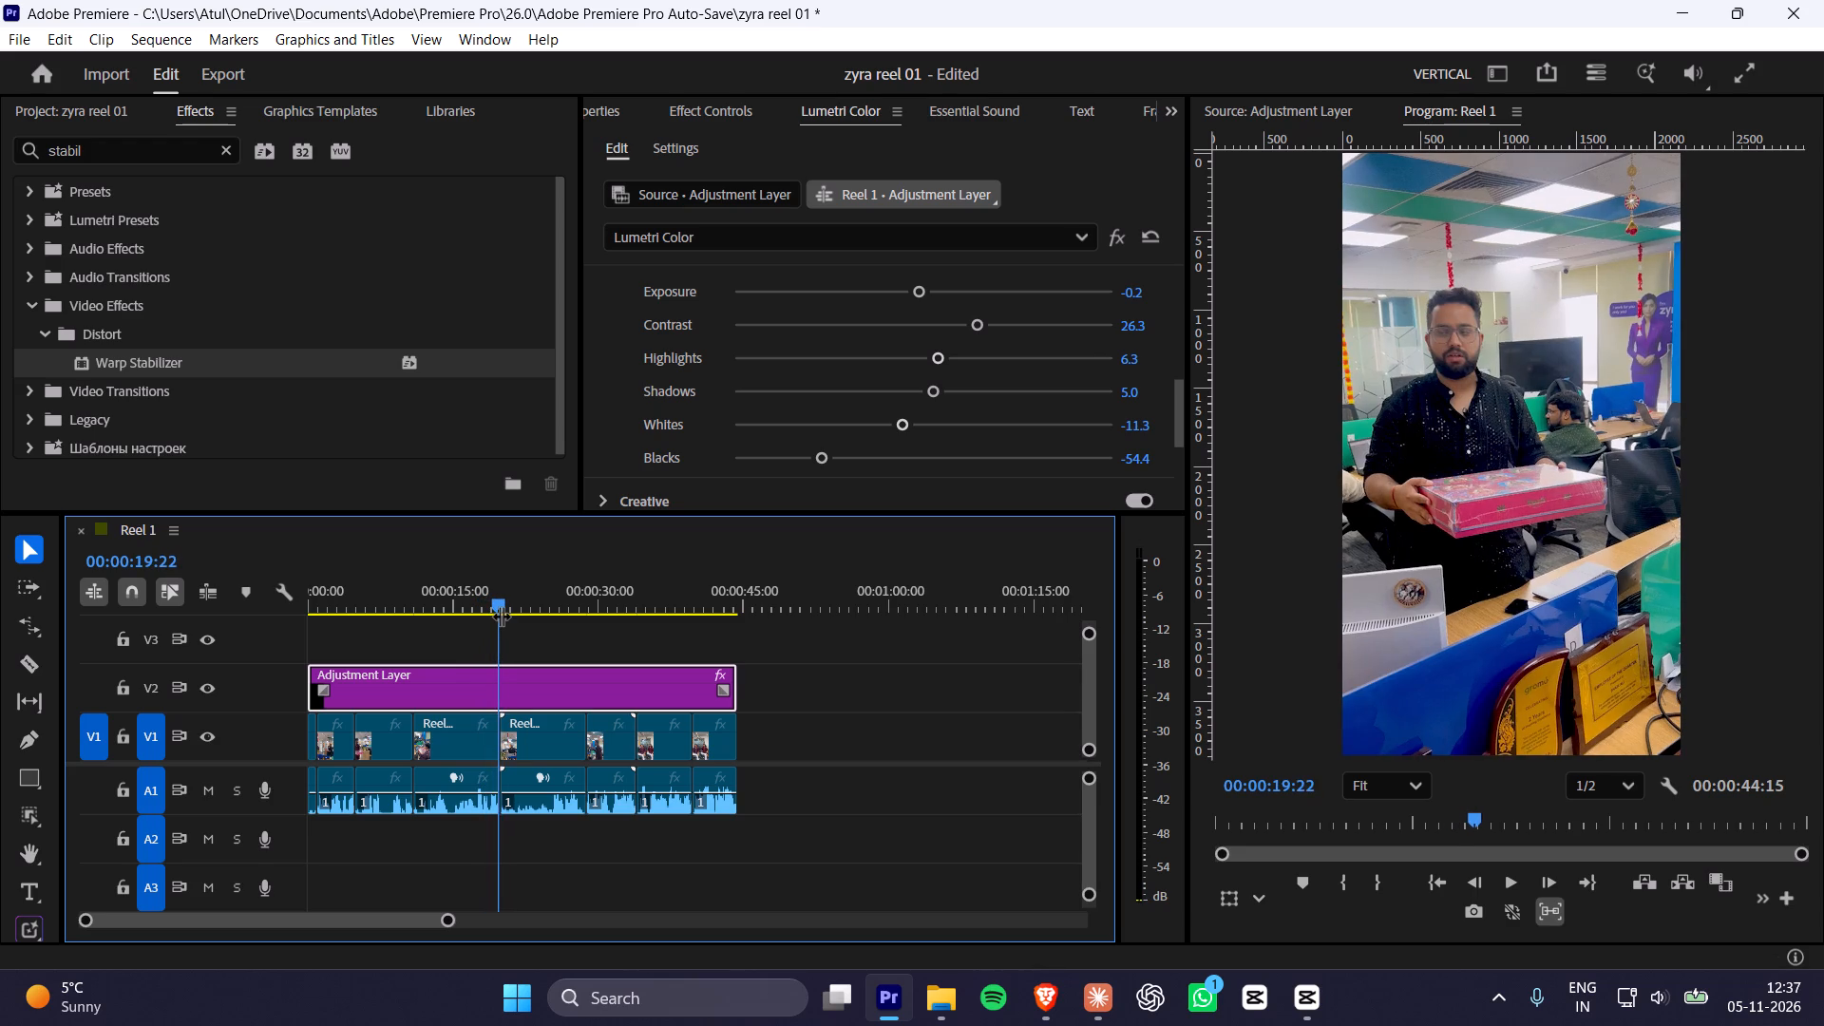
{"action": "key", "text": "Right"}
{"action": "key", "text": "Right"}
{"action": "key", "text": "Right"}
{"action": "key", "text": "Right"}
{"action": "key", "text": "Right"}
{"action": "key", "text": "Right"}
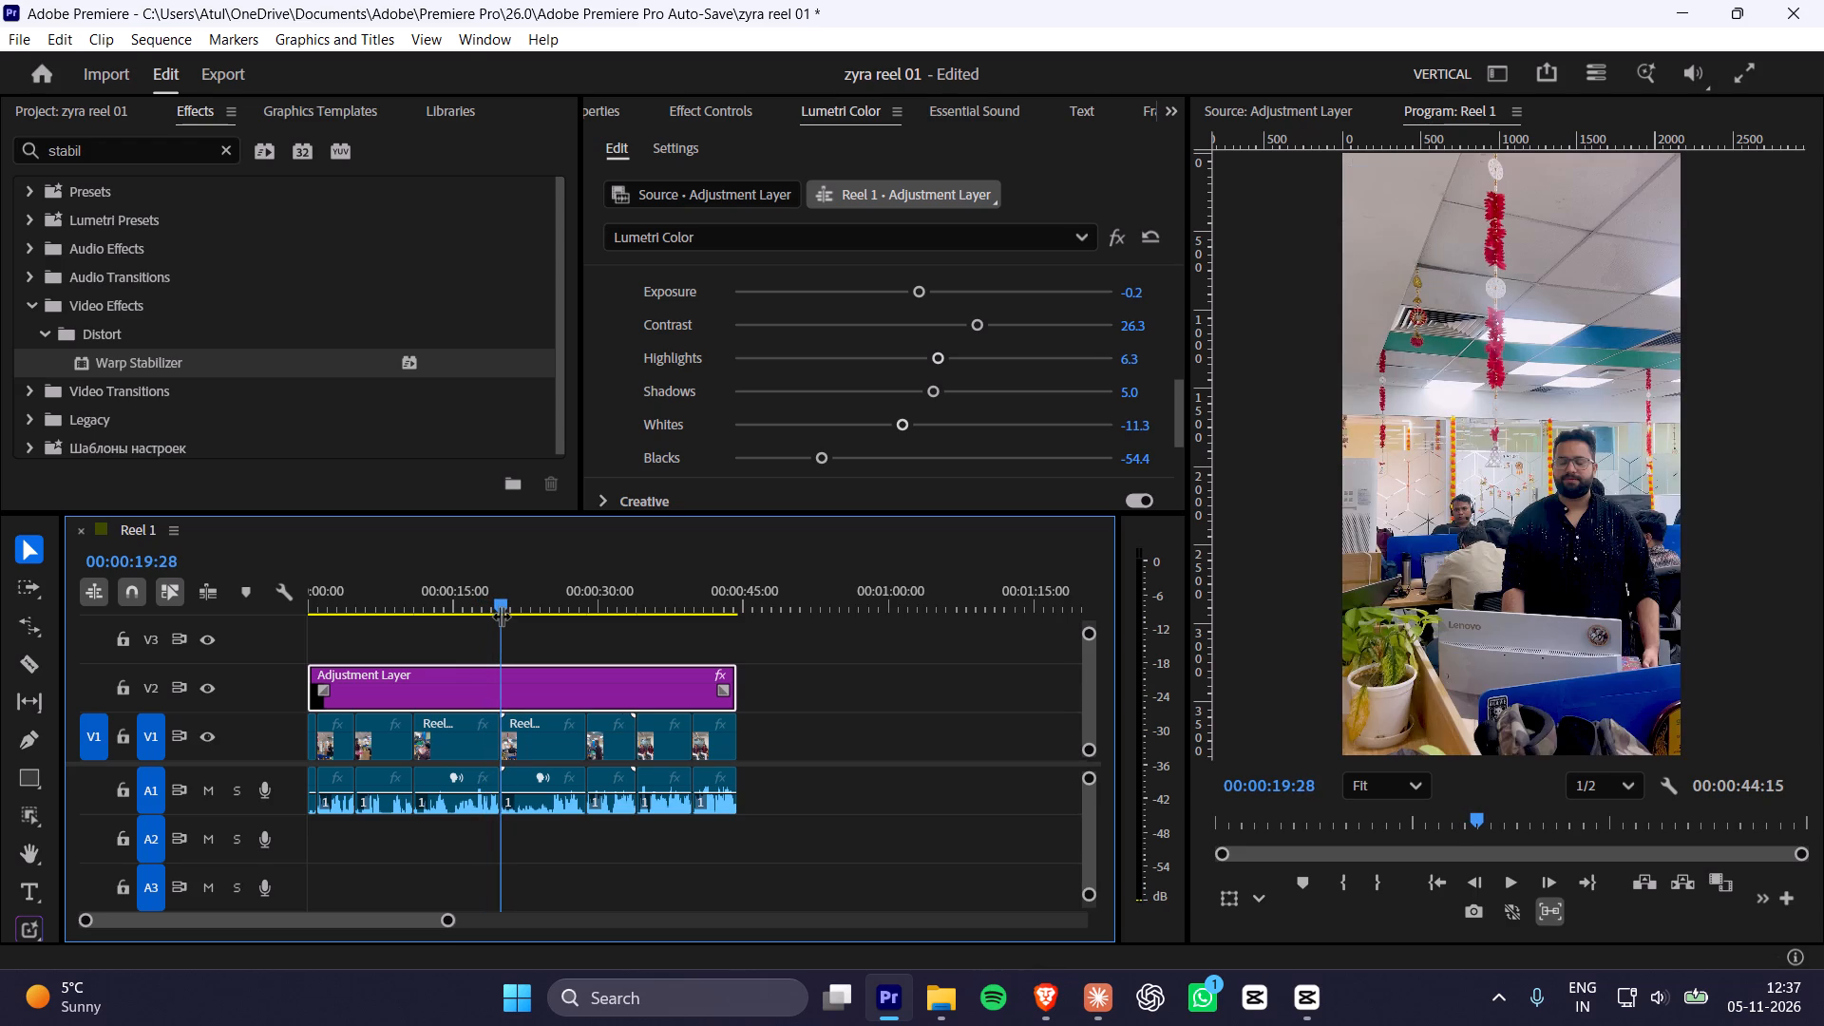
{"action": "scroll", "coordinate": [512, 746], "scroll_direction": "up", "scroll_amount": 13, "text": "alt"}
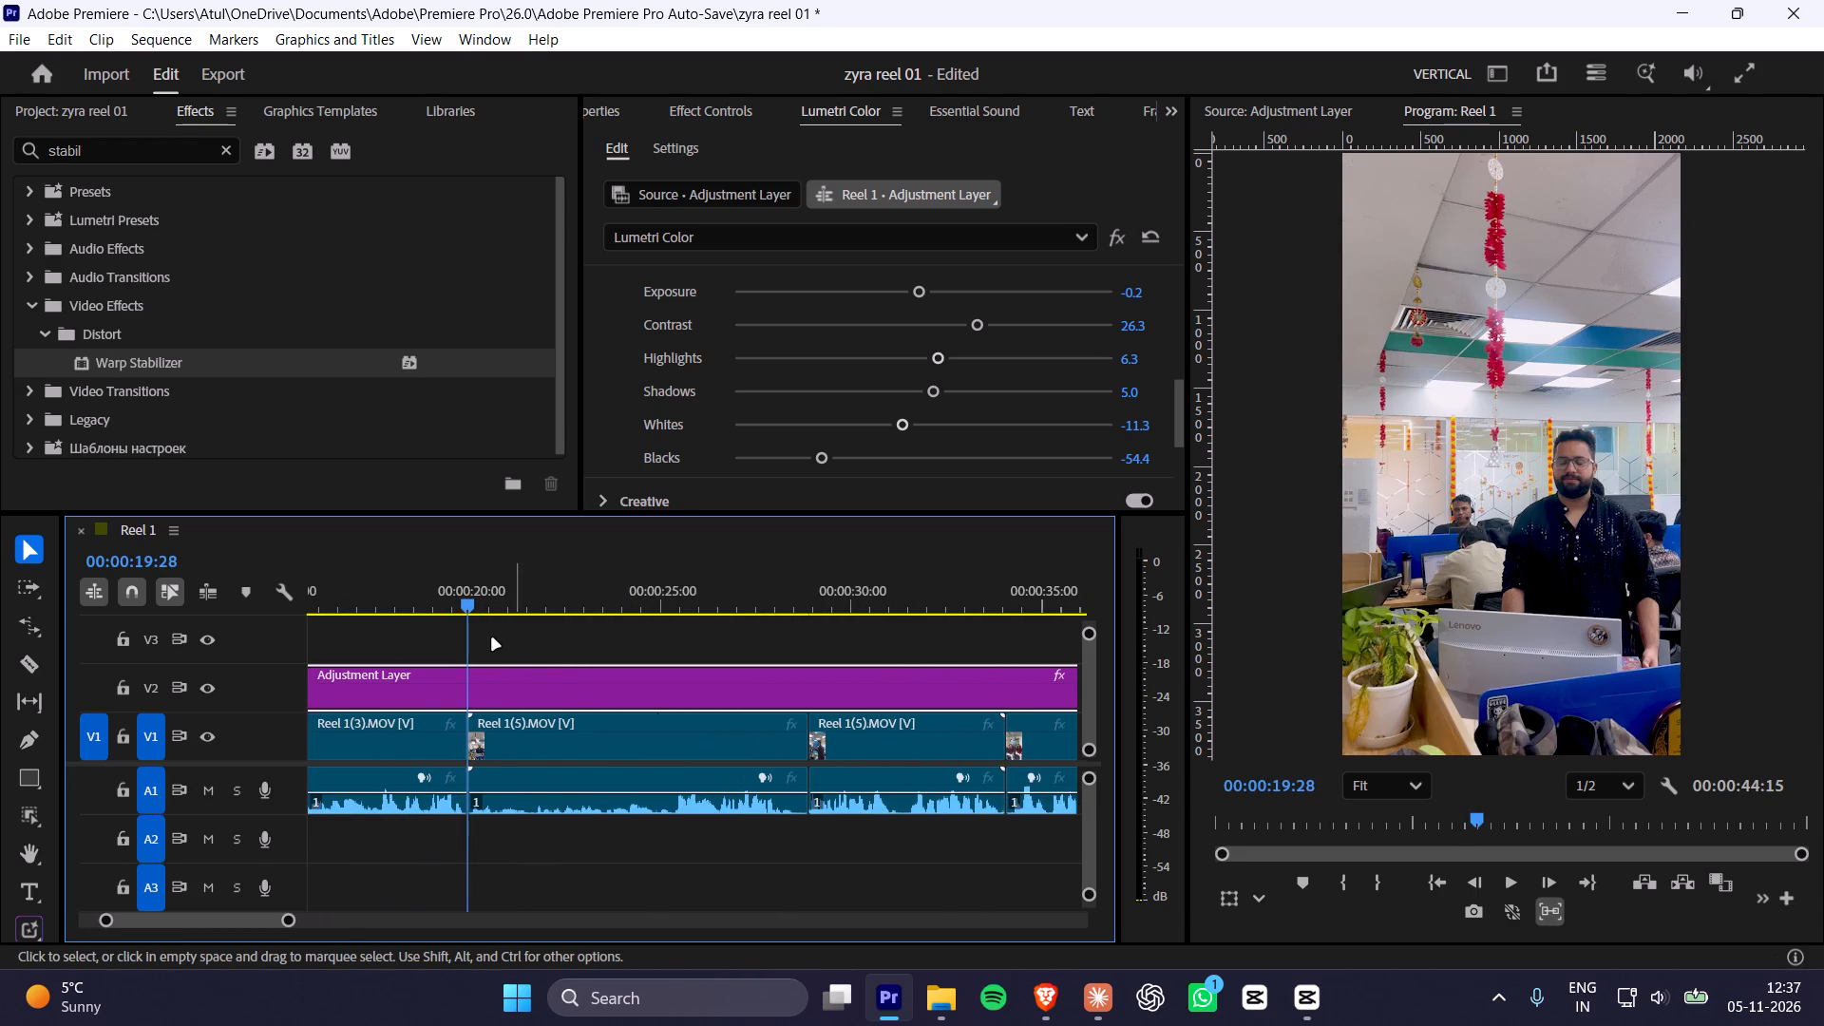
{"action": "left_click_drag", "start_coordinate": [490, 606], "coordinate": [533, 595]}
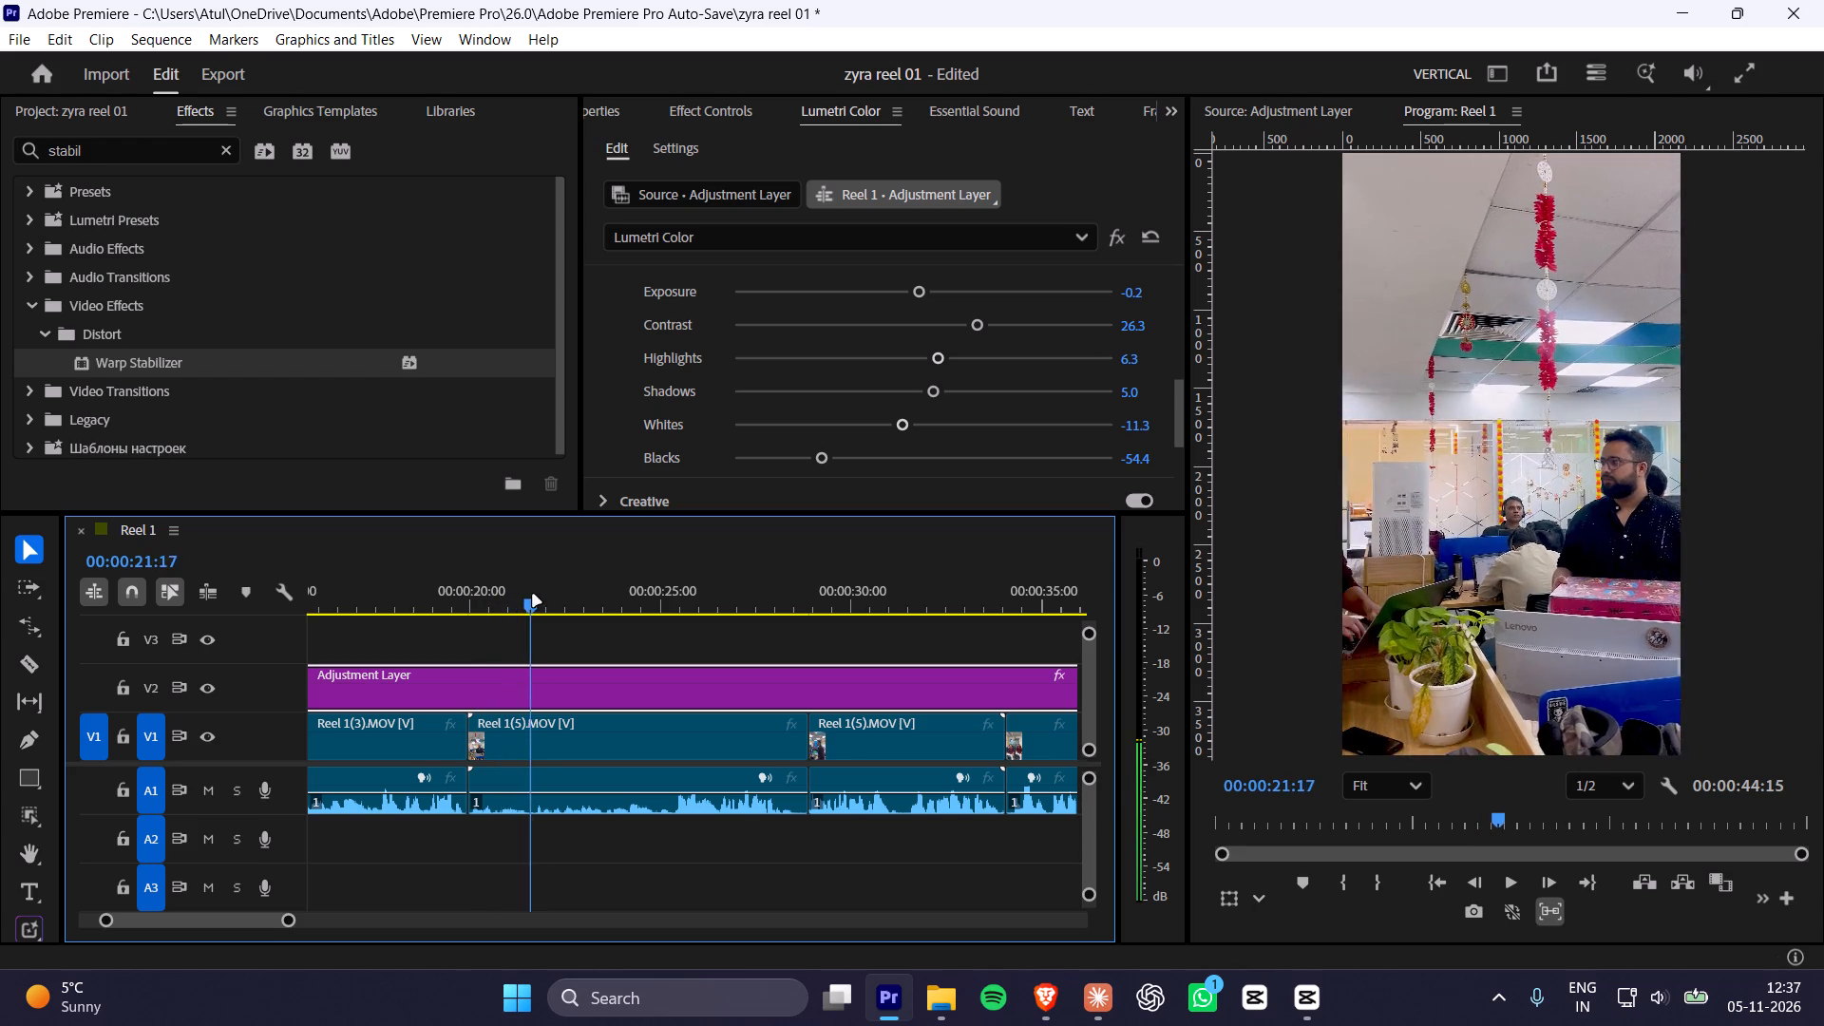
{"action": "left_click_drag", "start_coordinate": [533, 595], "coordinate": [580, 589]}
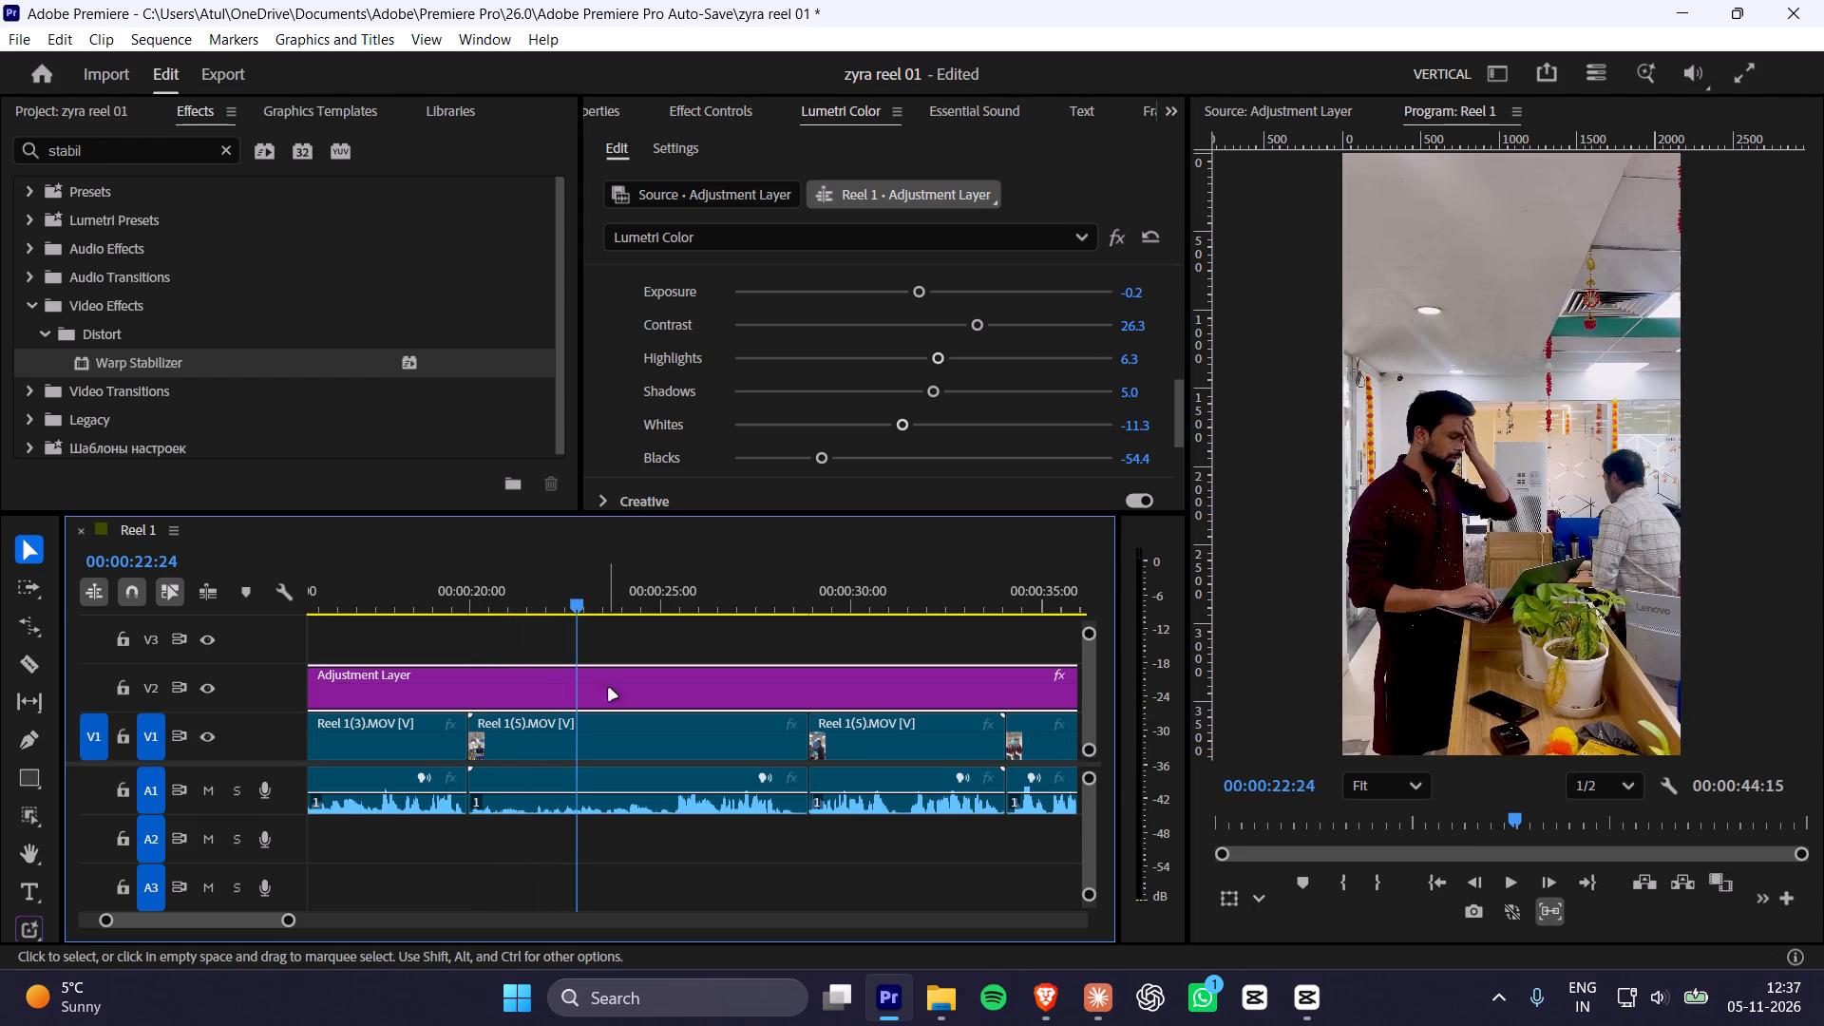
{"action": "left_click", "coordinate": [614, 735]}
{"action": "left_click_drag", "start_coordinate": [471, 738], "coordinate": [551, 729]}
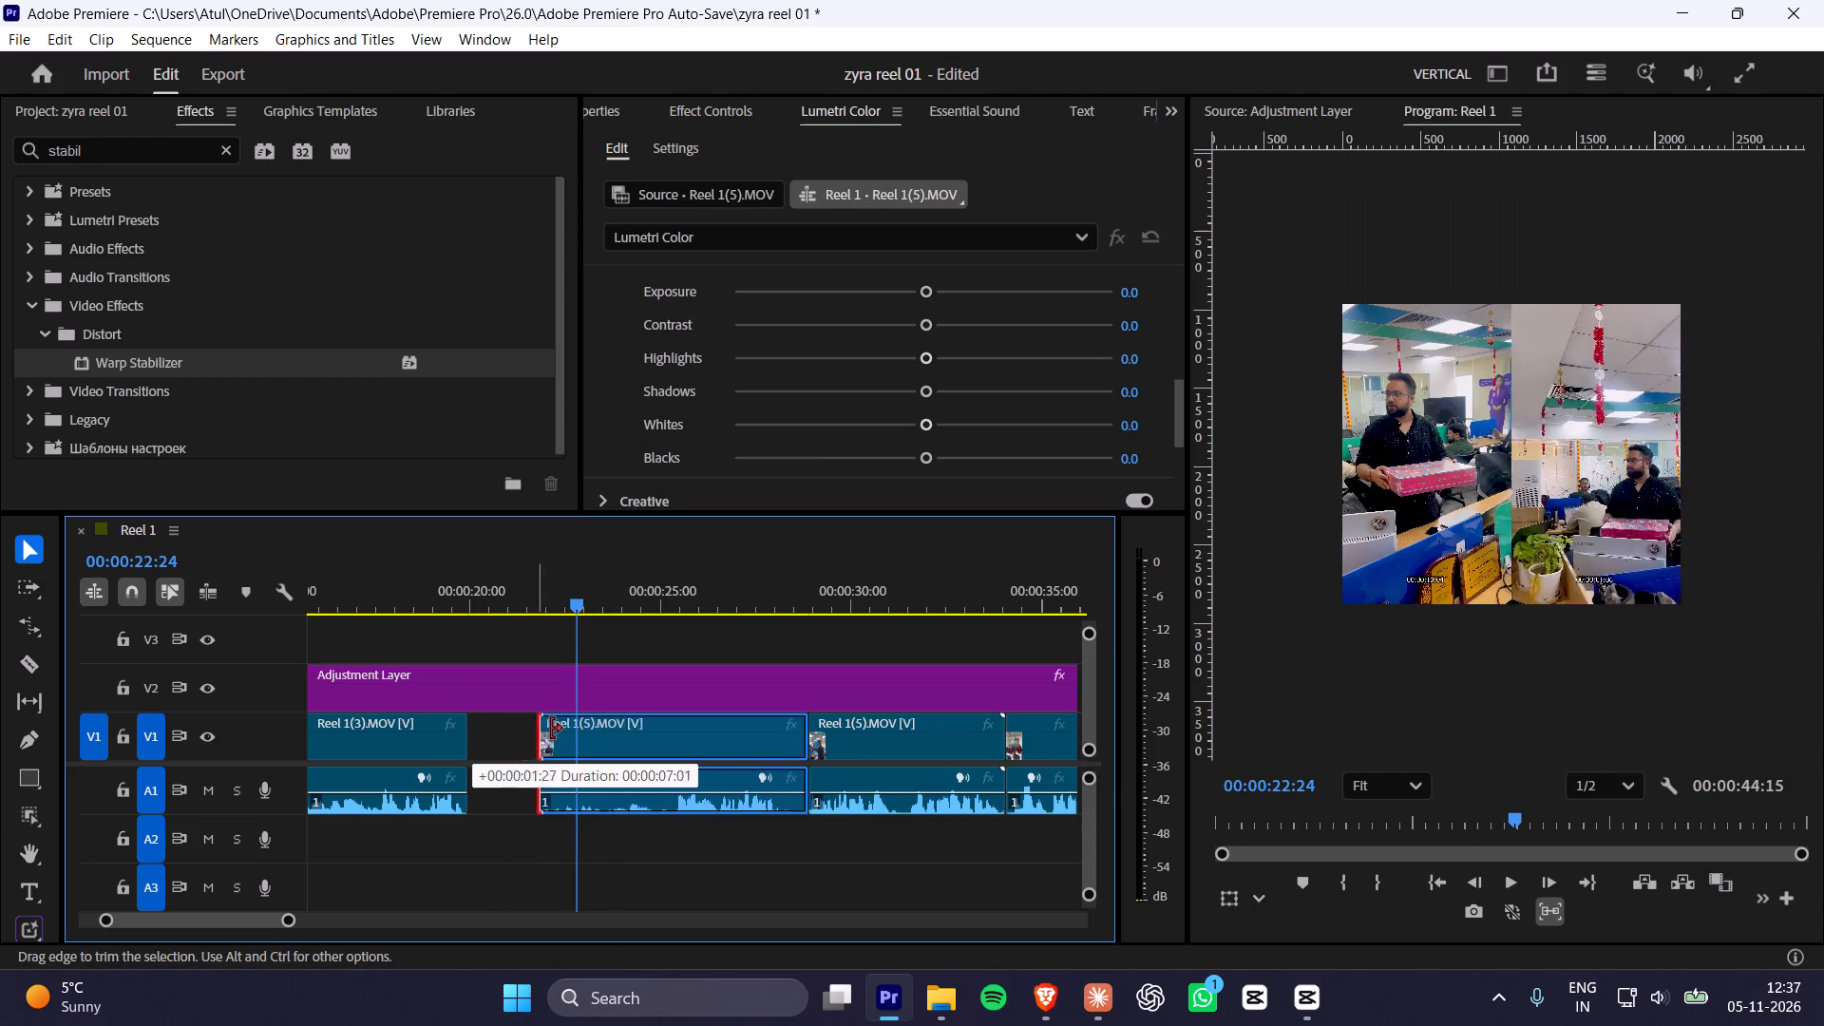
{"action": "left_click_drag", "start_coordinate": [551, 729], "coordinate": [573, 727]}
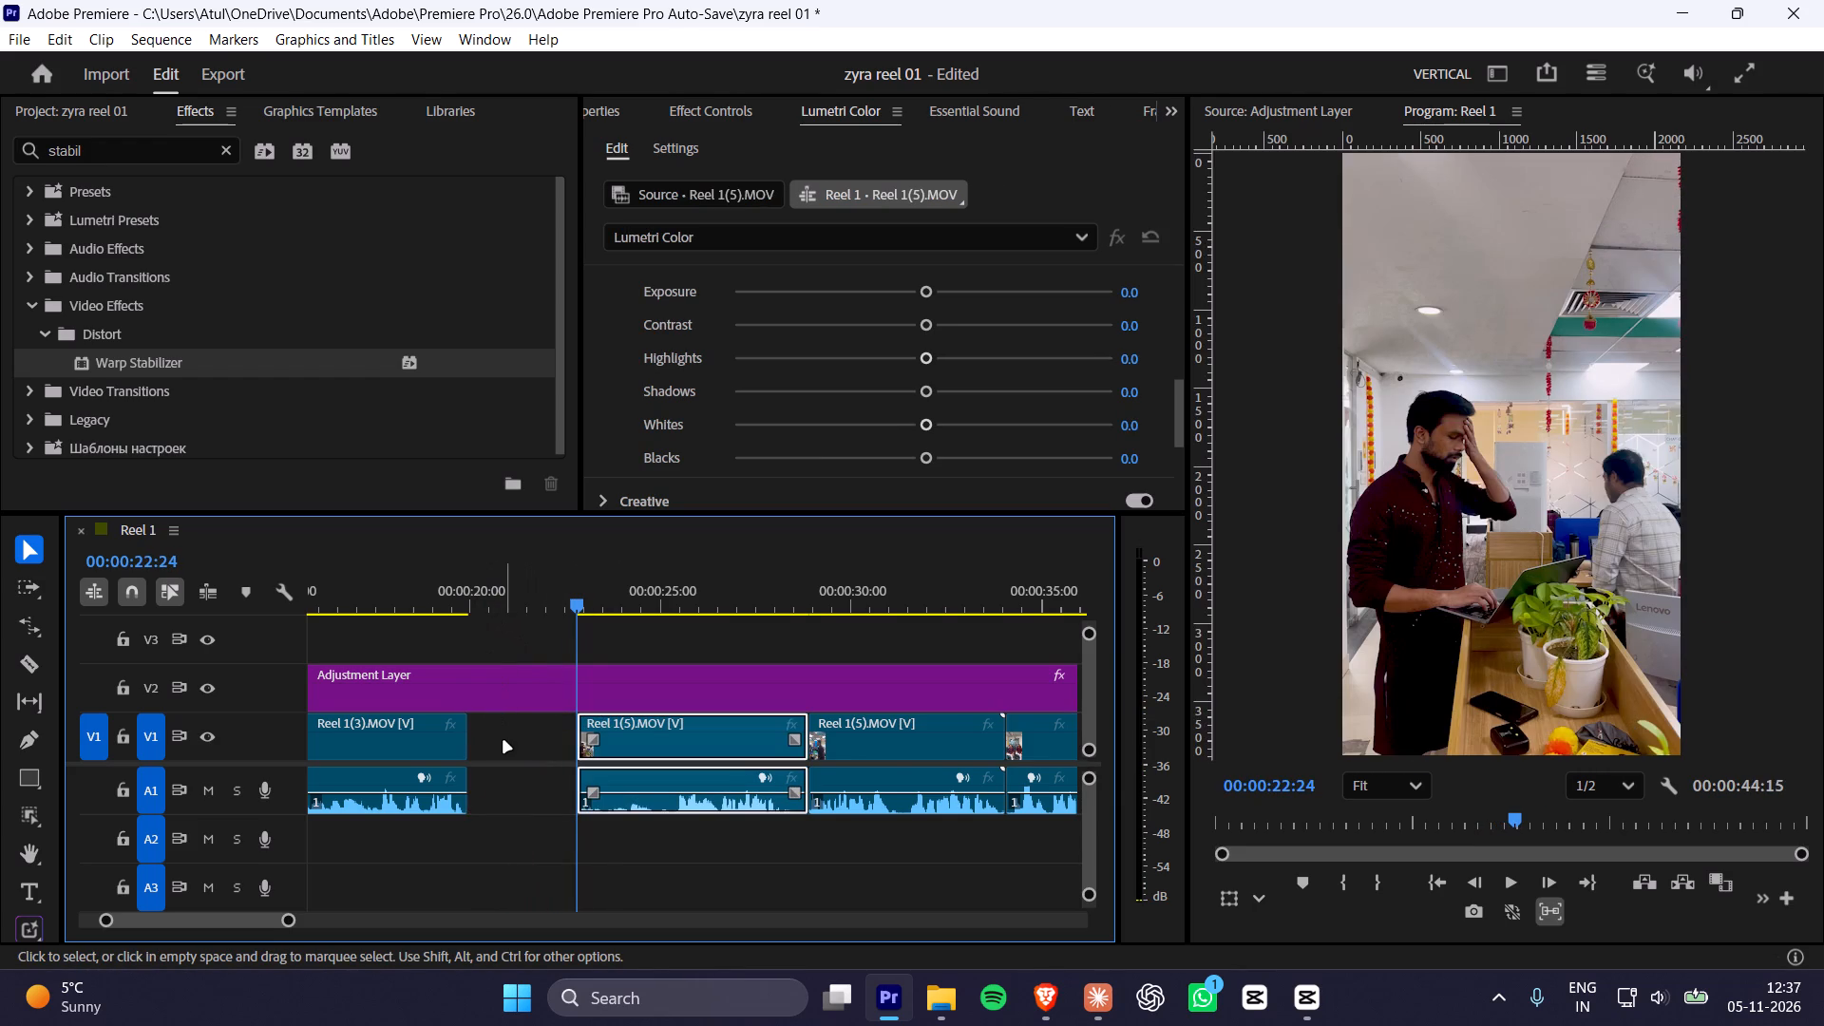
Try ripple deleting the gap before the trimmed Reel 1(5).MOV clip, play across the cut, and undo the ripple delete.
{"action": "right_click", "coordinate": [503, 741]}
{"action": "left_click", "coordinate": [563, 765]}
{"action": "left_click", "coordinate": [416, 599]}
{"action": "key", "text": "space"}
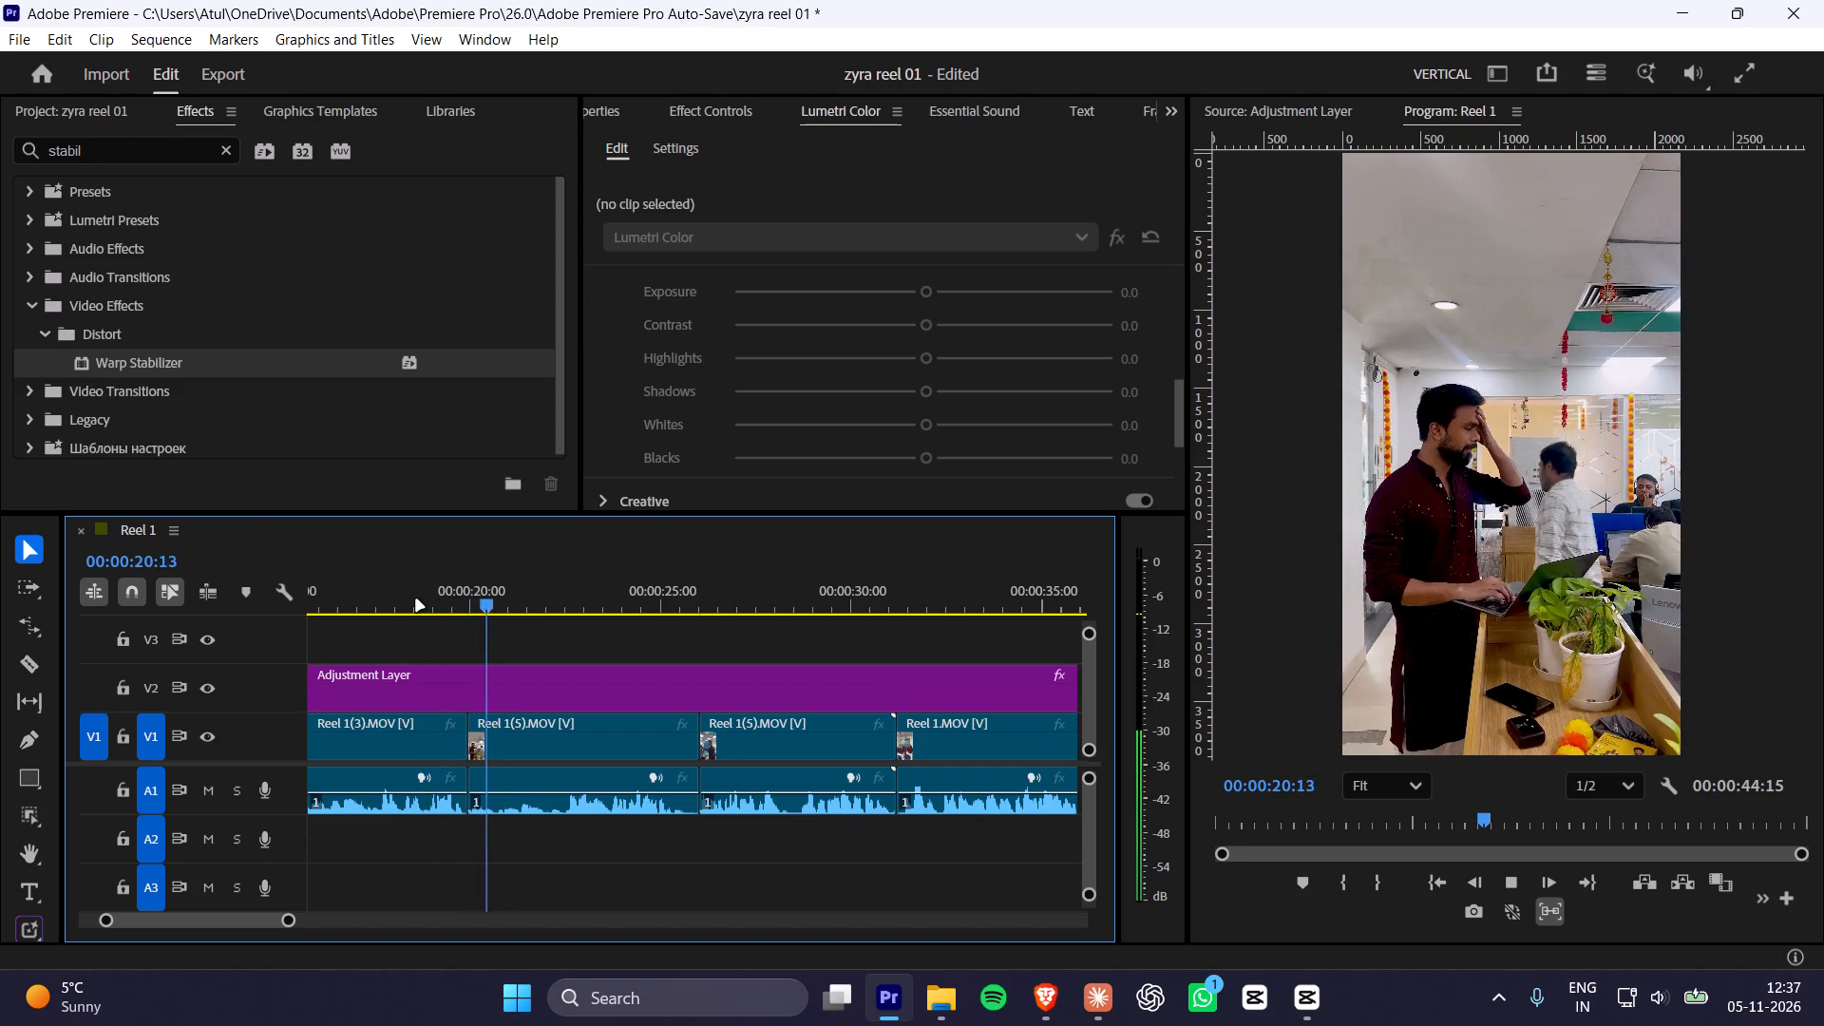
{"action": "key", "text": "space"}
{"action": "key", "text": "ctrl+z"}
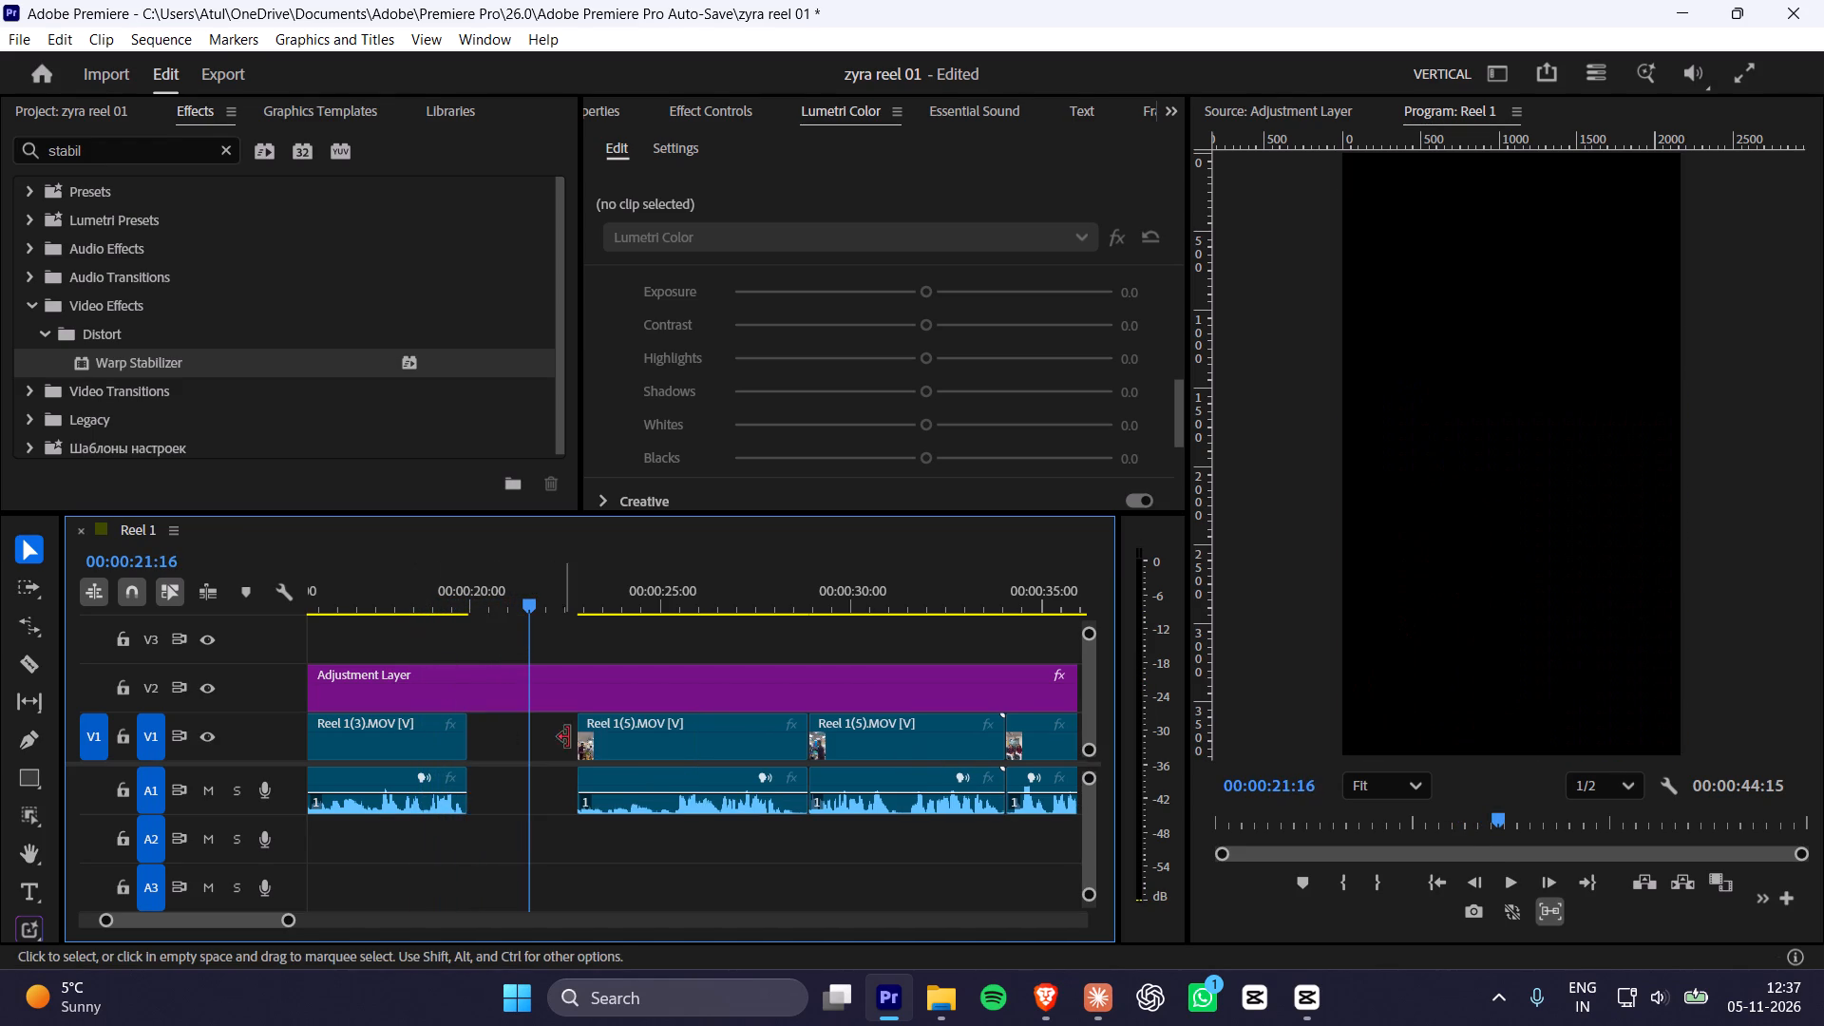
Play the end of the Reel 1(3).MOV clip from 00:00:16:28 into the gap, pausing repeatedly to judge where it should end.
{"action": "left_click", "coordinate": [614, 730]}
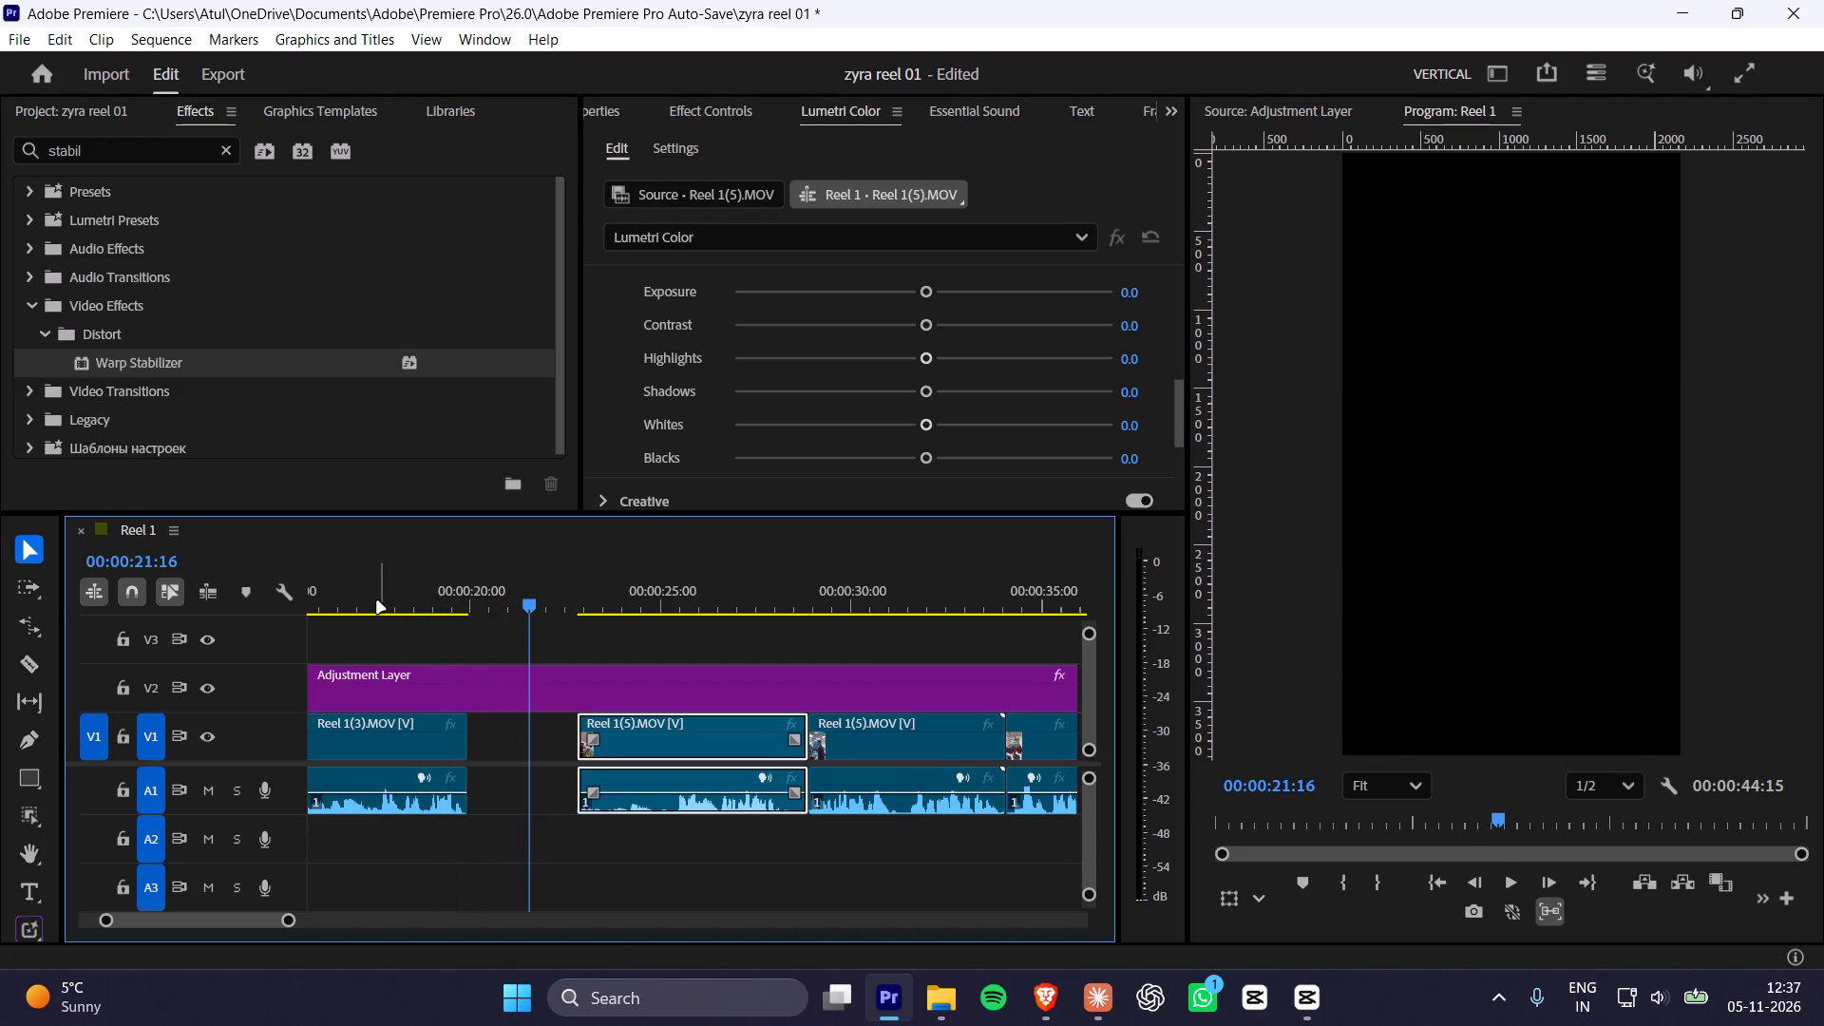
{"action": "left_click_drag", "start_coordinate": [375, 599], "coordinate": [358, 601]}
{"action": "key", "text": "space"}
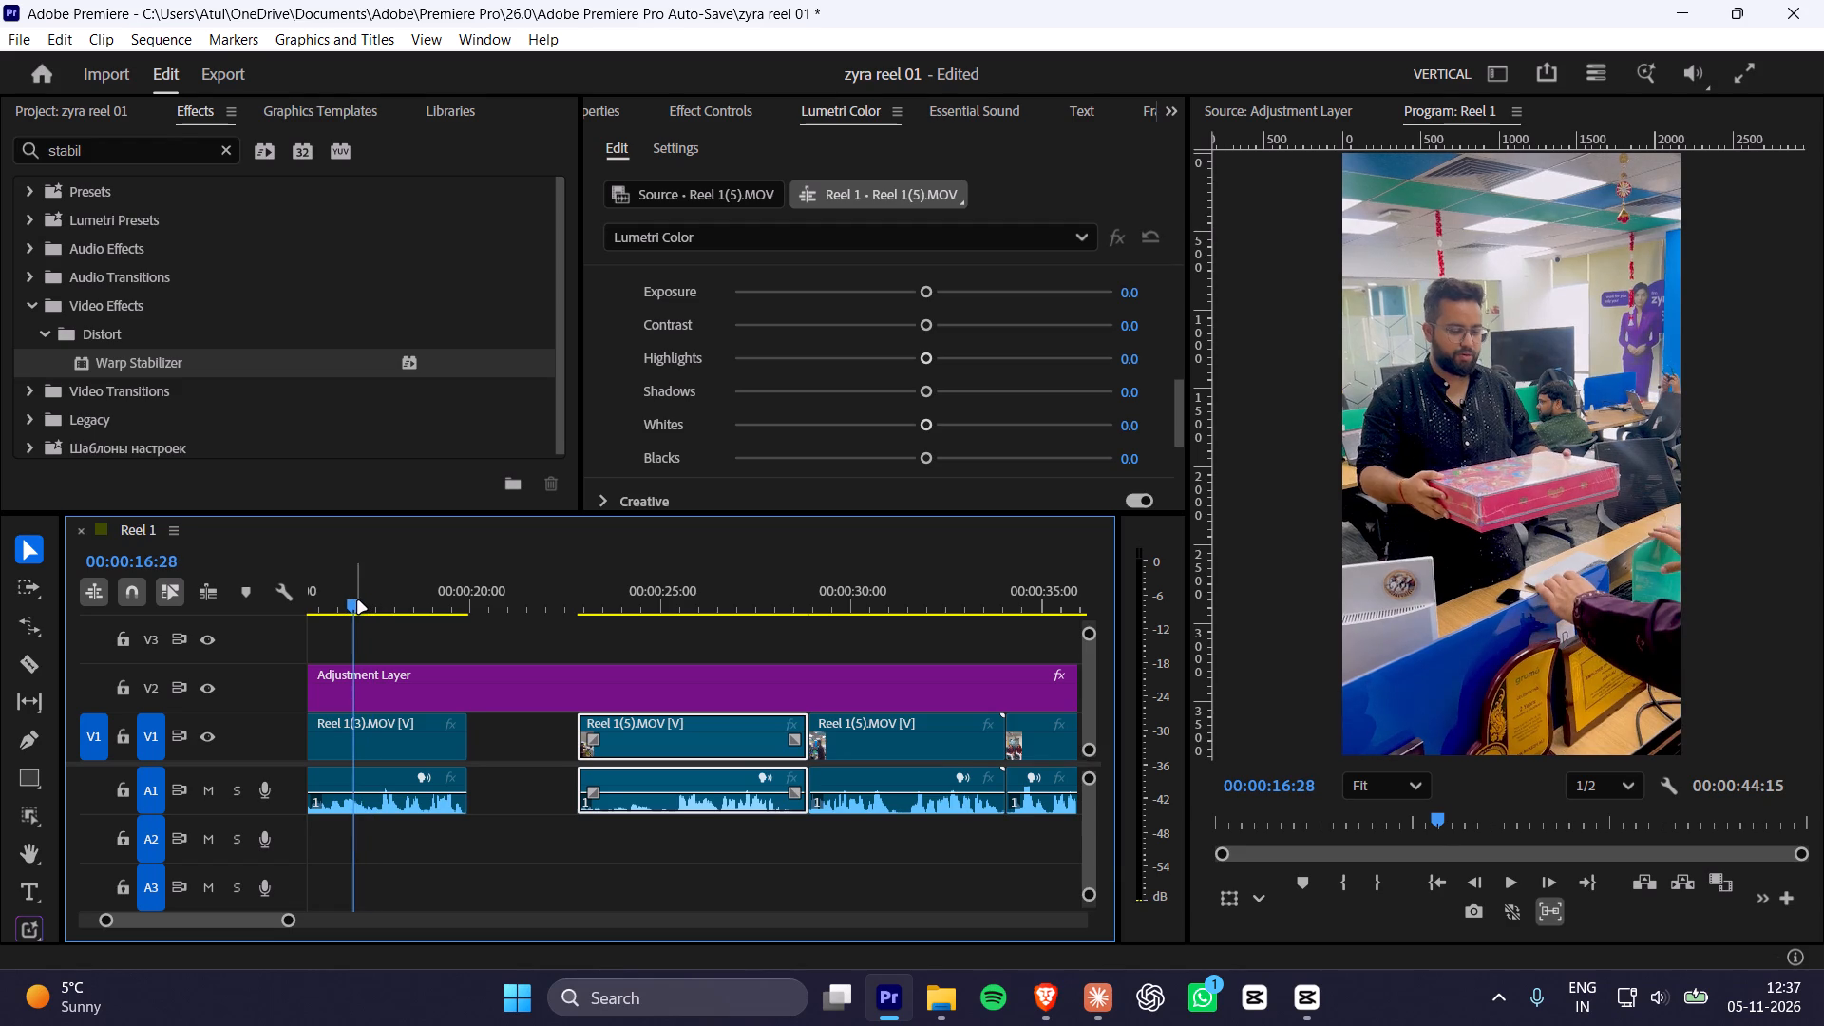
{"action": "key", "text": "space"}
{"action": "key", "text": "space"}
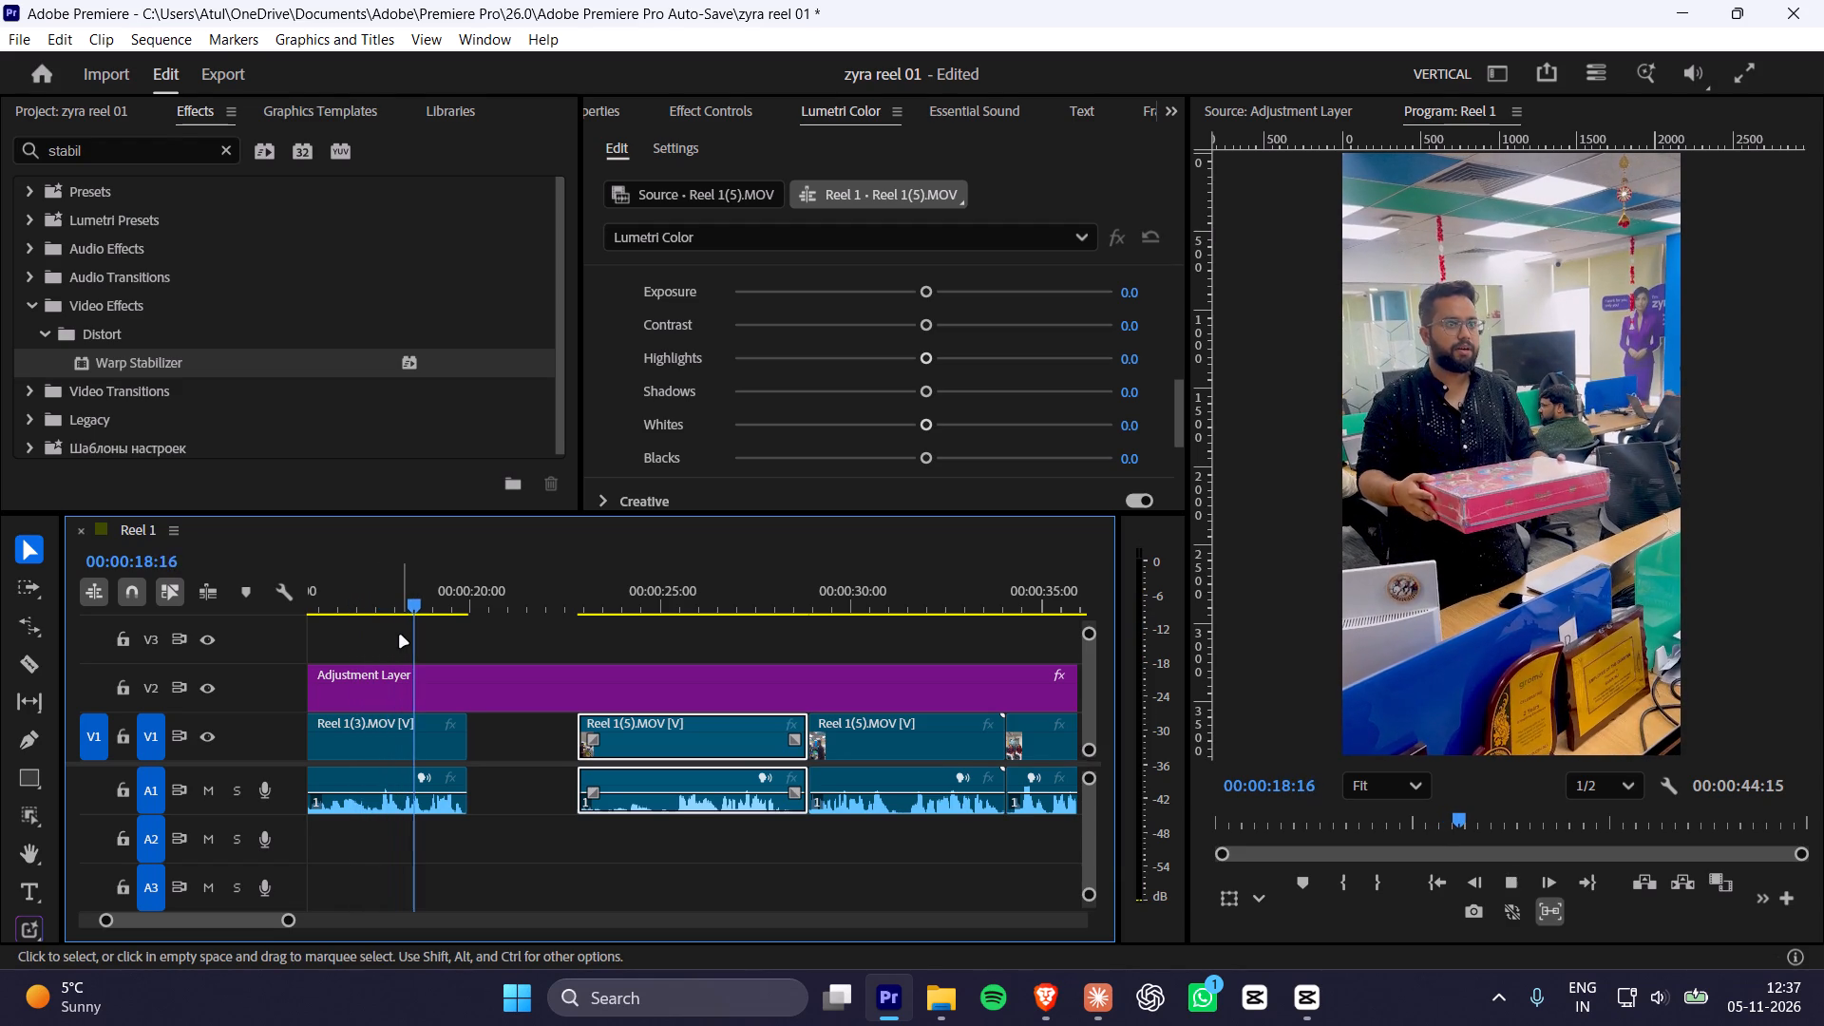
{"action": "key", "text": "space"}
{"action": "key", "text": "space"}
{"action": "key", "text": "space"}
{"action": "key", "text": "space"}
{"action": "key", "text": "space"}
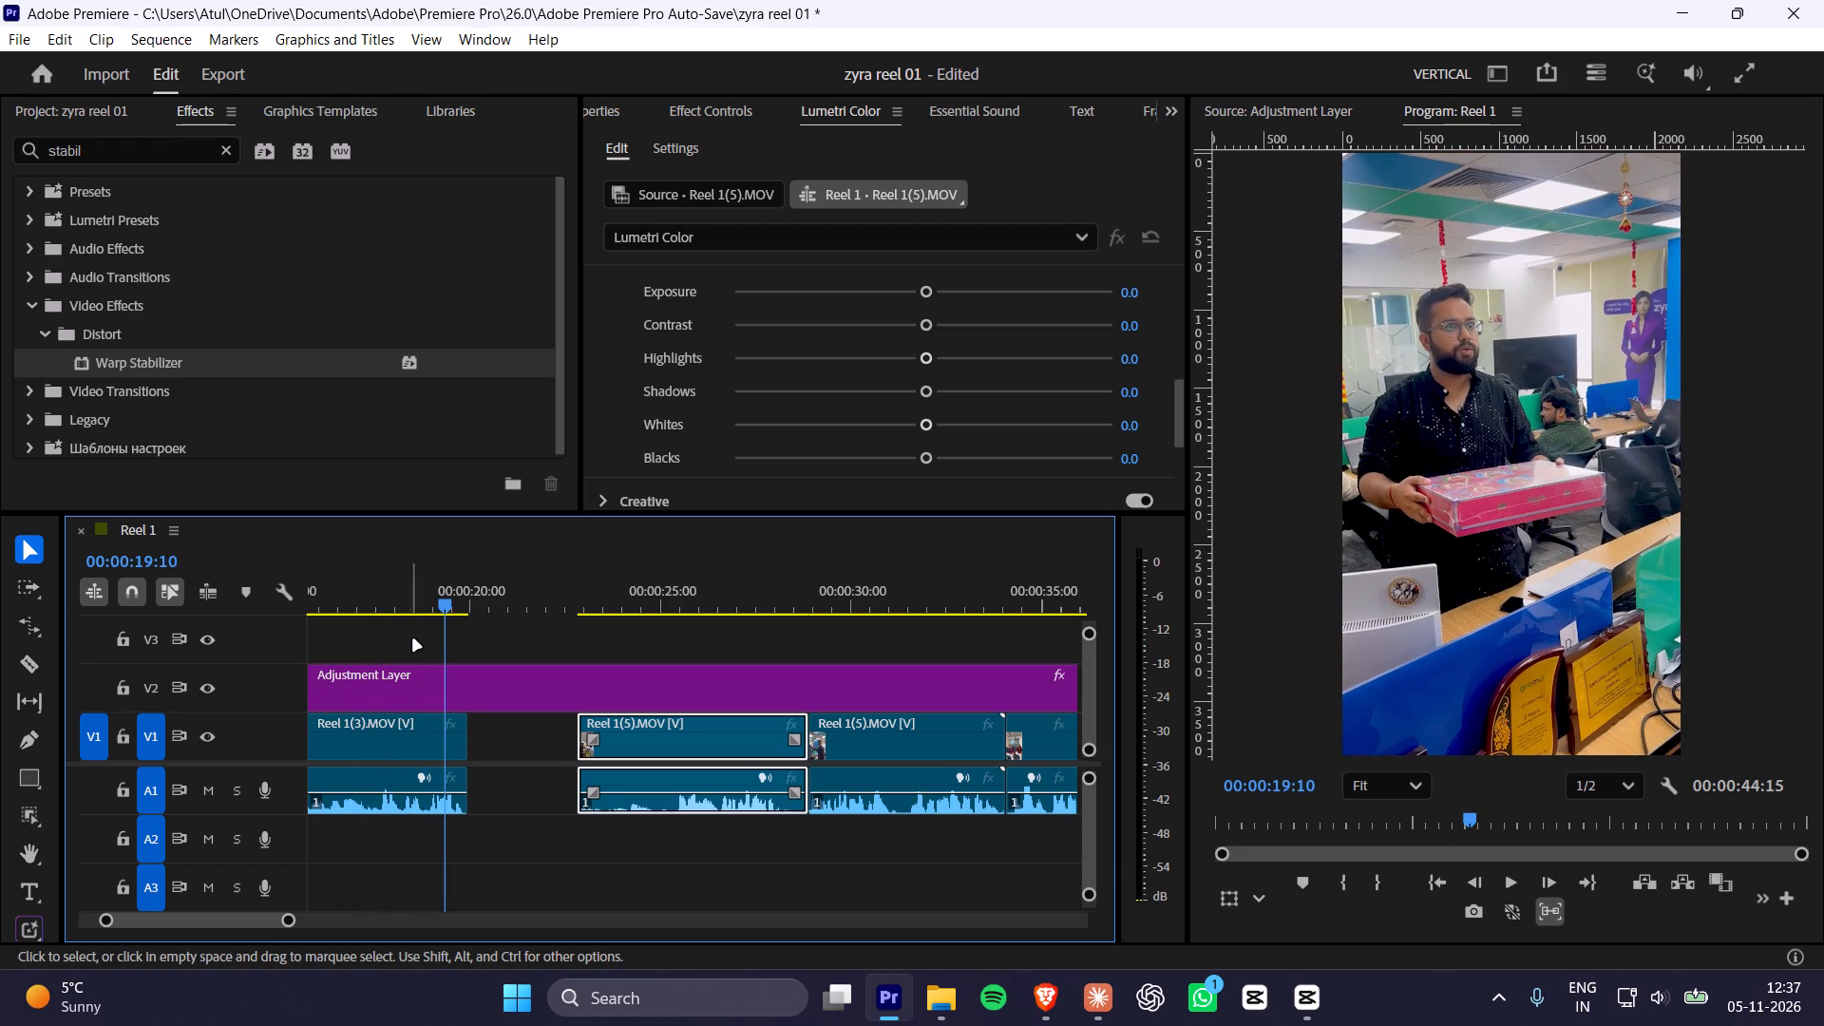
{"action": "key", "text": "space"}
{"action": "key", "text": "space"}
{"action": "key", "text": "space"}
{"action": "key", "text": "space"}
{"action": "key", "text": "space"}
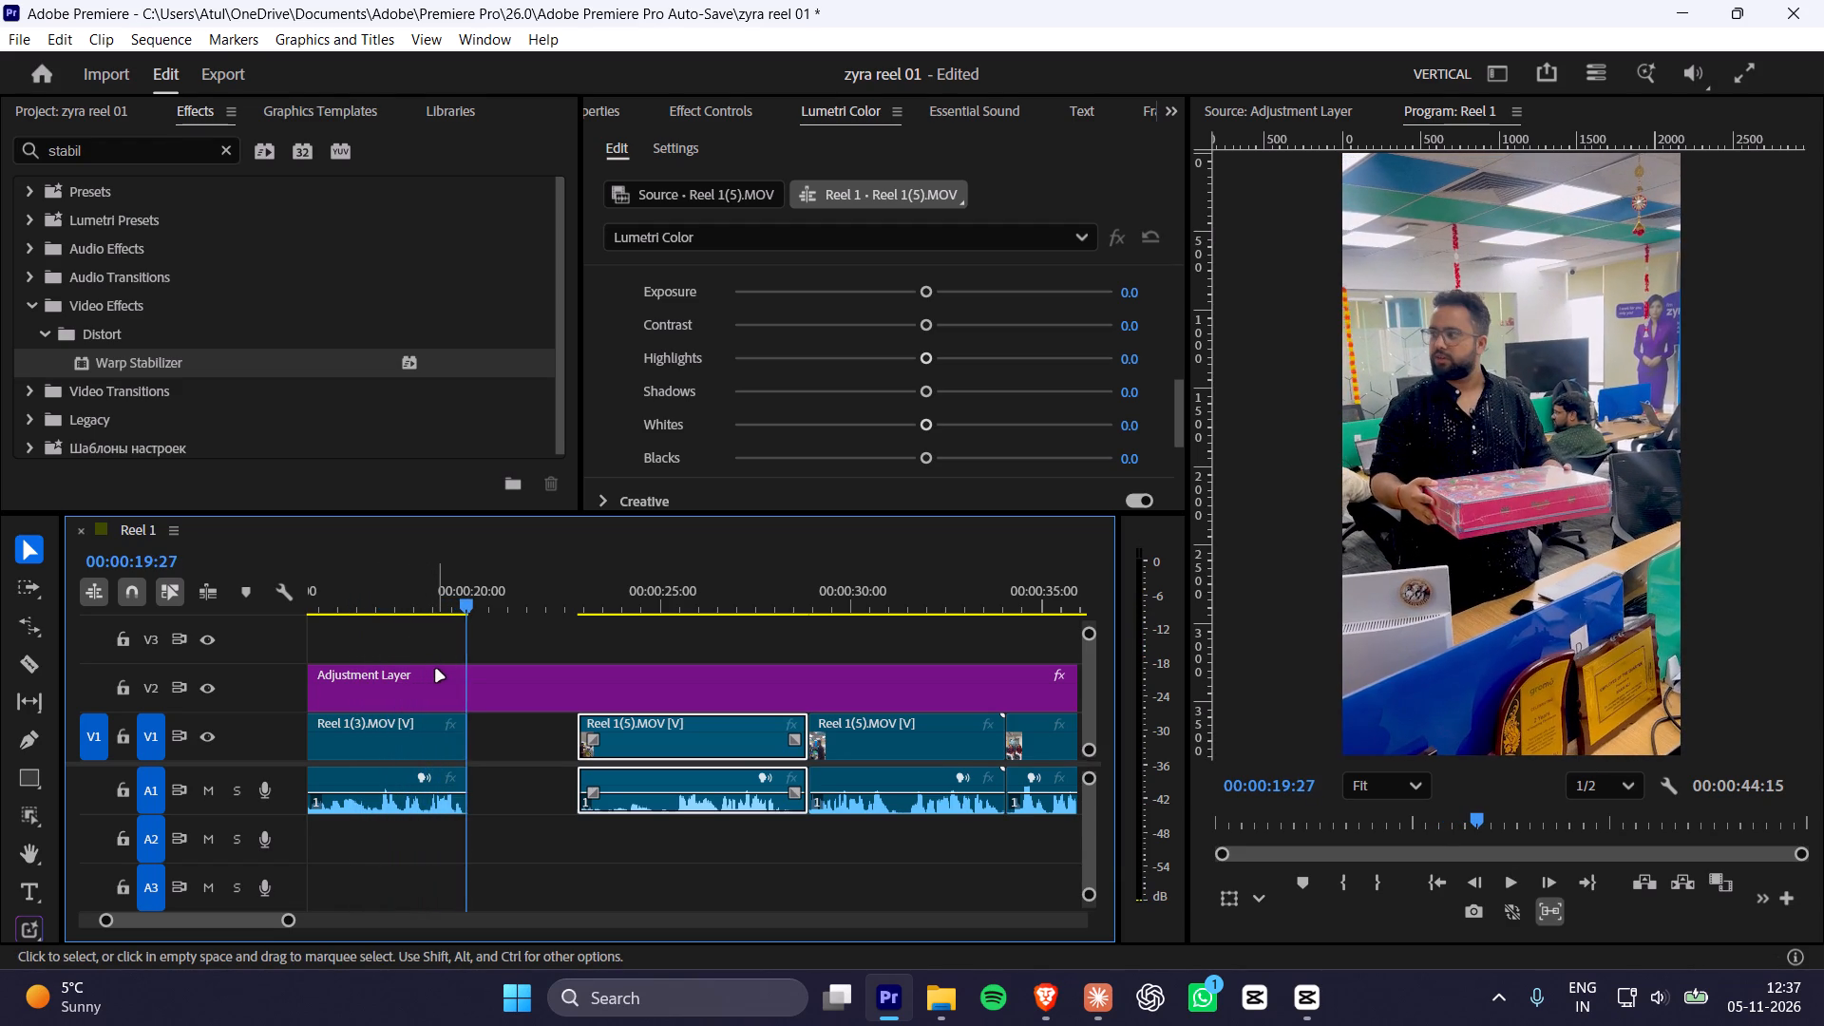
{"action": "key", "text": "space"}
Extend the end of the Reel 1(3).MOV clip into the gap, to about 21 seconds.
{"action": "left_click", "coordinate": [427, 750]}
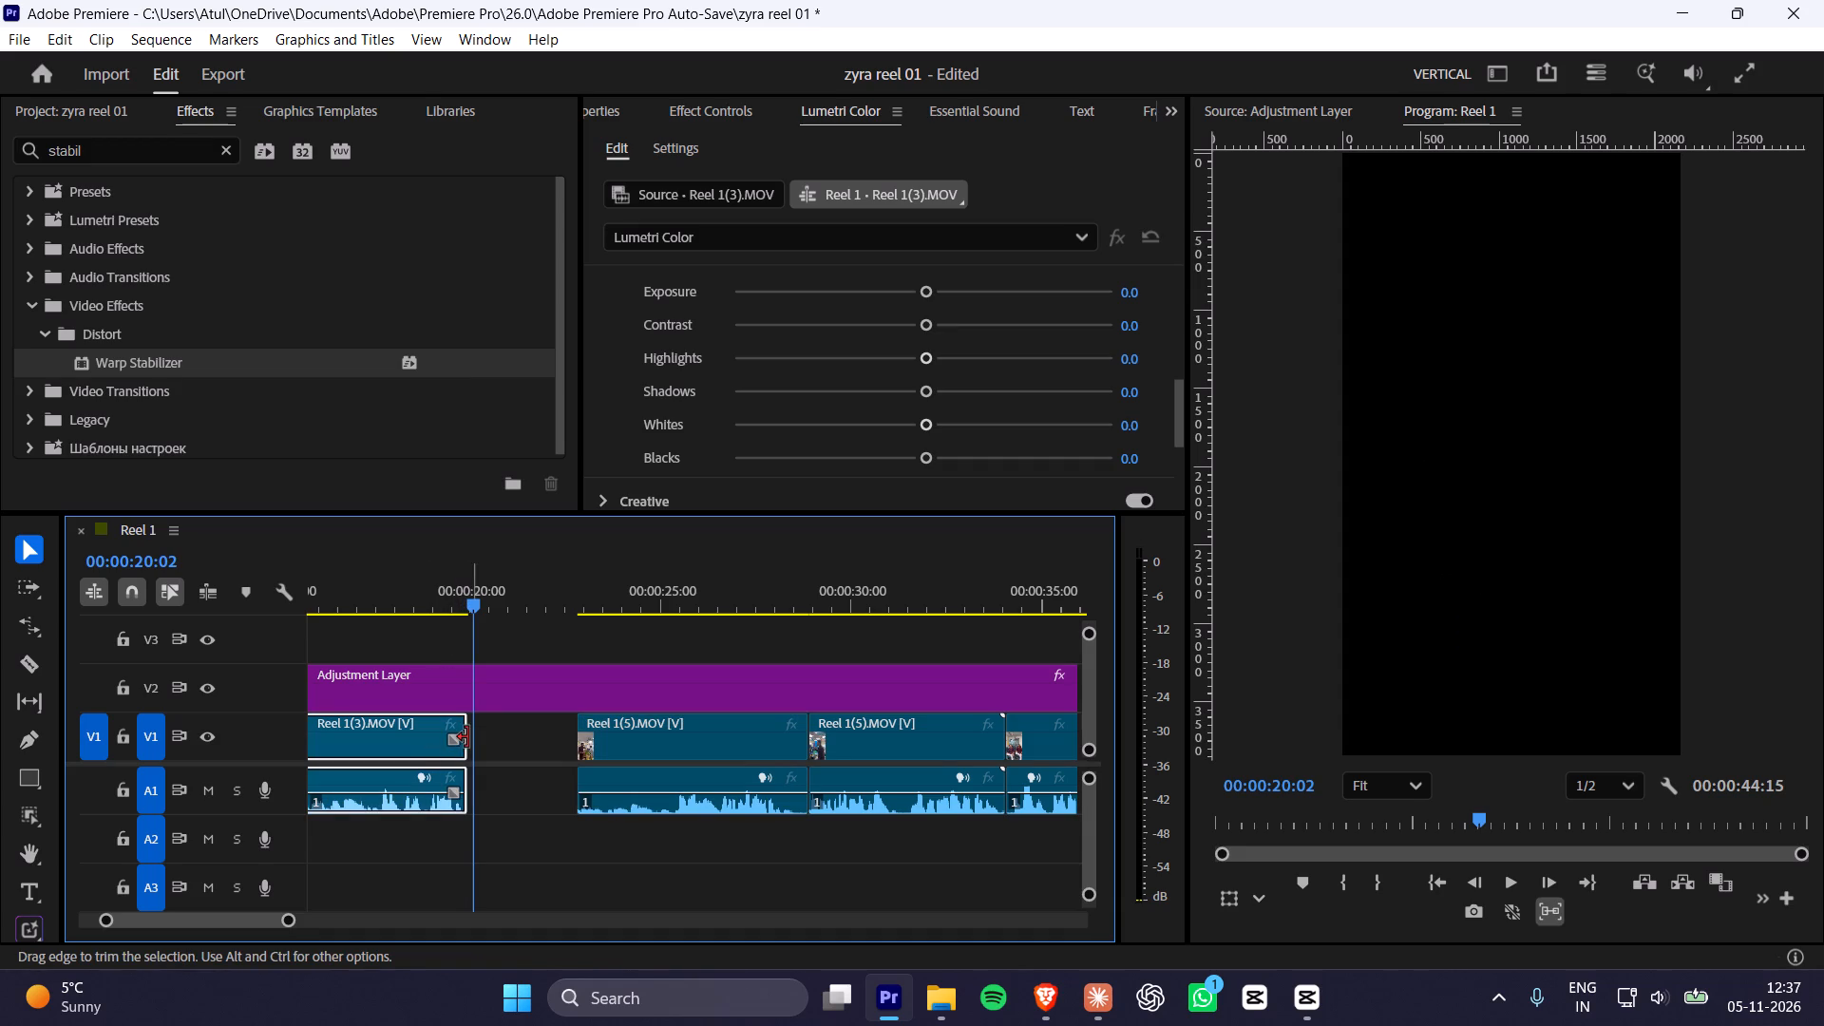
{"action": "left_click_drag", "start_coordinate": [467, 737], "coordinate": [503, 731]}
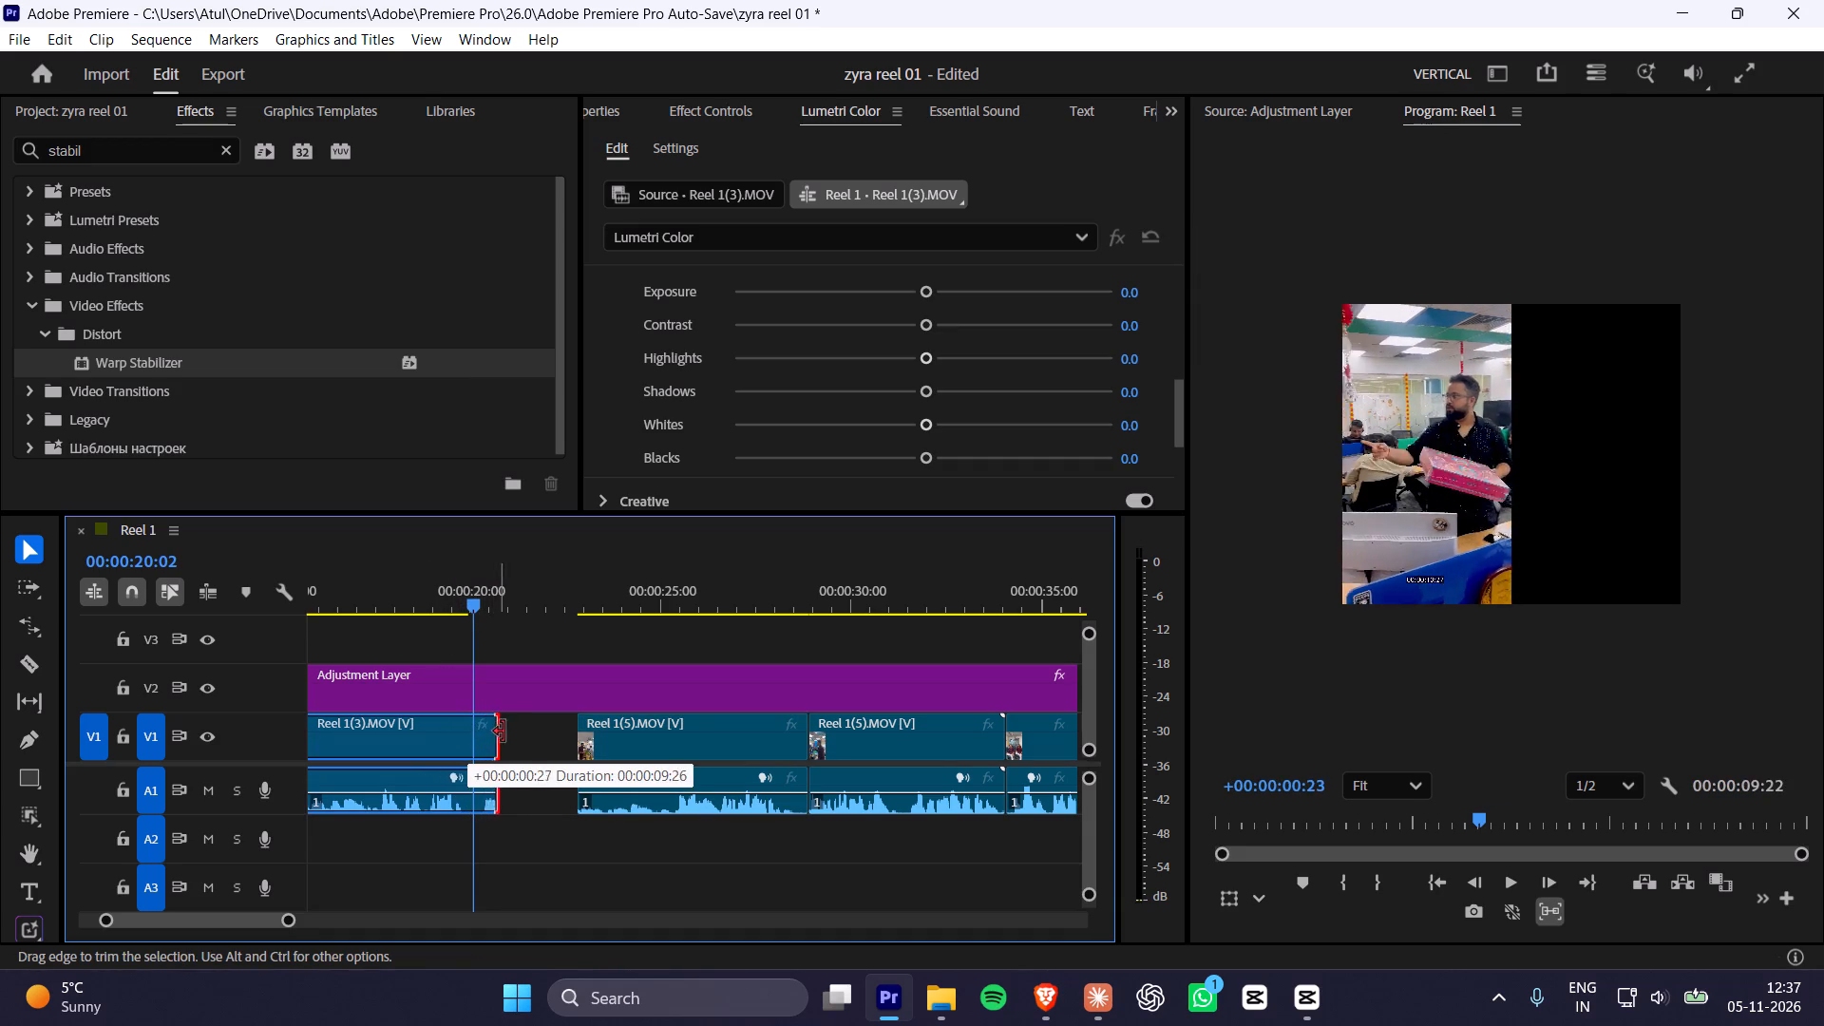
{"action": "left_click_drag", "start_coordinate": [503, 731], "coordinate": [546, 727]}
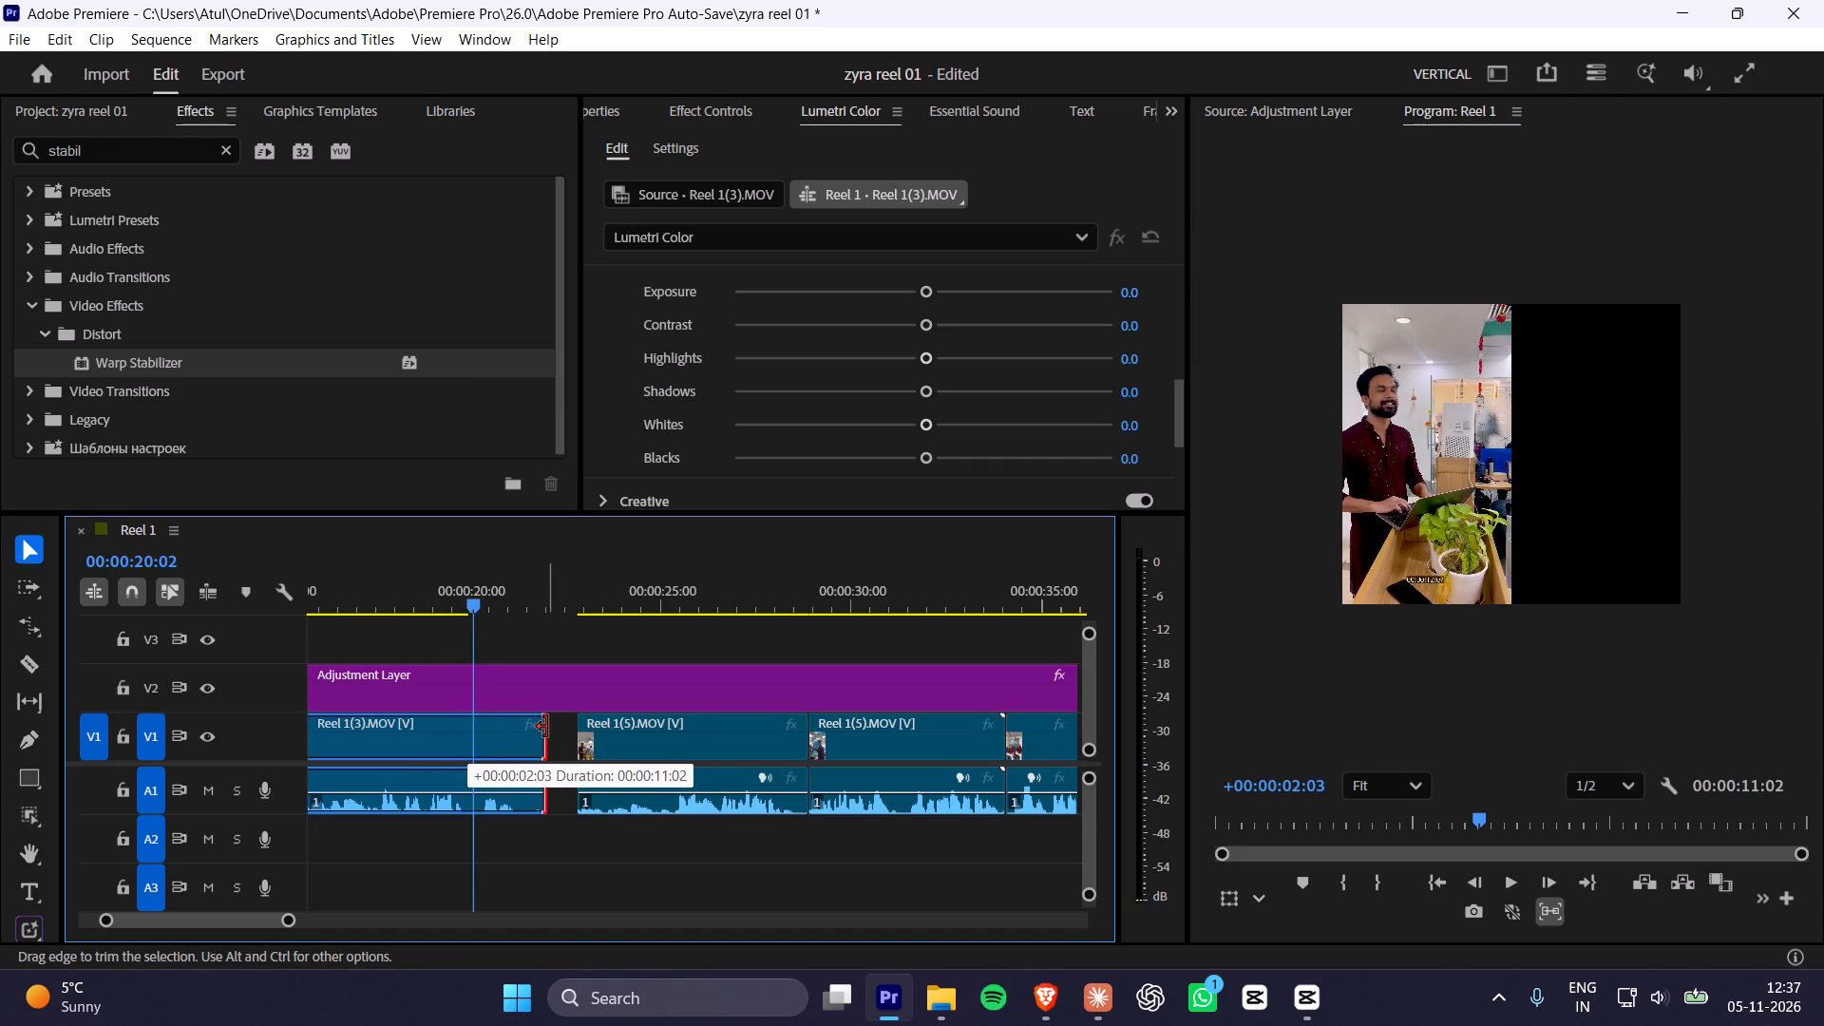
{"action": "left_click_drag", "start_coordinate": [546, 727], "coordinate": [520, 731]}
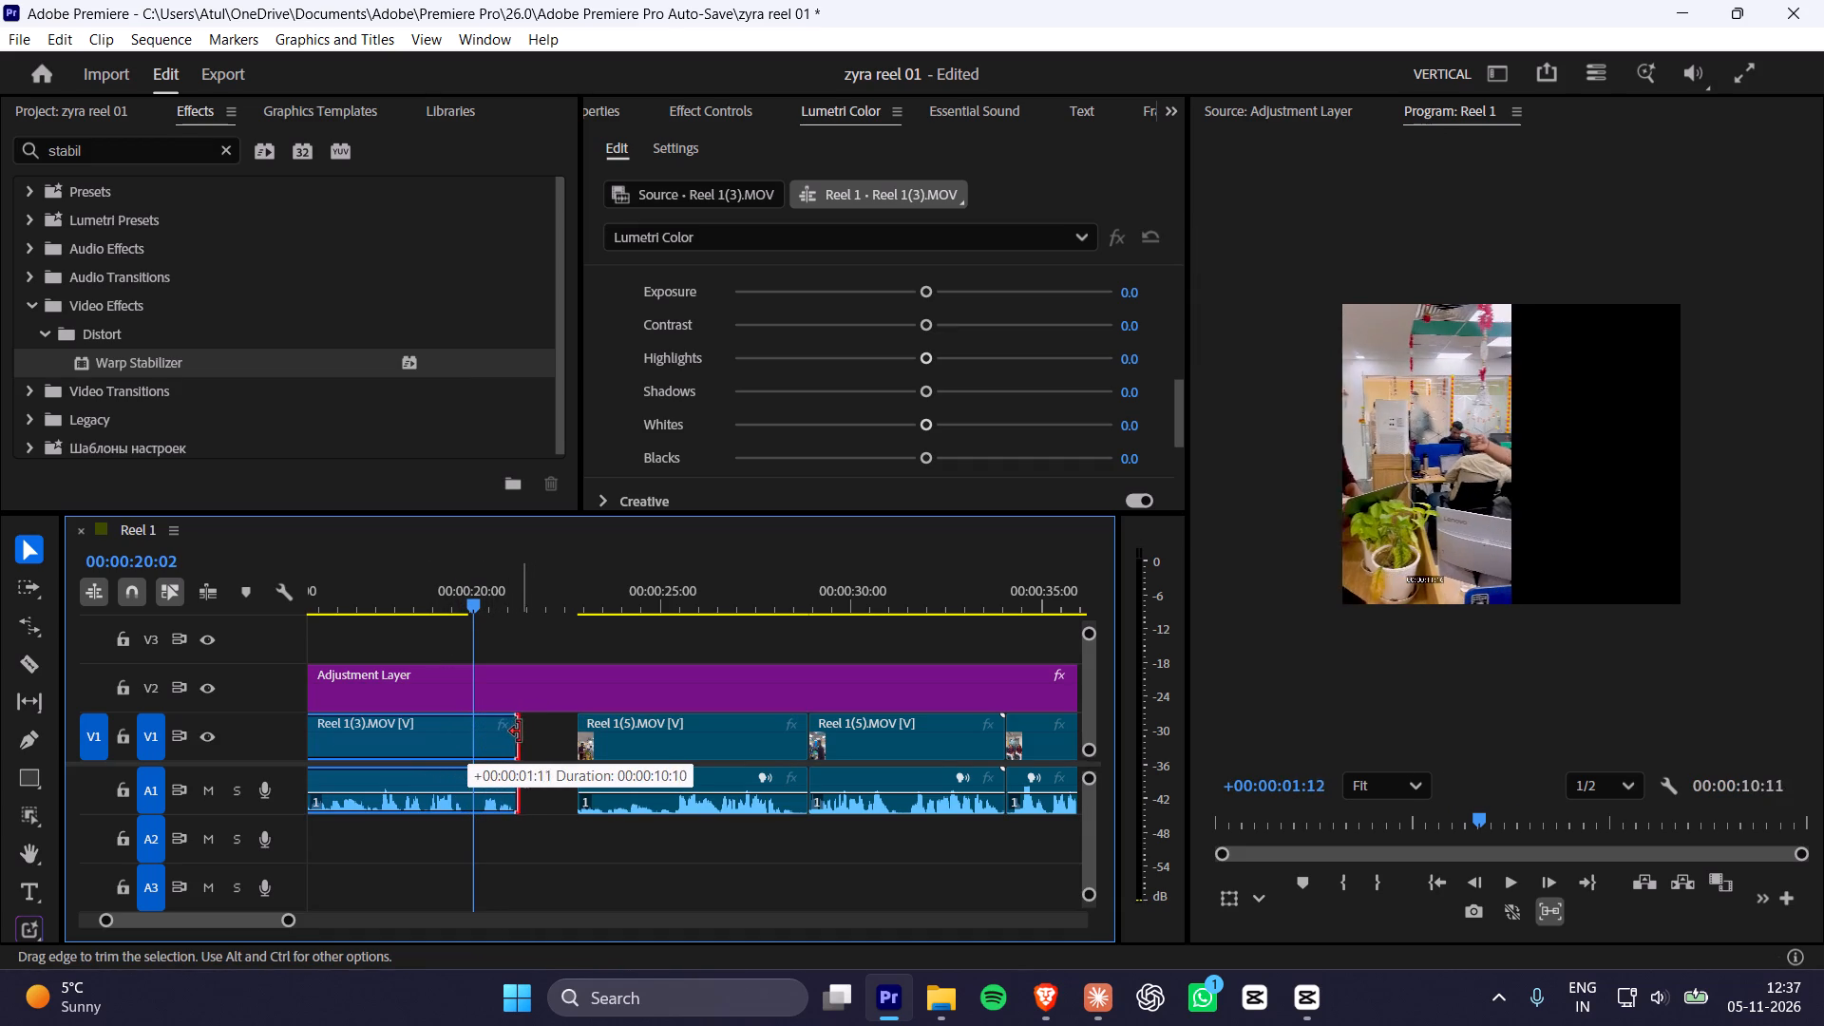
{"action": "left_click_drag", "start_coordinate": [520, 731], "coordinate": [516, 731]}
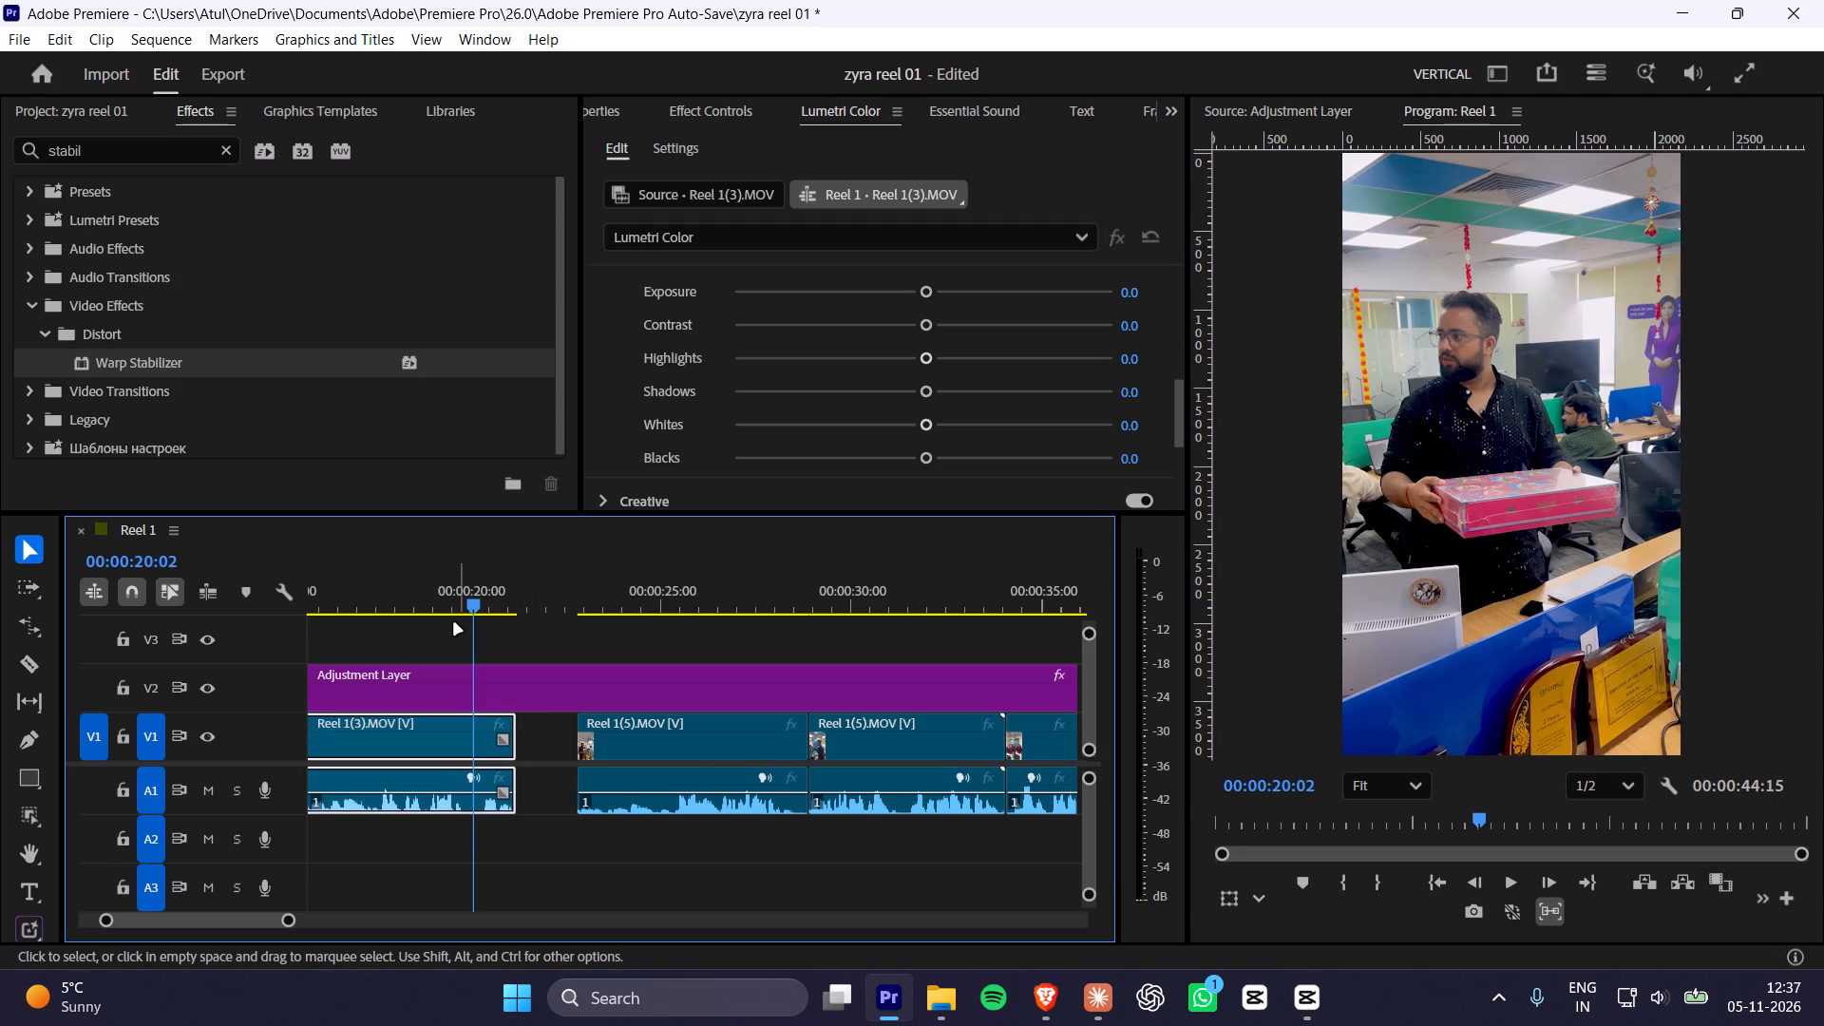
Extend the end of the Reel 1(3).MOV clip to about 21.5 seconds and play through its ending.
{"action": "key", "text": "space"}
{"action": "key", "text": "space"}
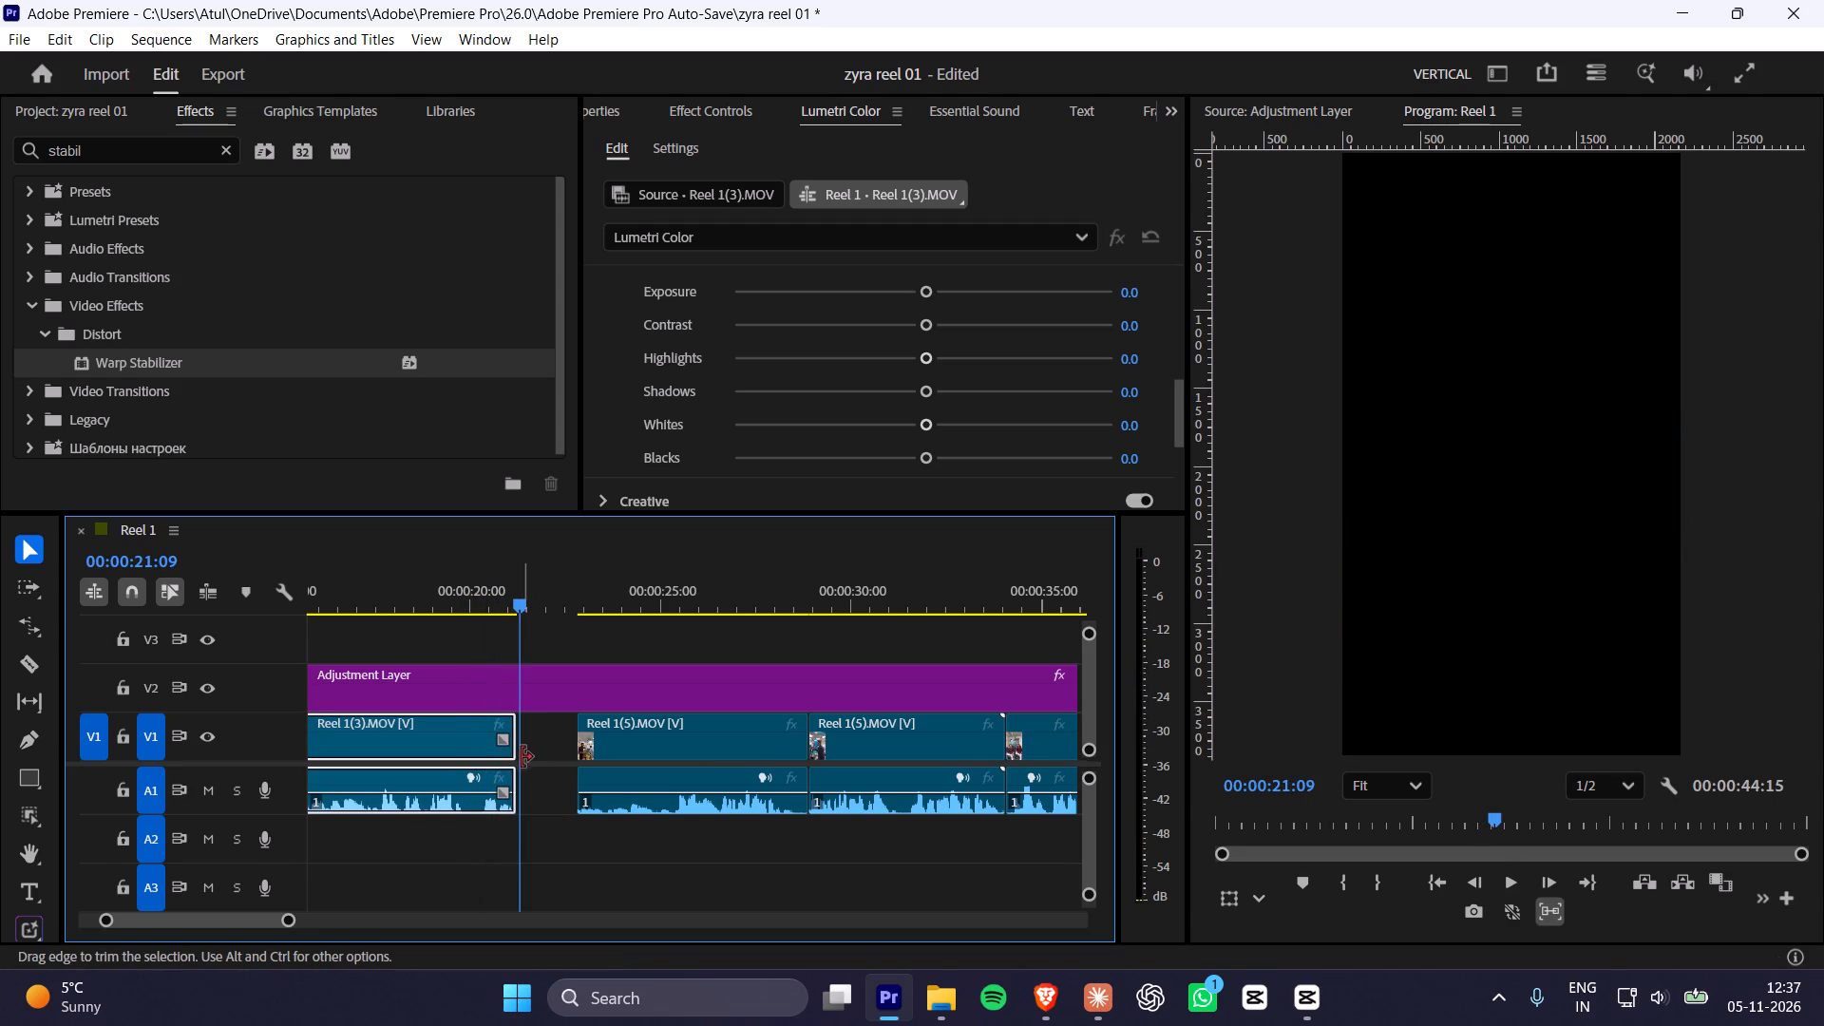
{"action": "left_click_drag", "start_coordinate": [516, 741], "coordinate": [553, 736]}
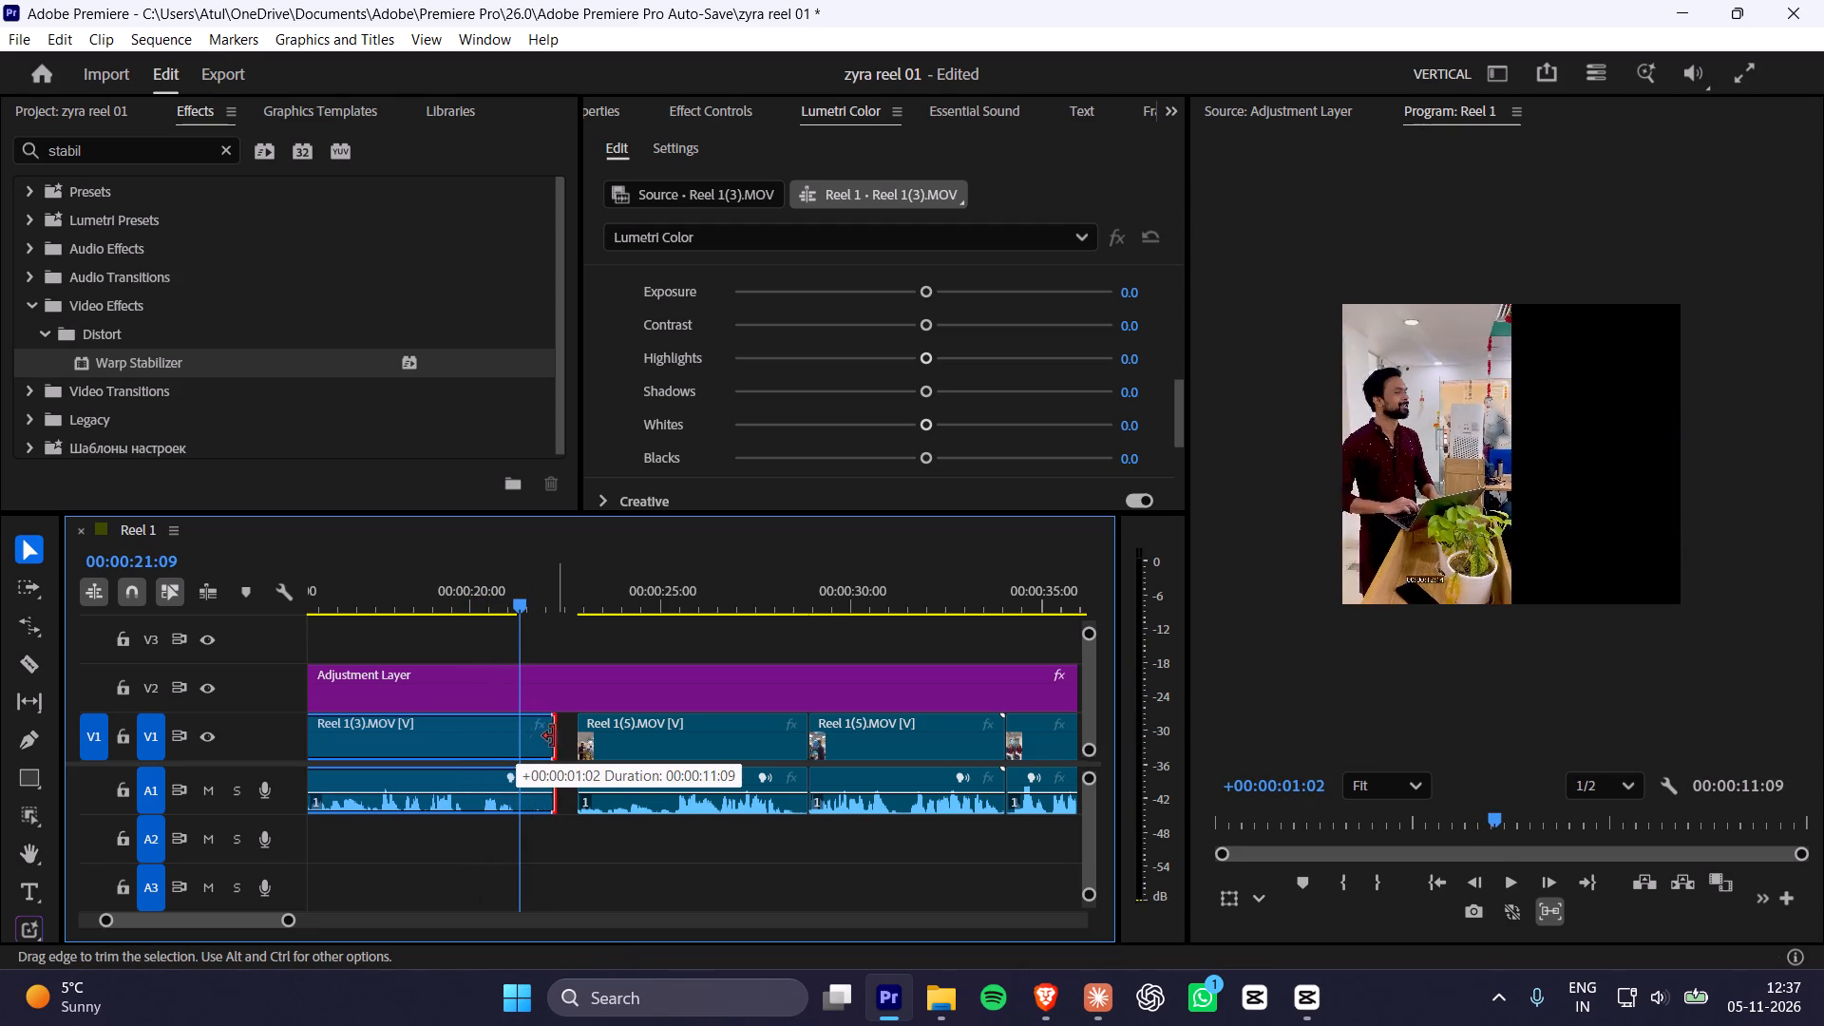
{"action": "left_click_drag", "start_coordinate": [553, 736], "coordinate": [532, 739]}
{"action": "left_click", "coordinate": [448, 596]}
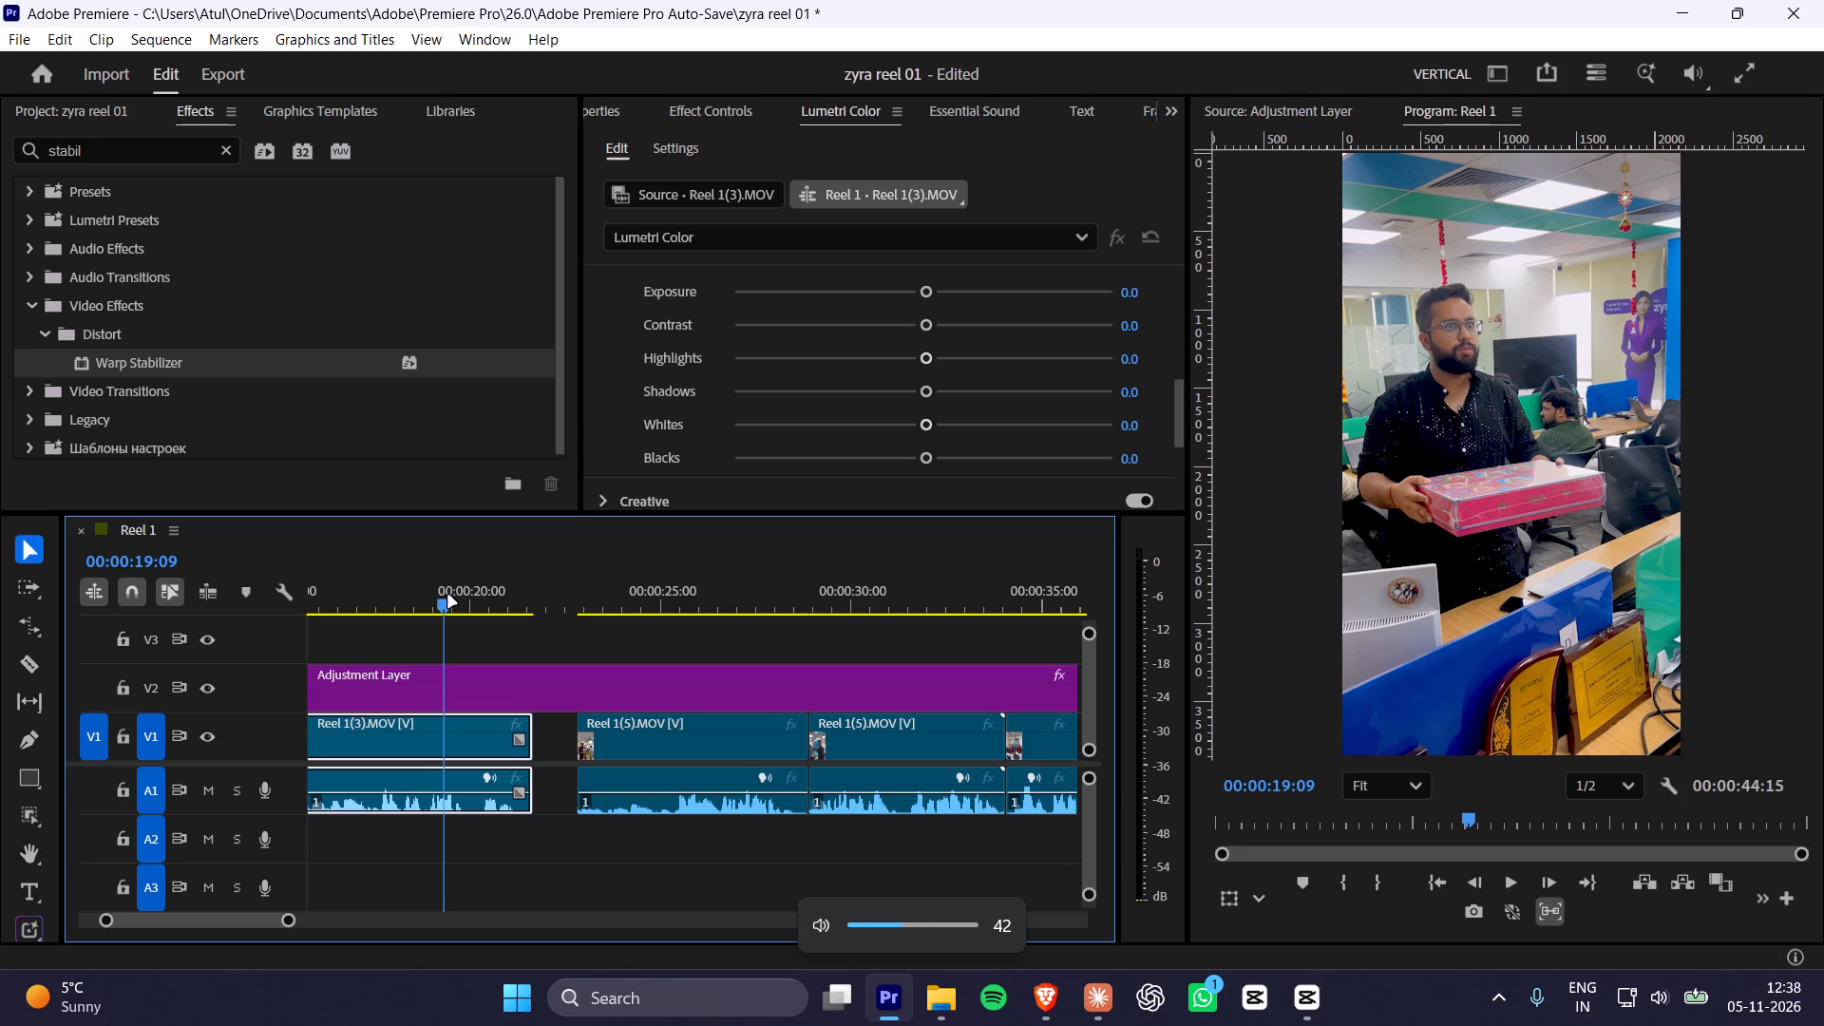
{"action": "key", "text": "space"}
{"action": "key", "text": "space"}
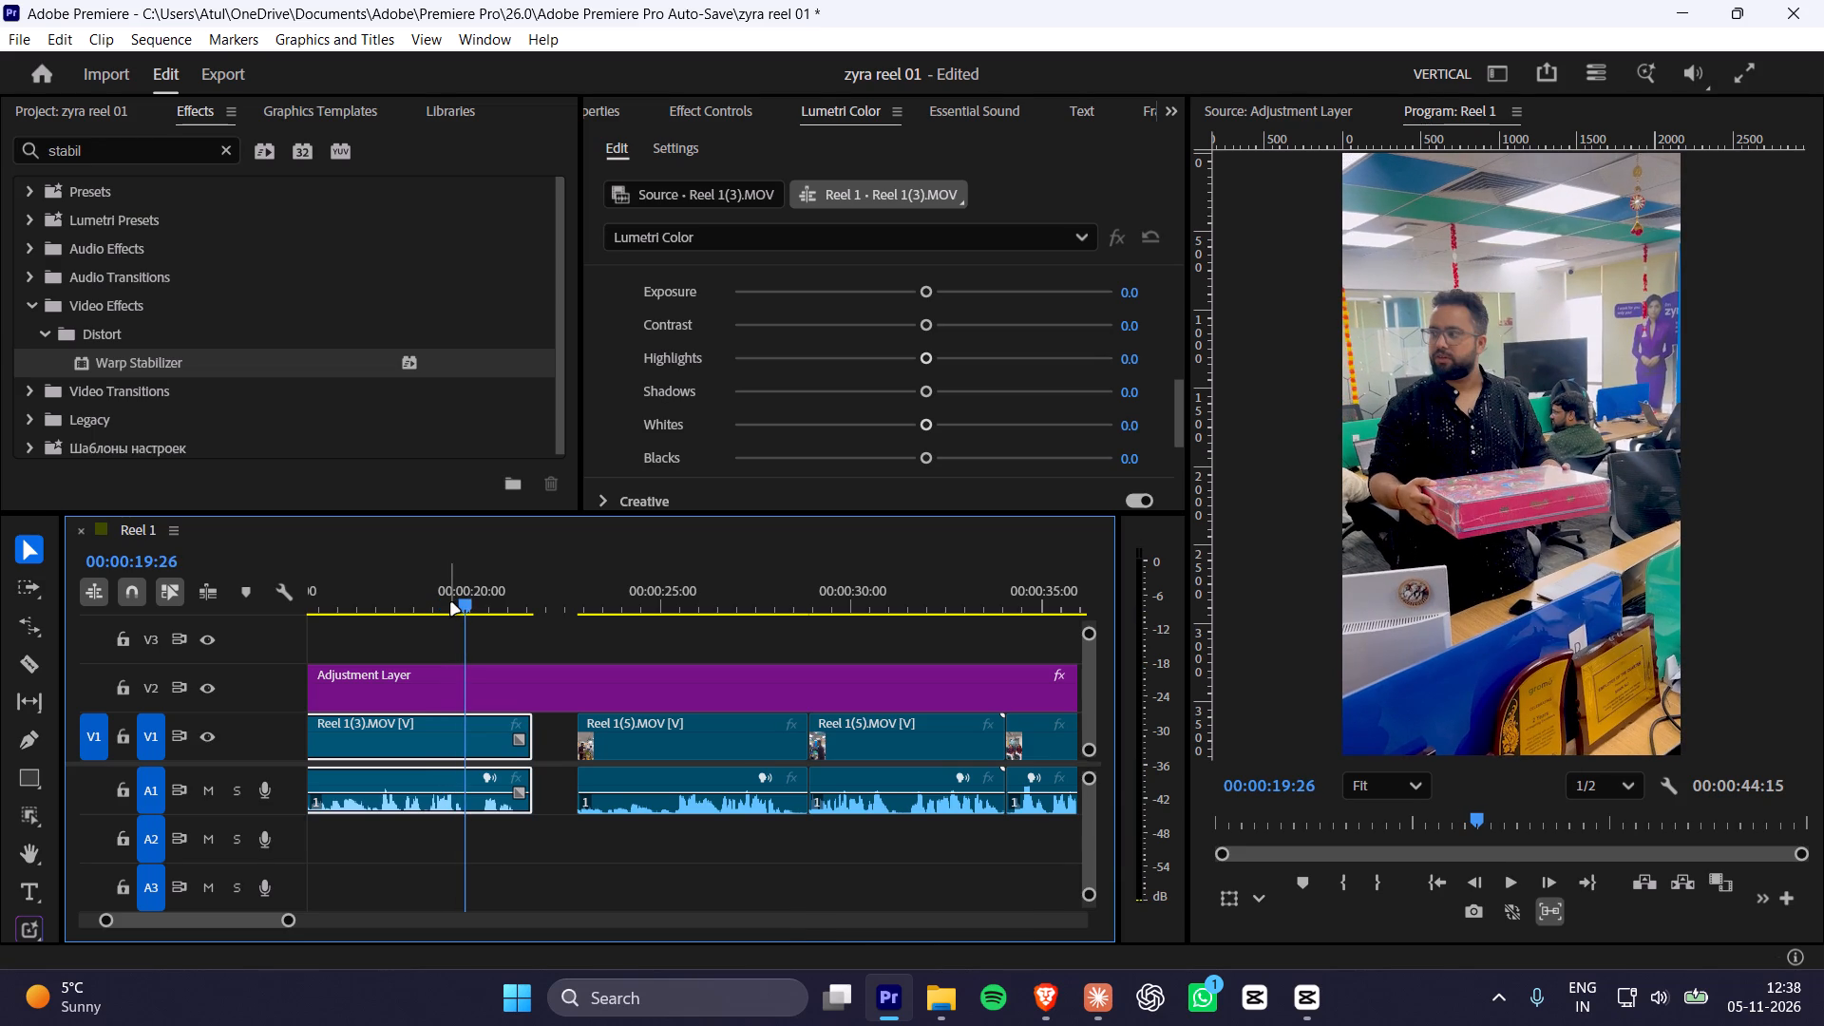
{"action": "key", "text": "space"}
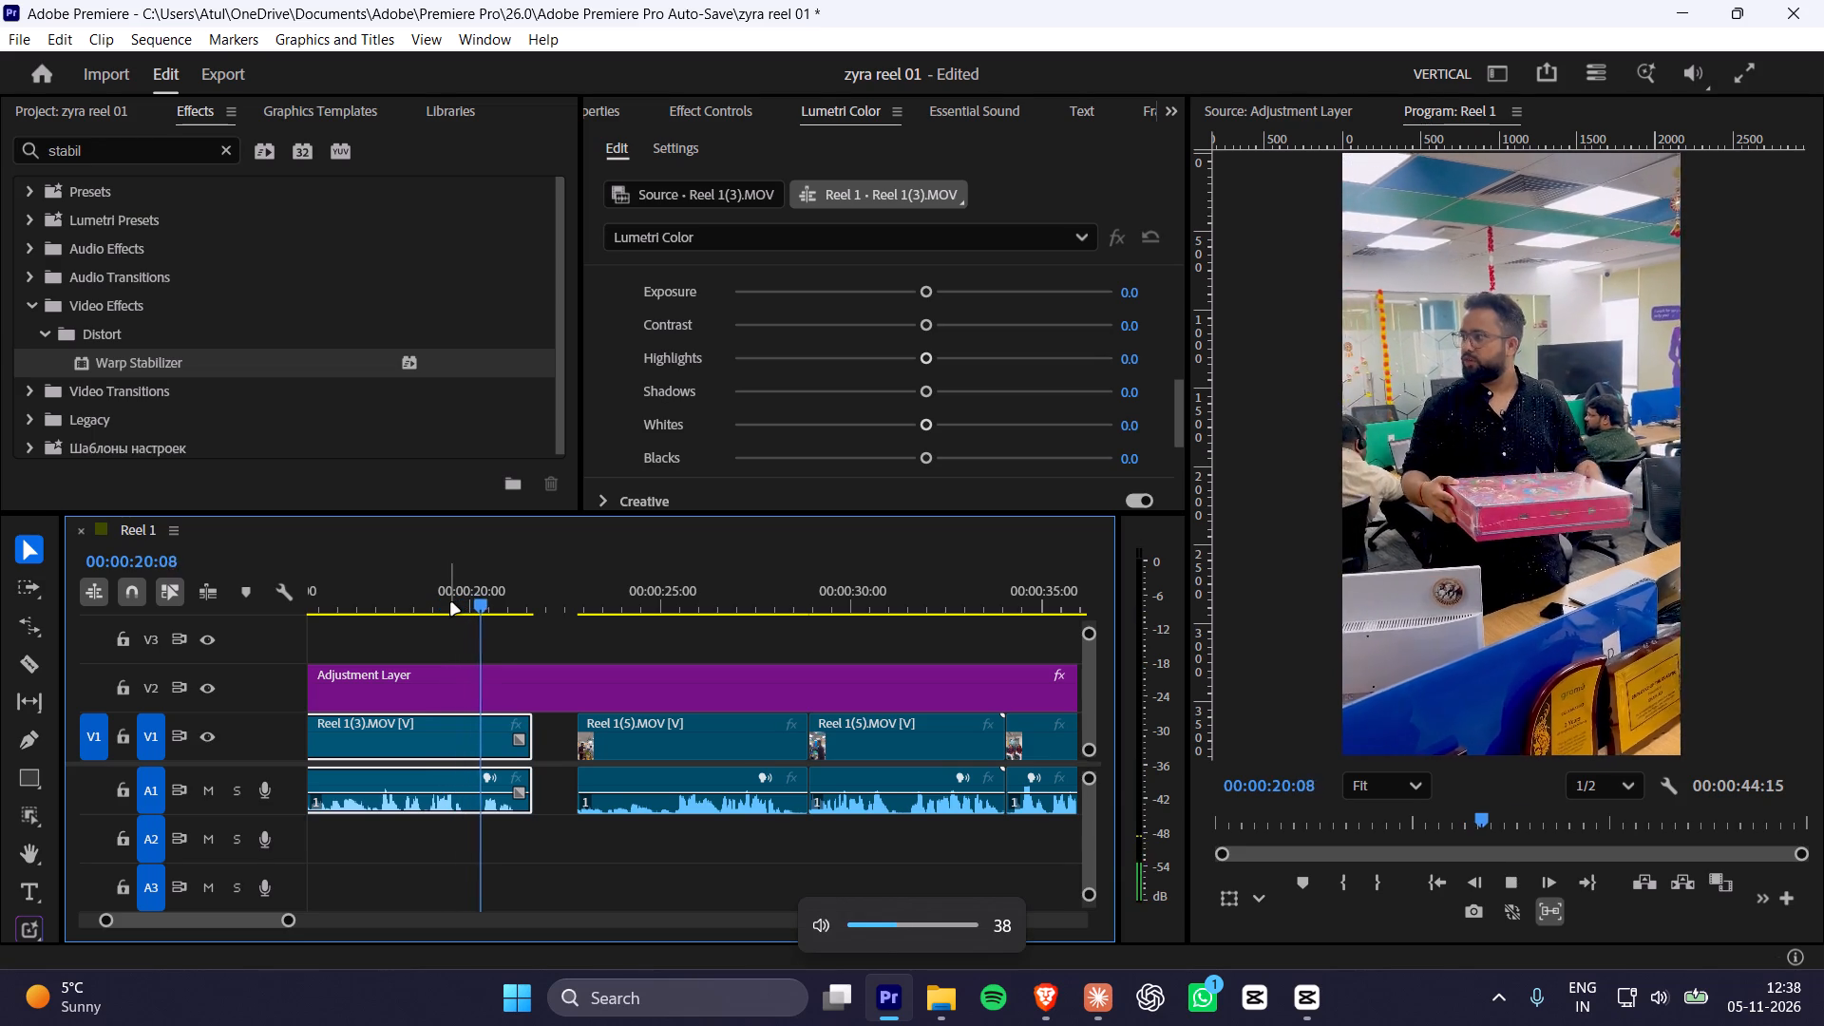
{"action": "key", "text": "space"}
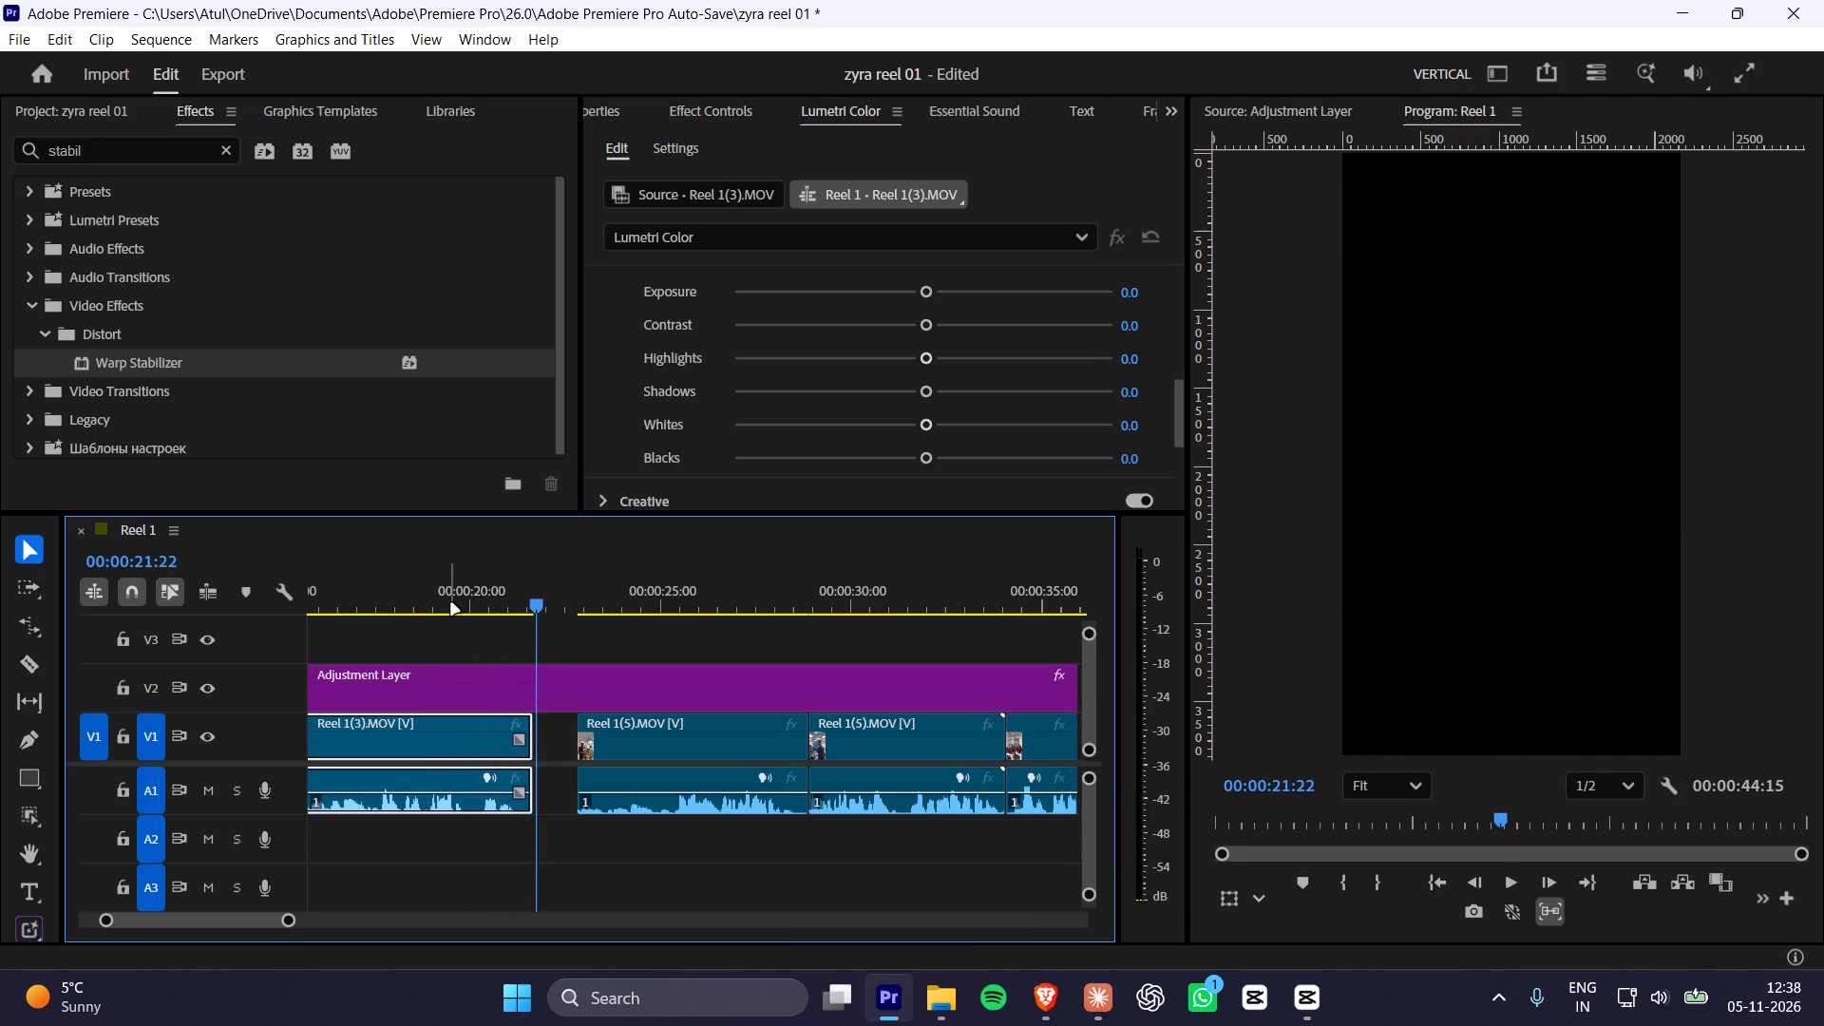
Trim the end of the Reel 1(3).MOV clip back to 00:00:20:04 and play up to the cut.
{"action": "left_click", "coordinate": [451, 603]}
{"action": "left_click_drag", "start_coordinate": [531, 731], "coordinate": [483, 739]}
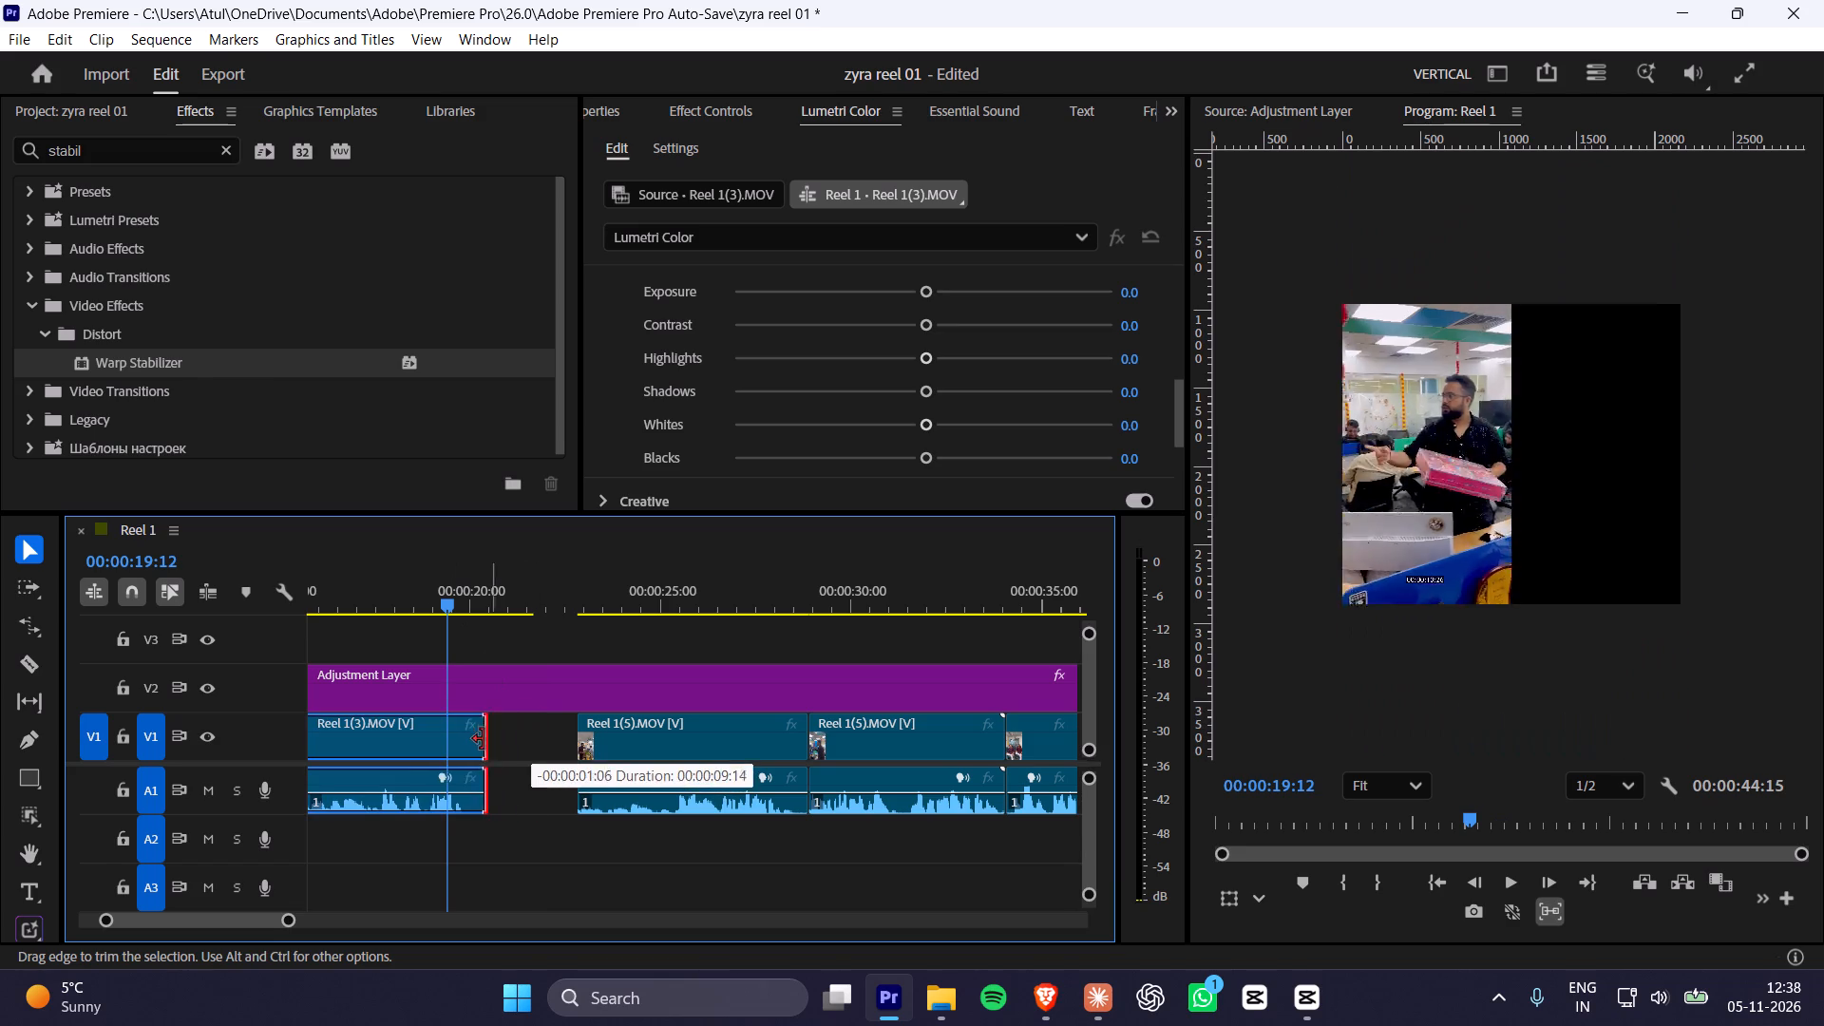
{"action": "left_click_drag", "start_coordinate": [483, 739], "coordinate": [475, 740]}
{"action": "key", "text": "space"}
{"action": "key", "text": "space"}
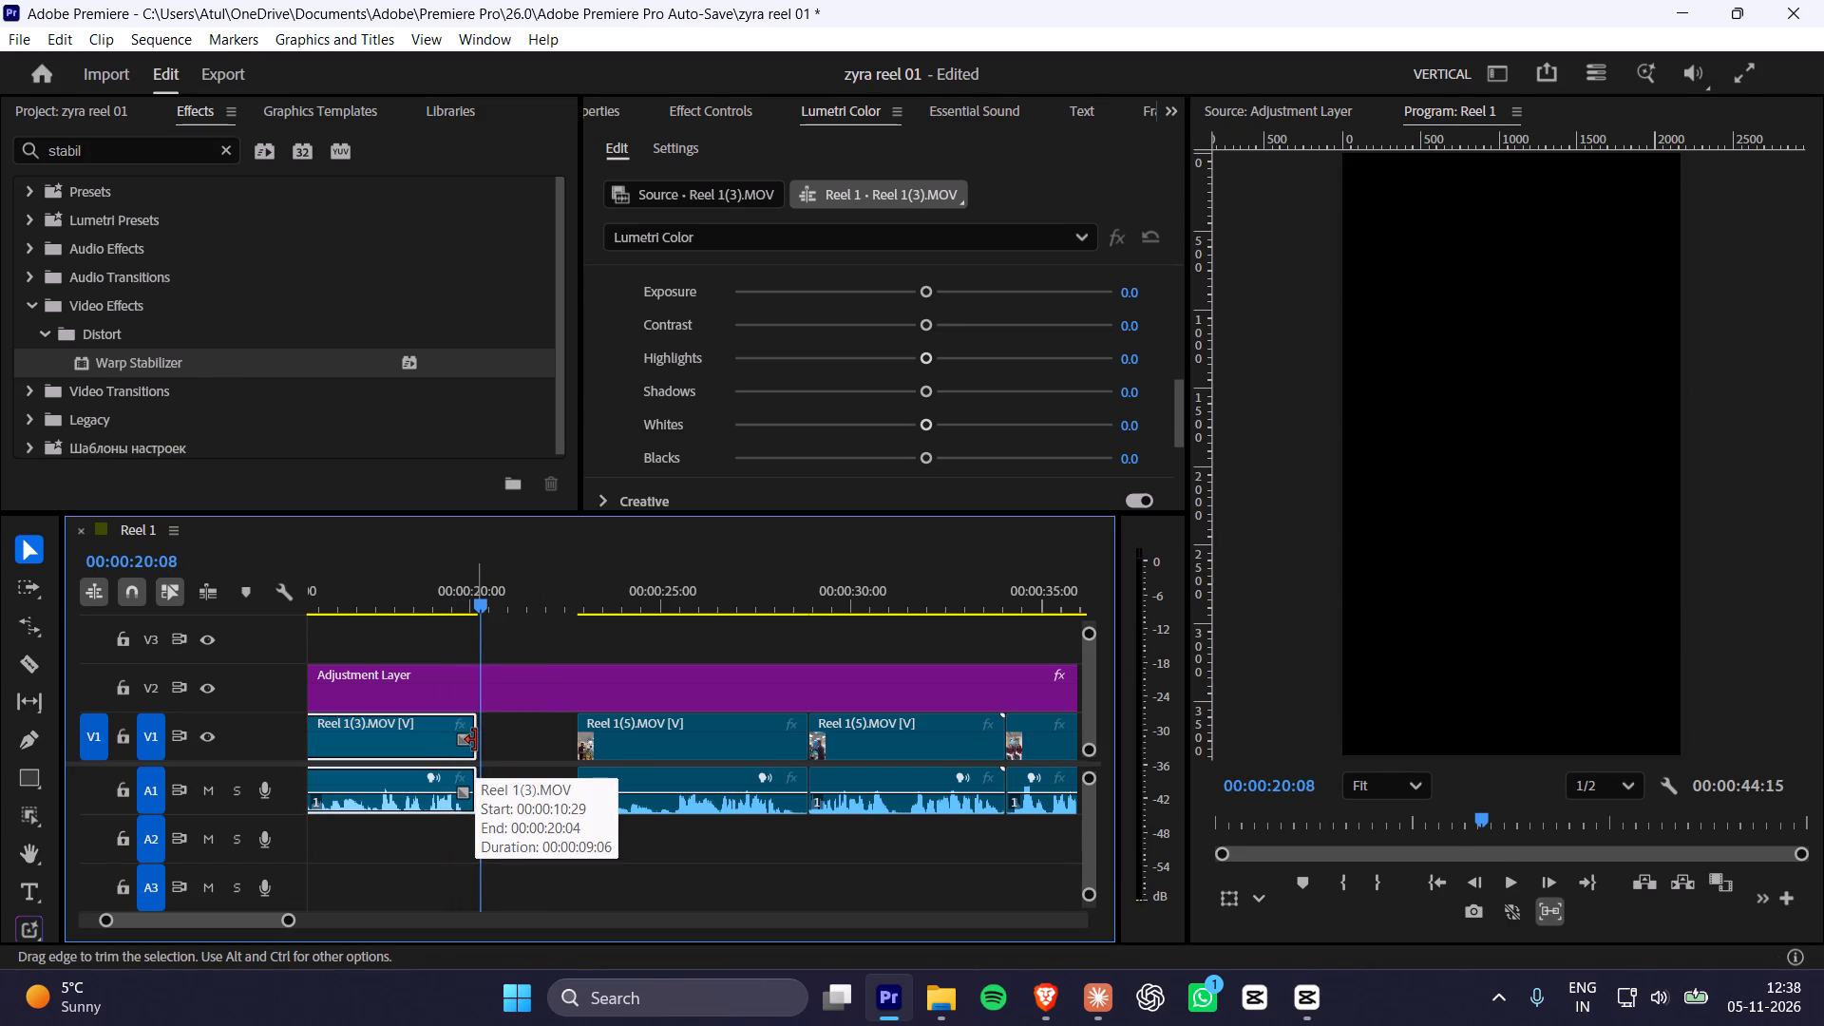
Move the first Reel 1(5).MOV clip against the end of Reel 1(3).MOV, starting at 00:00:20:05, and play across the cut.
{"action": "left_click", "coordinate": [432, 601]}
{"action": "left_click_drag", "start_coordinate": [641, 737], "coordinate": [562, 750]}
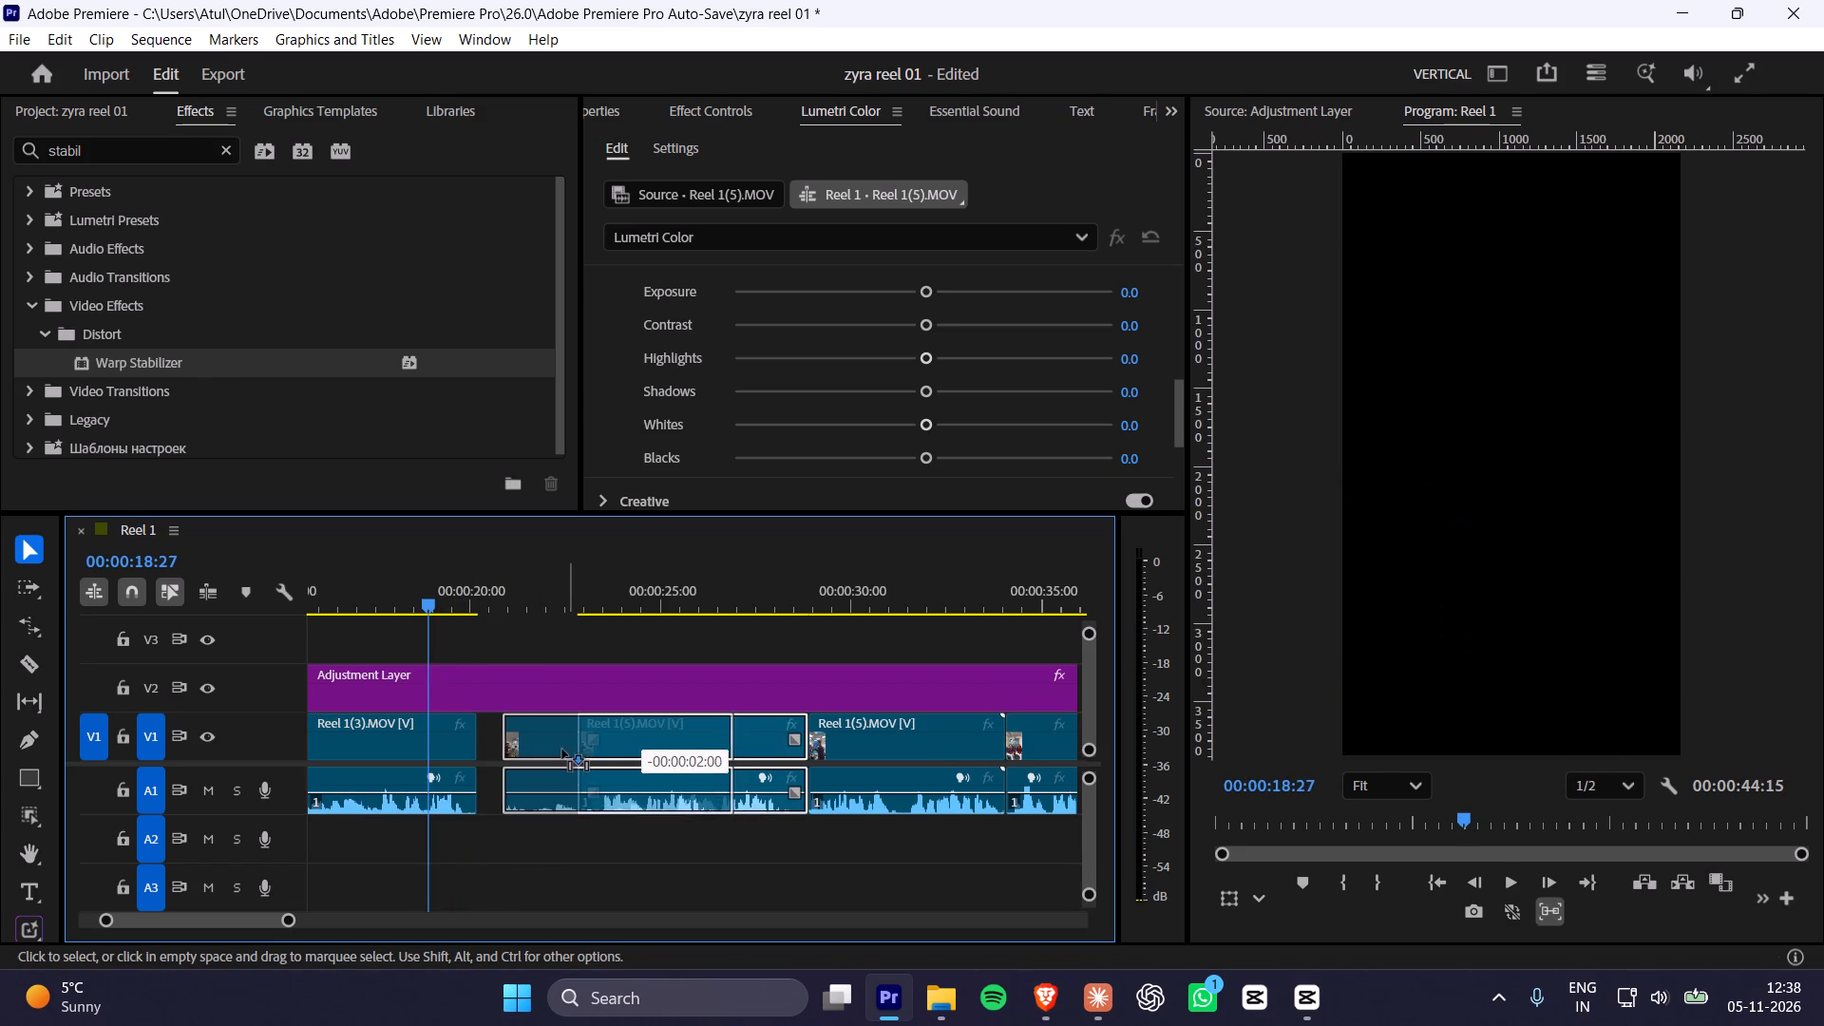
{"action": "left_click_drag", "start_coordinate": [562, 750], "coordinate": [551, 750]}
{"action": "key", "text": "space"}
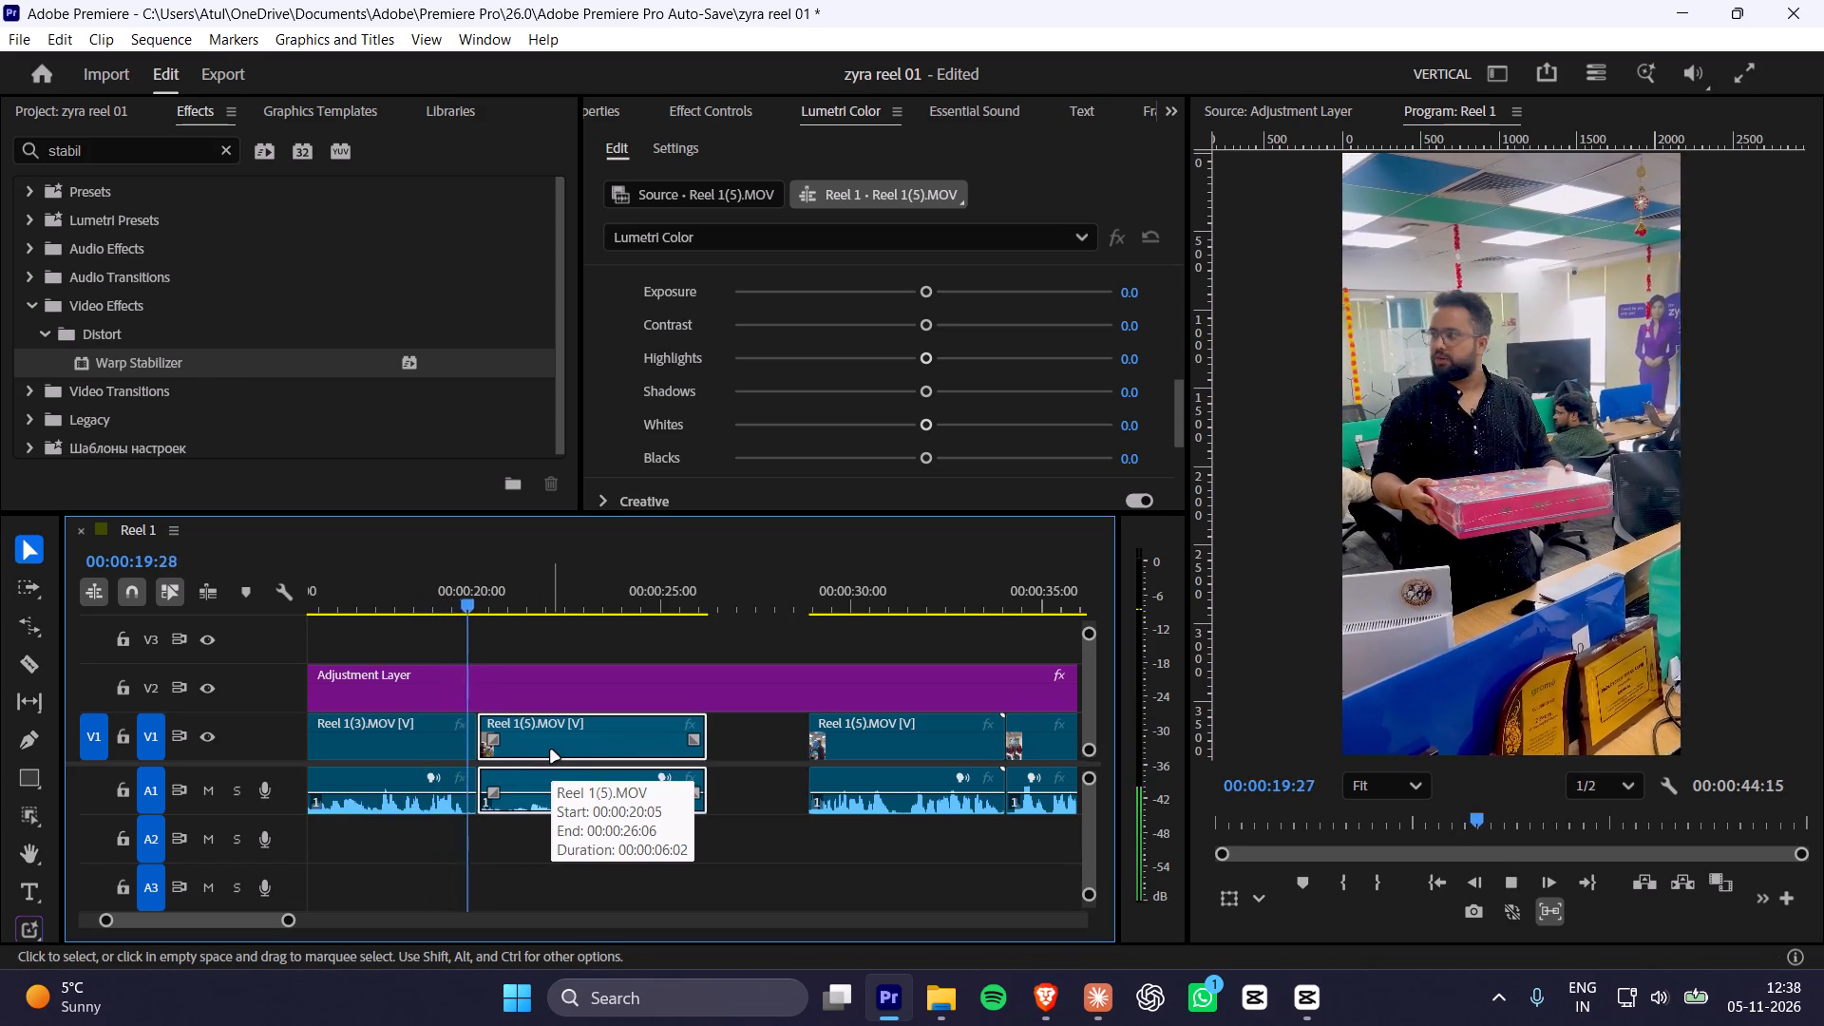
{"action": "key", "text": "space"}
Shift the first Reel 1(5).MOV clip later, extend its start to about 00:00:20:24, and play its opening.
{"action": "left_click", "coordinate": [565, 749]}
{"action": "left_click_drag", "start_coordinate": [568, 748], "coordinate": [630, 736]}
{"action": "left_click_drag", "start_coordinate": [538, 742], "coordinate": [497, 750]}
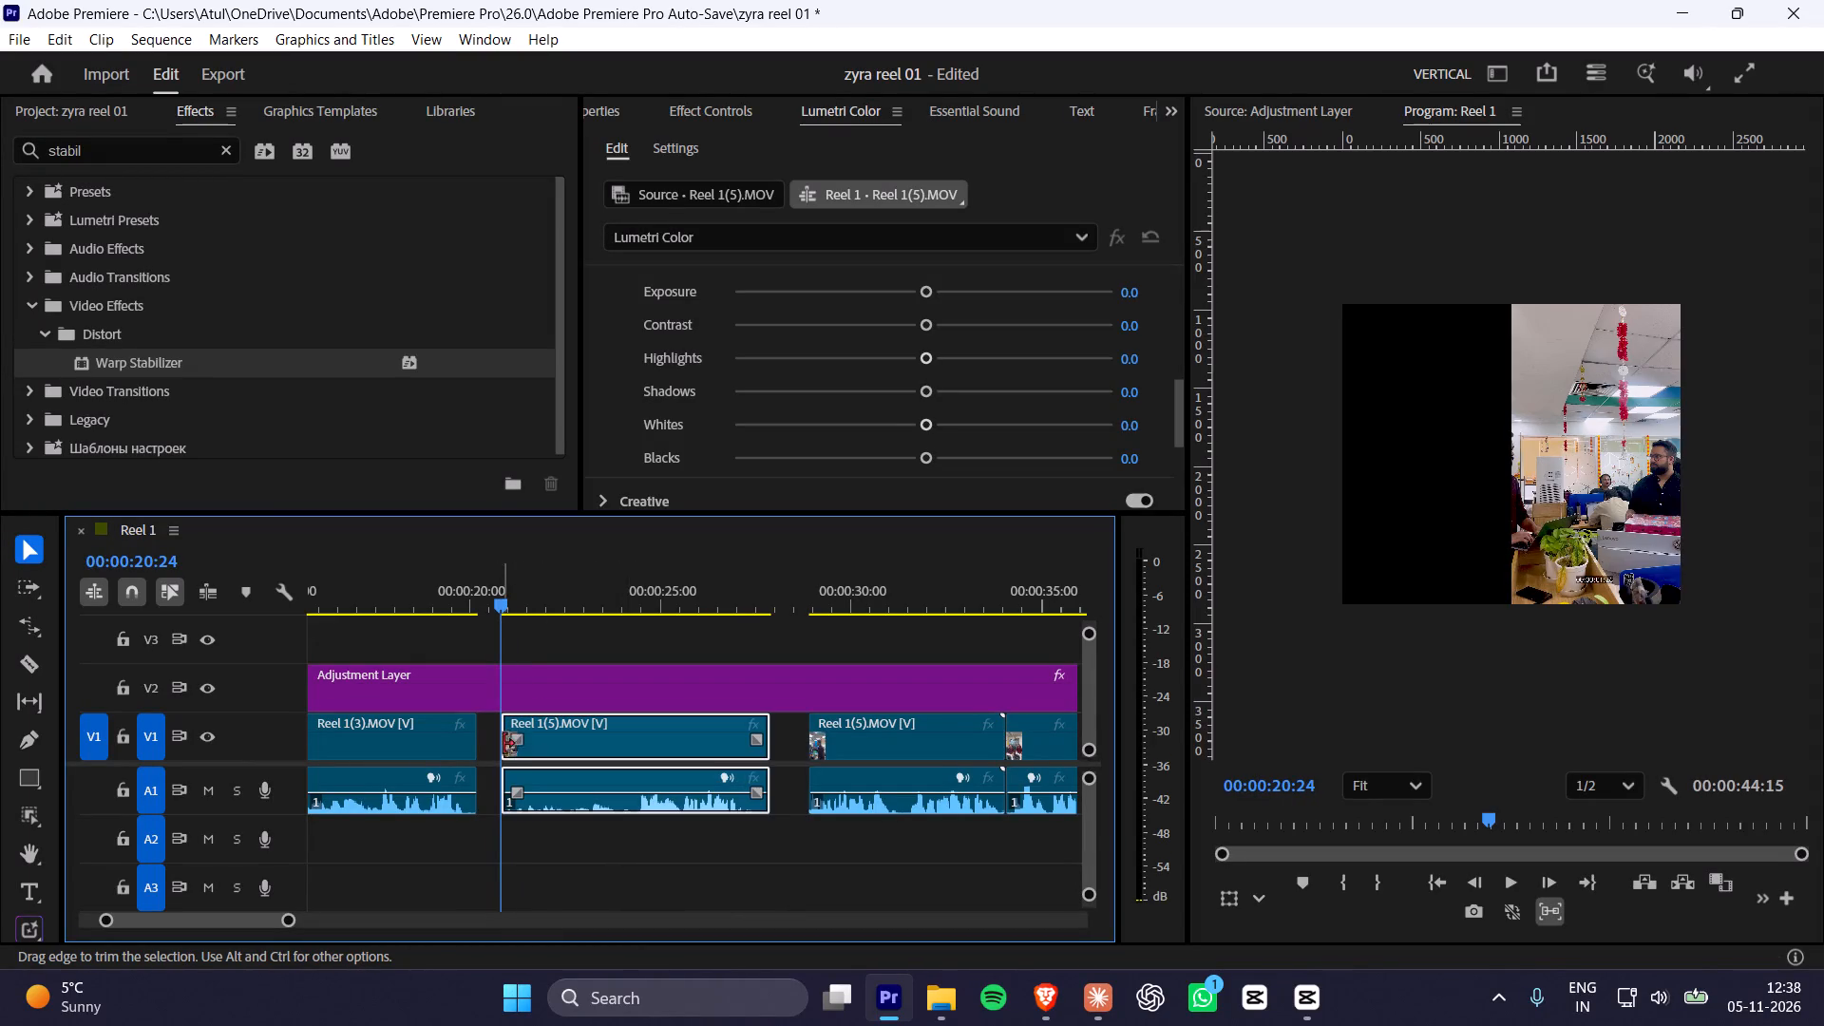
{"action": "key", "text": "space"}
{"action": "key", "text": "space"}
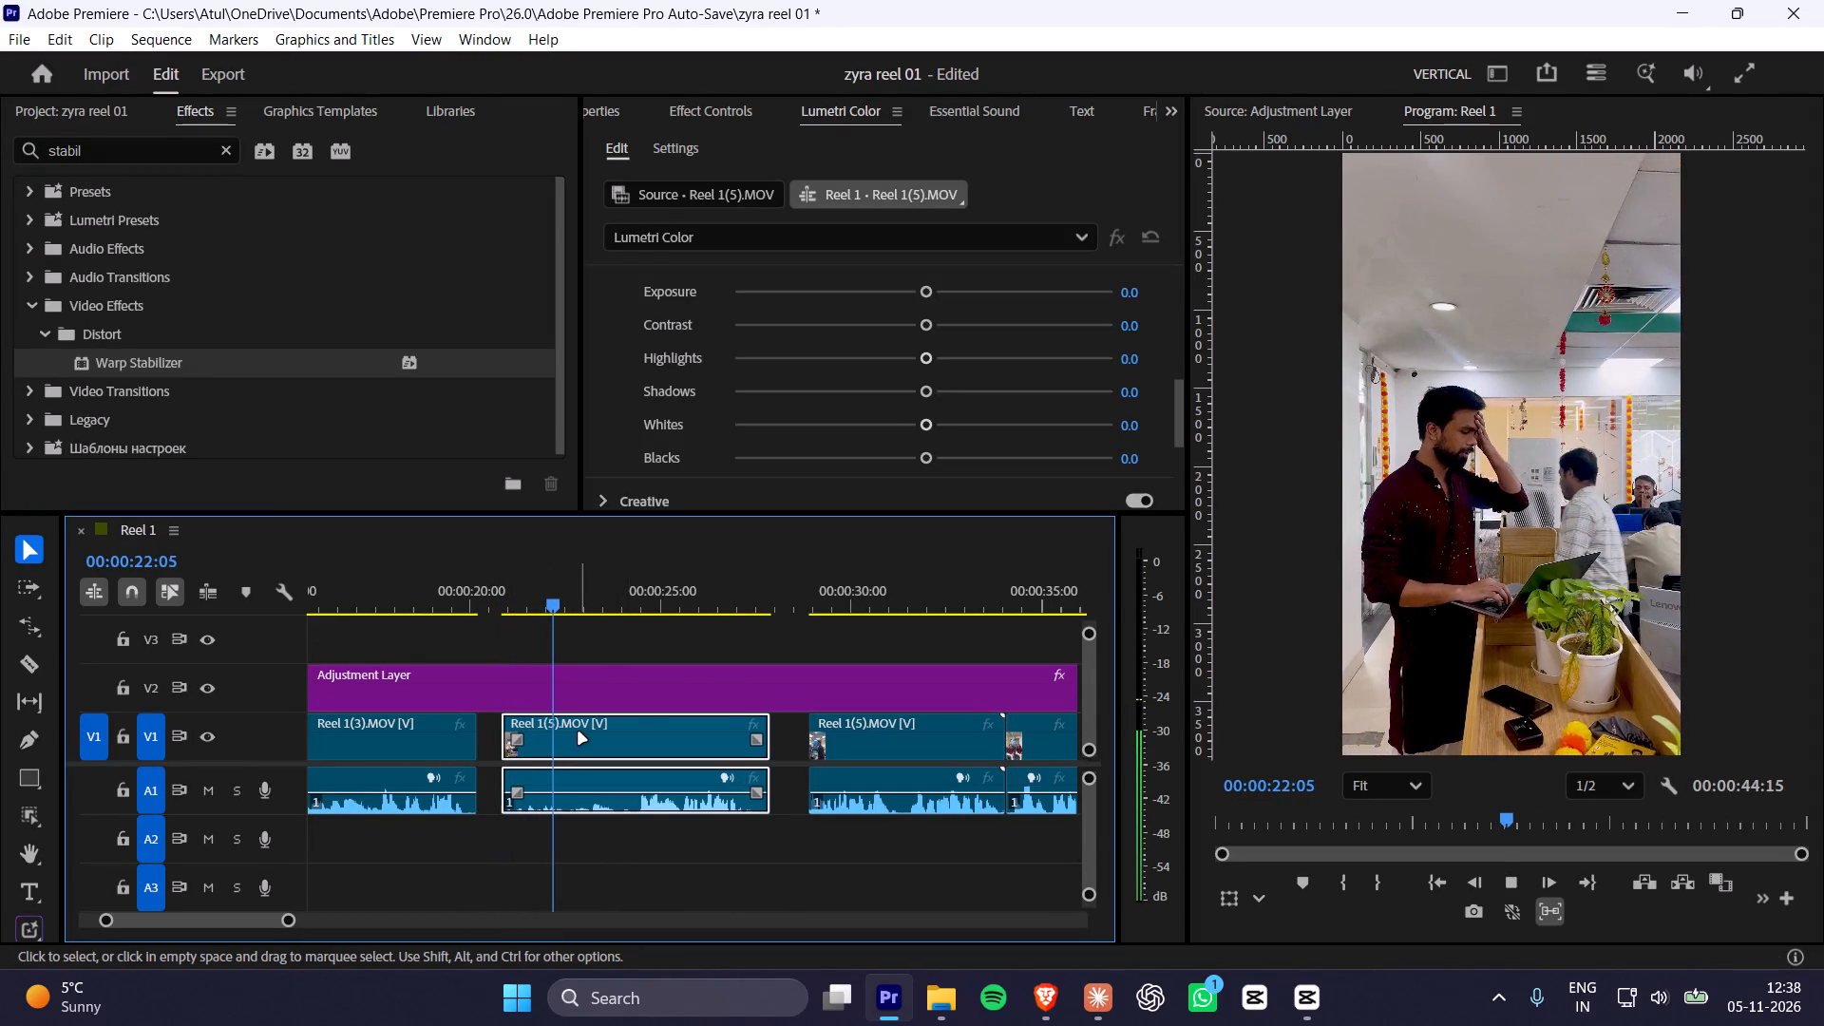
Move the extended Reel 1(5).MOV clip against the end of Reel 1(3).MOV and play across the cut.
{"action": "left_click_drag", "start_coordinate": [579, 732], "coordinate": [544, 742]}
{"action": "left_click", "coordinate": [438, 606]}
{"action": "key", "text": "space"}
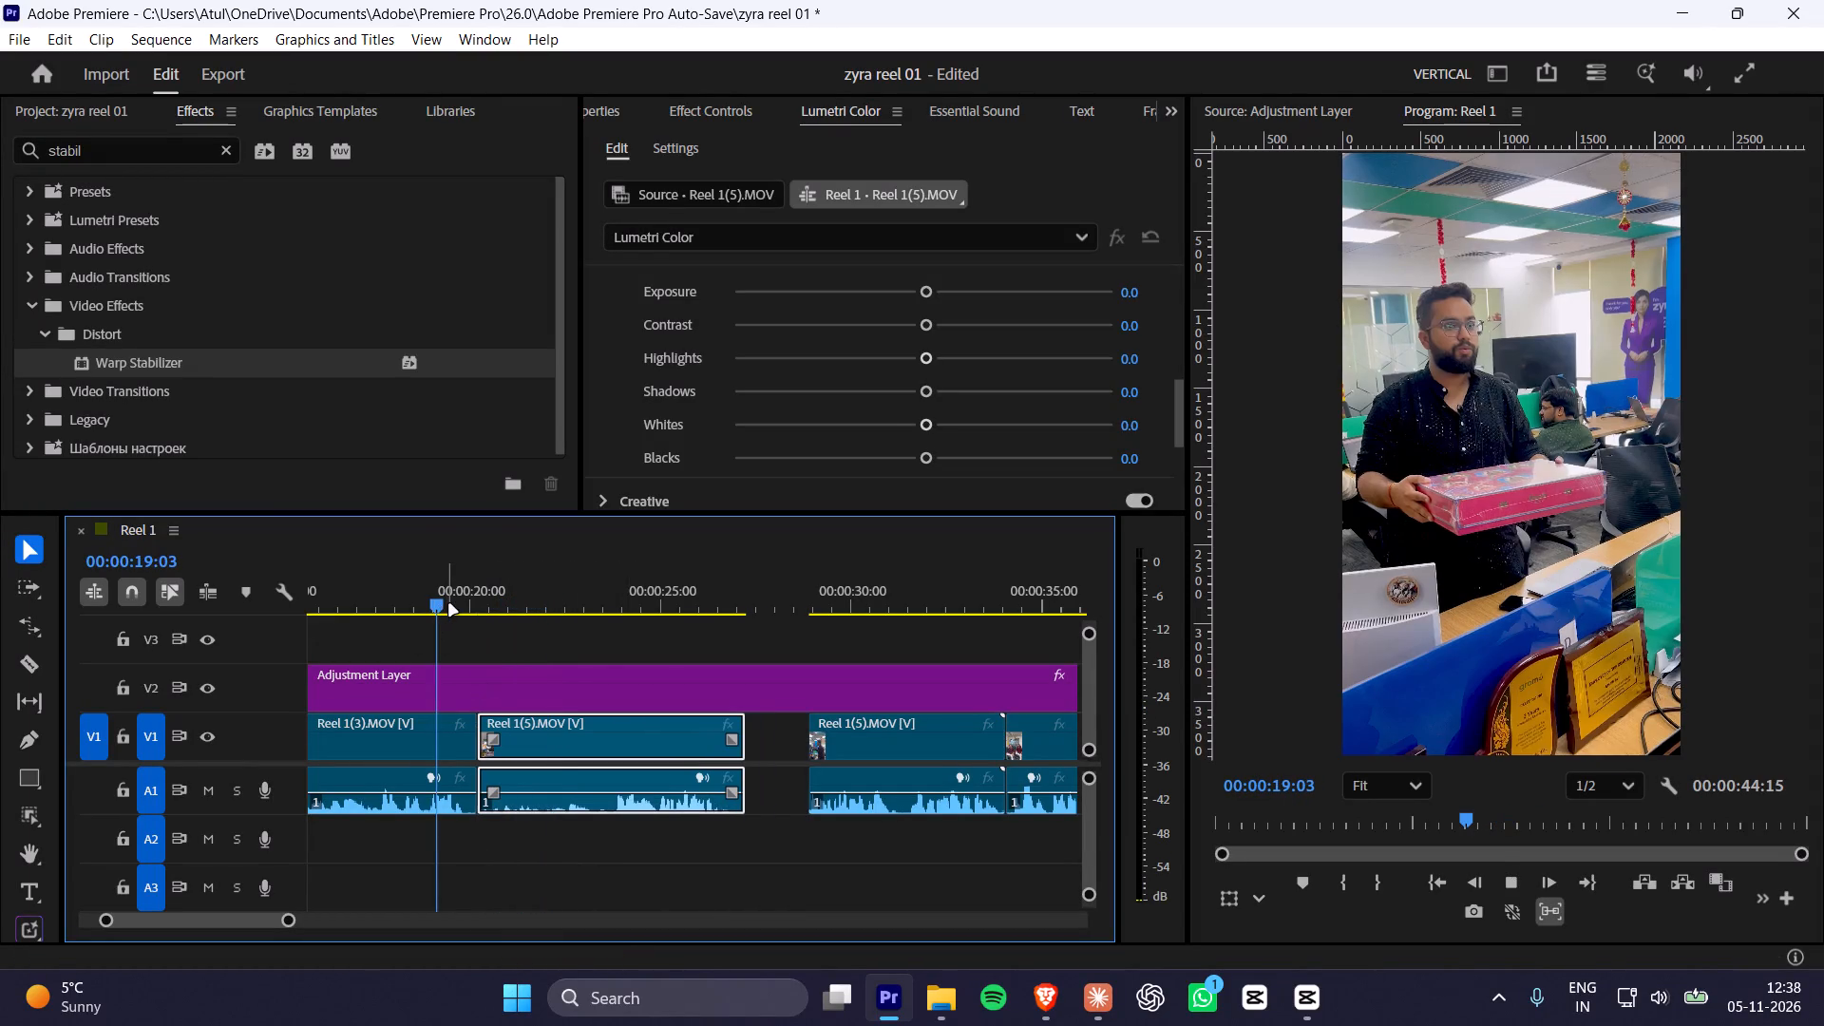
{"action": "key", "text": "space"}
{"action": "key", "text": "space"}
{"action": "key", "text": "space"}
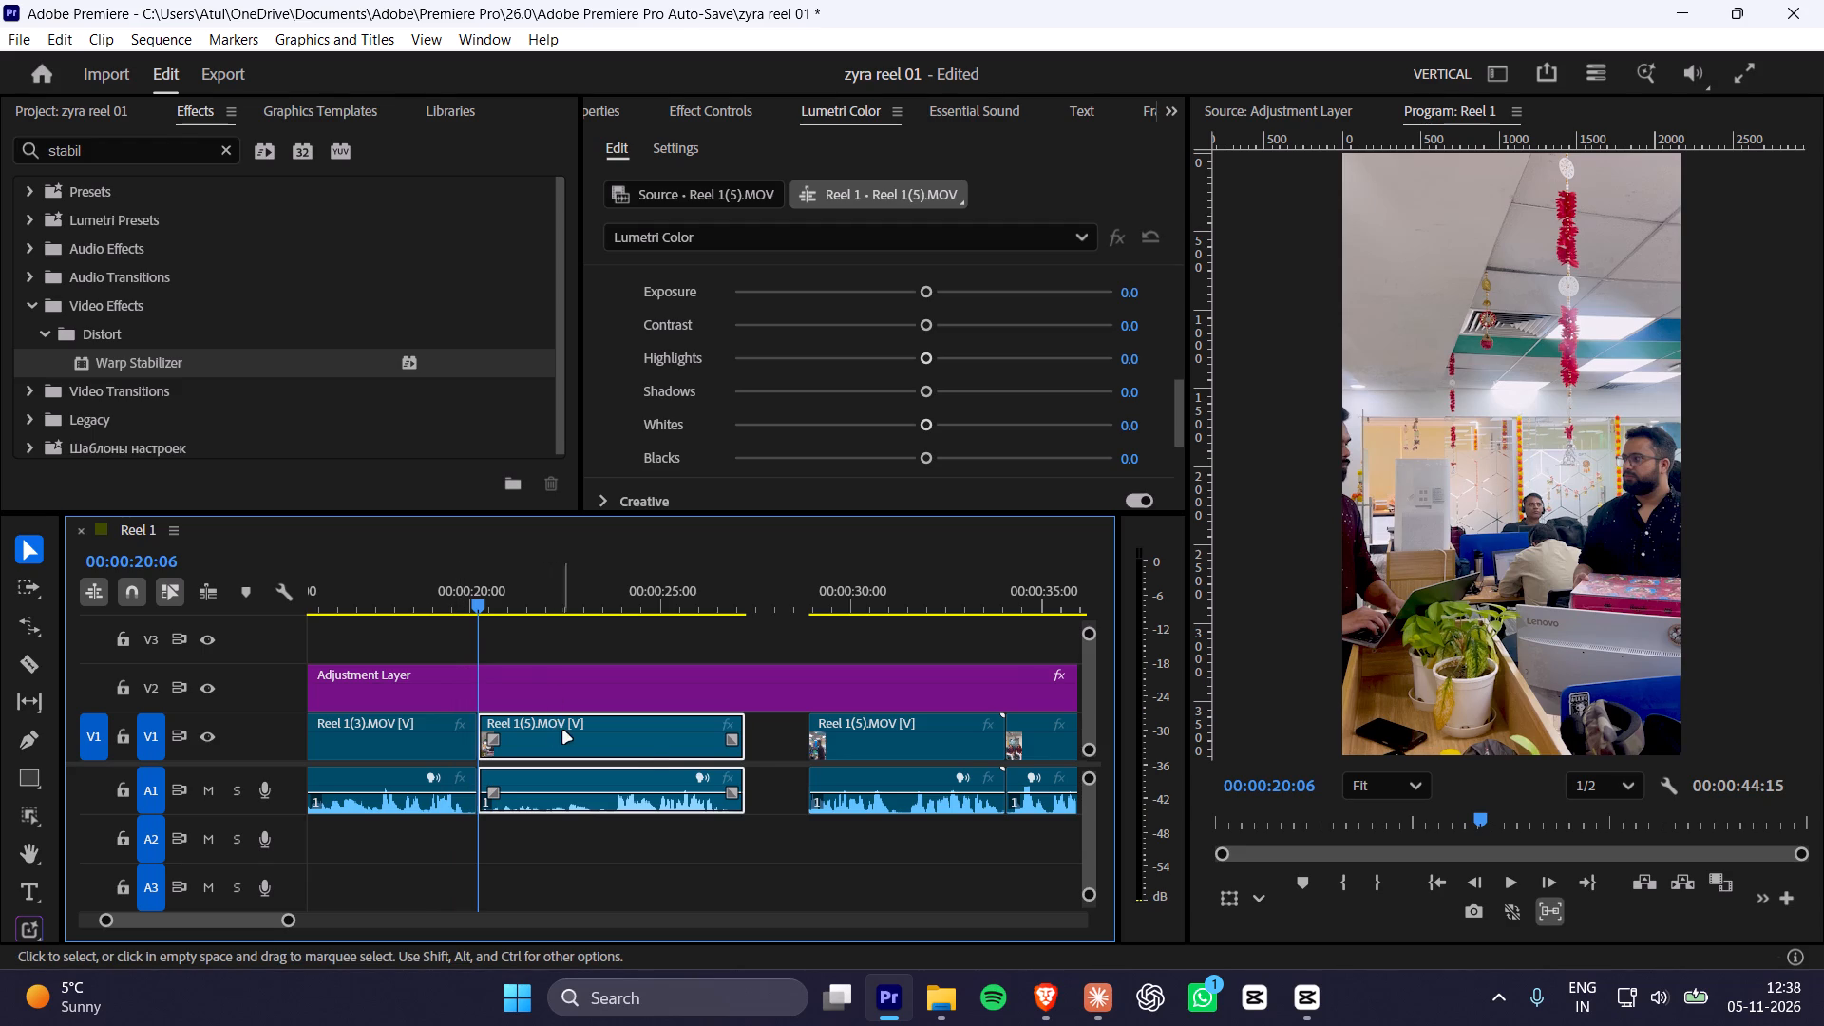
Move the first Reel 1(5).MOV clip back against the following clip, extend its start to 00:00:20:05, and play across the cut.
{"action": "left_click_drag", "start_coordinate": [564, 731], "coordinate": [618, 724]}
{"action": "left_click_drag", "start_coordinate": [535, 739], "coordinate": [513, 745]}
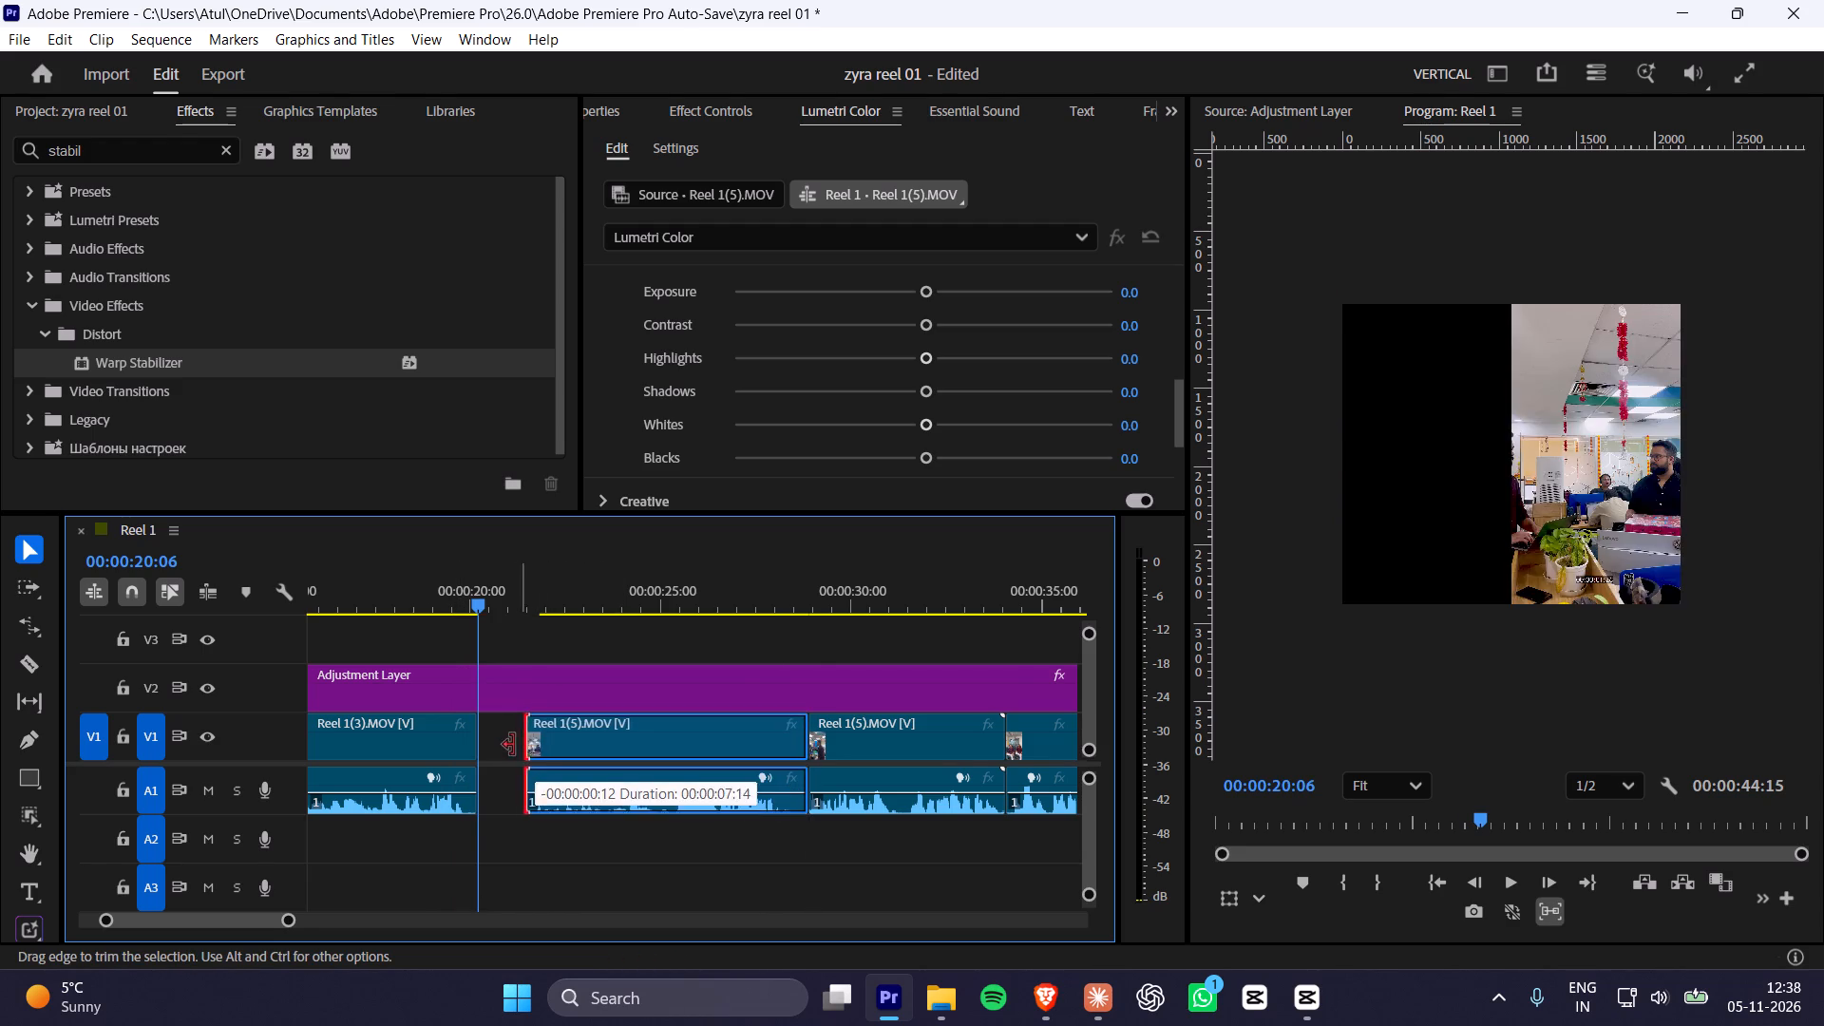
{"action": "left_click_drag", "start_coordinate": [513, 745], "coordinate": [496, 750]}
{"action": "key", "text": "space"}
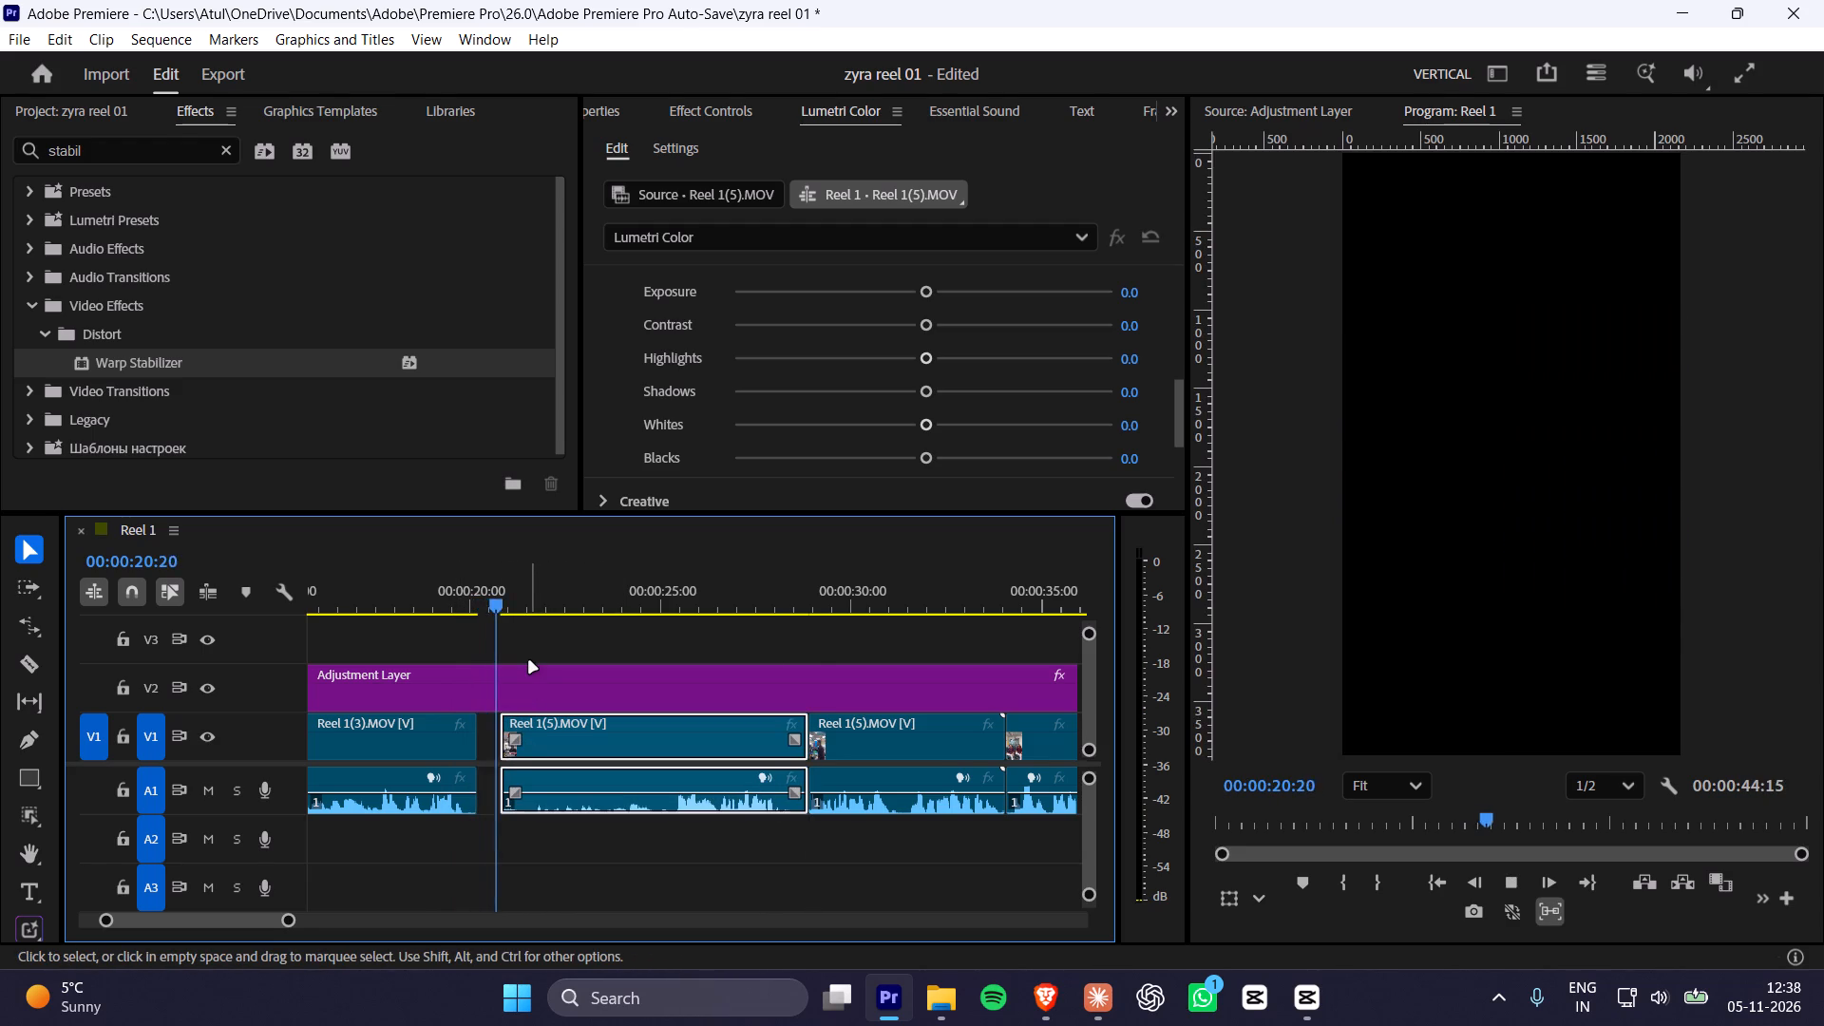
{"action": "key", "text": "space"}
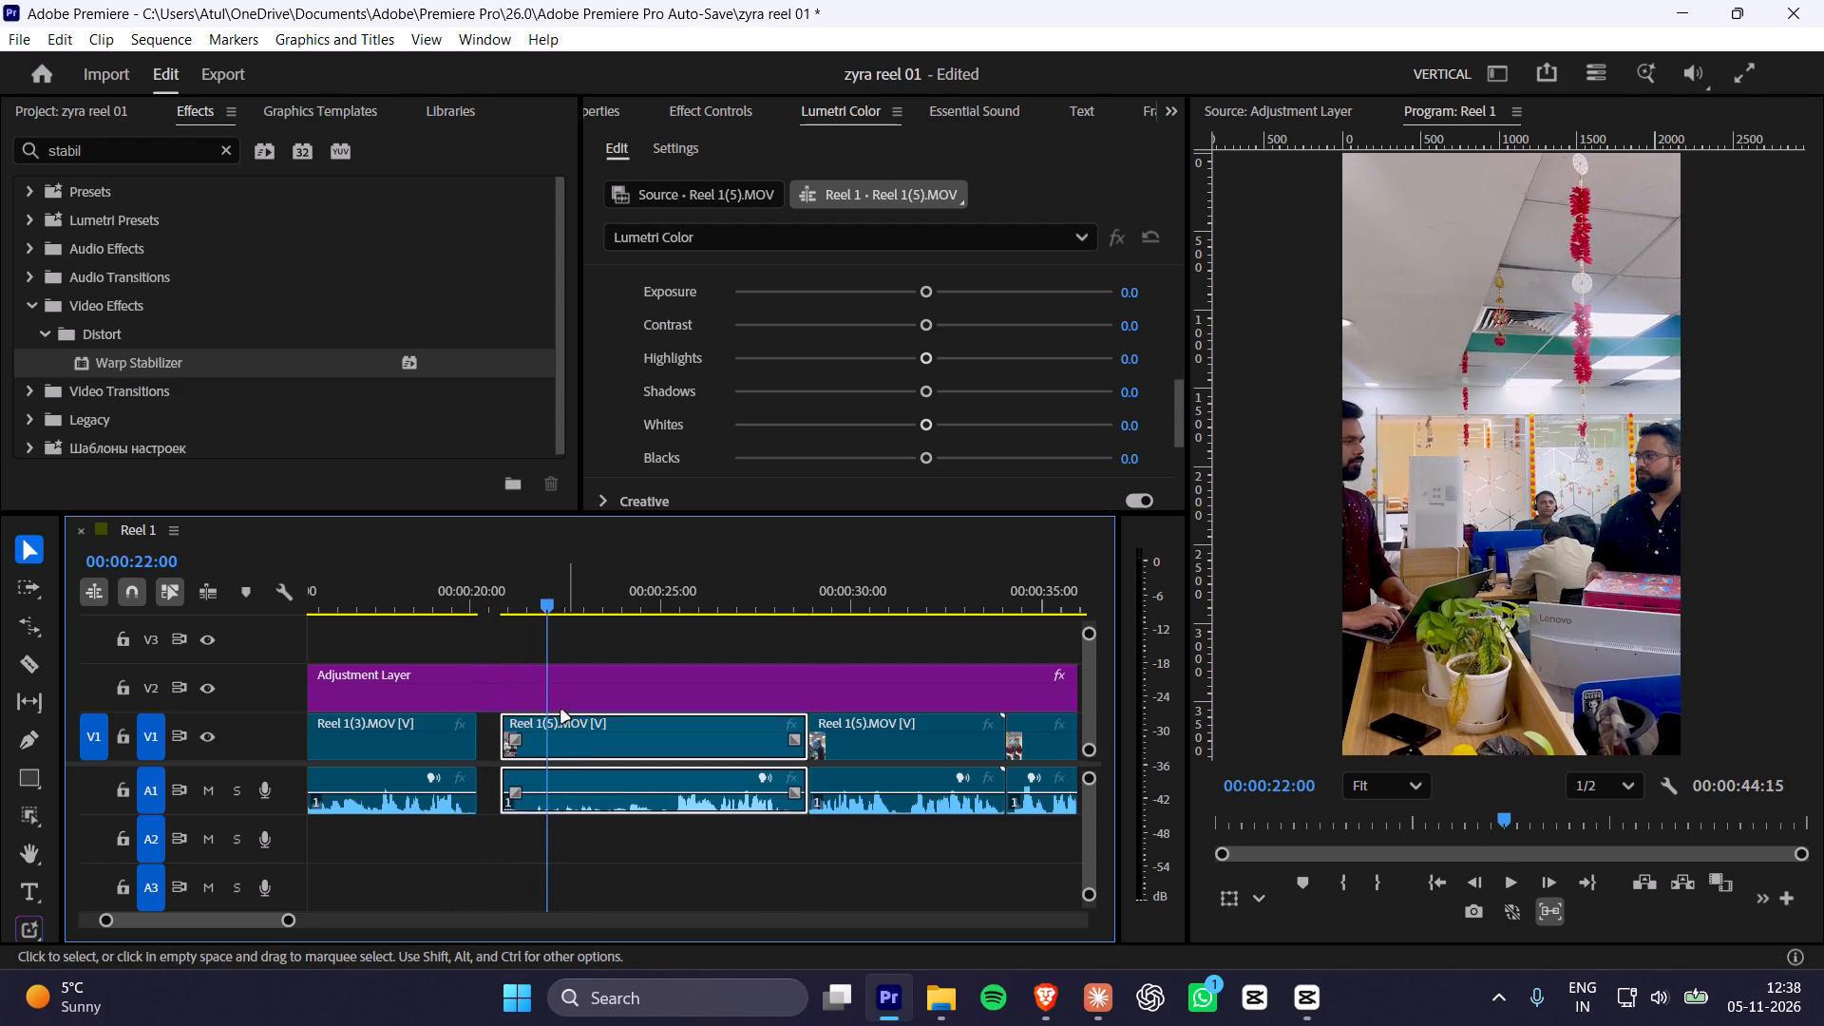
{"action": "left_click_drag", "start_coordinate": [506, 608], "coordinate": [483, 612]}
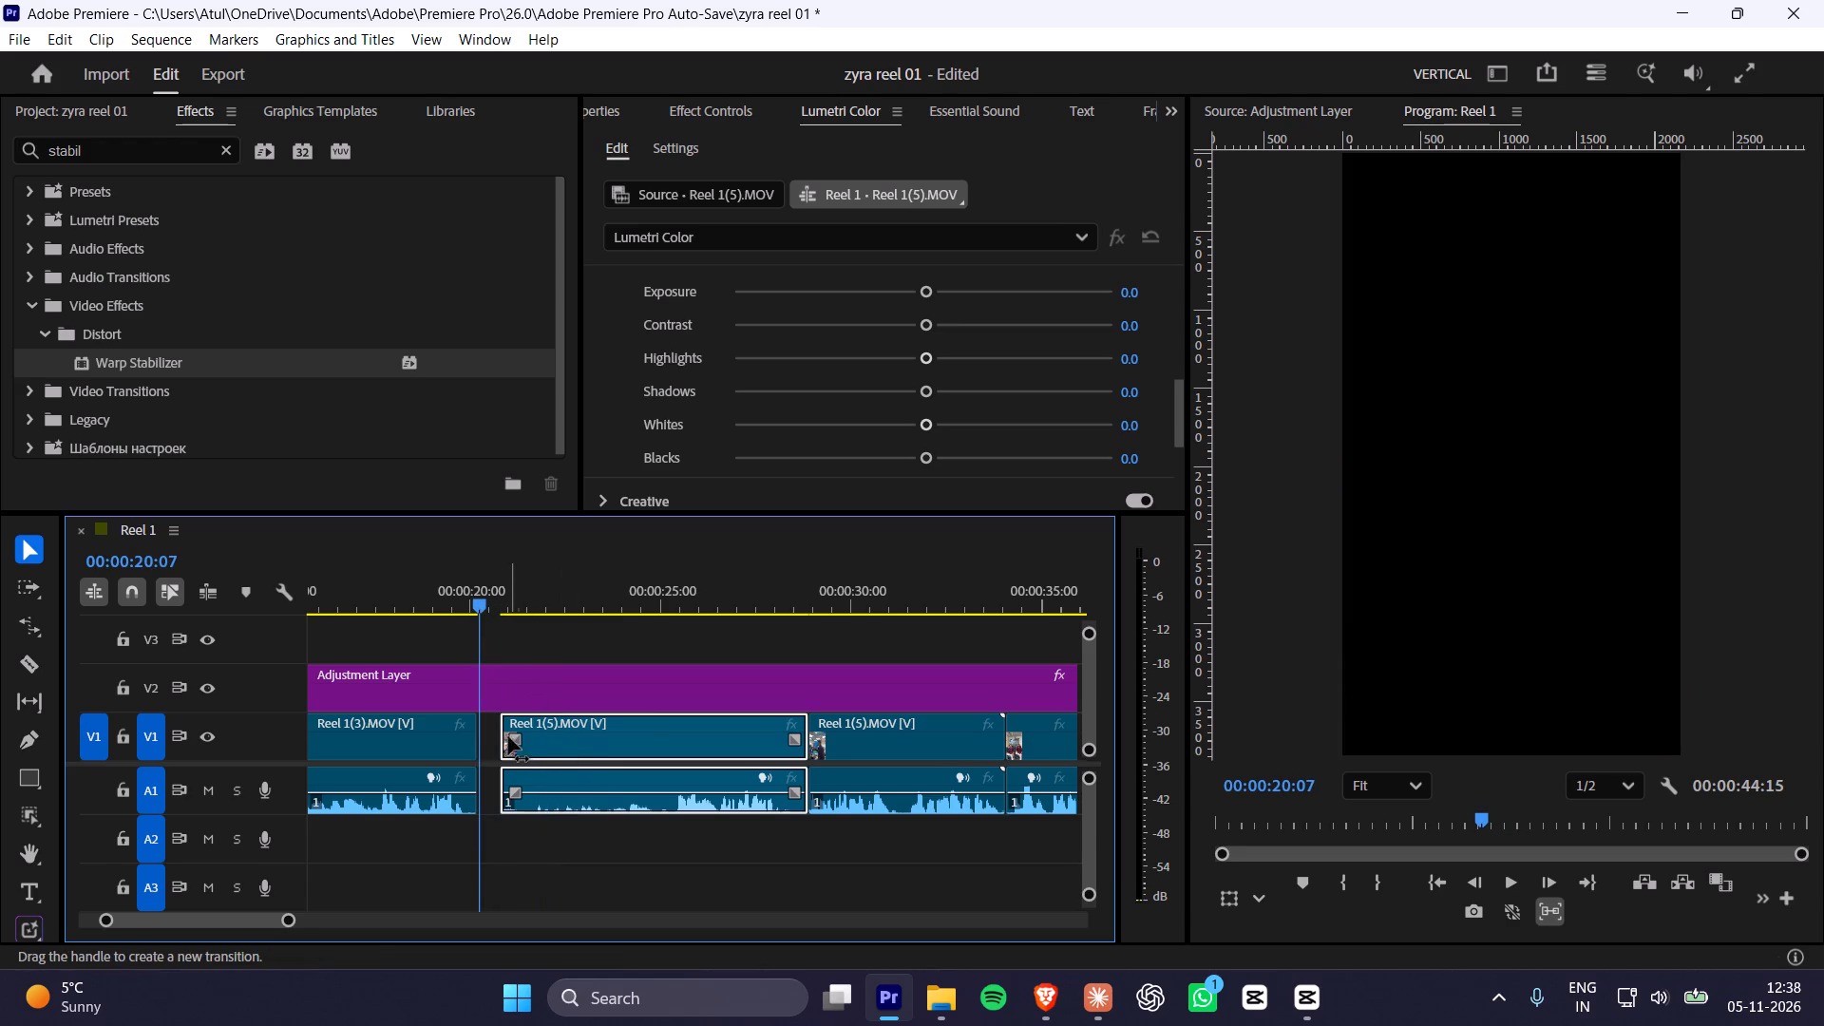
{"action": "left_click_drag", "start_coordinate": [503, 732], "coordinate": [475, 735]}
{"action": "left_click", "coordinate": [447, 579]}
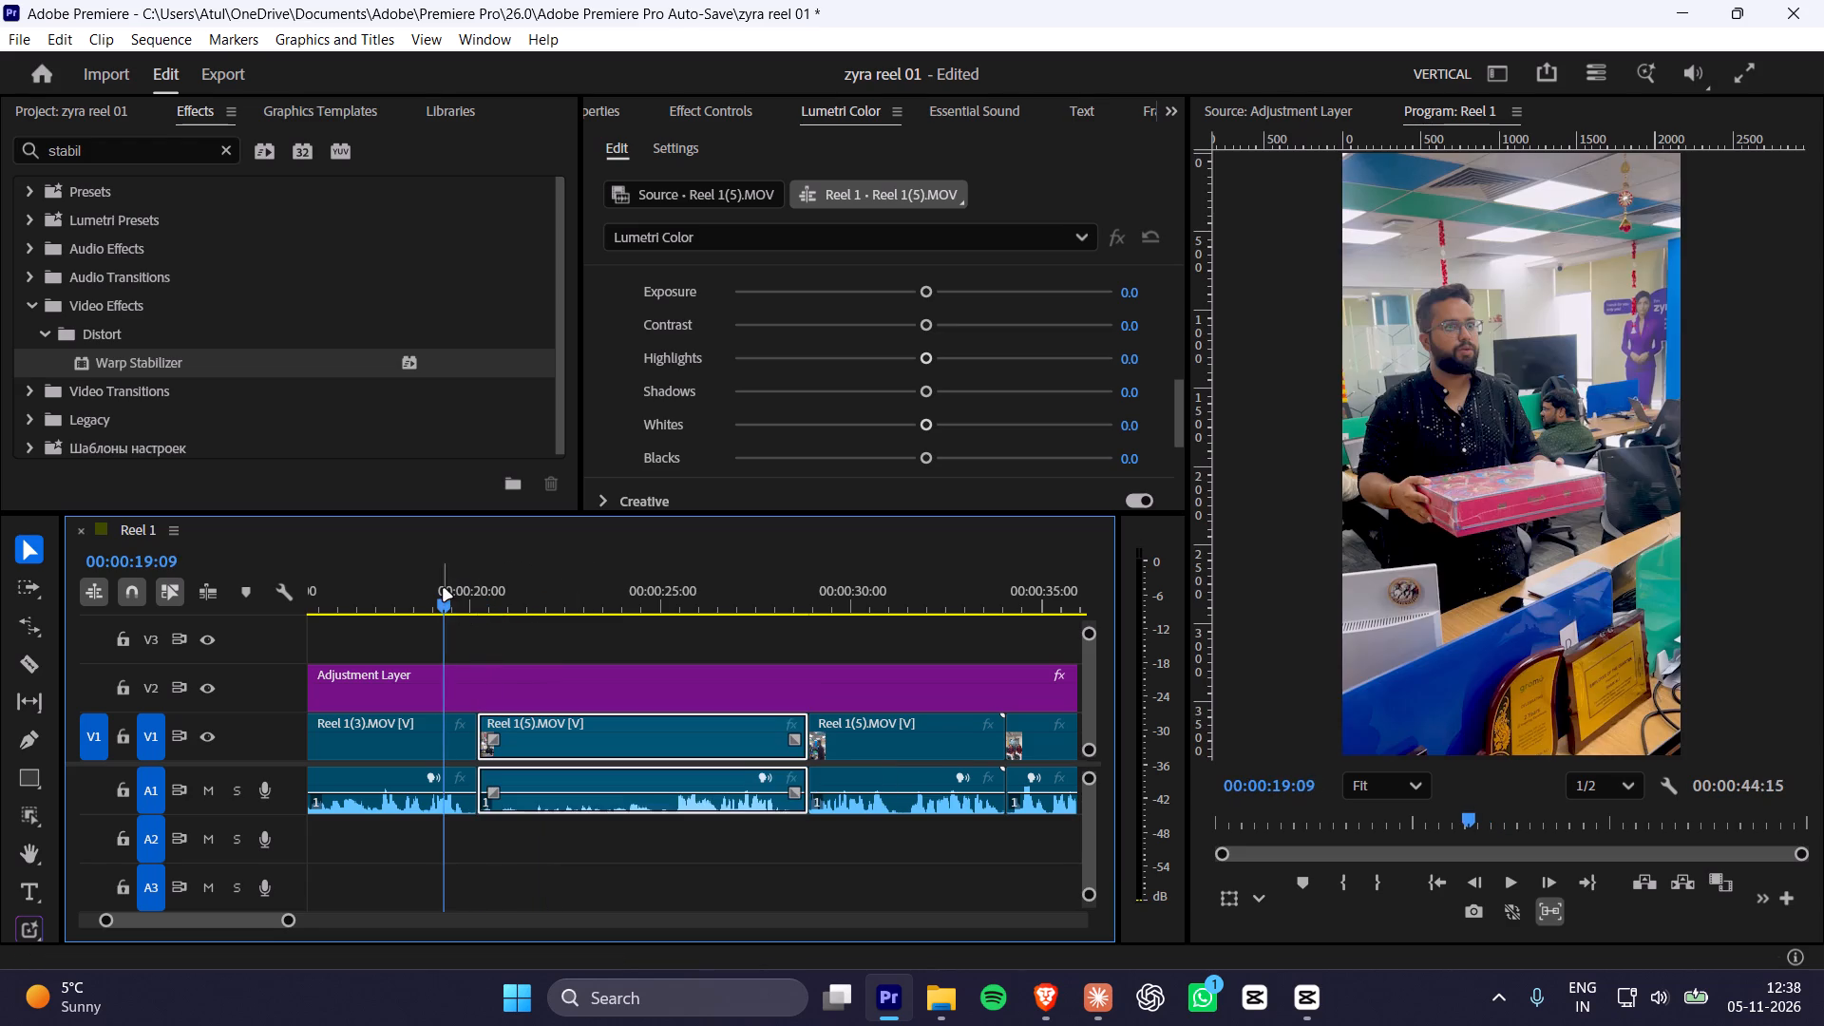
{"action": "left_click", "coordinate": [444, 589]}
{"action": "key", "text": "space"}
{"action": "key", "text": "space"}
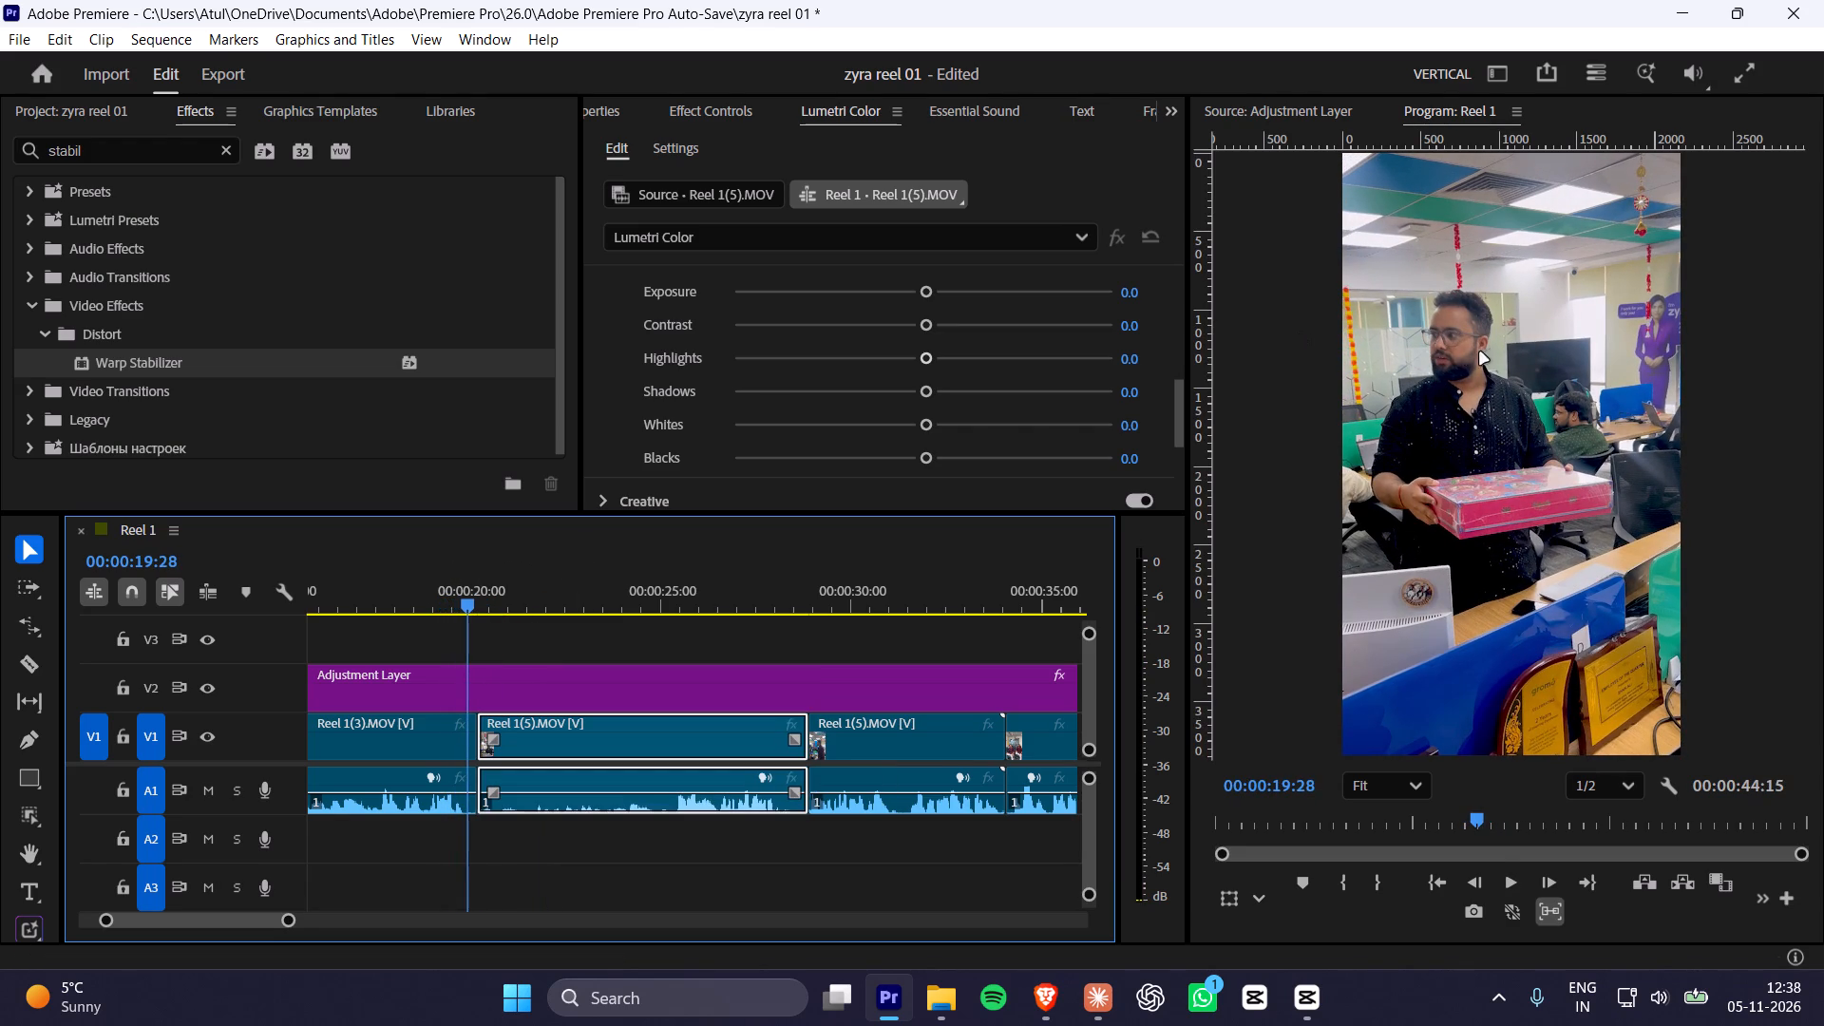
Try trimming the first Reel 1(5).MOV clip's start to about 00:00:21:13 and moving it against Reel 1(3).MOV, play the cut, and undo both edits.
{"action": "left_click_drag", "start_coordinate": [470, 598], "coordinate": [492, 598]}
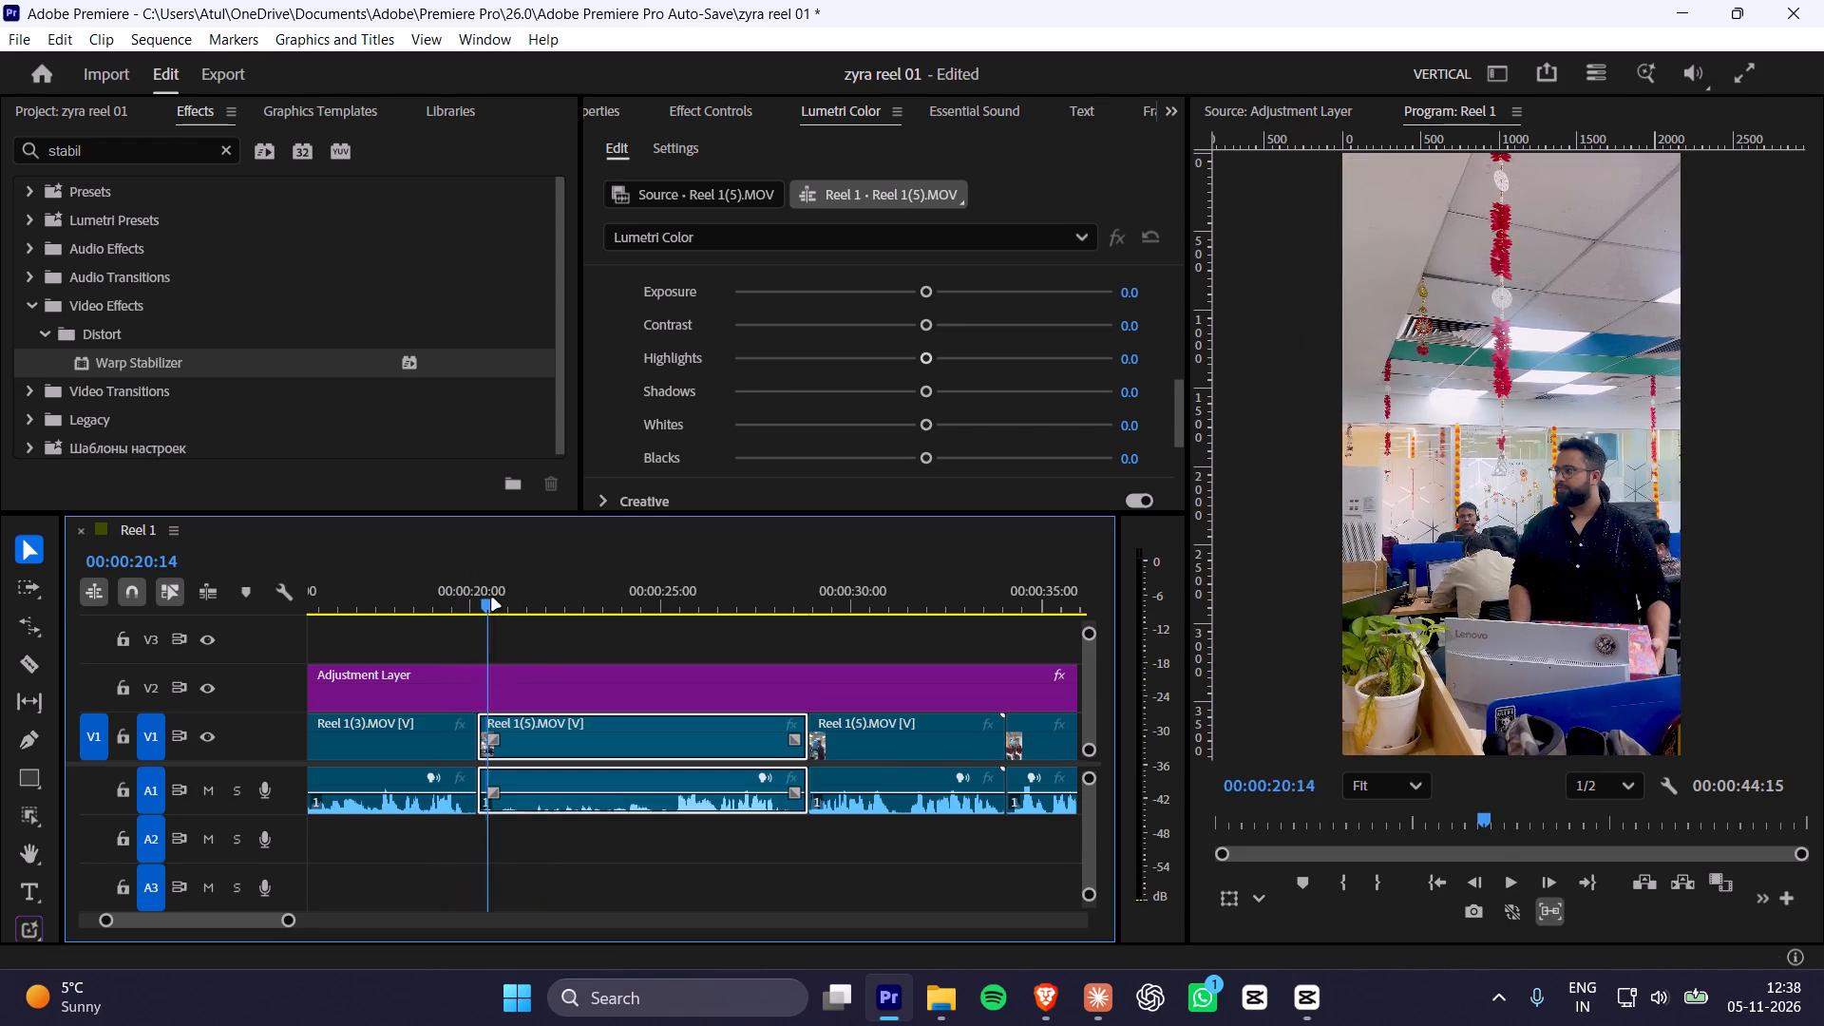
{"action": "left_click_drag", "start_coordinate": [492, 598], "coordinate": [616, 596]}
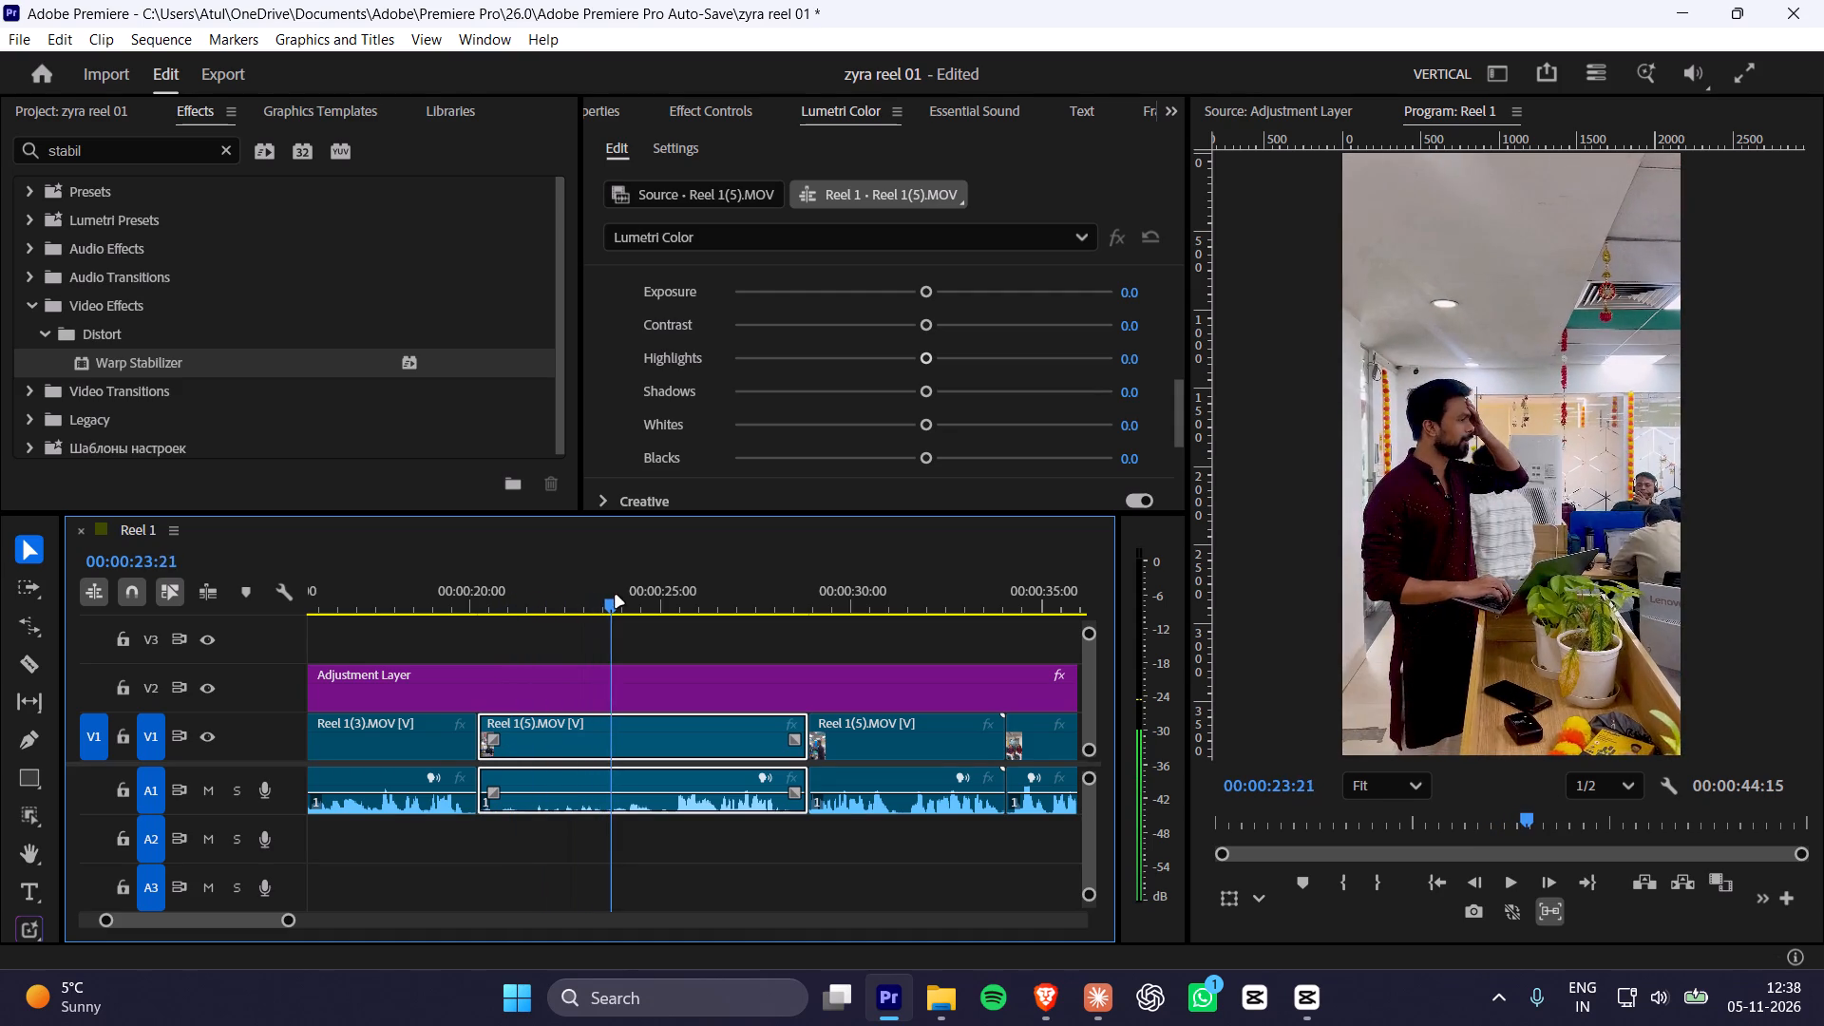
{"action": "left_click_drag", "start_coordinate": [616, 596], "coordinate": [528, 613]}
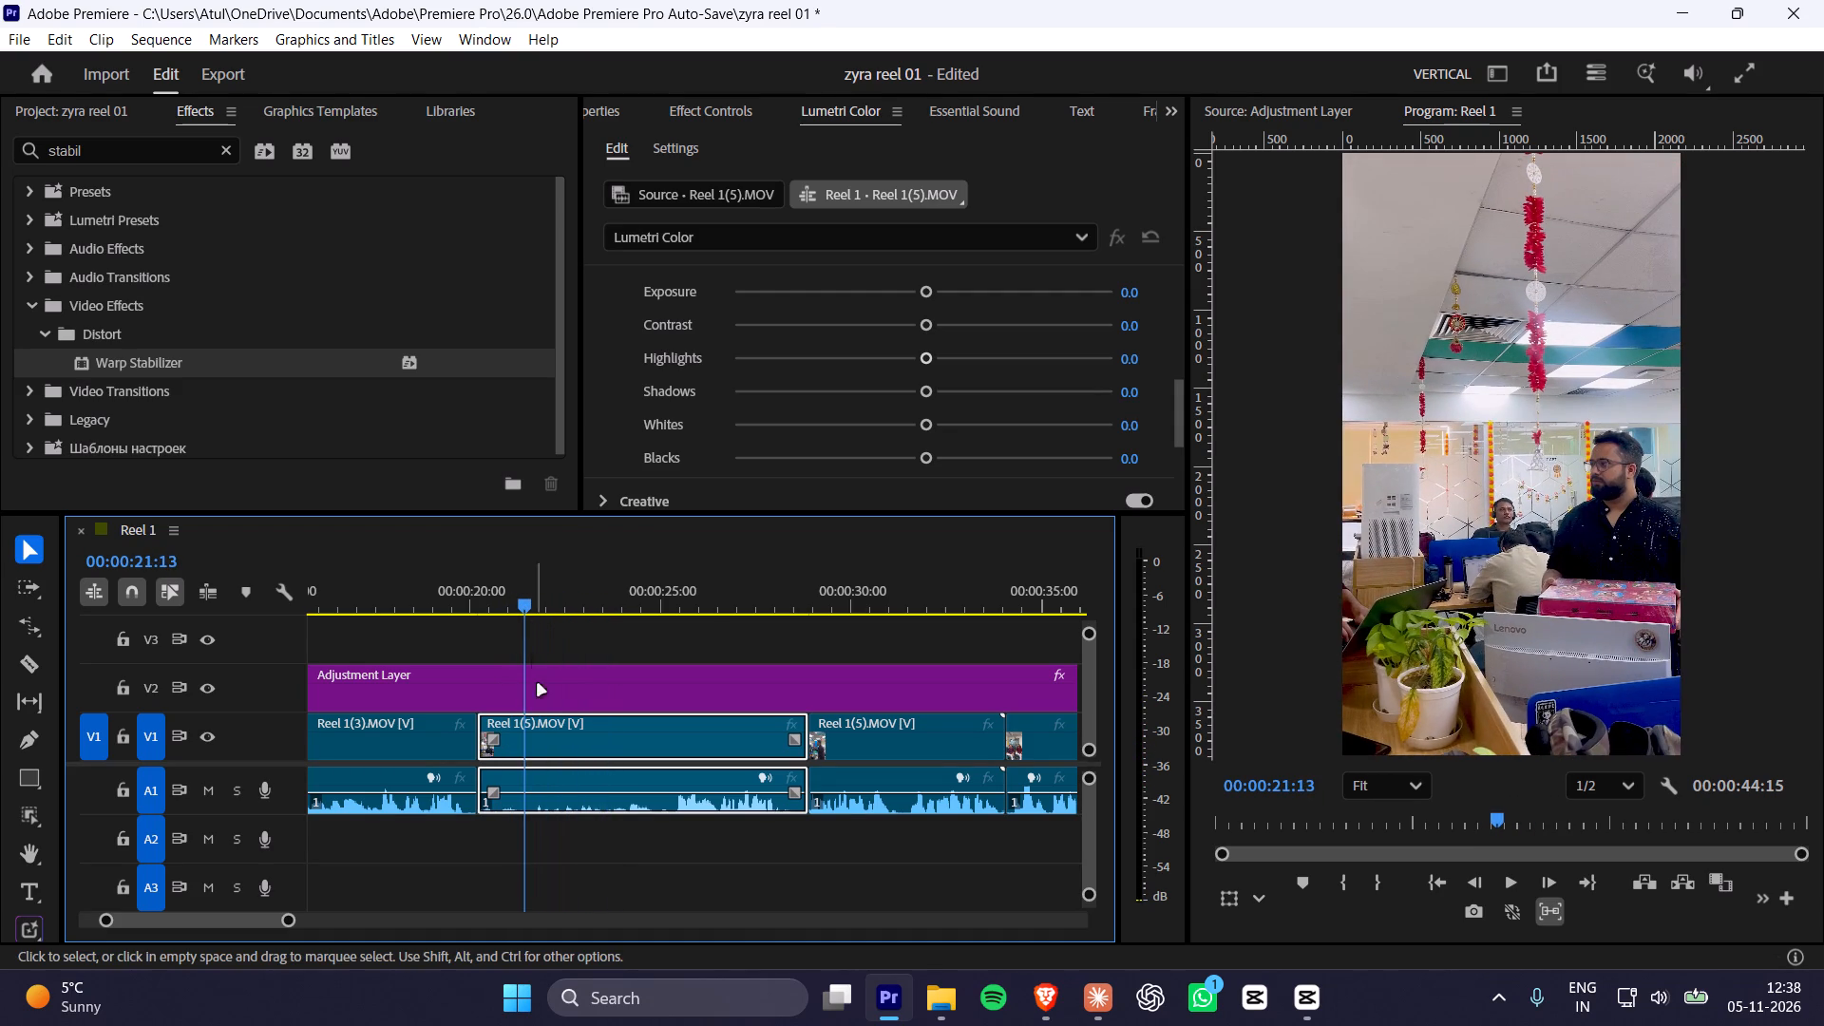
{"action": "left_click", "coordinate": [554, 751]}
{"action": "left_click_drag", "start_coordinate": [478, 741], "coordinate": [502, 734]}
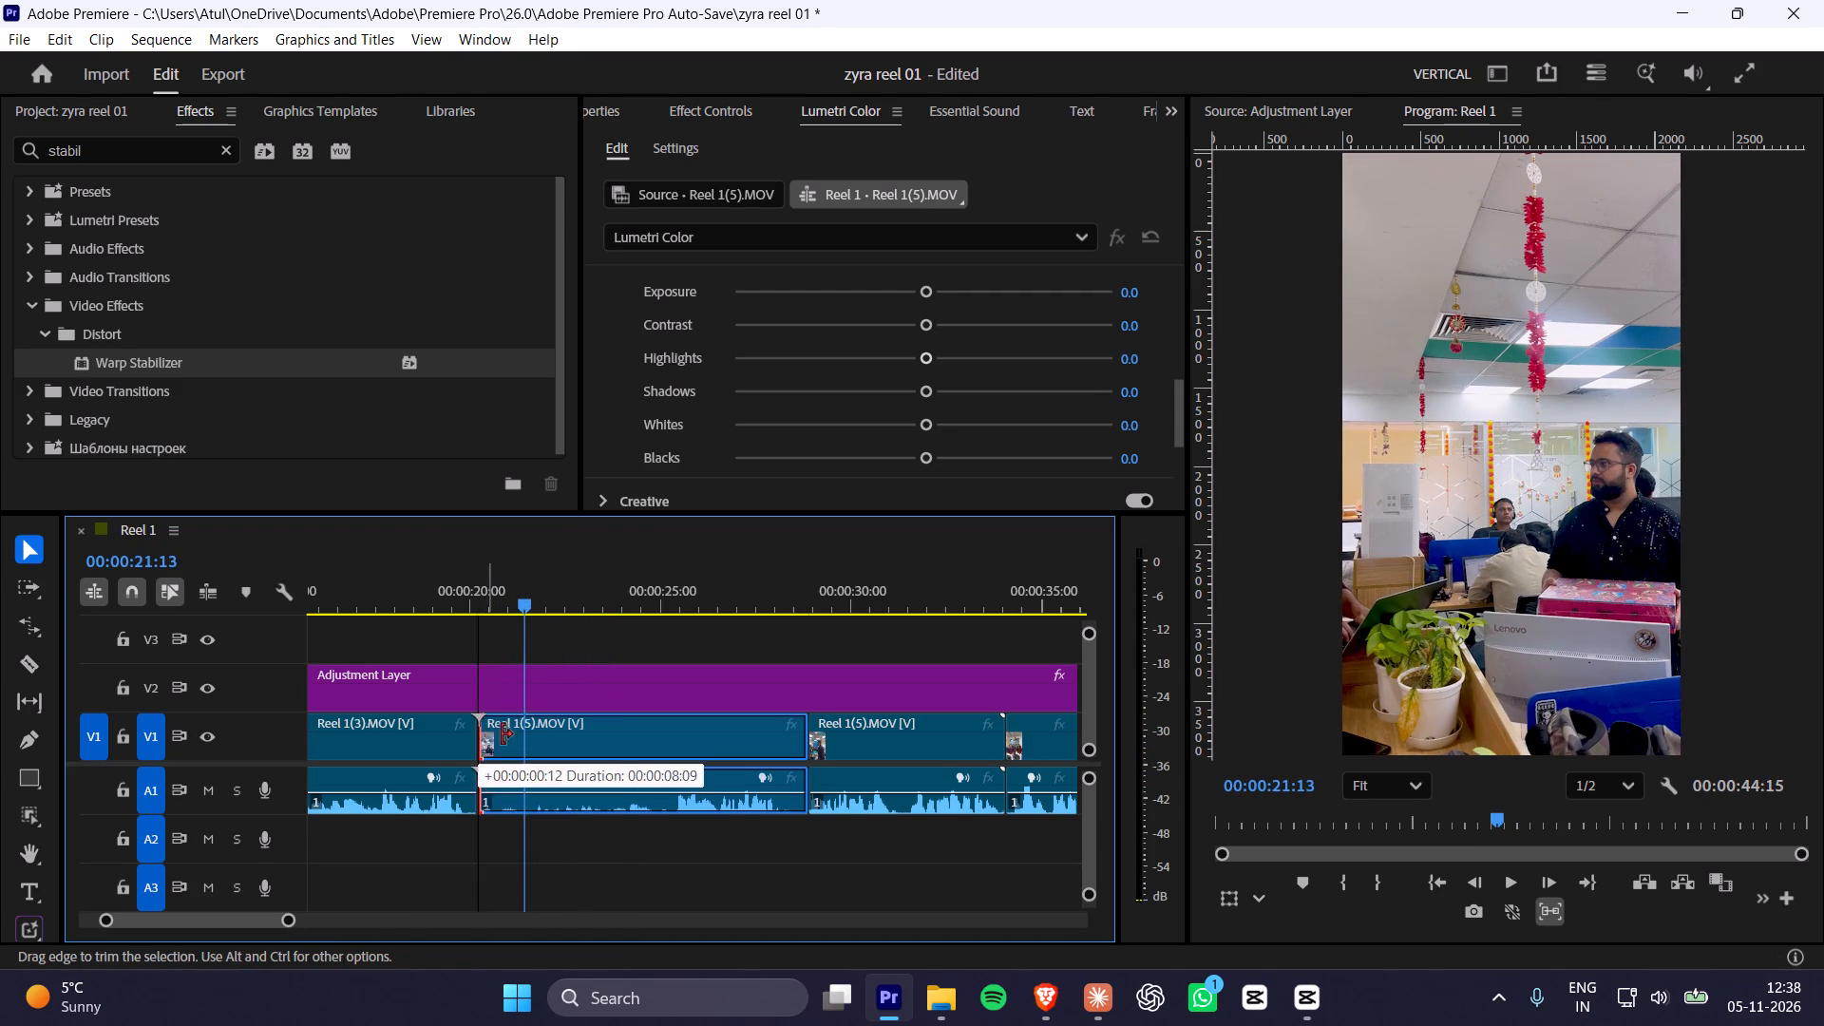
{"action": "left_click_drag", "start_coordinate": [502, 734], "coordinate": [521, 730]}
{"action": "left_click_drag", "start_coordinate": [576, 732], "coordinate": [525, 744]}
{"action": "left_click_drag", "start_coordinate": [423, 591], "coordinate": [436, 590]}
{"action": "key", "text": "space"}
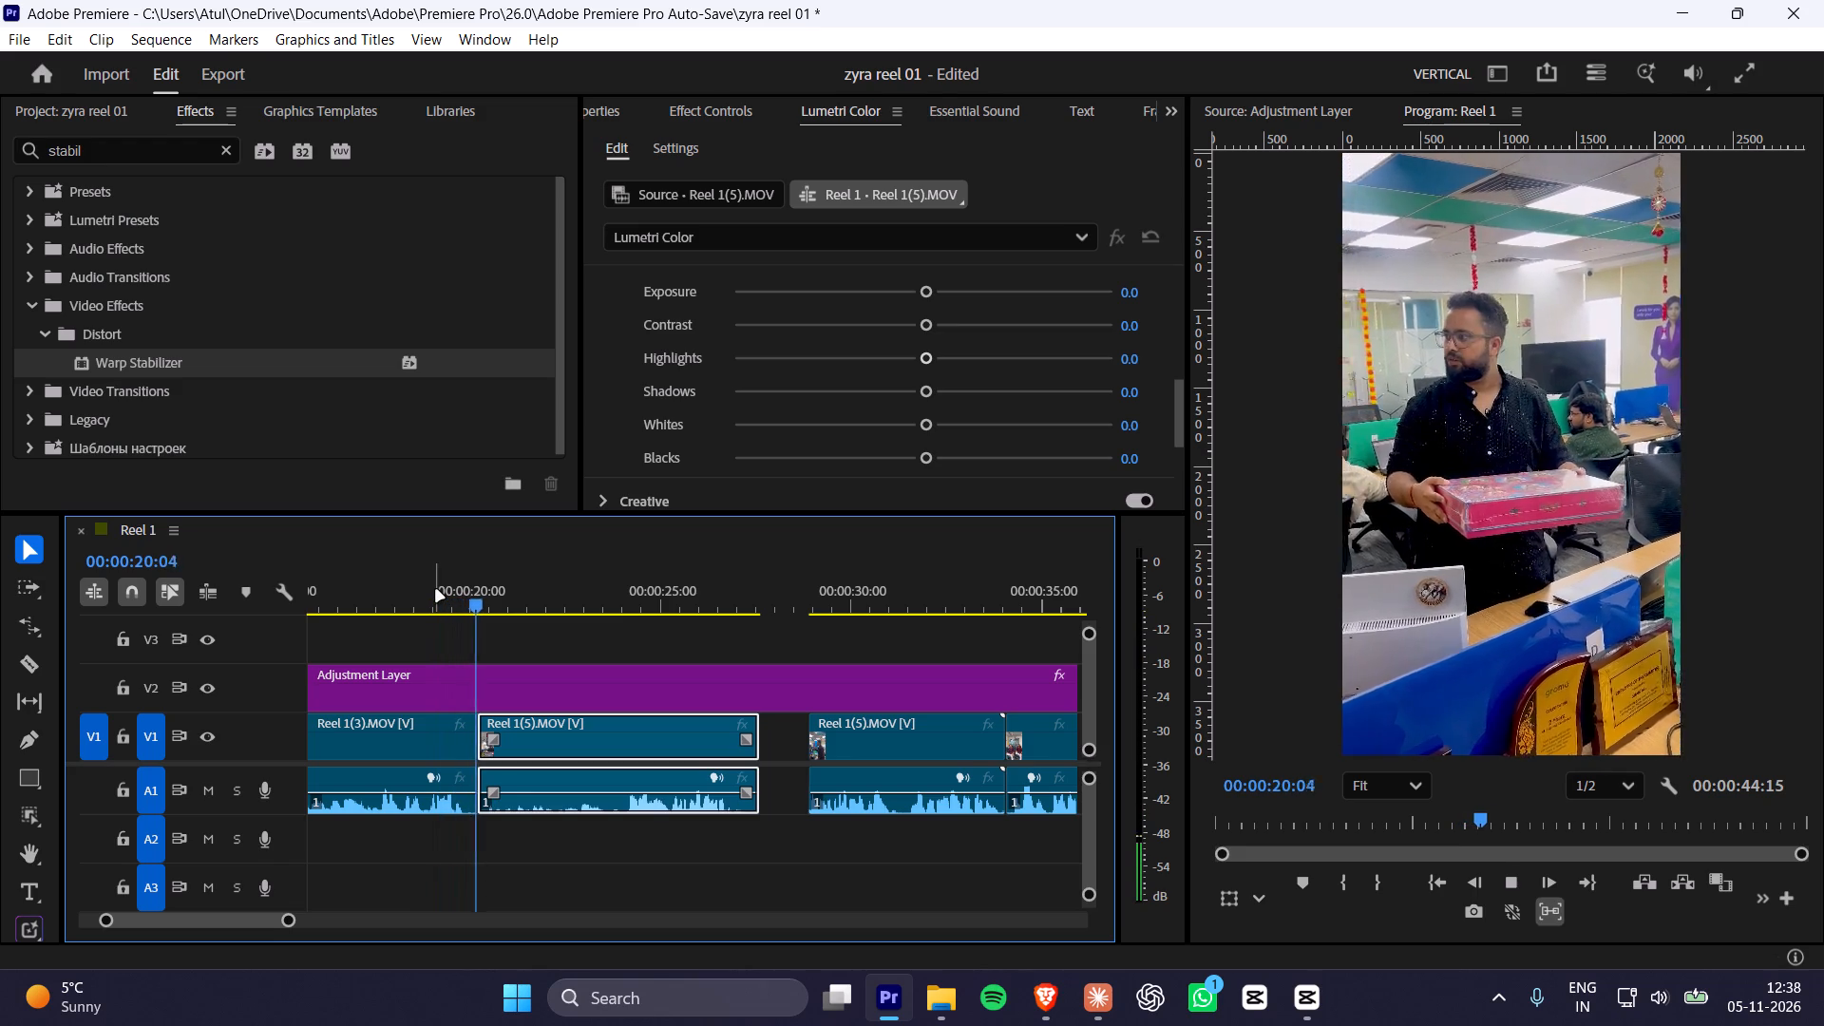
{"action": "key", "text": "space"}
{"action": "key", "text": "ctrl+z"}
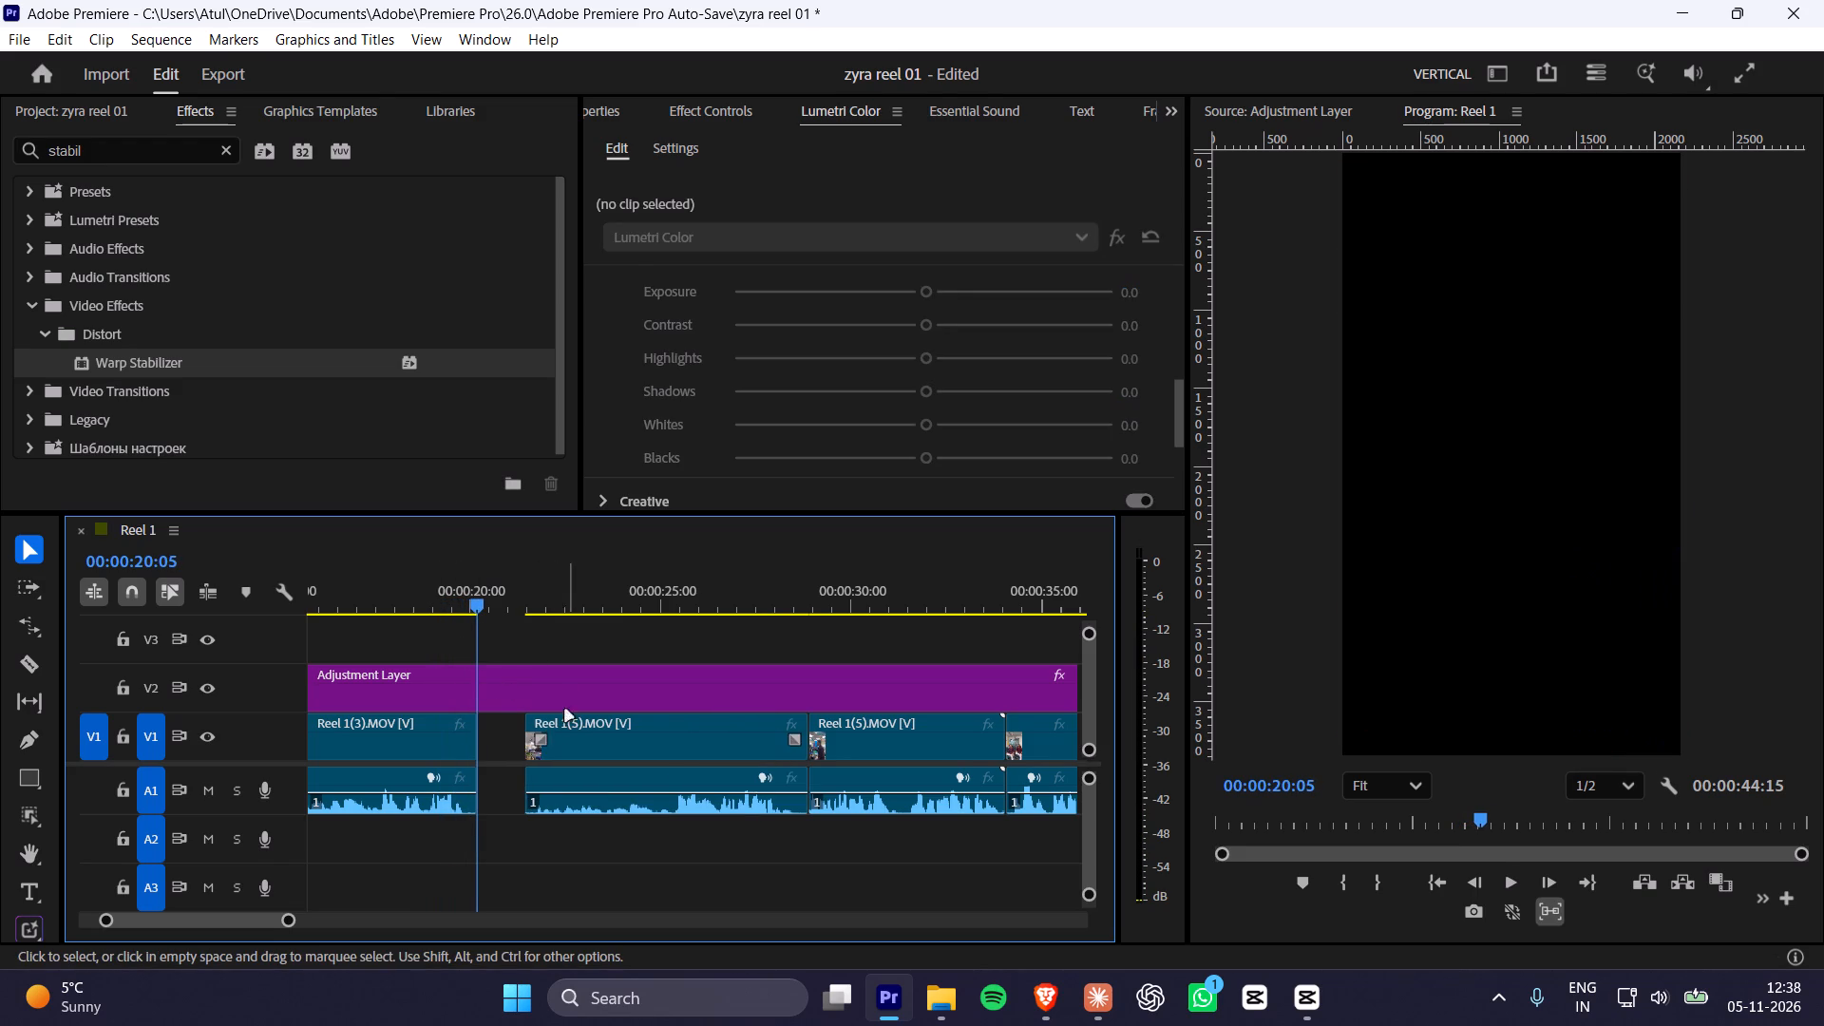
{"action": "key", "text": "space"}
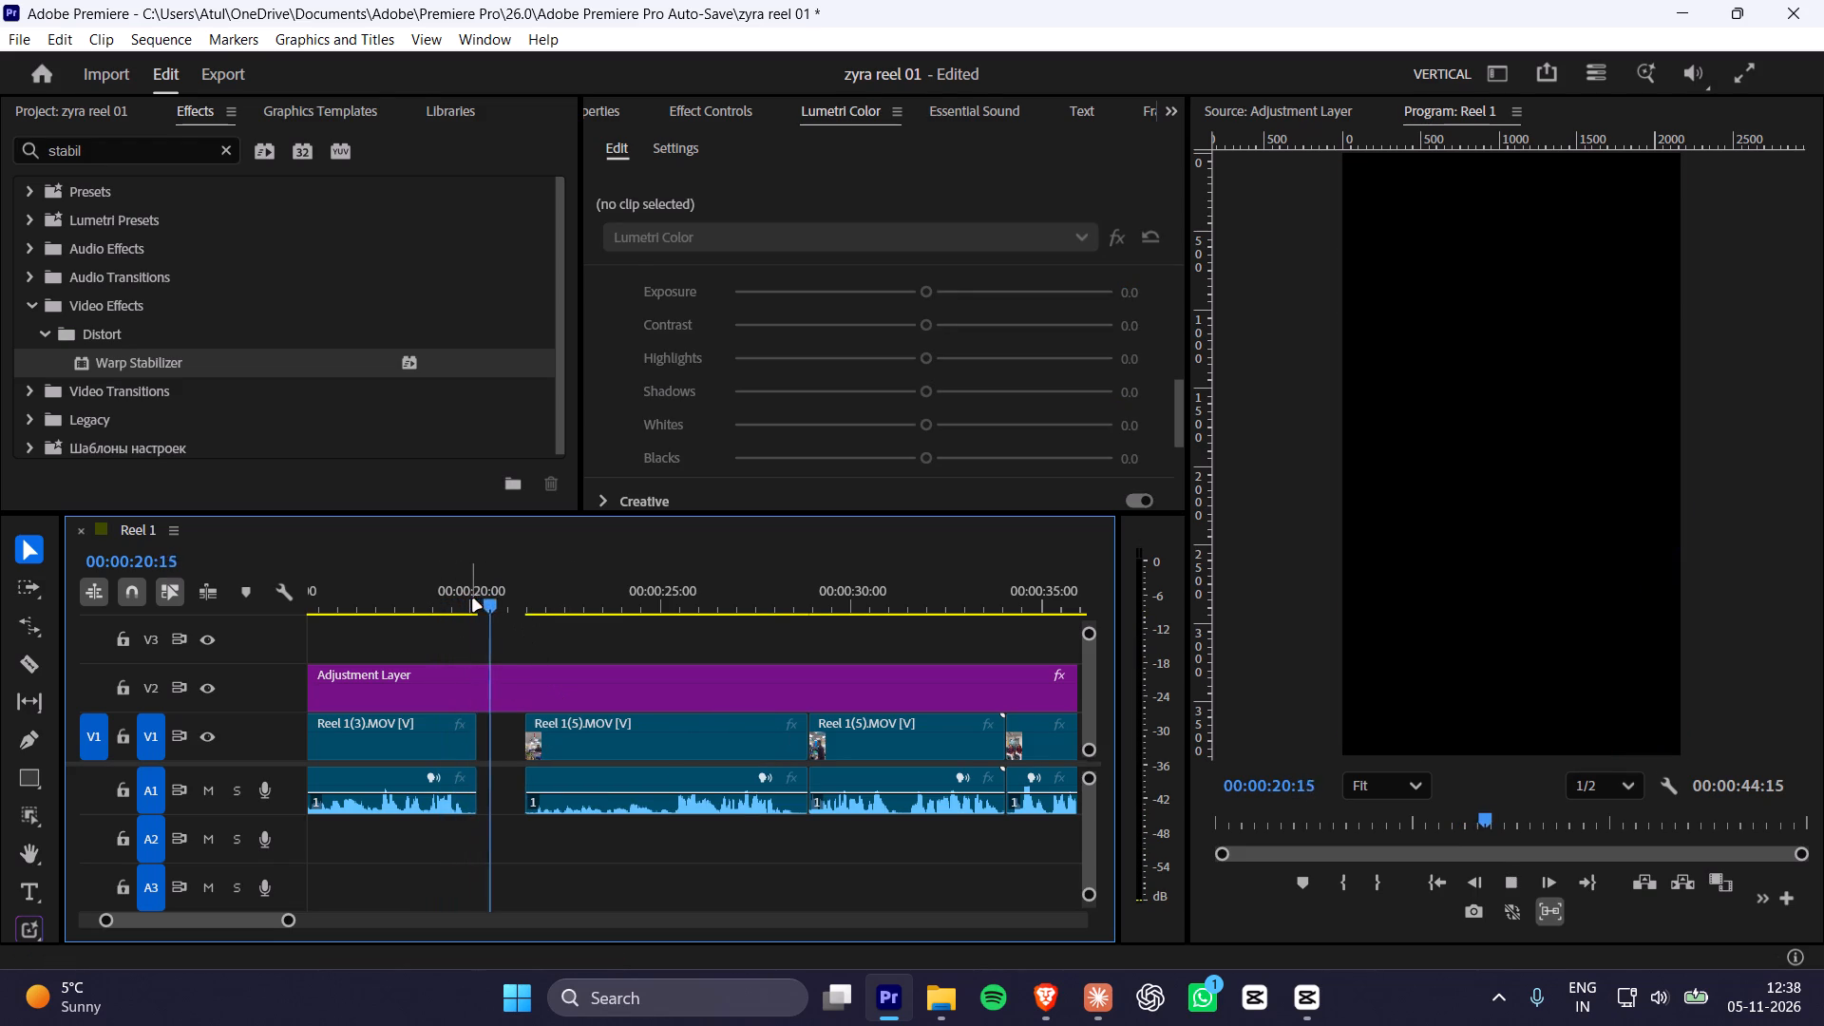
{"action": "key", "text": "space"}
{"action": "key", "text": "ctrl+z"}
Play across the cut between Reel 1(3).MOV and the first Reel 1(5).MOV clip to judge the timing of the handover.
{"action": "left_click", "coordinate": [467, 606]}
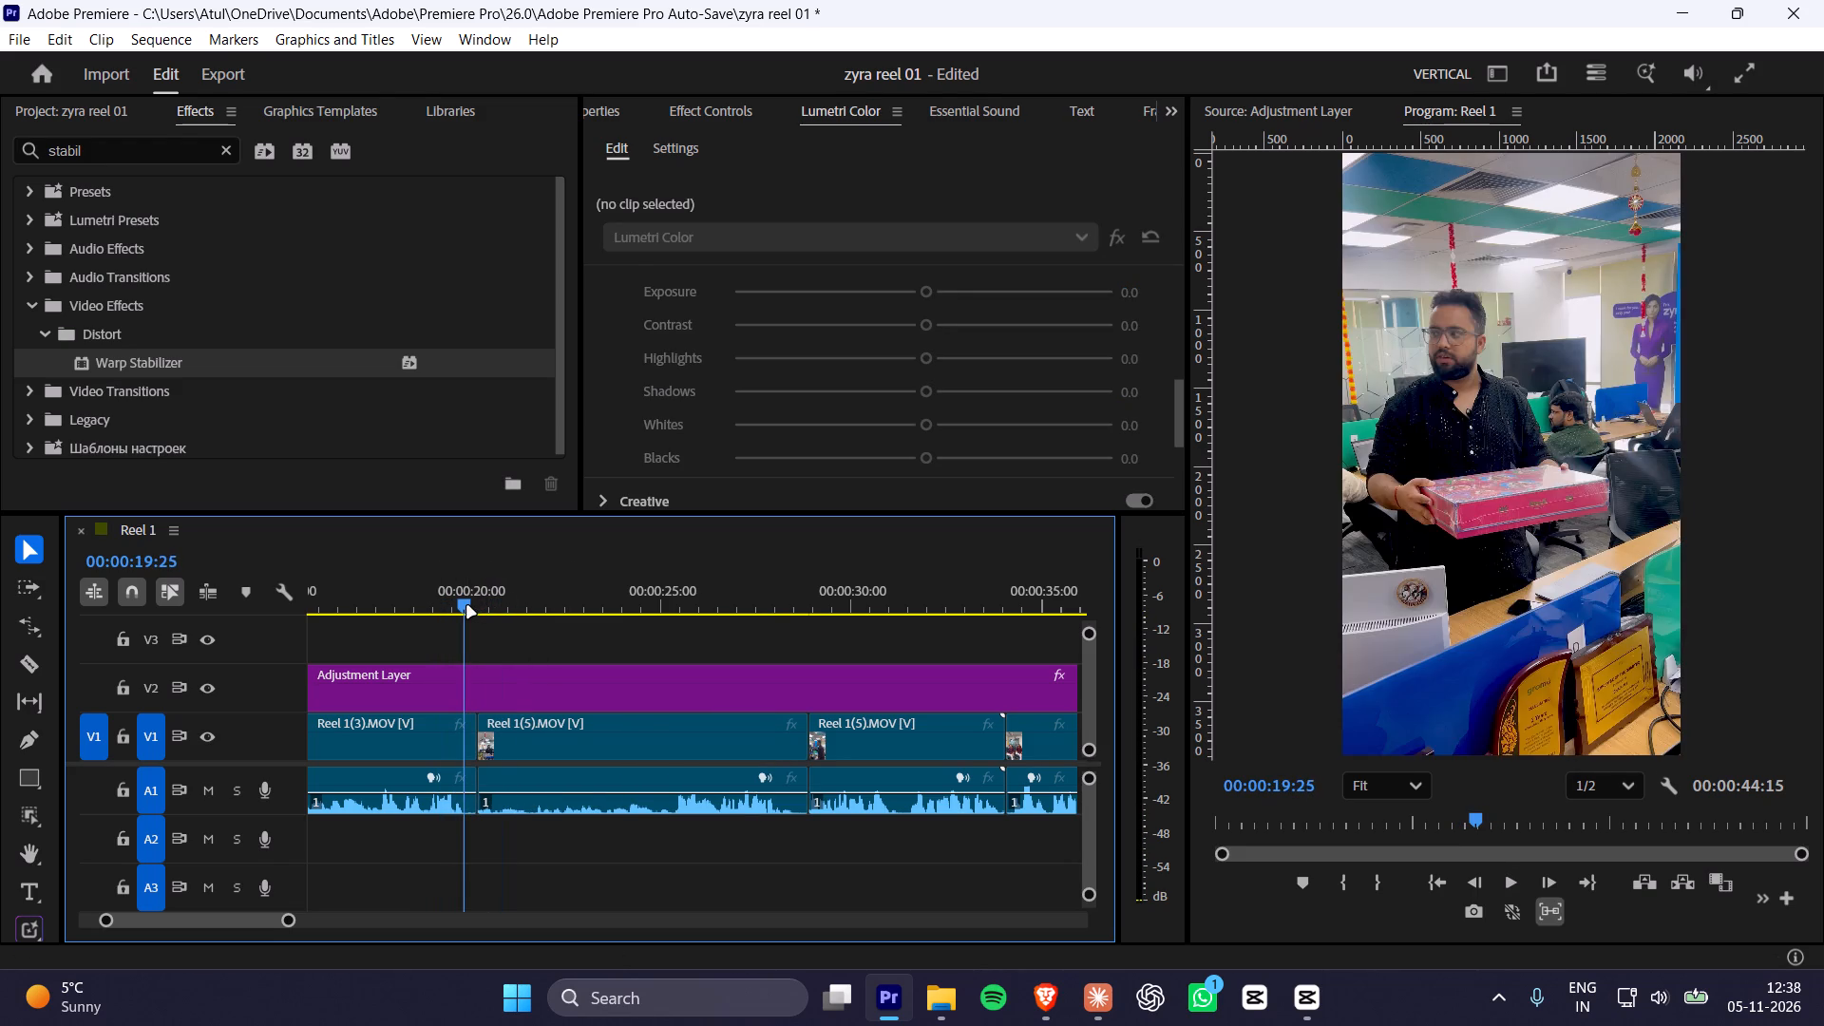
{"action": "key", "text": "space"}
{"action": "key", "text": "space"}
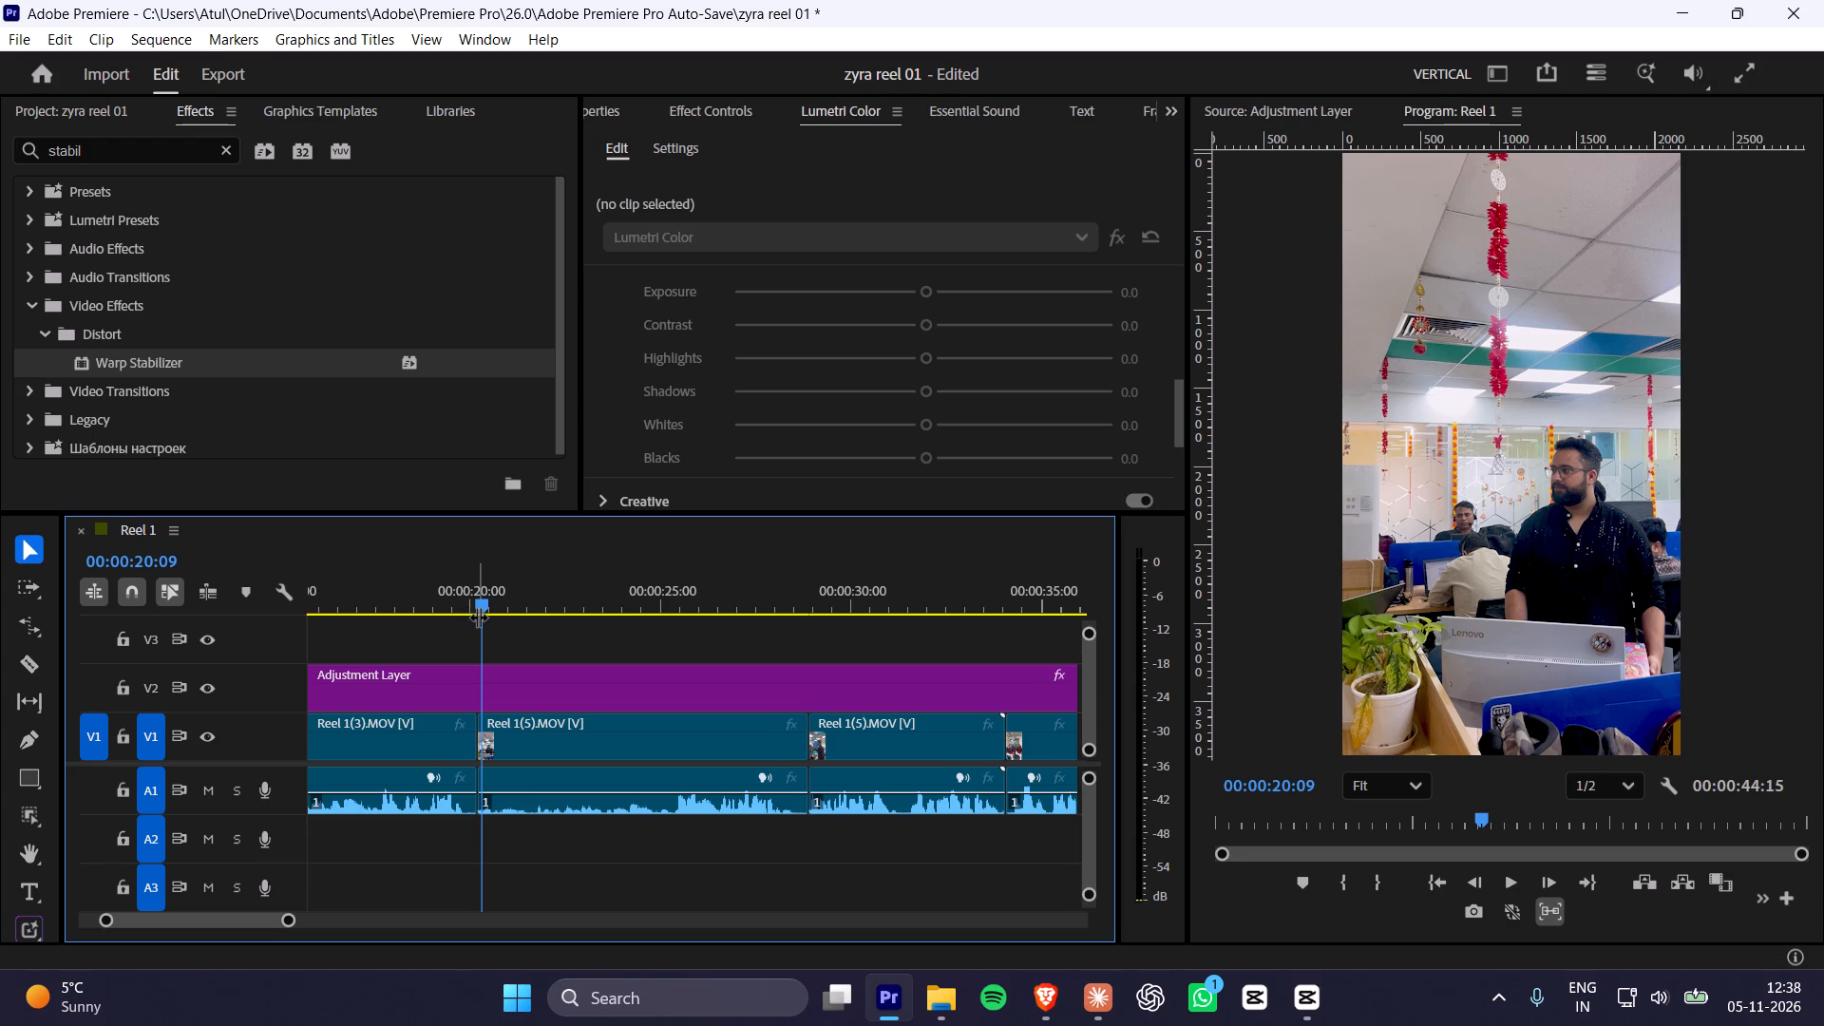
{"action": "left_click_drag", "start_coordinate": [449, 610], "coordinate": [390, 623]}
{"action": "key", "text": "space"}
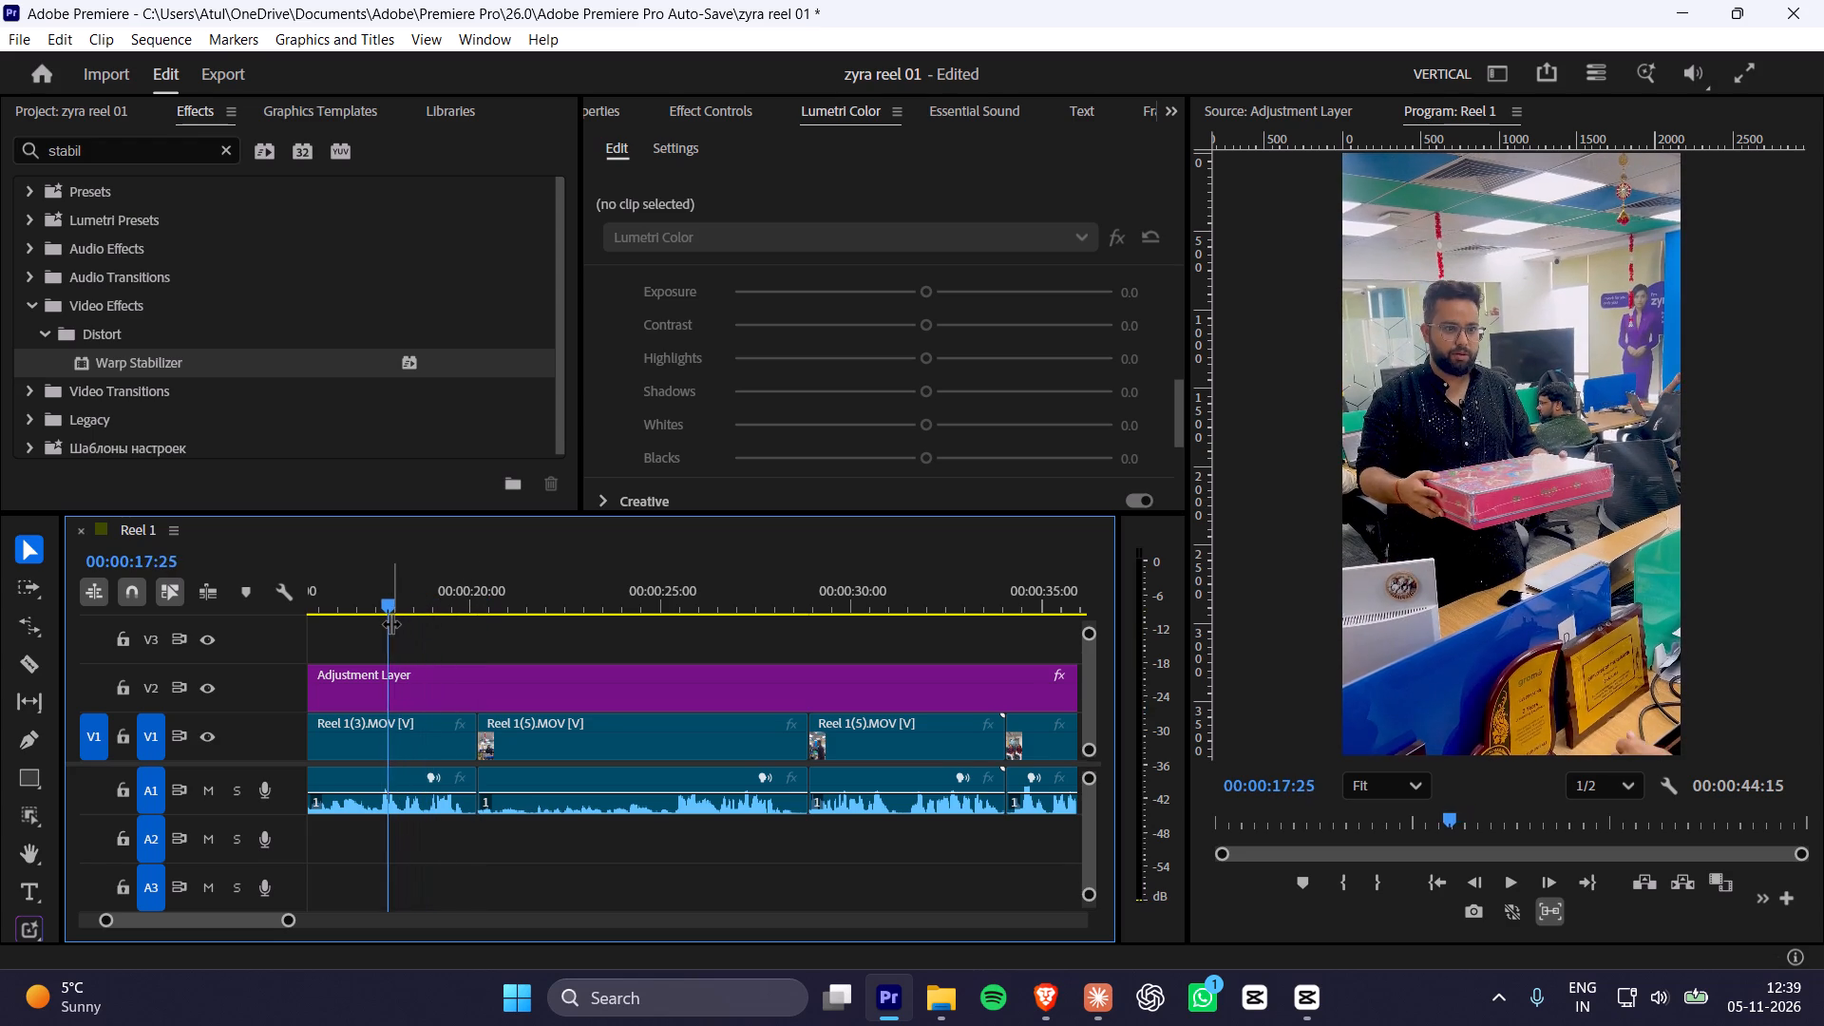
{"action": "key", "text": "space"}
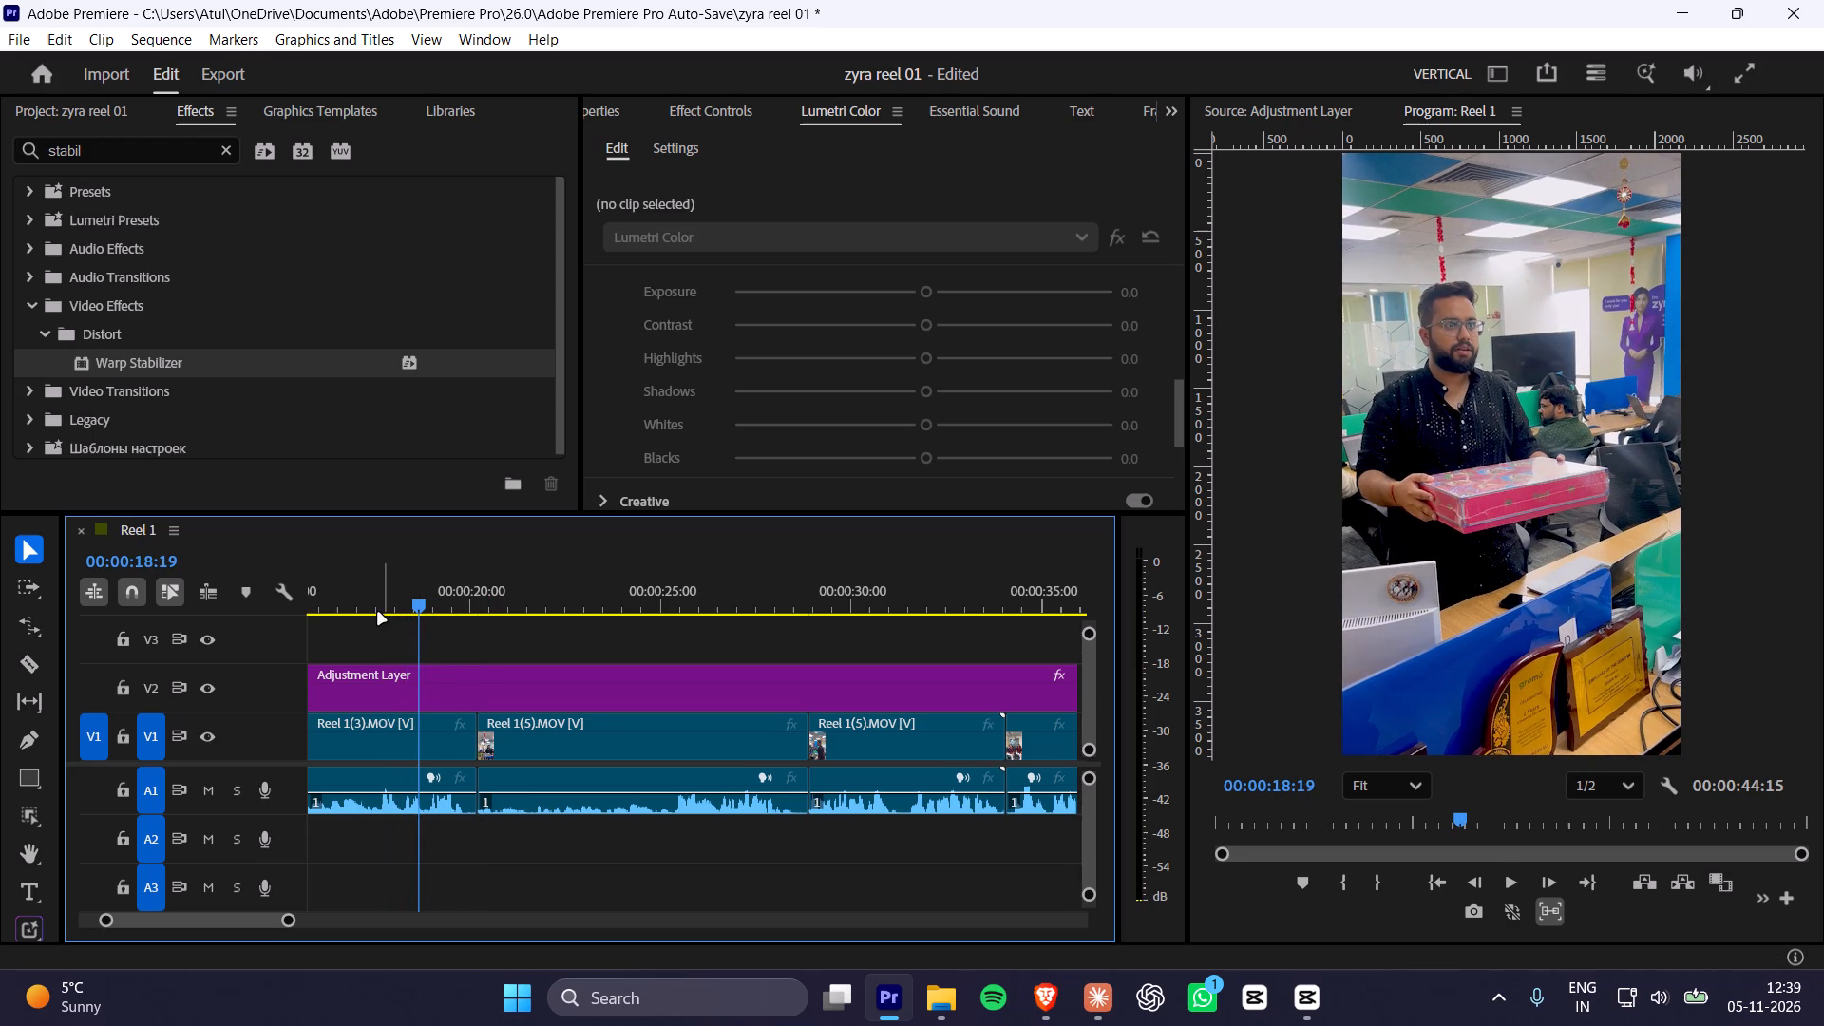
{"action": "key", "text": "space"}
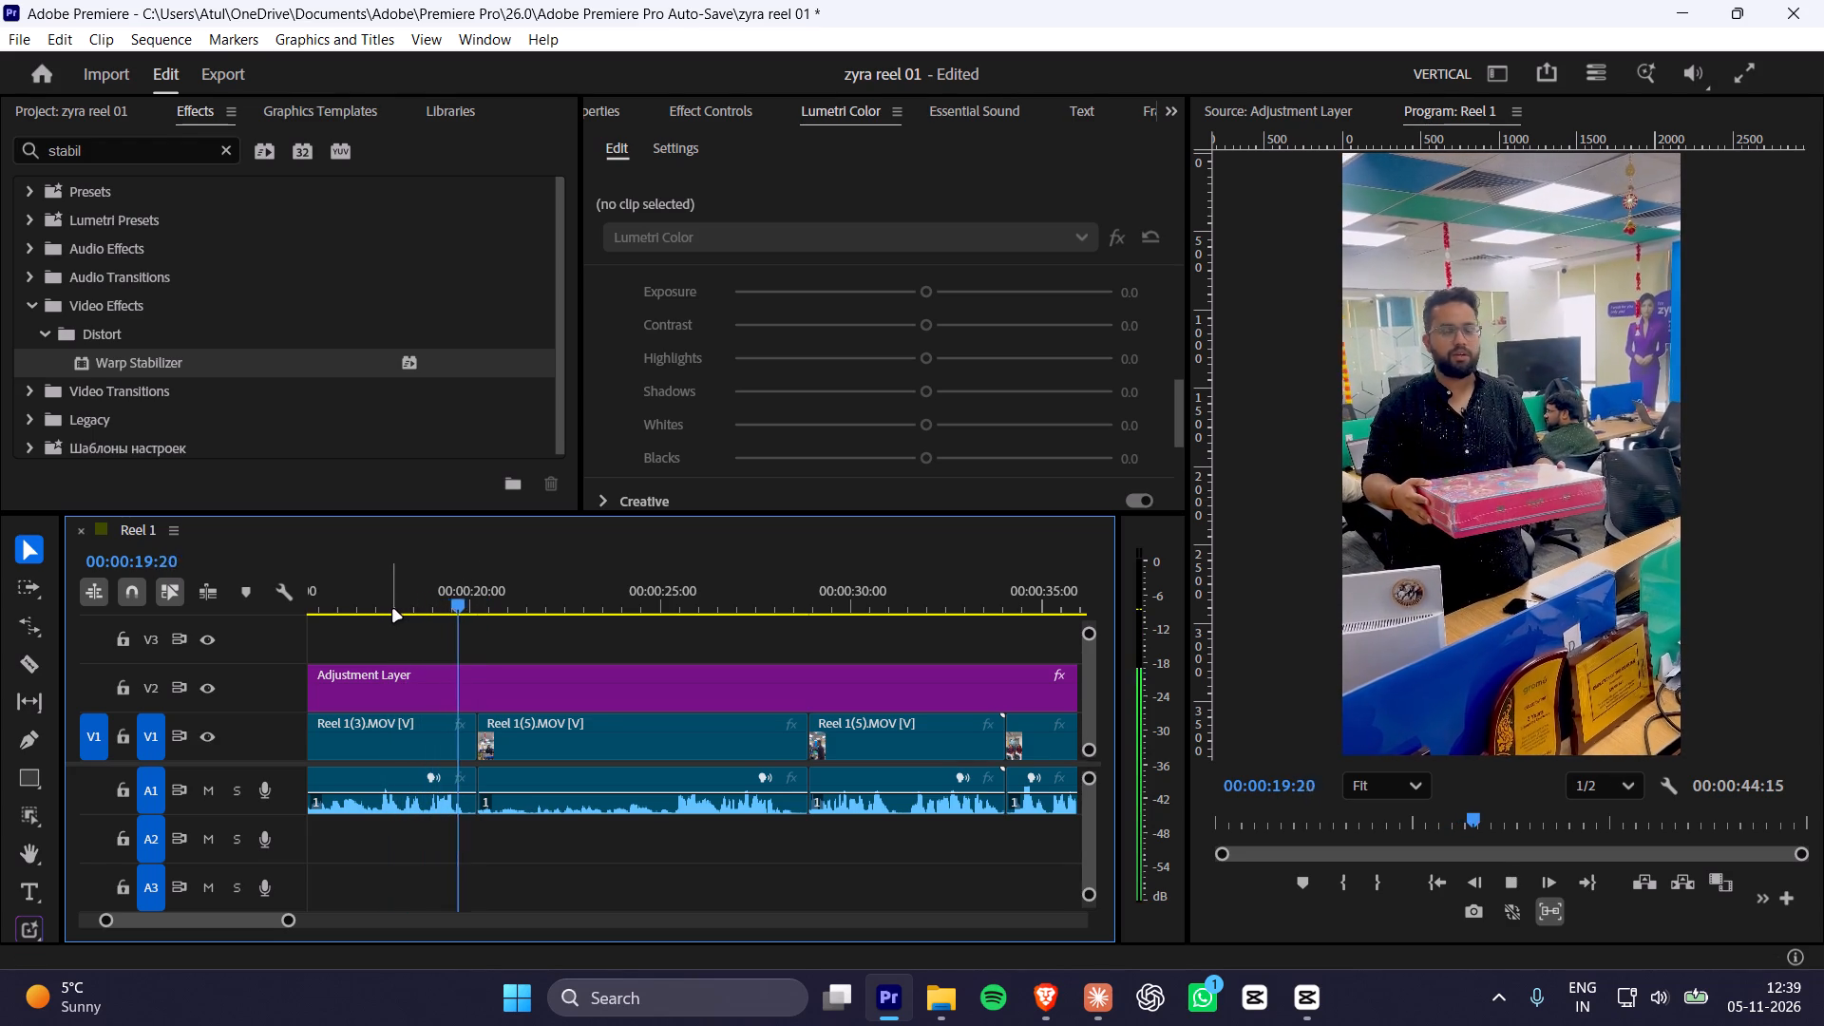
{"action": "key", "text": "space"}
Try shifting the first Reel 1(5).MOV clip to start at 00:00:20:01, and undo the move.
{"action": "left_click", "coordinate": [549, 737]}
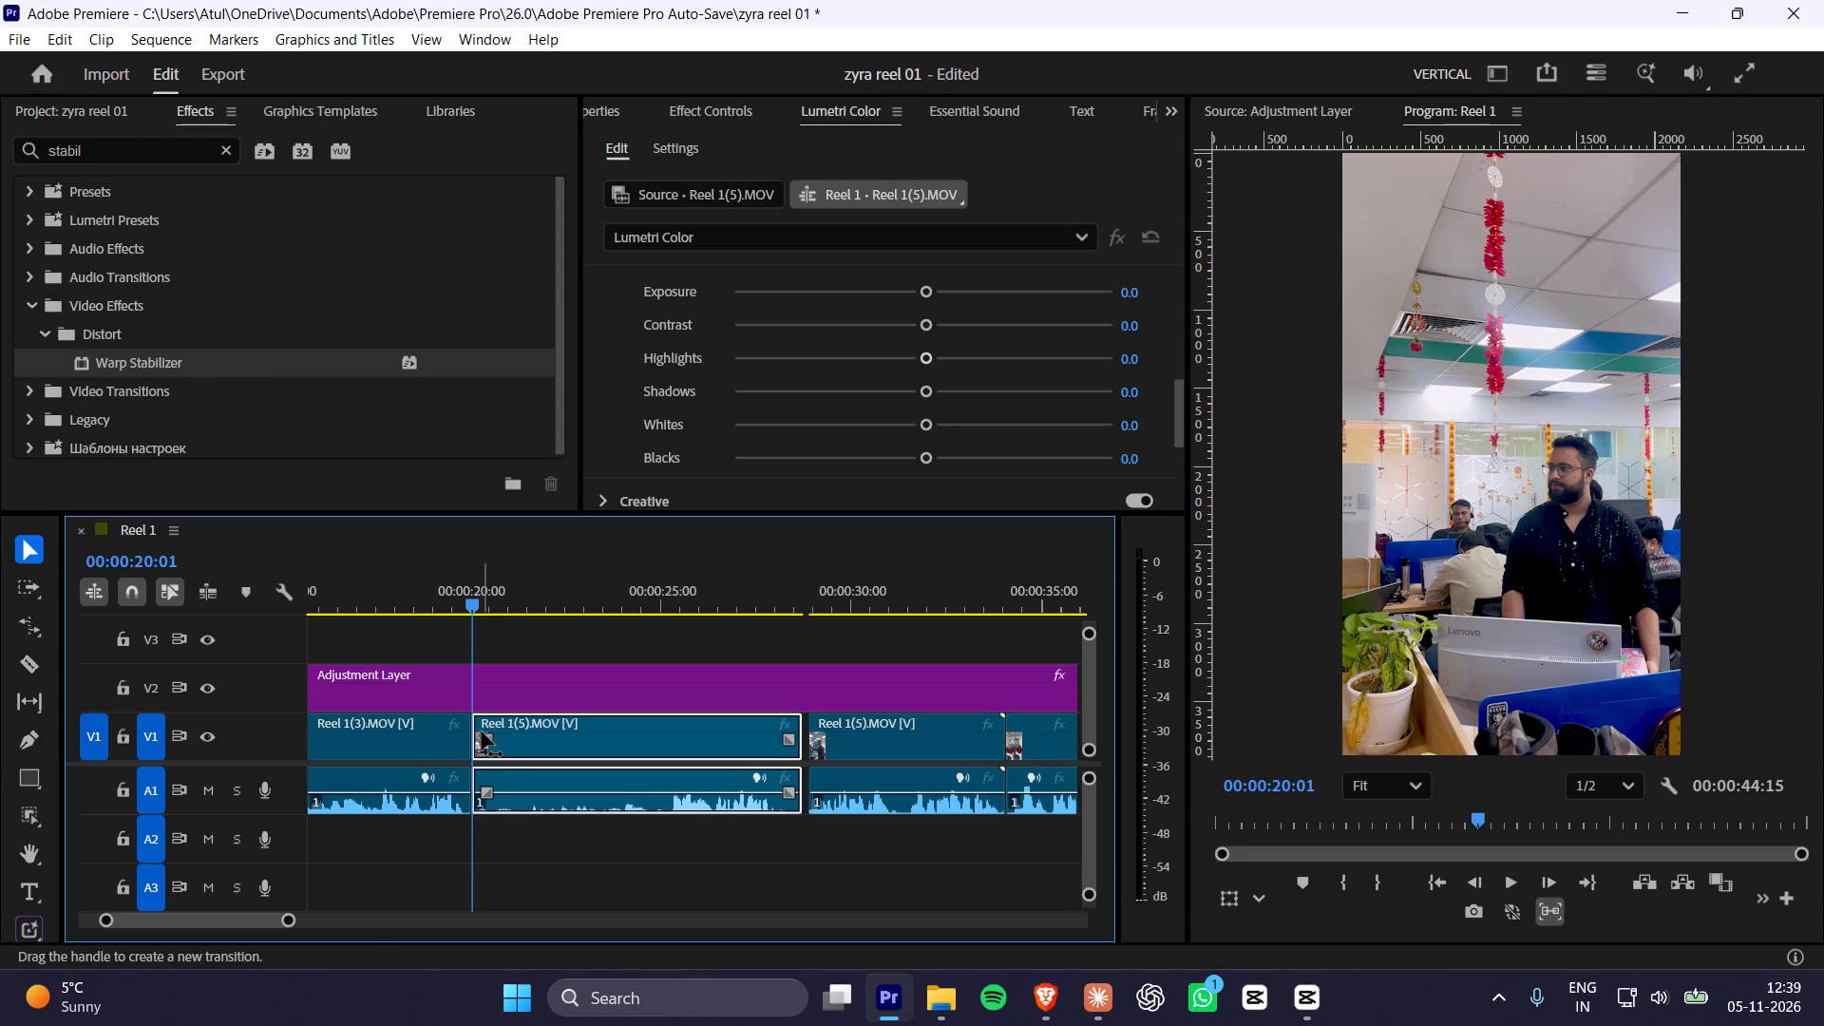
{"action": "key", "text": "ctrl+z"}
Find the cut point early in the first Reel 1(5).MOV clip and split the clip at 00:00:22:08.
{"action": "left_click", "coordinate": [550, 730]}
{"action": "left_click_drag", "start_coordinate": [538, 603], "coordinate": [593, 595]}
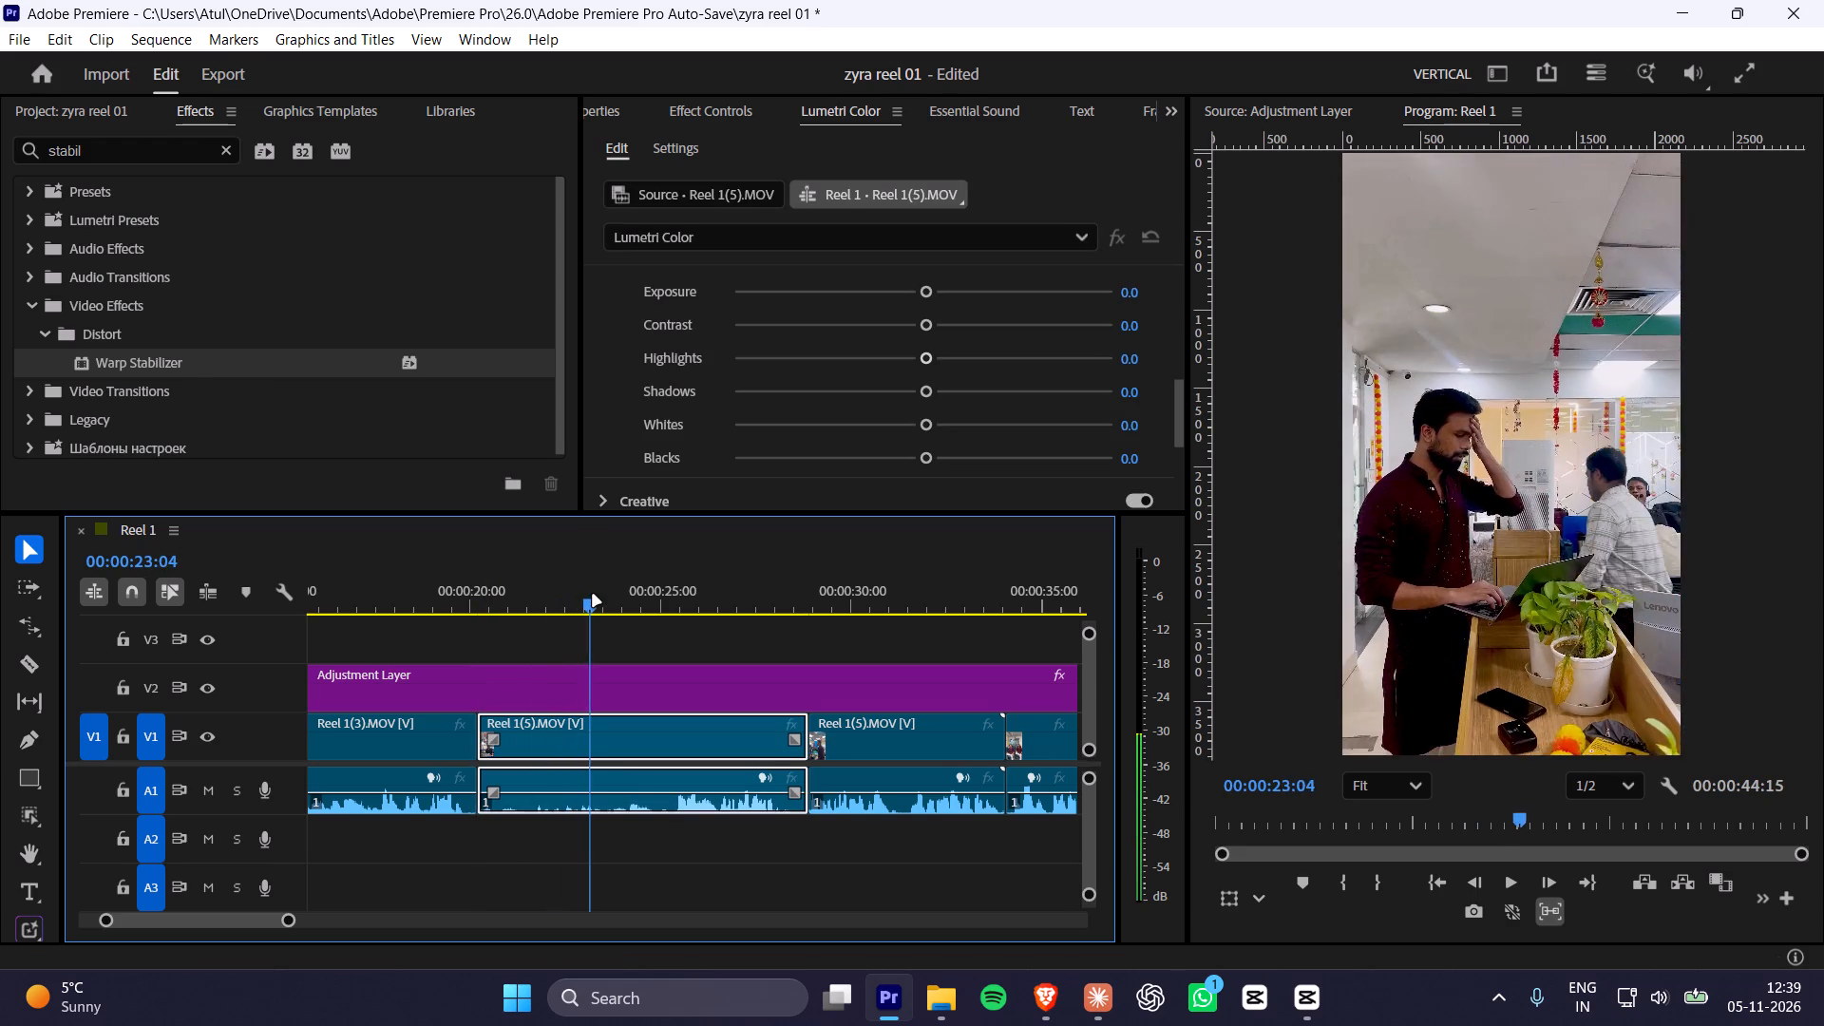
{"action": "left_click_drag", "start_coordinate": [593, 595], "coordinate": [557, 602]}
{"action": "left_click", "coordinate": [609, 744]}
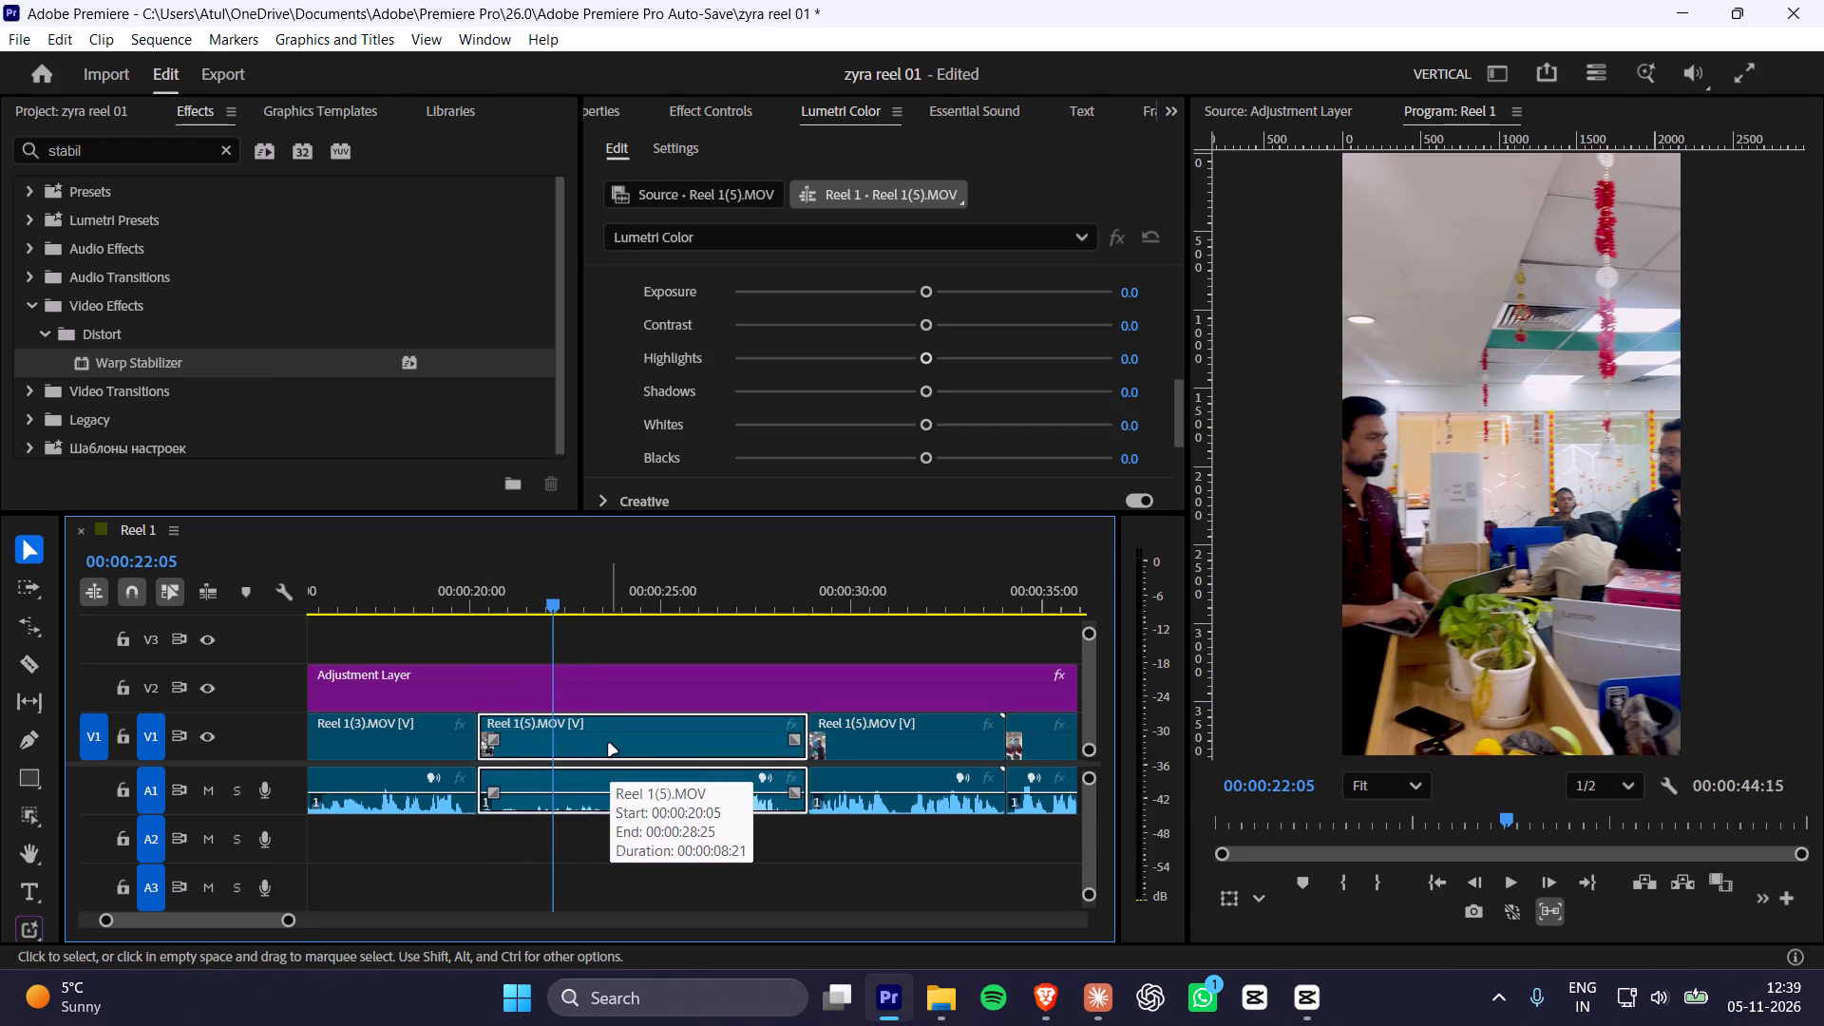
{"action": "key", "text": "Right"}
{"action": "key", "text": "Right"}
{"action": "key", "text": "Right"}
{"action": "key", "text": "Right"}
{"action": "key", "text": "Right"}
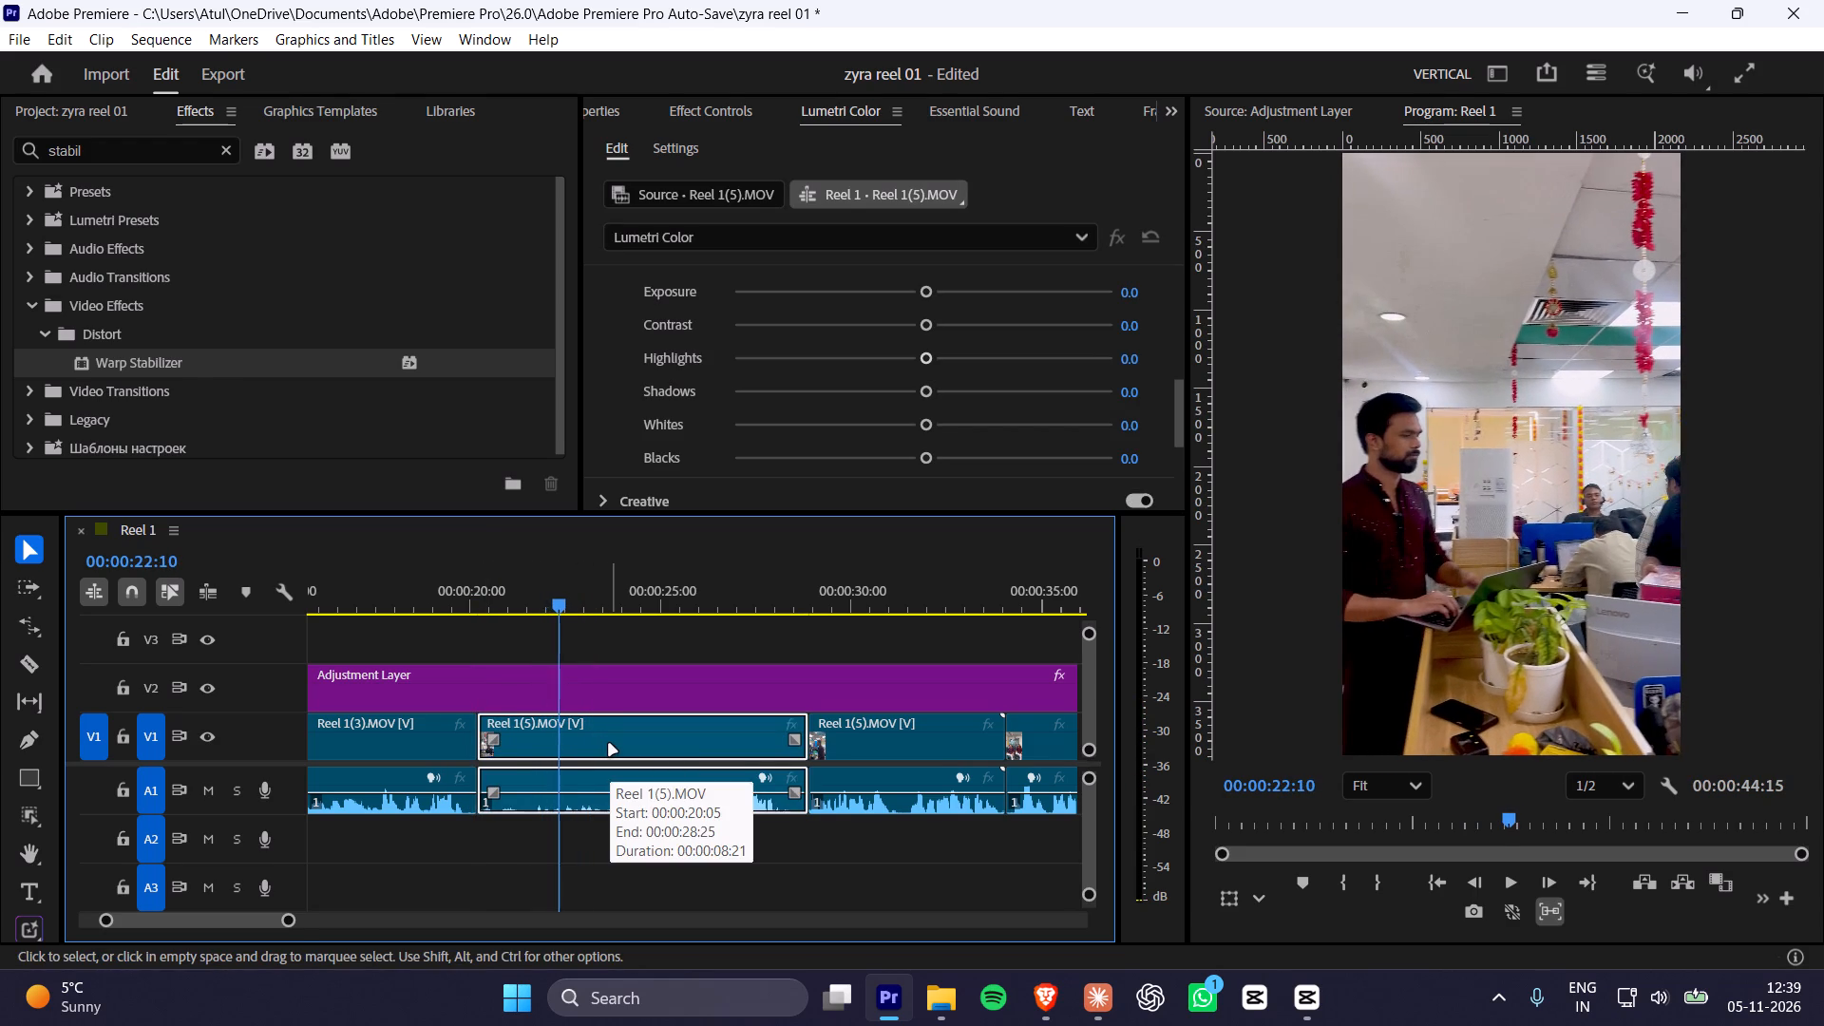
{"action": "key", "text": "Left"}
{"action": "key", "text": "Left"}
{"action": "left_click", "coordinate": [609, 744]}
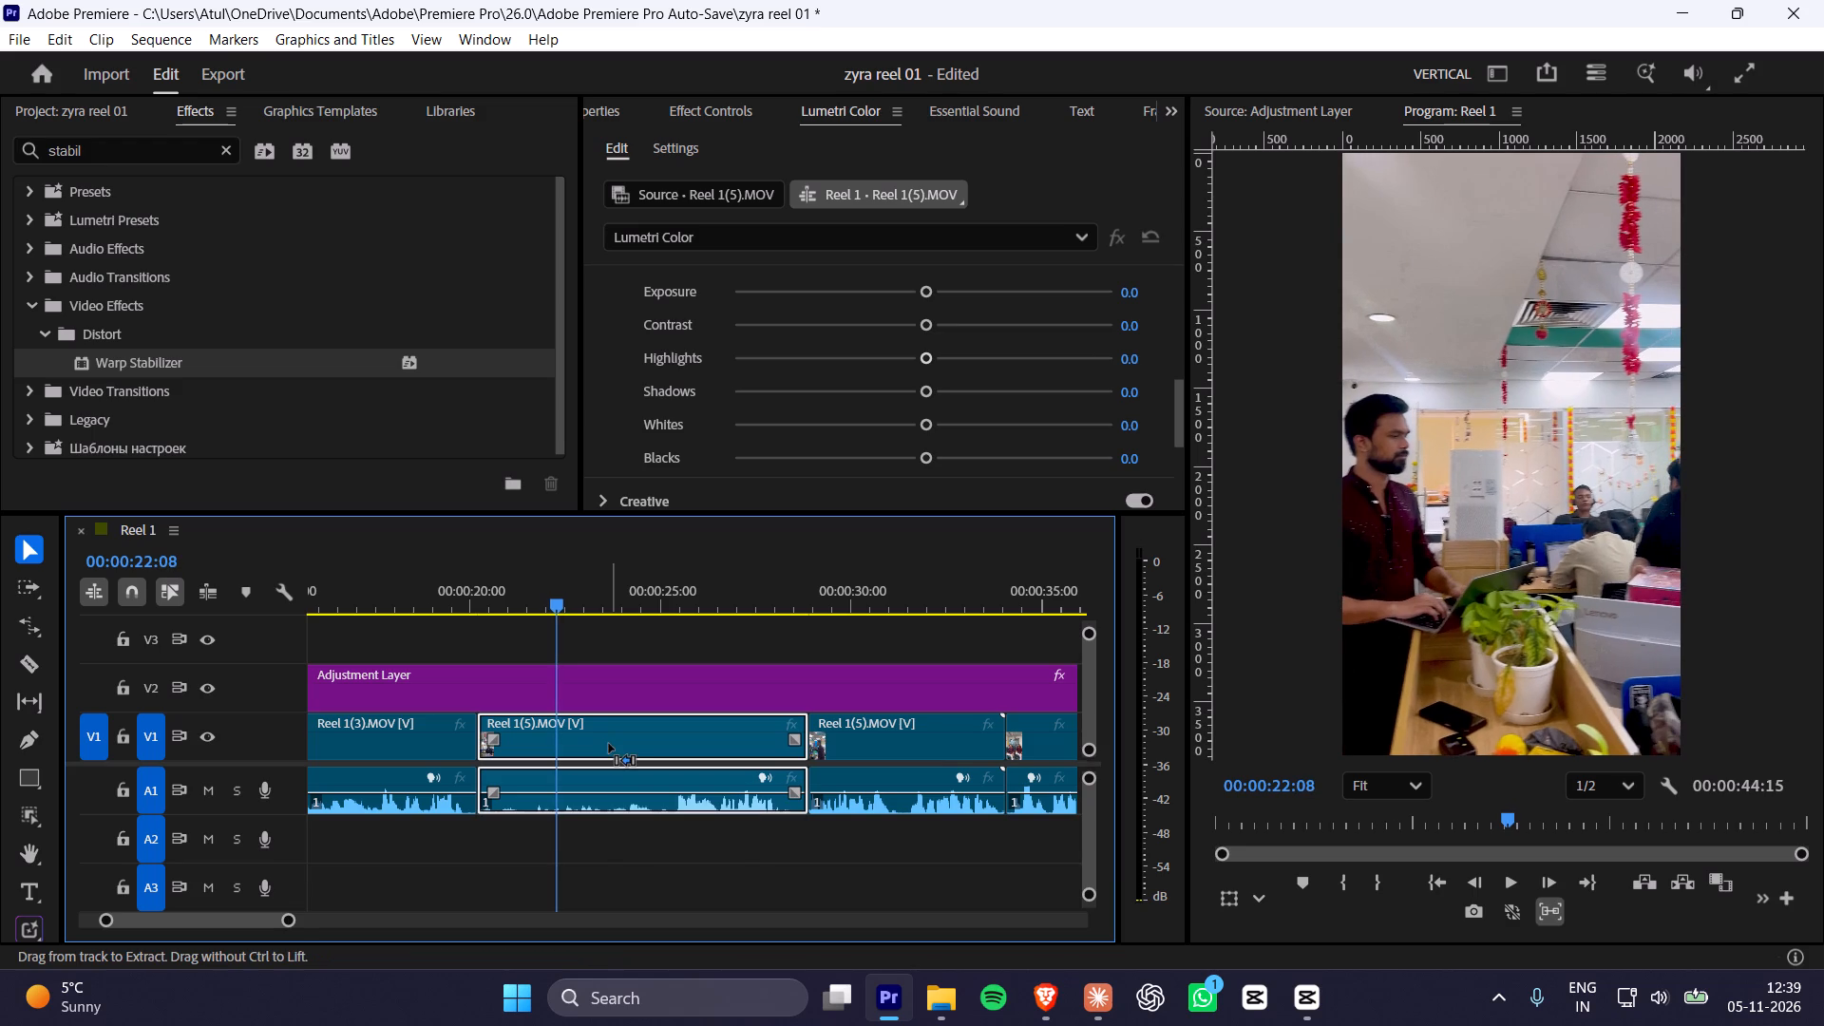
{"action": "key", "text": "ctrl+k"}
Delete the short Reel 1(5).MOV segment before the 00:00:22:08 split and close the gap it leaves after Reel 1(3).MOV.
{"action": "left_click", "coordinate": [519, 750]}
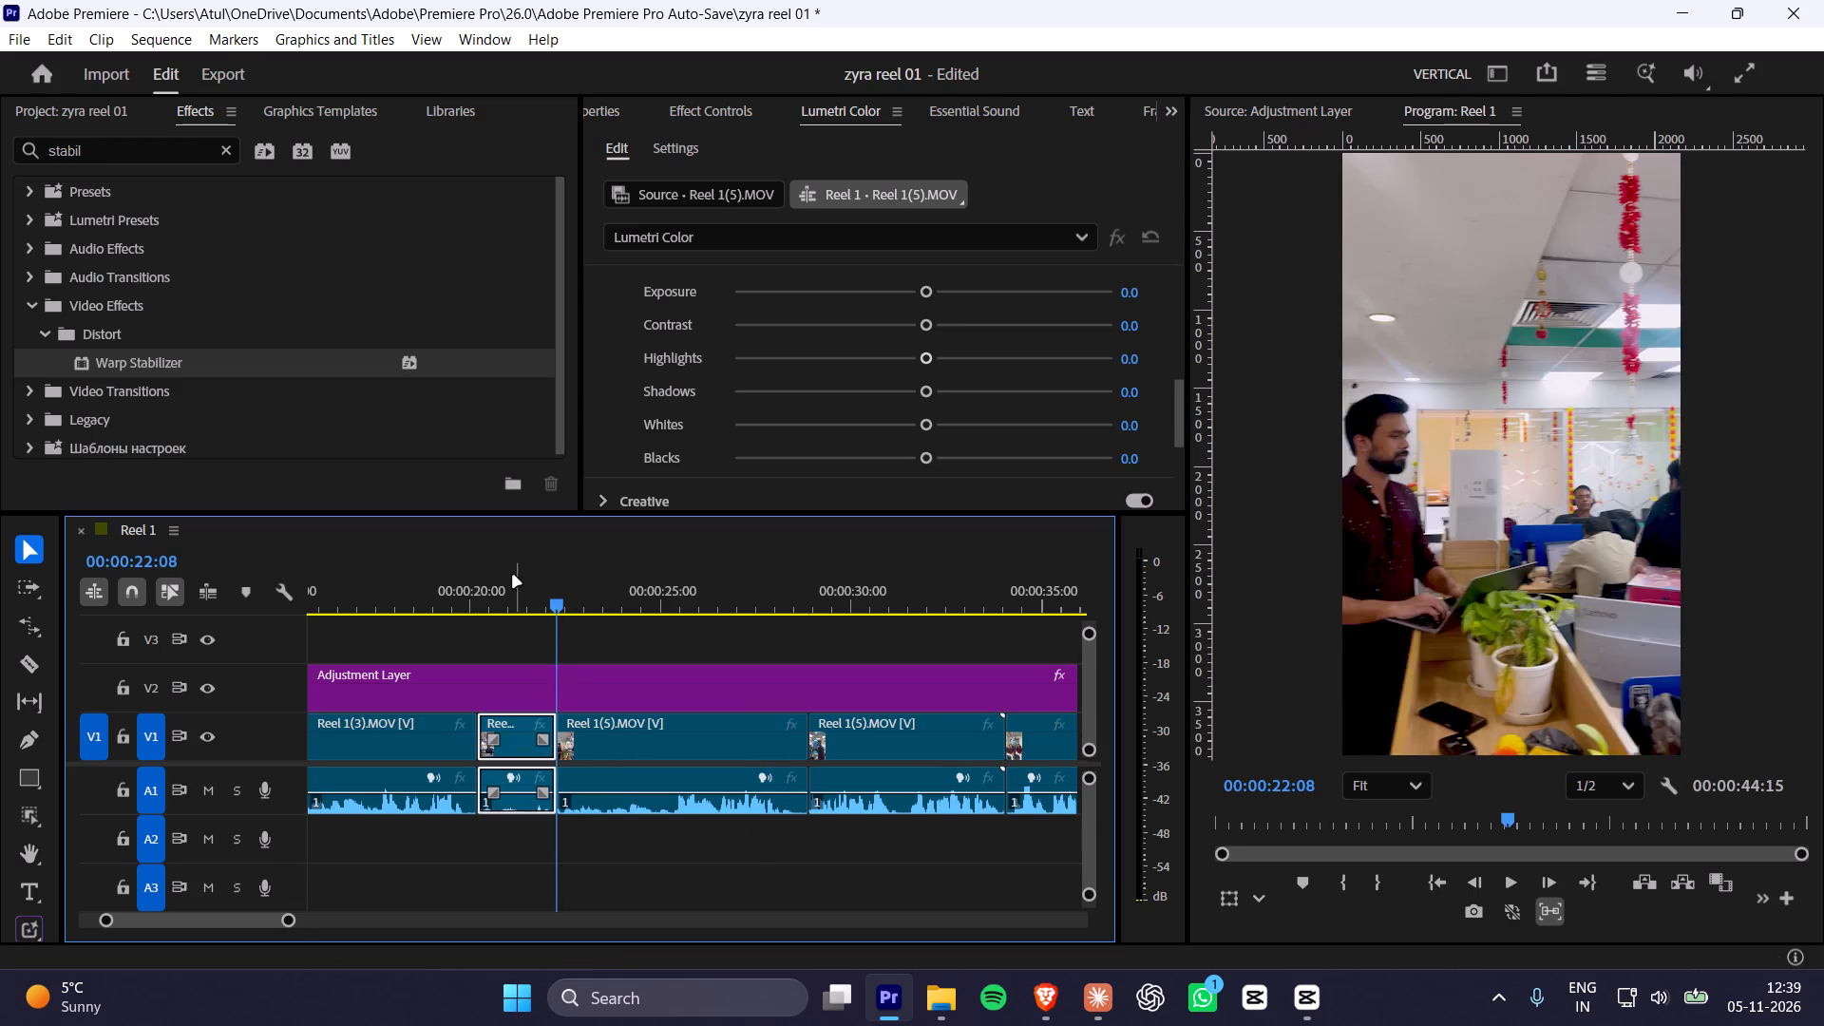
{"action": "left_click", "coordinate": [508, 568]}
{"action": "key", "text": "Delete"}
{"action": "right_click", "coordinate": [519, 747]}
{"action": "left_click", "coordinate": [574, 772]}
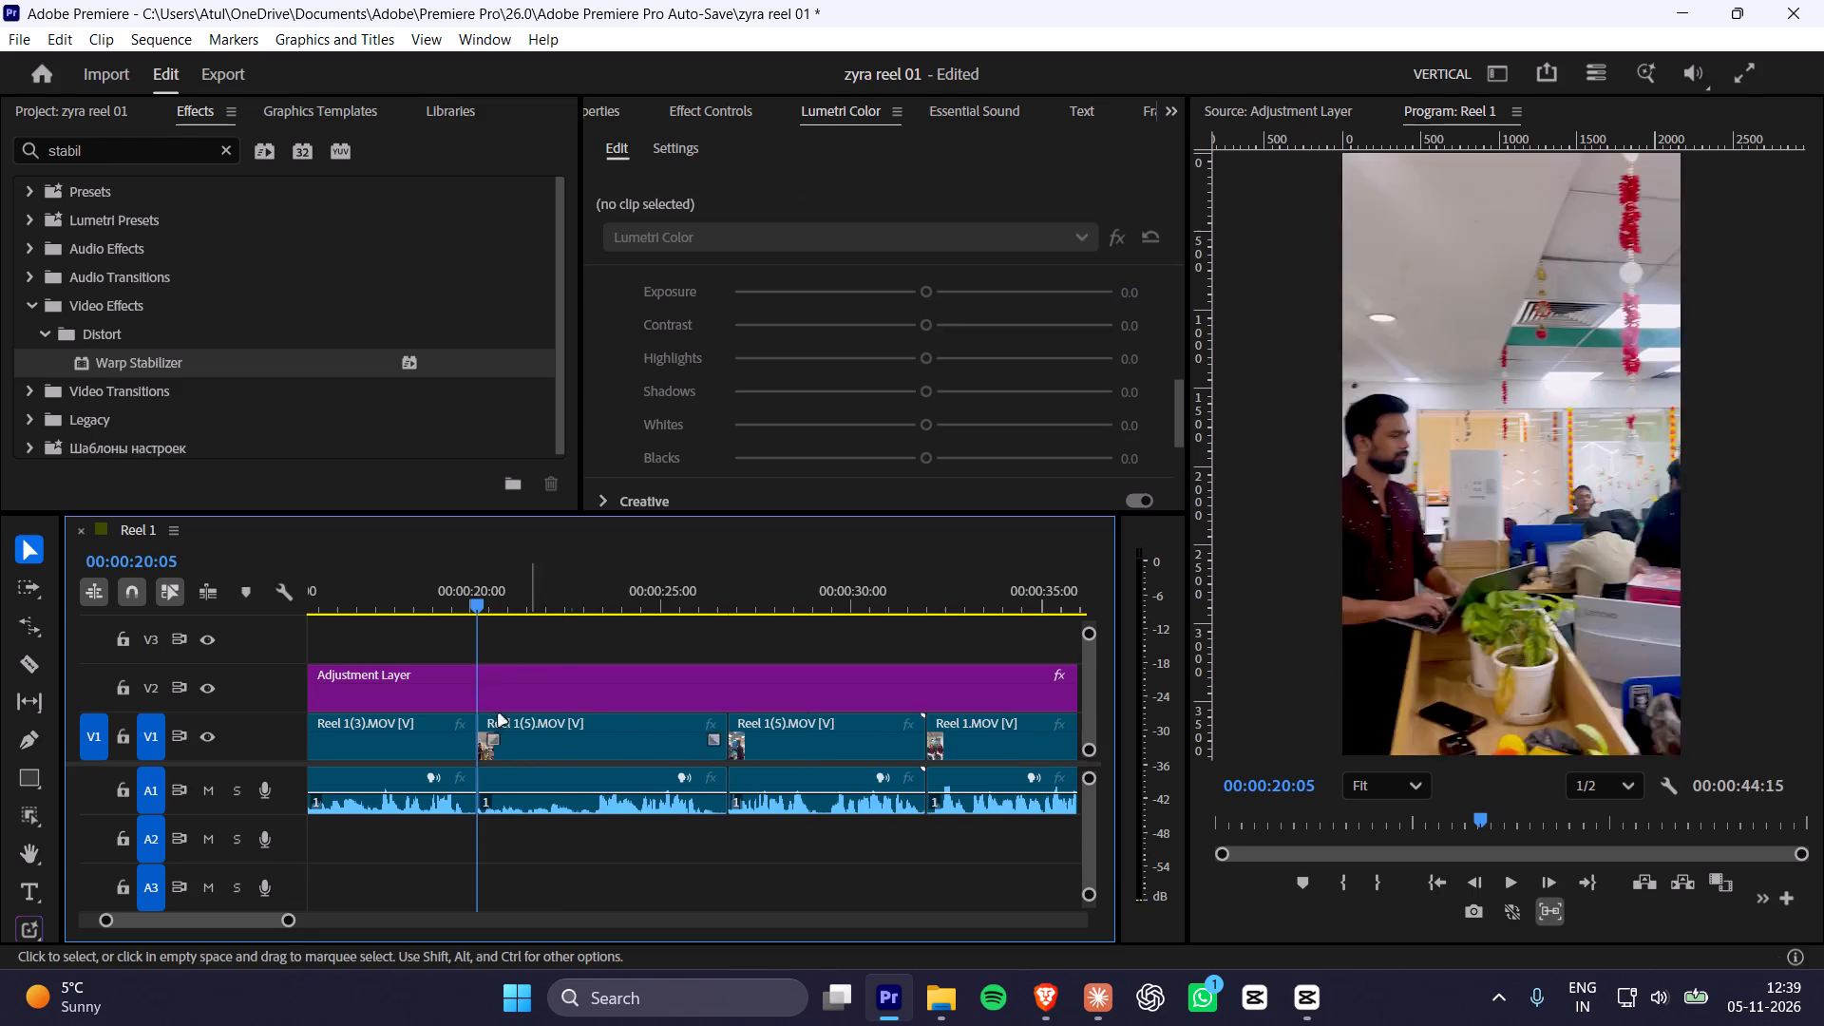
Play and scrub across the cut from Reel 1(3).MOV into the first Reel 1(5).MOV clip to judge its opening moments.
{"action": "left_click", "coordinate": [434, 600]}
{"action": "key", "text": "space"}
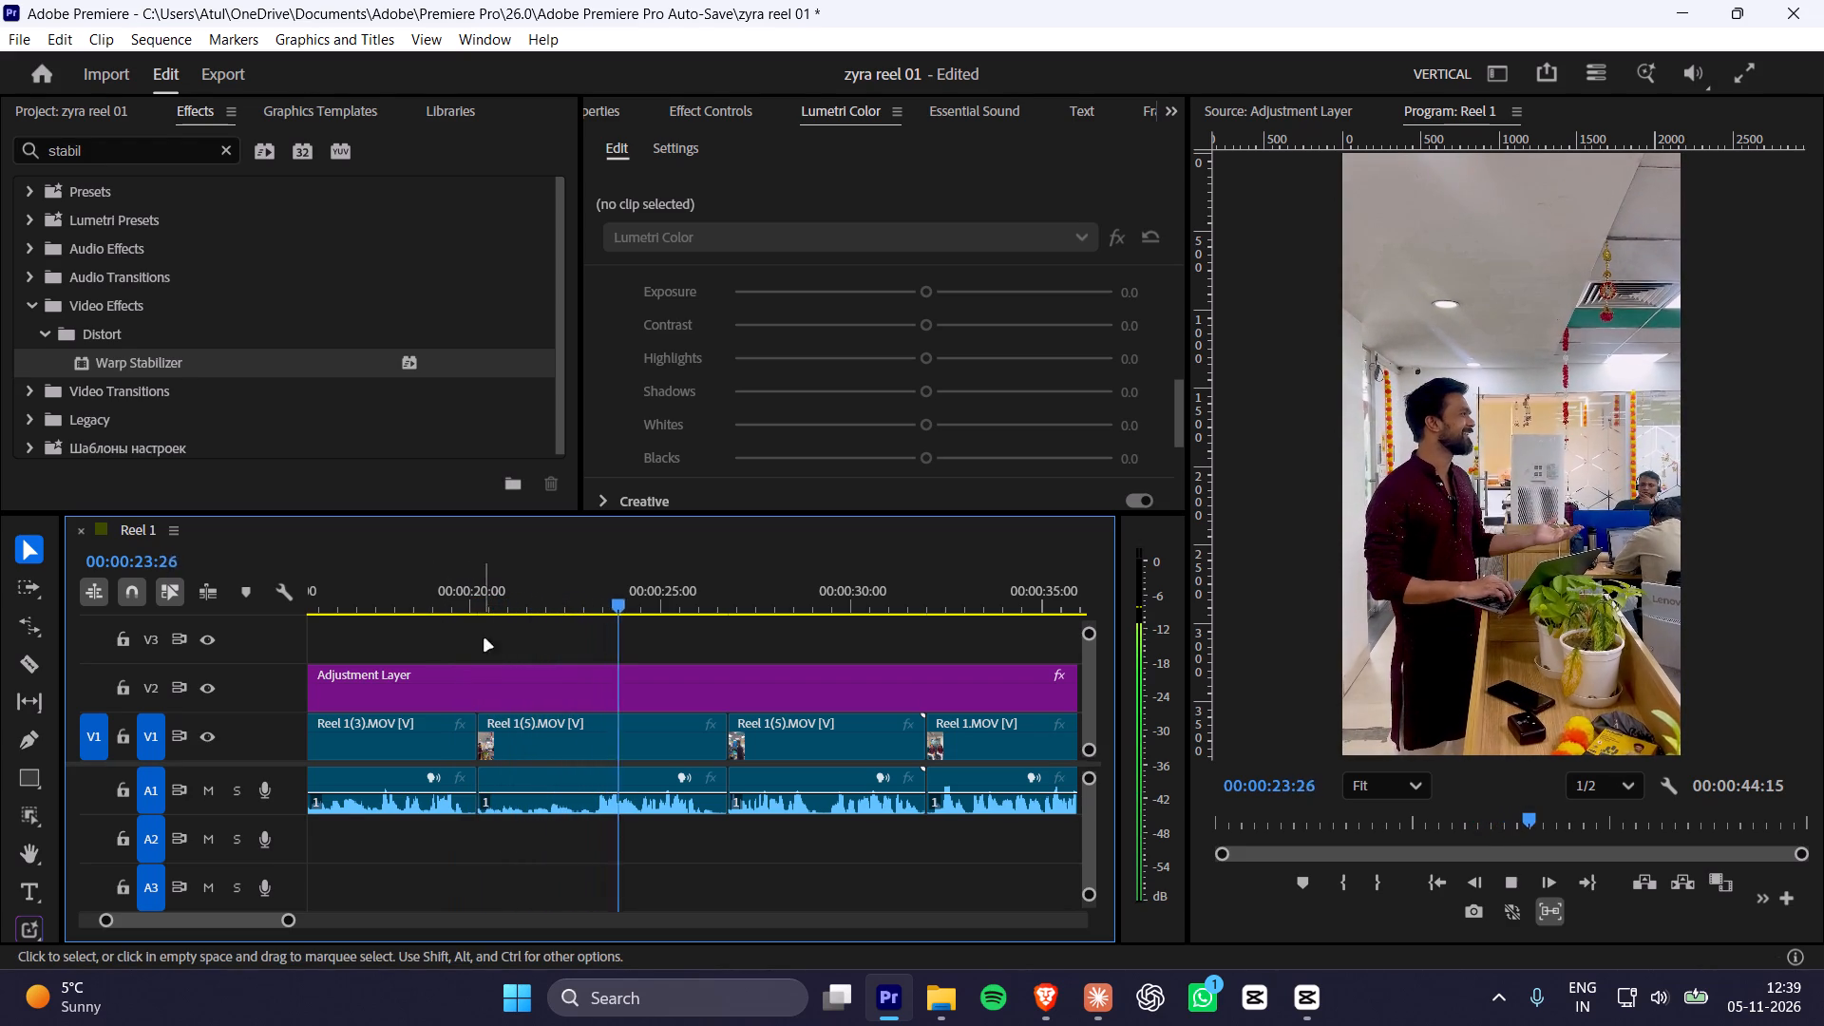
{"action": "key", "text": "space"}
{"action": "left_click_drag", "start_coordinate": [483, 582], "coordinate": [541, 590]}
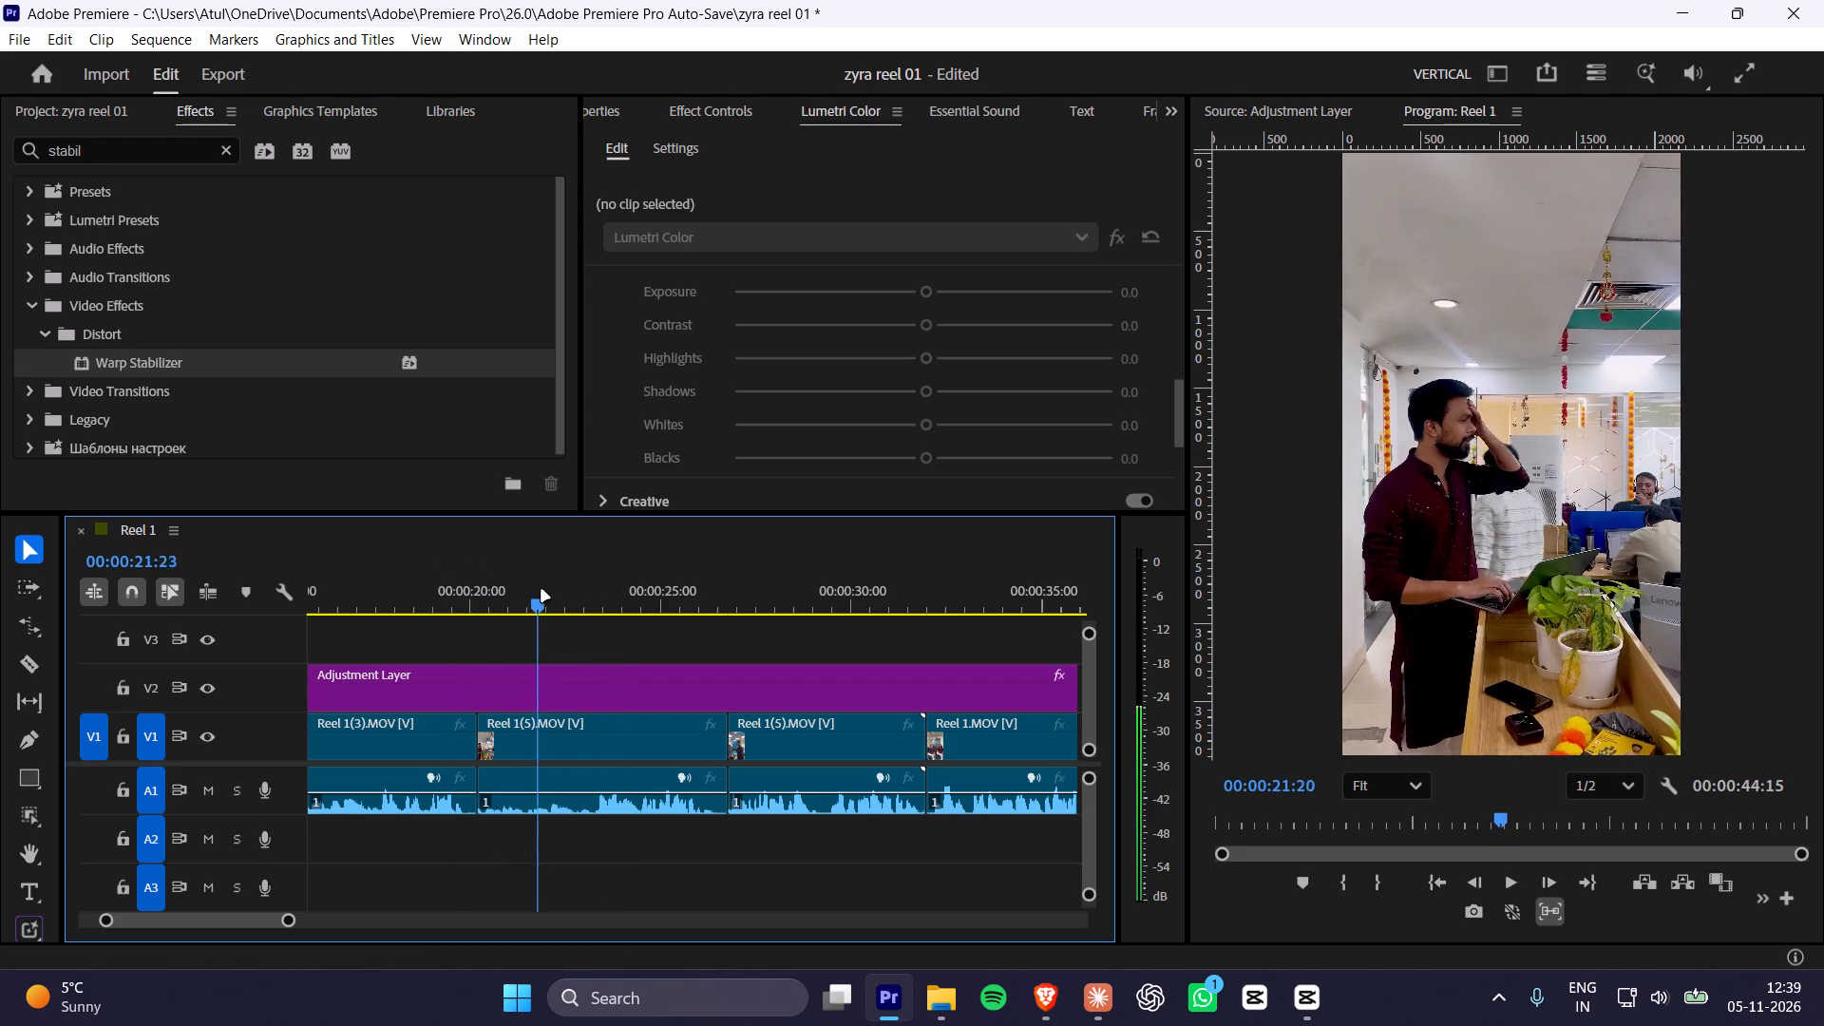
{"action": "left_click_drag", "start_coordinate": [541, 590], "coordinate": [509, 603]}
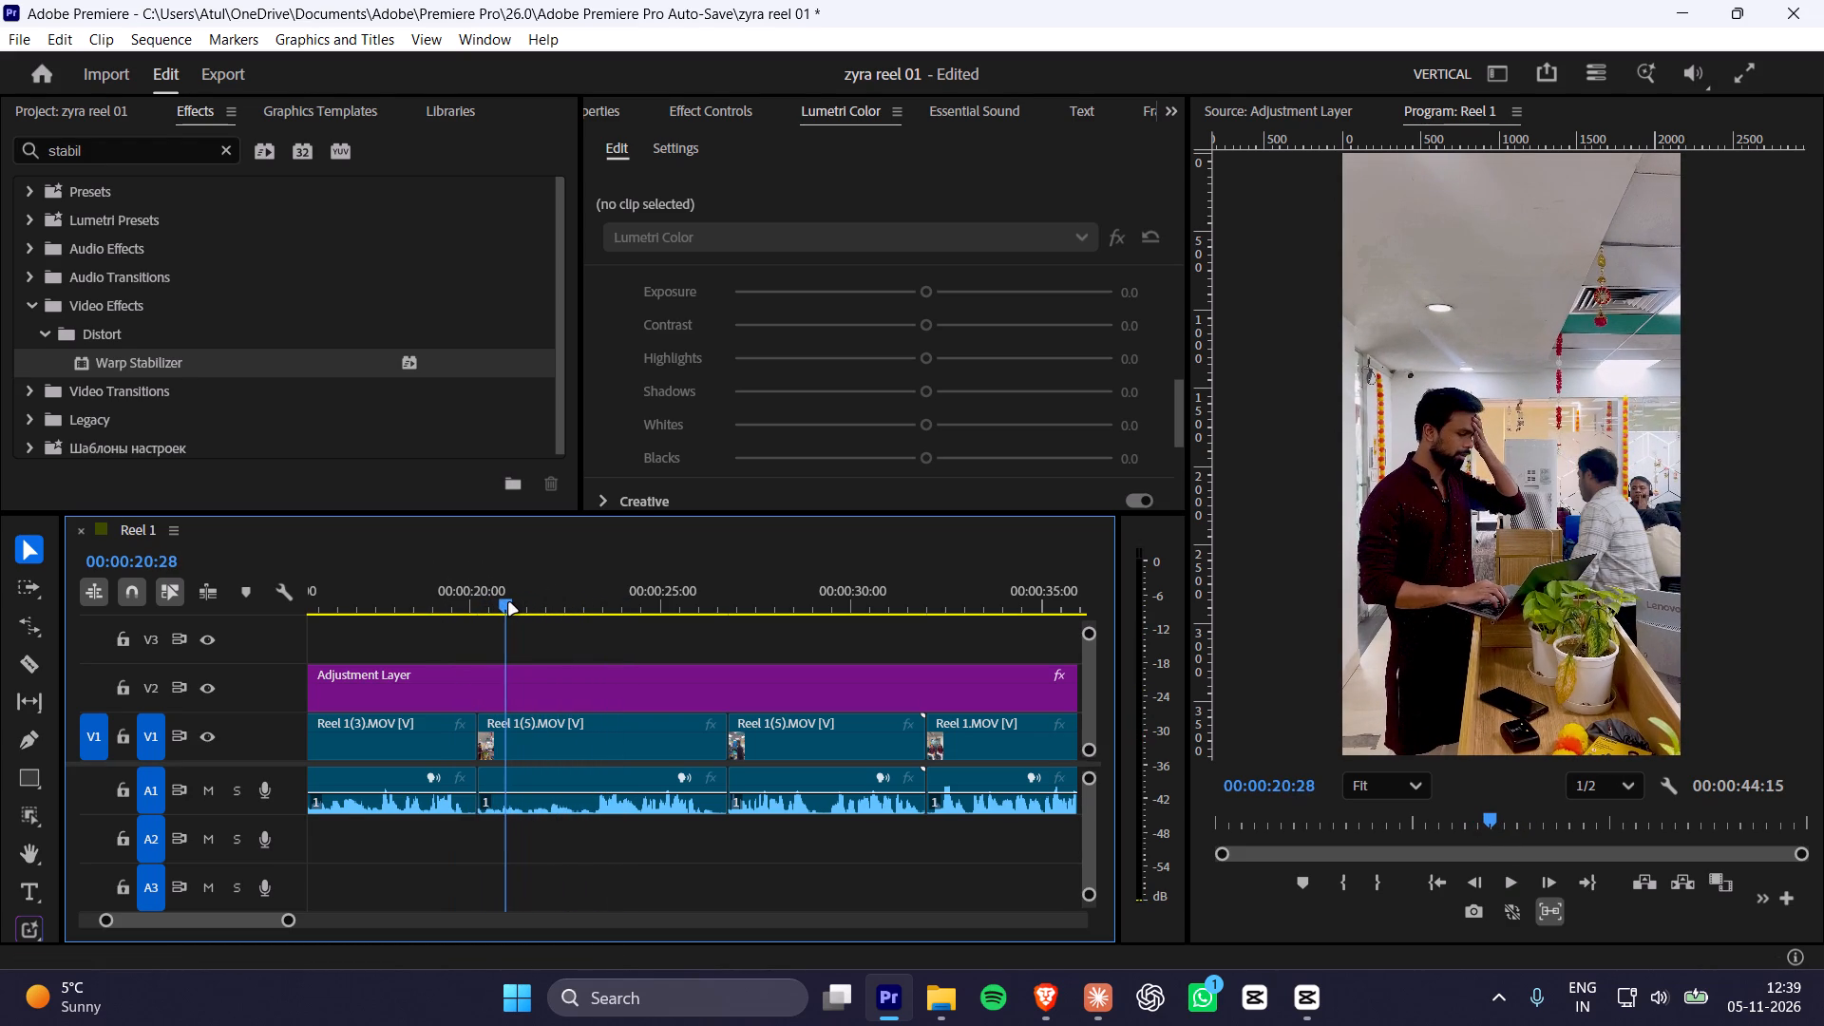
{"action": "left_click_drag", "start_coordinate": [509, 603], "coordinate": [598, 609]}
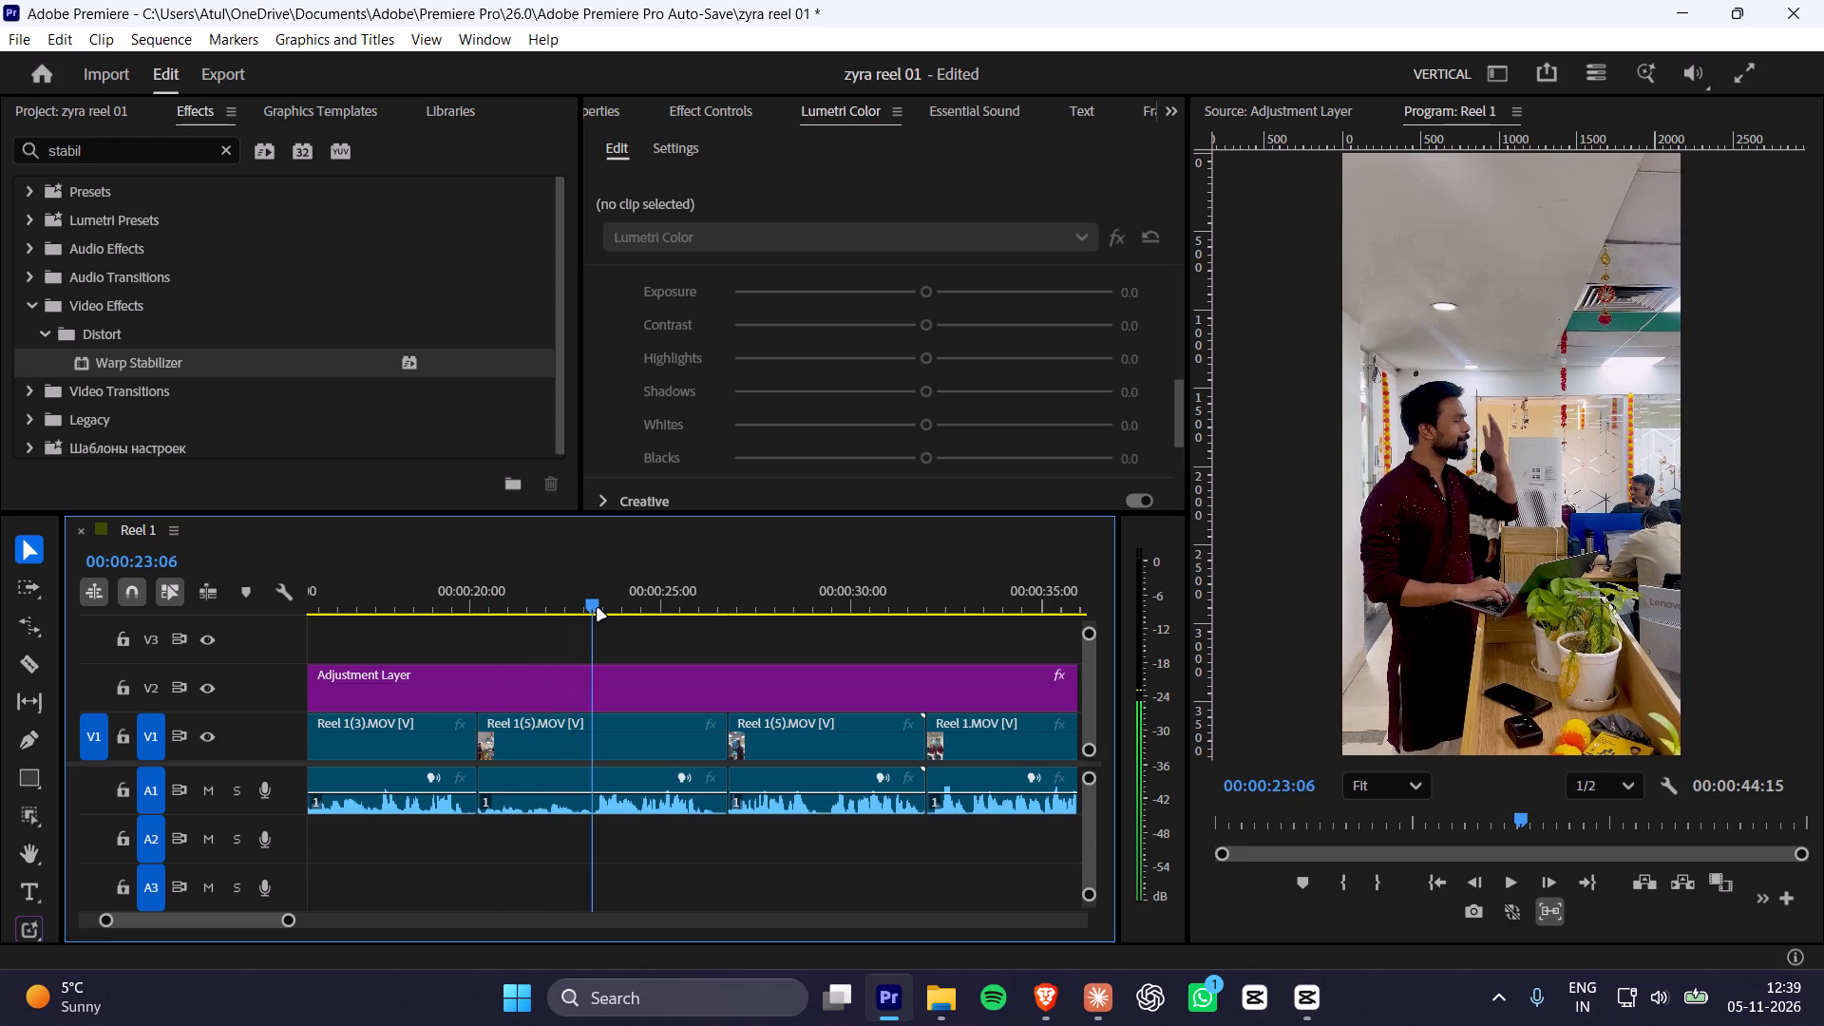
{"action": "left_click_drag", "start_coordinate": [598, 609], "coordinate": [499, 621]}
{"action": "key", "text": "space"}
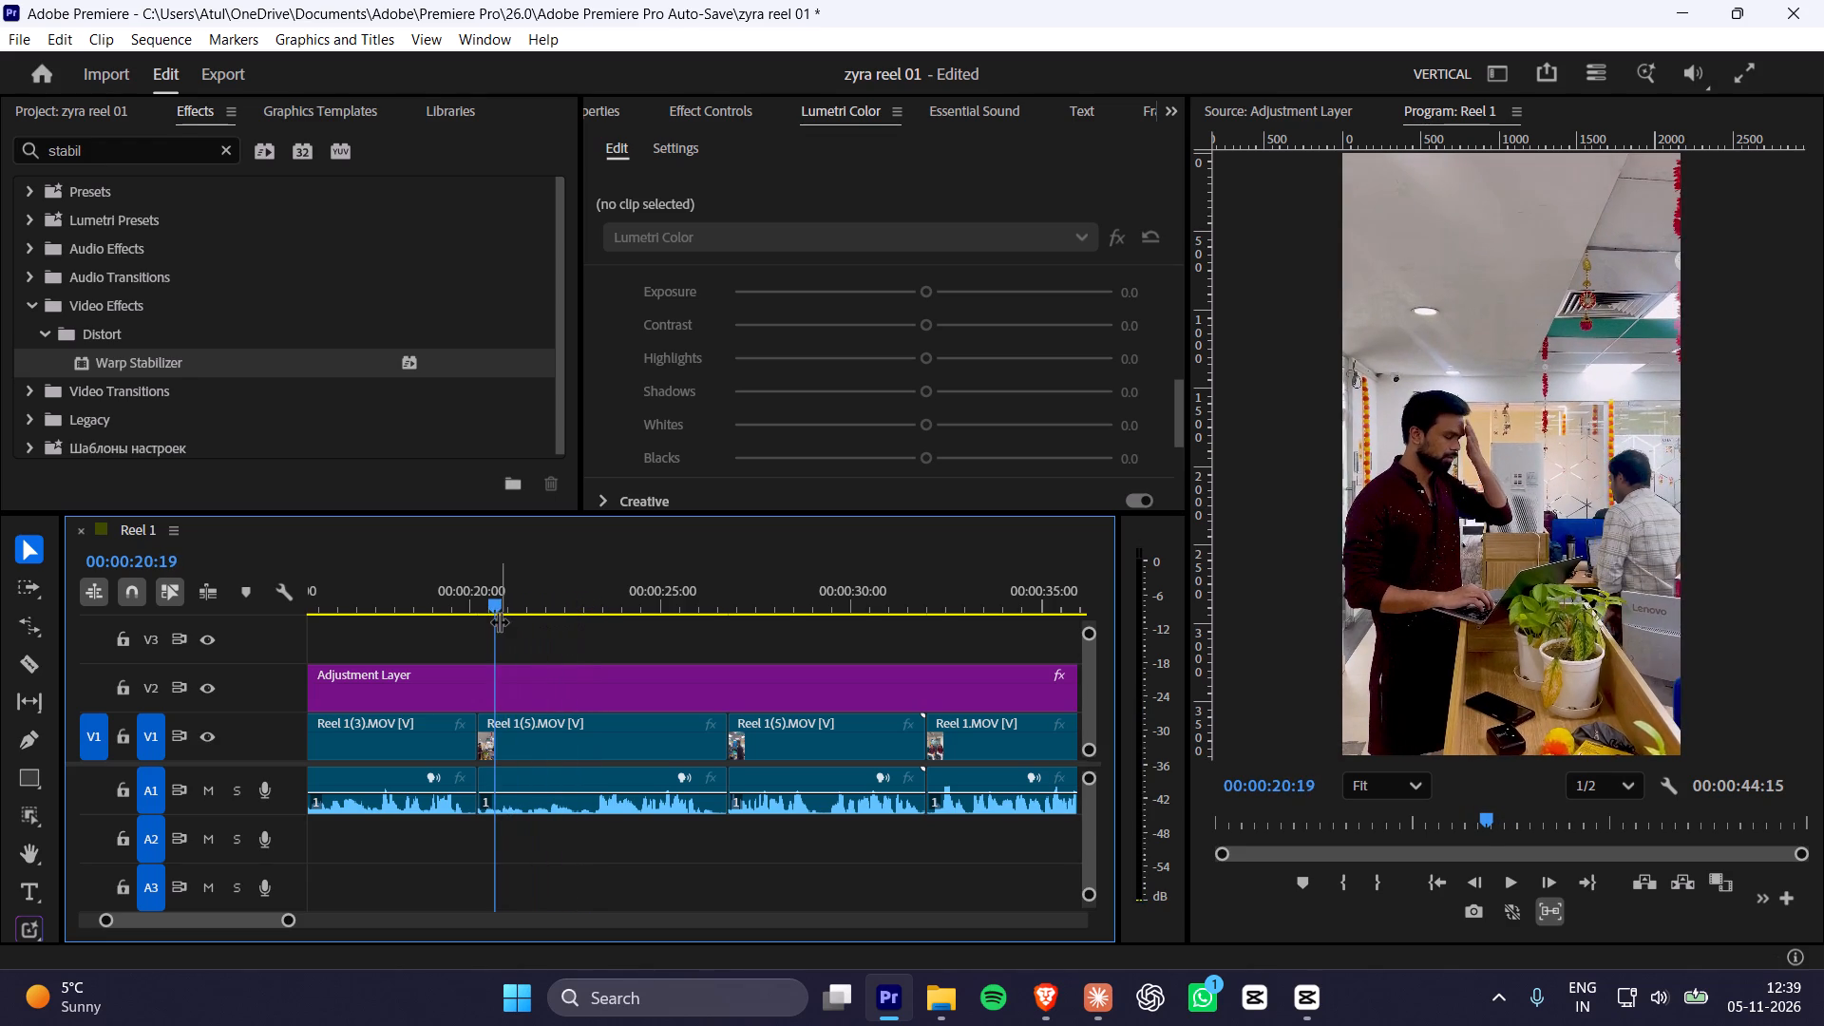
{"action": "key", "text": "space"}
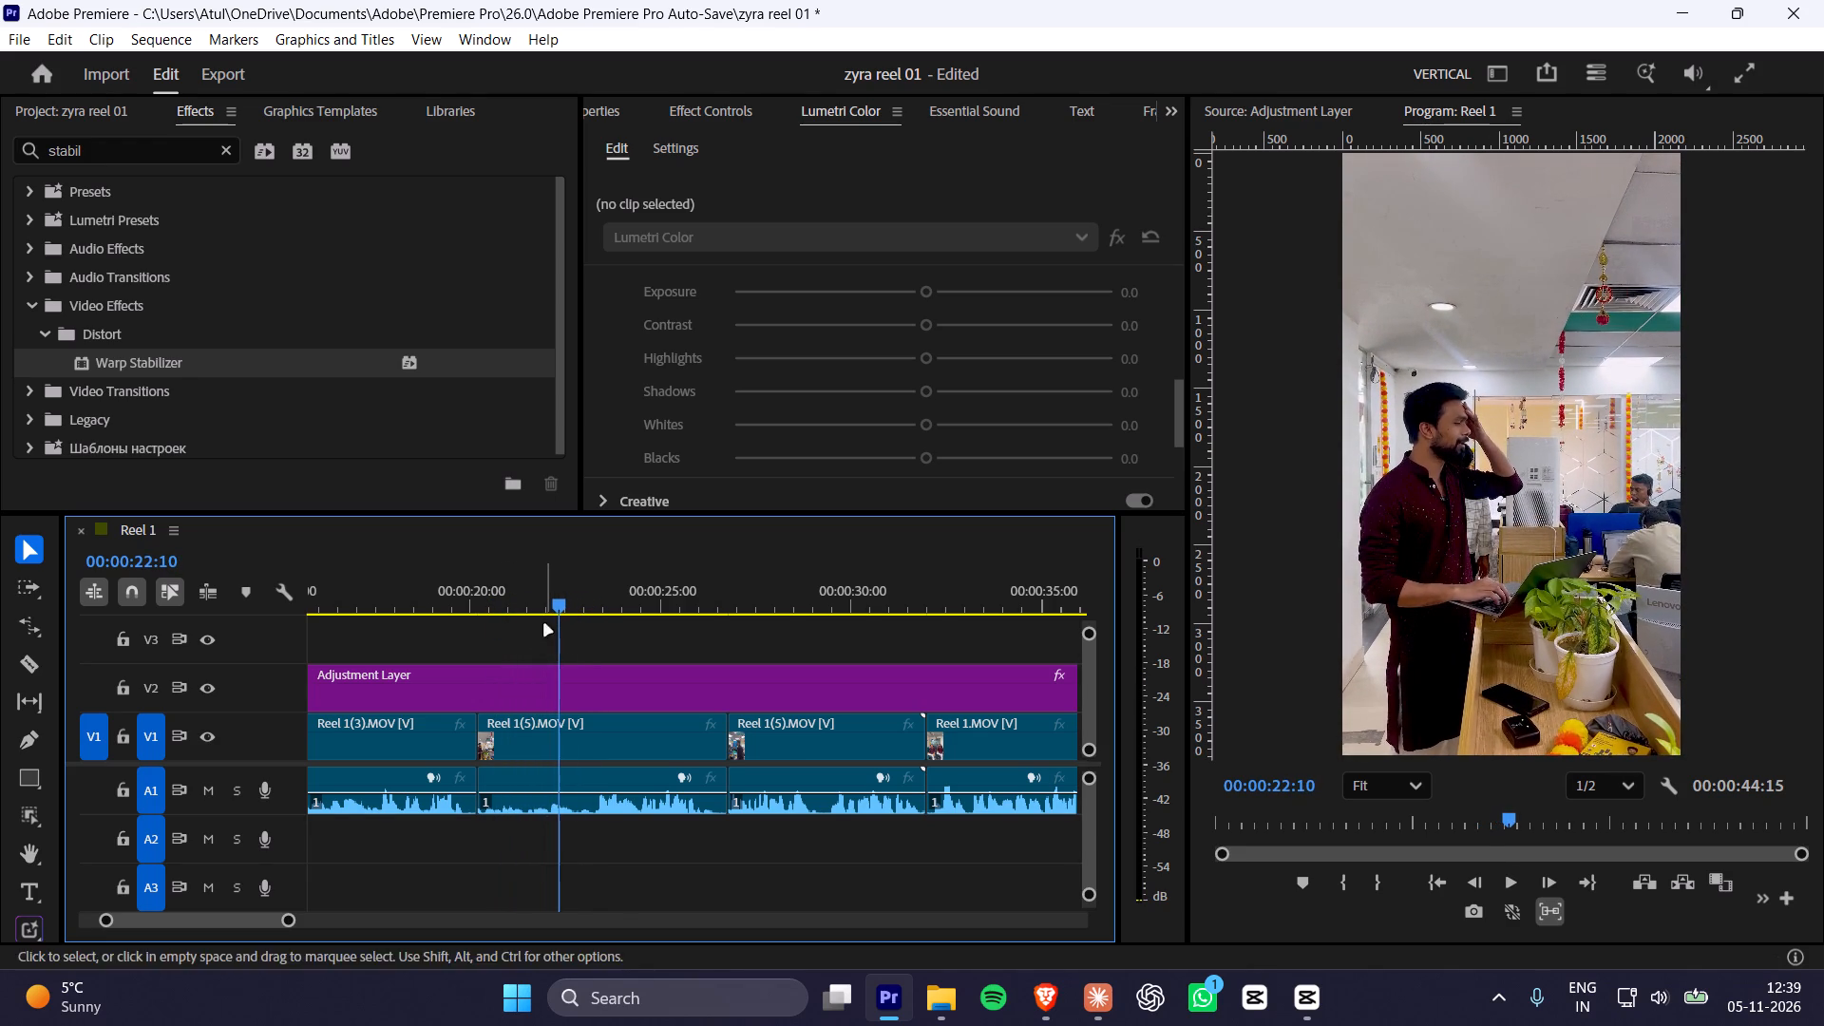
Trim the start of the first Reel 1(5).MOV clip to 00:00:21:10 and close the gap after Reel 1(3).MOV.
{"action": "left_click", "coordinate": [524, 598]}
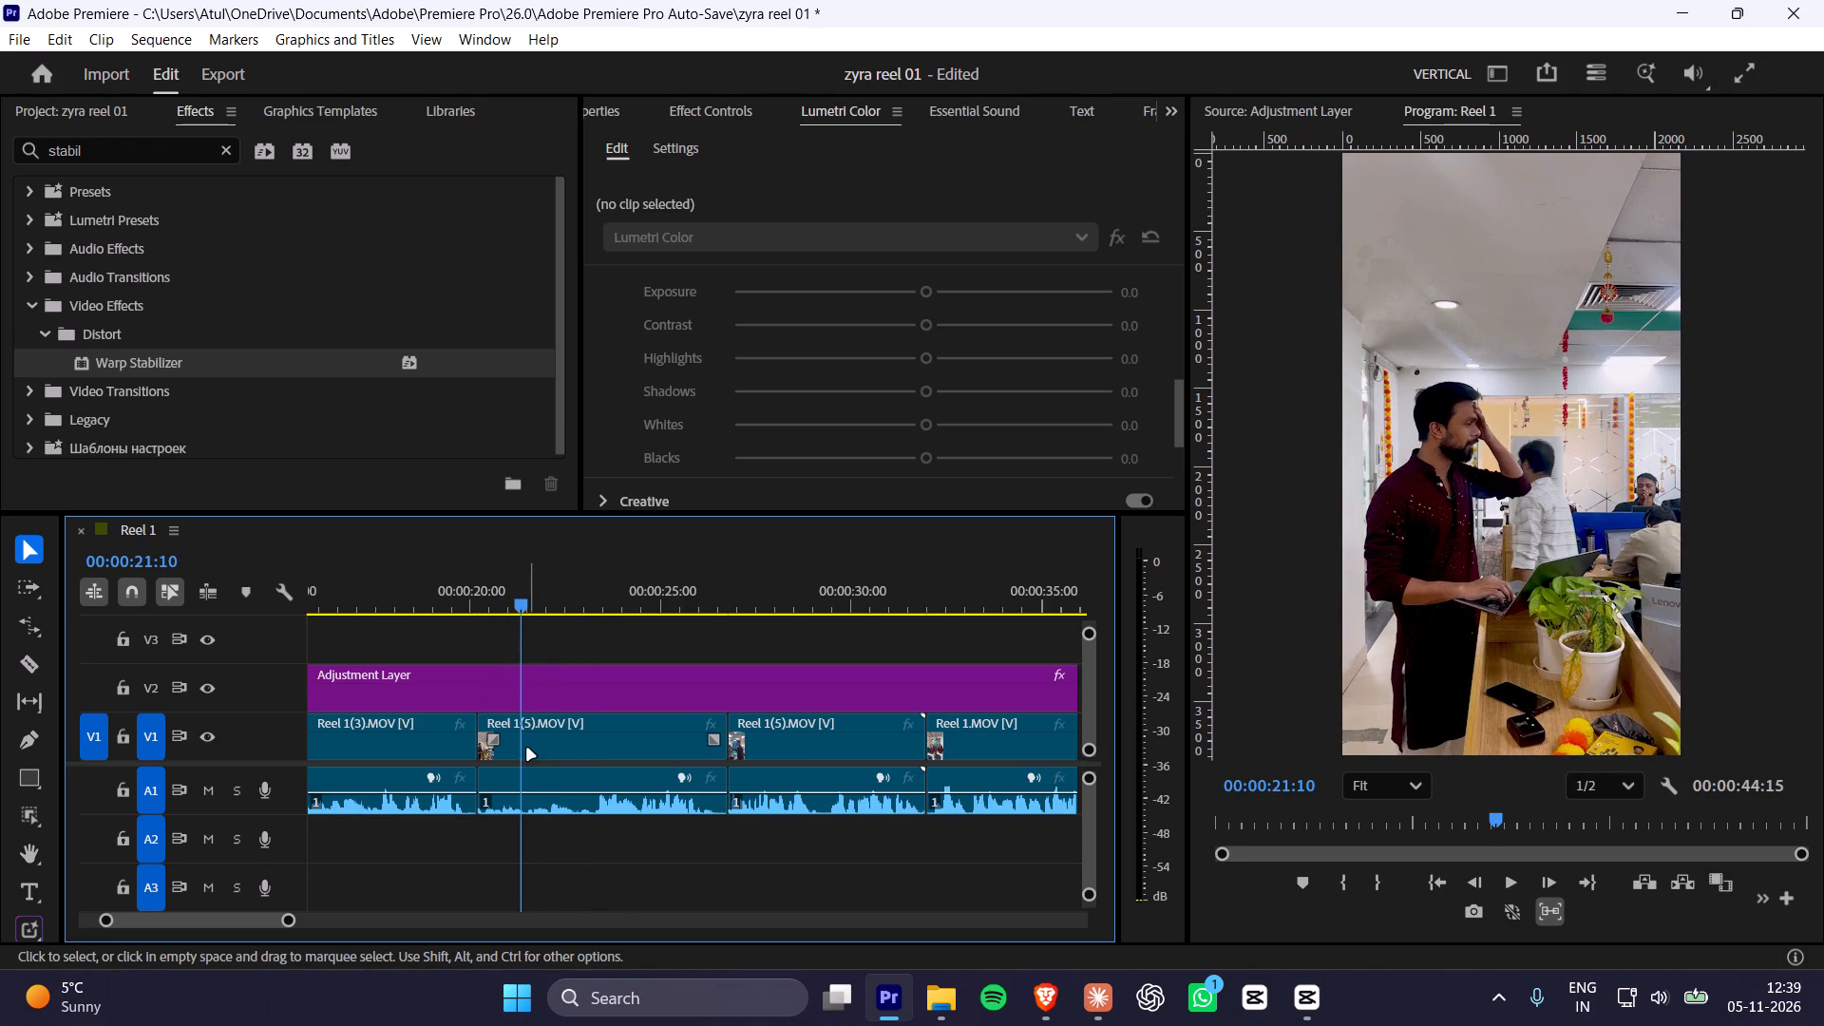
{"action": "left_click", "coordinate": [527, 749]}
{"action": "left_click_drag", "start_coordinate": [480, 734], "coordinate": [519, 724]}
{"action": "right_click", "coordinate": [497, 727]}
{"action": "left_click", "coordinate": [532, 739]}
Play from about 00:00:19 through the first Reel 1(5).MOV clip, pausing to check the cut and the clip's ending.
{"action": "left_click", "coordinate": [428, 594]}
{"action": "key", "text": "space"}
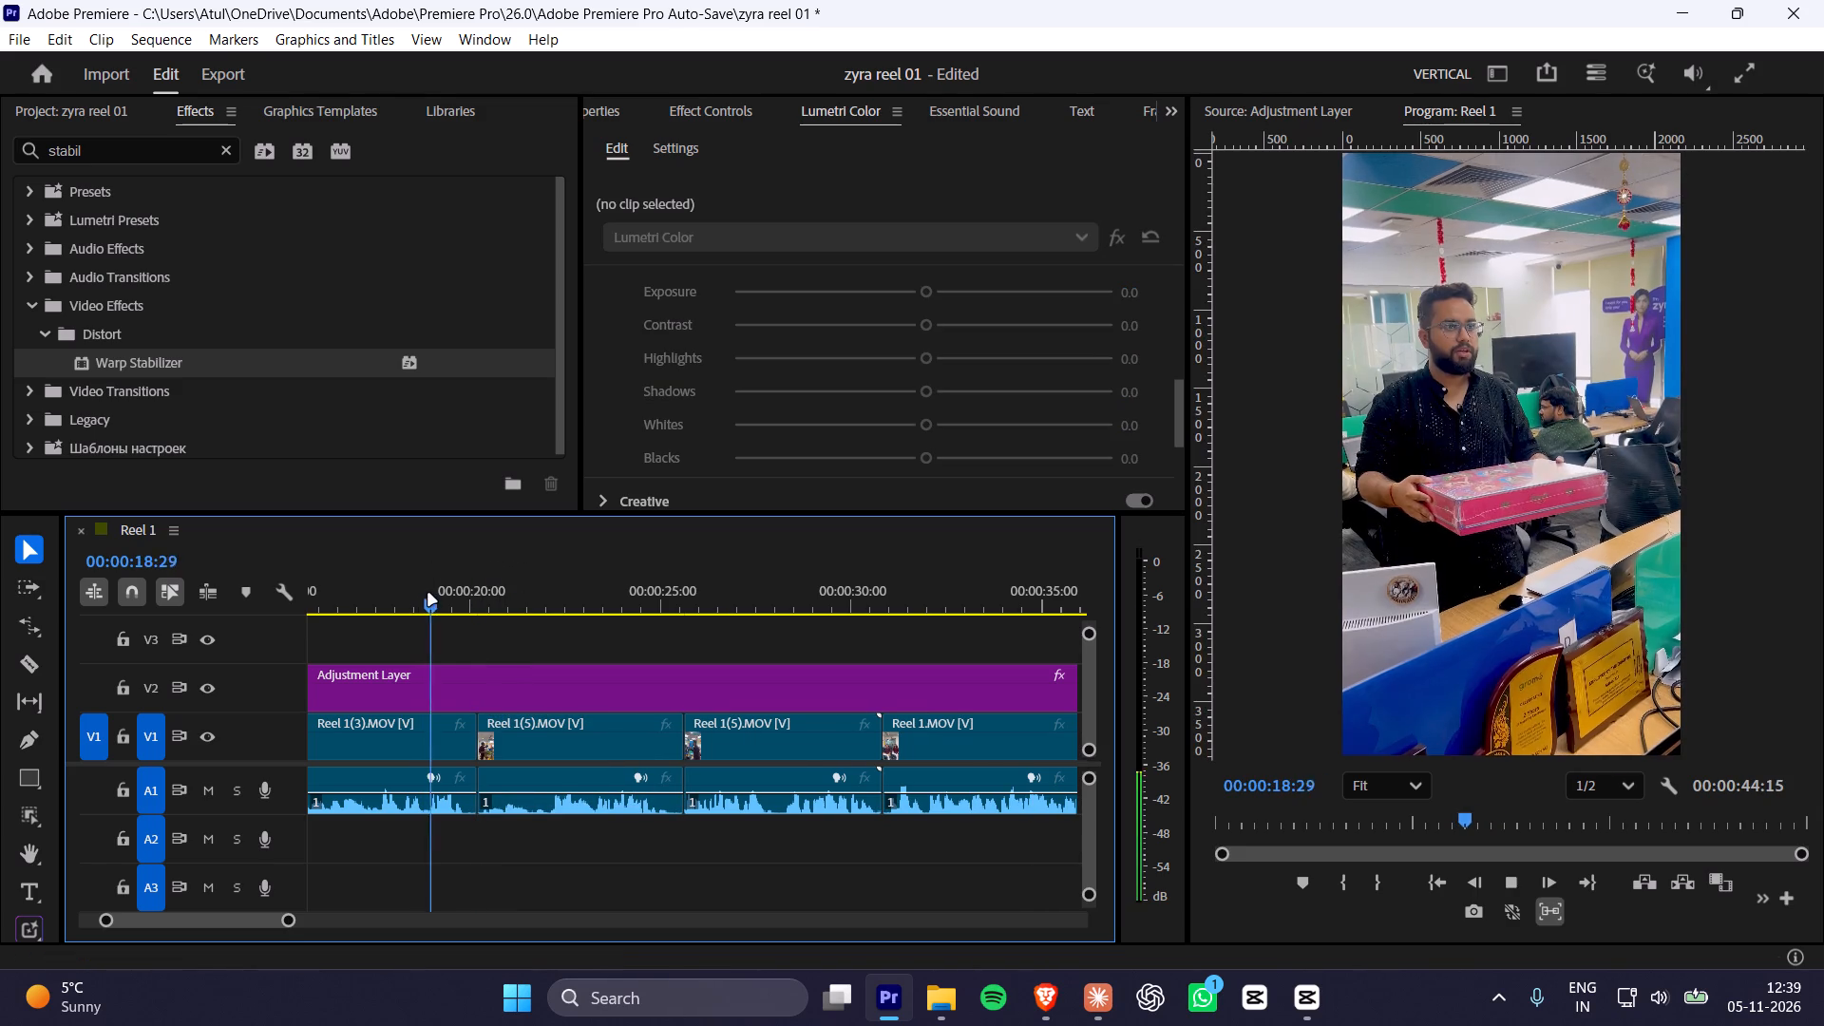
{"action": "key", "text": "space"}
{"action": "key", "text": "space"}
{"action": "key", "text": "space"}
{"action": "key", "text": "space"}
{"action": "key", "text": "space"}
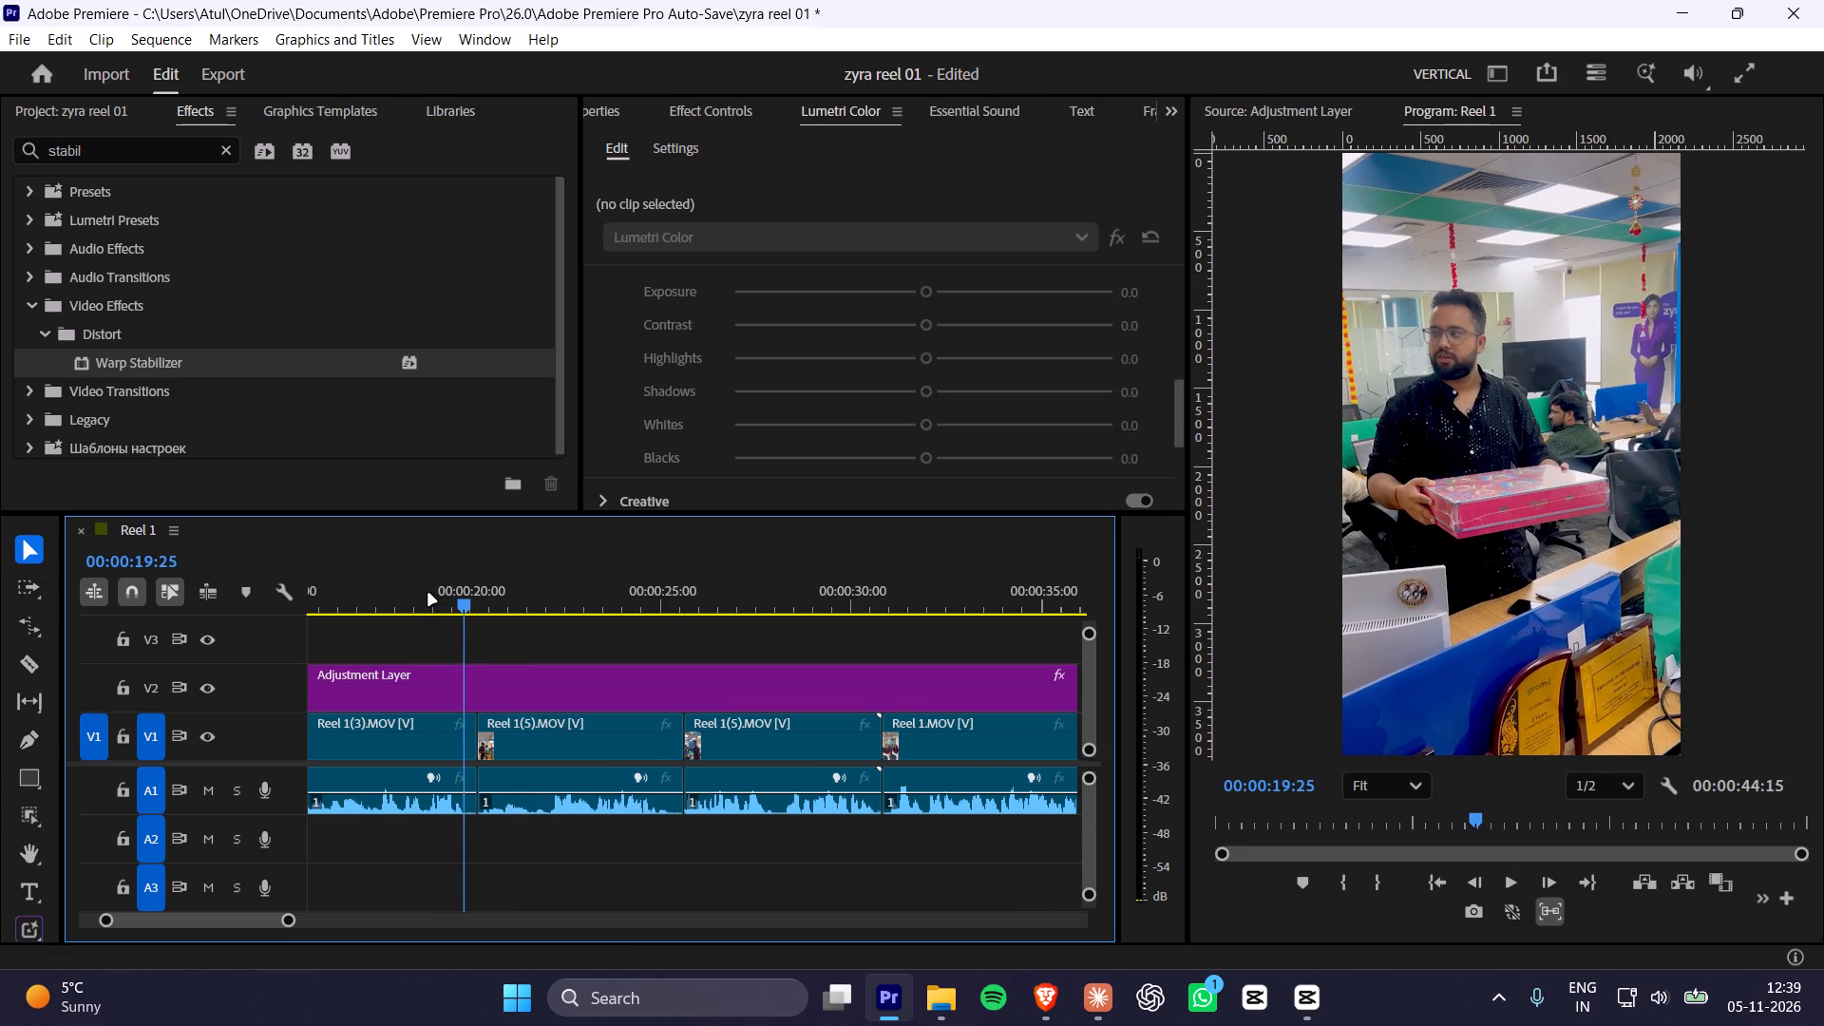
{"action": "key", "text": "space"}
{"action": "key", "text": "space"}
{"action": "key", "text": "space"}
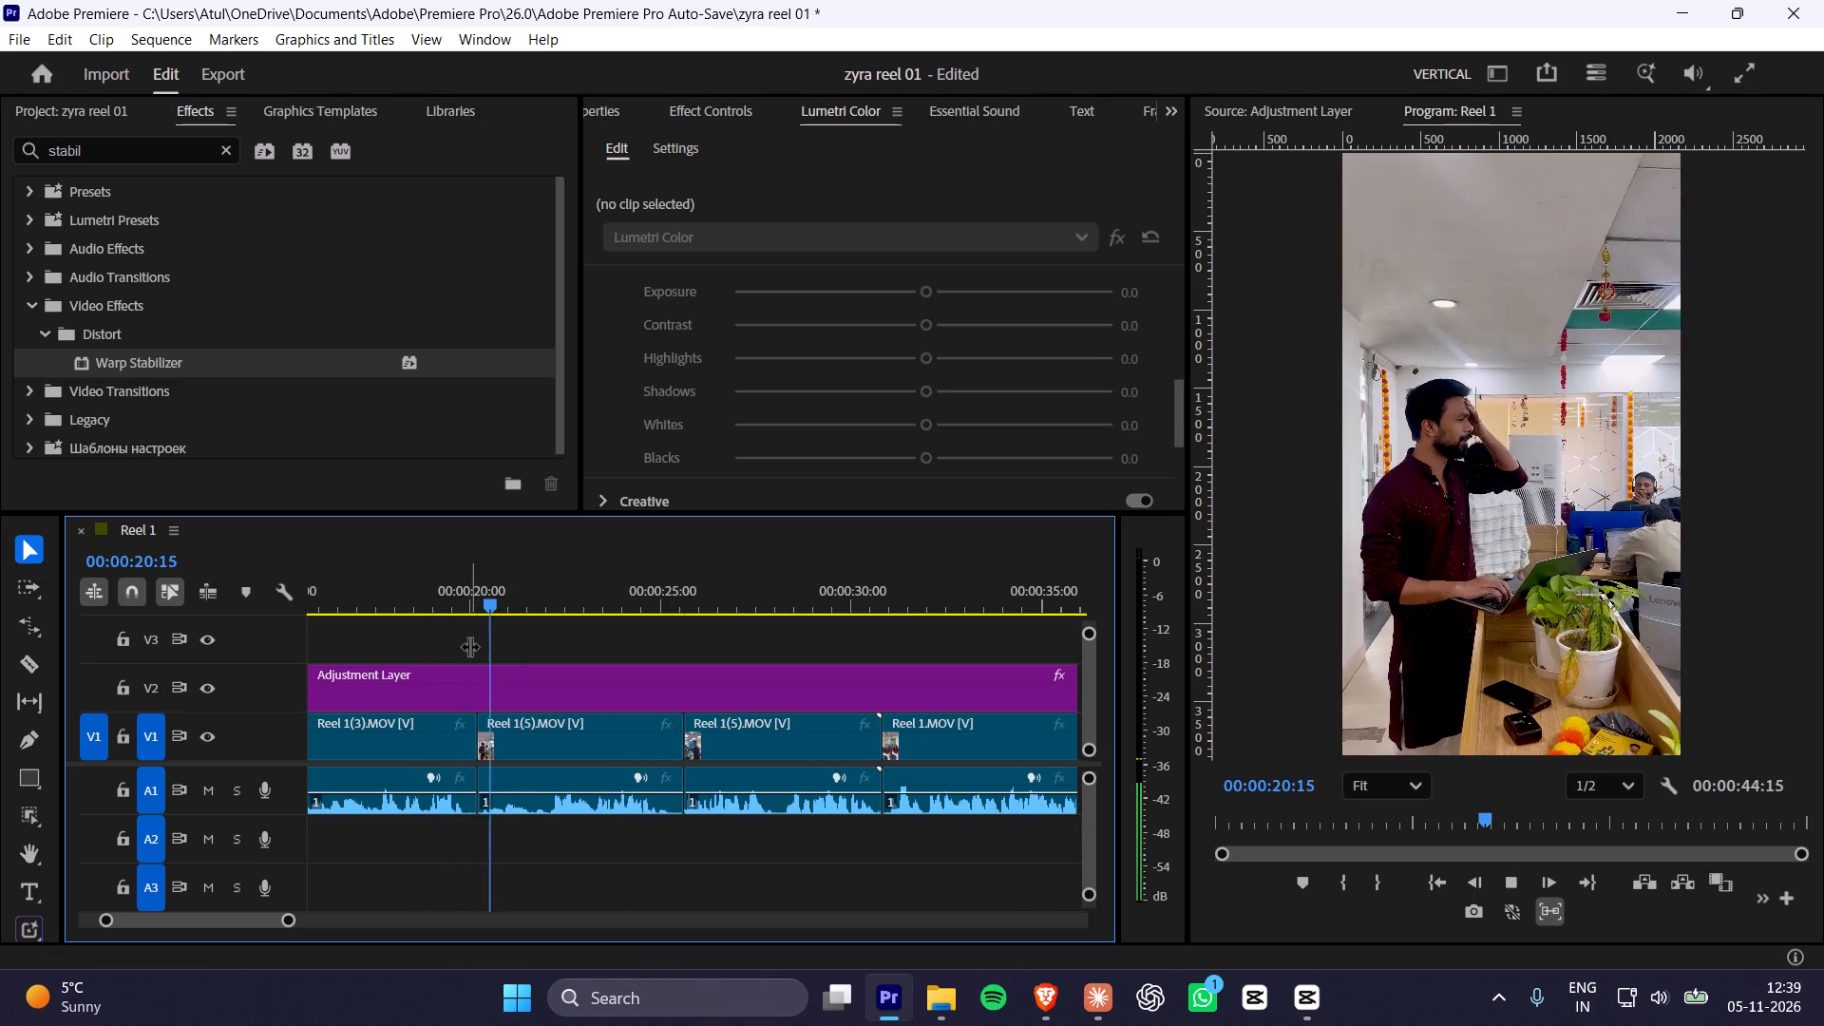
{"action": "key", "text": "space"}
{"action": "key", "text": "space"}
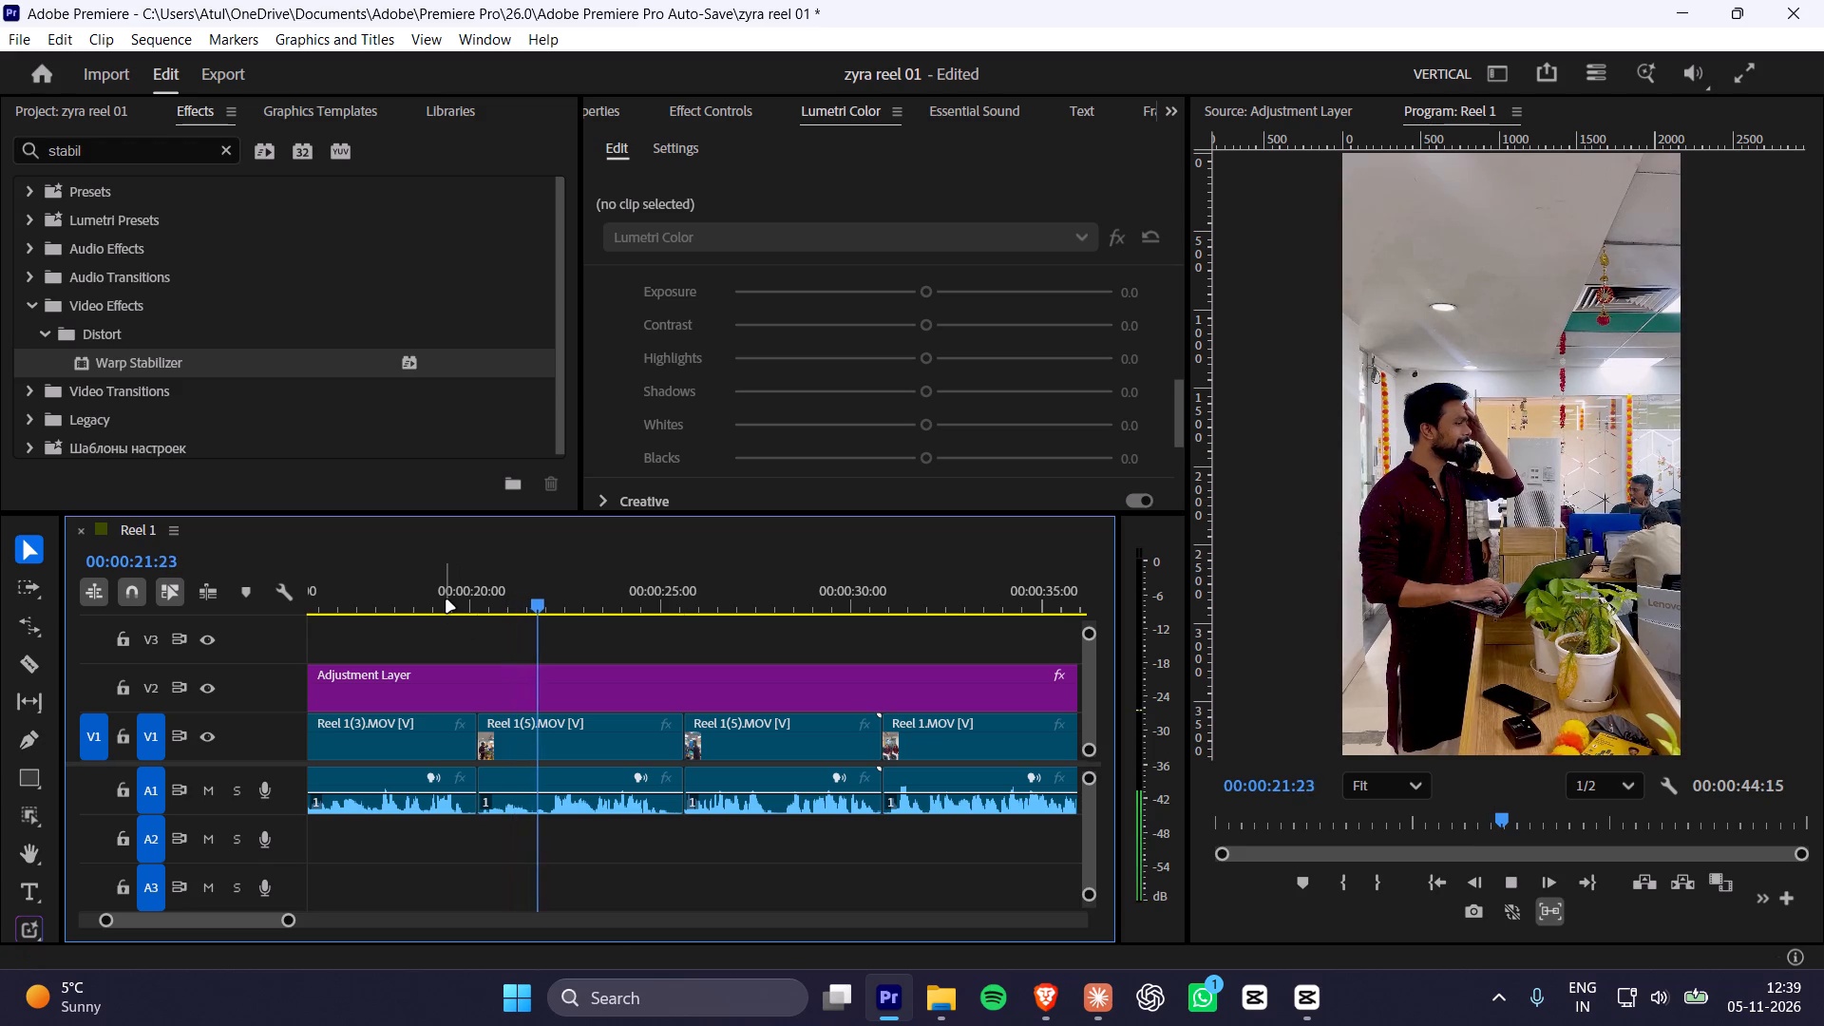
{"action": "key", "text": "space"}
{"action": "key", "text": "space"}
{"action": "key", "text": "space"}
{"action": "key", "text": "space"}
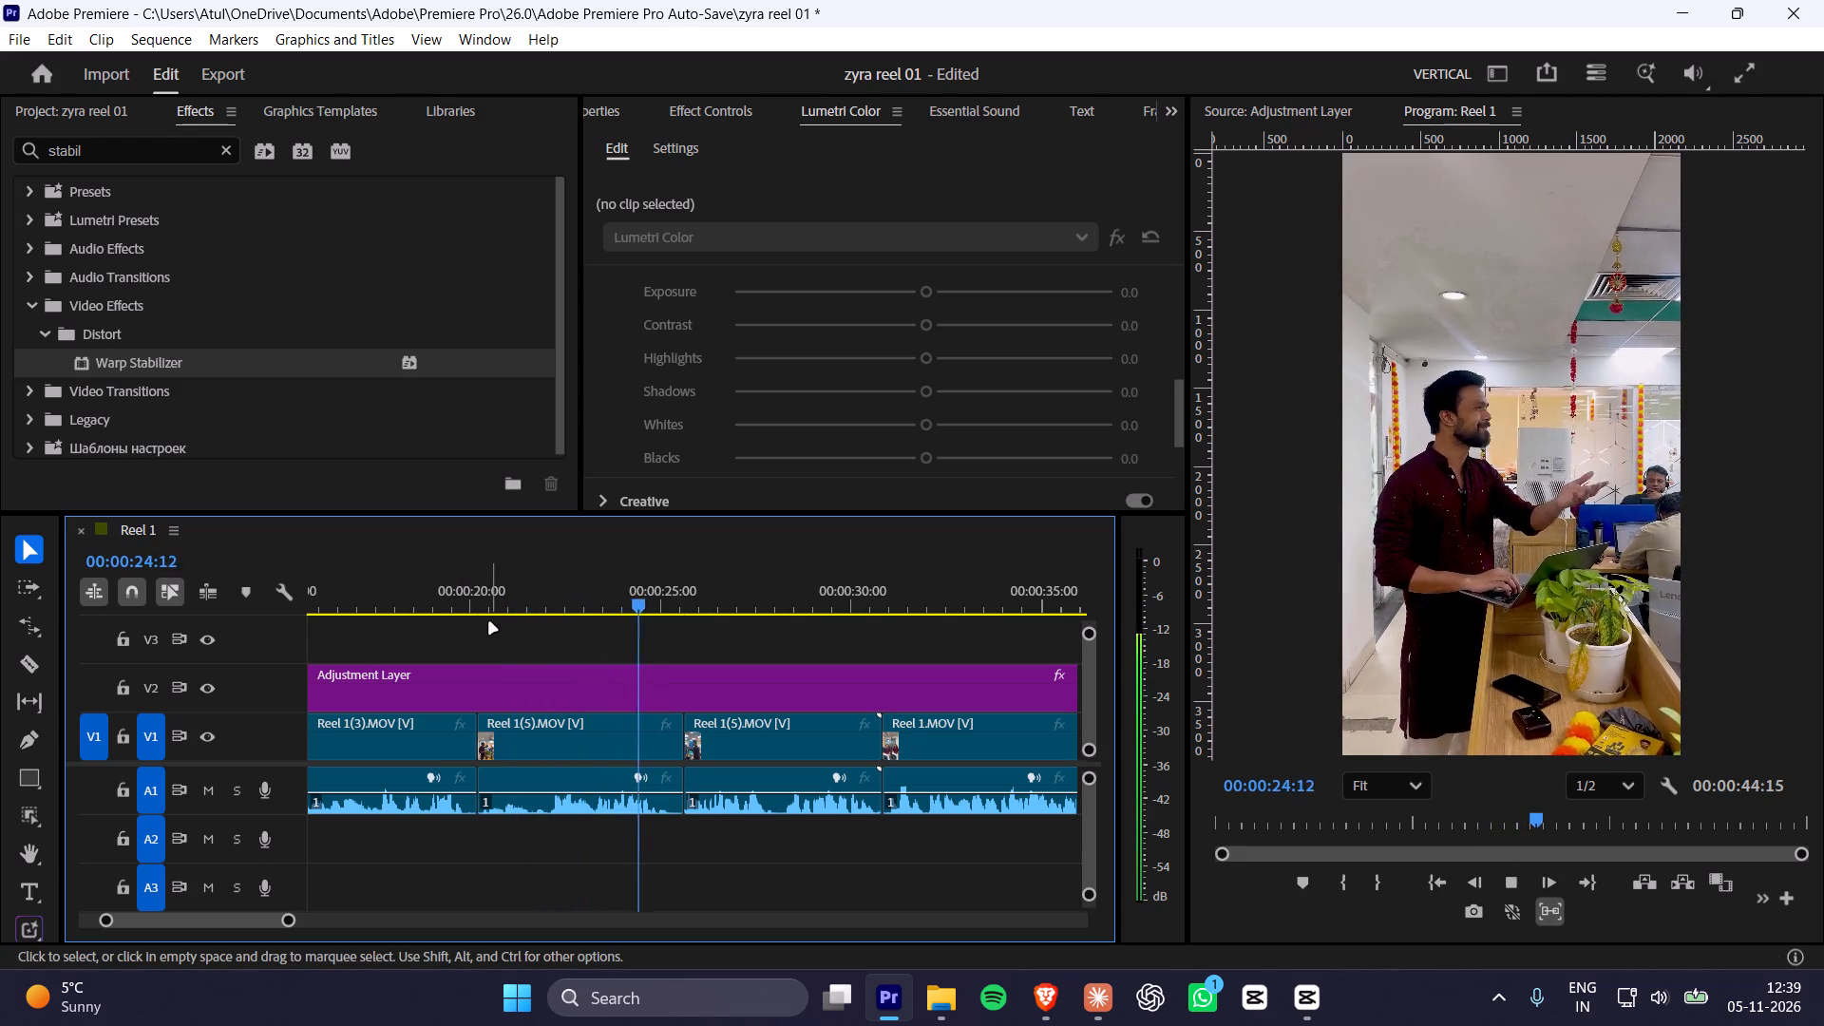
{"action": "key", "text": "space"}
{"action": "key", "text": "space"}
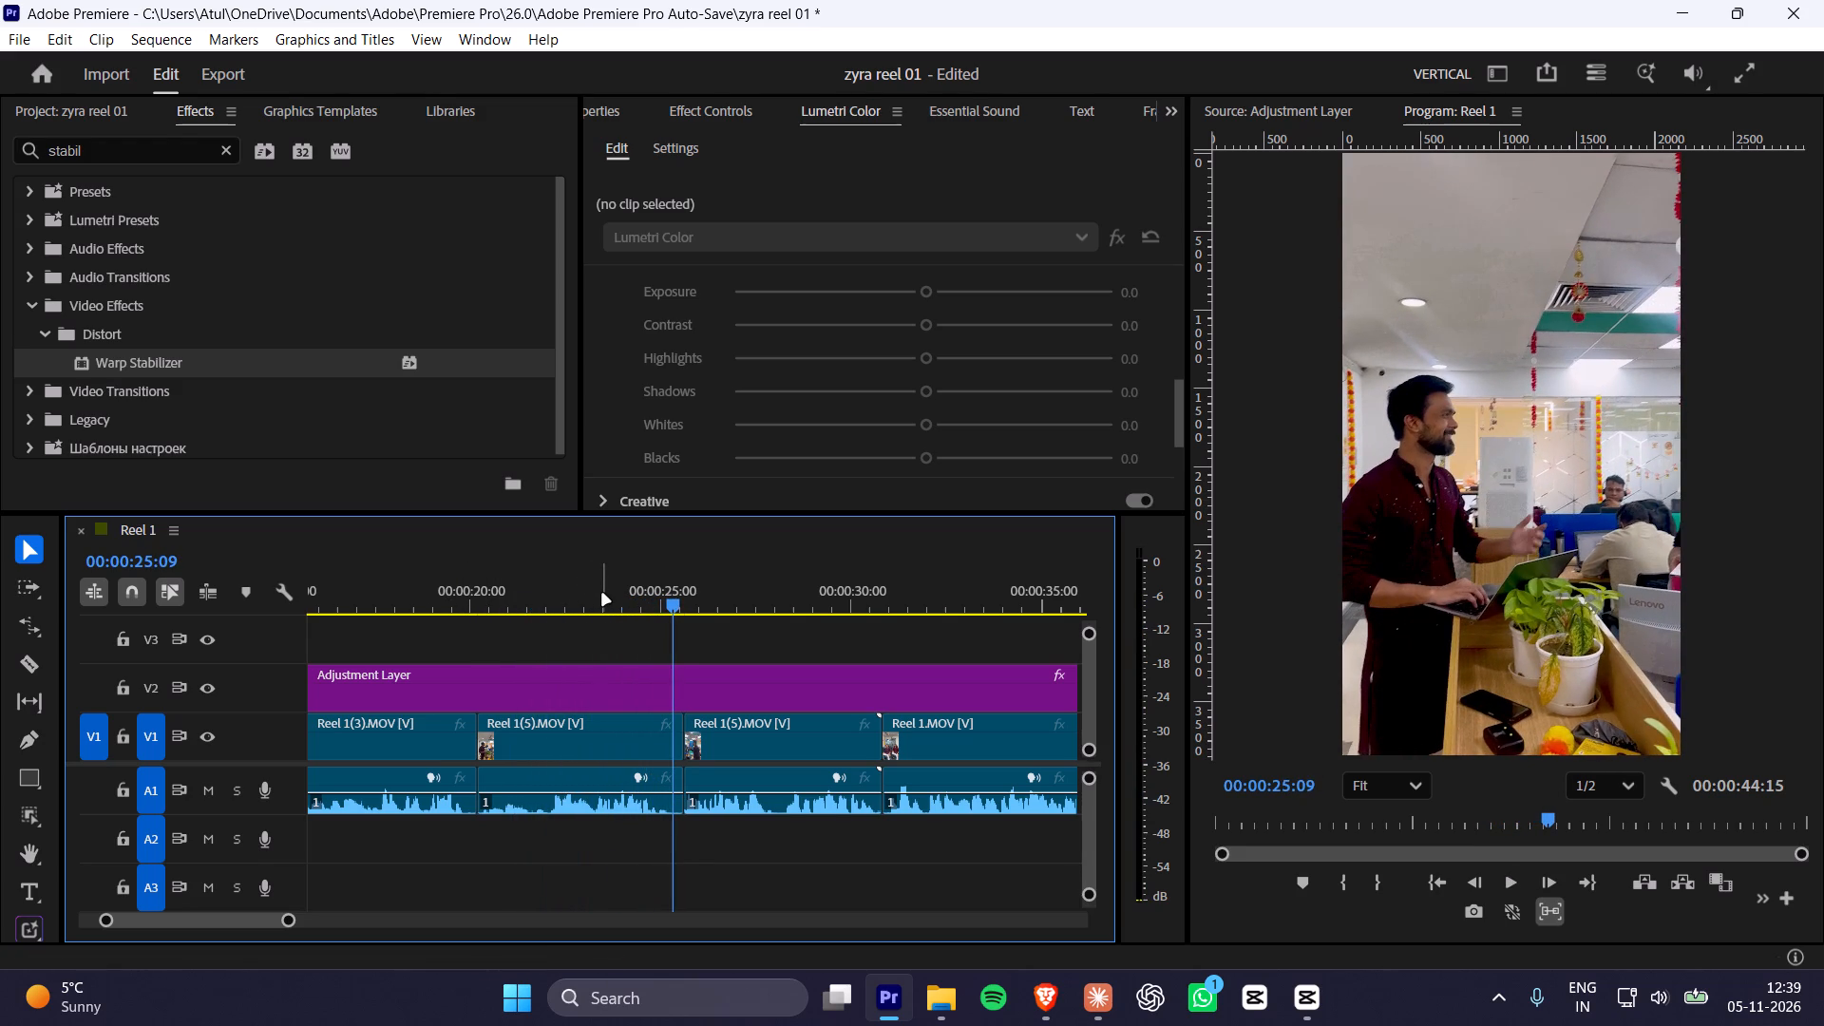
{"action": "key", "text": "space"}
Split the first Reel 1(5).MOV clip at 00:00:25:07 and delete the short remainder after the split.
{"action": "left_click_drag", "start_coordinate": [603, 594], "coordinate": [622, 590]}
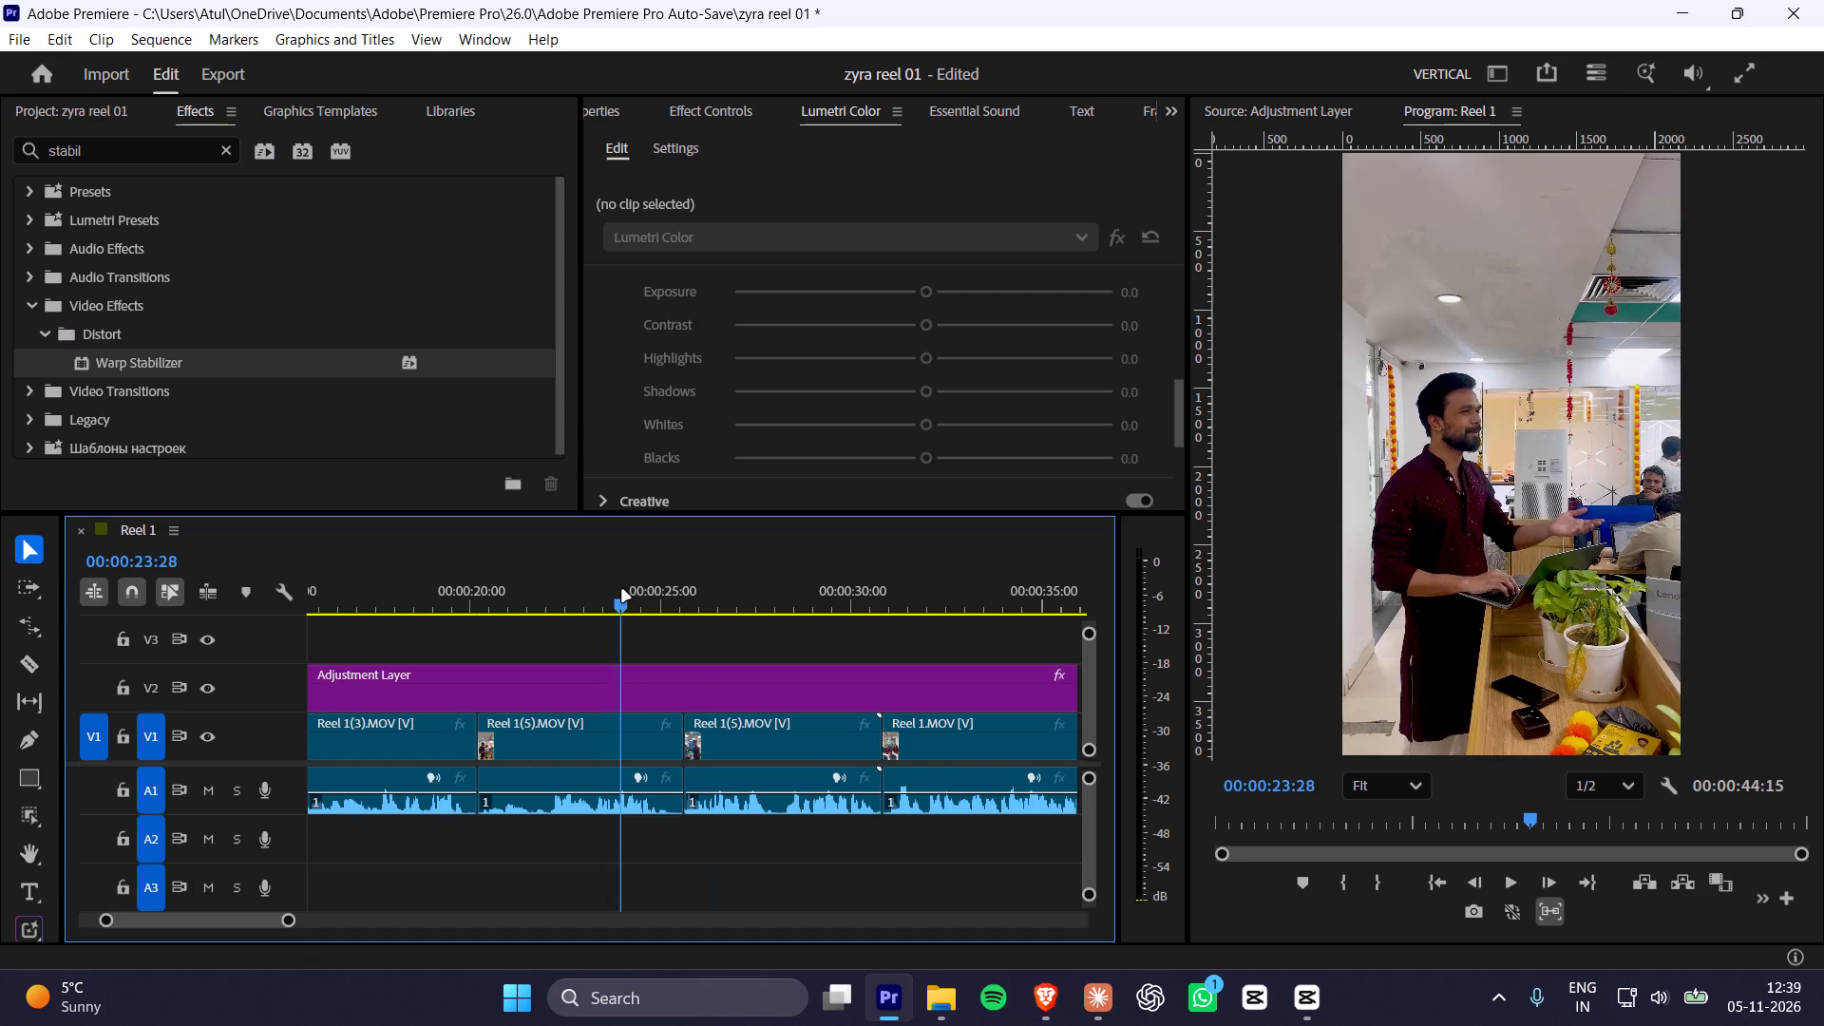
{"action": "key", "text": "space"}
{"action": "key", "text": "space"}
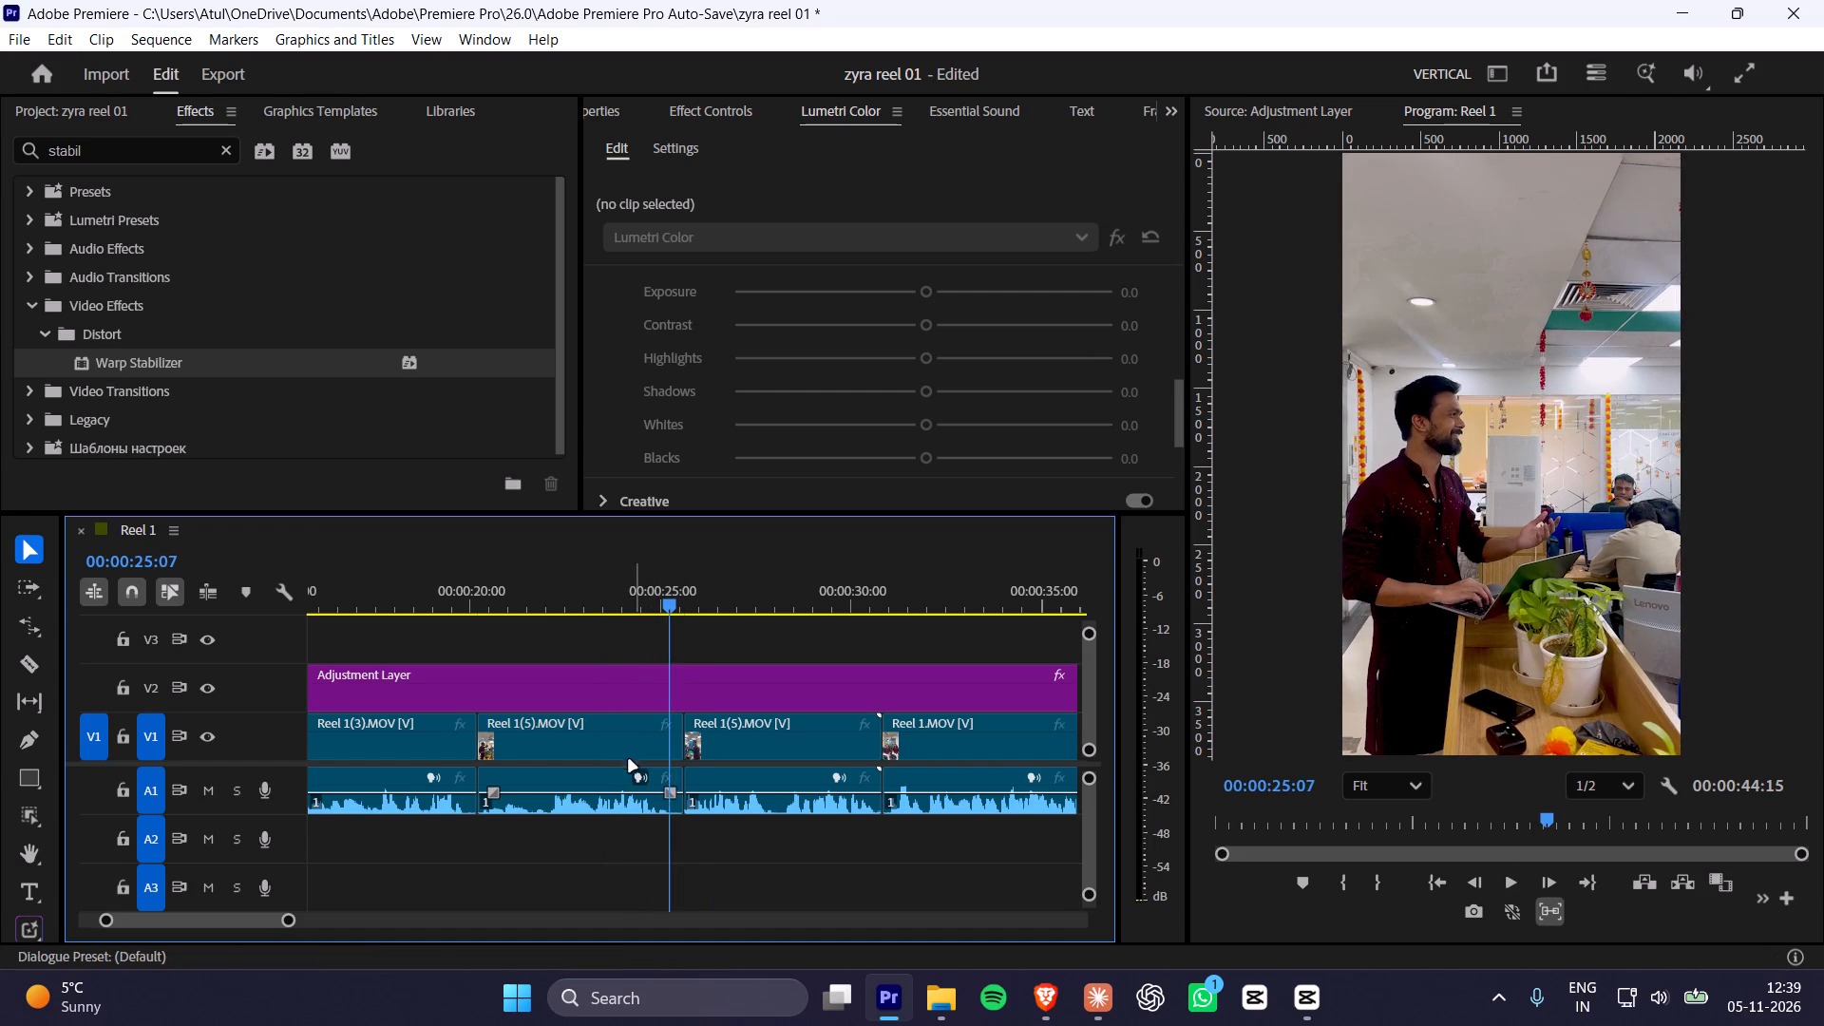
{"action": "left_click", "coordinate": [625, 753]}
{"action": "key", "text": "ctrl+k"}
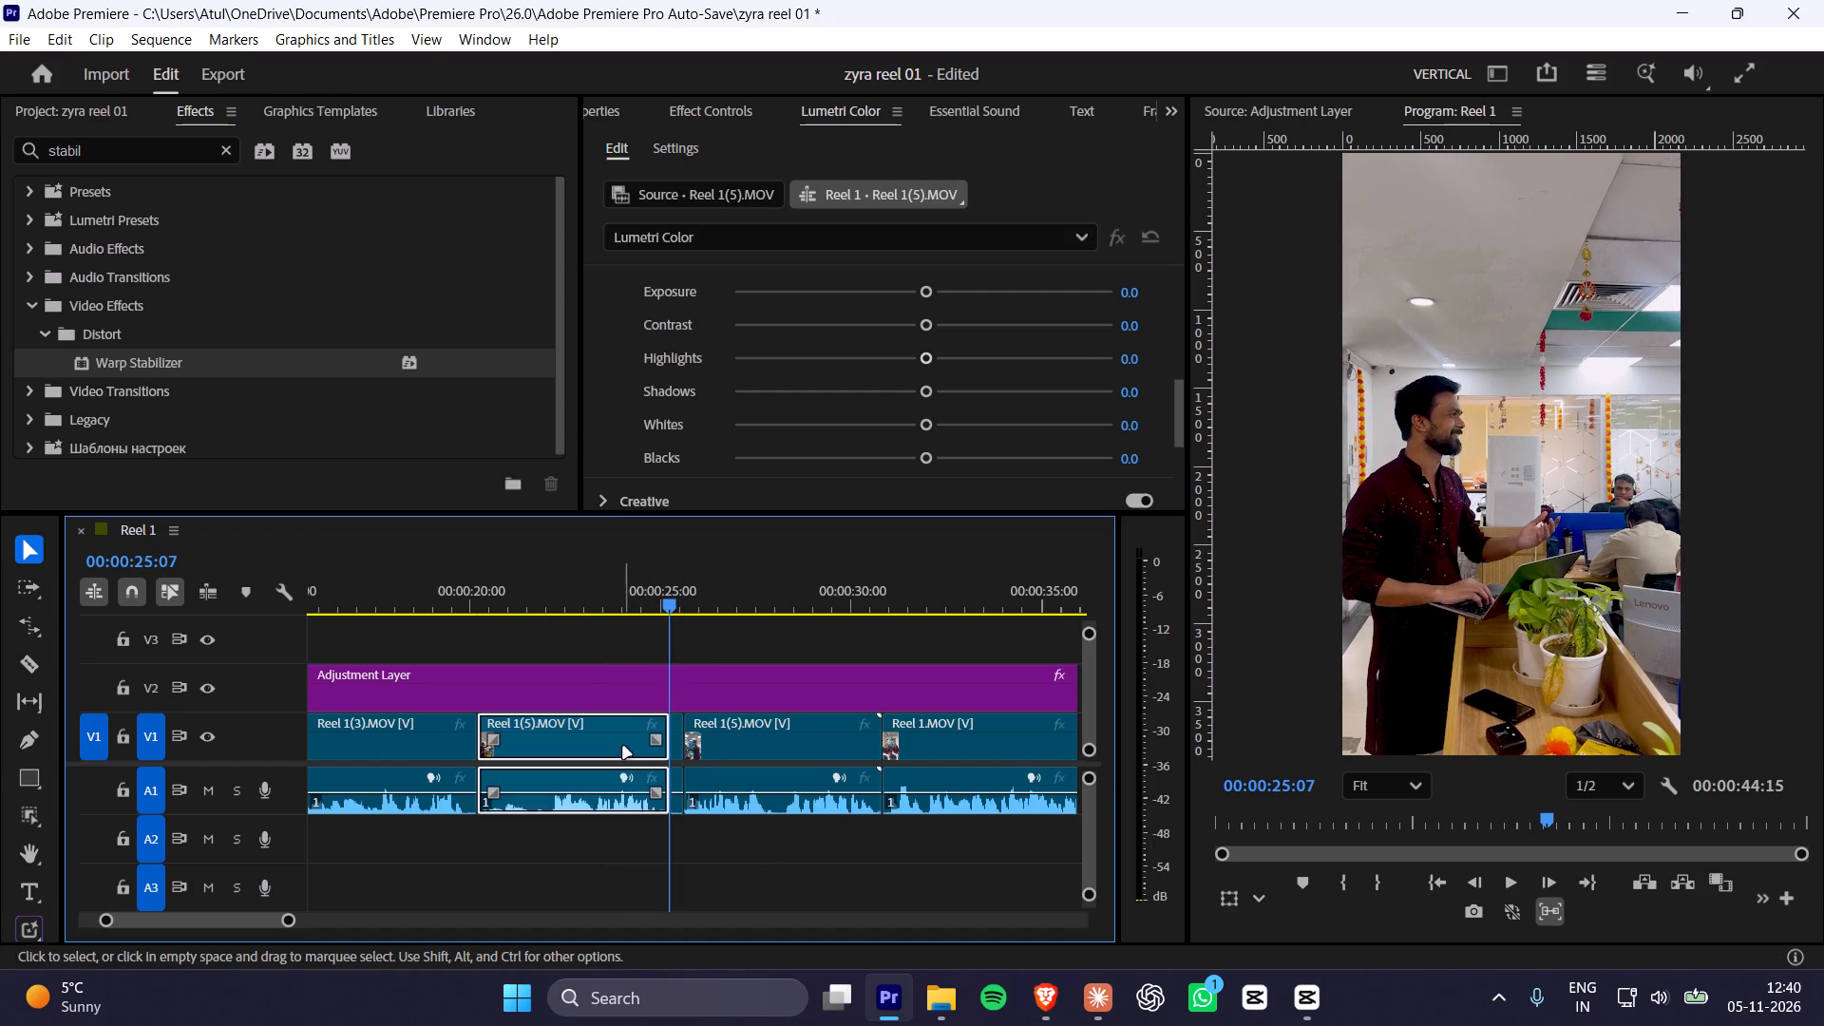
{"action": "left_click", "coordinate": [677, 744]}
{"action": "key", "text": "Delete"}
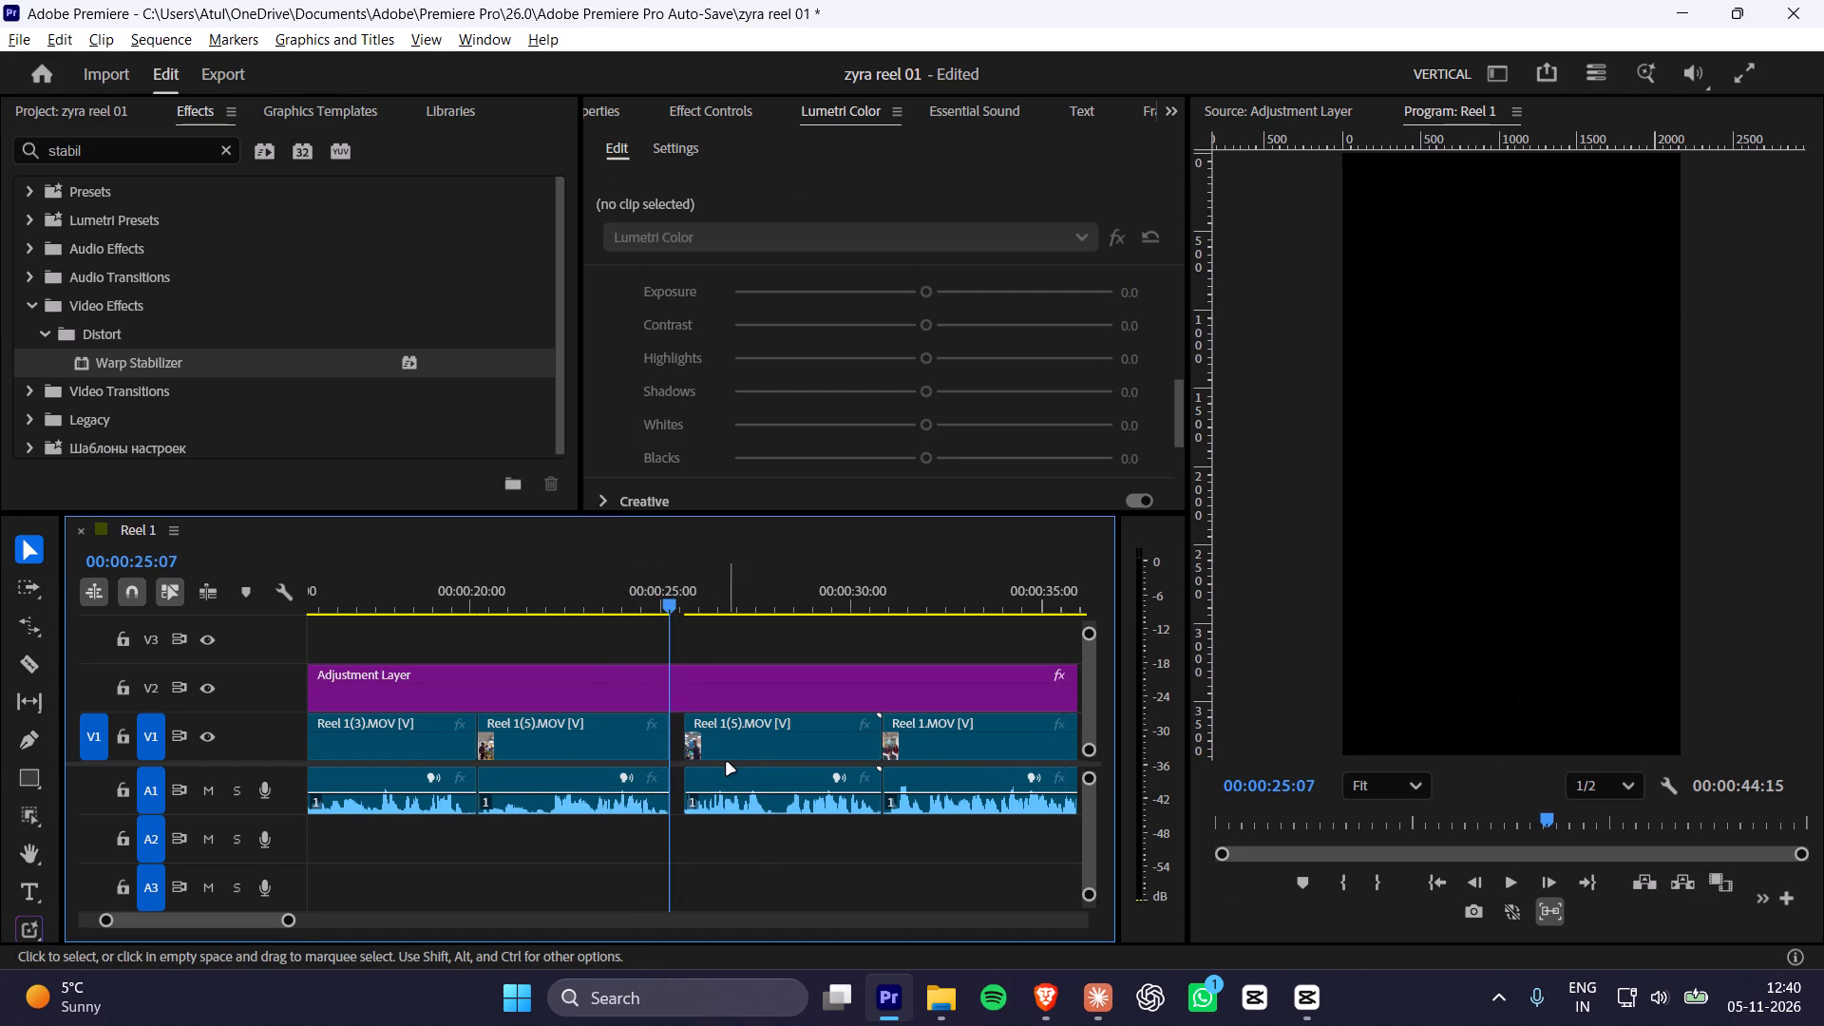
Extend the second Reel 1(5).MOV clip's start back to about 00:00:25:13 and play its opening.
{"action": "scroll", "coordinate": [727, 763], "scroll_direction": "down", "scroll_amount": 2, "text": "alt"}
{"action": "scroll", "coordinate": [727, 763], "scroll_direction": "up", "scroll_amount": 9, "text": "alt"}
{"action": "left_click", "coordinate": [720, 734]}
{"action": "scroll", "coordinate": [708, 747], "scroll_direction": "up", "scroll_amount": 3, "text": "alt"}
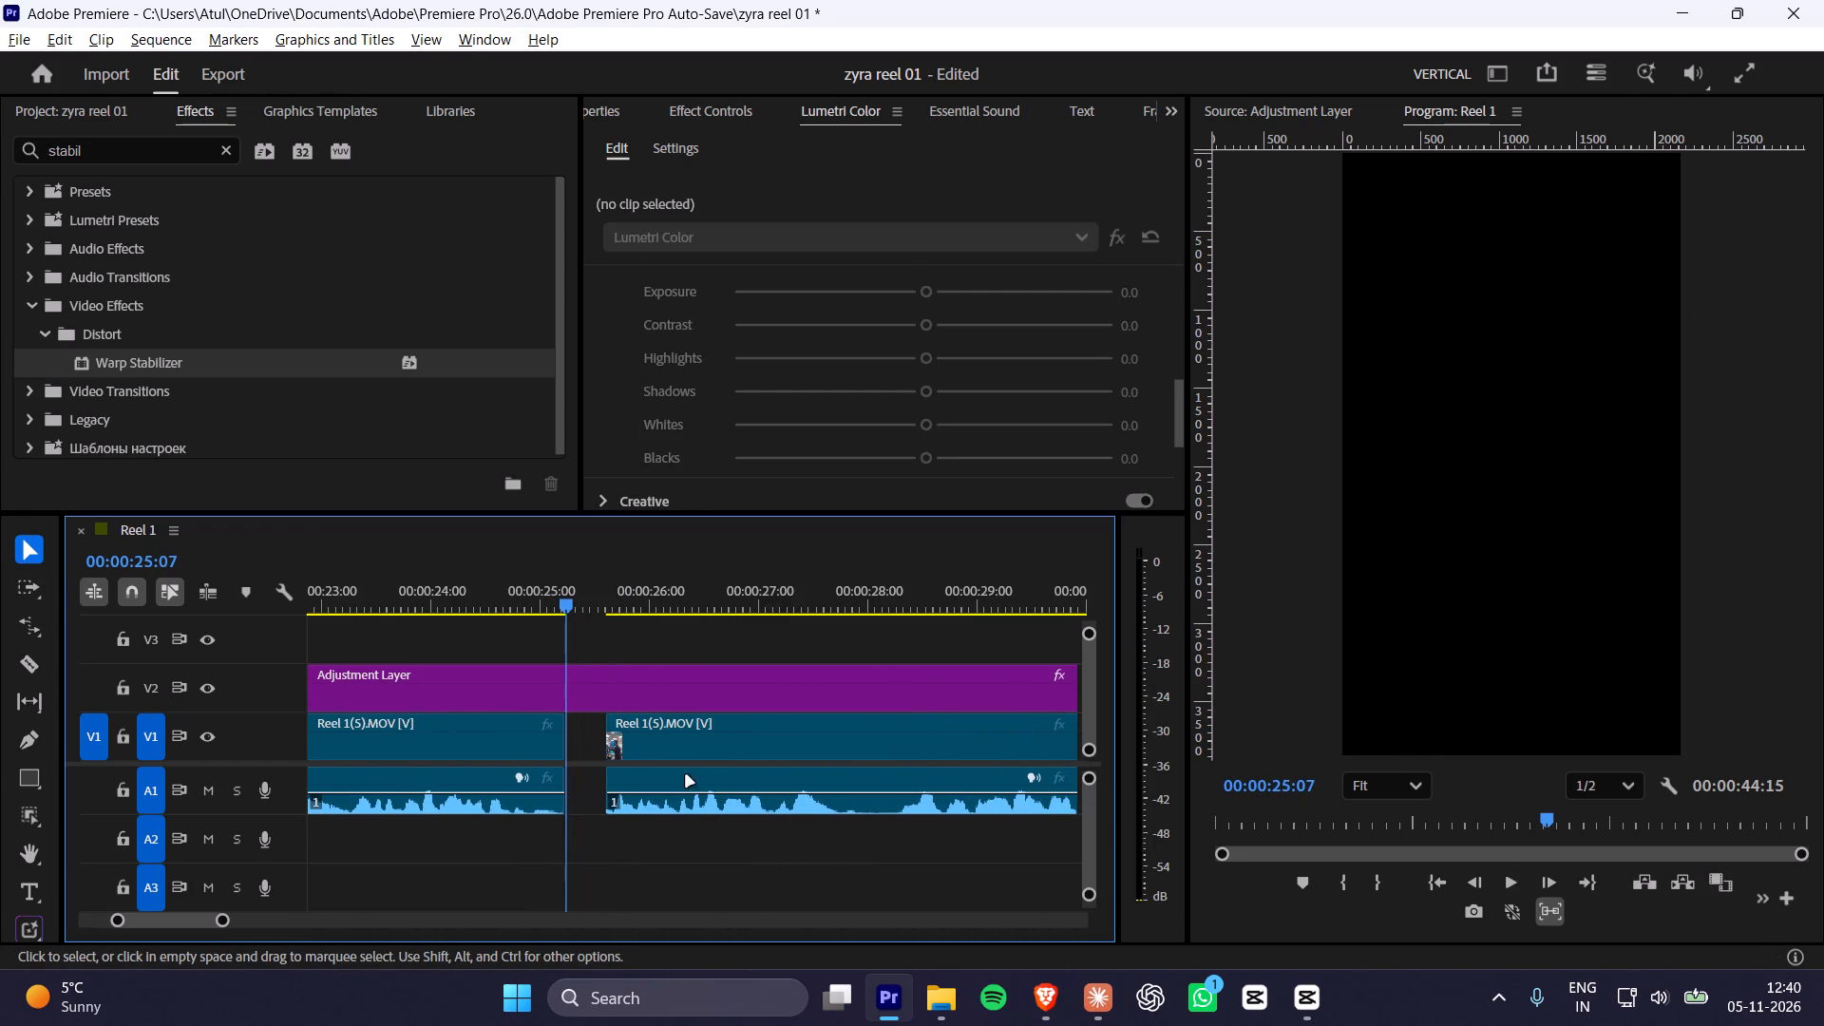
{"action": "left_click", "coordinate": [650, 760]}
{"action": "left_click_drag", "start_coordinate": [603, 748], "coordinate": [587, 748]}
{"action": "key", "text": "space"}
{"action": "key", "text": "space"}
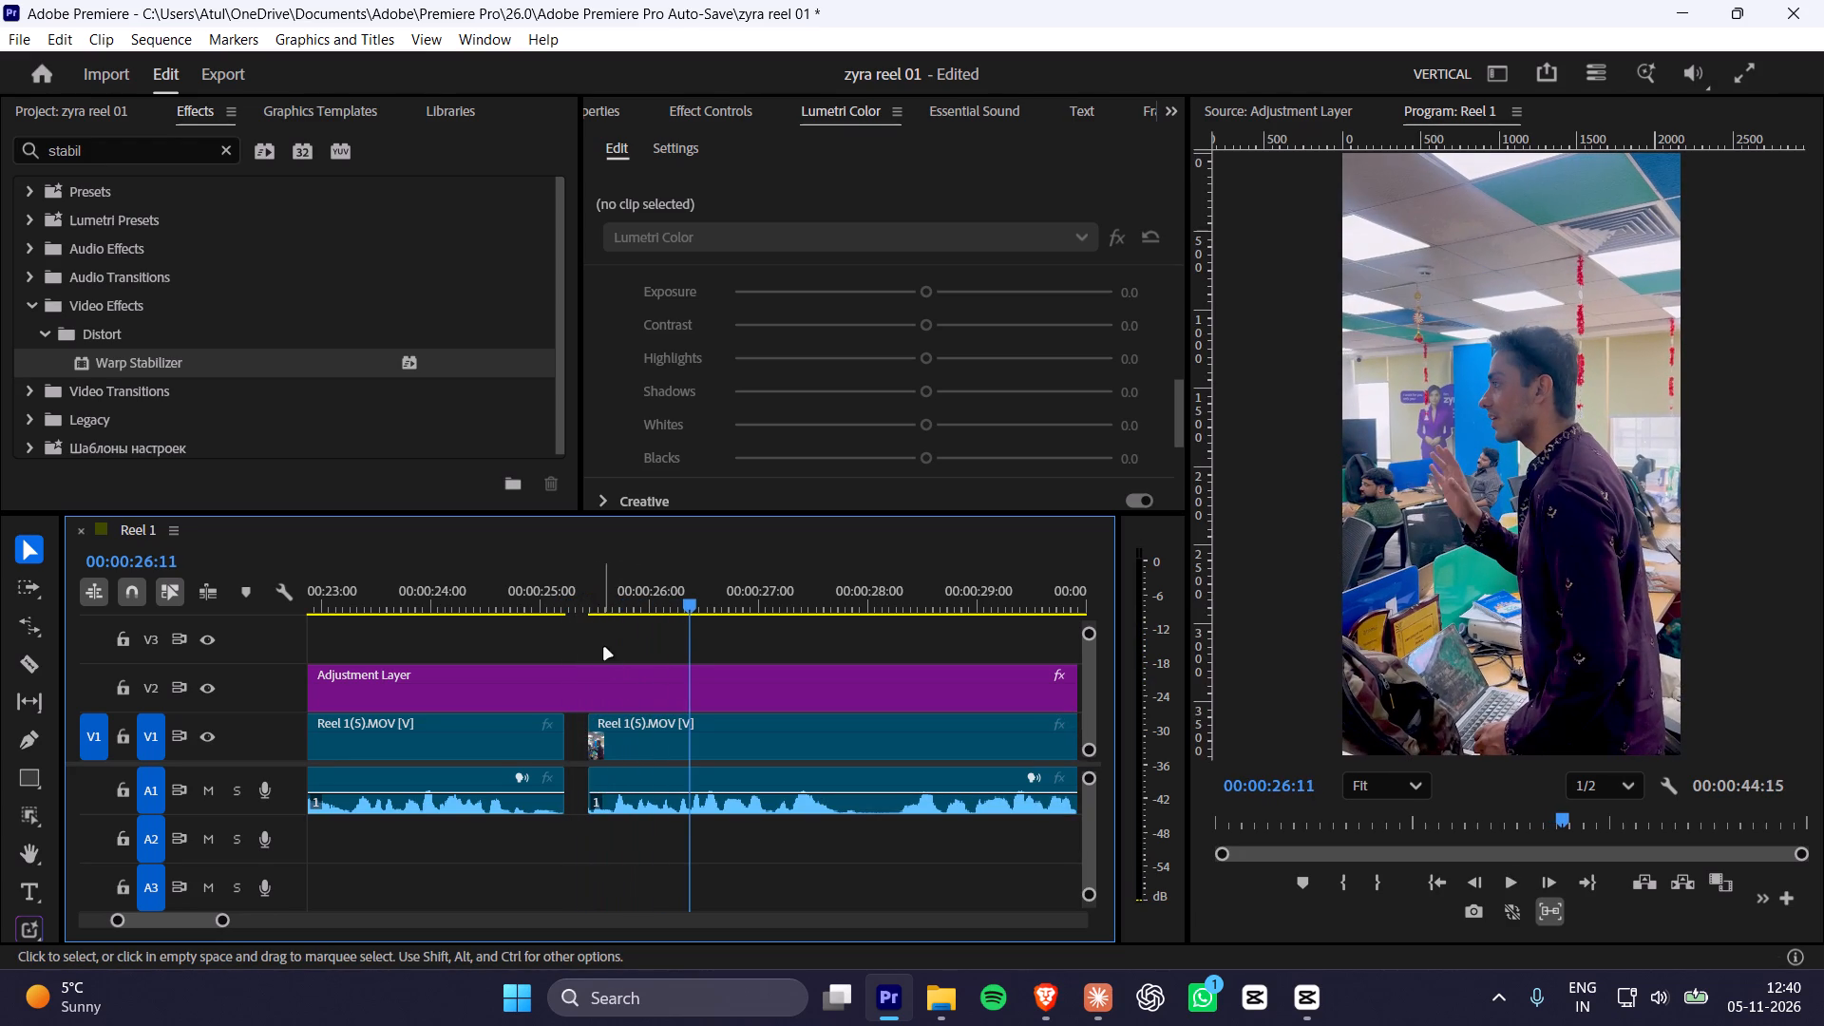
{"action": "left_click", "coordinate": [598, 606]}
{"action": "key", "text": "space"}
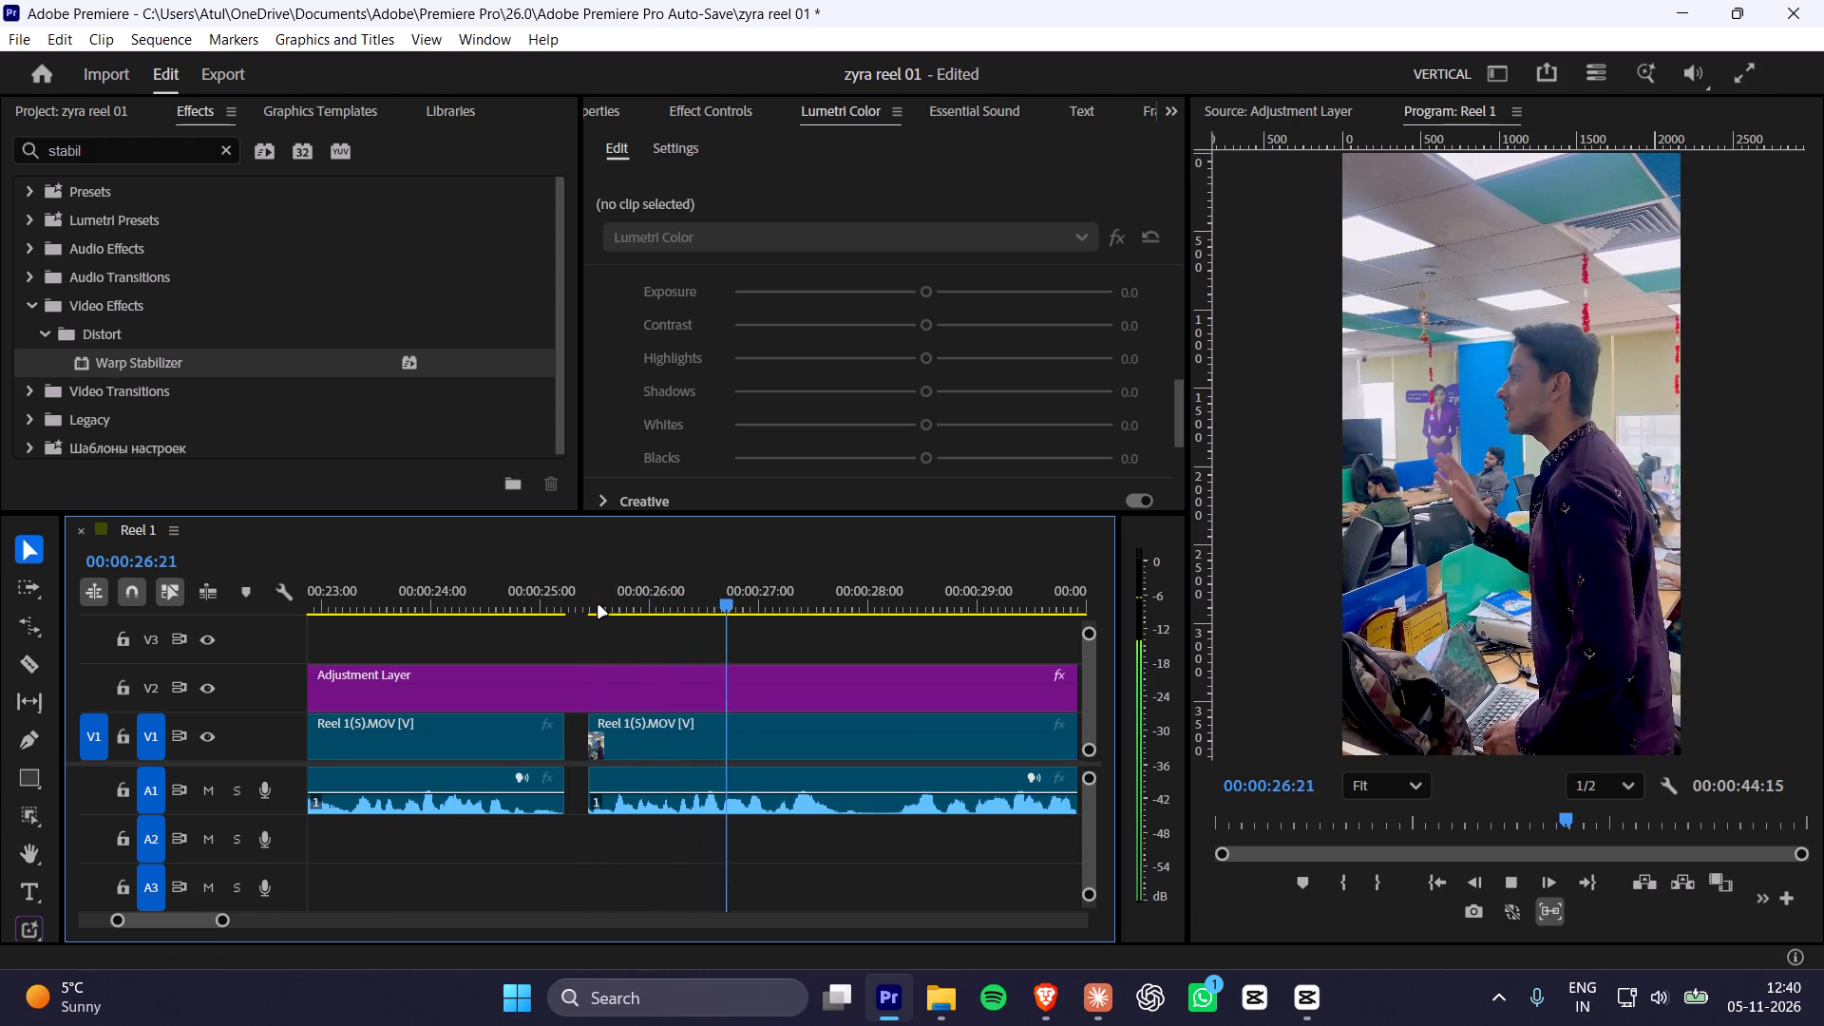
{"action": "key", "text": "space"}
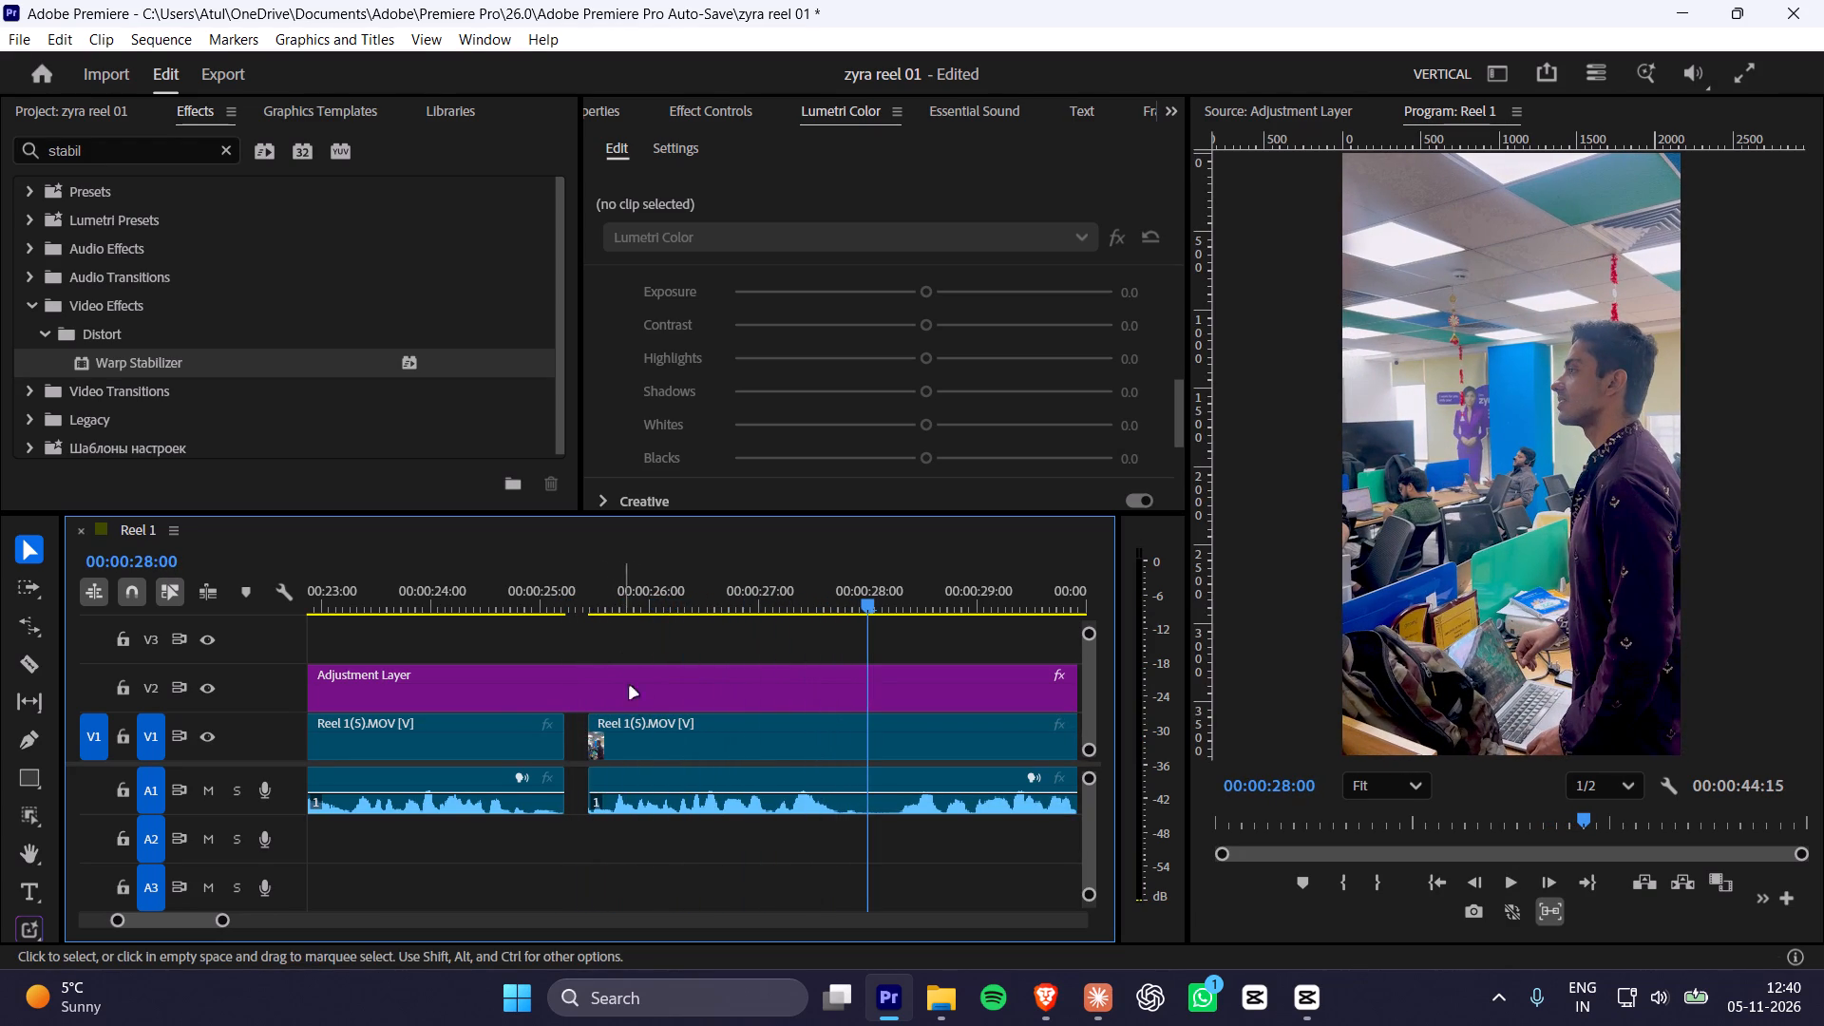
Move the second Reel 1(5).MOV clip against the first one, starting at 00:00:25:07, and play across the cut.
{"action": "scroll", "coordinate": [655, 735], "scroll_direction": "down", "scroll_amount": 8, "text": "alt"}
{"action": "left_click_drag", "start_coordinate": [655, 732], "coordinate": [641, 732]}
{"action": "left_click", "coordinate": [590, 575]}
{"action": "key", "text": "space"}
{"action": "scroll", "coordinate": [655, 723], "scroll_direction": "up", "scroll_amount": 2, "text": "alt"}
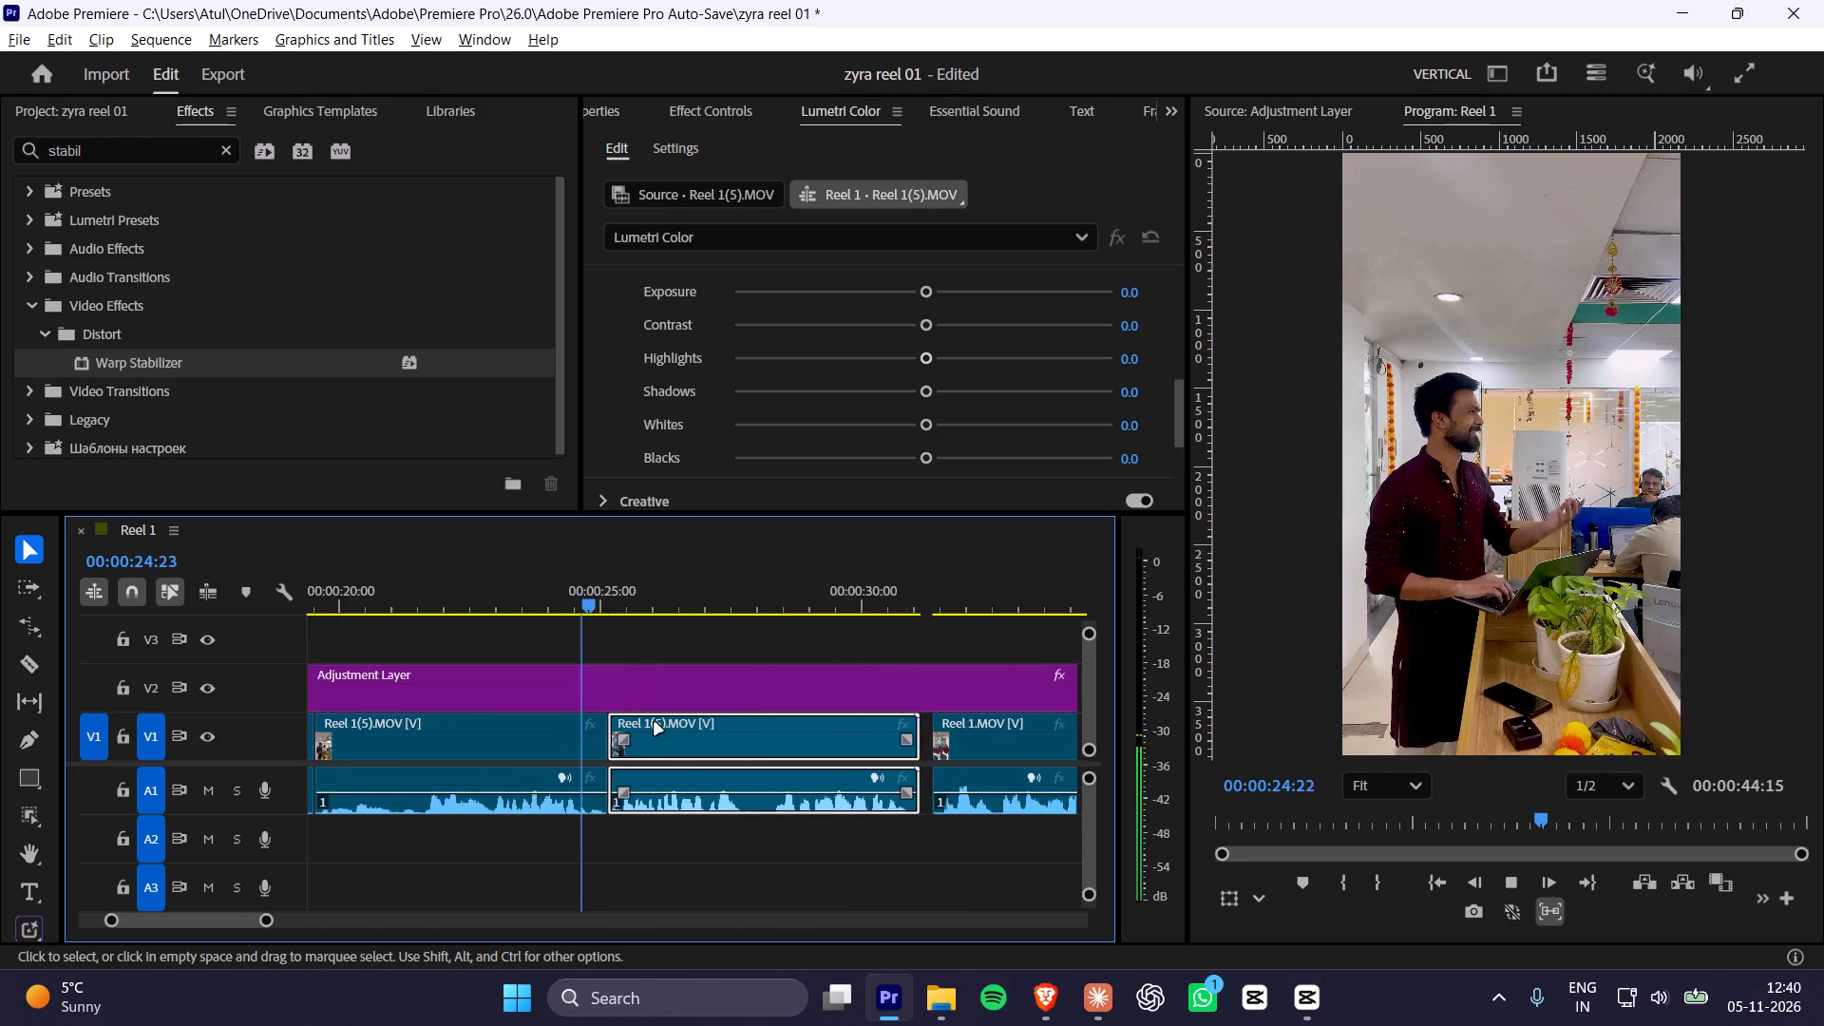
{"action": "scroll", "coordinate": [655, 723], "scroll_direction": "up", "scroll_amount": 11, "text": "alt"}
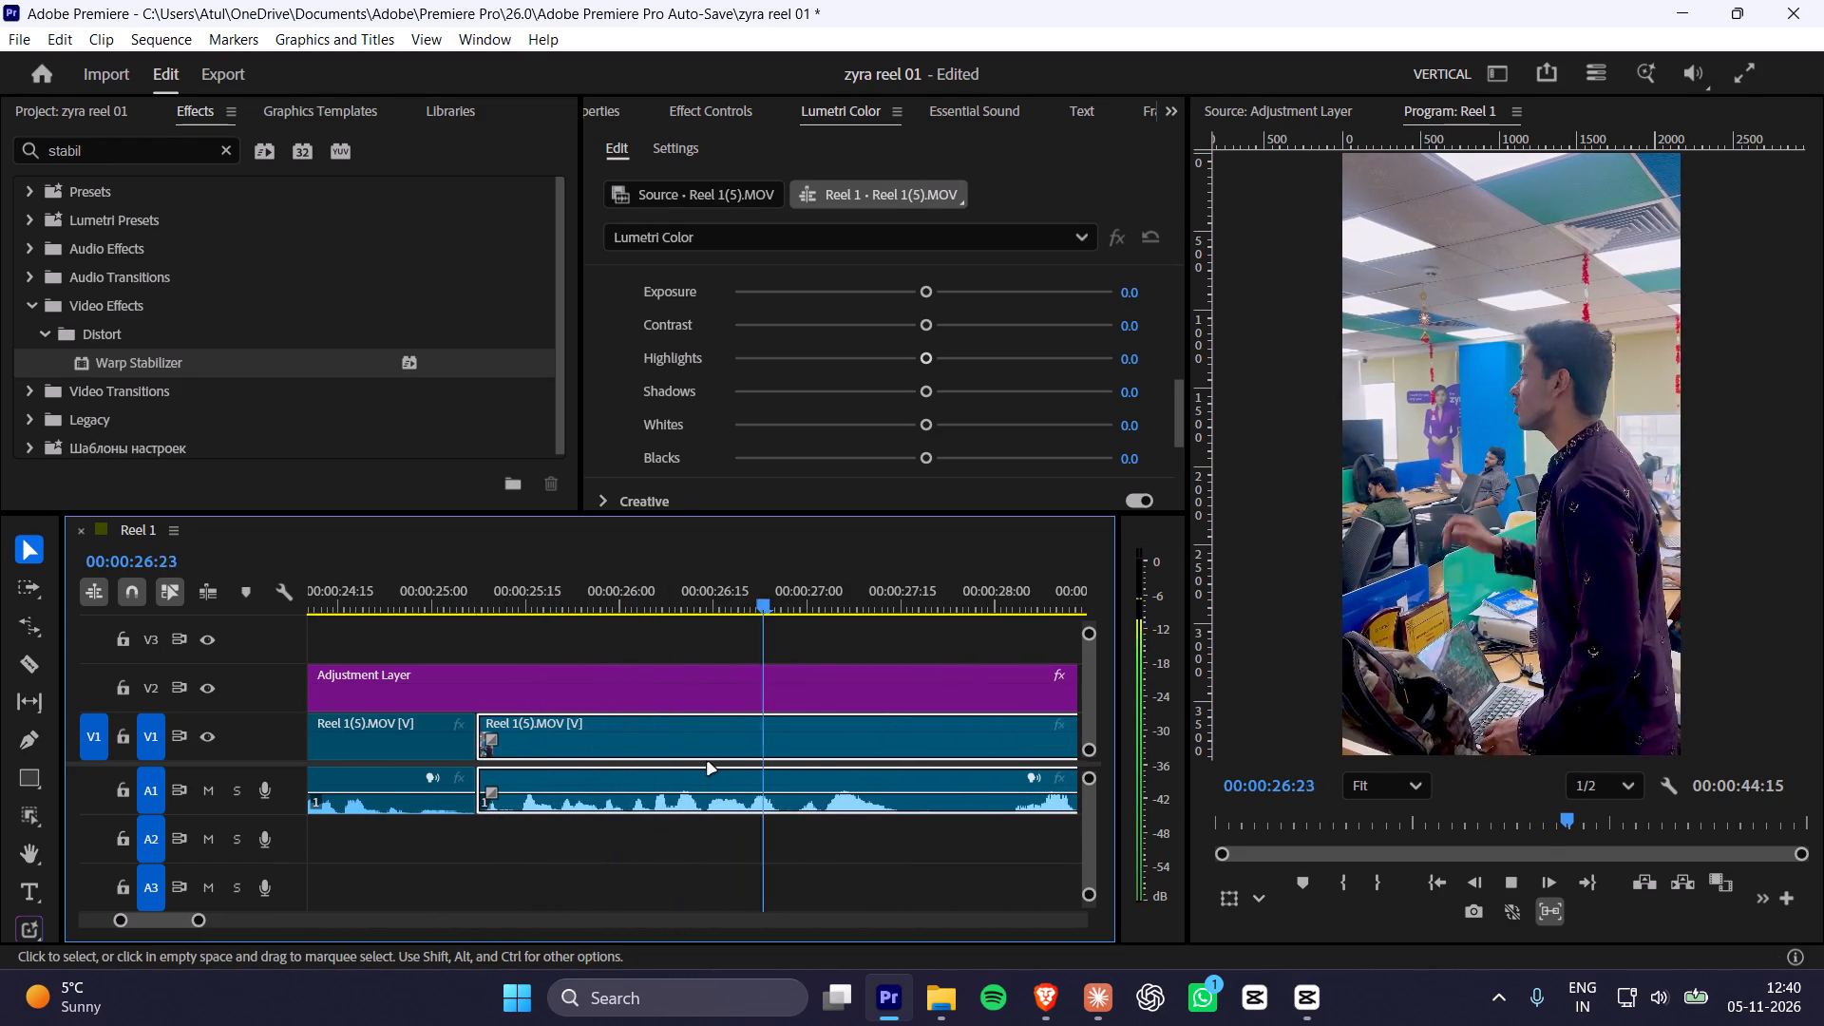
{"action": "key", "text": "space"}
{"action": "key", "text": "space"}
{"action": "key", "text": "space"}
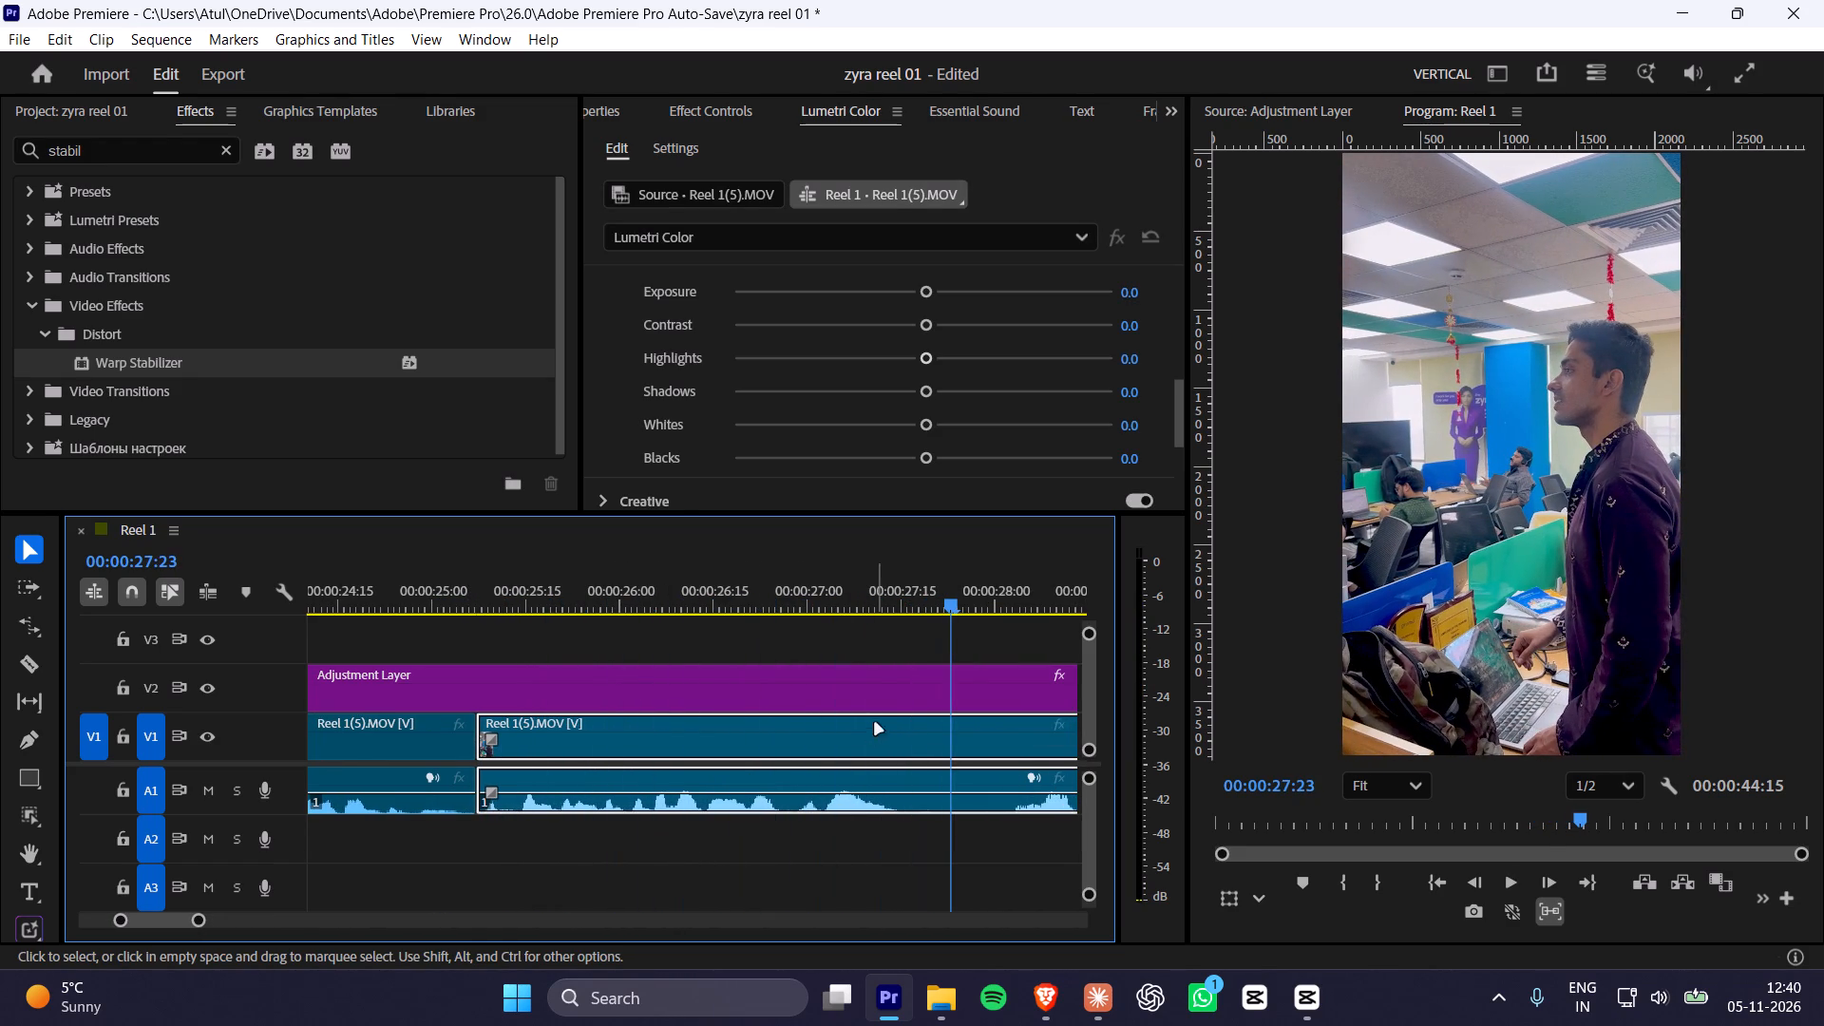
Play to the end of the second Reel 1(5).MOV clip, move Reel 1.MOV back against it, and play across the cut.
{"action": "scroll", "coordinate": [953, 706], "scroll_direction": "down", "scroll_amount": 6, "text": "alt"}
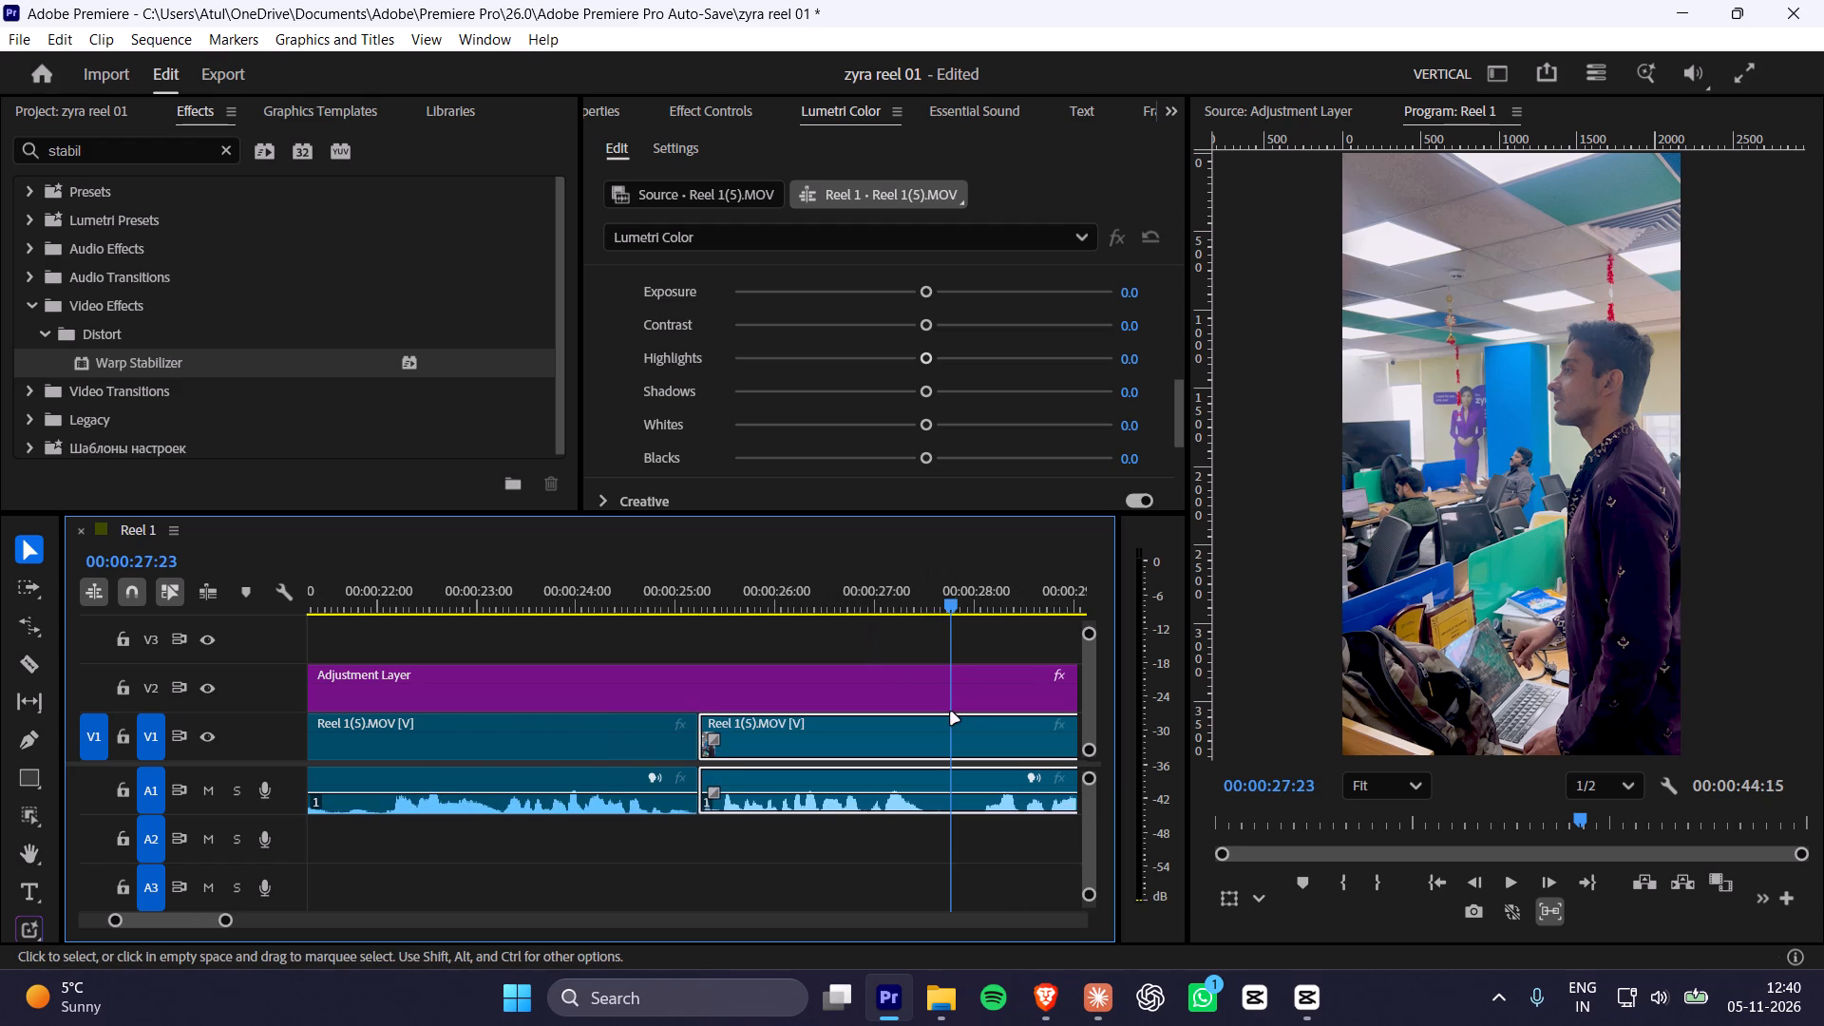
{"action": "key", "text": "space"}
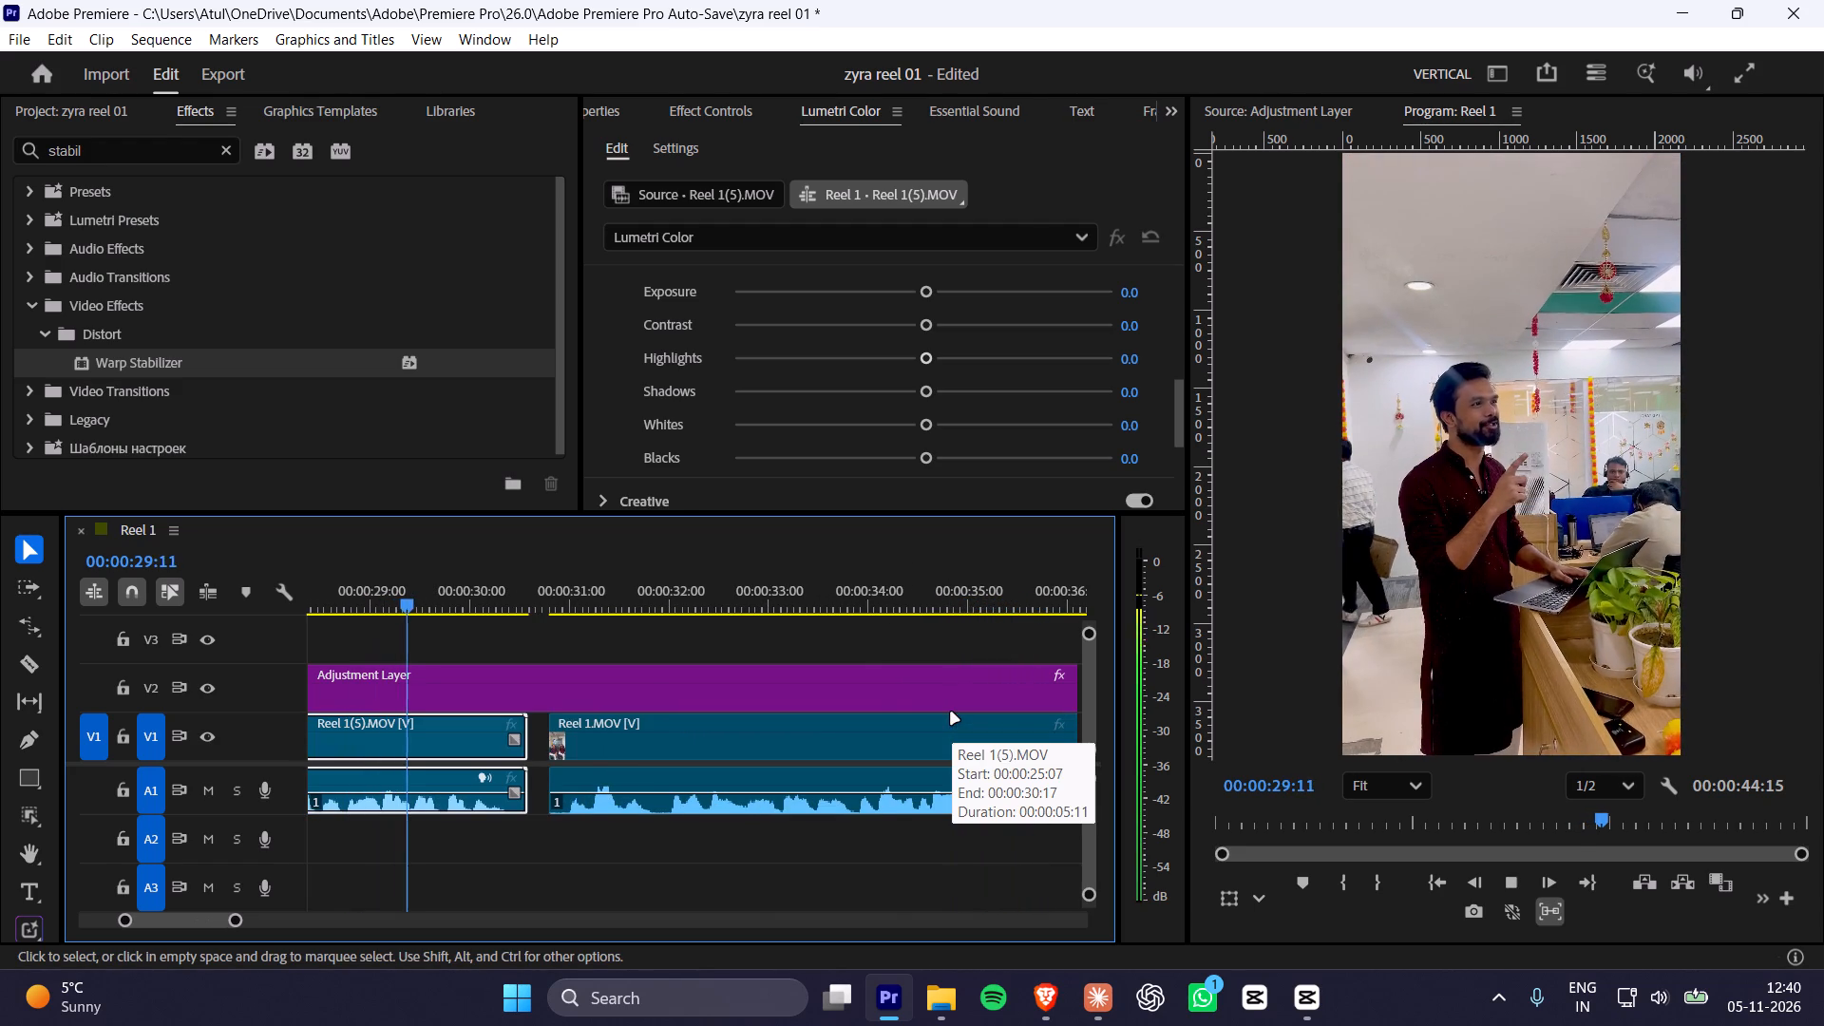
{"action": "key", "text": "space"}
{"action": "key", "text": "space"}
{"action": "key", "text": "space"}
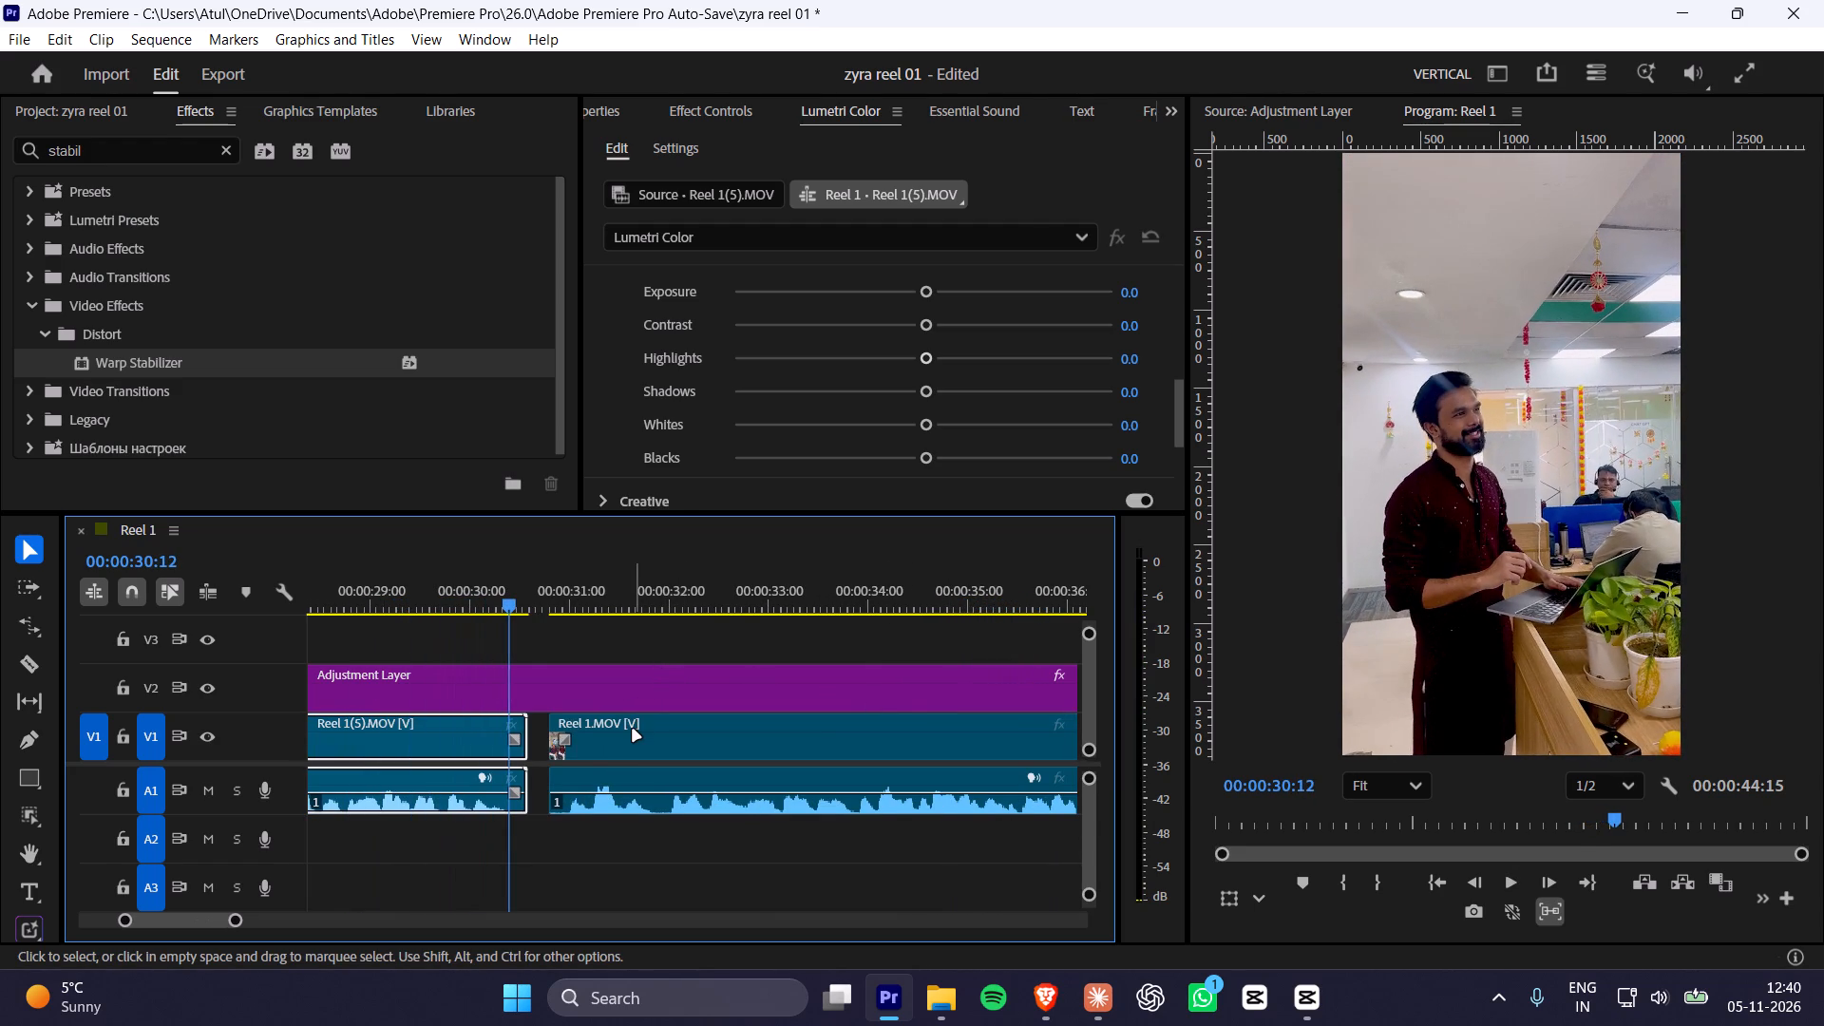
{"action": "key", "text": "space"}
{"action": "key", "text": "space"}
{"action": "left_click_drag", "start_coordinate": [635, 731], "coordinate": [616, 734]}
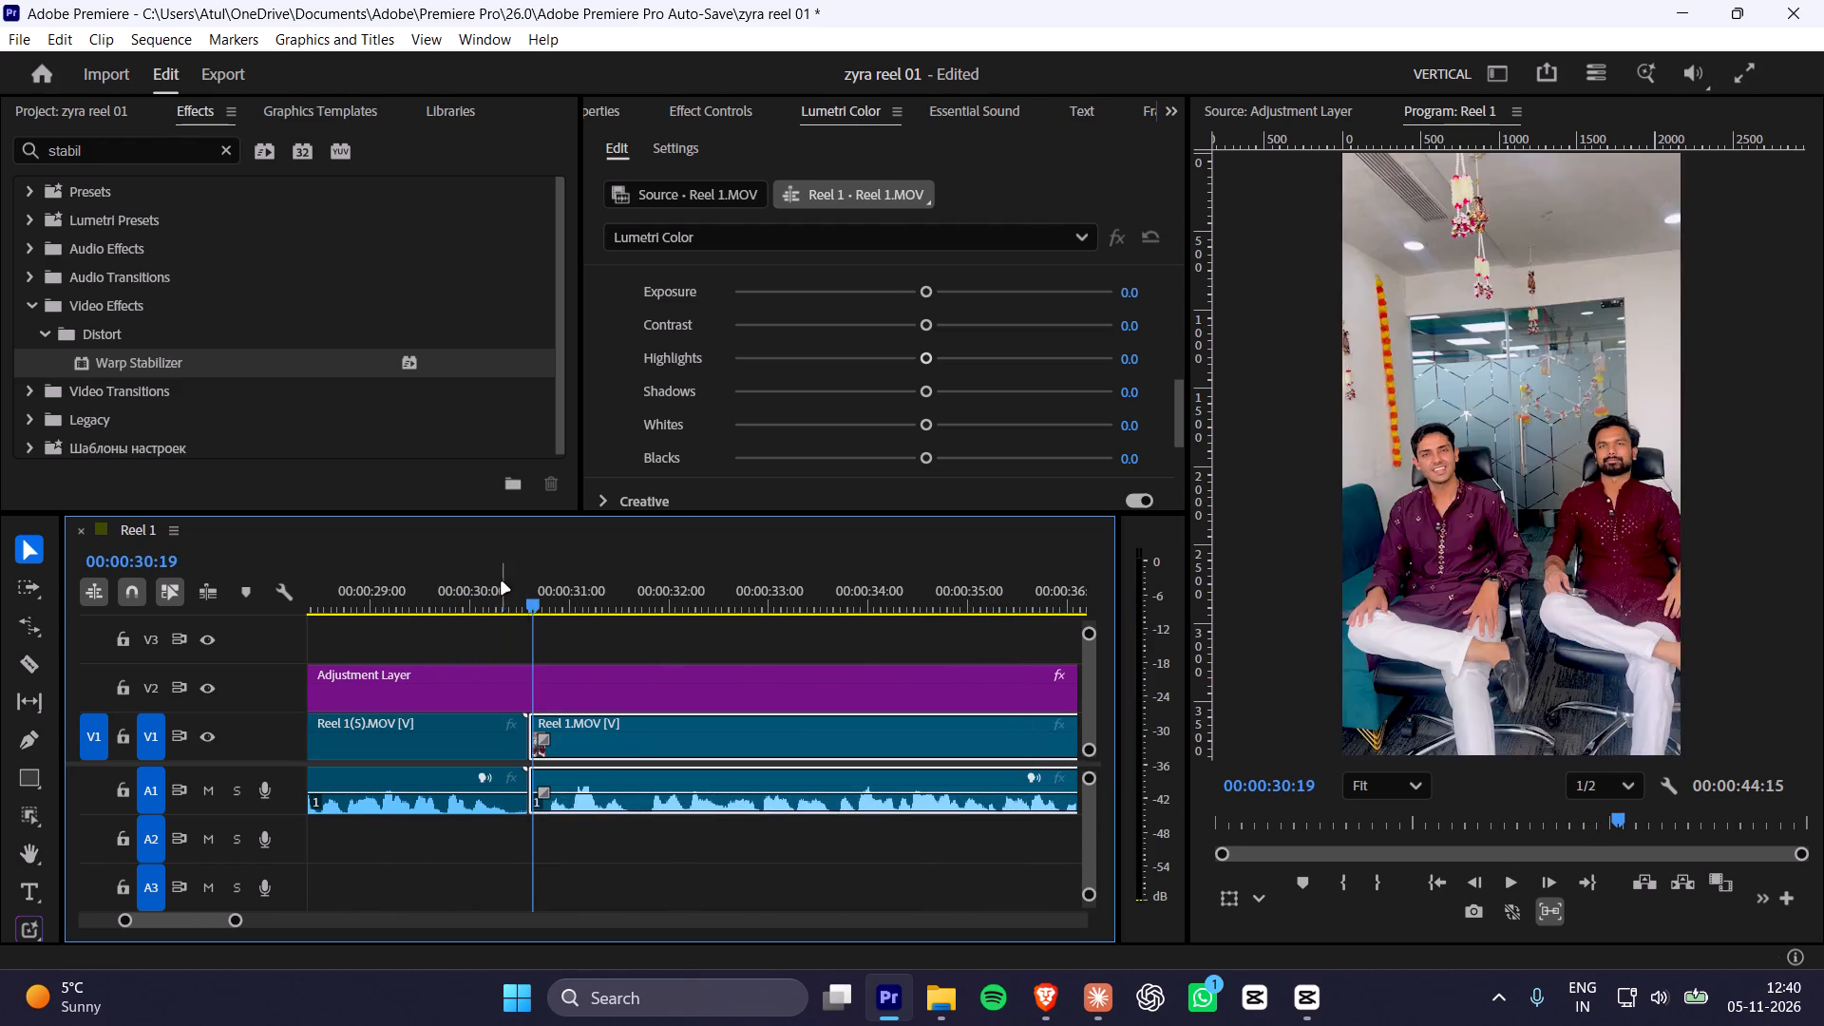
{"action": "left_click", "coordinate": [502, 582]}
{"action": "key", "text": "space"}
{"action": "key", "text": "space"}
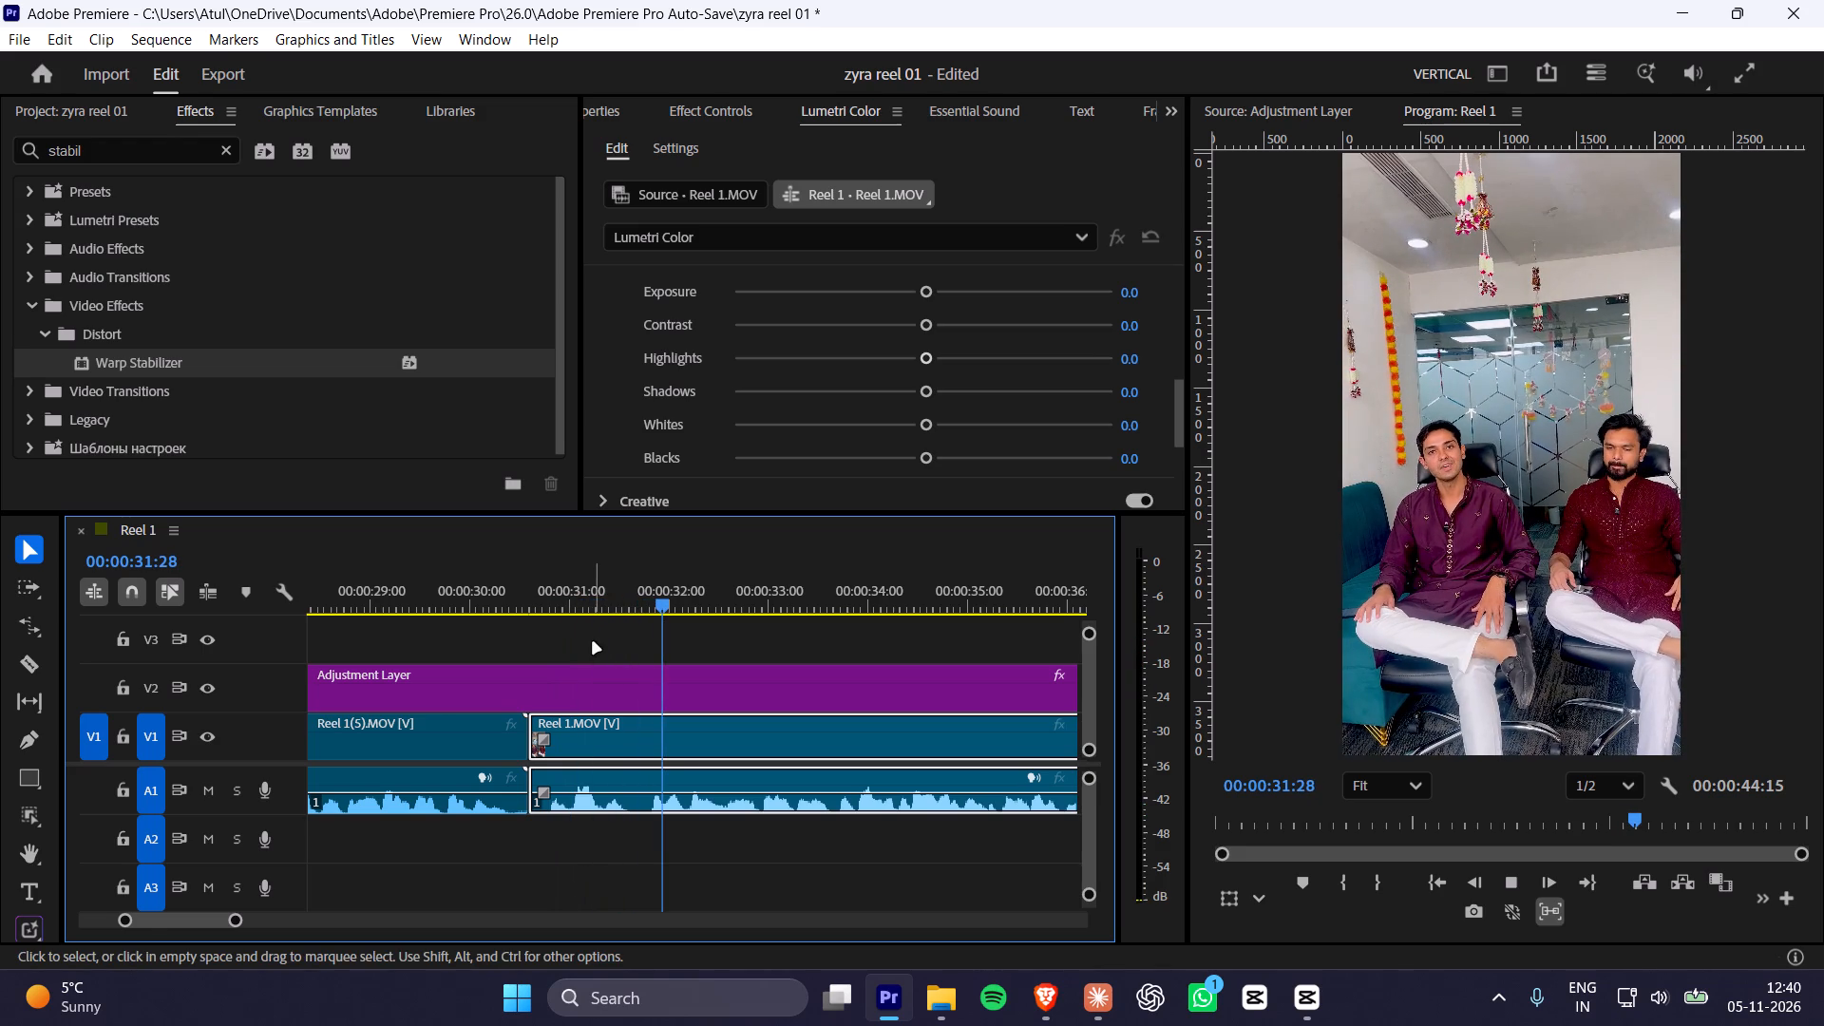
Replay the cut into the first Reel 1.MOV clip and trim that clip's start to 00:00:31:19.
{"action": "key", "text": "space"}
{"action": "left_click", "coordinate": [447, 580]}
{"action": "key", "text": "space"}
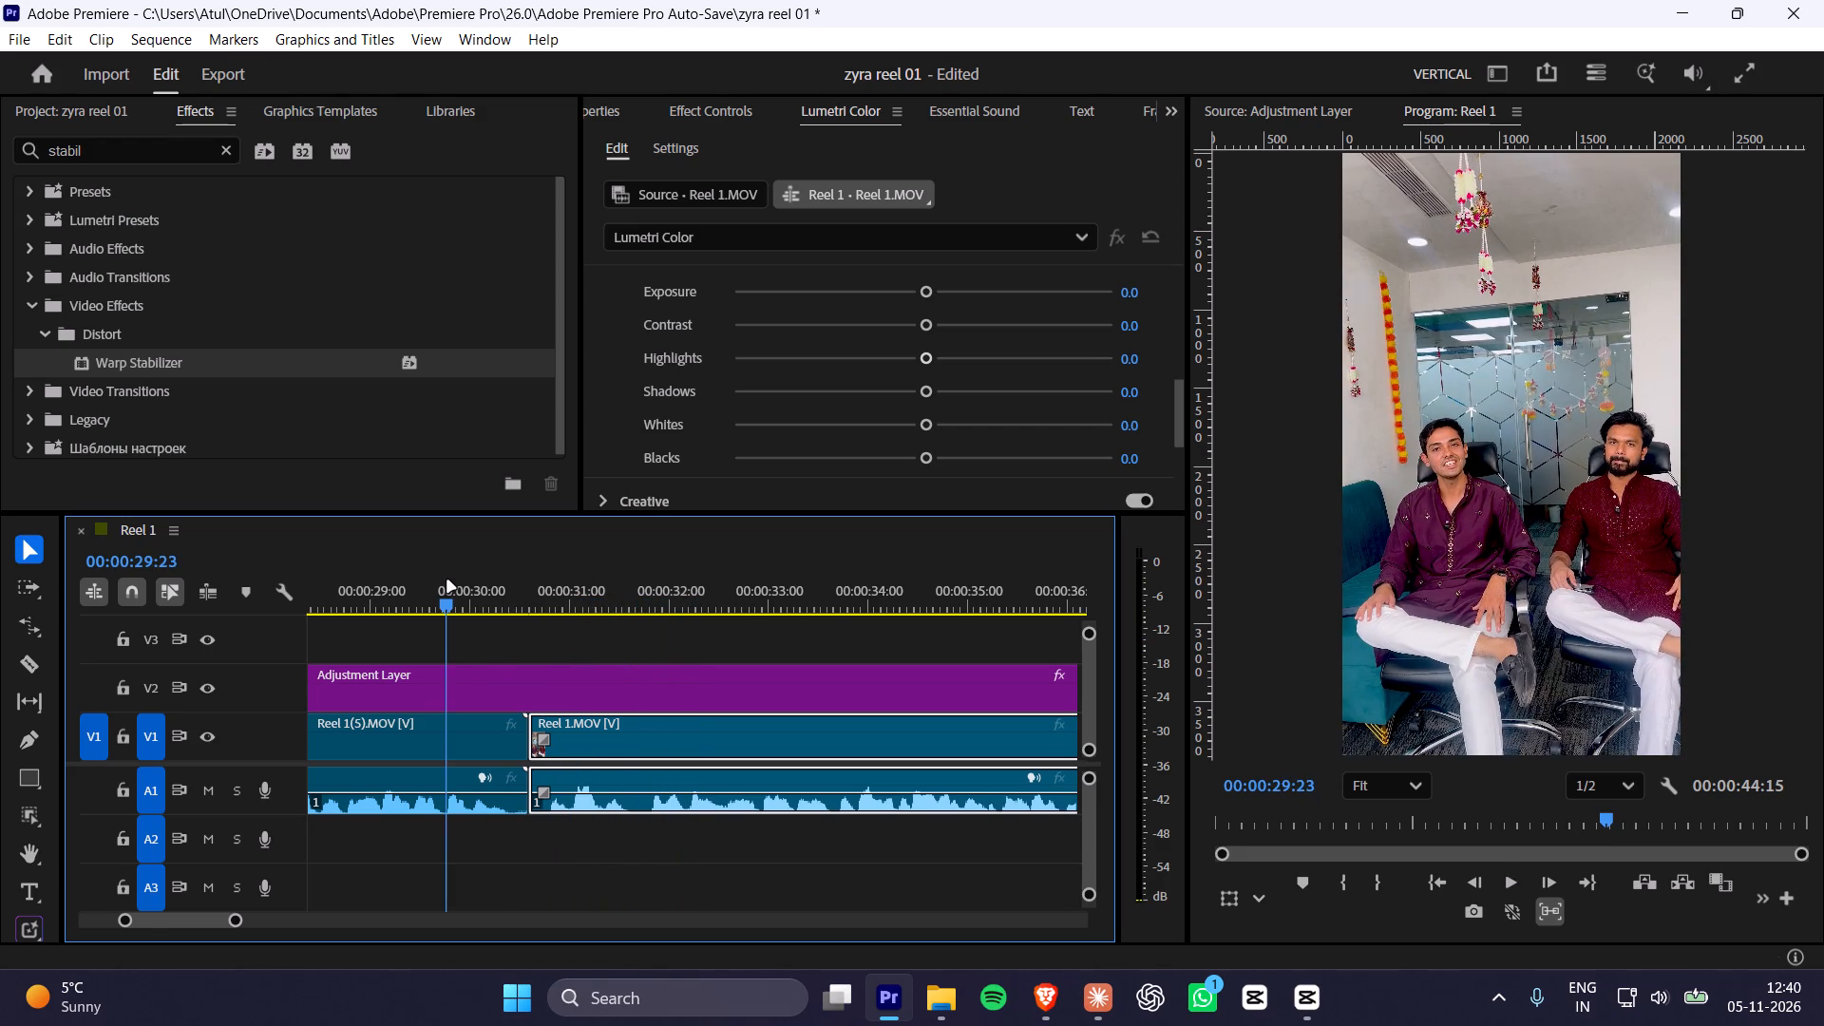
{"action": "key", "text": "space"}
{"action": "key", "text": "space"}
{"action": "key", "text": "space"}
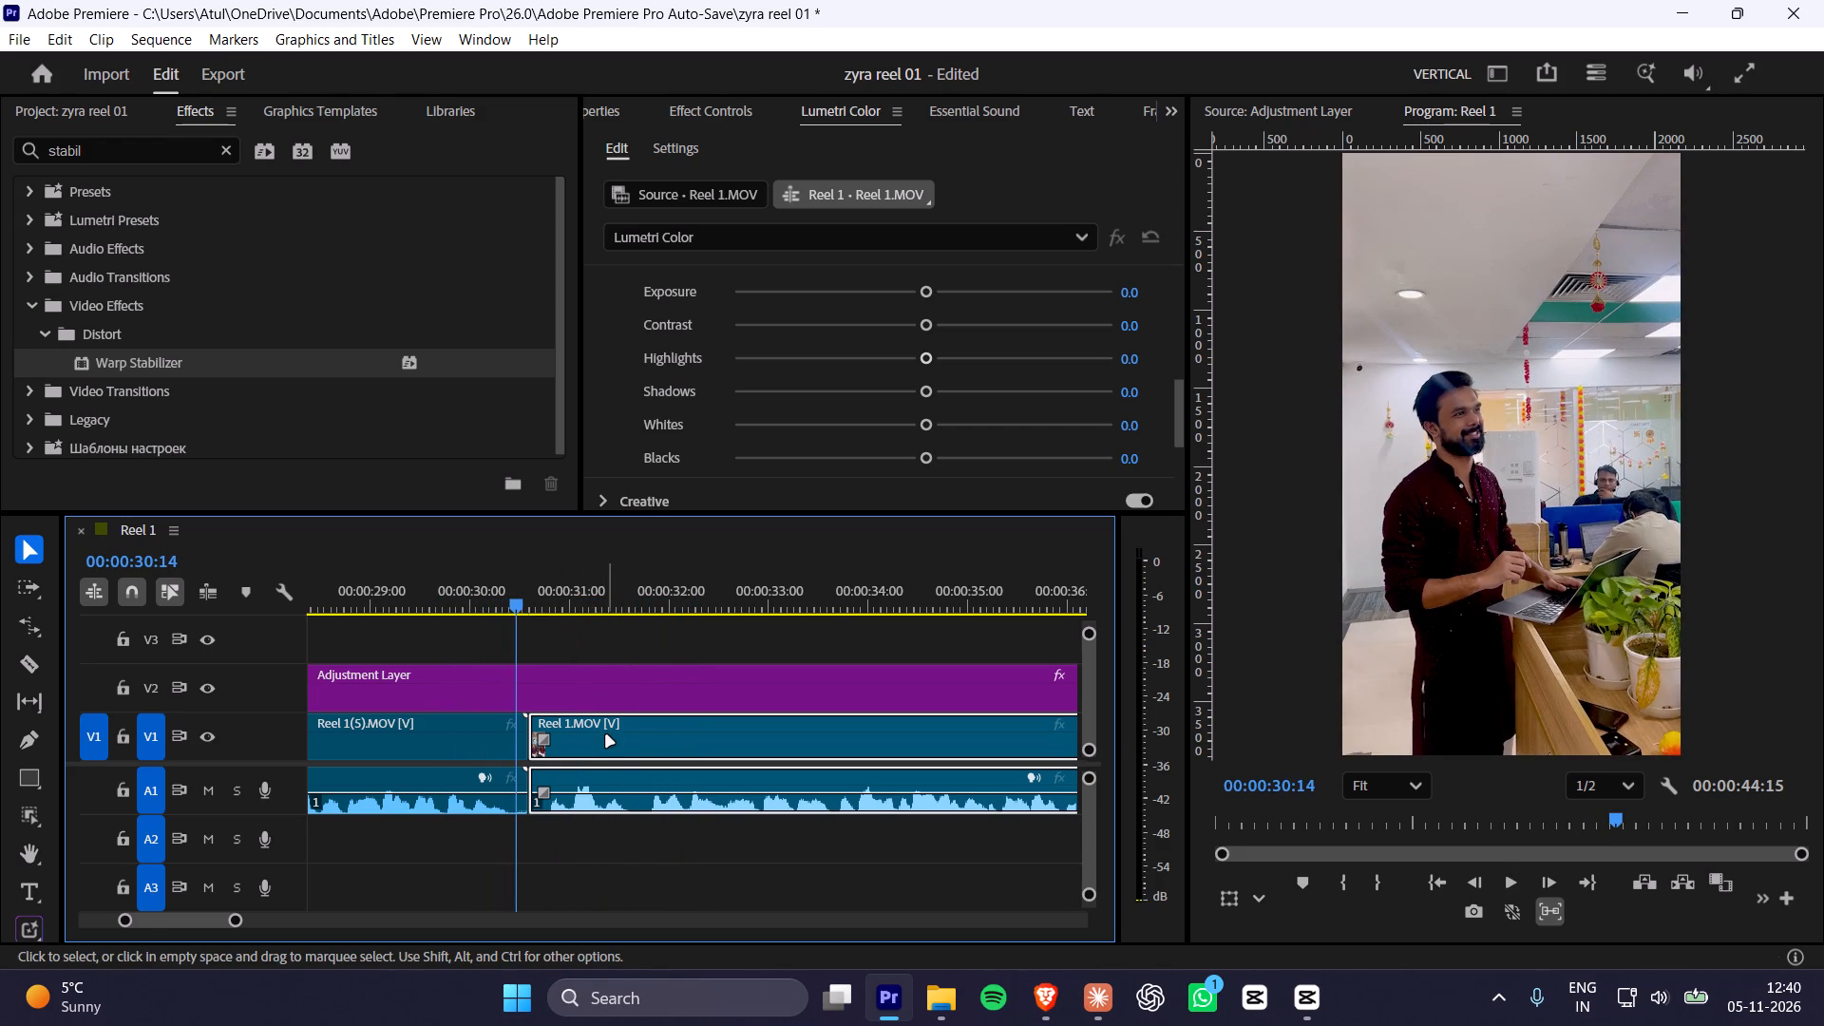
{"action": "key", "text": "space"}
{"action": "key", "text": "space"}
{"action": "left_click", "coordinate": [666, 733]}
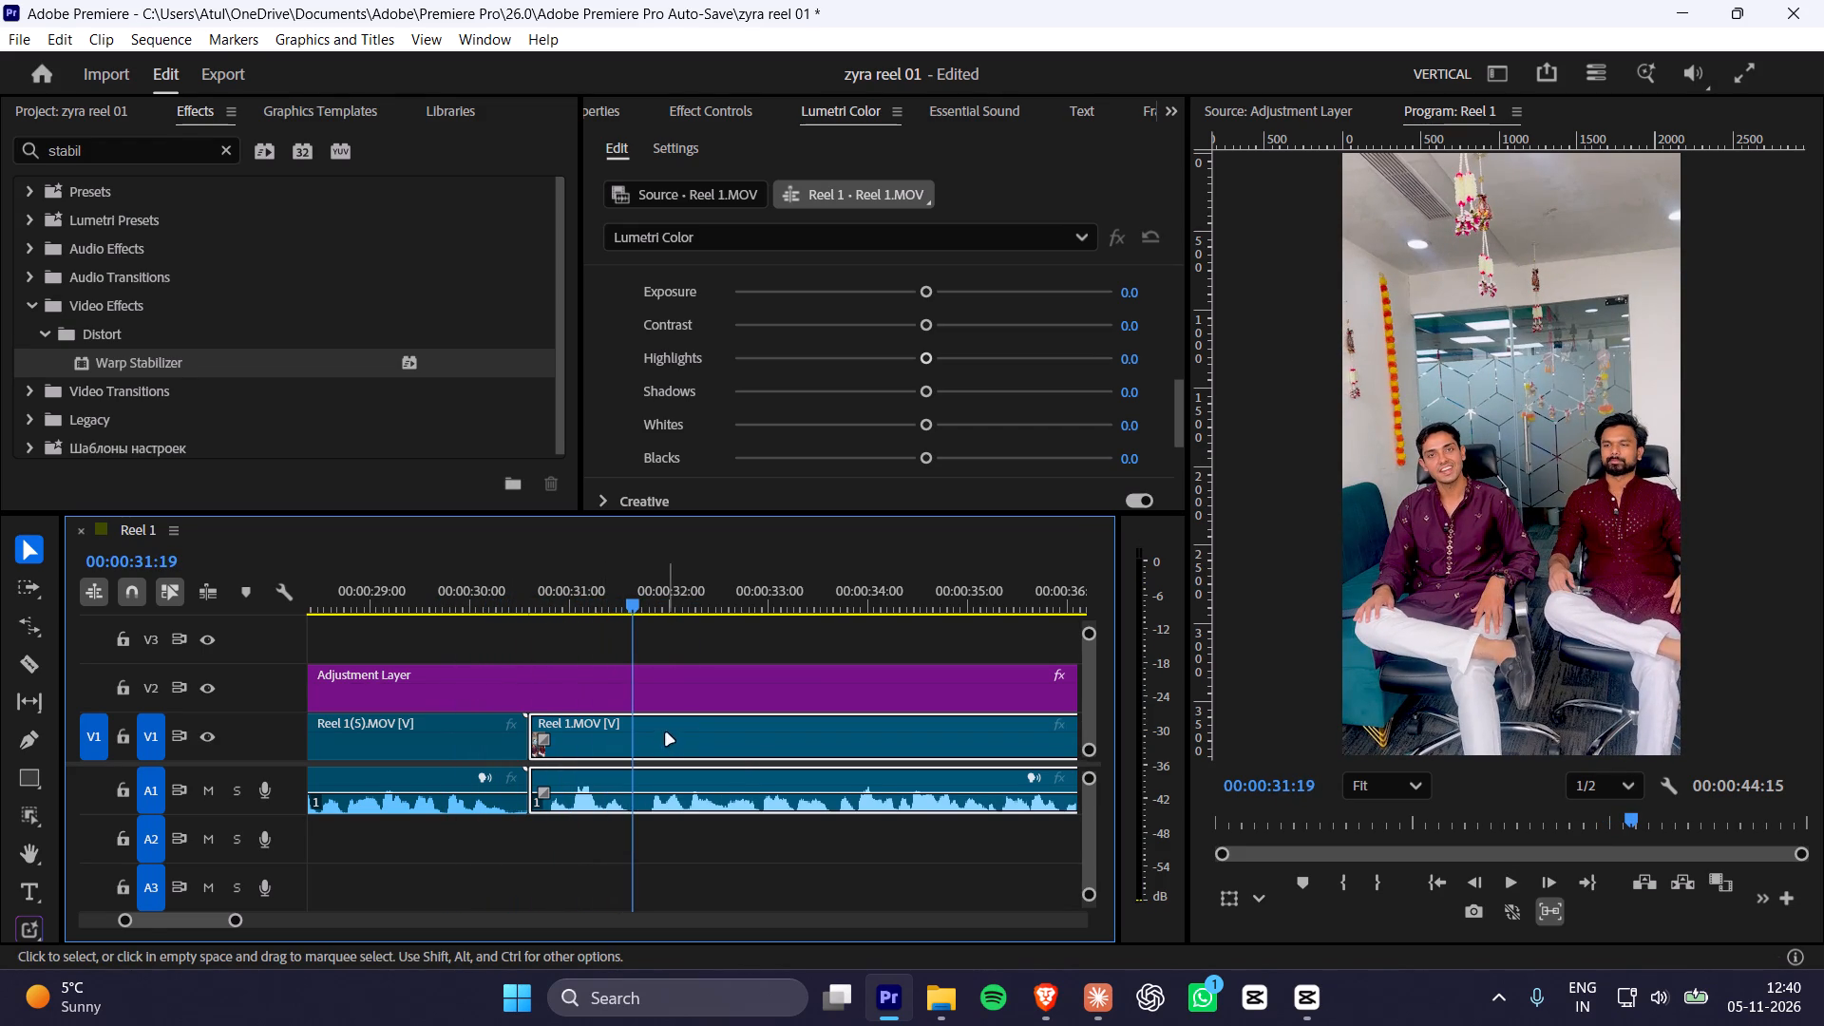
{"action": "left_click_drag", "start_coordinate": [529, 723], "coordinate": [609, 715]}
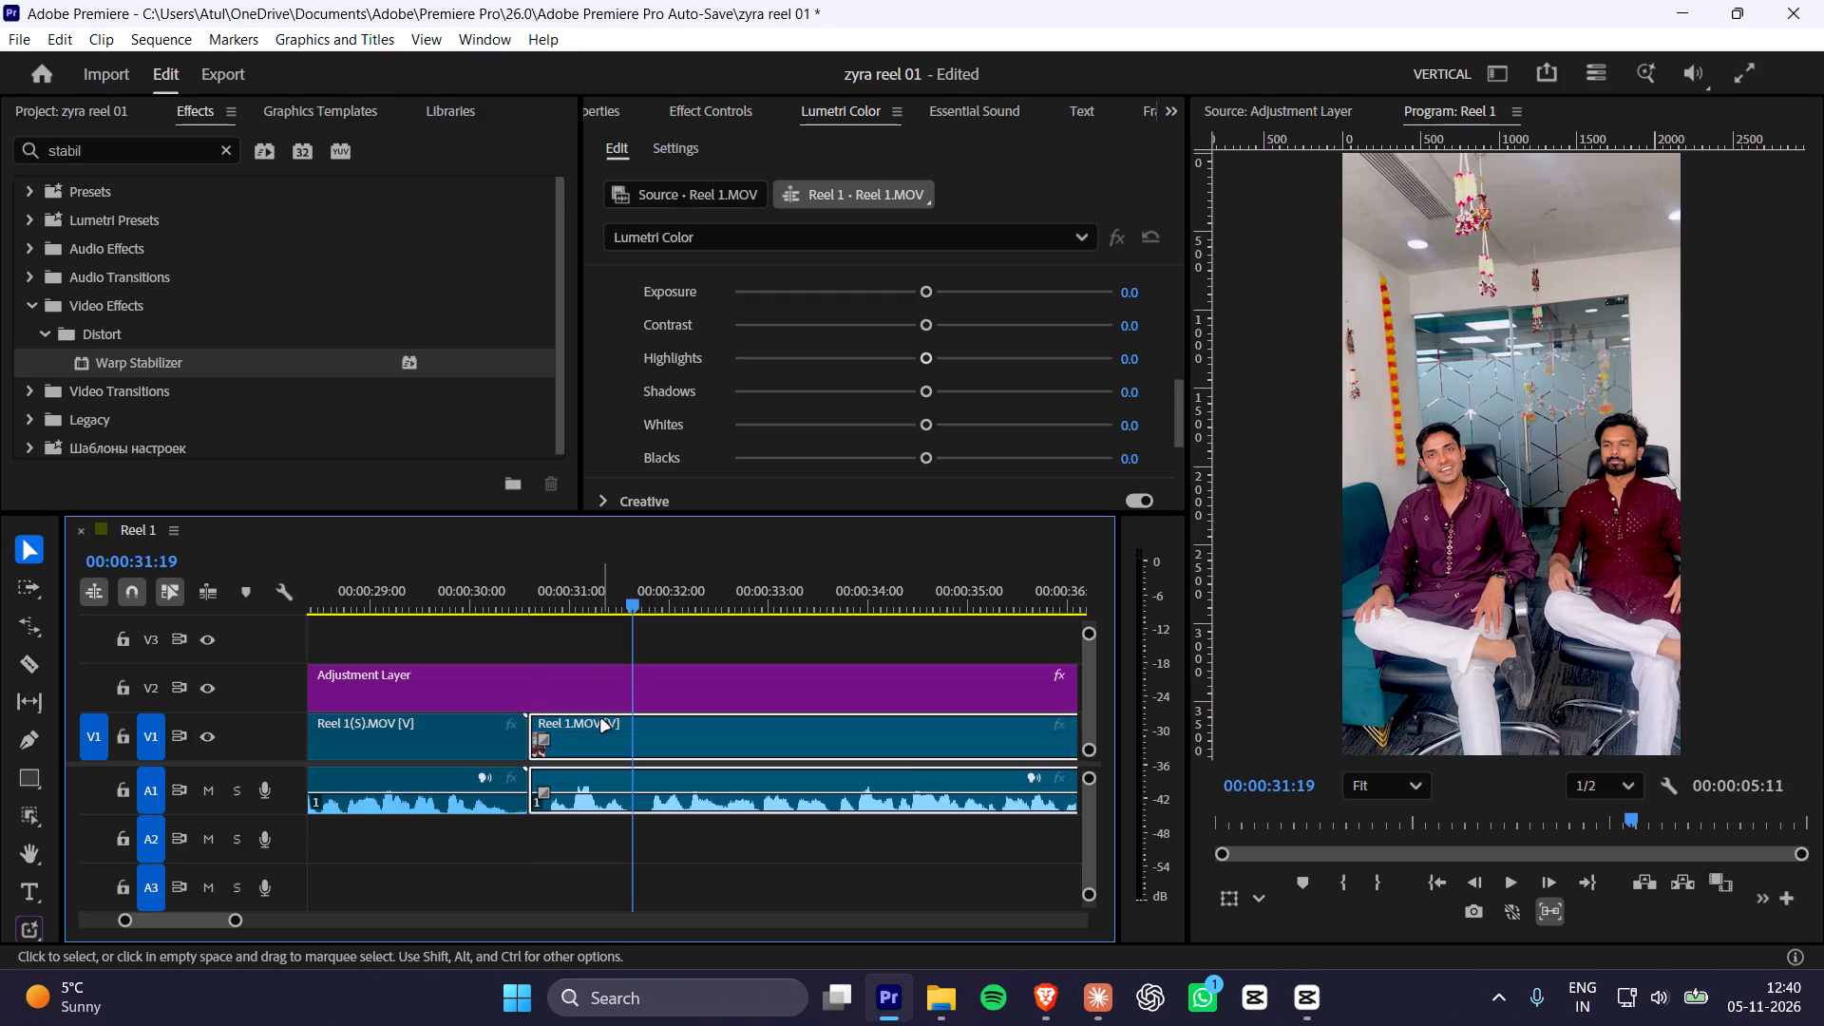
{"action": "left_click", "coordinate": [601, 720]}
{"action": "left_click_drag", "start_coordinate": [539, 725], "coordinate": [649, 736]}
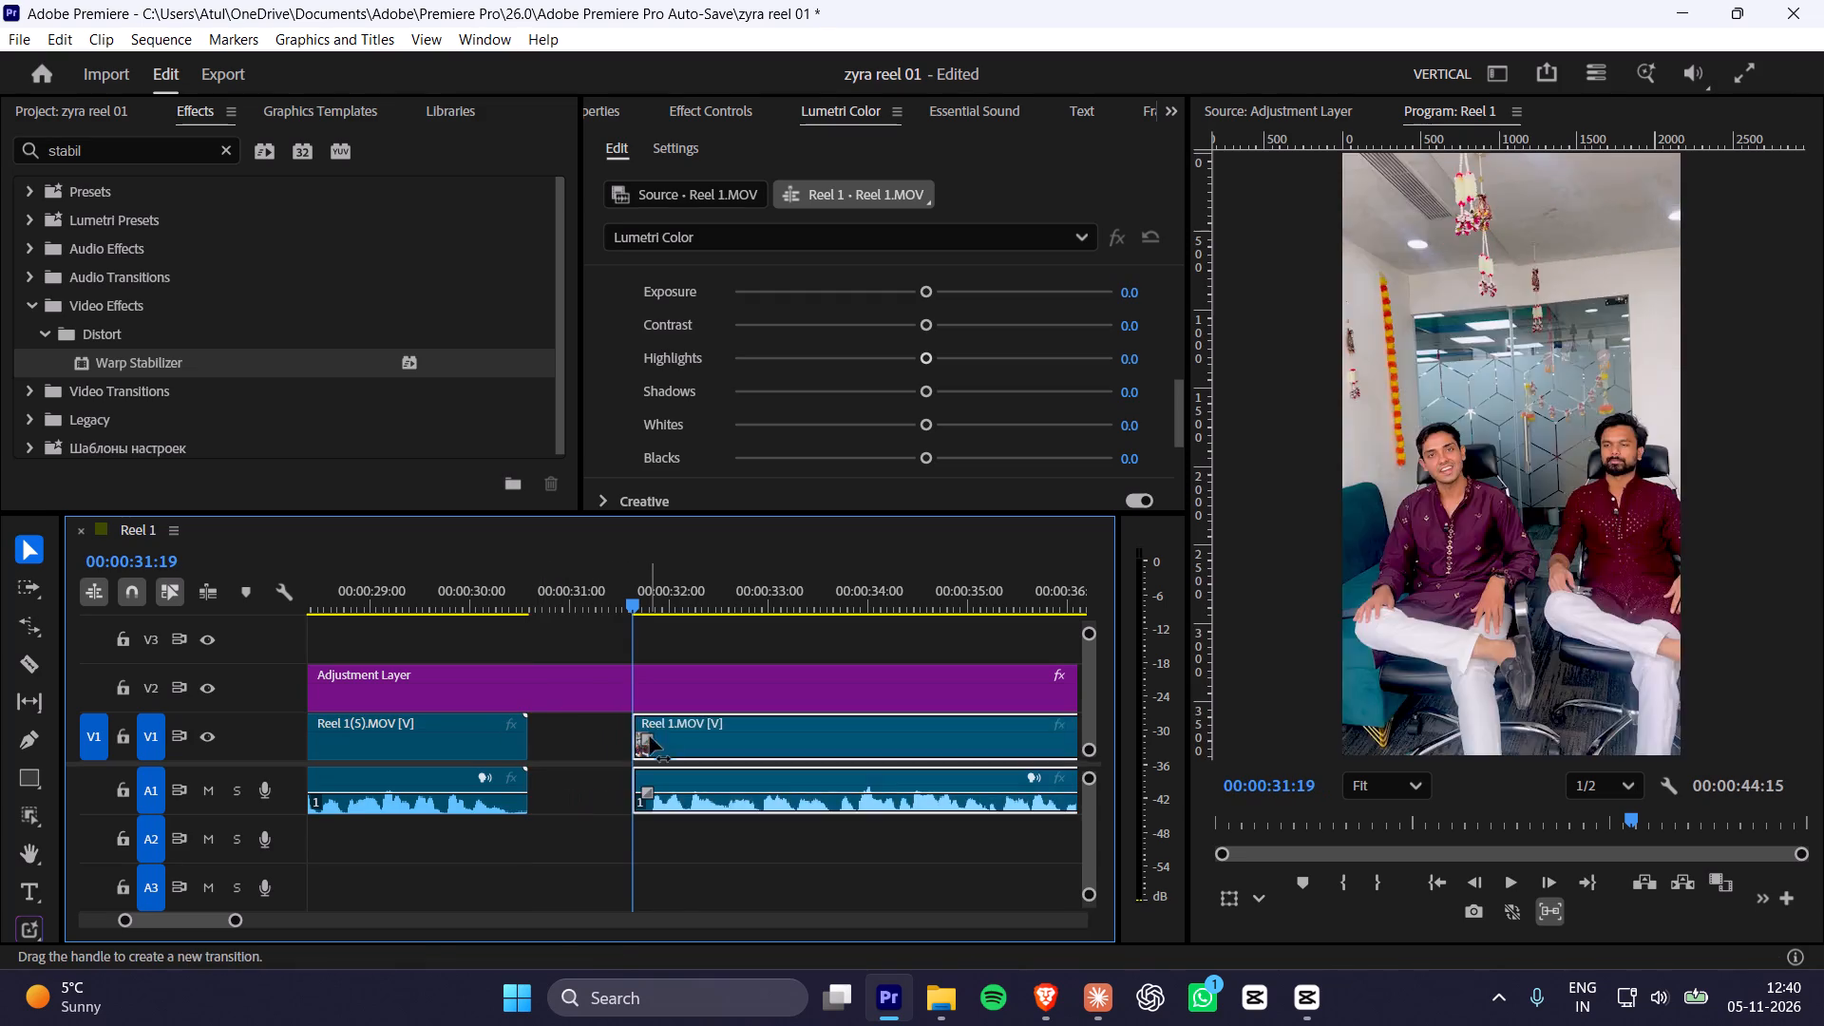
Move the trimmed Reel 1.MOV clip back against the Reel 1(5).MOV clip and play from before the cut to its end.
{"action": "left_click_drag", "start_coordinate": [695, 729], "coordinate": [597, 739]}
{"action": "left_click", "coordinate": [490, 610]}
{"action": "key", "text": "space"}
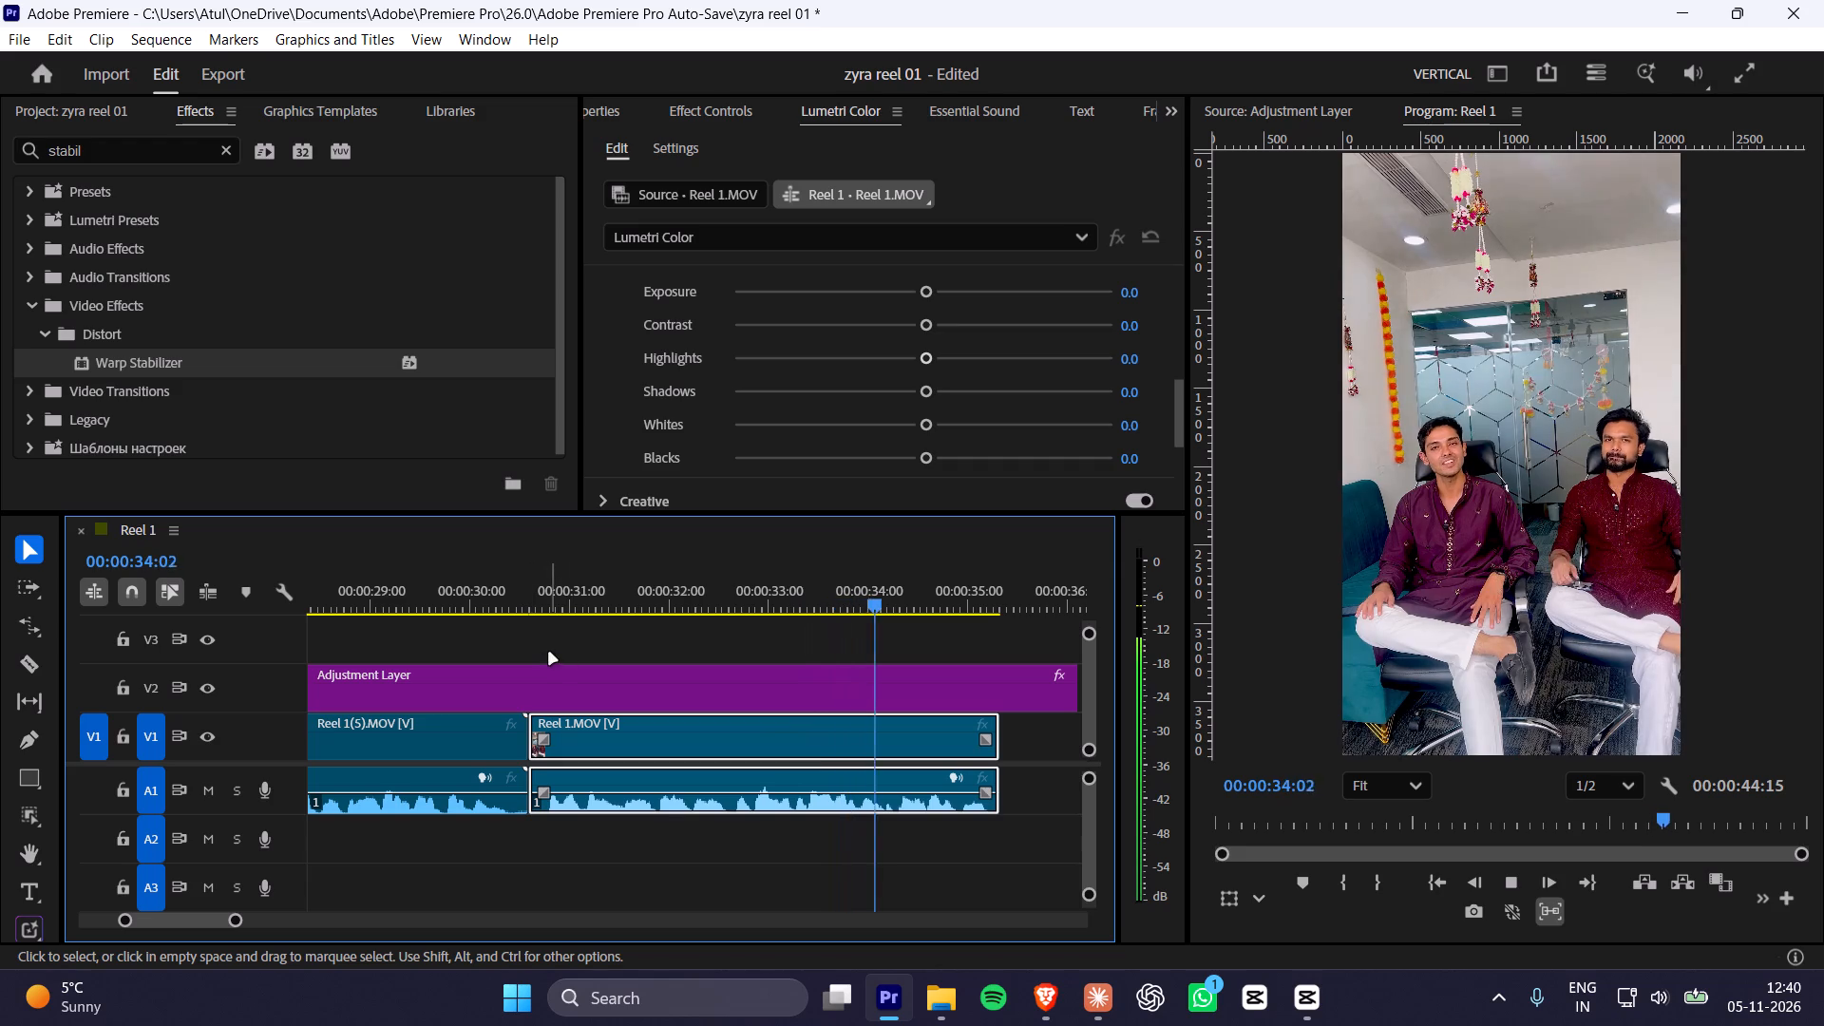
{"action": "key", "text": "space"}
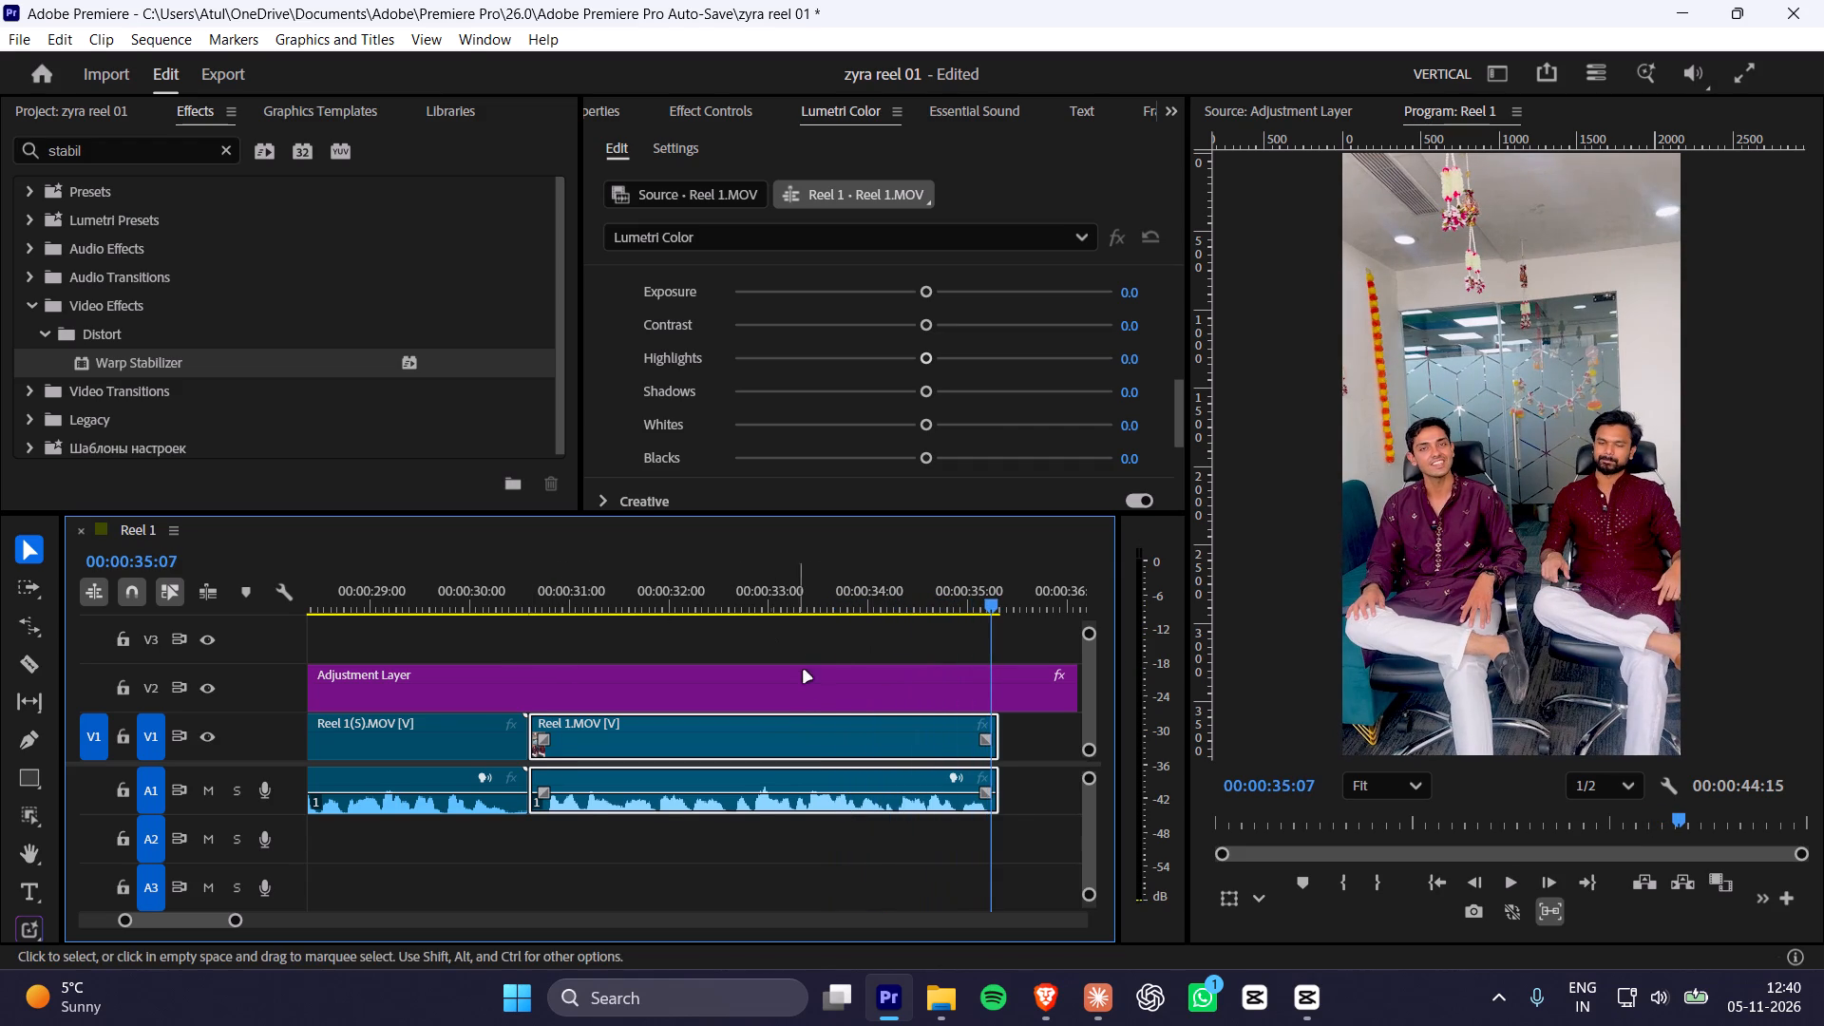
Close the gap between the two Reel 1.MOV clips at about 00:00:35:10 and play the start of the second one.
{"action": "scroll", "coordinate": [813, 696], "scroll_direction": "down", "scroll_amount": 5, "text": "alt"}
{"action": "right_click", "coordinate": [978, 742]}
{"action": "left_click", "coordinate": [1015, 755]}
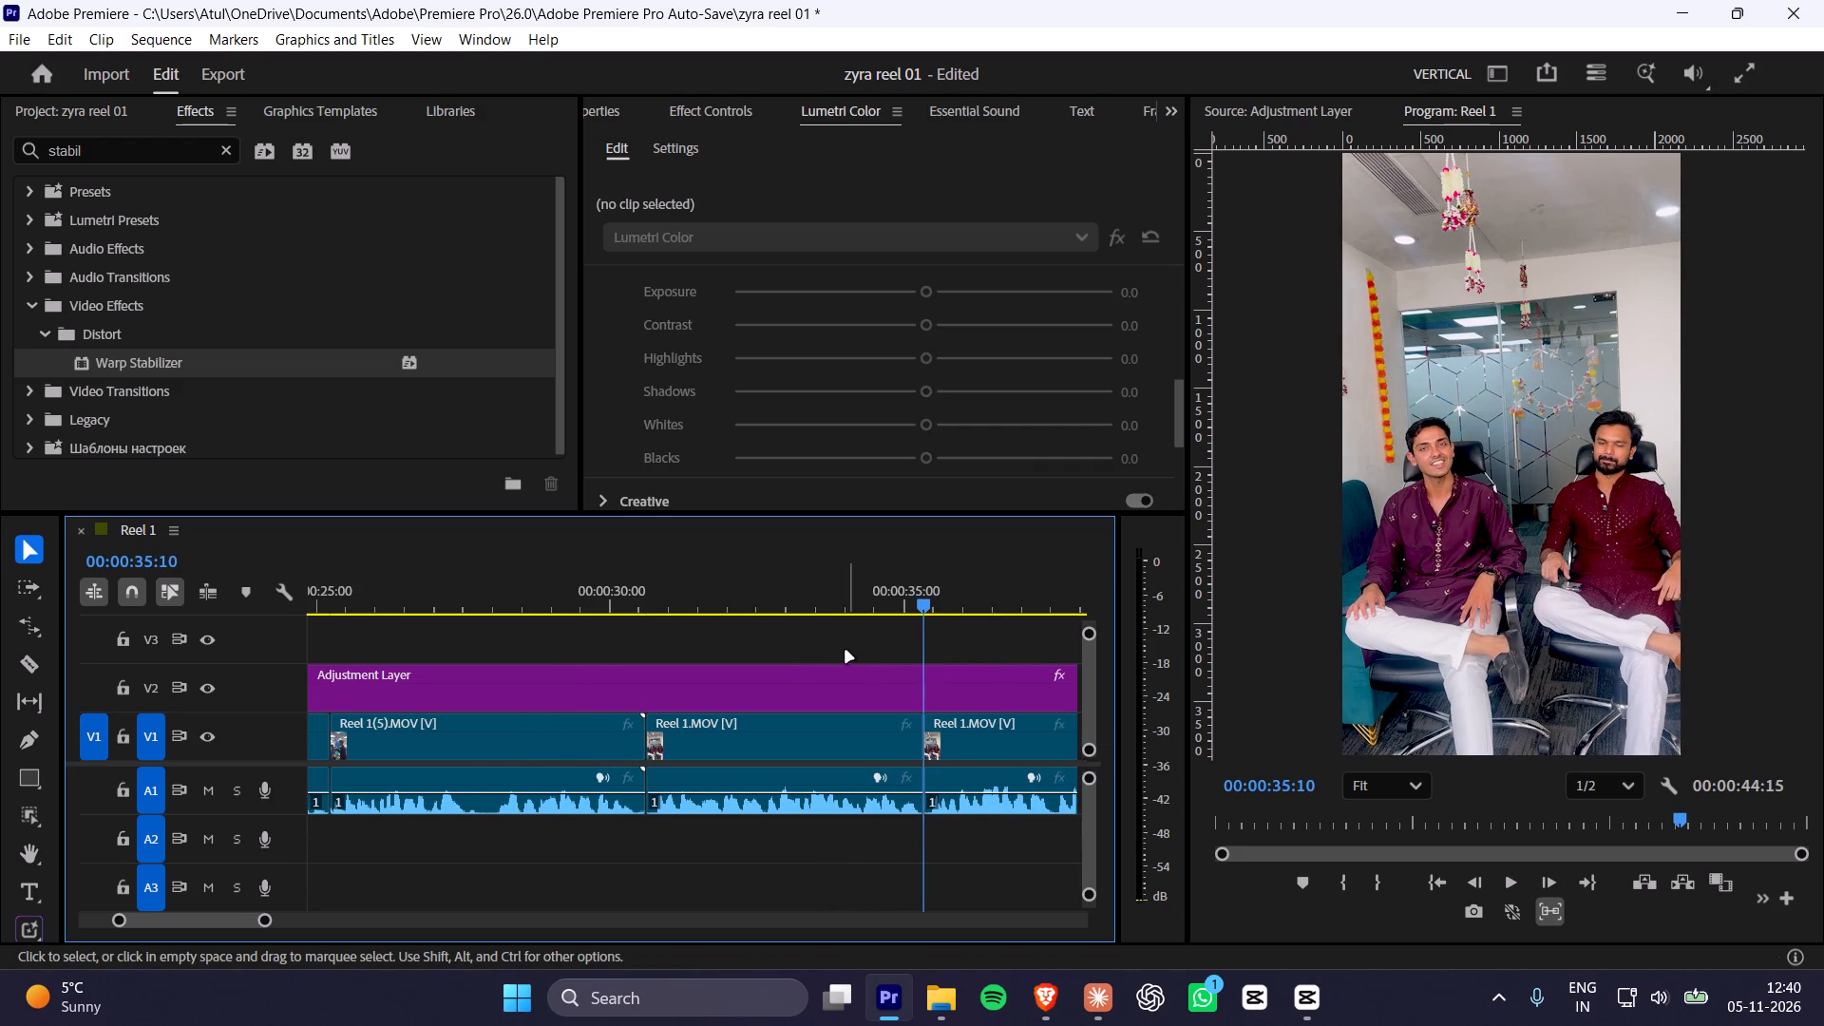
{"action": "key", "text": "space"}
{"action": "key", "text": "space"}
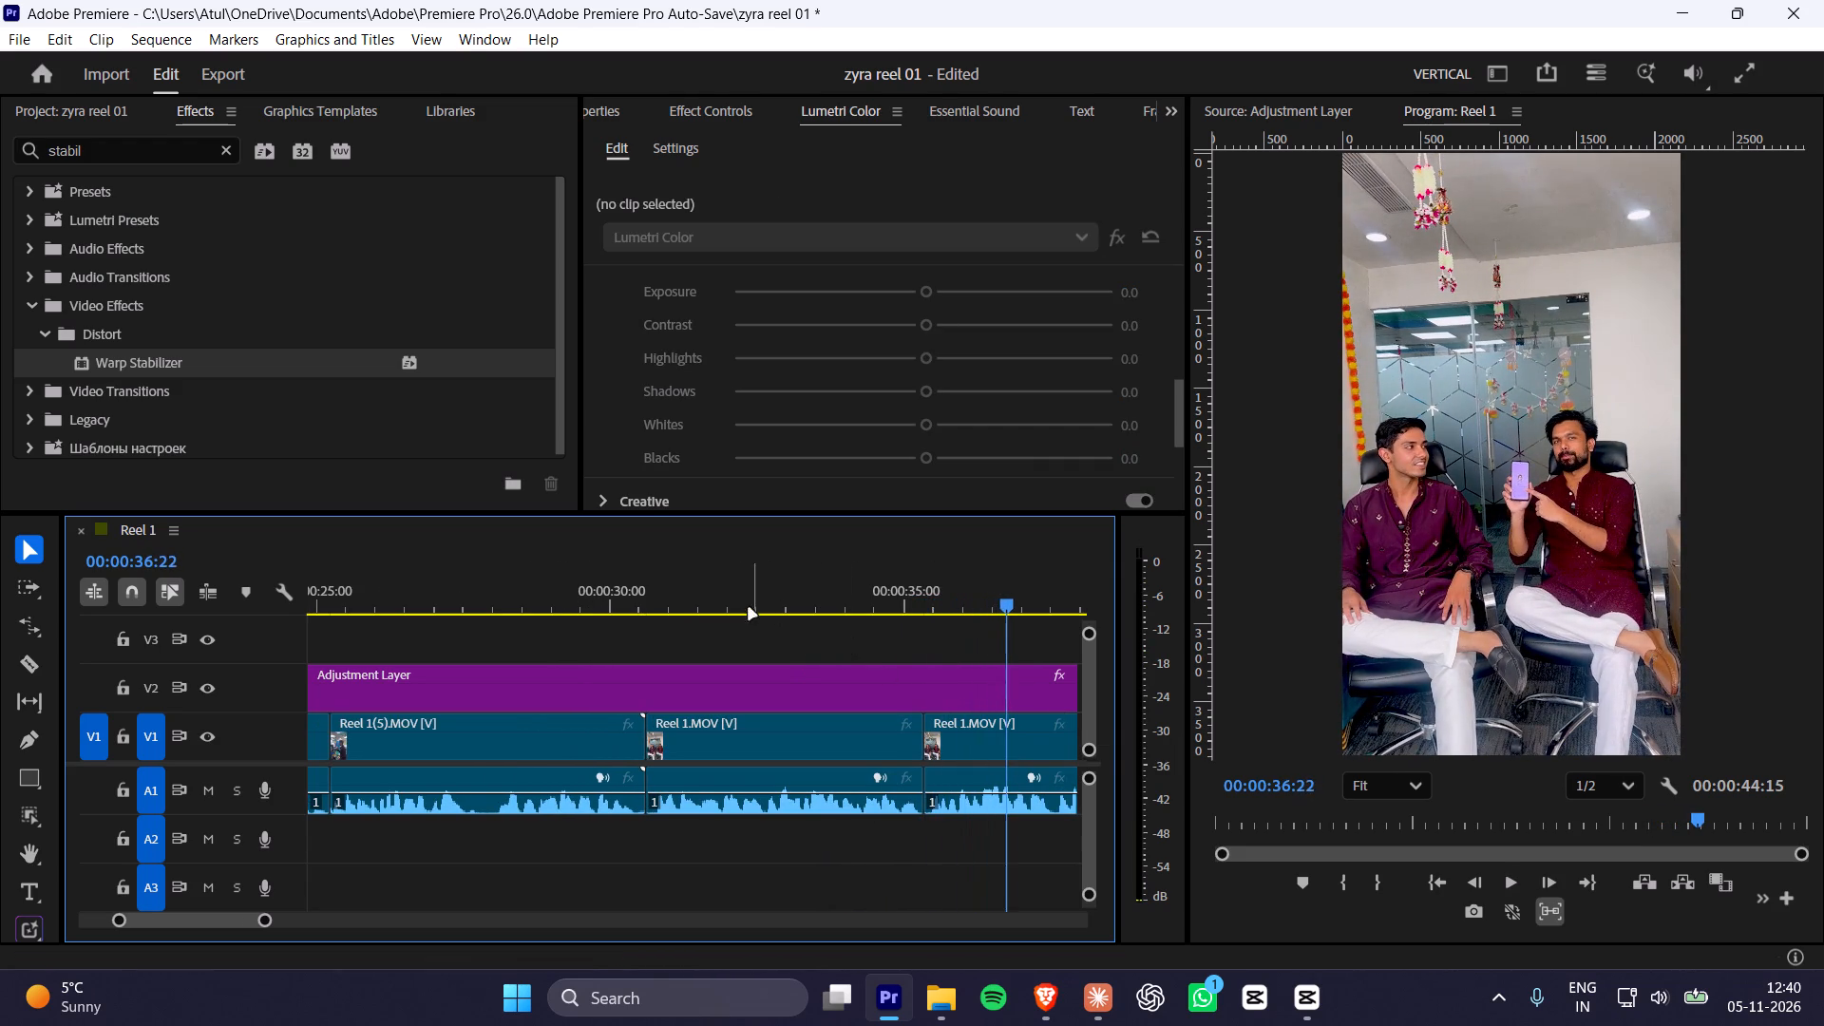
Play from the end of the Reel 1(5).MOV clip through both Reel 1.MOV clips and check where the footage ends.
{"action": "left_click_drag", "start_coordinate": [679, 595], "coordinate": [633, 602]}
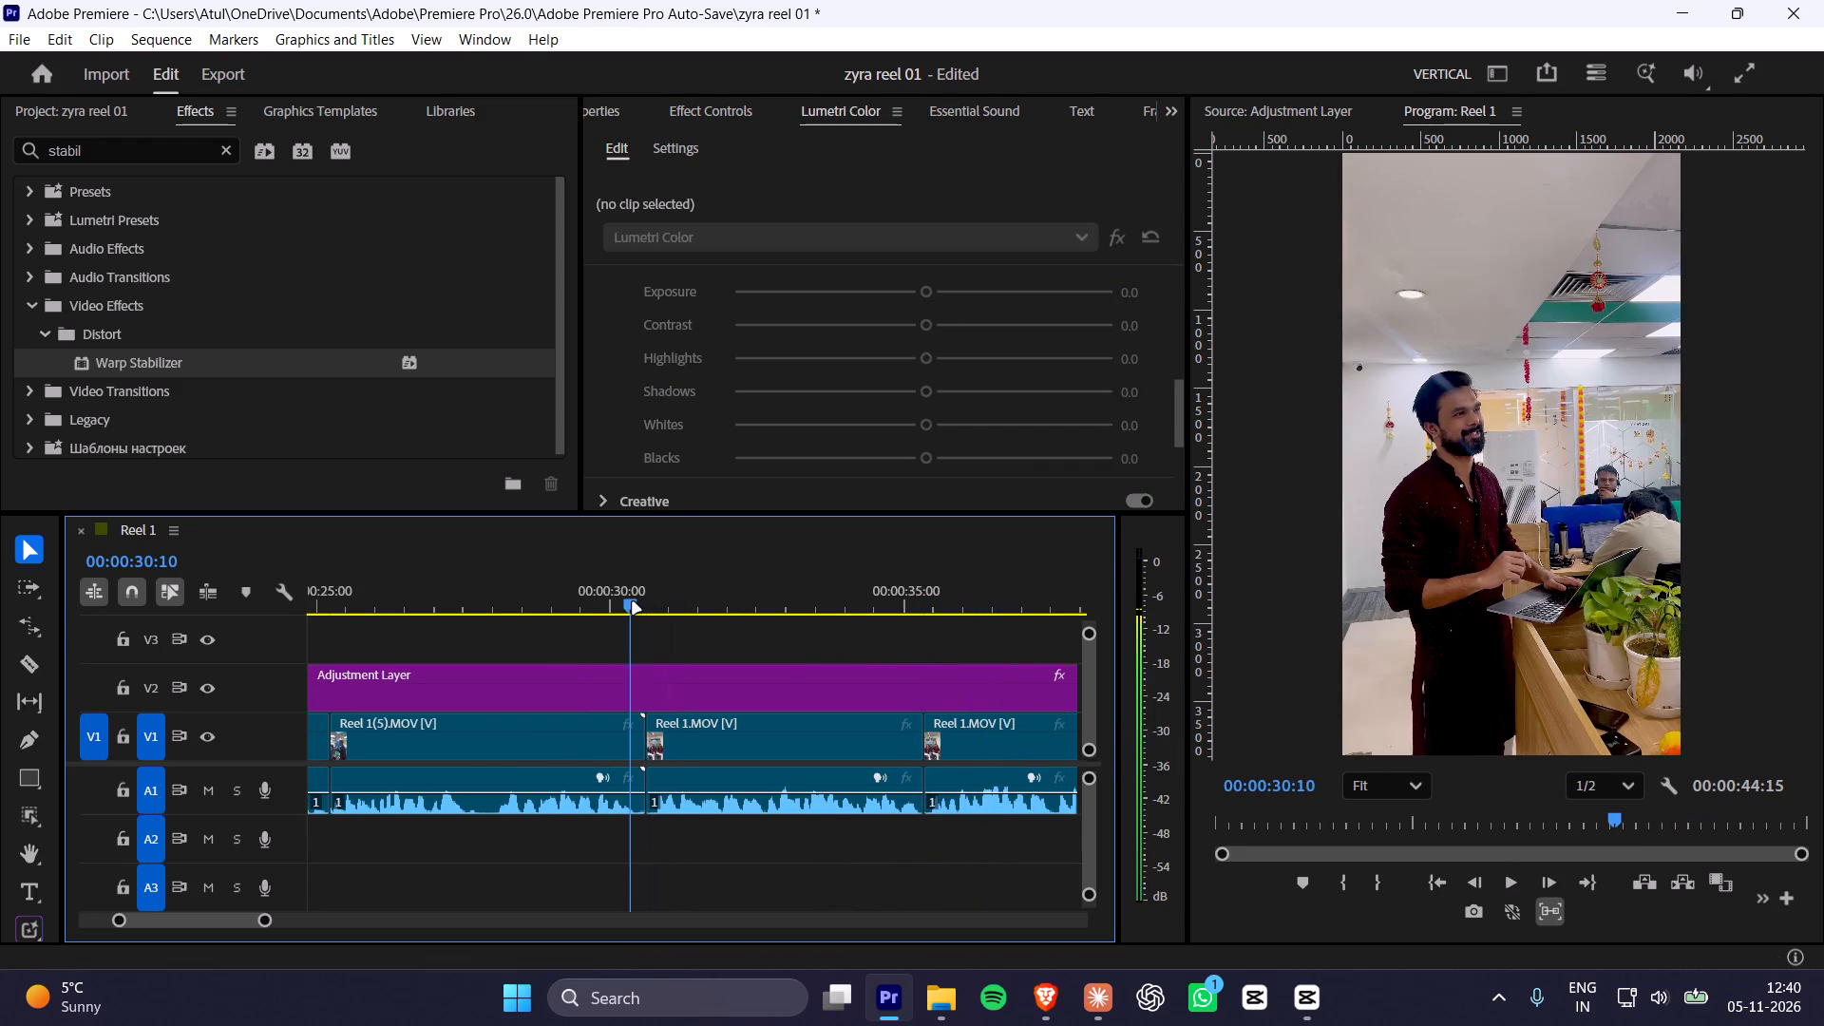
{"action": "left_click_drag", "start_coordinate": [633, 602], "coordinate": [597, 608]}
{"action": "key", "text": "space"}
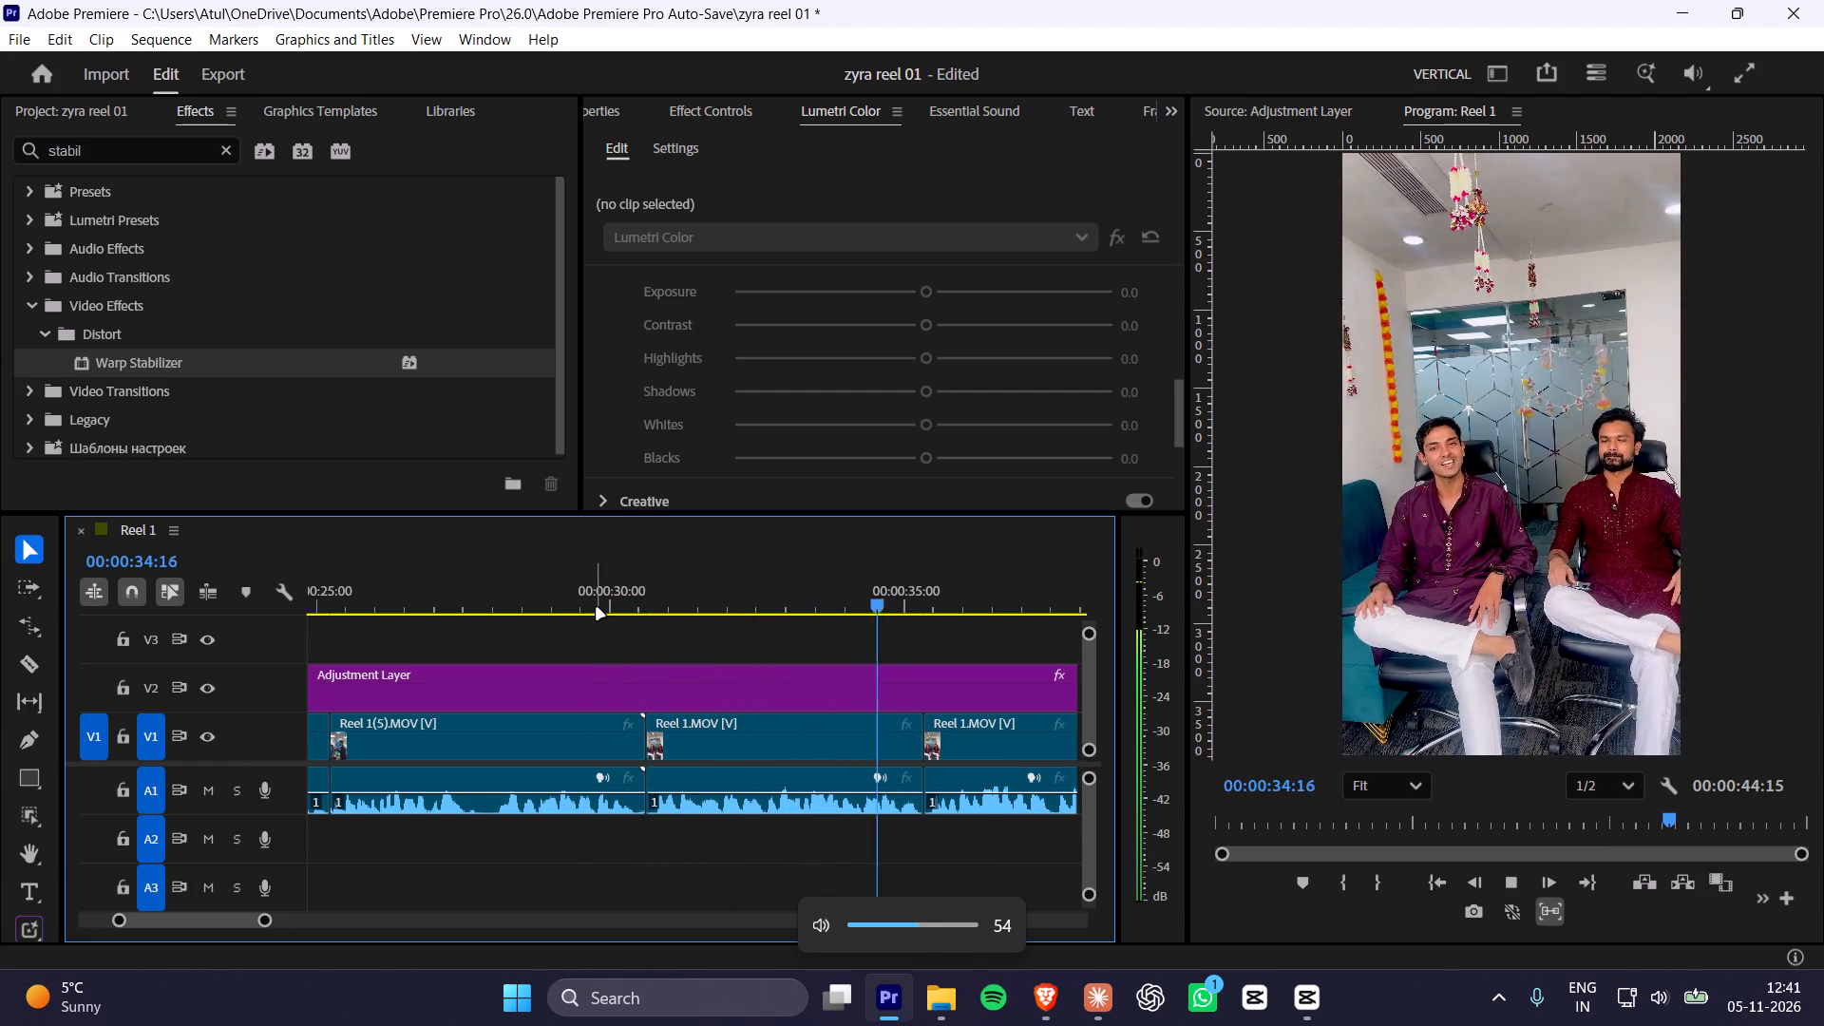
{"action": "key", "text": "space"}
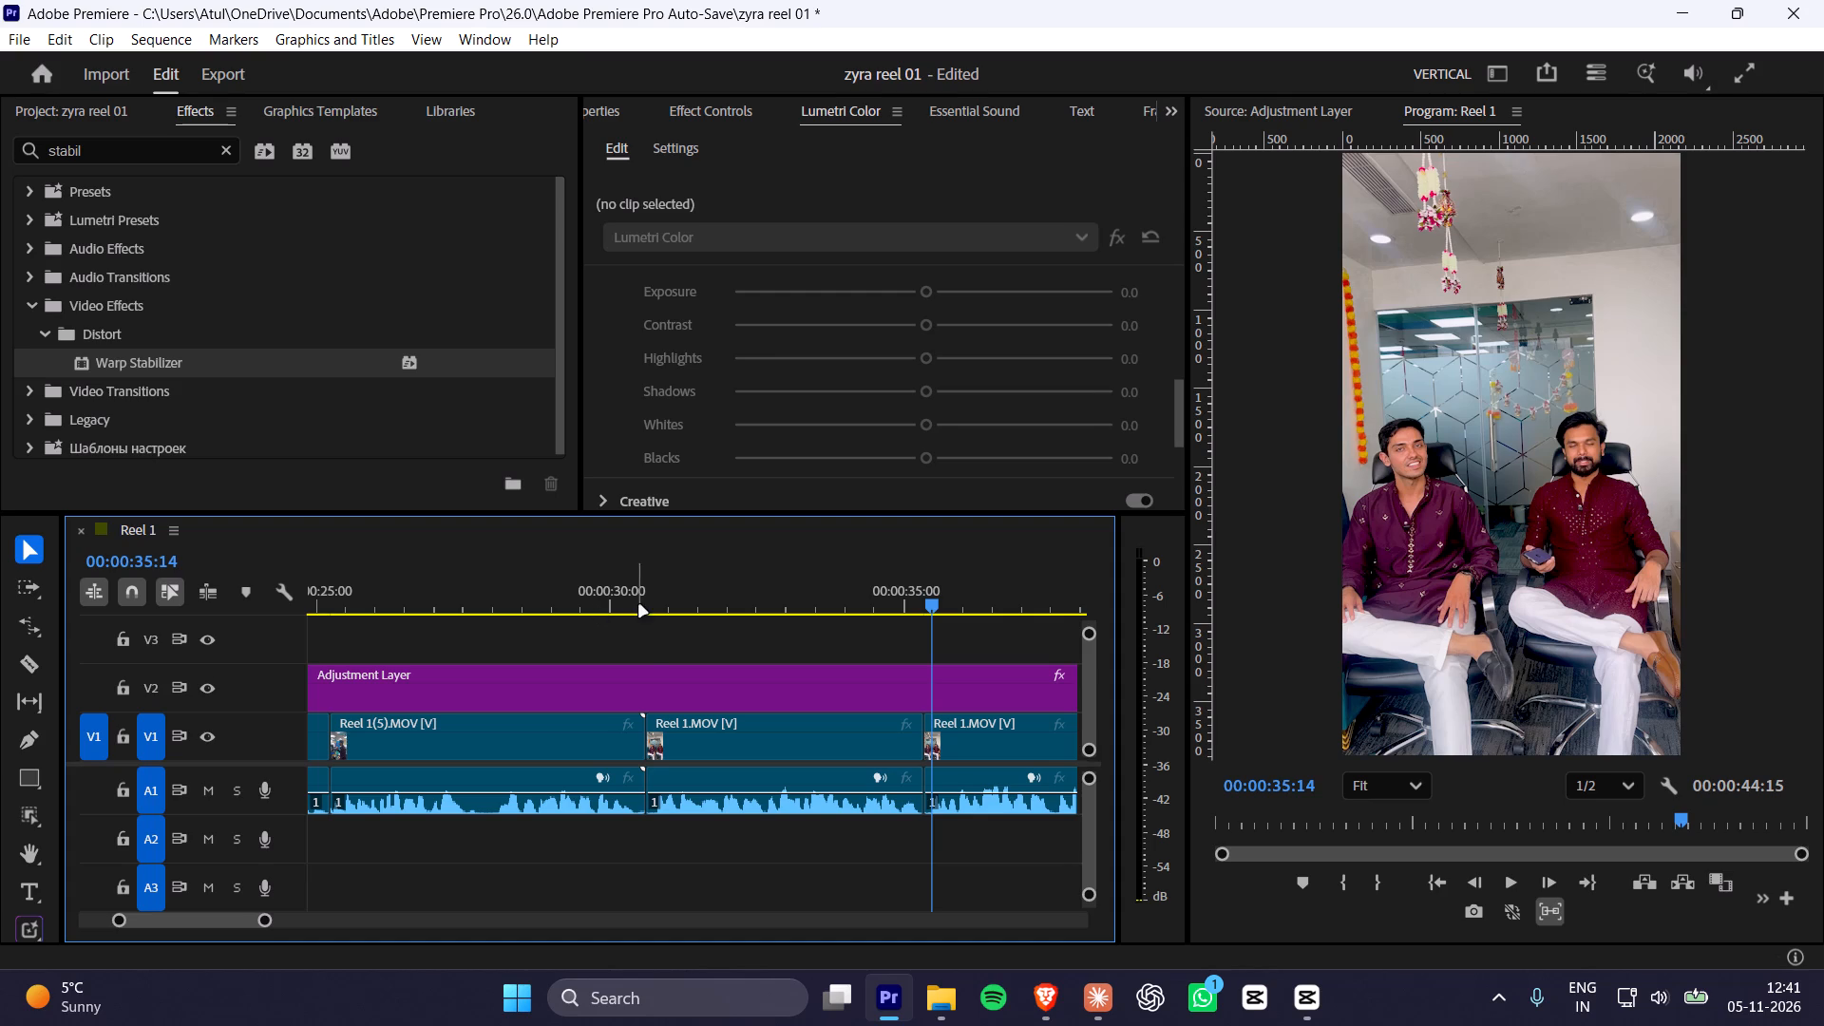
{"action": "left_click_drag", "start_coordinate": [646, 605], "coordinate": [655, 604]}
{"action": "key", "text": "space"}
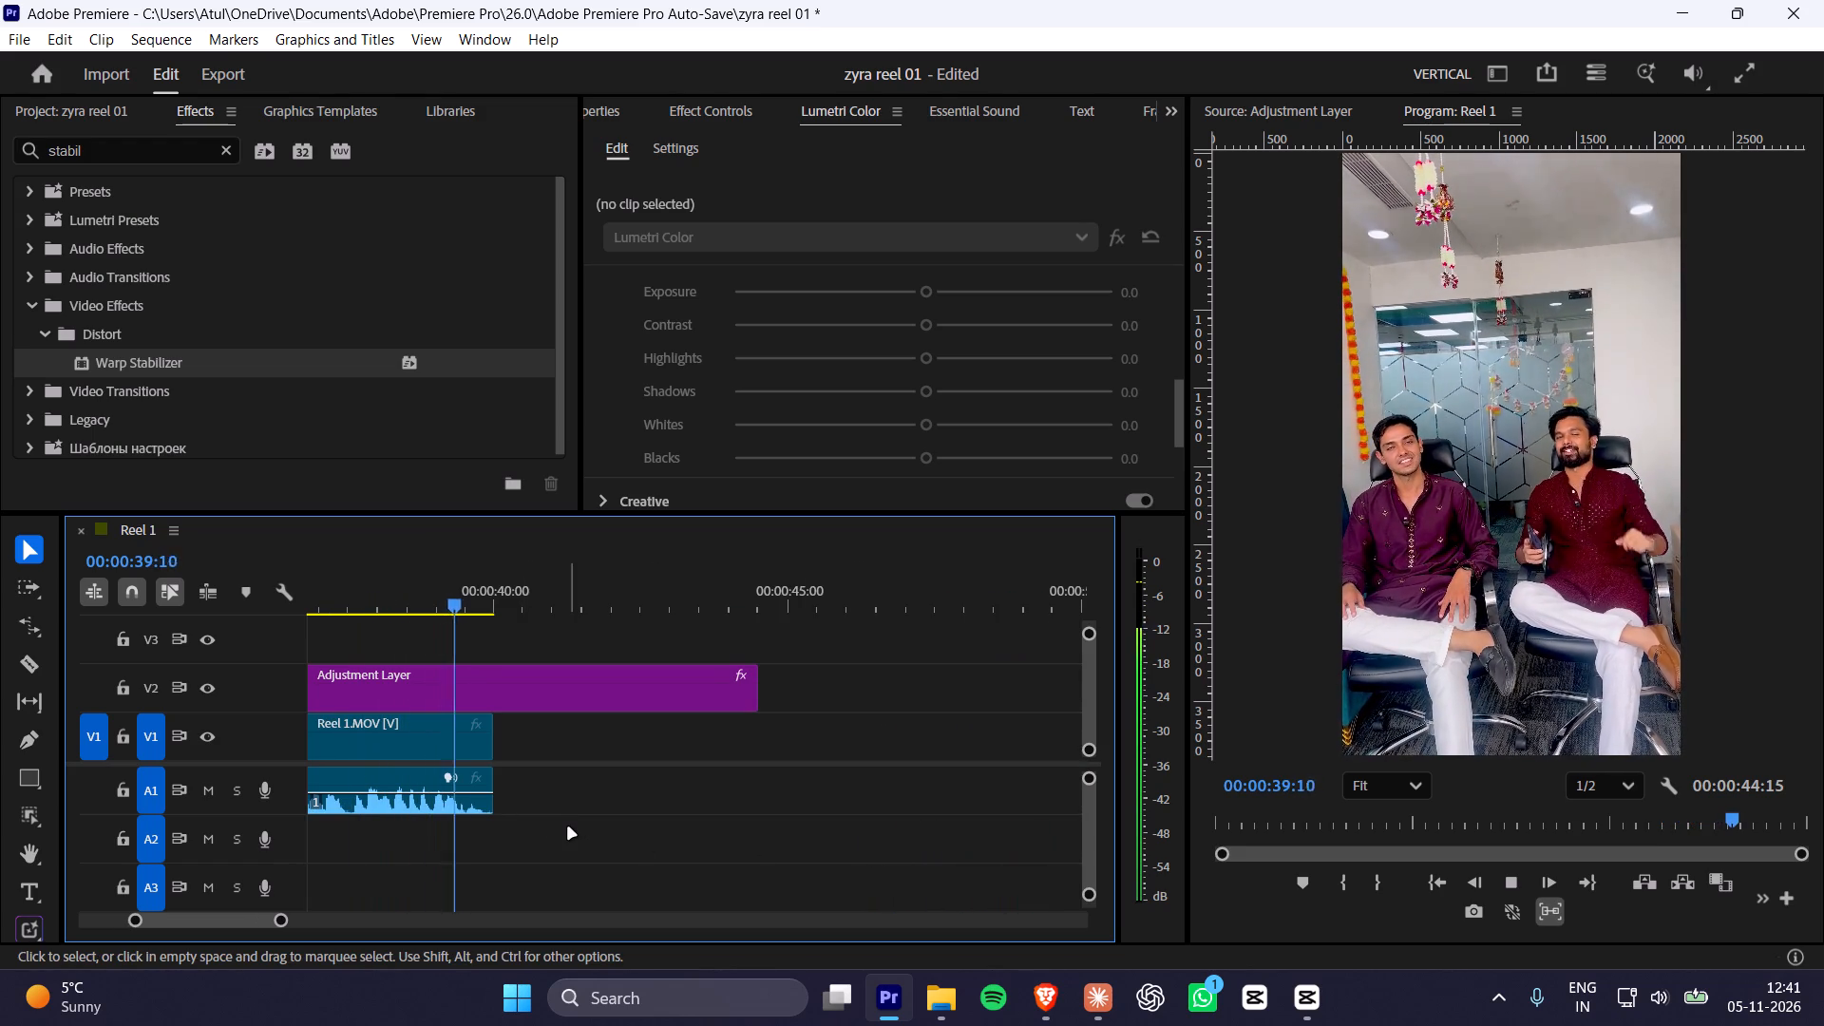
{"action": "key", "text": "space"}
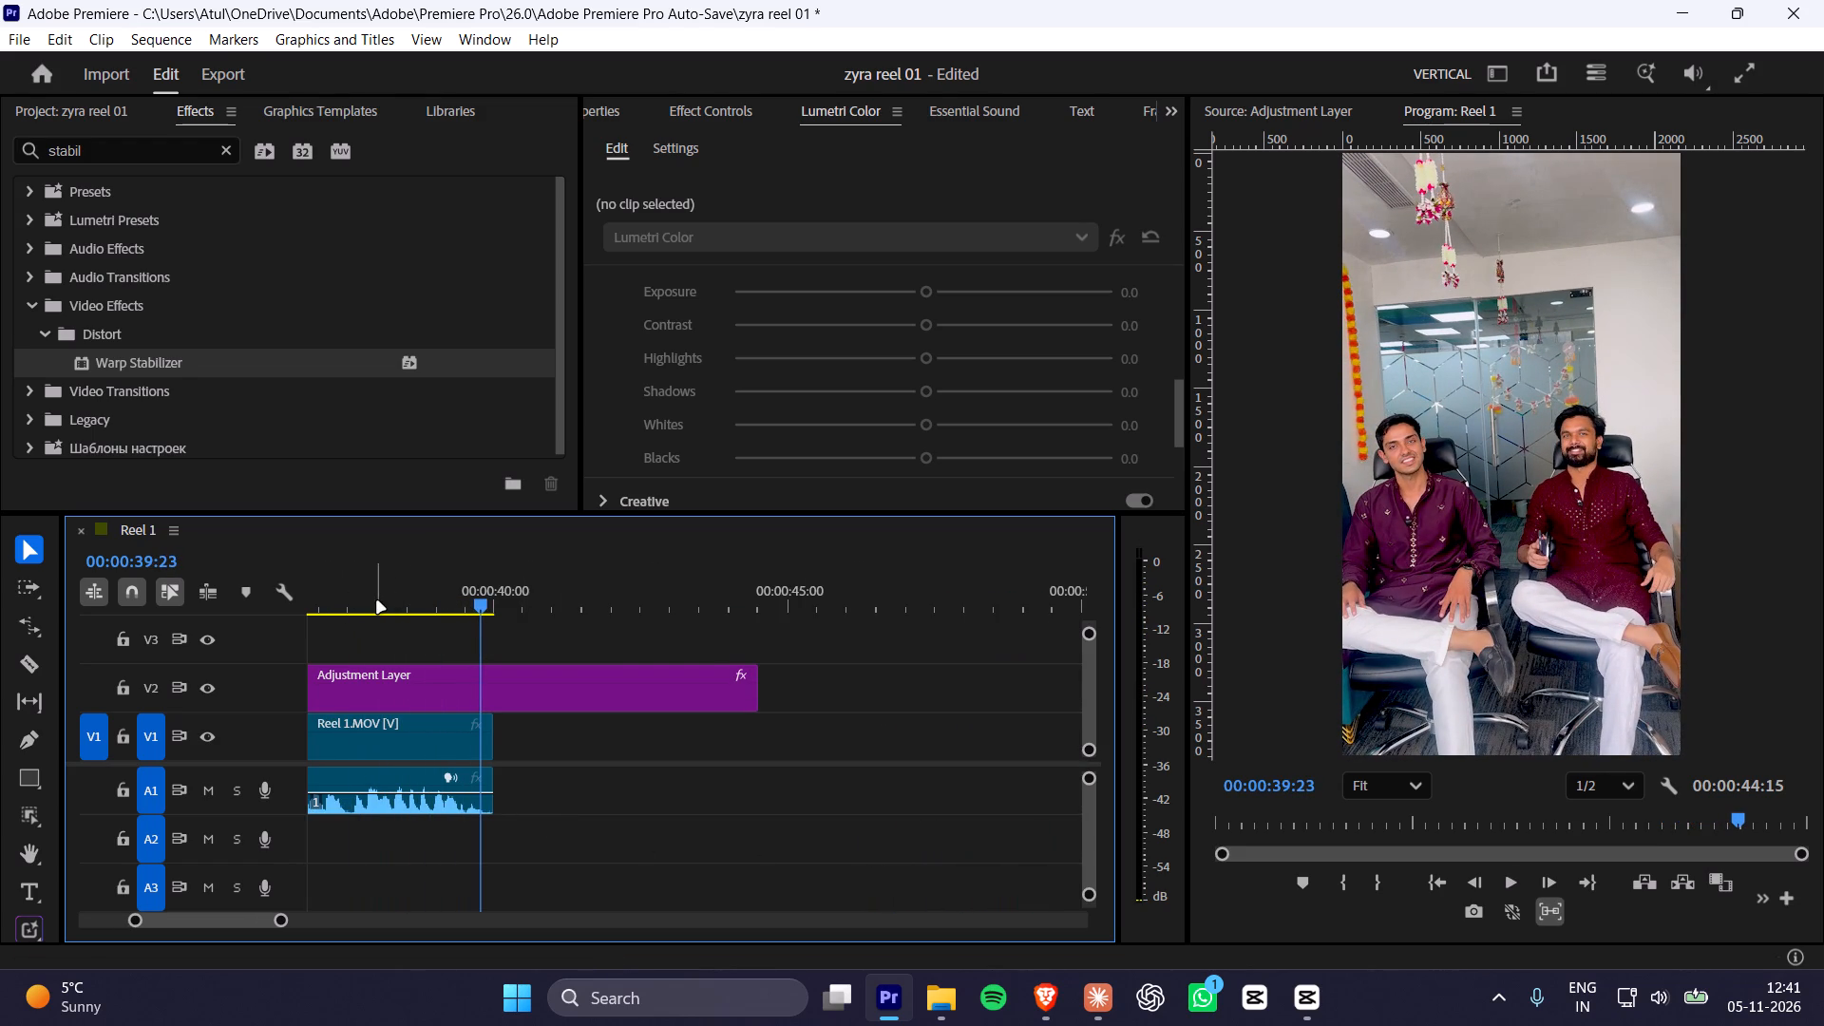
{"action": "left_click_drag", "start_coordinate": [370, 601], "coordinate": [325, 612]}
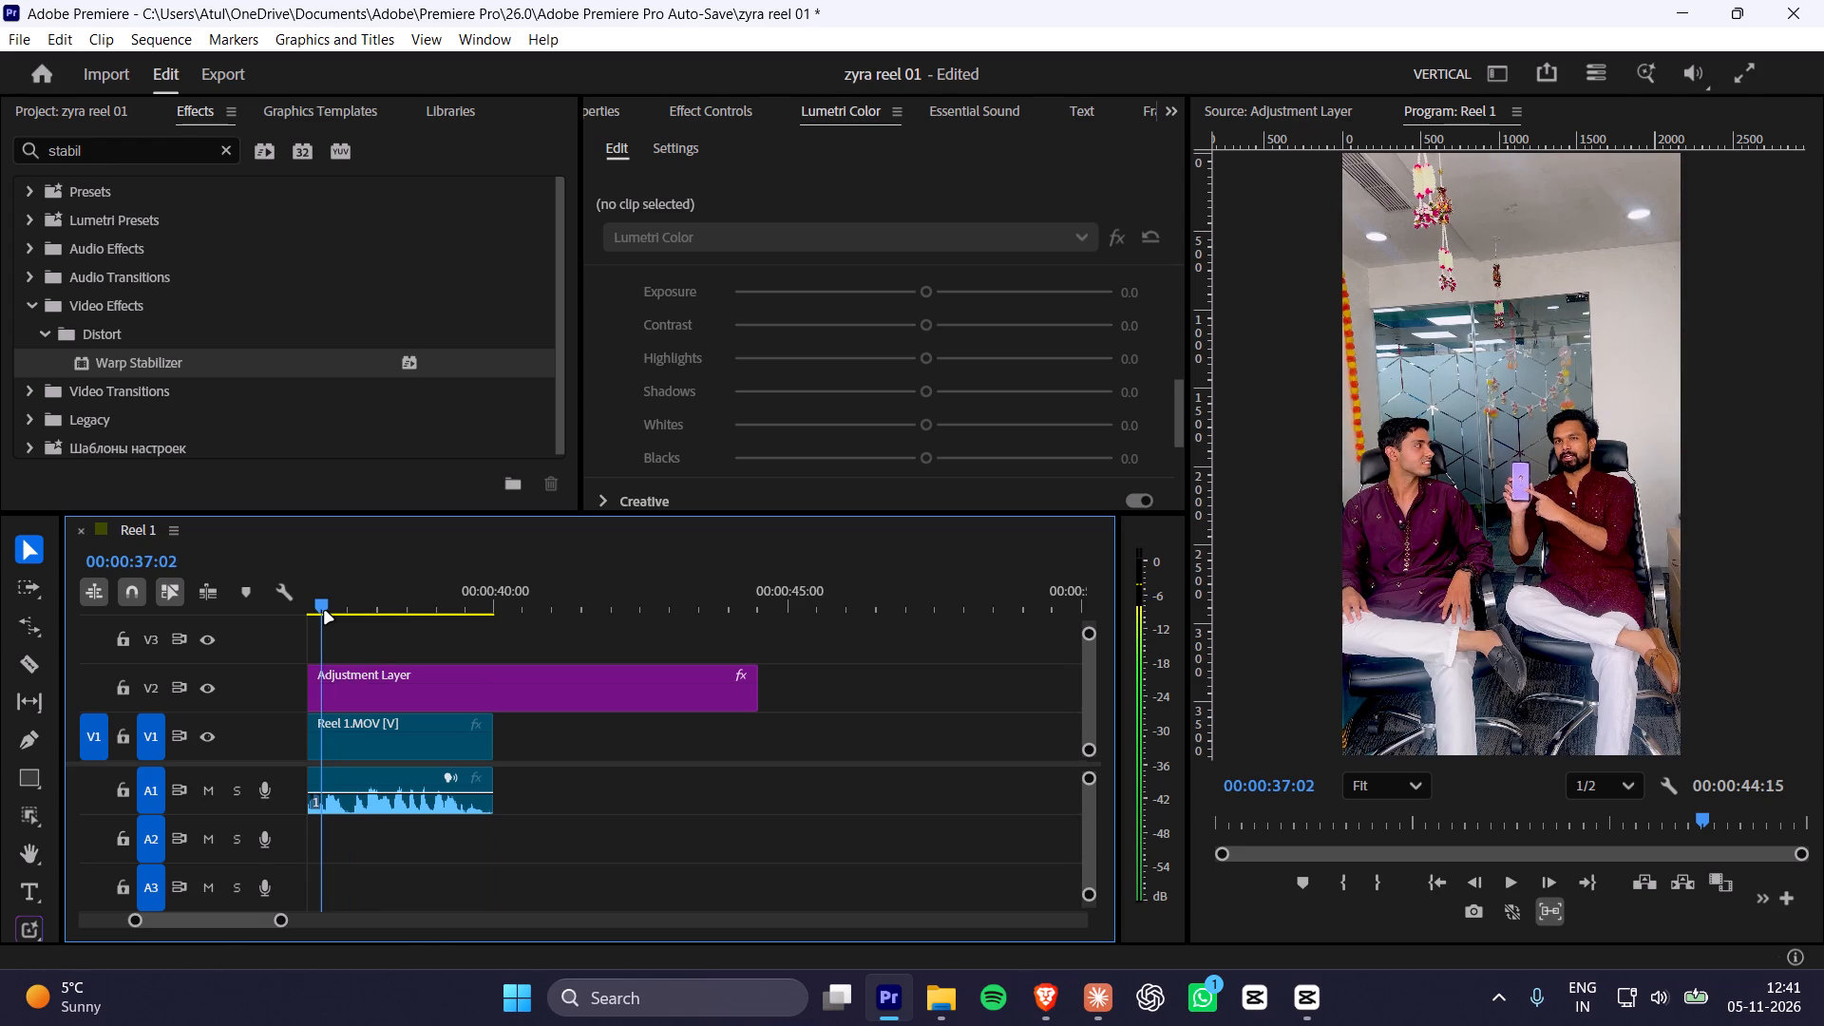
{"action": "left_click", "coordinate": [590, 699]}
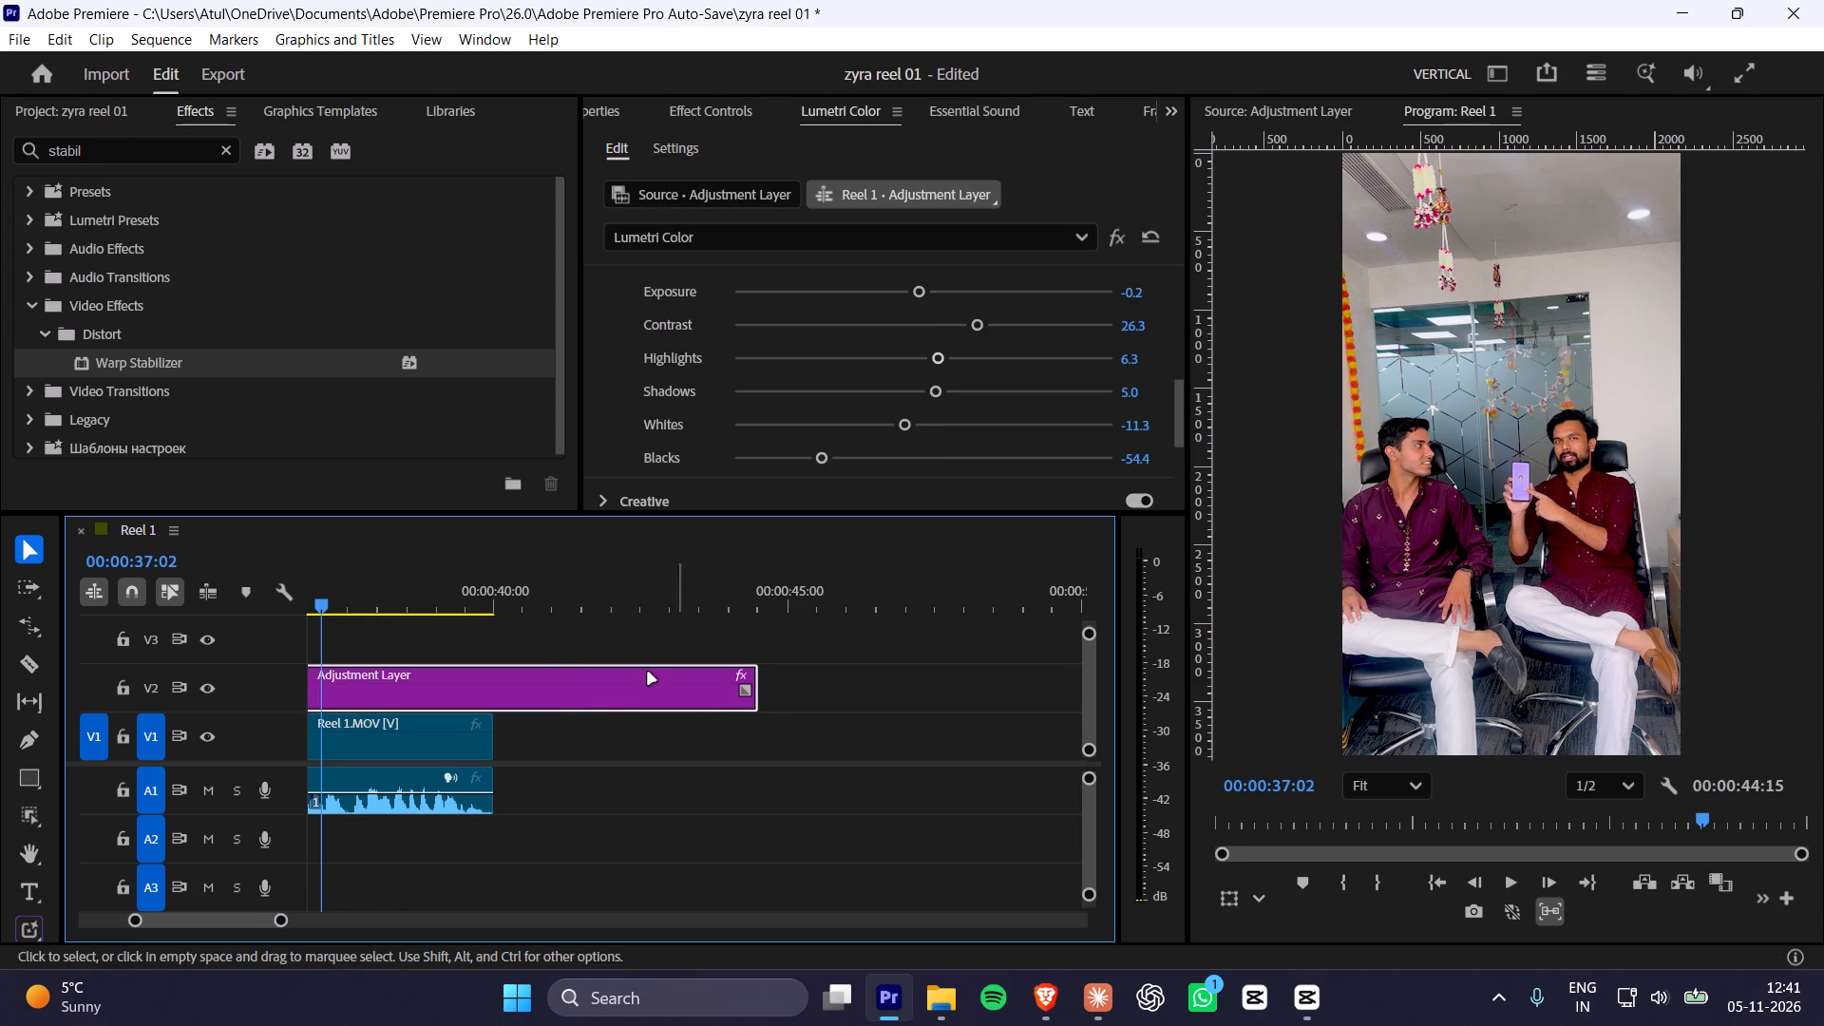
{"action": "left_click_drag", "start_coordinate": [461, 594], "coordinate": [488, 597]}
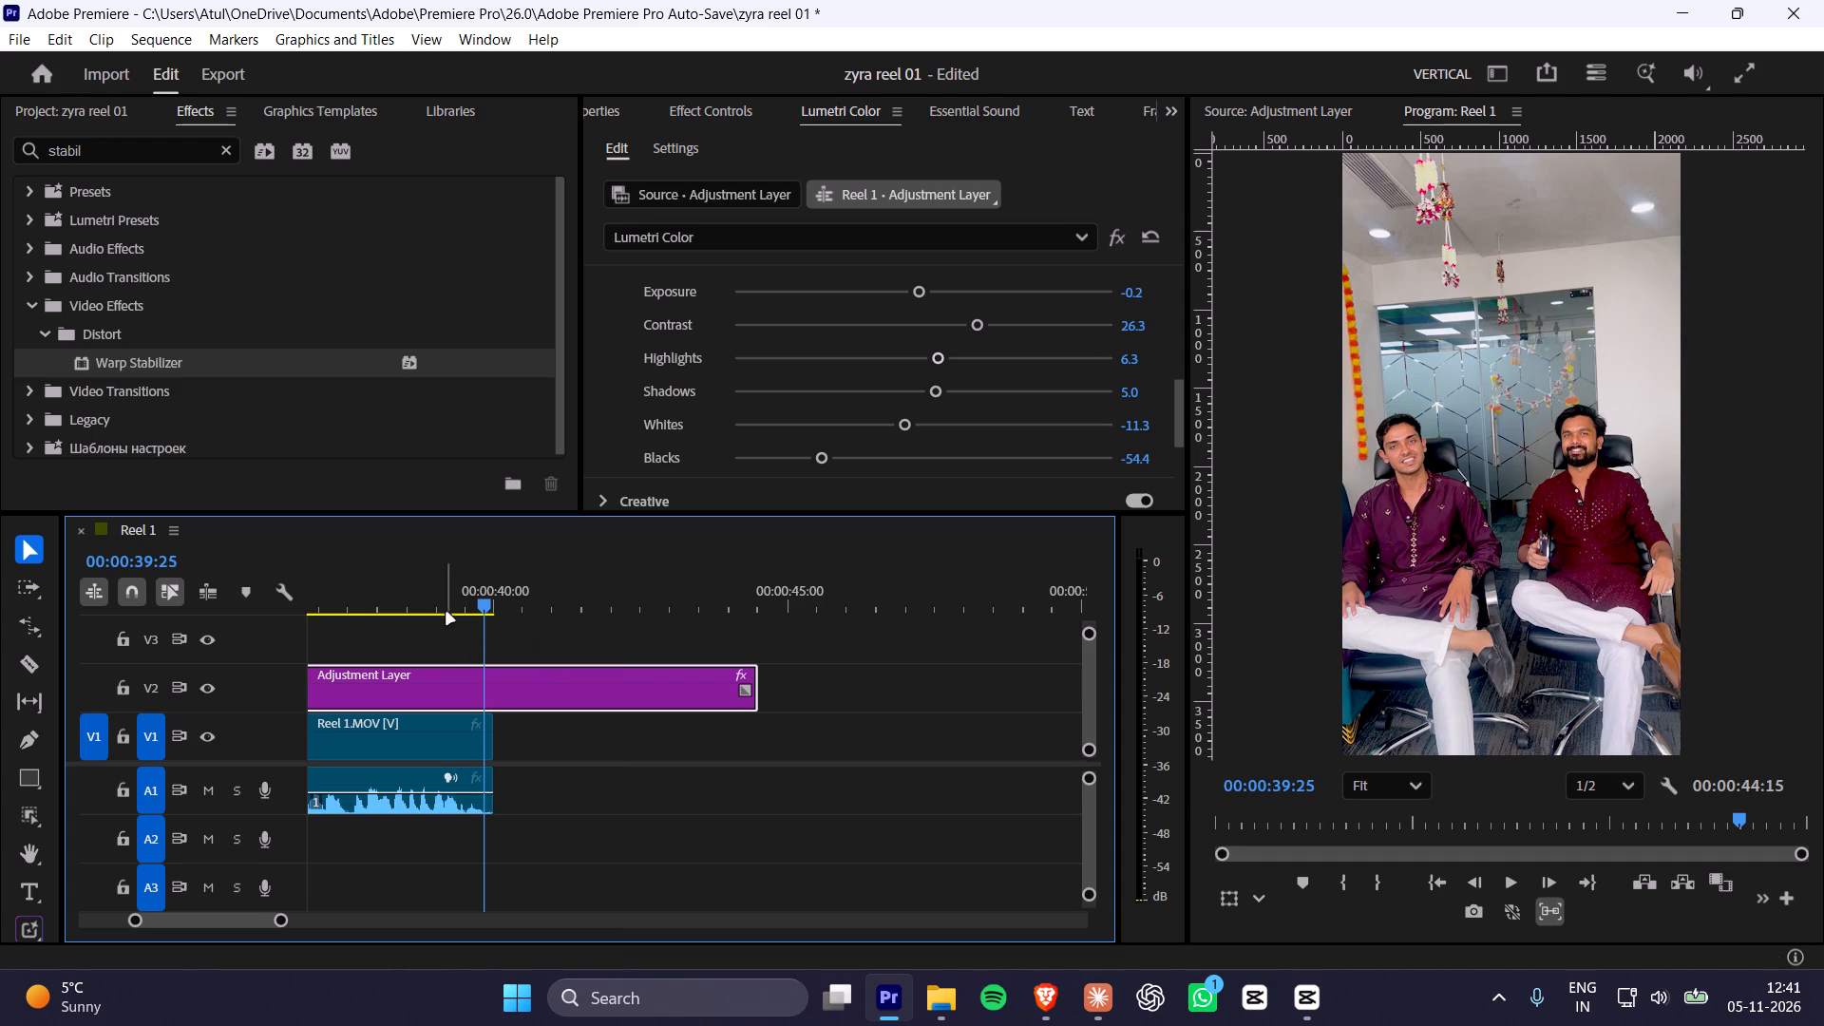
Play the reel from the start to 00:00:12:24 in the enlarged program monitor to check the opening clips.
{"action": "left_click_drag", "start_coordinate": [377, 600], "coordinate": [0, 678]}
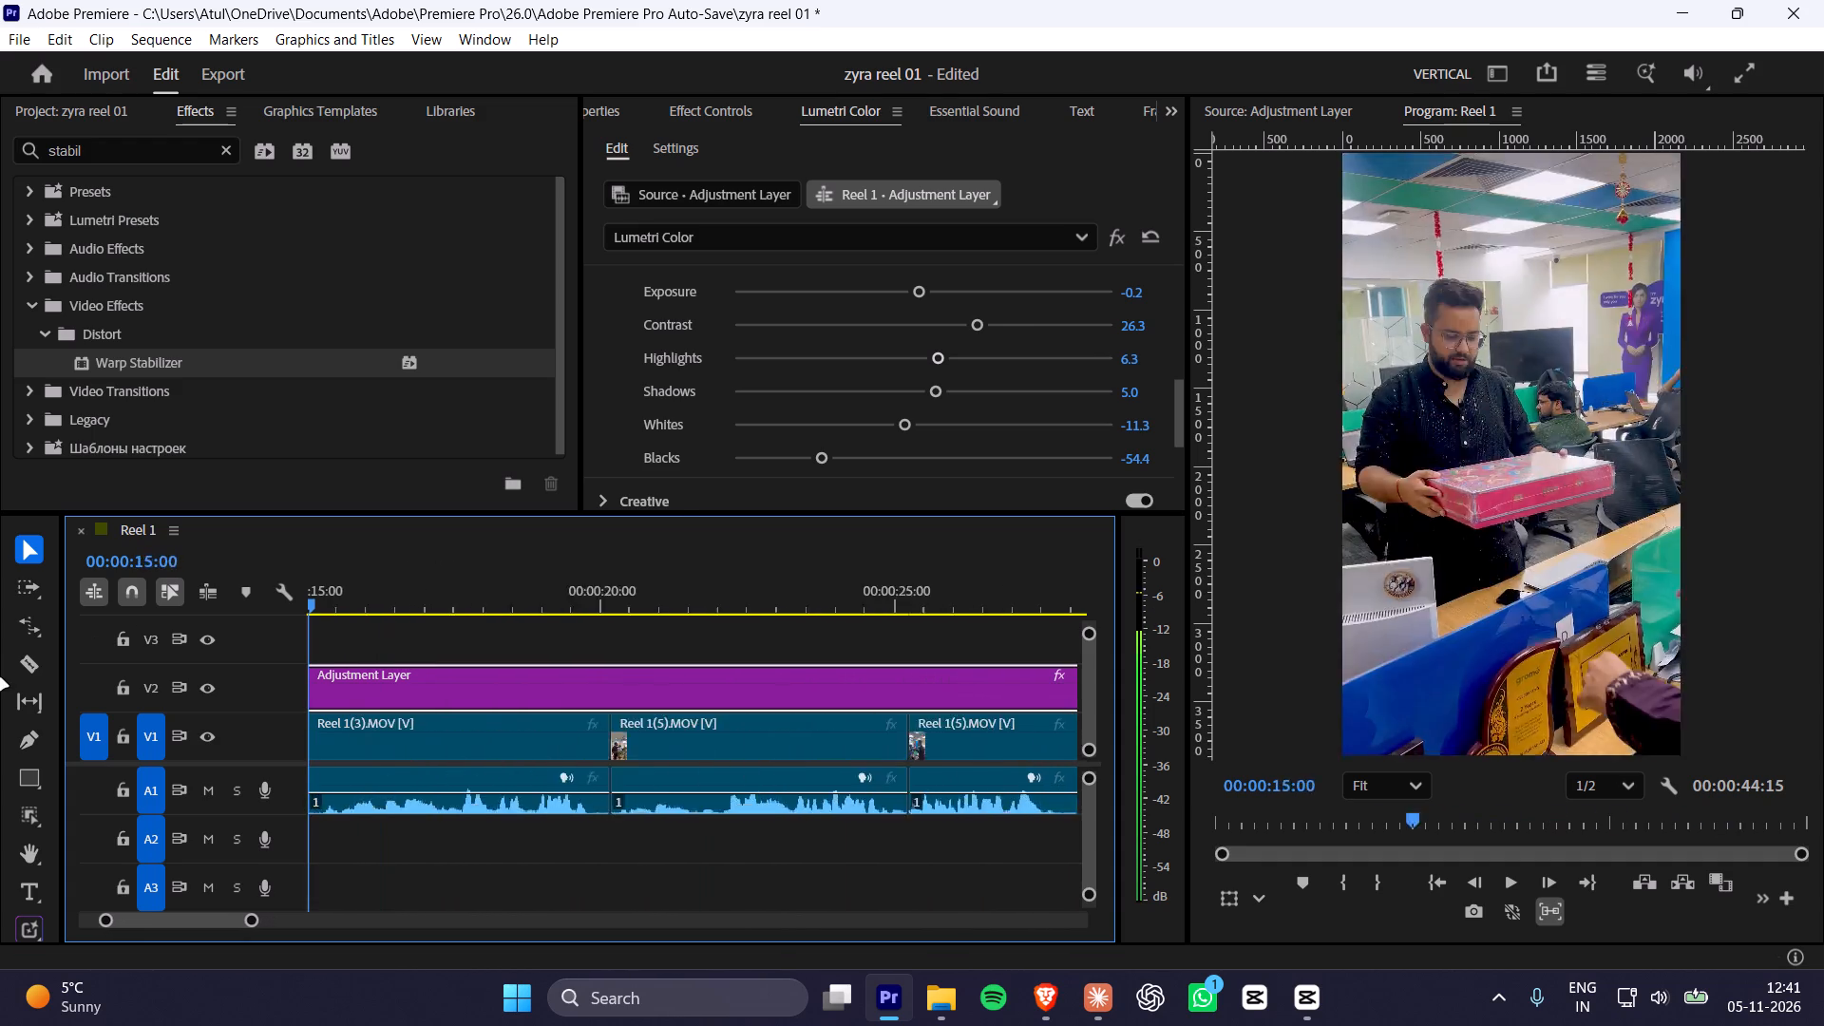
{"action": "left_click_drag", "start_coordinate": [0, 678], "coordinate": [4, 680]}
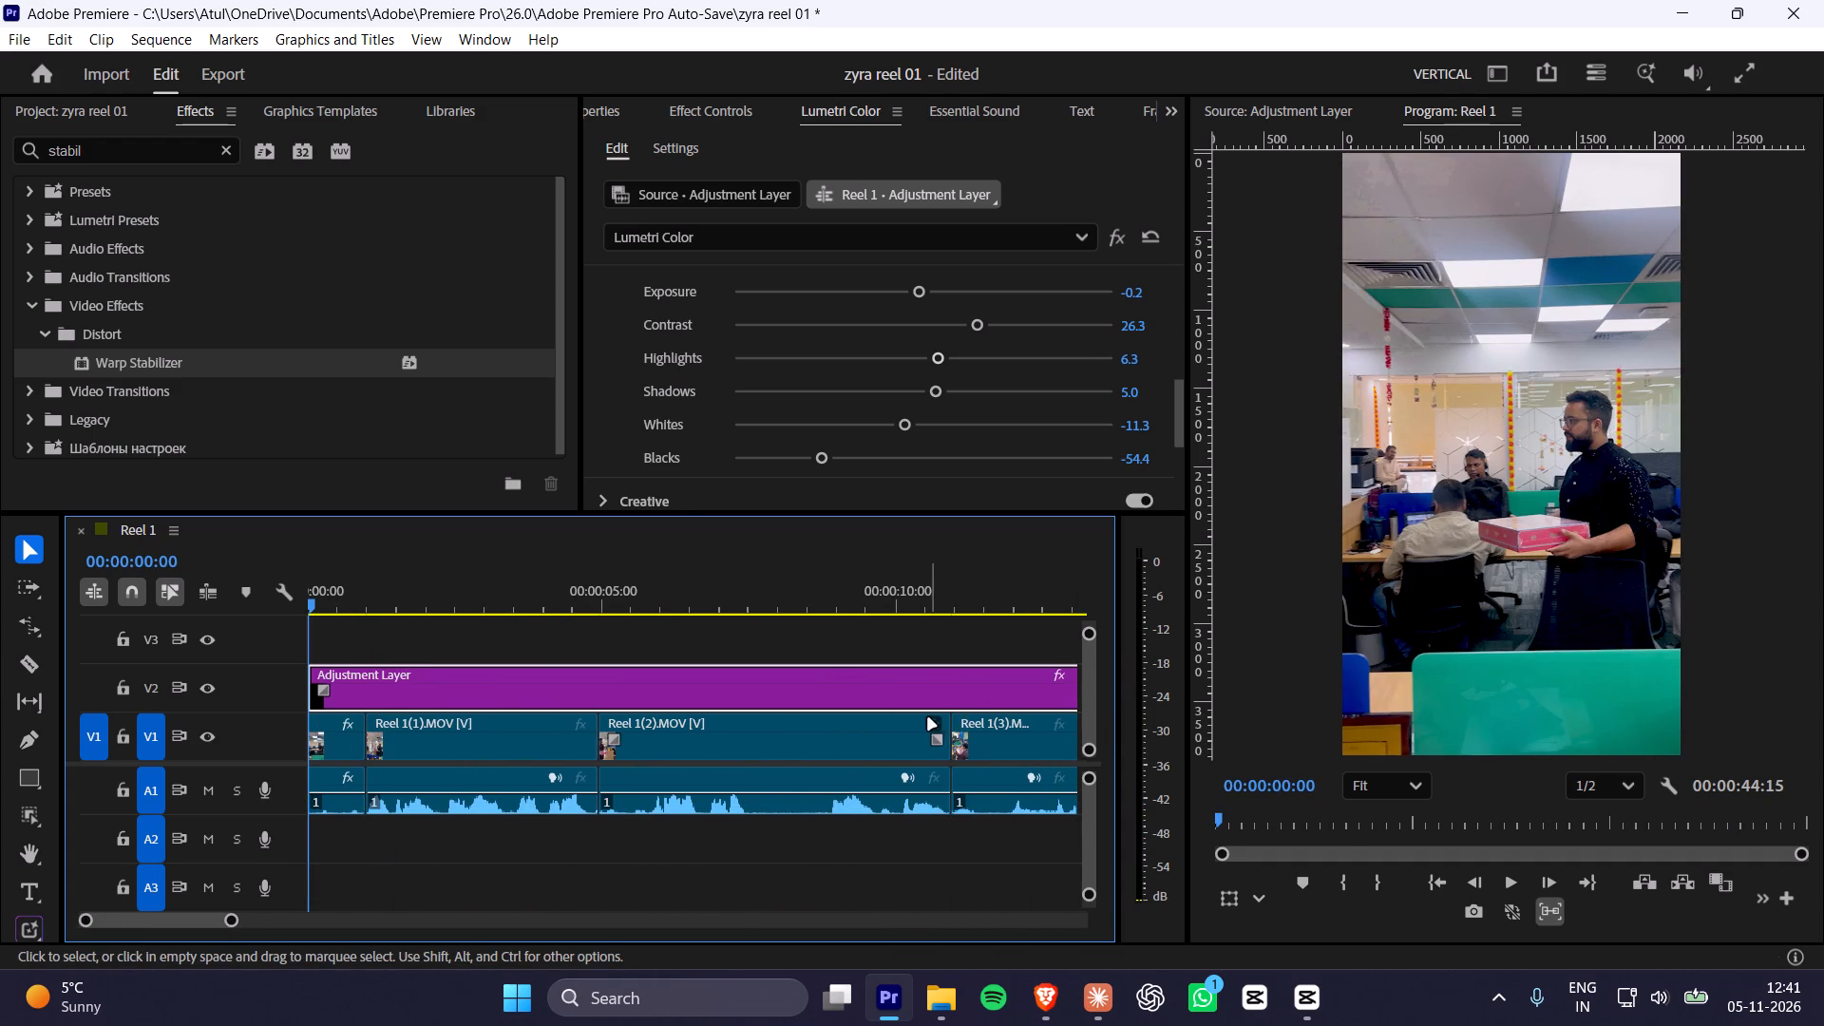
{"action": "scroll", "coordinate": [928, 718], "scroll_direction": "down", "scroll_amount": 13, "text": "alt"}
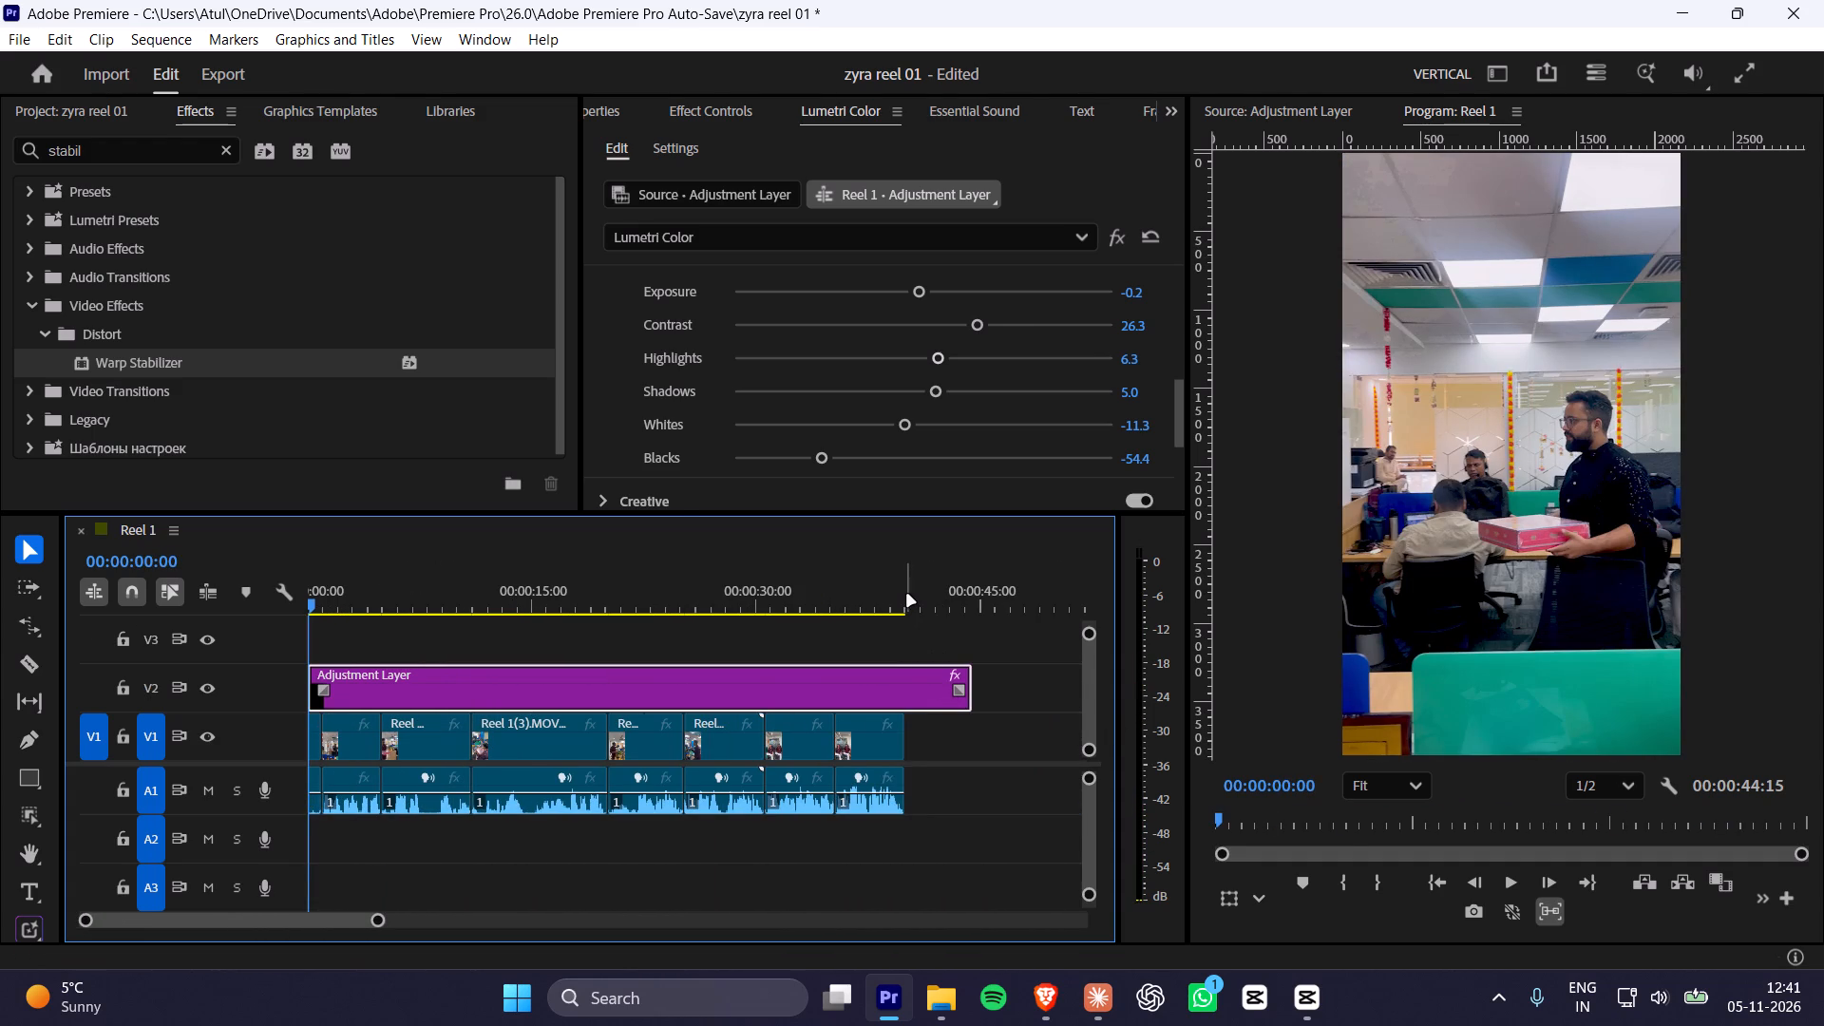
{"action": "left_click", "coordinate": [907, 595]}
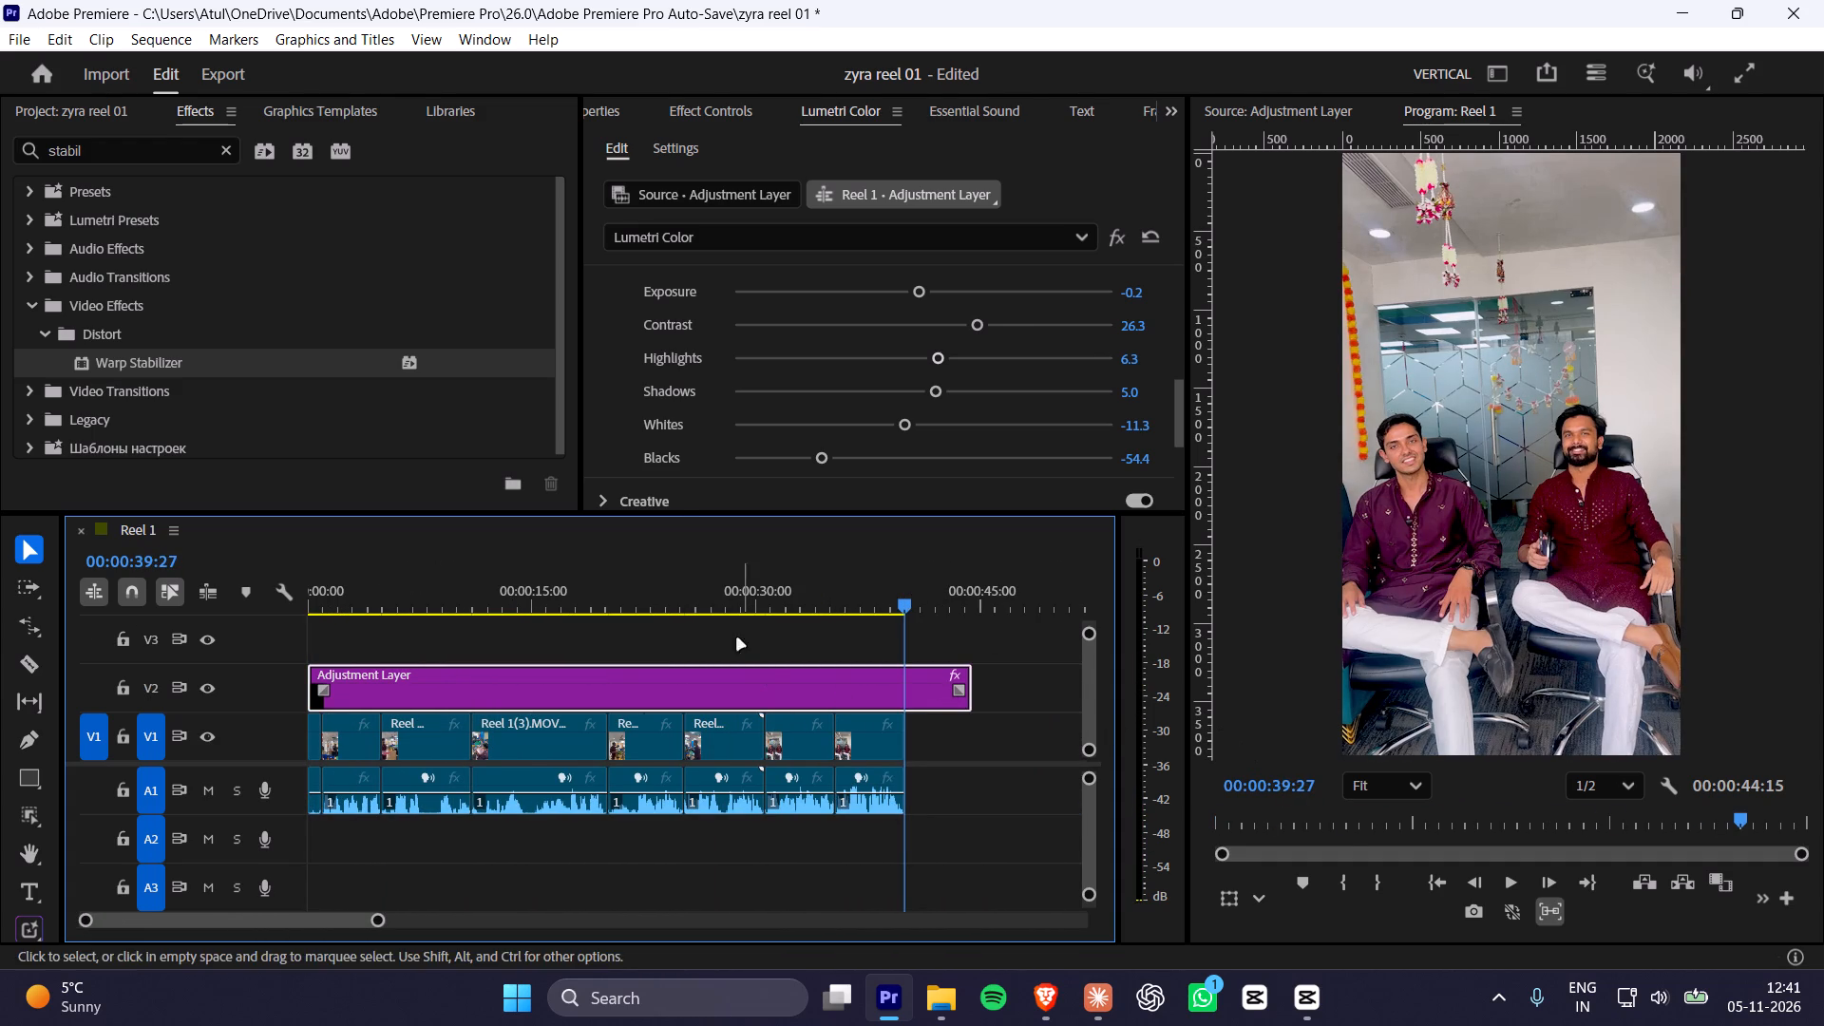
{"action": "left_click_drag", "start_coordinate": [627, 601], "coordinate": [36, 632]}
{"action": "key", "text": "space"}
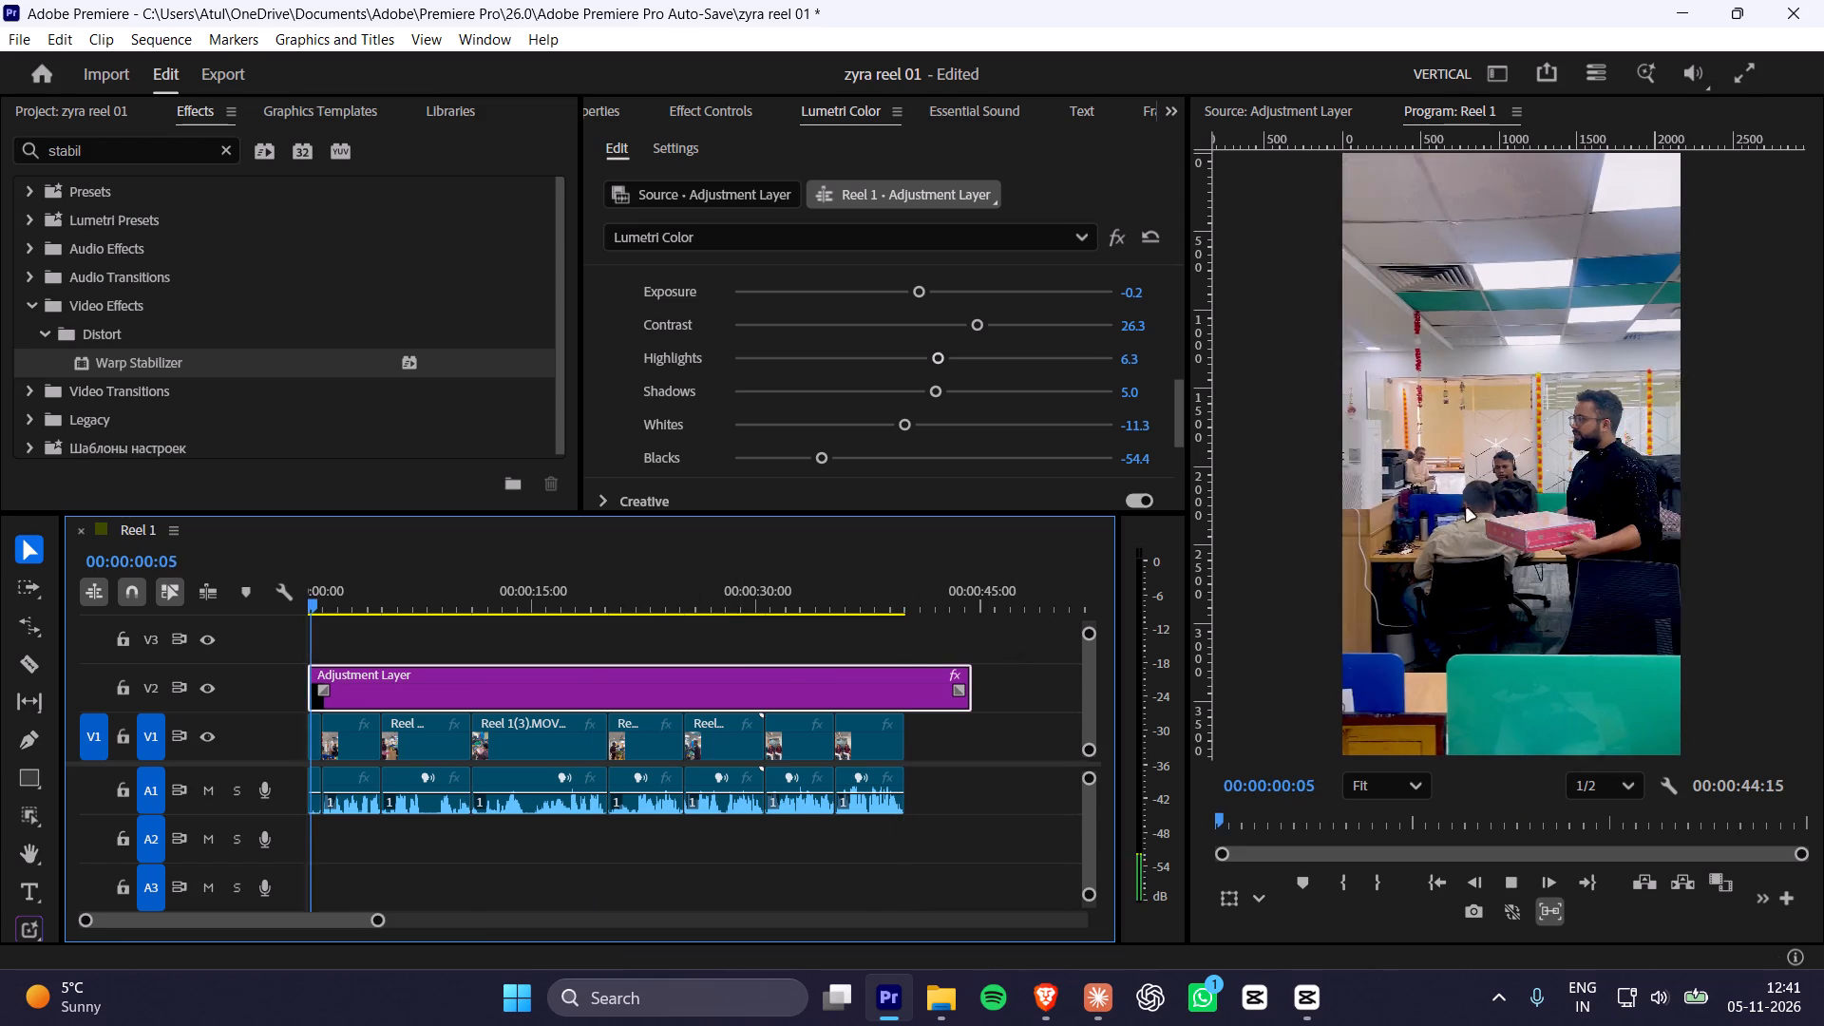
{"action": "key", "text": "grave"}
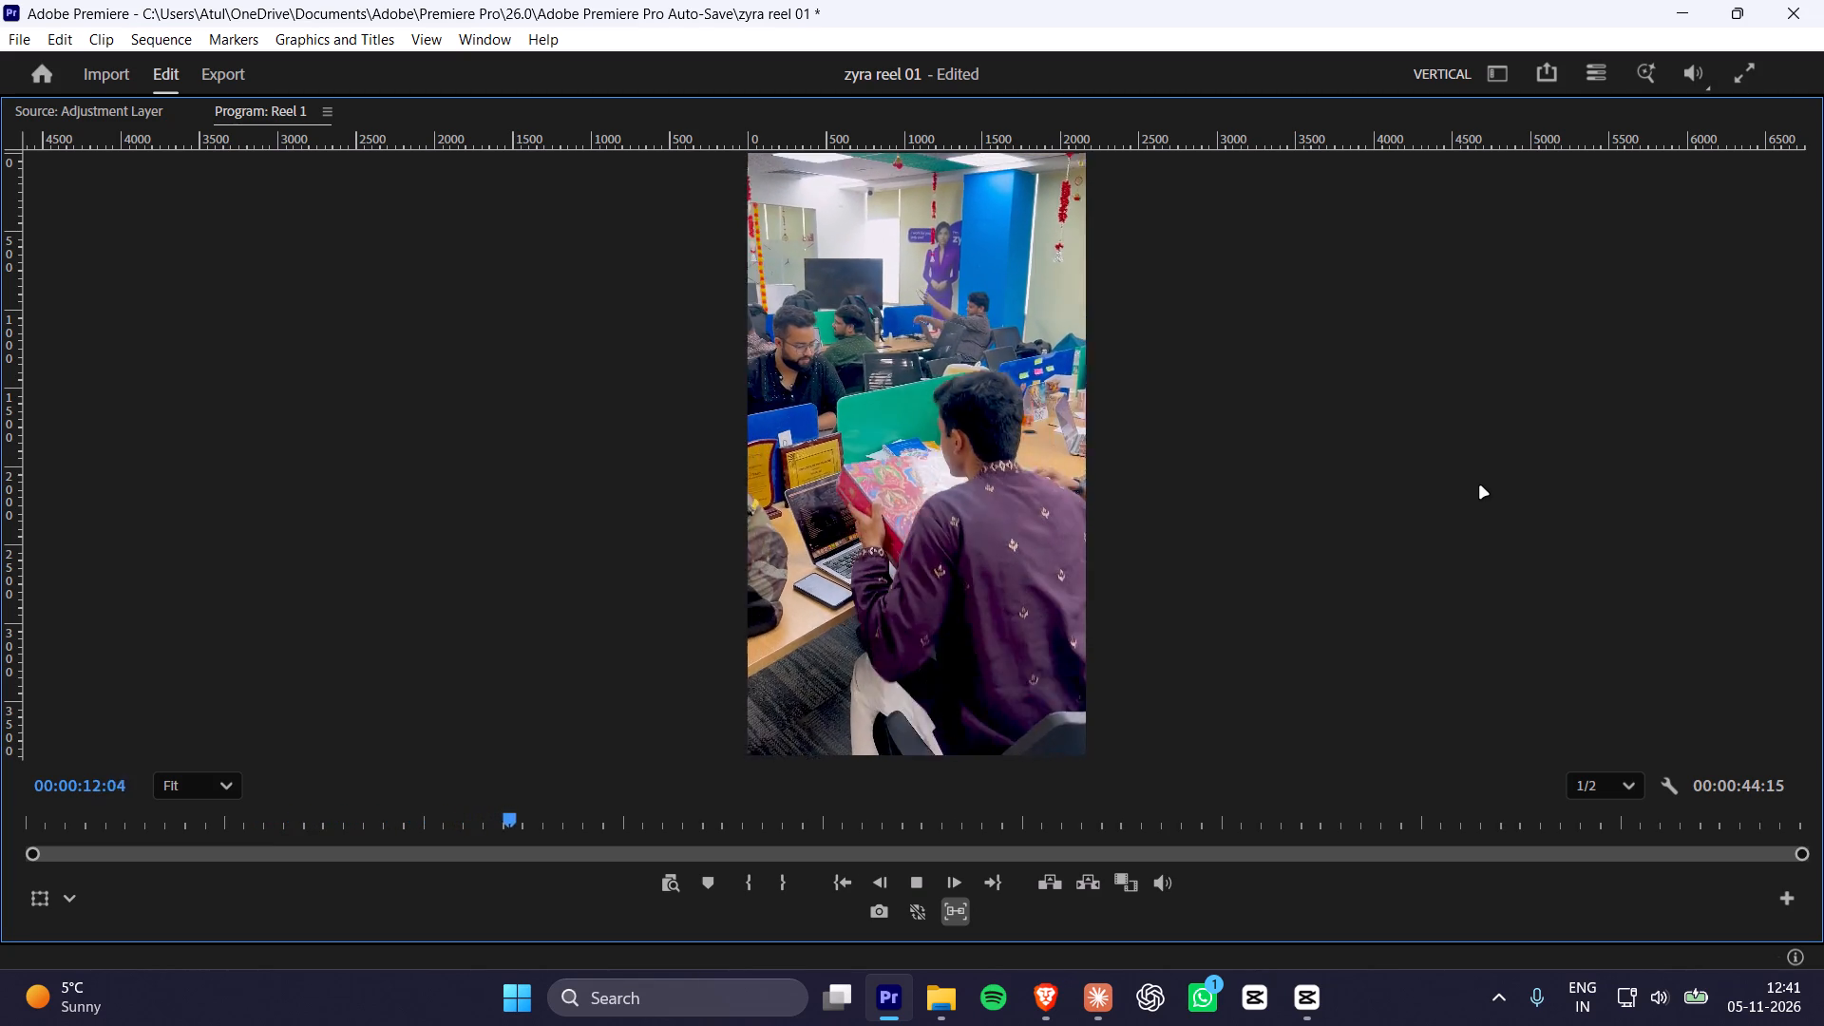
{"action": "key", "text": "space"}
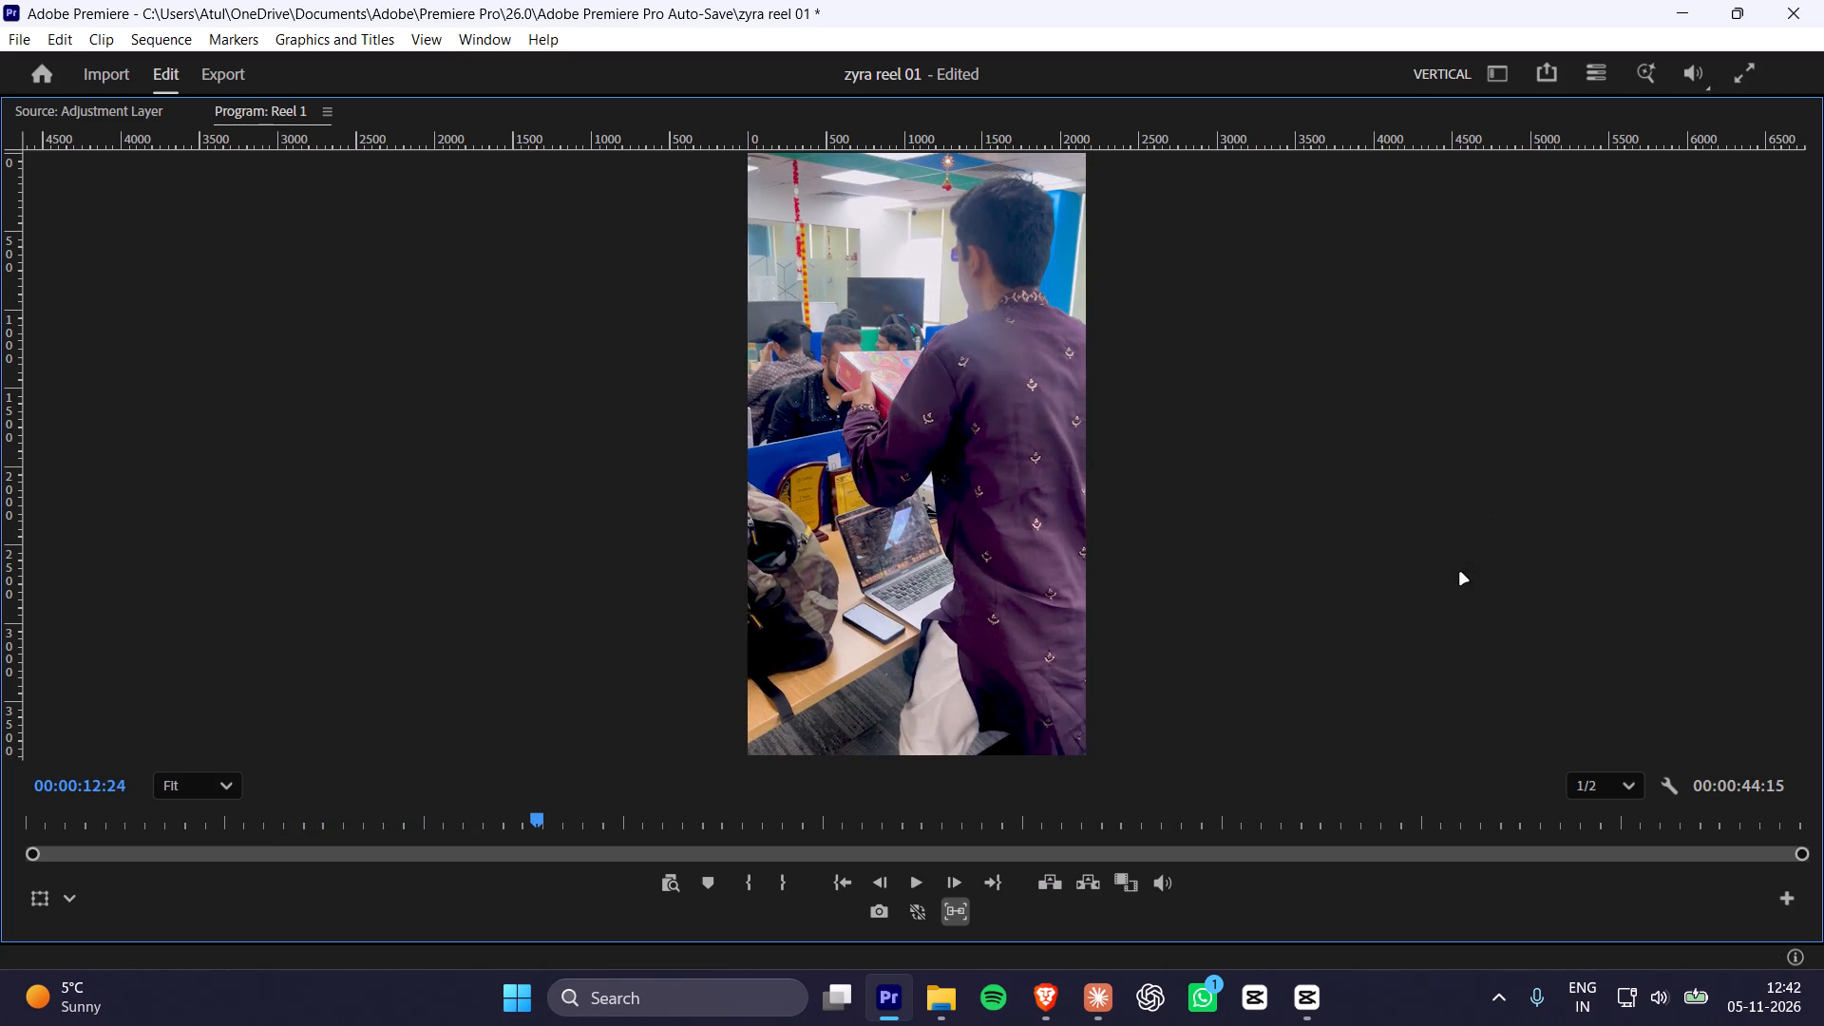
{"action": "key", "text": "Escape"}
{"action": "key", "text": "grave"}
Split Reel 1(2).MOV at 00:00:09:26, delete the remainder after the split, and close the gap before Reel 1(3).MOV.
{"action": "left_click_drag", "start_coordinate": [422, 598], "coordinate": [427, 596]}
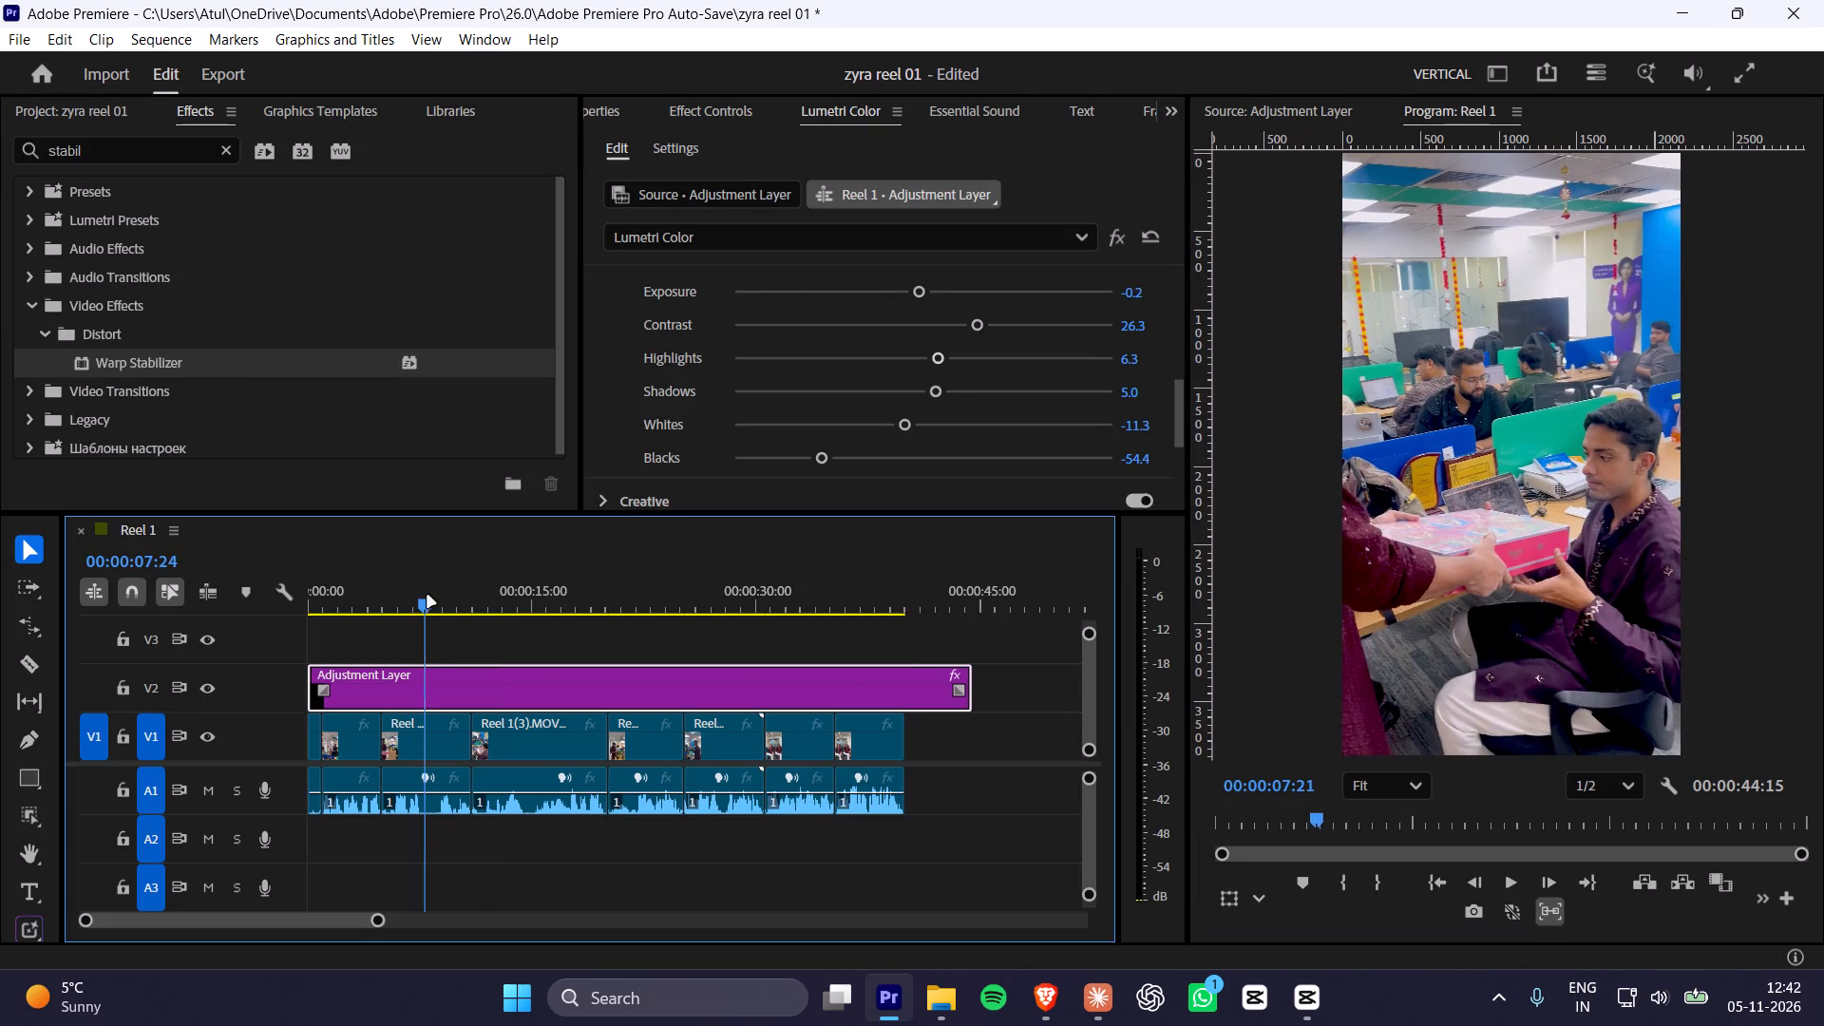
{"action": "left_click_drag", "start_coordinate": [427, 596], "coordinate": [446, 602]}
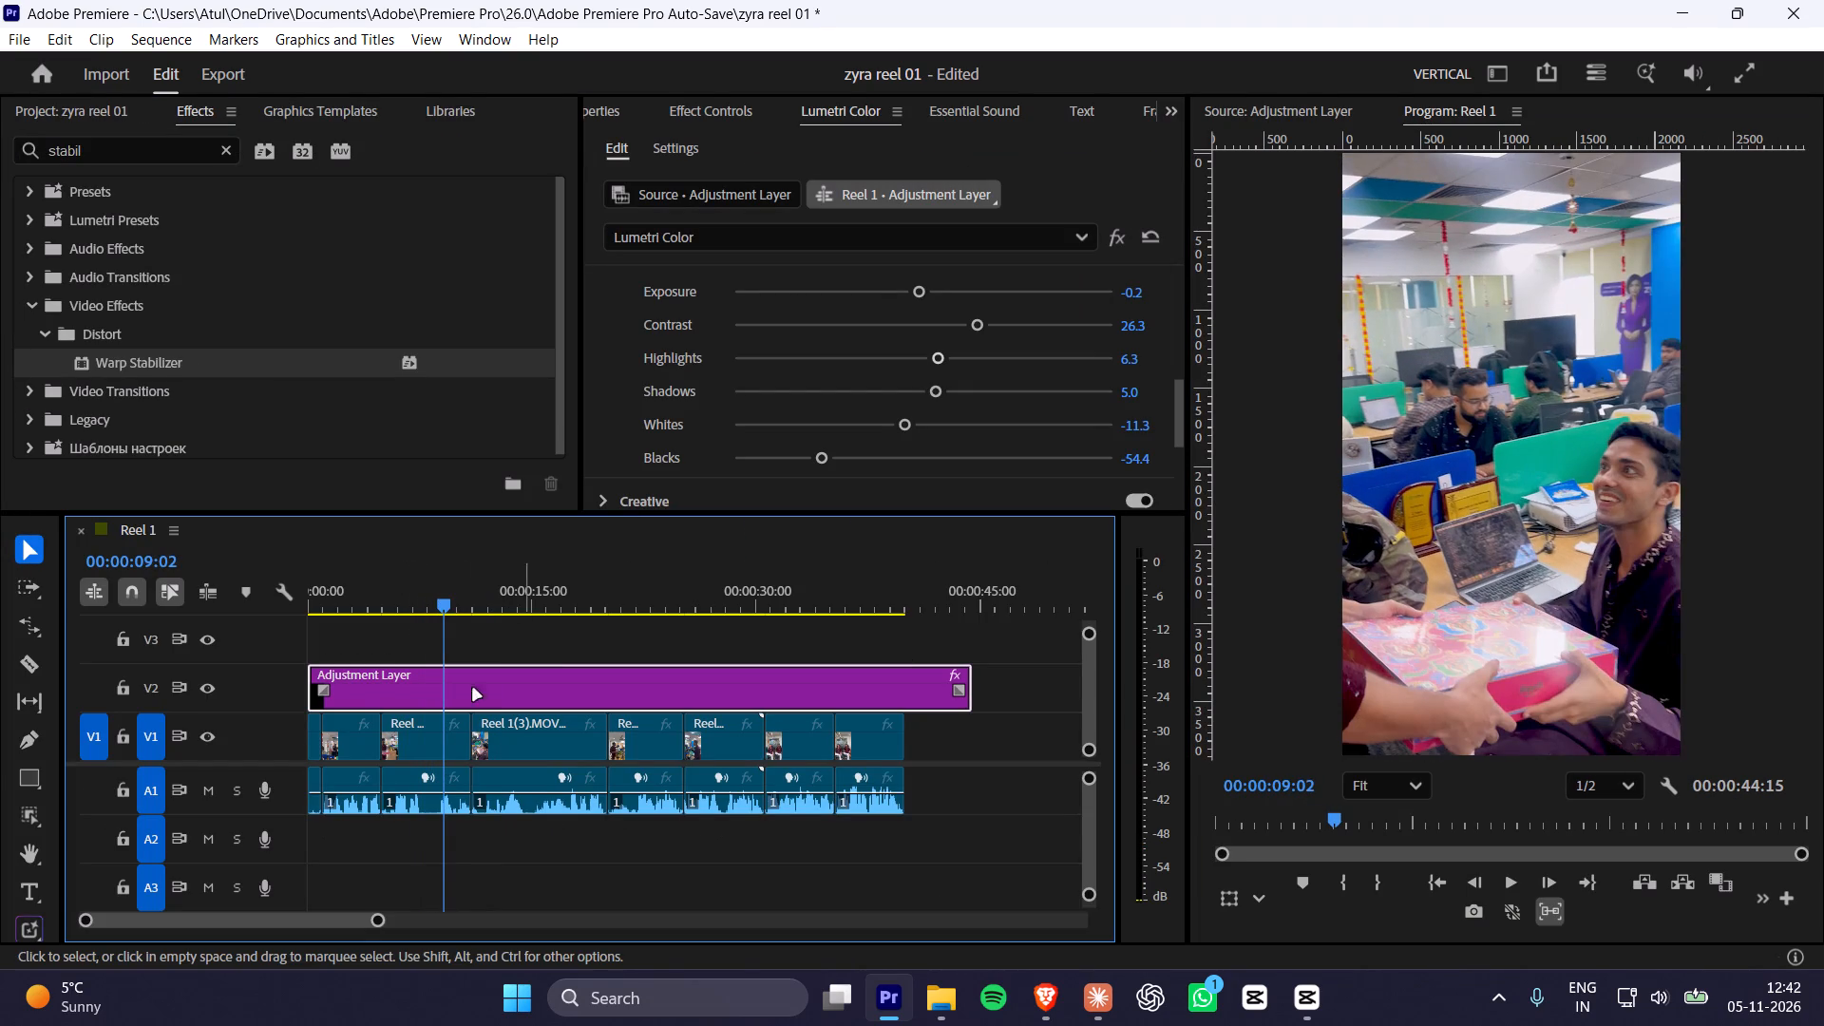
{"action": "left_click", "coordinate": [424, 743]}
{"action": "key", "text": "space"}
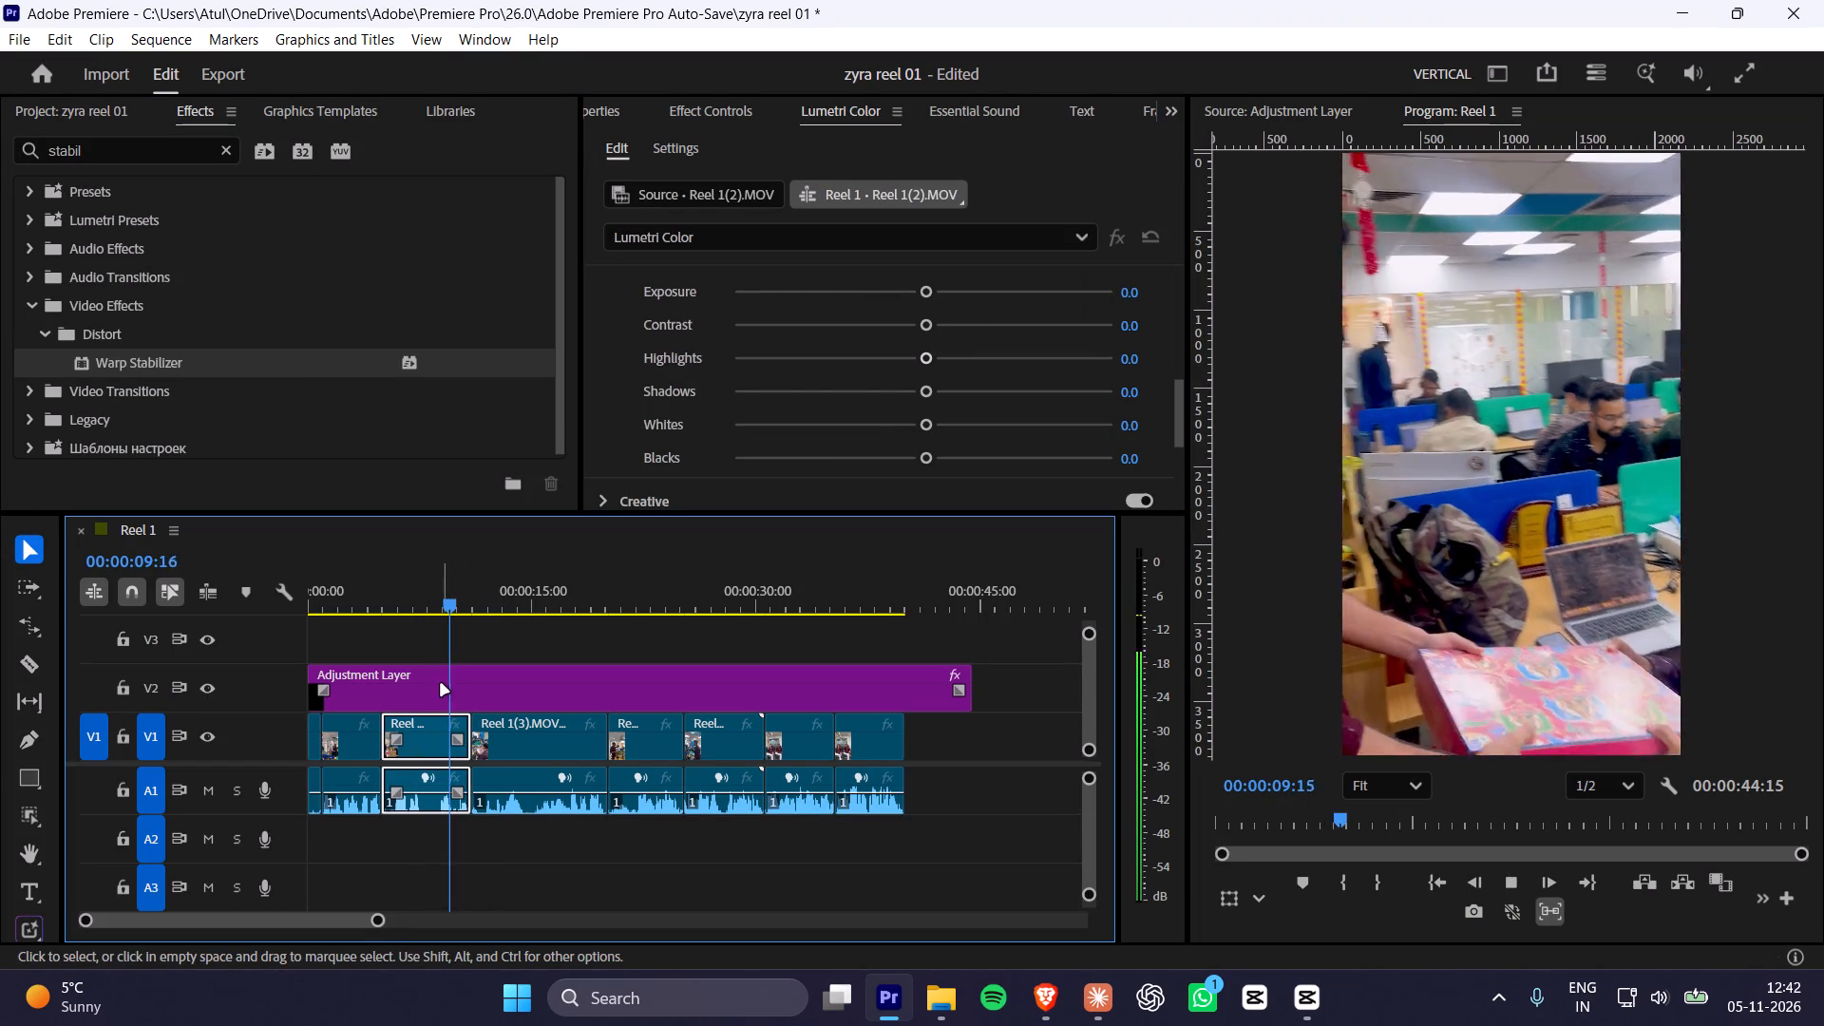
{"action": "key", "text": "space"}
{"action": "key", "text": "space"}
{"action": "key", "text": "space"}
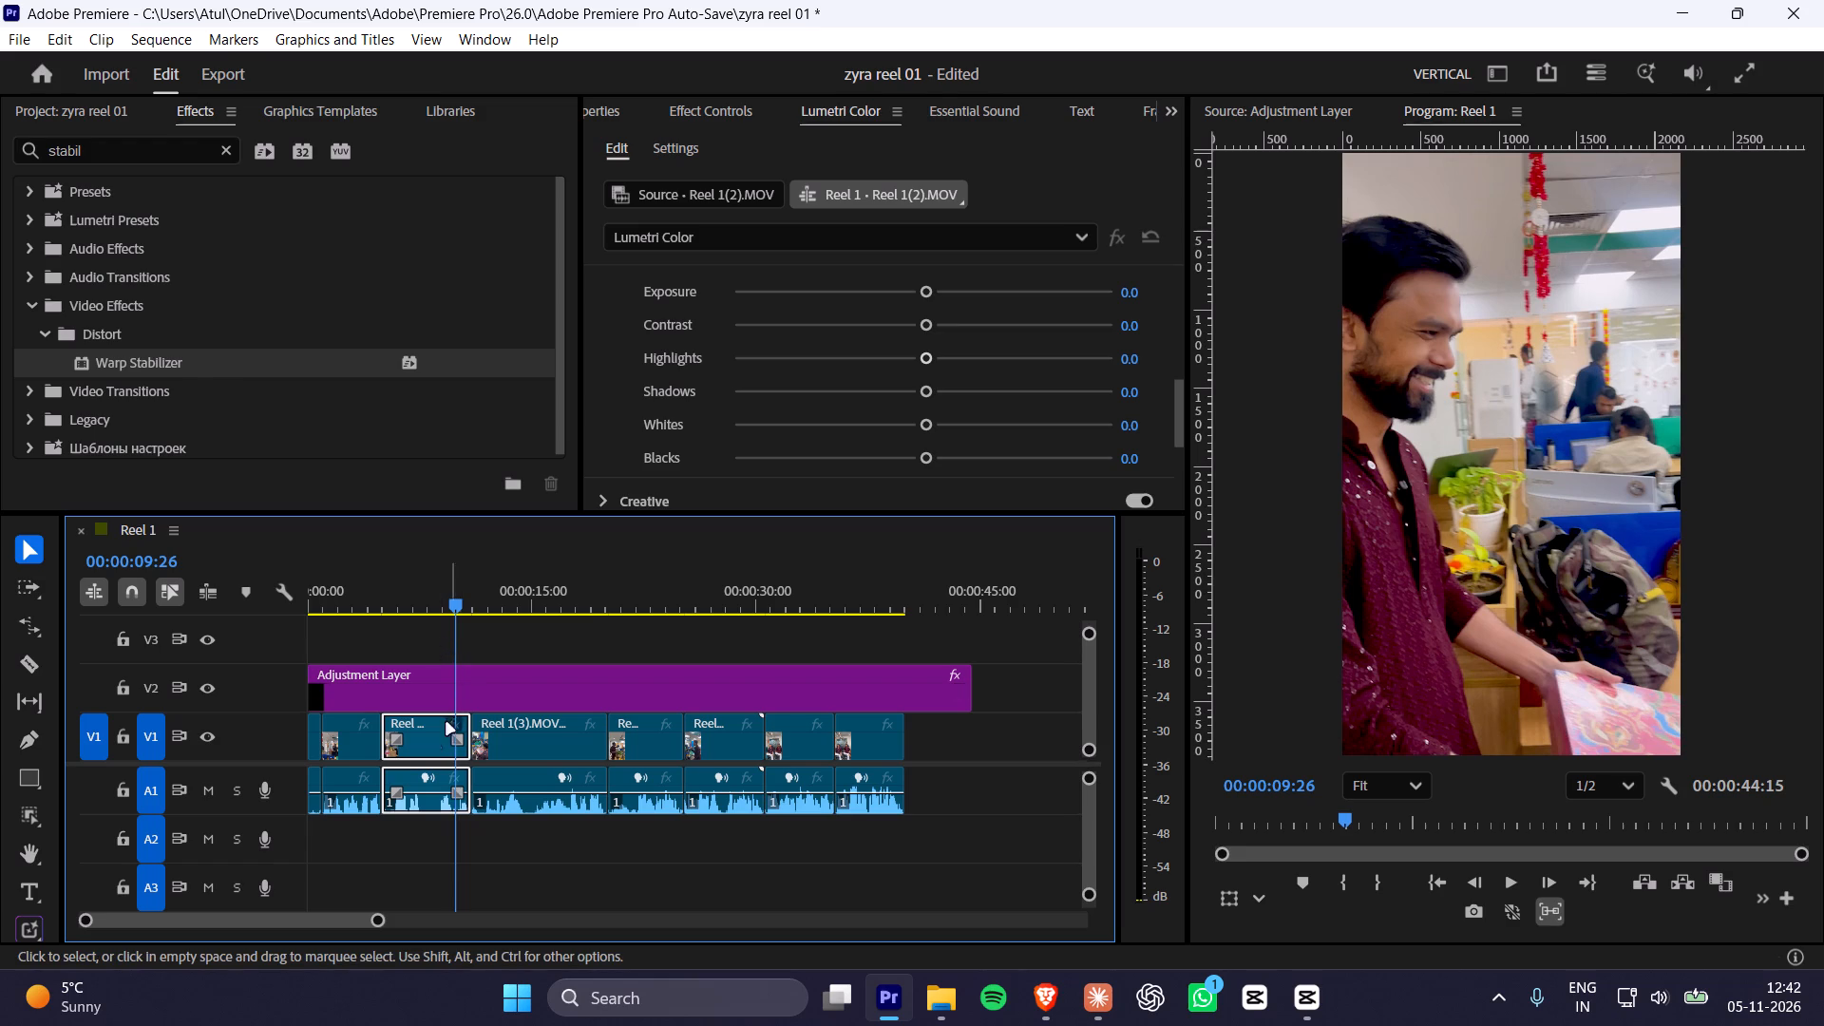
{"action": "left_click", "coordinate": [432, 741]}
{"action": "key", "text": "ctrl+k"}
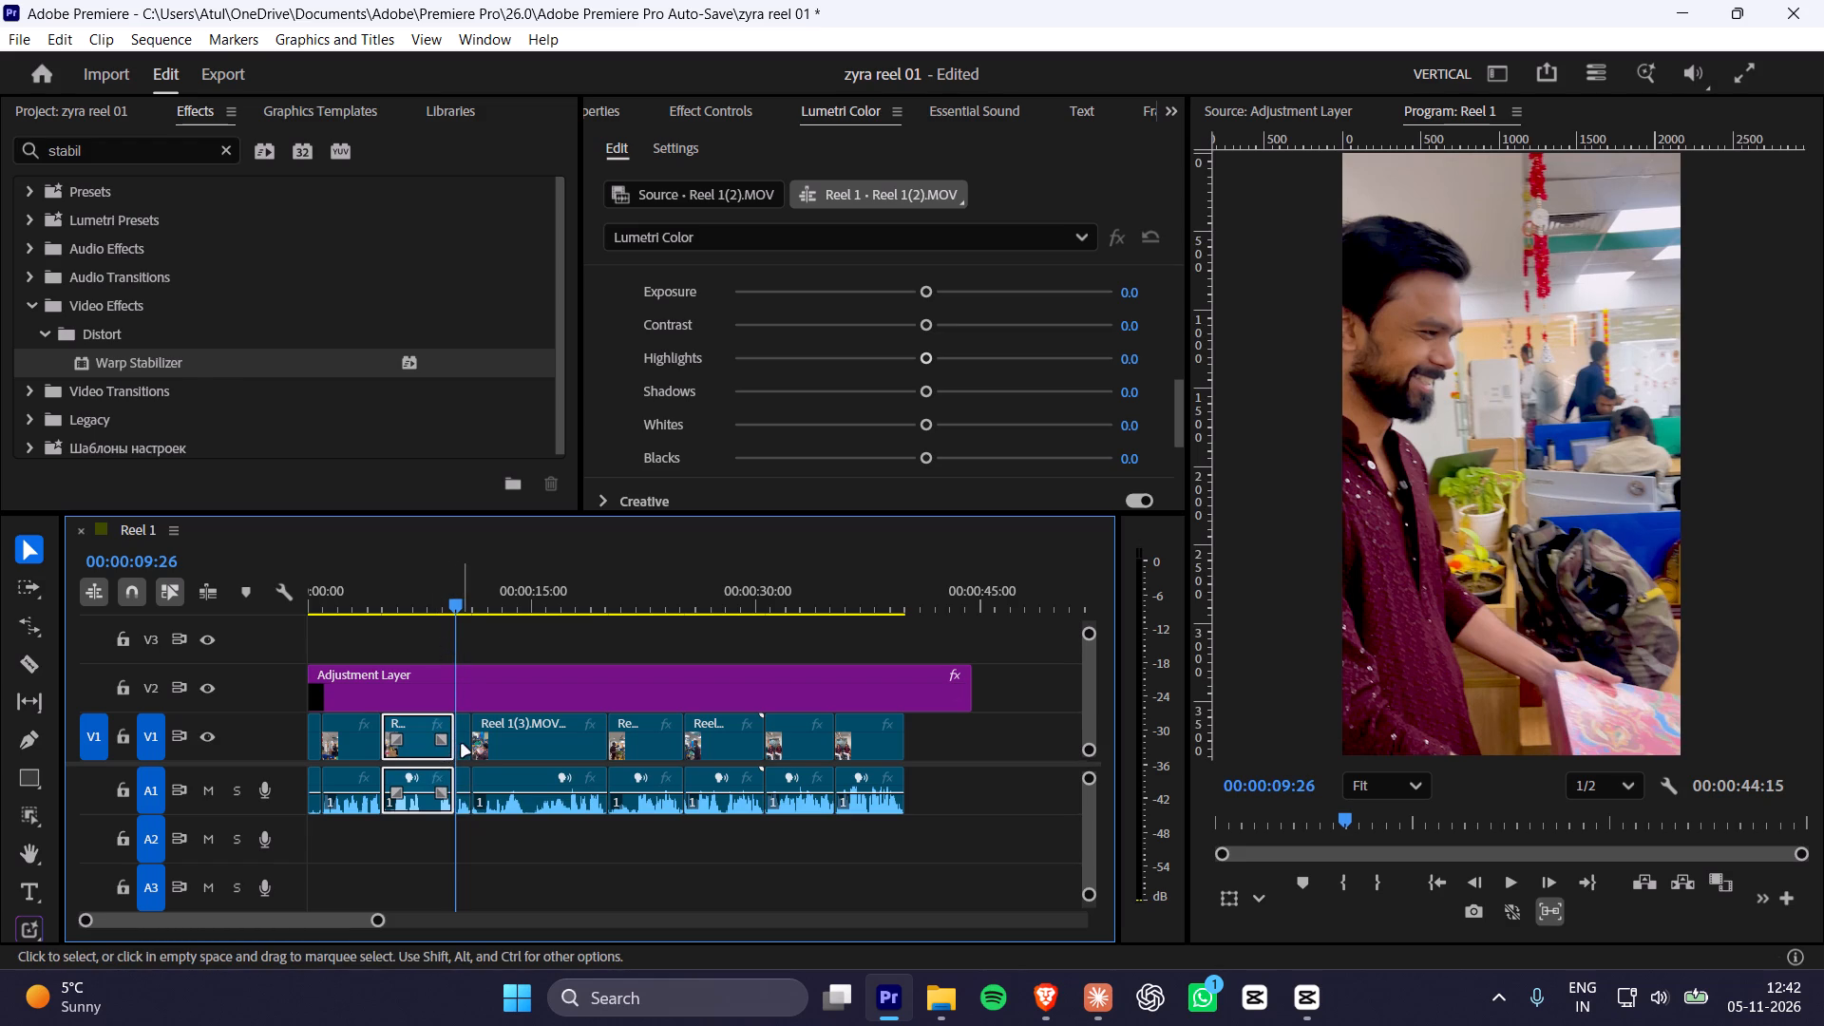
{"action": "left_click", "coordinate": [465, 745]}
{"action": "key", "text": "Delete"}
{"action": "right_click", "coordinate": [465, 745]}
{"action": "left_click", "coordinate": [506, 769]}
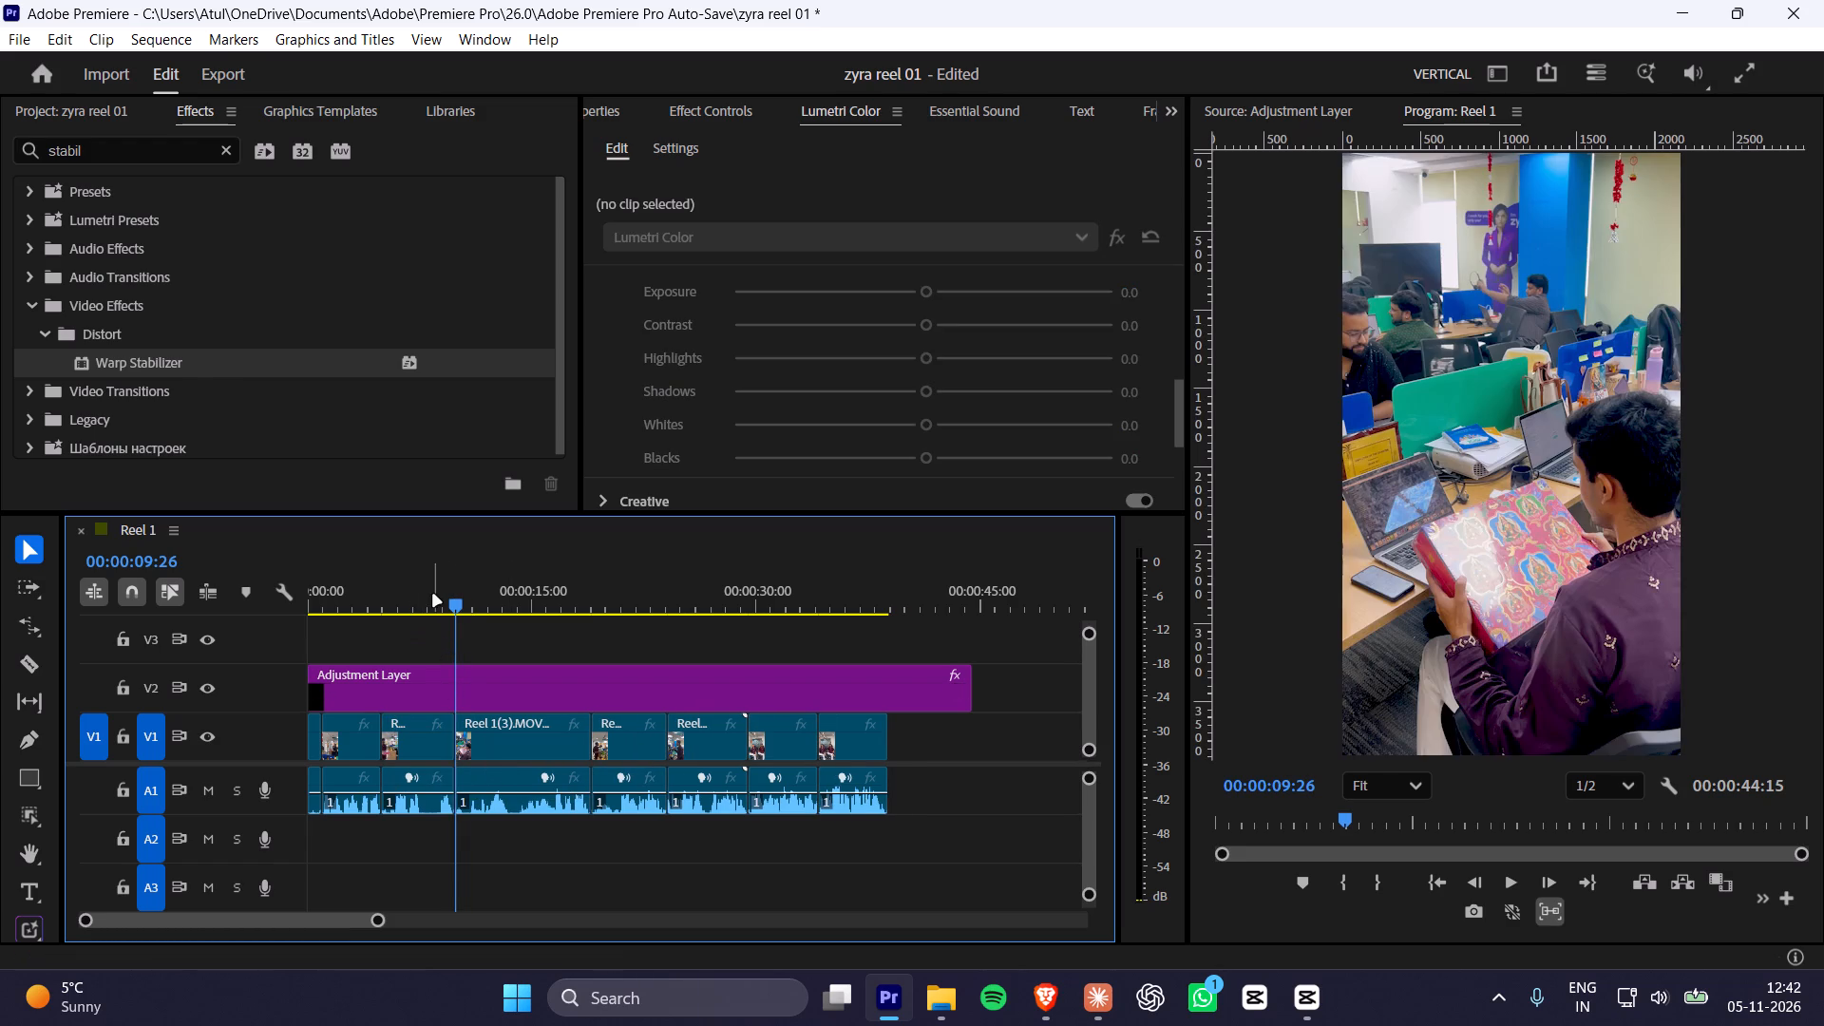
Review the opening of Reel 1(3).MOV in the enlarged program monitor, split it at 00:00:12:00, and ripple-delete the part before the split.
{"action": "key", "text": "Tab"}
{"action": "key", "text": "grave"}
{"action": "left_click_drag", "start_coordinate": [396, 827], "coordinate": [363, 832]}
{"action": "key", "text": "space"}
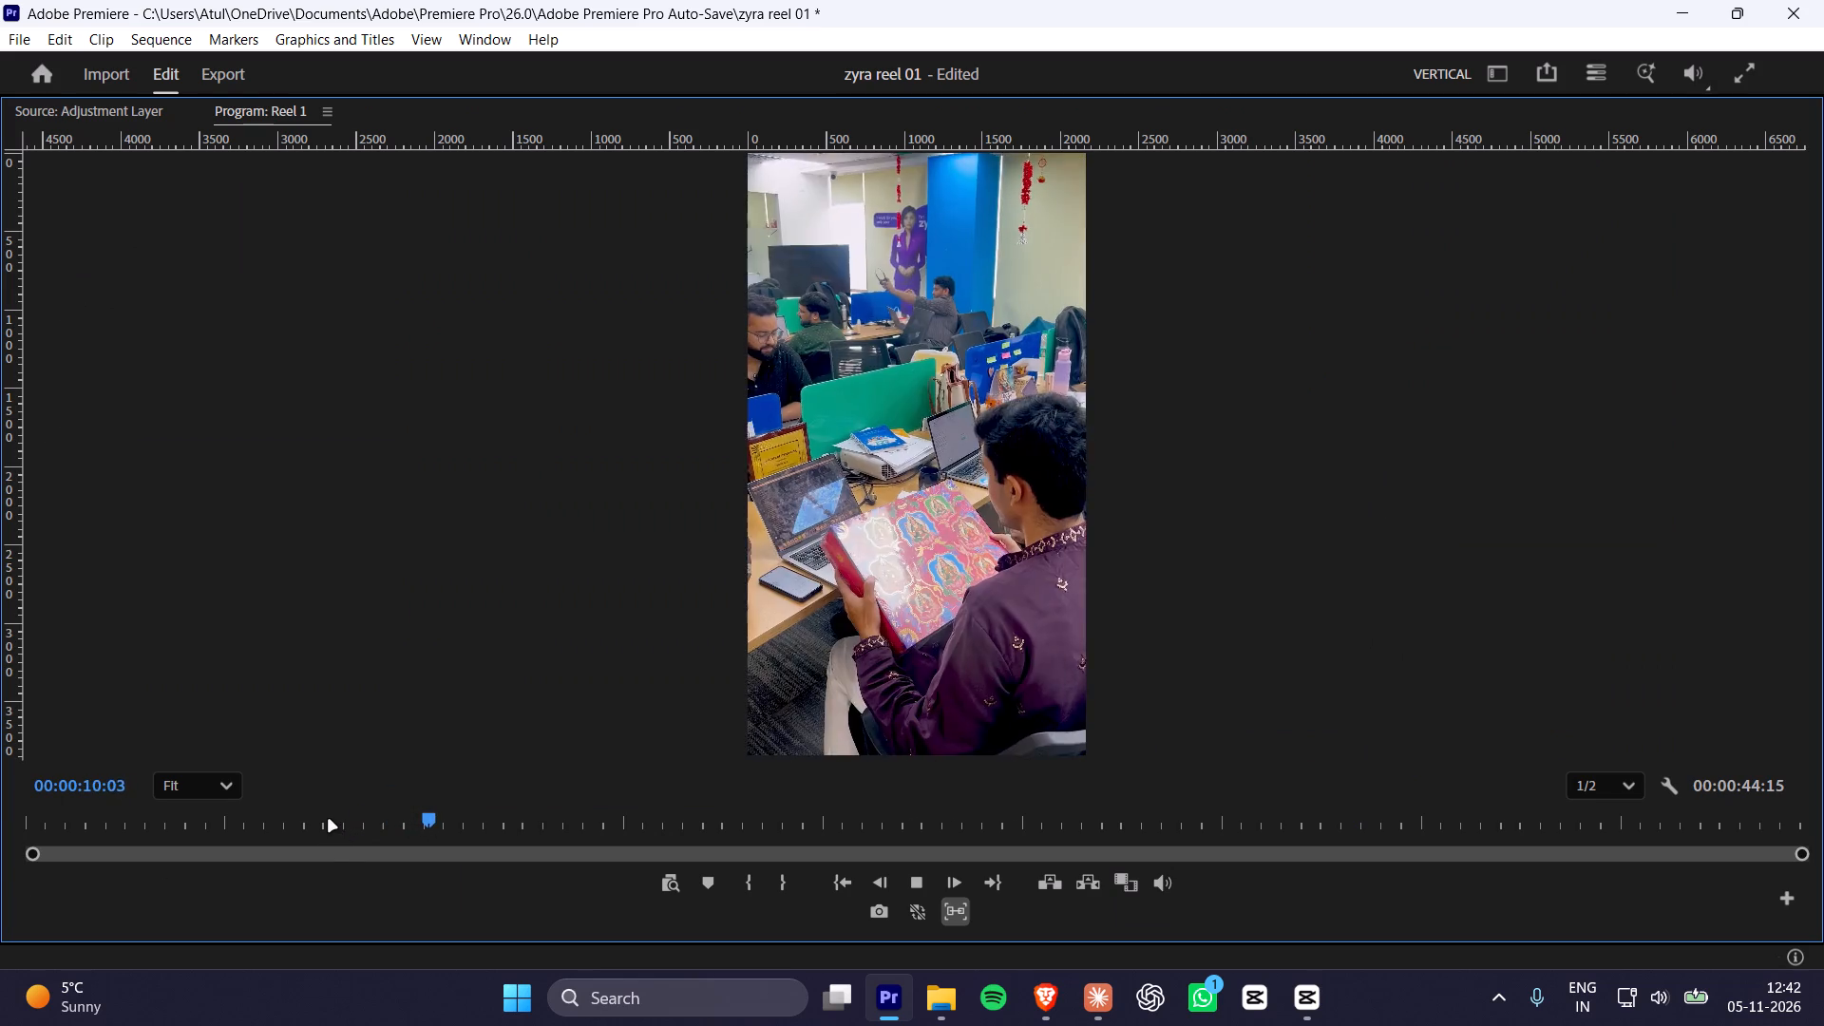
{"action": "left_click", "coordinate": [329, 820]}
{"action": "key", "text": "space"}
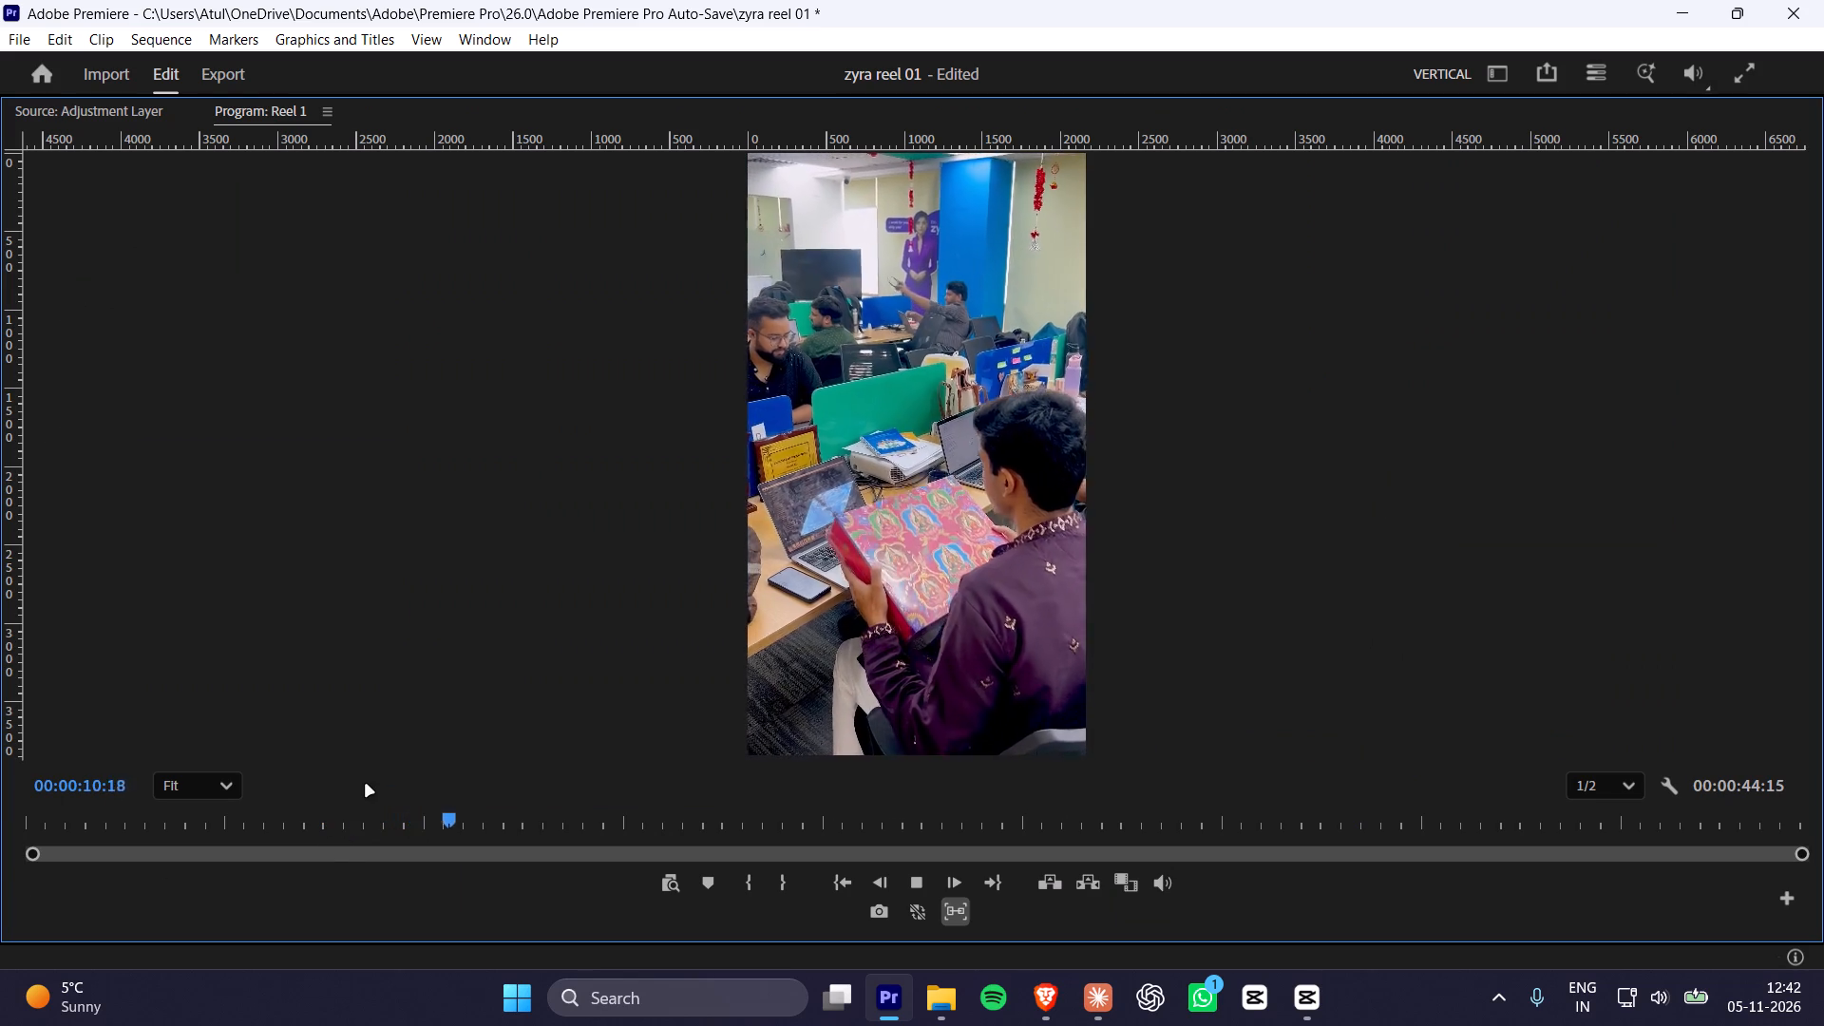
{"action": "key", "text": "space"}
{"action": "left_click_drag", "start_coordinate": [416, 828], "coordinate": [421, 827]}
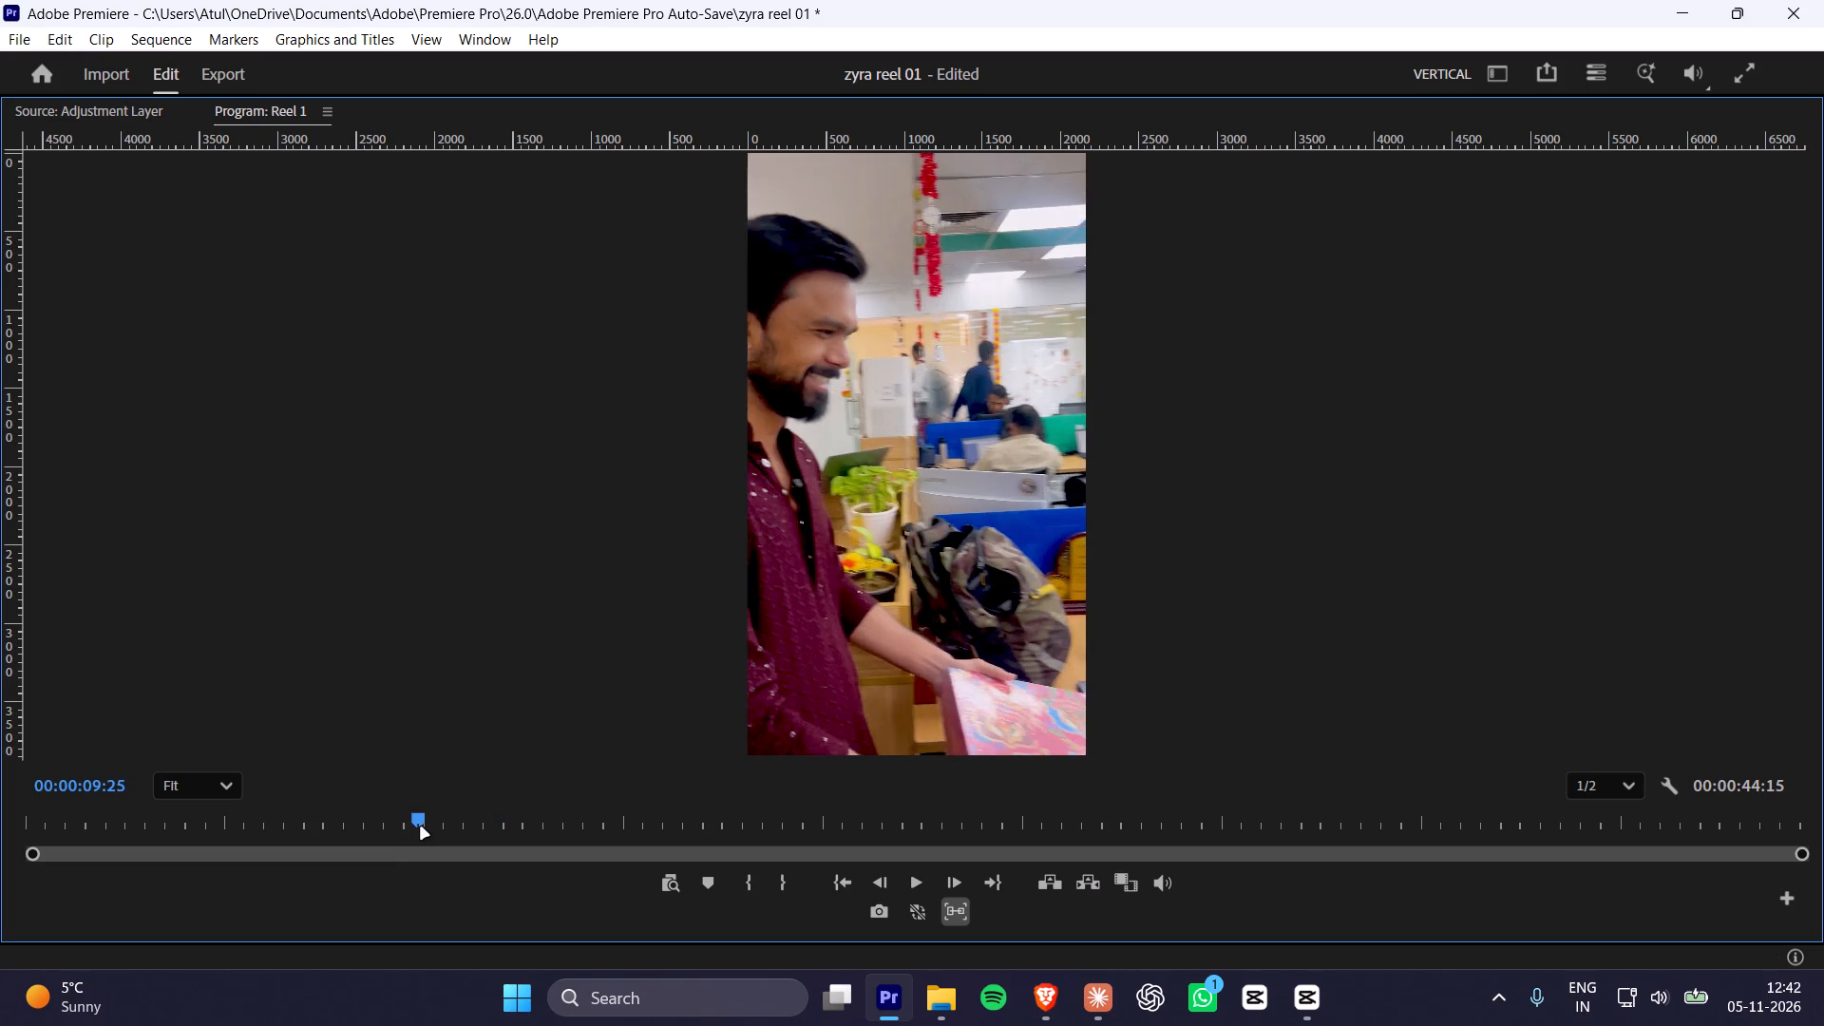
{"action": "left_click_drag", "start_coordinate": [421, 827], "coordinate": [468, 837]}
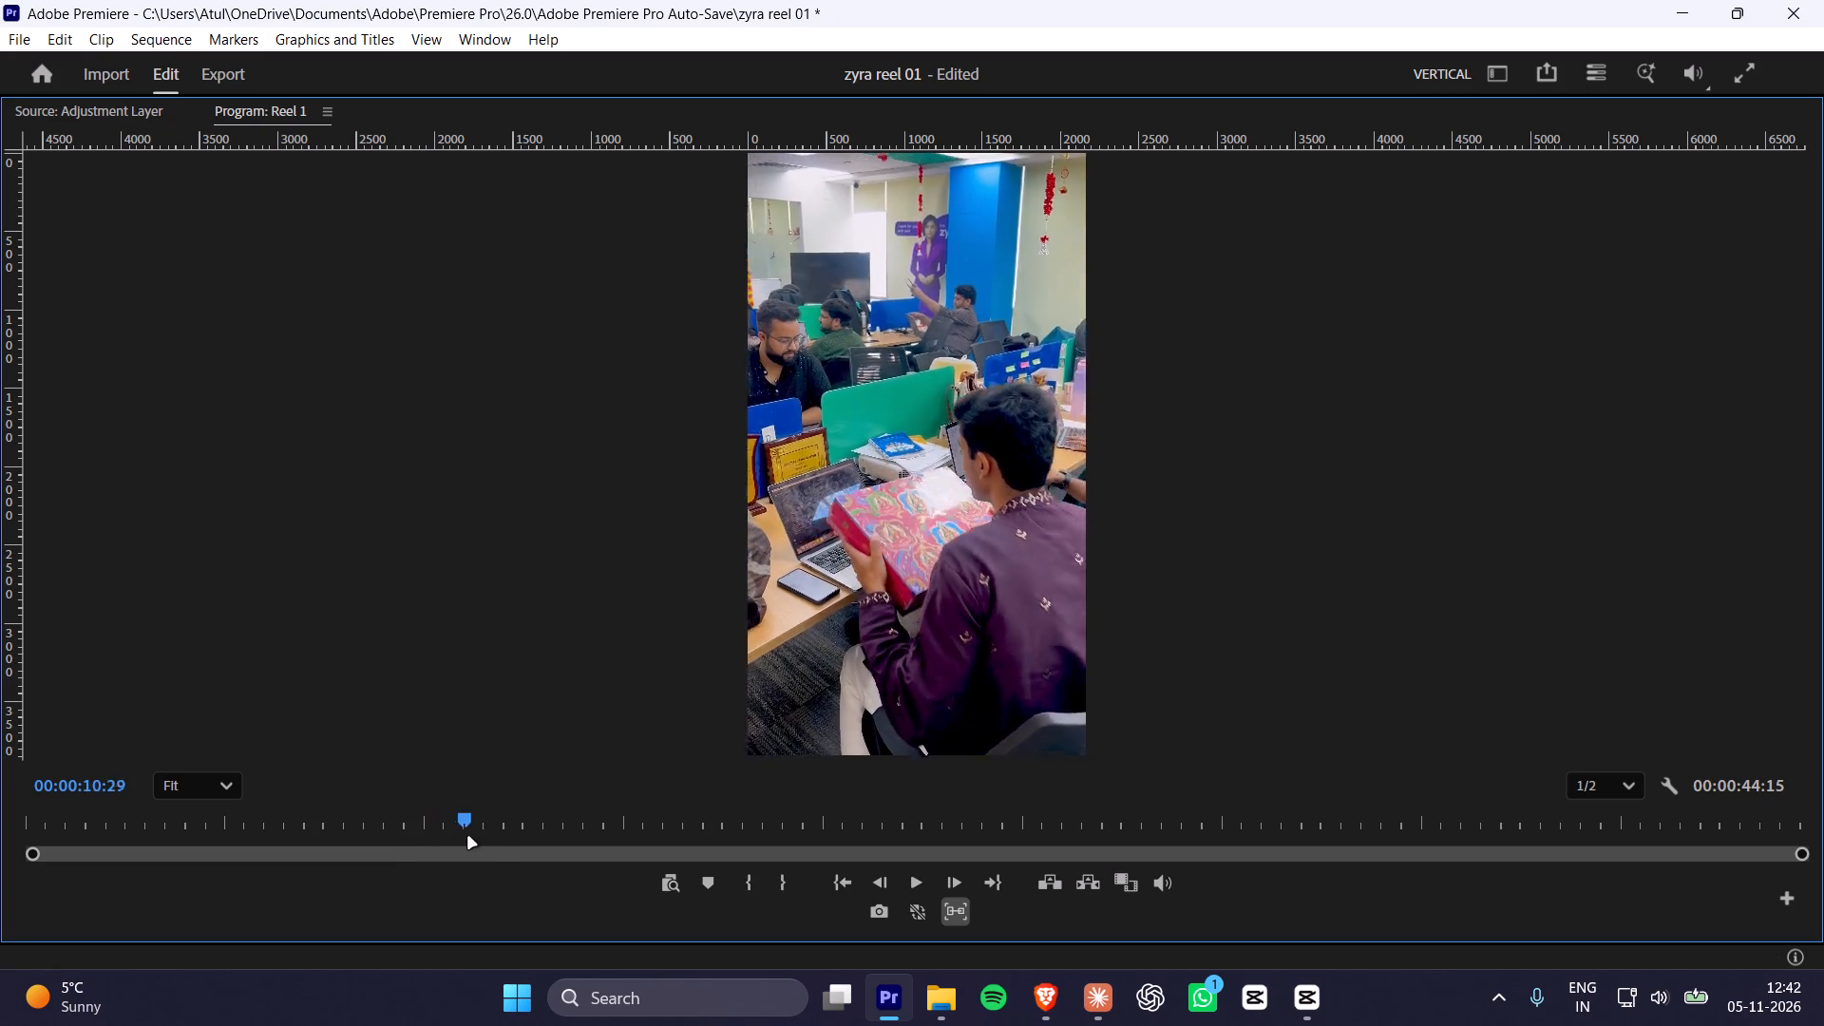
{"action": "left_click_drag", "start_coordinate": [468, 837], "coordinate": [507, 843]}
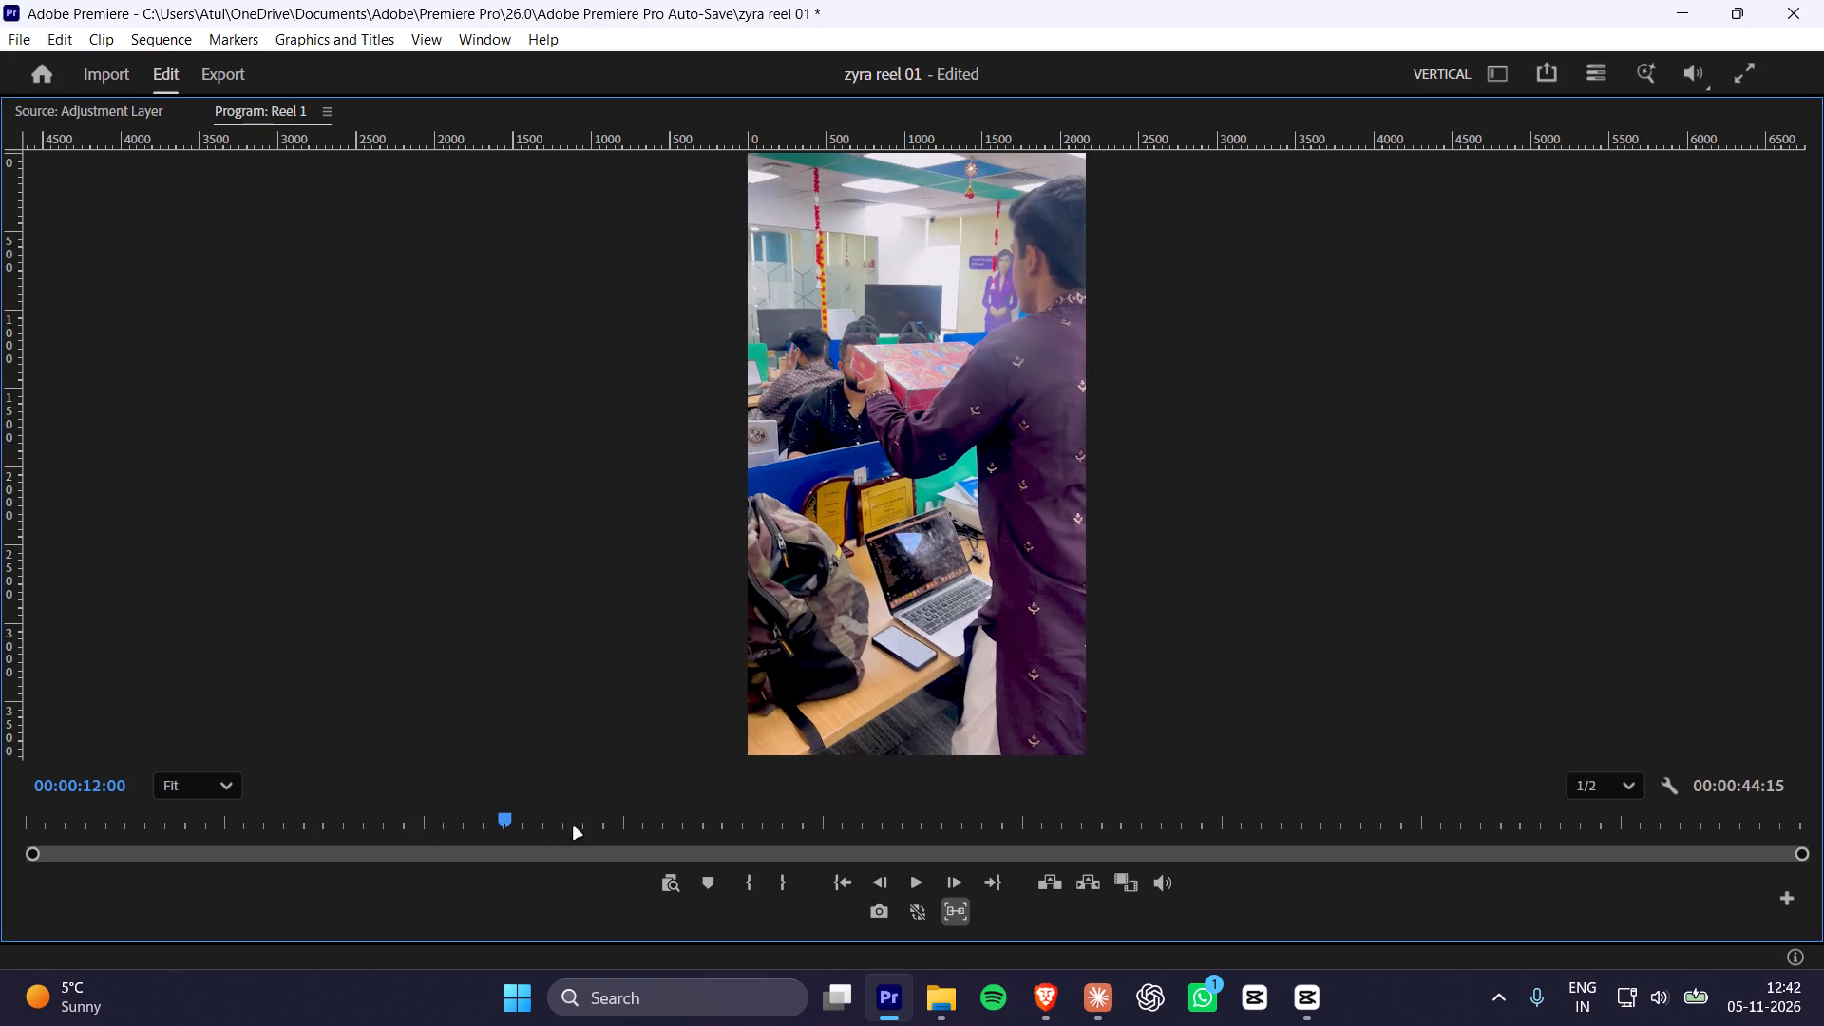
{"action": "key", "text": "Escape"}
{"action": "key", "text": "grave"}
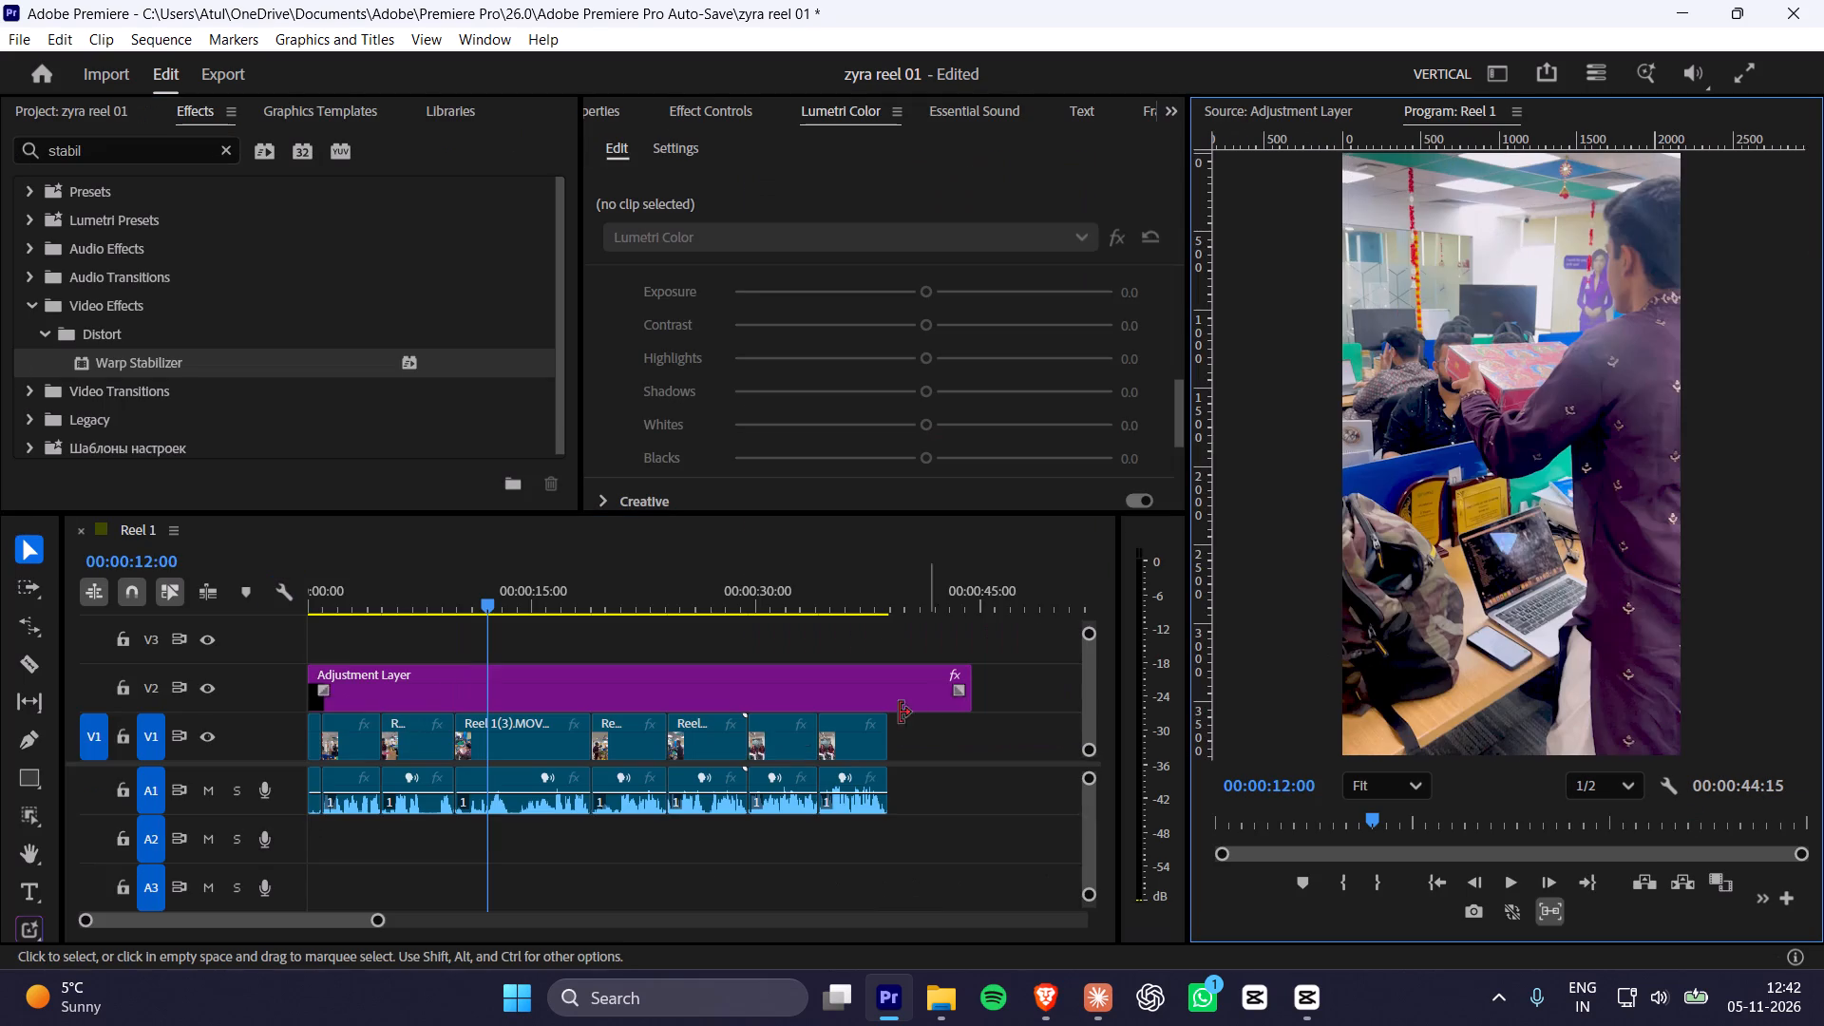
{"action": "left_click", "coordinate": [525, 745]}
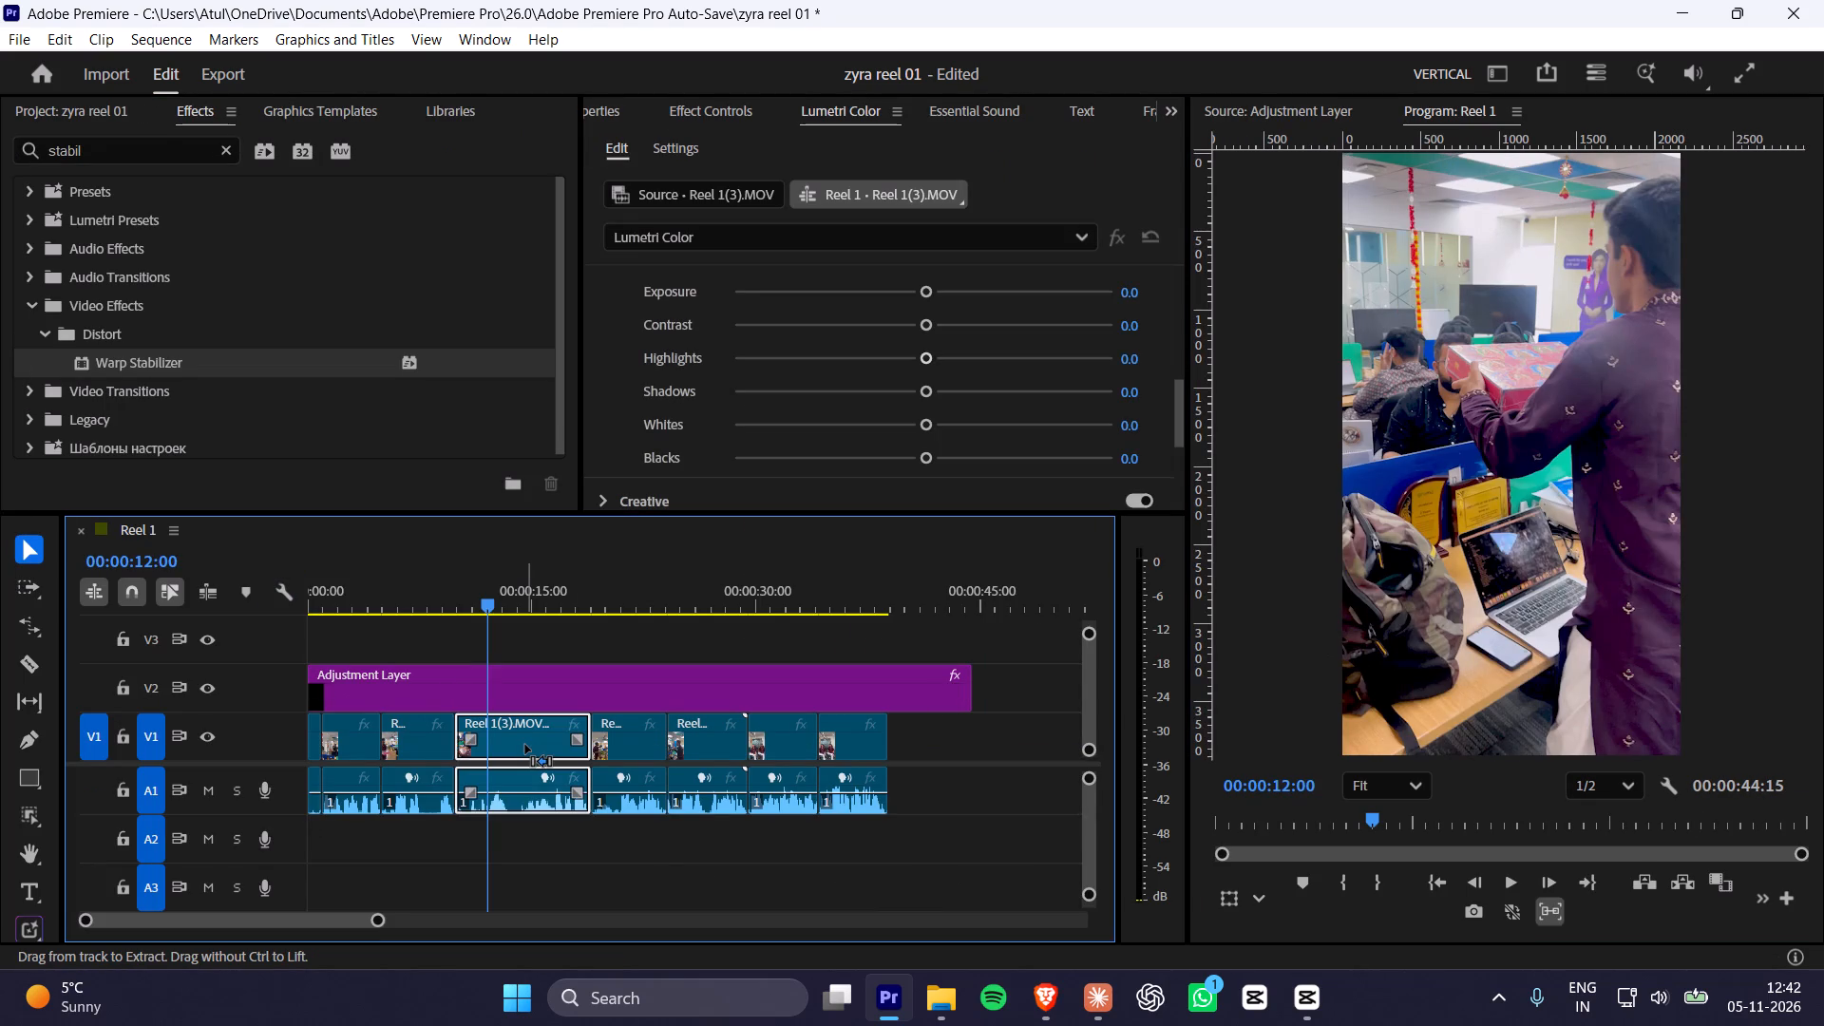
{"action": "key", "text": "ctrl+k"}
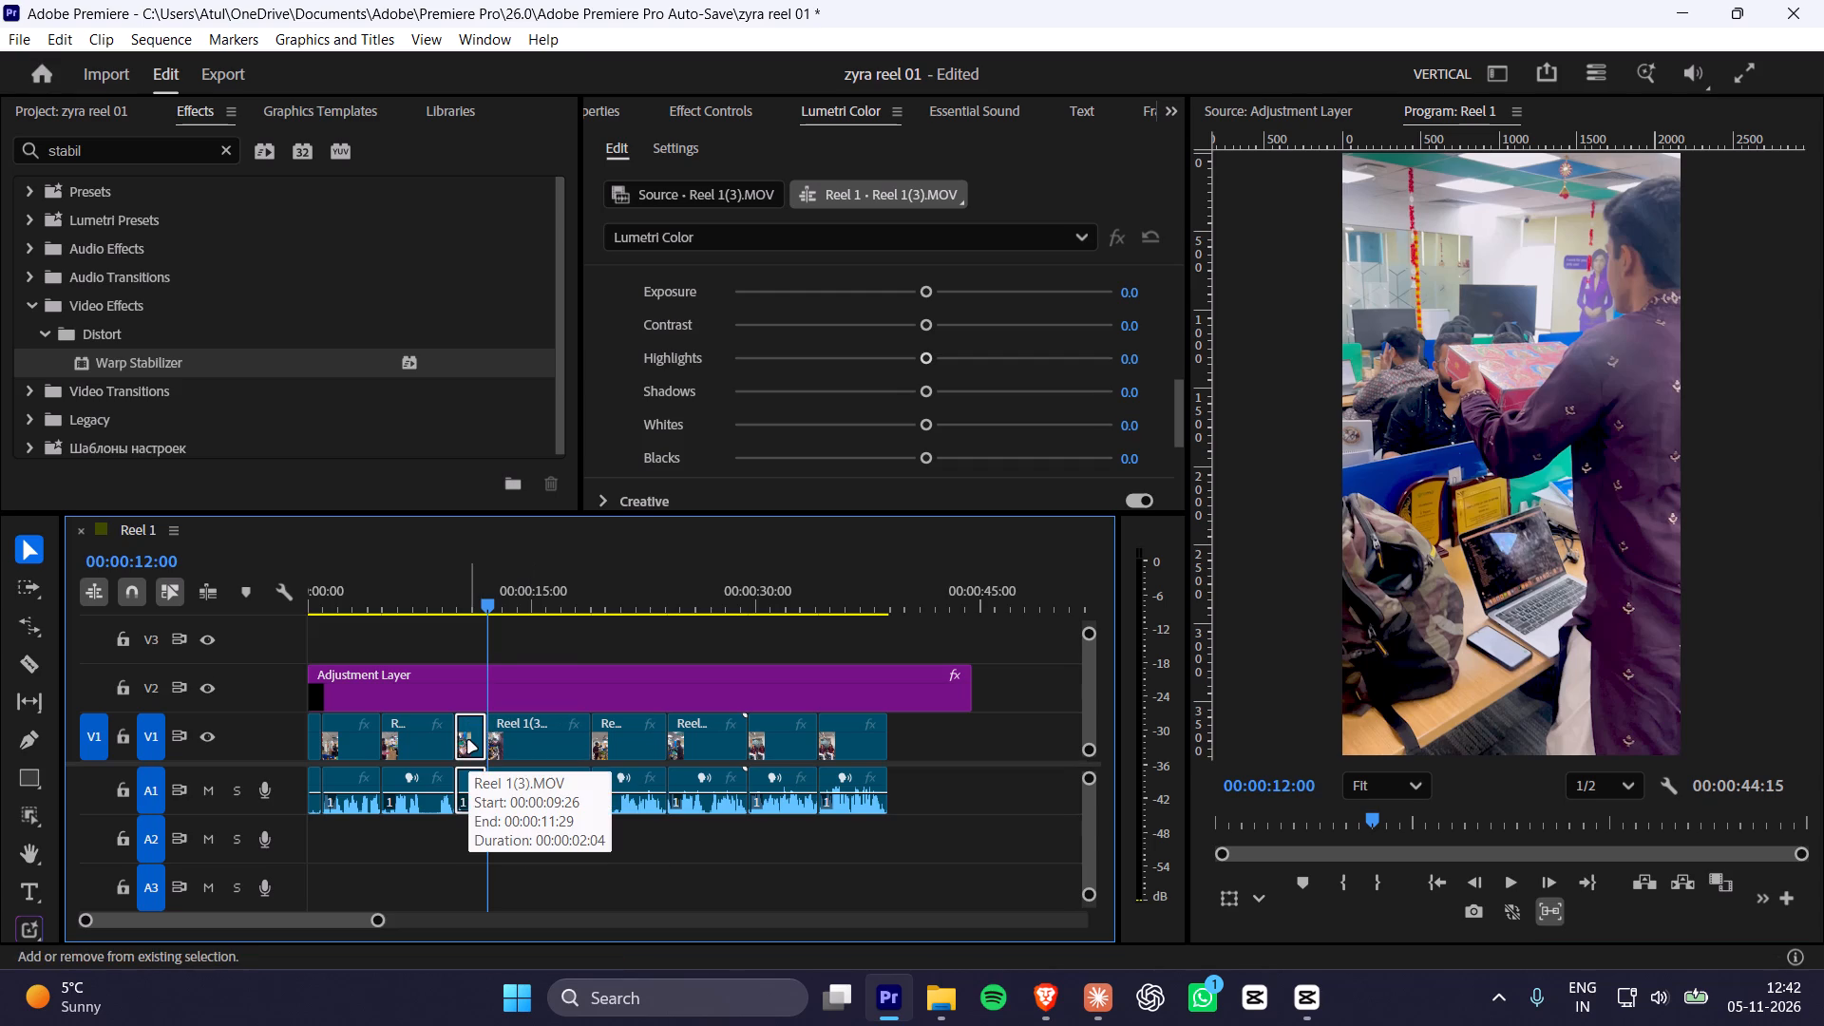
{"action": "key", "text": "shift+Delete"}
Play across the cut from Reel 1(2).MOV into Reel 1(3).MOV to check how tight the transition is.
{"action": "left_click", "coordinate": [428, 611]}
{"action": "key", "text": "space"}
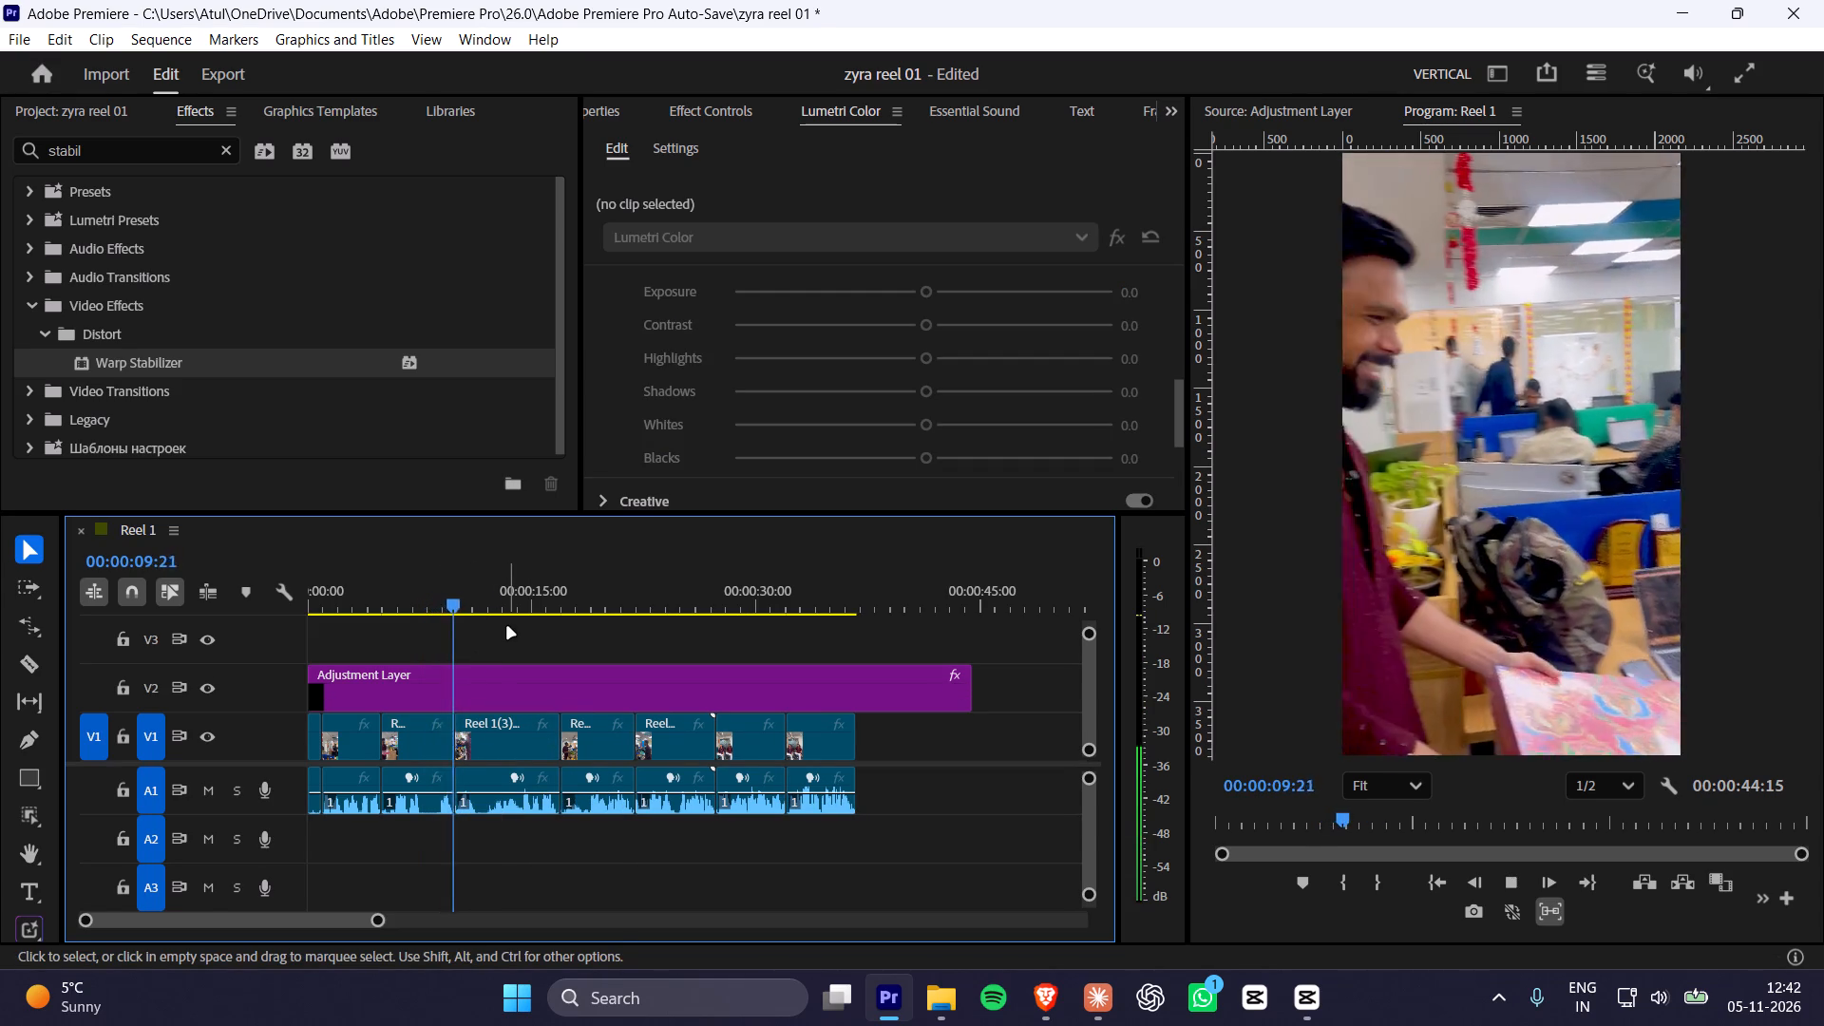
{"action": "key", "text": "space"}
{"action": "left_click", "coordinate": [424, 604]}
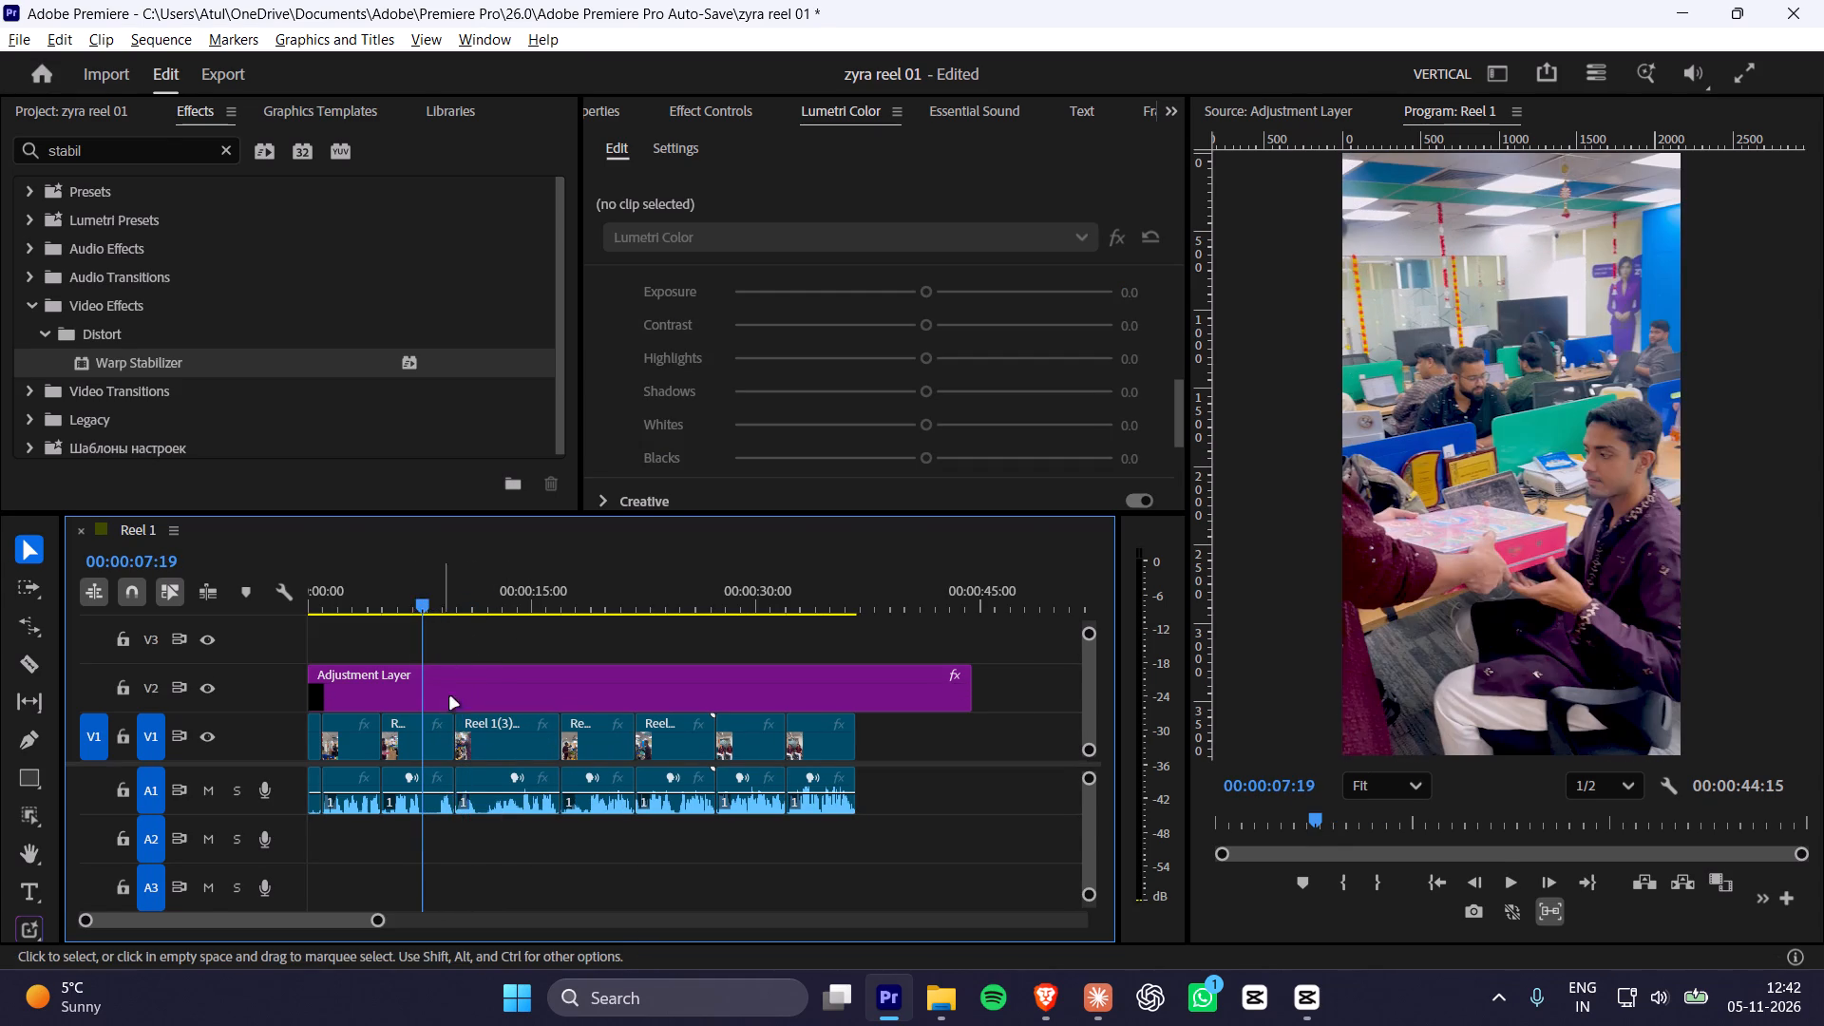
{"action": "scroll", "coordinate": [466, 746], "scroll_direction": "up", "scroll_amount": 10, "text": "alt"}
{"action": "left_click", "coordinate": [368, 604]}
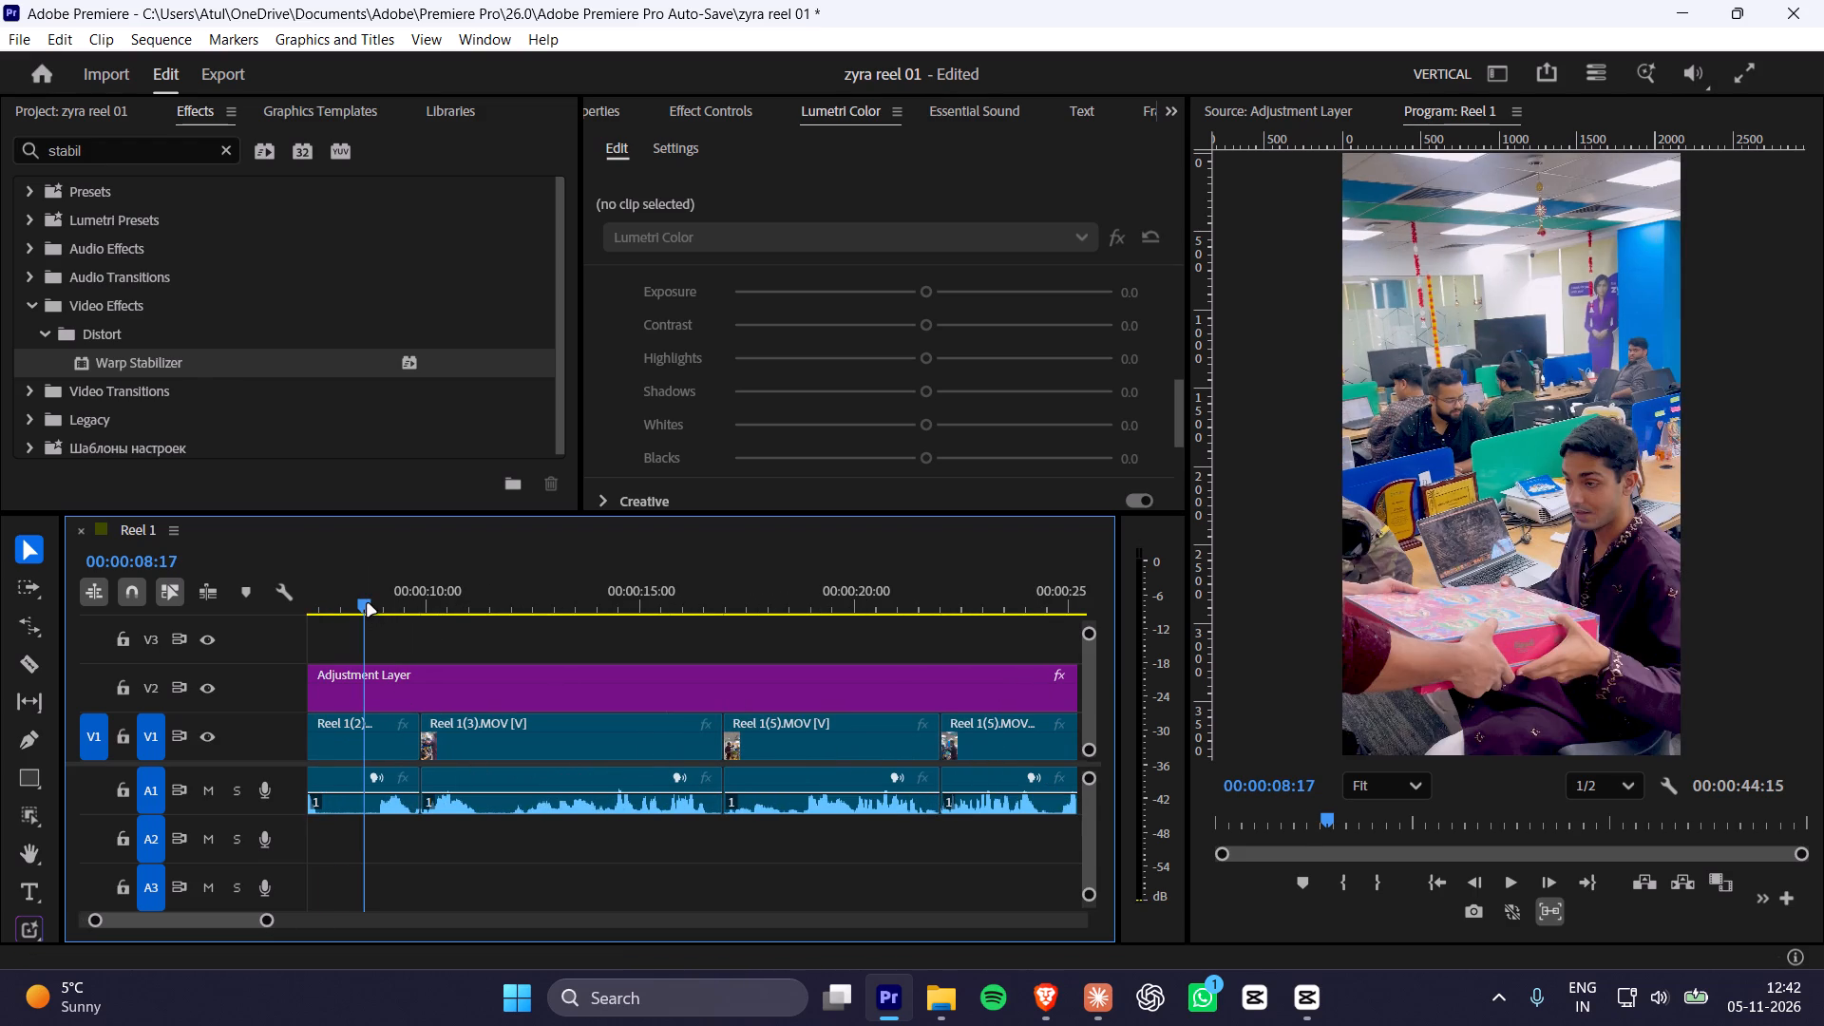
{"action": "key", "text": "space"}
{"action": "key", "text": "space"}
{"action": "key", "text": "space"}
{"action": "key", "text": "space"}
{"action": "key", "text": "space"}
{"action": "key", "text": "space"}
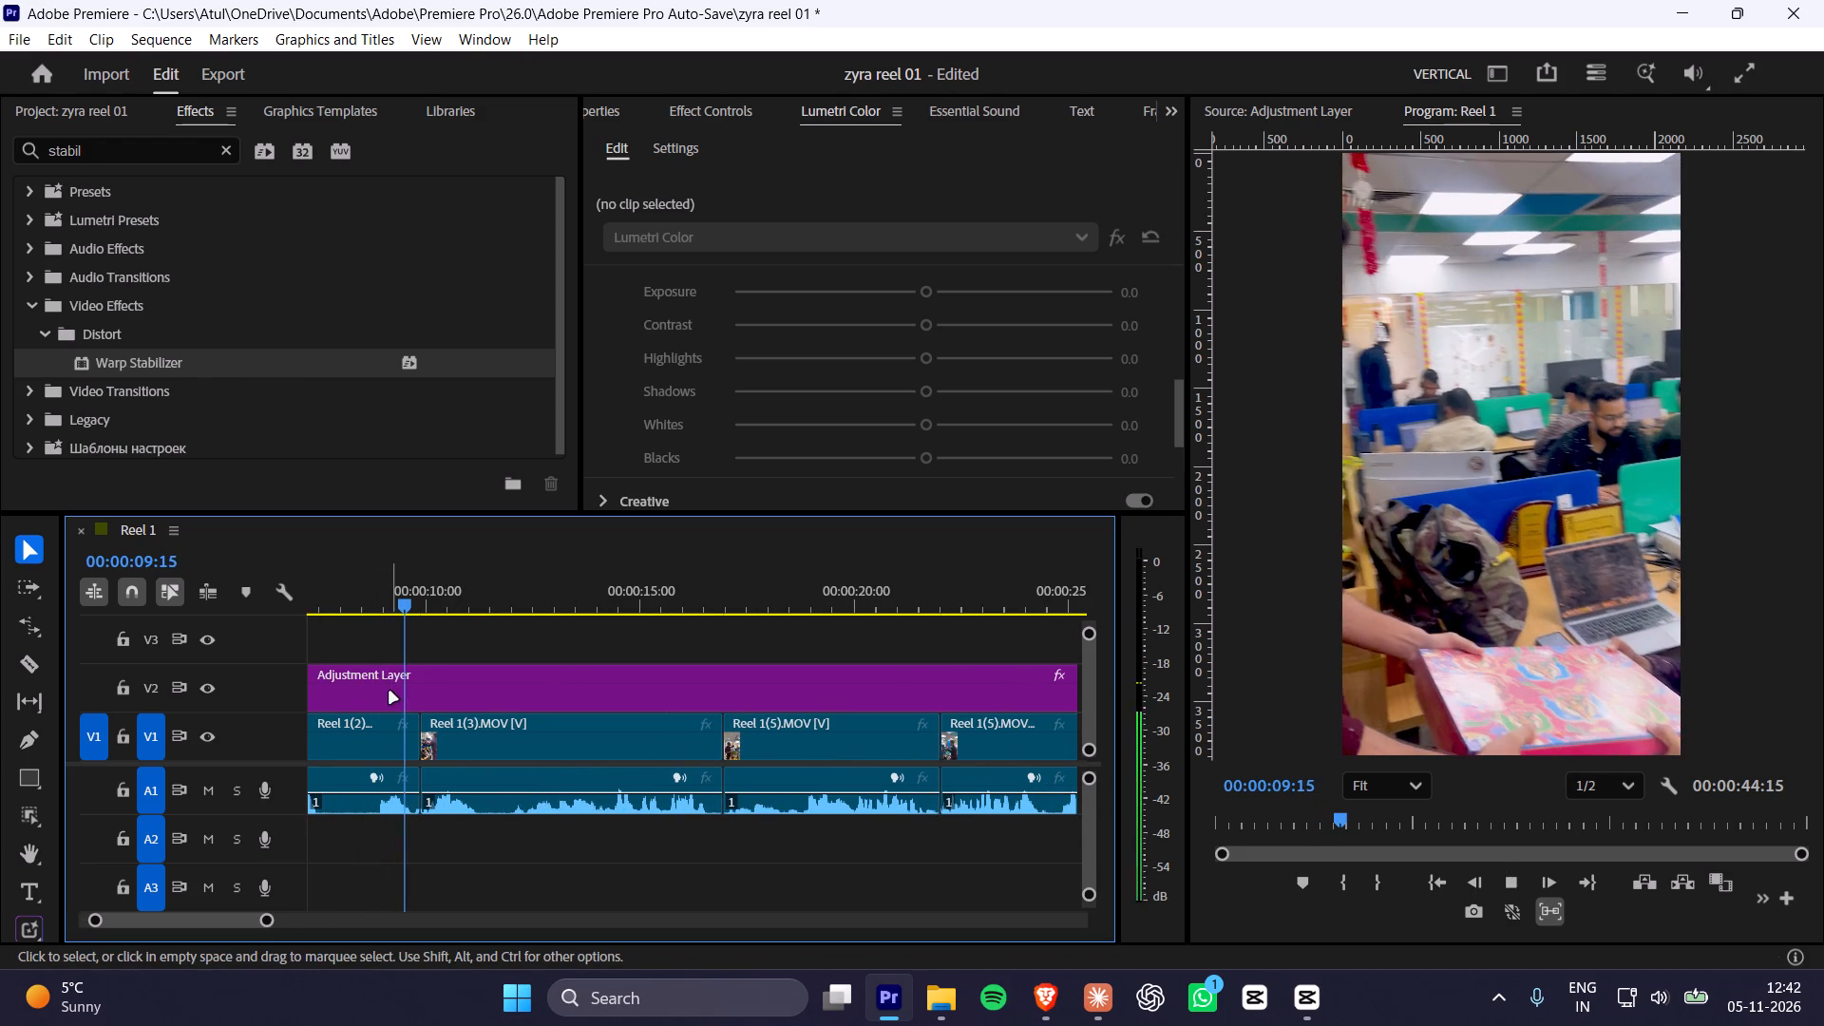
Split Reel 1(2).MOV at 00:00:09:17 and ripple-delete the short remainder before Reel 1(3).MOV.
{"action": "left_click", "coordinate": [393, 699]}
{"action": "key", "text": "Right"}
{"action": "key", "text": "Right"}
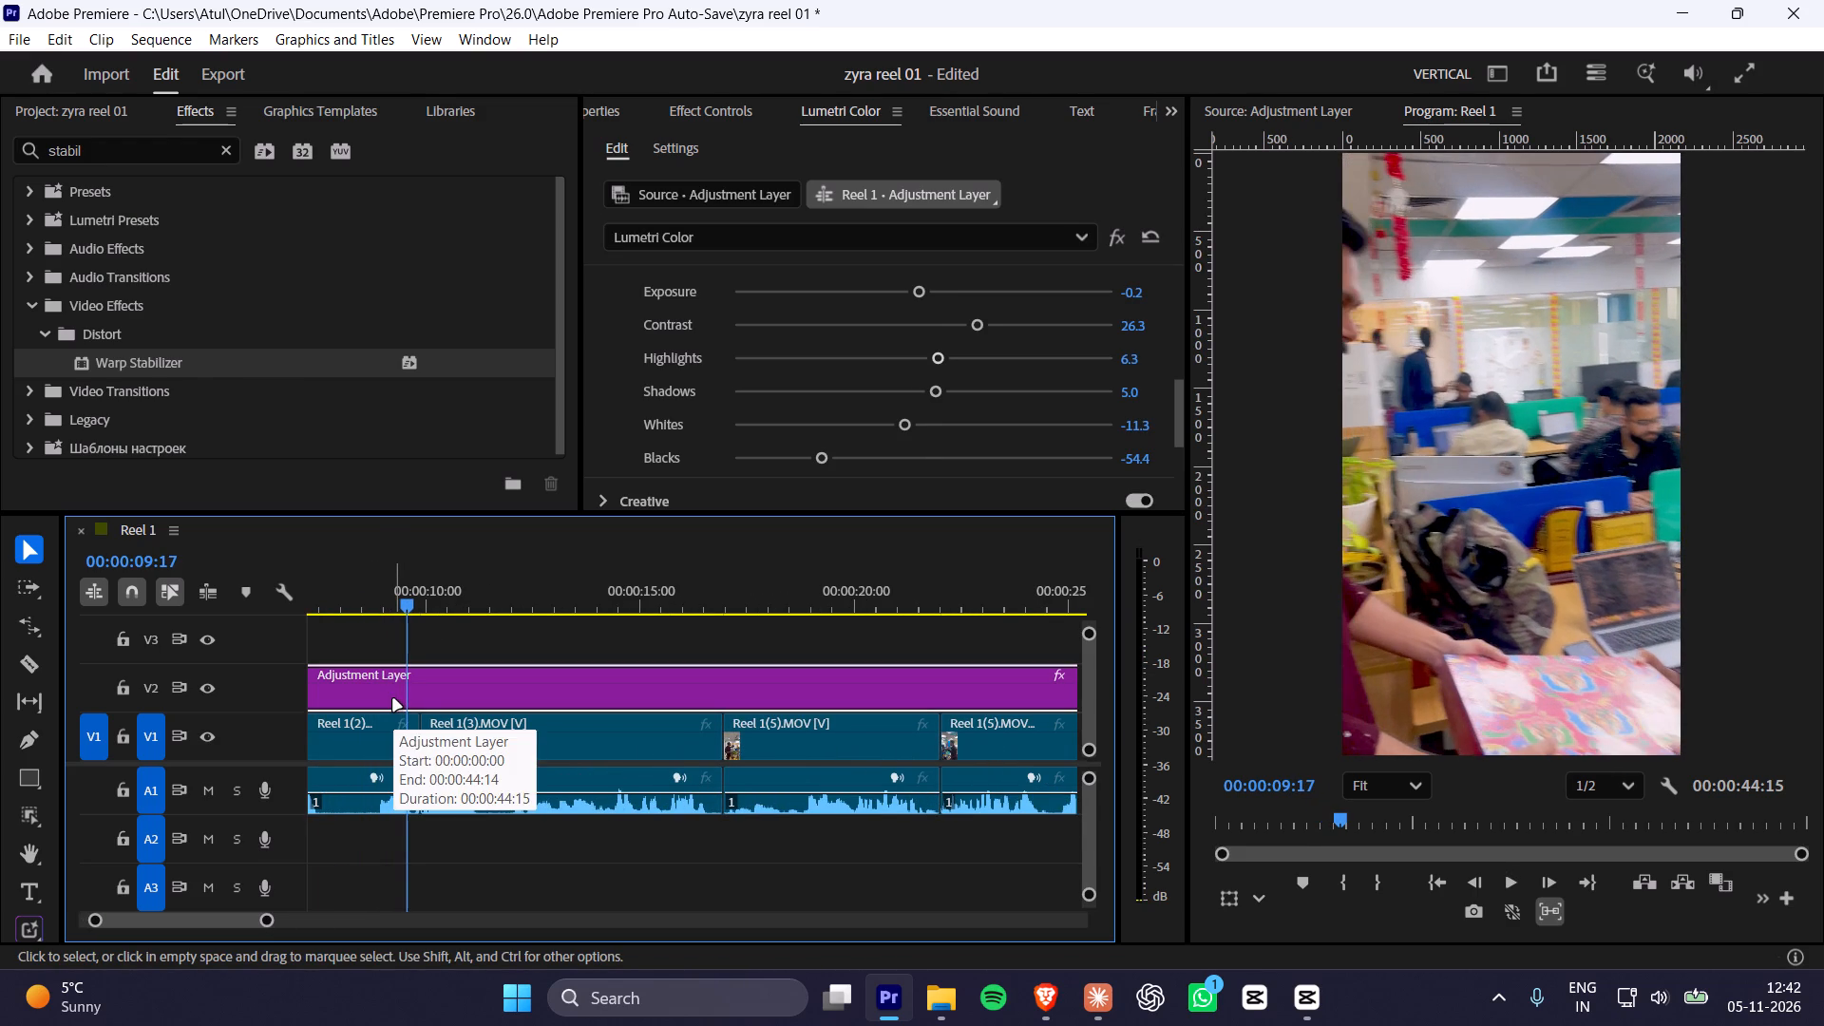
{"action": "left_click", "coordinate": [366, 732]}
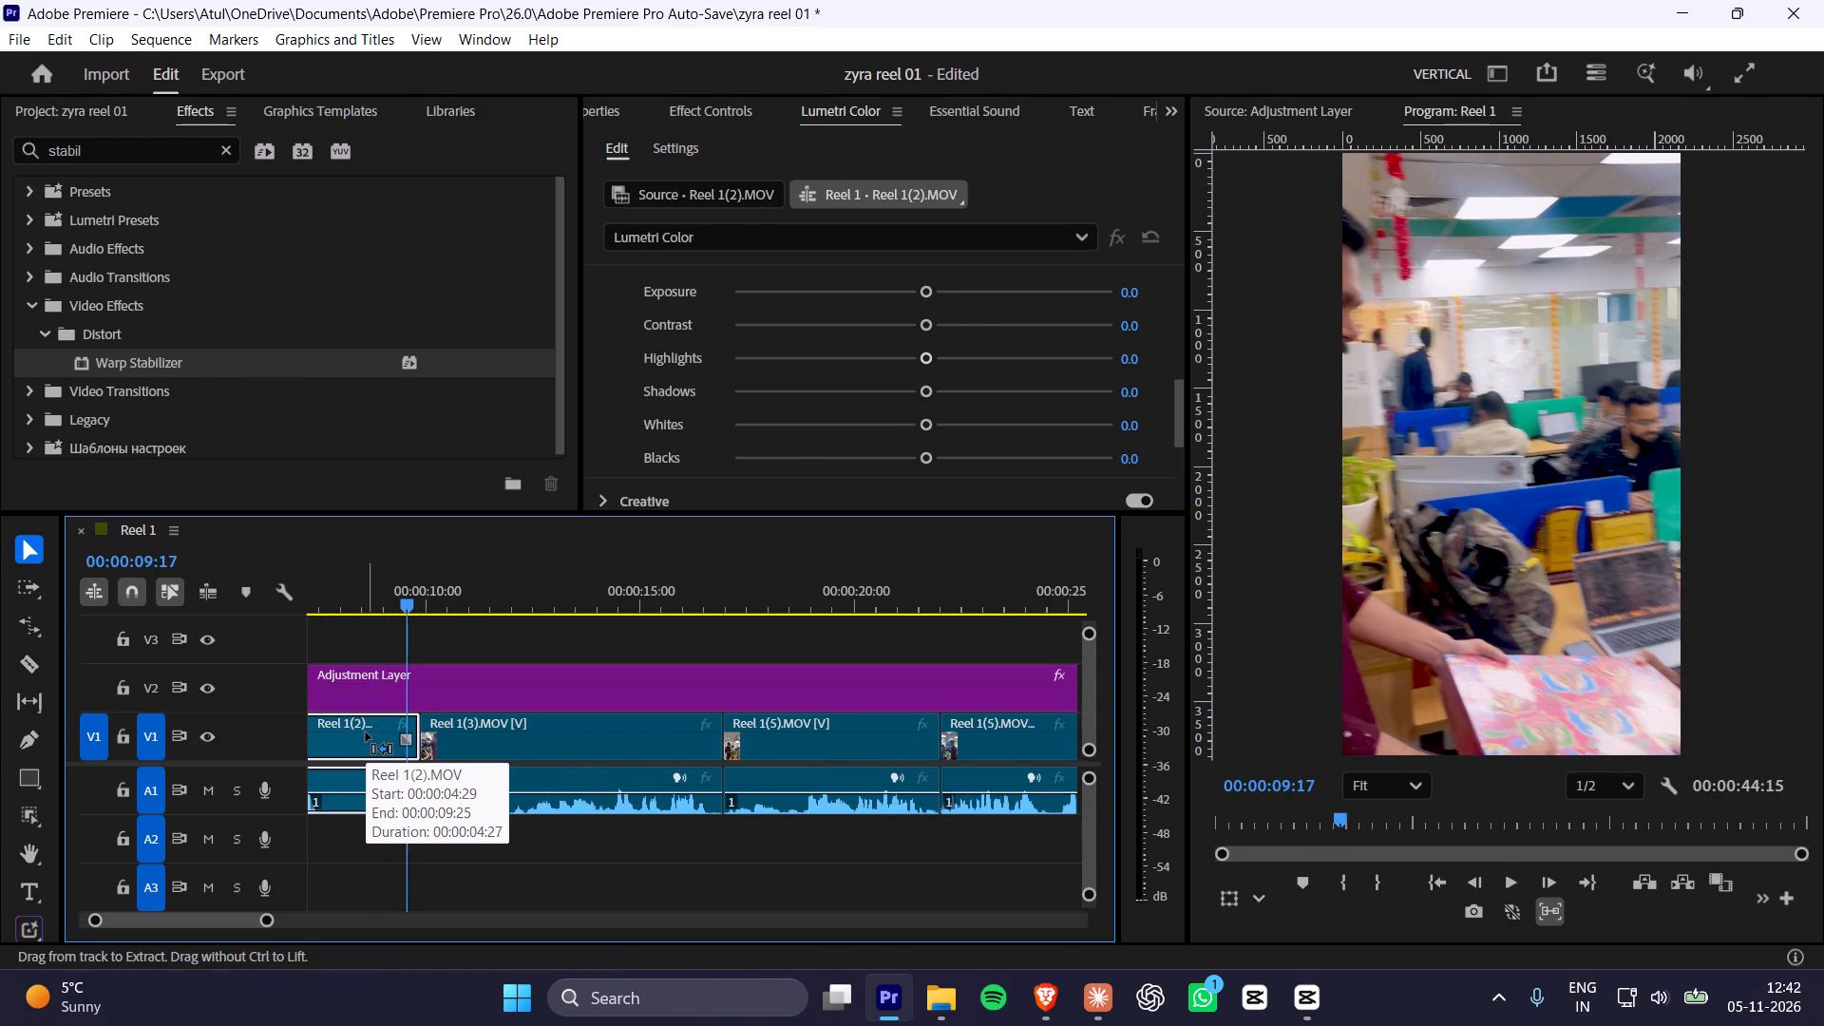
{"action": "key", "text": "ctrl+k"}
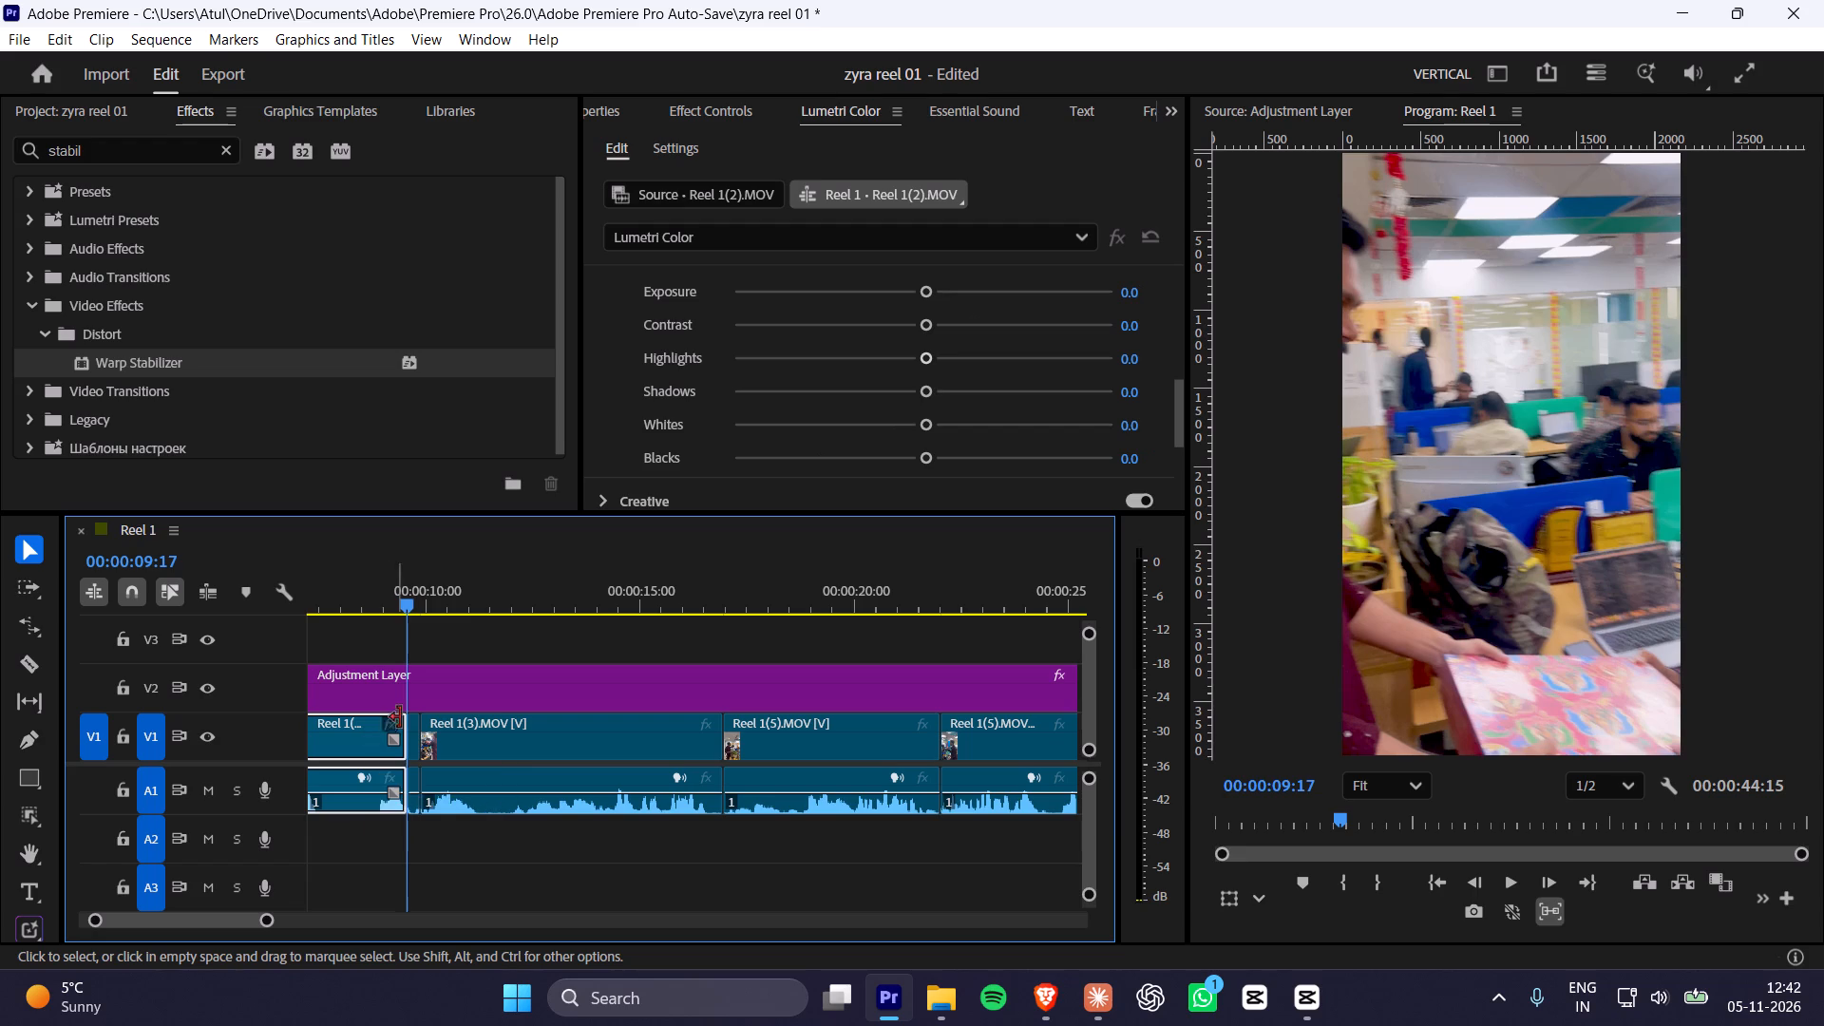
{"action": "left_click", "coordinate": [408, 721]}
{"action": "key", "text": "shift+Delete"}
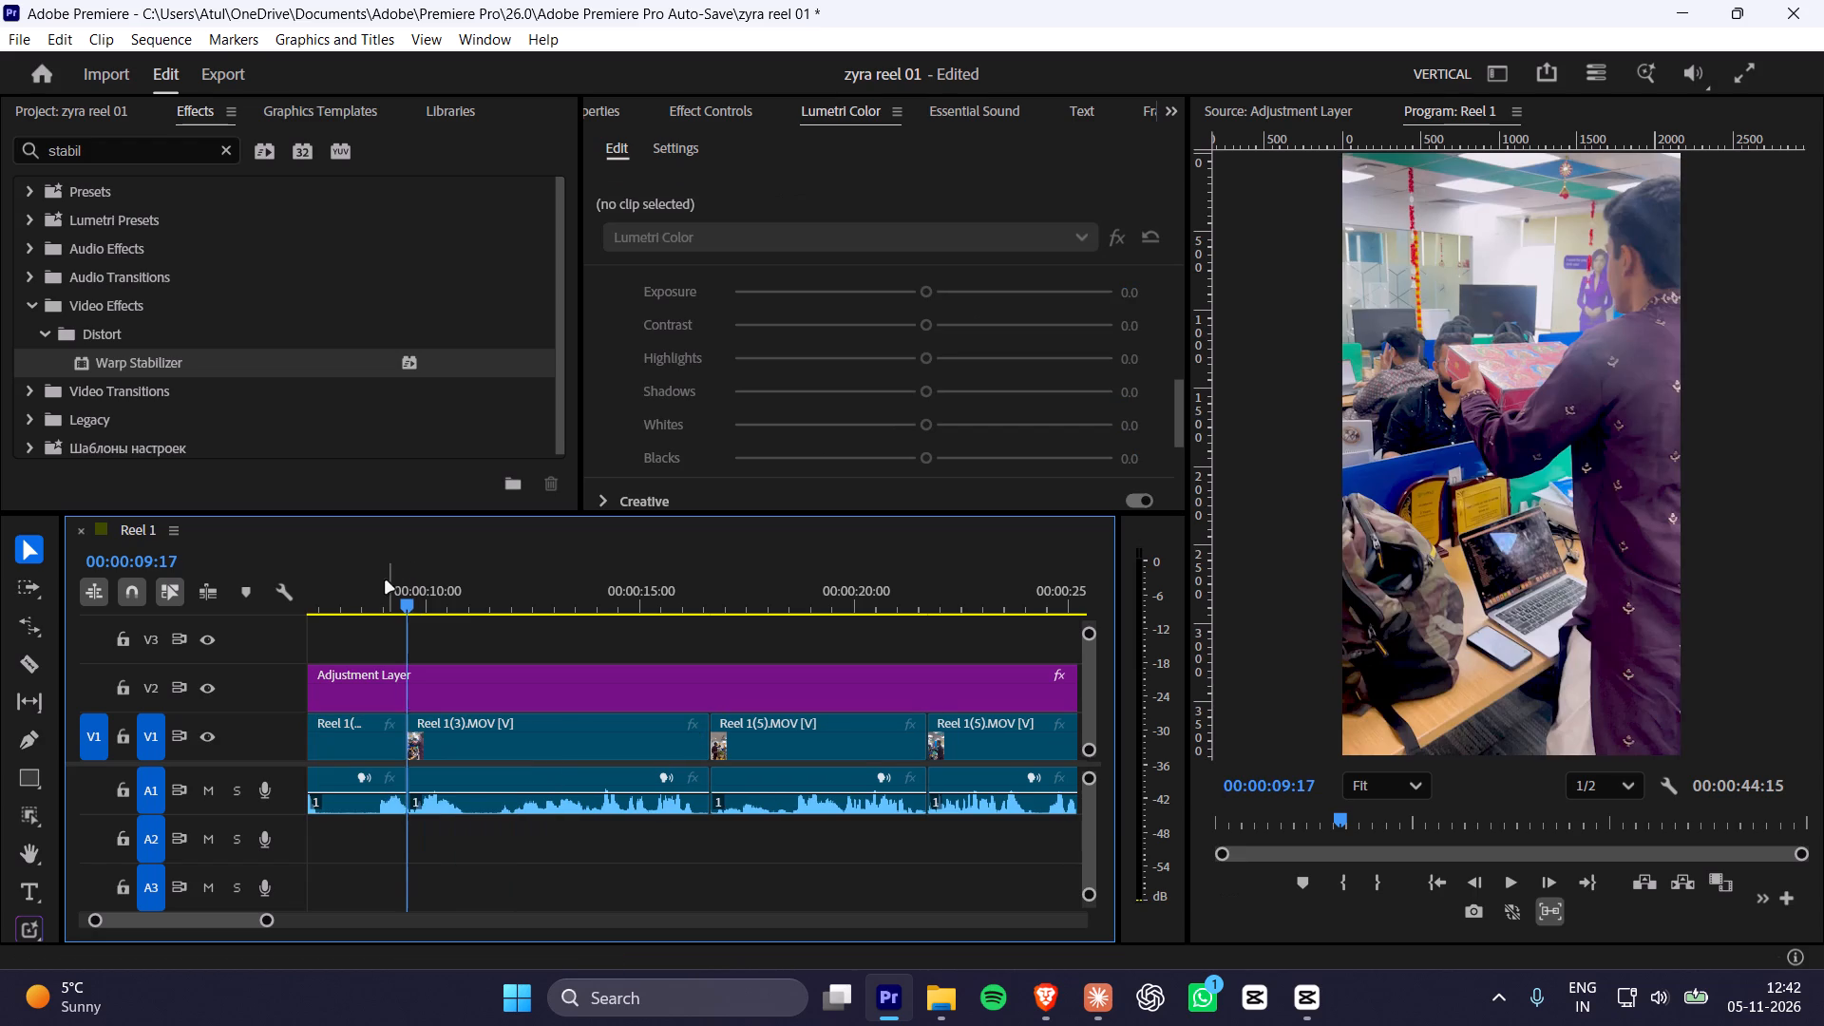
Replay the cut into Reel 1(3).MOV and continue through the following clips to 00:00:30:25 to check the pacing.
{"action": "left_click_drag", "start_coordinate": [345, 589], "coordinate": [329, 593]}
{"action": "key", "text": "space"}
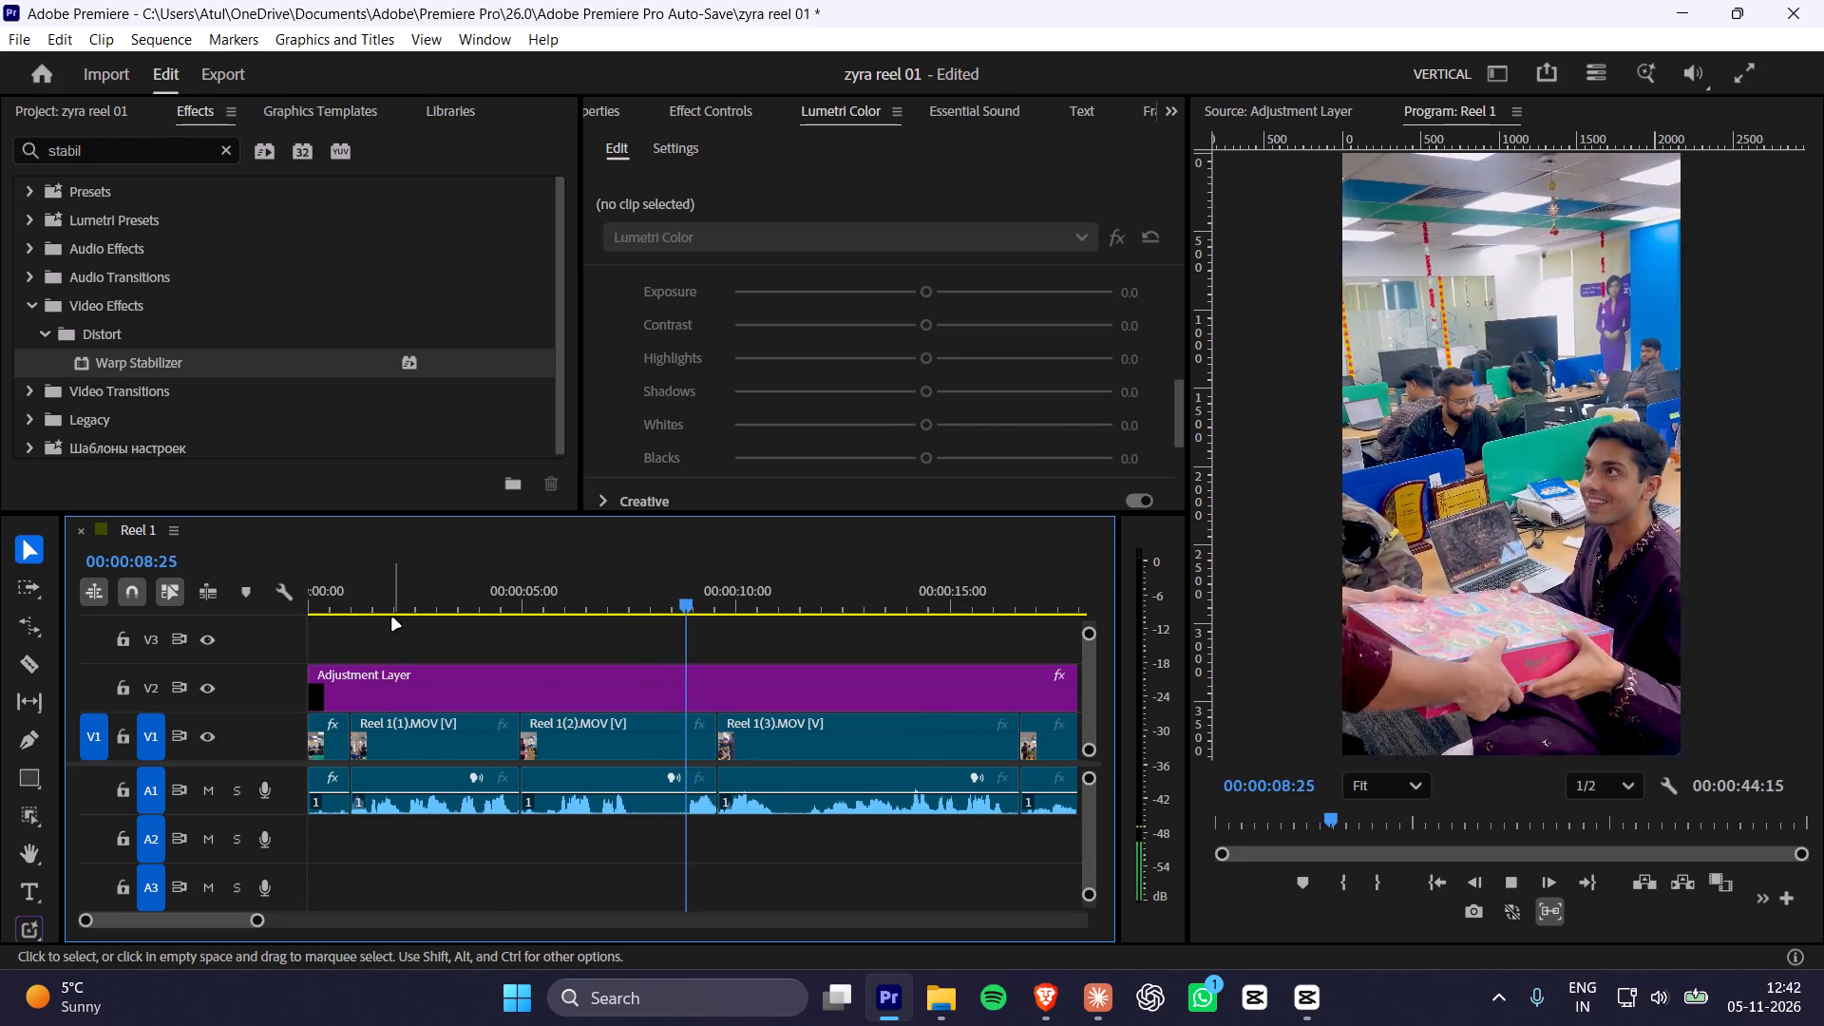
{"action": "key", "text": "space"}
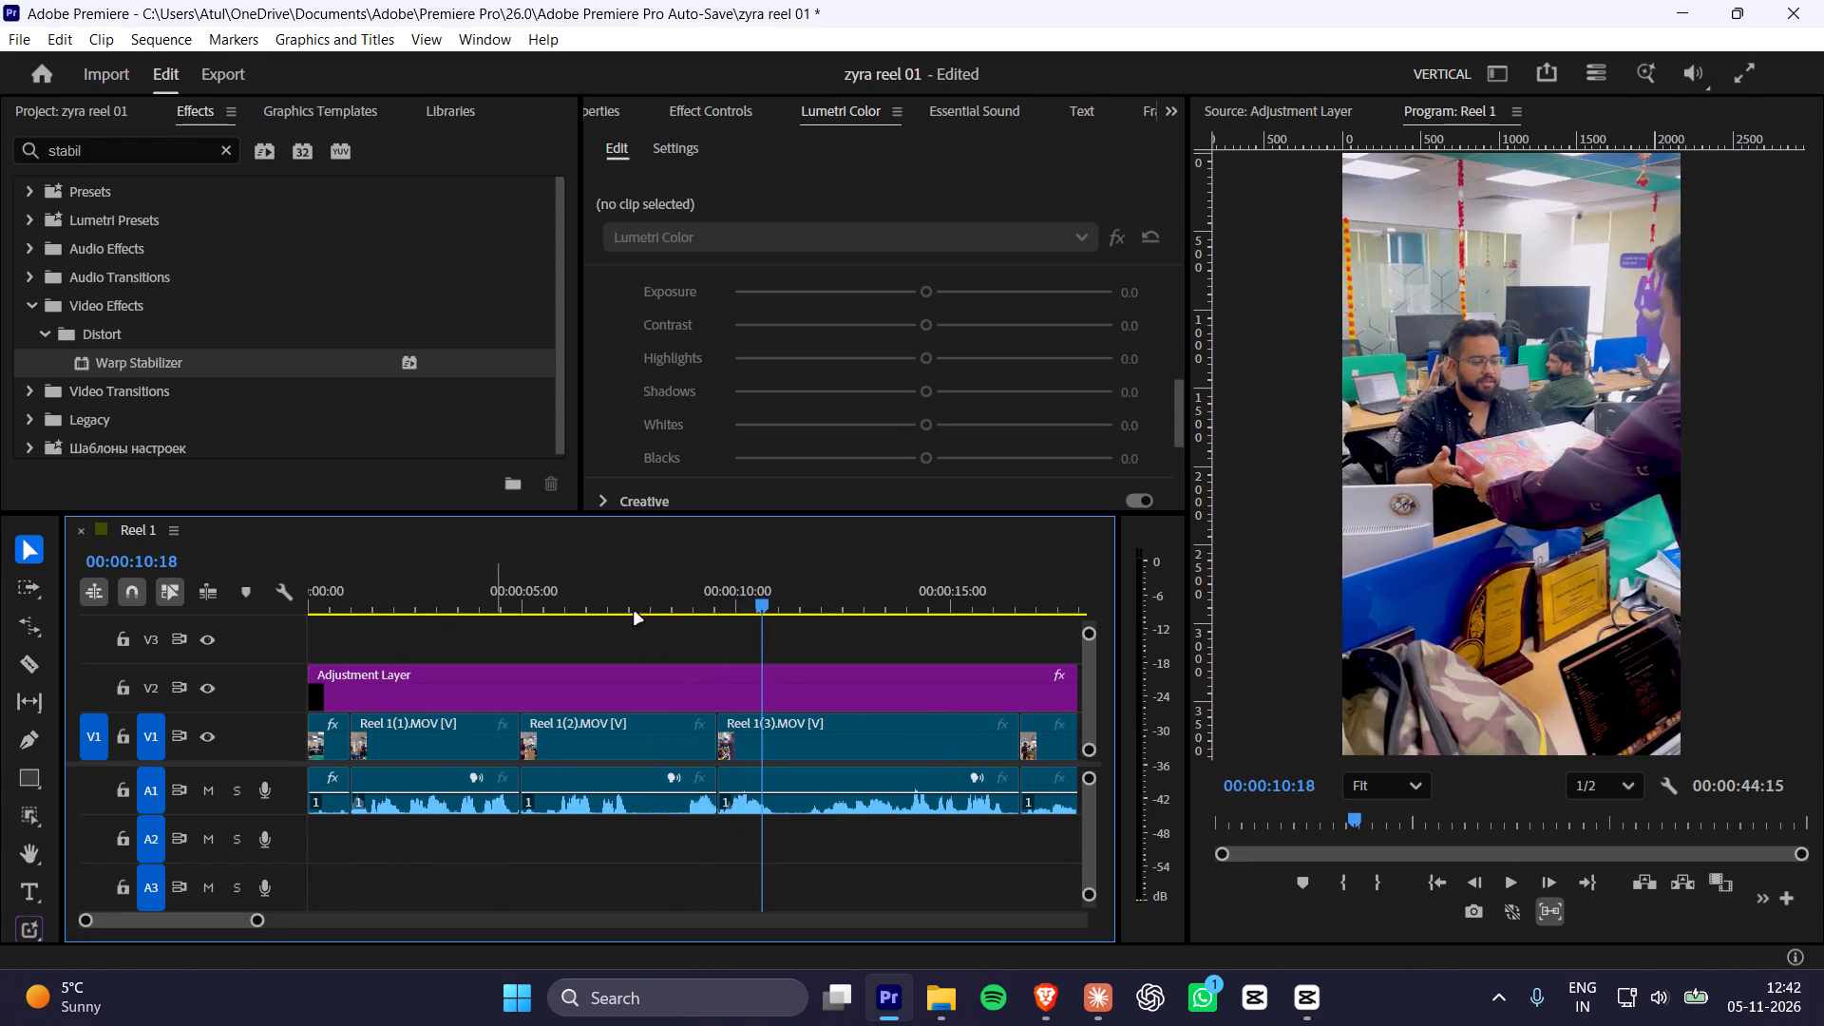
{"action": "left_click", "coordinate": [690, 604]}
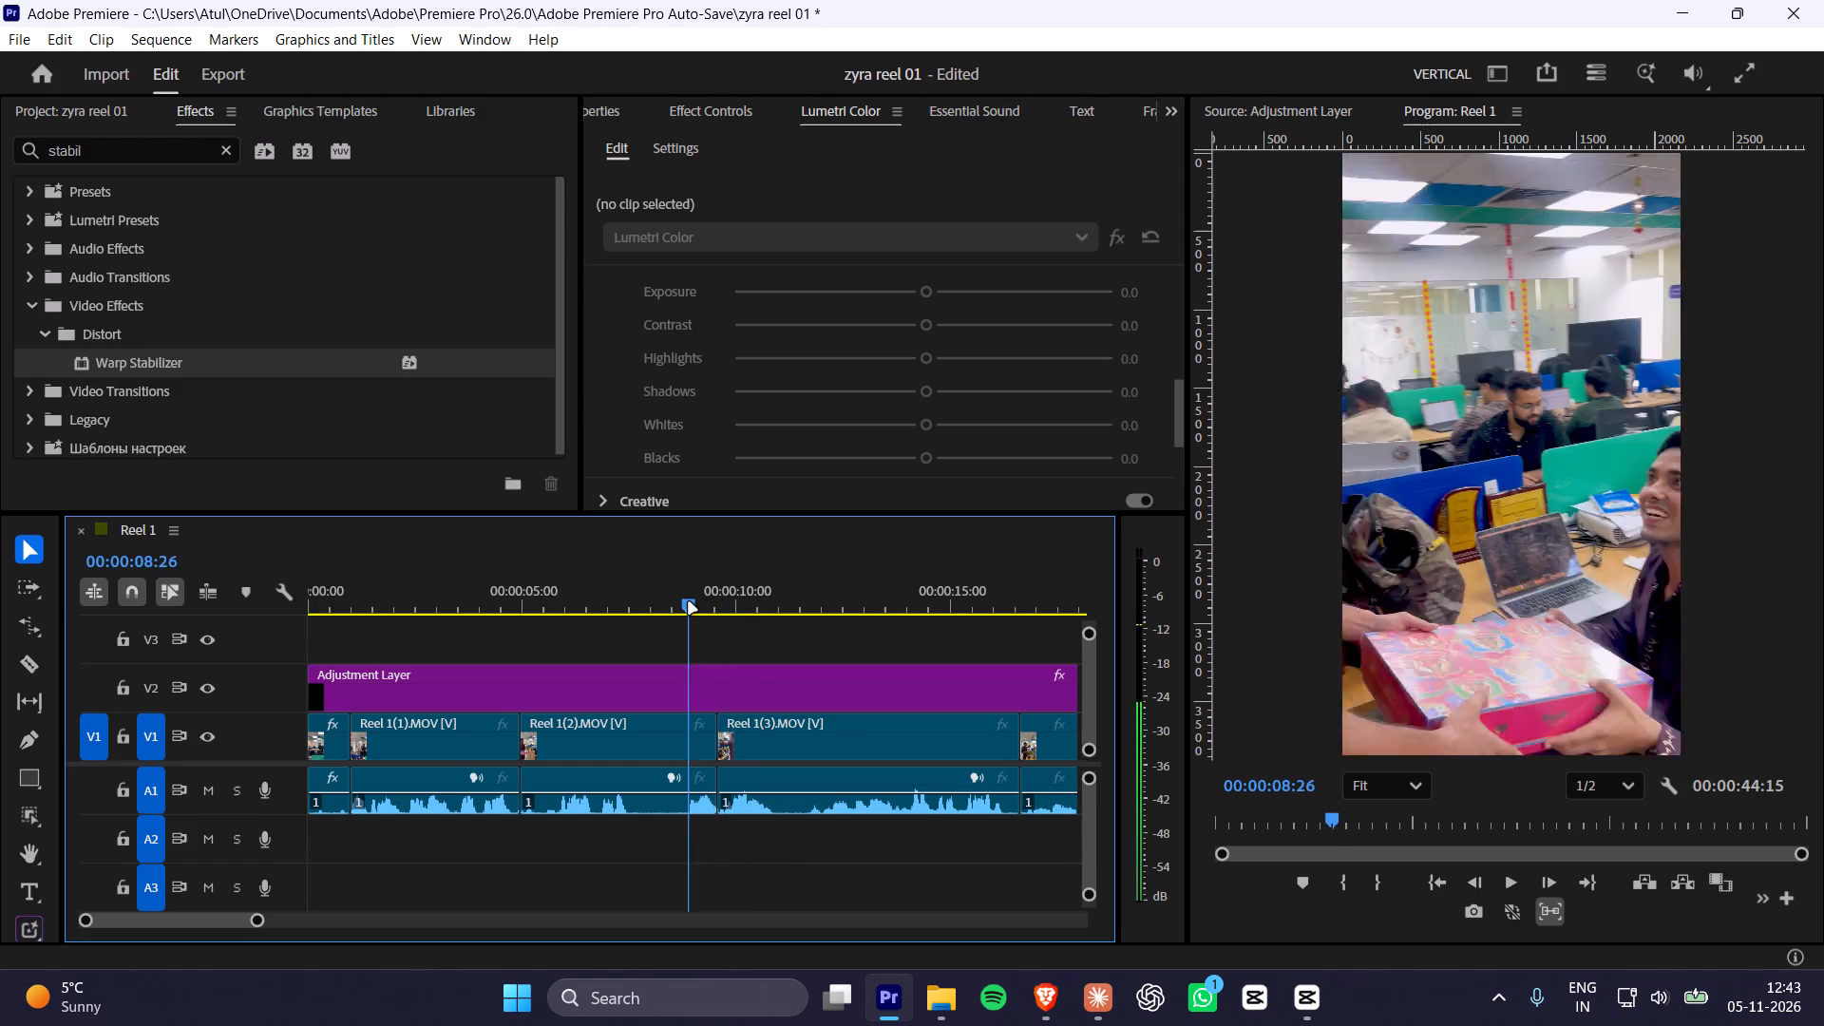
{"action": "key", "text": "space"}
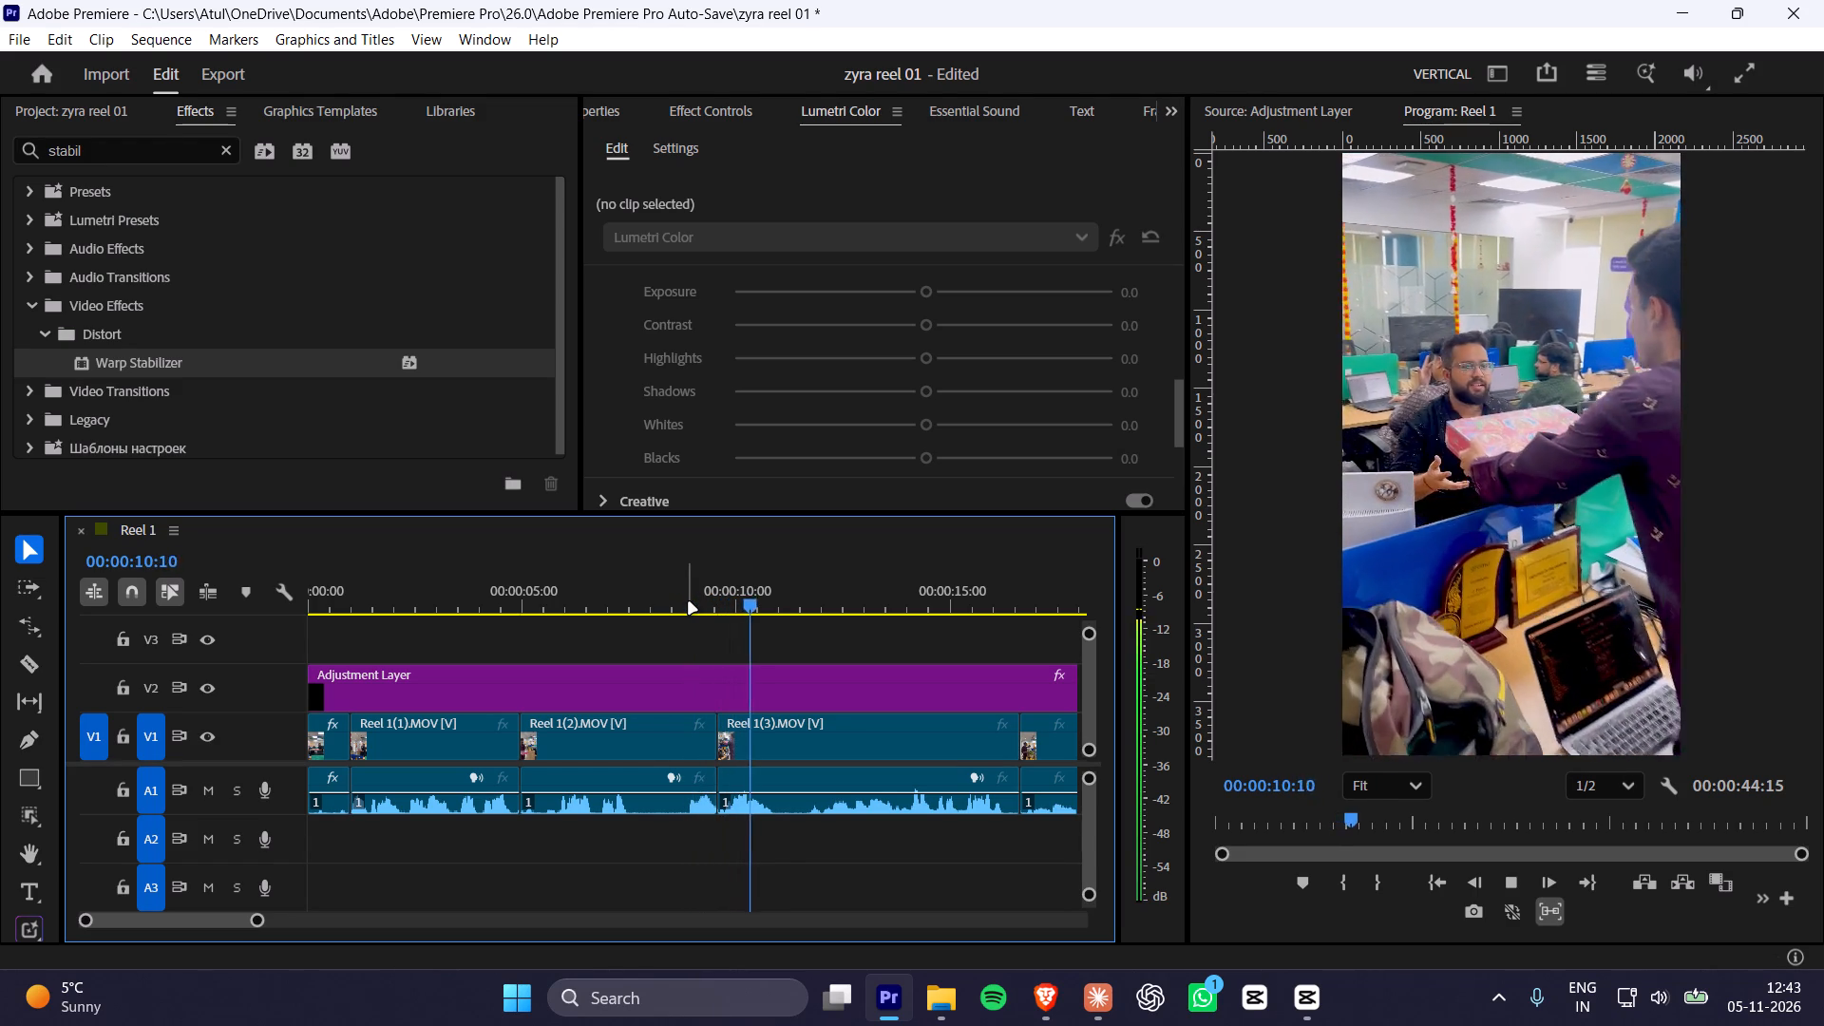
{"action": "key", "text": "space"}
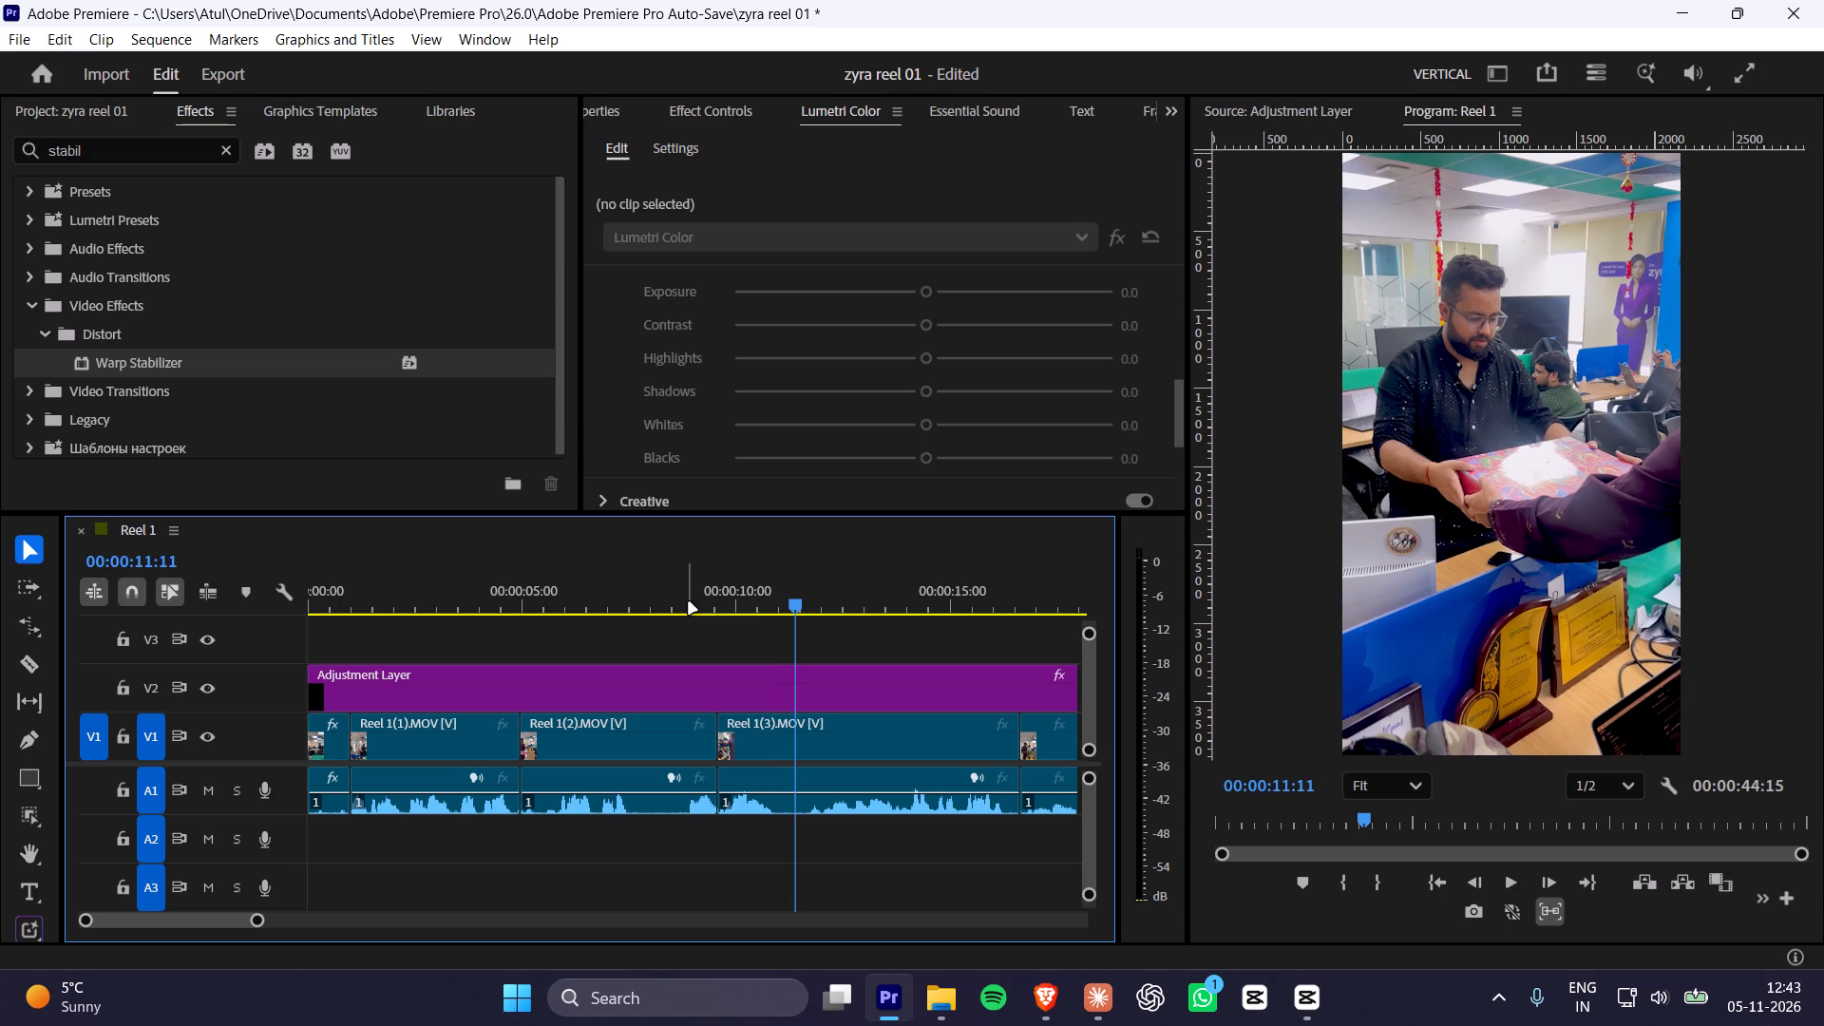
{"action": "key", "text": "space"}
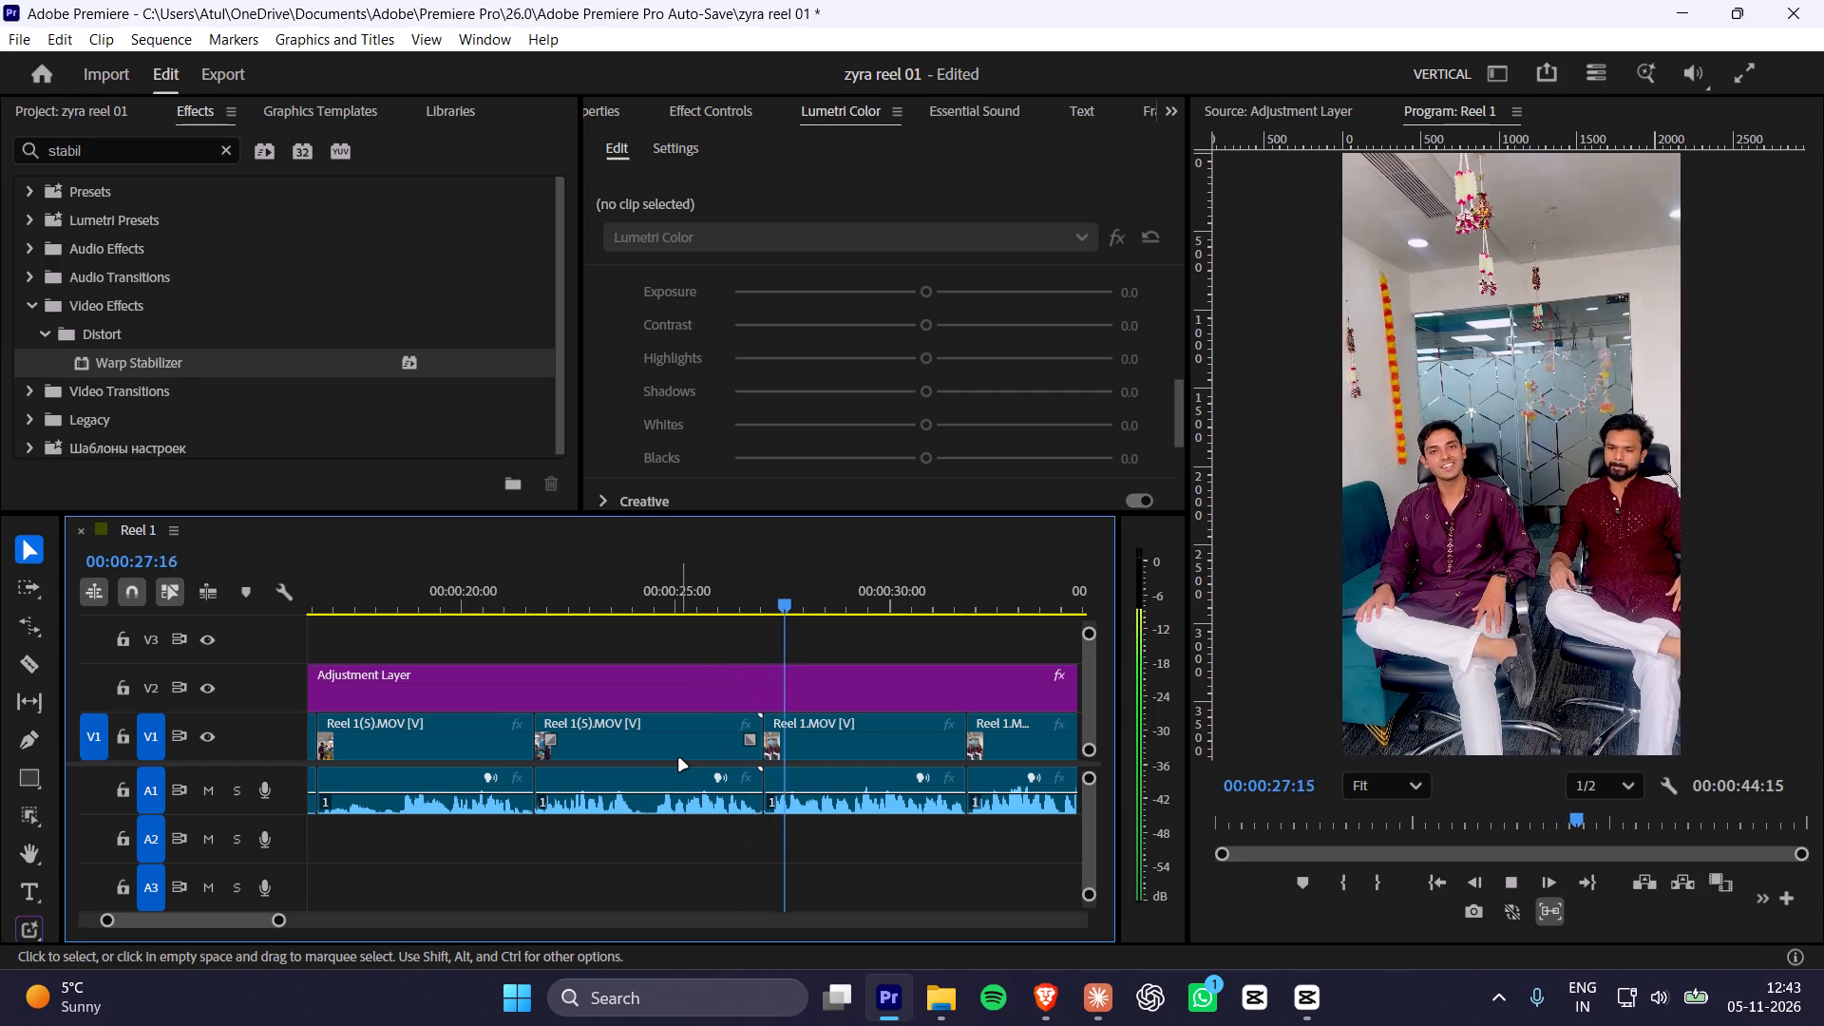
{"action": "key", "text": "space"}
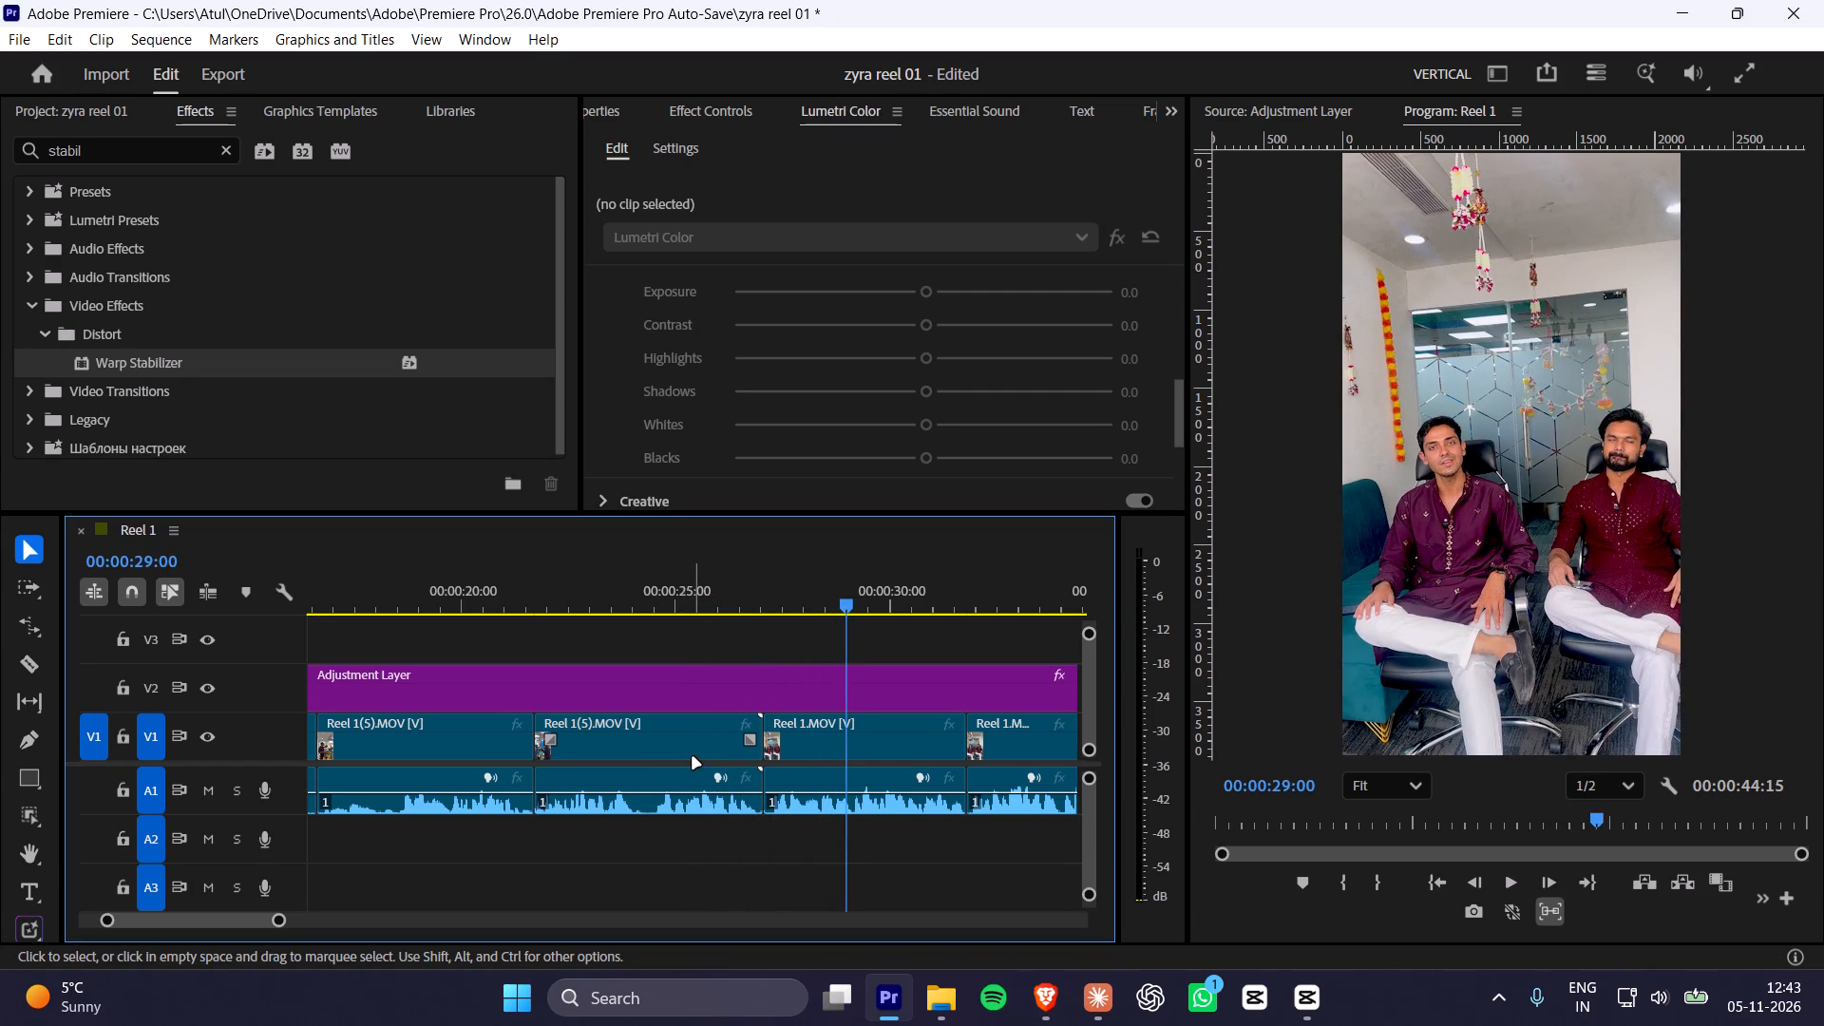
{"action": "key", "text": "space"}
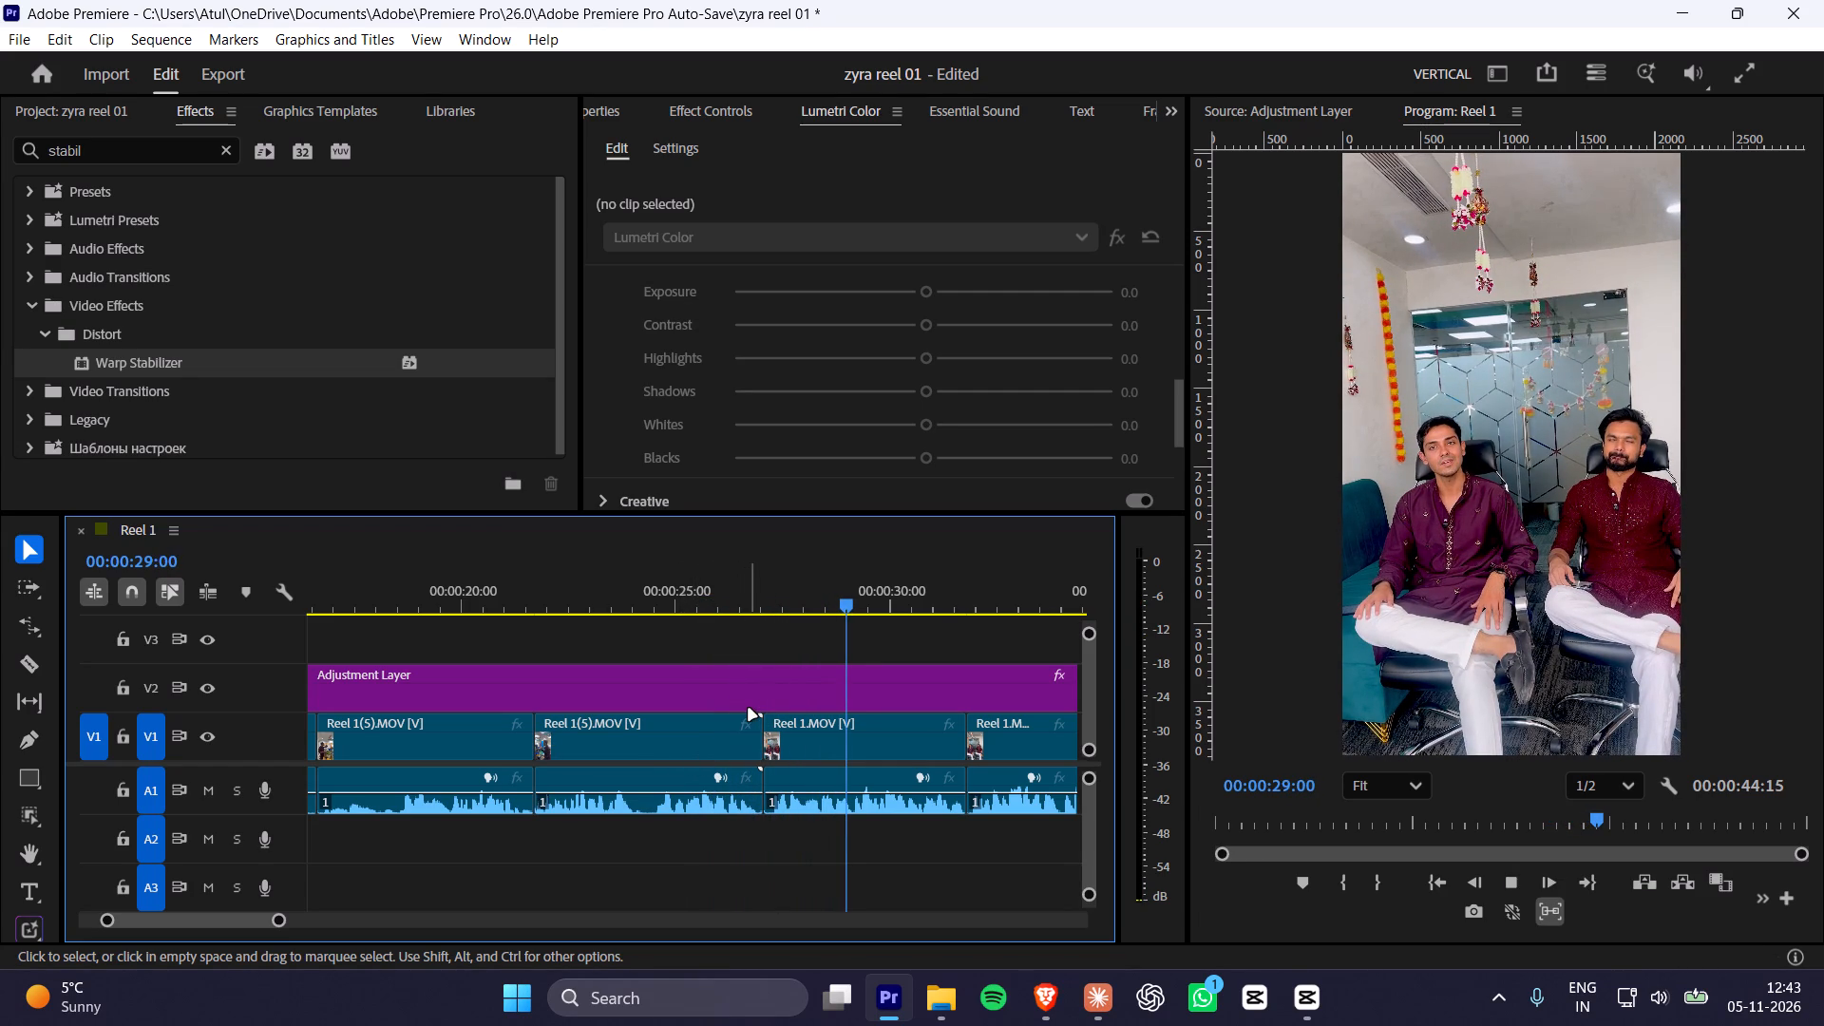
{"action": "key", "text": "space"}
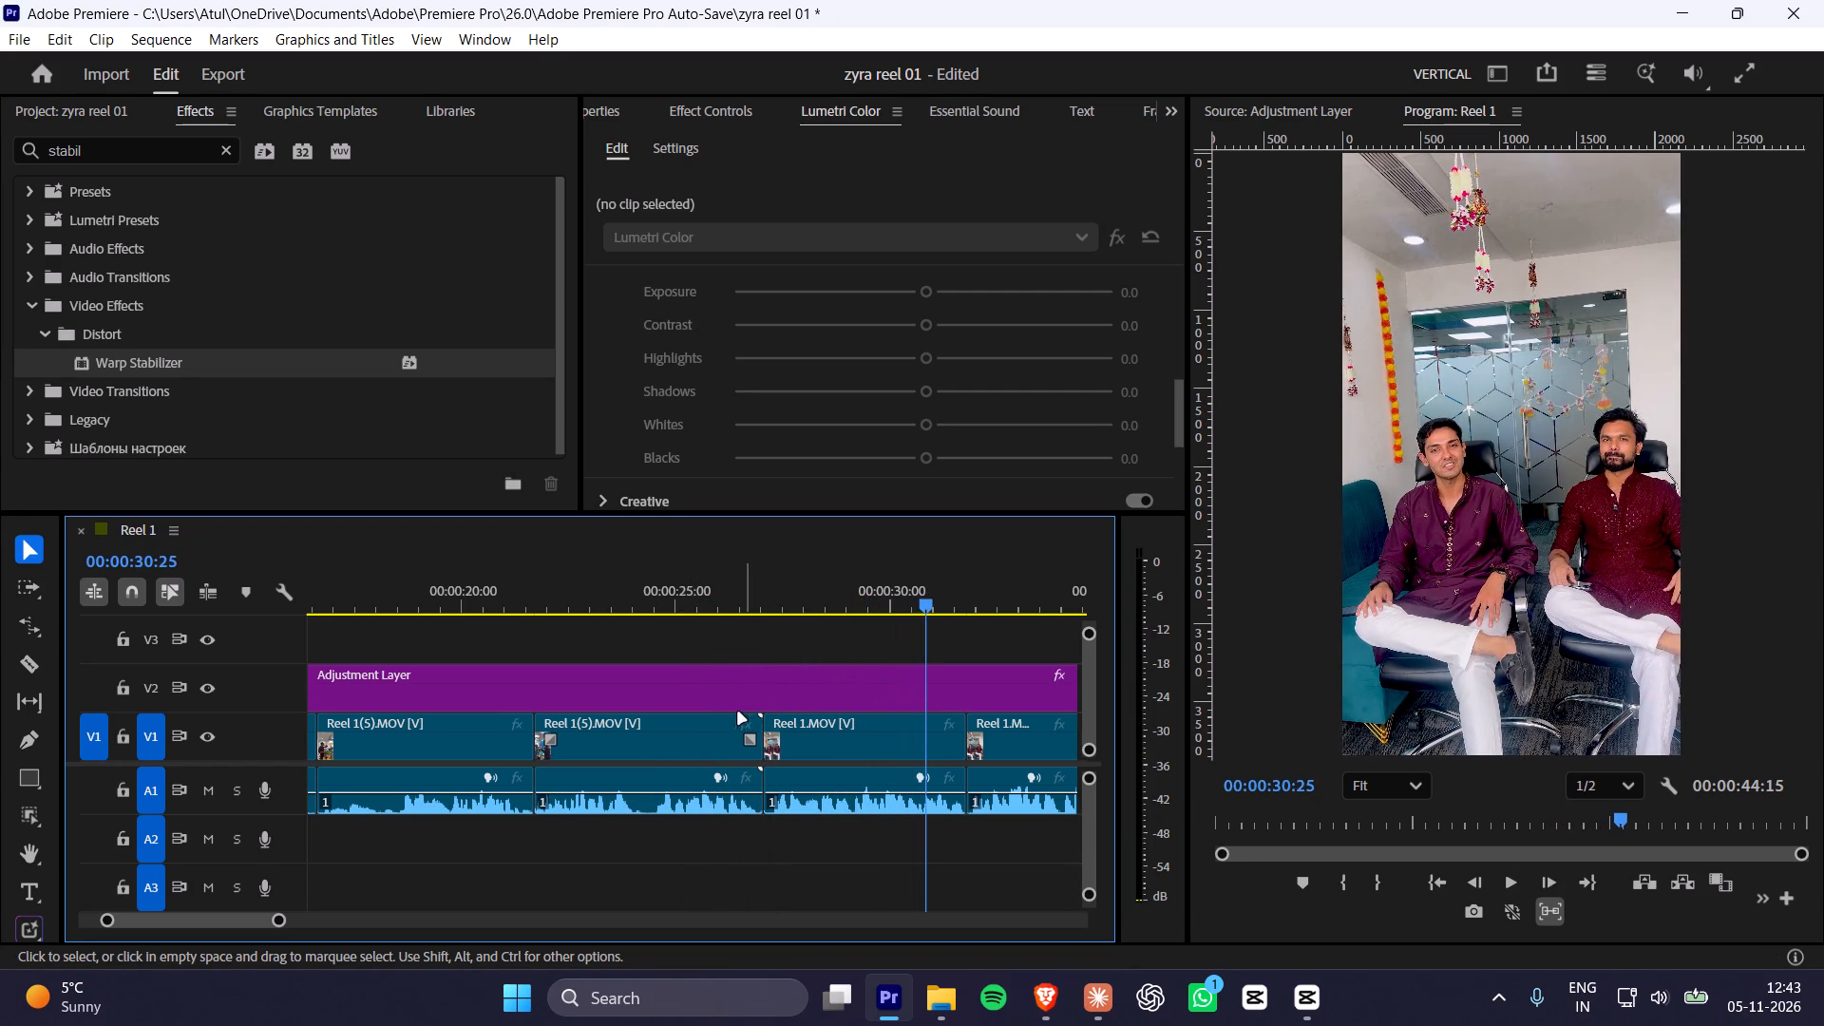
{"action": "left_click_drag", "start_coordinate": [722, 596], "coordinate": [750, 592]}
Trim the end of the Adjustment Layer to the end of the last clip so the sequence lasts 00:00:36:14.
{"action": "scroll", "coordinate": [627, 732], "scroll_direction": "down", "scroll_amount": 8, "text": "alt"}
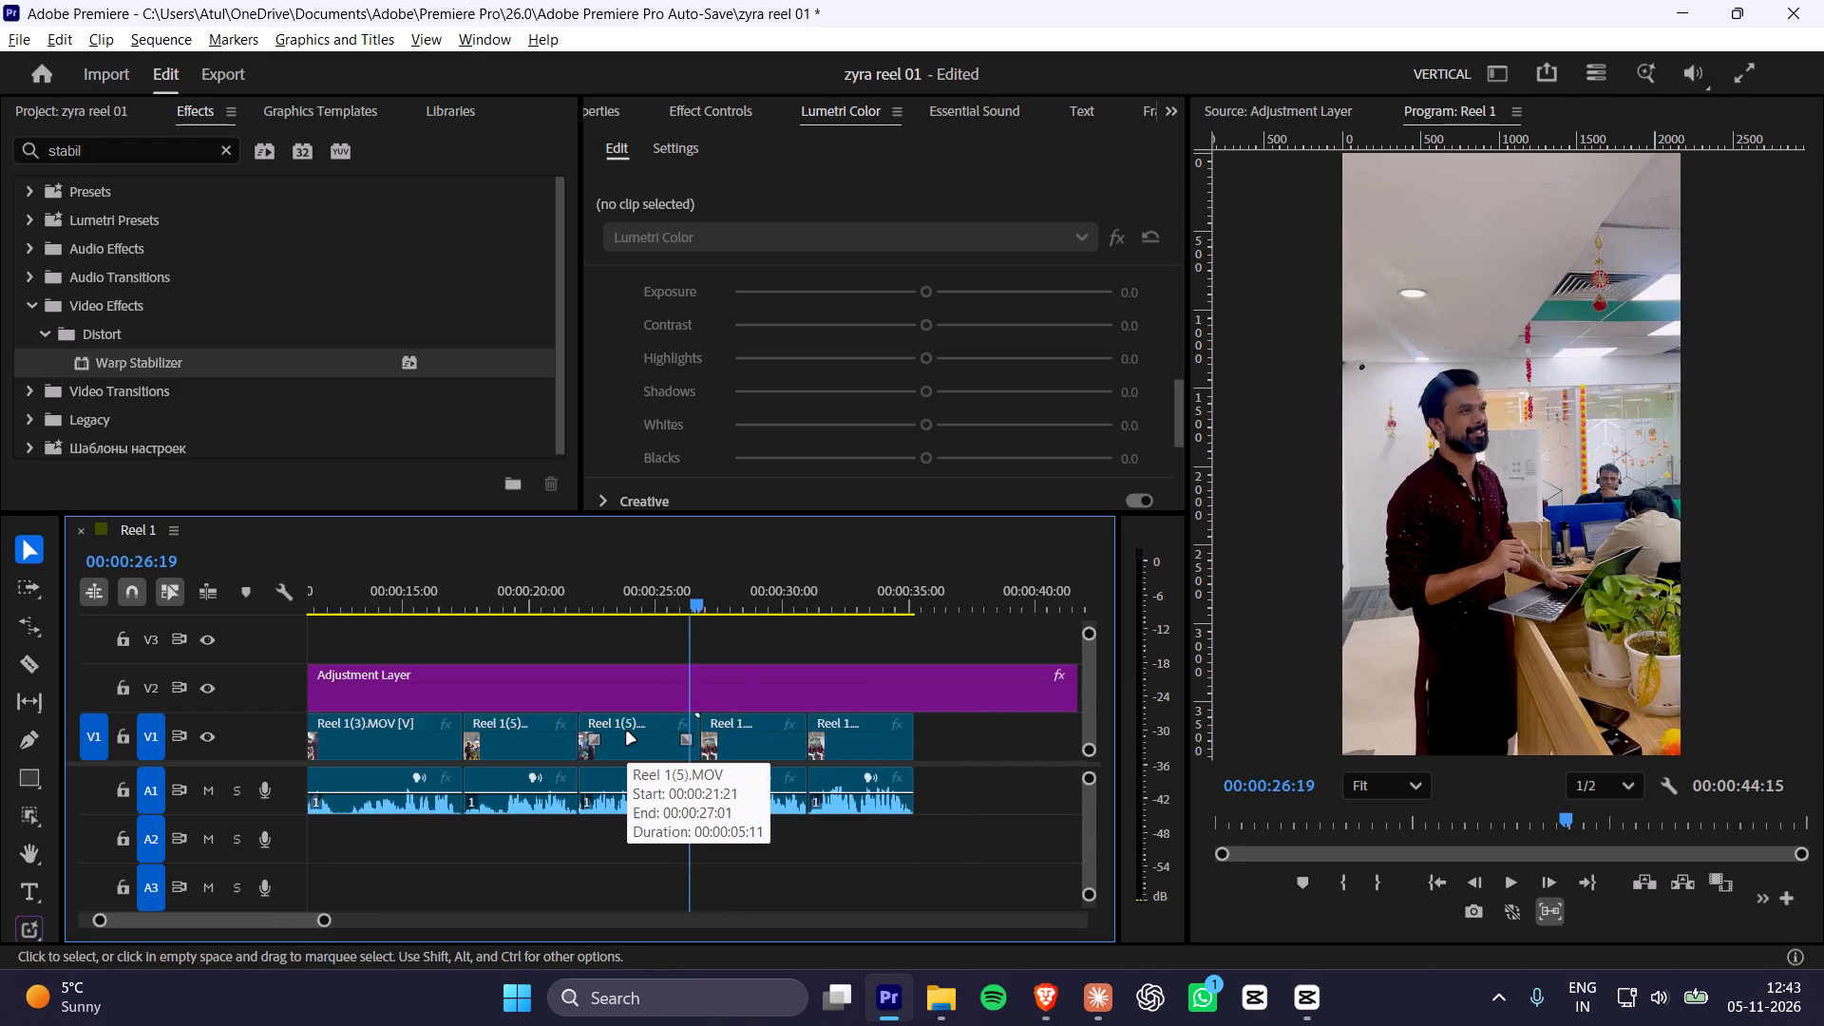
{"action": "scroll", "coordinate": [627, 732], "scroll_direction": "down", "scroll_amount": 6, "text": "alt"}
{"action": "left_click", "coordinate": [611, 687]}
{"action": "left_click", "coordinate": [744, 685]}
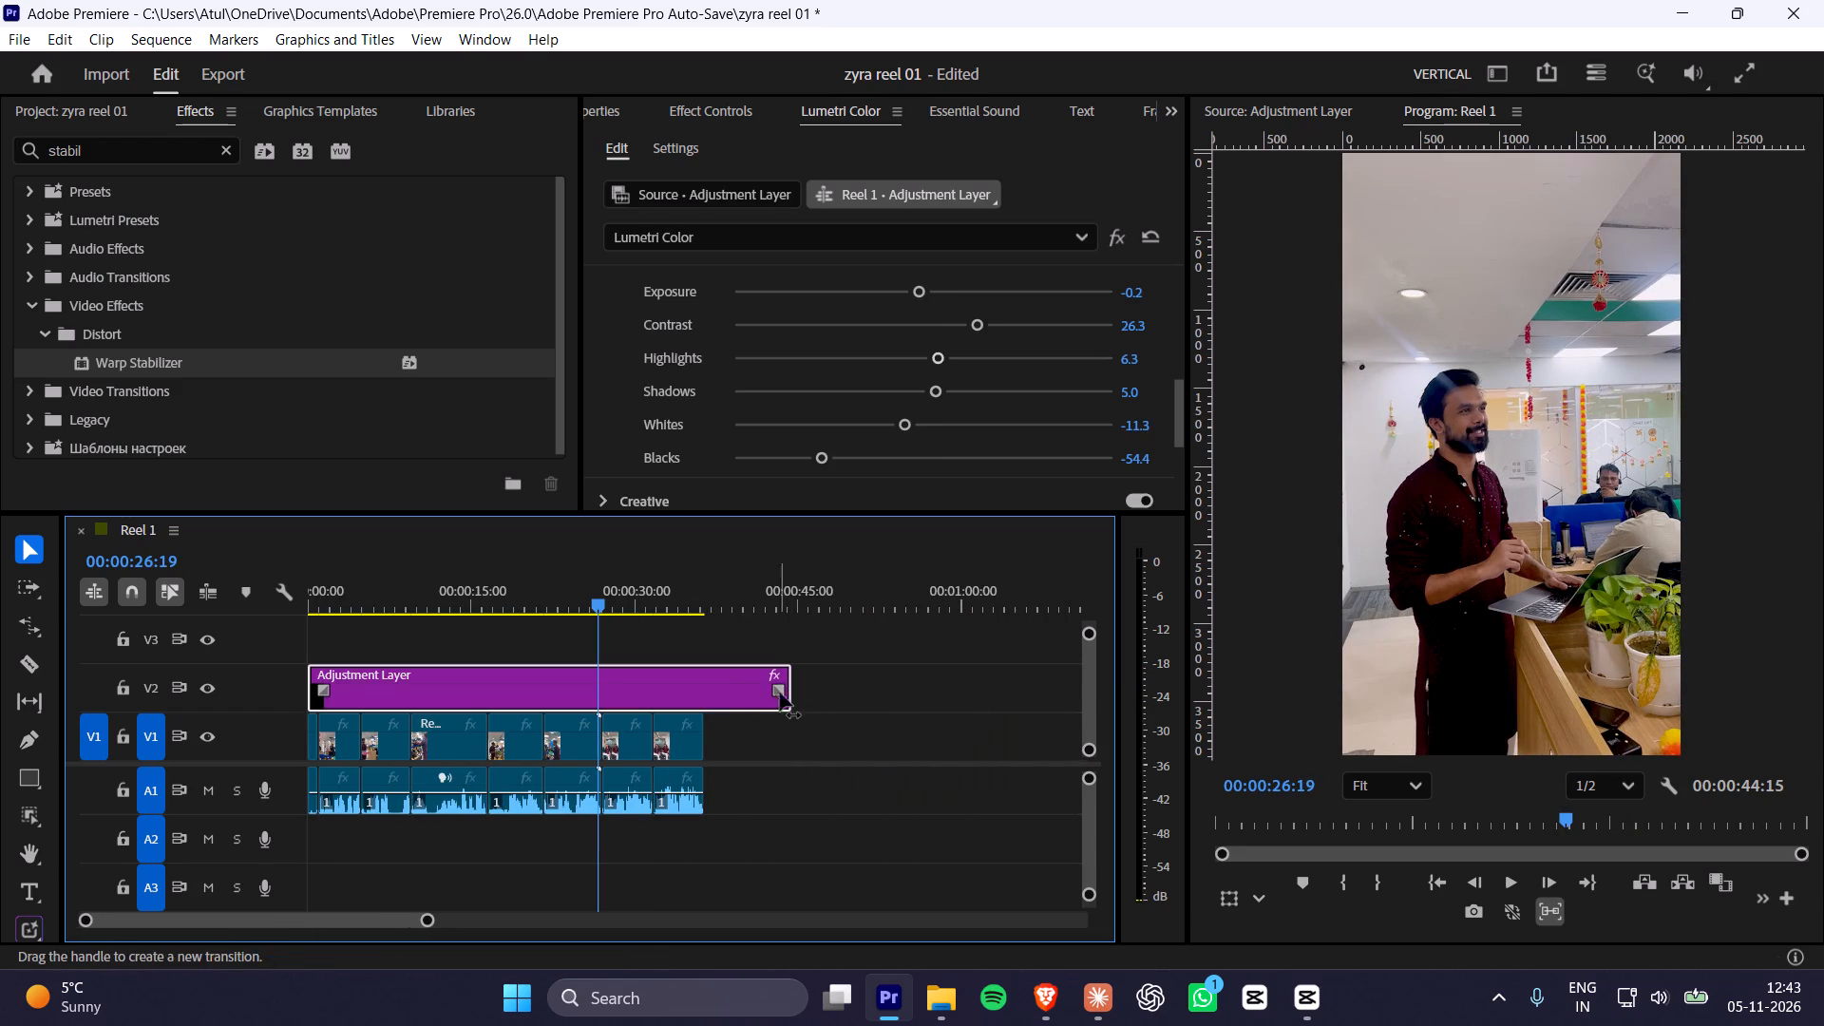
{"action": "left_click_drag", "start_coordinate": [789, 693], "coordinate": [704, 711]}
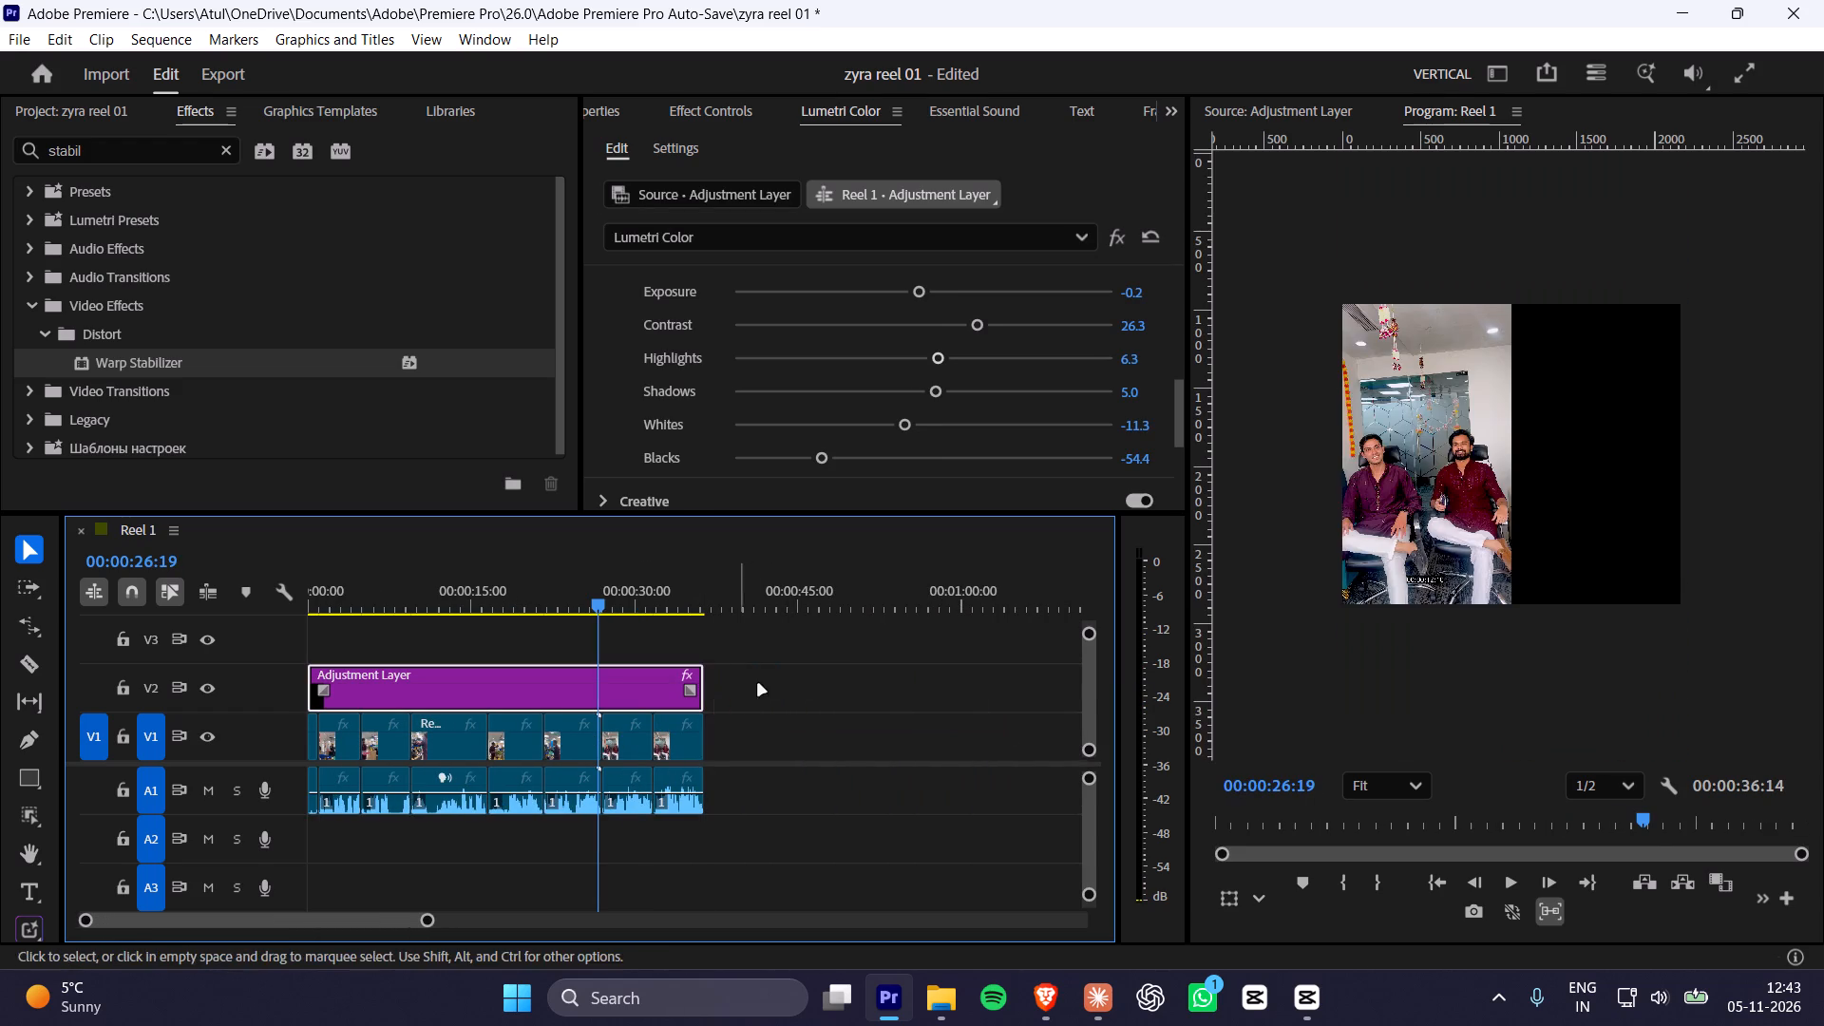
Export the Reel 1 sequence as a media file named Reel 102.mp4.
{"action": "key", "text": "ctrl+m"}
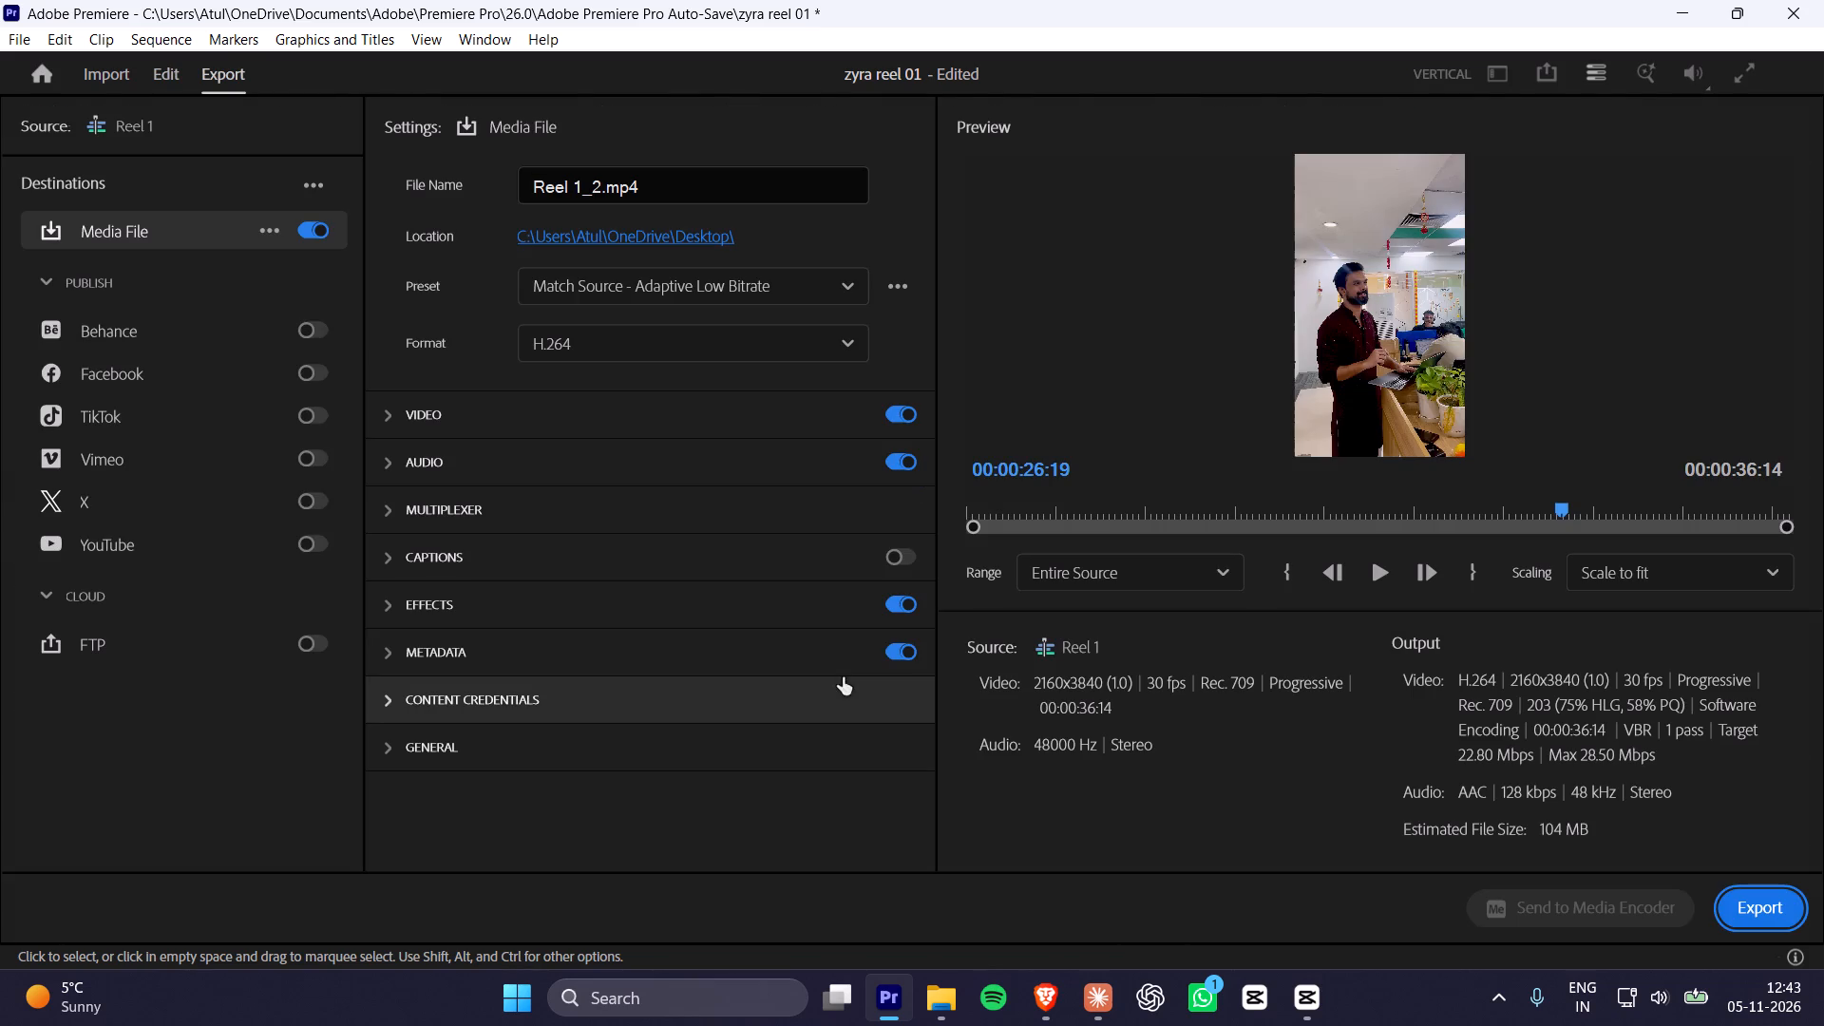
{"action": "left_click_drag", "start_coordinate": [598, 183], "coordinate": [587, 186]}
{"action": "key", "text": "backslash"}
{"action": "key", "text": "BackSpace"}
{"action": "key", "text": "BackSpace"}
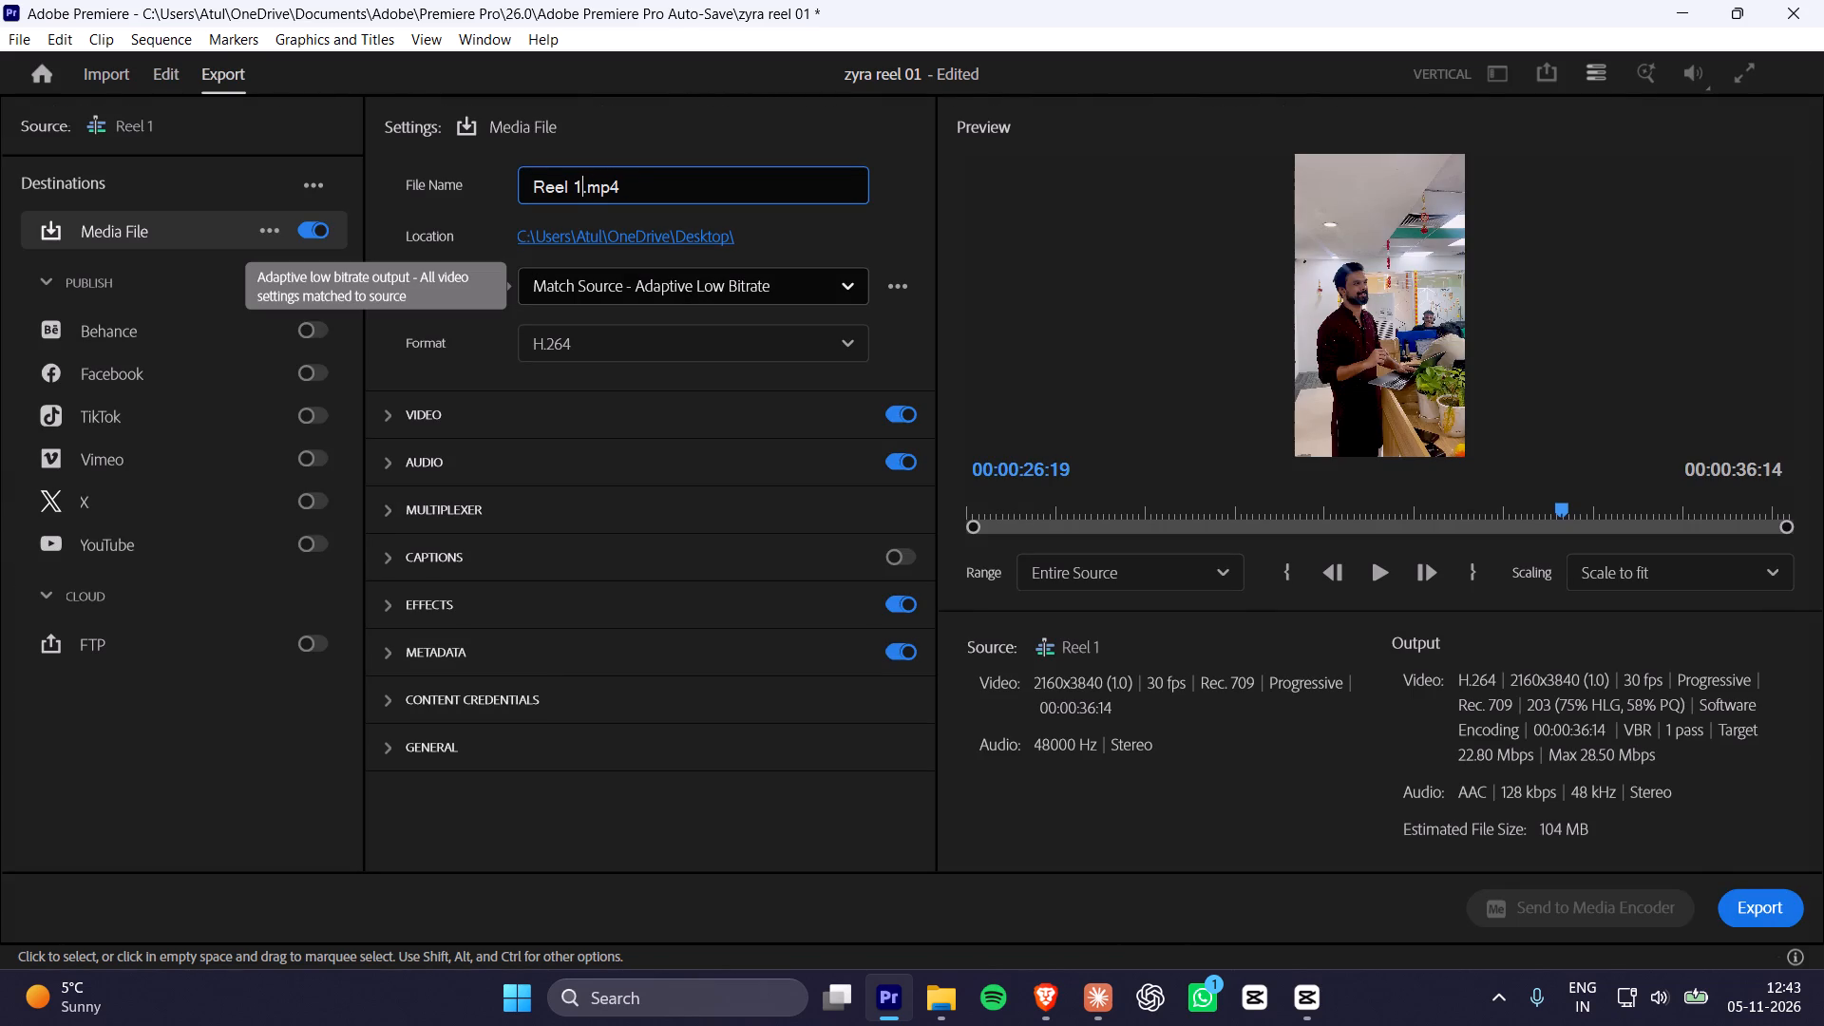
{"action": "type", "text": "02"}
{"action": "key", "text": "Return"}
{"action": "left_click", "coordinate": [1756, 902]}
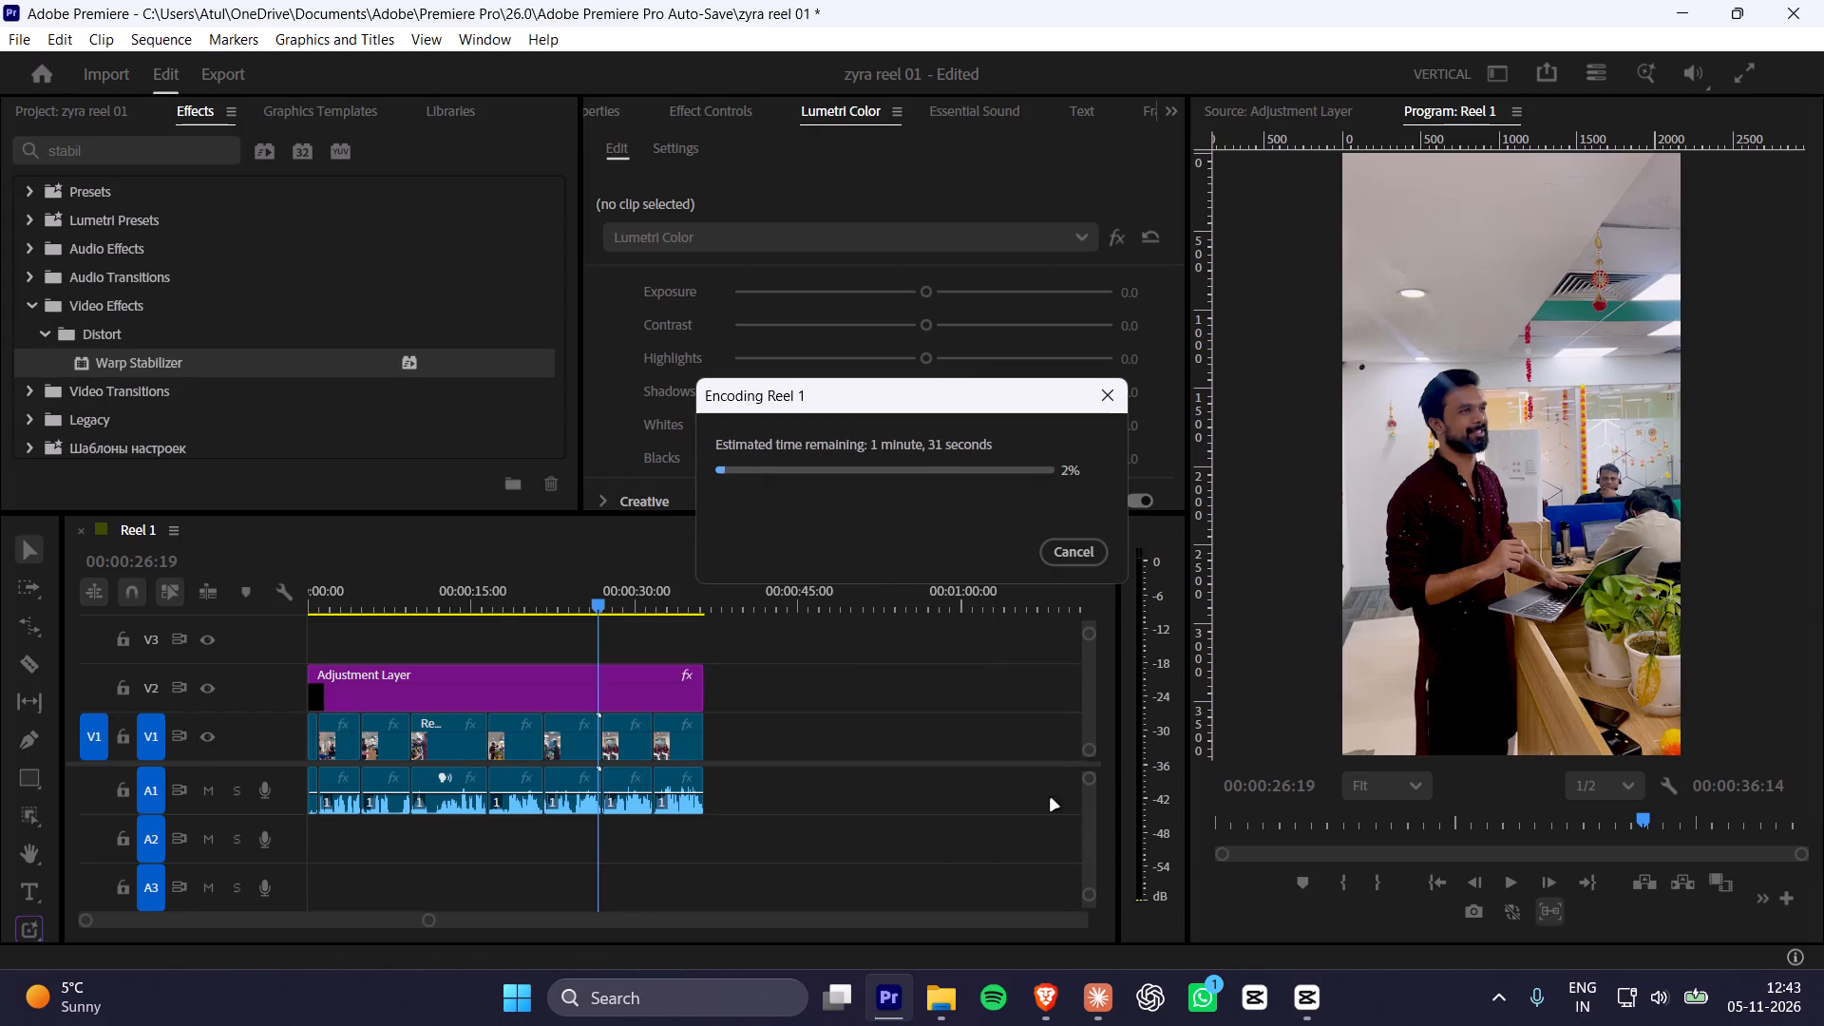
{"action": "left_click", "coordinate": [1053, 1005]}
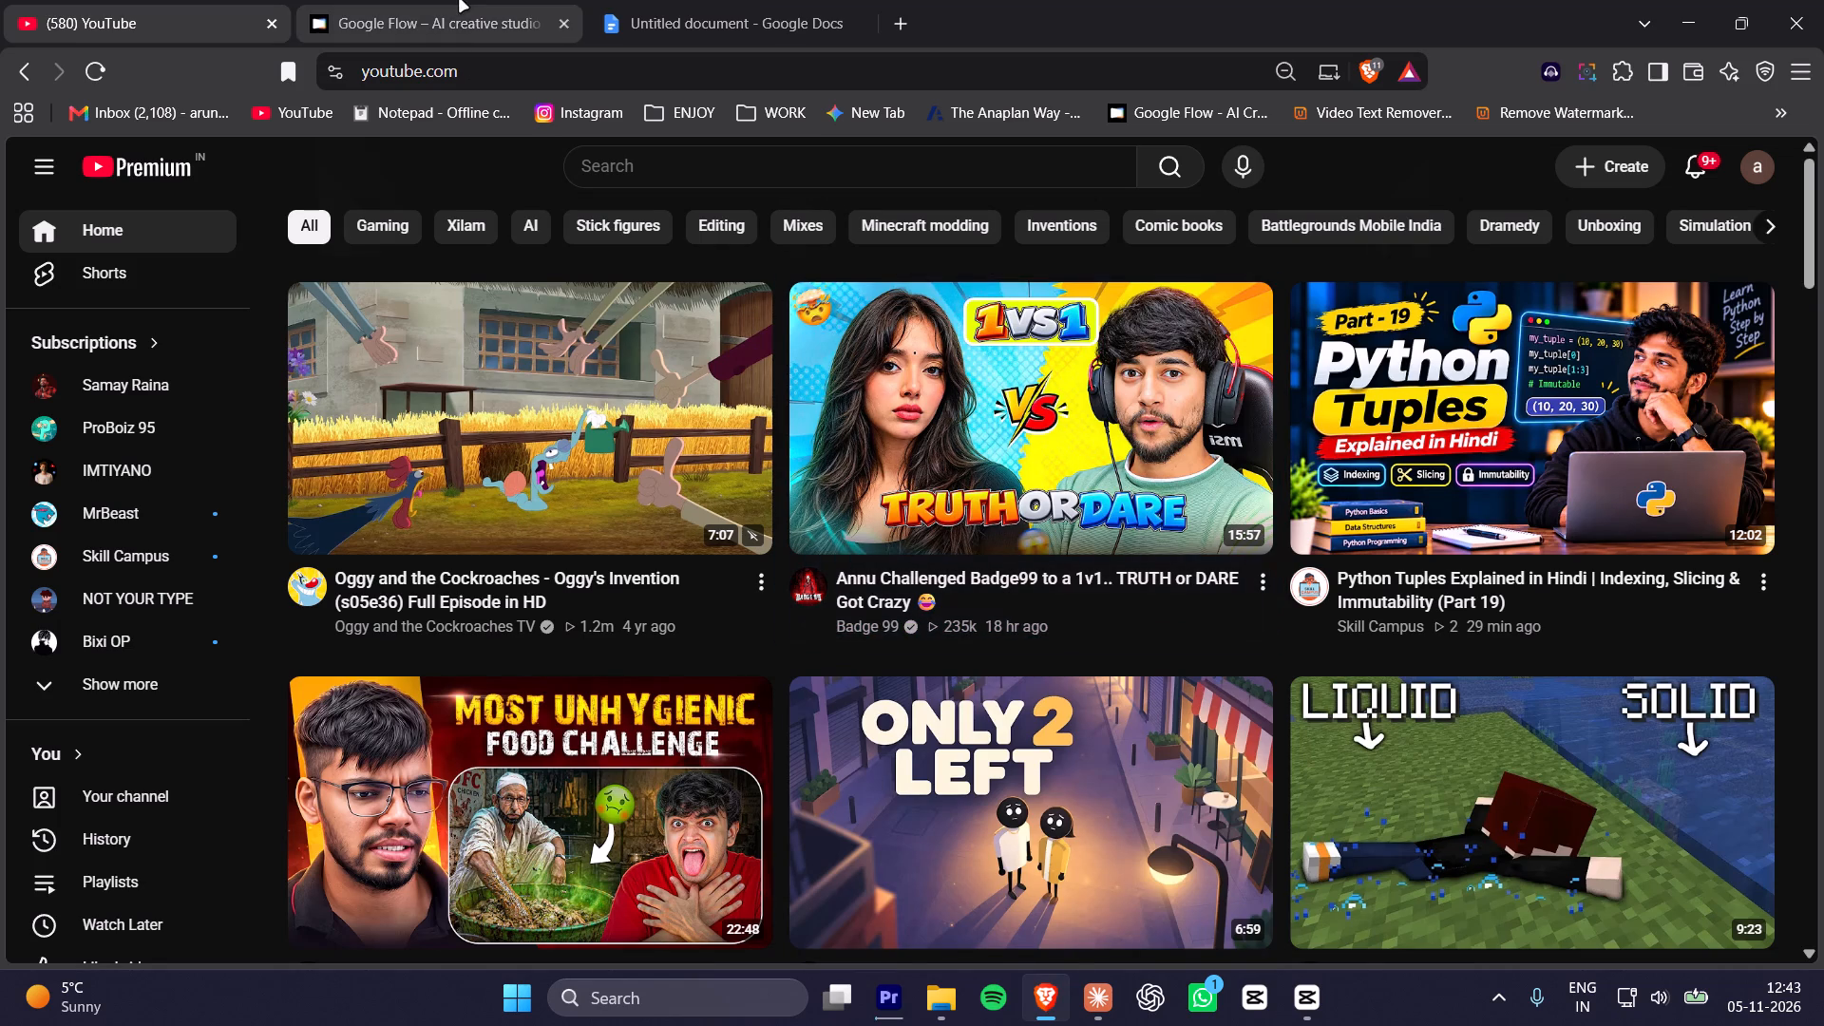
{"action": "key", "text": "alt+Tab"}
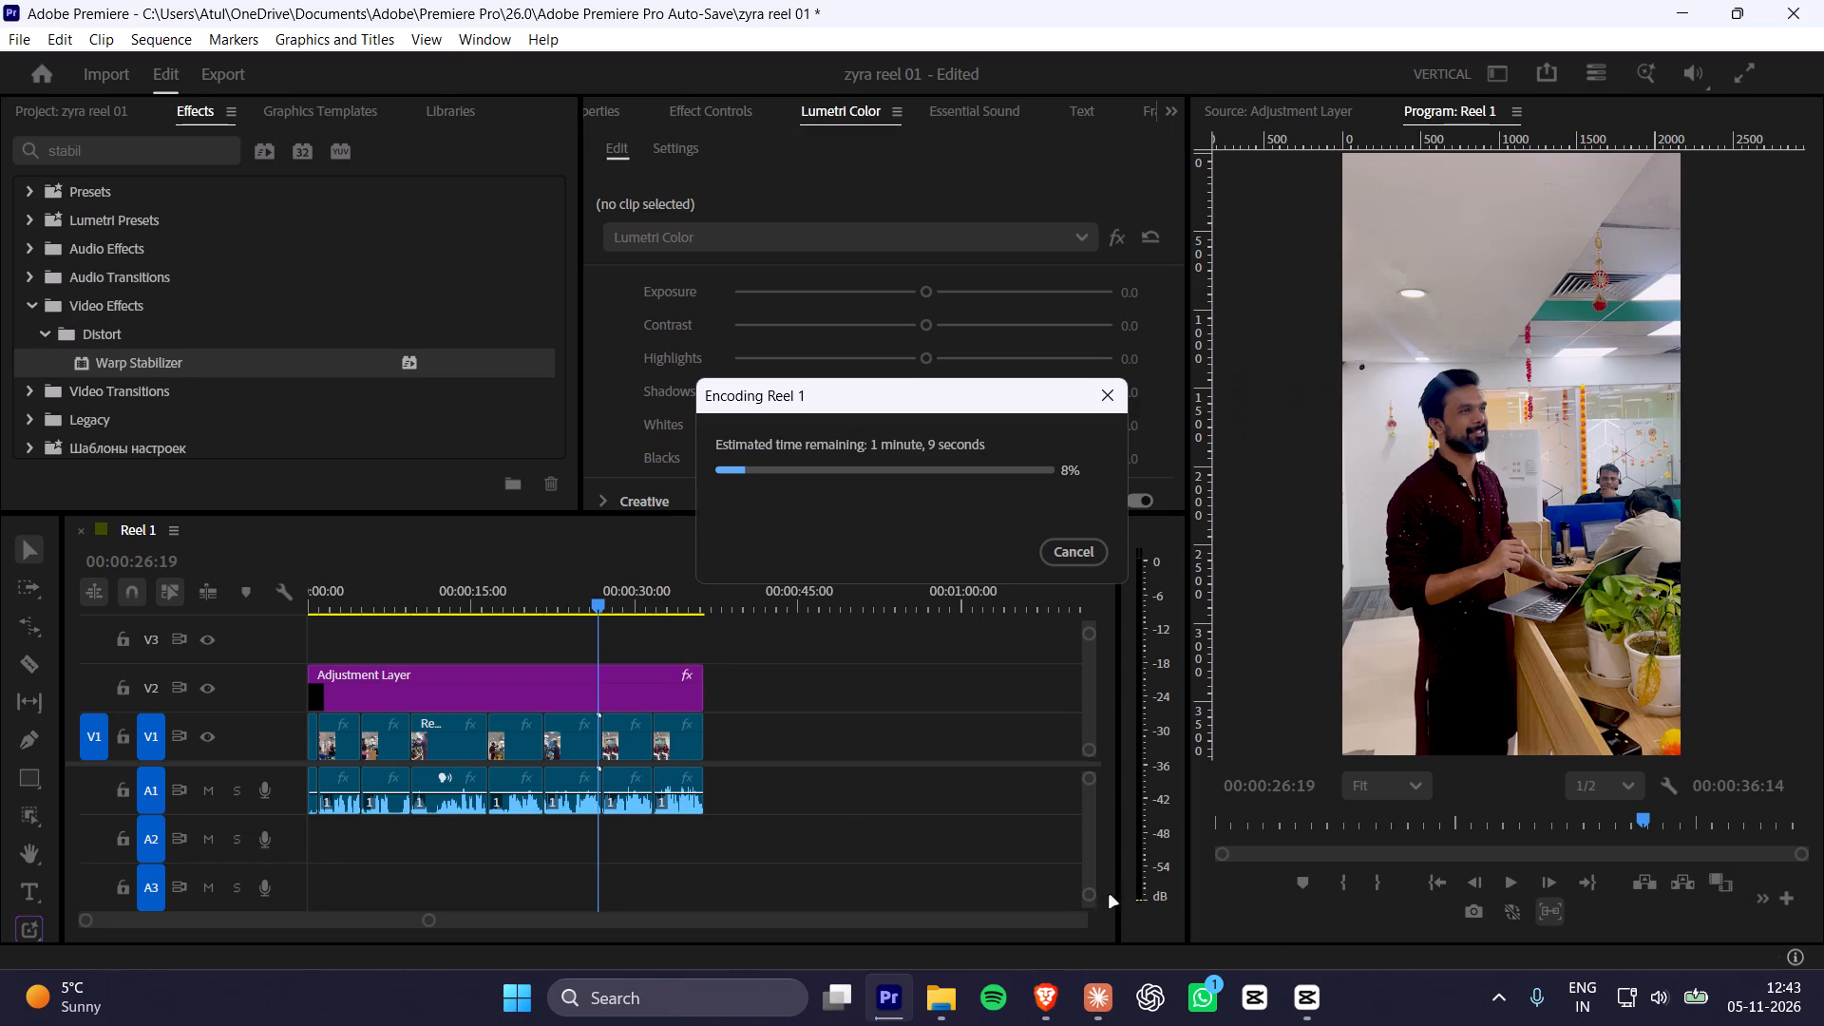
Switch to the CapCut project 1105 and delete the Reel 1_1.mp4 clip from its timeline.
{"action": "left_click", "coordinate": [1302, 1005]}
{"action": "left_click_drag", "start_coordinate": [409, 603], "coordinate": [313, 611]}
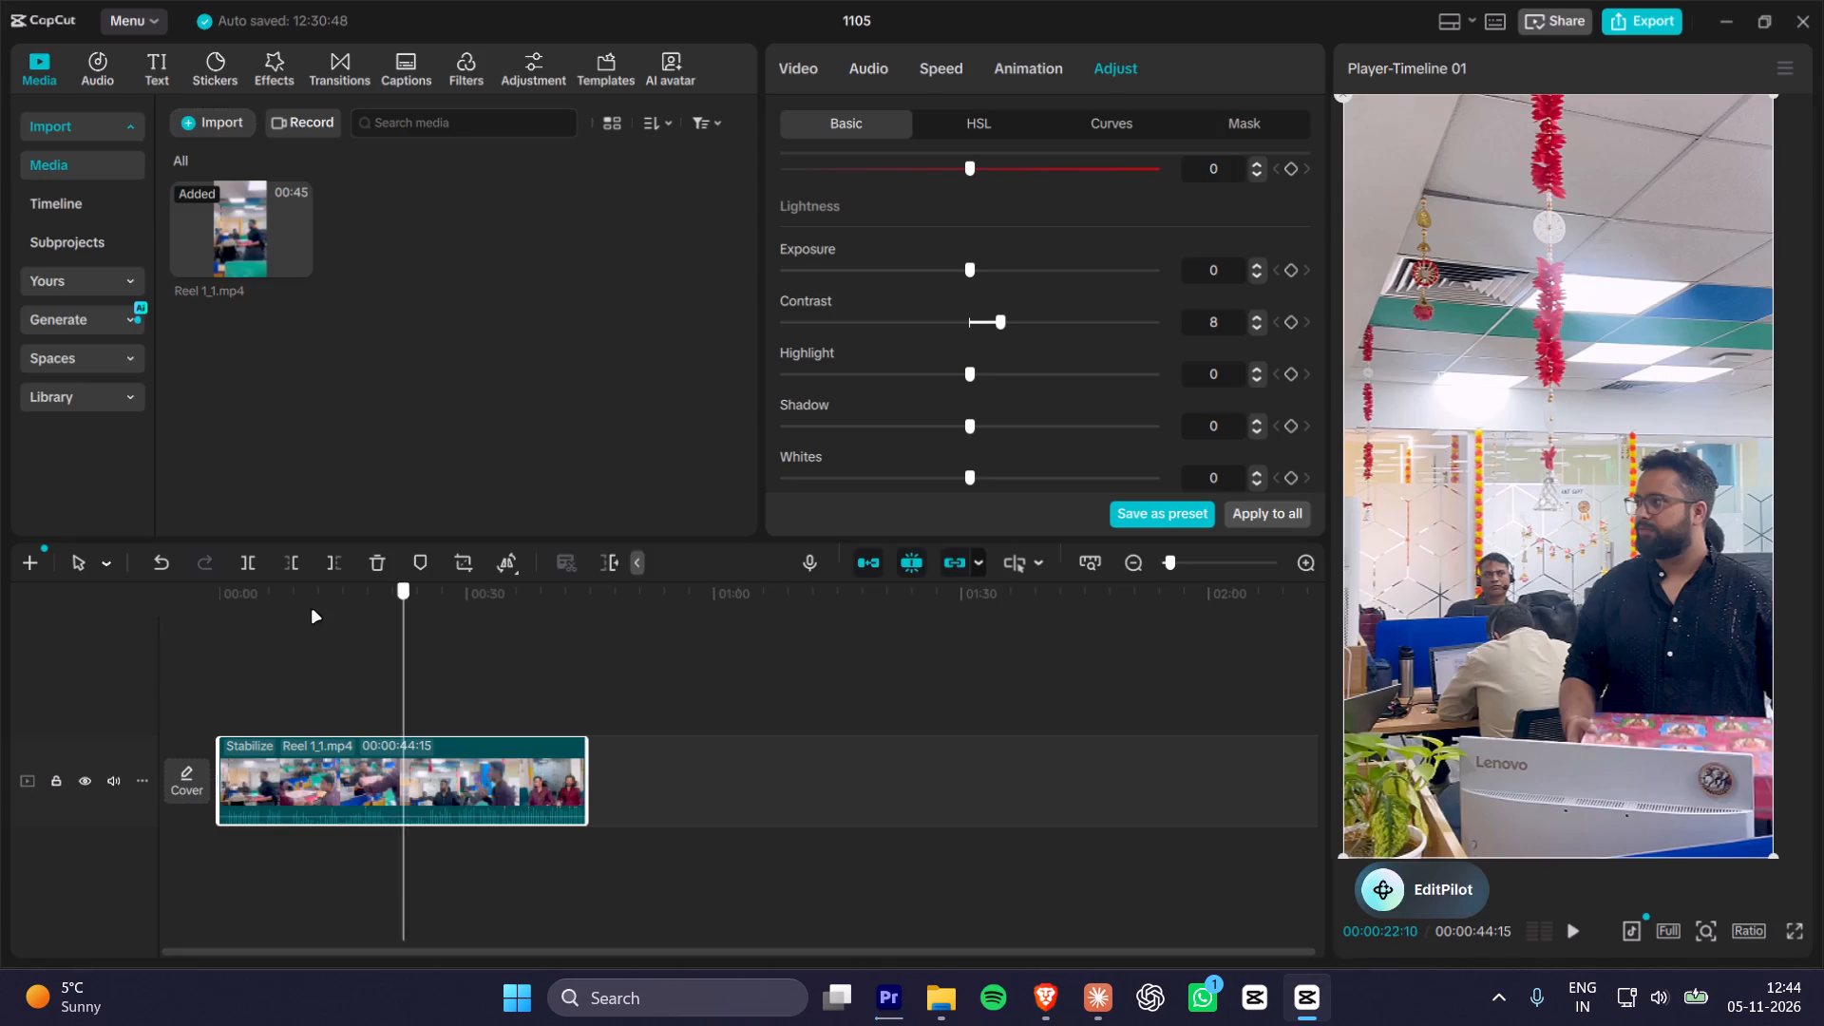
{"action": "left_click_drag", "start_coordinate": [313, 611], "coordinate": [84, 614]}
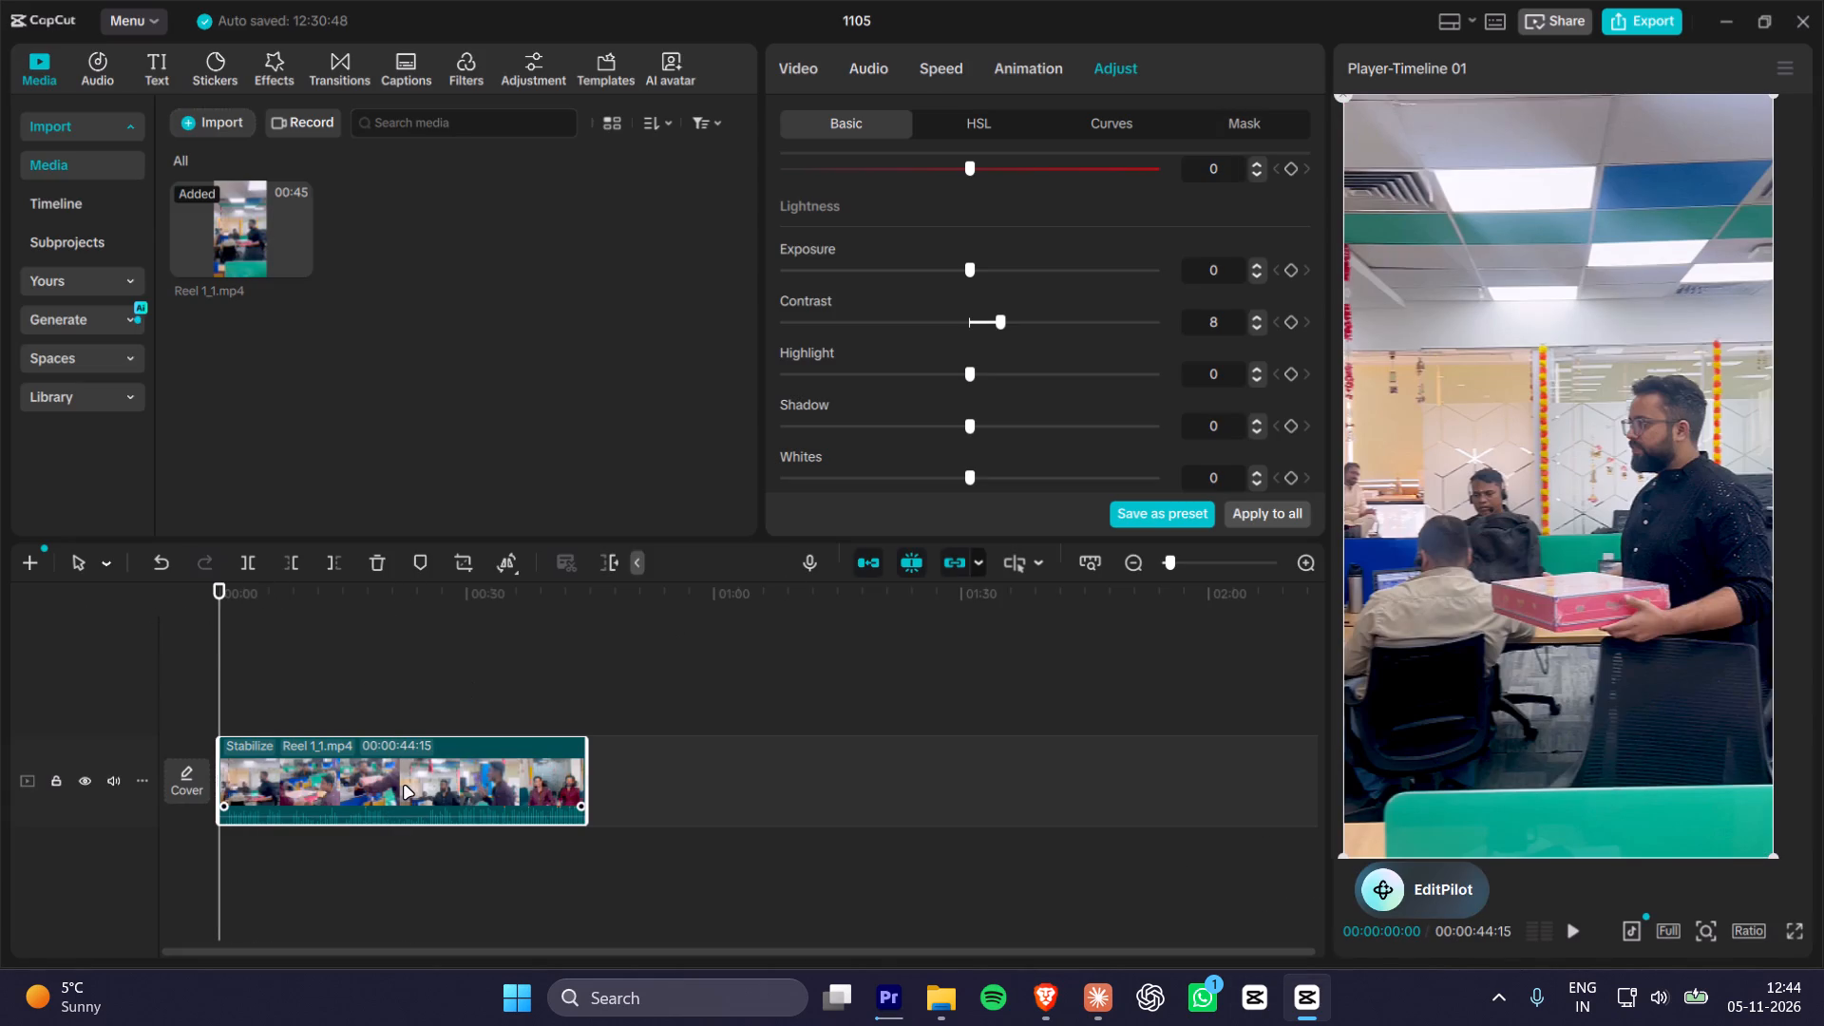
{"action": "left_click", "coordinate": [405, 787]}
{"action": "key", "text": "Delete"}
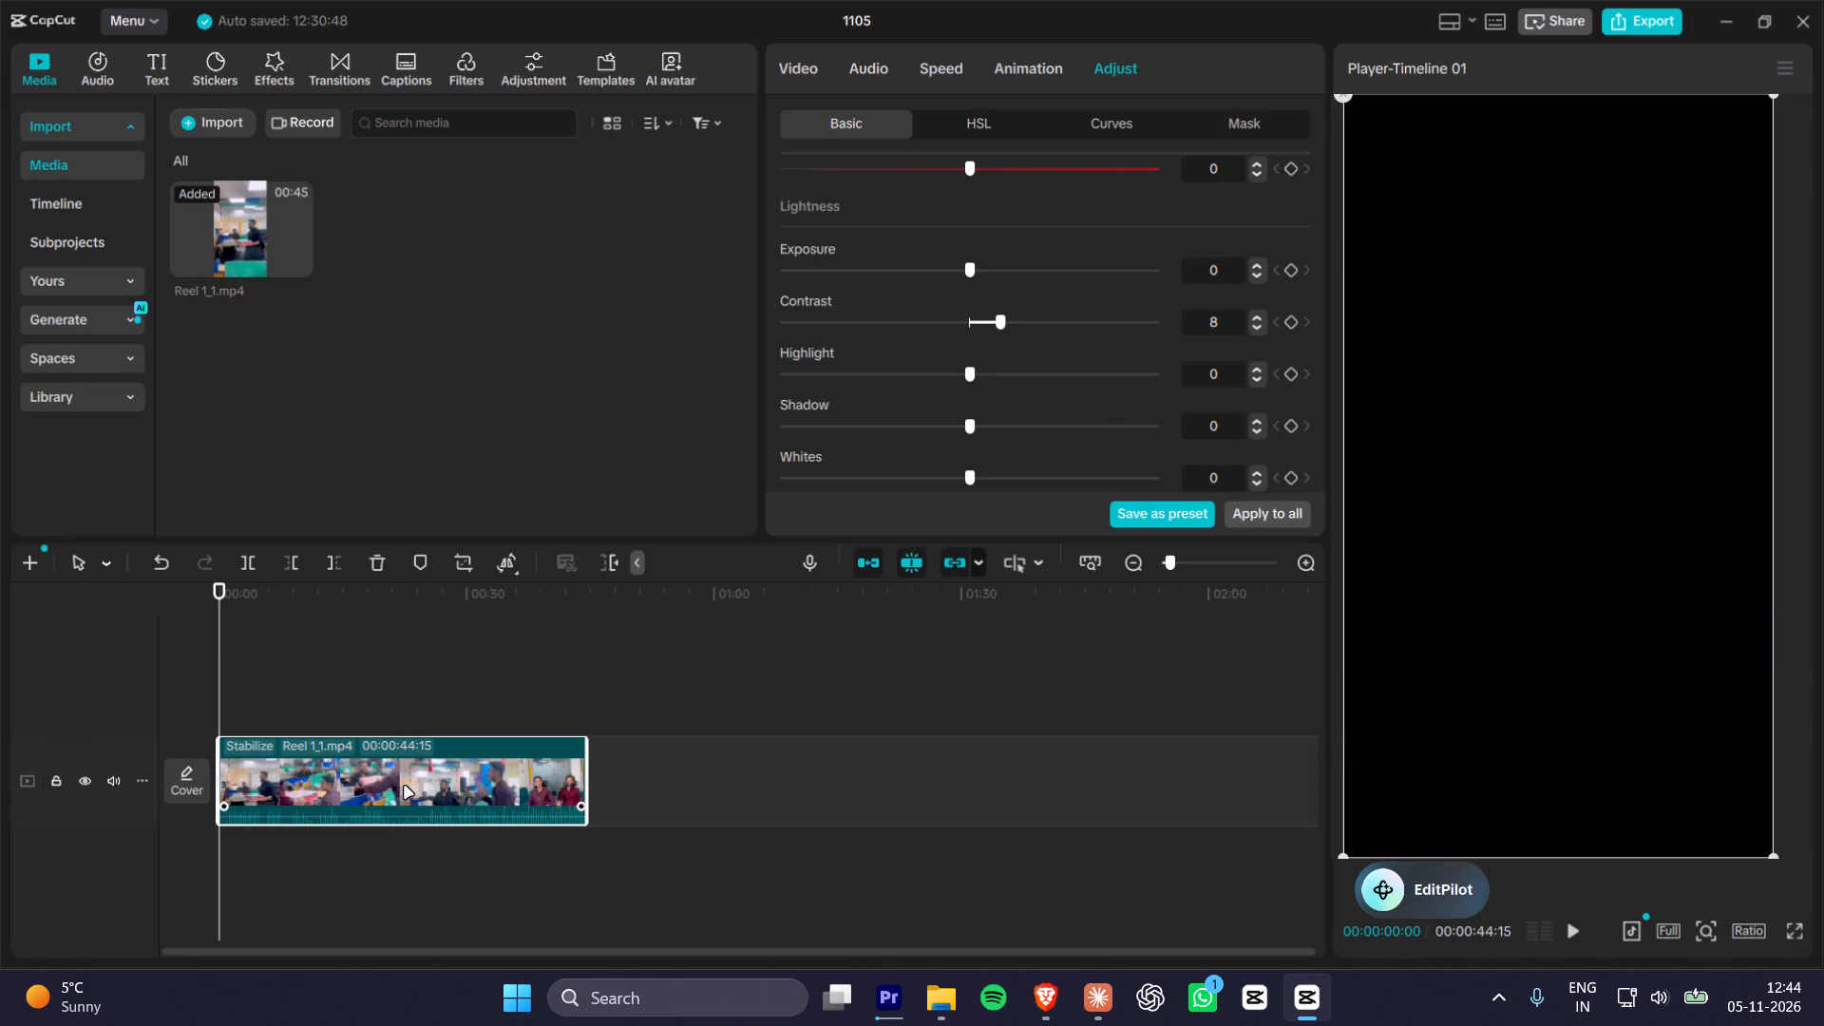
{"action": "scroll", "coordinate": [272, 720], "scroll_direction": "down", "scroll_amount": 4, "text": "alt"}
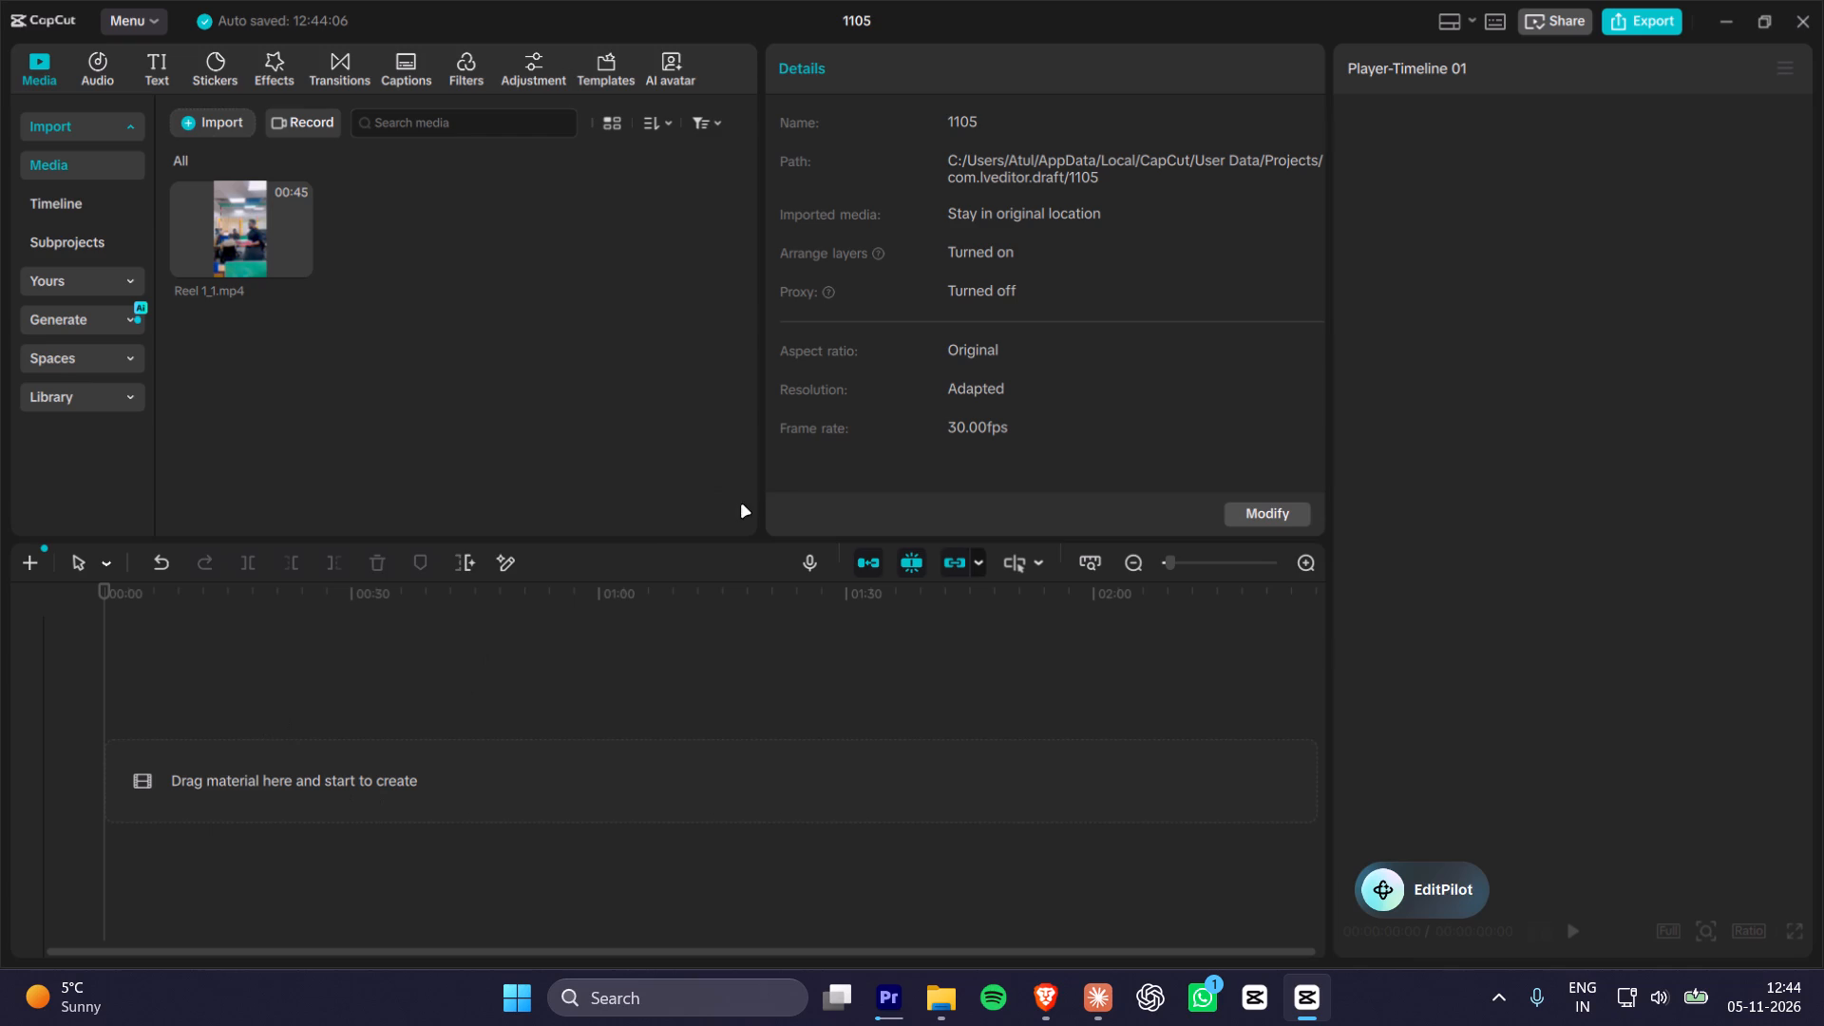
Close project 1105 and exit CapCut.
{"action": "left_click", "coordinate": [1794, 12]}
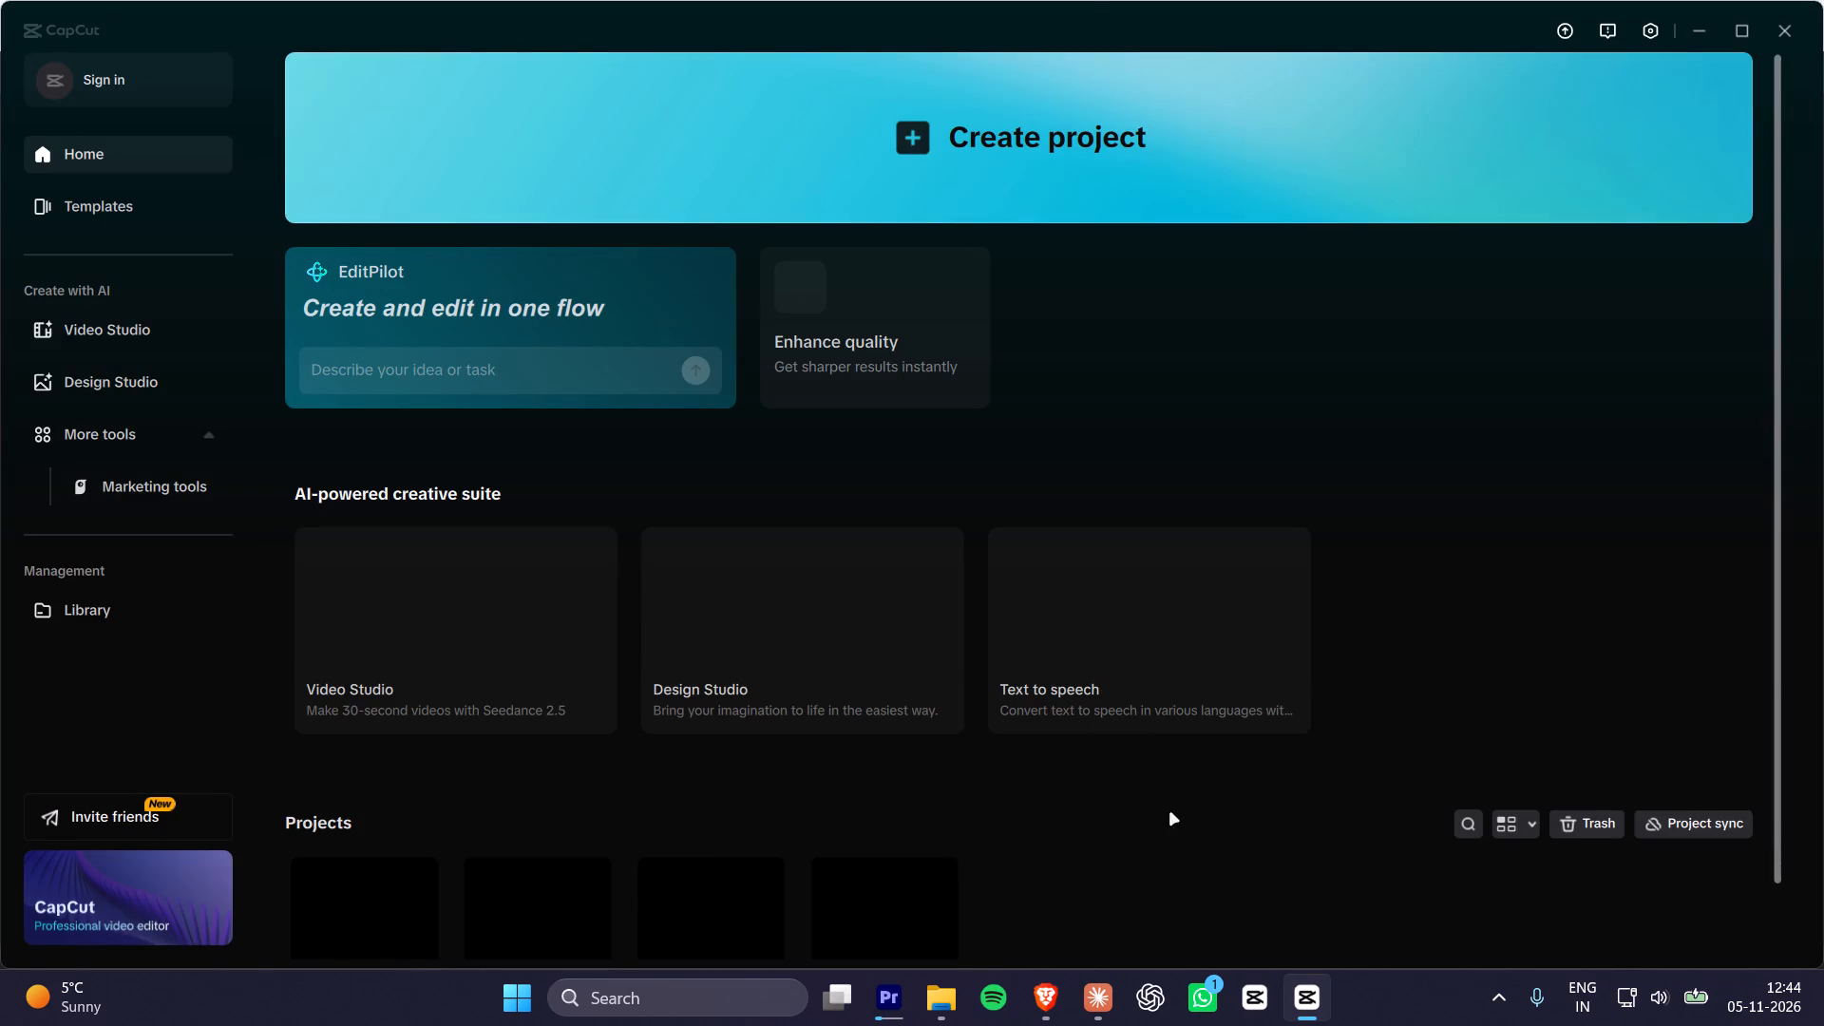
{"action": "left_click", "coordinate": [1772, 21]}
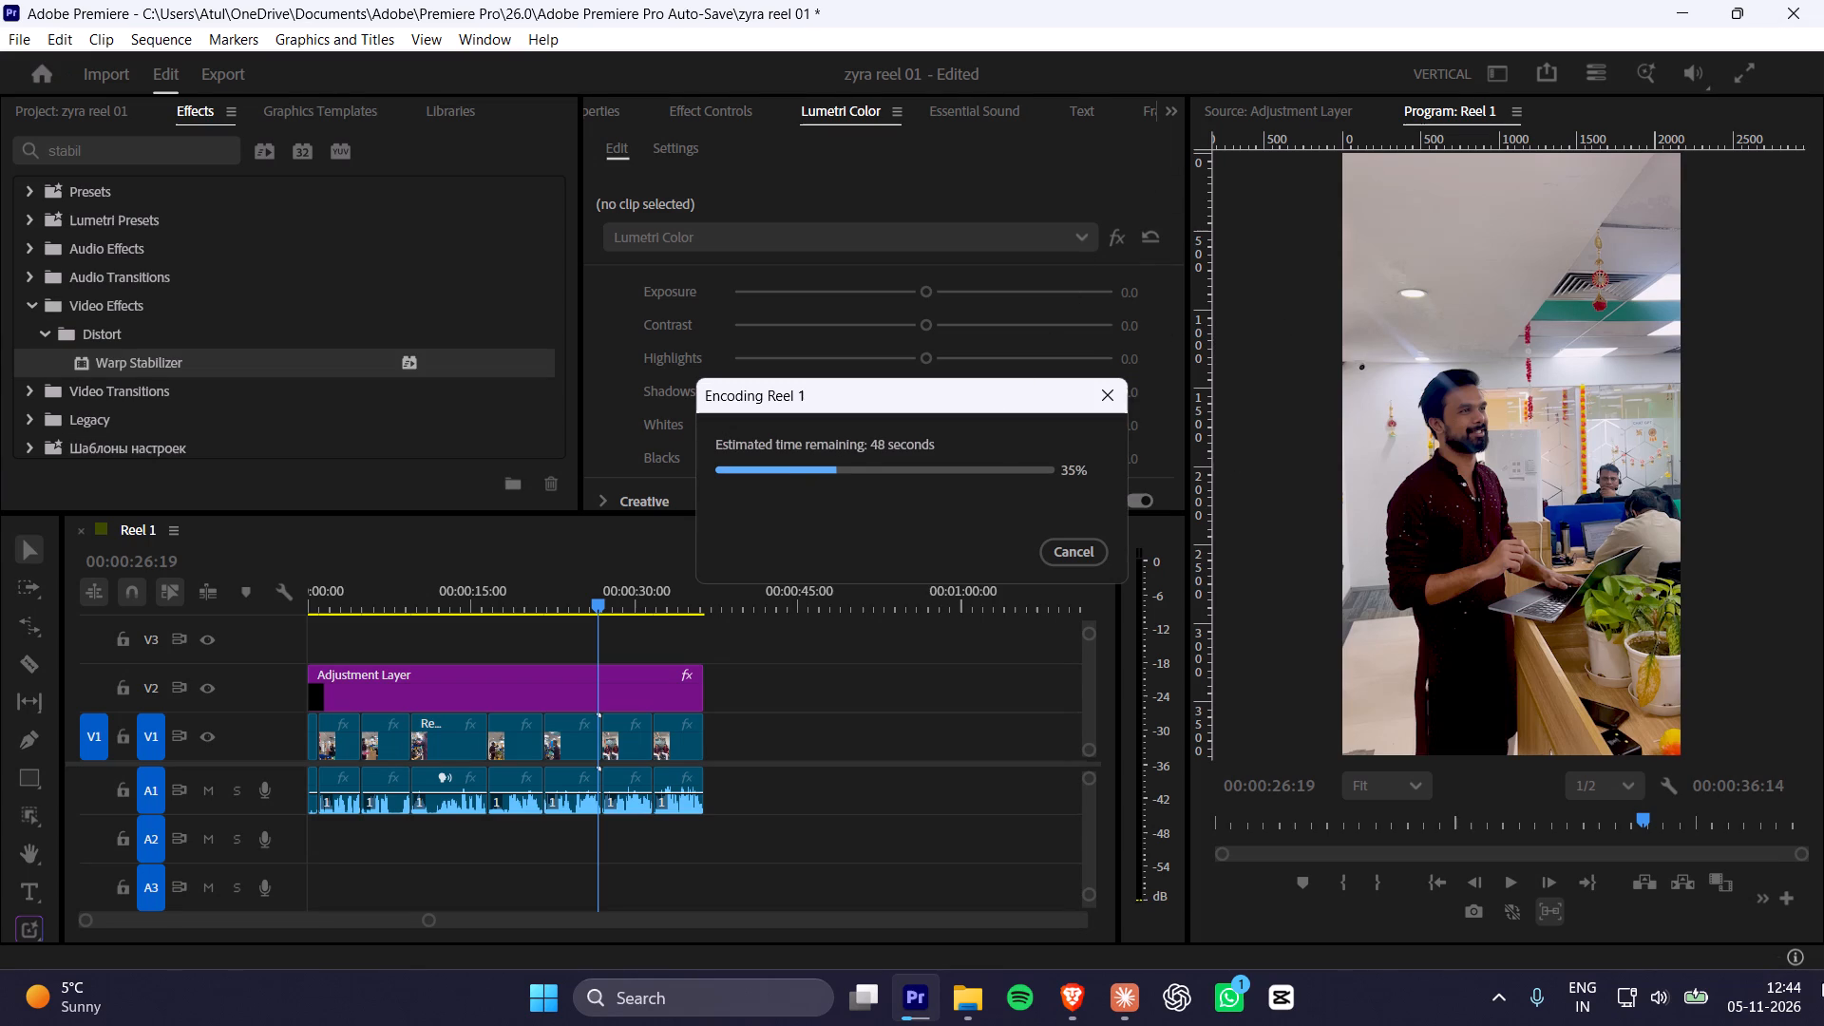
Delete the old Reel 1 and Reel 1_1 video files from the Windows desktop.
{"action": "left_click", "coordinate": [1823, 1025]}
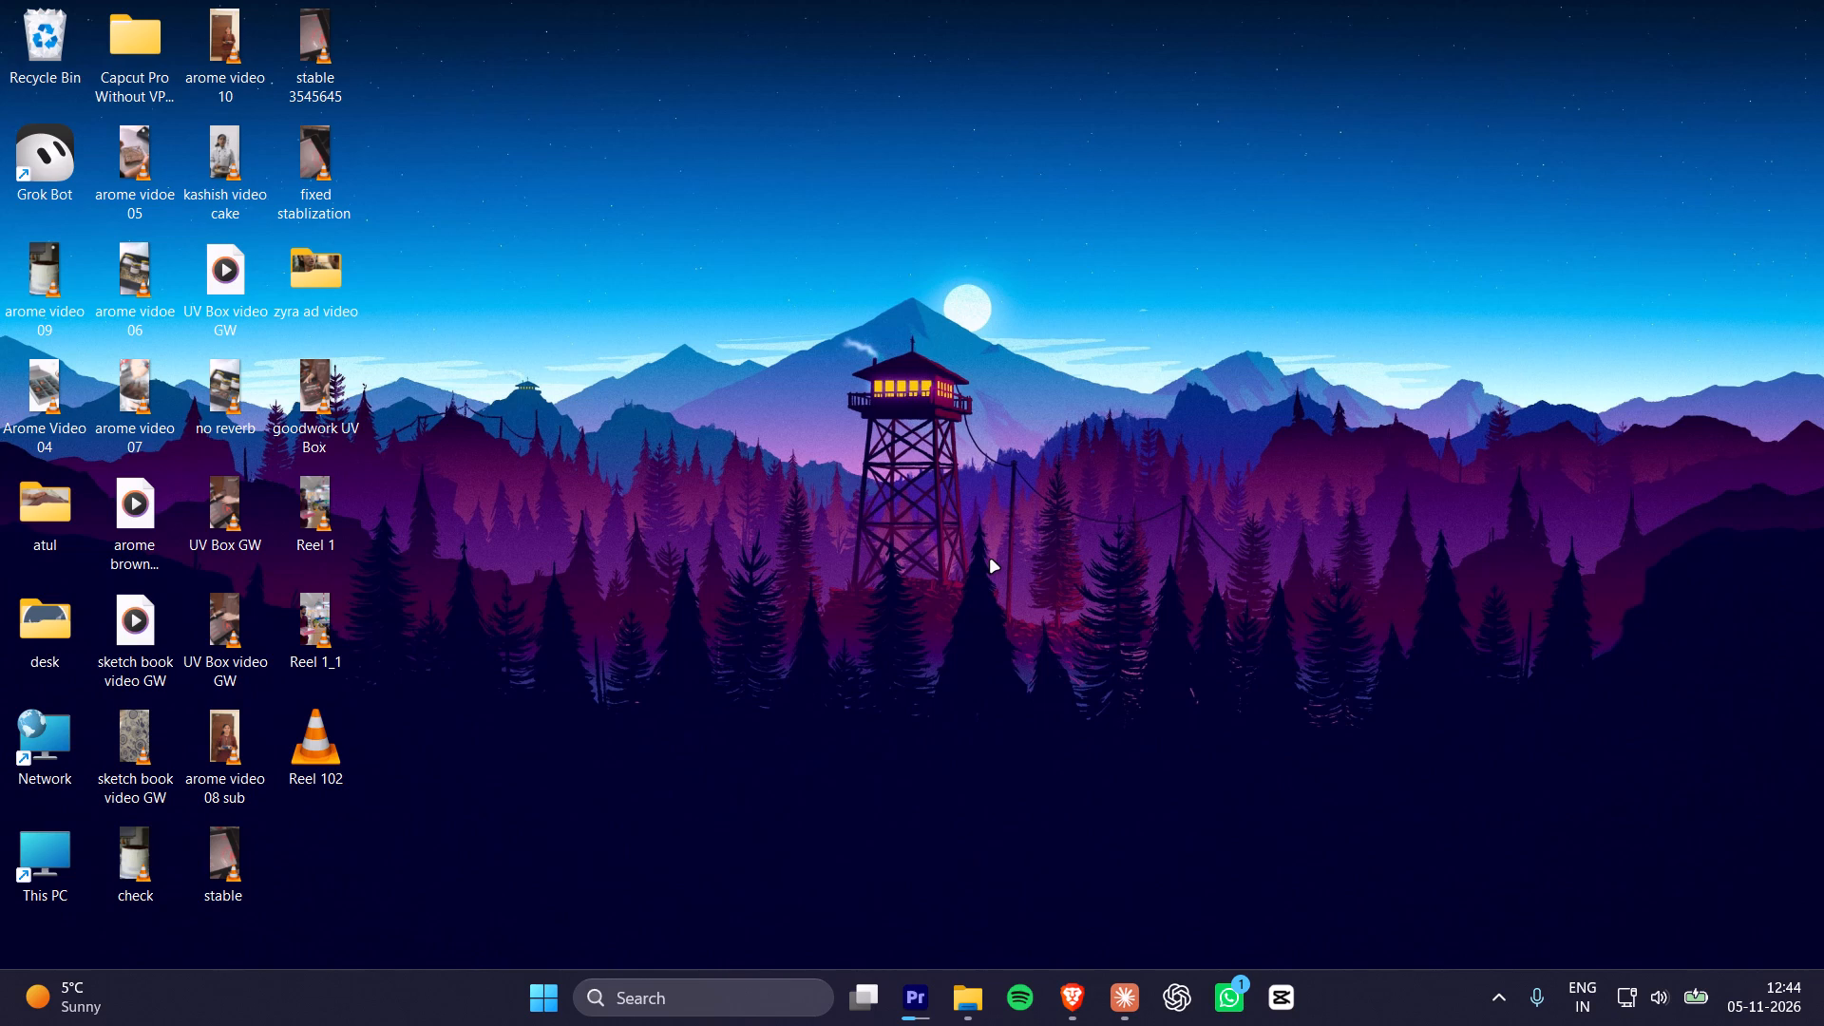
{"action": "left_click", "coordinate": [305, 507]}
{"action": "key", "text": "Delete"}
{"action": "left_click", "coordinate": [321, 503]}
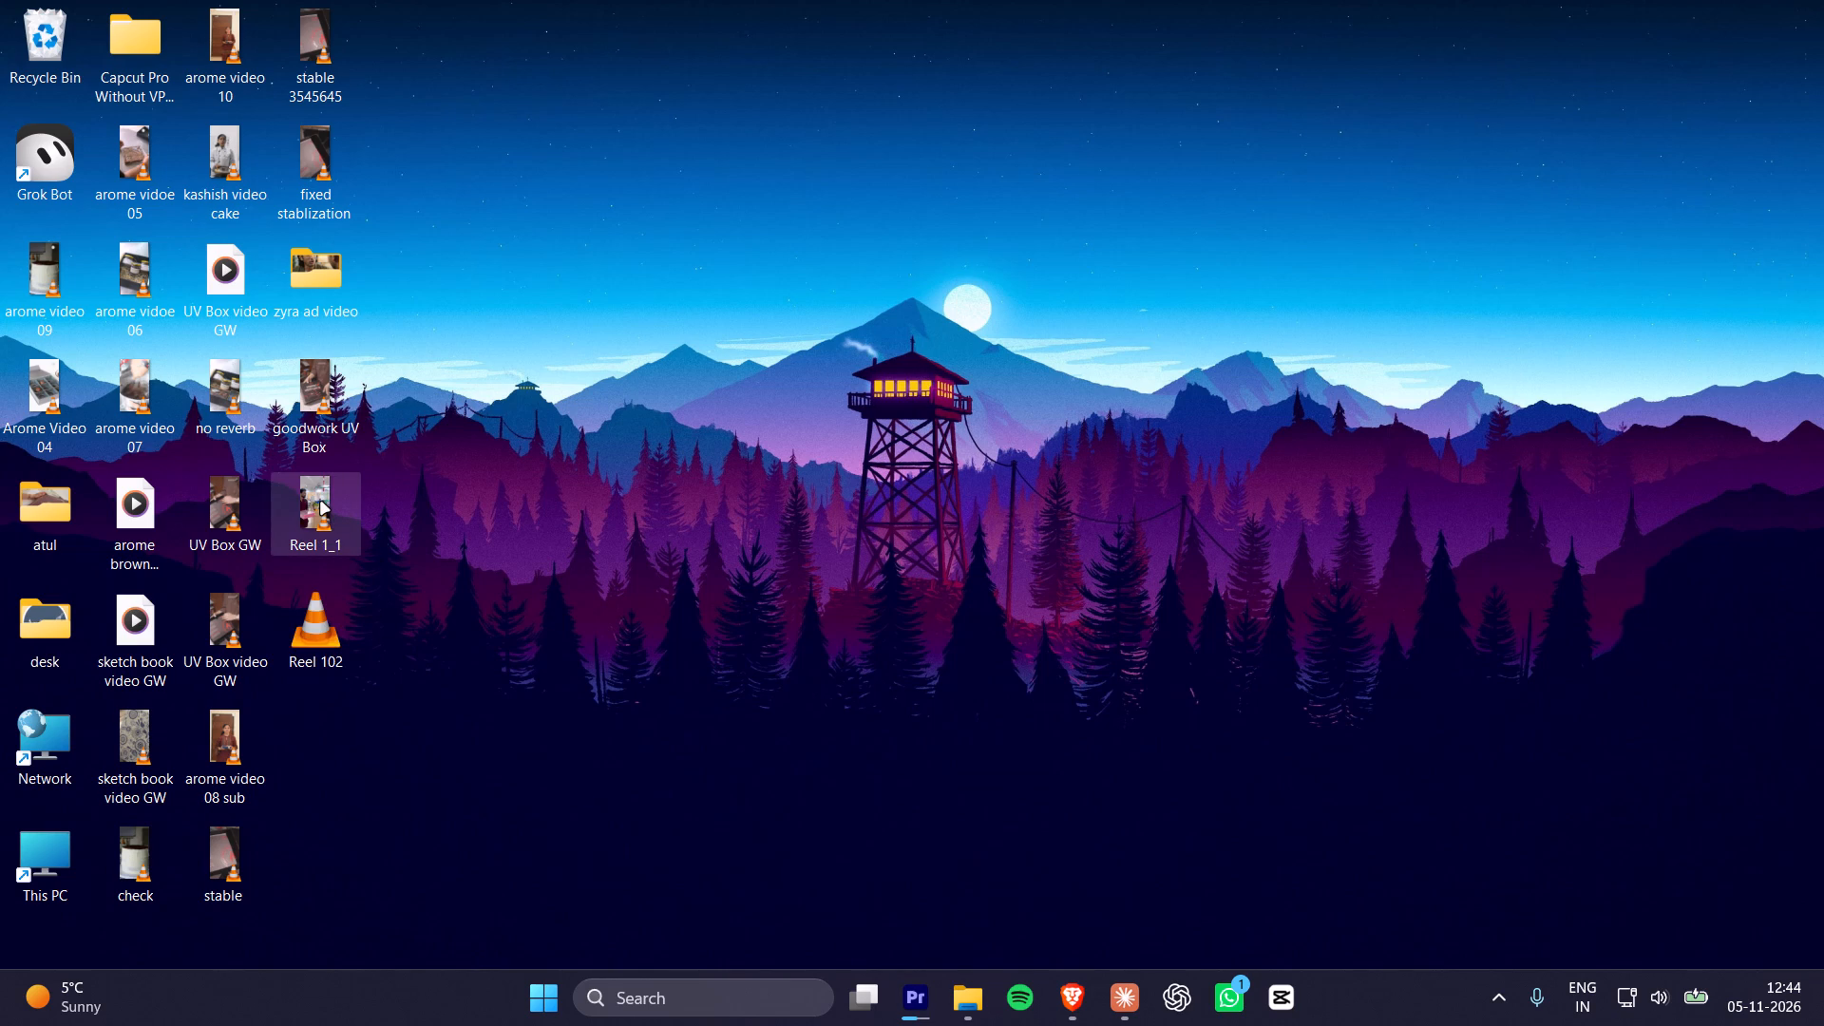
{"action": "key", "text": "Delete"}
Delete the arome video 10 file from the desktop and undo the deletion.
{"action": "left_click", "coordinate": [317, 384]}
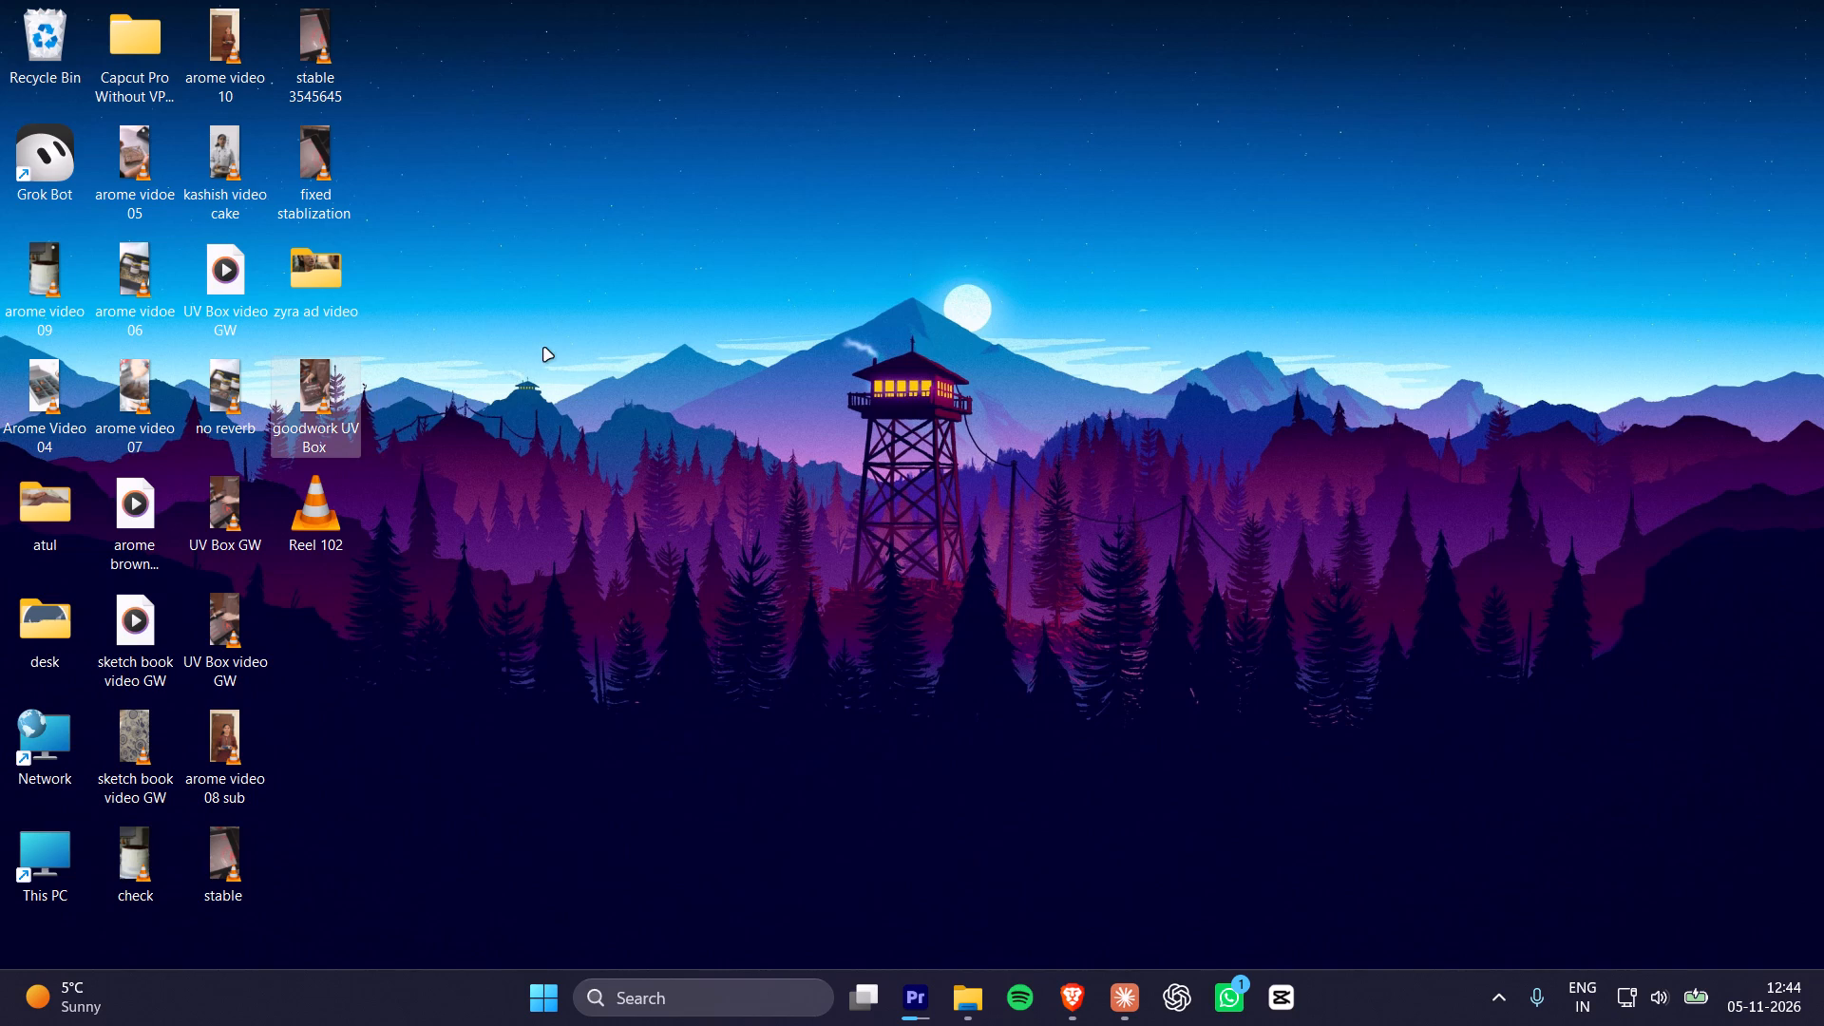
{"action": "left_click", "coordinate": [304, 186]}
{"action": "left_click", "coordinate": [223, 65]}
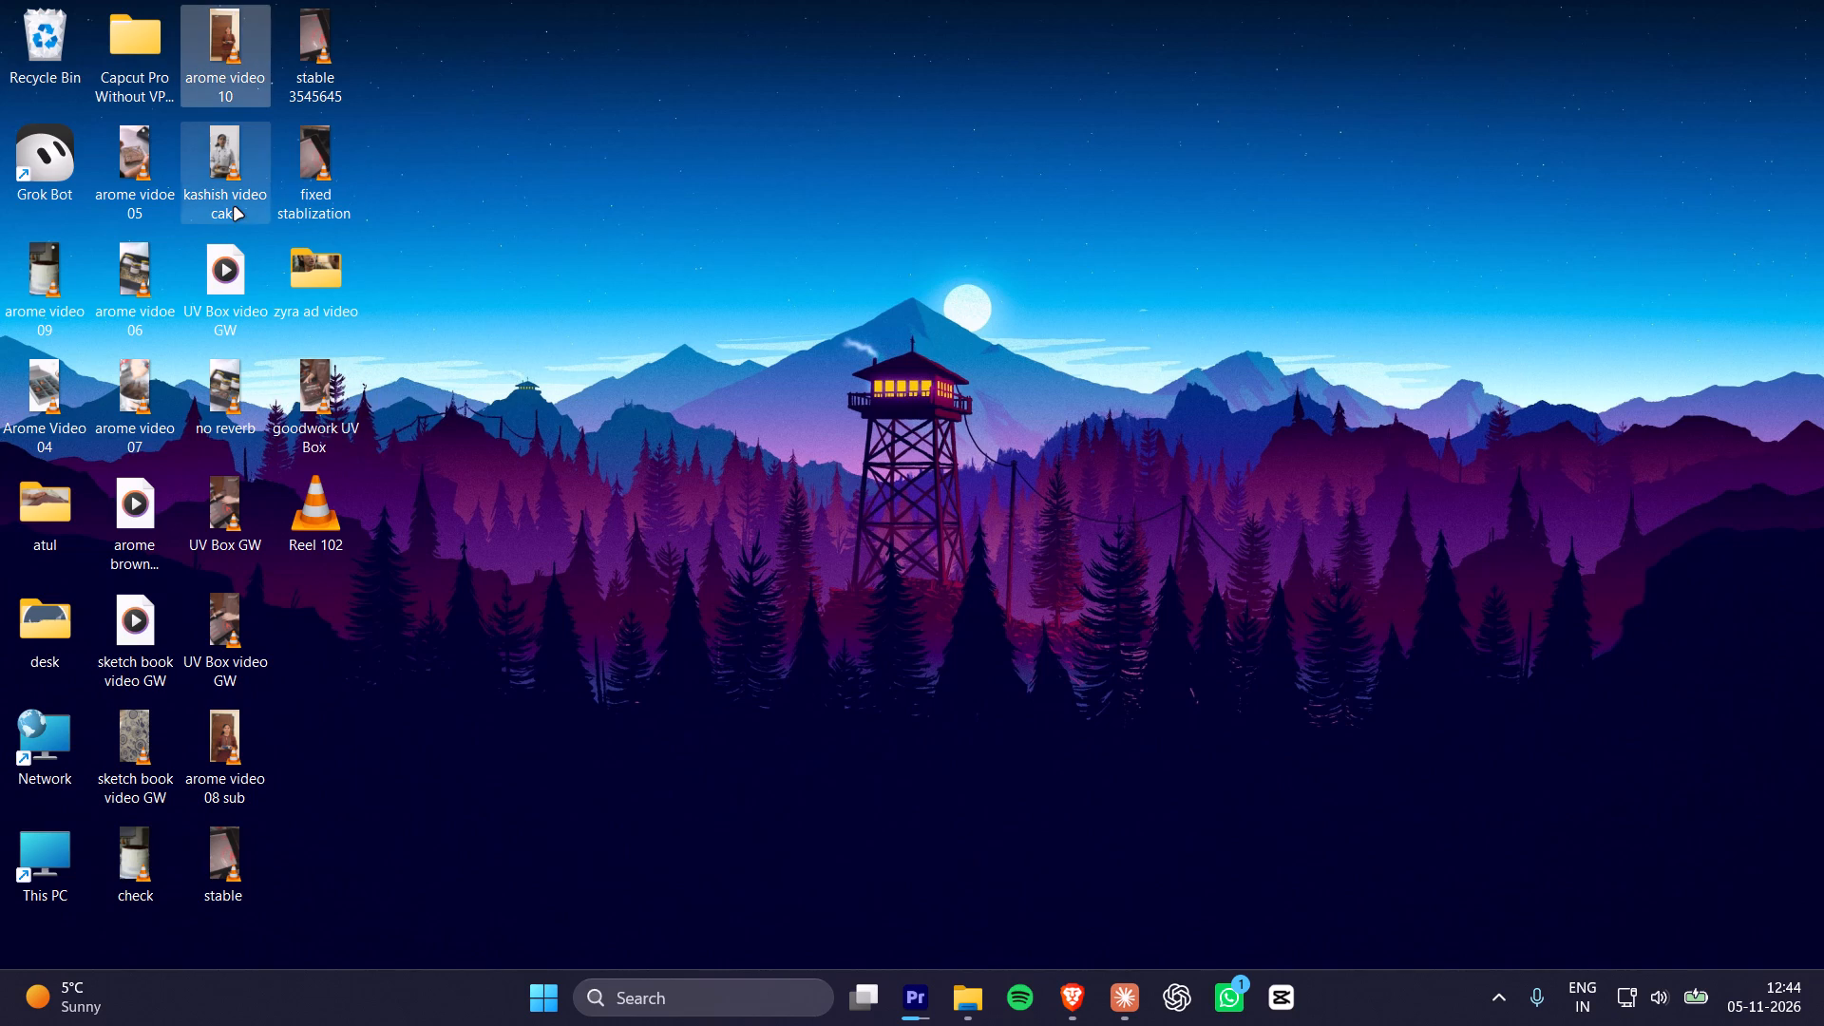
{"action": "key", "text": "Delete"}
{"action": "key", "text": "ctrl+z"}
Delete the arome vidoe 05 file from the desktop.
{"action": "left_click", "coordinate": [145, 168]}
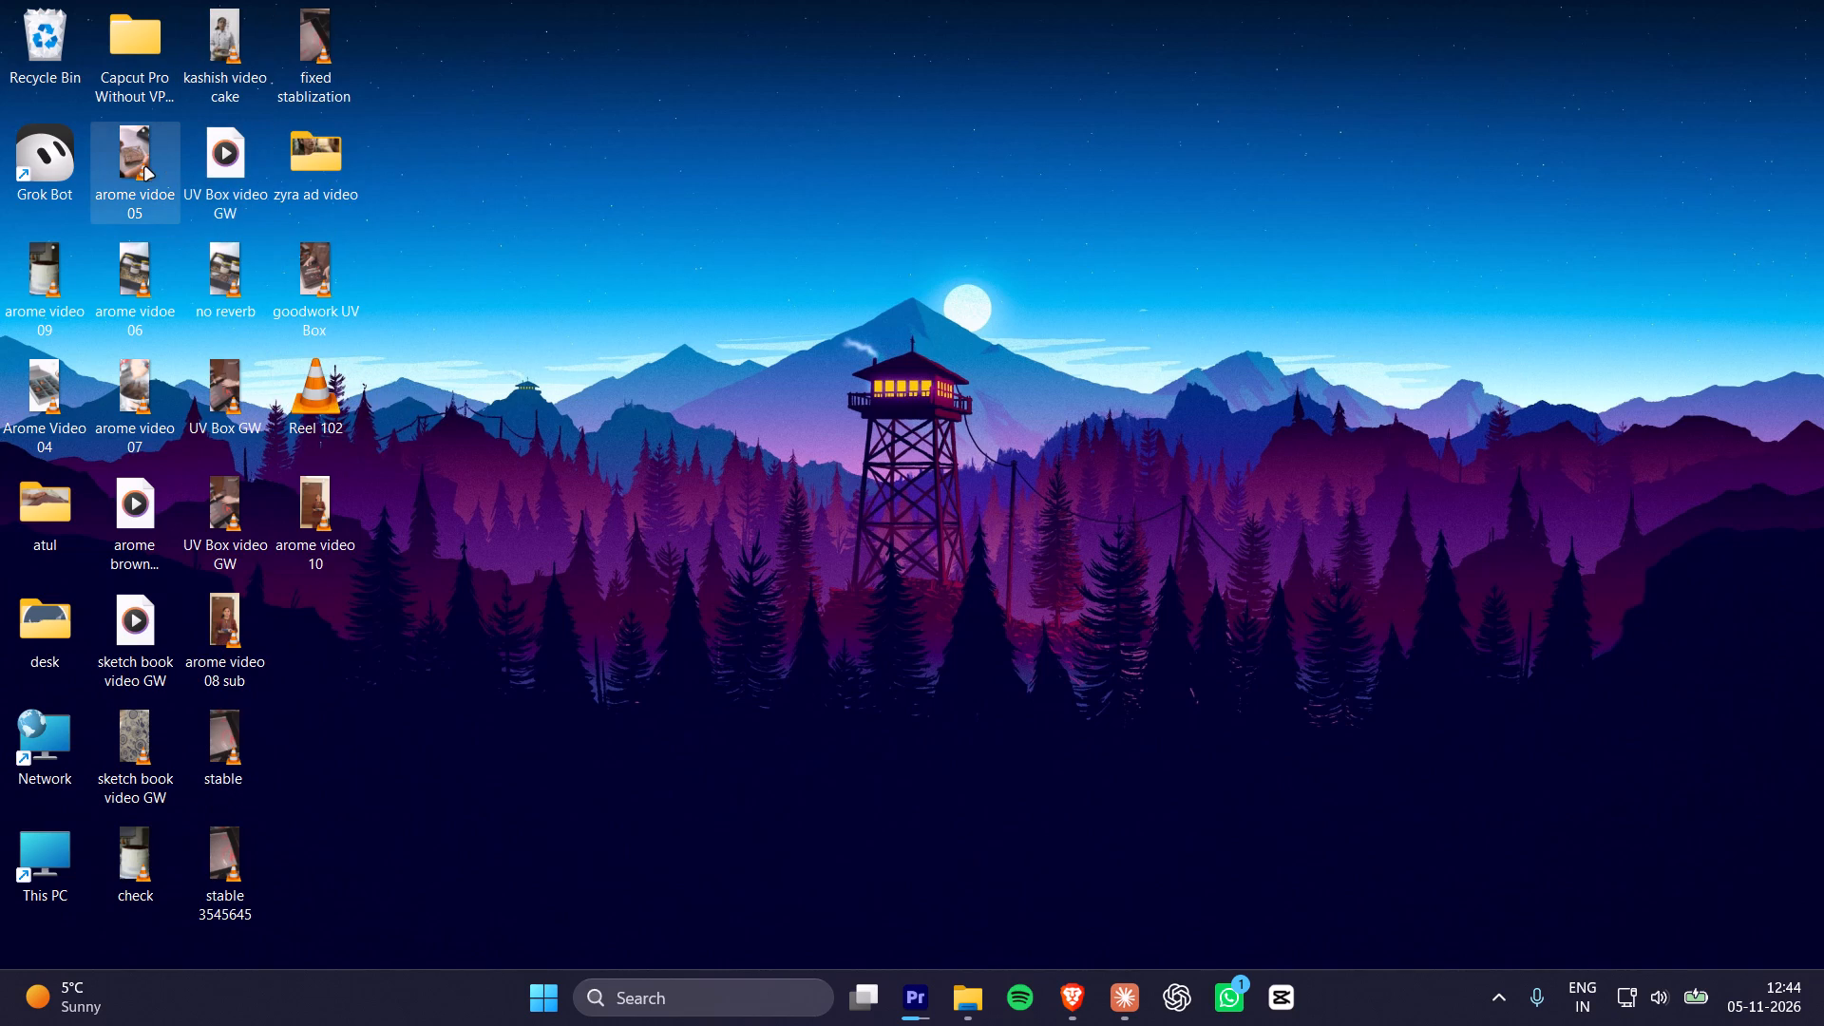
{"action": "key", "text": "Delete"}
{"action": "left_click", "coordinate": [44, 273]}
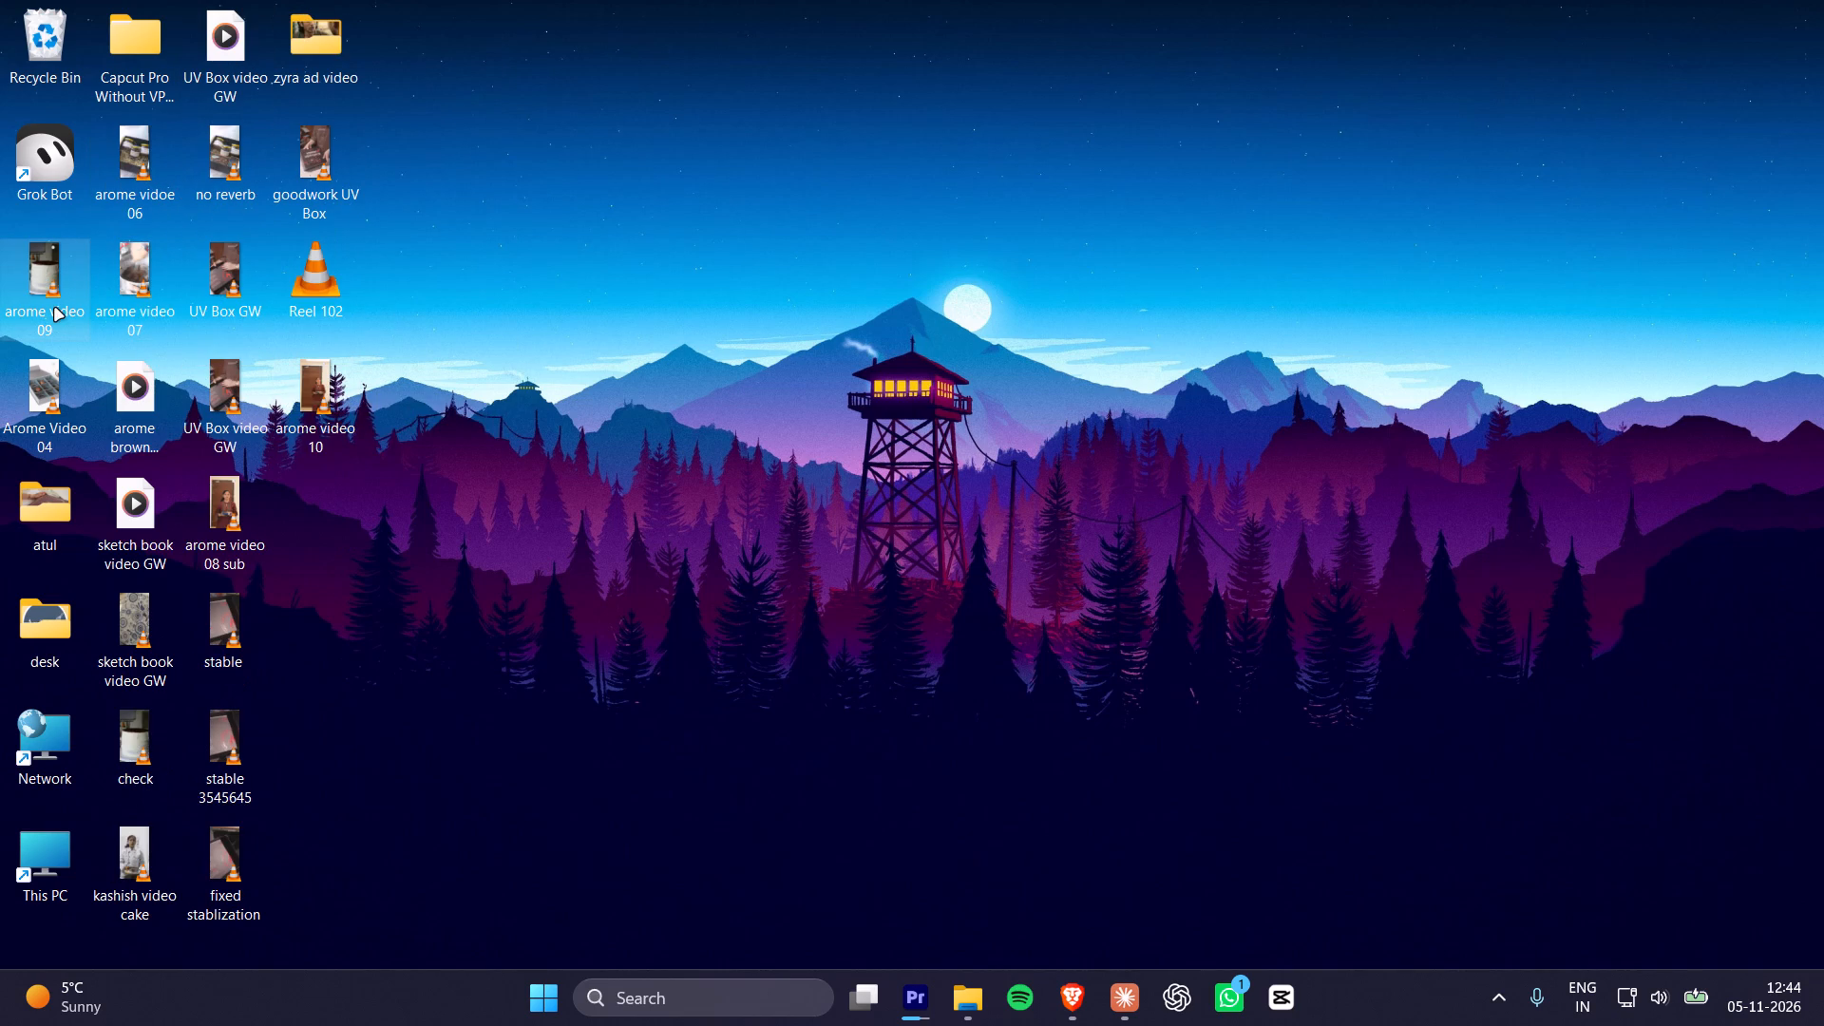
{"action": "left_click", "coordinate": [48, 389]}
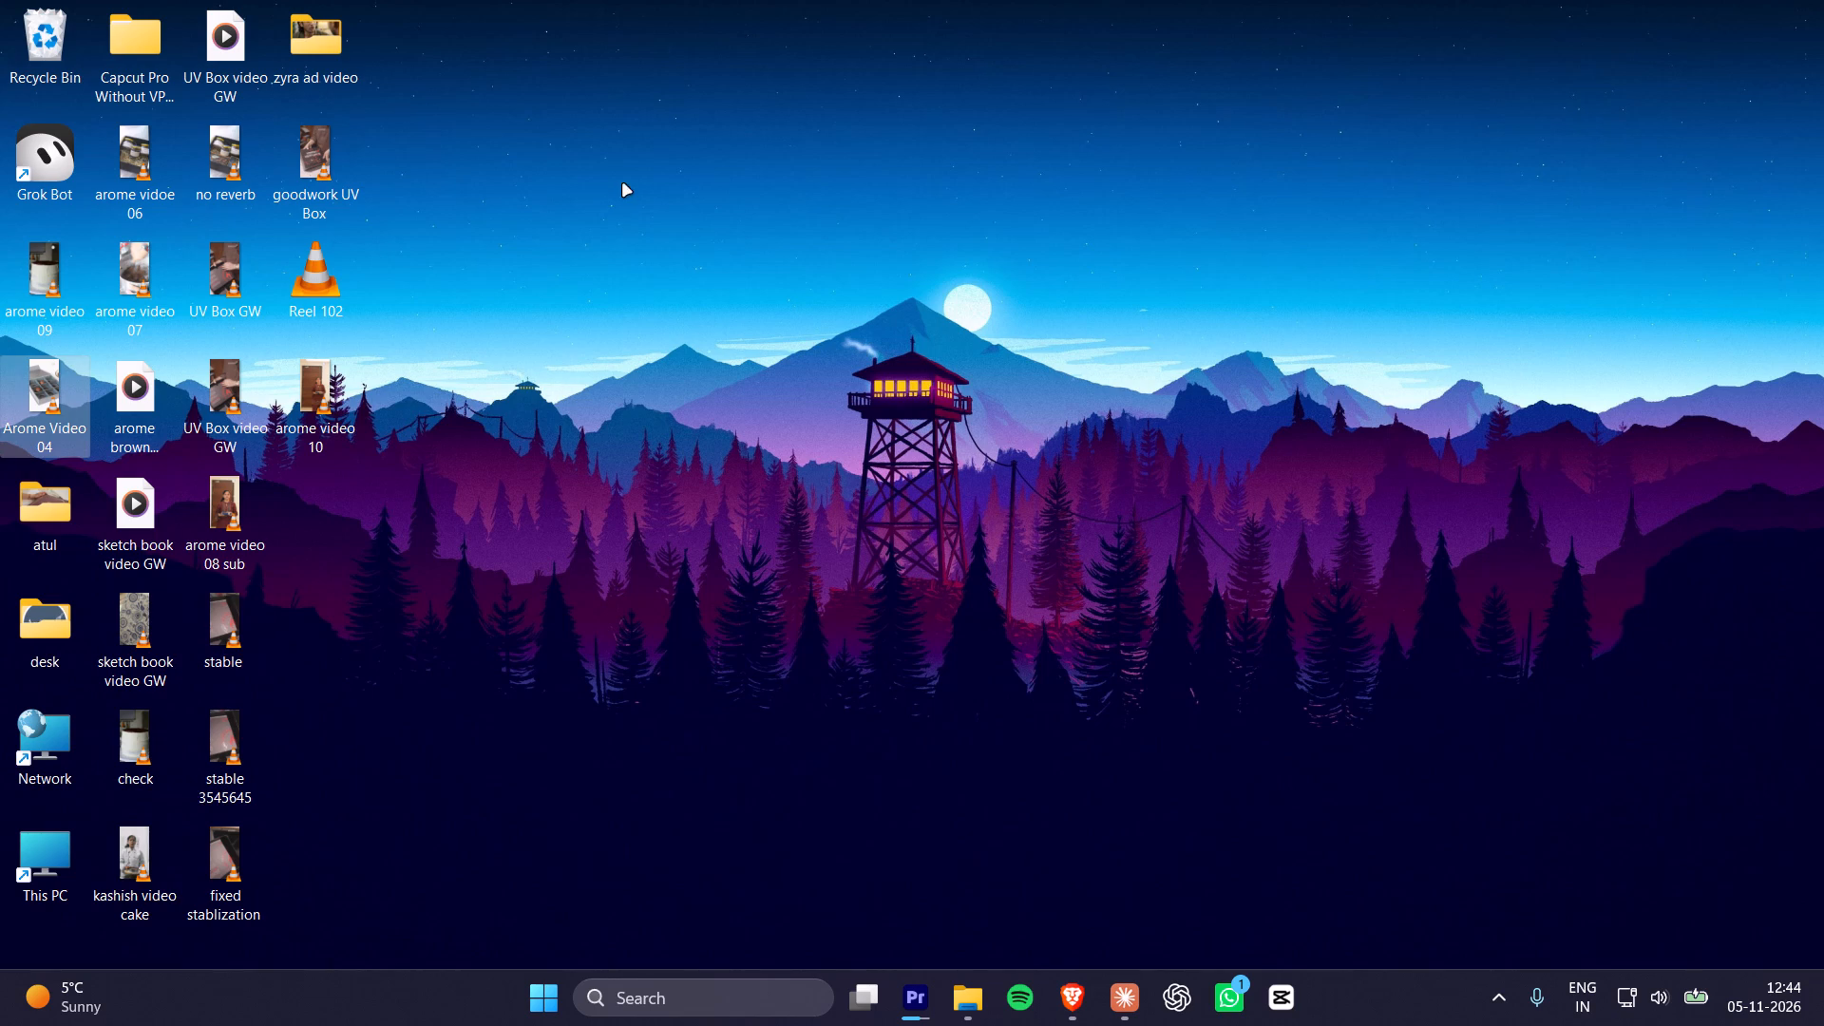
Refresh the desktop and permanently empty the Recycle Bin.
{"action": "right_click", "coordinate": [623, 184]}
{"action": "right_click", "coordinate": [585, 115]}
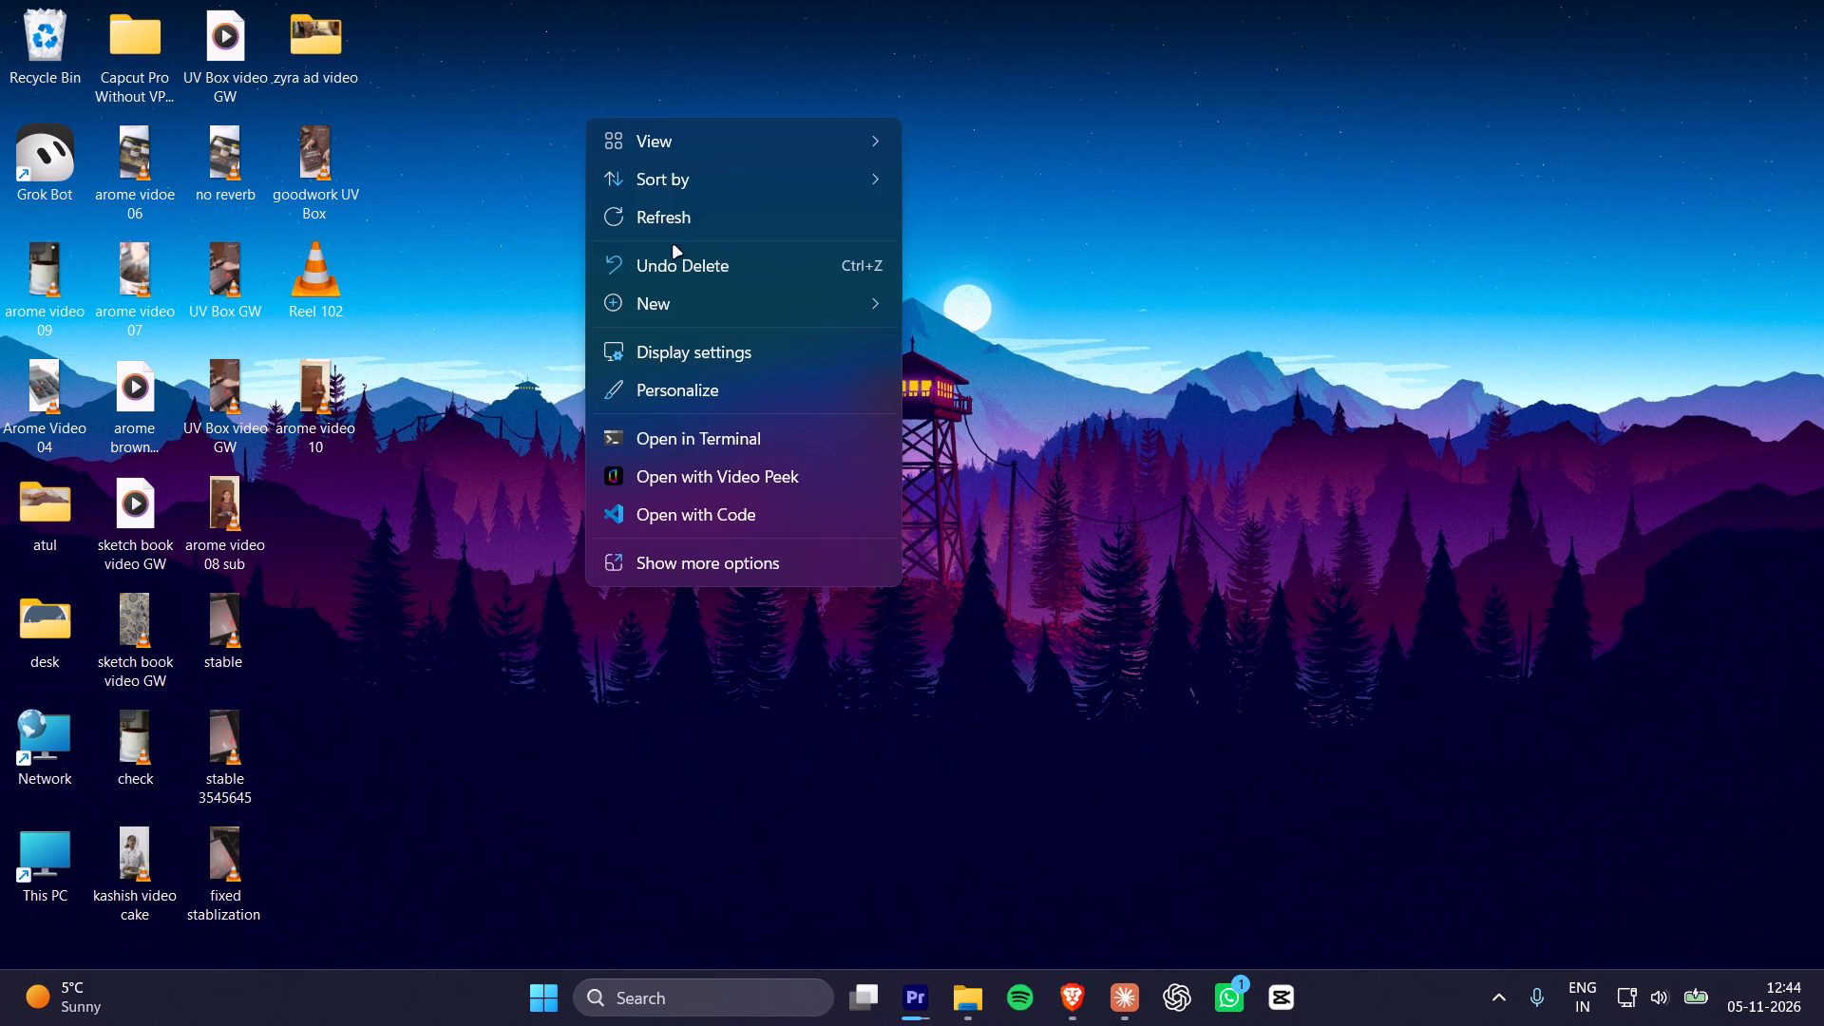
{"action": "left_click", "coordinate": [658, 220]}
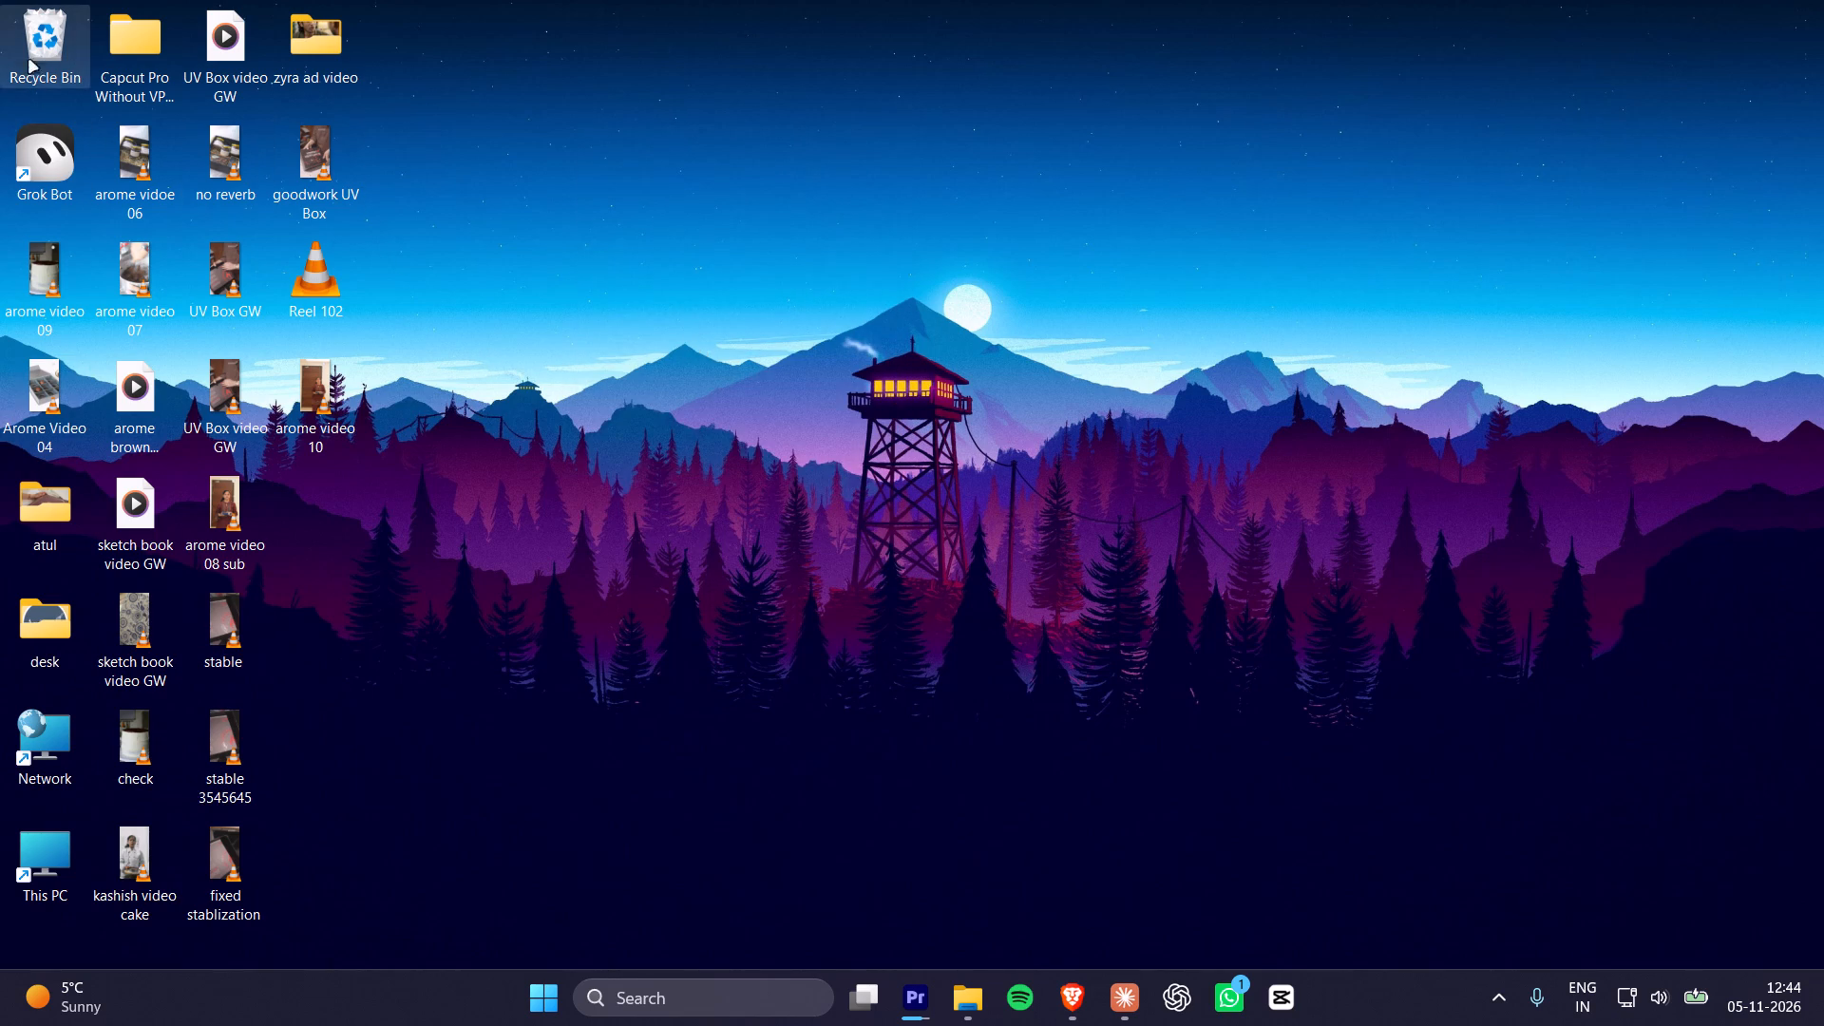
{"action": "right_click", "coordinate": [43, 40]}
{"action": "left_click", "coordinate": [166, 173]}
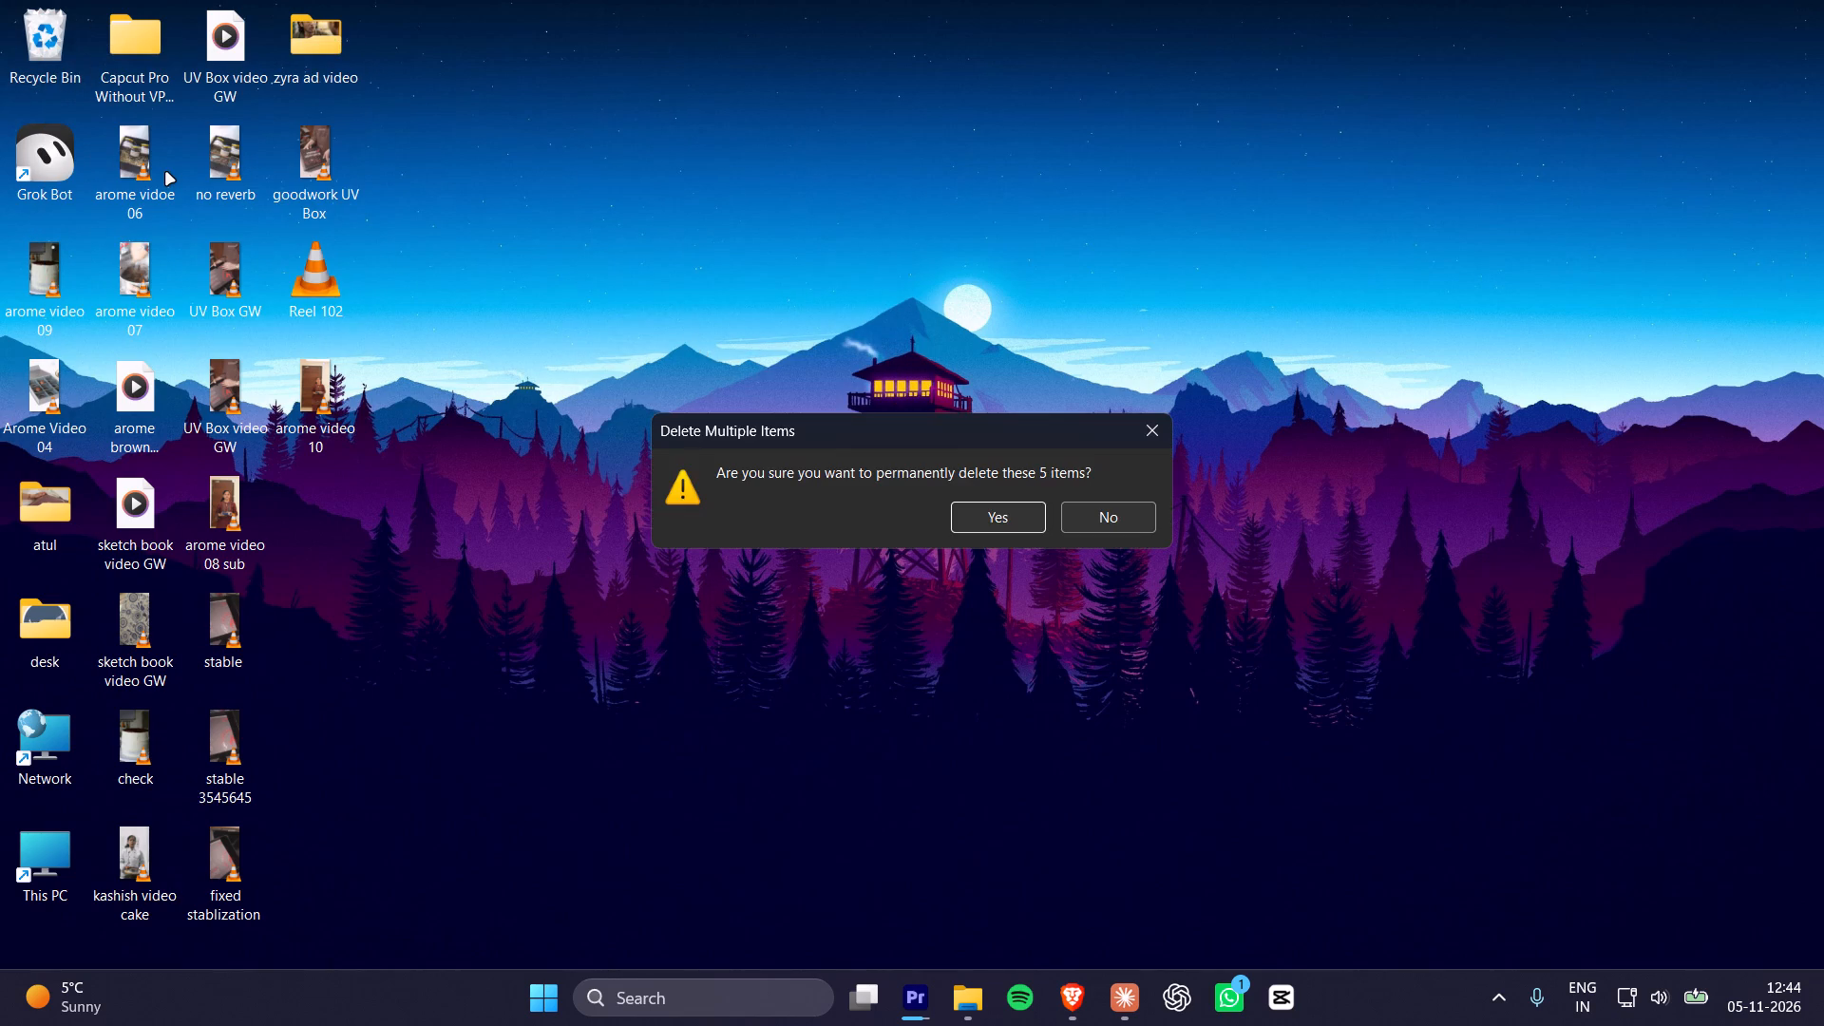
{"action": "key", "text": "Return"}
Check the Reel 1 encoding progress in Premiere and switch to the browser window showing YouTube.
{"action": "key", "text": "alt+Tab"}
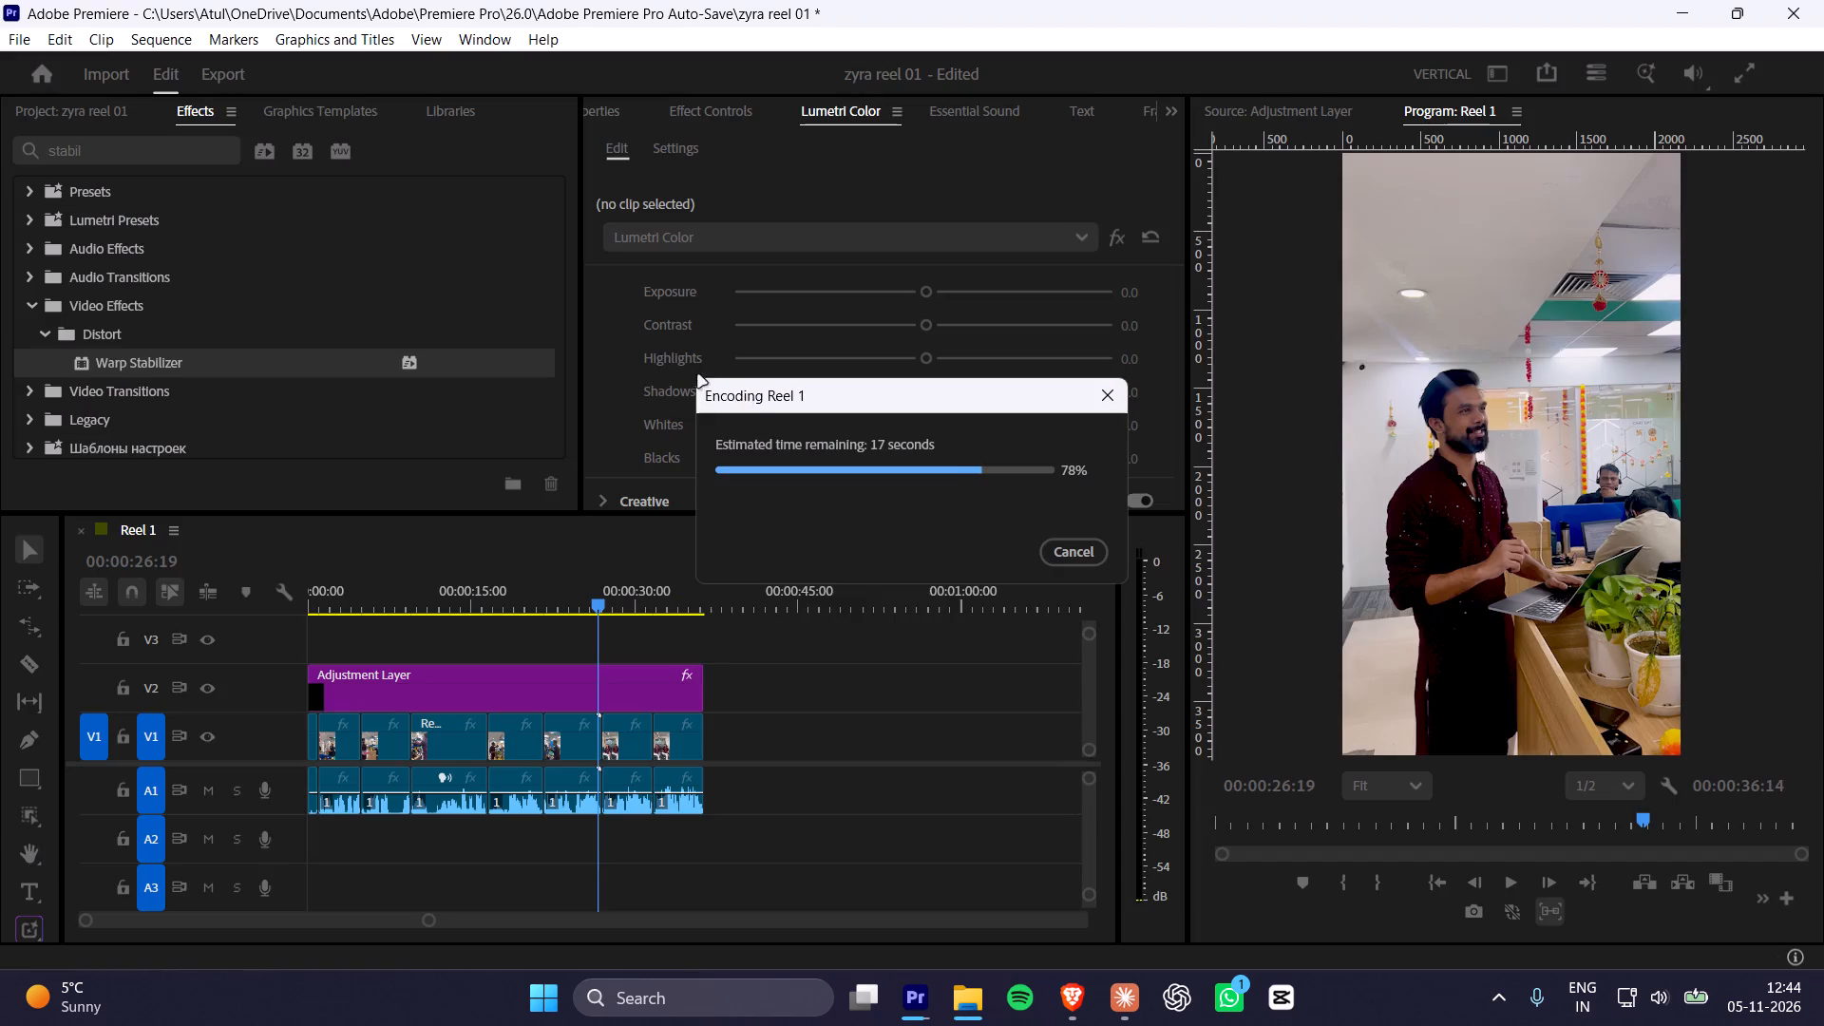
{"action": "key", "text": "alt+Tab"}
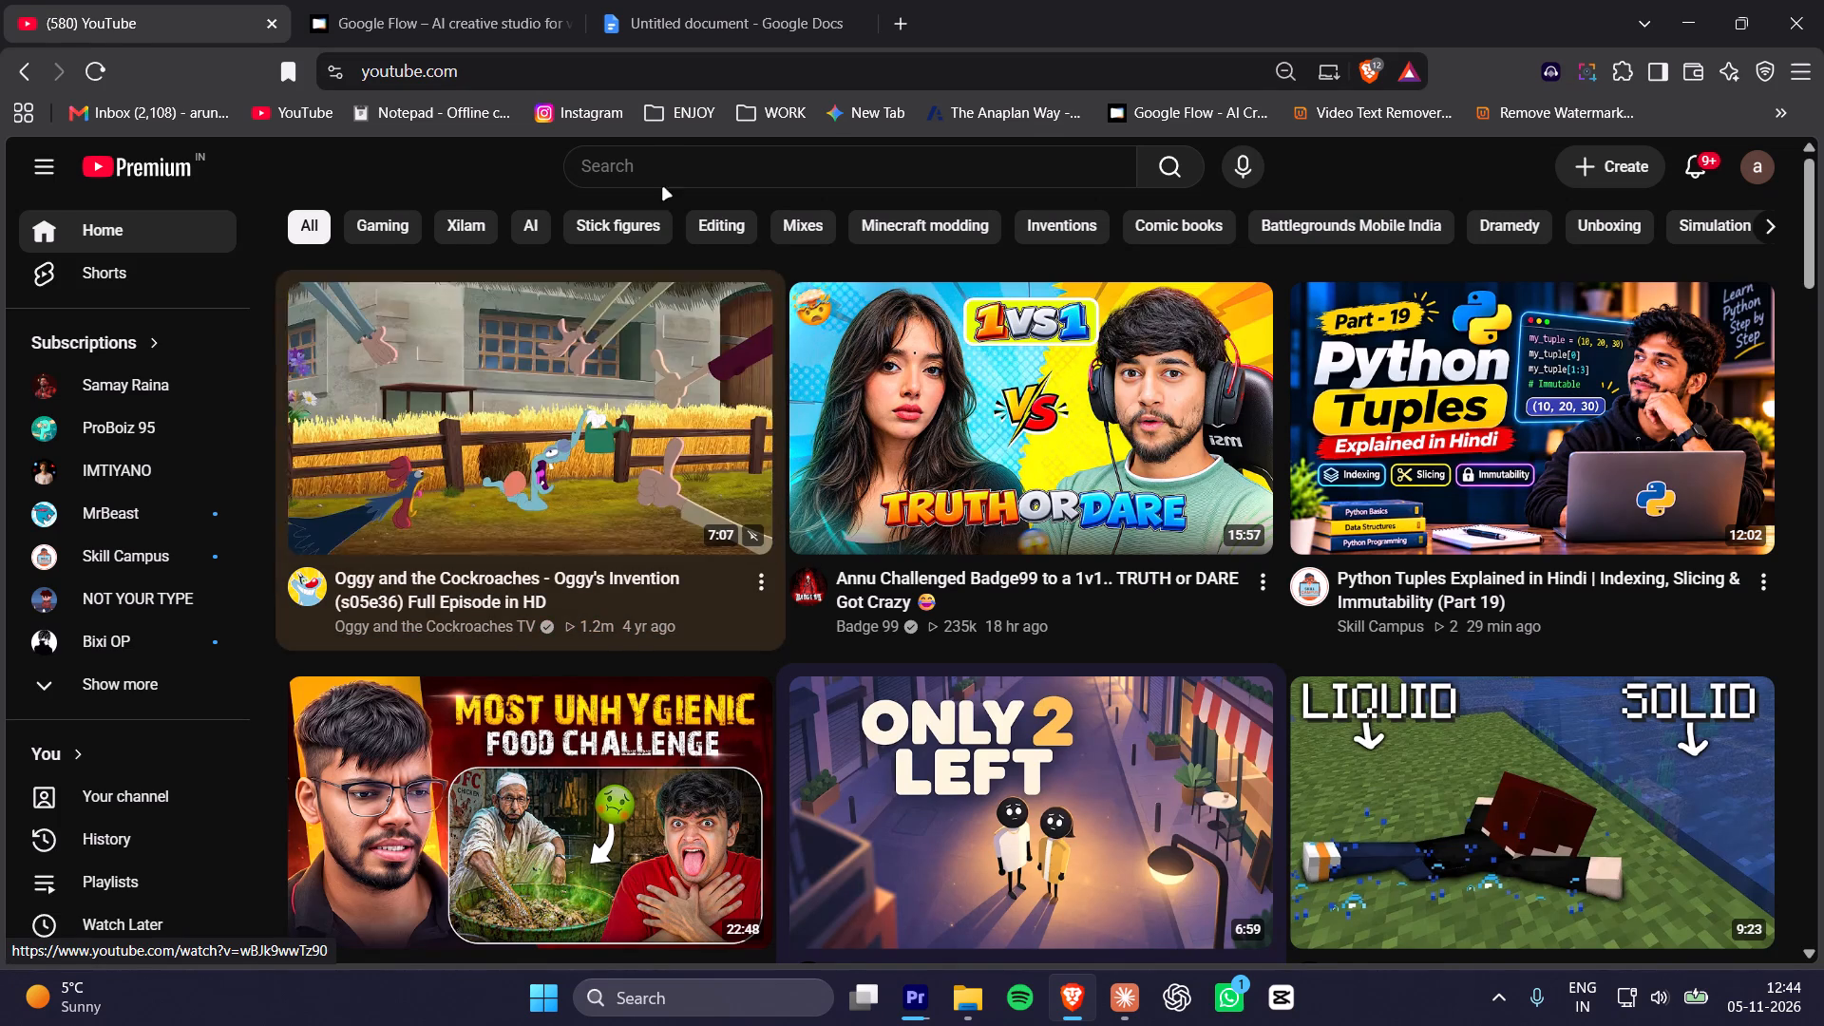
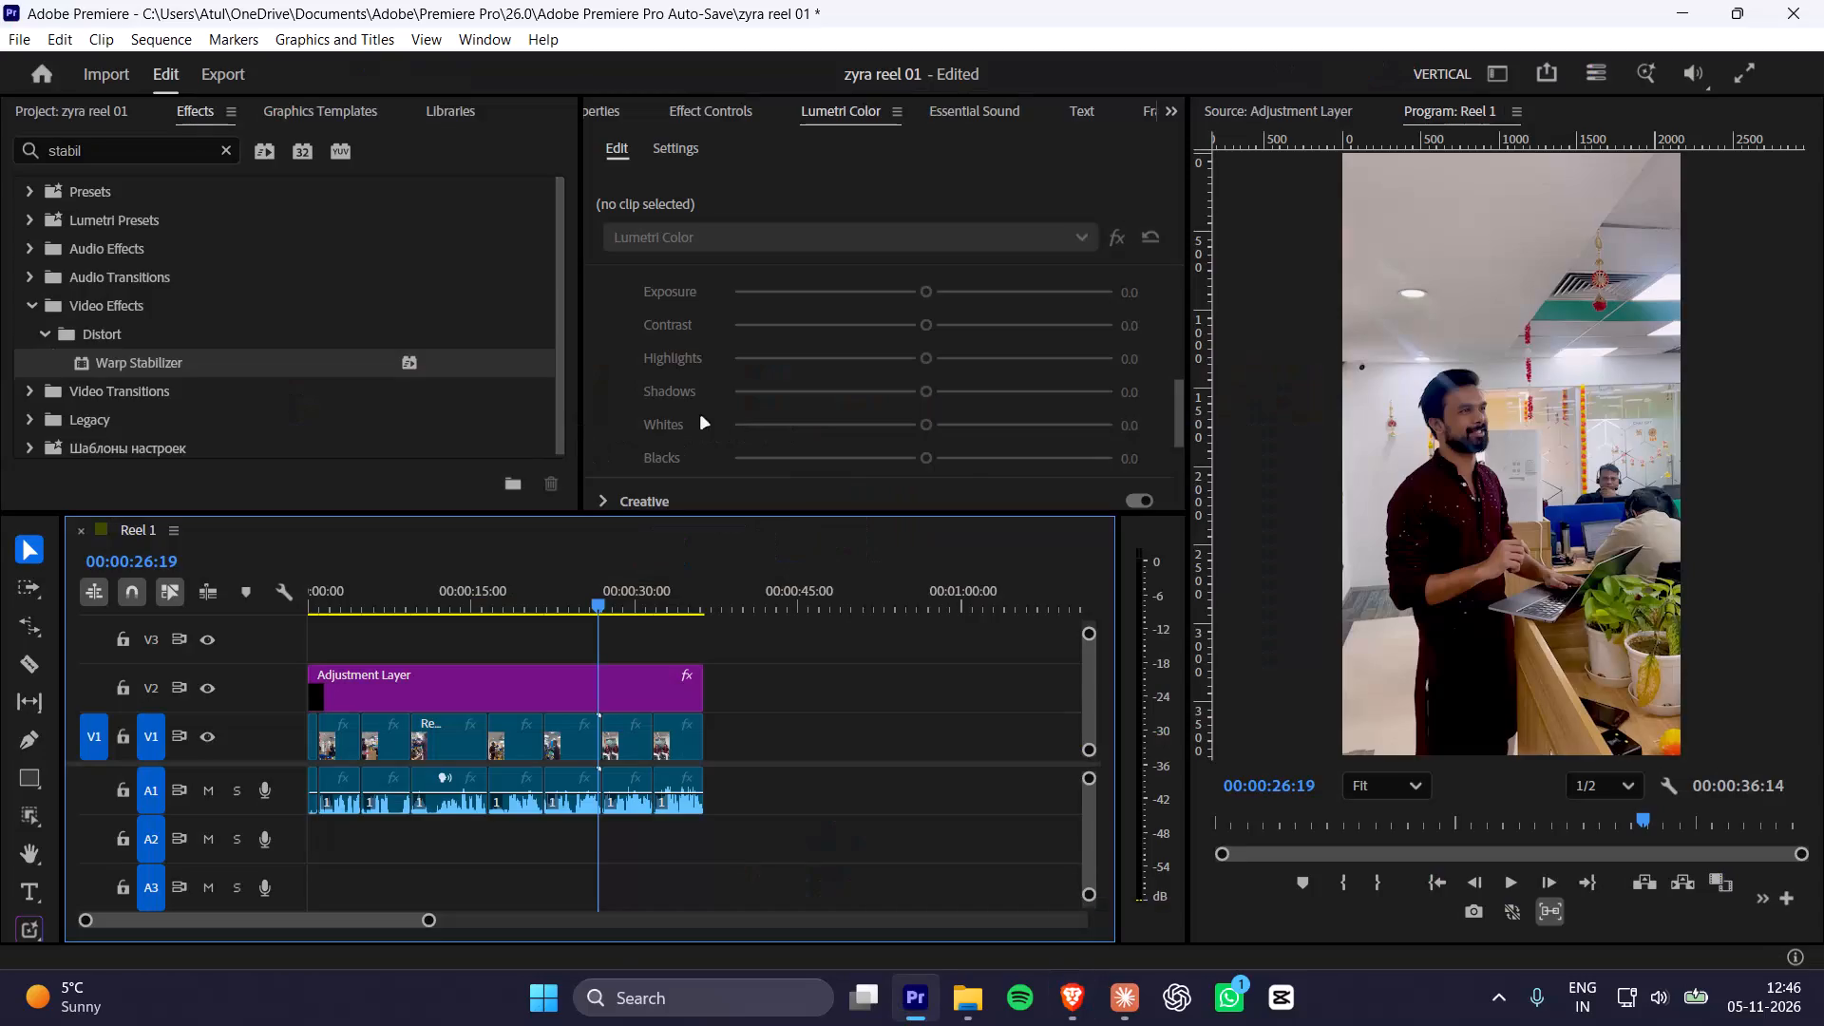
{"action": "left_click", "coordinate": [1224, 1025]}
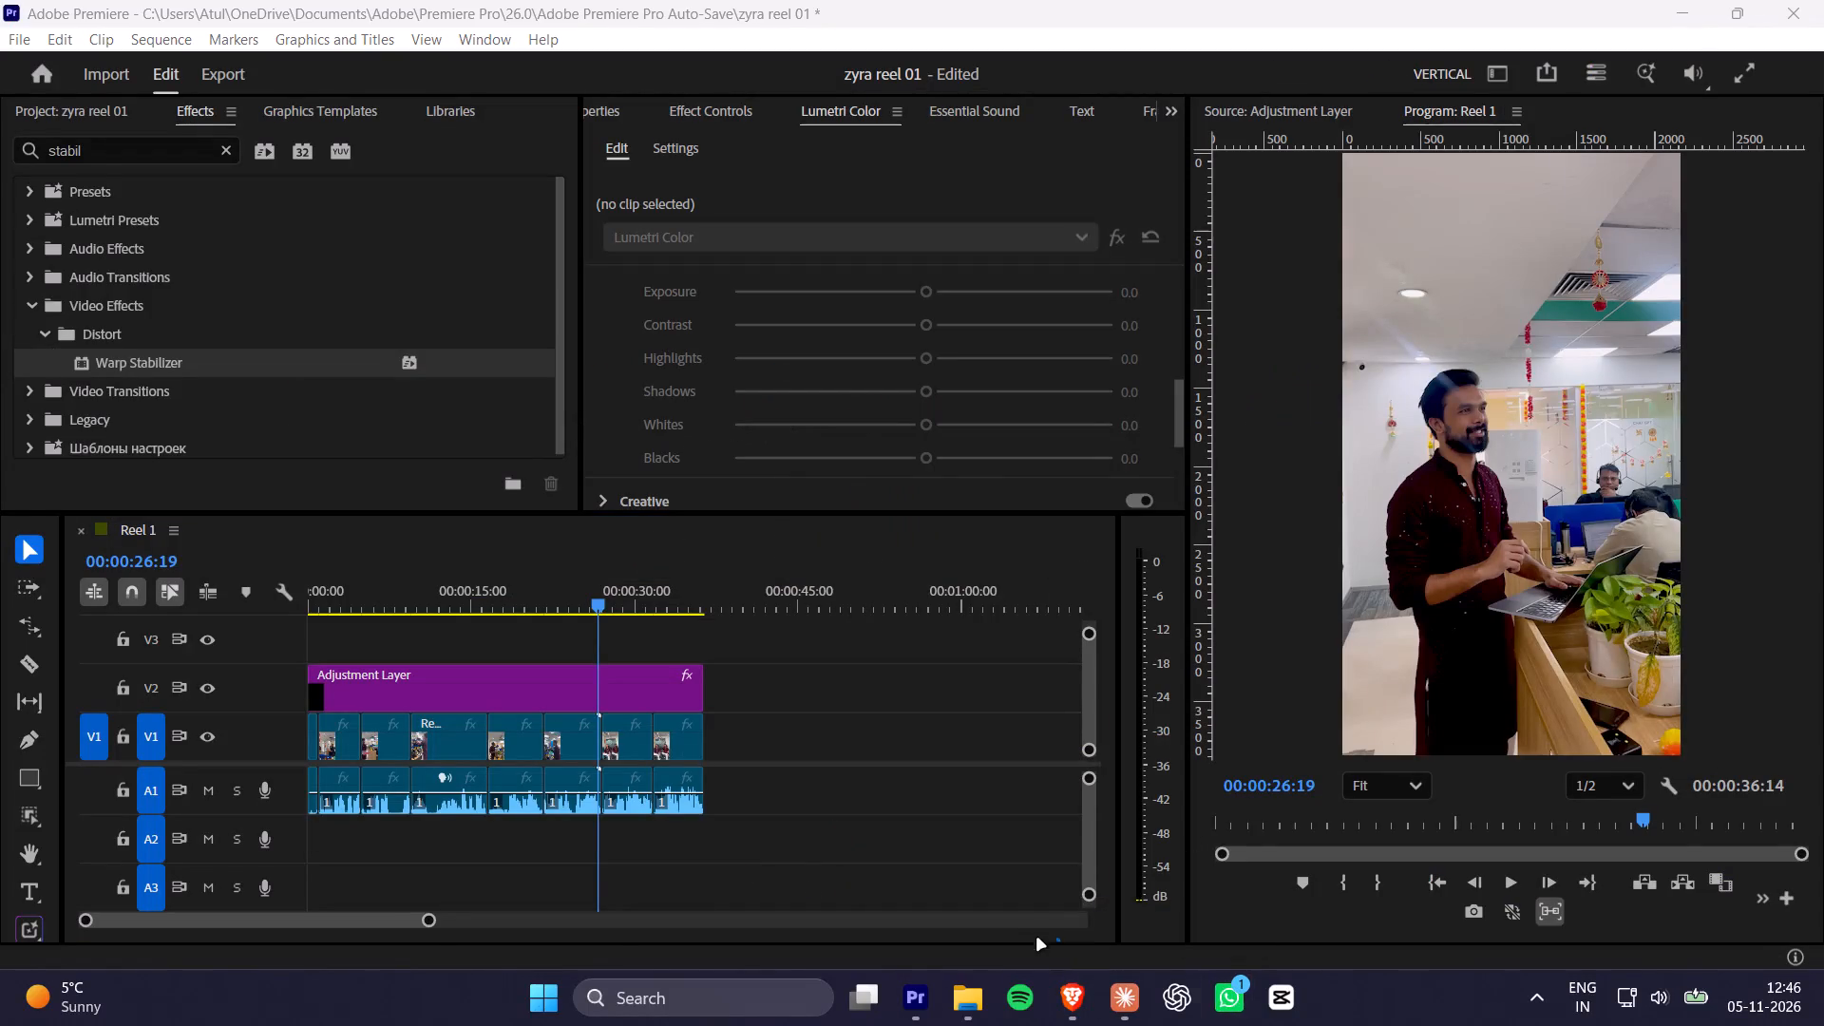
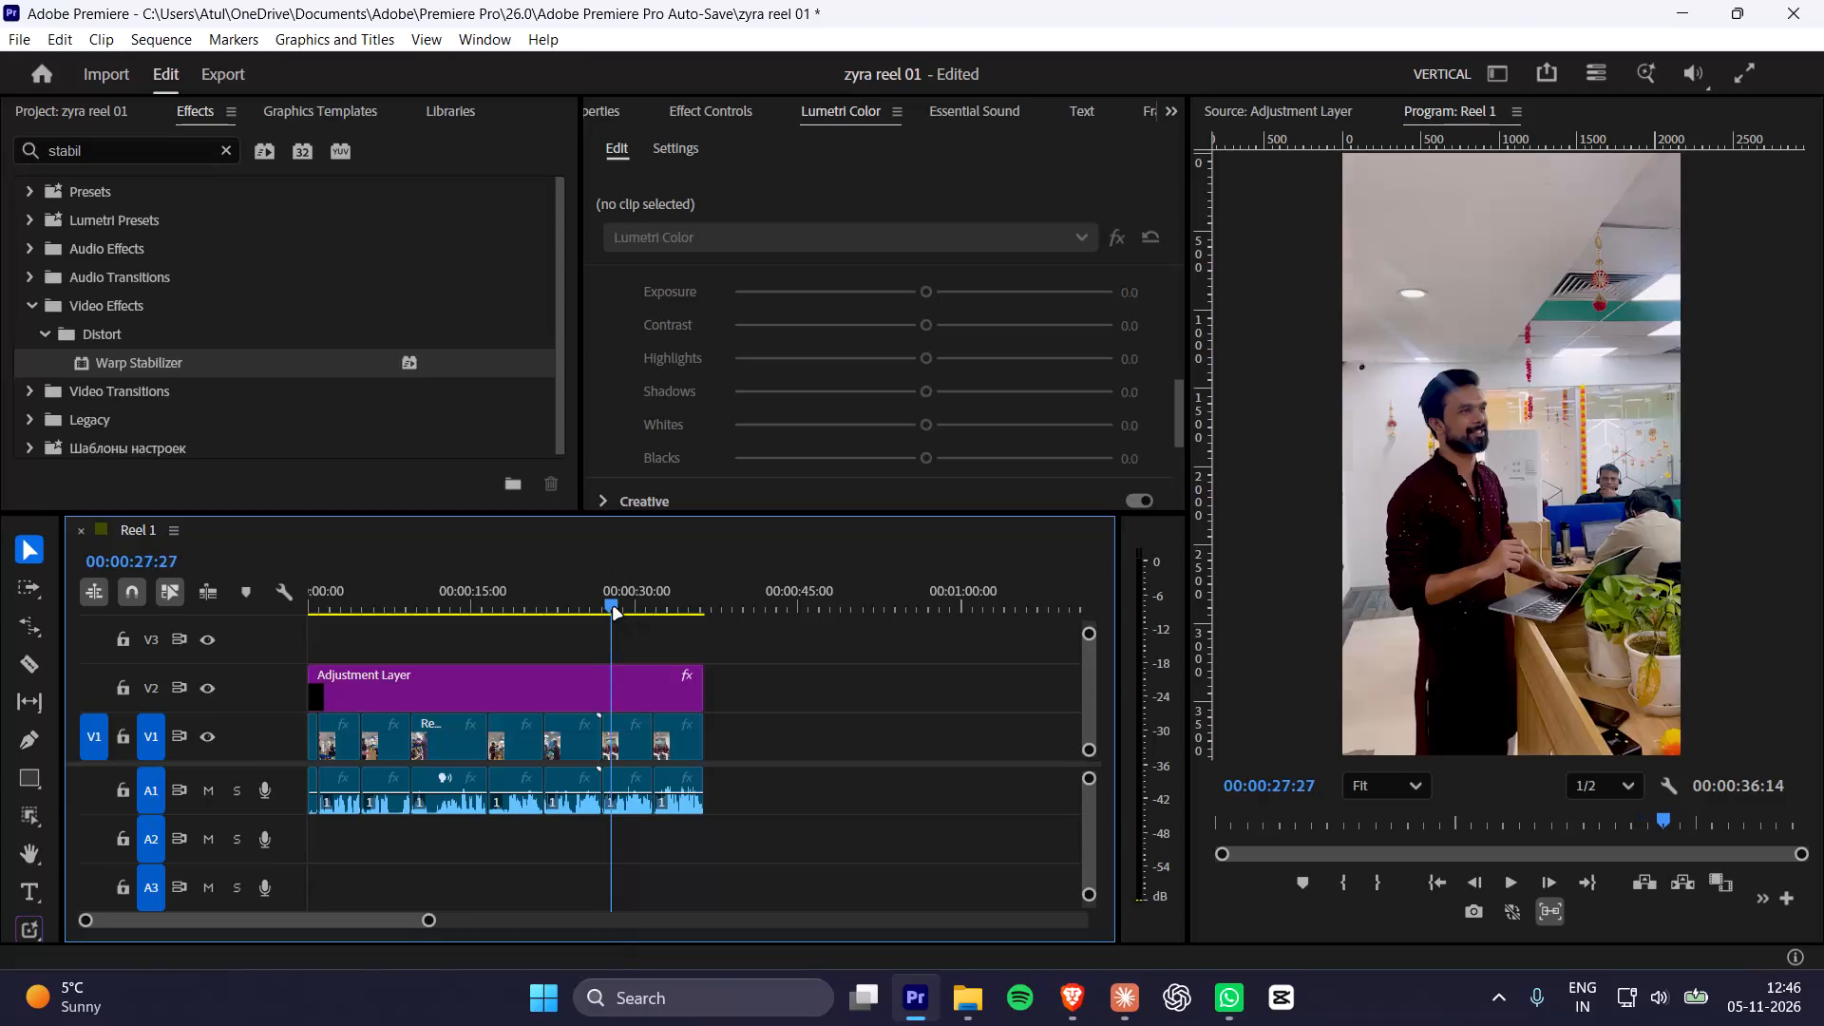
Play back the Reel 1 sequence from about 00:00:28 to review the clip of the two seated men.
{"action": "scroll", "coordinate": [732, 688], "scroll_direction": "up", "scroll_amount": 6, "text": "alt"}
{"action": "key", "text": "space"}
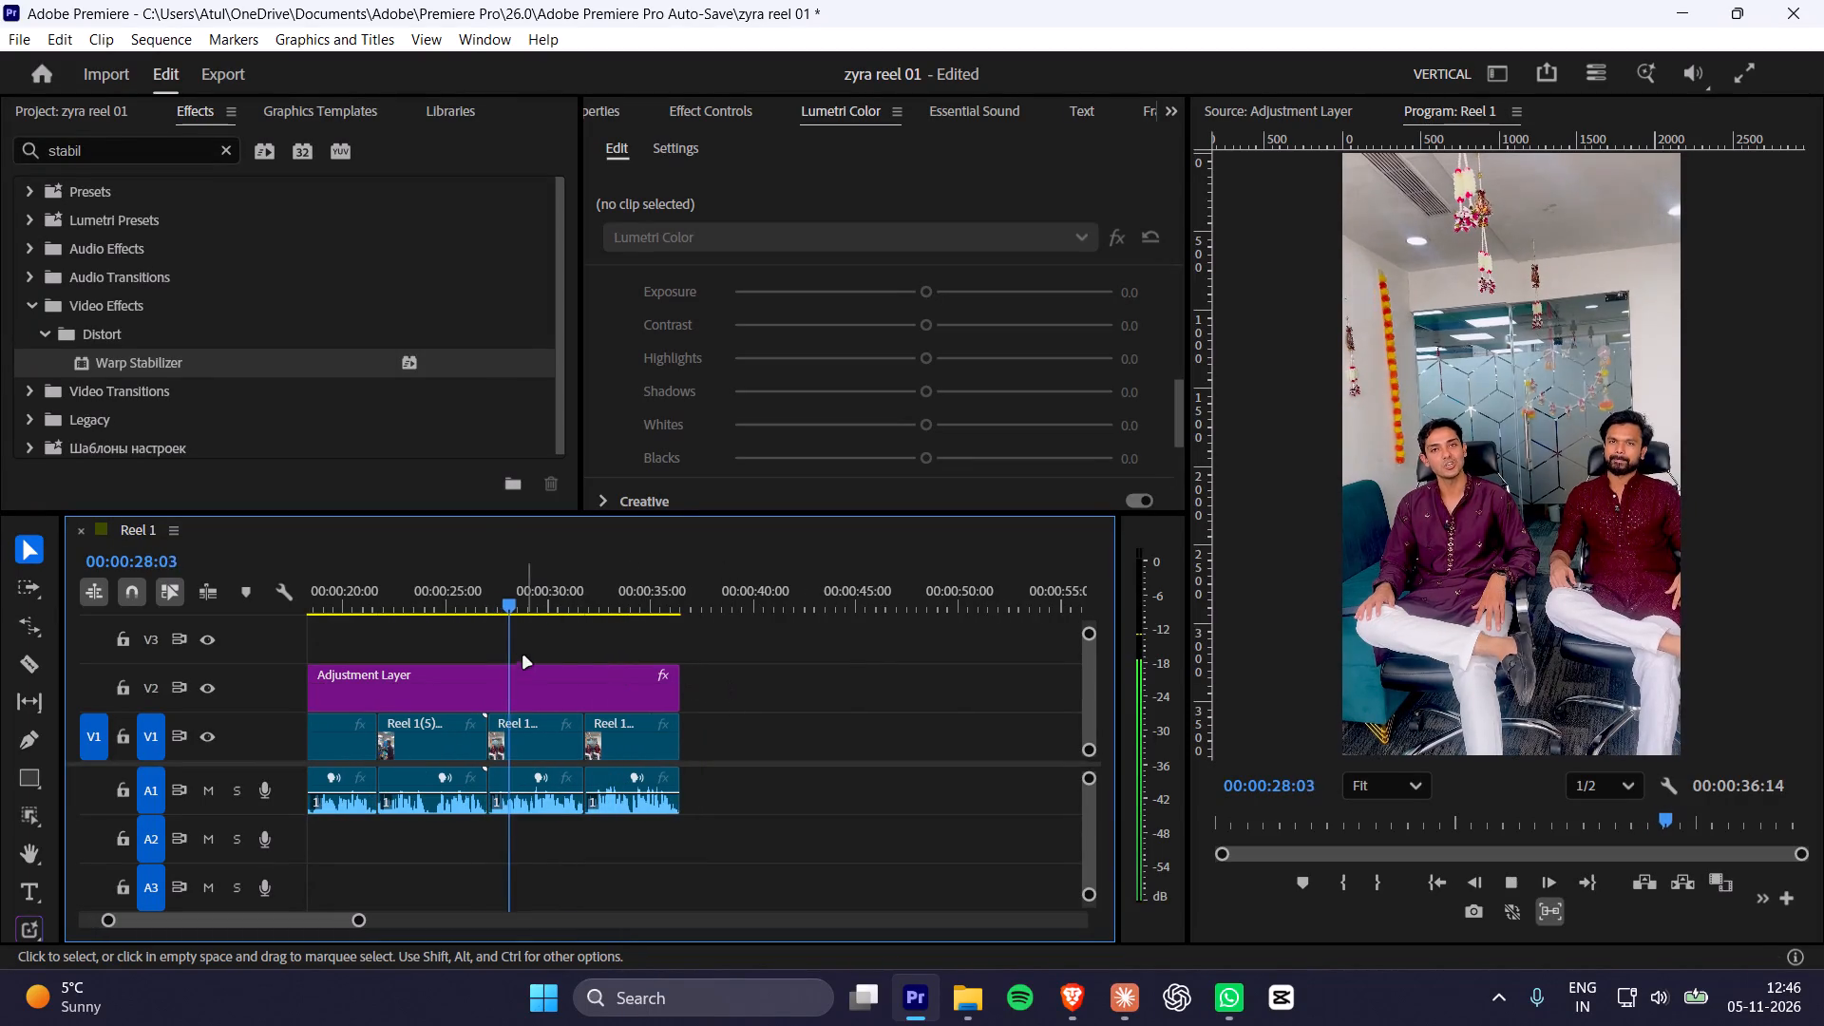
{"action": "key", "text": "space"}
{"action": "key", "text": "space"}
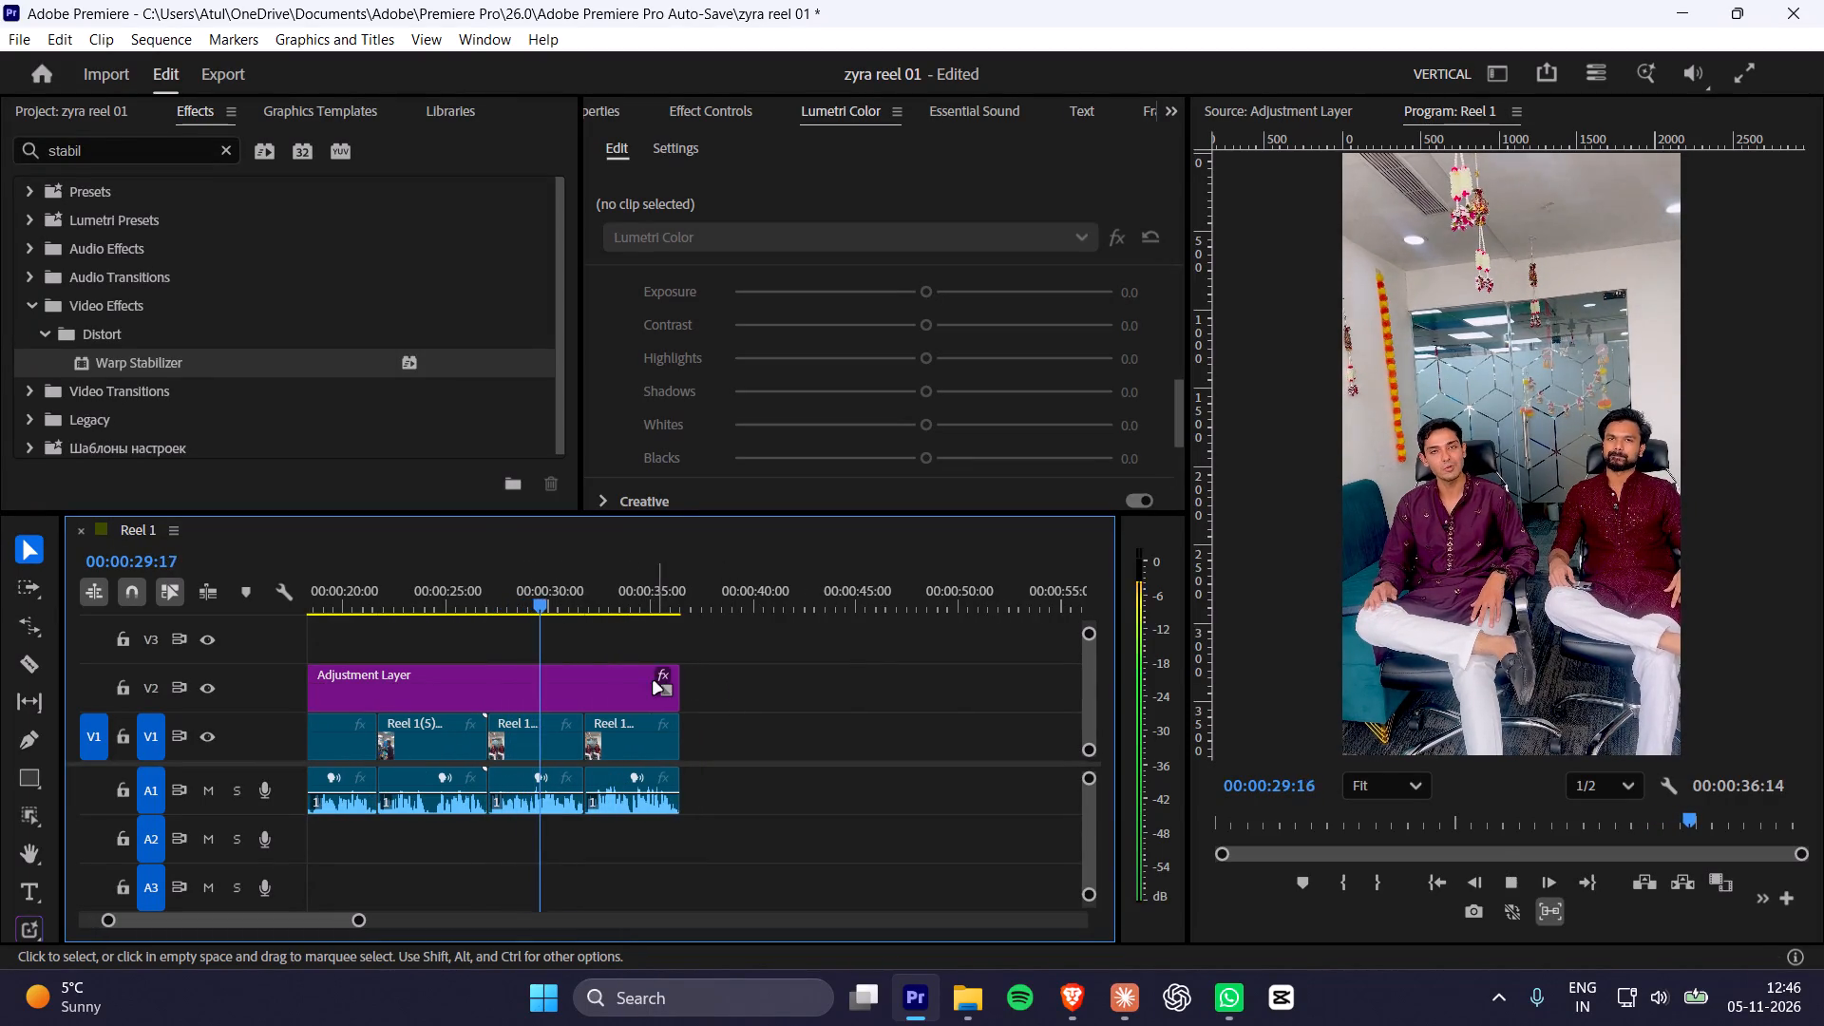